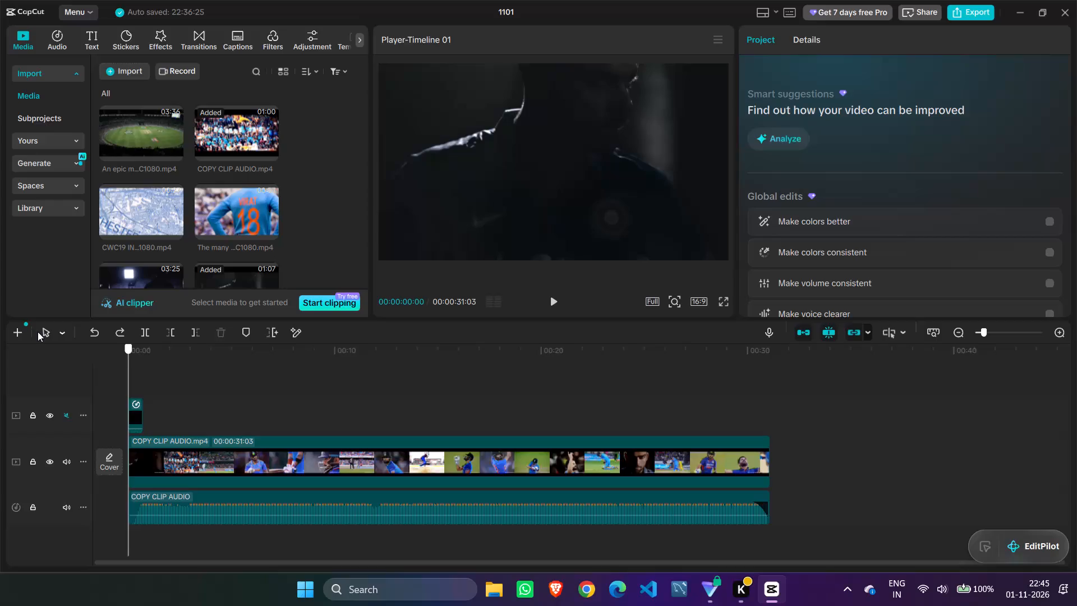
# Play the cricket edit from the start of the timeline and pause the preview just before 4 seconds.
pyautogui.click(558, 300)
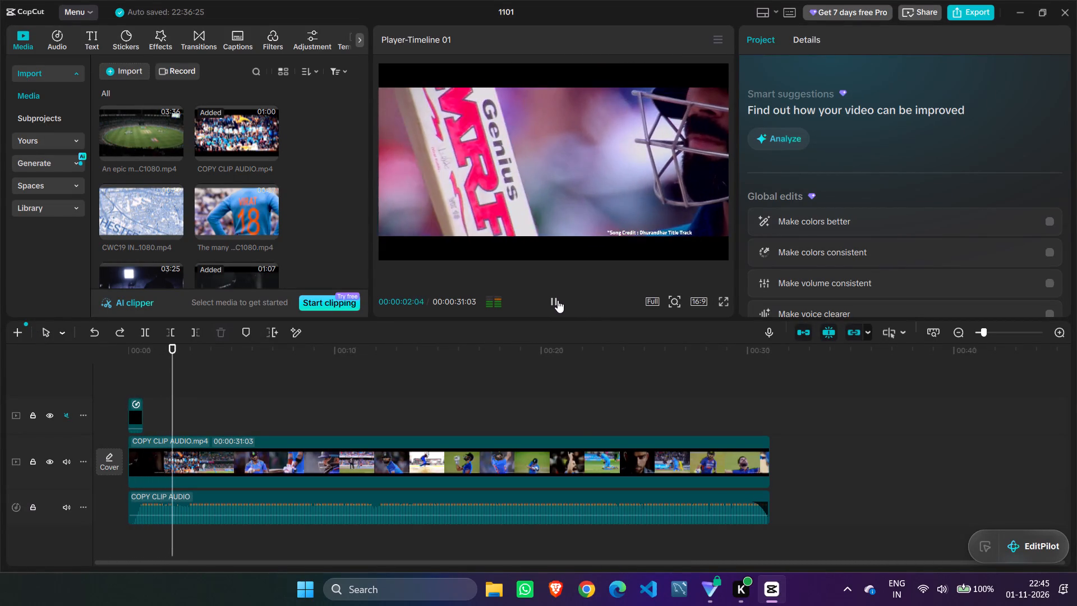
pyautogui.click(558, 300)
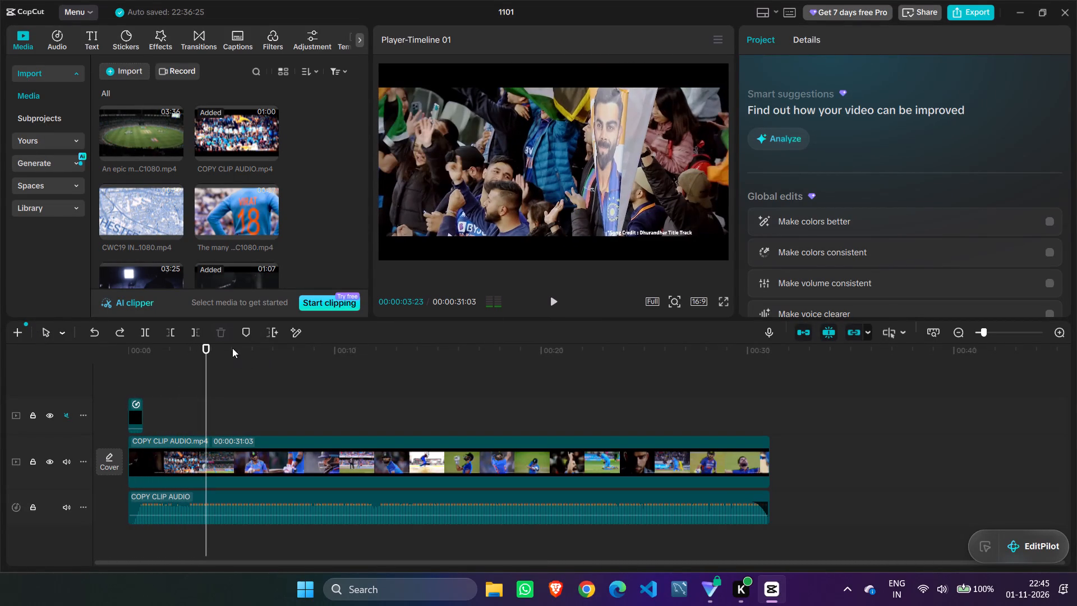
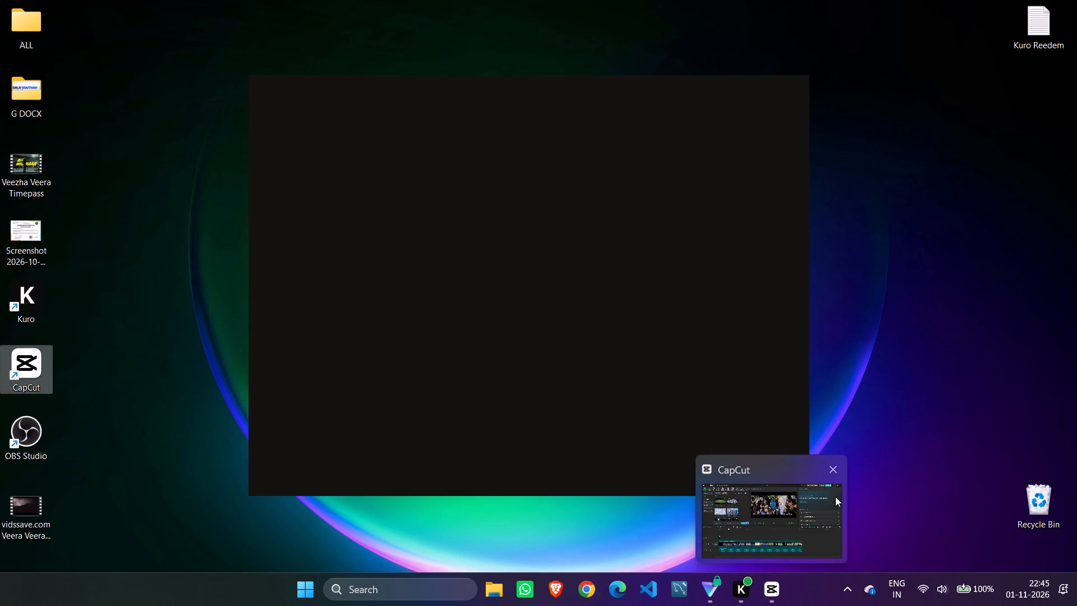
# Try to close the CapCut window containing the cricket edit from its taskbar preview.
pyautogui.click(836, 477)
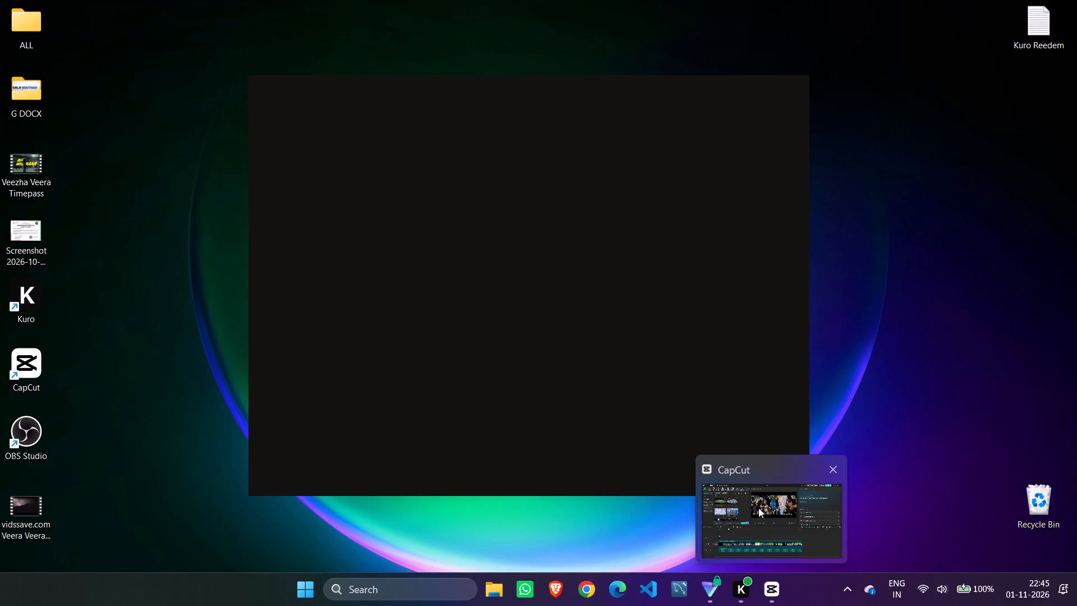
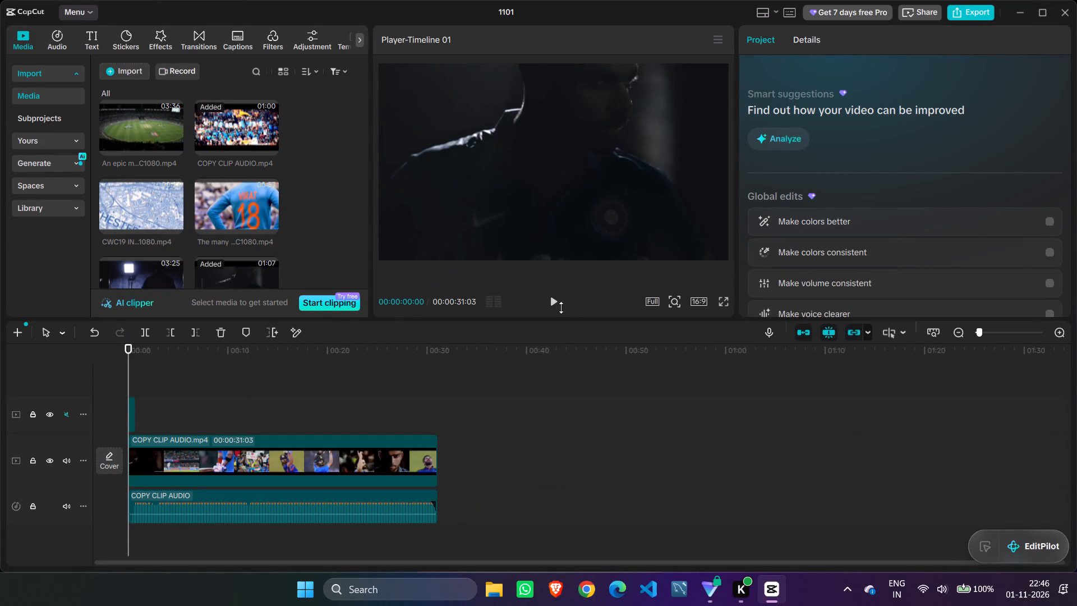
# Play the opening seconds of the edit from the start of the timeline to review the first shots.
pyautogui.click(555, 304)
pyautogui.click(555, 304)
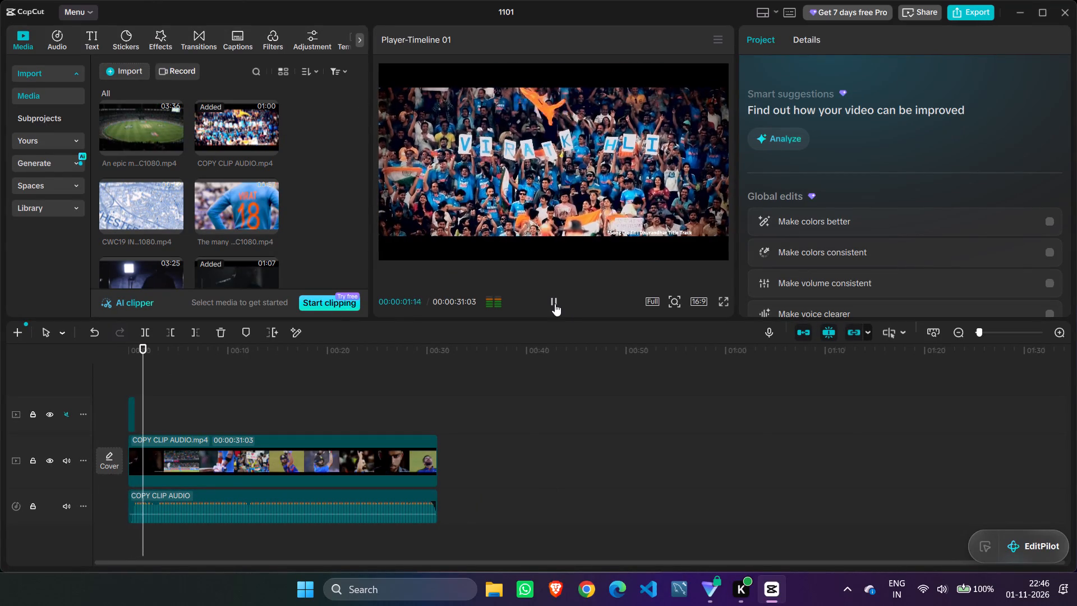
pyautogui.click(1061, 328)
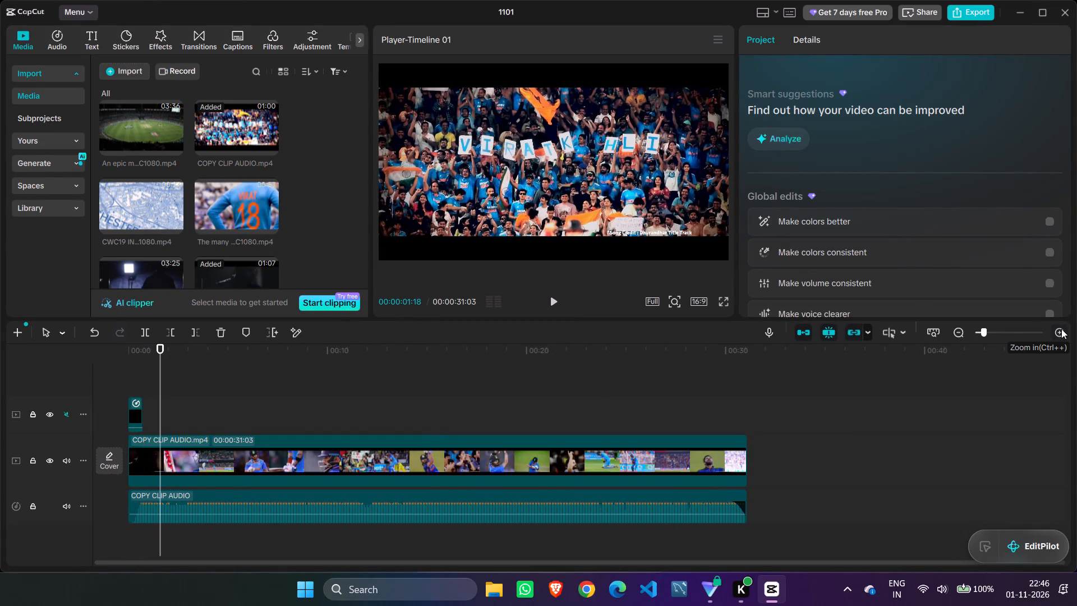
pyautogui.moveTo(161, 355); pyautogui.dragTo(54, 369)
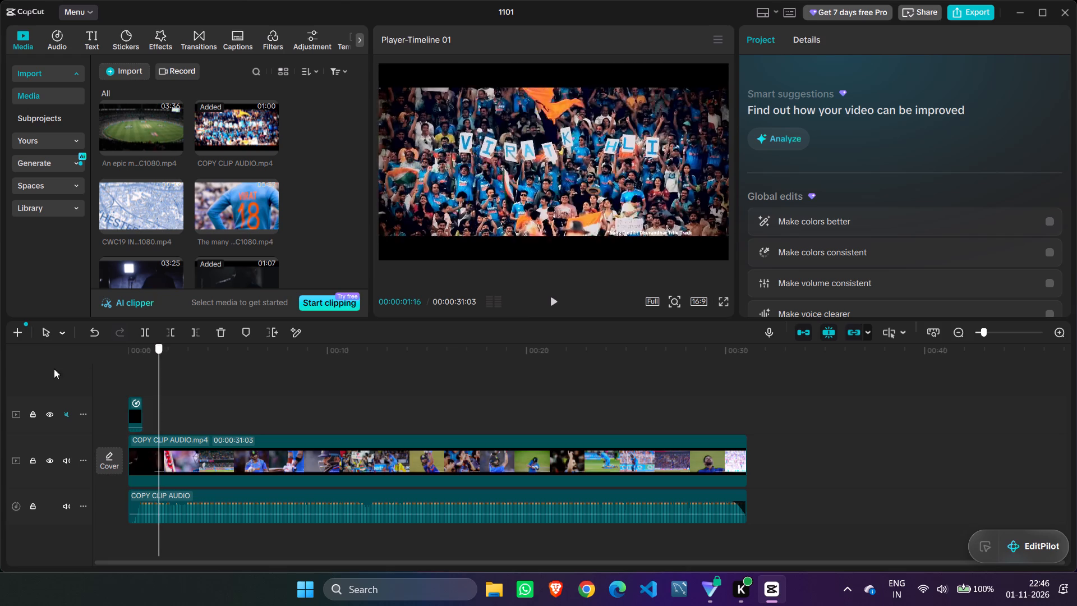
pyautogui.moveTo(54, 369); pyautogui.dragTo(36, 371)
pyautogui.click(549, 300)
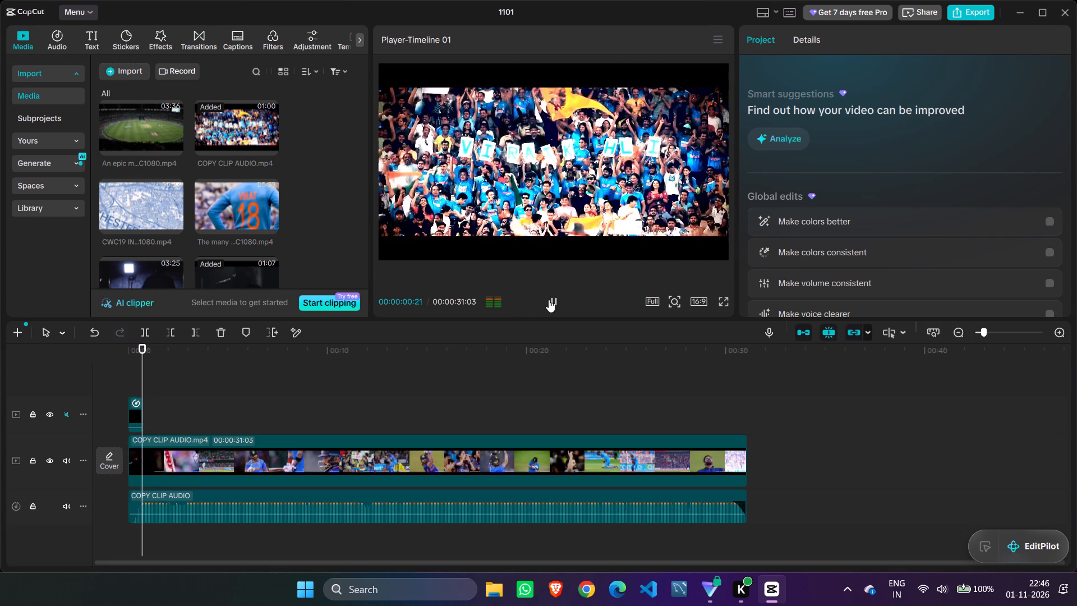
pyautogui.click(549, 300)
# Import all the video files from the VK18 folder on the device into the project media.
pyautogui.scroll(-8, 313, 223)
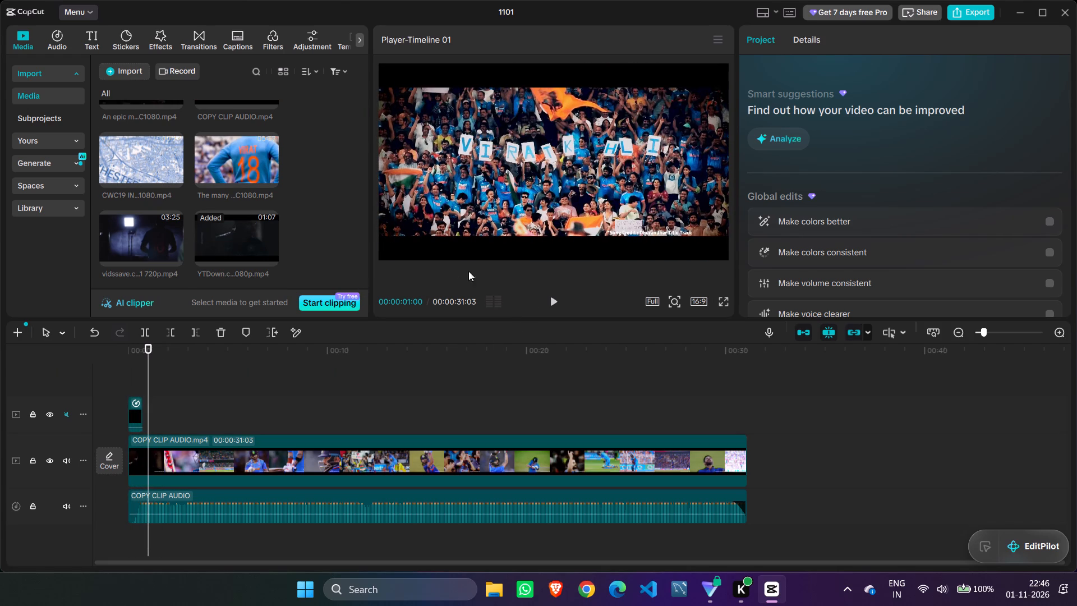
pyautogui.scroll(5, 253, 224)
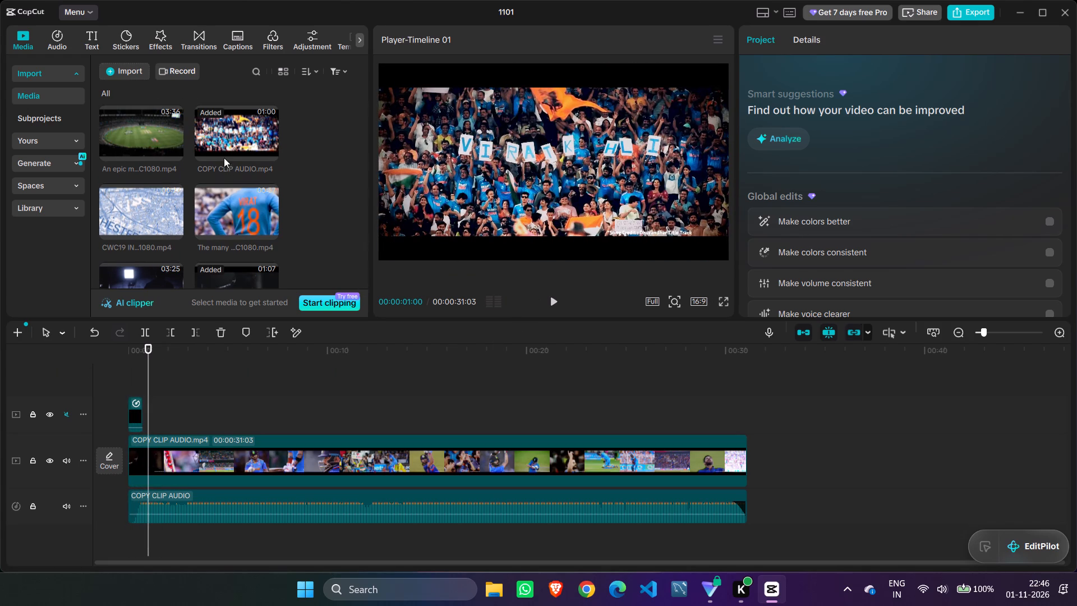
pyautogui.scroll(-3, 165, 187)
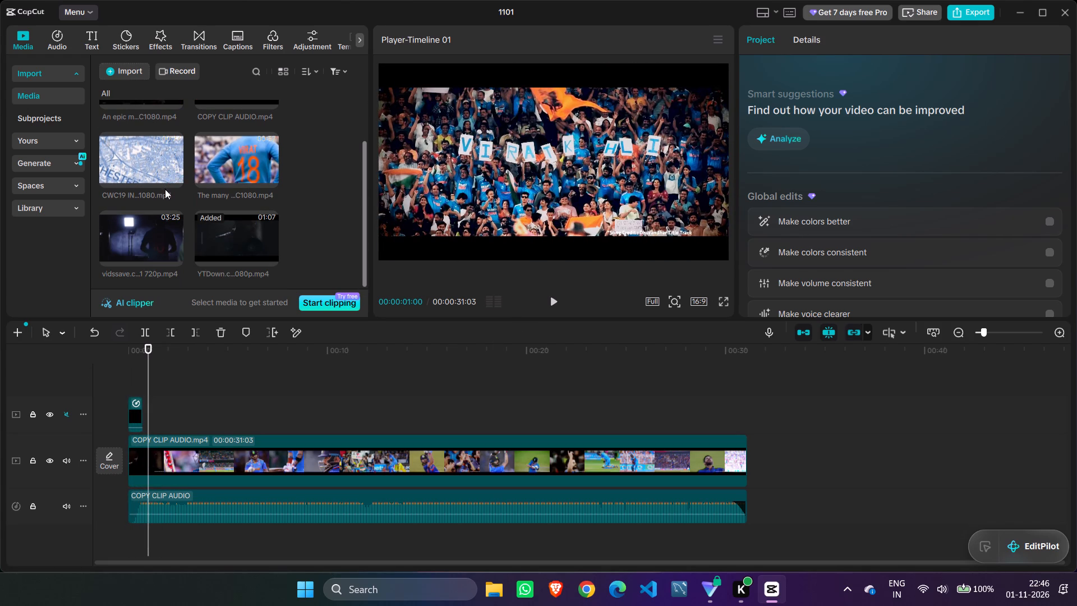
pyautogui.scroll(5, 201, 249)
pyautogui.click(122, 73)
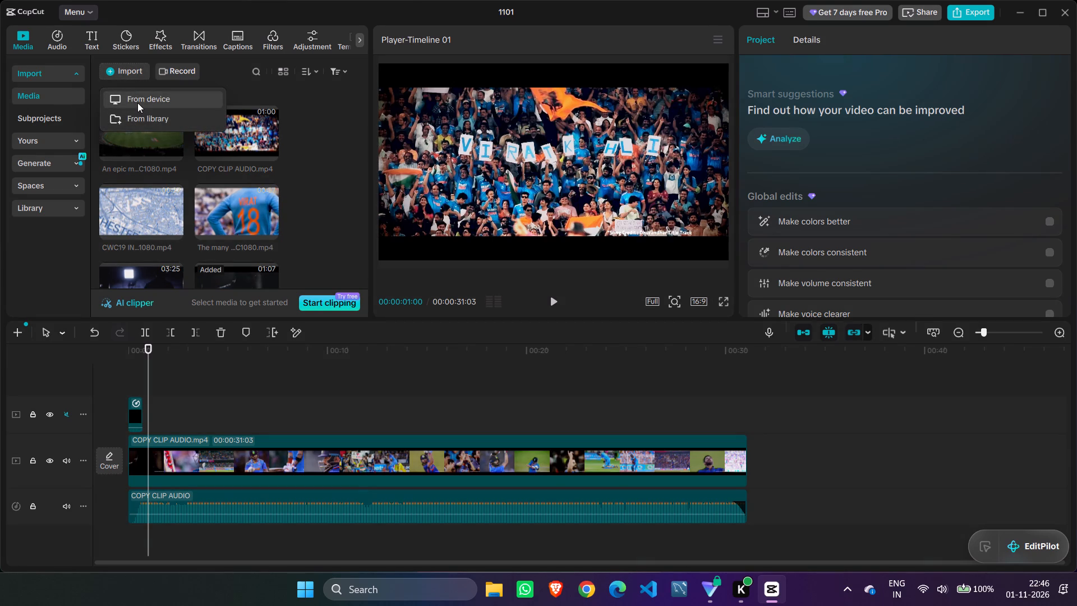
pyautogui.click(137, 103)
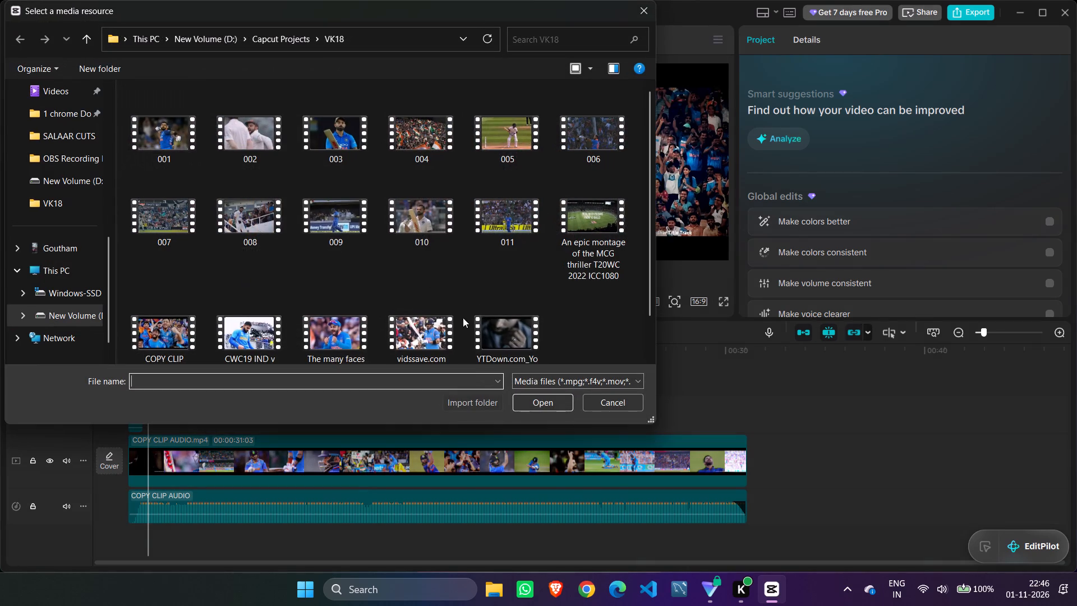
pyautogui.scroll(-2, 595, 322)
pyautogui.moveTo(595, 329); pyautogui.dragTo(330, 301)
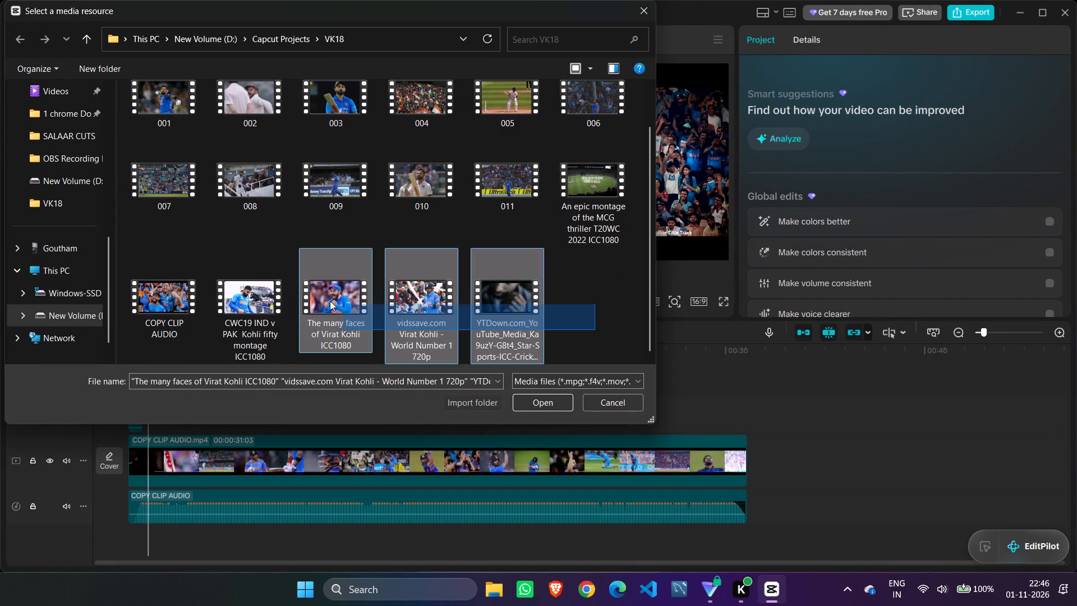
pyautogui.moveTo(330, 301); pyautogui.dragTo(132, 65)
pyautogui.scroll(5, 99, 198)
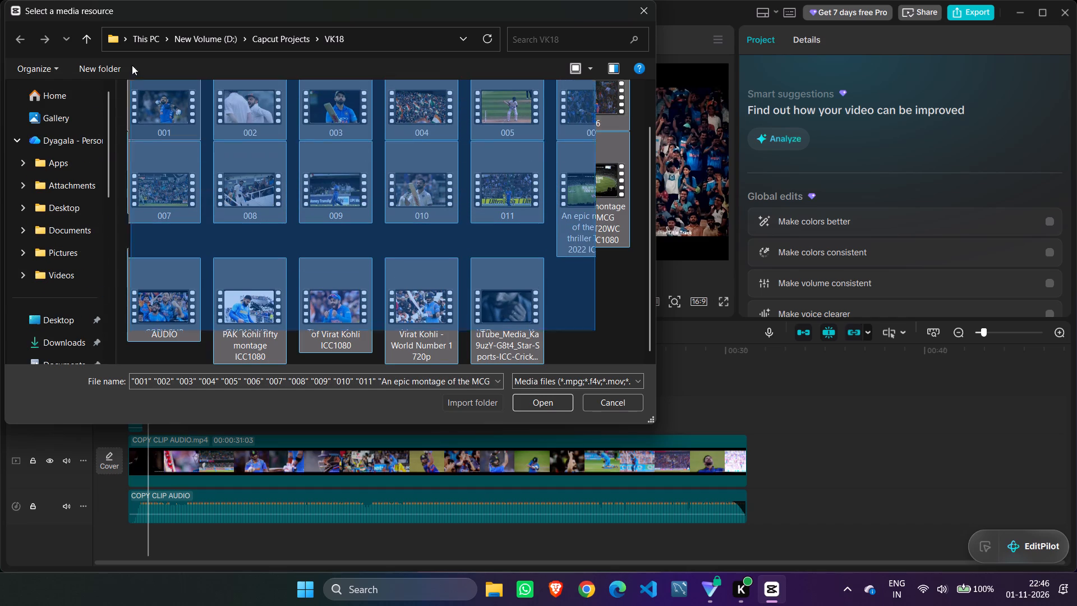
pyautogui.moveTo(132, 65); pyautogui.dragTo(111, 32)
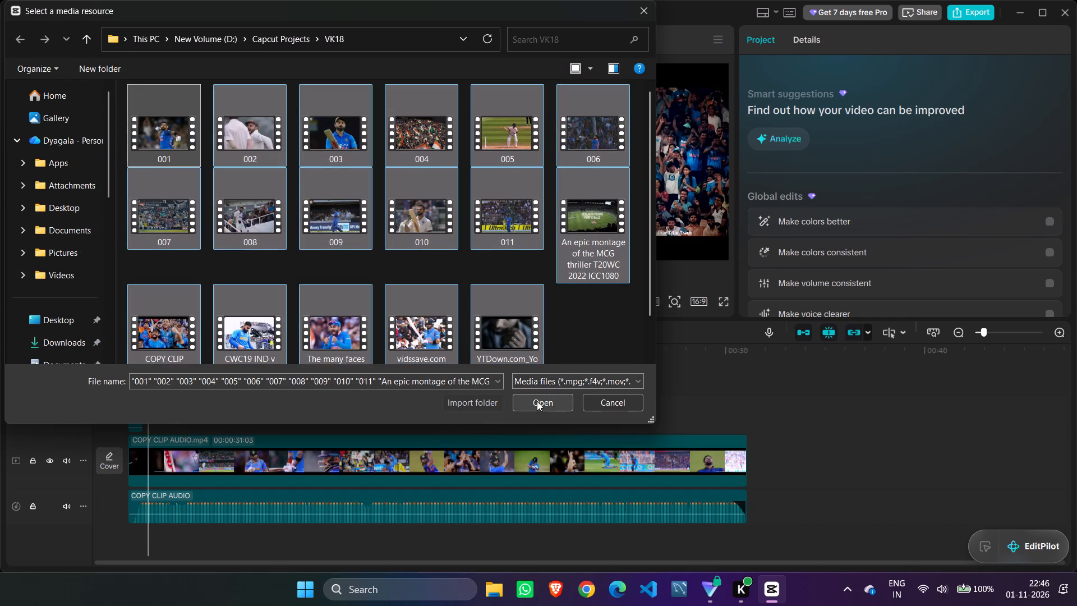
pyautogui.click(537, 401)
pyautogui.scroll(-15, 280, 267)
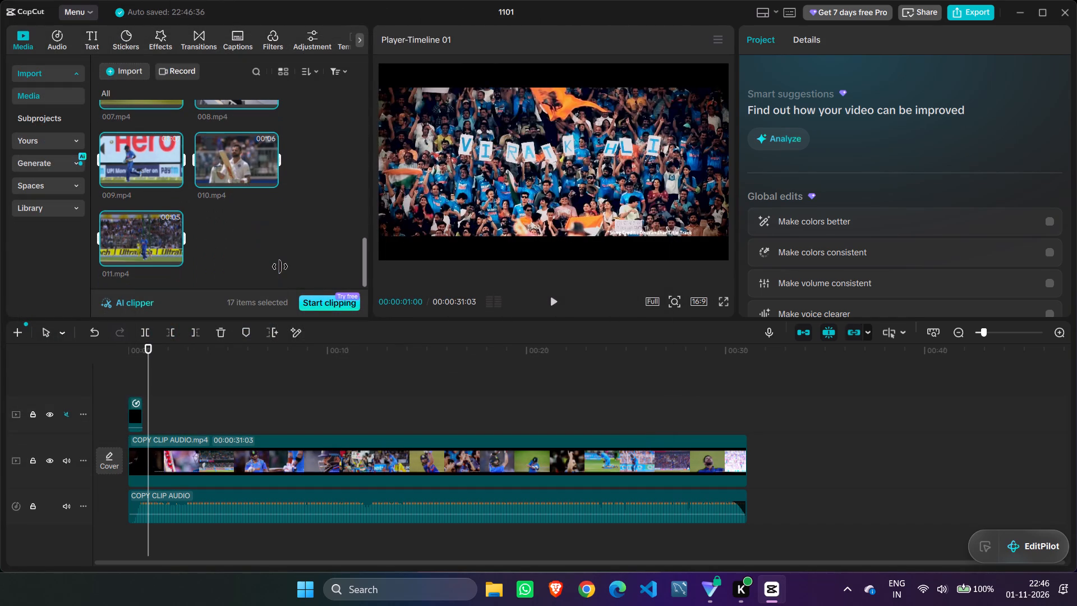
pyautogui.click(247, 246)
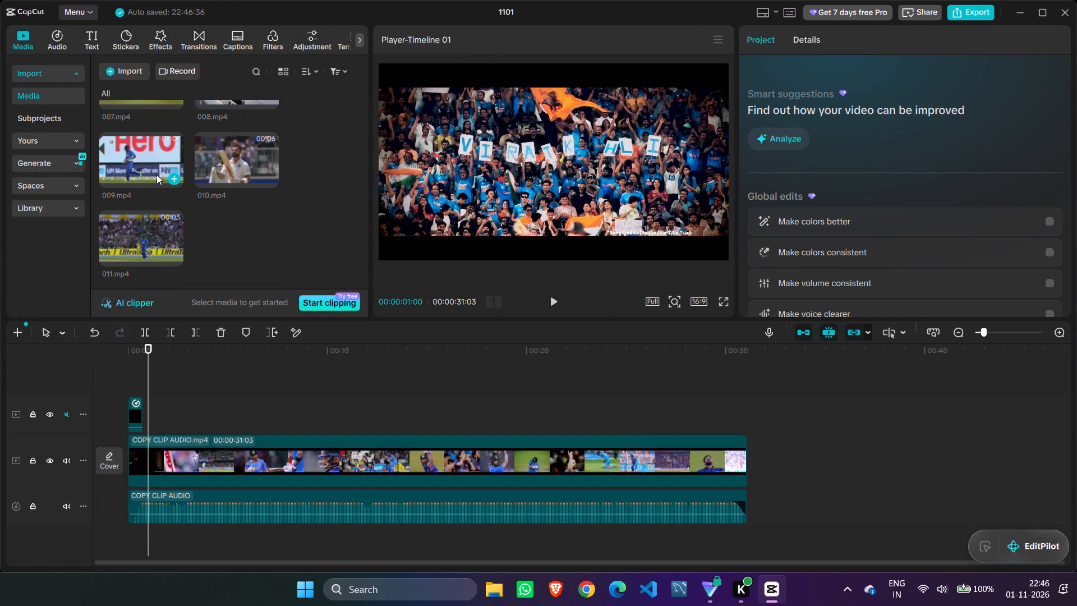
# Replay the first three seconds of the edit from the start several times to study the opening cuts.
pyautogui.click(394, 369)
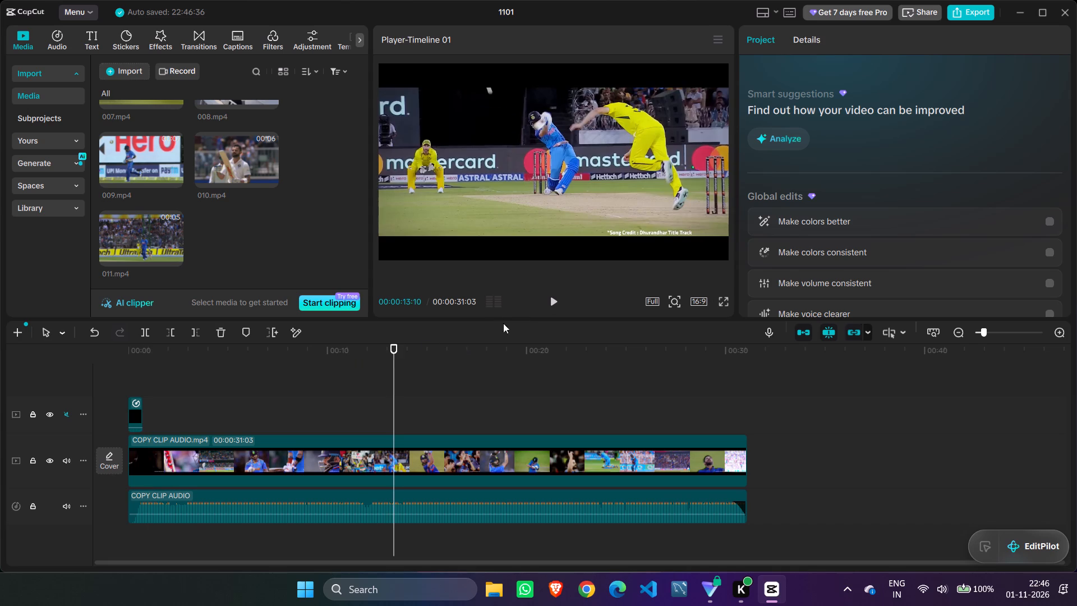
pyautogui.moveTo(395, 352); pyautogui.dragTo(93, 394)
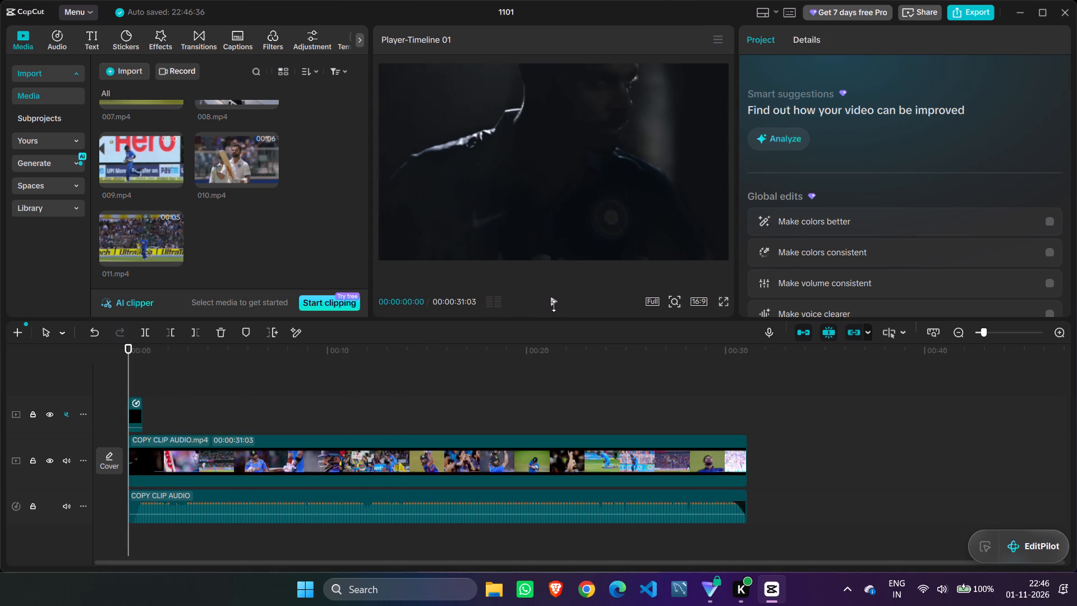
pyautogui.click(554, 303)
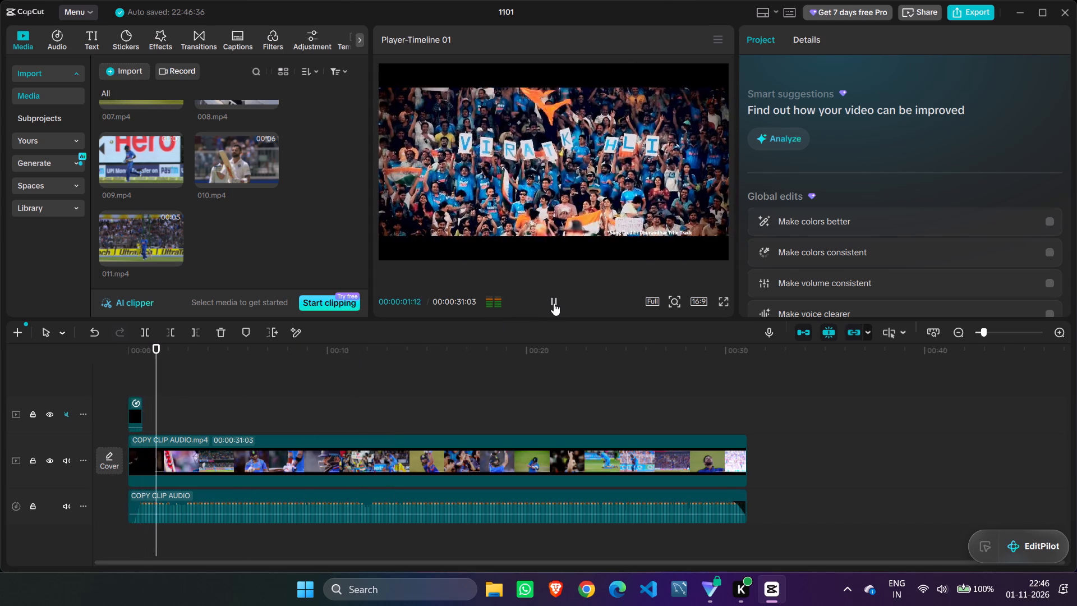
pyautogui.click(554, 303)
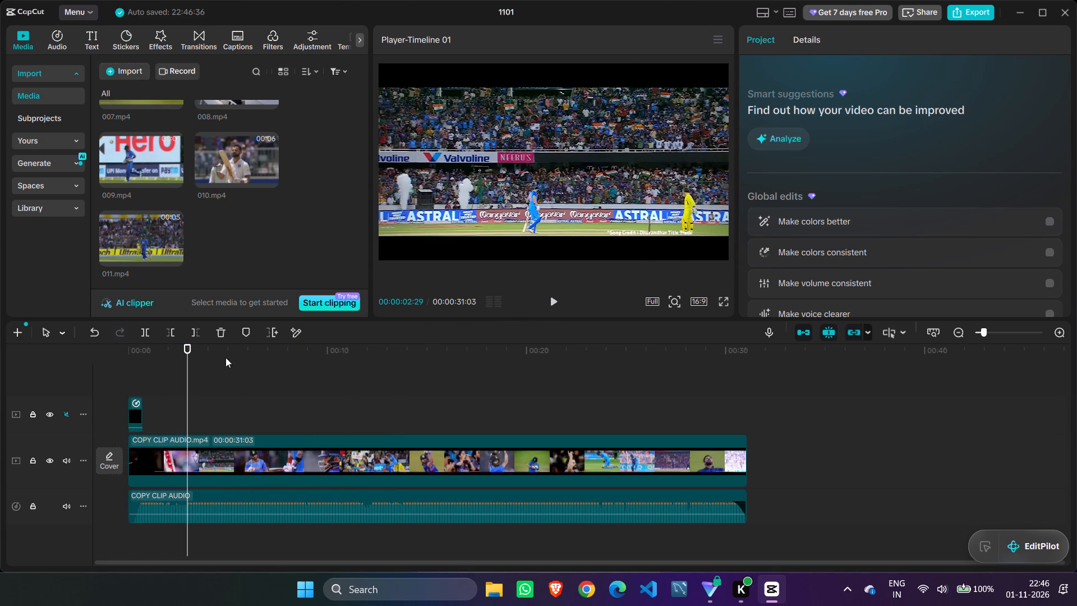
pyautogui.moveTo(188, 350); pyautogui.dragTo(18, 392)
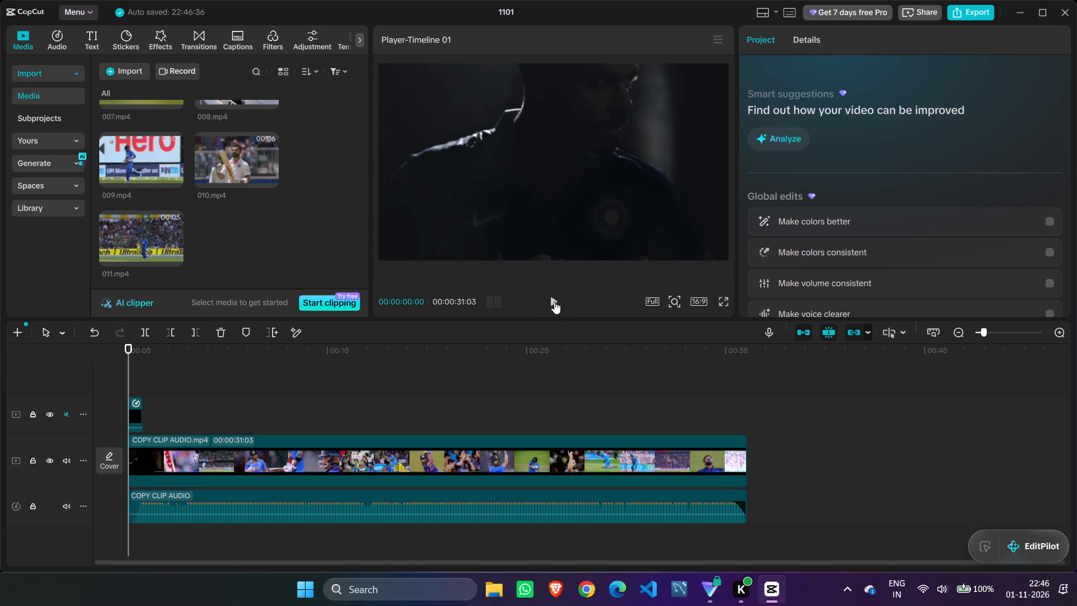
pyautogui.click(554, 301)
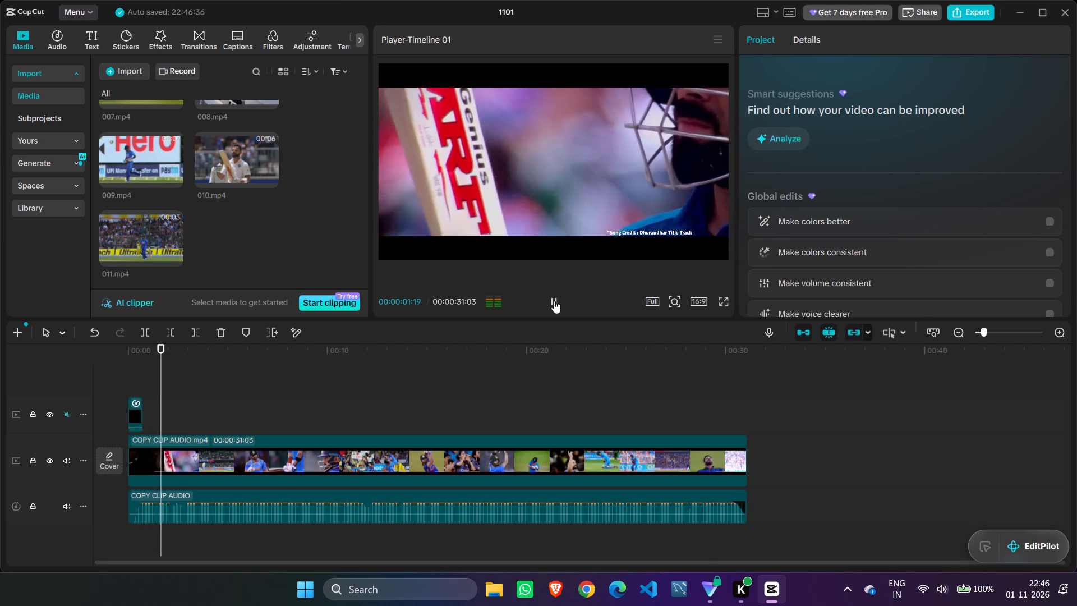
pyautogui.click(554, 301)
pyautogui.moveTo(169, 347); pyautogui.dragTo(59, 363)
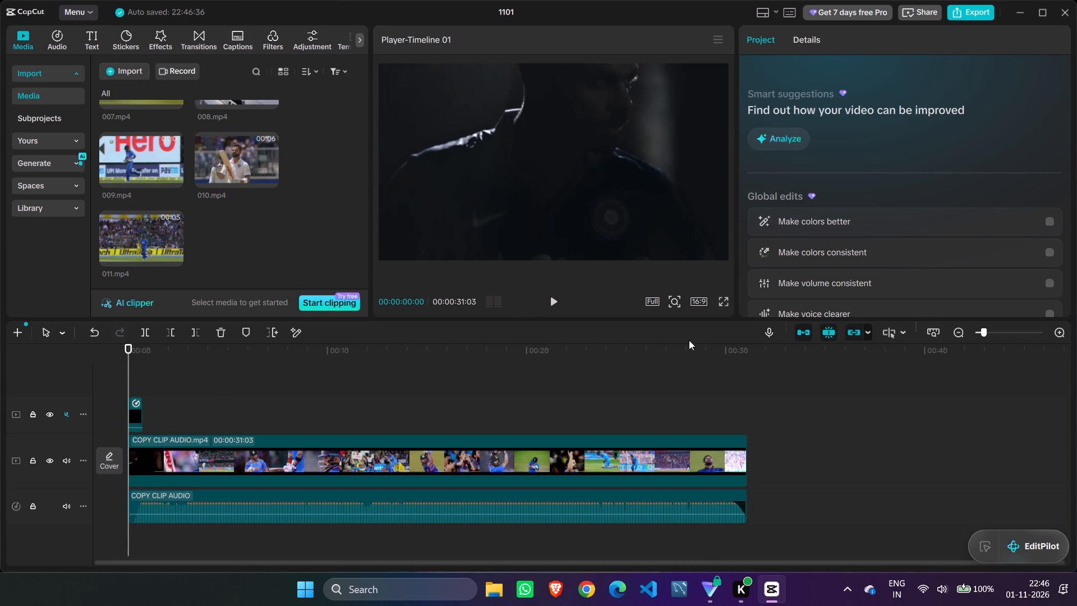
pyautogui.click(555, 297)
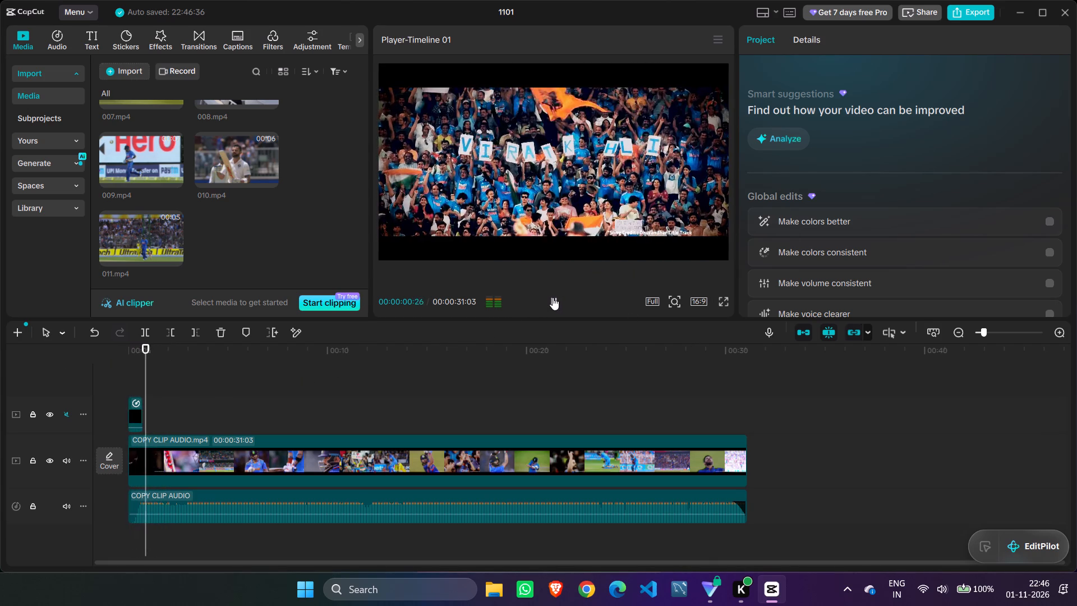
pyautogui.click(553, 297)
# Place 004.mp4 on the upper video track above COPY CLIP AUDIO.mp4, starting at about 5.5 seconds.
pyautogui.scroll(3, 242, 196)
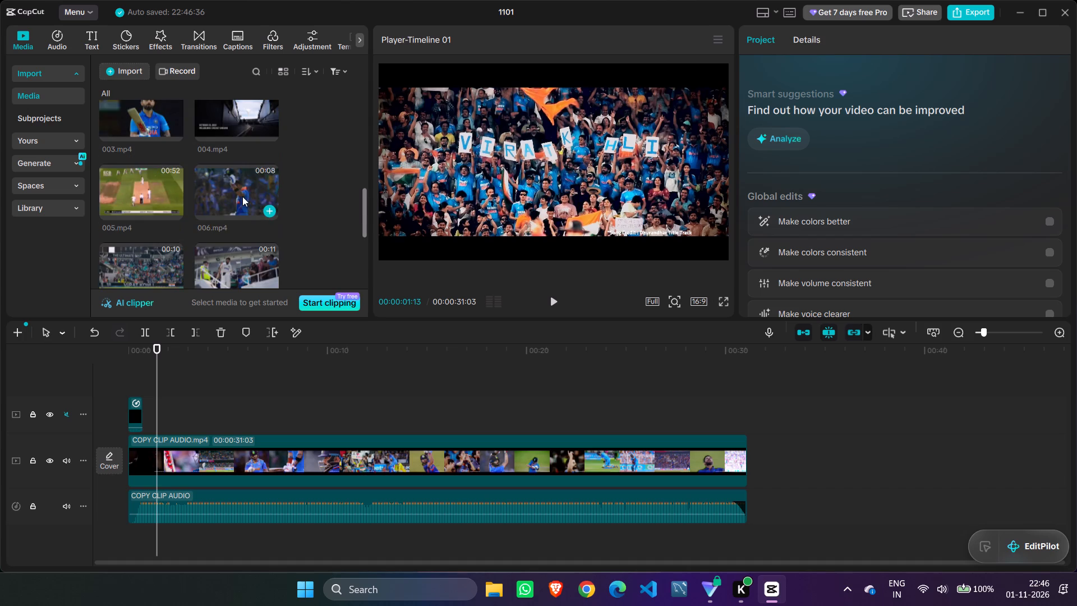
pyautogui.scroll(2, 242, 196)
pyautogui.scroll(-2, 243, 196)
pyautogui.scroll(2, 243, 196)
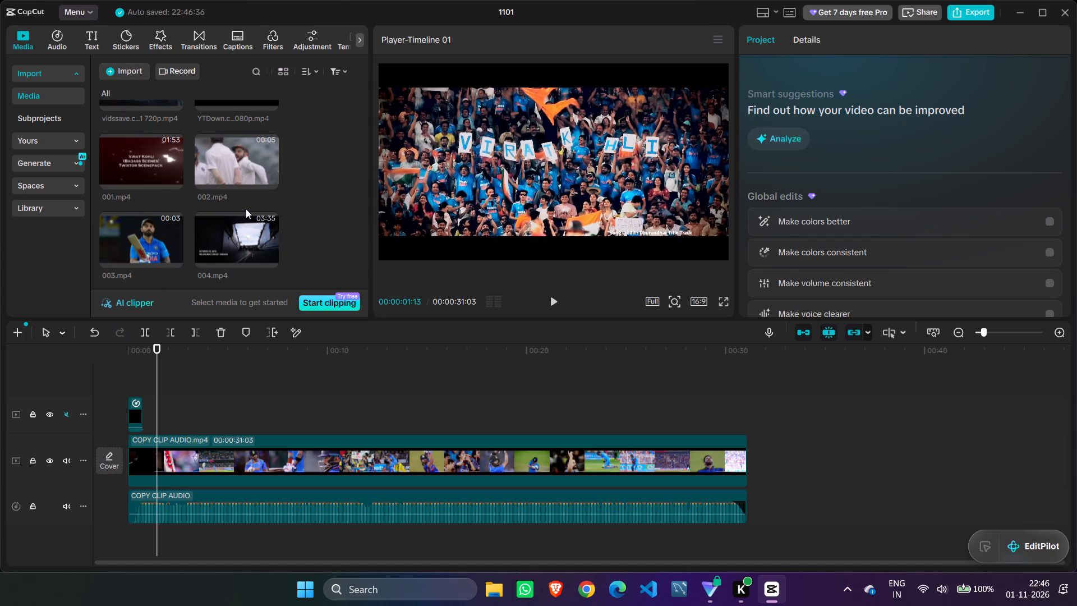
pyautogui.scroll(-1, 246, 209)
pyautogui.click(233, 186)
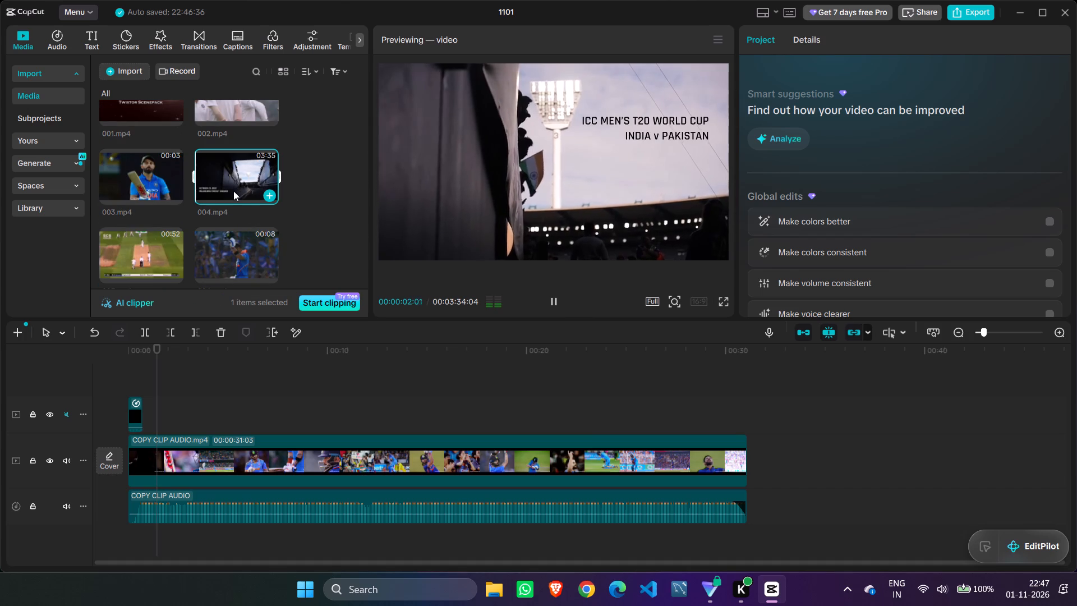
pyautogui.moveTo(233, 191); pyautogui.dragTo(240, 401)
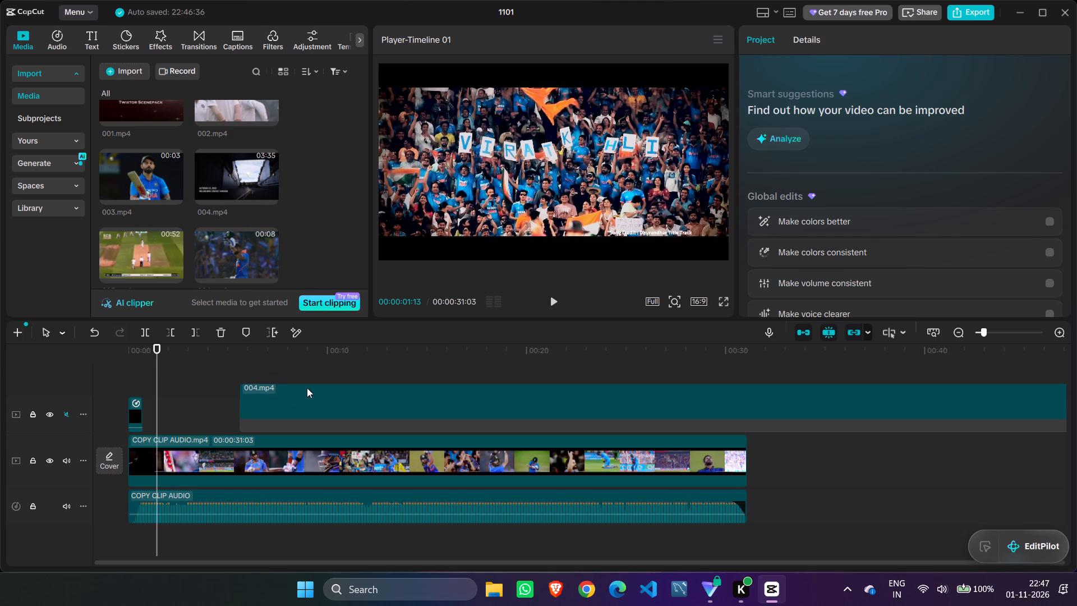
# Look through roughly the first minute of 004.mp4 on the timeline for a usable opening shot of the player.
pyautogui.moveTo(164, 349); pyautogui.dragTo(196, 353)
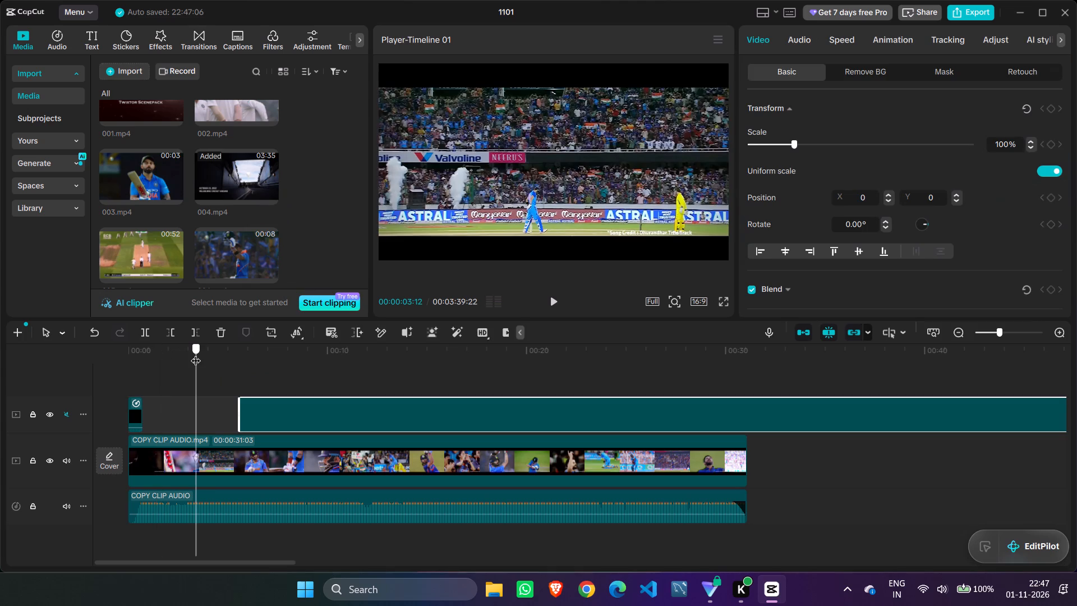
pyautogui.moveTo(196, 353); pyautogui.dragTo(344, 352)
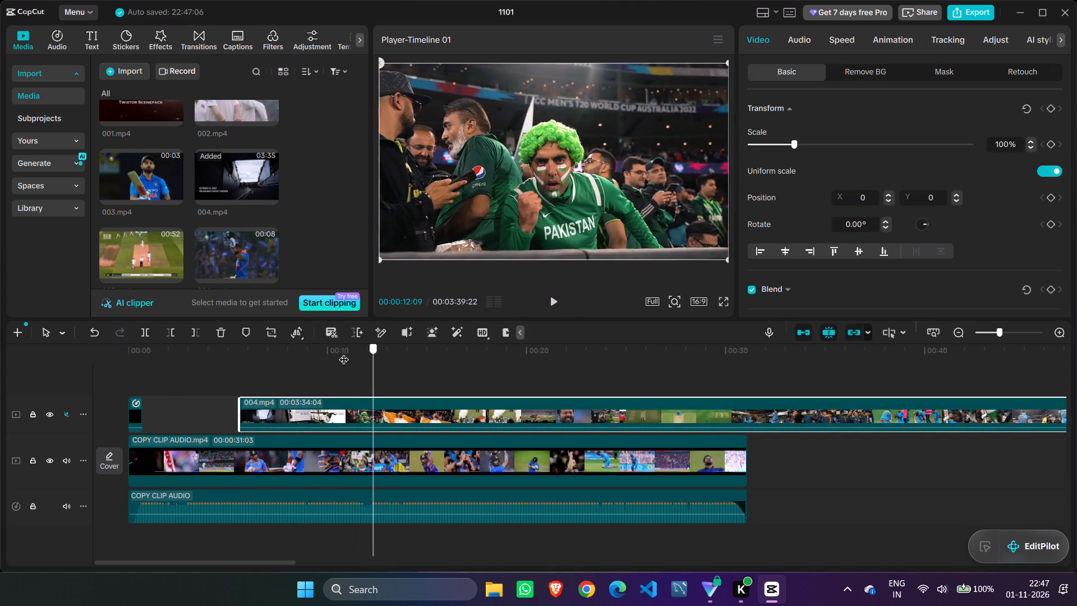
pyautogui.moveTo(344, 352); pyautogui.dragTo(301, 354)
pyautogui.click(550, 296)
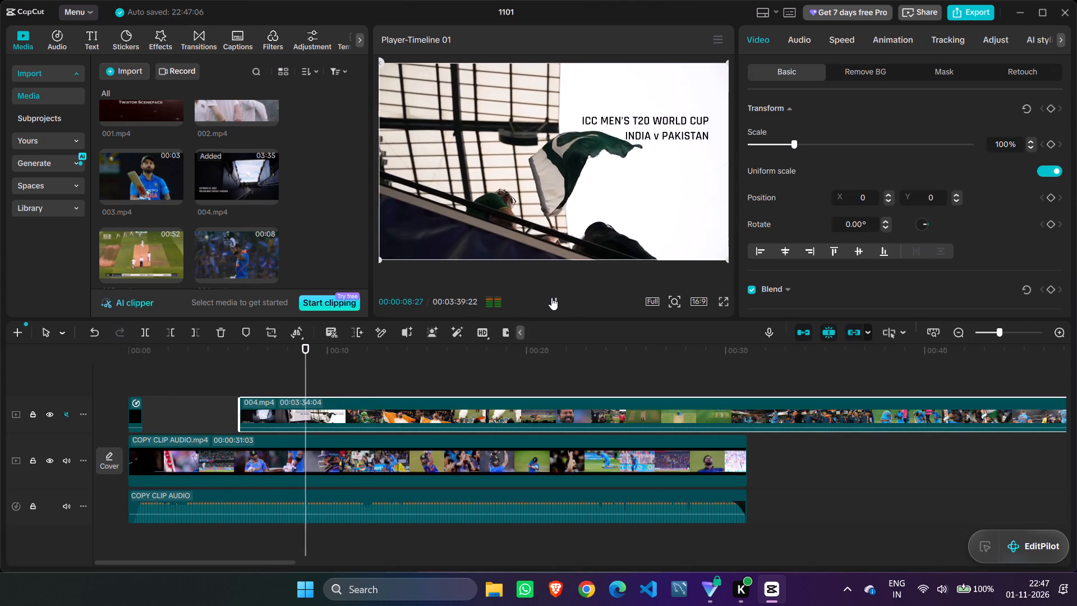
pyautogui.click(551, 297)
pyautogui.click(551, 297)
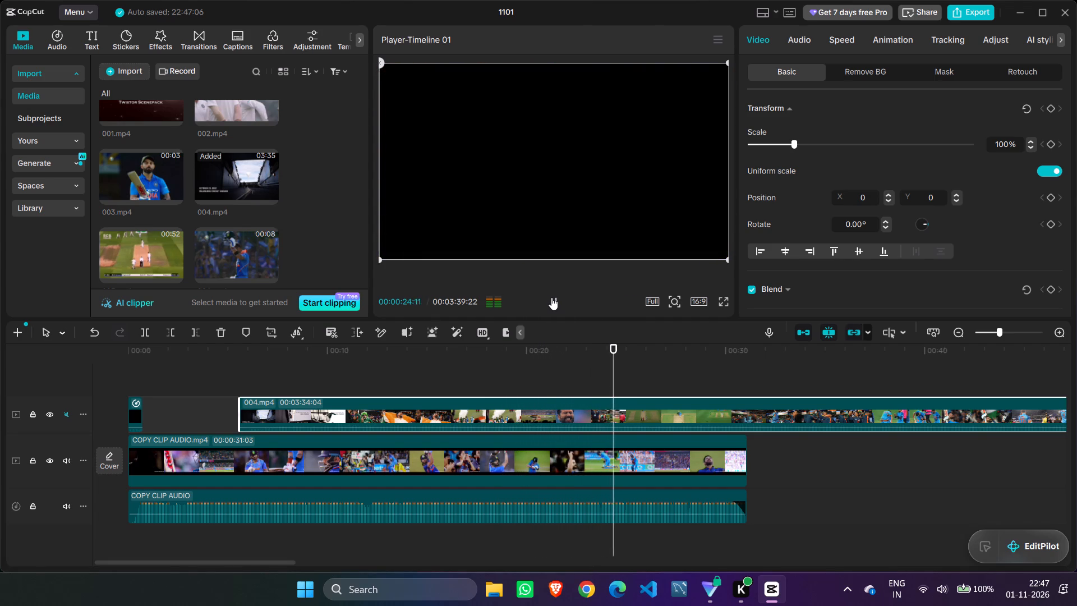
pyautogui.click(551, 297)
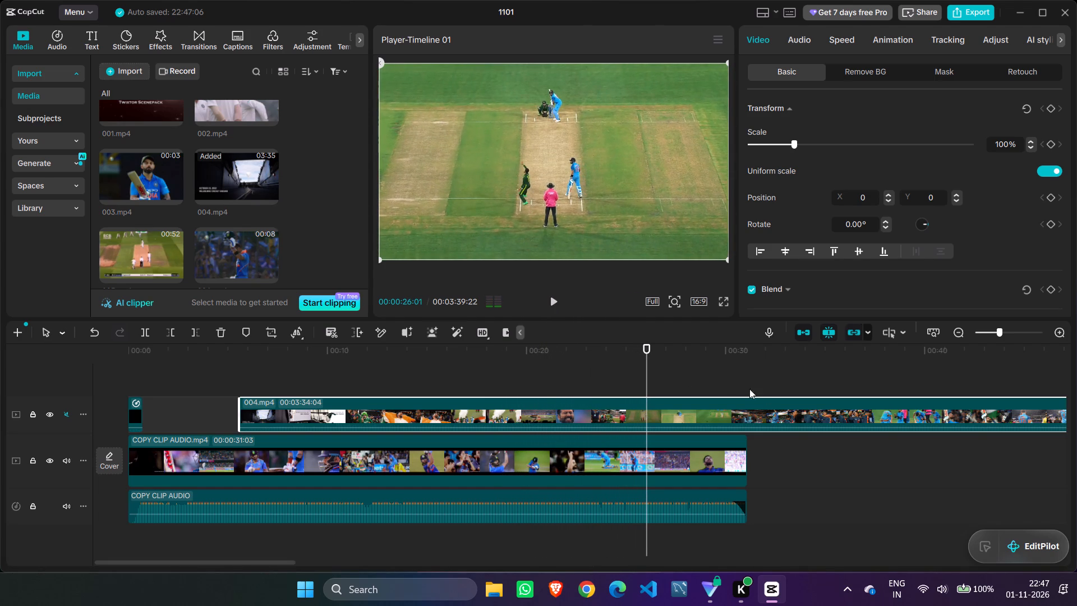
pyautogui.moveTo(650, 345); pyautogui.dragTo(796, 345)
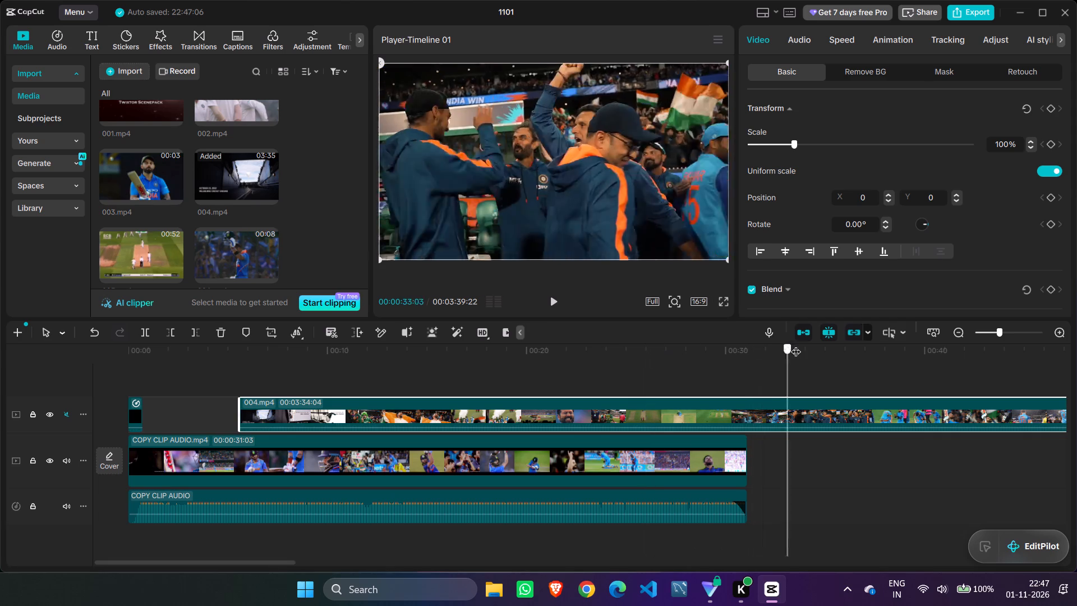
pyautogui.moveTo(796, 345); pyautogui.dragTo(893, 353)
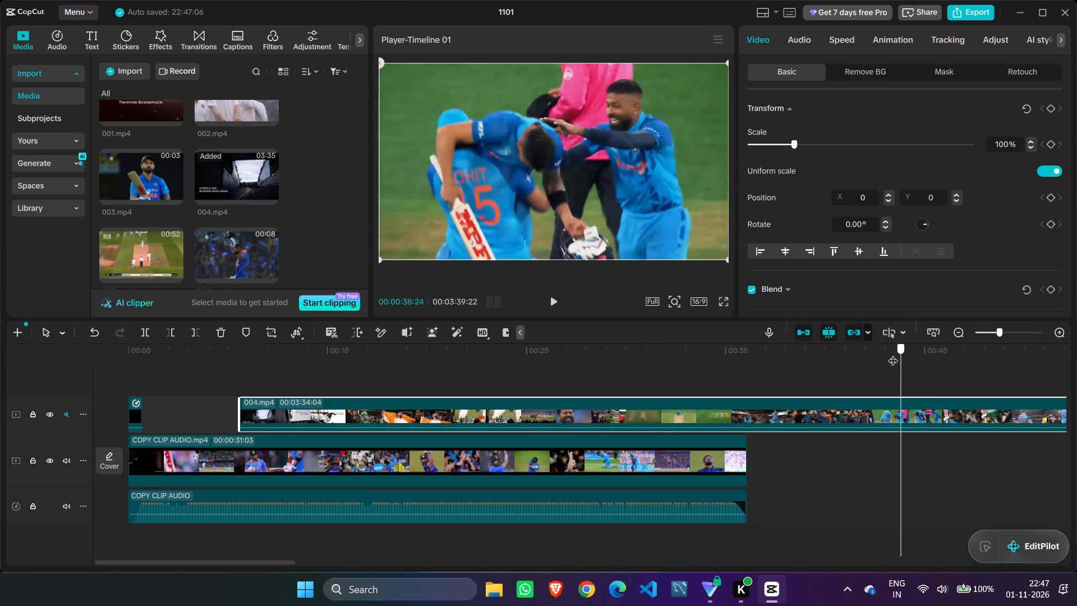
pyautogui.moveTo(893, 353); pyautogui.dragTo(1031, 337)
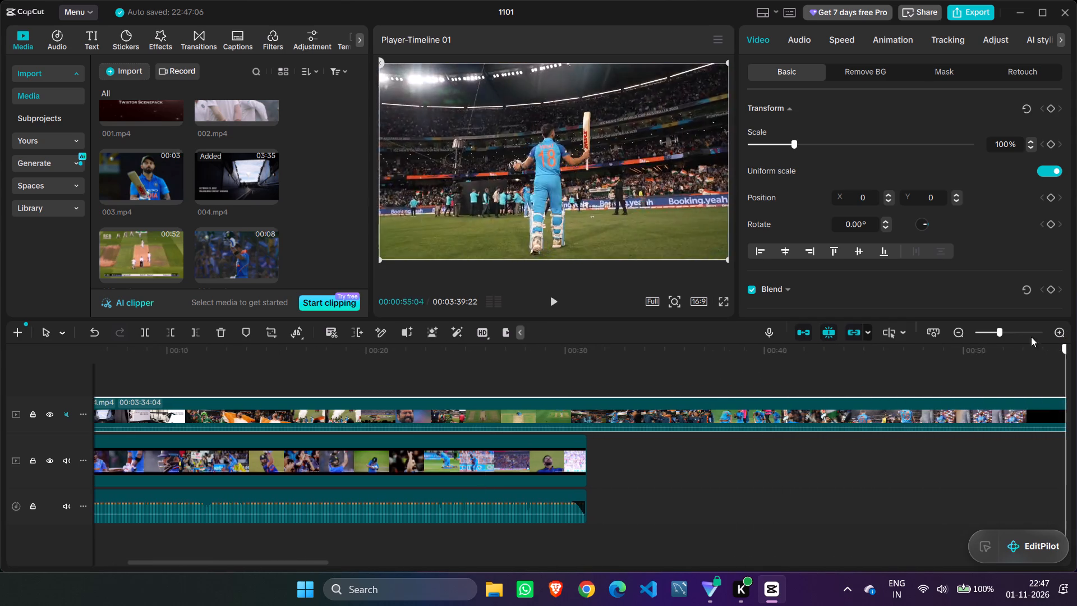
pyautogui.moveTo(1031, 337); pyautogui.dragTo(1015, 367)
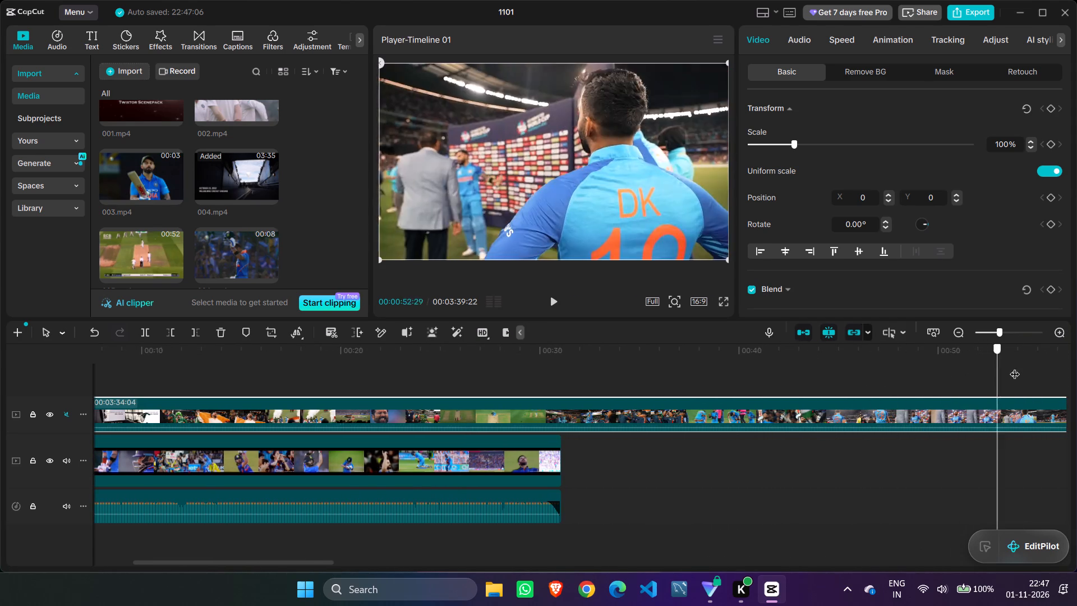
pyautogui.moveTo(1015, 367); pyautogui.dragTo(841, 405)
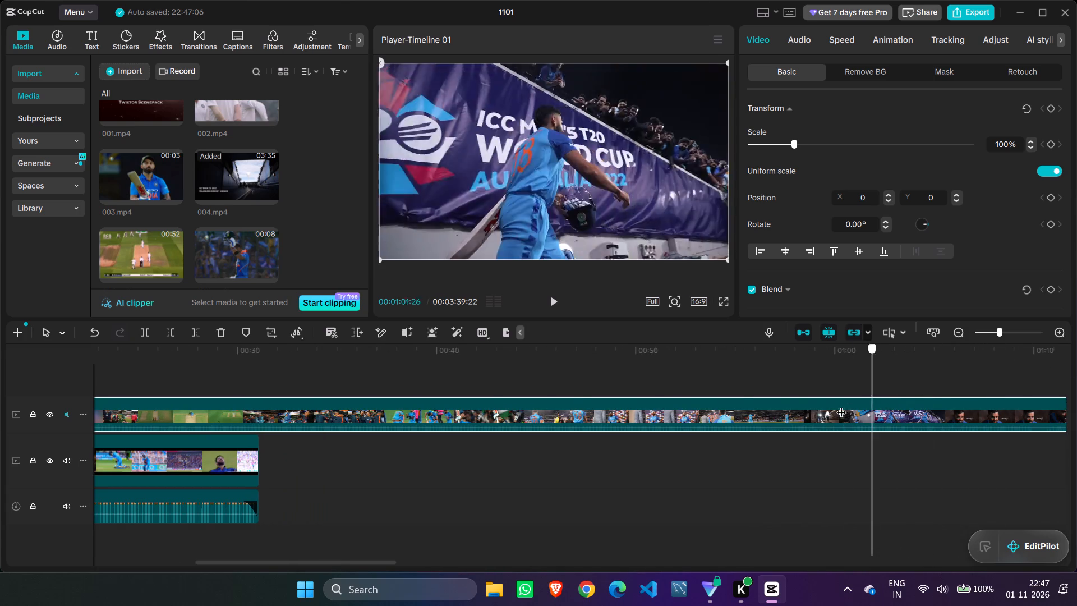
# Trim away everything in 004.mp4 before 00:00:57:15, where the shot of the number 18 player walking through the tunnel begins.
pyautogui.moveTo(841, 405); pyautogui.dragTo(779, 418)
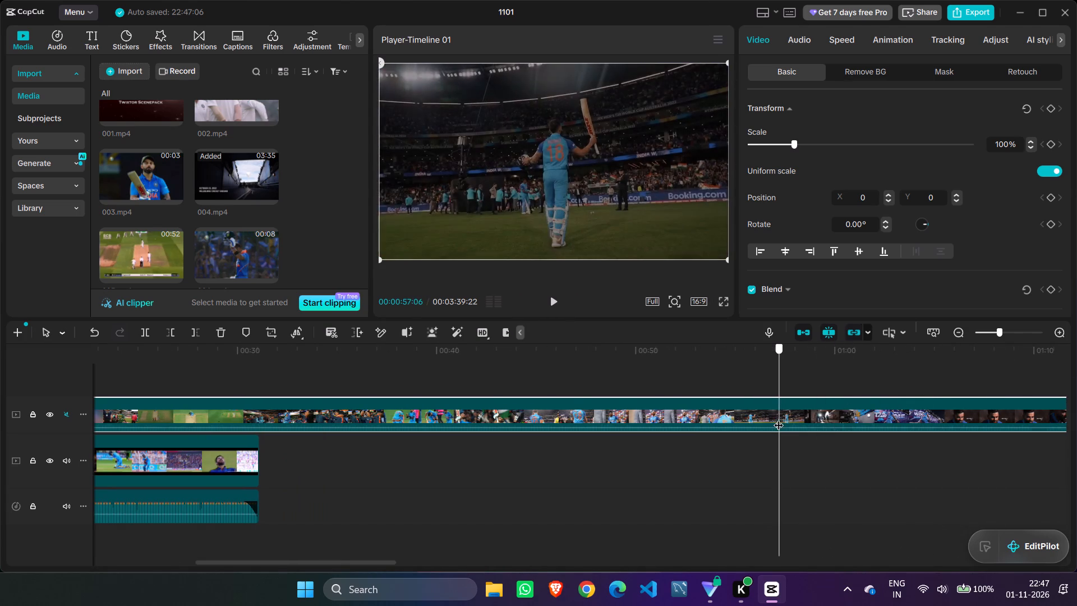
pyautogui.moveTo(779, 418); pyautogui.dragTo(786, 419)
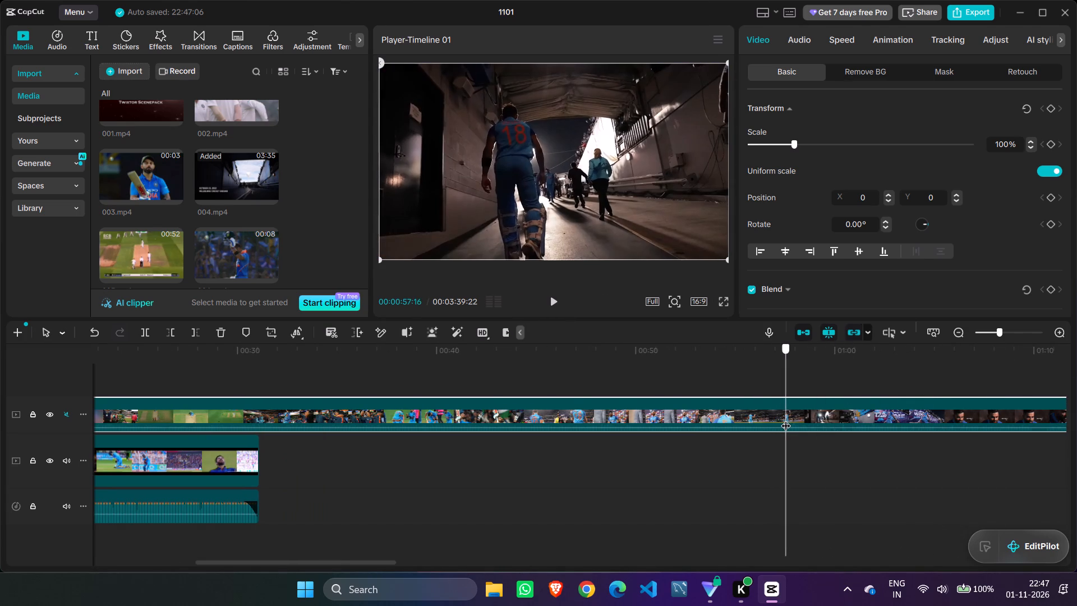
pyautogui.moveTo(786, 419); pyautogui.dragTo(784, 419)
pyautogui.press('Right')
pyautogui.press('Left')
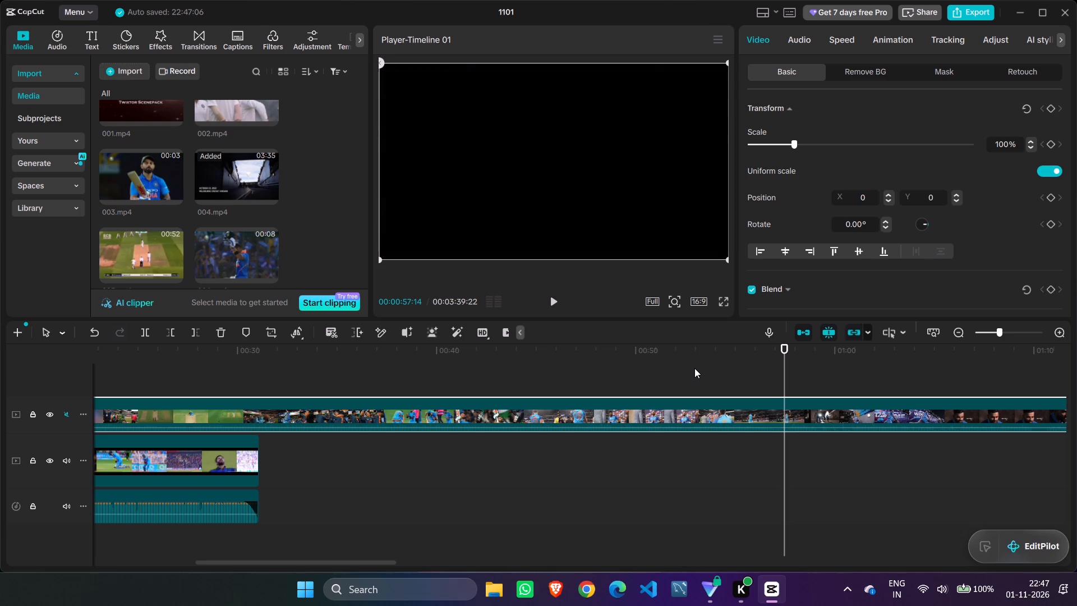
pyautogui.press('Right')
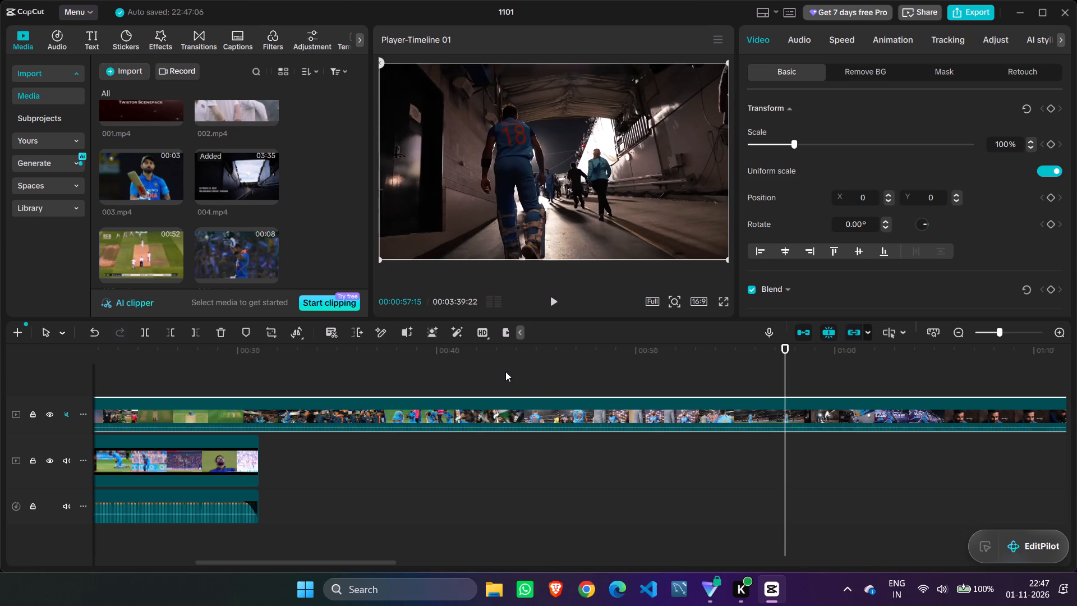
pyautogui.click(172, 334)
# Move the trimmed 004.mp4 clip to directly after the short first clip on the upper track, at about 0.7 seconds.
pyautogui.moveTo(844, 410); pyautogui.dragTo(814, 416)
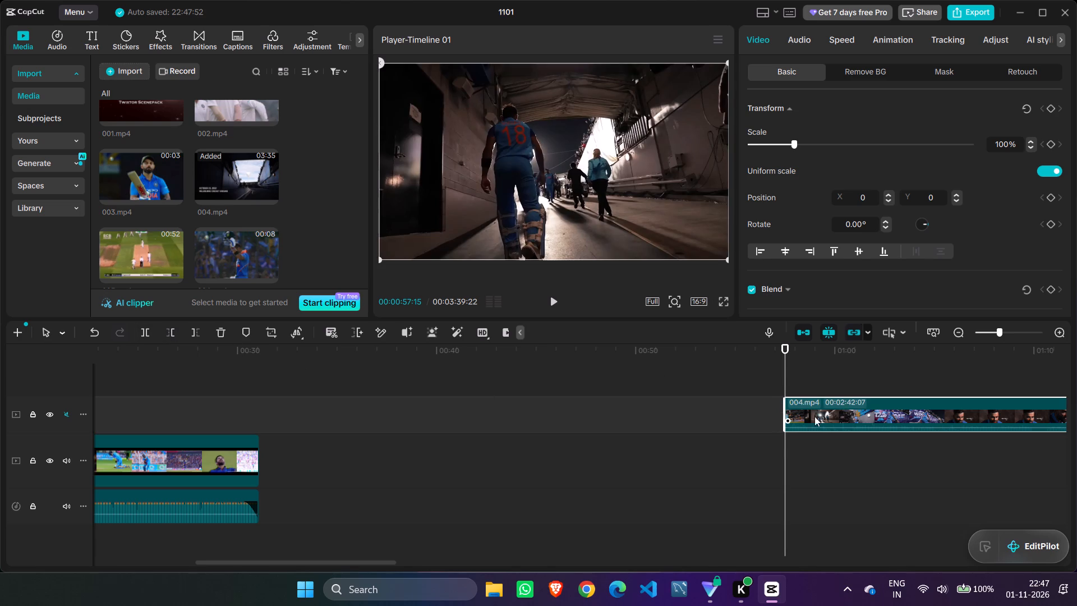
pyautogui.moveTo(814, 416); pyautogui.dragTo(36, 433)
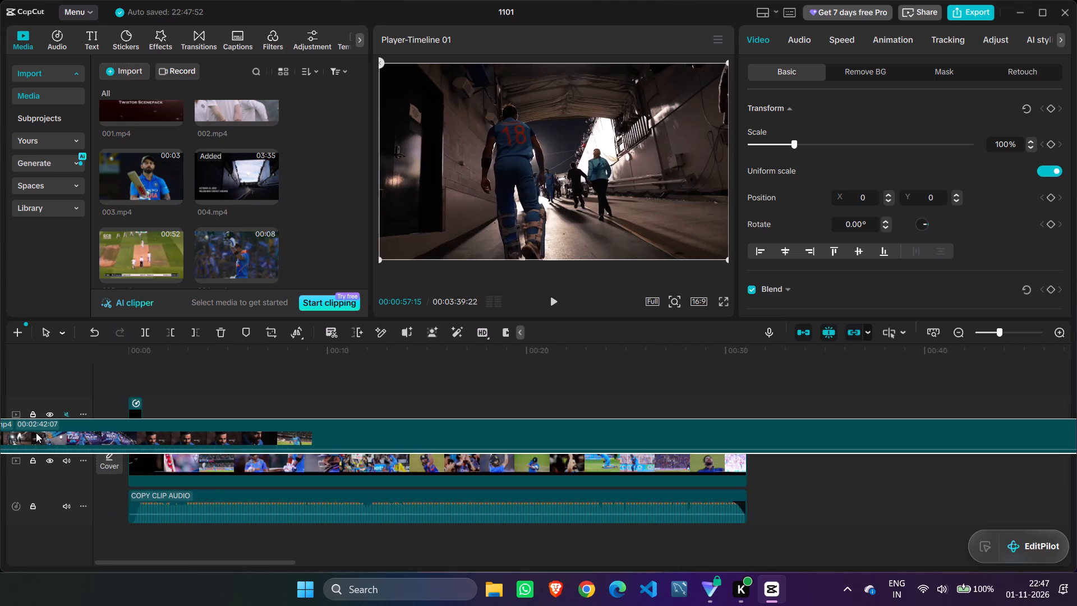
pyautogui.moveTo(36, 433); pyautogui.dragTo(205, 416)
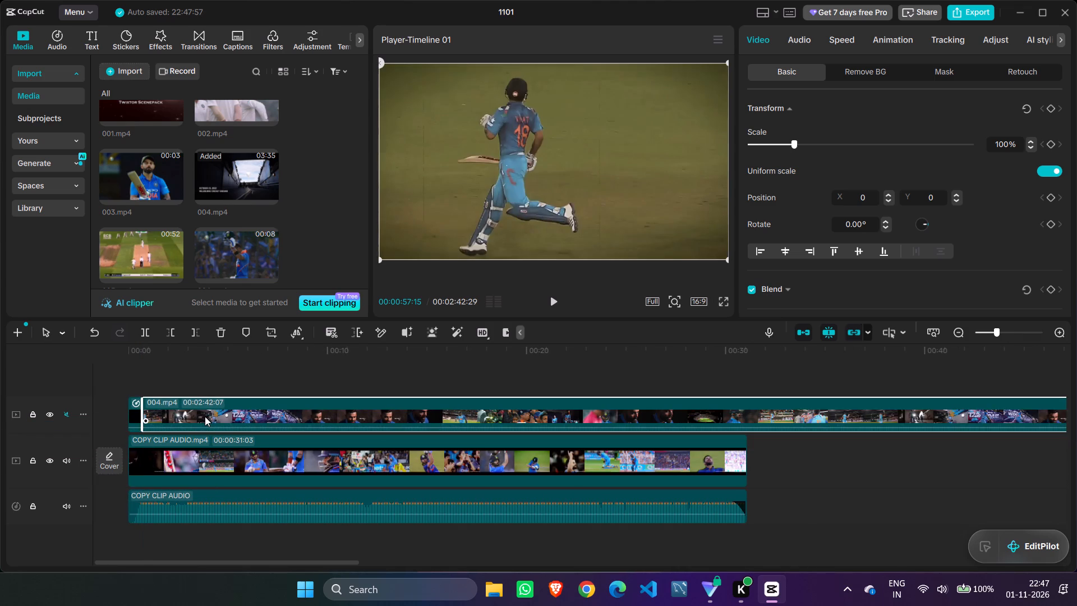
# Replay the opening seconds from the start several times to check the tunnel shot's timing against the audio.
pyautogui.click(424, 369)
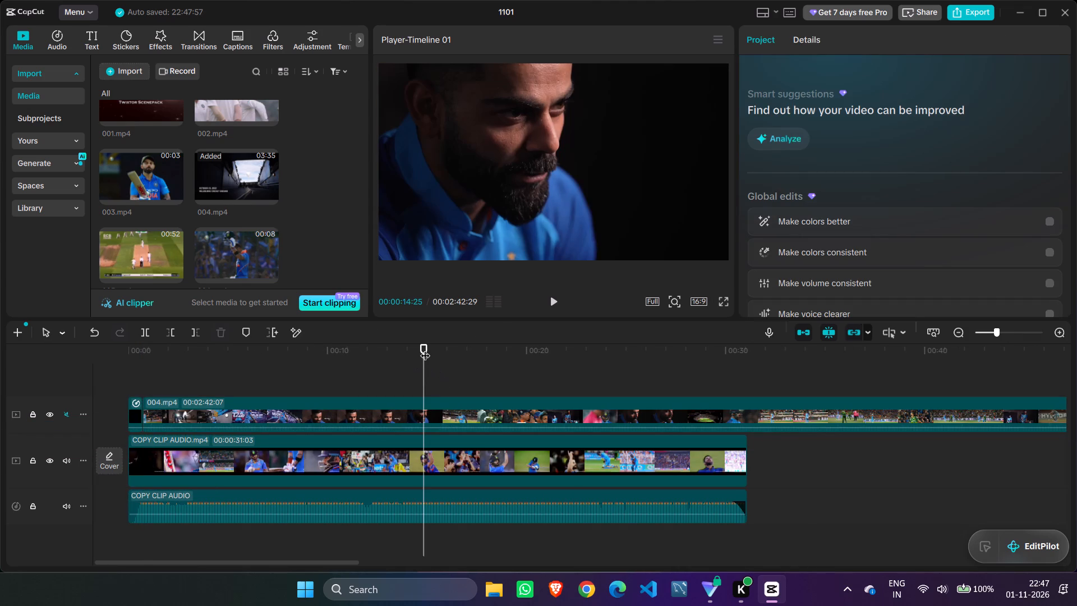
pyautogui.moveTo(424, 346); pyautogui.dragTo(42, 423)
pyautogui.click(555, 301)
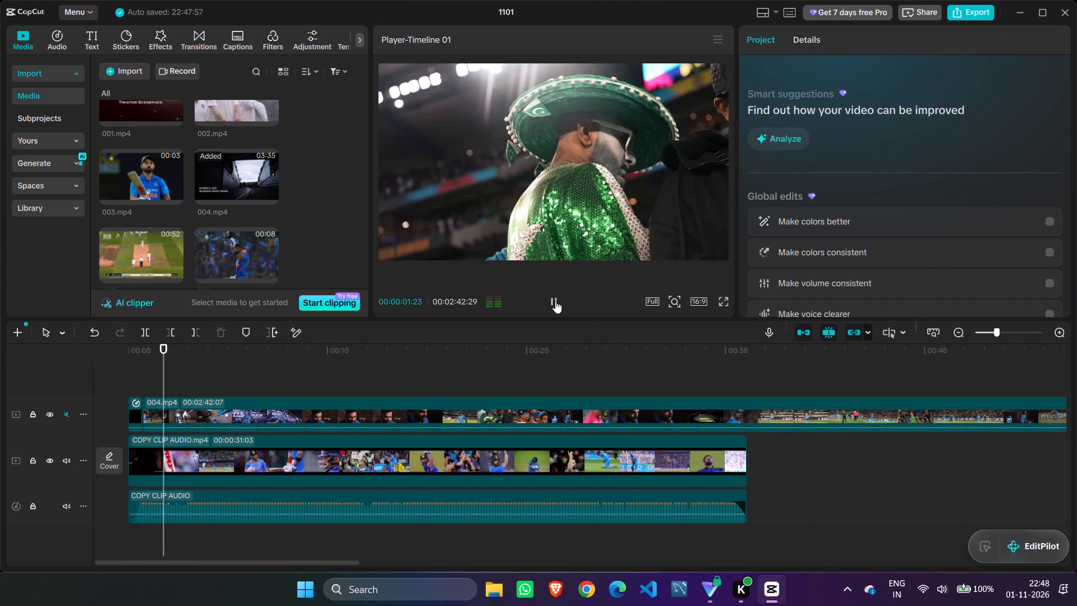
pyautogui.click(555, 301)
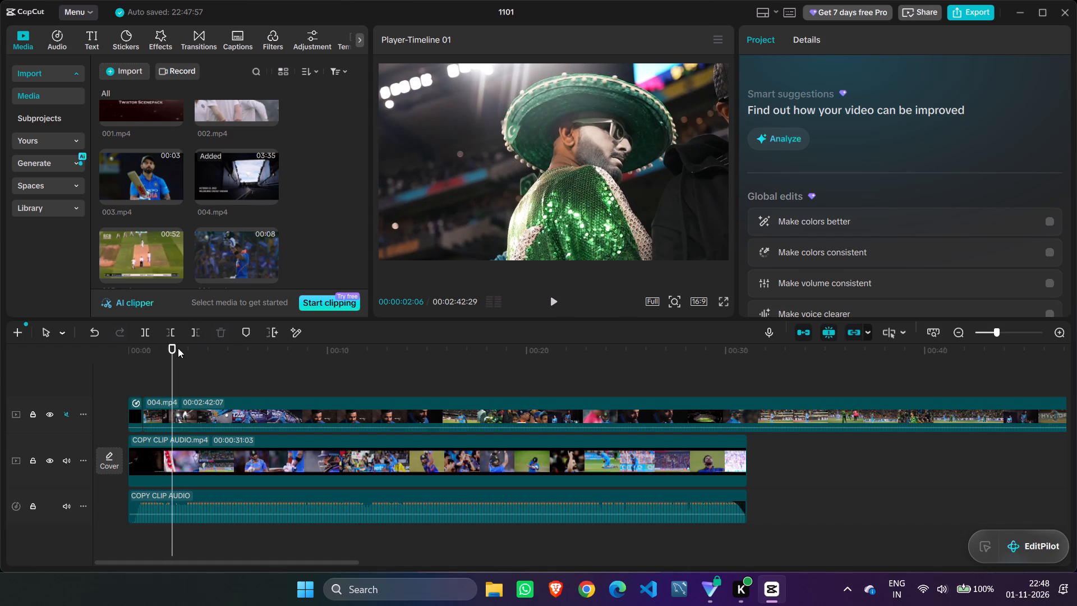
pyautogui.moveTo(174, 348); pyautogui.dragTo(71, 362)
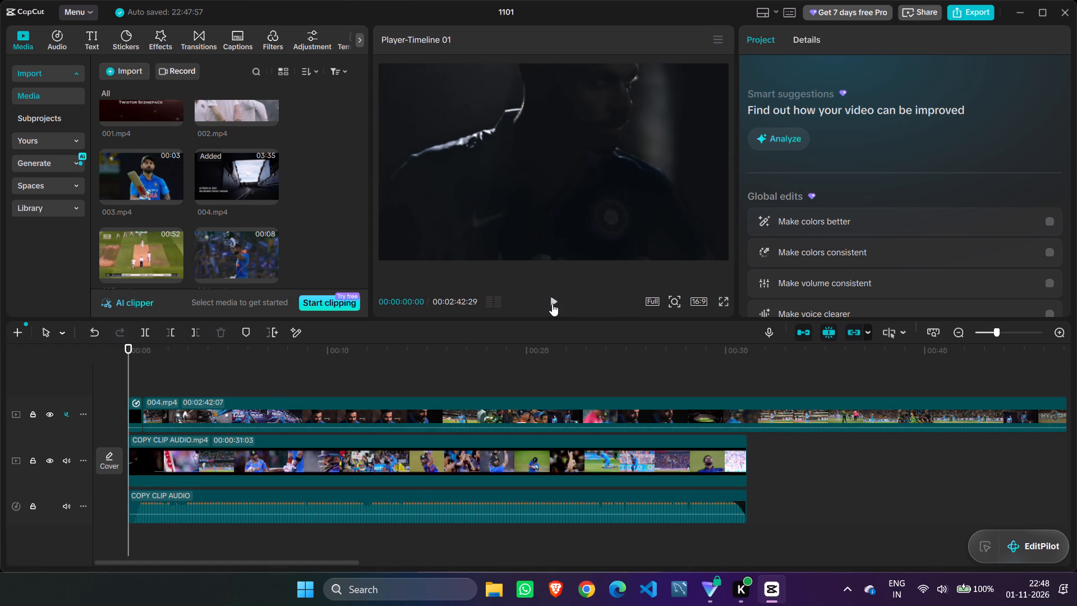
pyautogui.click(552, 304)
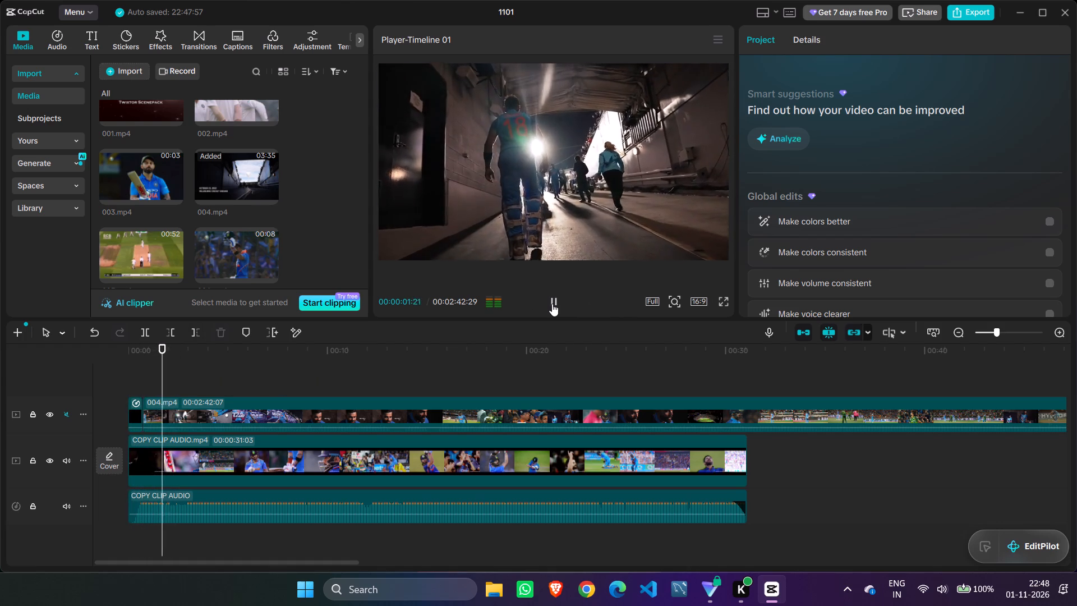
pyautogui.click(552, 304)
pyautogui.moveTo(168, 346); pyautogui.dragTo(77, 347)
pyautogui.click(555, 301)
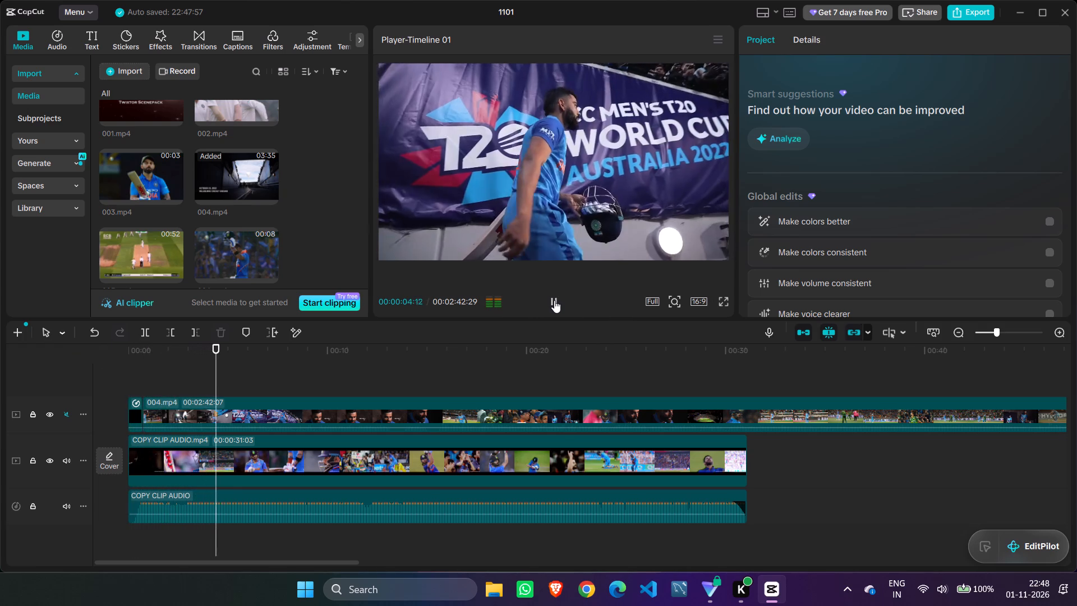
pyautogui.click(554, 300)
pyautogui.moveTo(231, 351); pyautogui.dragTo(66, 377)
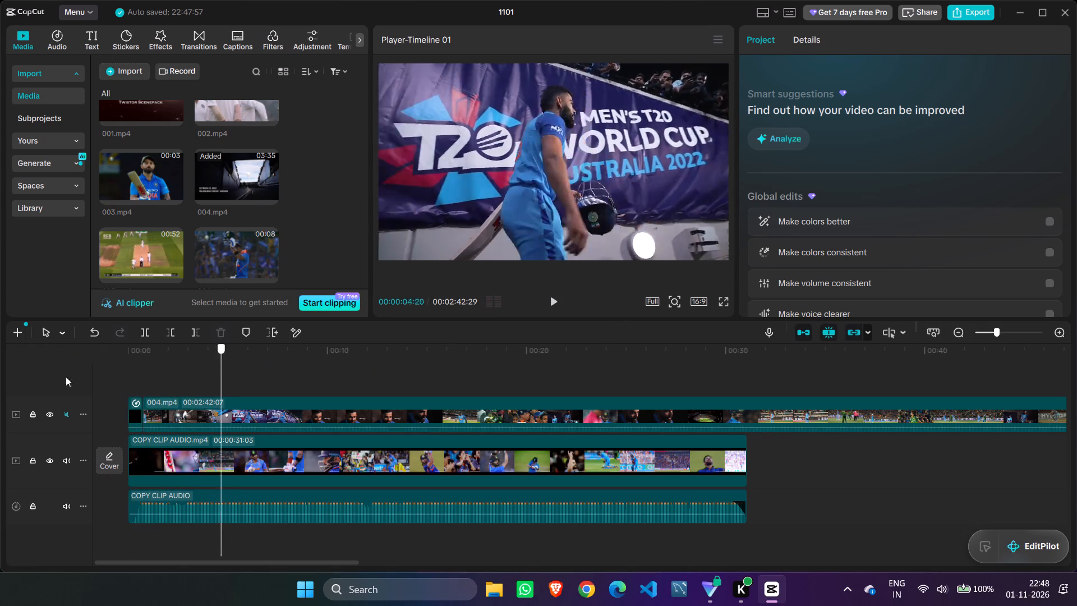
pyautogui.moveTo(66, 377); pyautogui.dragTo(13, 384)
pyautogui.click(550, 298)
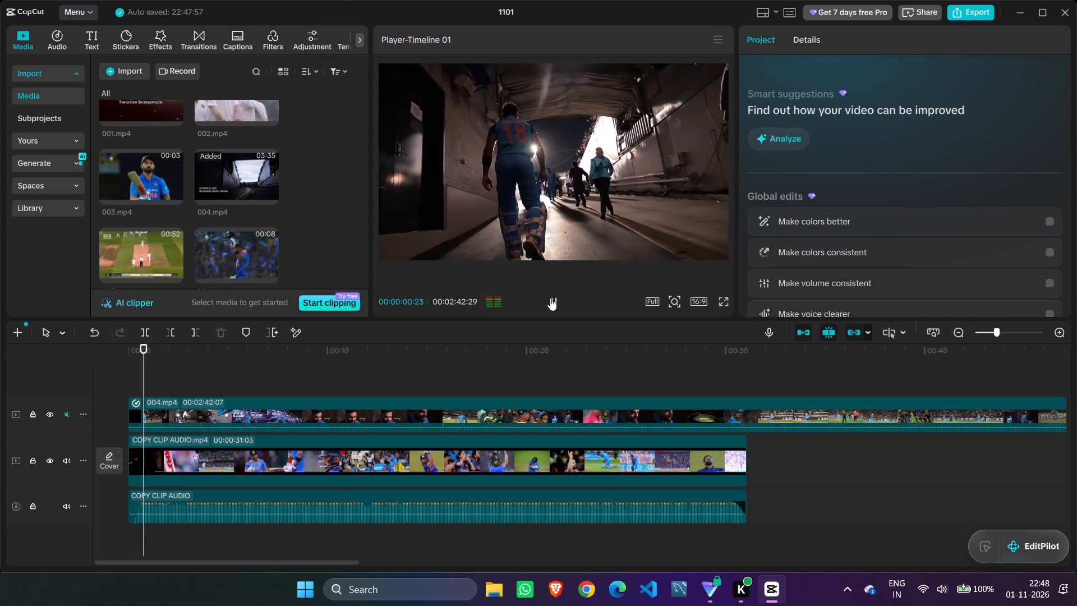
pyautogui.click(550, 298)
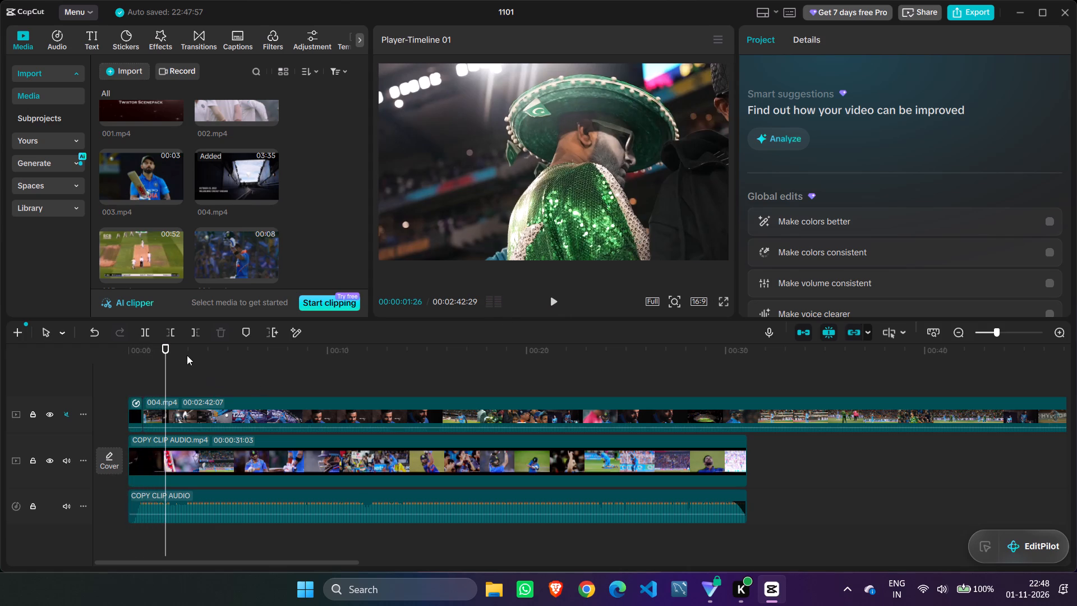
# Split 004.mp4 on the upper track at 00:00:01:23, during the opening tunnel shot.
pyautogui.moveTo(165, 351); pyautogui.dragTo(0, 396)
pyautogui.click(554, 301)
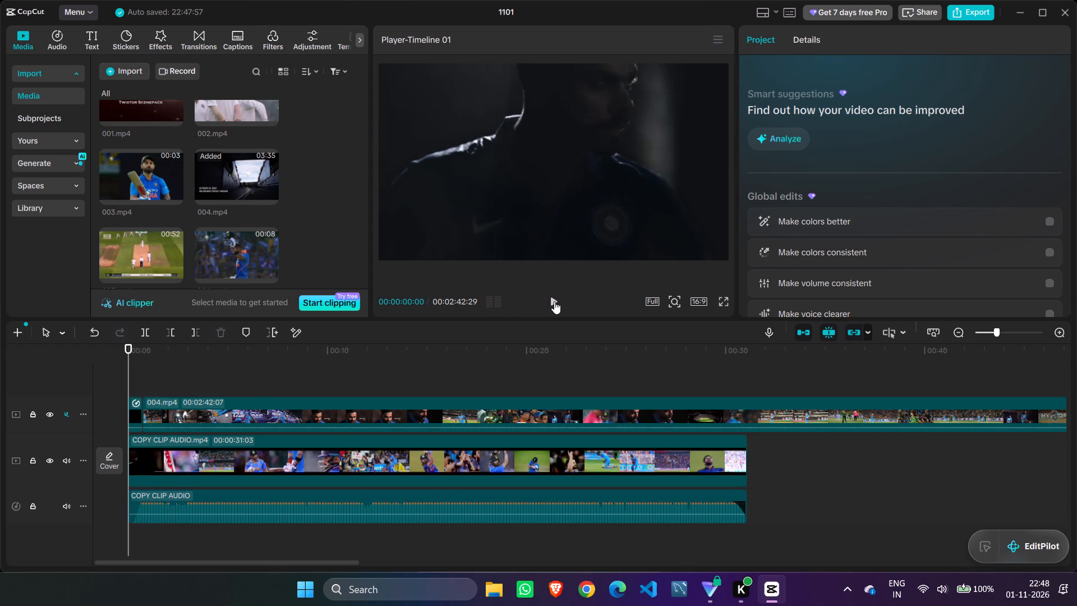
pyautogui.click(554, 301)
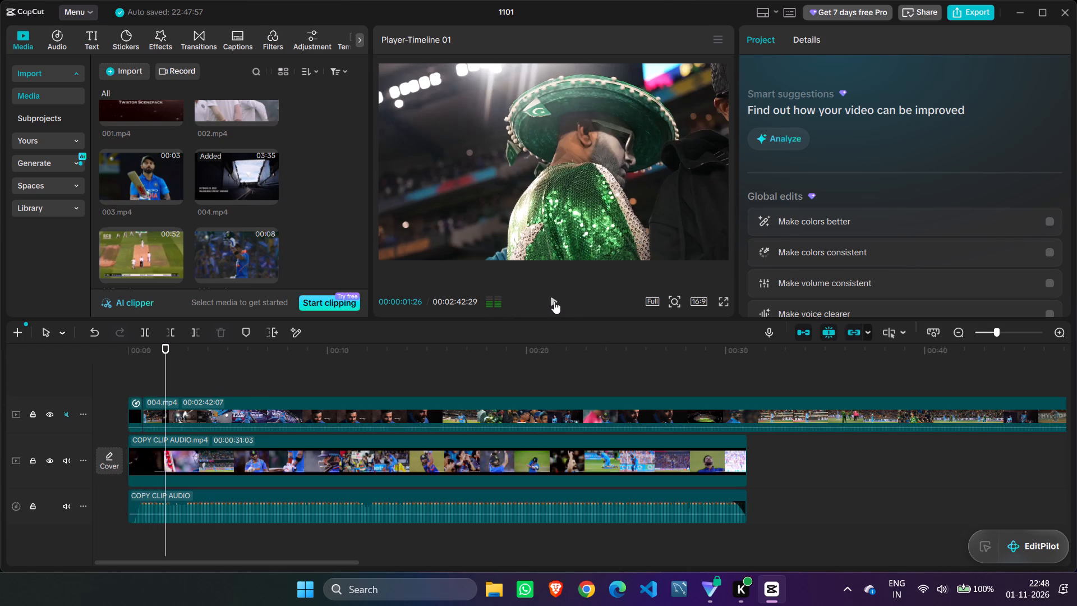
pyautogui.press('Left')
pyautogui.press('Left')
pyautogui.press('Left')
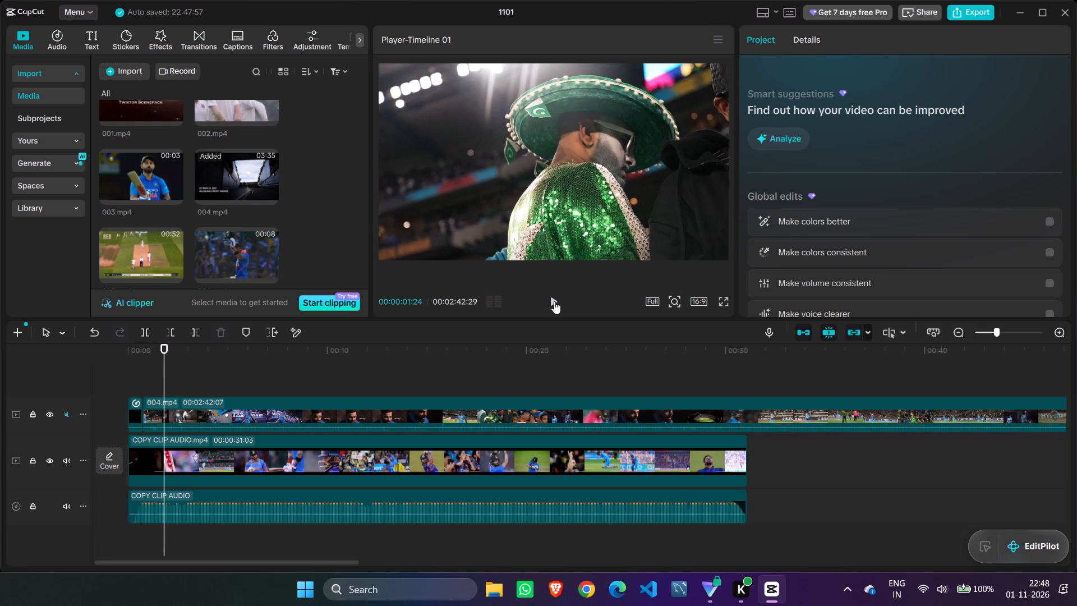
pyautogui.press('s')
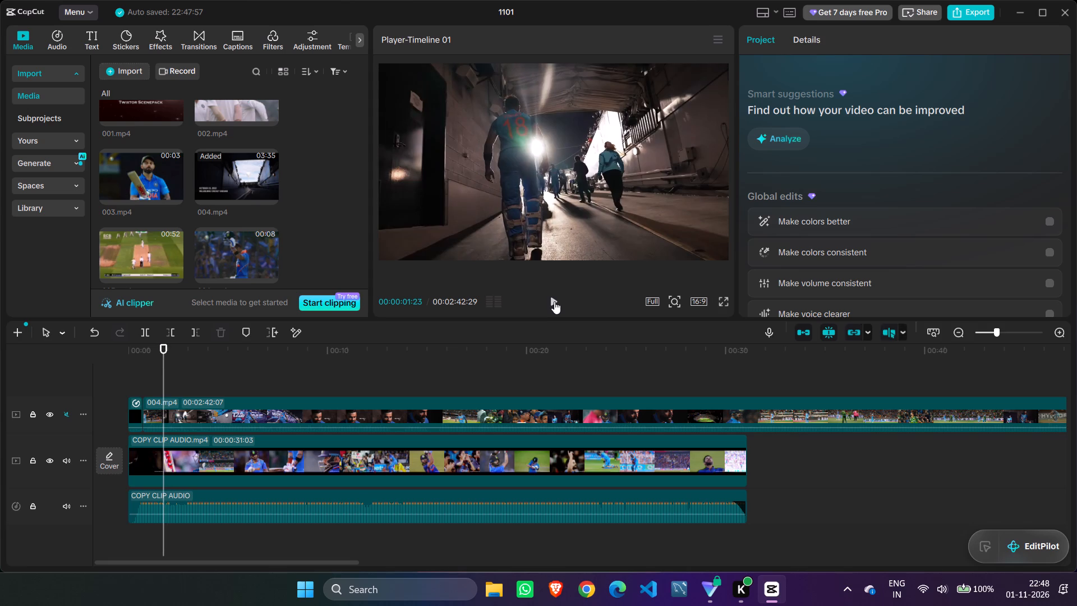
pyautogui.click(366, 407)
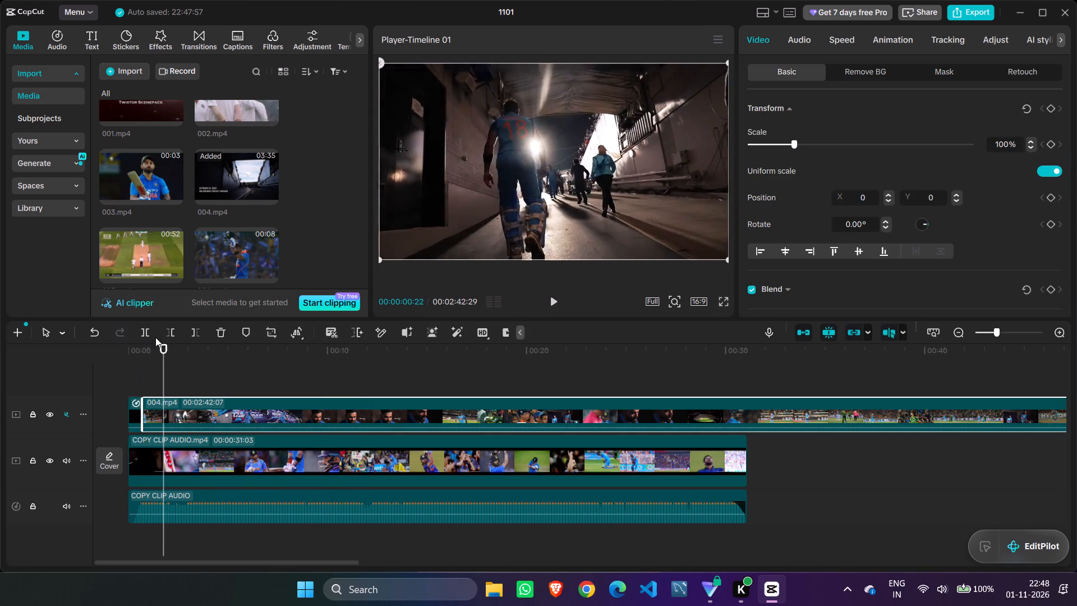
pyautogui.click(146, 329)
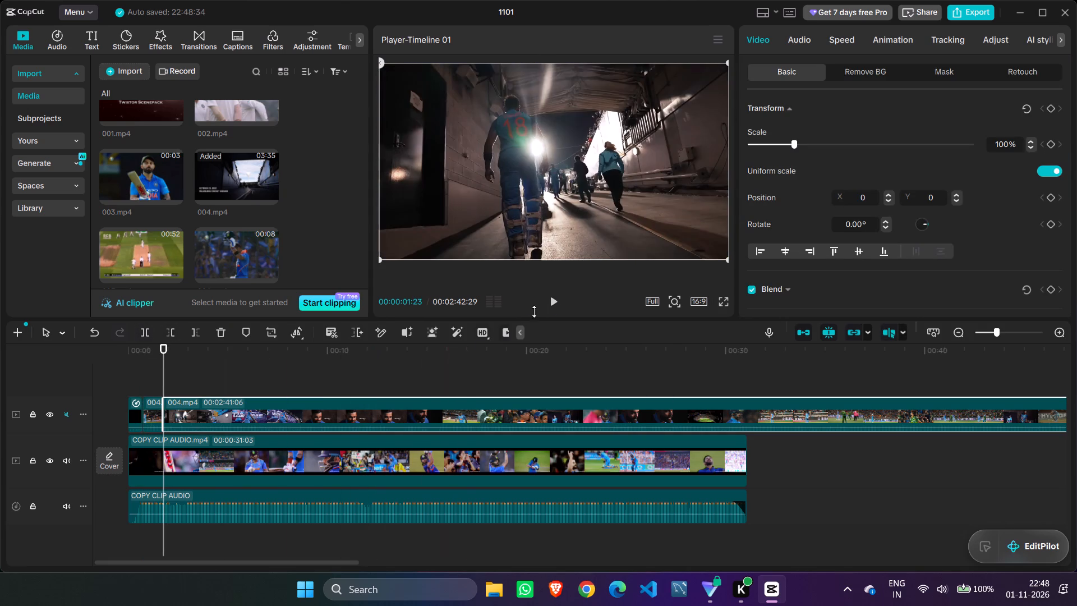
# Trim away the start of the second 004.mp4 piece up to about 00:00:03:00, where the player walks past the wall carrying his helmet.
pyautogui.click(556, 299)
pyautogui.doubleClick(556, 299)
pyautogui.tripleClick(556, 299)
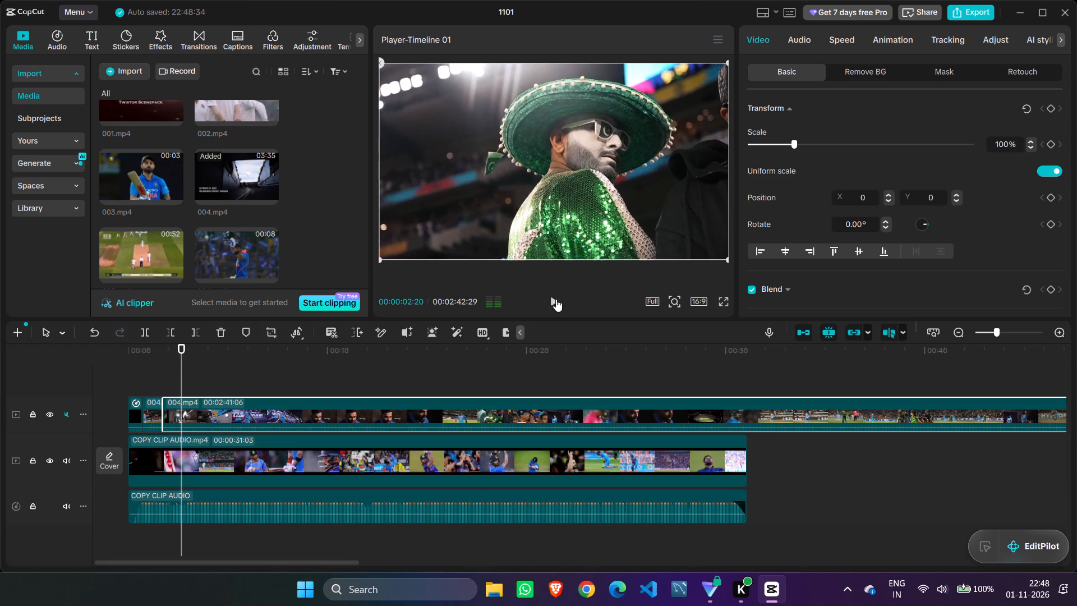
pyautogui.press('Left')
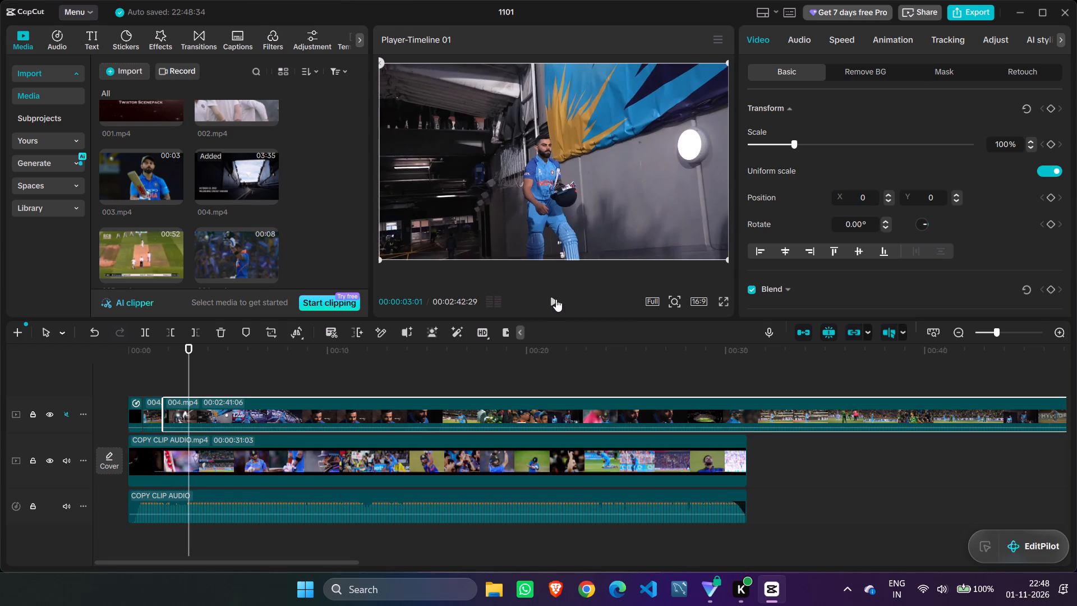
pyautogui.press('Left')
pyautogui.press('Right')
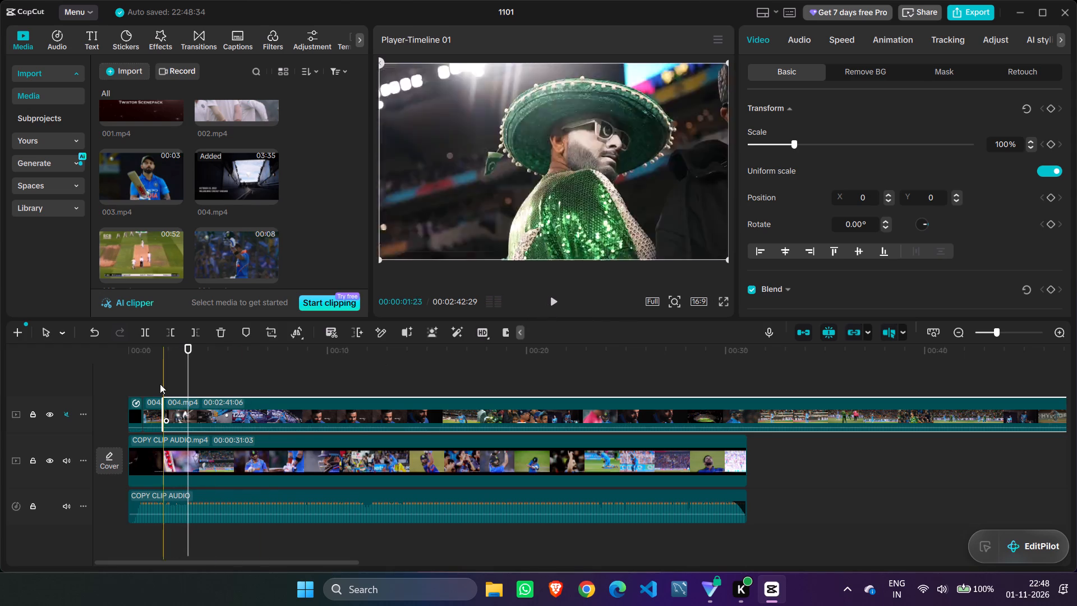
pyautogui.click(171, 329)
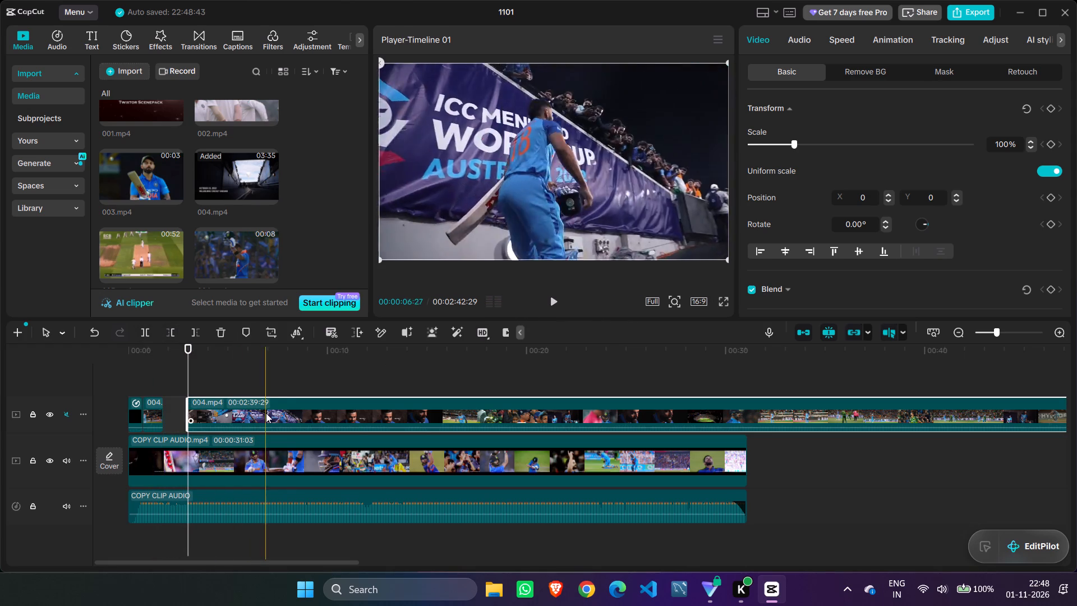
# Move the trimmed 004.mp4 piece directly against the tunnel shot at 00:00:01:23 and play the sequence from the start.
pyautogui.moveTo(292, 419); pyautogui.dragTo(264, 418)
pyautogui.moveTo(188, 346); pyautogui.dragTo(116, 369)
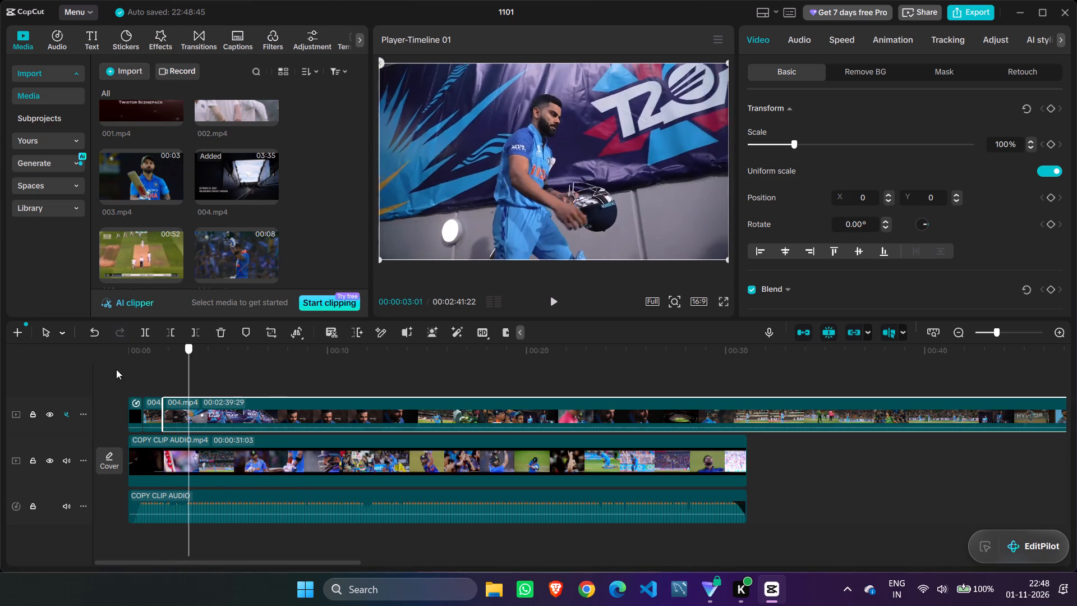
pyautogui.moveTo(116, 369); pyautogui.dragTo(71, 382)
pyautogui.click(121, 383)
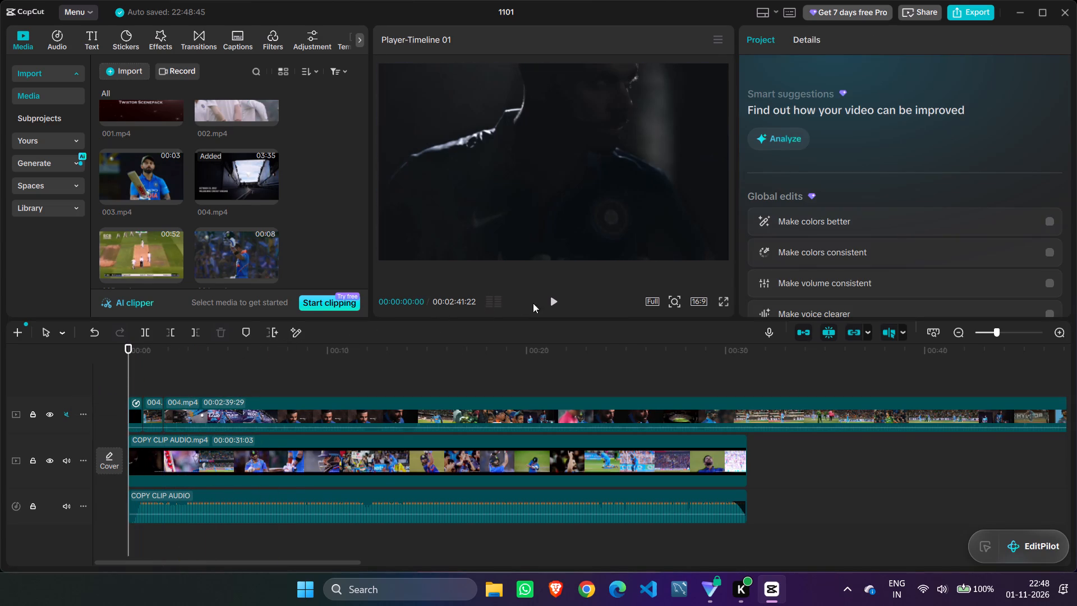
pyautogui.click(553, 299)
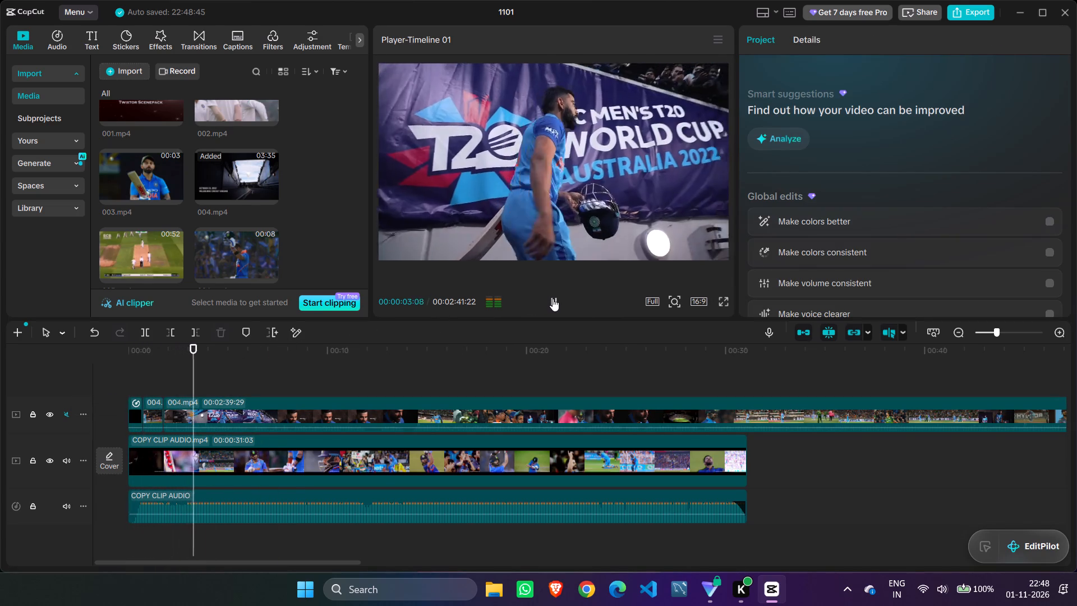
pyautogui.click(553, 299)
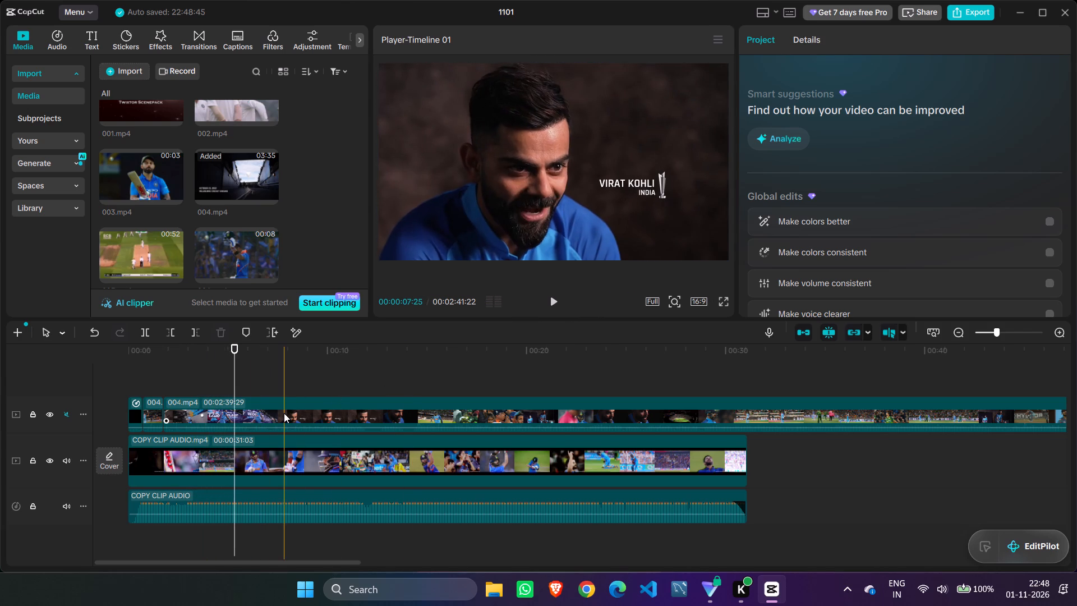
# Move the long 004.mp4 piece along the upper track to about 9 seconds, leaving a gap after the tunnel shot.
pyautogui.moveTo(284, 413); pyautogui.dragTo(433, 406)
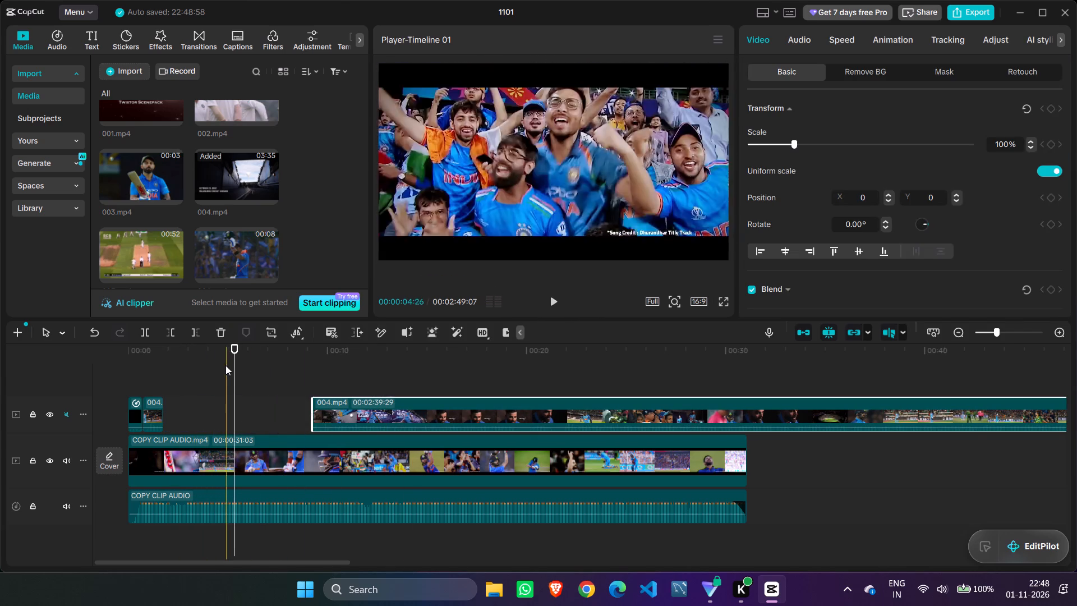
# Replay the opening seconds repeatedly from the start to examine the cut after the tunnel shot and the reference shots that follow.
pyautogui.moveTo(237, 347); pyautogui.dragTo(99, 372)
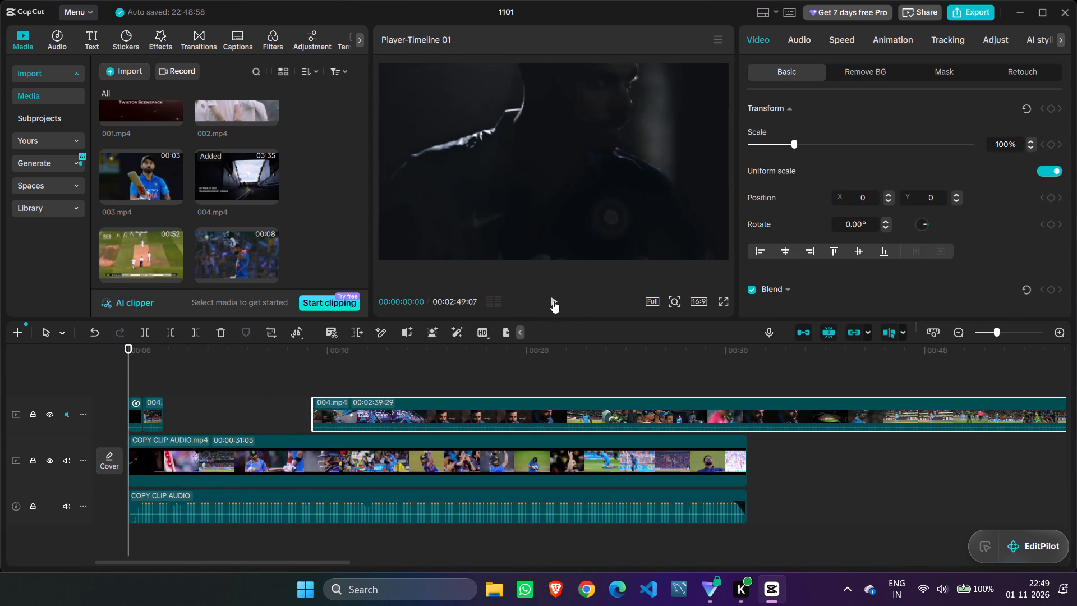
pyautogui.click(553, 301)
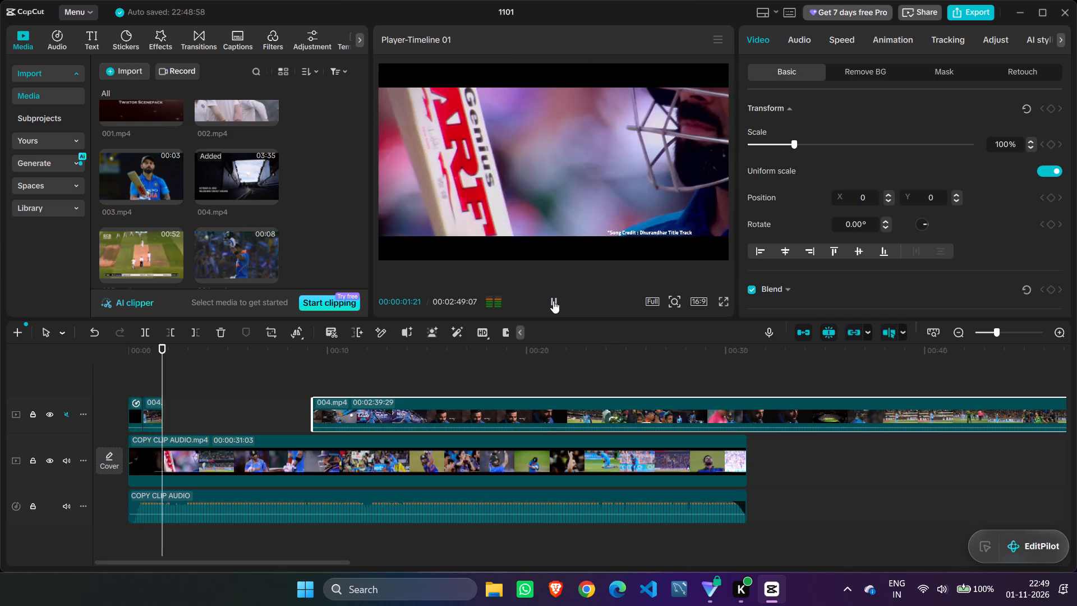
pyautogui.click(553, 301)
pyautogui.moveTo(172, 353); pyautogui.dragTo(81, 374)
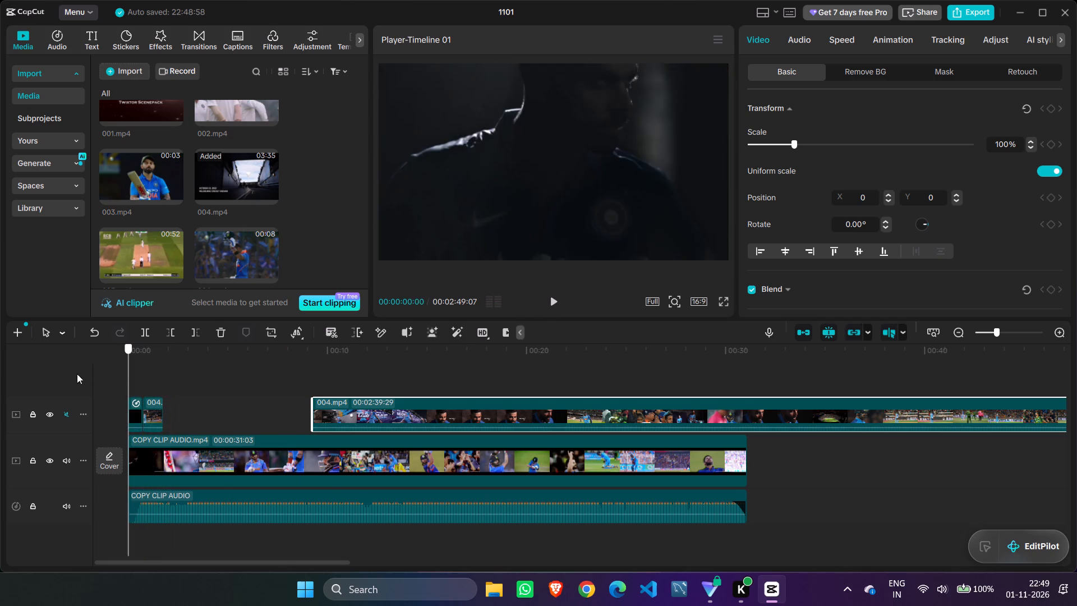
pyautogui.click(559, 301)
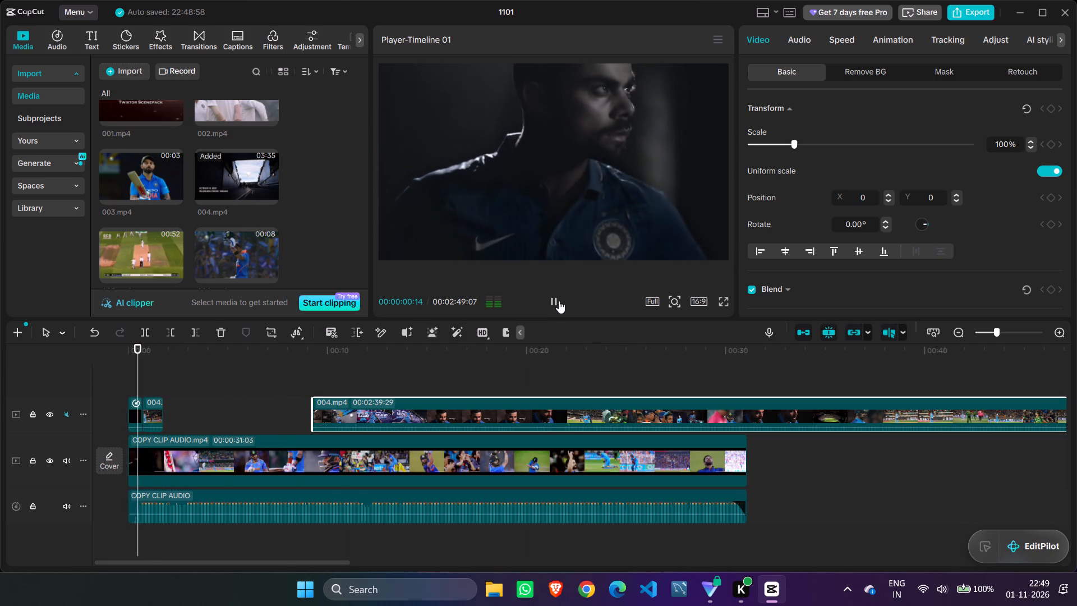
pyautogui.click(559, 301)
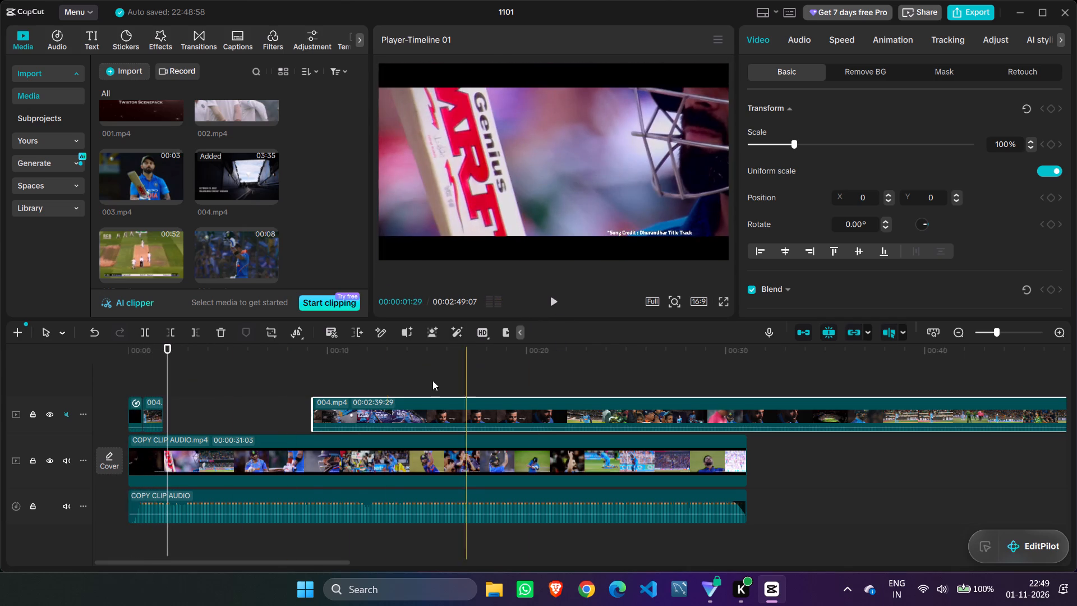
pyautogui.moveTo(169, 351); pyautogui.dragTo(111, 362)
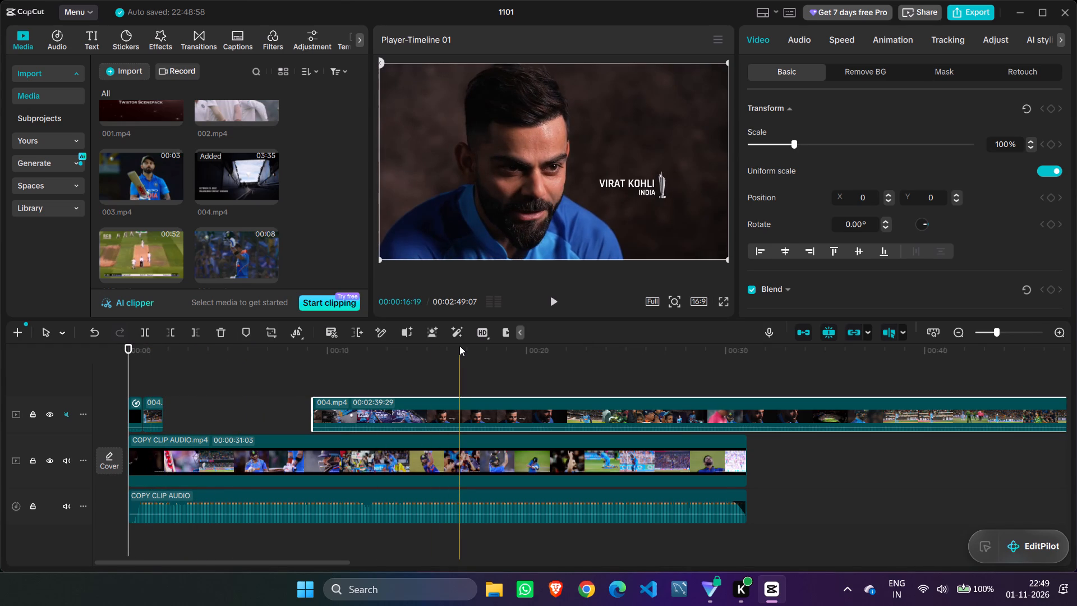
pyautogui.click(556, 299)
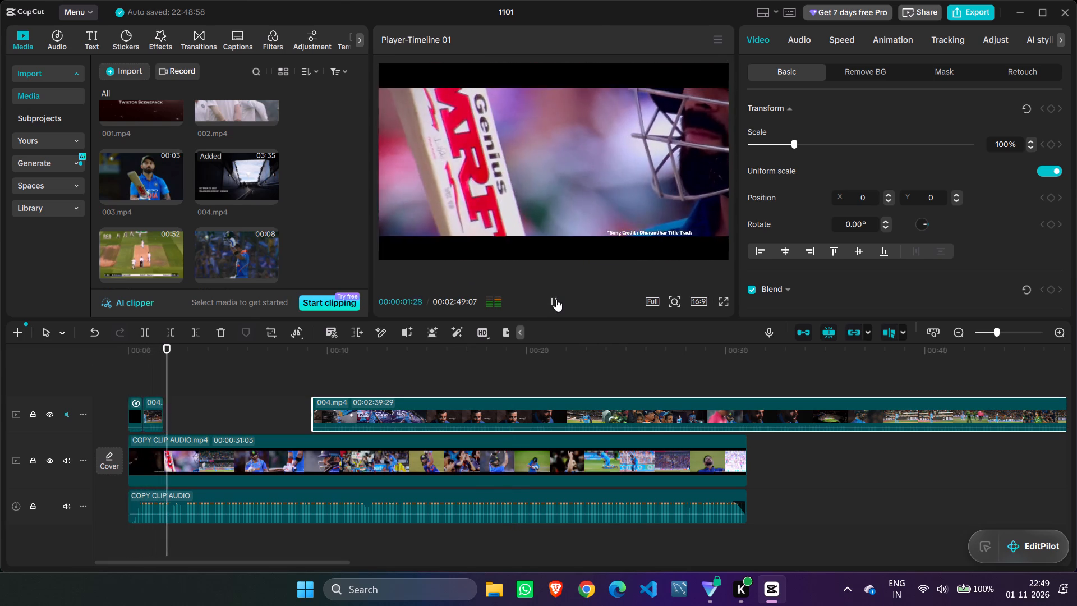
pyautogui.click(556, 299)
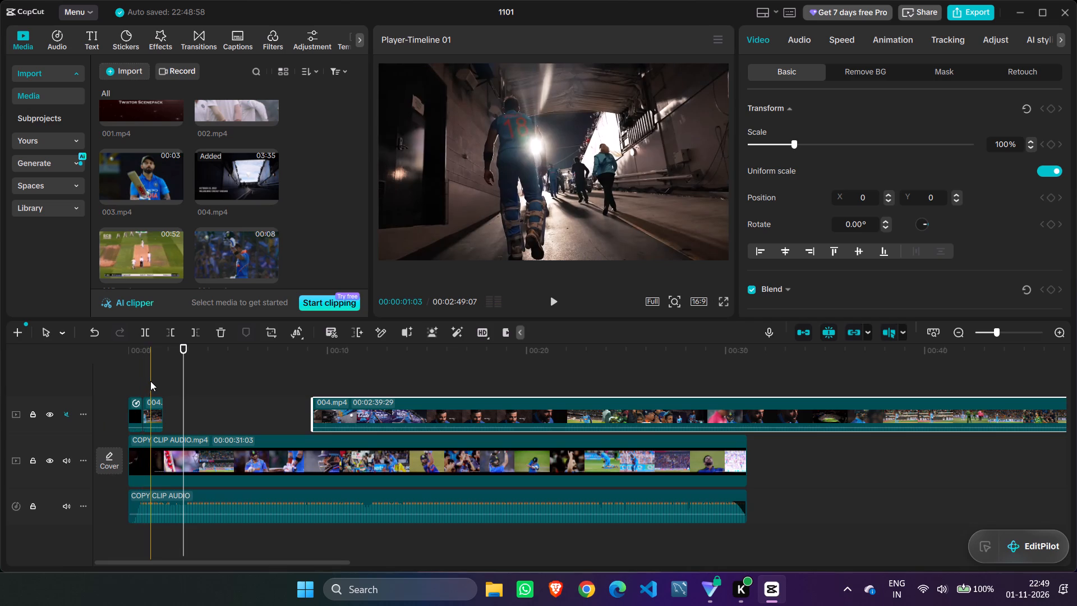
pyautogui.moveTo(181, 348); pyautogui.dragTo(82, 368)
pyautogui.click(552, 300)
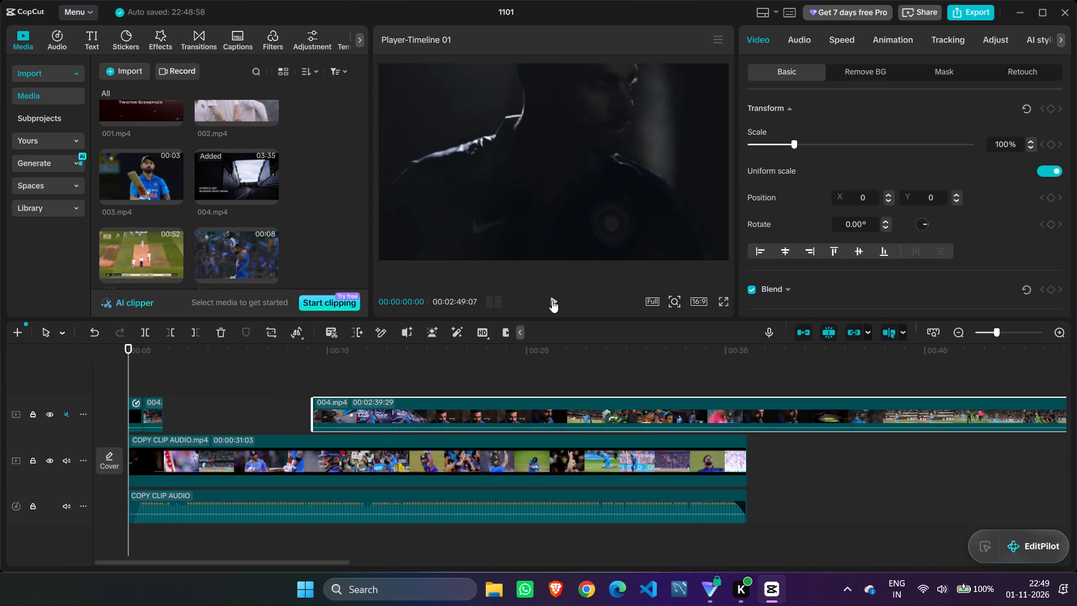
pyautogui.click(552, 300)
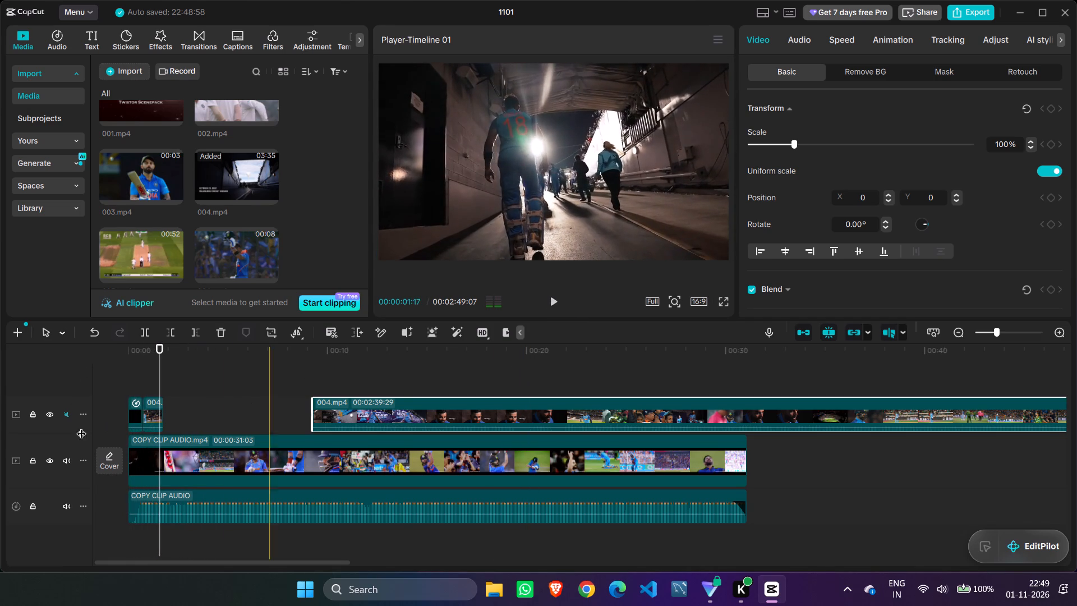
pyautogui.moveTo(158, 350); pyautogui.dragTo(113, 357)
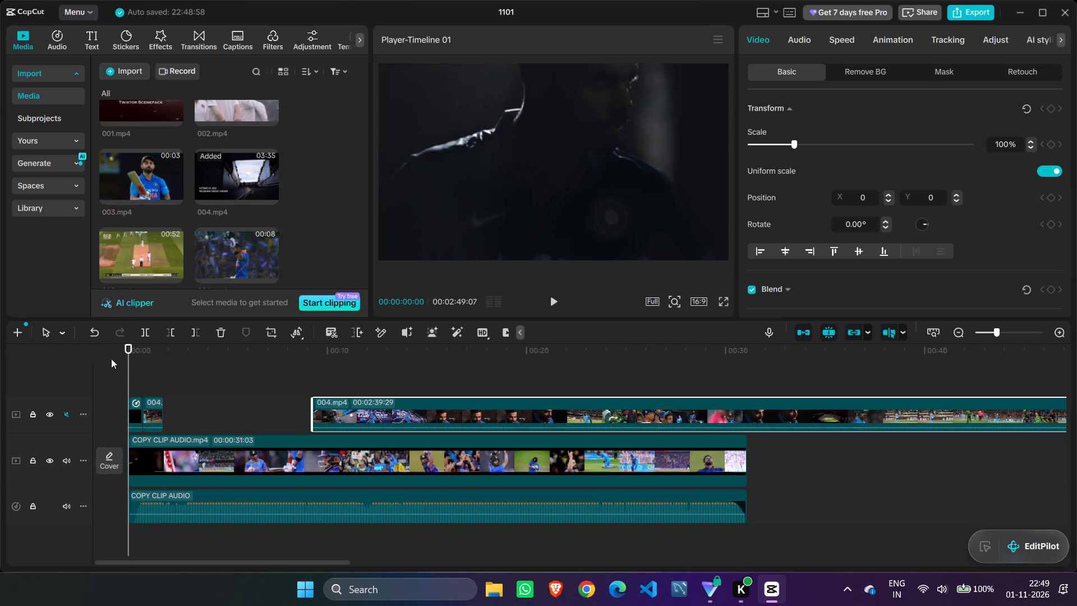
pyautogui.click(556, 302)
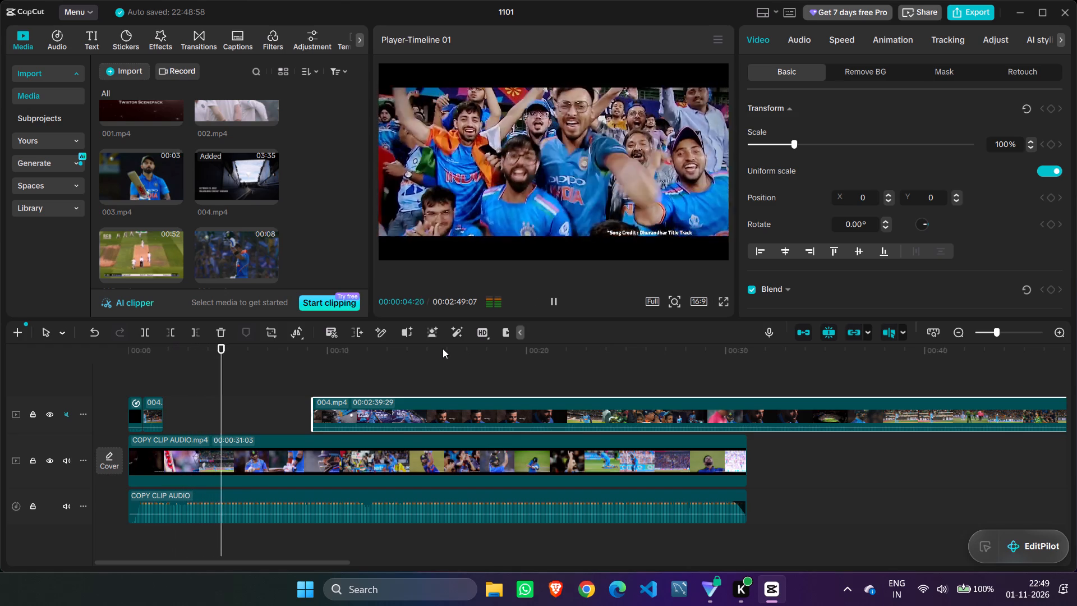
pyautogui.click(553, 299)
# Play the long 004.mp4 piece from about 14 seconds to look through its shots.
pyautogui.moveTo(268, 348); pyautogui.dragTo(403, 352)
pyautogui.click(554, 304)
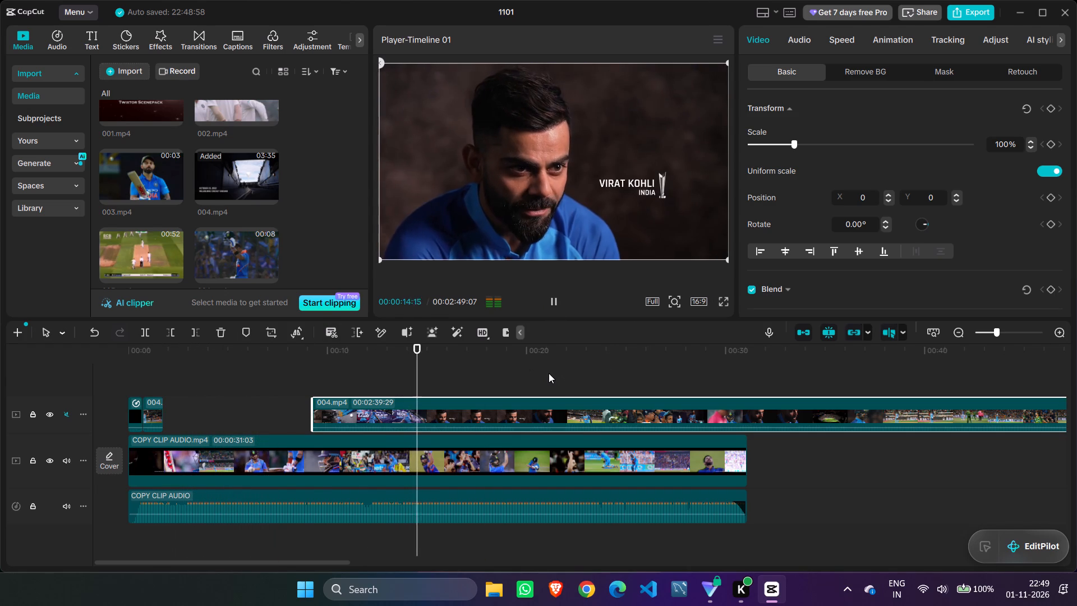
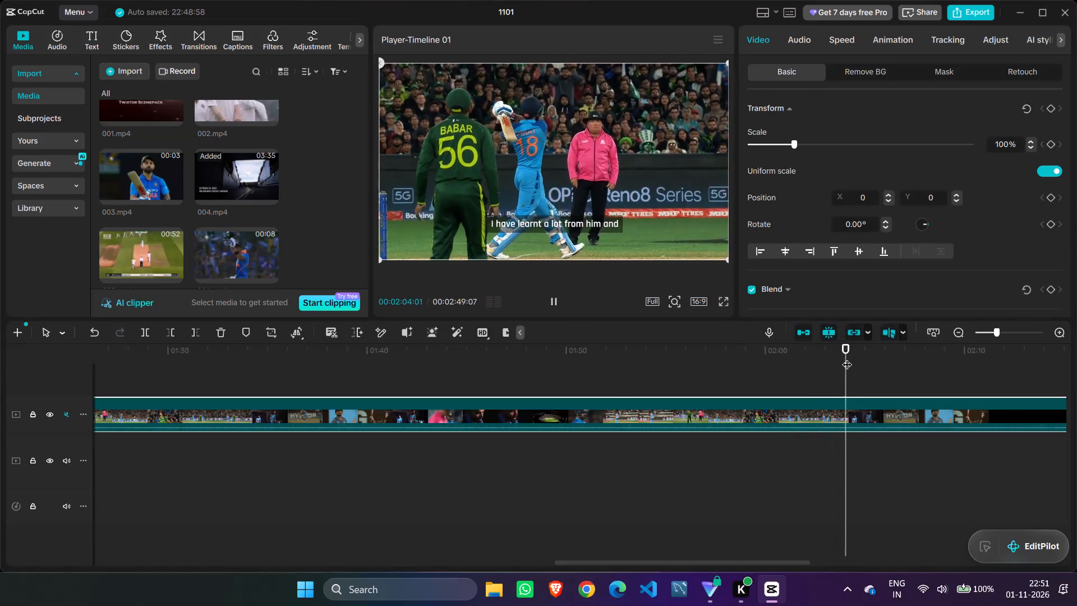
# Play the long 004.mp4 piece from about the two-minute mark to look through its remaining shots.
pyautogui.moveTo(847, 357); pyautogui.dragTo(773, 357)
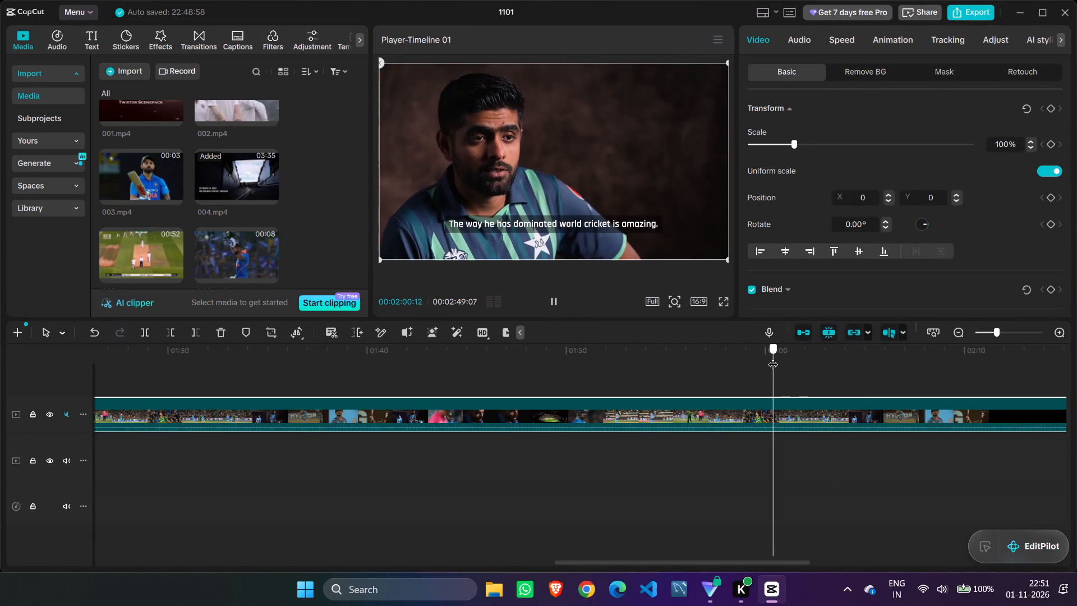
pyautogui.moveTo(773, 357); pyautogui.dragTo(758, 353)
pyautogui.click(556, 301)
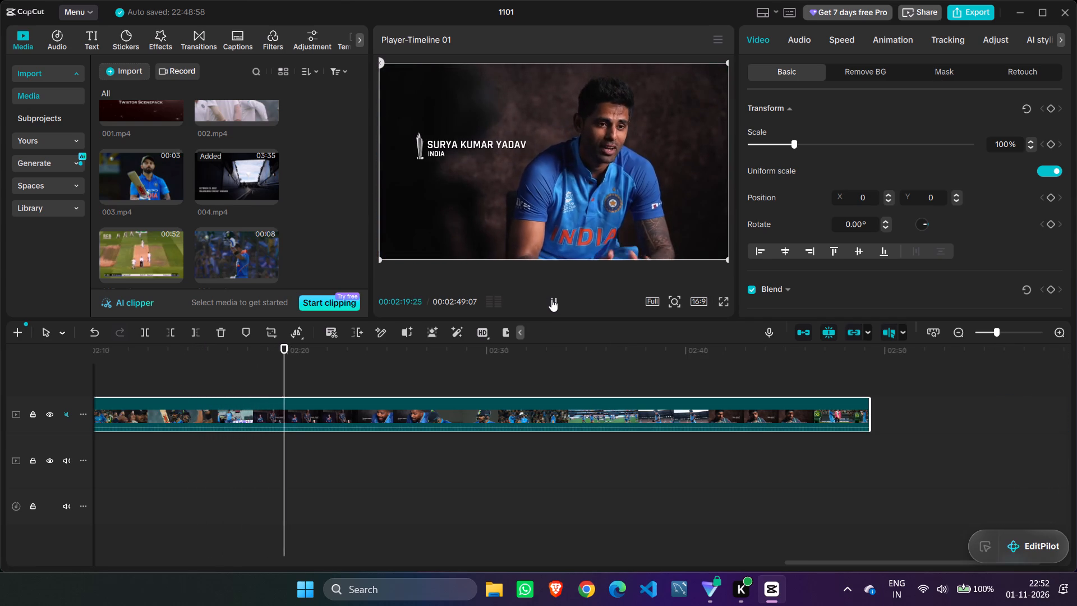
pyautogui.click(553, 304)
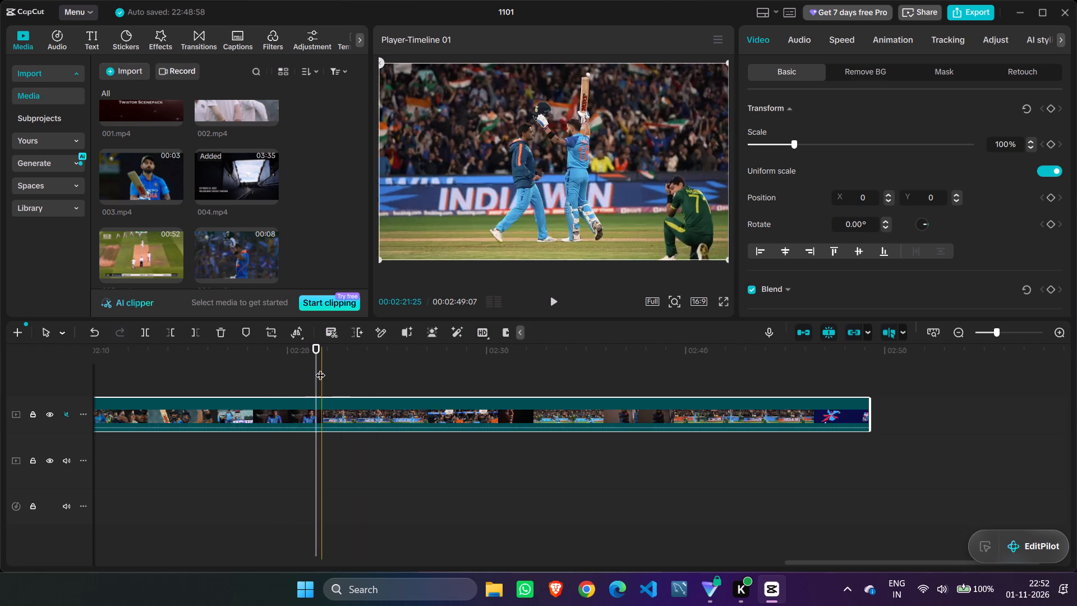
# Replay the opening two to three seconds from the start to examine the tunnel shot's pace and the cut to the reference footage.
pyautogui.moveTo(319, 349); pyautogui.dragTo(0, 420)
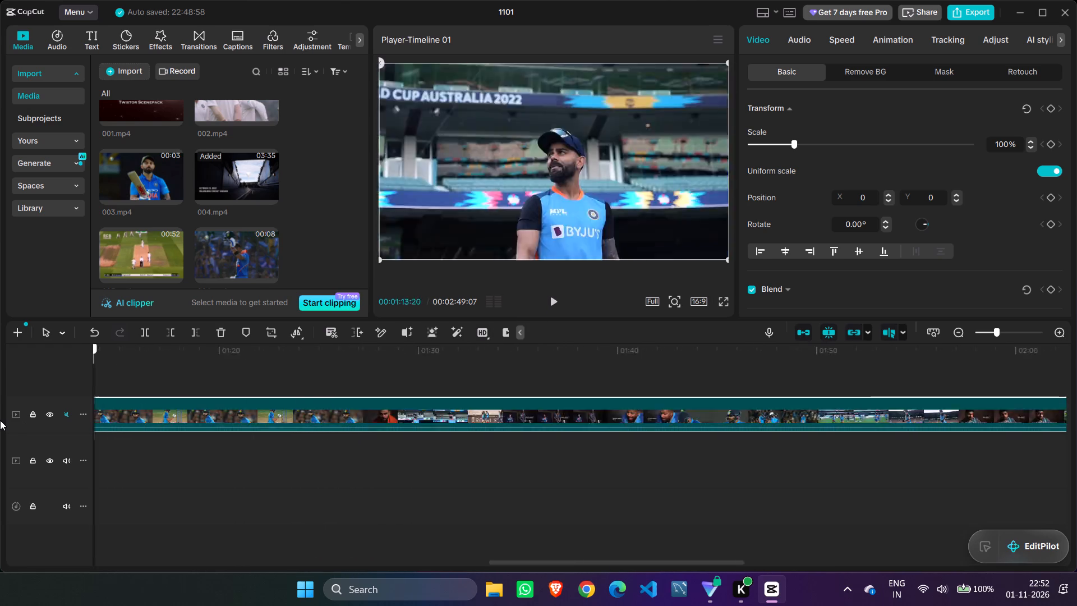
pyautogui.moveTo(0, 420); pyautogui.dragTo(0, 421)
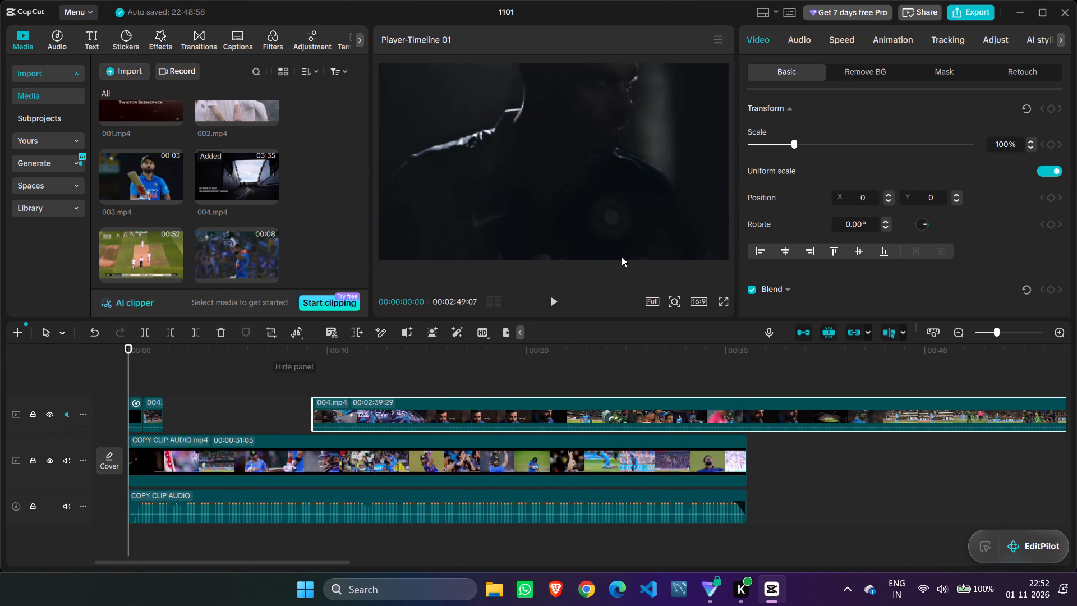
pyautogui.click(550, 297)
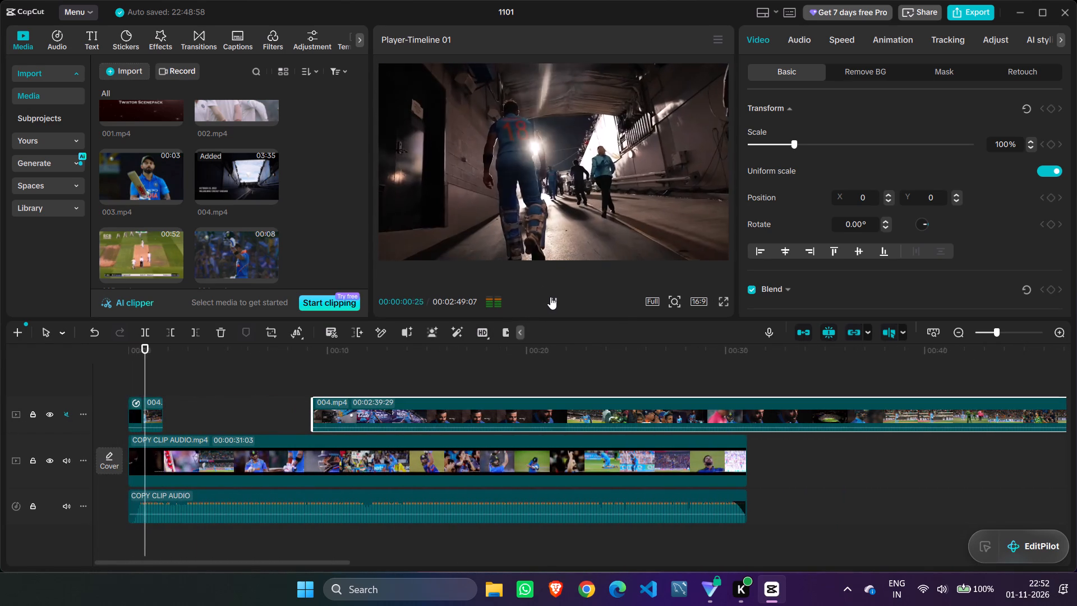
pyautogui.click(550, 297)
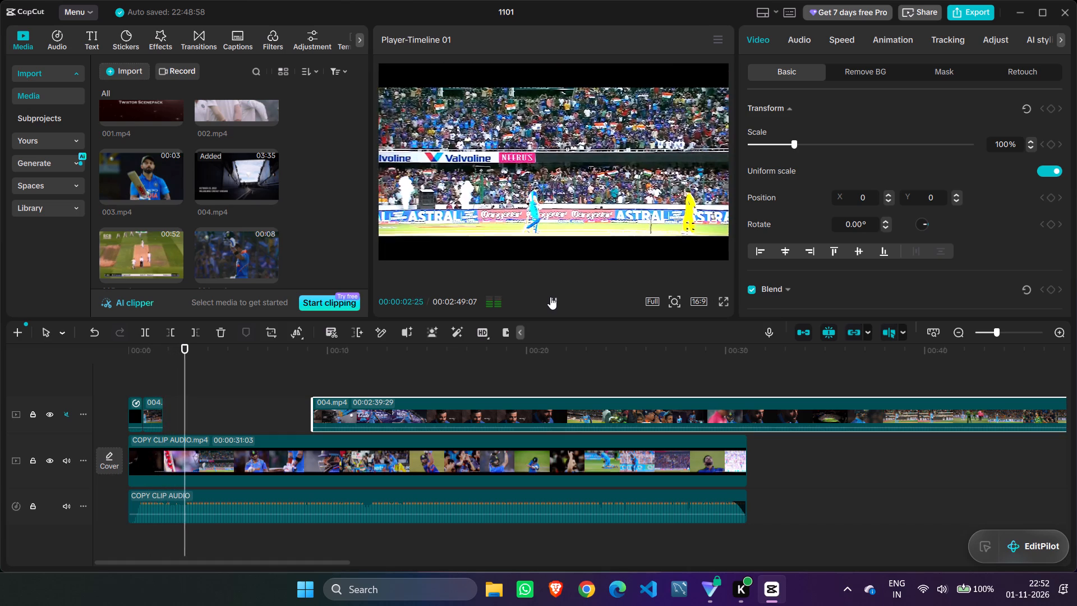
pyautogui.moveTo(186, 345); pyautogui.dragTo(103, 344)
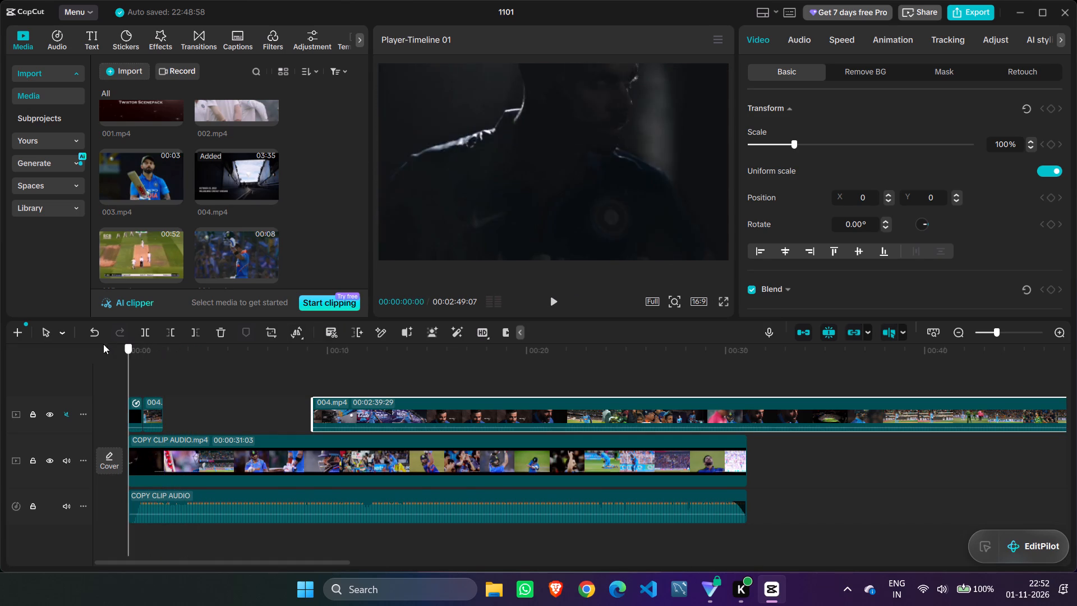
pyautogui.moveTo(103, 344); pyautogui.dragTo(106, 341)
pyautogui.click(553, 298)
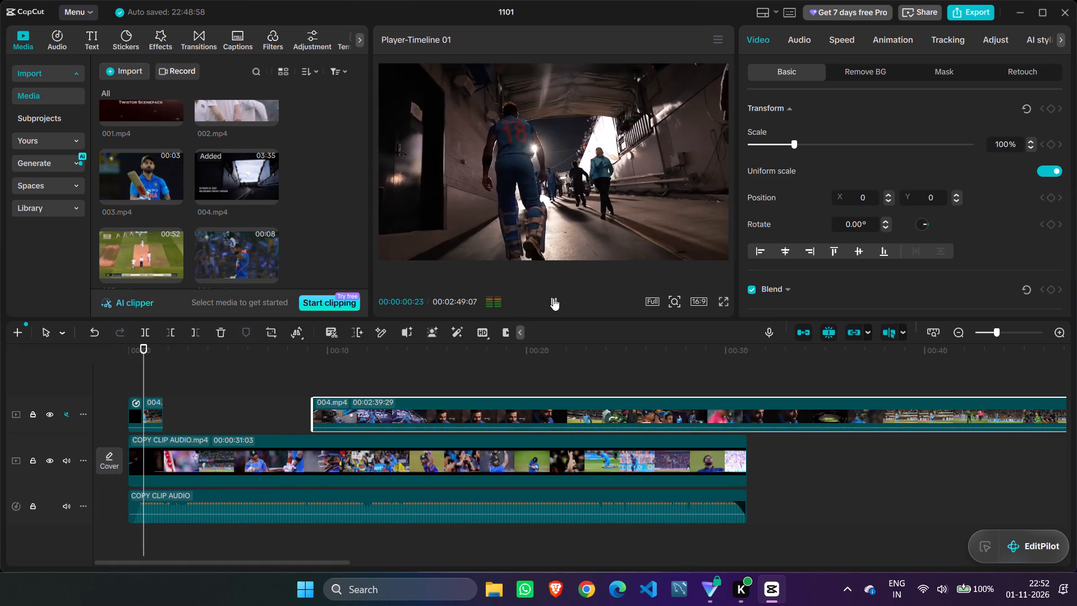
pyautogui.click(553, 298)
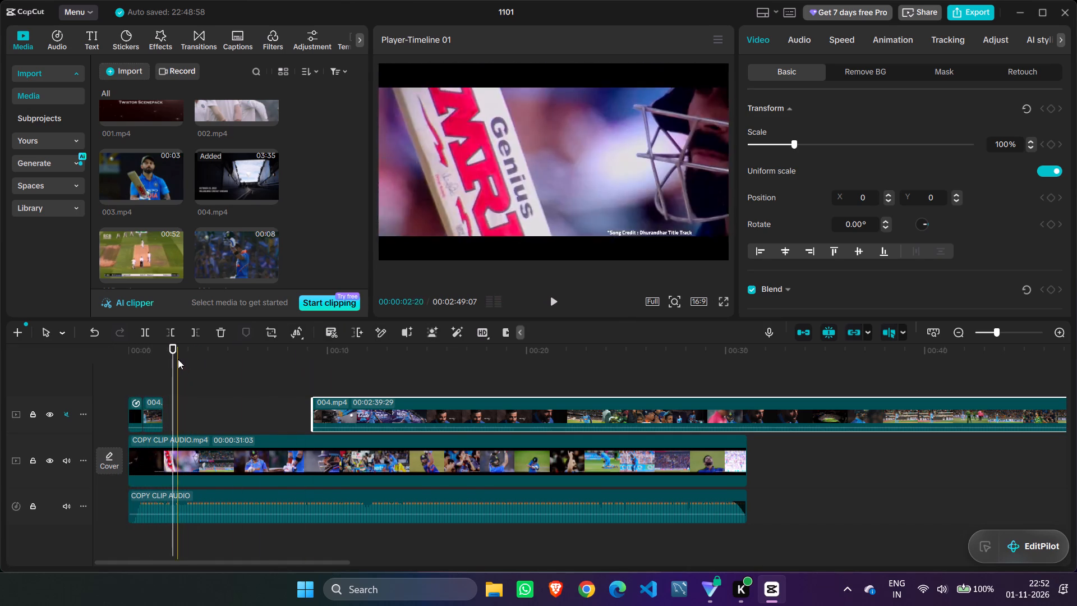
# Open the standard speed settings for the second short 004.mp4 piece on the upper track, just before the gap.
pyautogui.click(154, 414)
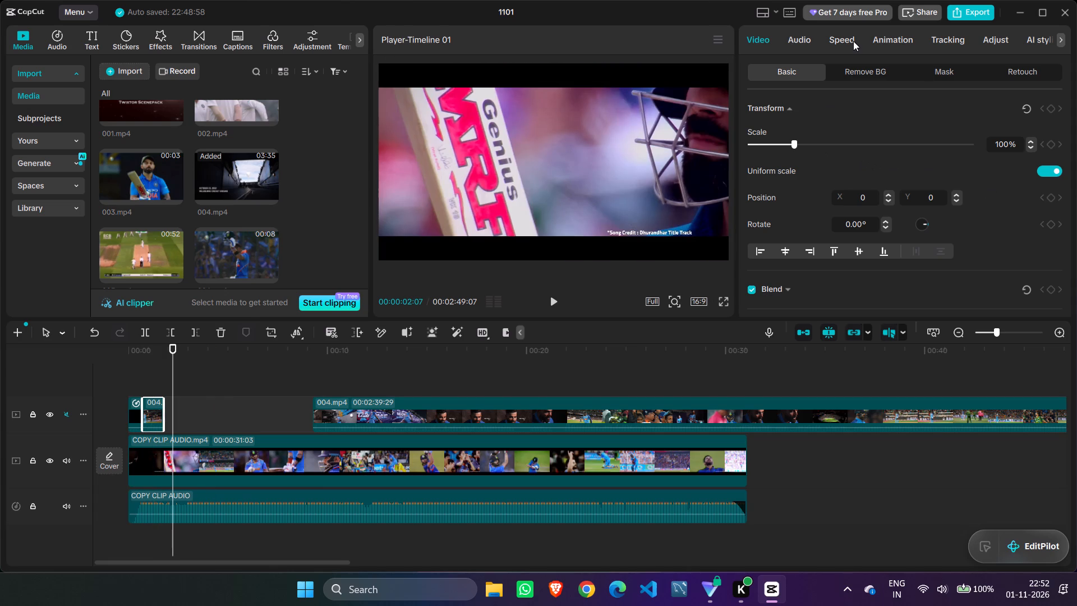
pyautogui.click(851, 41)
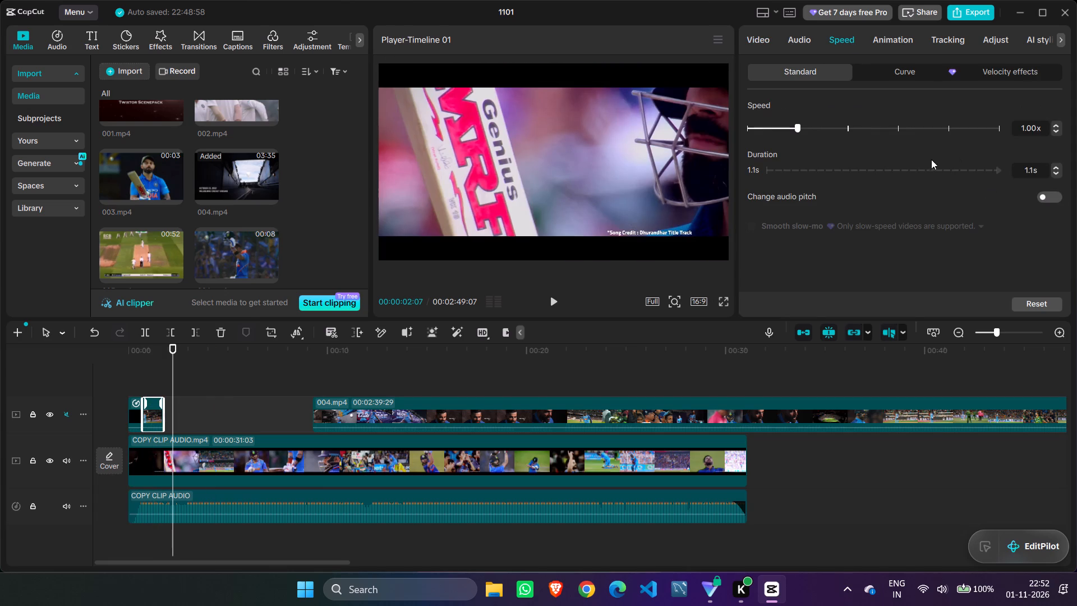
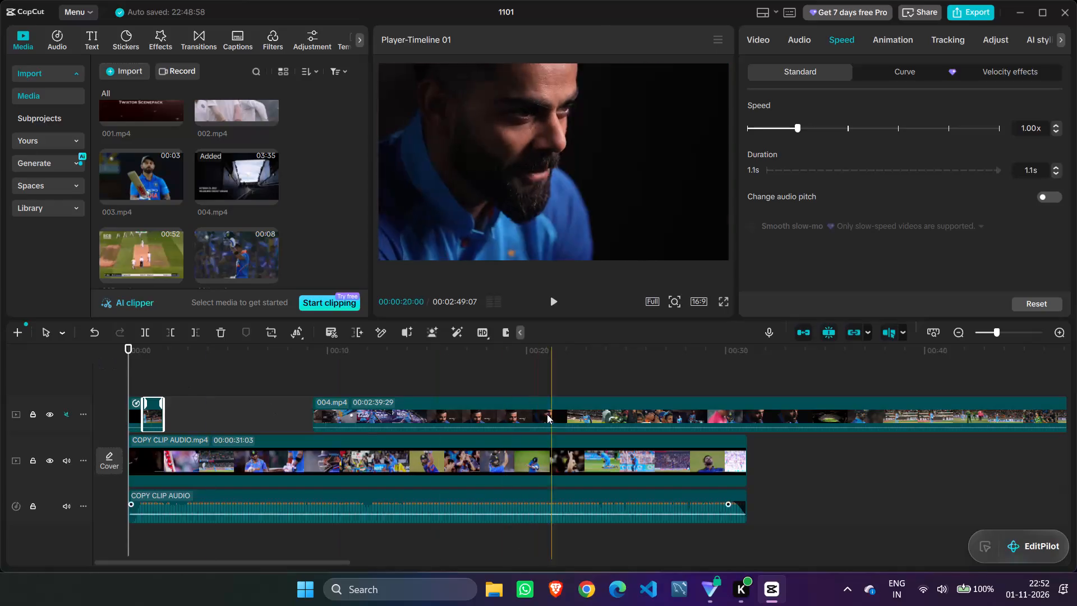
# Play about the first second and a half from the start to review the tunnel shot and the second short 004.mp4 piece.
pyautogui.click(554, 297)
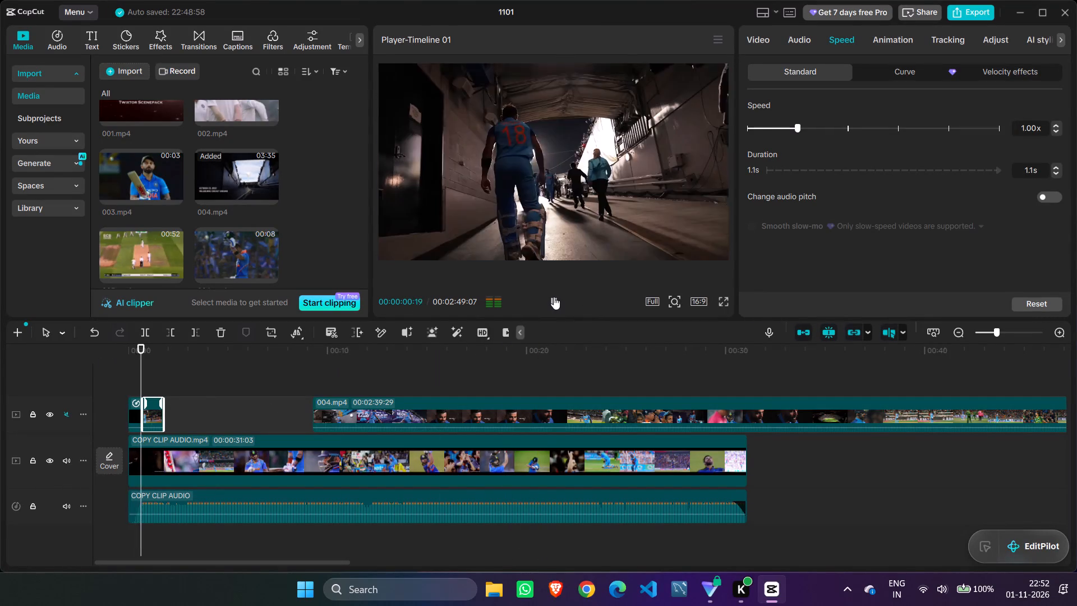
pyautogui.click(554, 297)
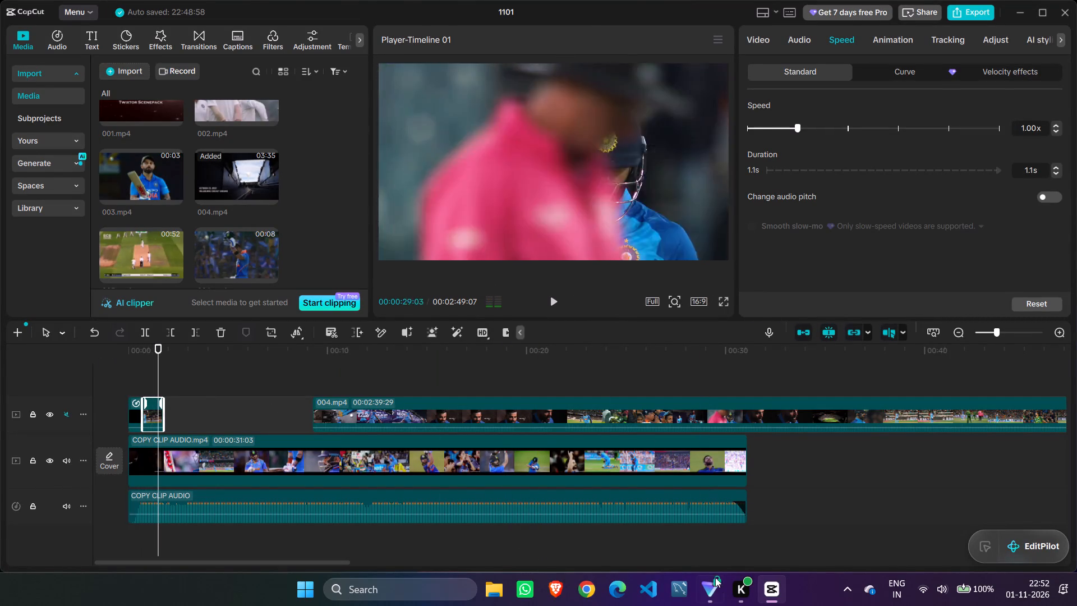
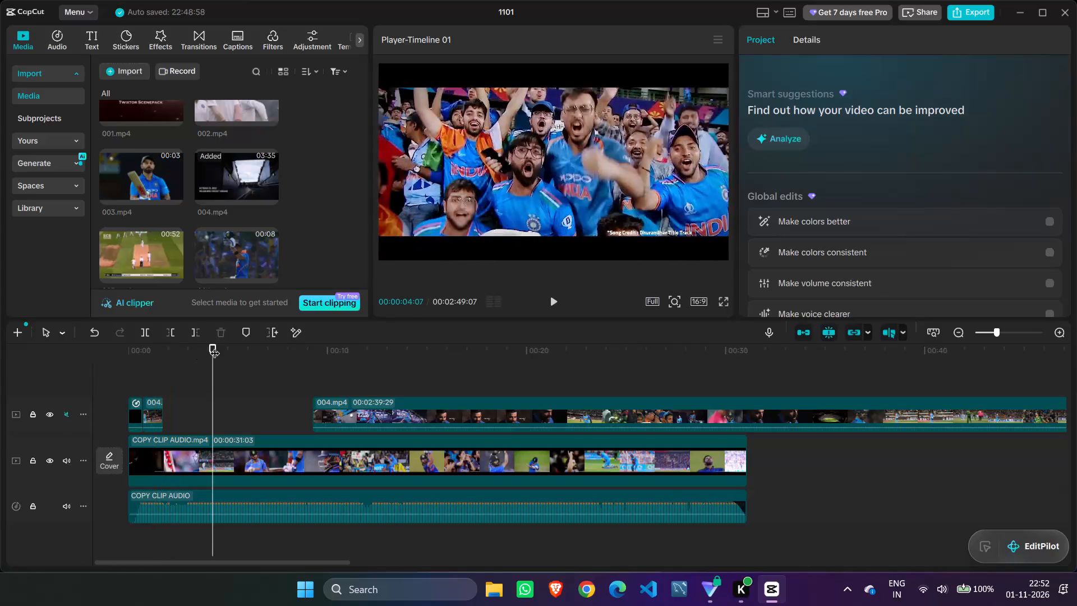
# Play about the first second and a half to check where the second short piece ends against the reference.
pyautogui.click(553, 300)
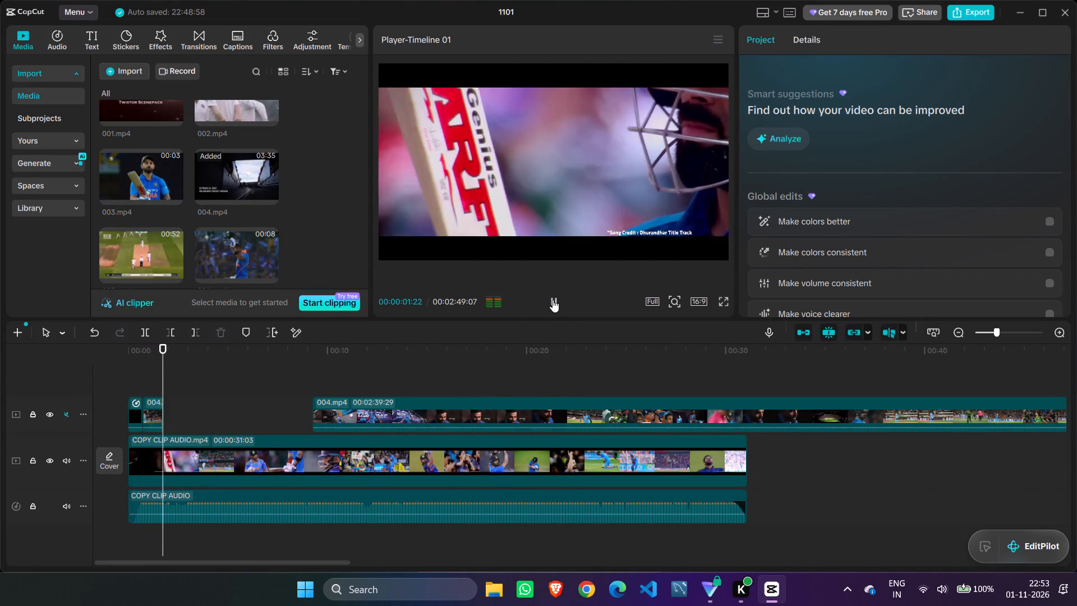
pyautogui.click(553, 300)
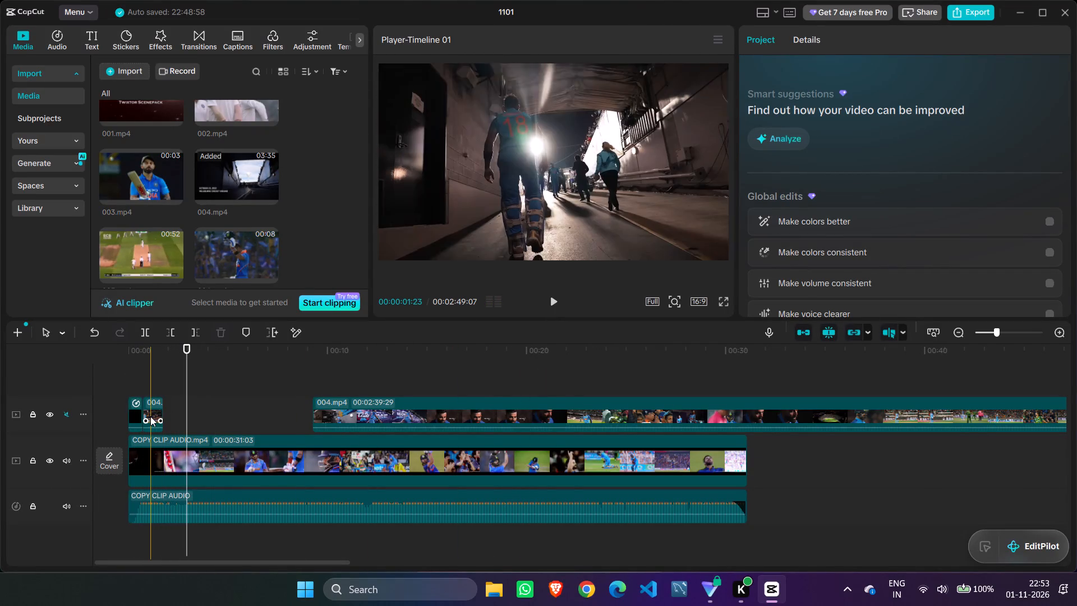
# Set the speed of the second short 004.mp4 piece, the tunnel shot, to 0.90x and play the opening.
pyautogui.click(150, 416)
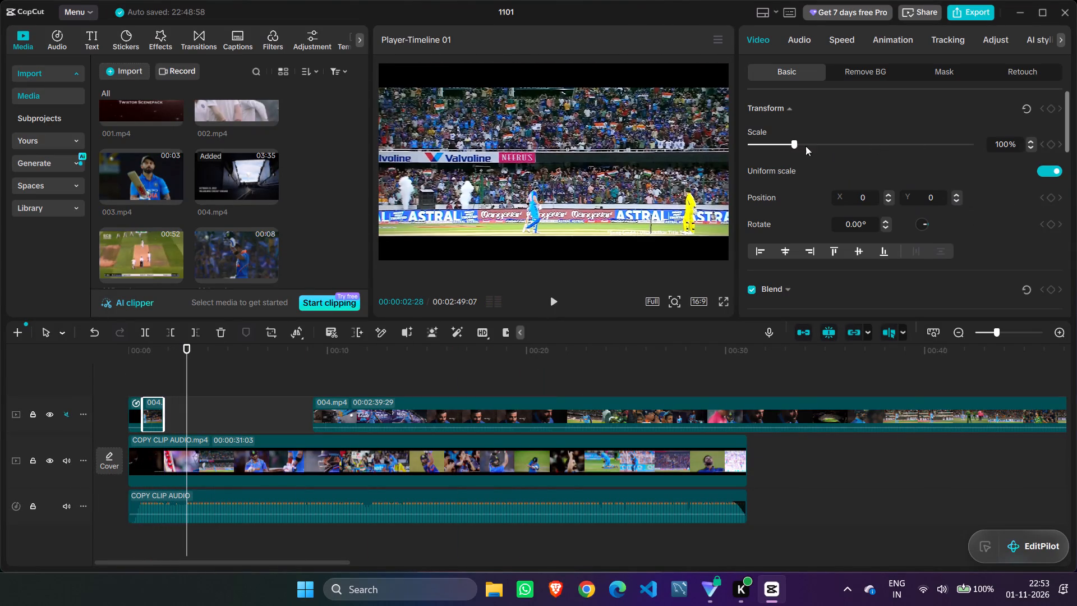
pyautogui.click(836, 43)
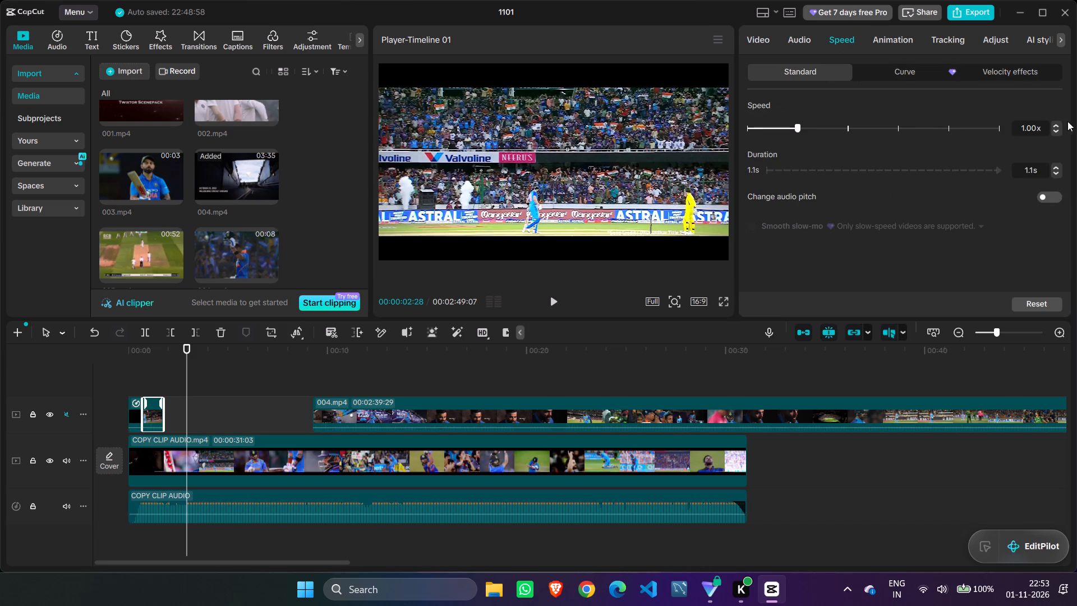
pyautogui.click(1057, 126)
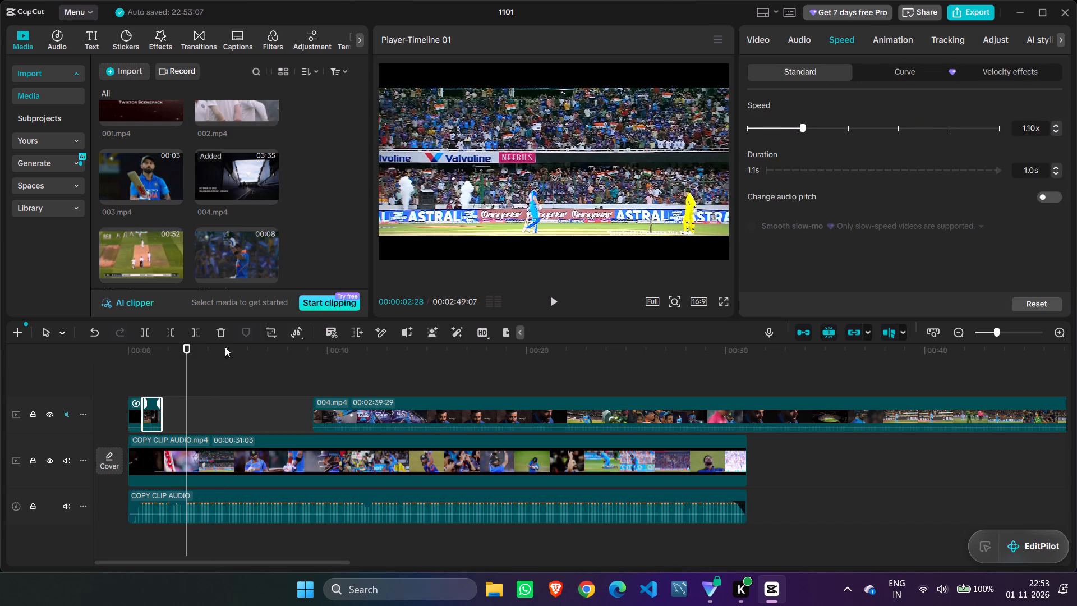
pyautogui.moveTo(187, 347); pyautogui.dragTo(84, 369)
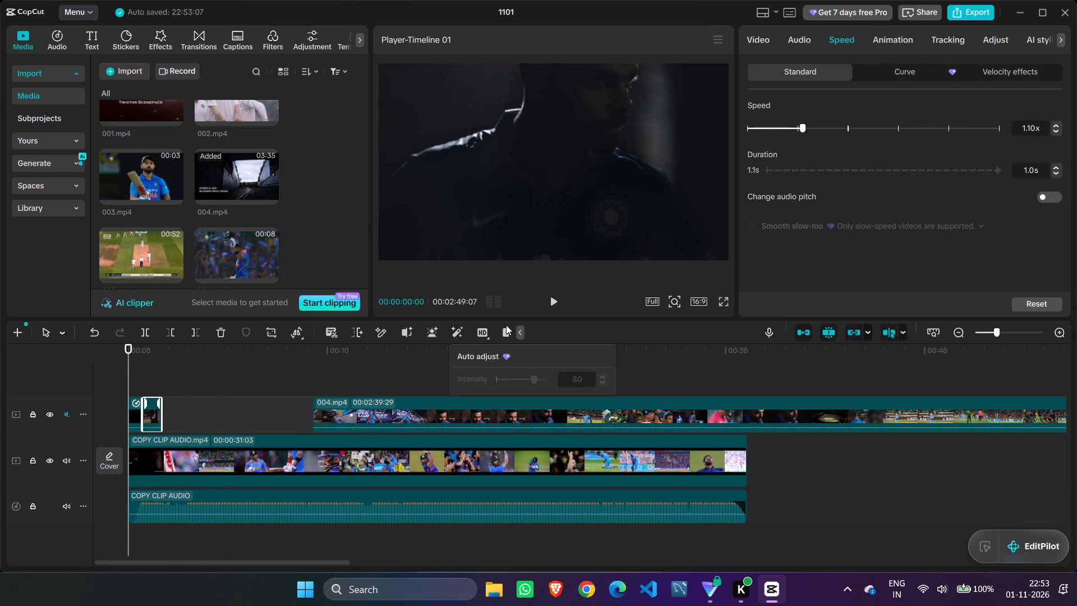
pyautogui.doubleClick(1054, 131)
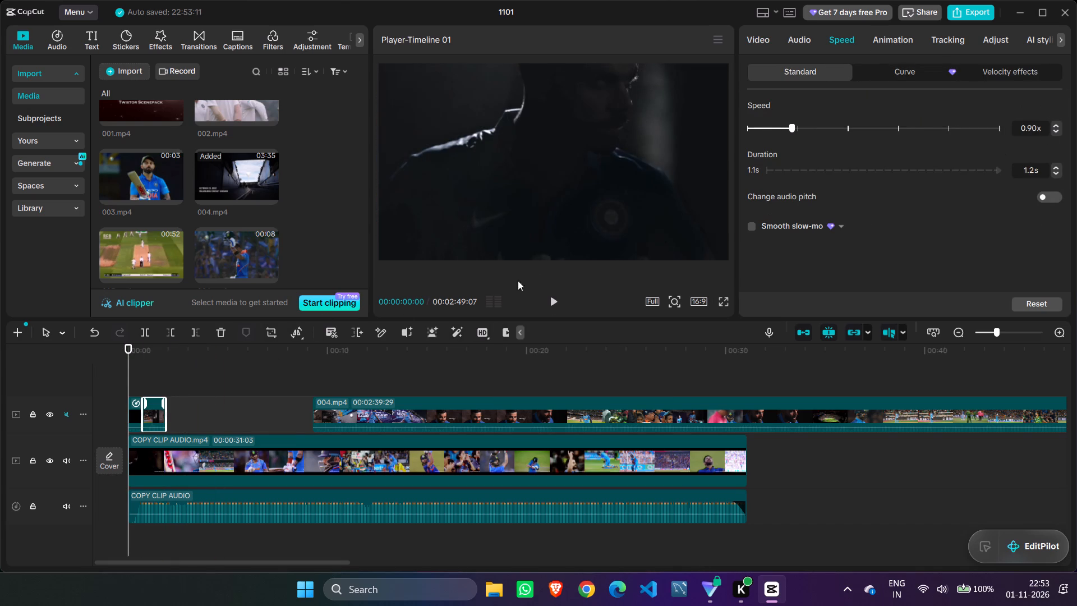
pyautogui.click(562, 299)
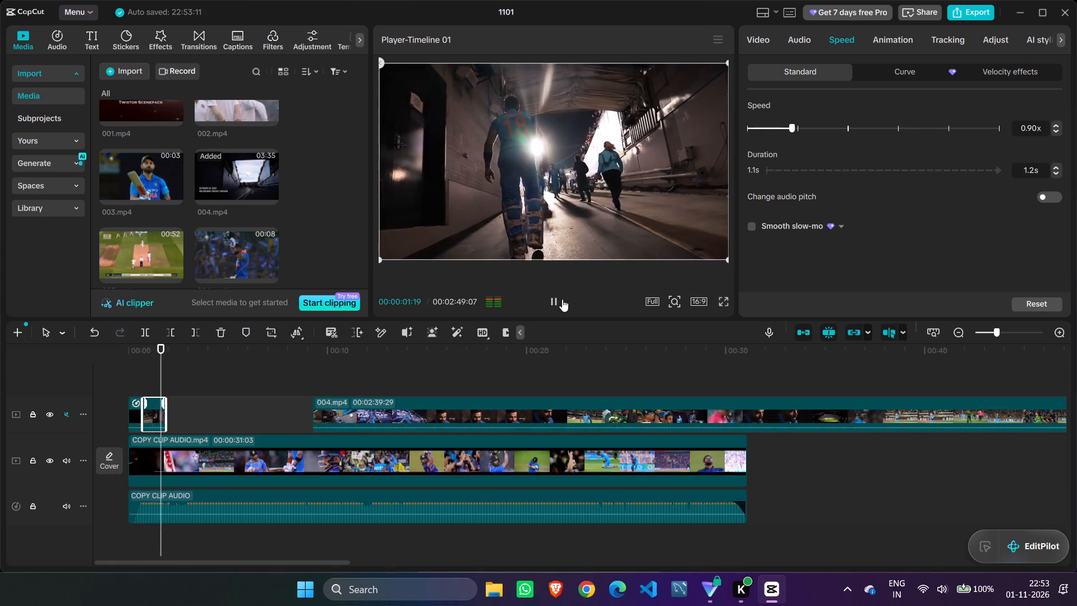
pyautogui.click(560, 302)
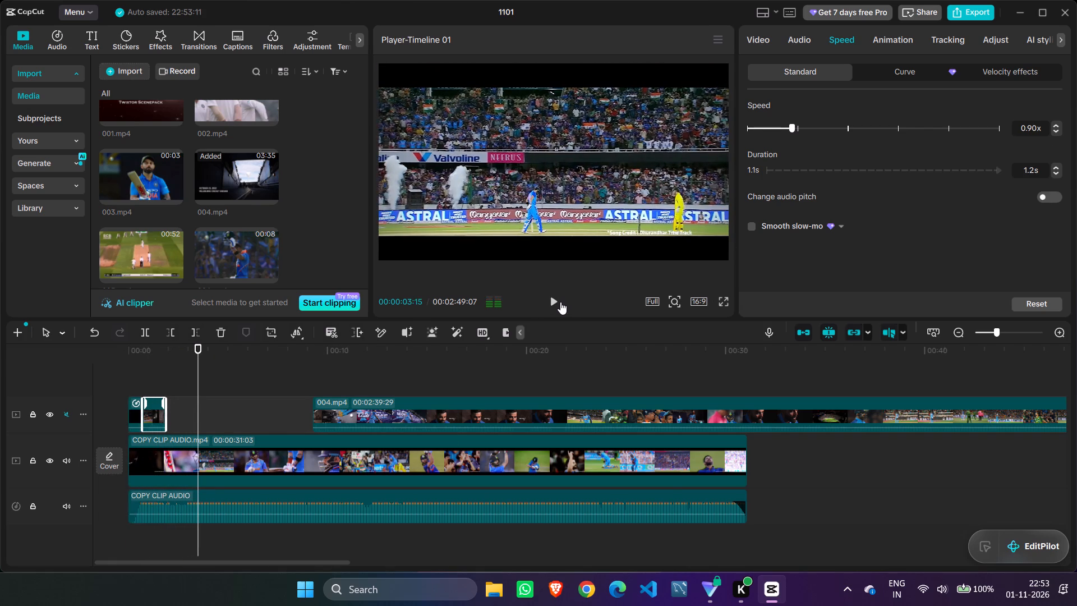
# Enable Smooth slow-mo with the Optical flow method on the second short 004.mp4 piece.
pyautogui.click(215, 381)
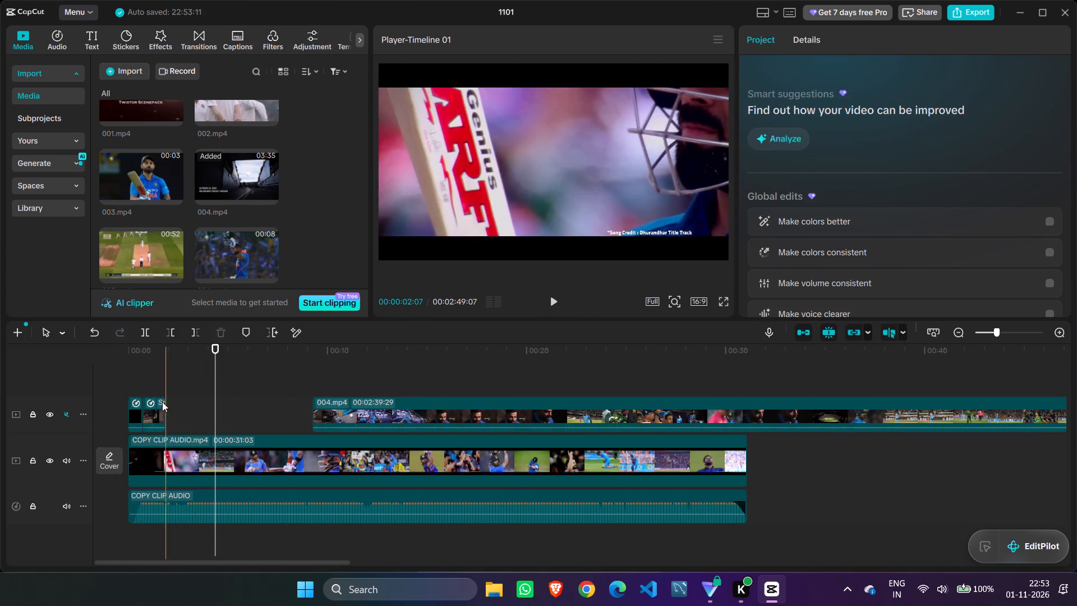
pyautogui.click(158, 408)
pyautogui.scroll(-3, 808, 249)
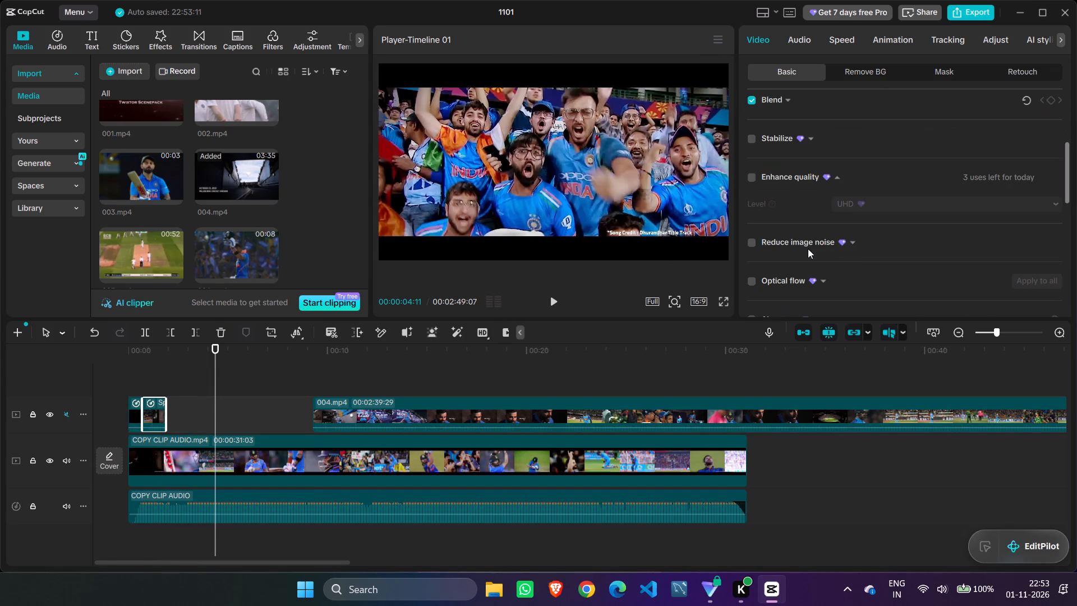
pyautogui.scroll(2, 756, 239)
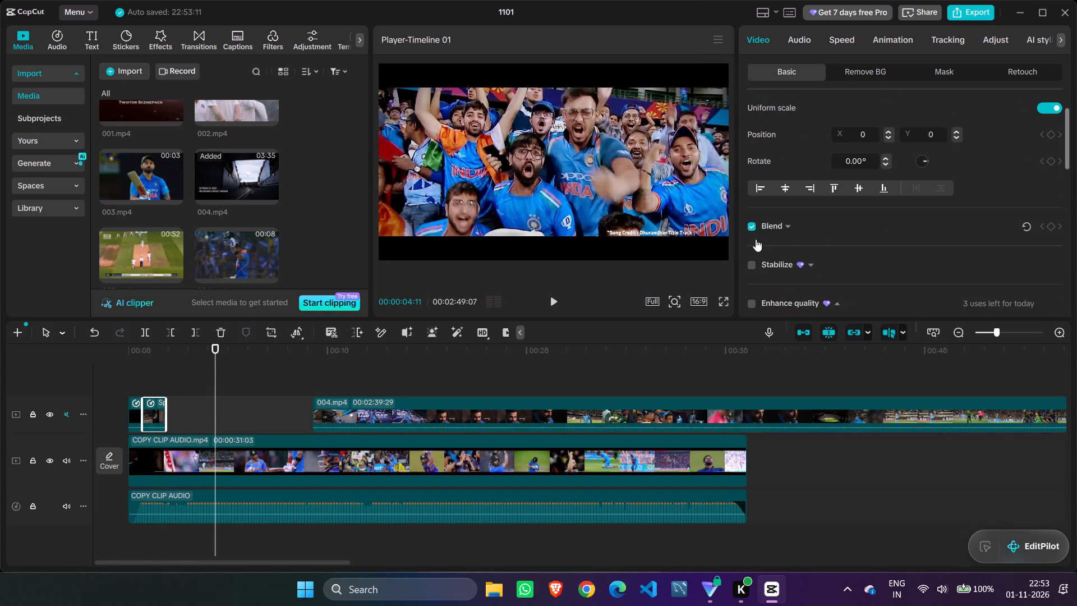
pyautogui.scroll(-3, 756, 241)
pyautogui.scroll(3, 756, 241)
pyautogui.click(833, 38)
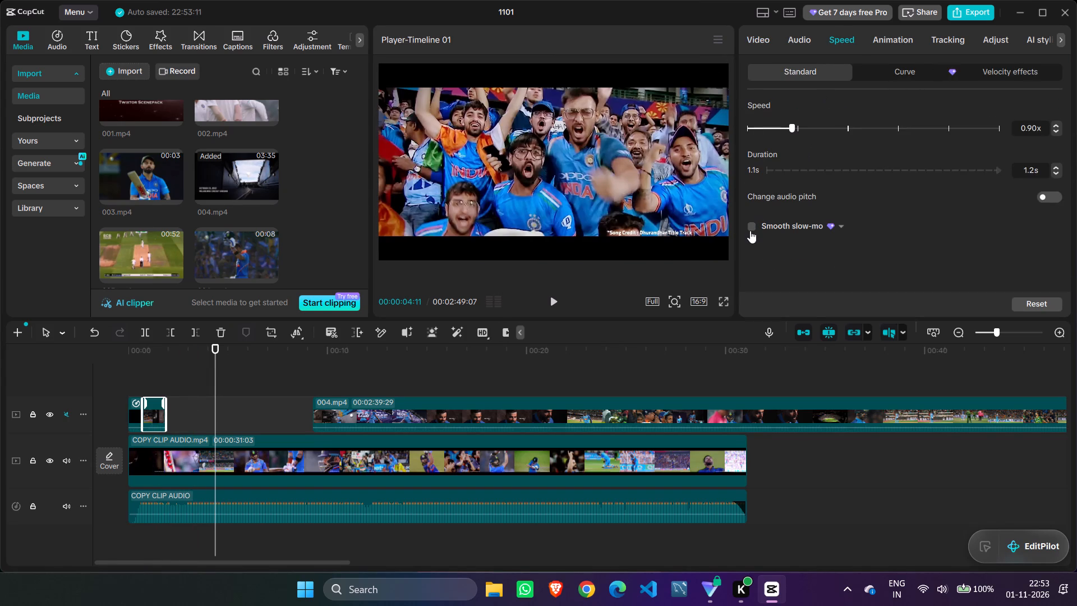
pyautogui.click(750, 231)
pyautogui.click(845, 245)
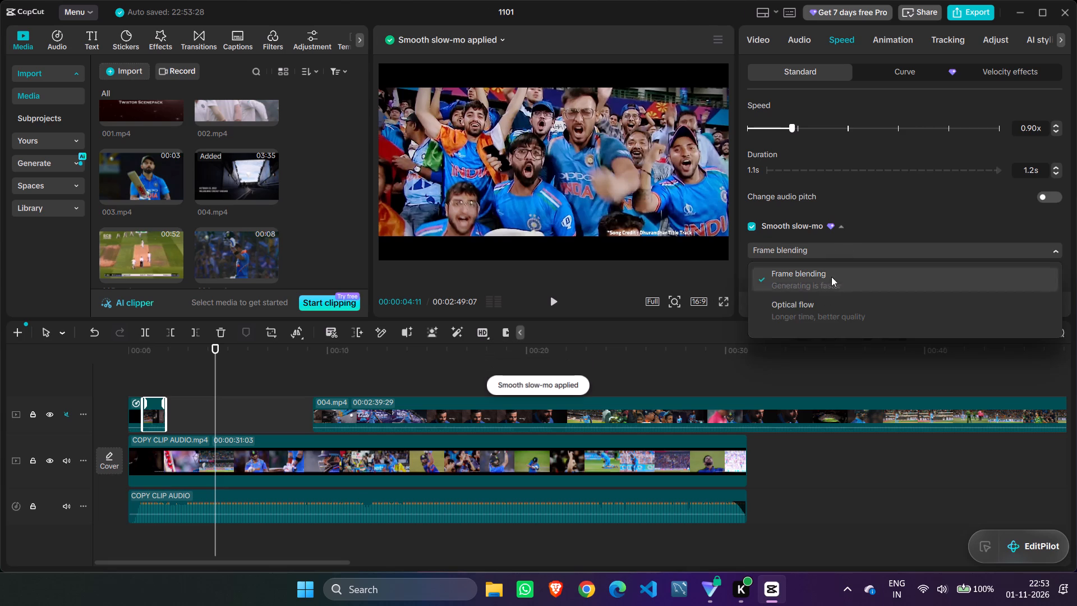
pyautogui.click(830, 306)
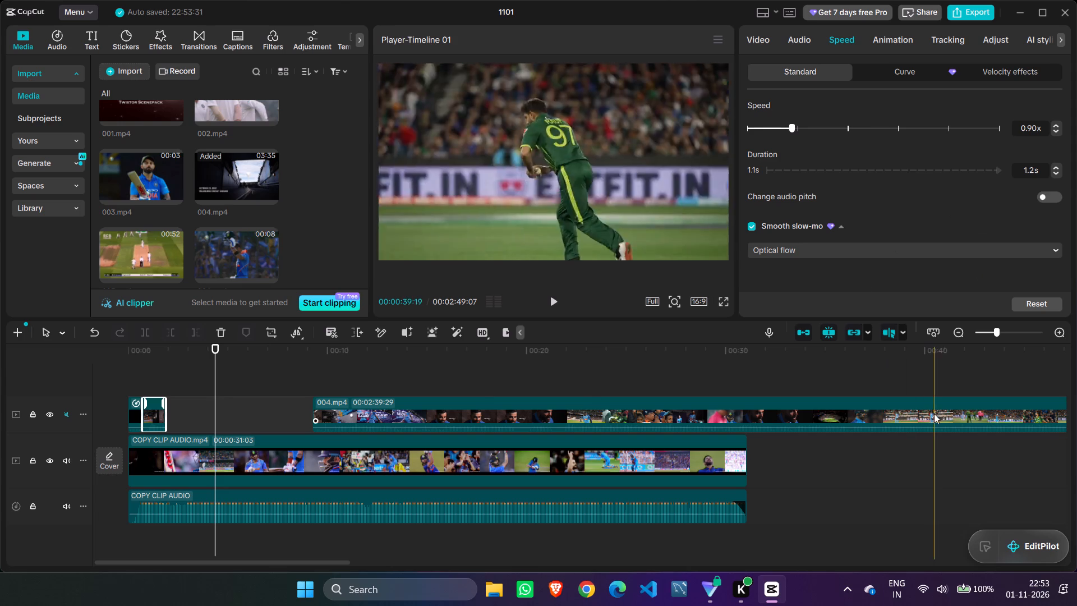
# Play about the first three seconds from the start twice and look through the imported clips in between.
pyautogui.moveTo(218, 347); pyautogui.dragTo(16, 362)
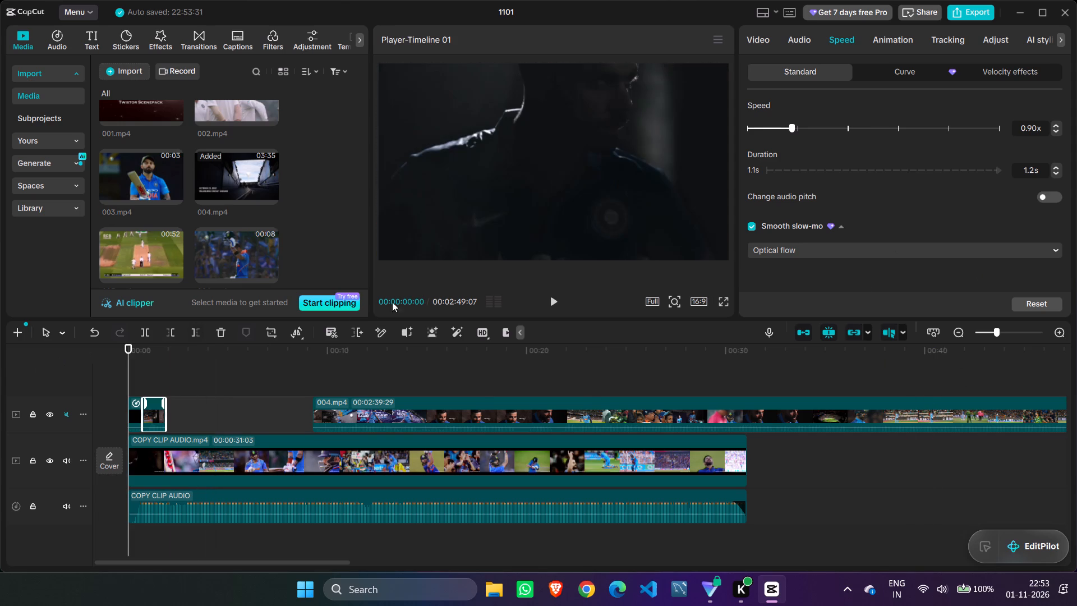
pyautogui.click(222, 377)
pyautogui.moveTo(221, 346); pyautogui.dragTo(0, 382)
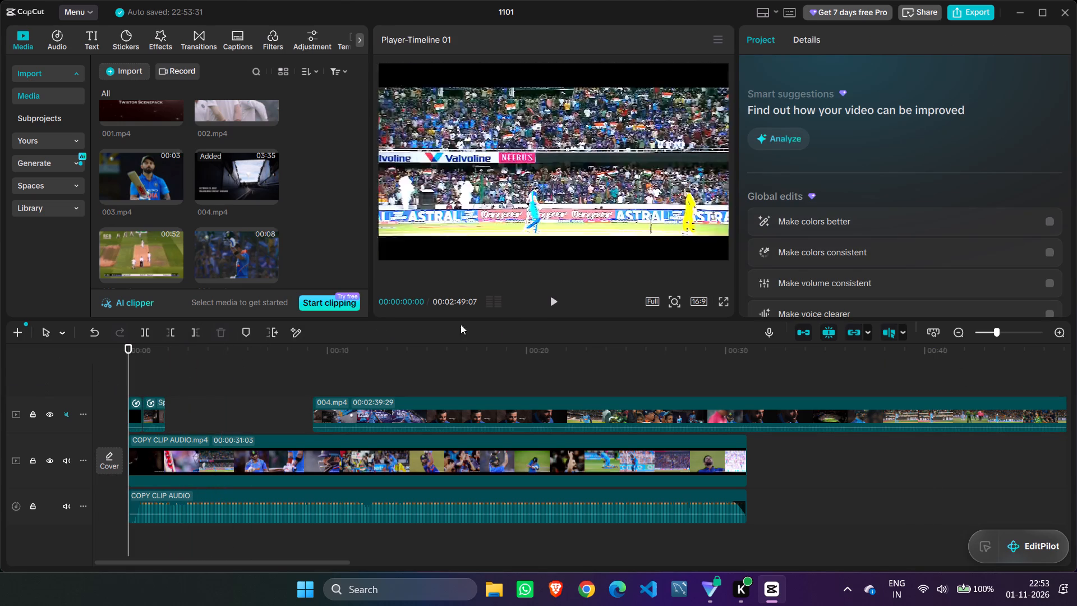
pyautogui.click(556, 302)
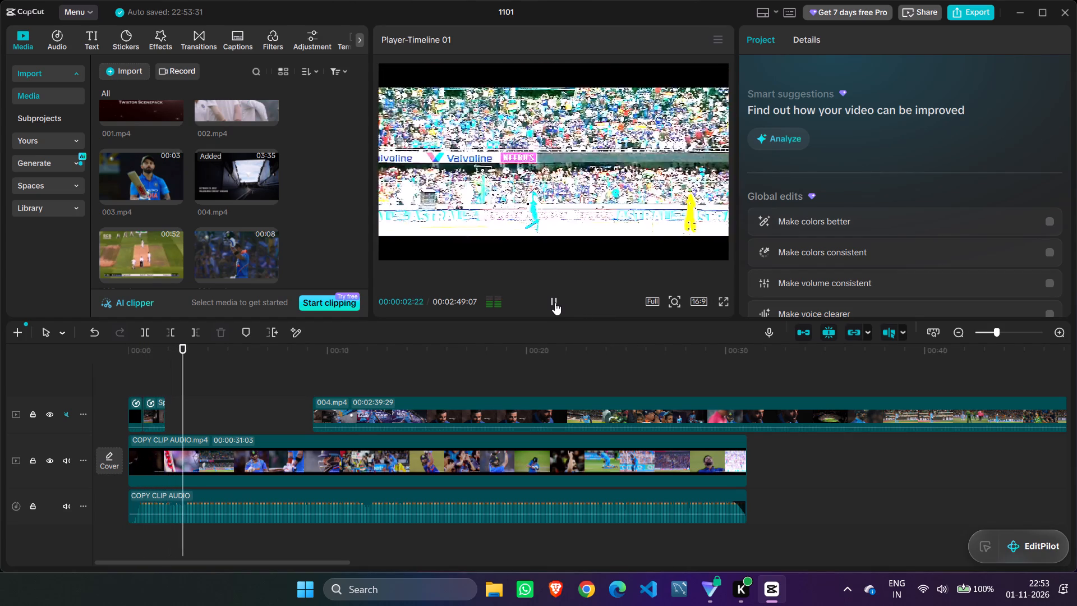
pyautogui.click(555, 302)
pyautogui.scroll(2, 184, 213)
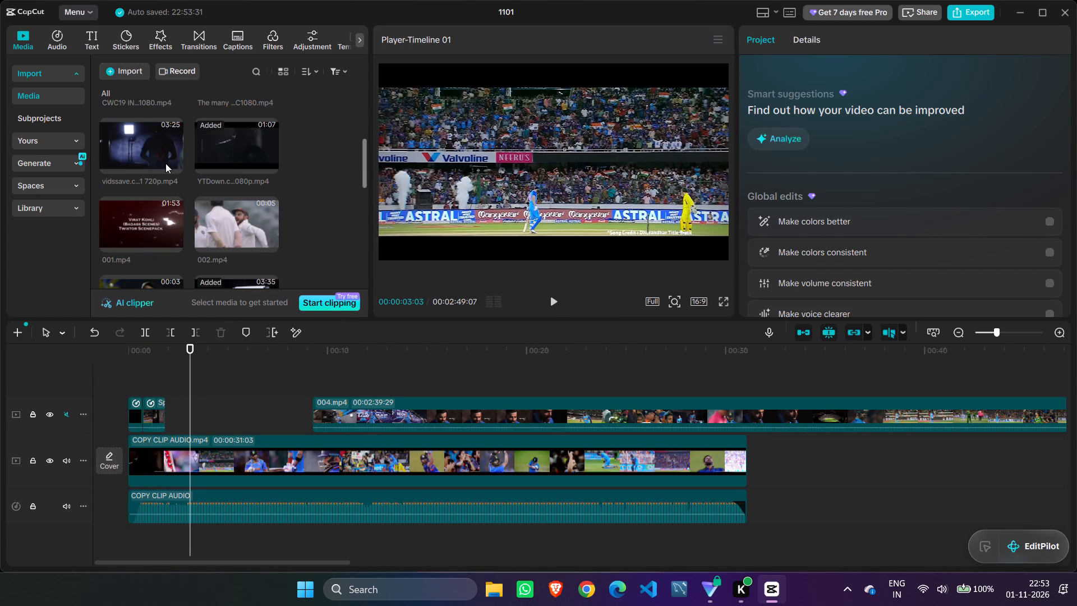
pyautogui.scroll(-2, 172, 175)
pyautogui.scroll(3, 207, 185)
pyautogui.scroll(-6, 207, 185)
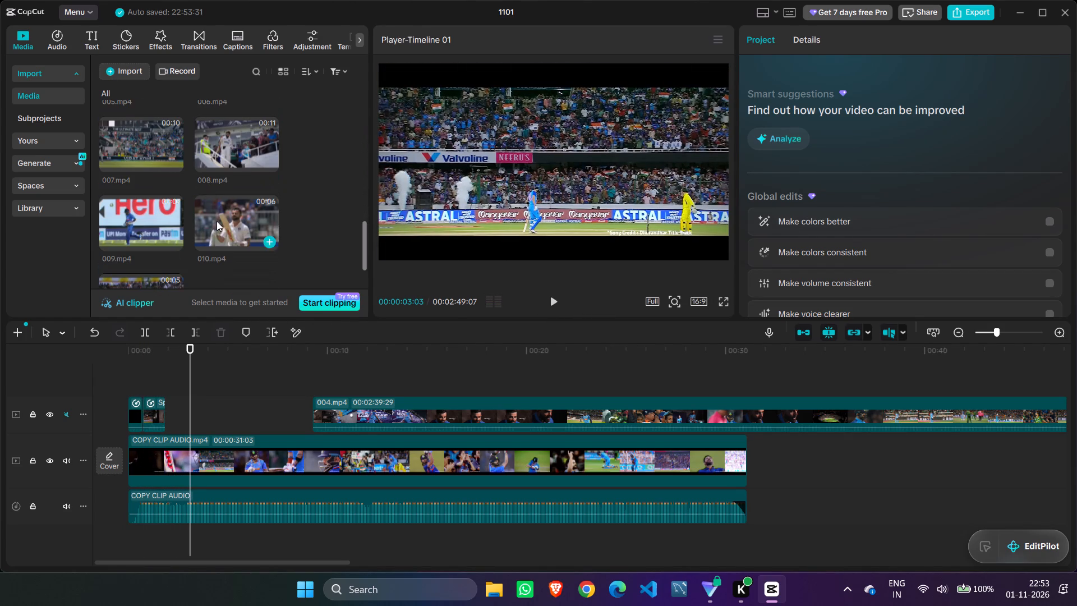
pyautogui.scroll(-1, 217, 221)
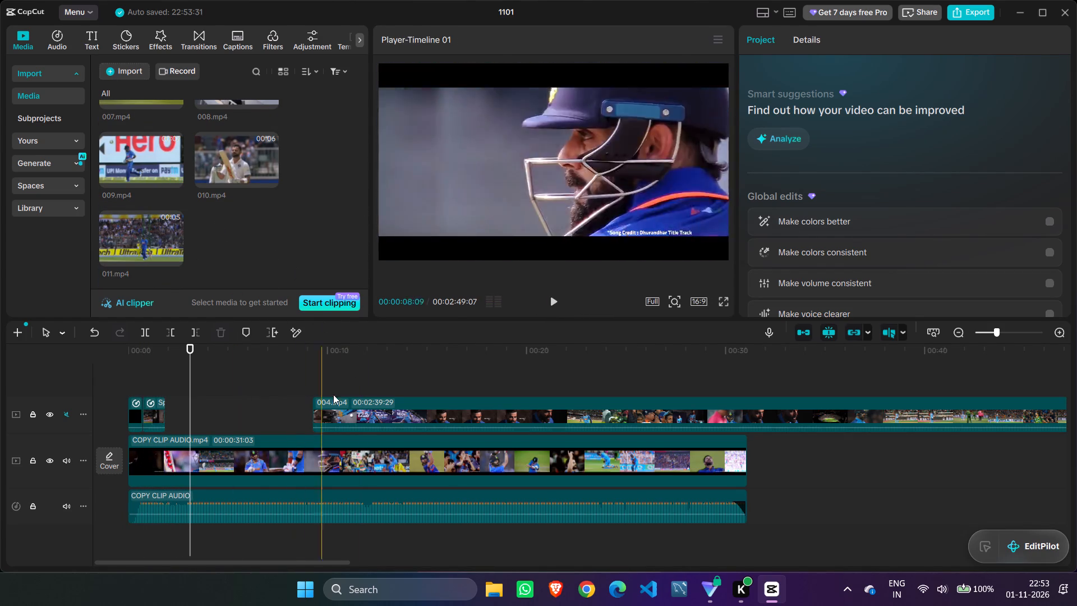
pyautogui.moveTo(190, 350); pyautogui.dragTo(89, 366)
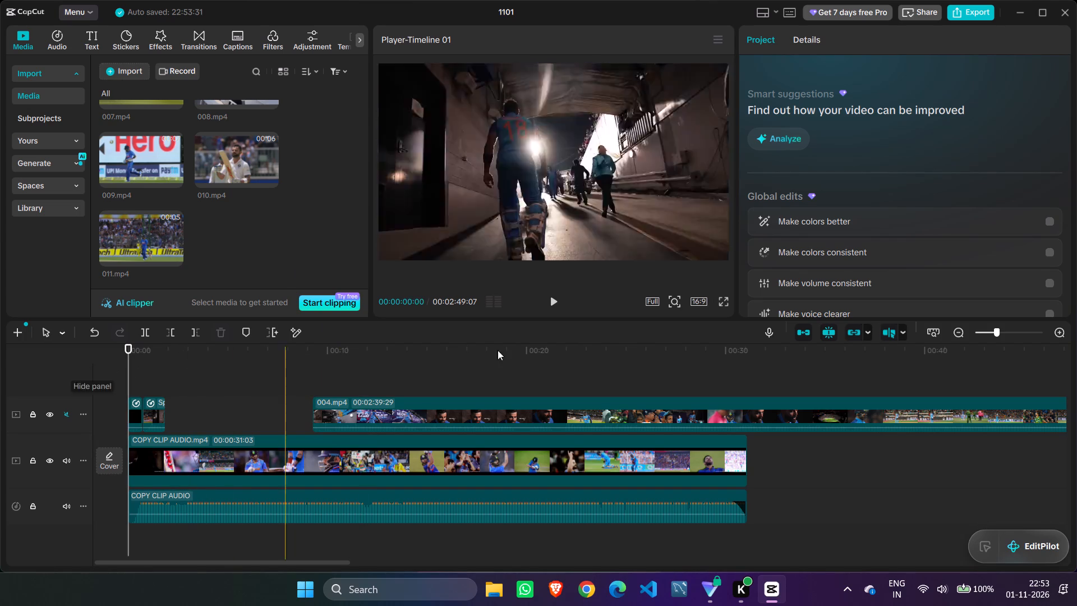
pyautogui.click(554, 301)
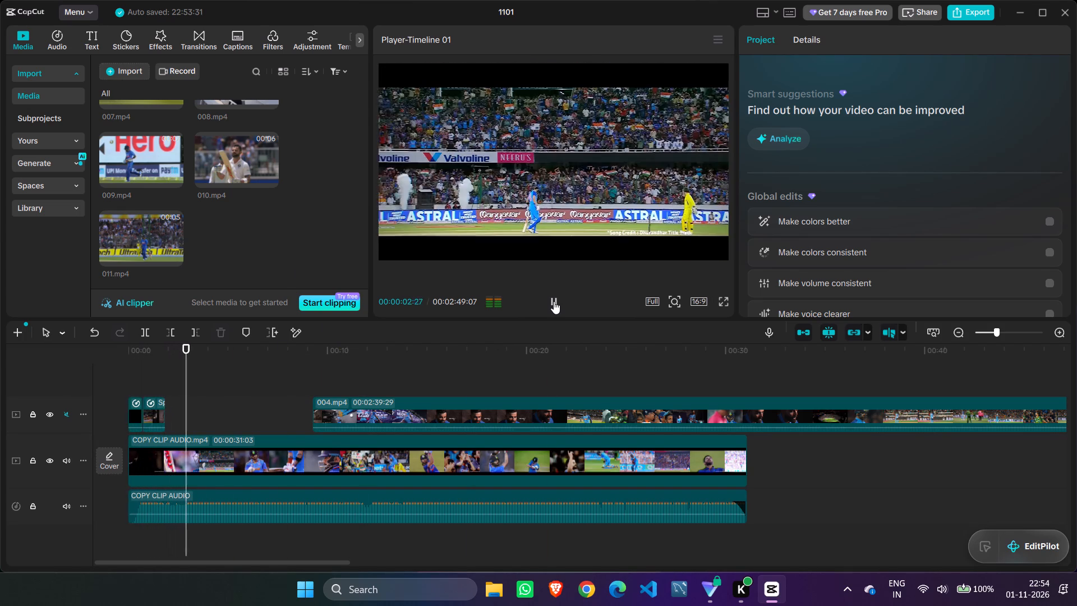
pyautogui.click(554, 301)
# Move the long remaining 004.mp4 clip back along its track so it directly follows the second short piece.
pyautogui.moveTo(554, 408); pyautogui.dragTo(546, 408)
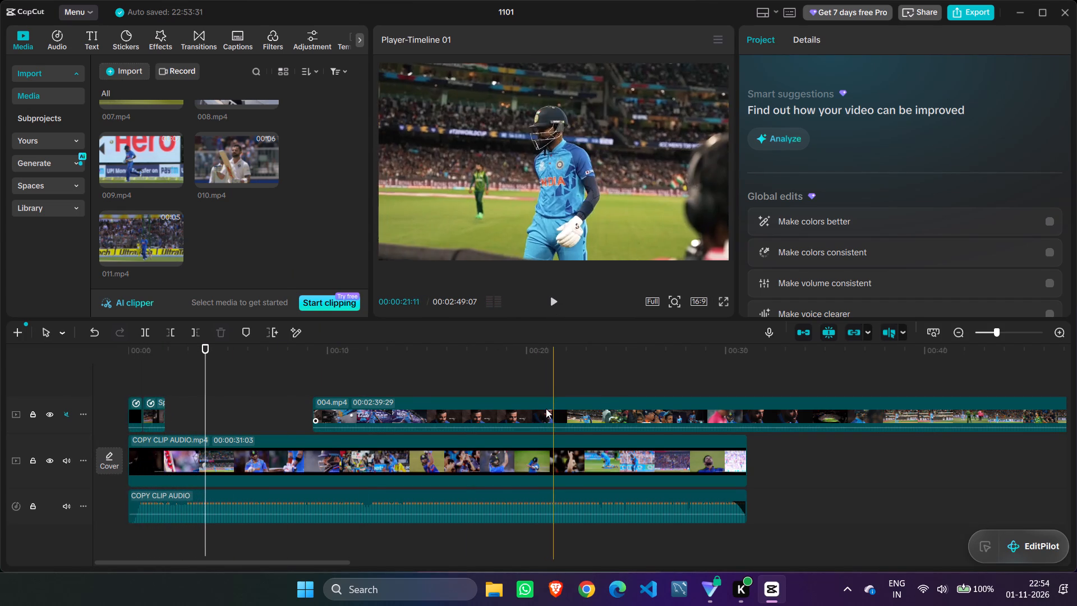
pyautogui.moveTo(546, 408); pyautogui.dragTo(412, 408)
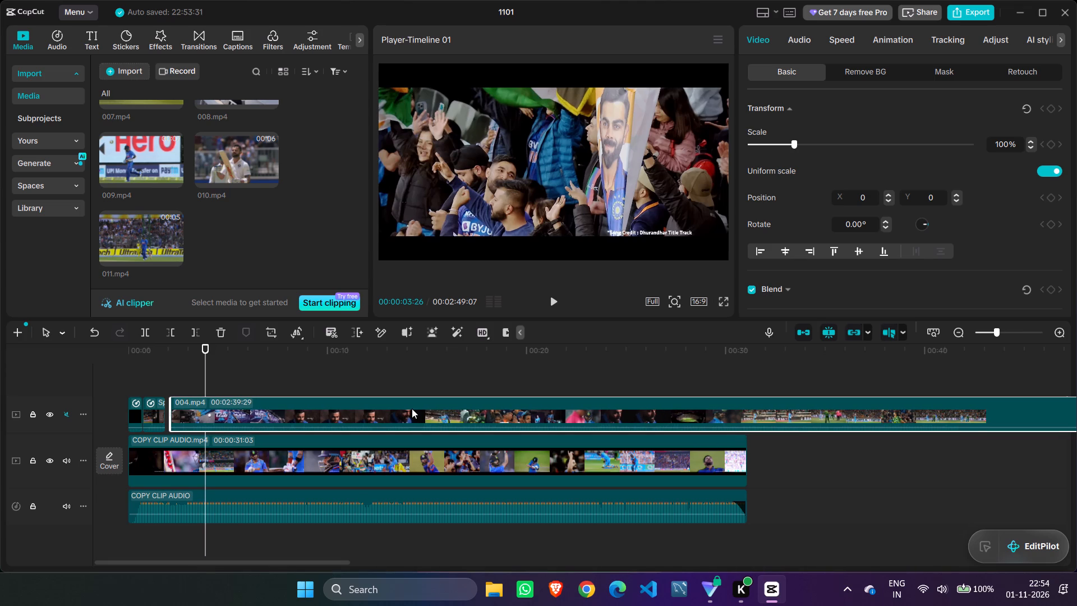
pyautogui.moveTo(412, 408); pyautogui.dragTo(407, 408)
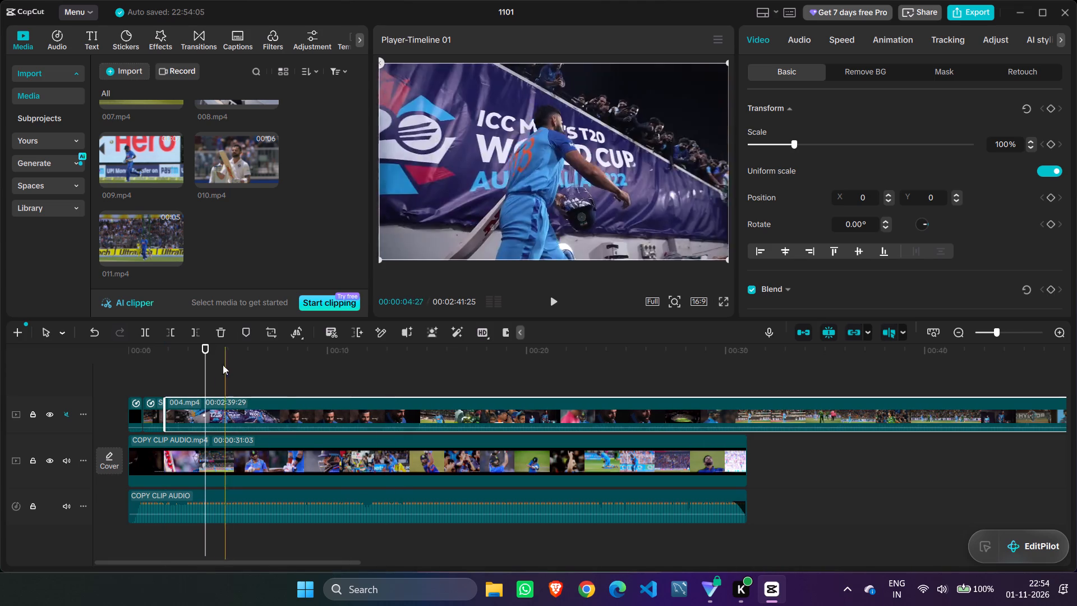
# Reposition the dark opening shot within the frame to about X -177, Y 185.
pyautogui.moveTo(209, 345); pyautogui.dragTo(84, 376)
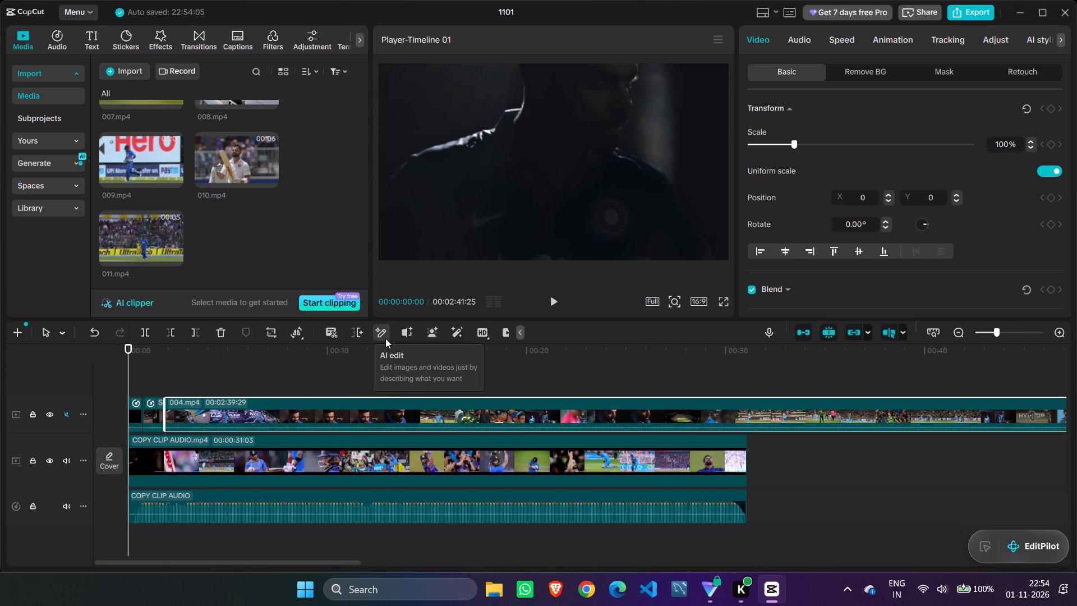
pyautogui.moveTo(511, 168); pyautogui.dragTo(518, 151)
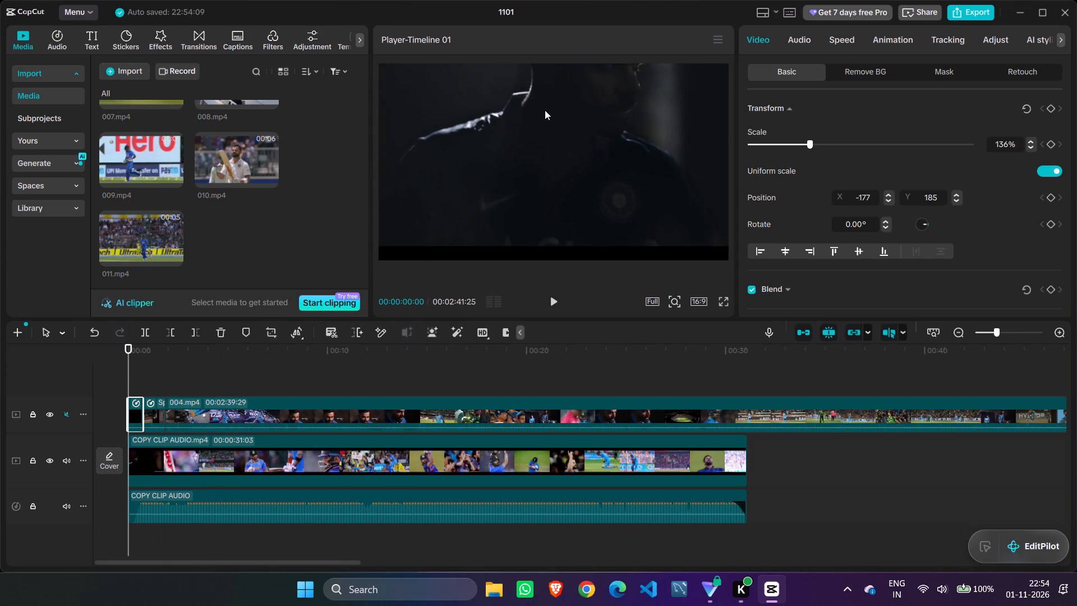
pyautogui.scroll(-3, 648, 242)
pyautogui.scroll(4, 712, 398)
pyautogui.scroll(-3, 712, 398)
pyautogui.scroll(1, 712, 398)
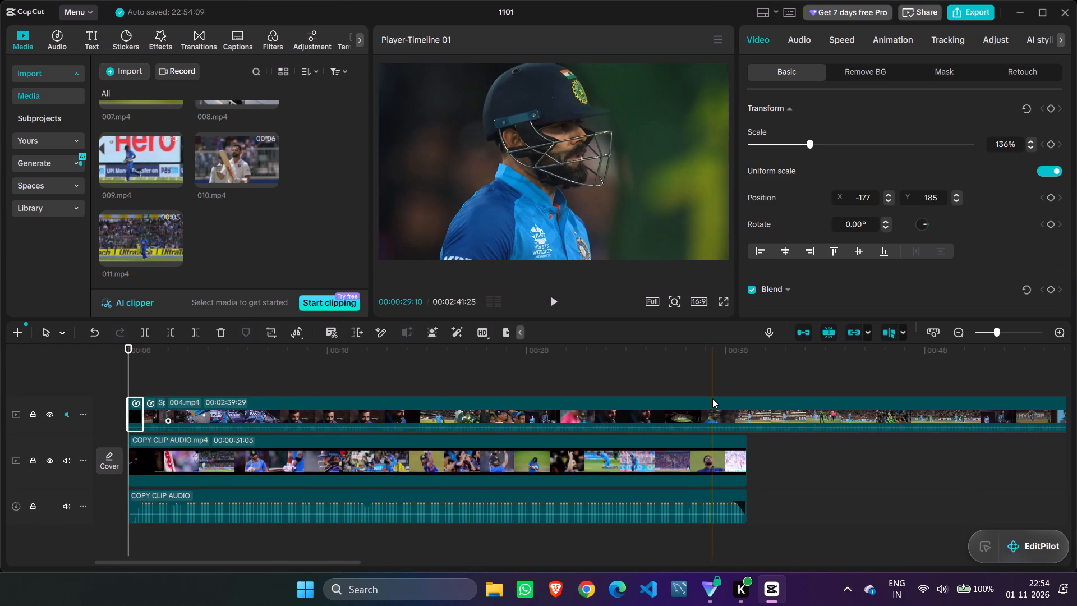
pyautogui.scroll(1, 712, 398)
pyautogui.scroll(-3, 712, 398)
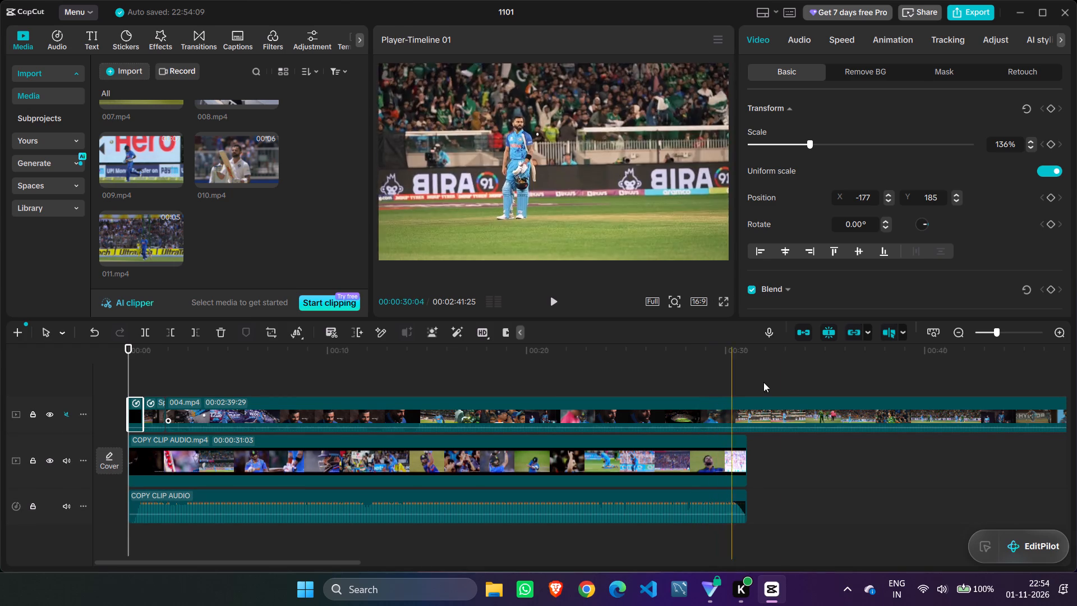
# Play about the first second from the start to review the opening shot's framing and return to the beginning.
pyautogui.click(157, 375)
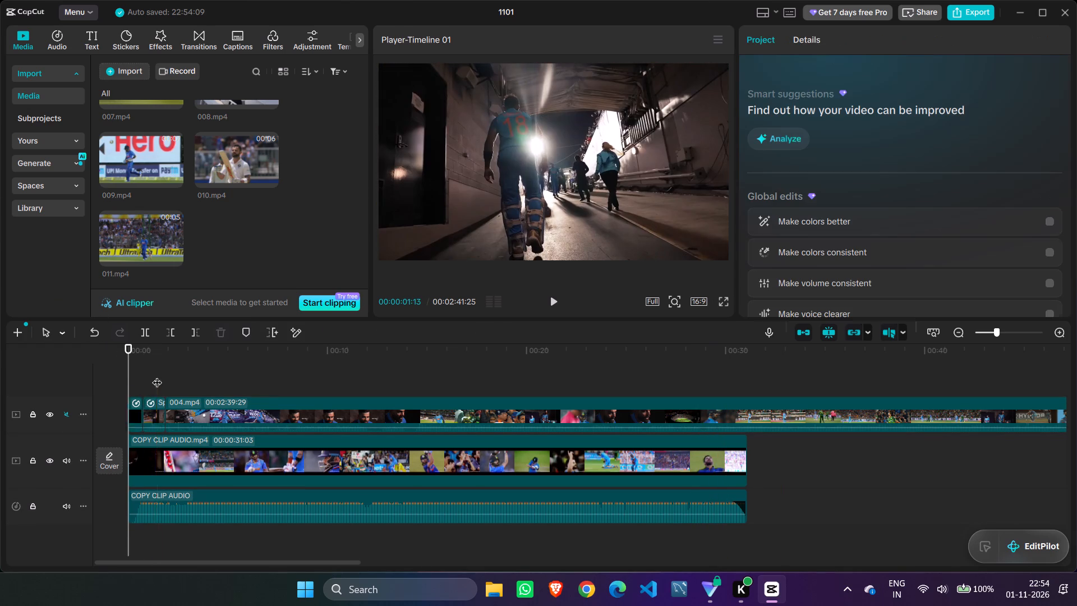
pyautogui.moveTo(157, 348); pyautogui.dragTo(49, 352)
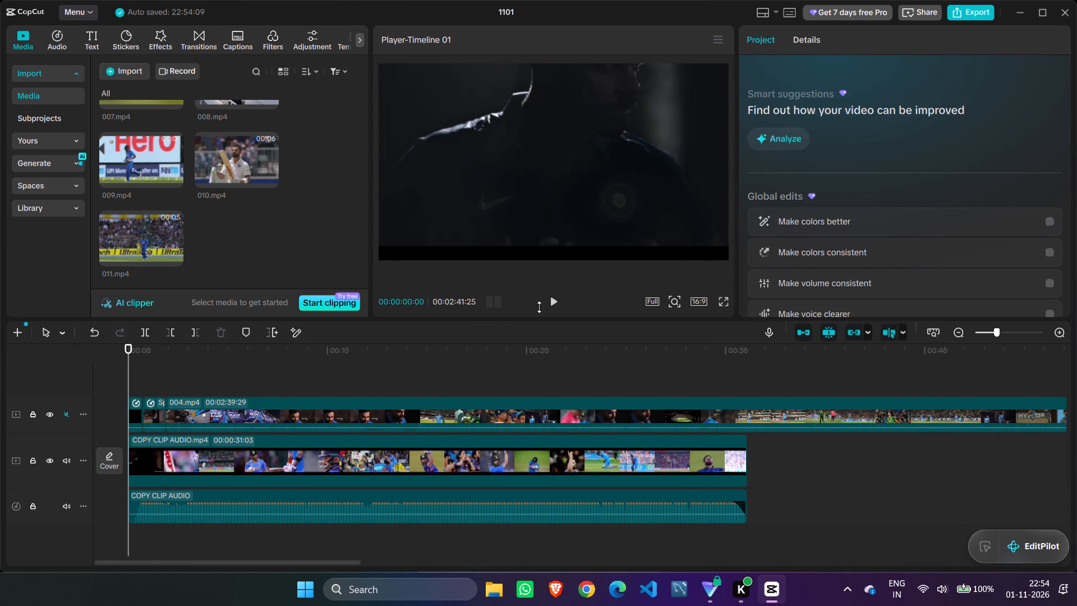
pyautogui.click(550, 301)
pyautogui.click(550, 301)
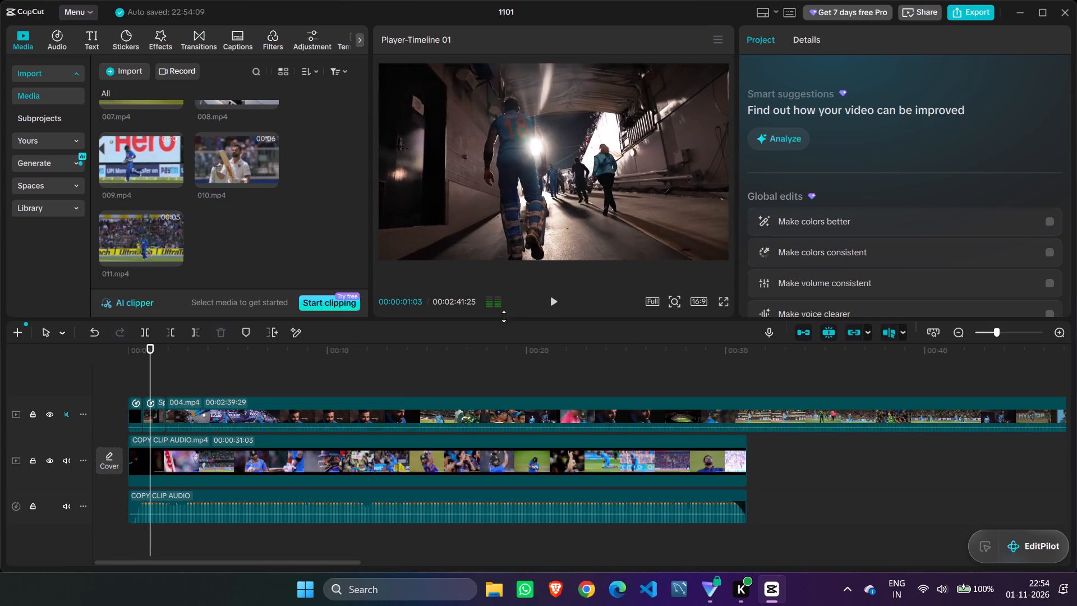
pyautogui.moveTo(153, 351); pyautogui.dragTo(86, 363)
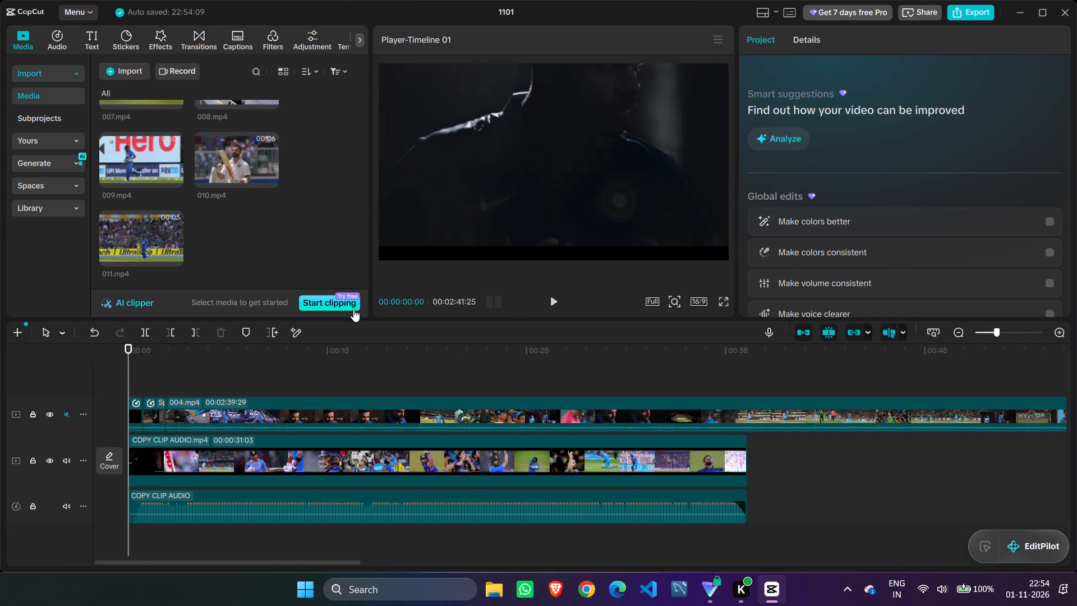
# Reposition the dark opening shot to about X -85, Y 0 so it fills the frame down to the bottom edge.
pyautogui.click(551, 301)
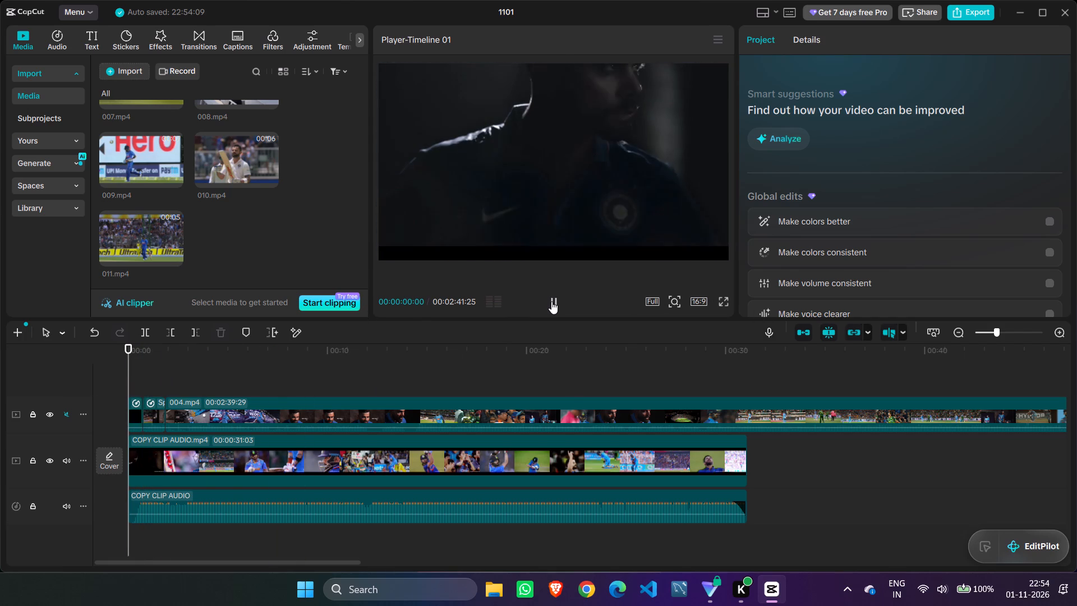
pyautogui.click(551, 301)
pyautogui.click(568, 206)
pyautogui.click(574, 221)
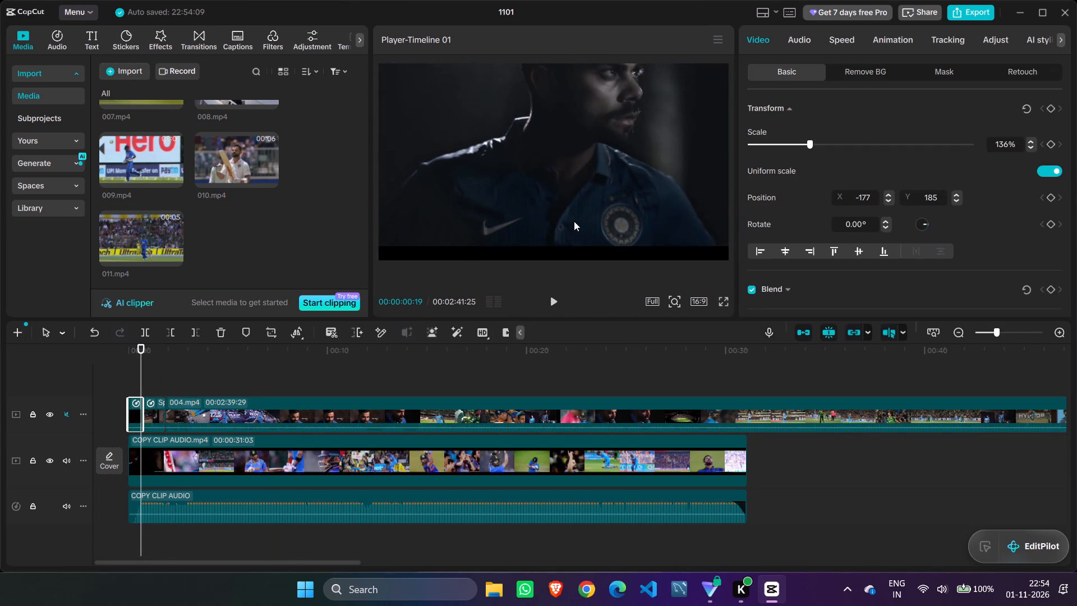
pyautogui.moveTo(525, 178); pyautogui.dragTo(522, 195)
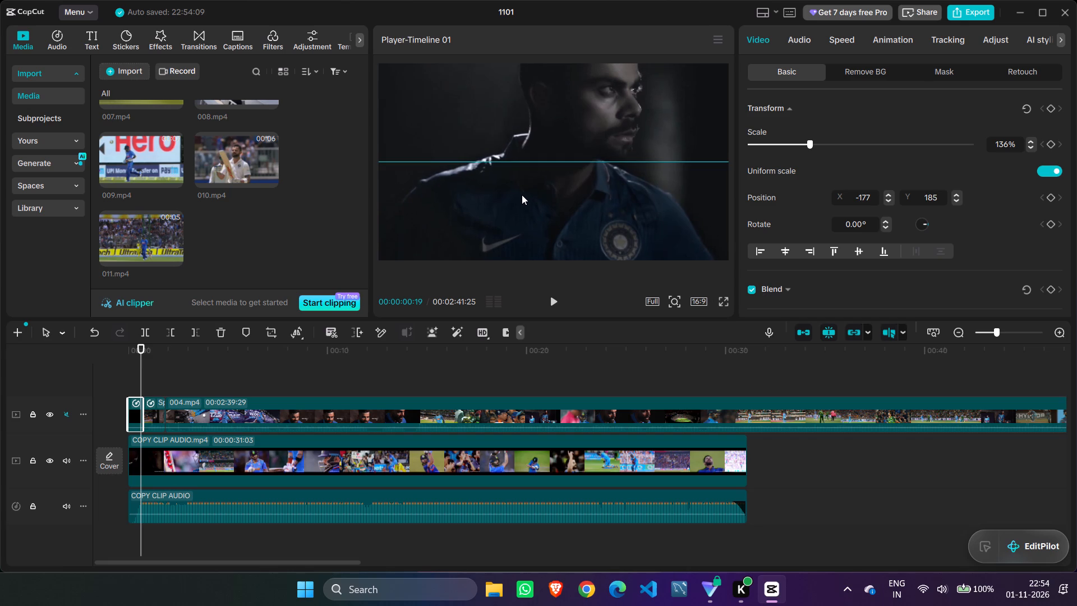
pyautogui.moveTo(522, 195); pyautogui.dragTo(519, 196)
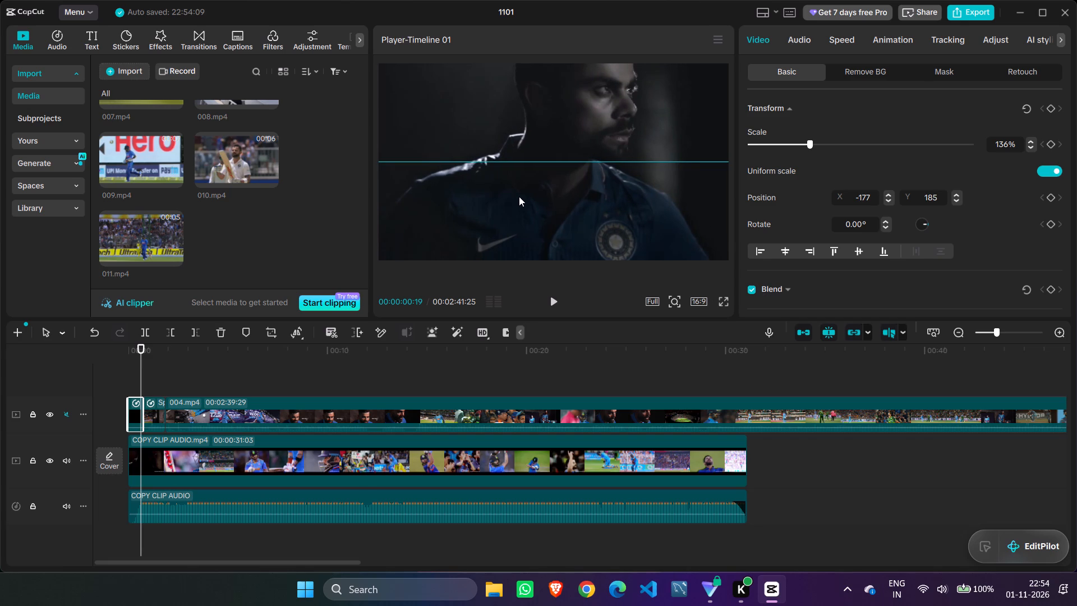
pyautogui.moveTo(519, 196); pyautogui.dragTo(532, 198)
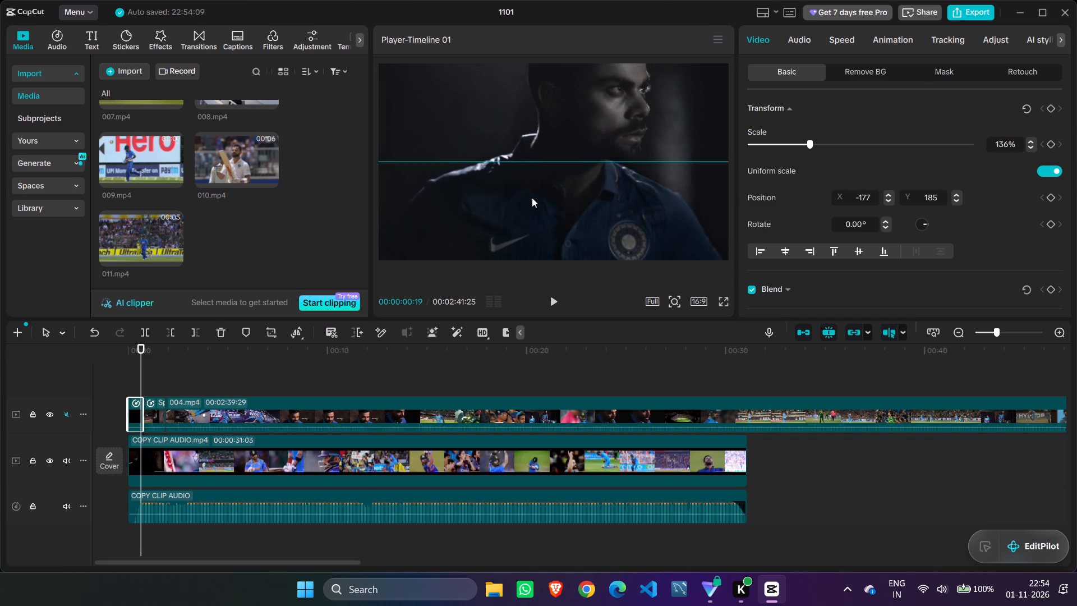
pyautogui.moveTo(532, 198); pyautogui.dragTo(533, 197)
pyautogui.click(532, 199)
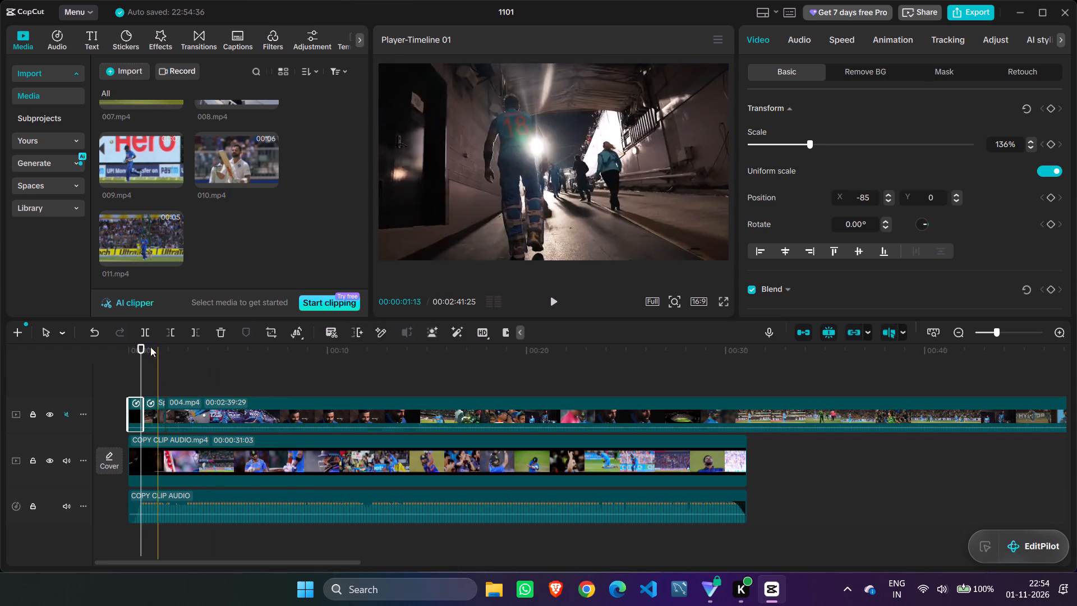
# Play about the first five seconds from the start twice to review the reframed opening shot and the shots following it.
pyautogui.moveTo(139, 346); pyautogui.dragTo(73, 364)
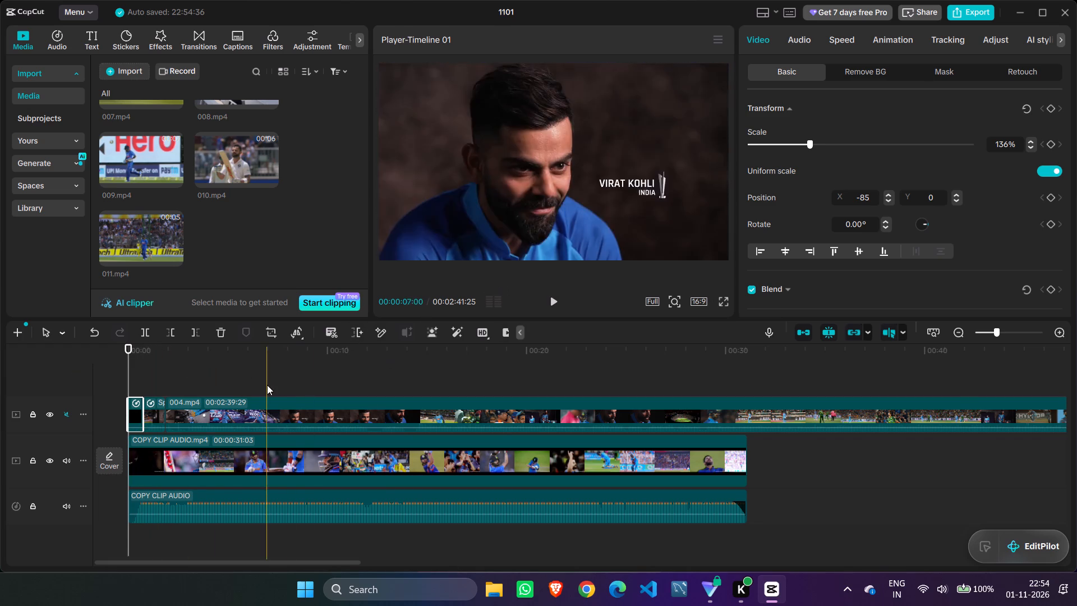
pyautogui.click(267, 385)
pyautogui.moveTo(268, 348); pyautogui.dragTo(34, 407)
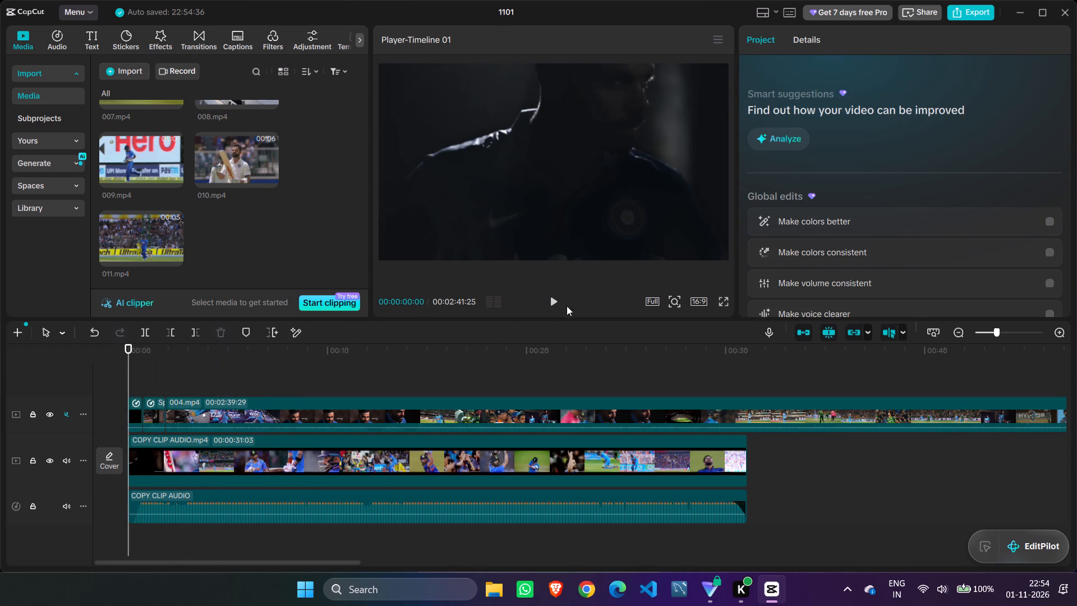
pyautogui.click(553, 297)
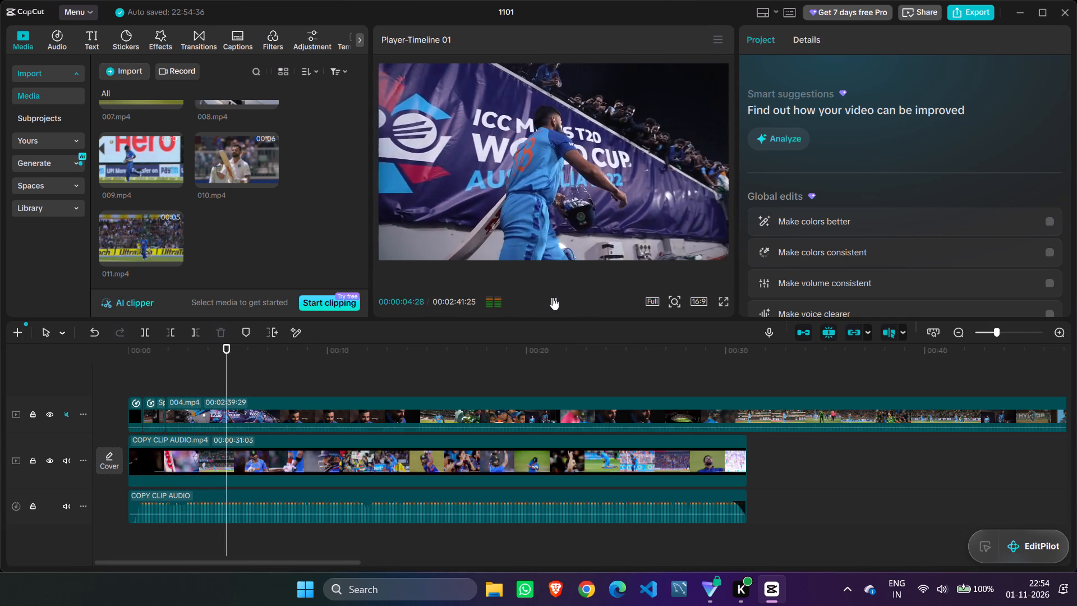
pyautogui.click(553, 297)
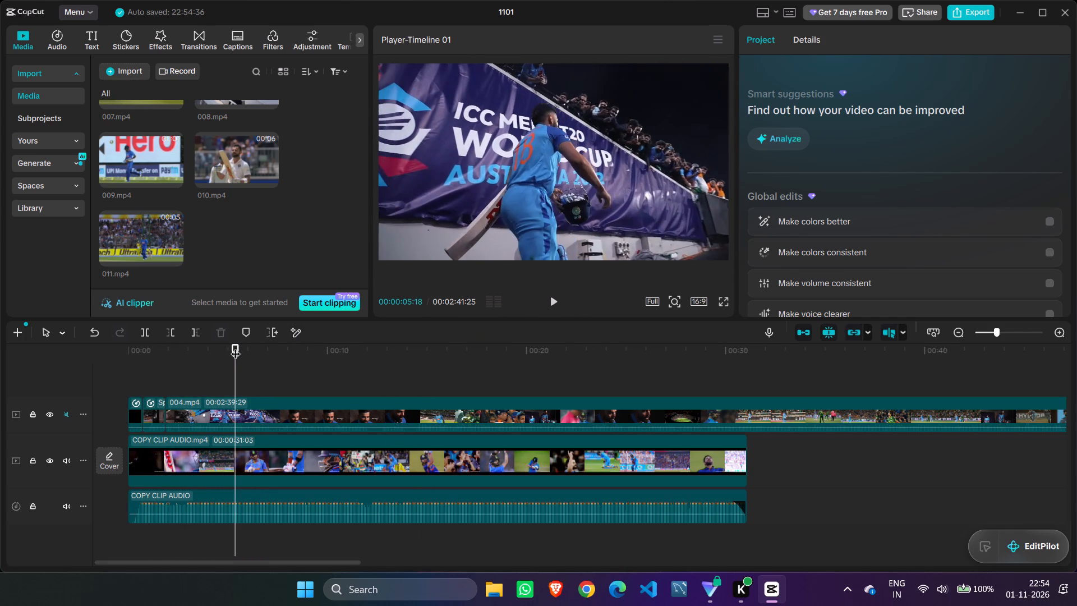
pyautogui.moveTo(233, 348); pyautogui.dragTo(4, 405)
pyautogui.click(553, 301)
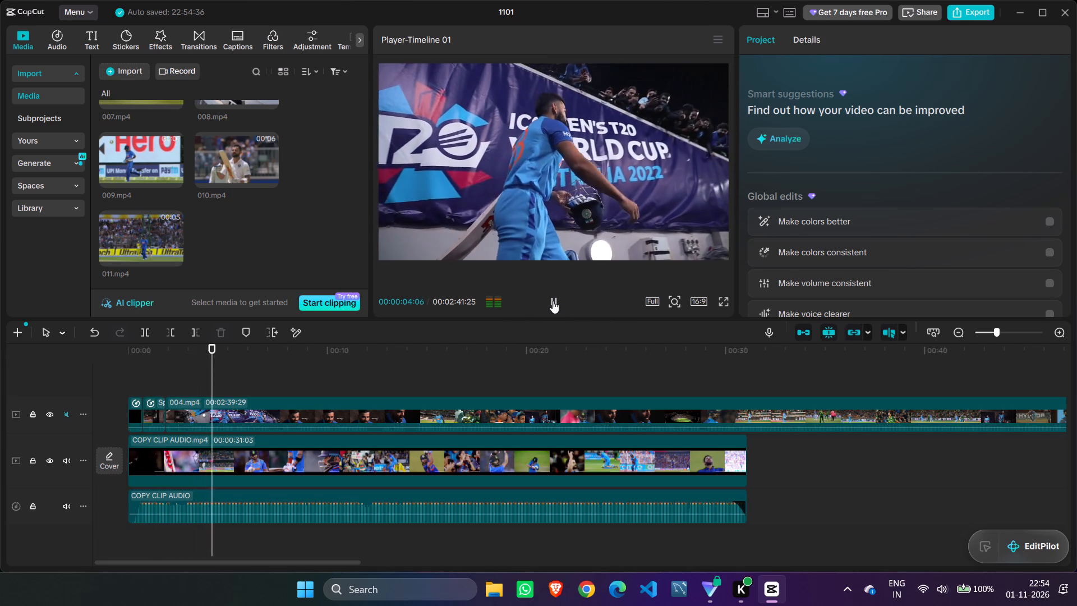
pyautogui.click(553, 301)
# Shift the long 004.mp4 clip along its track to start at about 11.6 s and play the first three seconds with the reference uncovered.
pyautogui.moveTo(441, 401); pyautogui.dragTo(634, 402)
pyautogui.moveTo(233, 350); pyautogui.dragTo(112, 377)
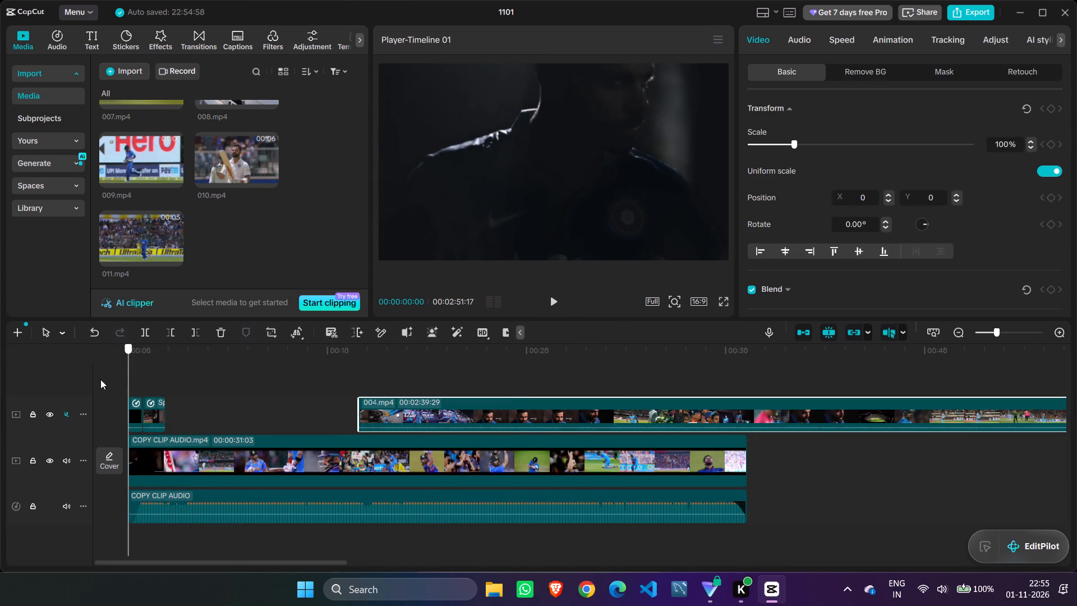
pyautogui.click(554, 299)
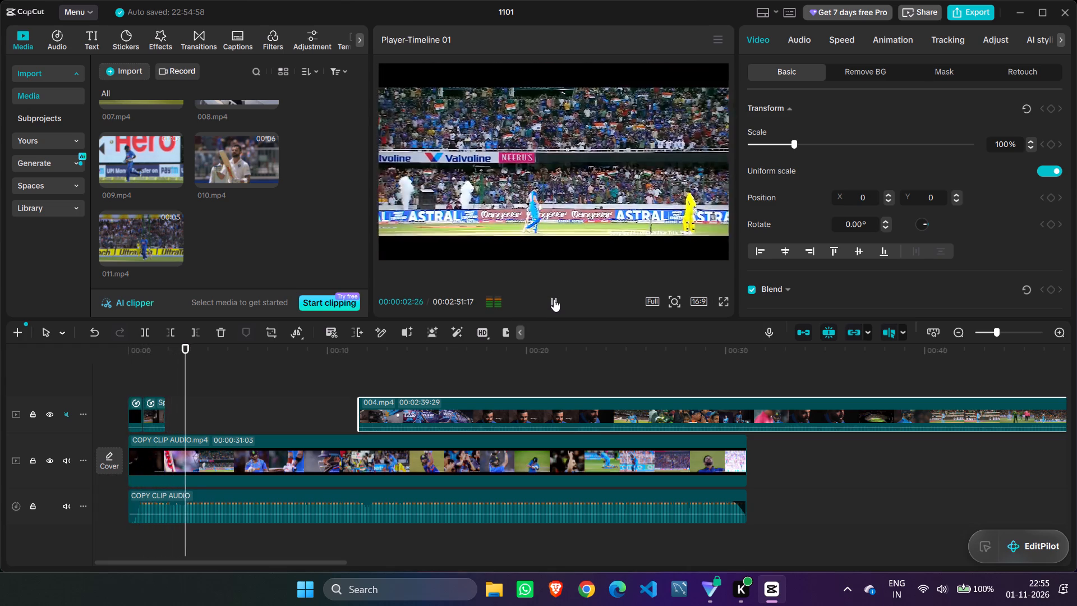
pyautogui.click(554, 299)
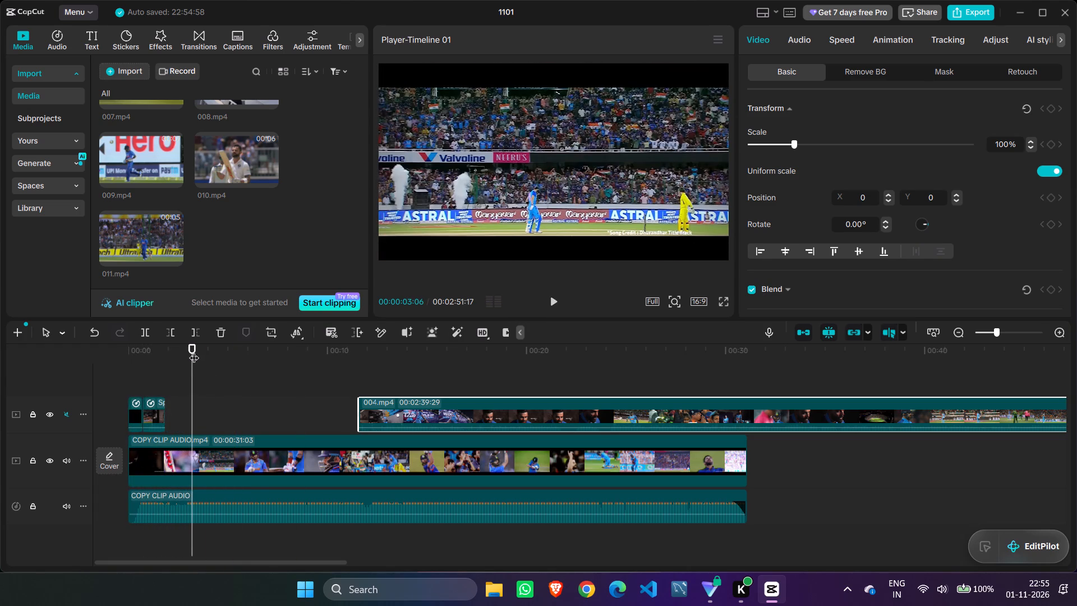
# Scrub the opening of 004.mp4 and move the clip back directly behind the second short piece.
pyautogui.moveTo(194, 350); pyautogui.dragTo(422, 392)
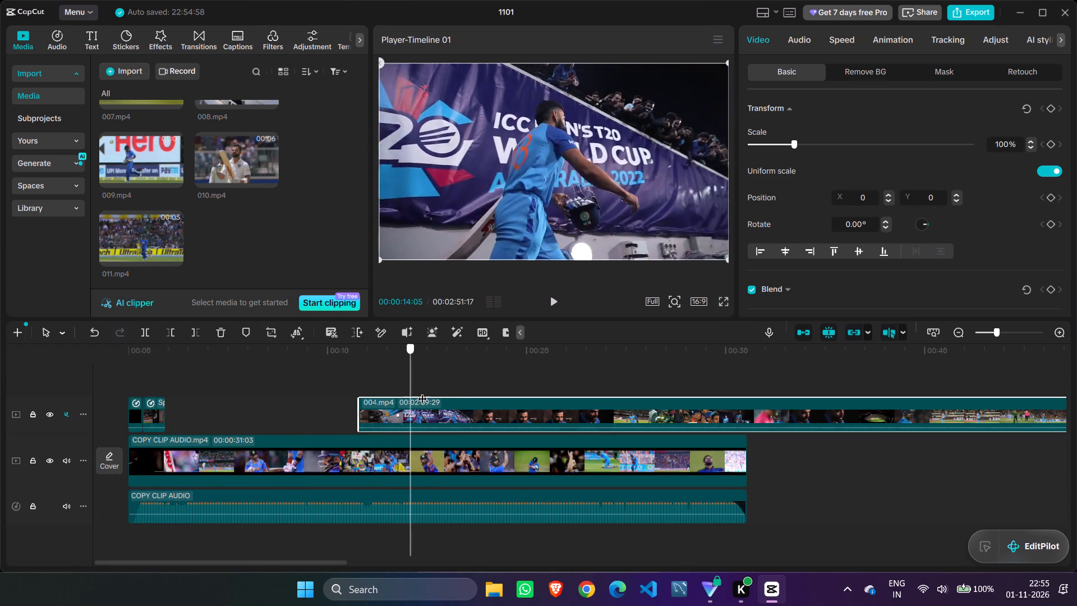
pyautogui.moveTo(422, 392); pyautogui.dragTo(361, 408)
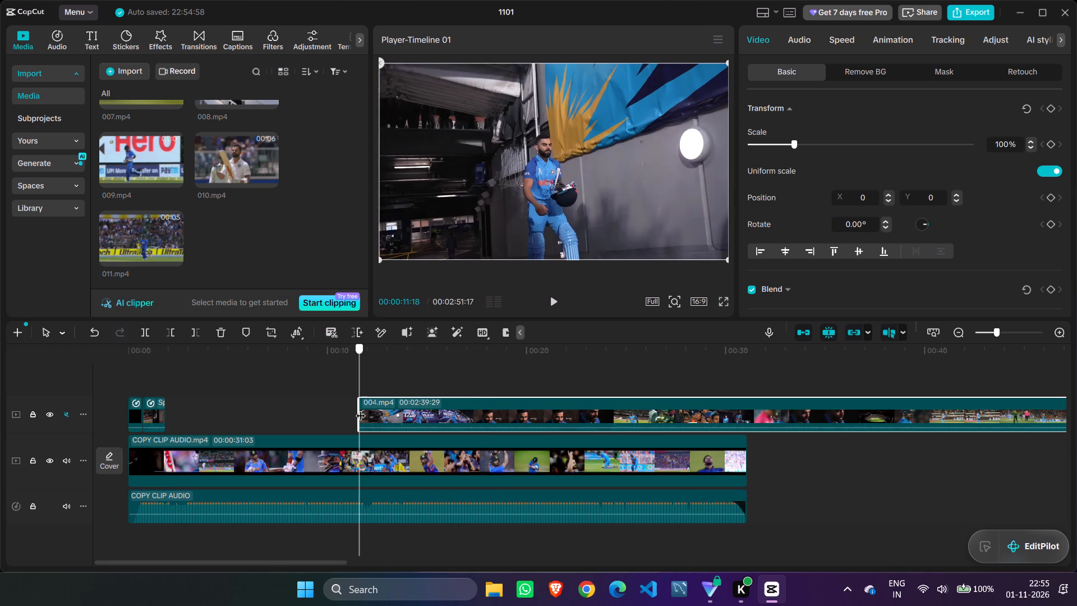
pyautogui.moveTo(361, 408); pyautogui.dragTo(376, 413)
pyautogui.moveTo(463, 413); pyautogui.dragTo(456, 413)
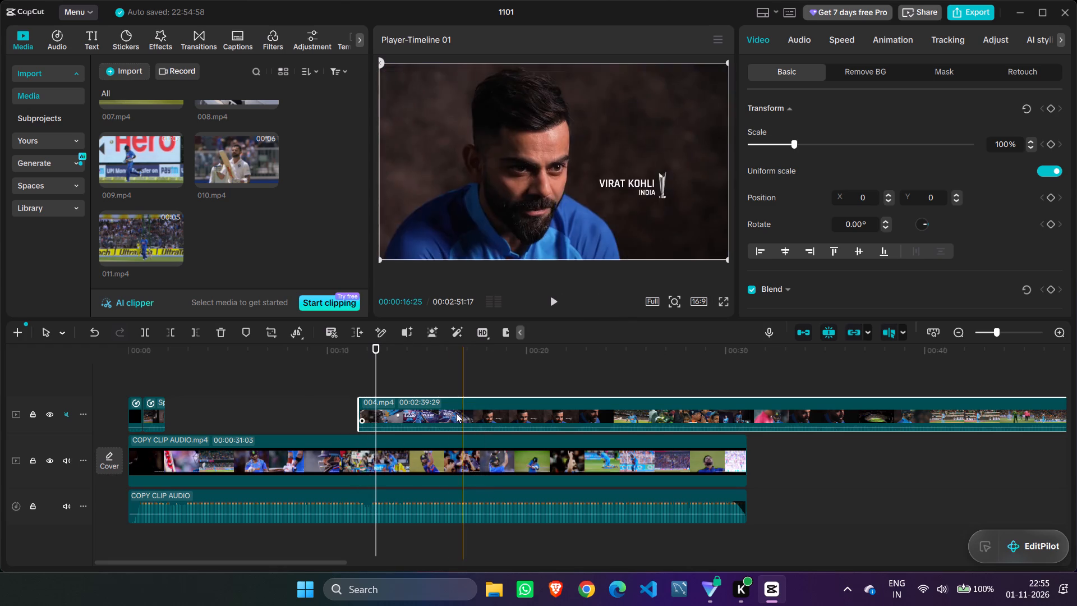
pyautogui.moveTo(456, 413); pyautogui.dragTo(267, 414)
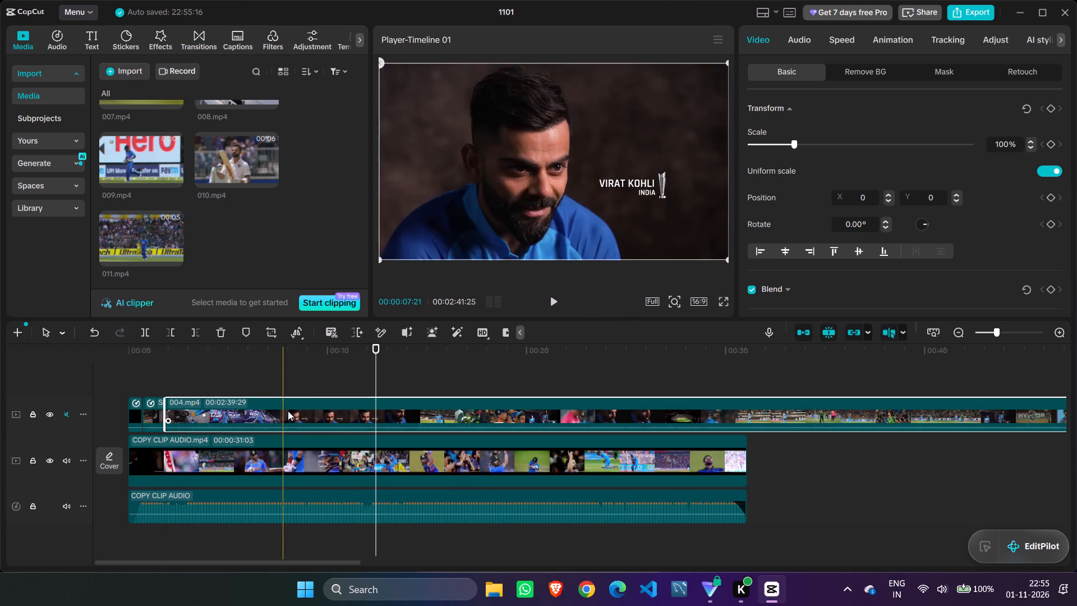
# Play the sequence from the start twice, to about seven seconds and to about three seconds, to review the shot changes.
pyautogui.moveTo(376, 348); pyautogui.dragTo(115, 400)
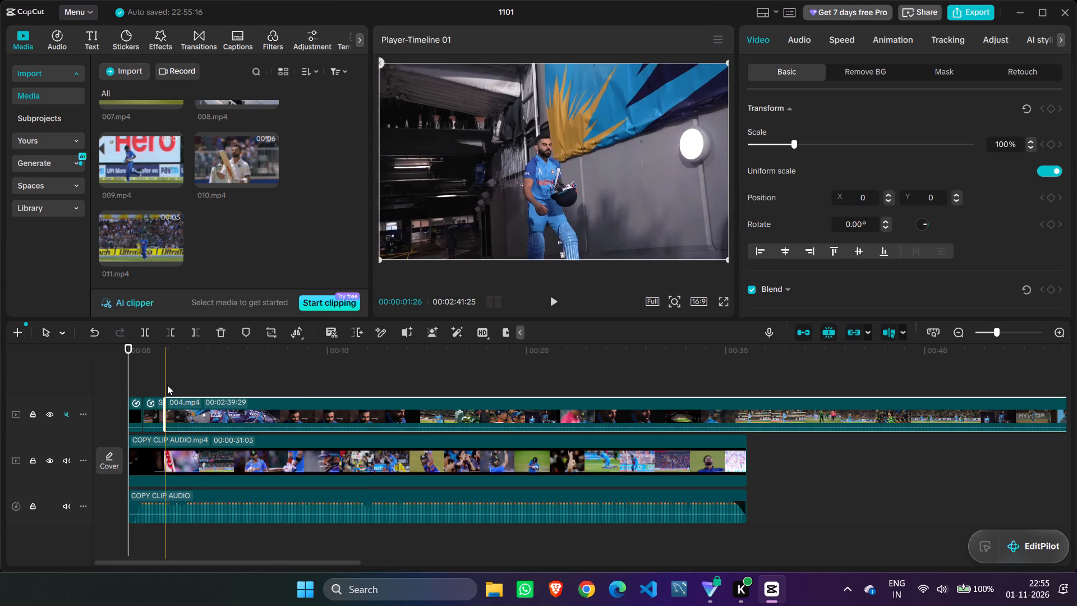
pyautogui.click(167, 385)
pyautogui.moveTo(165, 370); pyautogui.dragTo(62, 389)
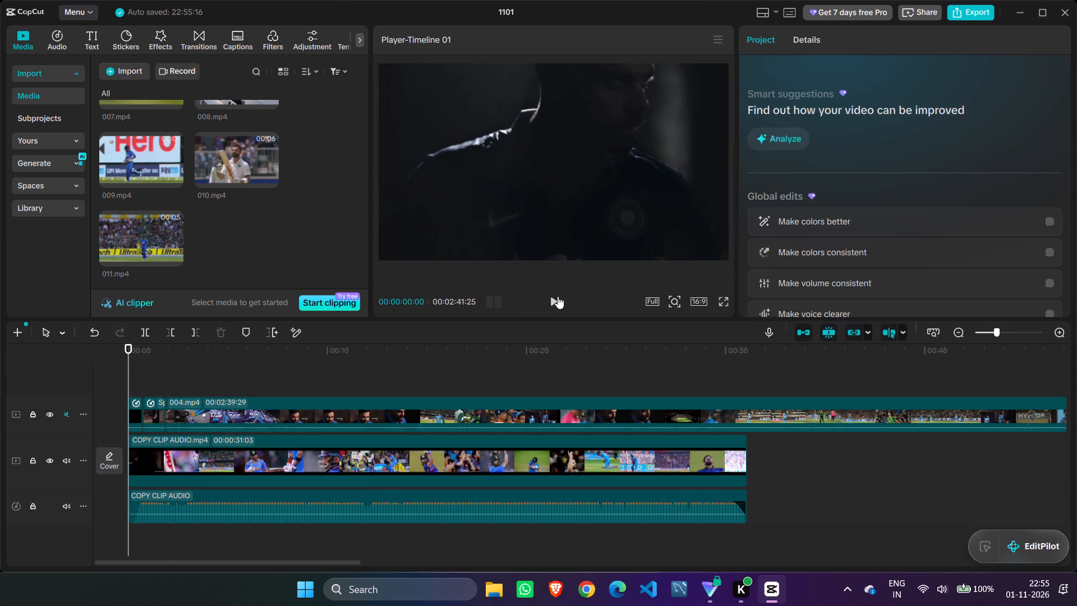
pyautogui.click(556, 299)
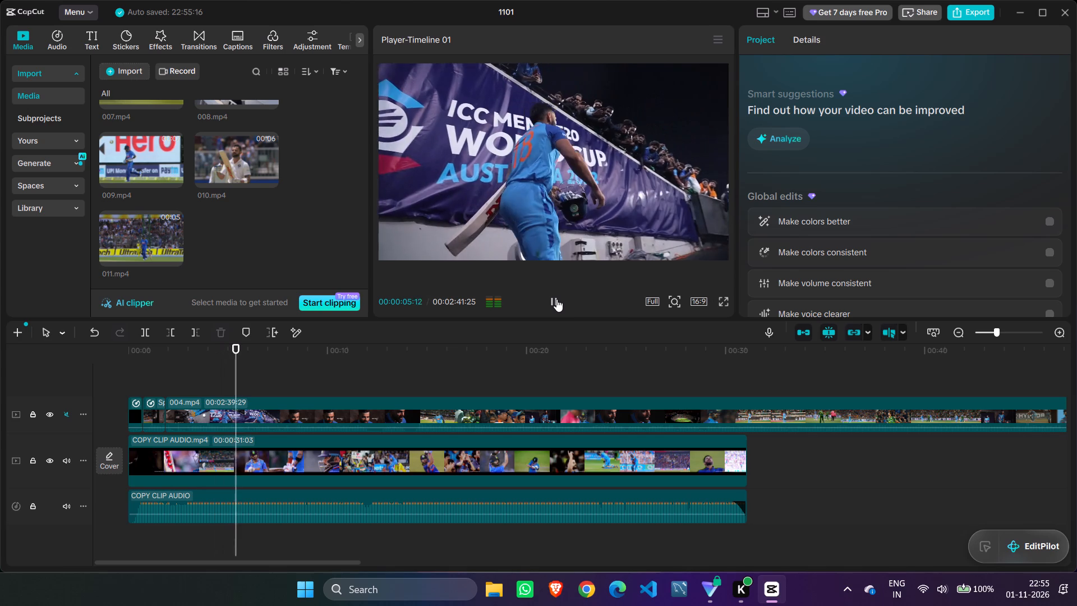
pyautogui.click(556, 299)
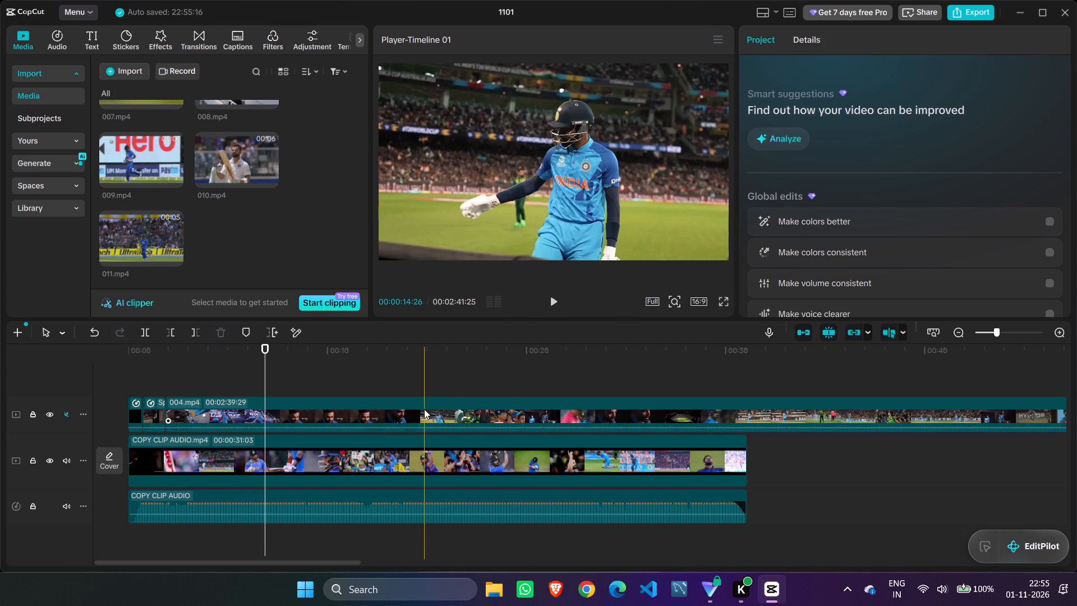
pyautogui.moveTo(266, 350); pyautogui.dragTo(112, 395)
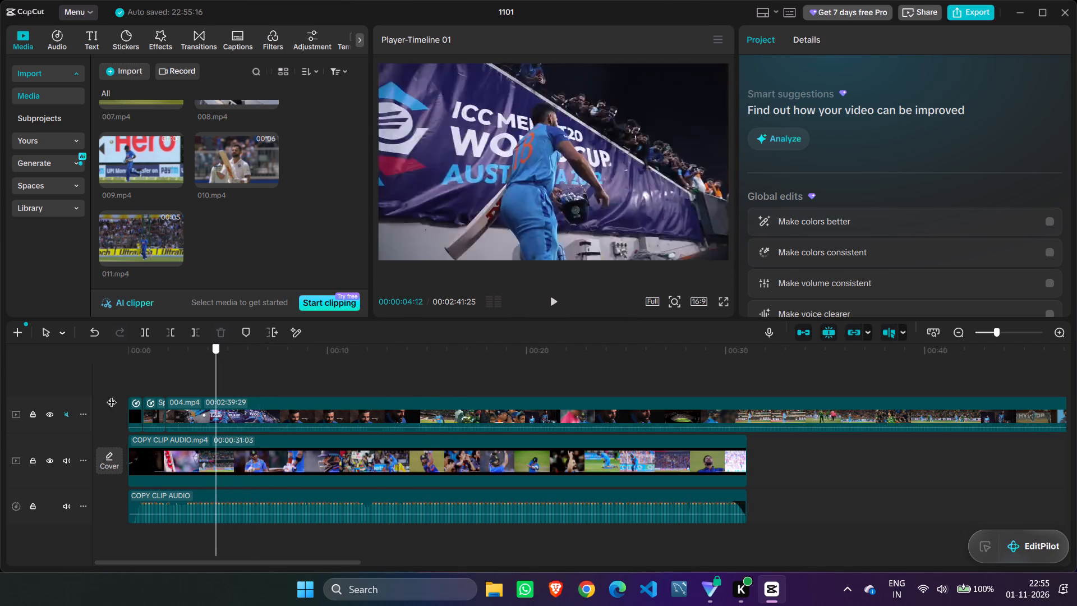
pyautogui.moveTo(112, 395); pyautogui.dragTo(83, 403)
pyautogui.click(556, 302)
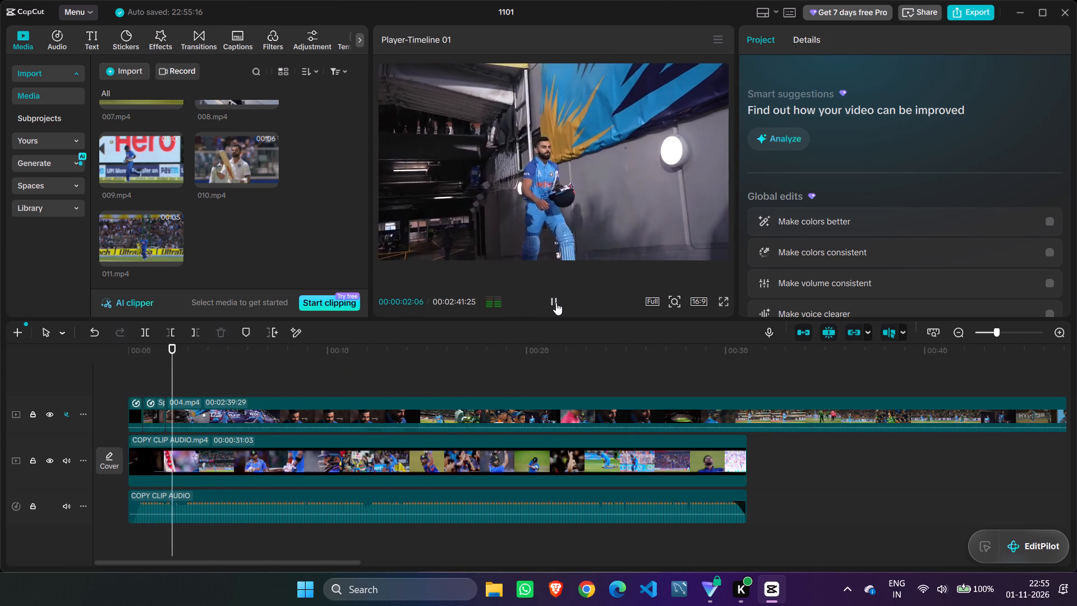
pyautogui.click(556, 302)
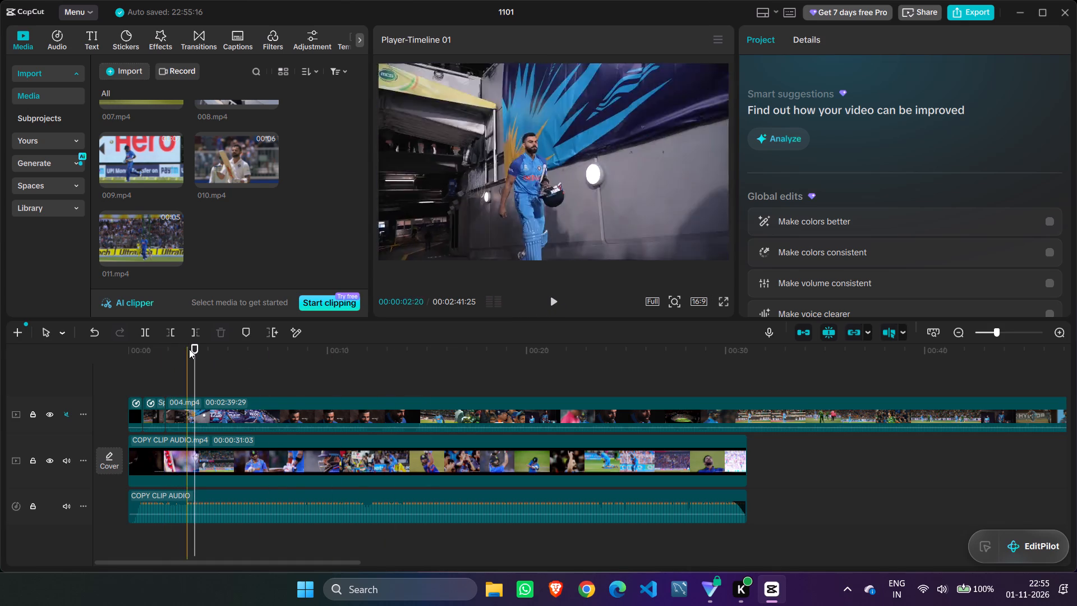
# Replay the opening twice from the start, pausing briefly near two seconds, to check where 004.mp4 begins and how it continues.
pyautogui.moveTo(195, 347); pyautogui.dragTo(81, 367)
pyautogui.click(551, 296)
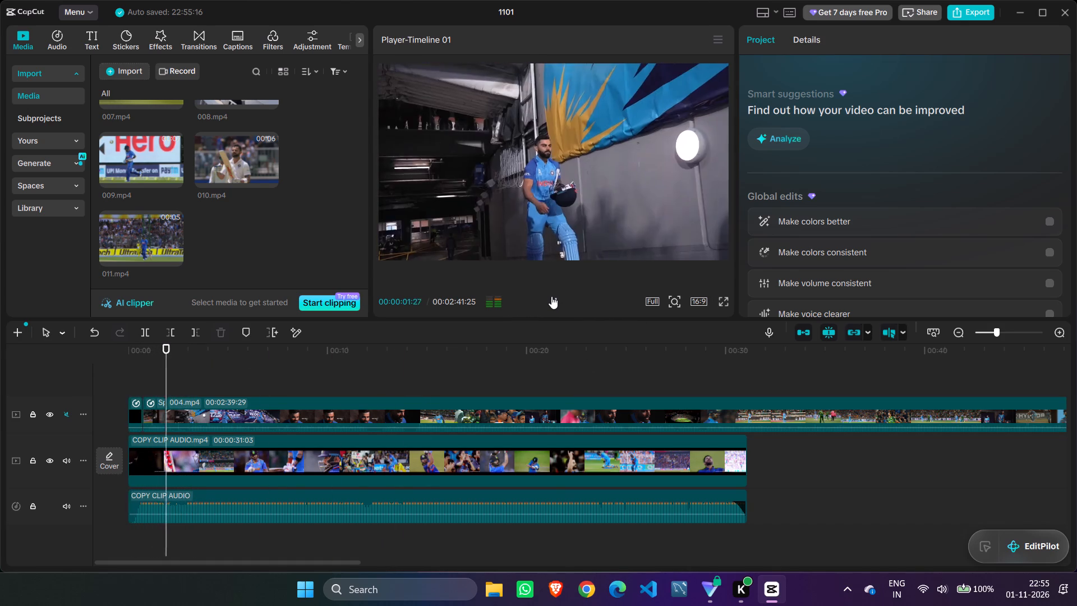
pyautogui.click(551, 296)
pyautogui.click(551, 296)
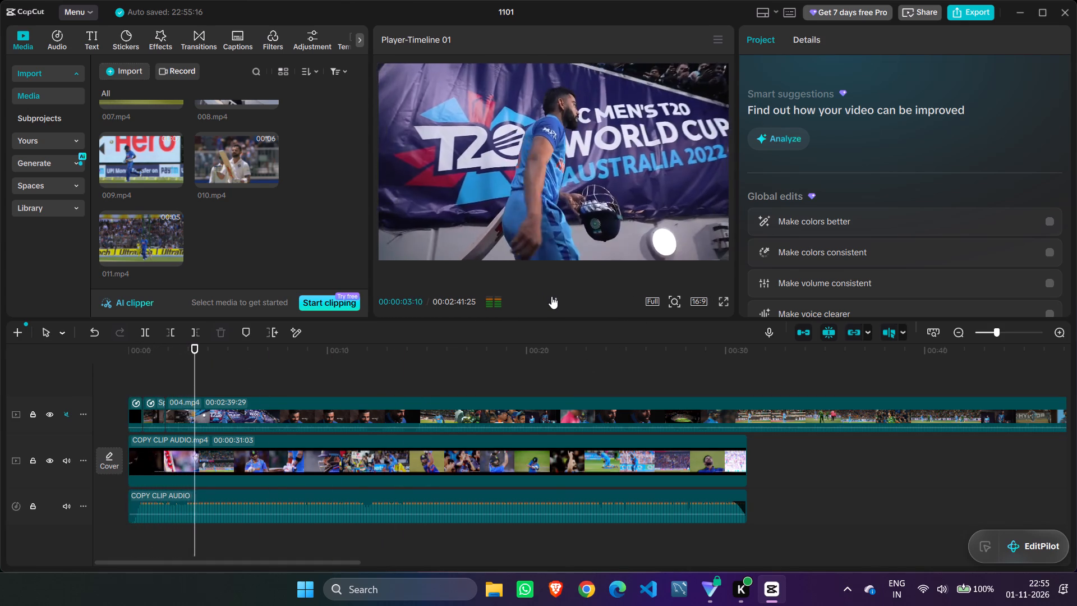
pyautogui.click(551, 296)
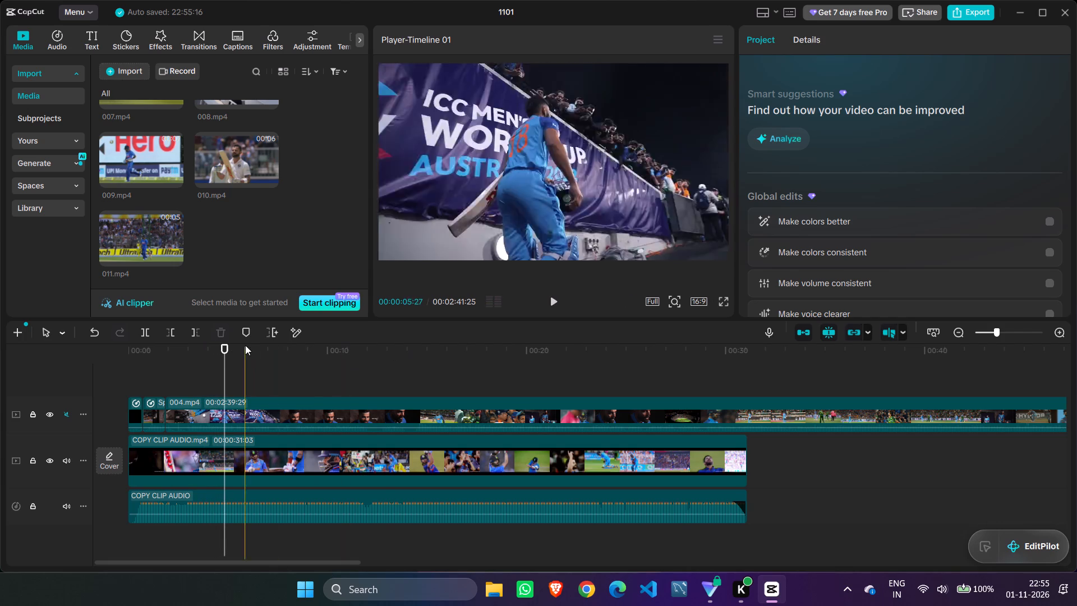
pyautogui.moveTo(229, 346); pyautogui.dragTo(124, 361)
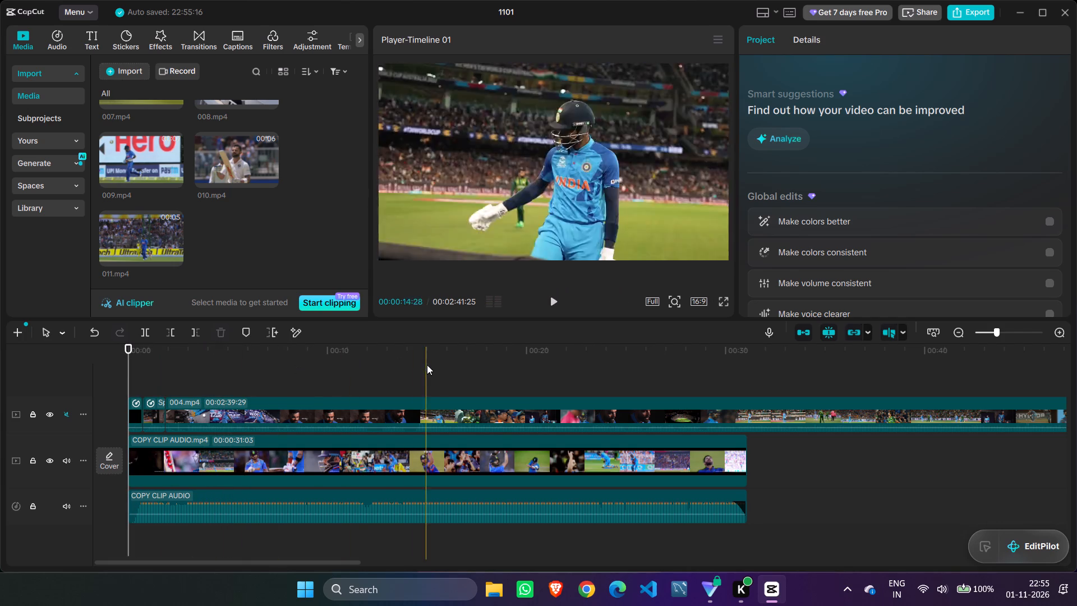
pyautogui.click(550, 300)
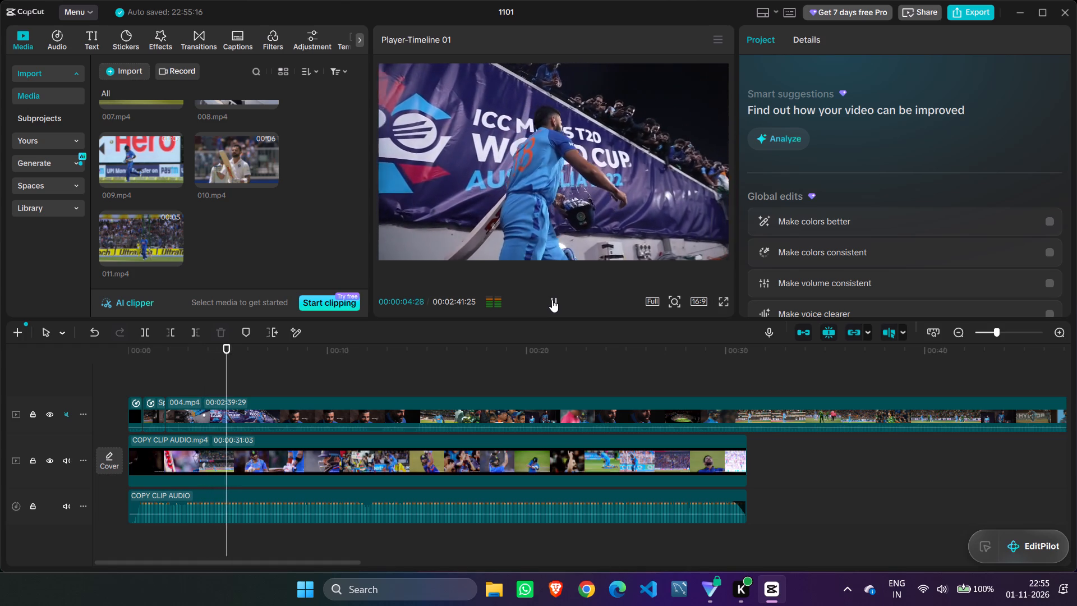
pyautogui.click(552, 300)
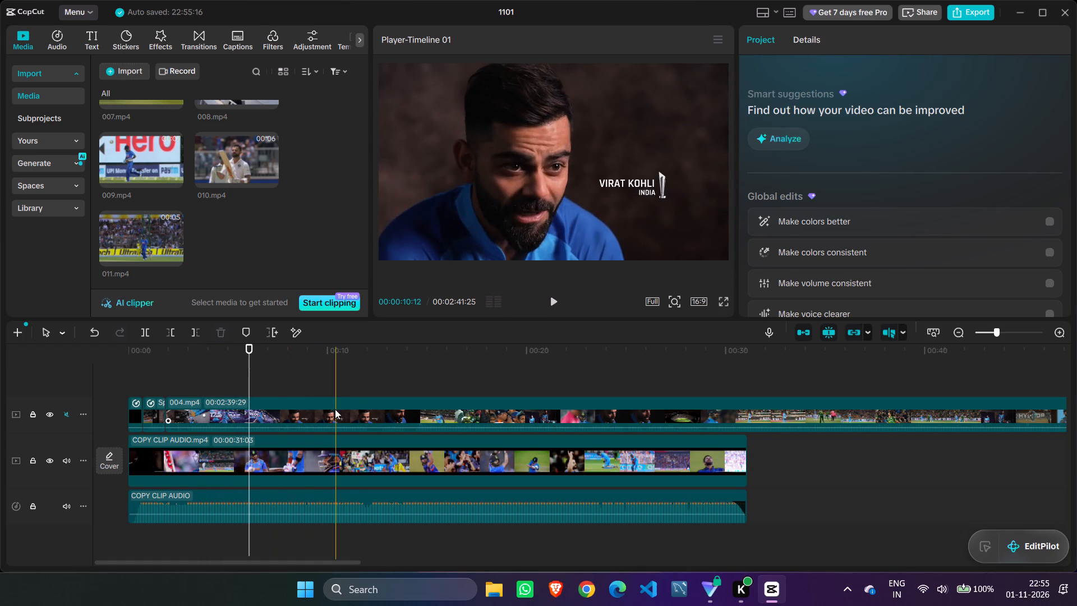
# Shift the long 004.mp4 clip to start at about 12.6 s and play the uncovered reference's opening seconds.
pyautogui.moveTo(335, 409); pyautogui.dragTo(549, 406)
pyautogui.click(556, 302)
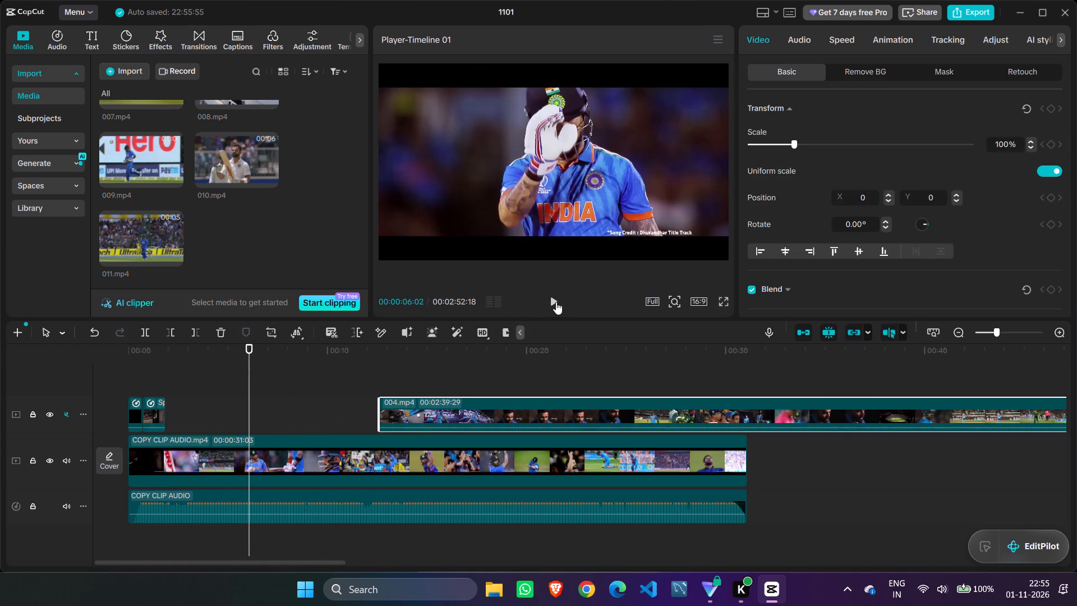
pyautogui.click(556, 302)
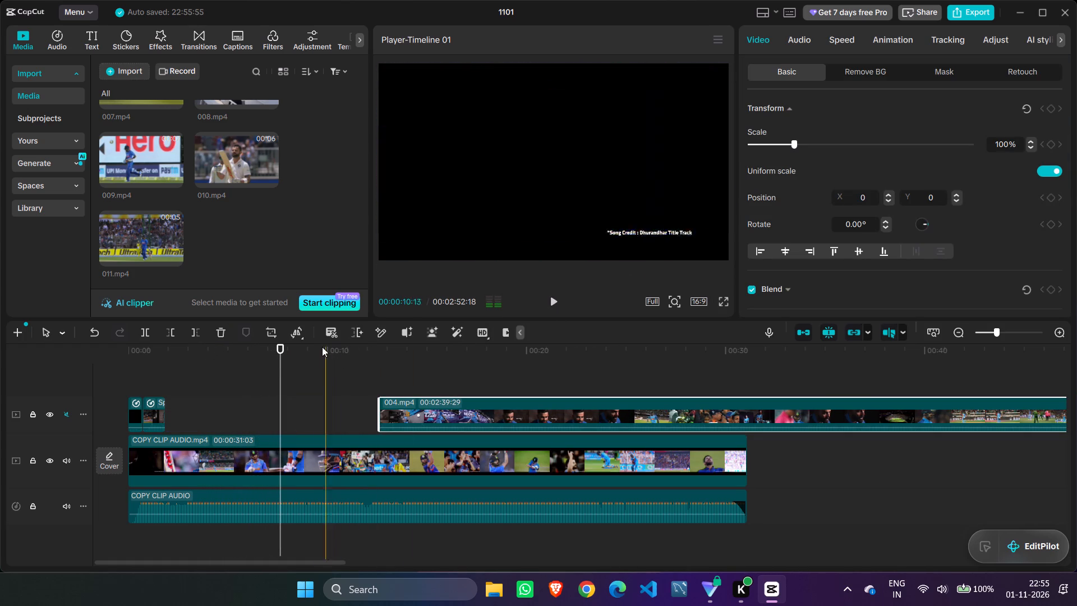
pyautogui.moveTo(280, 345); pyautogui.dragTo(20, 379)
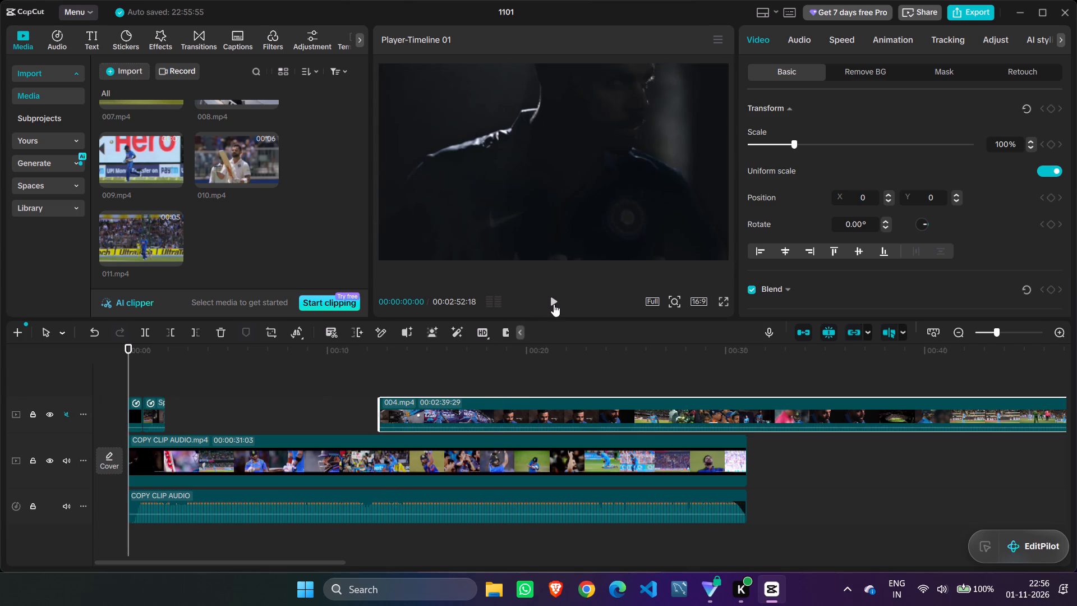
pyautogui.click(556, 300)
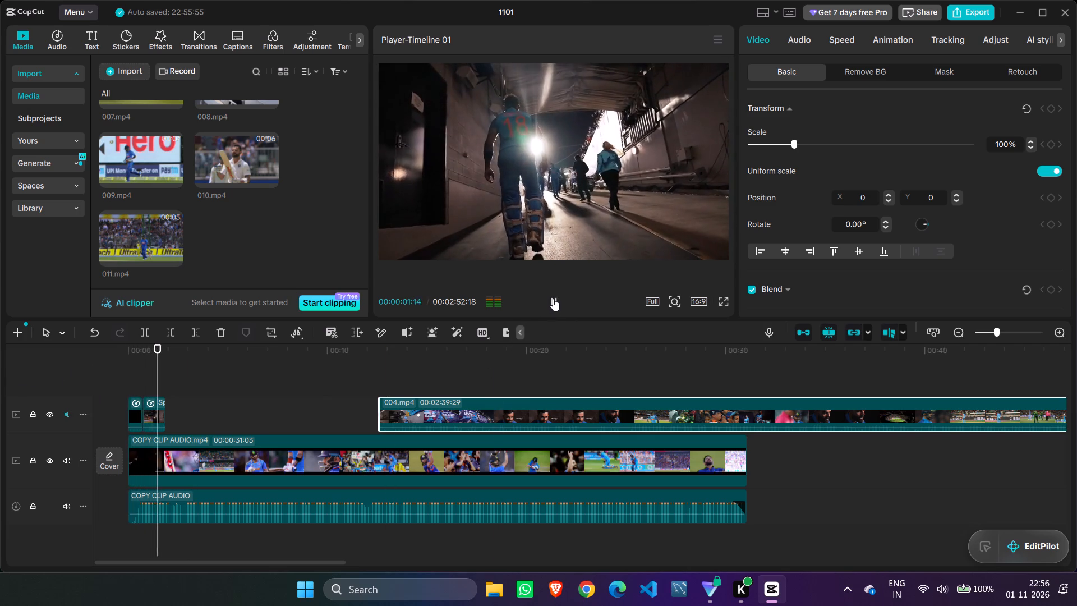
pyautogui.click(553, 299)
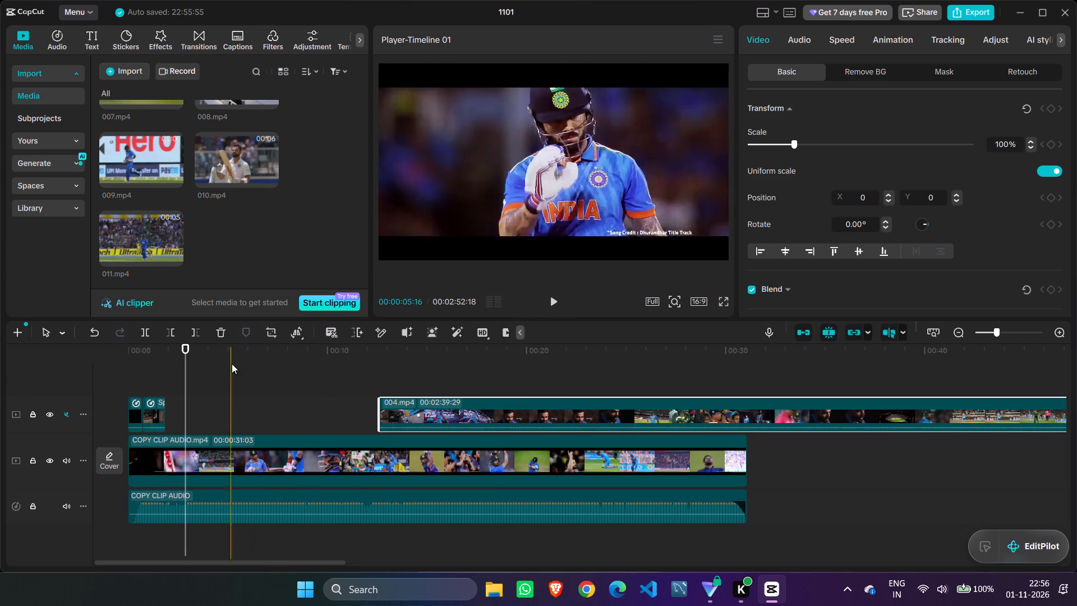
pyautogui.moveTo(183, 349); pyautogui.dragTo(243, 366)
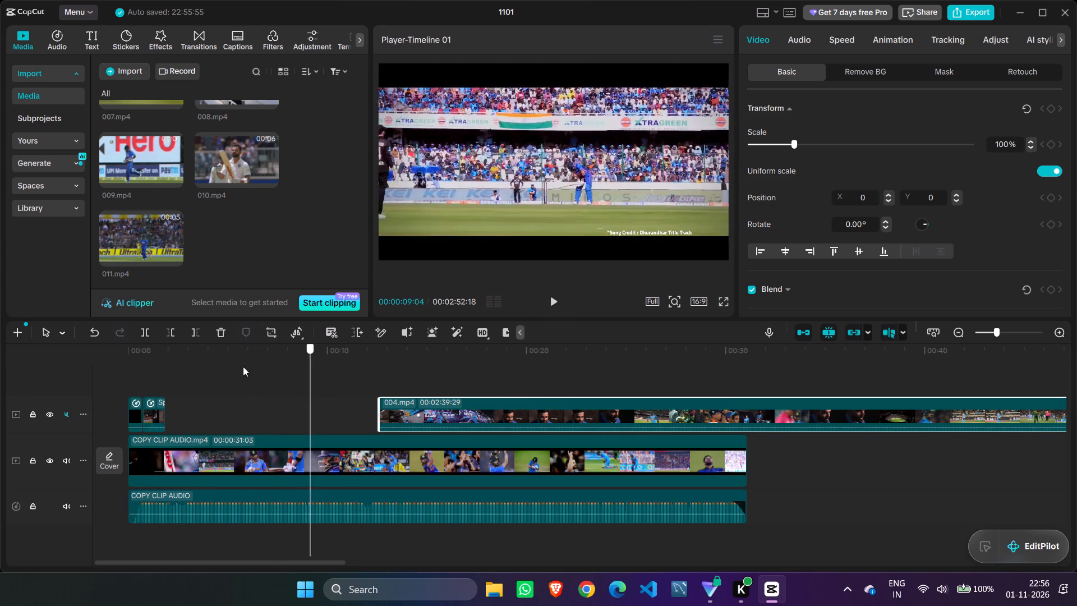
pyautogui.moveTo(243, 366); pyautogui.dragTo(226, 362)
pyautogui.click(549, 302)
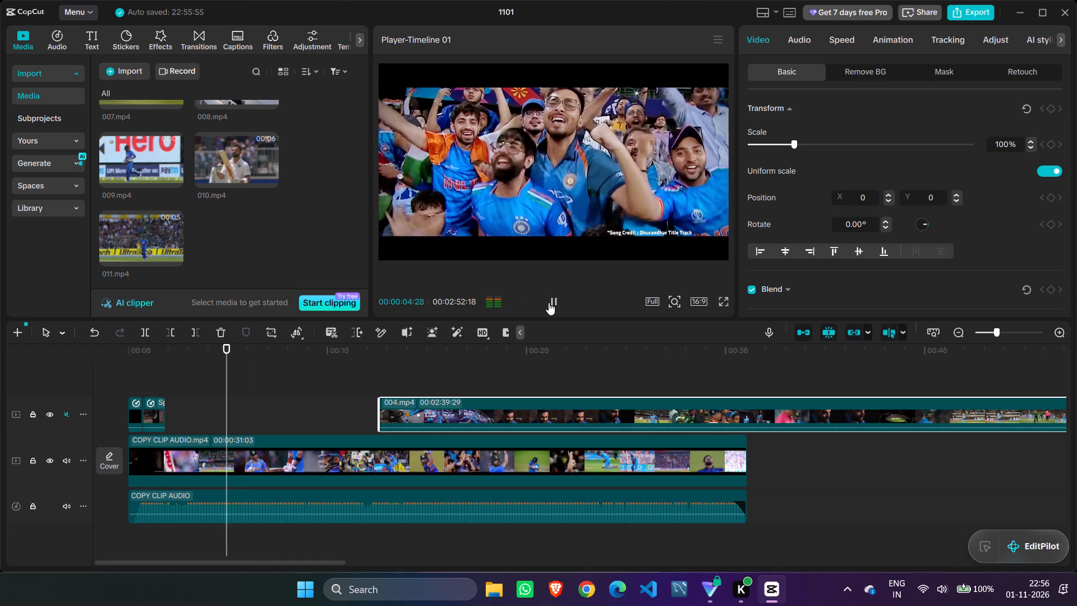
pyautogui.click(549, 302)
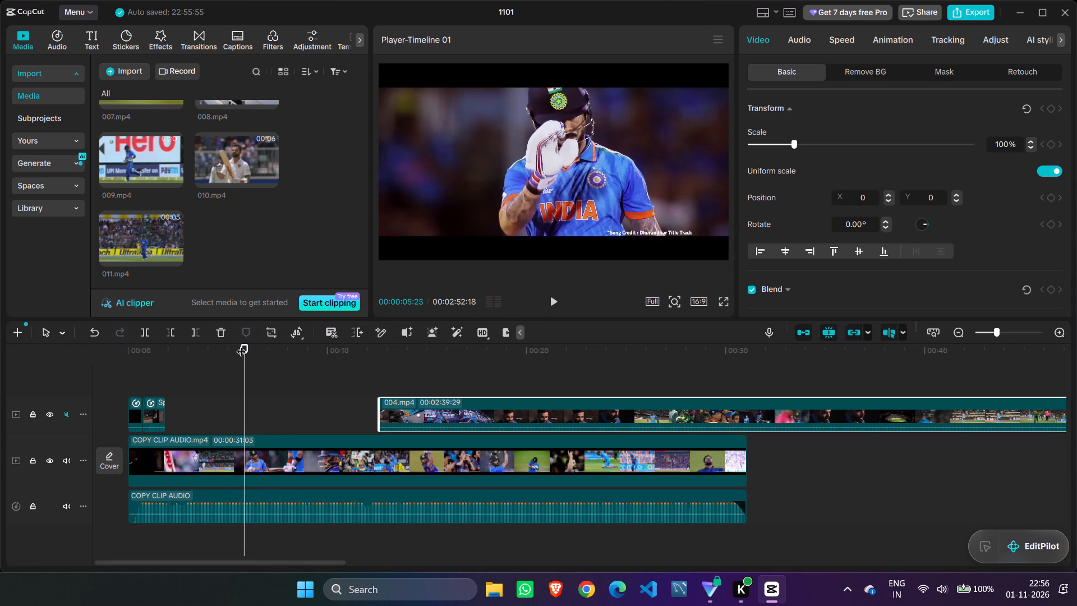
# Play the passage from about 12.3 s into 004.mp4, and move the clip back directly behind the second short piece.
pyautogui.moveTo(245, 345); pyautogui.dragTo(373, 377)
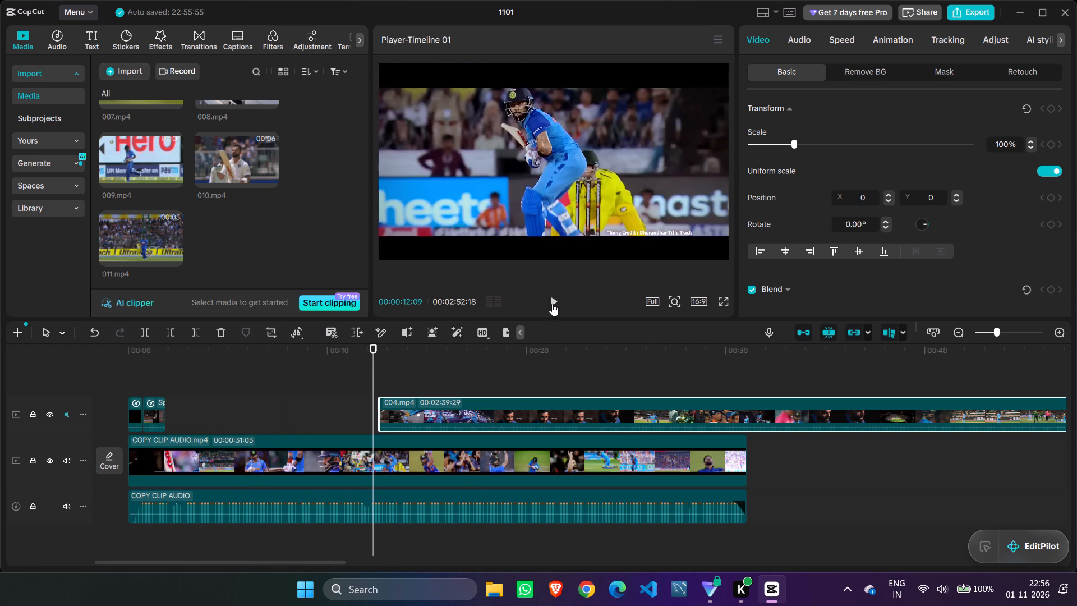
pyautogui.click(552, 305)
pyautogui.click(552, 305)
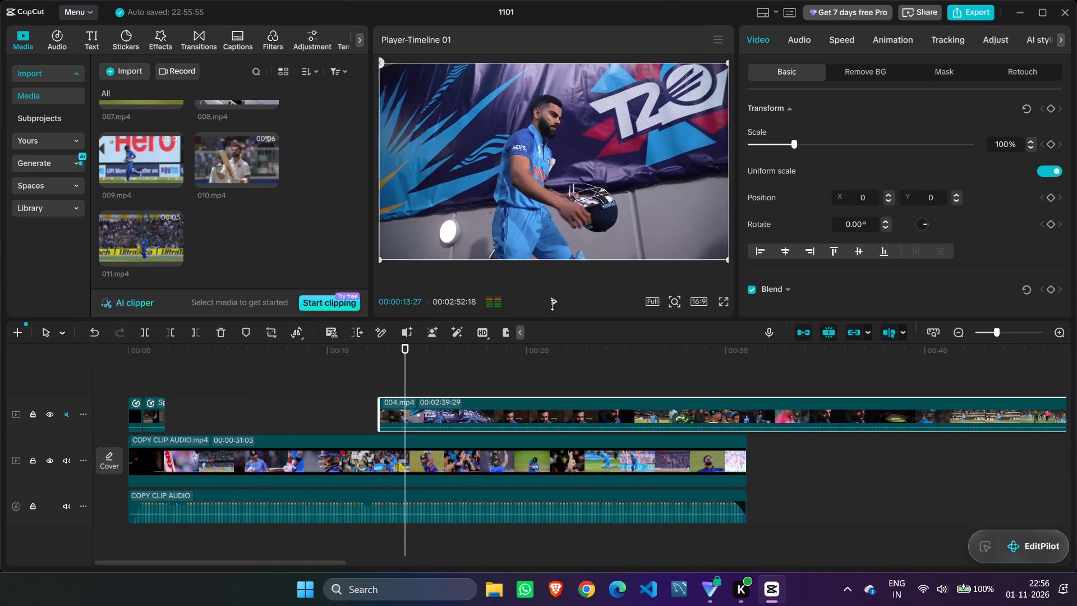
pyautogui.click(408, 347)
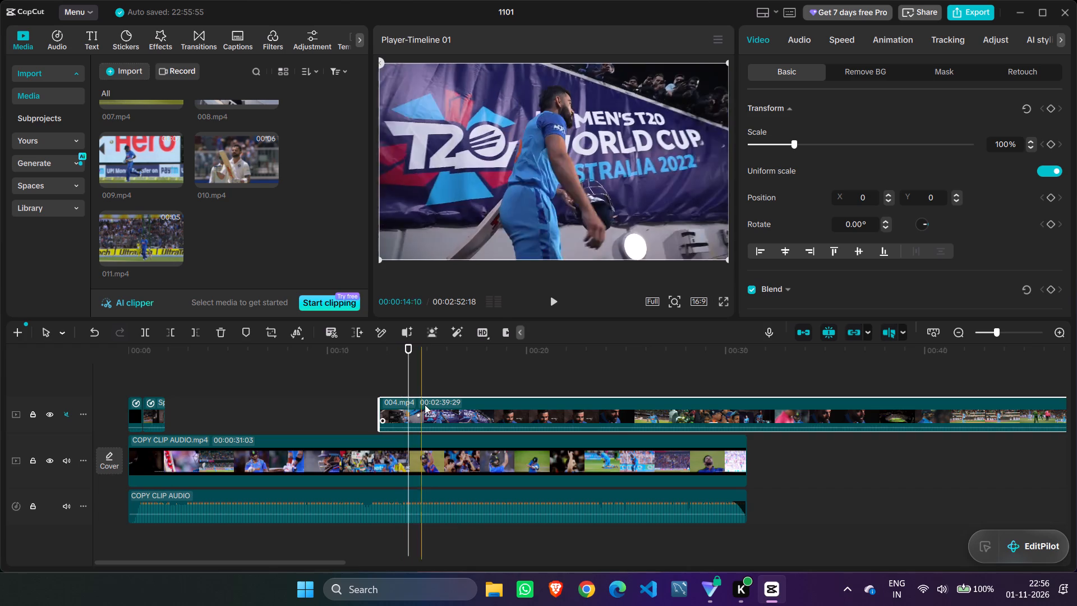
pyautogui.moveTo(453, 410); pyautogui.dragTo(237, 416)
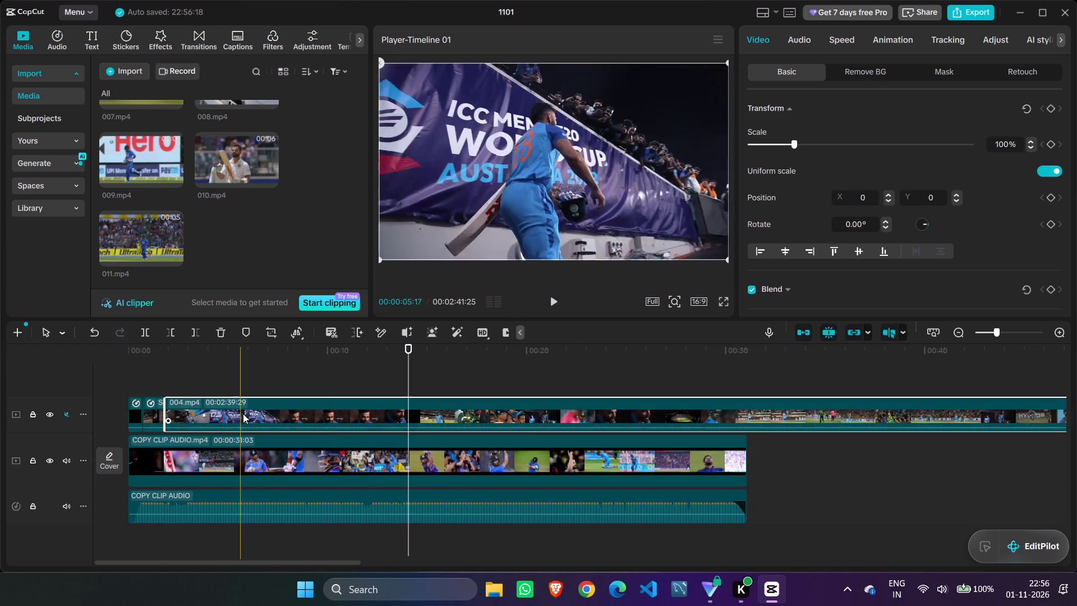
# Replay the sequence from the start three times to review the stadium-walkway shot in 004.mp4 and where it changes.
pyautogui.moveTo(407, 346); pyautogui.dragTo(73, 409)
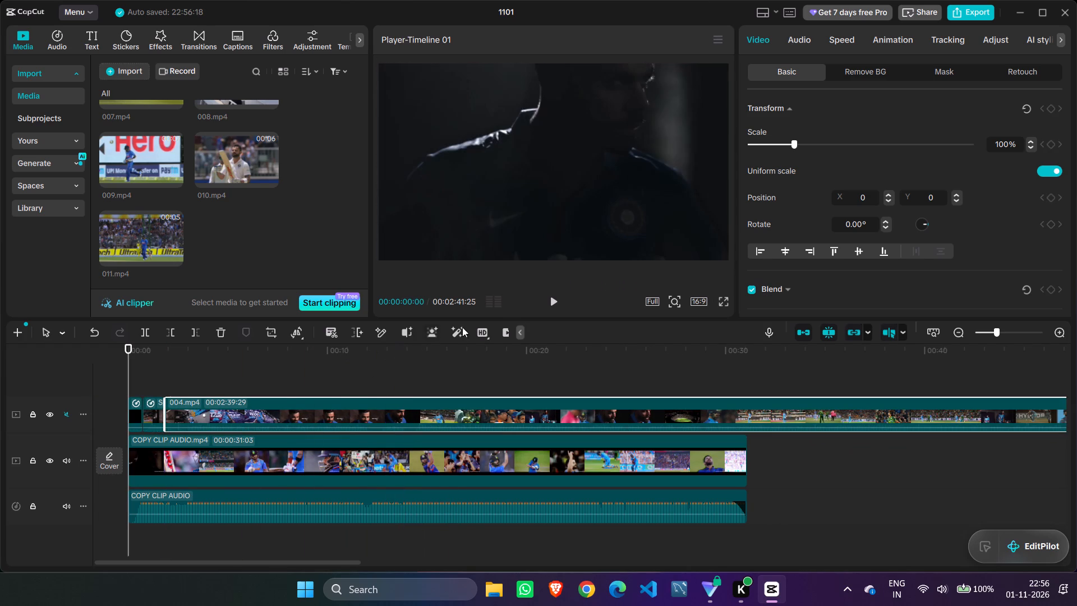
pyautogui.click(223, 382)
pyautogui.moveTo(220, 368); pyautogui.dragTo(1, 423)
pyautogui.click(551, 300)
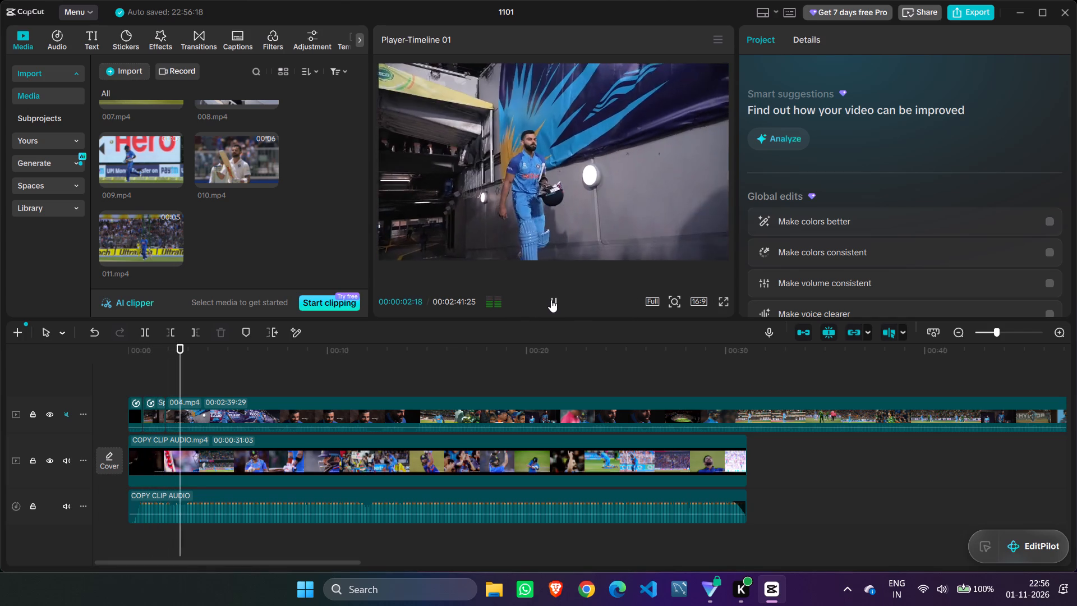
pyautogui.click(551, 300)
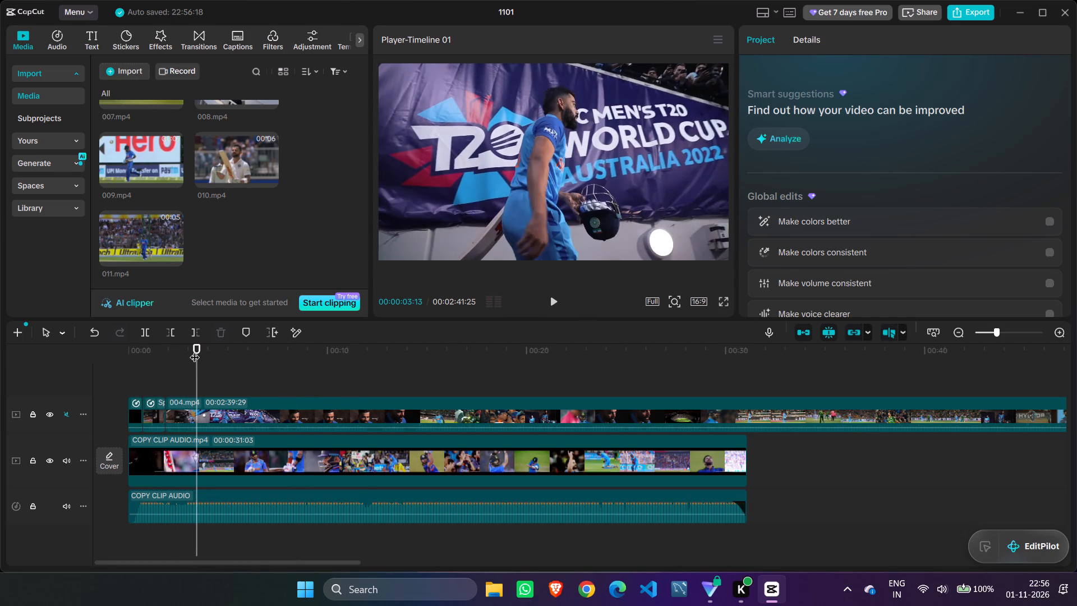
pyautogui.moveTo(195, 350); pyautogui.dragTo(35, 389)
pyautogui.click(553, 301)
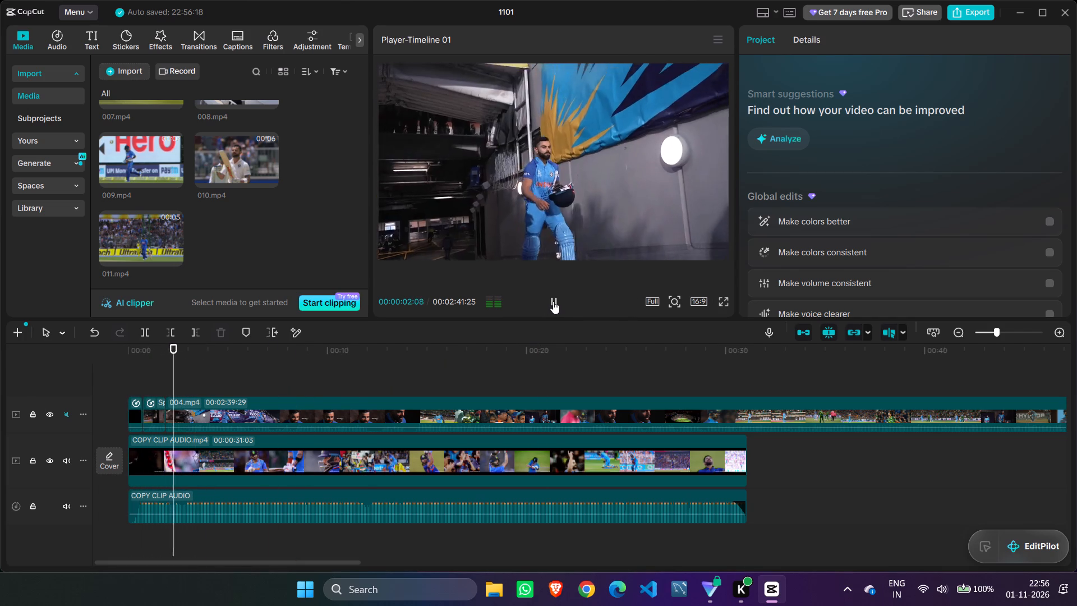
pyautogui.click(553, 301)
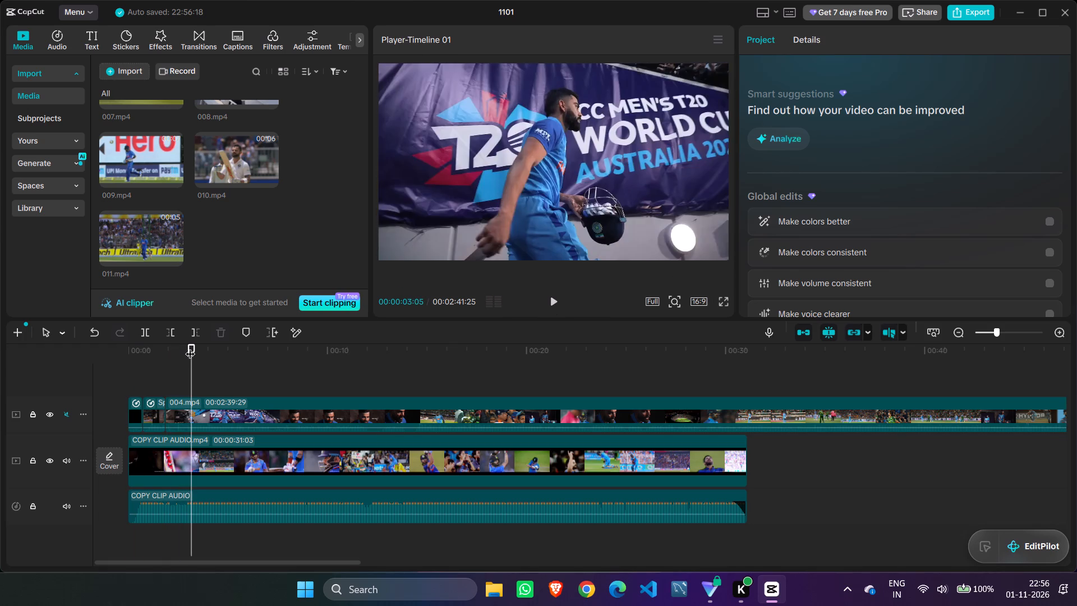
pyautogui.moveTo(190, 347); pyautogui.dragTo(79, 359)
pyautogui.click(551, 299)
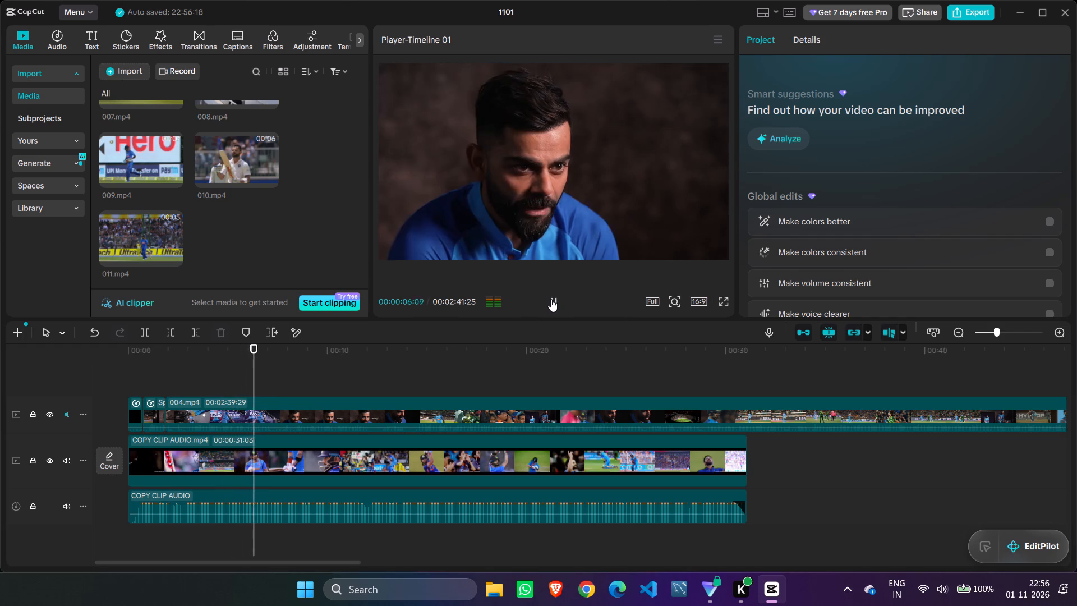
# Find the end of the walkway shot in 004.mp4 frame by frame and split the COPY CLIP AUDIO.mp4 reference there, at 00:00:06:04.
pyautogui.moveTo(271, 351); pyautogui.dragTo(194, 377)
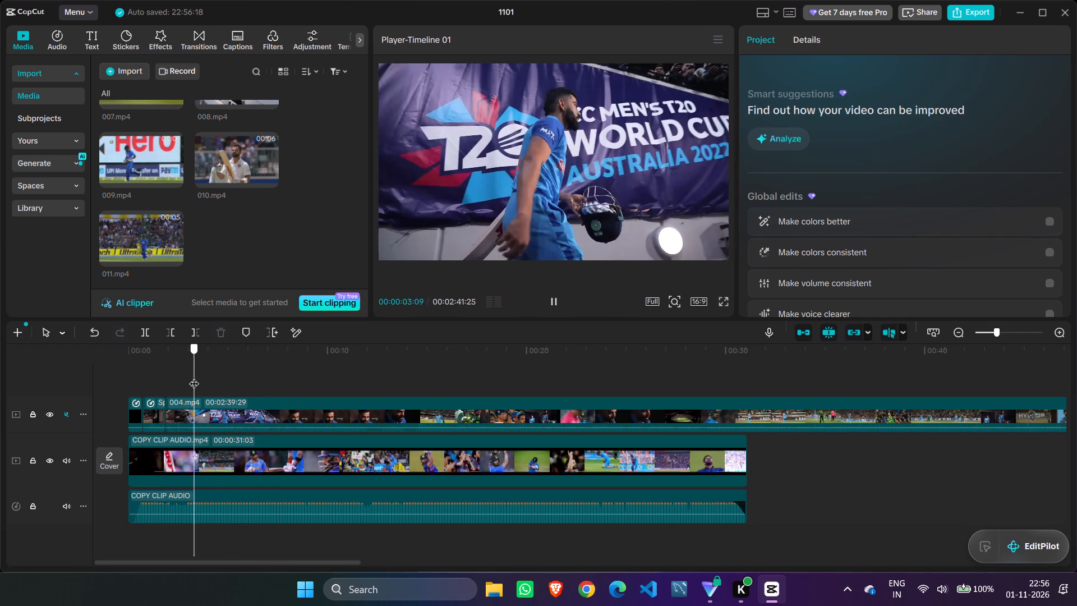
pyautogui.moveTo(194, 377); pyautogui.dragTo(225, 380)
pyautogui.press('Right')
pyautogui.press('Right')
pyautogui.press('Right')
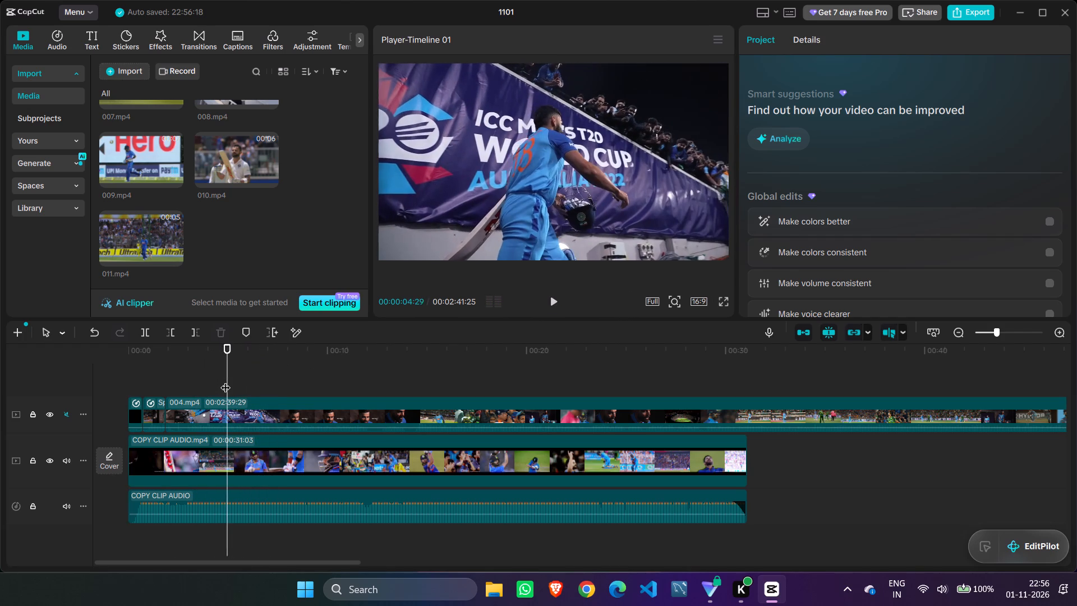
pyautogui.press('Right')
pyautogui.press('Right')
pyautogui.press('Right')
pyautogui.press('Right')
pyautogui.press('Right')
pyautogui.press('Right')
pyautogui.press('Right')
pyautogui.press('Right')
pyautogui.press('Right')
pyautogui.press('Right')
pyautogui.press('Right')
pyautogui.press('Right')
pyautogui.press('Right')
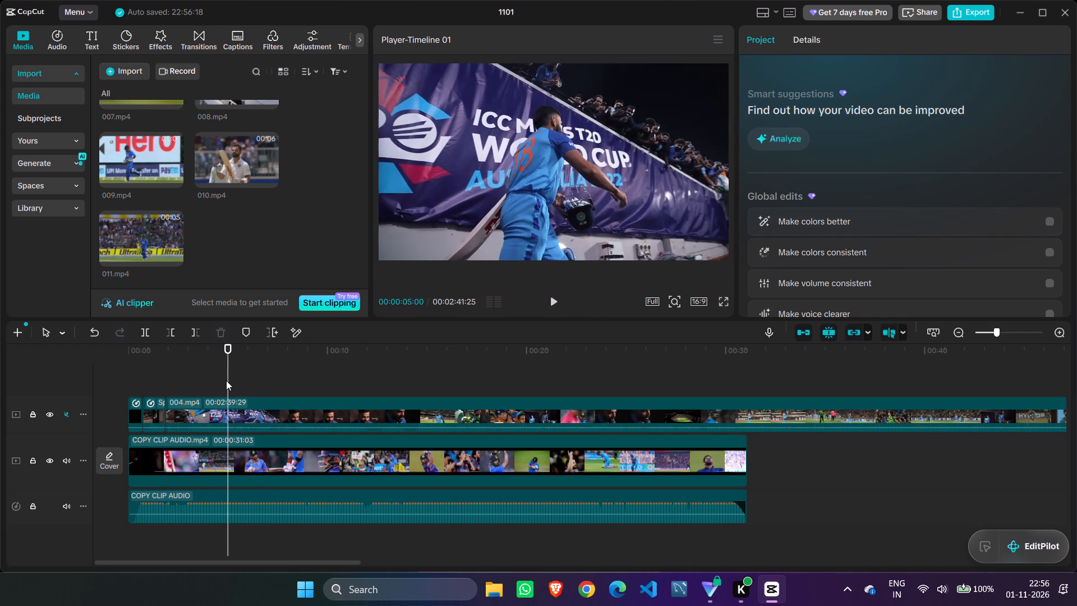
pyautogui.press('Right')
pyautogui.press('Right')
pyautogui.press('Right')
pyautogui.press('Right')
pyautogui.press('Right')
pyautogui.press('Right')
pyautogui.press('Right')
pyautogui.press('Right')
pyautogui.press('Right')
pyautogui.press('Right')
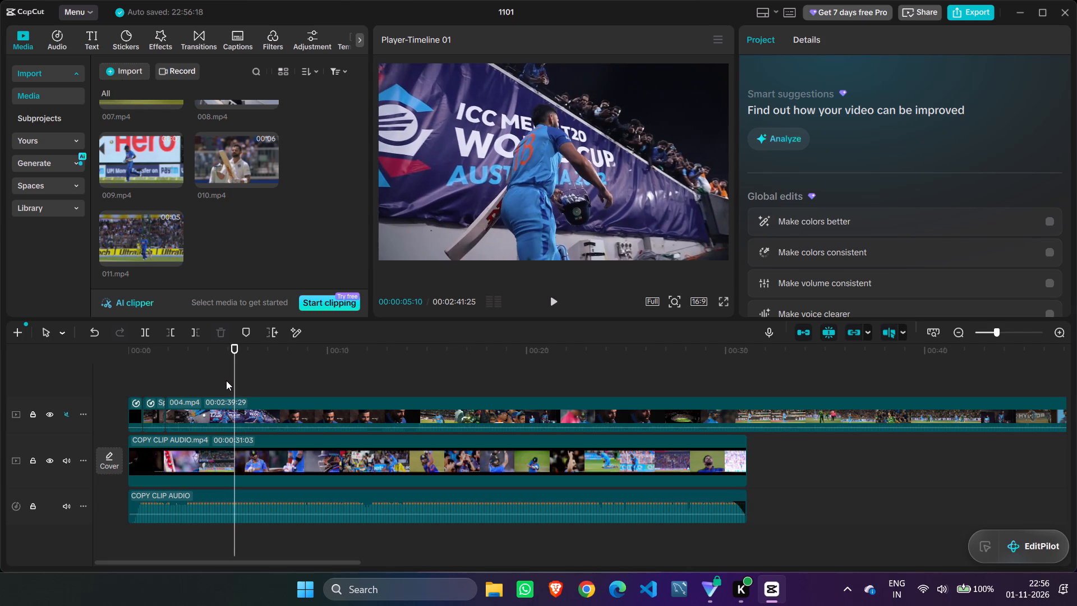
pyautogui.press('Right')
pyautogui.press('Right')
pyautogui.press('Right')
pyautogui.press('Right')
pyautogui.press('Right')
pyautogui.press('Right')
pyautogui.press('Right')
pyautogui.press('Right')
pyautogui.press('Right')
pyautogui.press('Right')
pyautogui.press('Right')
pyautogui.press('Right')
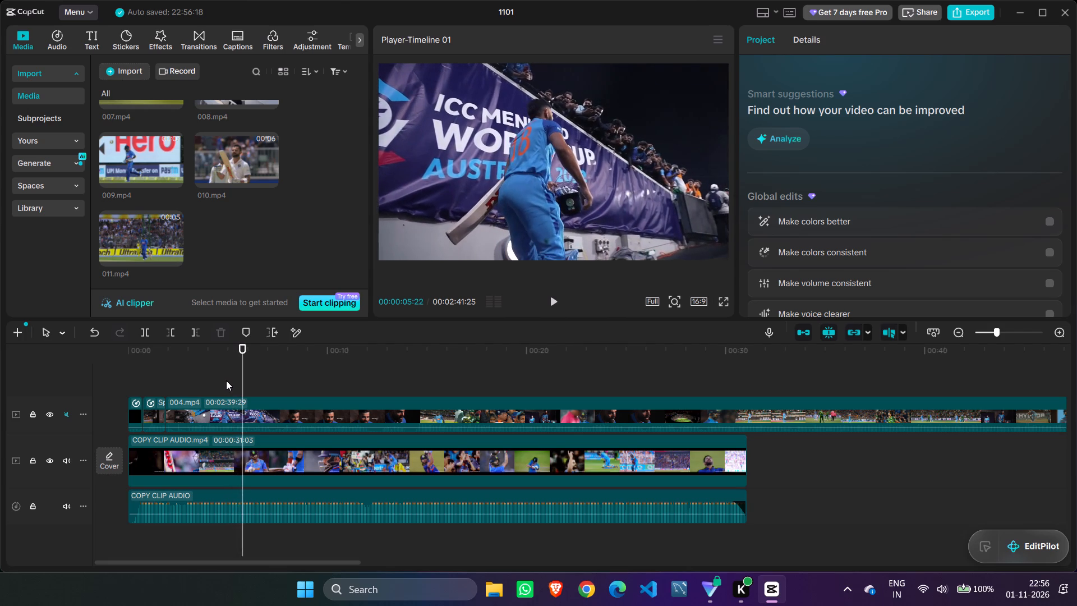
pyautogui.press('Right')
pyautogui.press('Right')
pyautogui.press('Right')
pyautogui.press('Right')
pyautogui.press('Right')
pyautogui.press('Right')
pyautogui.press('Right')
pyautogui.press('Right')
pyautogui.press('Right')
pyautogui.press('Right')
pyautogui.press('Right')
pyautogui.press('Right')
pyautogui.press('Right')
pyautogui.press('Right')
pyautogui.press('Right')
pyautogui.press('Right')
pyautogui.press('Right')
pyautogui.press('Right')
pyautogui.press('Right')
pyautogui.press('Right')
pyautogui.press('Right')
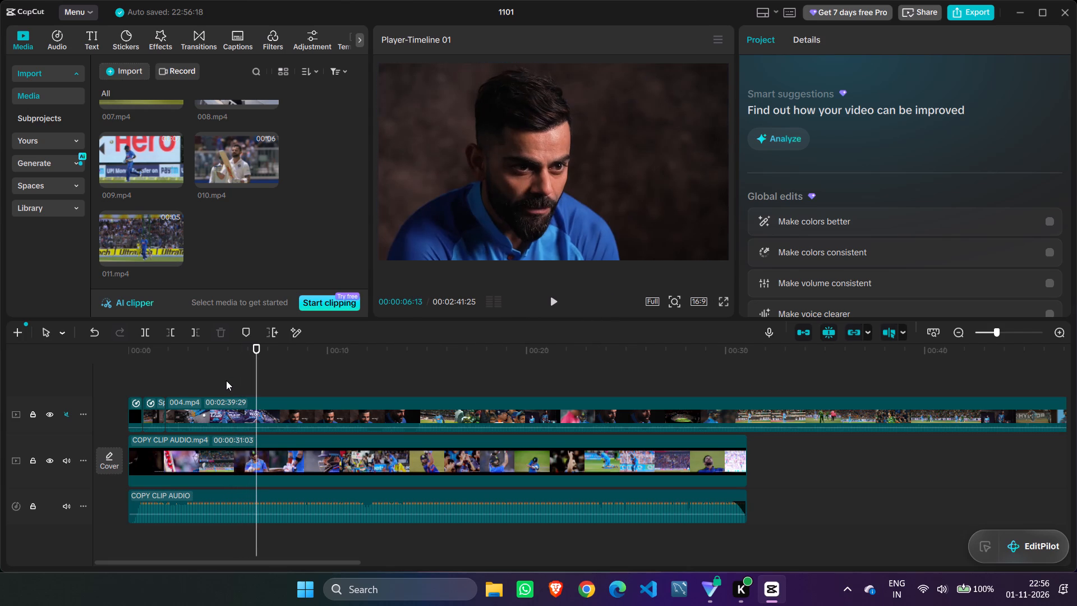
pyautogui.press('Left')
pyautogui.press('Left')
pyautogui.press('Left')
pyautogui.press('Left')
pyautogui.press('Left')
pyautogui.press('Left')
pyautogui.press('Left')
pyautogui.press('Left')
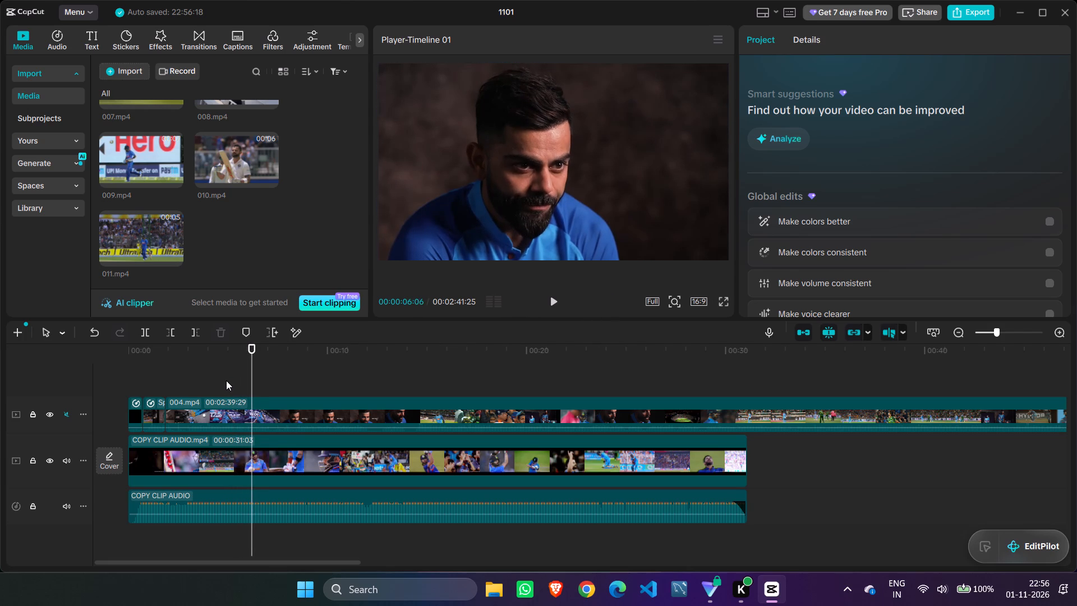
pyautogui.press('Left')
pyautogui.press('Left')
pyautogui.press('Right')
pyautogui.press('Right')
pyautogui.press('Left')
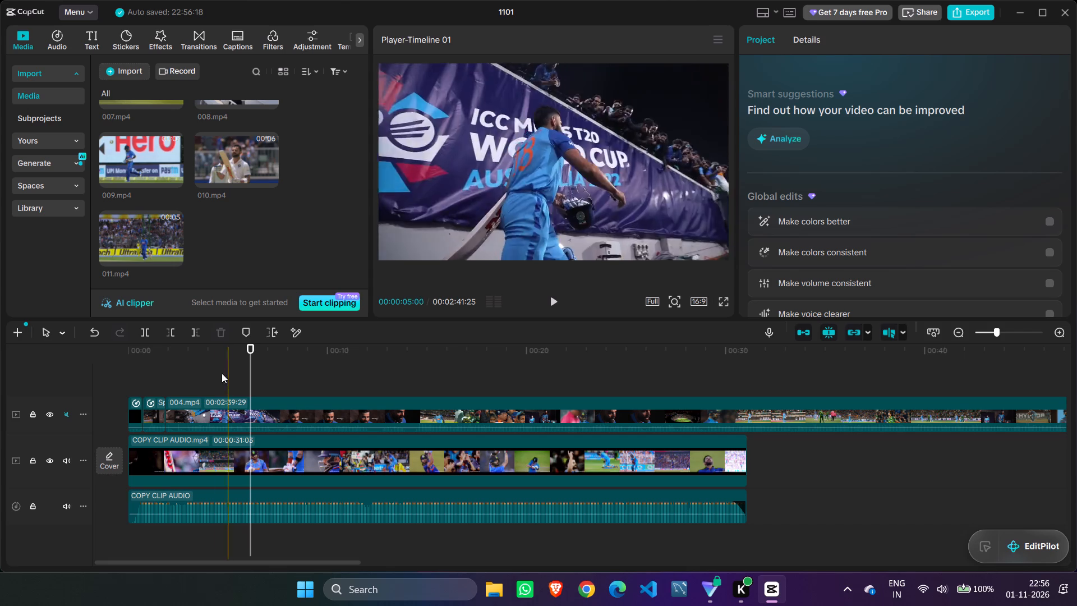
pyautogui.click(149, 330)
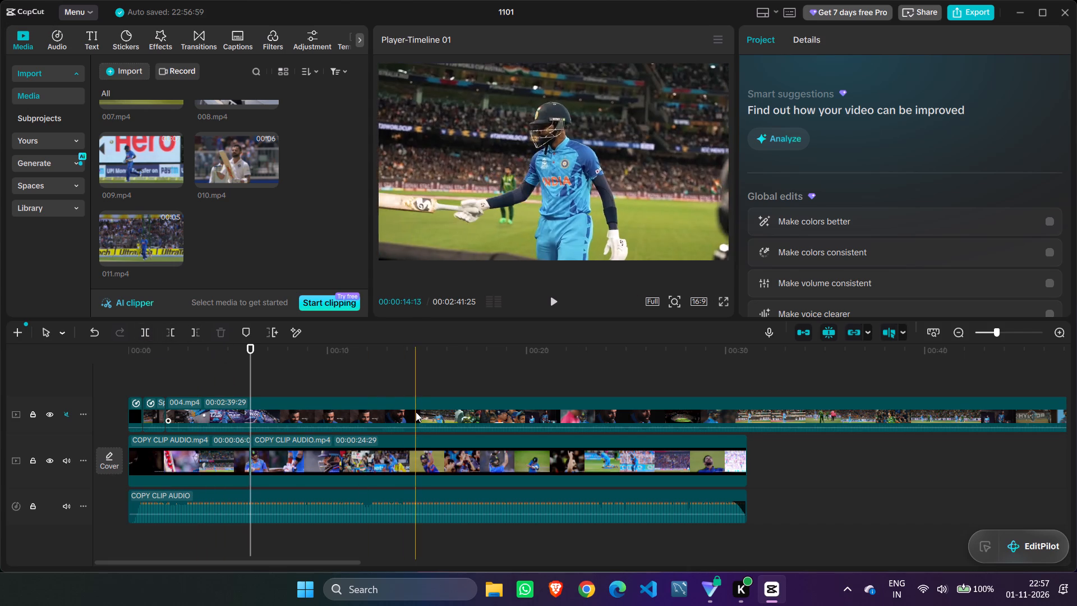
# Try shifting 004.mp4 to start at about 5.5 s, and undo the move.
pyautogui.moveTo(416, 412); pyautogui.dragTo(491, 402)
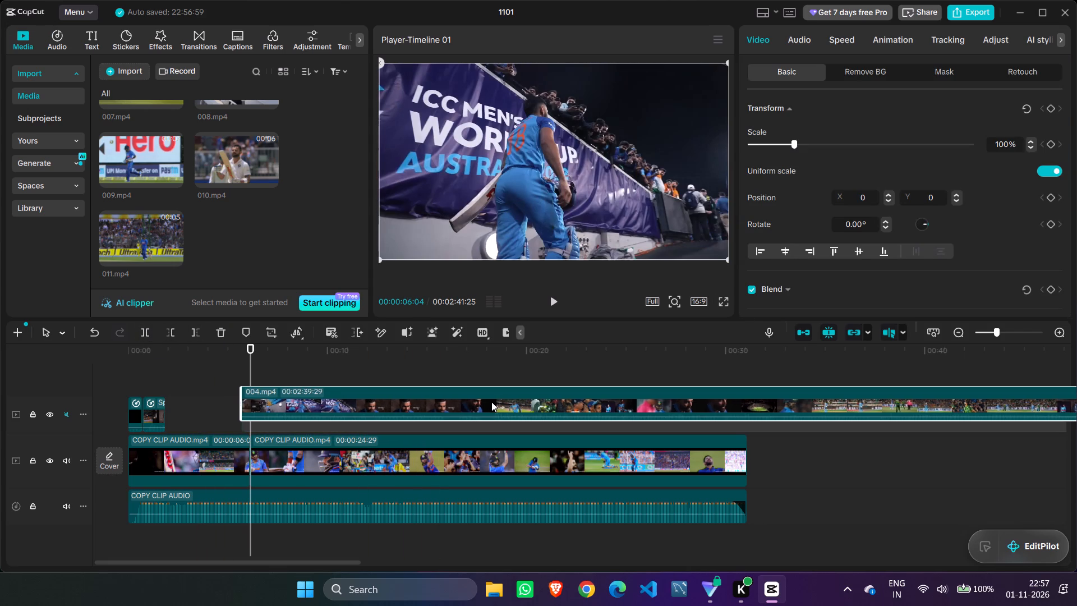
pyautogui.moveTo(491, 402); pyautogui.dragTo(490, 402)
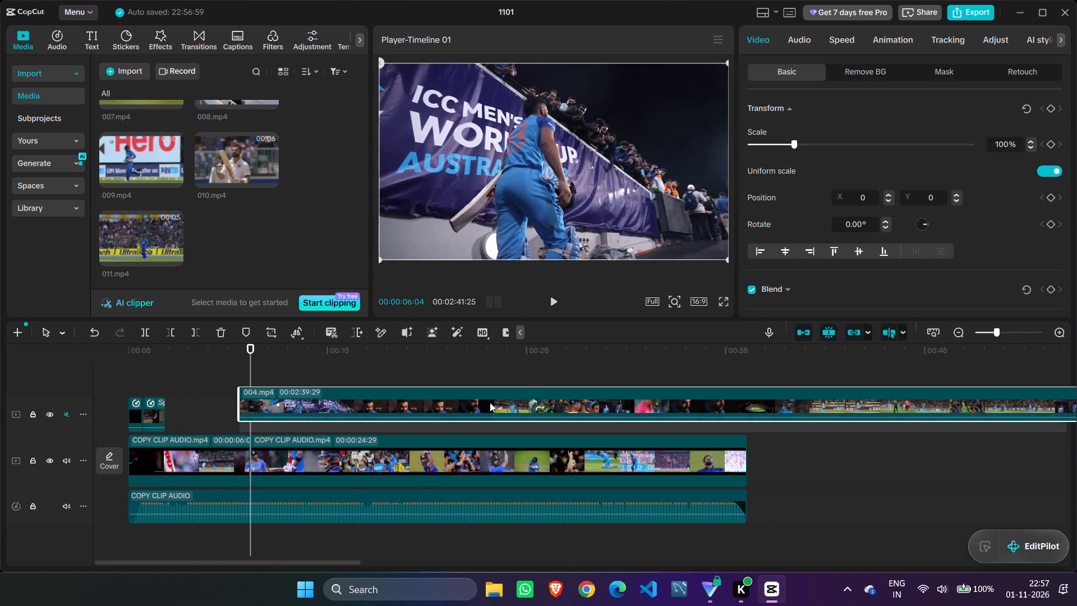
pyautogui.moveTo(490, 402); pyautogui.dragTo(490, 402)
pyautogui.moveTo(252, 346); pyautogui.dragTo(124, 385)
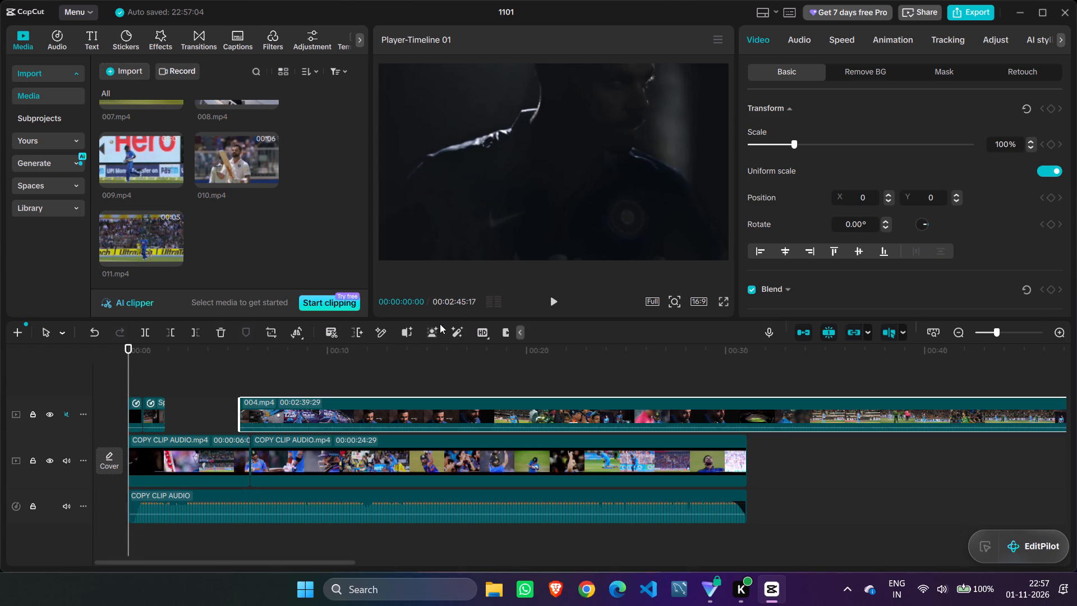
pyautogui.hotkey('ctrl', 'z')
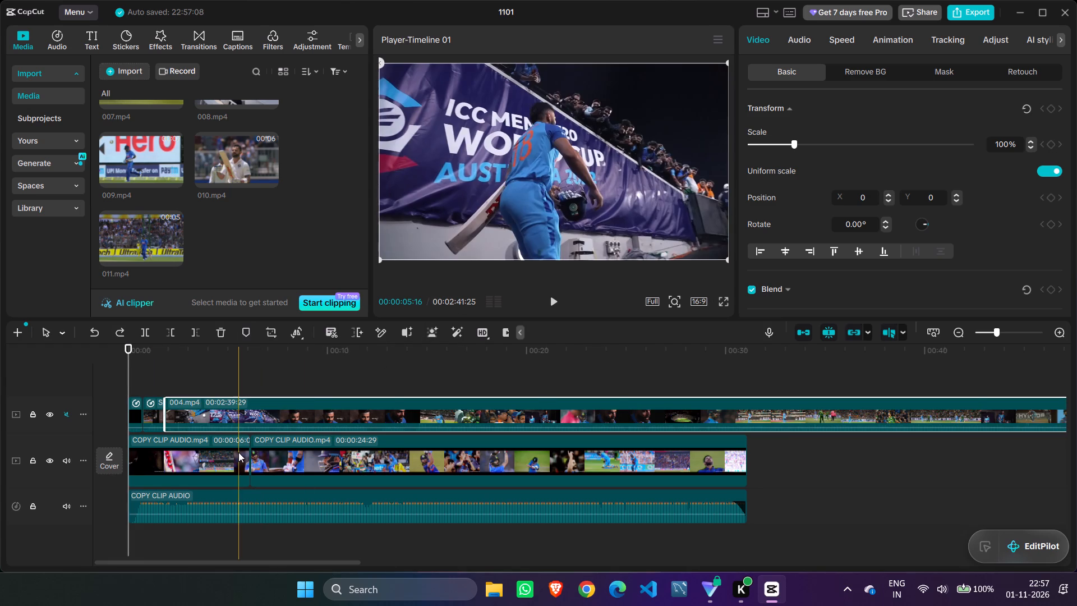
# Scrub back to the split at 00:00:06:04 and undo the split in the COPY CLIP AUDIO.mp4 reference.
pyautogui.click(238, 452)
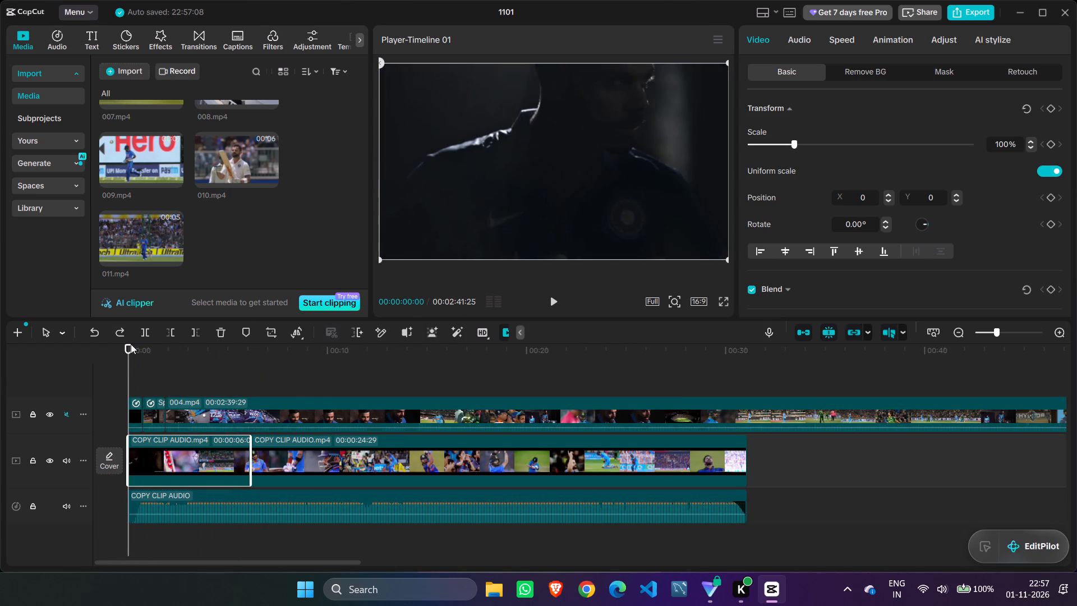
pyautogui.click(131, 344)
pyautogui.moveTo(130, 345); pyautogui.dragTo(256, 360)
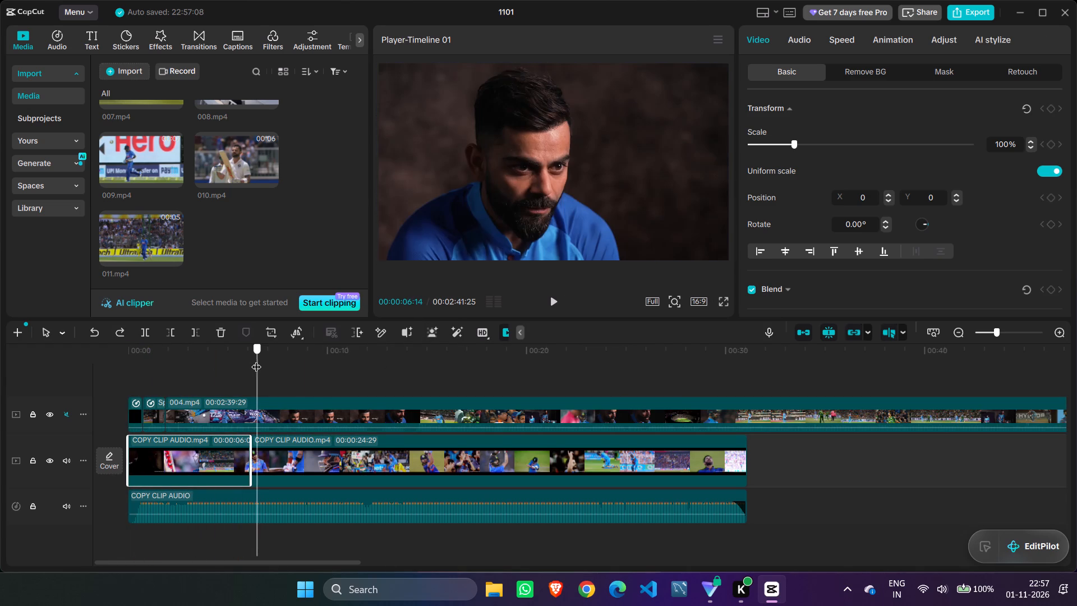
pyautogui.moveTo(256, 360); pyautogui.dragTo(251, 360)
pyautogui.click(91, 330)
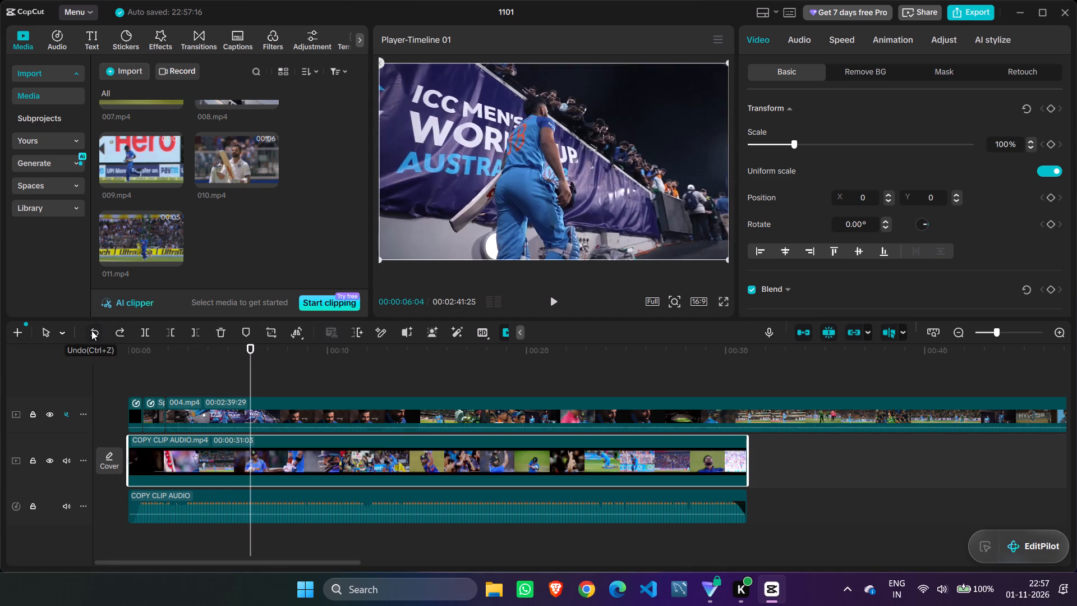
# Split 004.mp4 at 00:00:06:04 and move the long remaining part along its track to start at about 10.6 s.
pyautogui.click(241, 420)
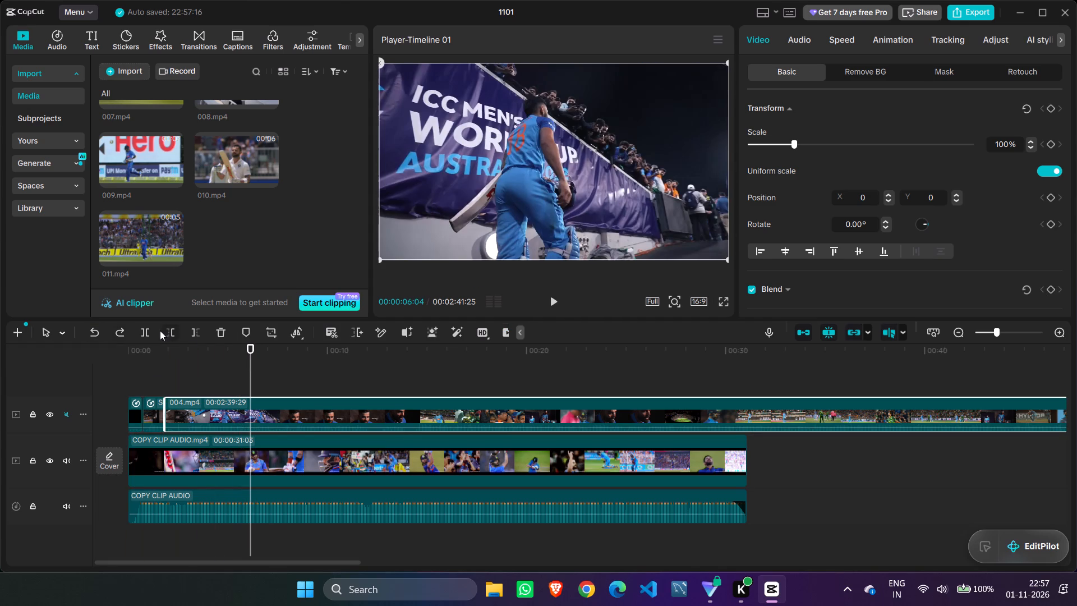
pyautogui.click(148, 327)
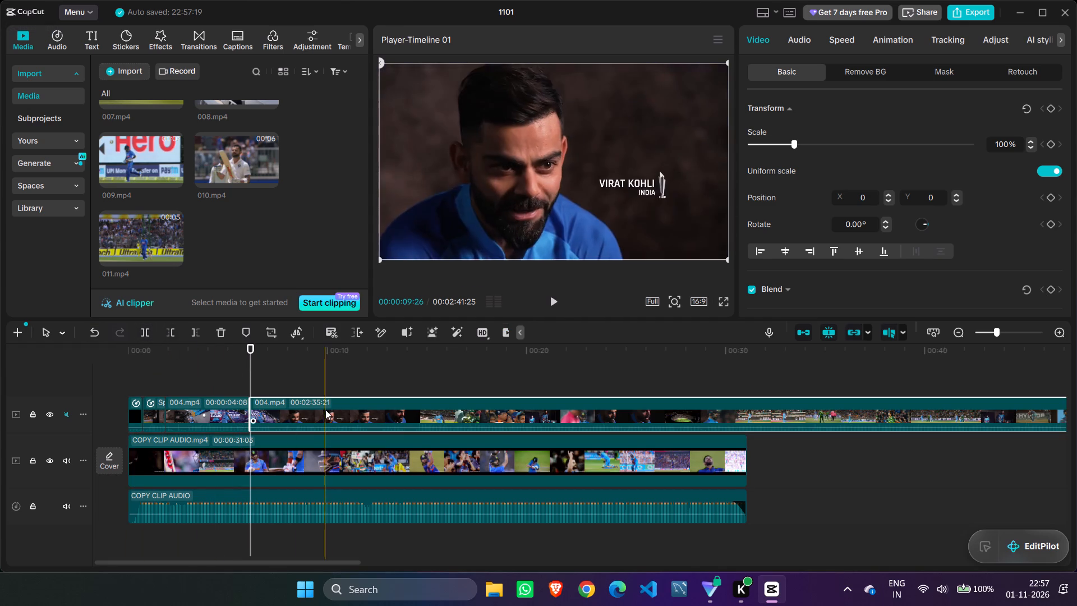
pyautogui.moveTo(325, 410); pyautogui.dragTo(415, 427)
# Play the sequence from the start and scrub through to about 22 s, examining the walkway shot and the reference shots that follow.
pyautogui.moveTo(251, 344); pyautogui.dragTo(100, 336)
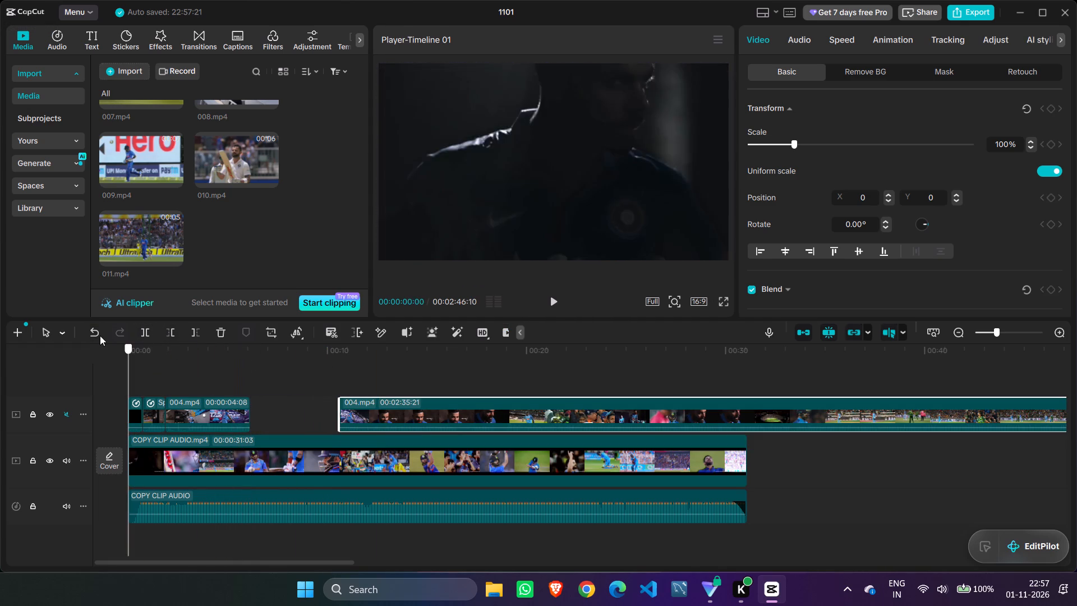
pyautogui.click(553, 303)
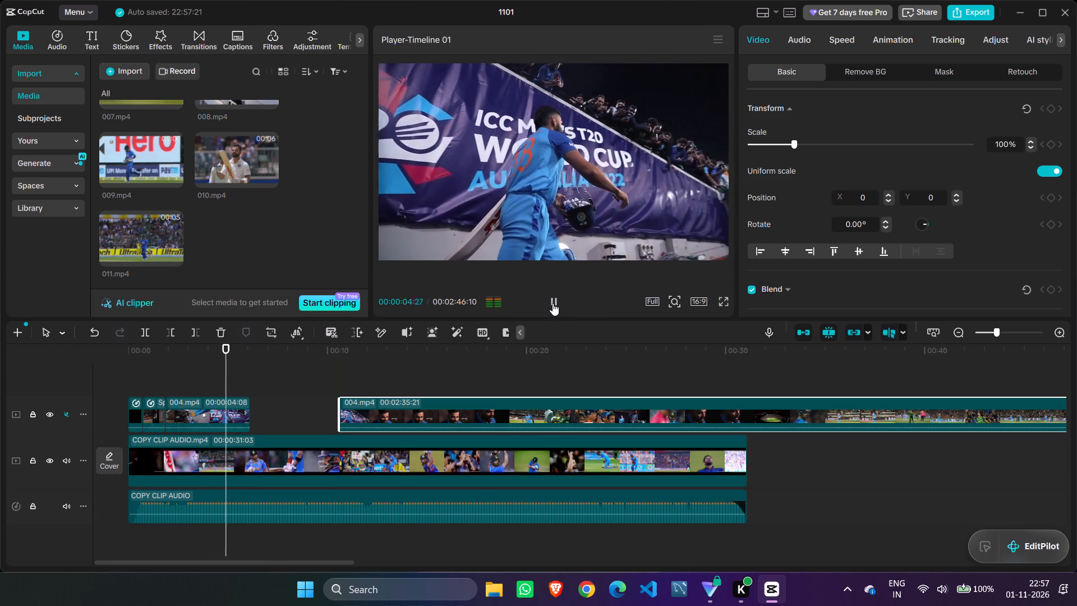
pyautogui.click(553, 303)
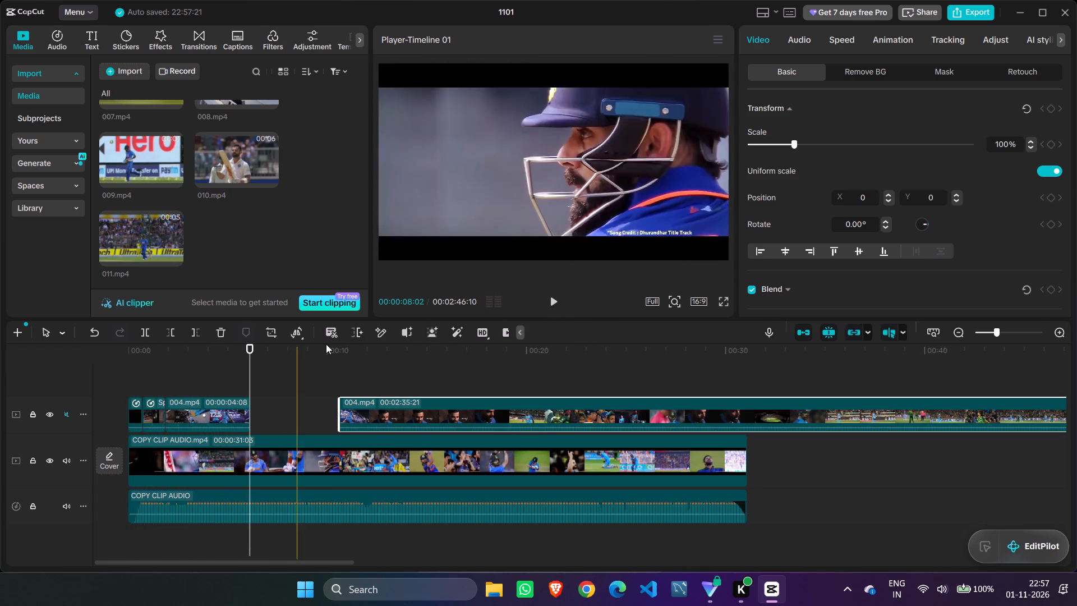
pyautogui.click(554, 301)
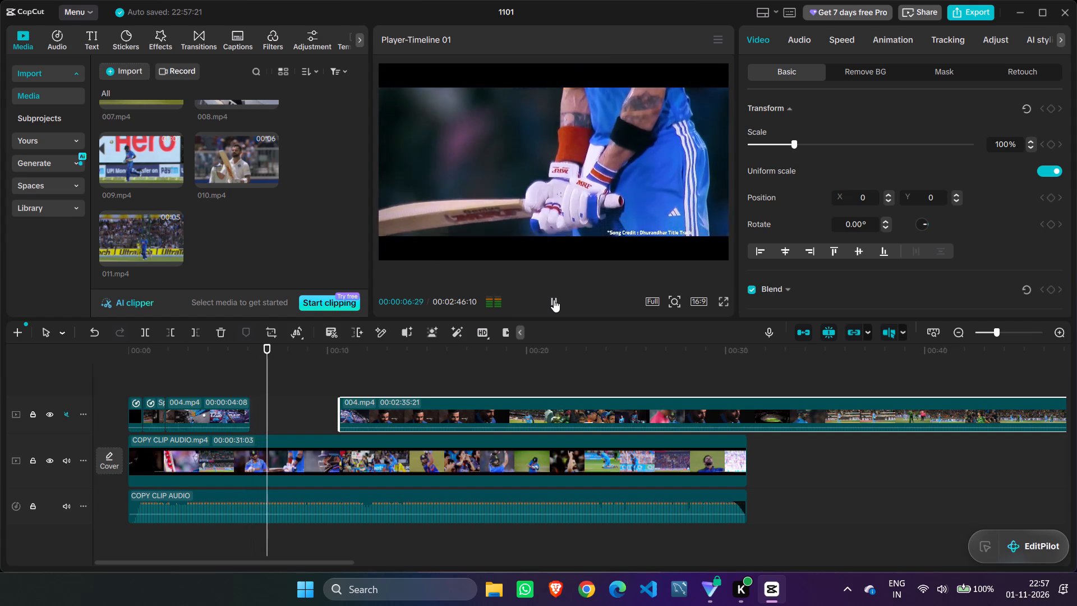
pyautogui.click(554, 300)
pyautogui.moveTo(281, 350); pyautogui.dragTo(319, 352)
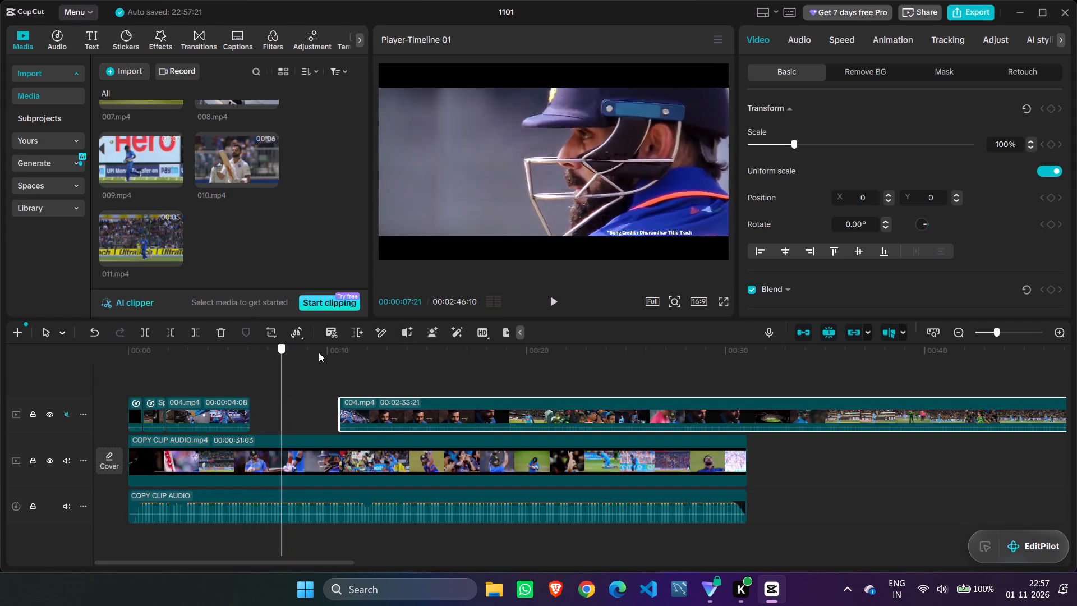
pyautogui.moveTo(319, 352); pyautogui.dragTo(478, 364)
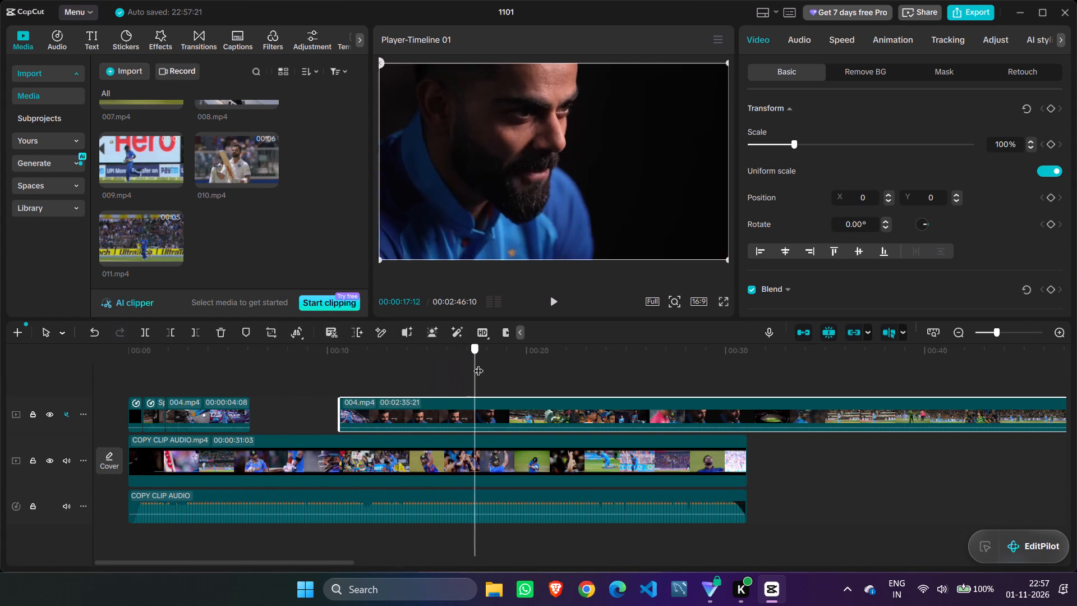
pyautogui.moveTo(478, 364); pyautogui.dragTo(589, 368)
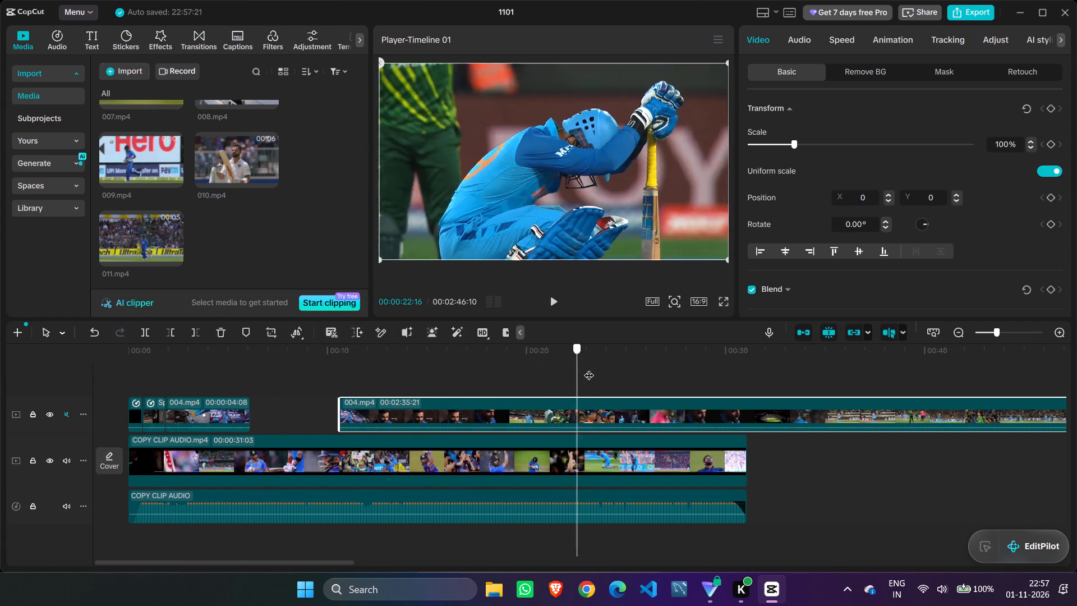
pyautogui.moveTo(589, 368); pyautogui.dragTo(120, 369)
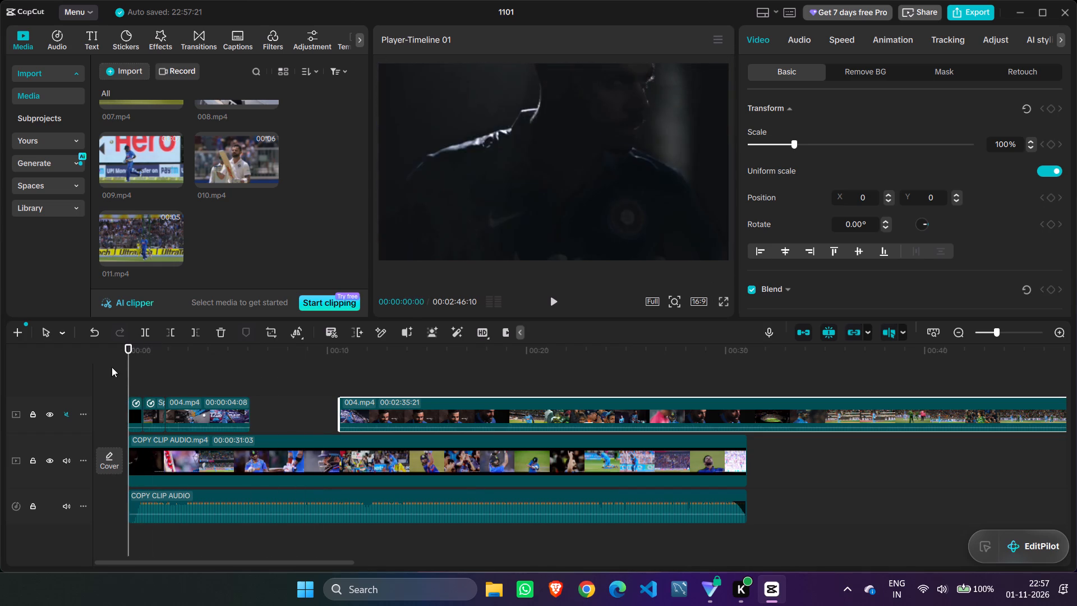
pyautogui.click(556, 299)
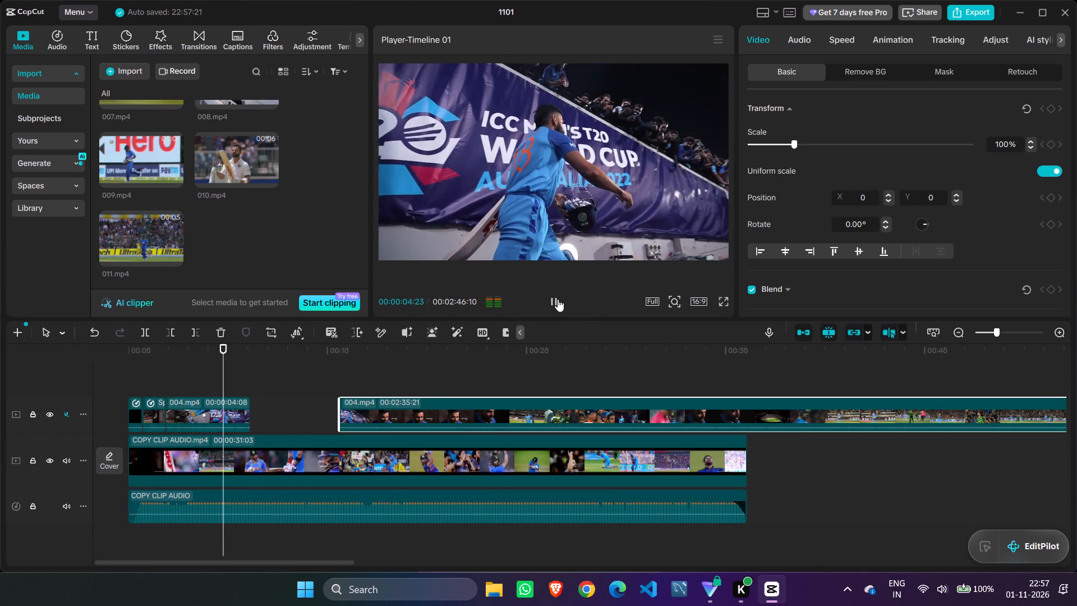
pyautogui.click(558, 299)
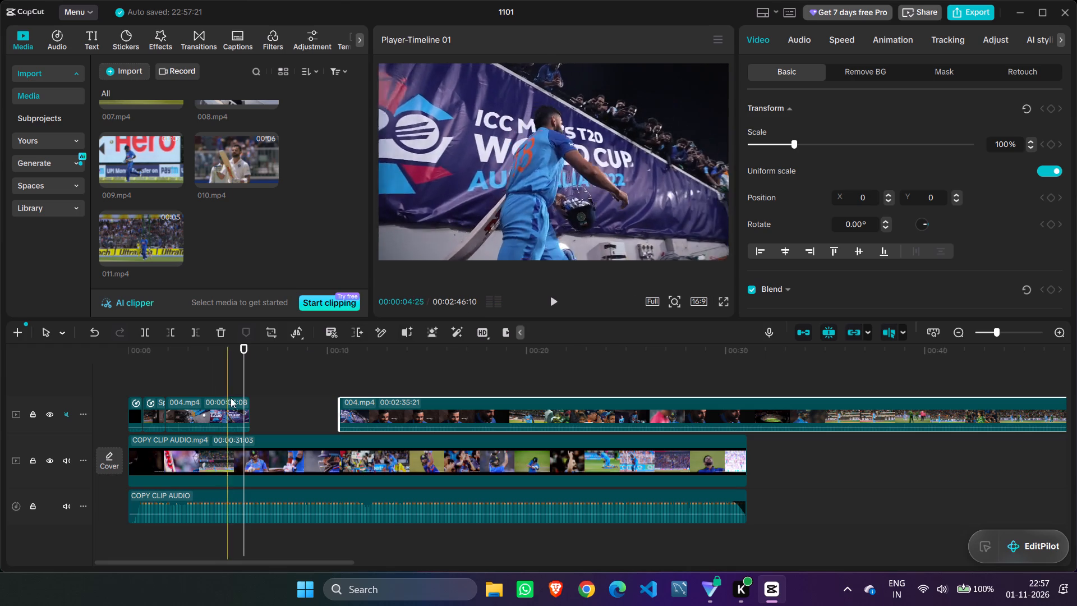
# Move the walkway piece of 004.mp4 onto a new track above, starting at about 12 s.
pyautogui.click(222, 401)
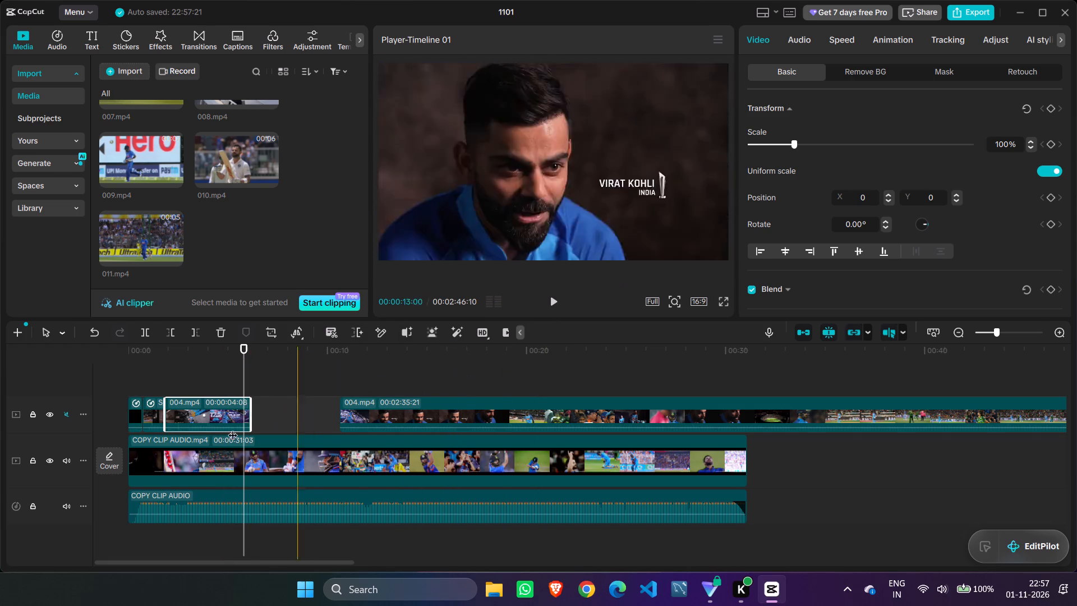
pyautogui.moveTo(196, 416); pyautogui.dragTo(397, 368)
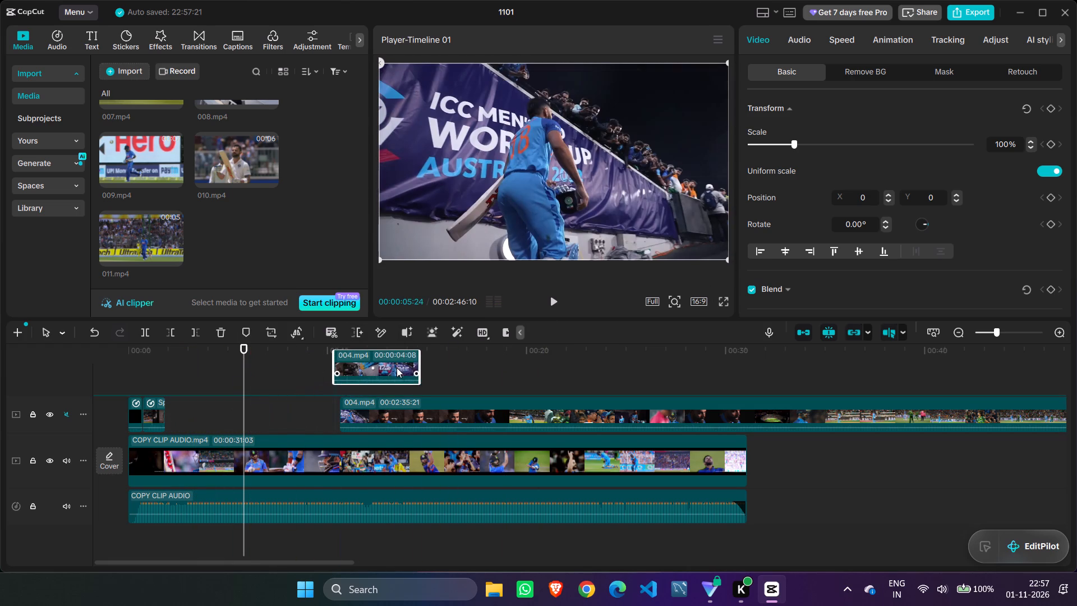
pyautogui.moveTo(397, 368); pyautogui.dragTo(401, 374)
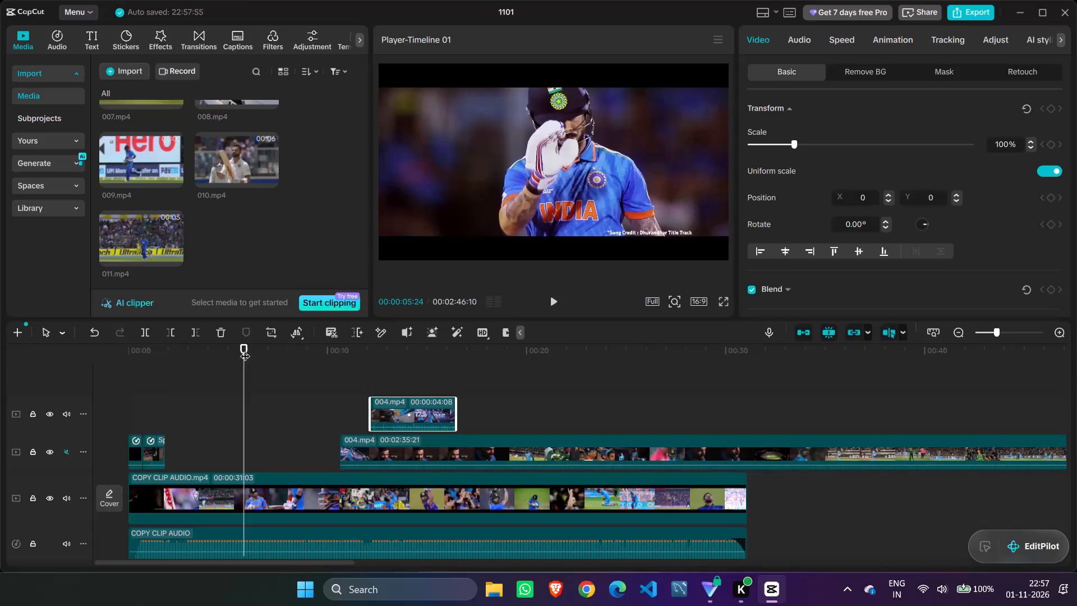
# Replay the opening seconds from the start twice to examine the reference shot following the first two retimed clips.
pyautogui.moveTo(245, 346); pyautogui.dragTo(105, 364)
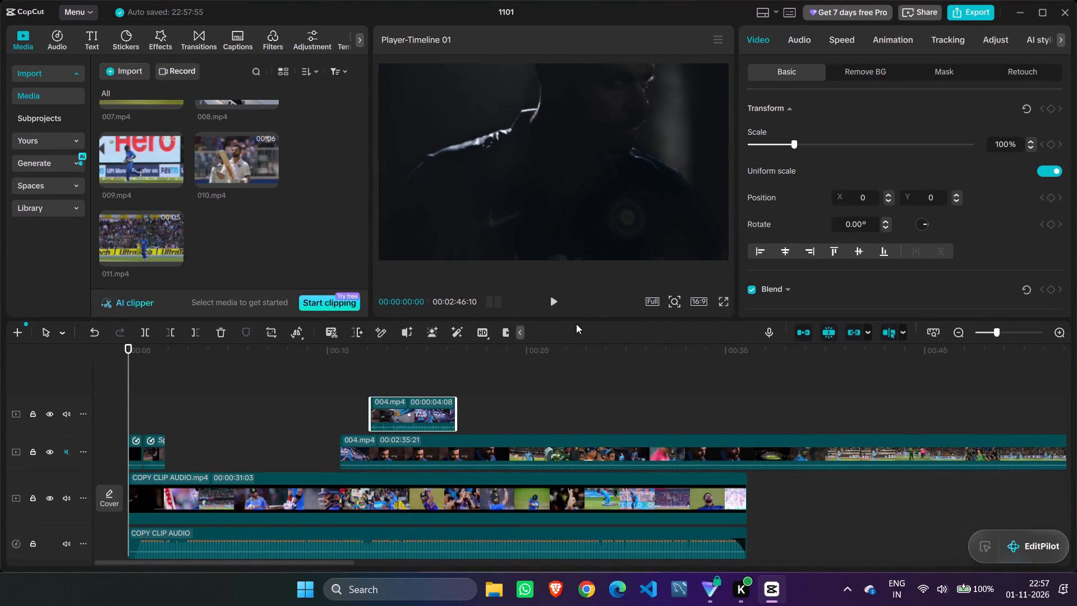
pyautogui.moveTo(576, 319); pyautogui.dragTo(574, 306)
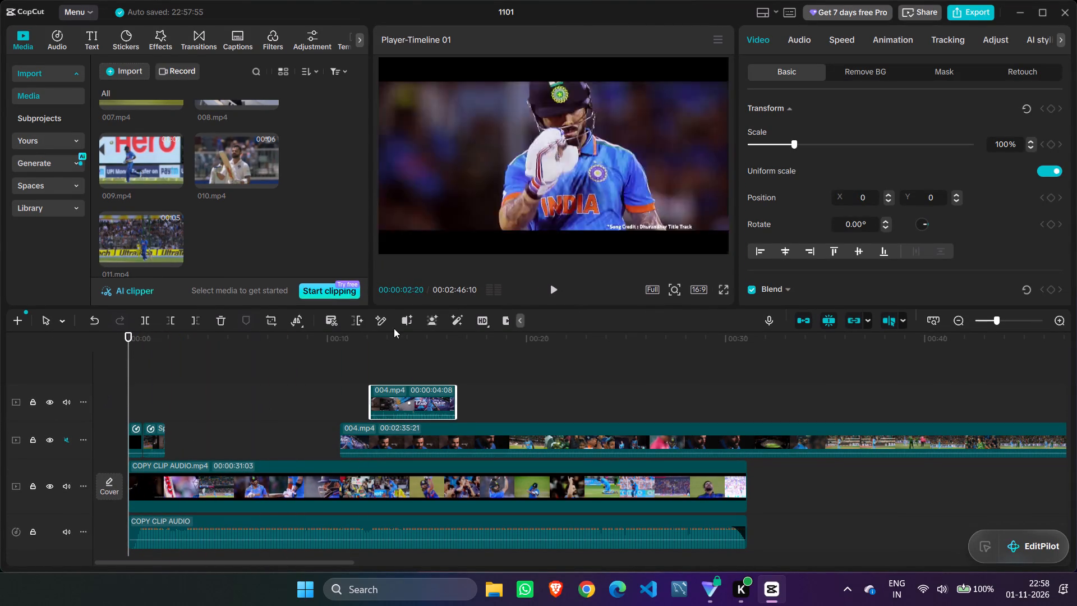
pyautogui.click(558, 287)
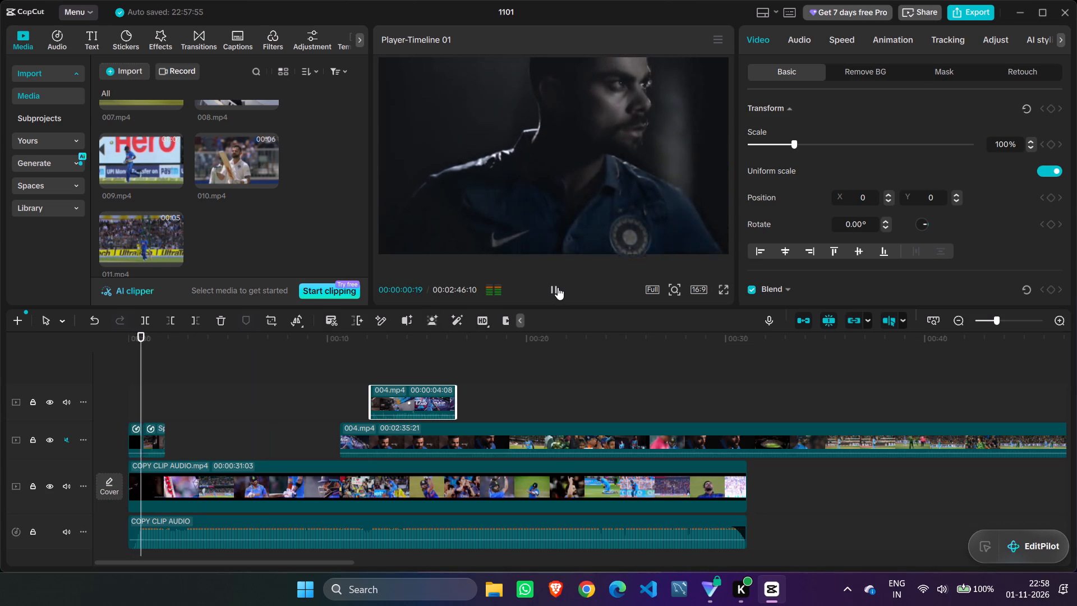
pyautogui.click(558, 287)
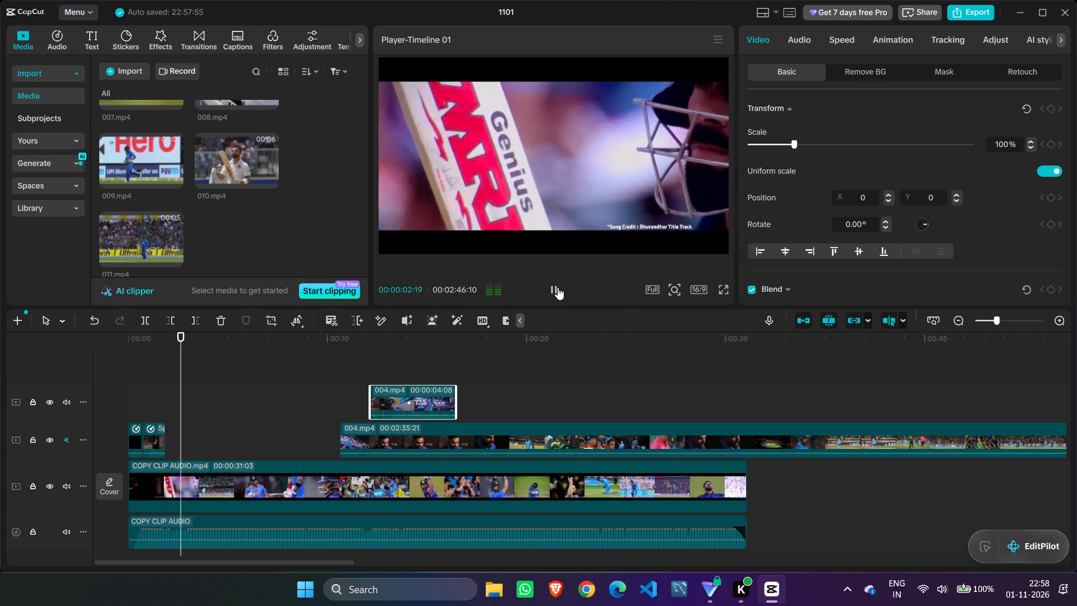
pyautogui.moveTo(183, 342); pyautogui.dragTo(76, 356)
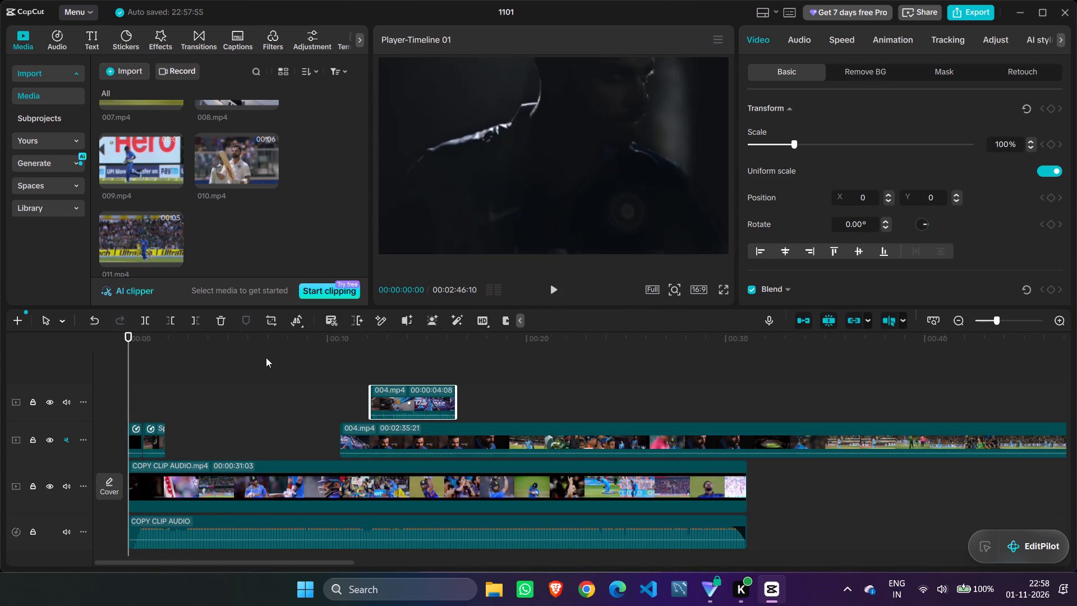
pyautogui.click(551, 292)
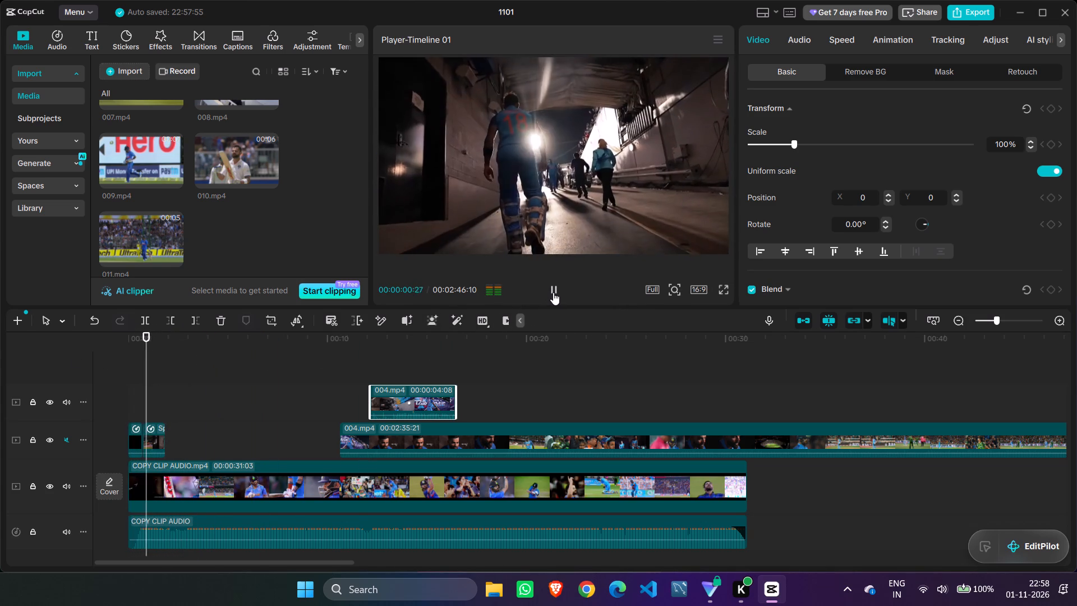
pyautogui.click(553, 292)
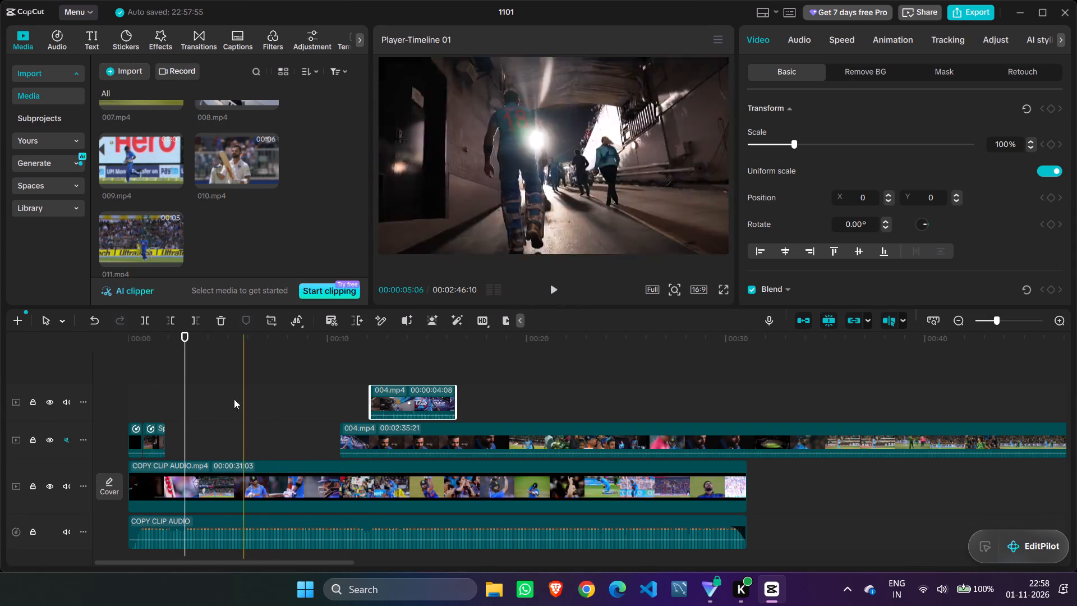
pyautogui.moveTo(188, 336); pyautogui.dragTo(0, 366)
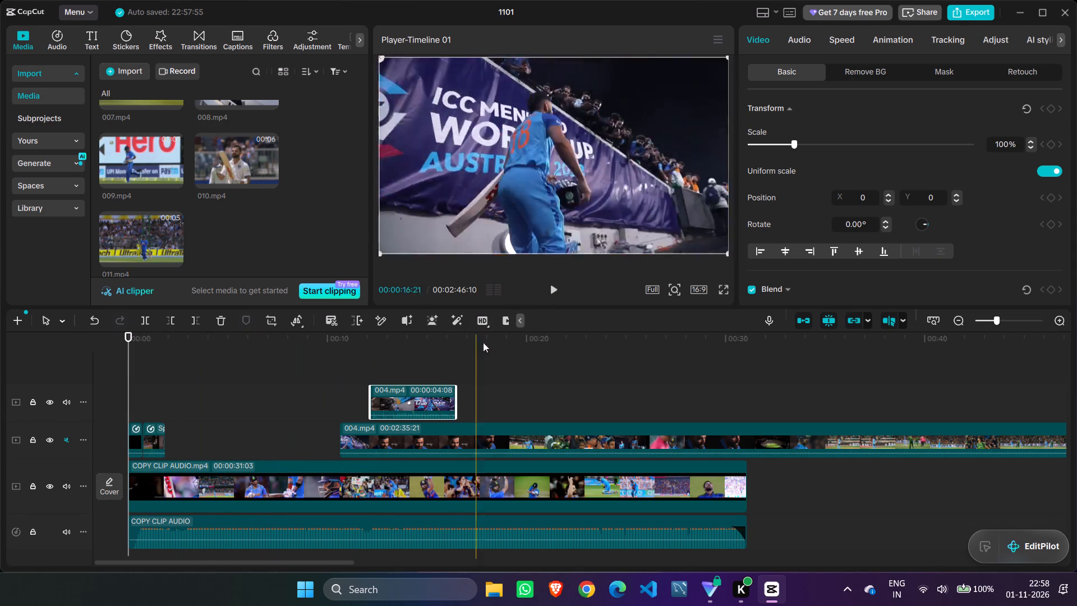
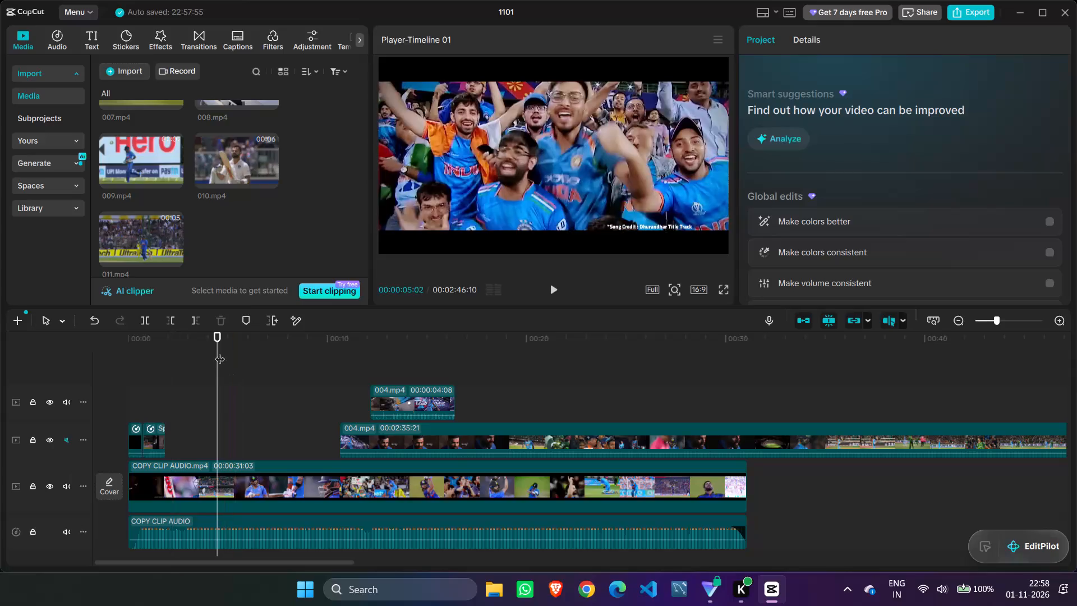
# Replay the sequence from the start several times and scrub across it, comparing the early reference shots with the 004.mp4 walkway piece.
pyautogui.moveTo(219, 338); pyautogui.dragTo(78, 366)
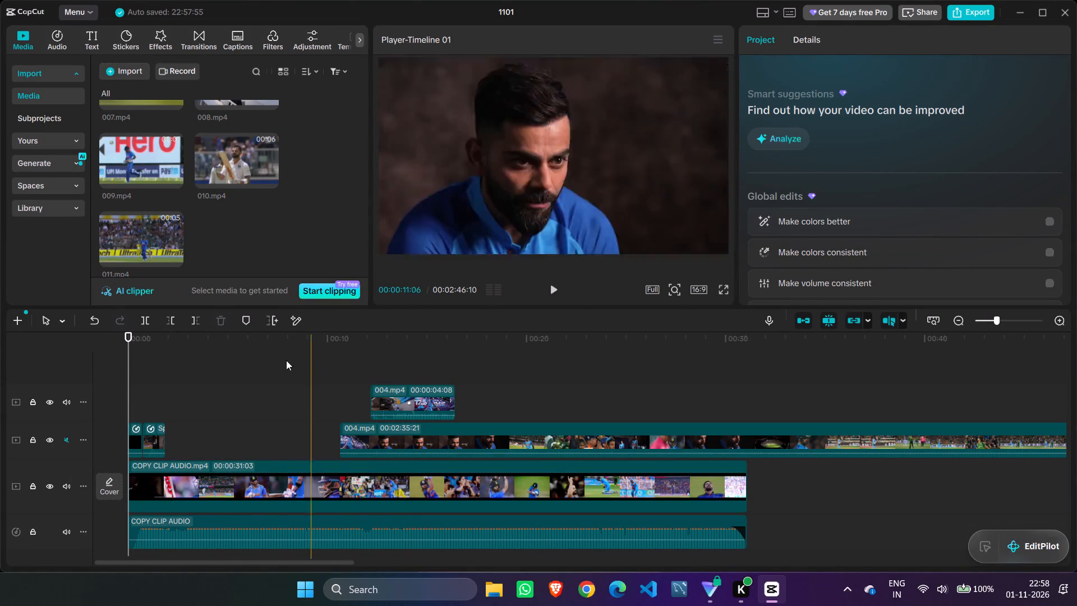
pyautogui.click(232, 360)
pyautogui.moveTo(232, 361); pyautogui.dragTo(93, 357)
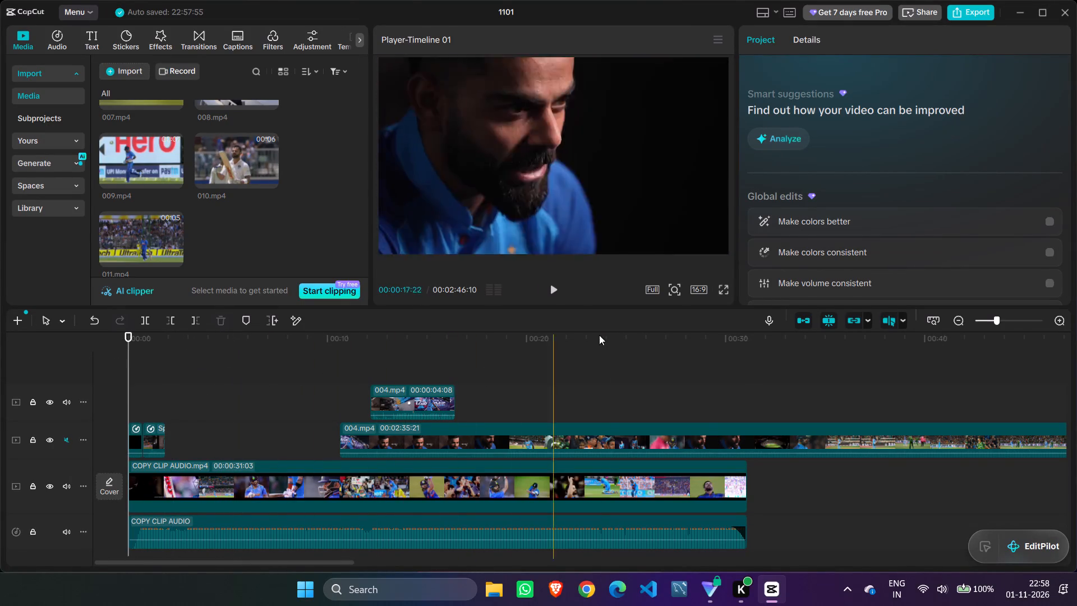
pyautogui.click(551, 291)
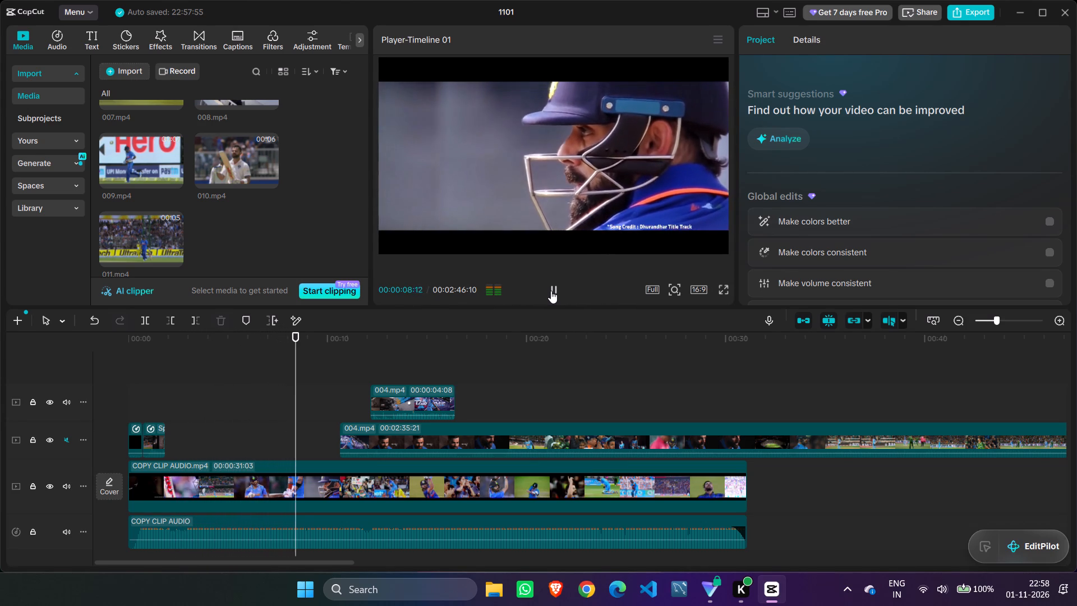
pyautogui.scroll(4, 238, 225)
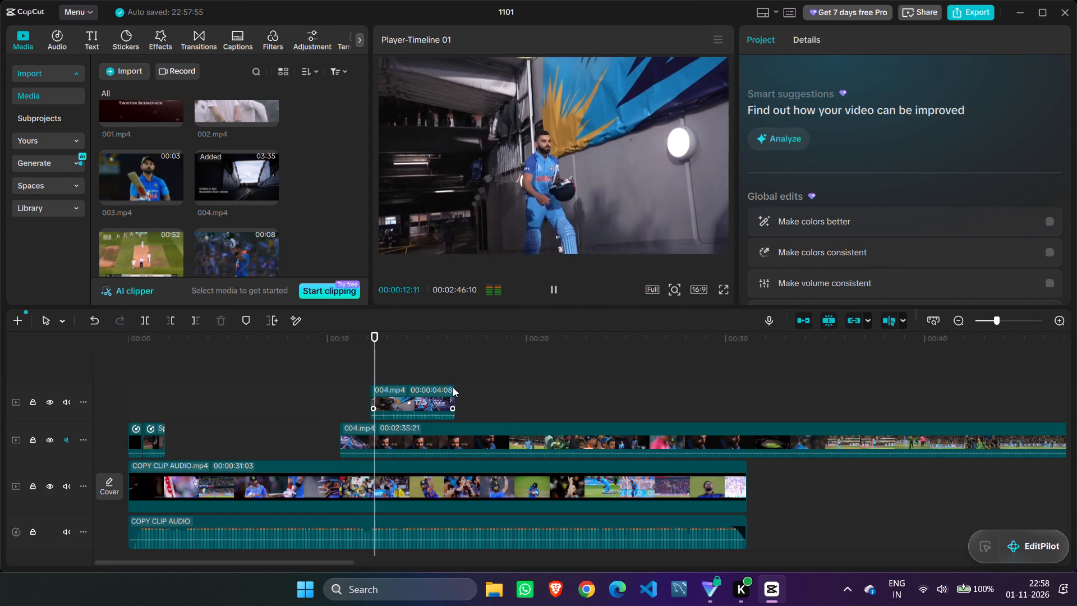
pyautogui.moveTo(411, 337); pyautogui.dragTo(385, 337)
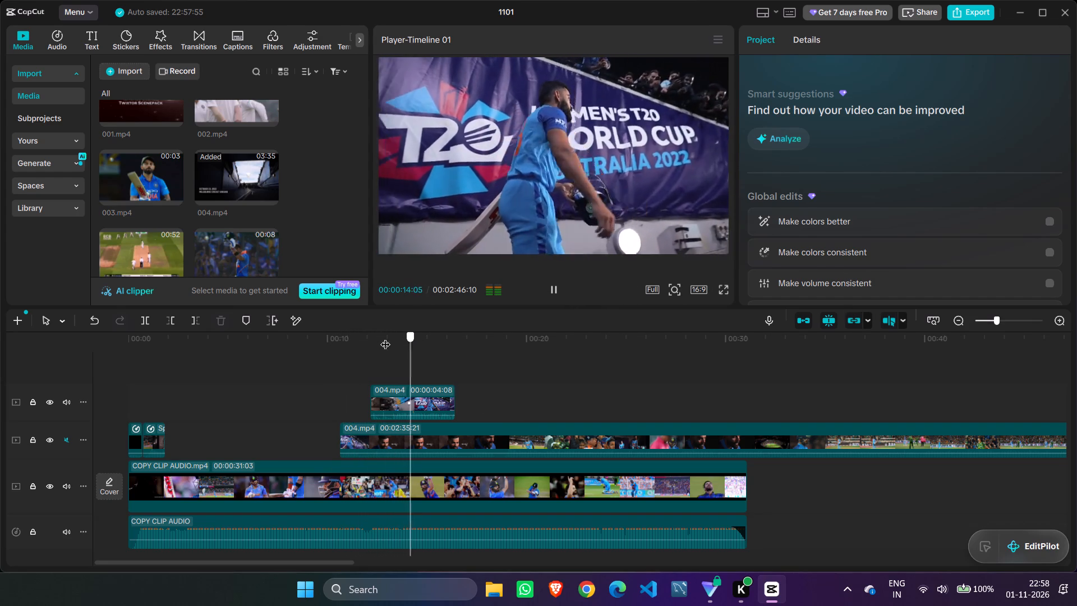
pyautogui.moveTo(385, 337); pyautogui.dragTo(75, 364)
pyautogui.click(550, 290)
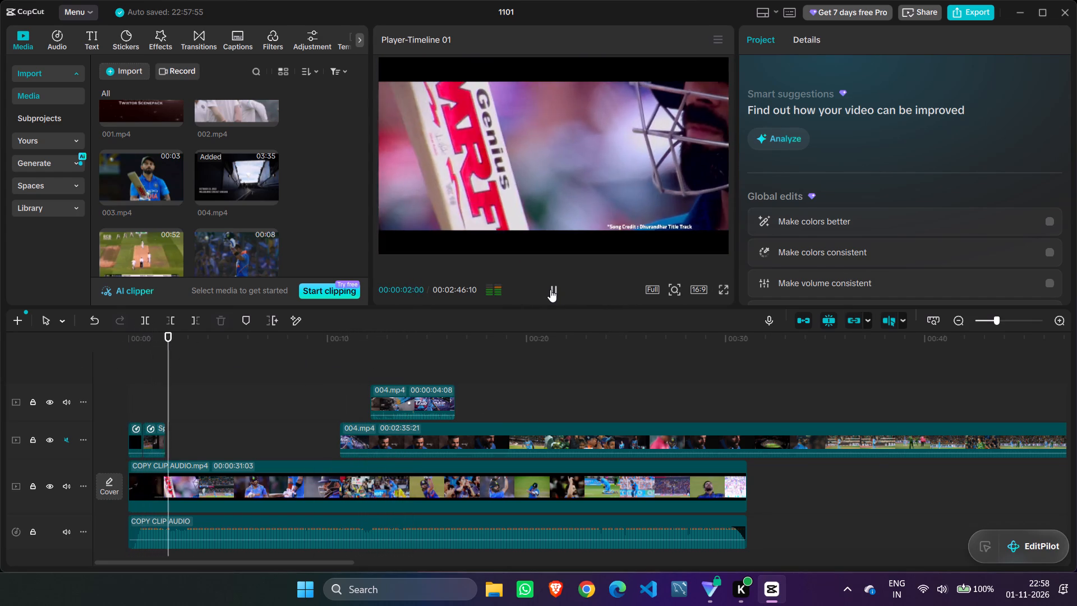
pyautogui.click(550, 290)
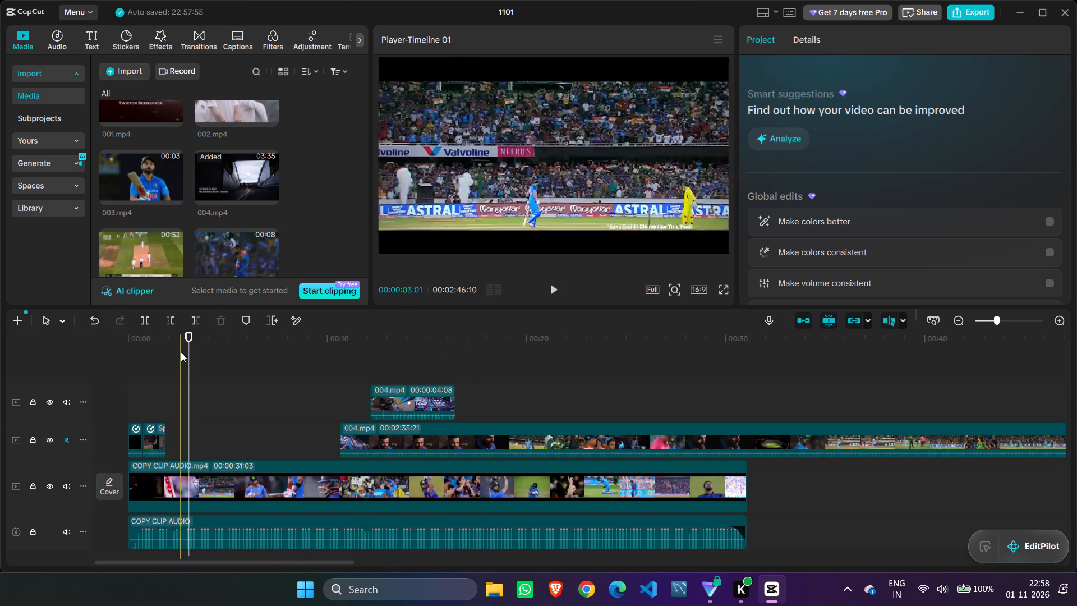
pyautogui.moveTo(188, 334); pyautogui.dragTo(364, 401)
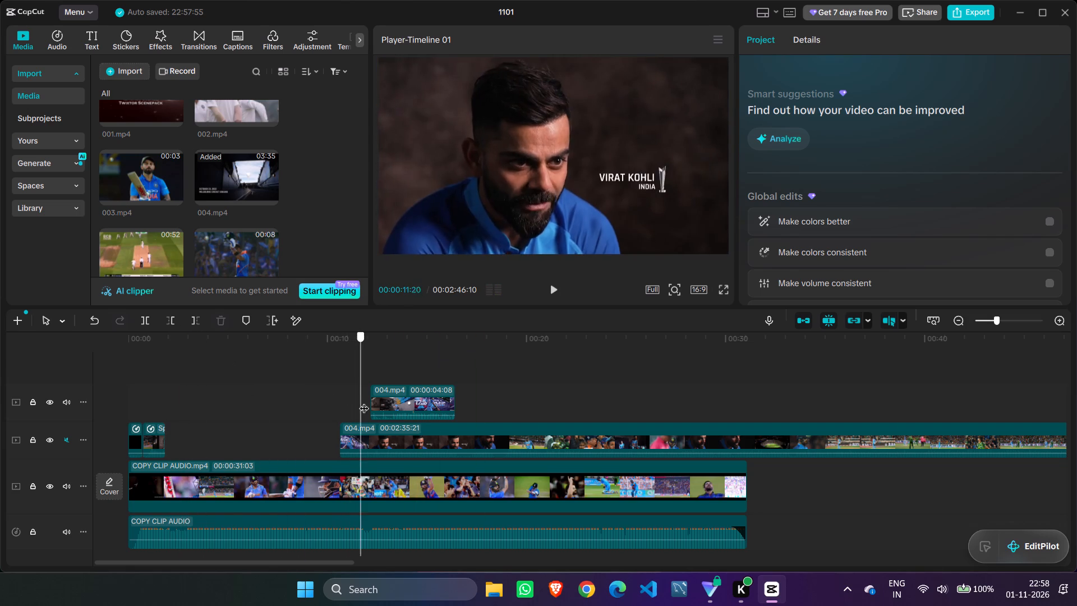
pyautogui.moveTo(364, 401); pyautogui.dragTo(406, 400)
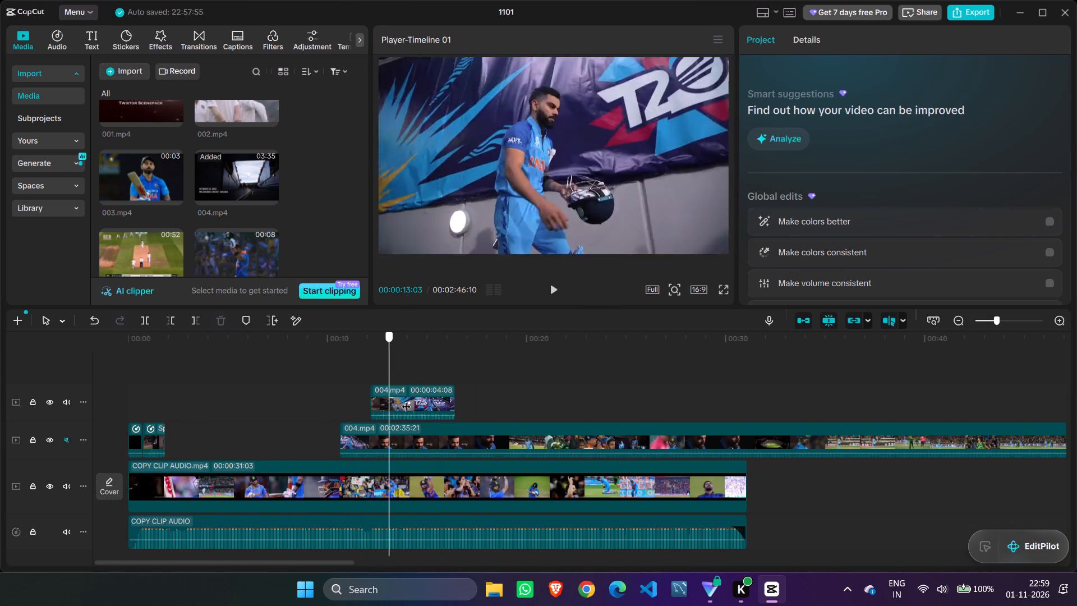
pyautogui.moveTo(406, 400); pyautogui.dragTo(127, 398)
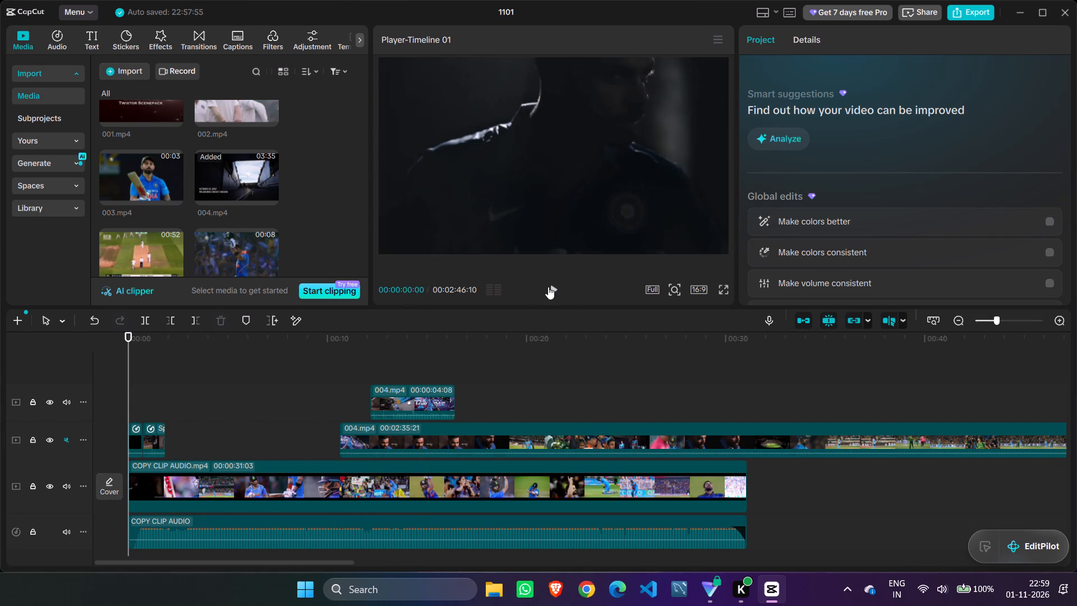
pyautogui.click(551, 288)
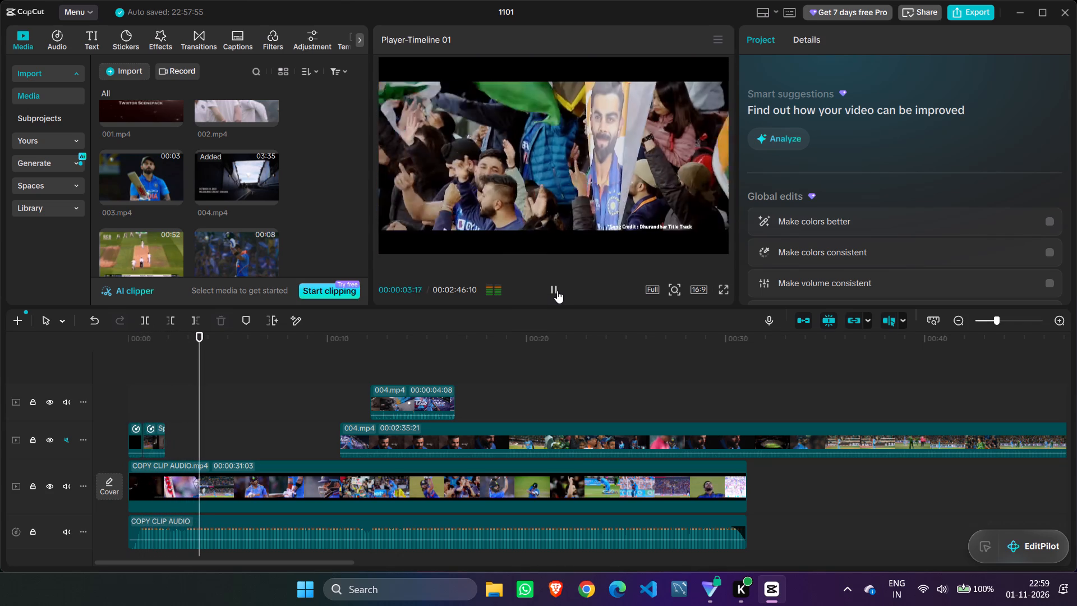
pyautogui.click(557, 291)
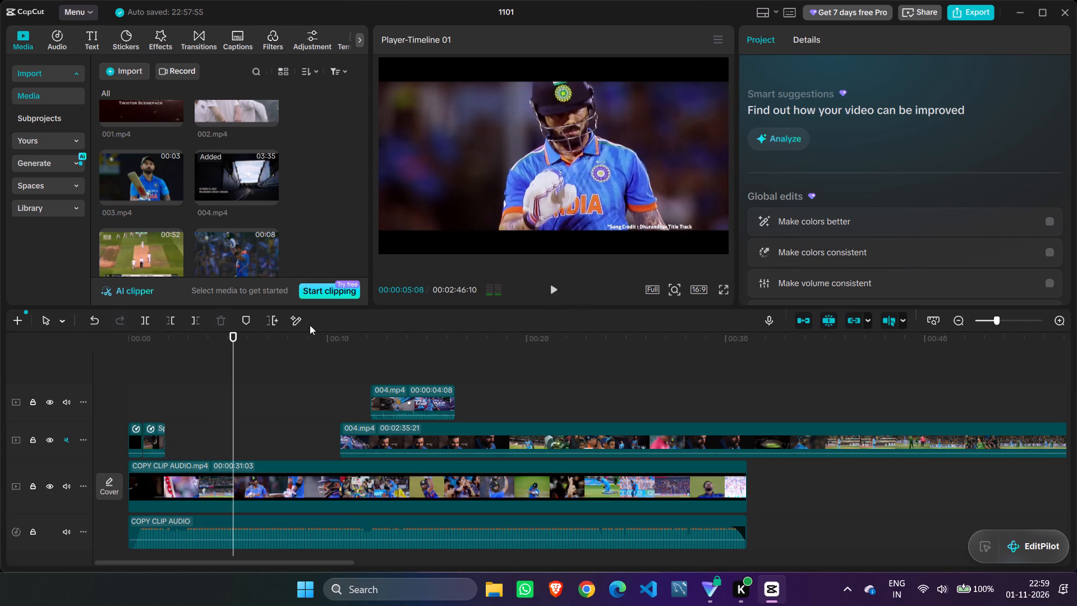
pyautogui.moveTo(232, 337); pyautogui.dragTo(85, 362)
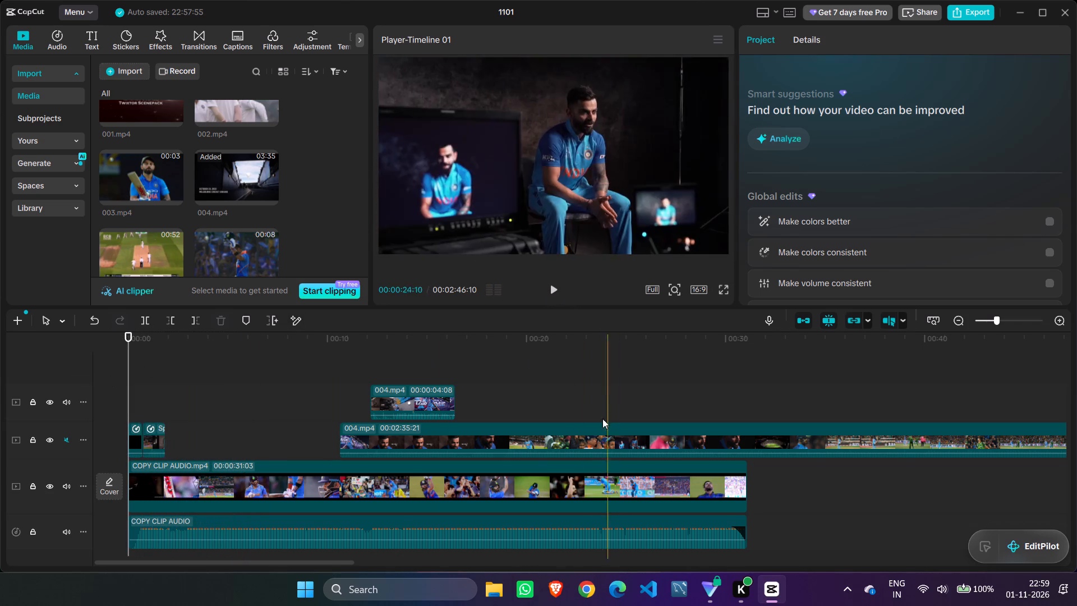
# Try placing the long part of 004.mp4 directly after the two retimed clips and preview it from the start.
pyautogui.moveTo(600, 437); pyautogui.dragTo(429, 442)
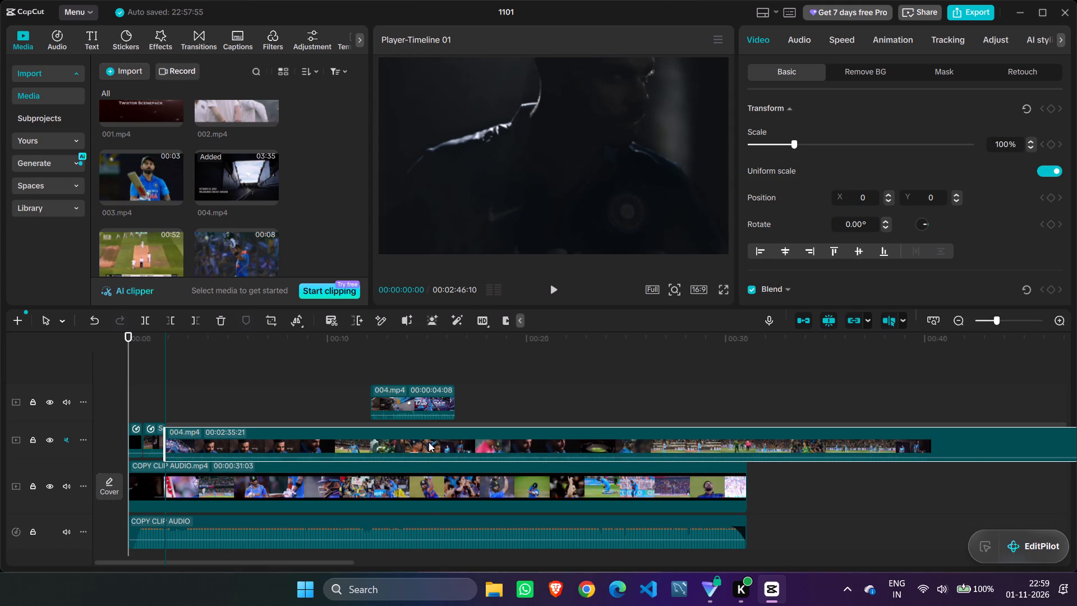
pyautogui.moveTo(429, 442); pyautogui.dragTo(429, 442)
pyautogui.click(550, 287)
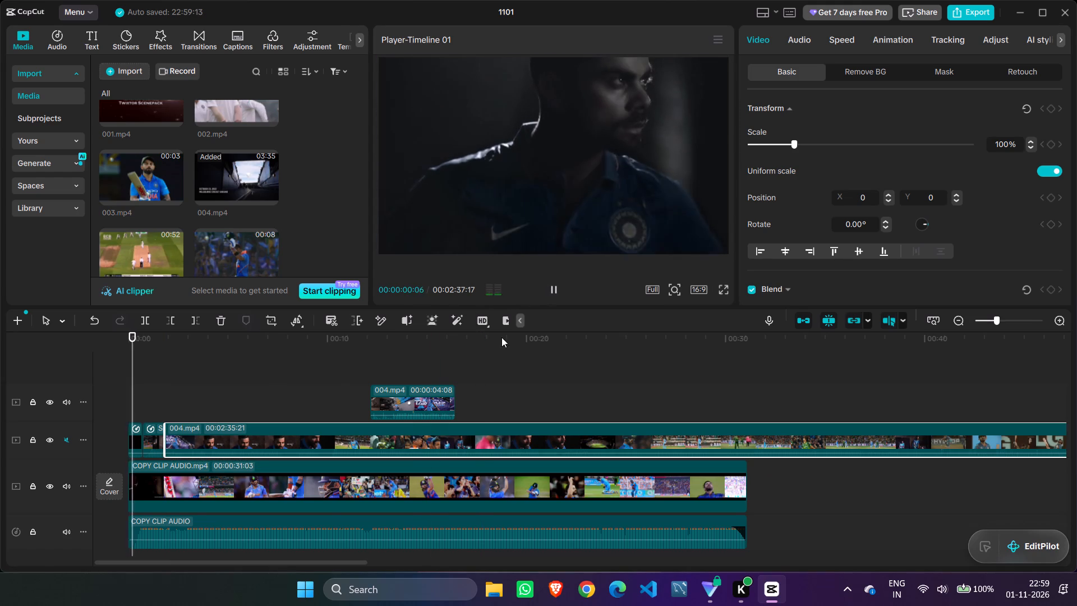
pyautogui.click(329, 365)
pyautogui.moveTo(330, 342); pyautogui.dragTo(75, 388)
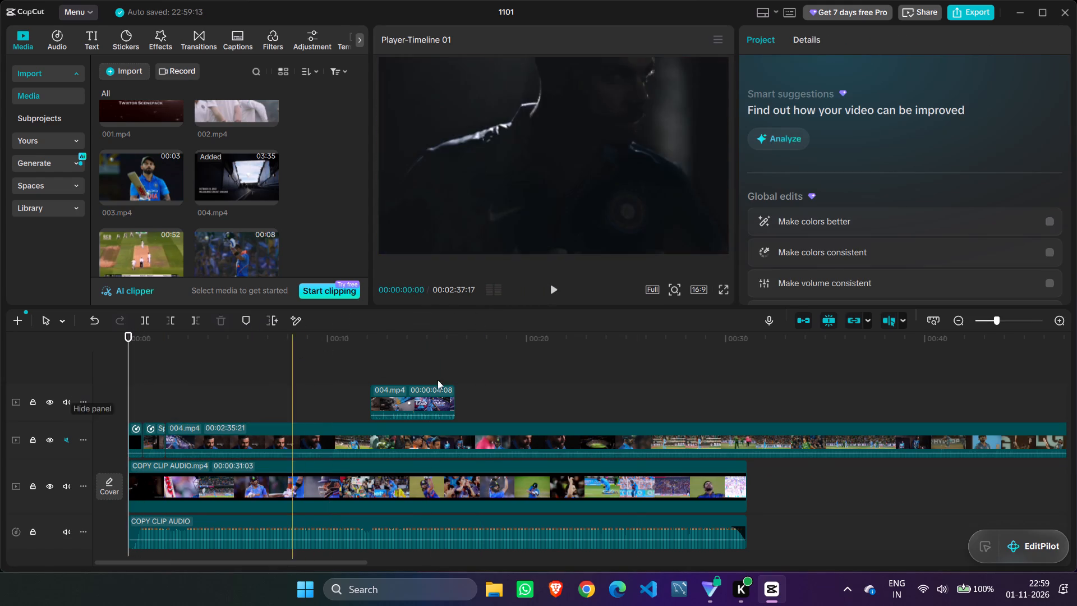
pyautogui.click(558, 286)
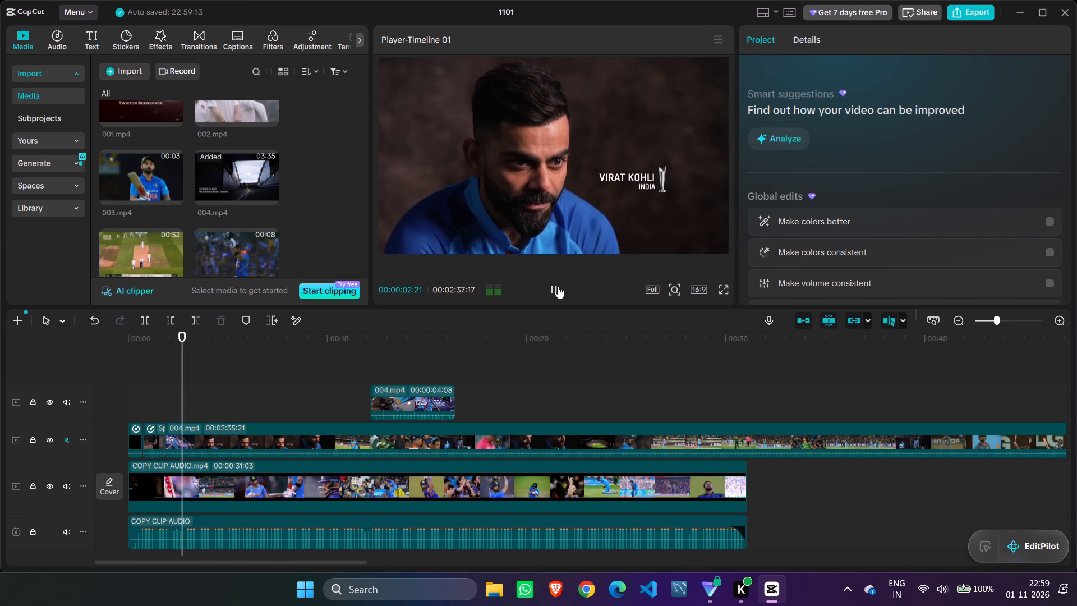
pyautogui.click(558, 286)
# Move the long part of 004.mp4 along its track to start at about 12.7 s.
pyautogui.moveTo(378, 447); pyautogui.dragTo(561, 445)
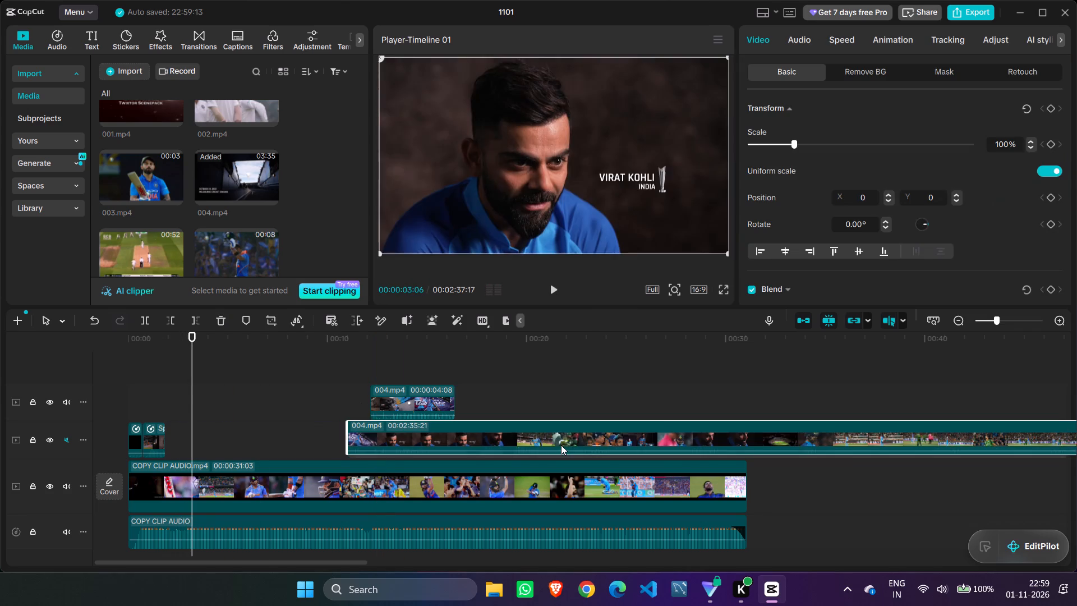
pyautogui.moveTo(561, 445); pyautogui.dragTo(592, 445)
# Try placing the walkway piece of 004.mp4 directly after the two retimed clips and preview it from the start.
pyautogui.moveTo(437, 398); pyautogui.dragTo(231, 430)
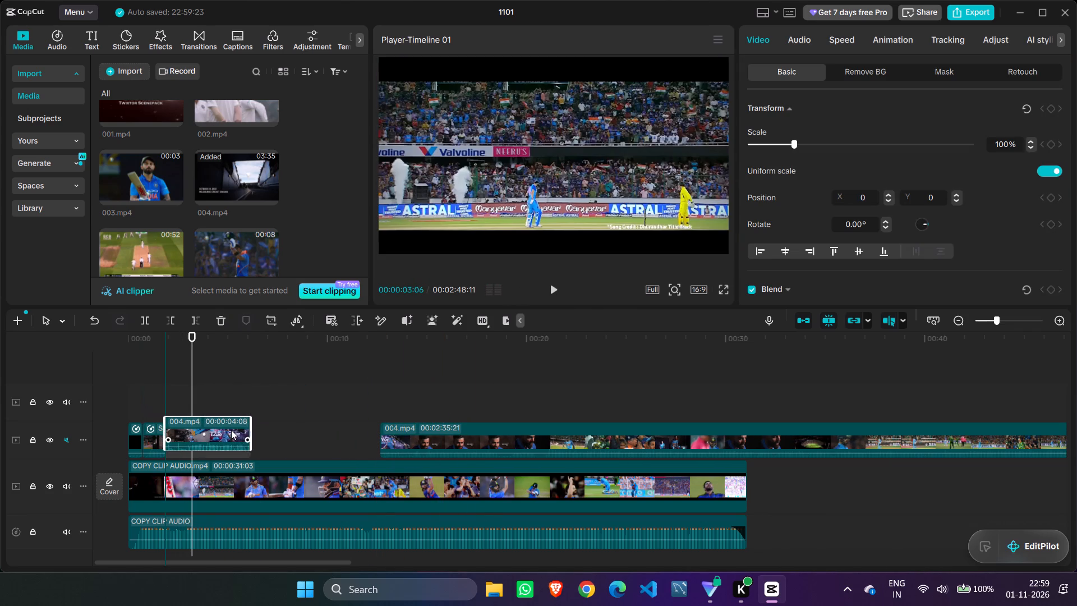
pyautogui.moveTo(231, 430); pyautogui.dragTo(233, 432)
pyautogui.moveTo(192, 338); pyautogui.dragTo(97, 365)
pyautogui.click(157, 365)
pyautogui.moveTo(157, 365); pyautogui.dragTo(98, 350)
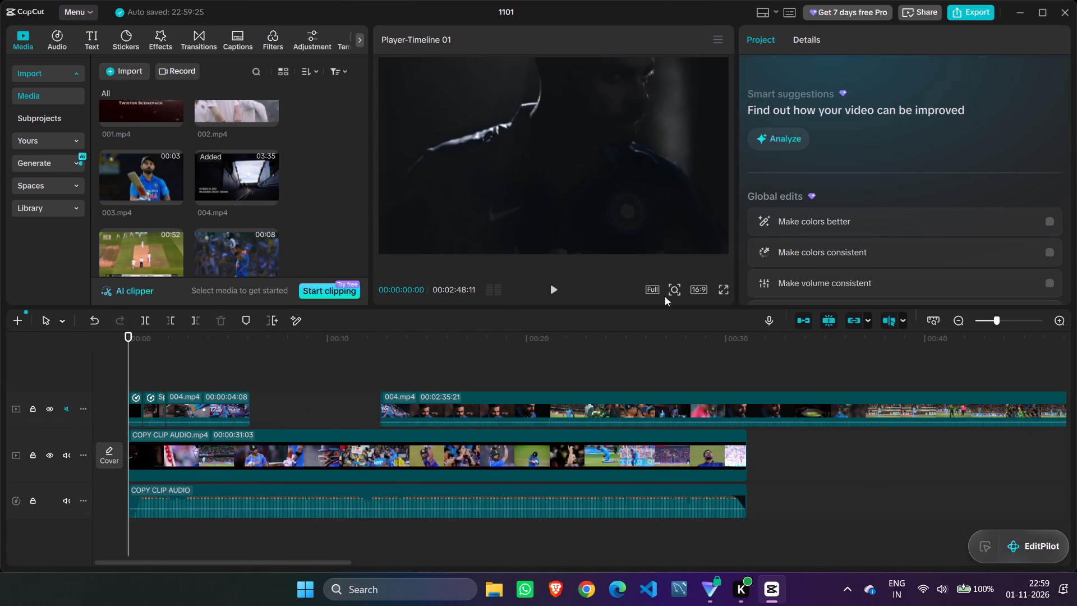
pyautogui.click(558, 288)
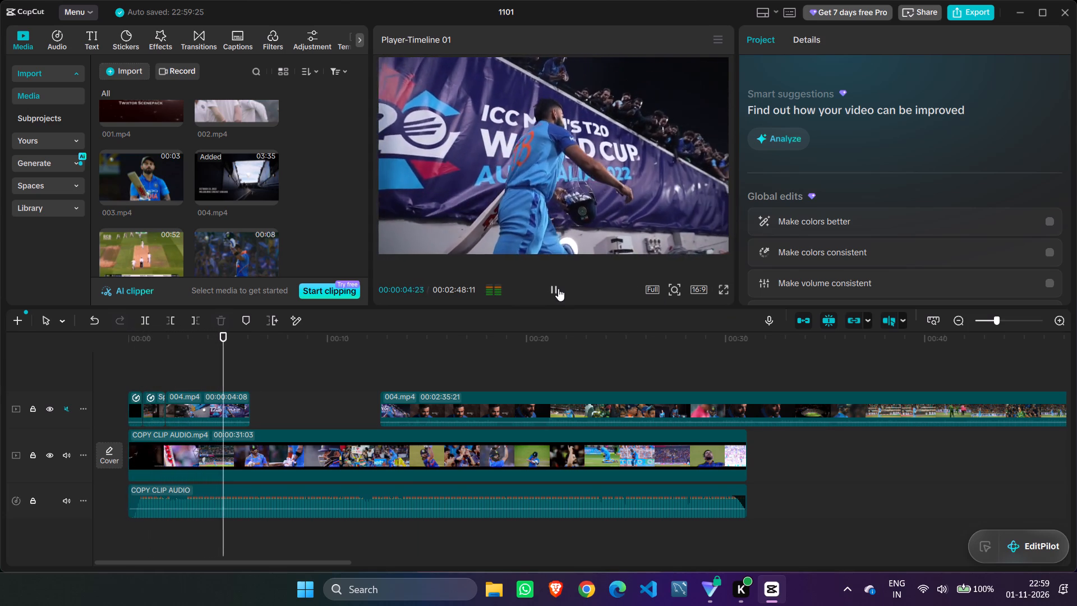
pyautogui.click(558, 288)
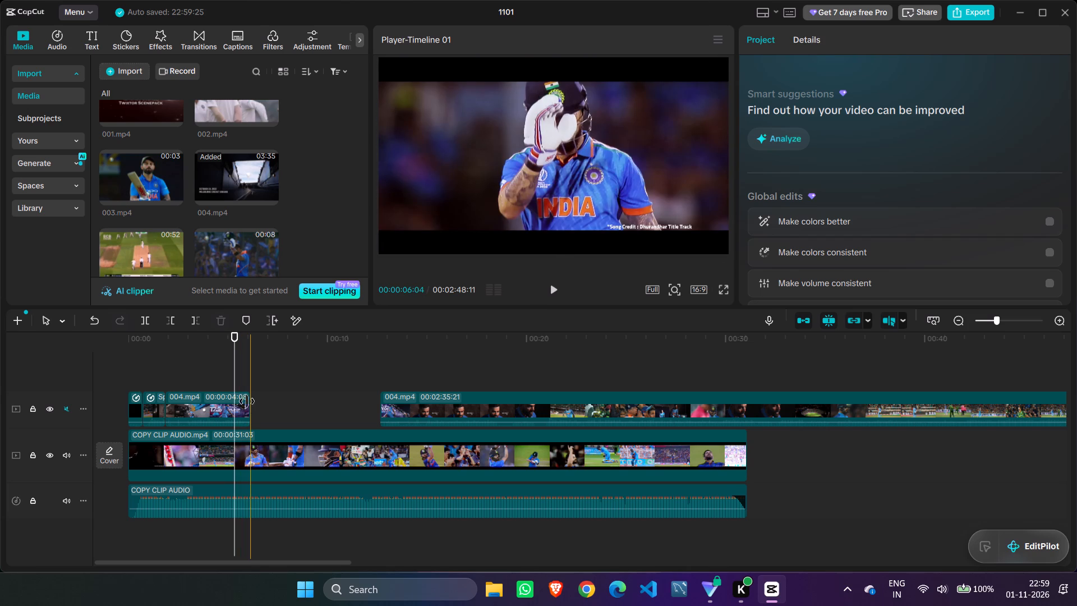
# Move the walkway piece of 004.mp4 onto a new track above, starting at about 6.8 s.
pyautogui.moveTo(220, 405); pyautogui.dragTo(309, 382)
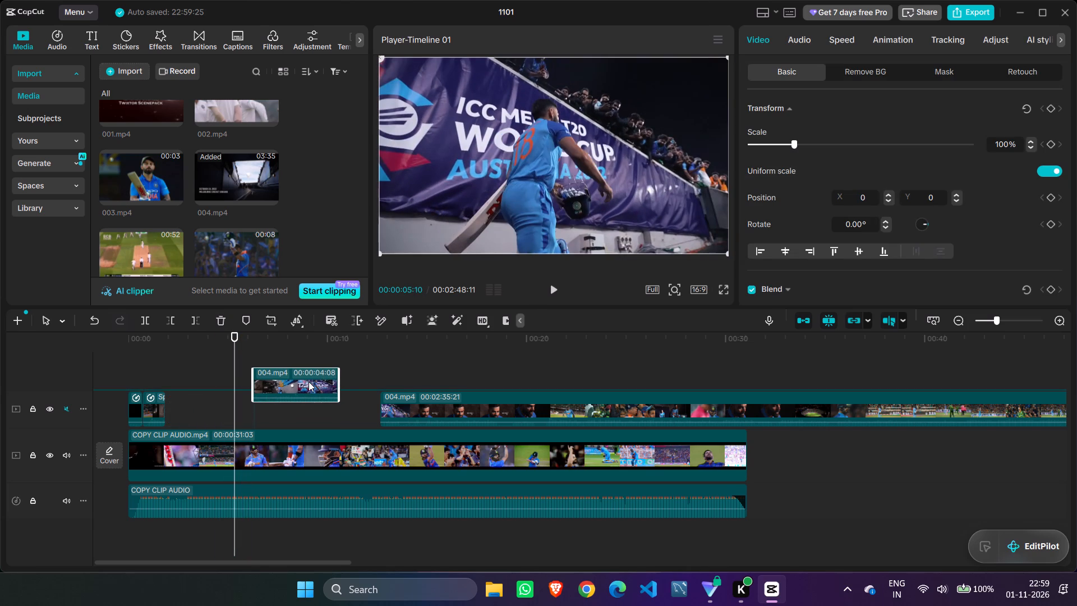
pyautogui.moveTo(309, 382); pyautogui.dragTo(319, 366)
# Play the reference from about 2 s and step frame by frame to locate the cut from the cheering crowd to the batter, stopping at 00:00:05:00.
pyautogui.moveTo(236, 332); pyautogui.dragTo(187, 341)
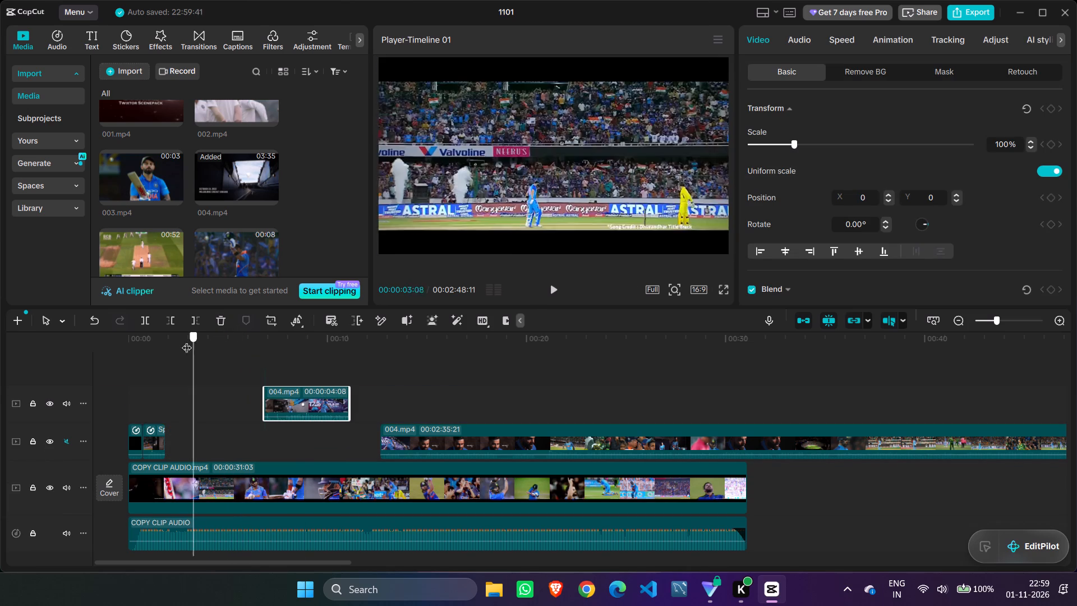
pyautogui.moveTo(187, 341); pyautogui.dragTo(173, 343)
pyautogui.click(553, 289)
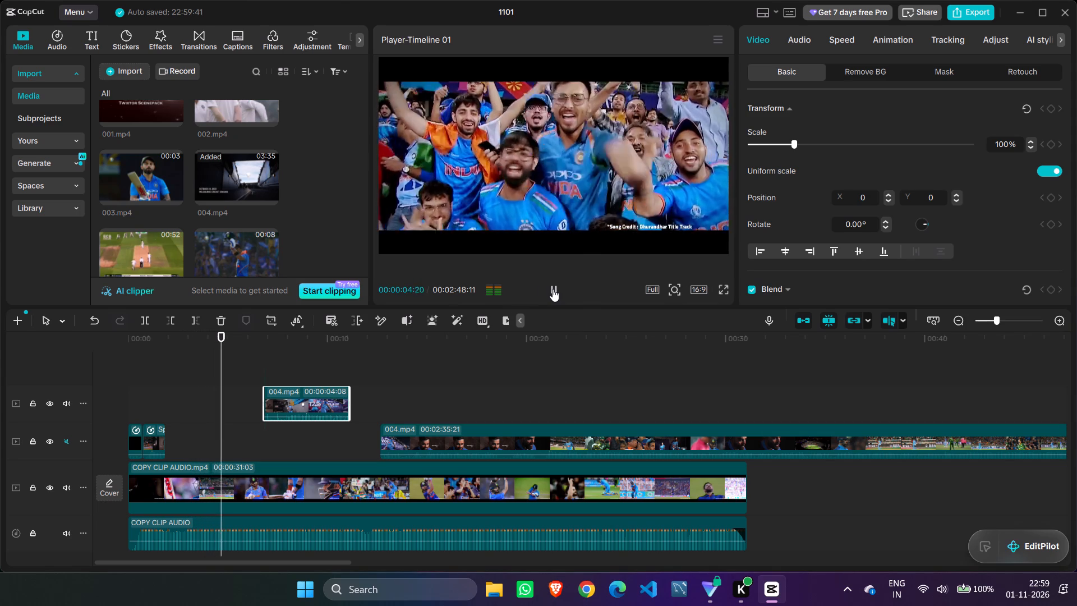
pyautogui.click(553, 289)
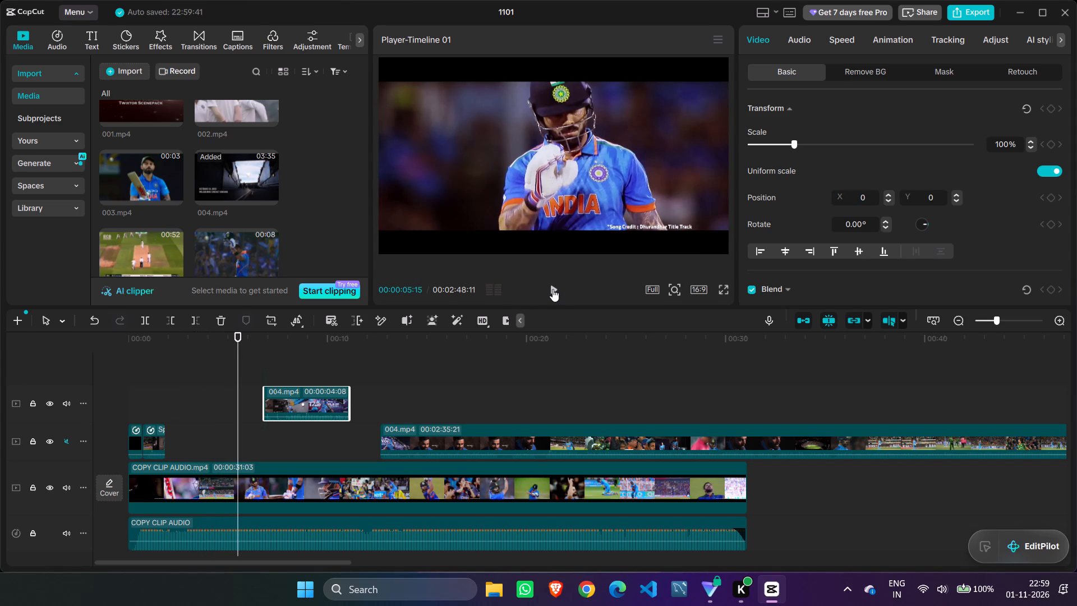
pyautogui.click(553, 289)
pyautogui.click(553, 289)
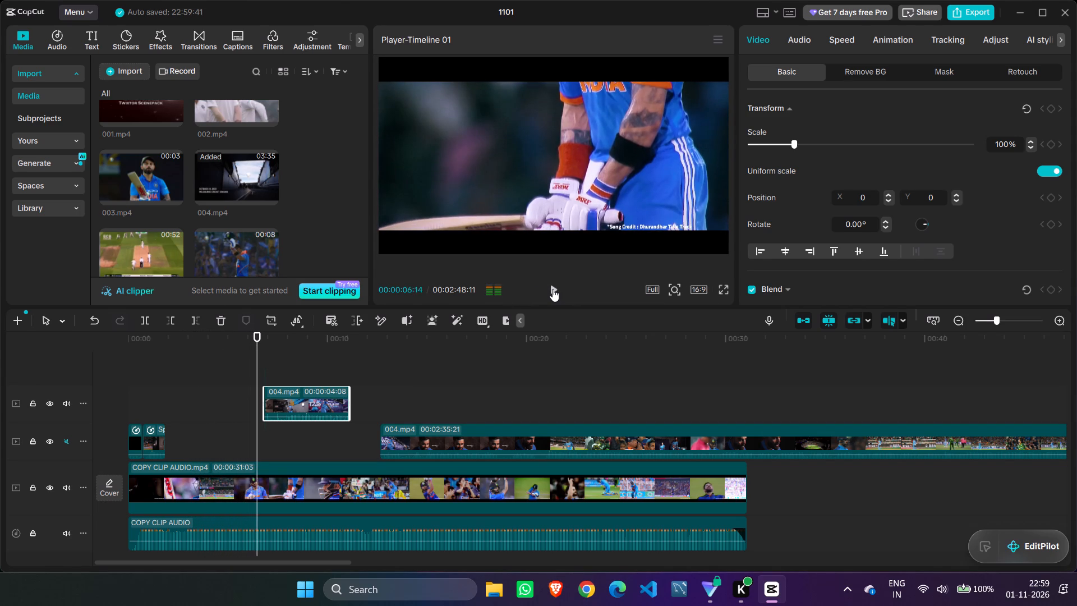
pyautogui.press('Left')
pyautogui.press('Left')
pyautogui.press('Left')
pyautogui.press('Left')
pyautogui.press('Left')
pyautogui.press('Left')
pyautogui.press('Left')
pyautogui.press('Left')
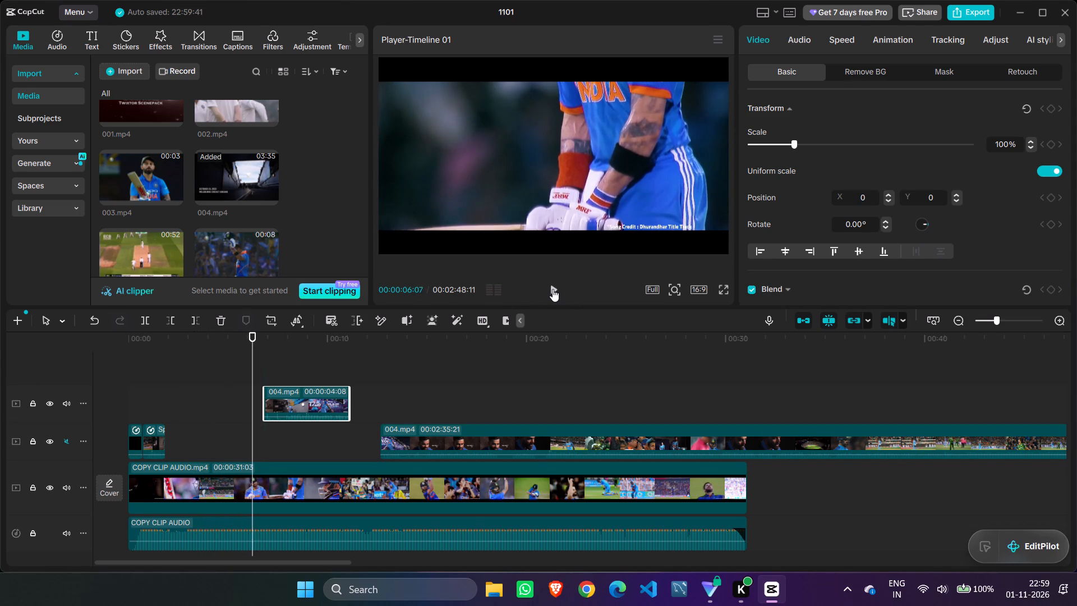
pyautogui.press('Left')
pyautogui.press('Left')
pyautogui.press('Left')
pyautogui.press('Left')
pyautogui.press('Left')
pyautogui.press('Left')
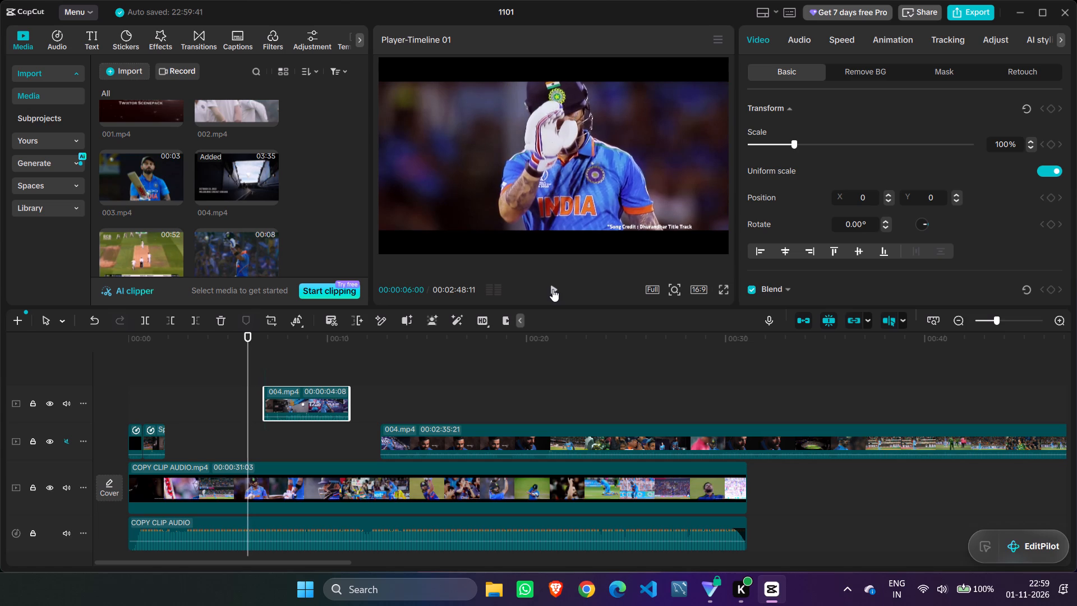
pyautogui.press('Left')
pyautogui.press('Left')
pyautogui.press('Left')
pyautogui.press('Left')
pyautogui.press('Left')
pyautogui.press('Left')
pyautogui.press('Left')
pyautogui.press('Left')
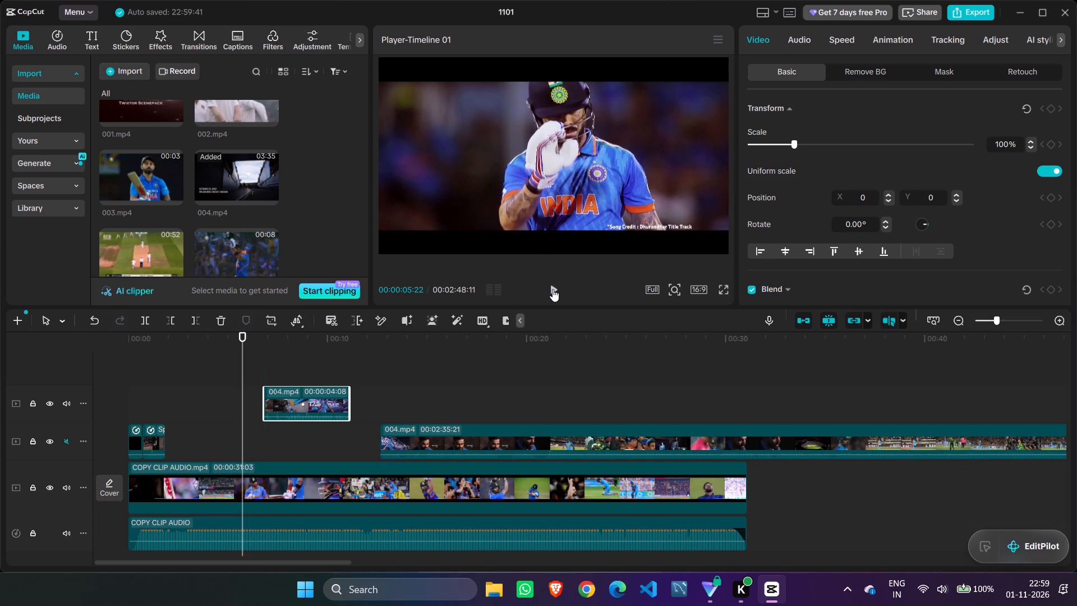
pyautogui.press('Left')
pyautogui.press('Left')
pyautogui.press('Left')
pyautogui.press('Left')
pyautogui.press('Left')
pyautogui.press('Left')
pyautogui.press('Left')
pyautogui.press('Left')
pyautogui.press('Left')
pyautogui.press('Left')
pyautogui.press('Left')
pyautogui.press('Left')
pyautogui.press('Left')
pyautogui.press('Left')
pyautogui.press('Left')
pyautogui.press('Left')
pyautogui.press('Left')
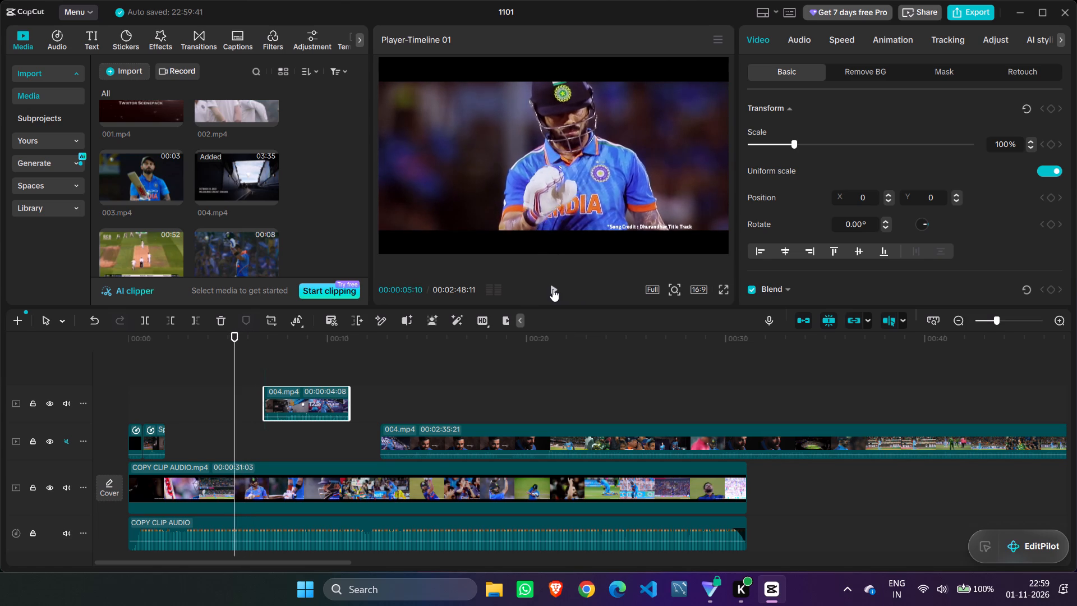
pyautogui.press('Left')
pyautogui.press('Left')
pyautogui.press('Left')
pyautogui.press('Left')
pyautogui.press('Left')
pyautogui.press('Left')
pyautogui.press('Left')
pyautogui.press('Left')
pyautogui.press('Left')
pyautogui.press('Left')
pyautogui.press('Left')
pyautogui.press('Right')
pyautogui.press('Right')
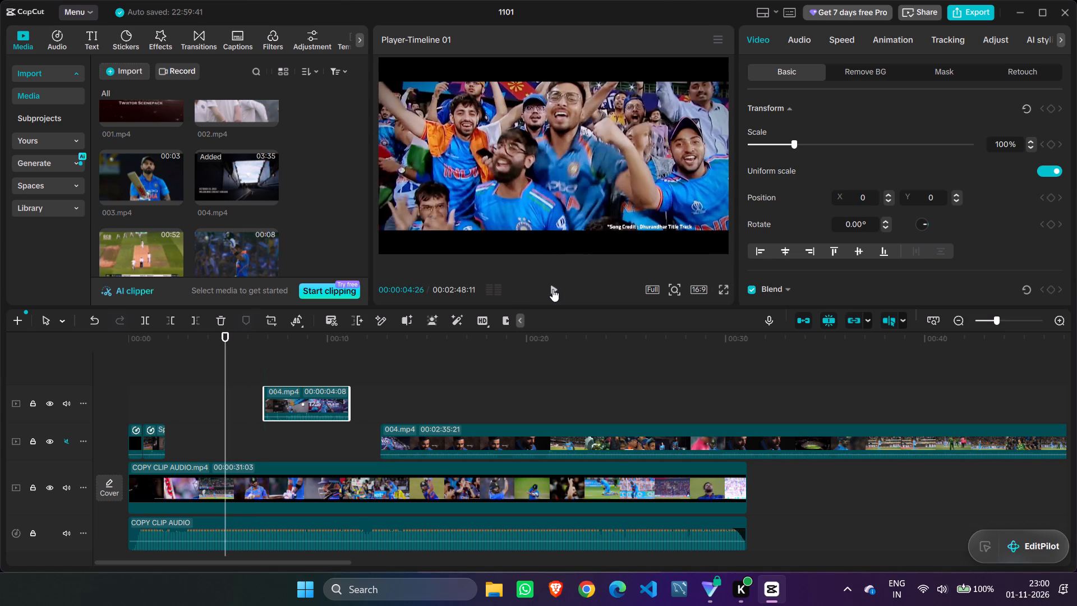
pyautogui.press('Right')
pyautogui.press('Right')
pyautogui.press('Right')
pyautogui.press('Right')
pyautogui.press('Left')
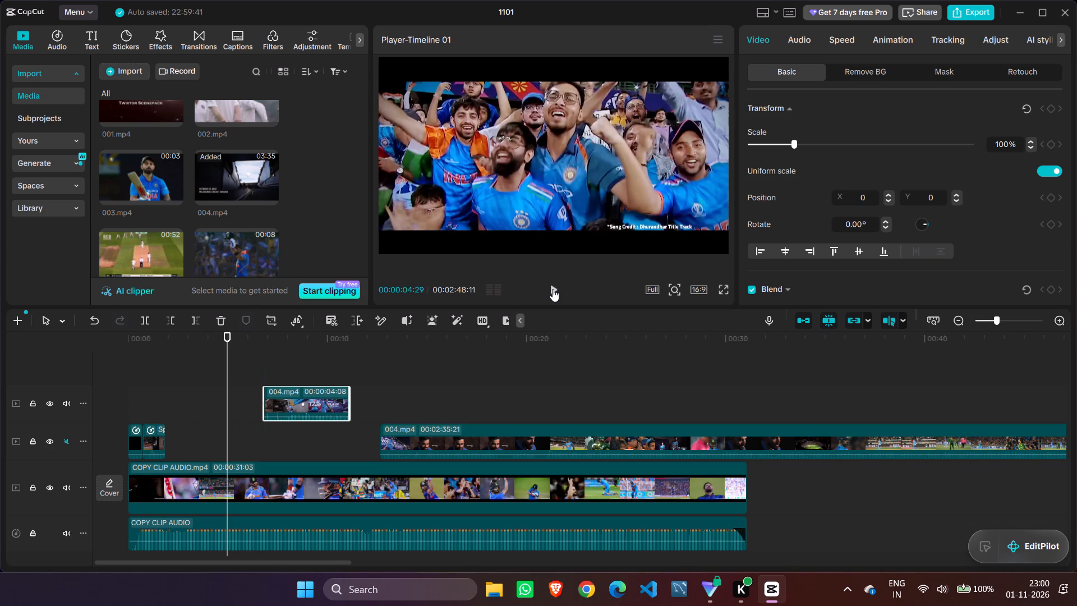
pyautogui.press('Right')
pyautogui.press('Left')
pyautogui.press('Right')
pyautogui.press('Left')
pyautogui.press('Right')
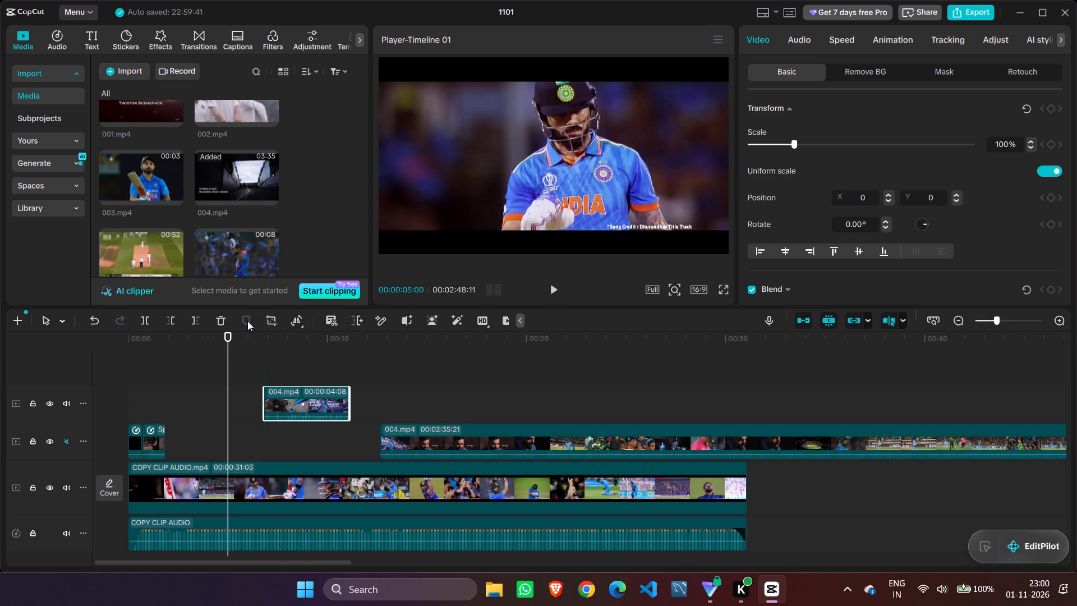
# Add a marker to COPY CLIP AUDIO.mp4 at 00:00:05:00, the first frame of the batter shot.
pyautogui.click(245, 320)
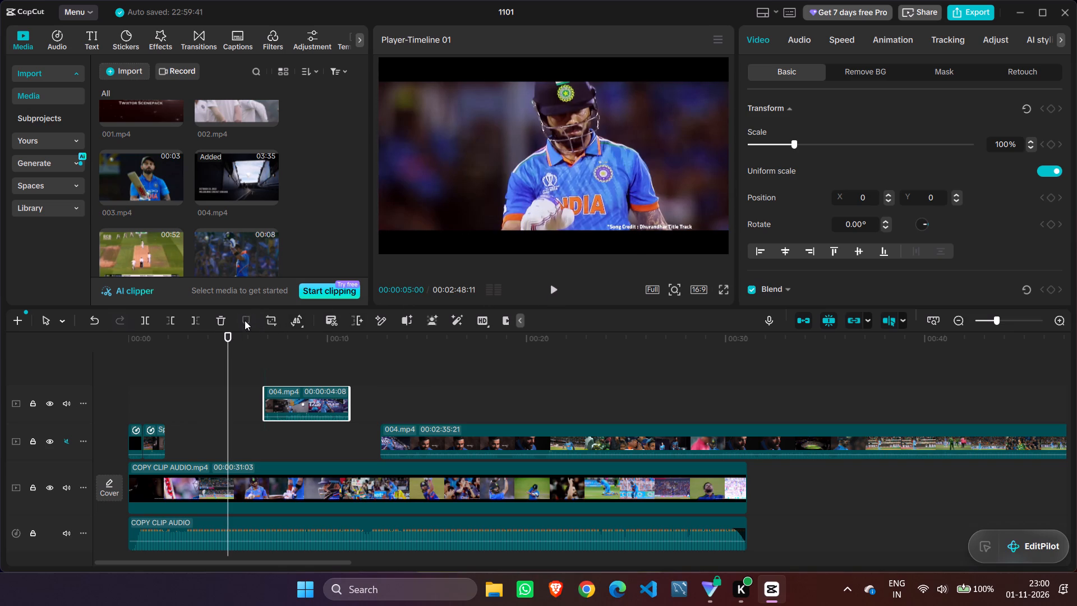
pyautogui.click(248, 322)
pyautogui.press('Left')
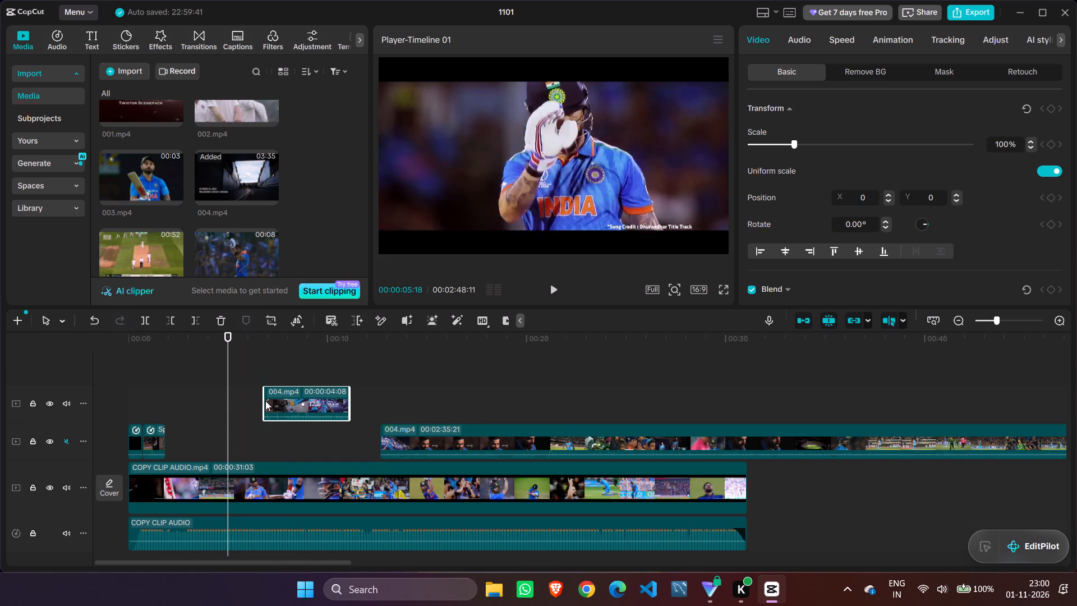
pyautogui.press('Left')
pyautogui.press('Left')
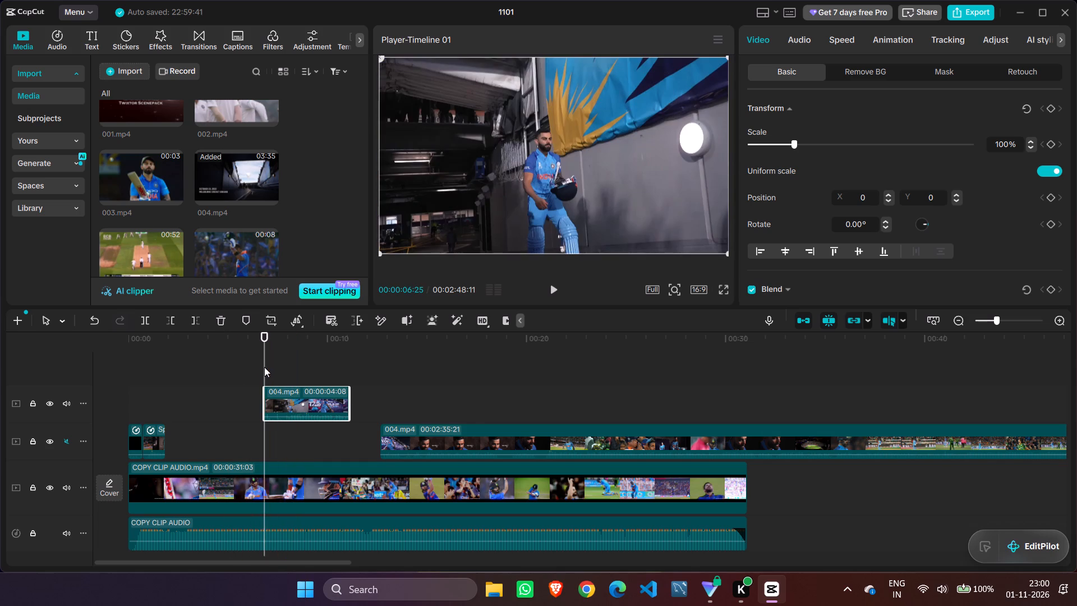
pyautogui.press('Left')
pyautogui.press('Left')
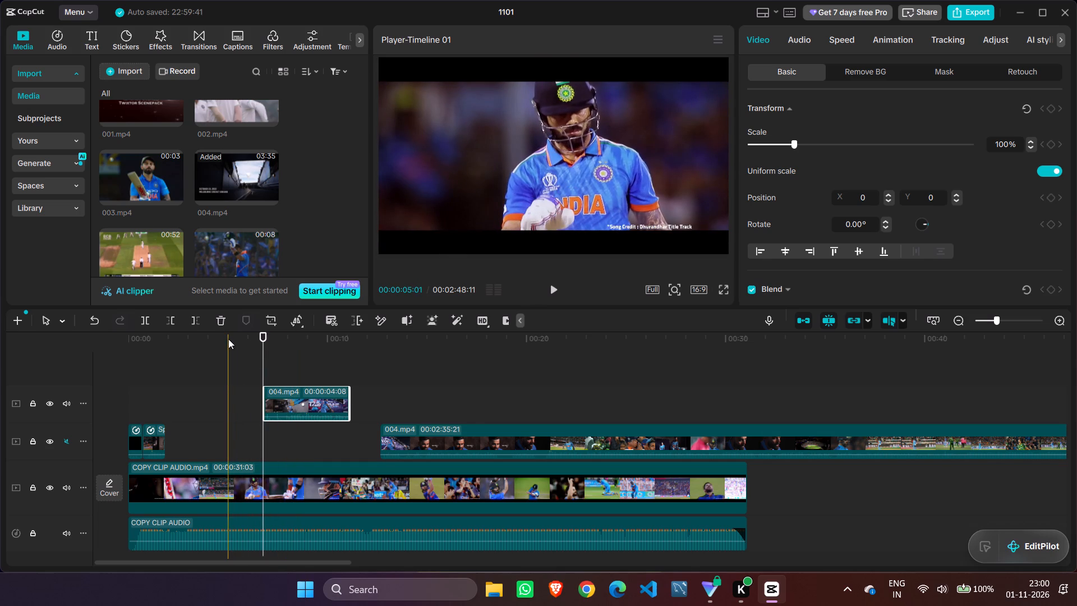
pyautogui.click(228, 339)
pyautogui.press('Left')
pyautogui.press('Left')
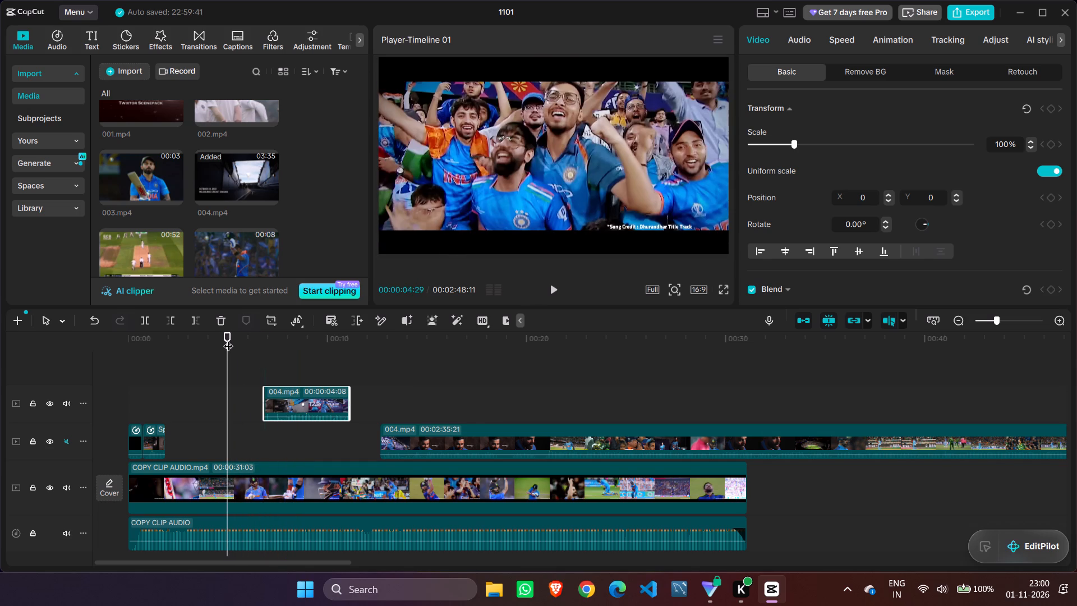
pyautogui.press('Right')
pyautogui.click(229, 472)
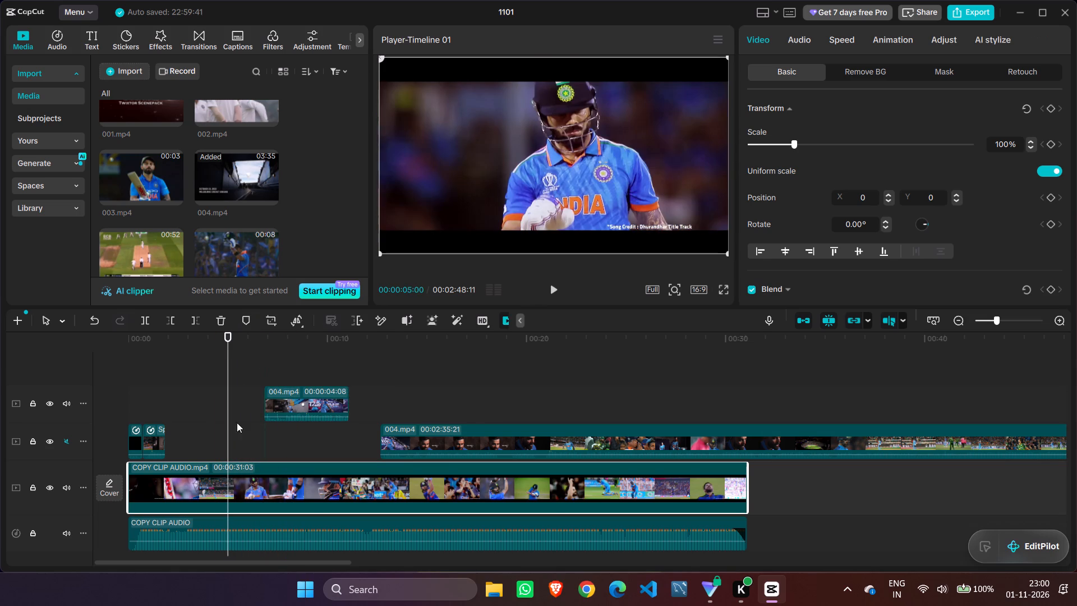
pyautogui.click(248, 319)
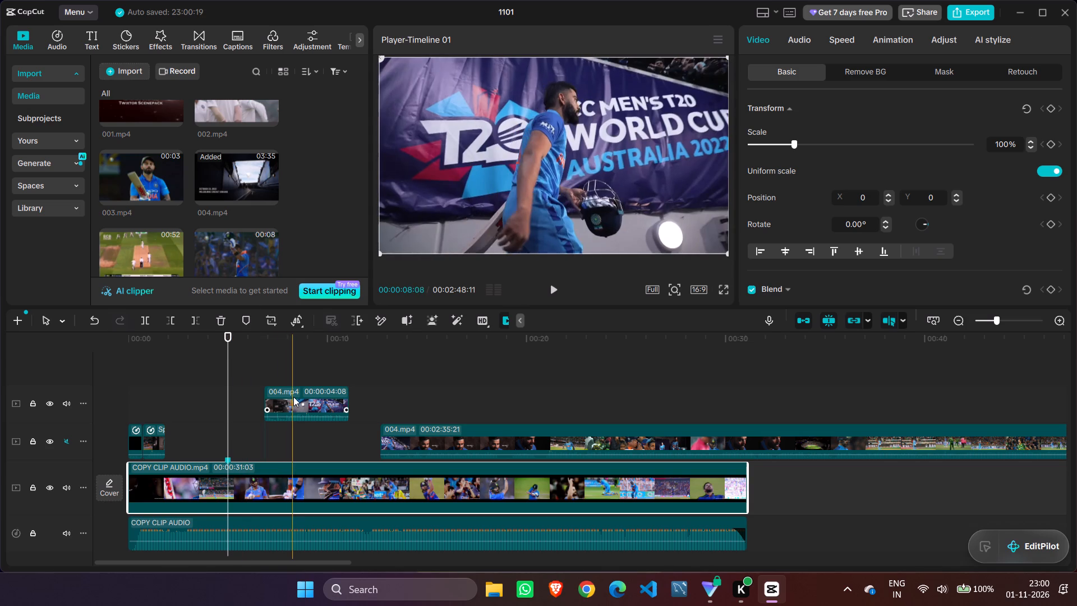
# Move the walkway piece of 004.mp4 down onto the track with the two retimed clips, directly after them.
pyautogui.click(294, 397)
pyautogui.moveTo(294, 397); pyautogui.dragTo(228, 432)
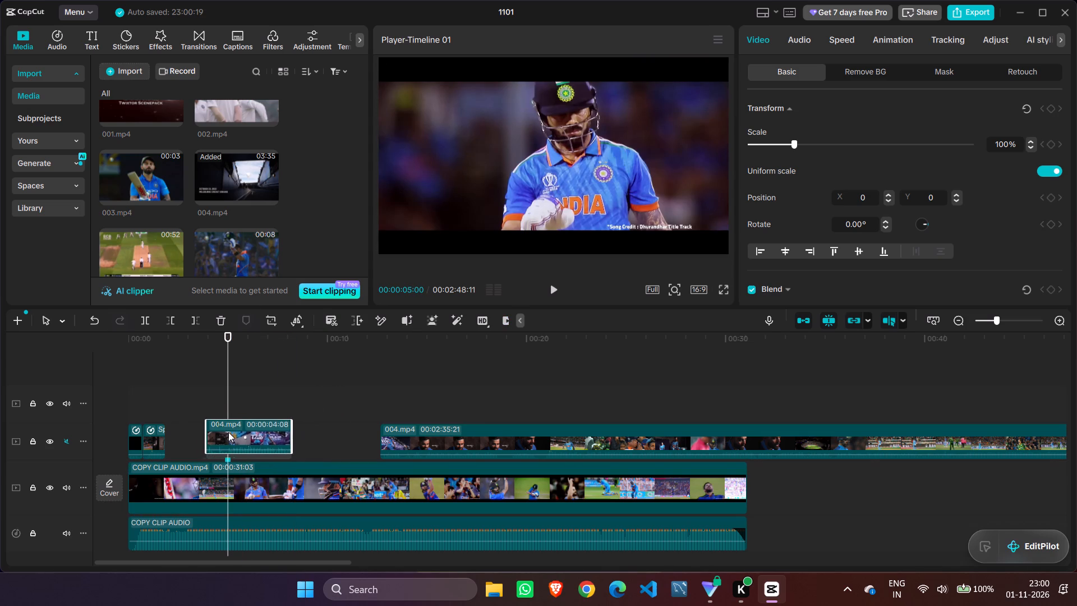
pyautogui.moveTo(228, 432); pyautogui.dragTo(200, 437)
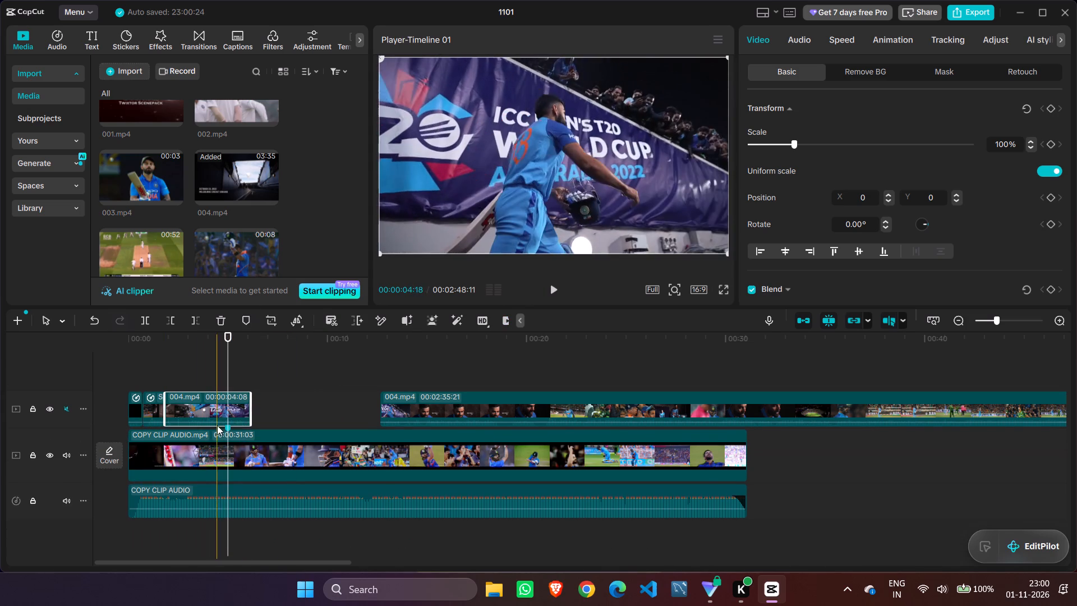
# Play the sequence from the start to check how the walkway piece runs against the 5-second marker.
pyautogui.moveTo(231, 334); pyautogui.dragTo(100, 353)
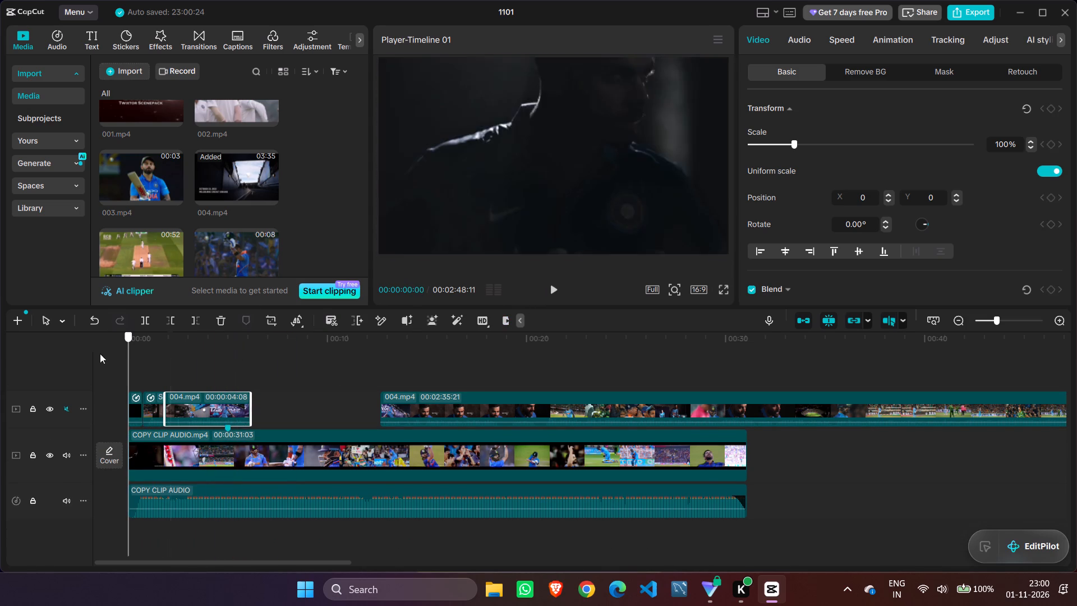
pyautogui.moveTo(100, 353); pyautogui.dragTo(98, 353)
pyautogui.click(171, 357)
pyautogui.moveTo(171, 357); pyautogui.dragTo(91, 367)
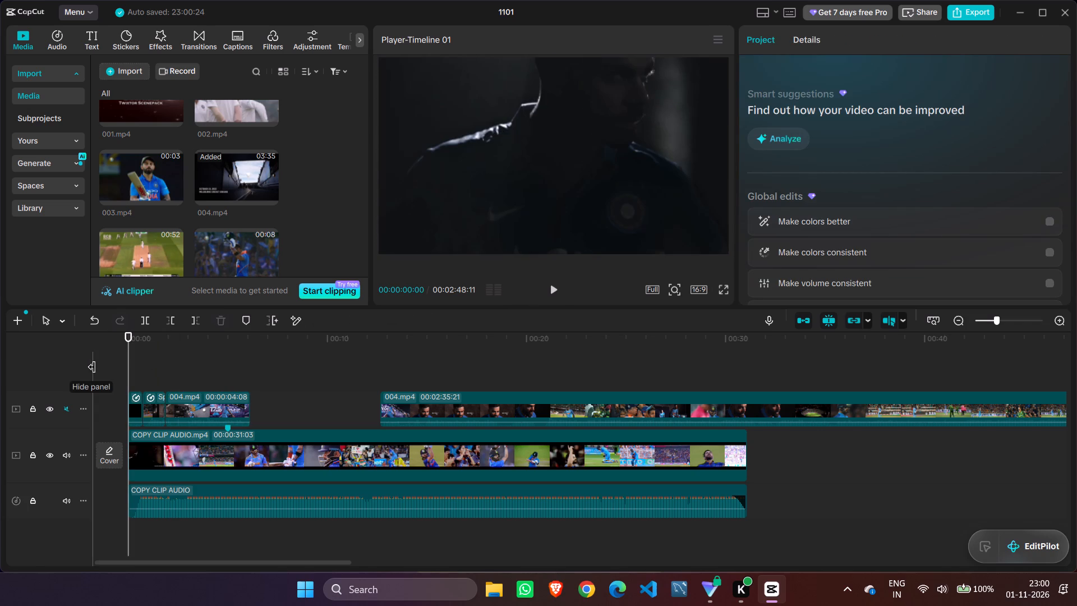
pyautogui.press('space')
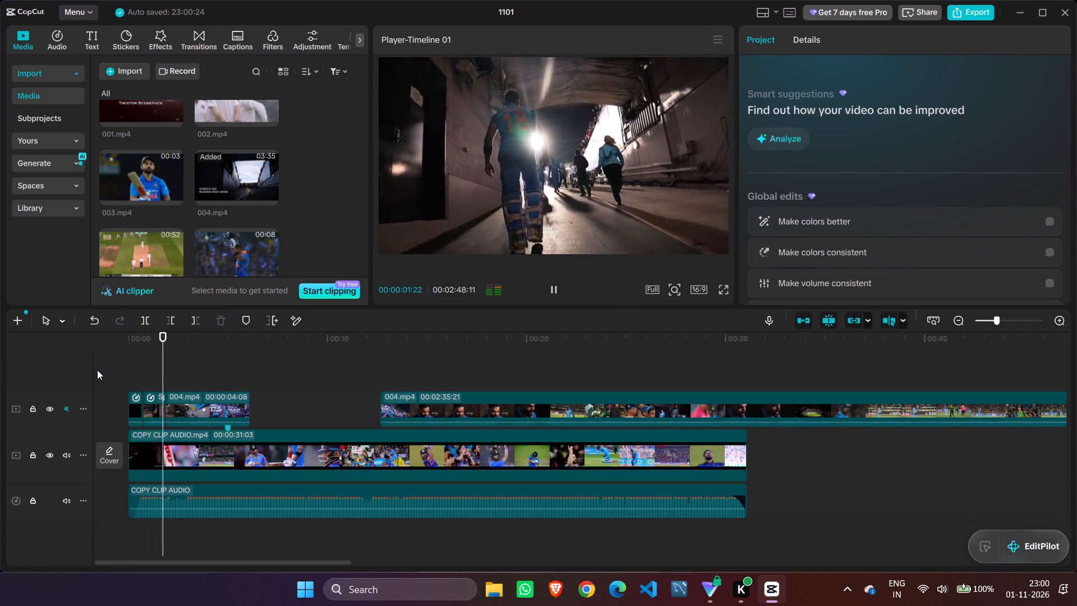
pyautogui.press('space')
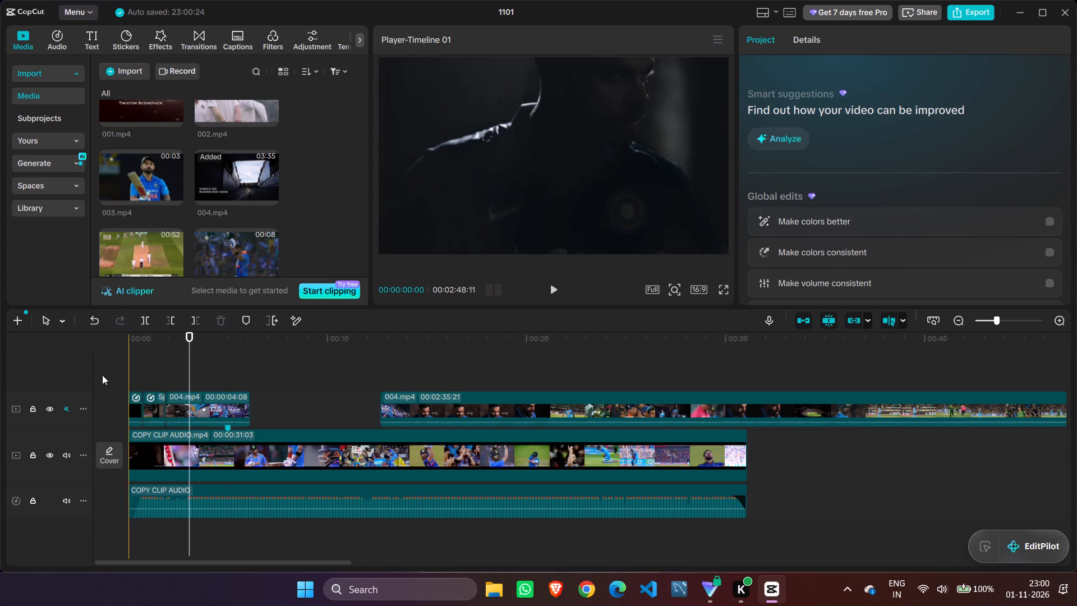
pyautogui.press('space')
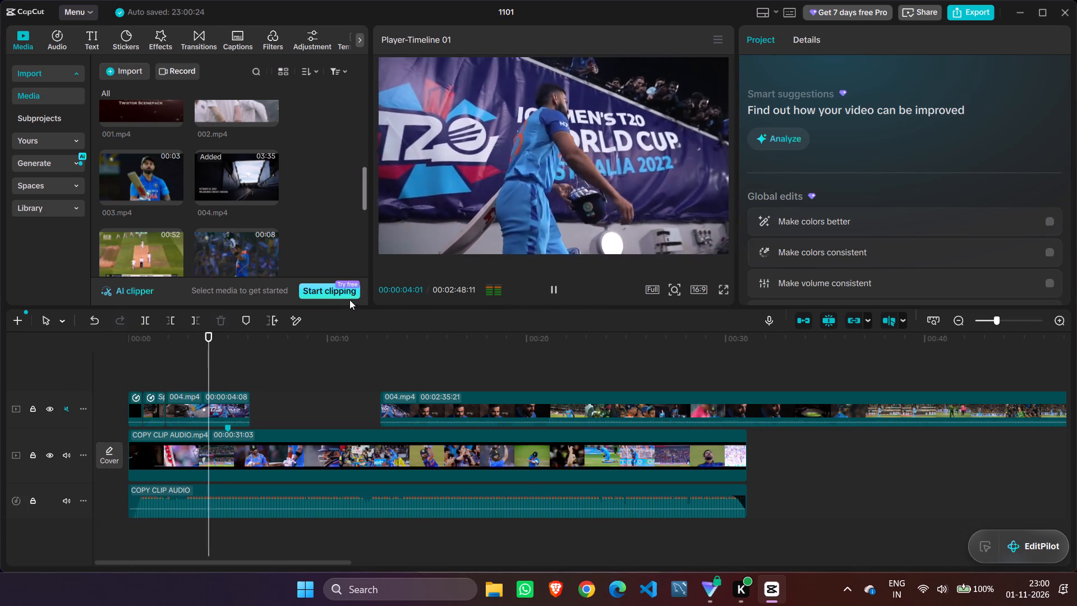
pyautogui.click(220, 409)
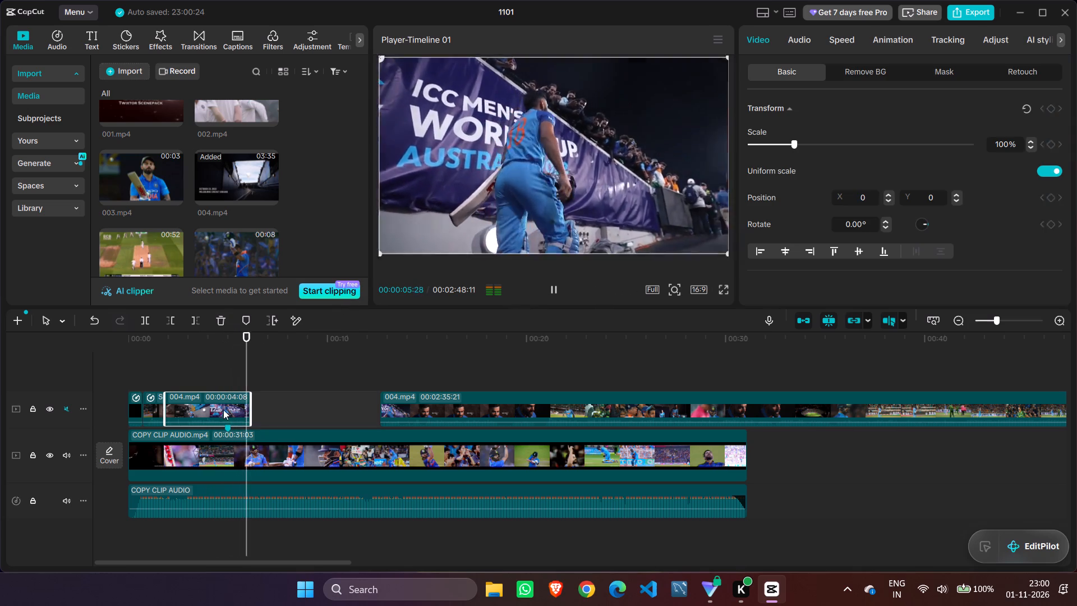
pyautogui.click(557, 288)
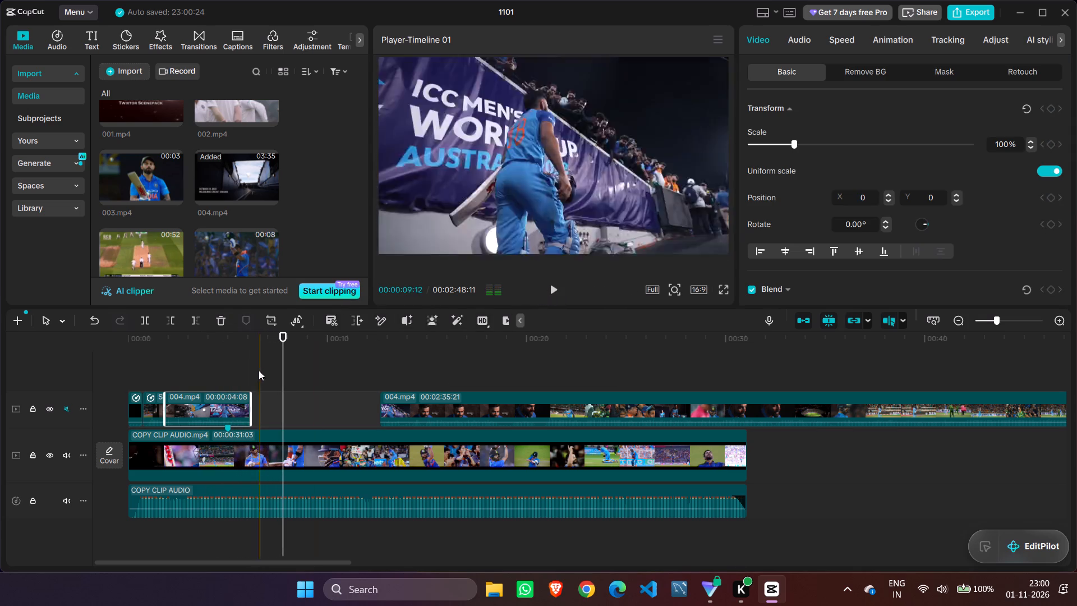
# Trim the end of the walkway piece to the 5-second marker and preview the sequence from the start.
pyautogui.moveTo(251, 402); pyautogui.dragTo(231, 403)
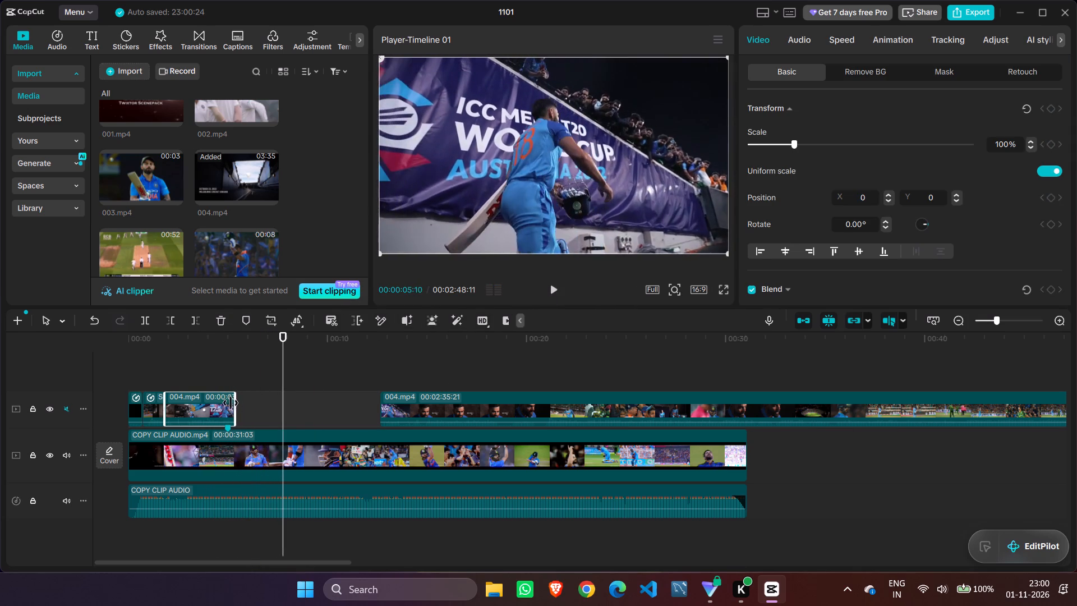
pyautogui.moveTo(231, 403); pyautogui.dragTo(225, 403)
pyautogui.moveTo(281, 332); pyautogui.dragTo(66, 372)
pyautogui.click(164, 365)
pyautogui.moveTo(164, 364); pyautogui.dragTo(61, 364)
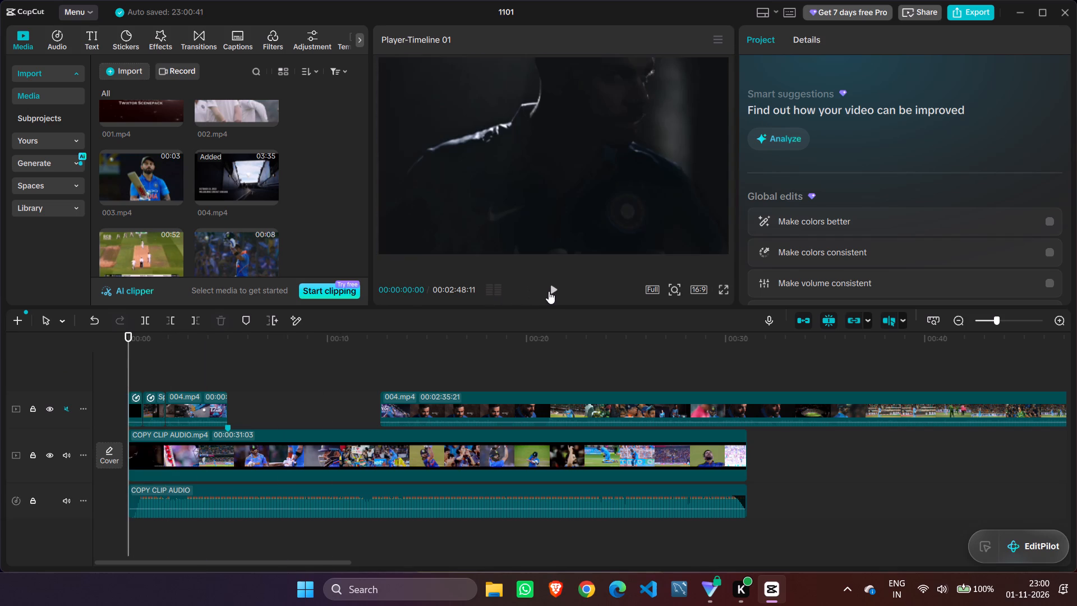
pyautogui.click(552, 291)
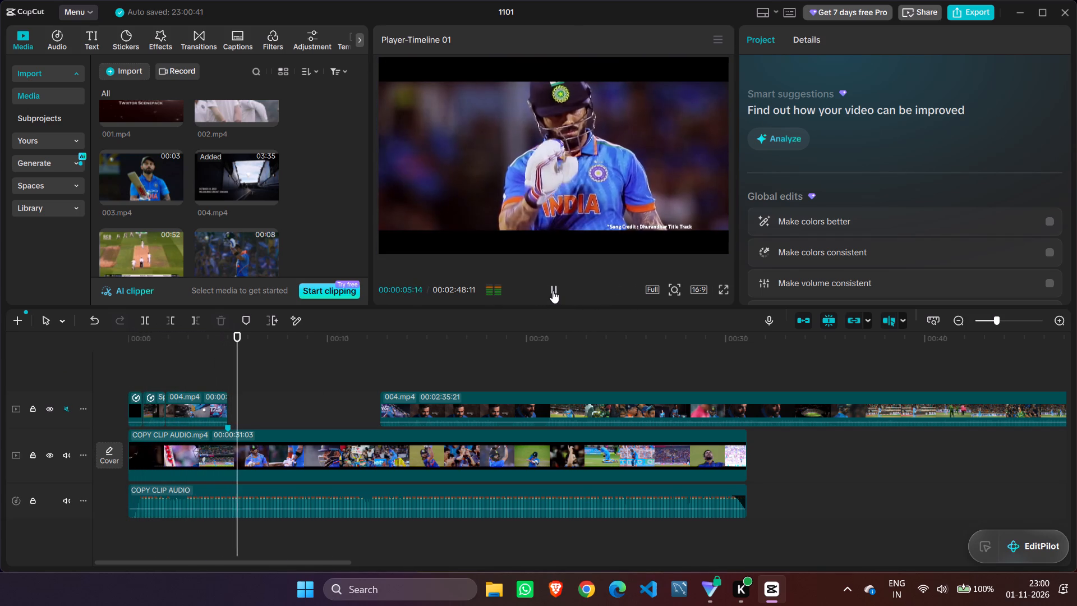
pyautogui.click(553, 291)
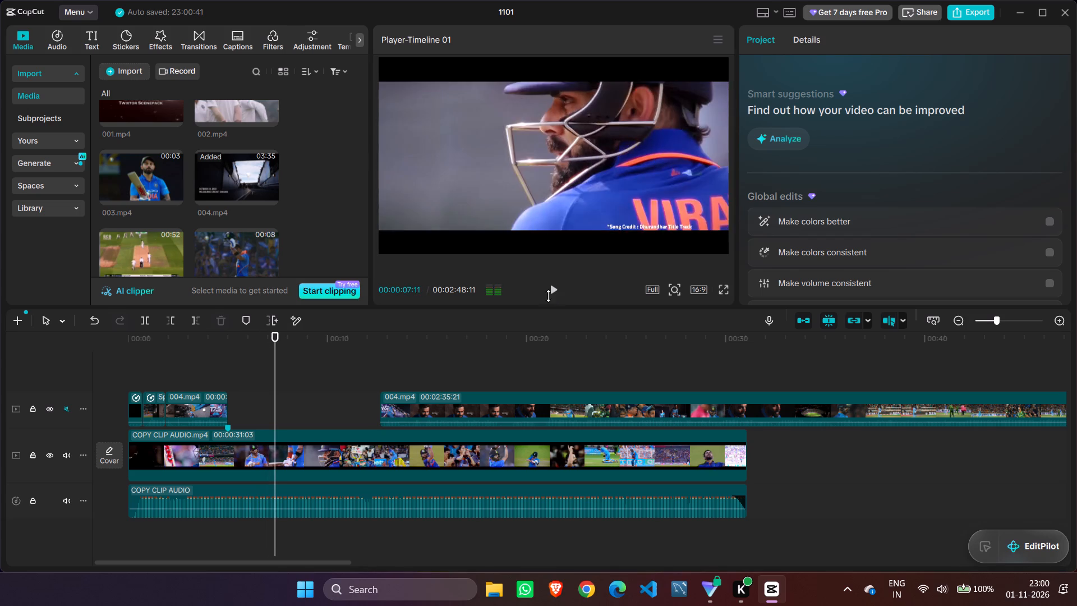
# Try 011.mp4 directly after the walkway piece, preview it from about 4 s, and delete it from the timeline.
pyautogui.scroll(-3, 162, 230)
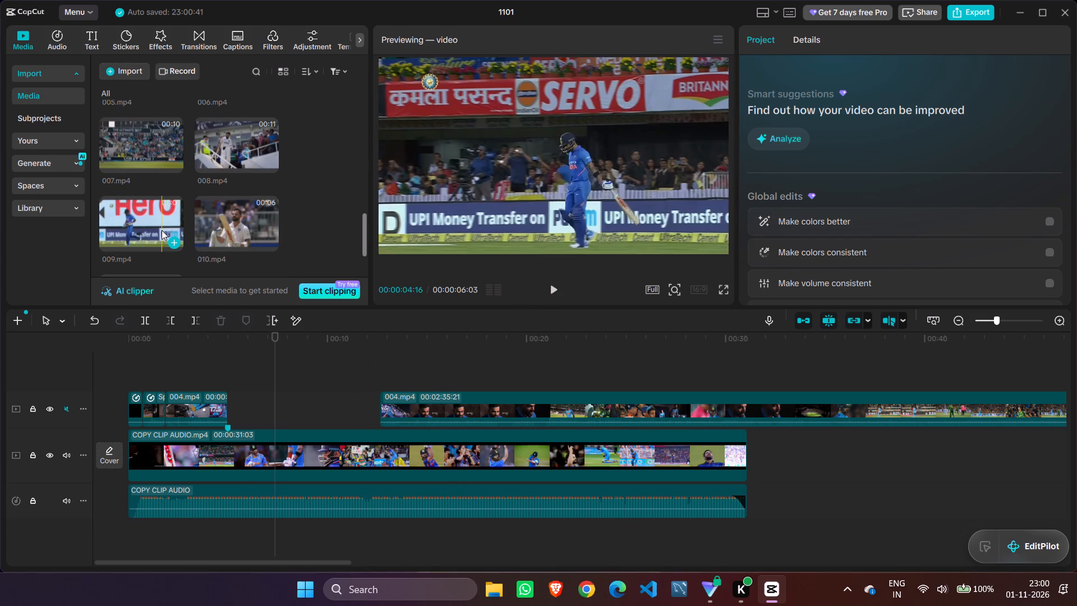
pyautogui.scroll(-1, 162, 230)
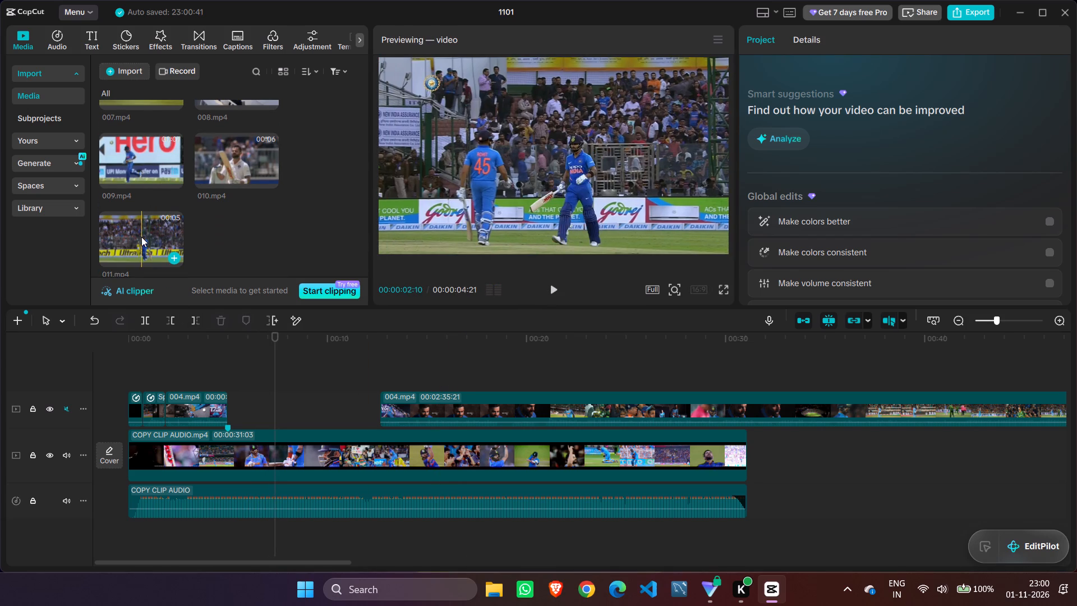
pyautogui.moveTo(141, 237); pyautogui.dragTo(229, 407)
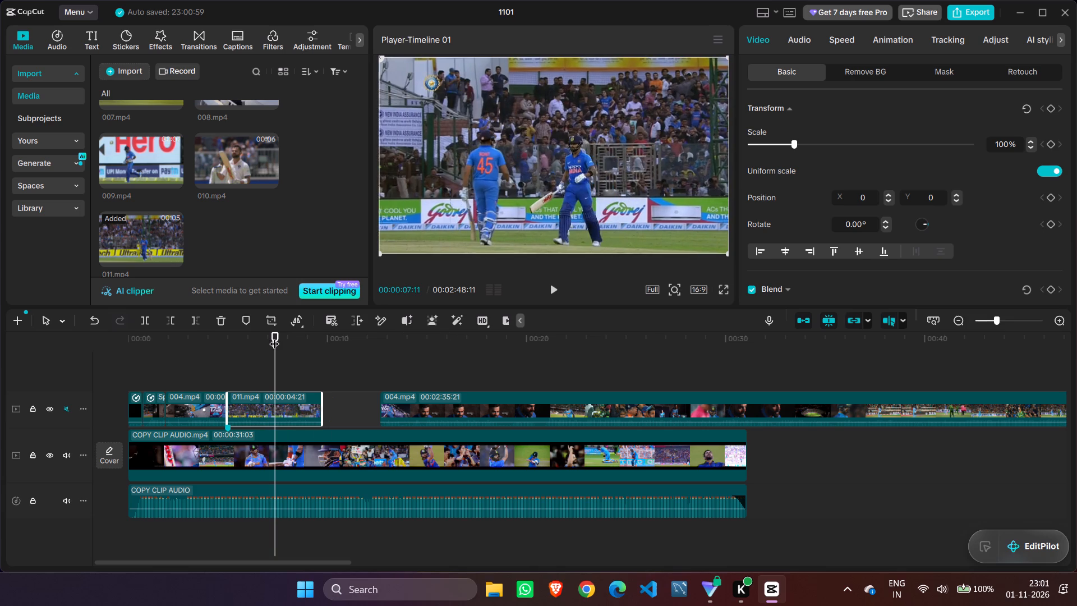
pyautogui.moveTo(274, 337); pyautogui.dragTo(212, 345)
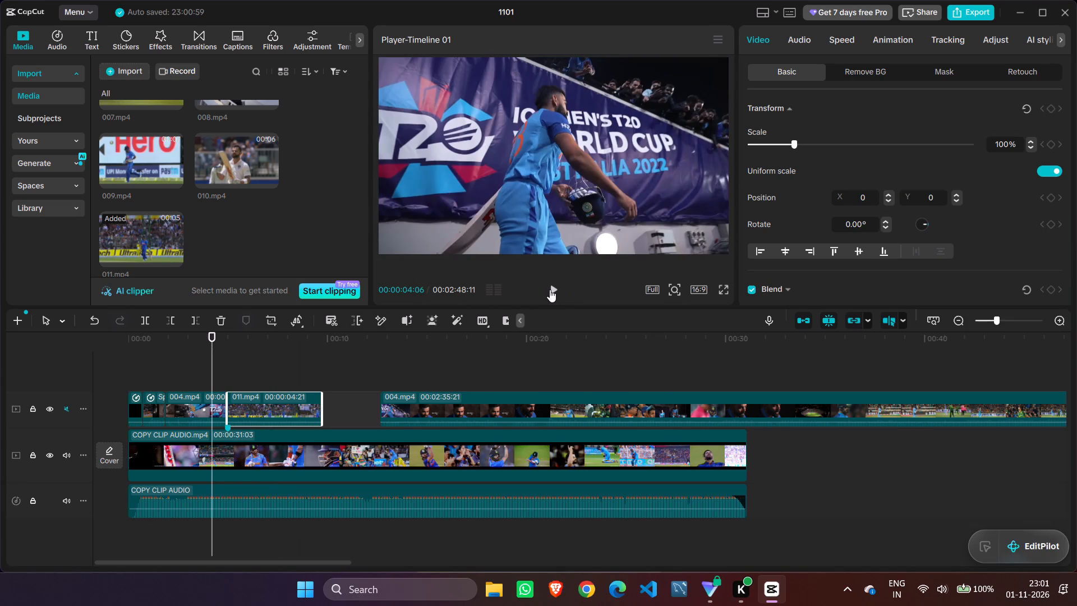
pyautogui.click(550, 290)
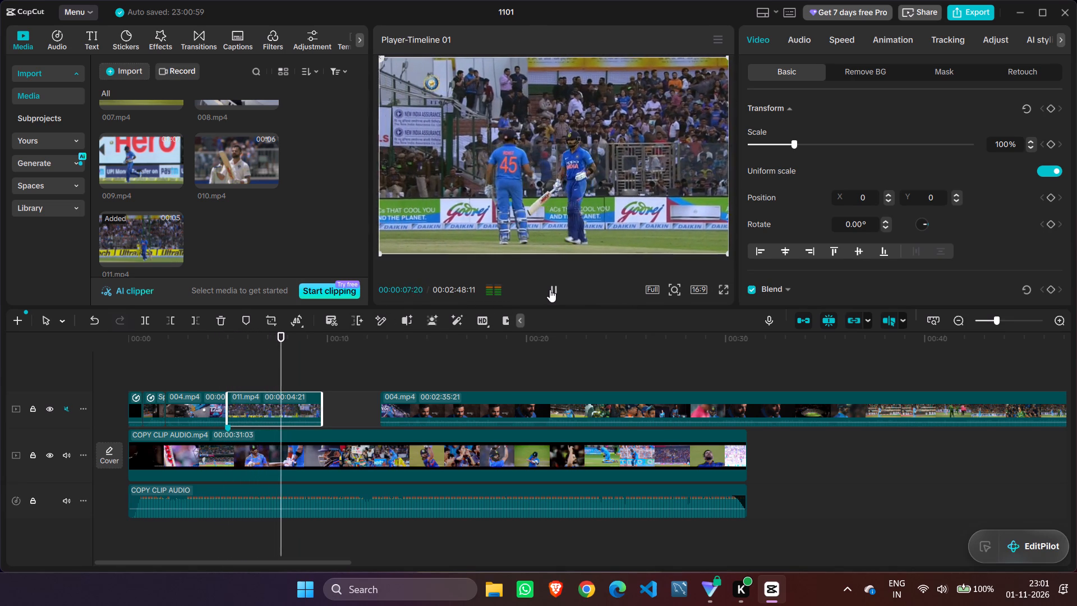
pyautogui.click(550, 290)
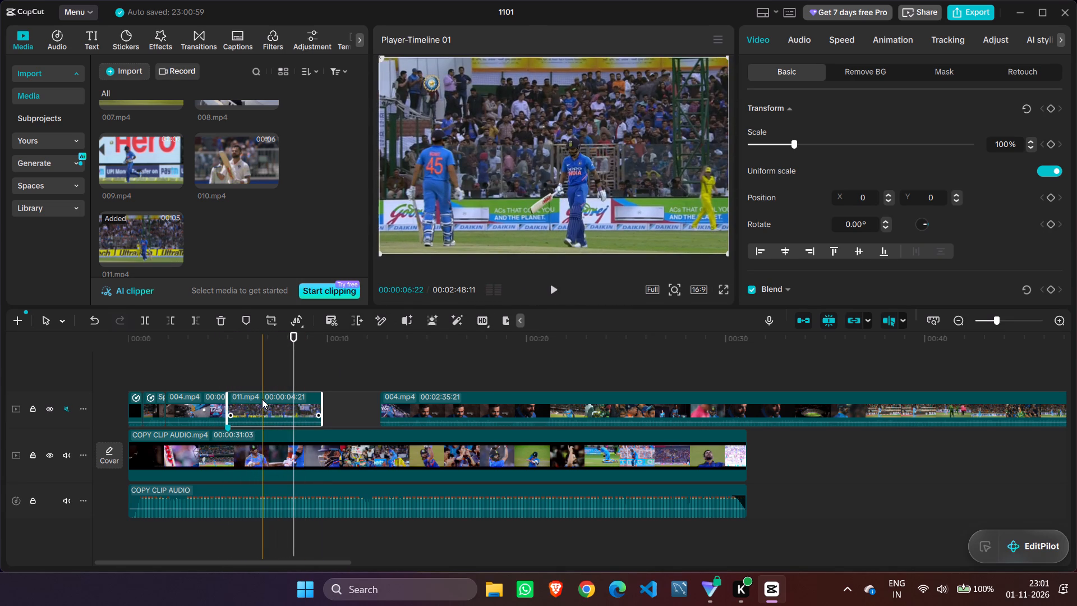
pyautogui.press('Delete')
# Skim the imported numbered clips in the media library for a shot to follow the walkway piece.
pyautogui.click(138, 238)
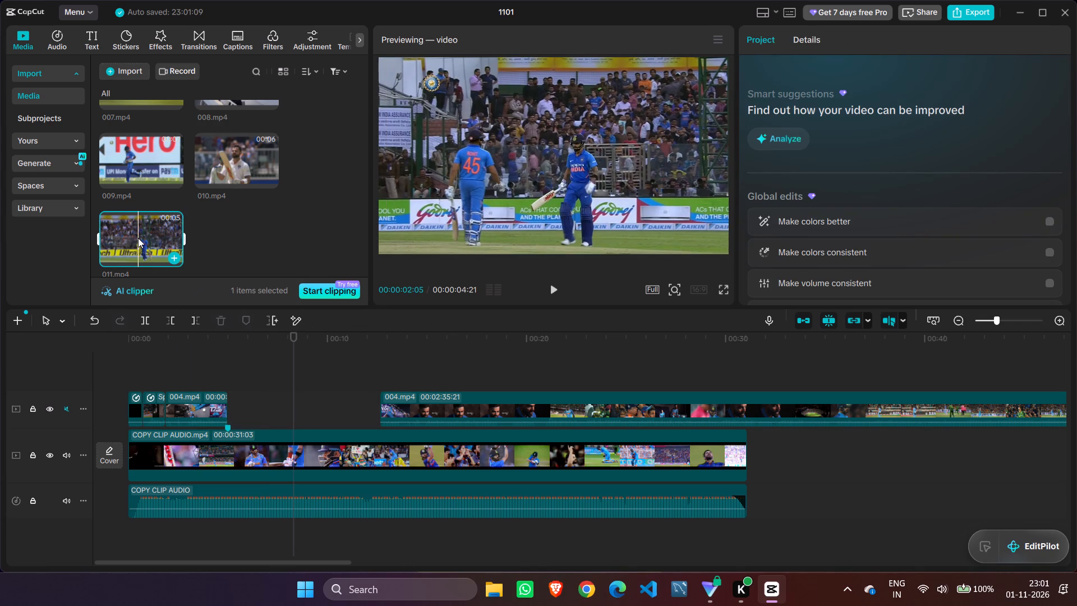
pyautogui.scroll(1, 158, 207)
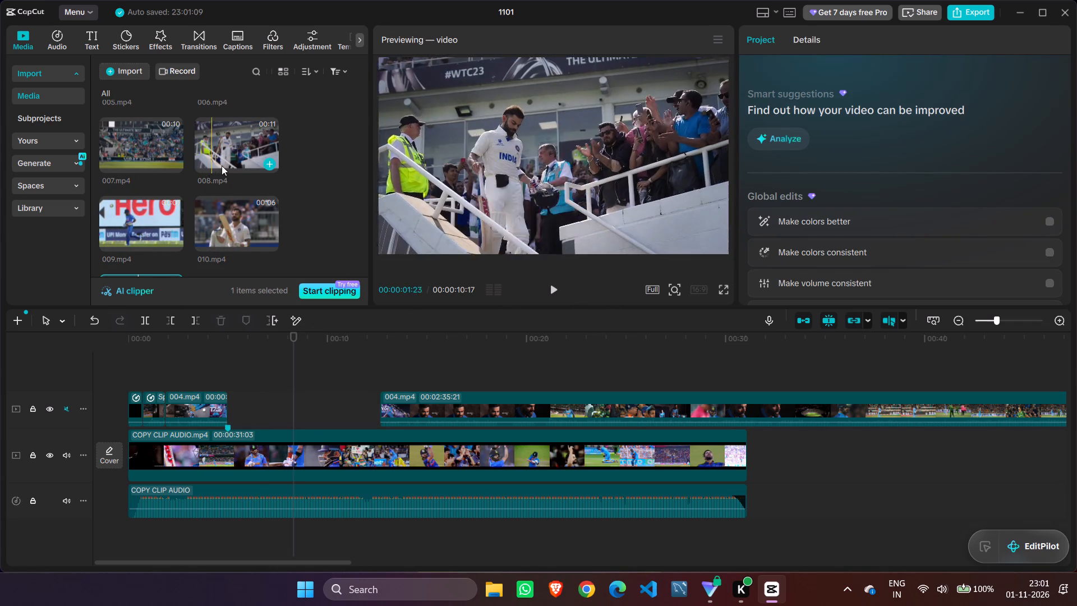
pyautogui.scroll(2, 227, 205)
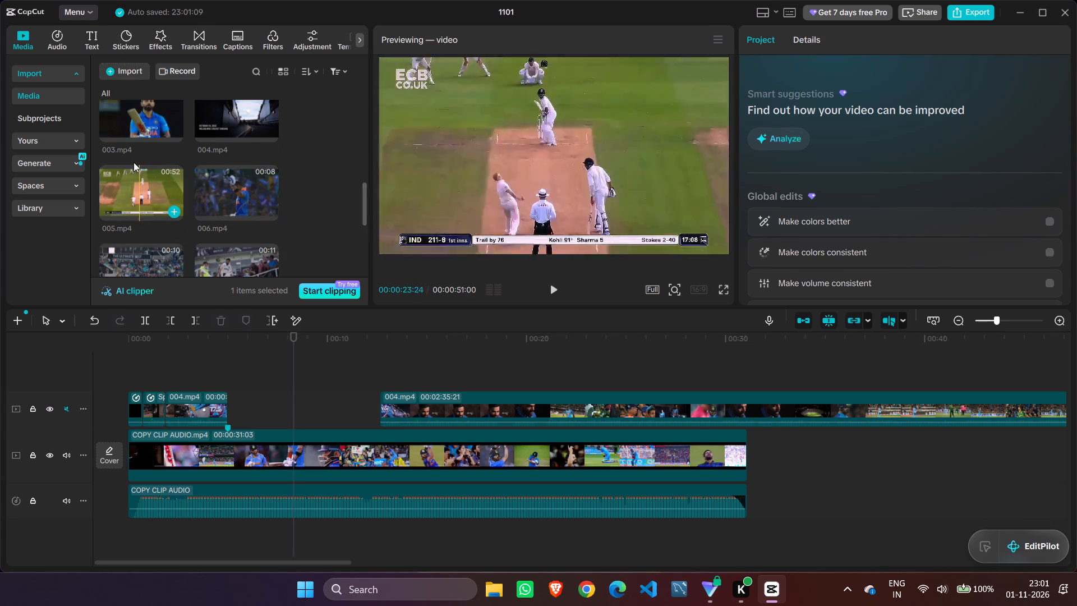
pyautogui.scroll(2, 204, 153)
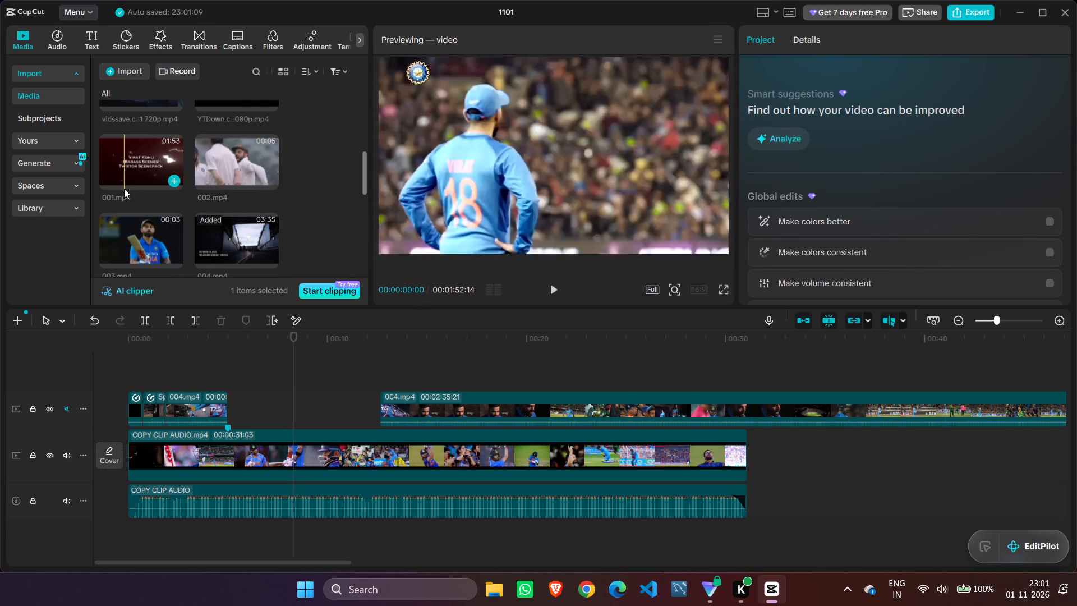
pyautogui.scroll(-1, 215, 233)
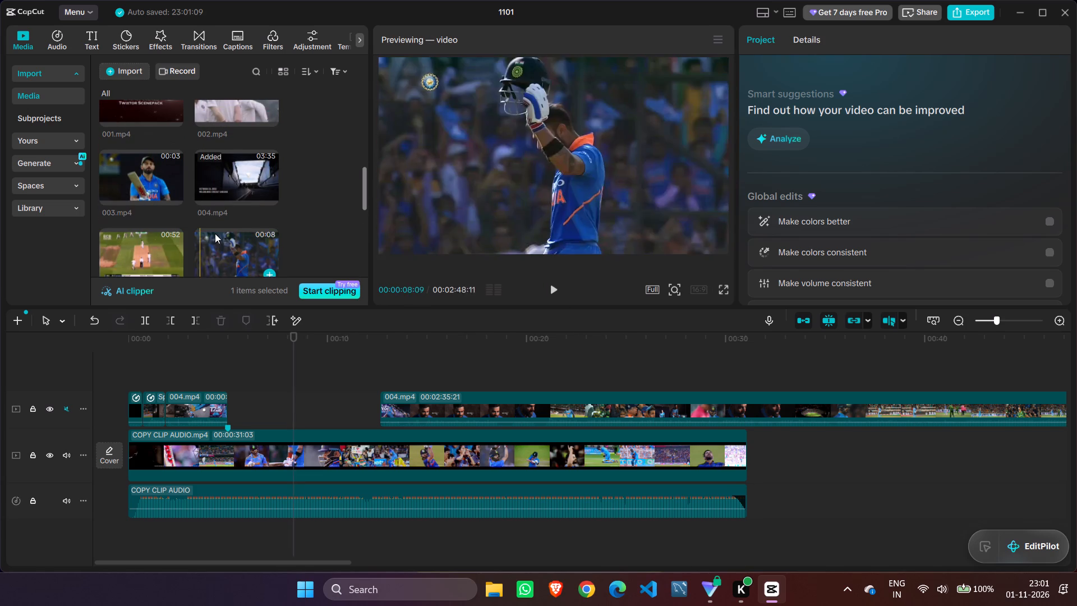
pyautogui.scroll(-1, 230, 207)
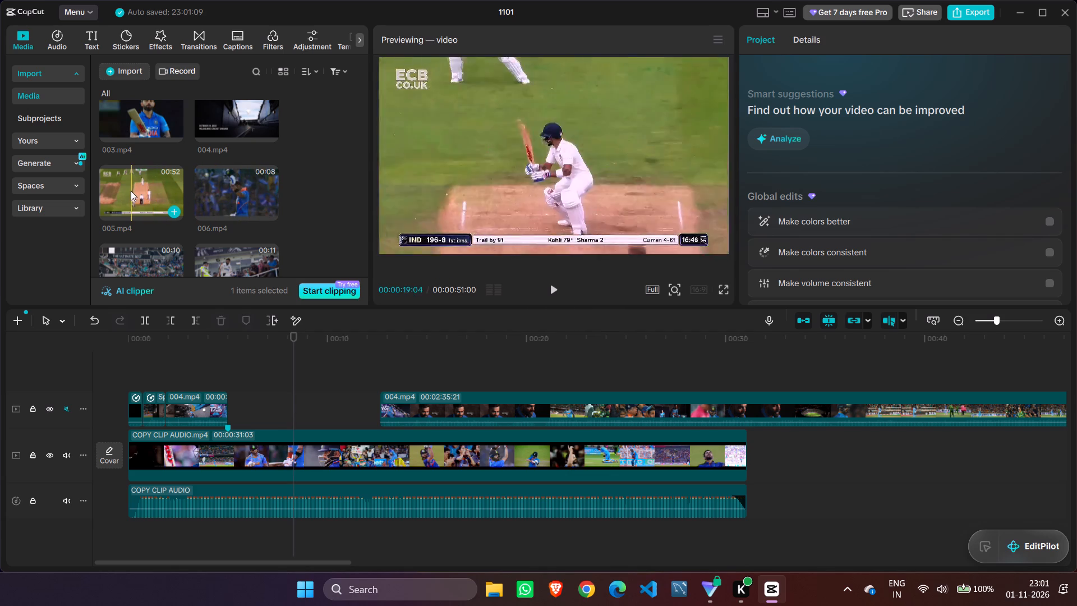
pyautogui.scroll(-1, 132, 191)
pyautogui.scroll(-1, 204, 204)
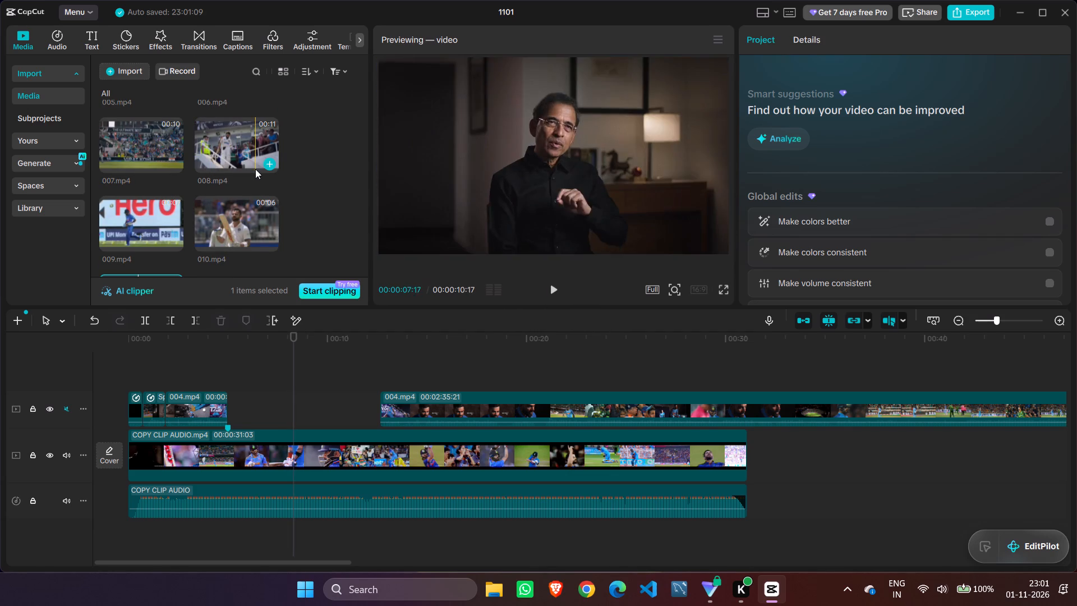
pyautogui.scroll(-1, 255, 169)
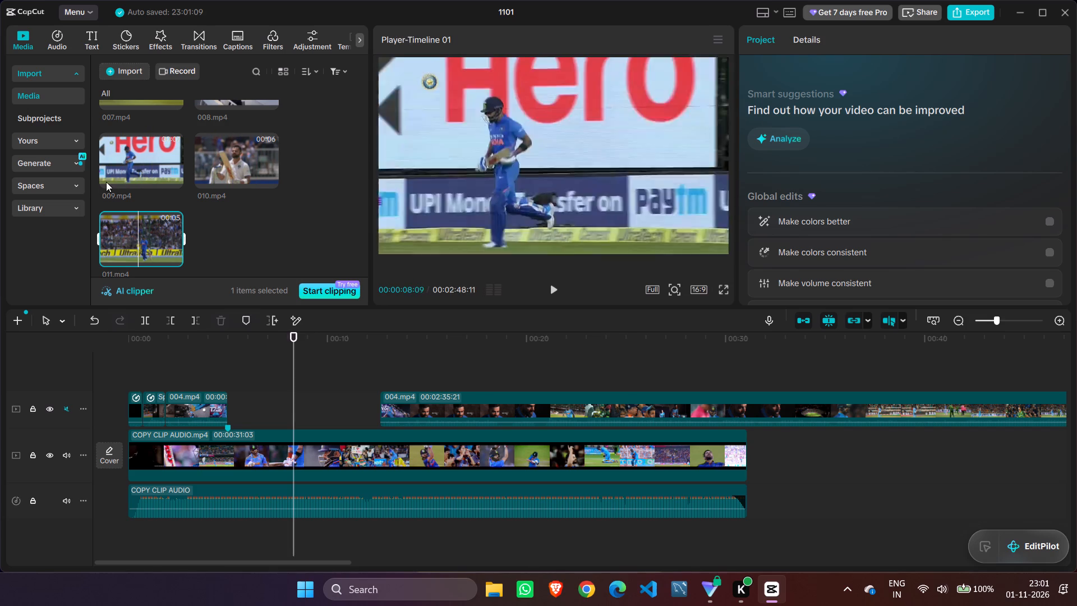
# Place 009.mp4 on the upper track directly after the walkway piece, starting at the 5-second marker.
pyautogui.moveTo(123, 169); pyautogui.dragTo(238, 338)
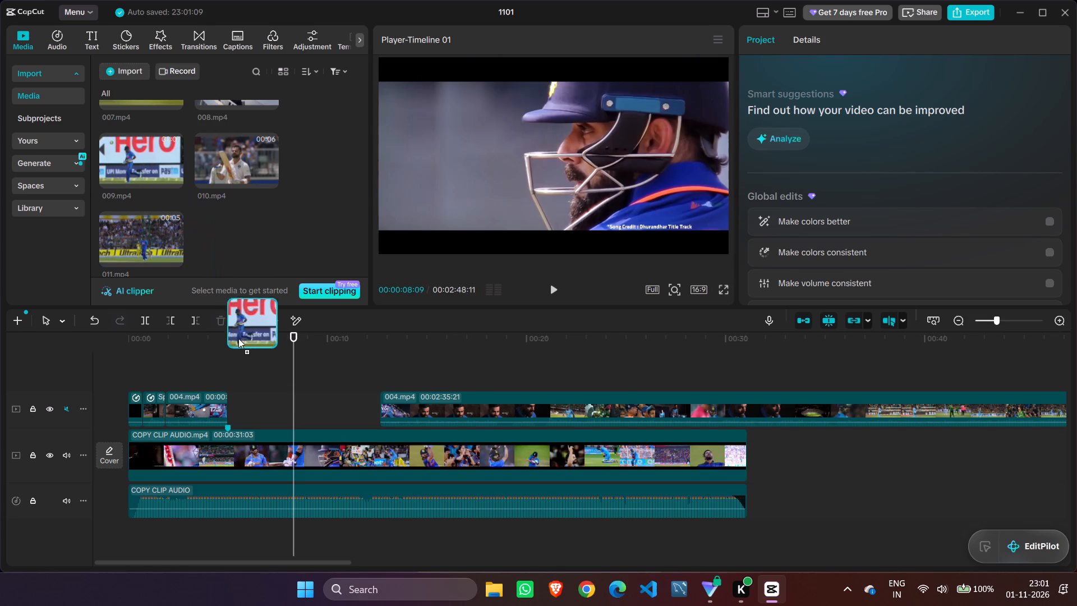
pyautogui.moveTo(238, 338); pyautogui.dragTo(230, 405)
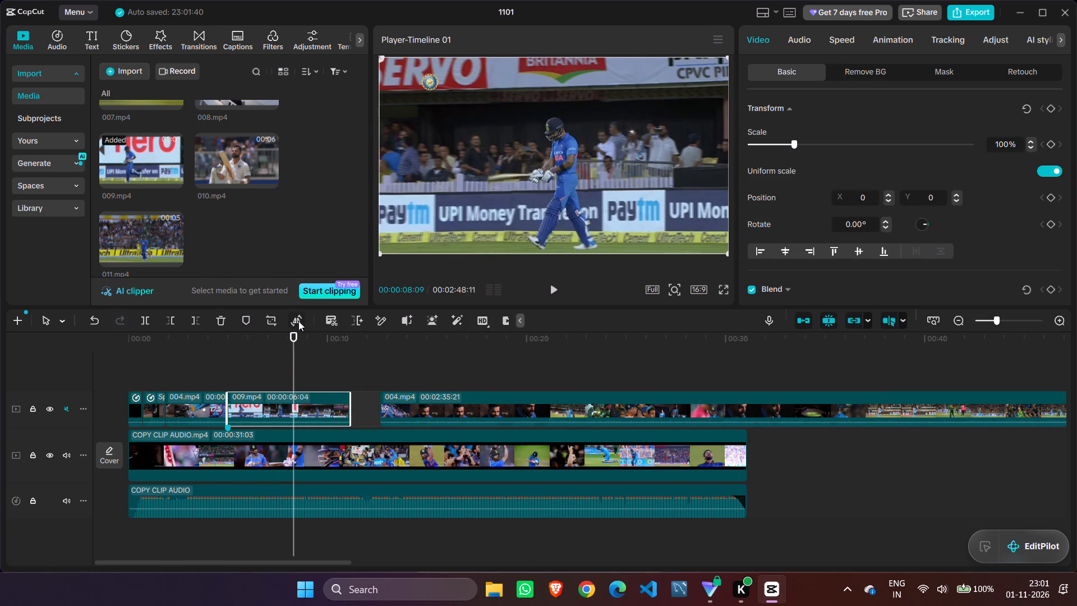
# Play the sequence from the start to check how 009.mp4 follows the walkway piece.
pyautogui.moveTo(292, 337); pyautogui.dragTo(257, 343)
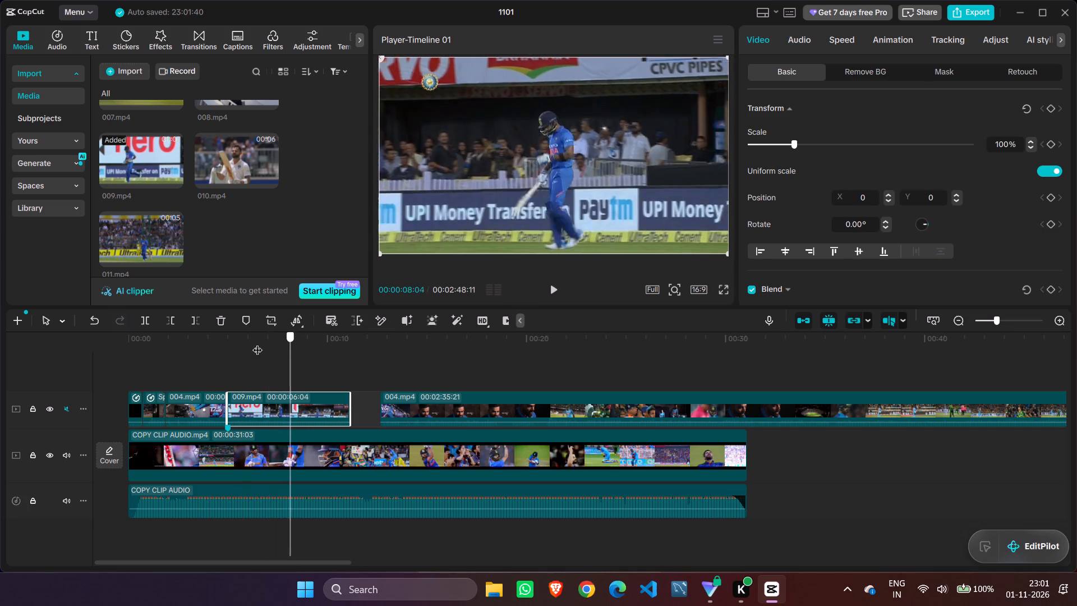
pyautogui.moveTo(257, 343); pyautogui.dragTo(111, 374)
pyautogui.click(178, 352)
pyautogui.moveTo(181, 339); pyautogui.dragTo(162, 339)
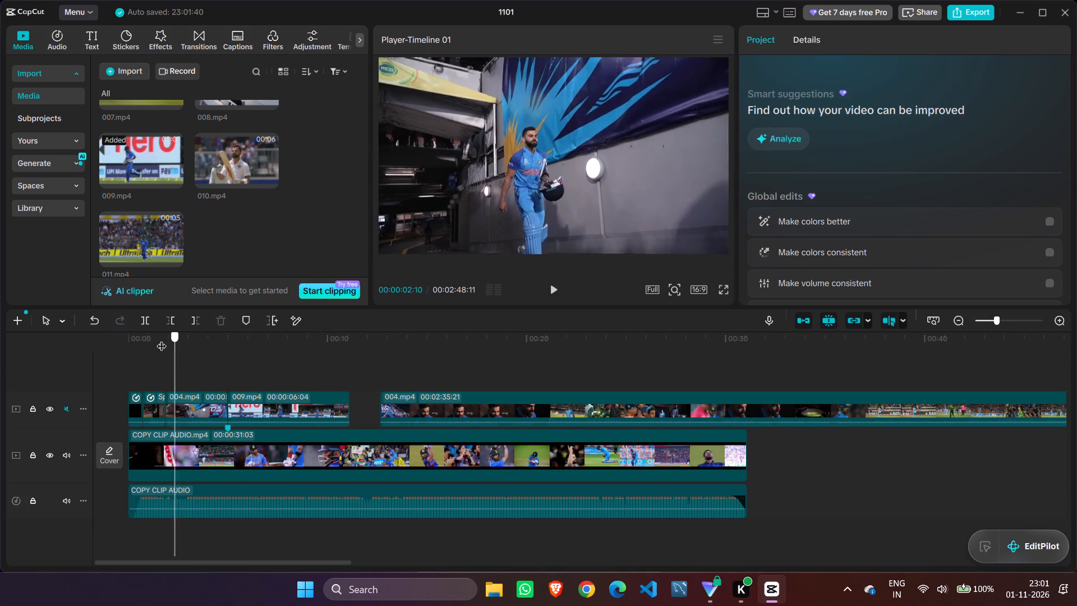
pyautogui.moveTo(162, 339); pyautogui.dragTo(54, 355)
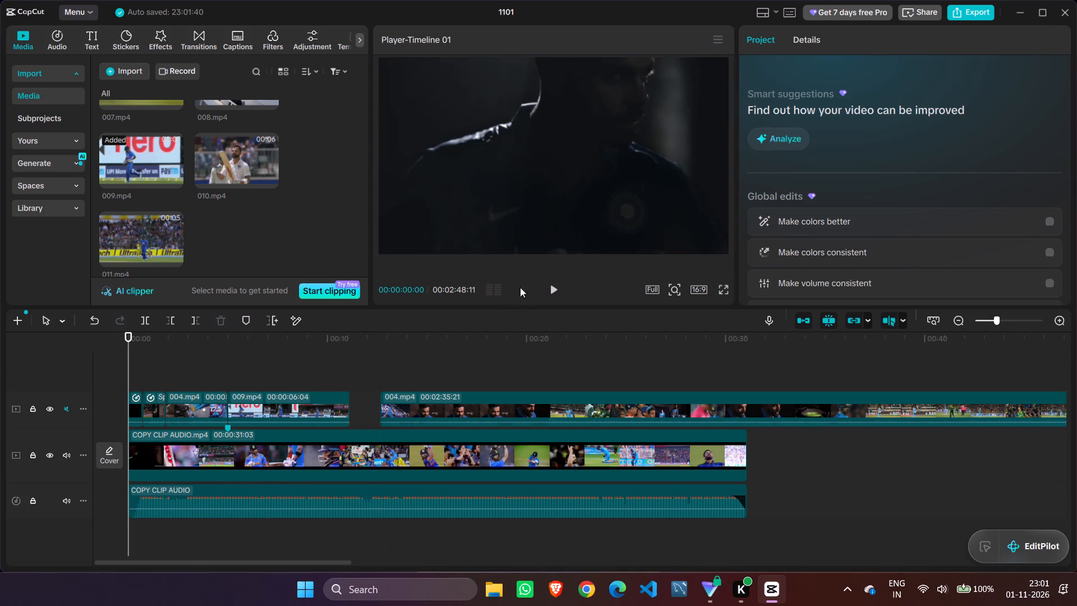
pyautogui.click(553, 287)
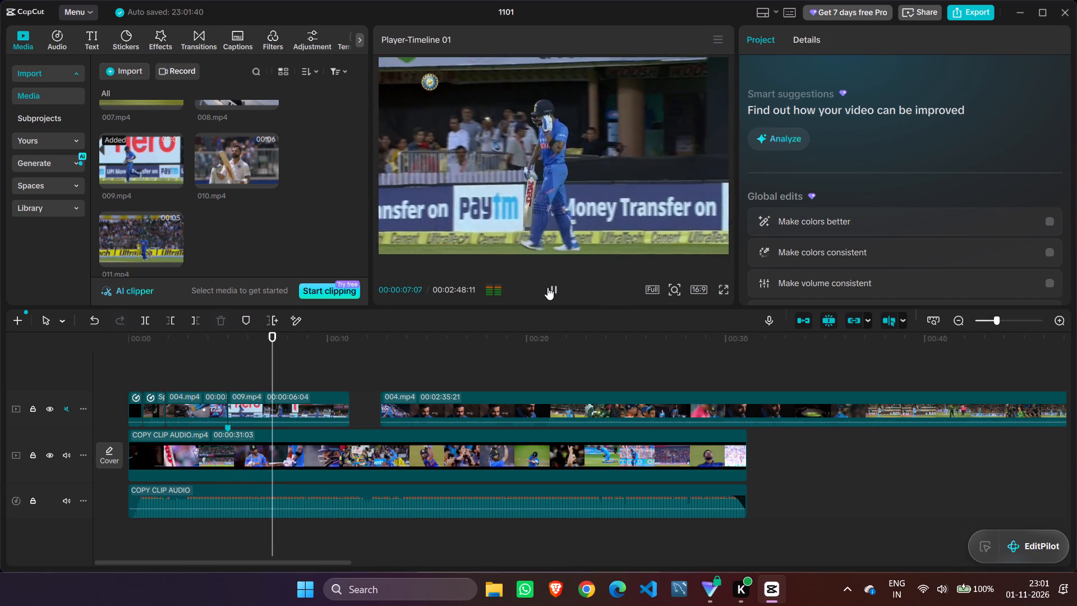
pyautogui.click(547, 287)
# Move 009.mp4 aside to a new track above, starting at about 11 s, to uncover the reference after 5 seconds.
pyautogui.moveTo(313, 402); pyautogui.dragTo(342, 378)
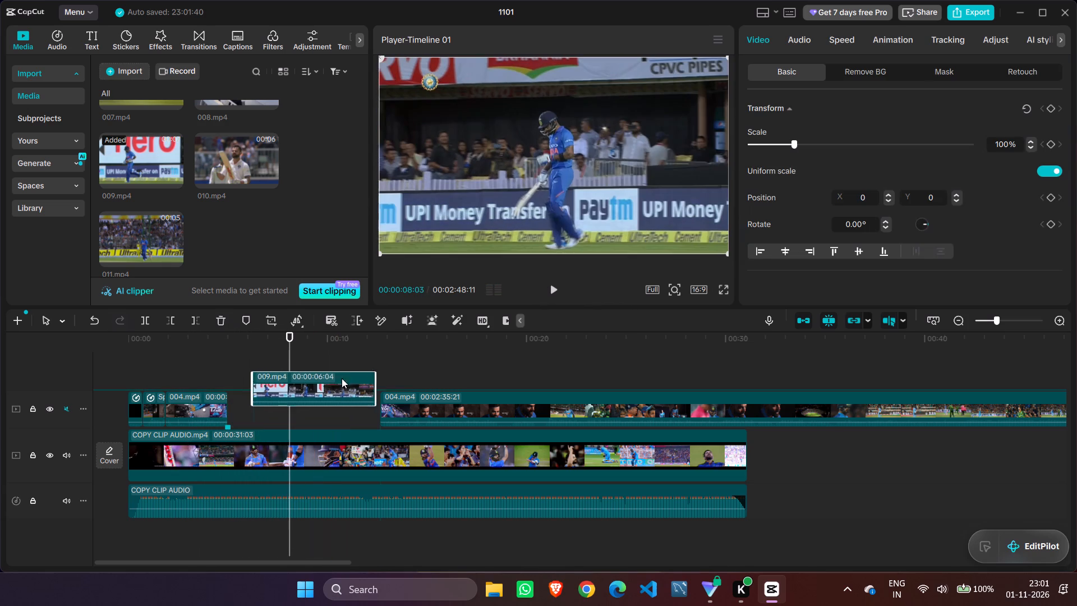
pyautogui.moveTo(342, 378); pyautogui.dragTo(429, 363)
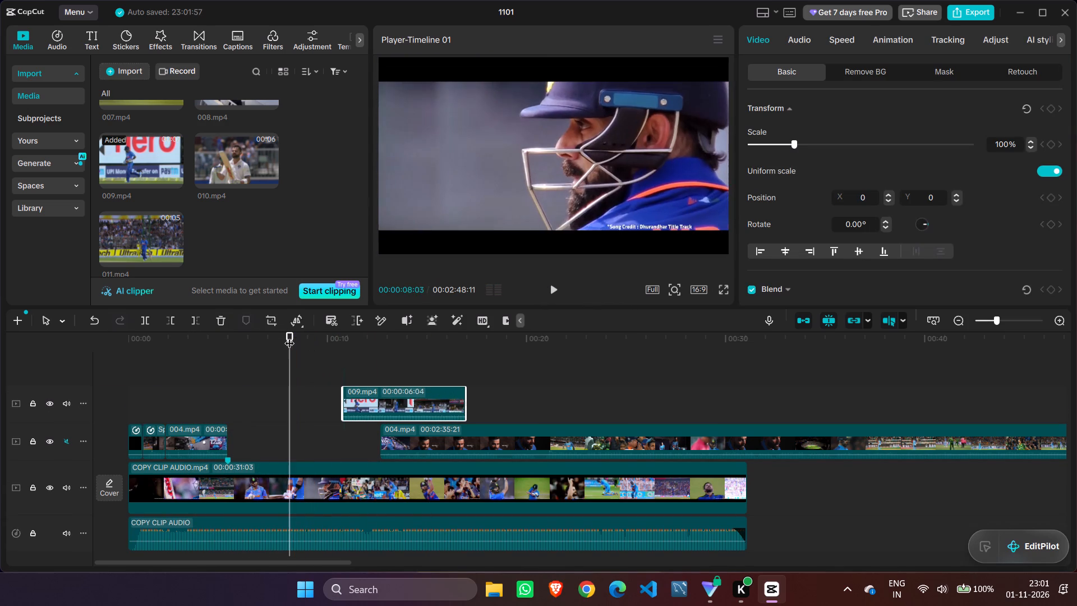
# Play from the start and scrub the reference between about 5 and 8 seconds to look for its next shot change.
pyautogui.moveTo(289, 336); pyautogui.dragTo(73, 338)
pyautogui.click(557, 290)
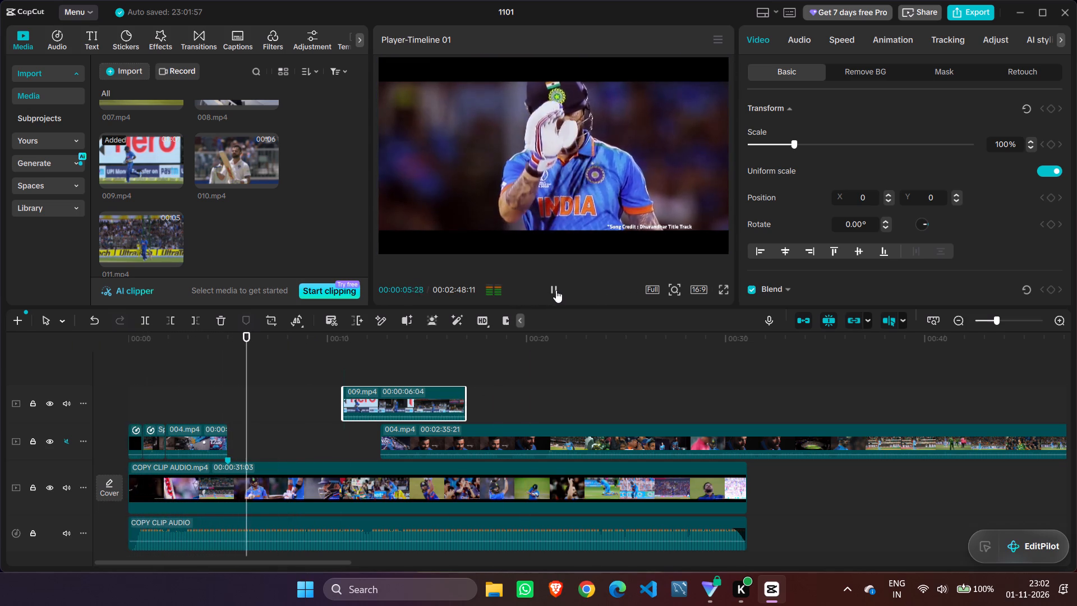
pyautogui.click(556, 290)
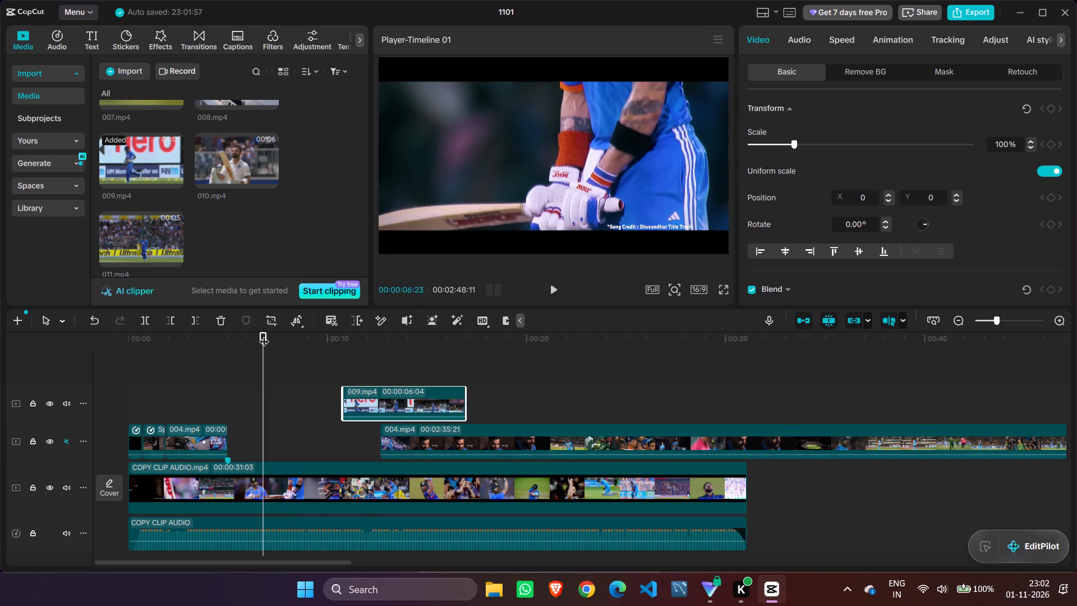
pyautogui.moveTo(264, 334); pyautogui.dragTo(226, 340)
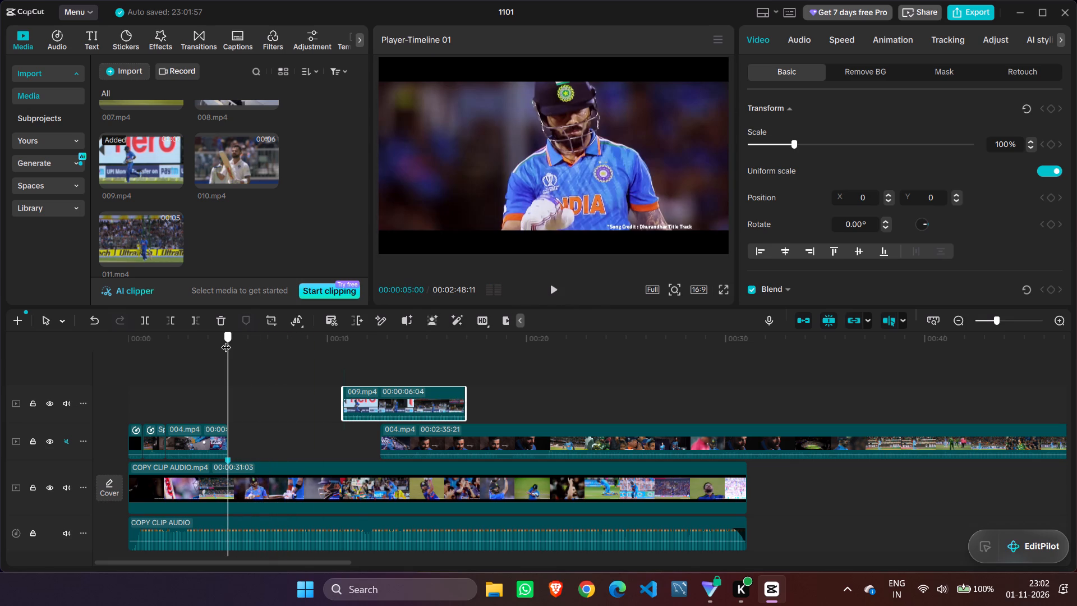
pyautogui.moveTo(226, 340); pyautogui.dragTo(253, 340)
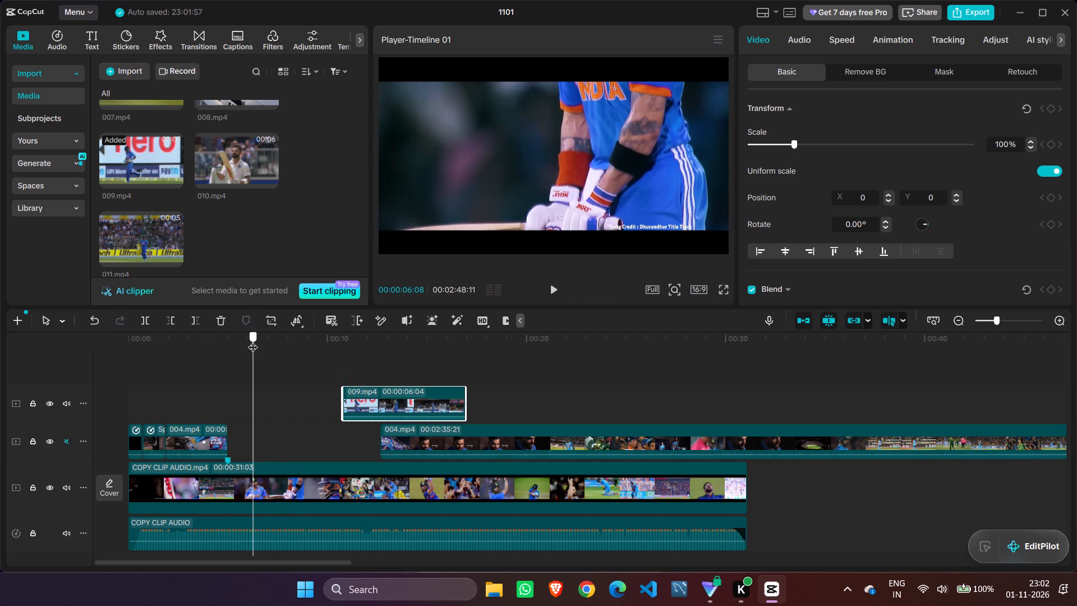
pyautogui.moveTo(253, 340); pyautogui.dragTo(254, 339)
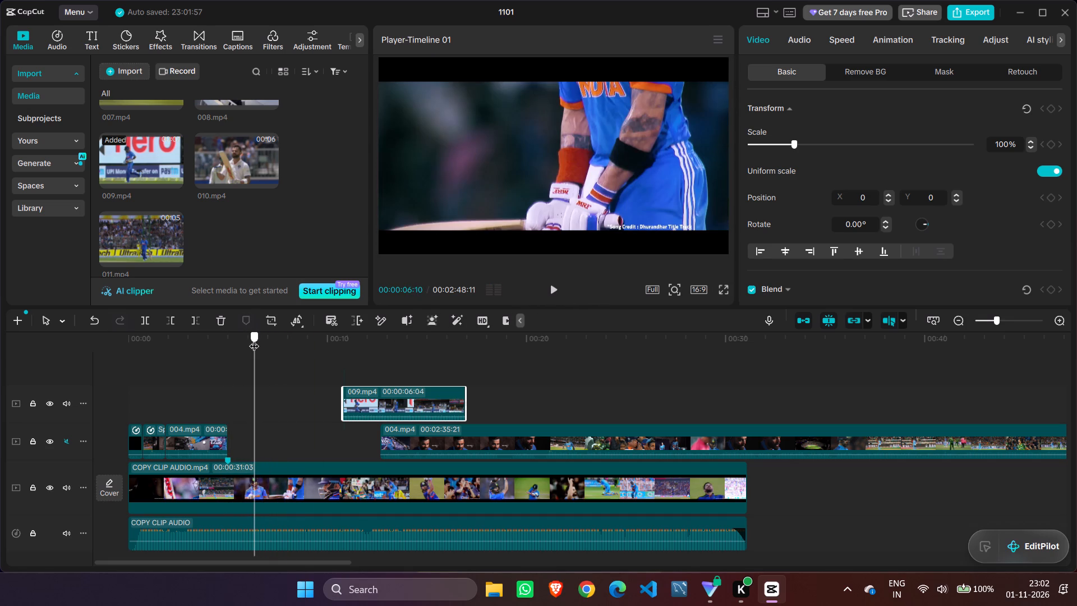
pyautogui.moveTo(254, 339); pyautogui.dragTo(260, 341)
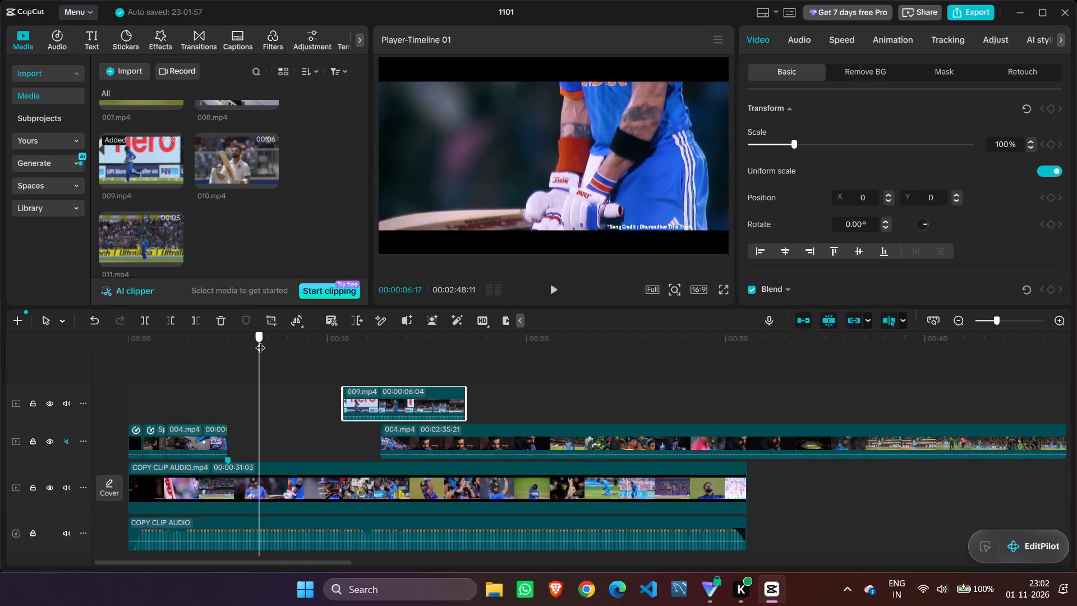
pyautogui.moveTo(260, 341); pyautogui.dragTo(266, 342)
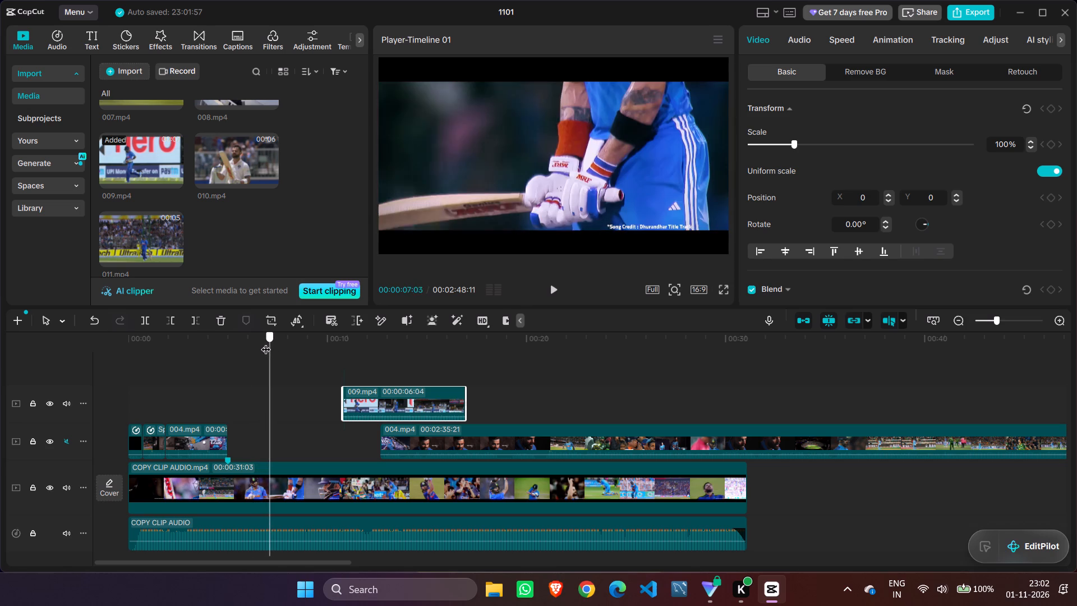
pyautogui.moveTo(266, 342); pyautogui.dragTo(266, 342)
pyautogui.click(557, 290)
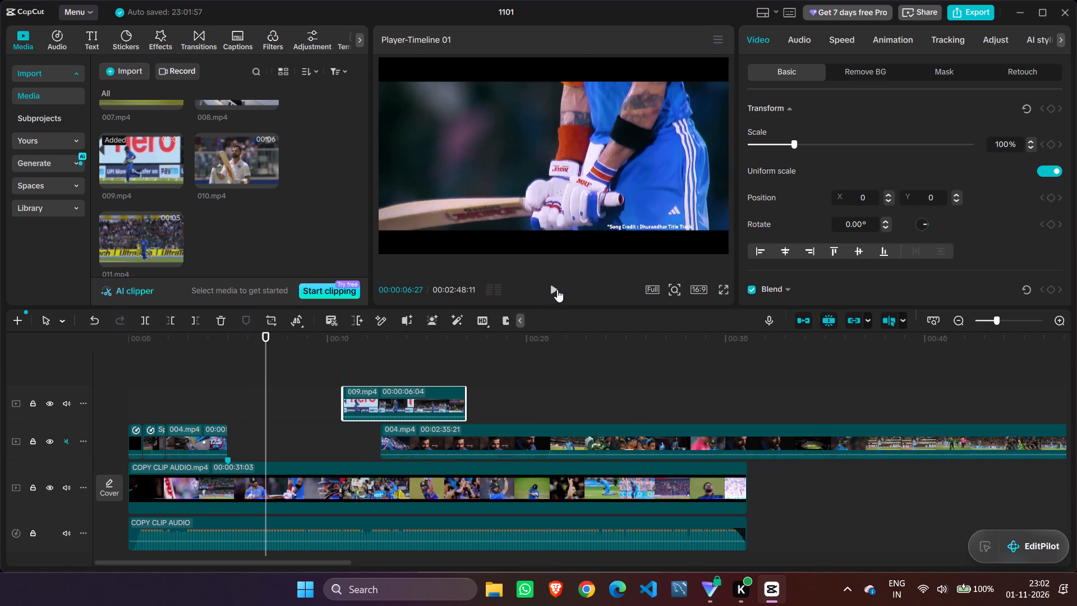
pyautogui.click(557, 290)
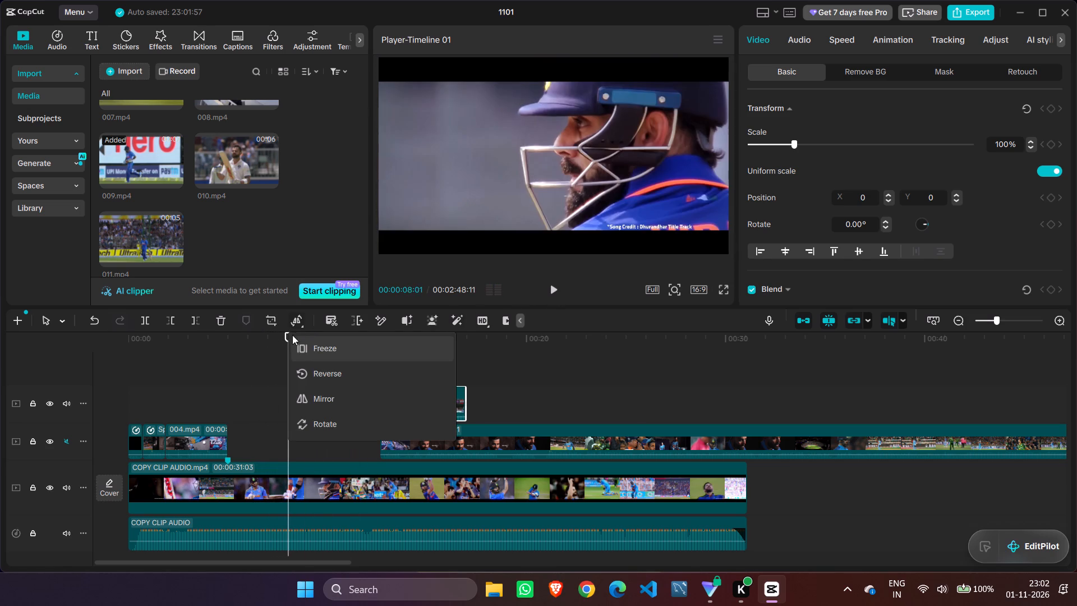
# Find the shot change to the helmet close-up frame by frame and add a marker to COPY CLIP AUDIO.mp4 at 00:00:07:05.
pyautogui.moveTo(291, 335); pyautogui.dragTo(280, 335)
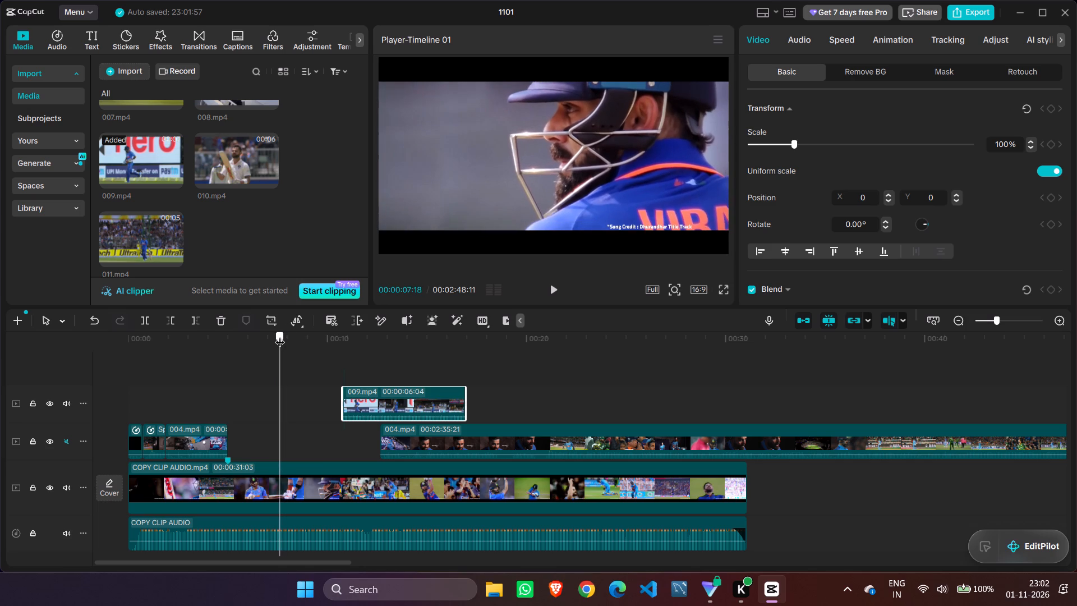
pyautogui.moveTo(280, 335); pyautogui.dragTo(276, 335)
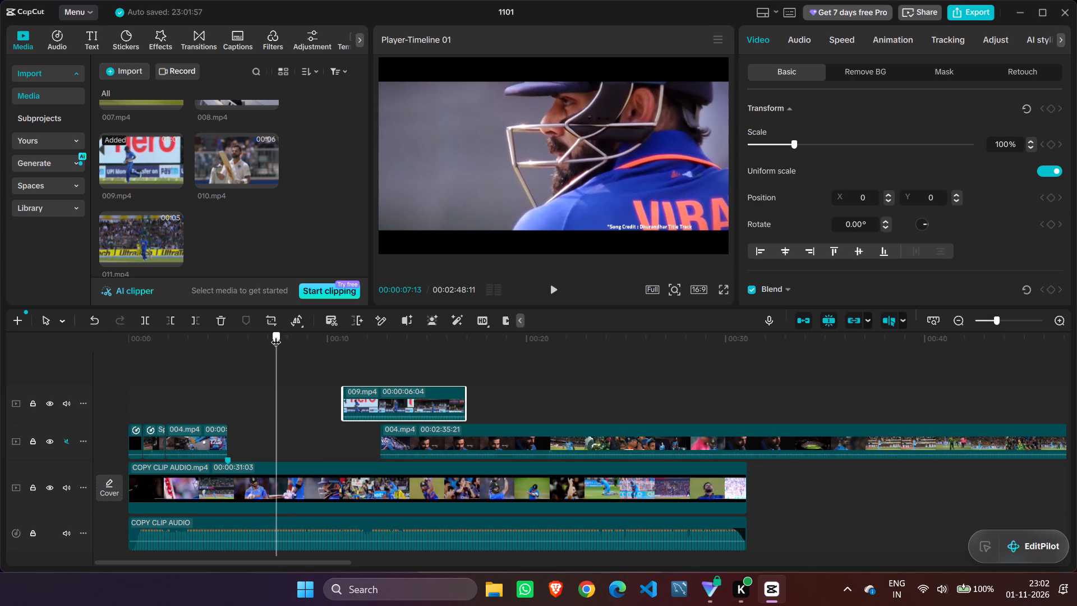
pyautogui.moveTo(276, 335); pyautogui.dragTo(274, 335)
pyautogui.press('Left')
pyautogui.press('Left')
pyautogui.press('Left')
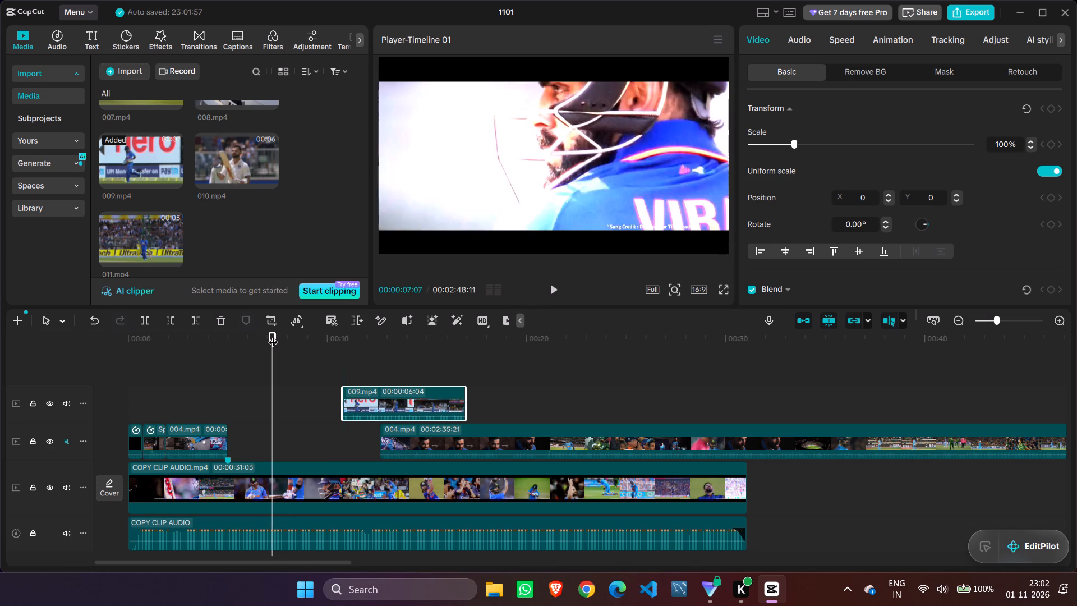
pyautogui.press('Left')
pyautogui.press('Left')
pyautogui.press('Left')
pyautogui.press('Right')
pyautogui.press('Left')
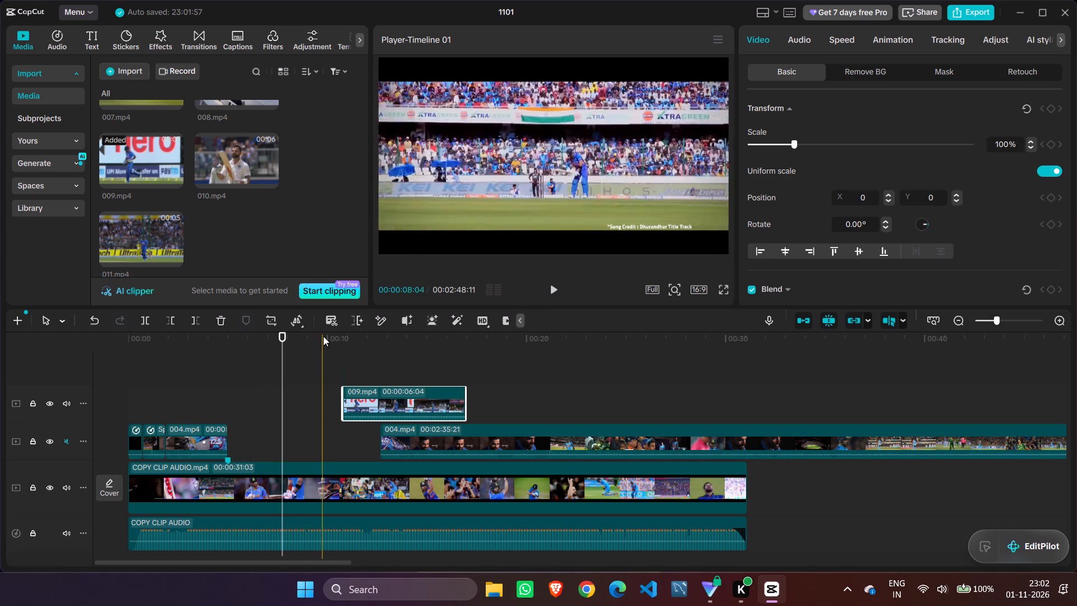
pyautogui.press('Right')
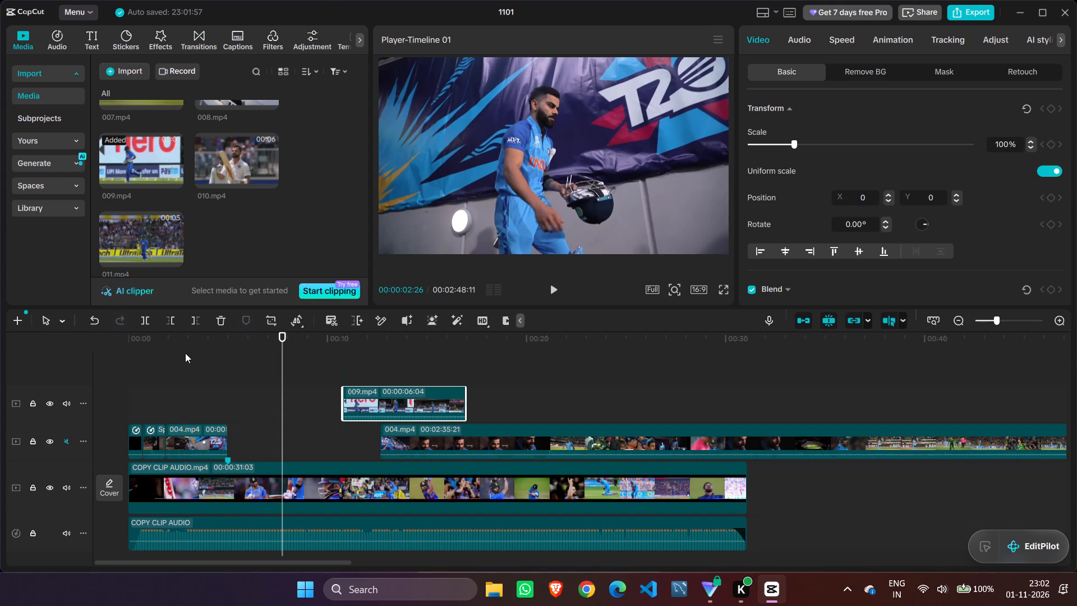
pyautogui.press('Left')
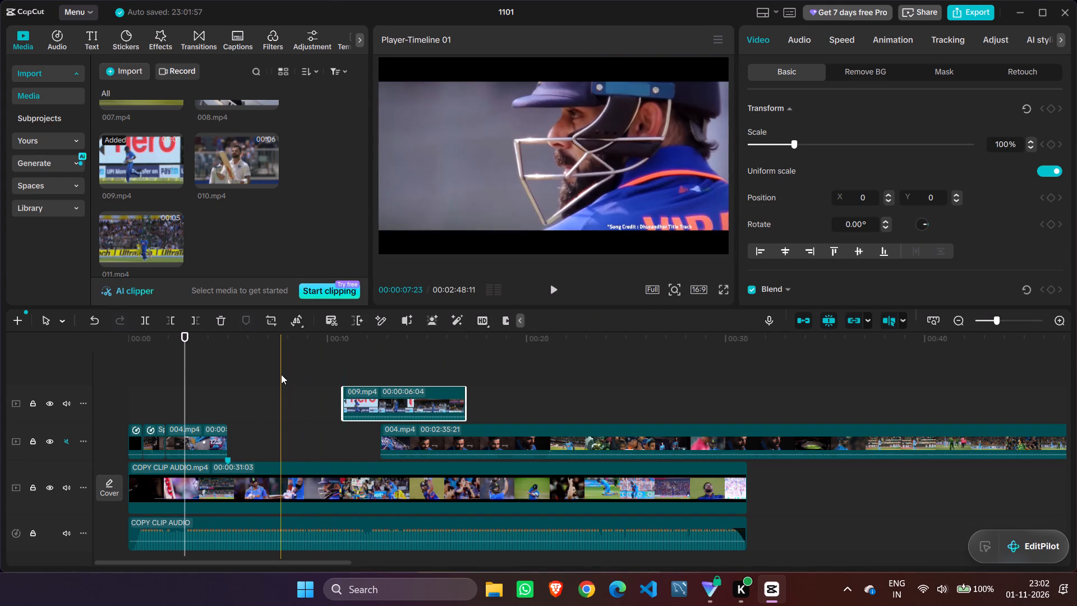
pyautogui.click(281, 374)
pyautogui.press('Left')
pyautogui.press('Left')
pyautogui.press('Left')
pyautogui.press('Left')
pyautogui.press('Left')
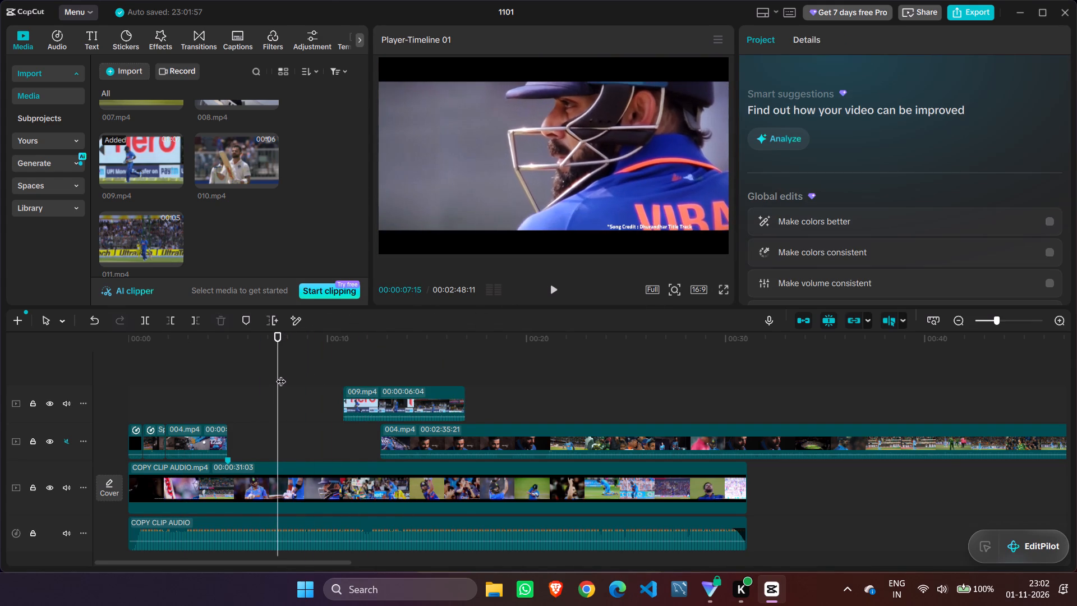
pyautogui.press('Right')
pyautogui.press('Left')
pyautogui.press('Left')
pyautogui.press('Left')
pyautogui.press('Left')
pyautogui.press('Left')
pyautogui.press('Left')
pyautogui.press('Left')
pyautogui.press('Left')
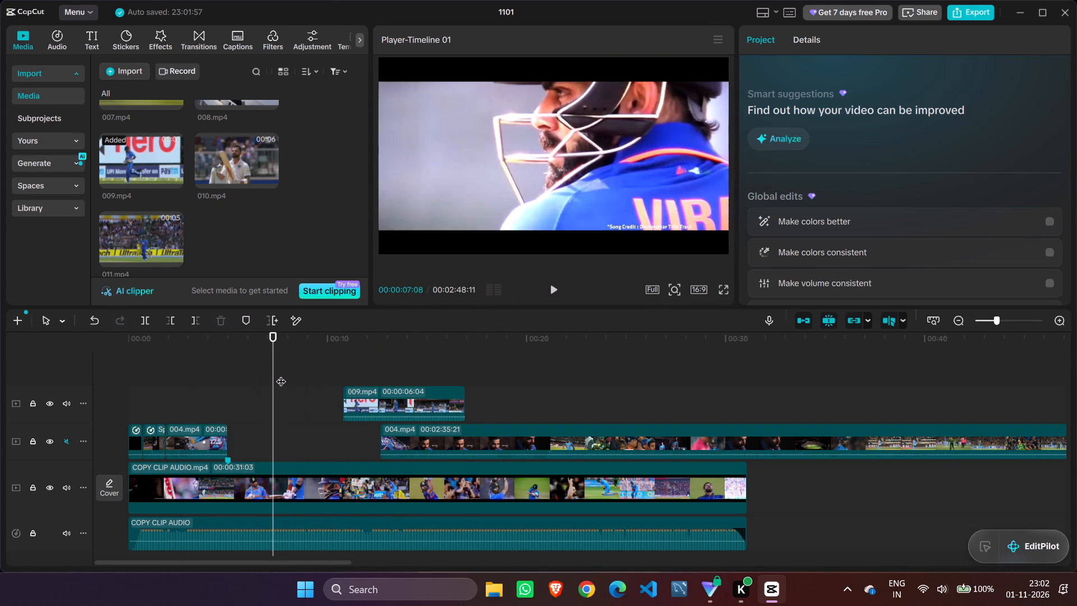
pyautogui.press('Left')
pyautogui.press('Left')
pyautogui.press('Left')
pyautogui.press('Left')
pyautogui.press('Right')
pyautogui.press('Left')
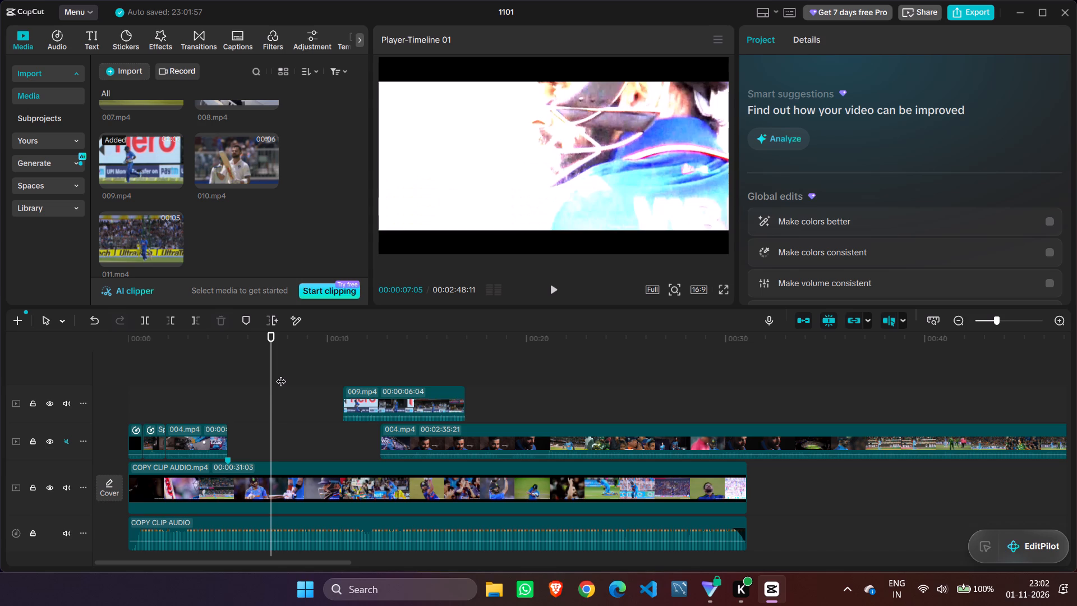
pyautogui.press('Right')
pyautogui.press('Left')
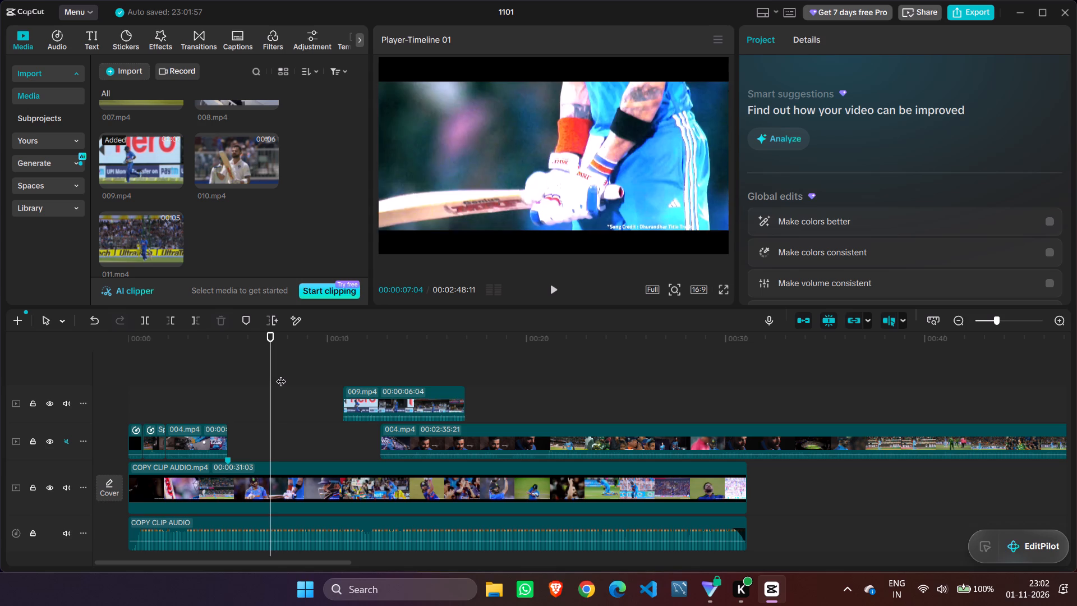
pyautogui.press('Right')
pyautogui.press('Left')
pyautogui.press('Right')
pyautogui.press('Left')
pyautogui.press('Right')
pyautogui.press('Left')
pyautogui.press('Left')
pyautogui.press('Right')
pyautogui.press('Right')
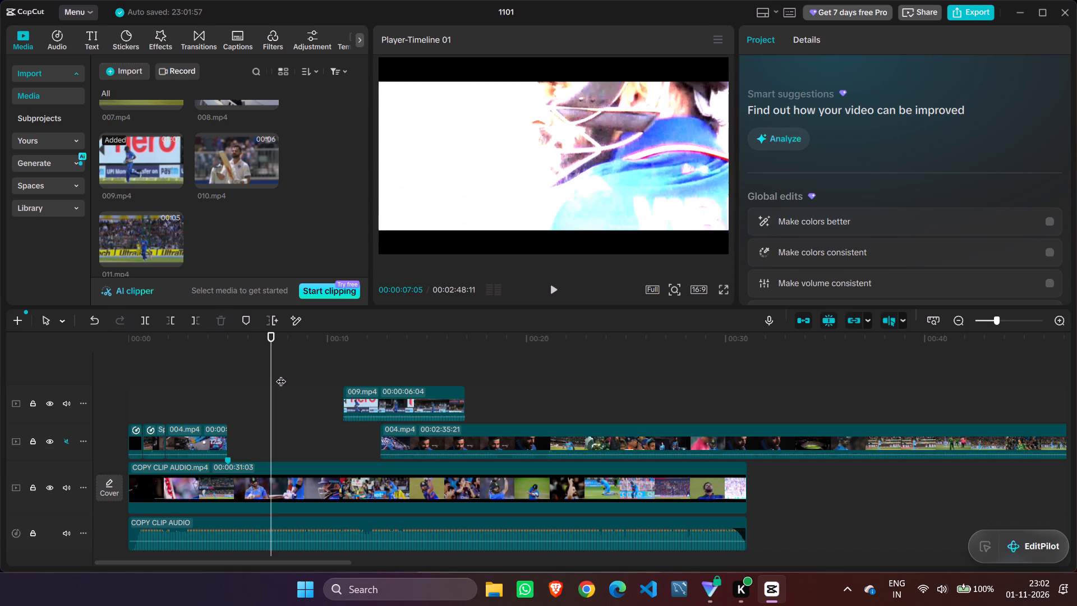
pyautogui.press('Left')
pyautogui.press('Right')
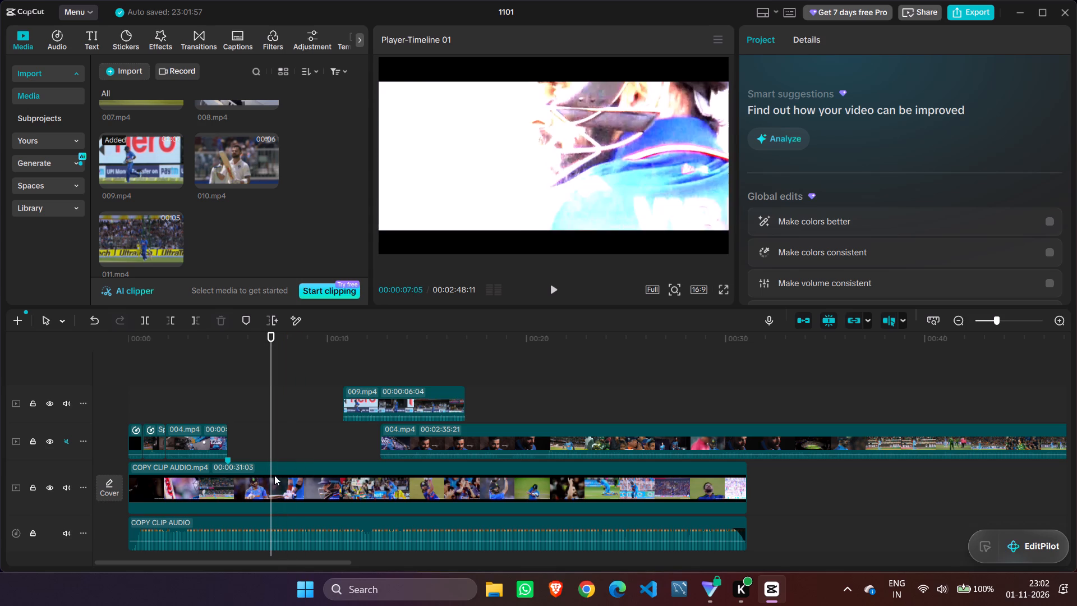
pyautogui.click(278, 478)
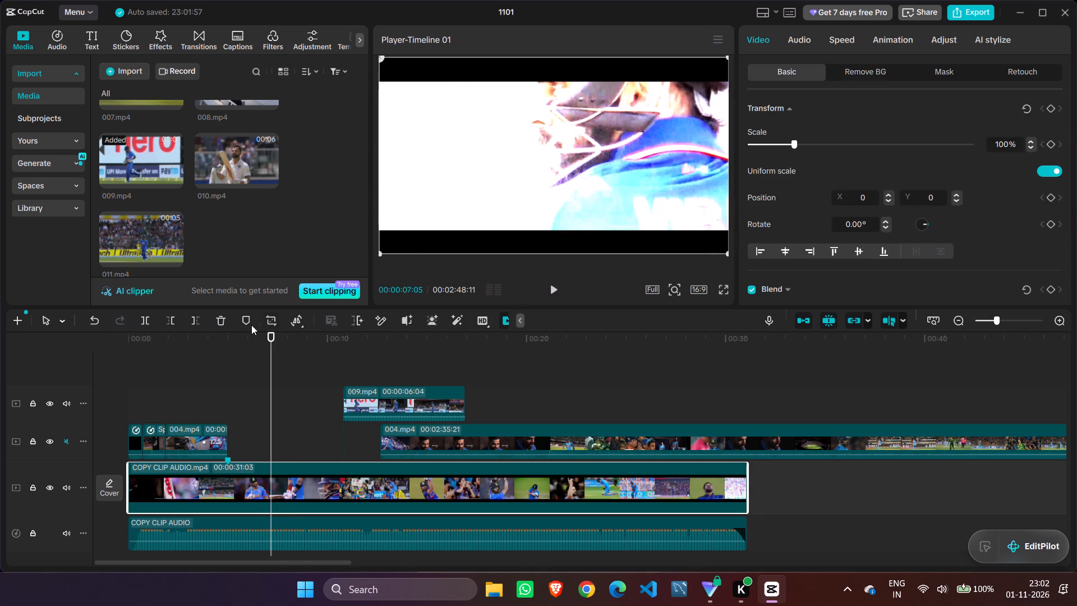
pyautogui.click(249, 319)
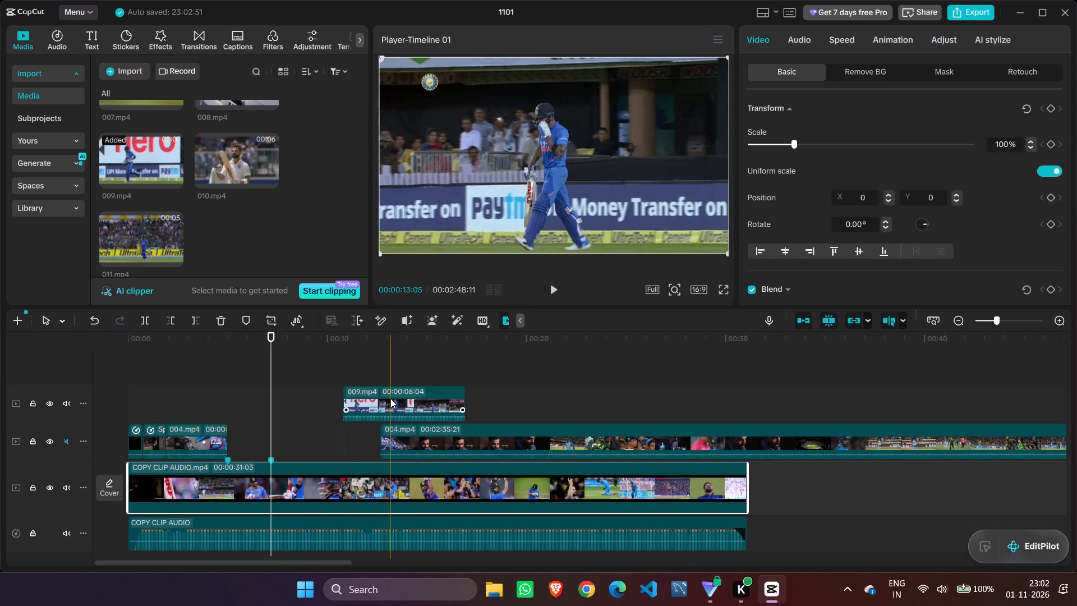
# Move 009.mp4 back to the match-clip track directly after the walkway piece, starting at the 5-second marker.
pyautogui.moveTo(390, 398); pyautogui.dragTo(278, 437)
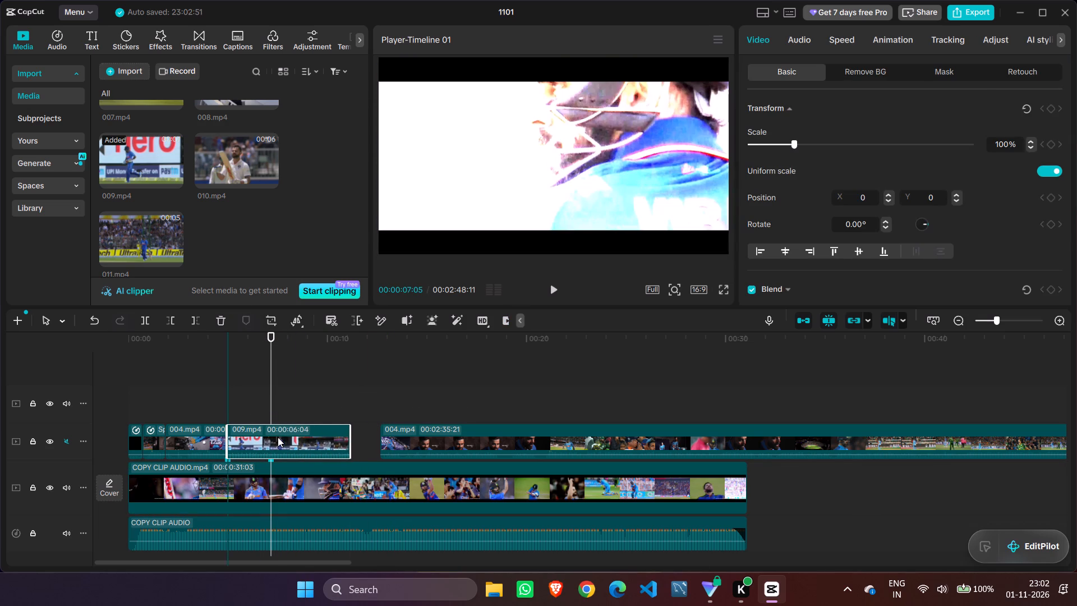
pyautogui.moveTo(278, 437); pyautogui.dragTo(276, 437)
# Play from the start and from just before the 5-second marker to review how 009.mp4 runs after the walkway piece.
pyautogui.moveTo(270, 333); pyautogui.dragTo(108, 359)
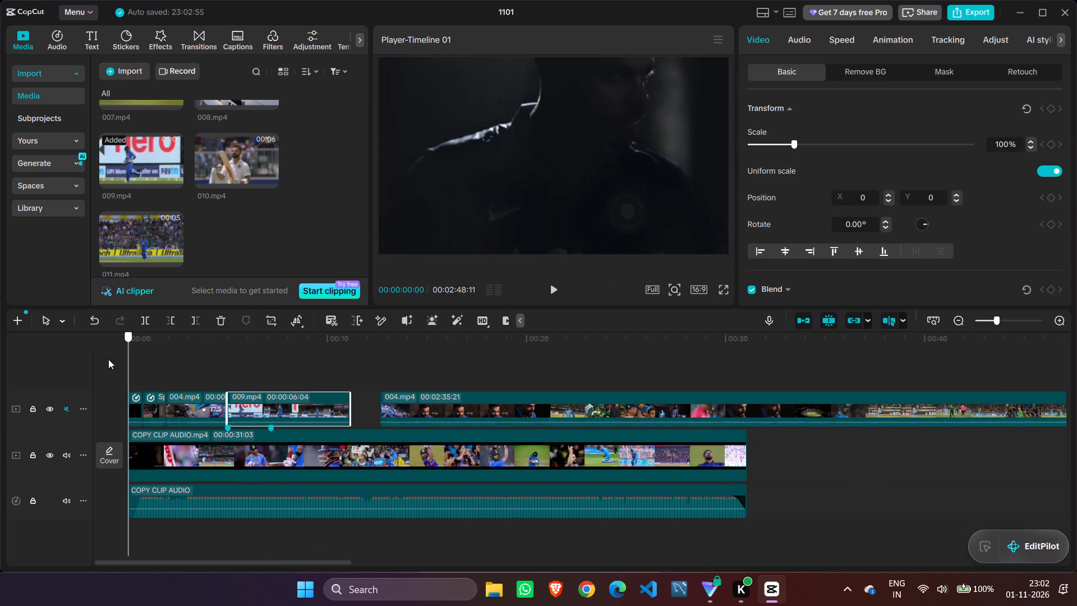
pyautogui.moveTo(108, 359); pyautogui.dragTo(104, 359)
pyautogui.press('space')
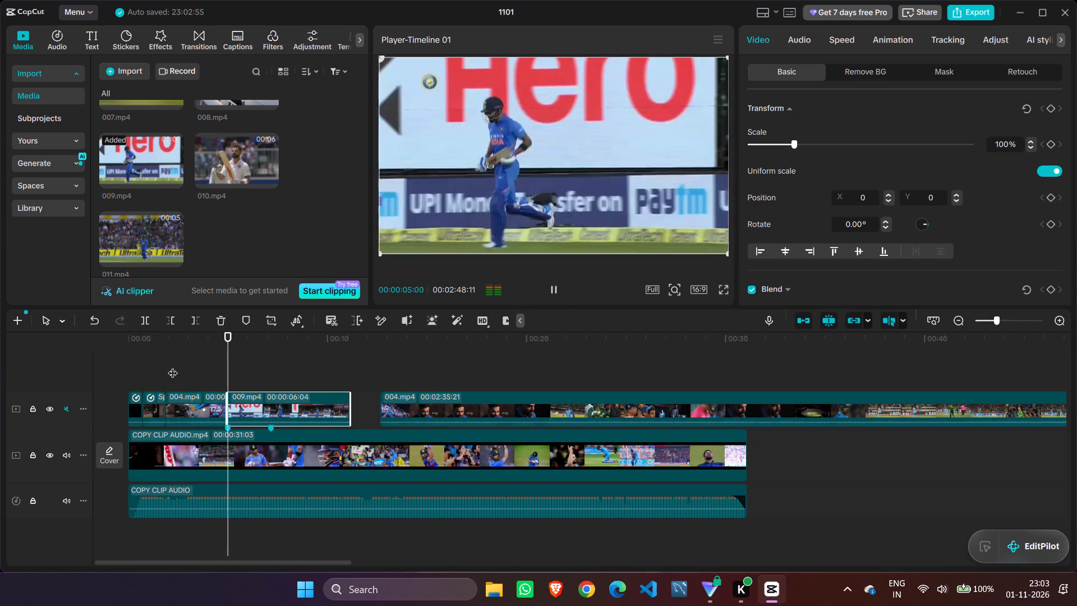
pyautogui.press('space')
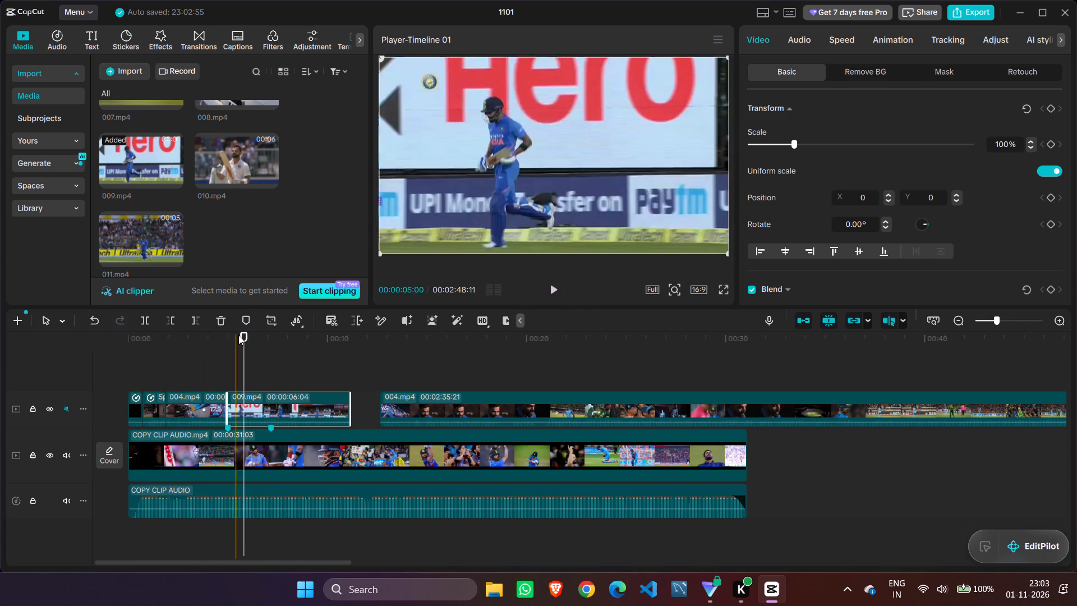
pyautogui.moveTo(243, 335); pyautogui.dragTo(213, 337)
pyautogui.press('space')
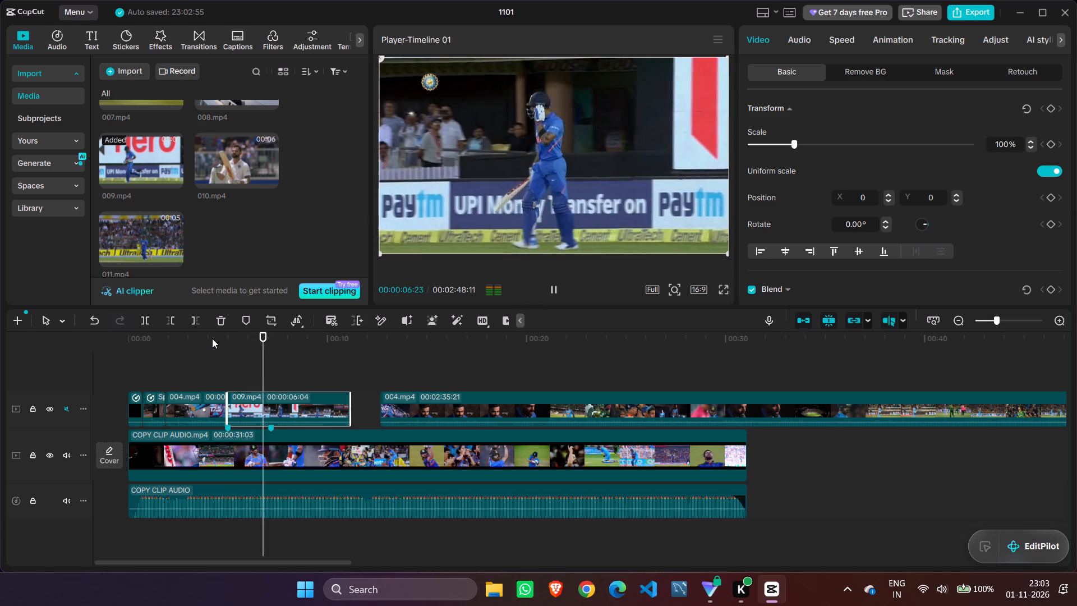
pyautogui.press('space')
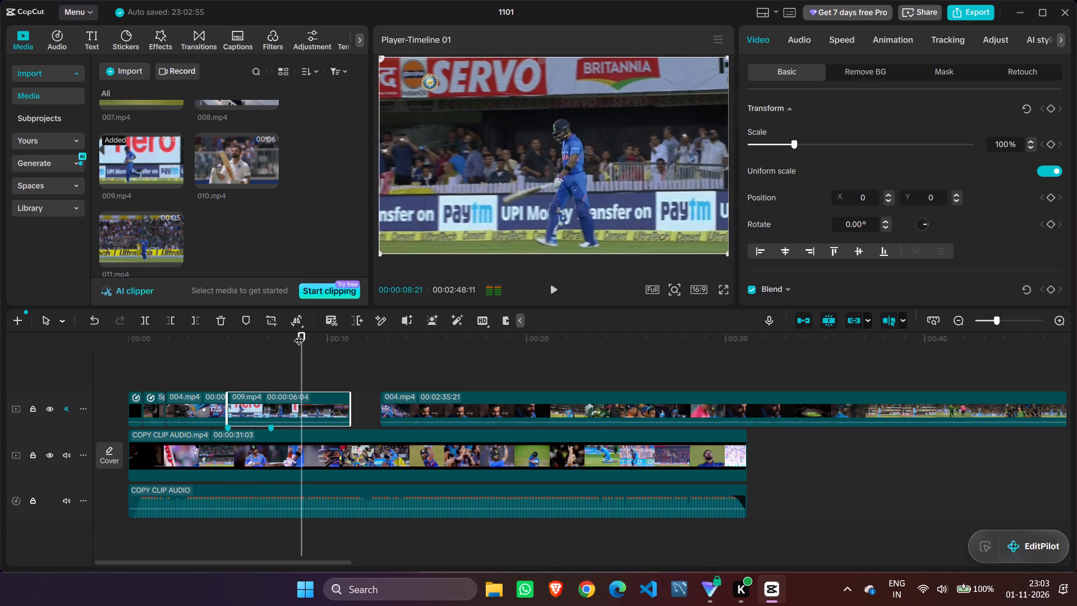
pyautogui.moveTo(303, 334); pyautogui.dragTo(220, 360)
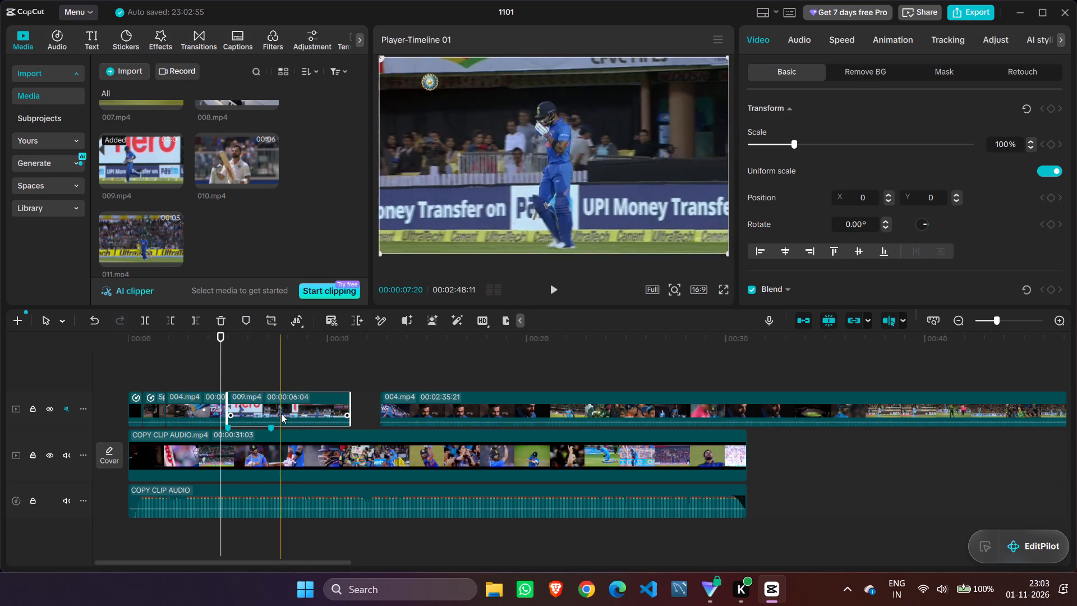
pyautogui.click(282, 413)
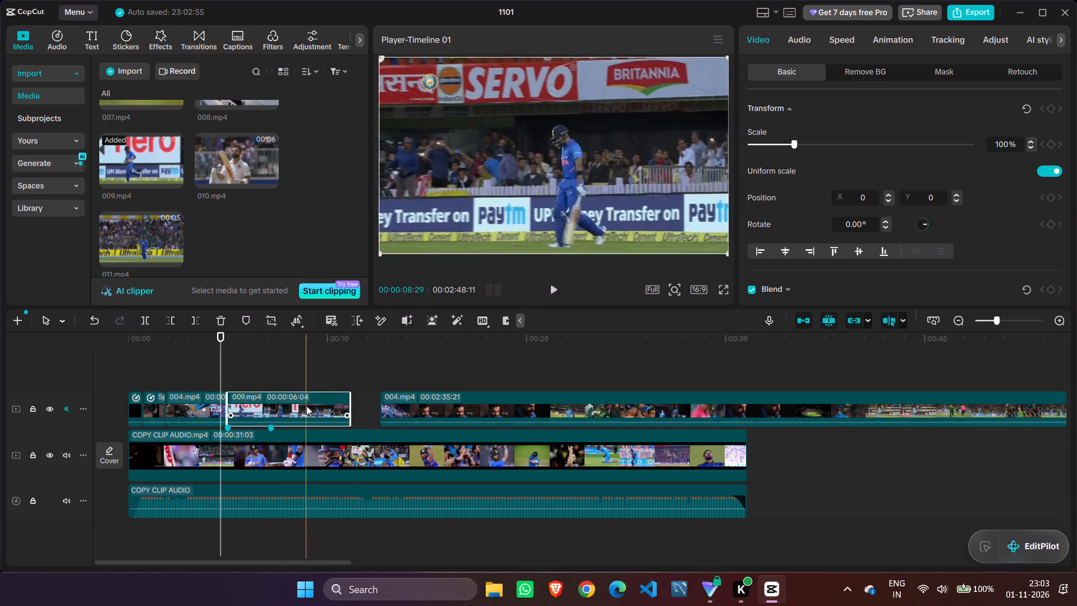
pyautogui.click(329, 405)
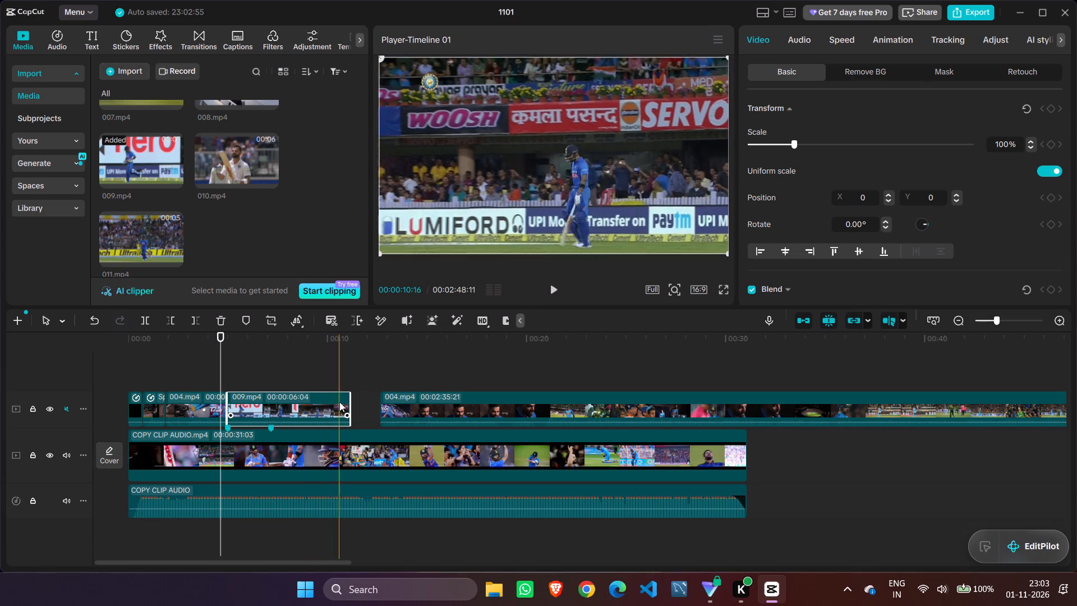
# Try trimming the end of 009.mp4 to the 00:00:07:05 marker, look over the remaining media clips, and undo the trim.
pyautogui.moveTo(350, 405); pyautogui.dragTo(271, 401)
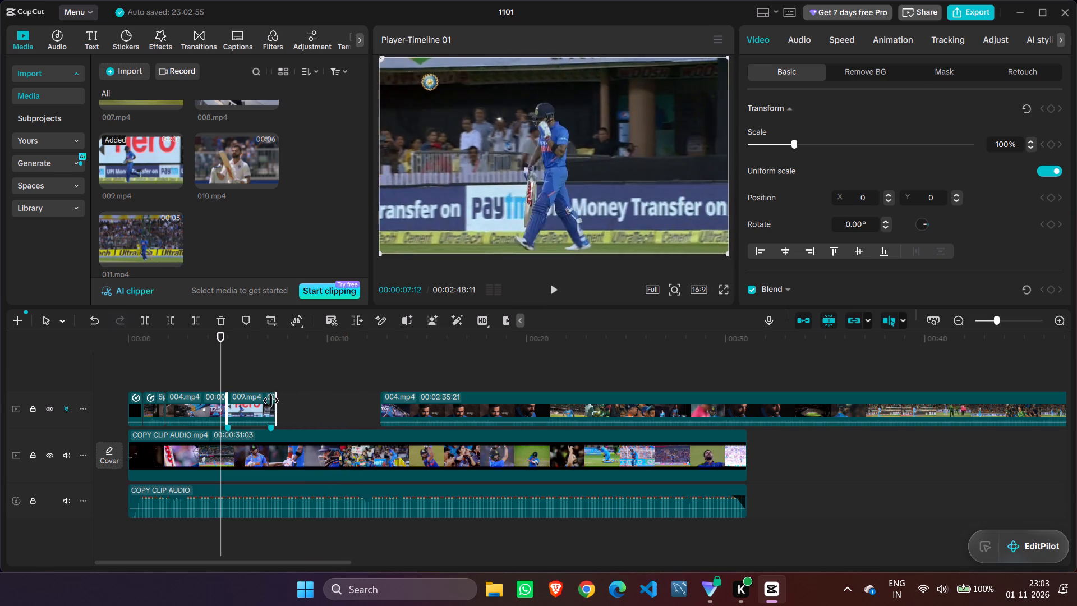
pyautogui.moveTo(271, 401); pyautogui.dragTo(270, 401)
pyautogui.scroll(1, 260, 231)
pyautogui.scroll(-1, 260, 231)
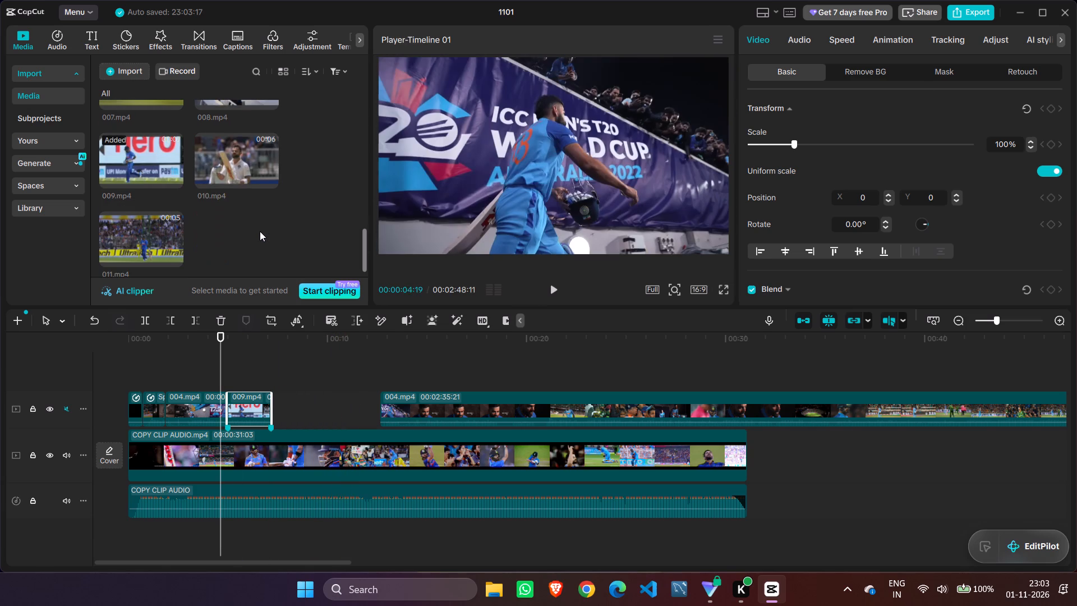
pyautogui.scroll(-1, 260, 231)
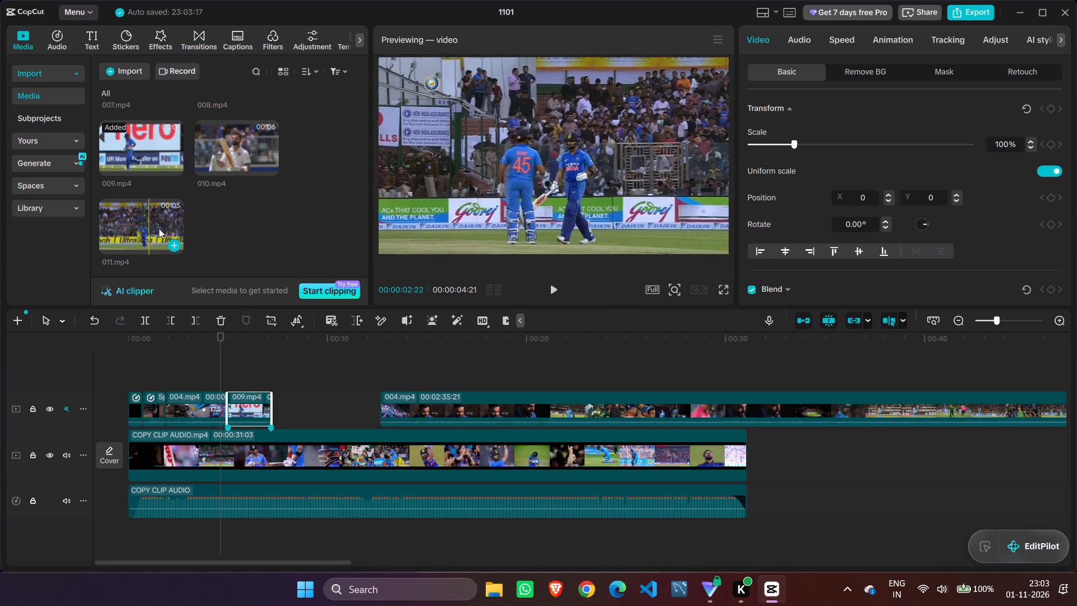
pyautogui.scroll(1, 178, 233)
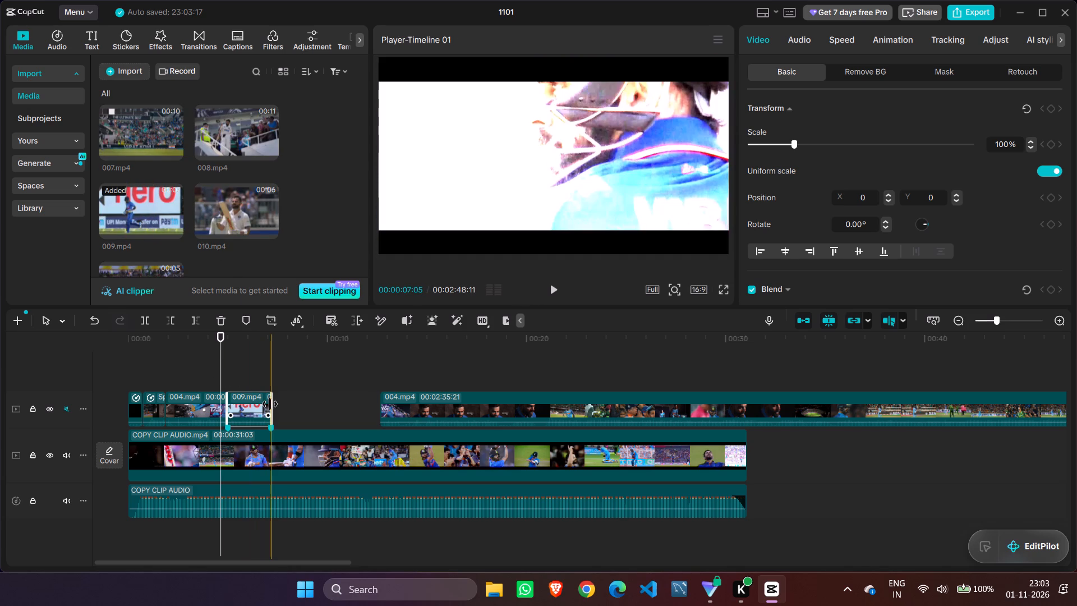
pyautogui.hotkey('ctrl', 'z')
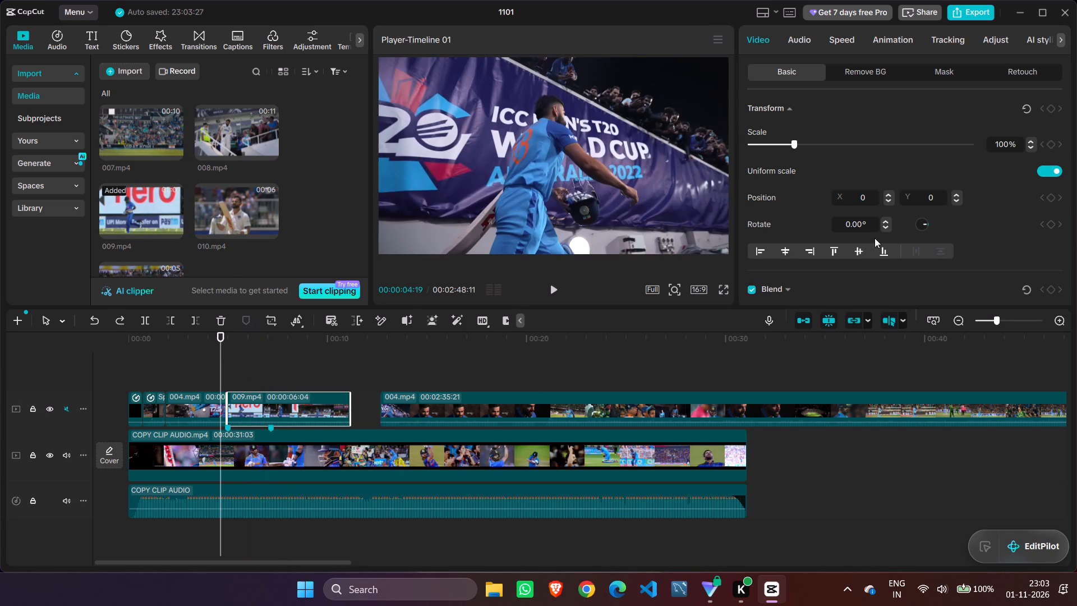
# Apply the Flash in speed curve to 009.mp4 and play the result.
pyautogui.click(836, 43)
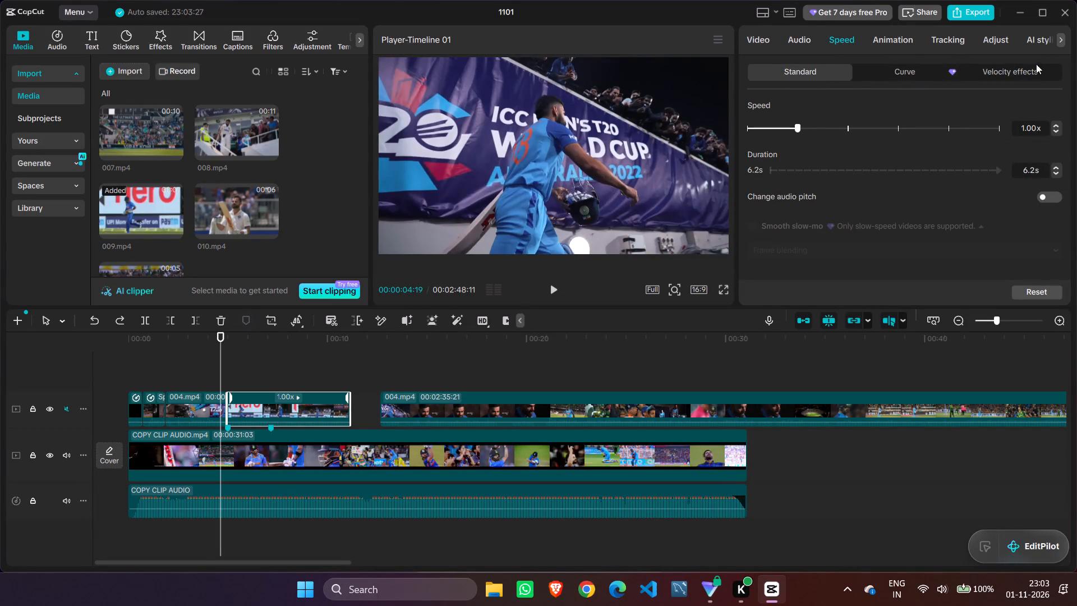
pyautogui.click(921, 68)
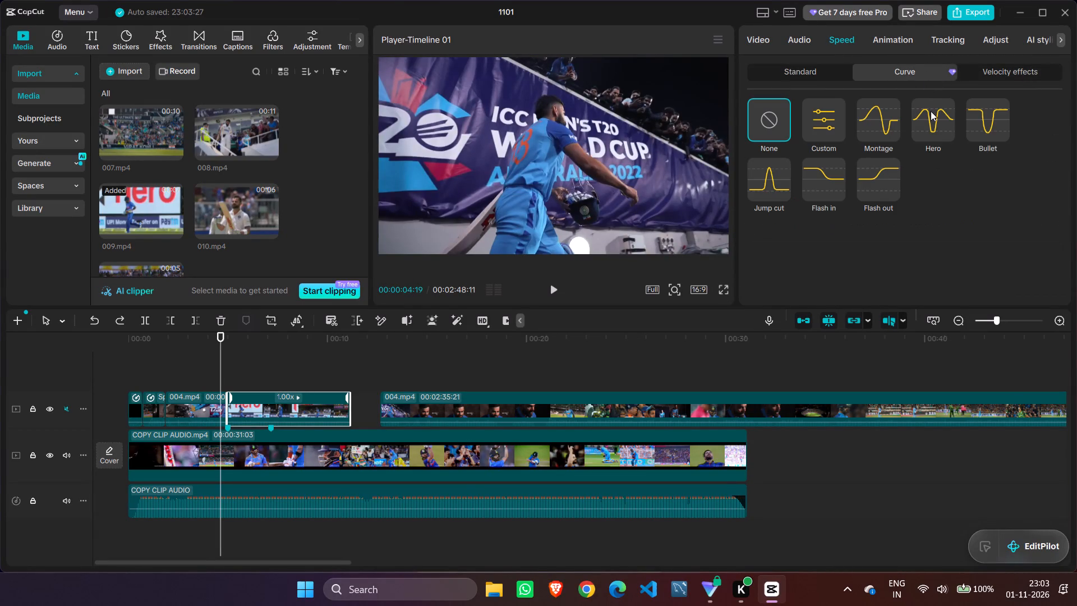
pyautogui.click(824, 191)
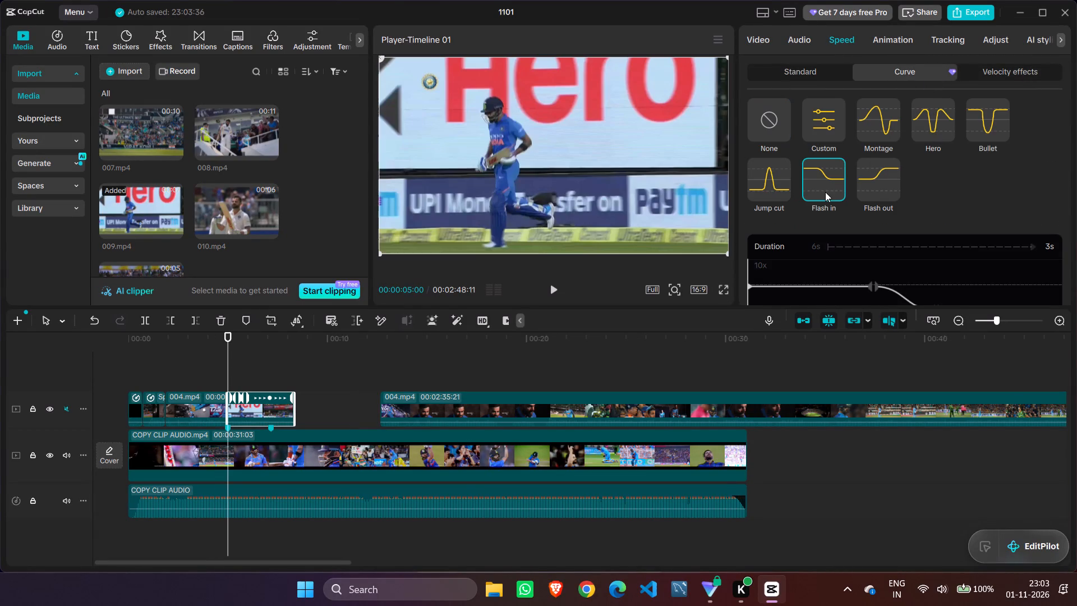
pyautogui.click(554, 291)
# Move the curve's first point, kept at 5.20x, to about a tenth of the way into 009.mp4 and preview the ramp.
pyautogui.scroll(-3, 554, 291)
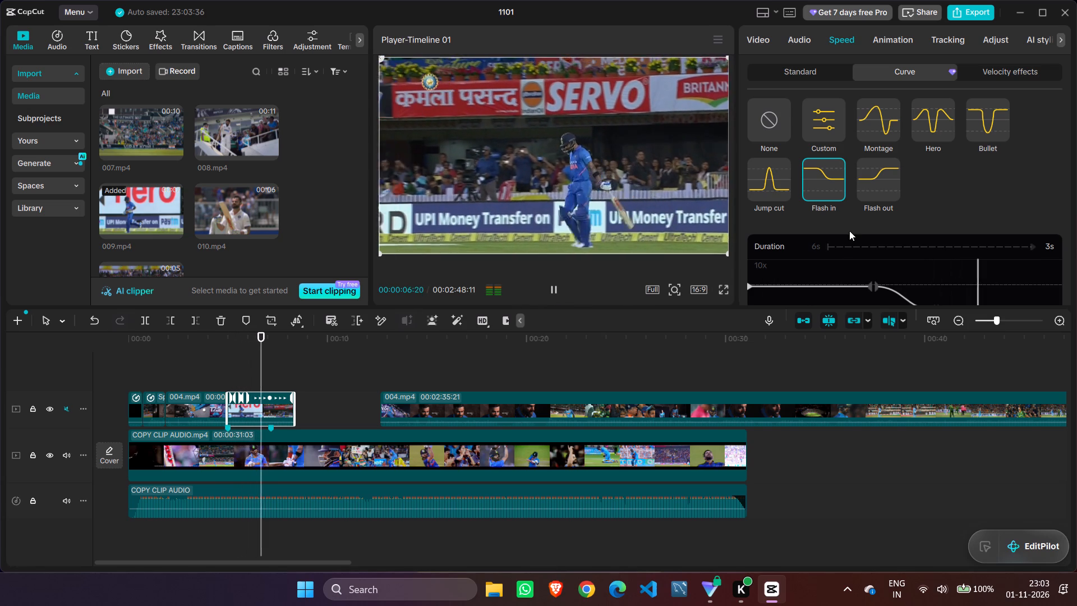
pyautogui.scroll(-2, 914, 214)
pyautogui.moveTo(871, 134); pyautogui.dragTo(853, 136)
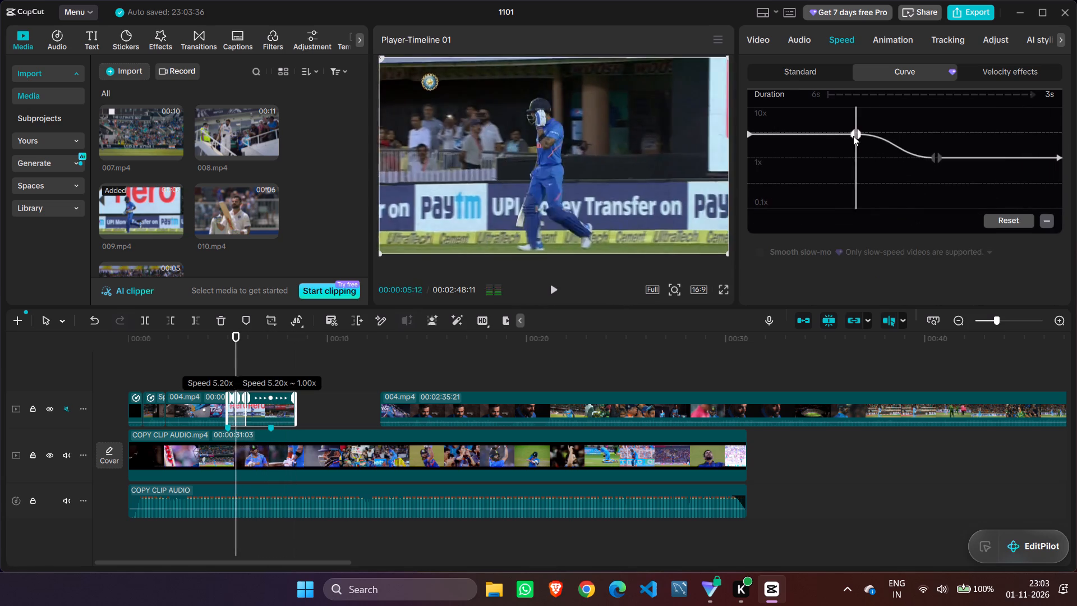
pyautogui.moveTo(853, 136); pyautogui.dragTo(778, 131)
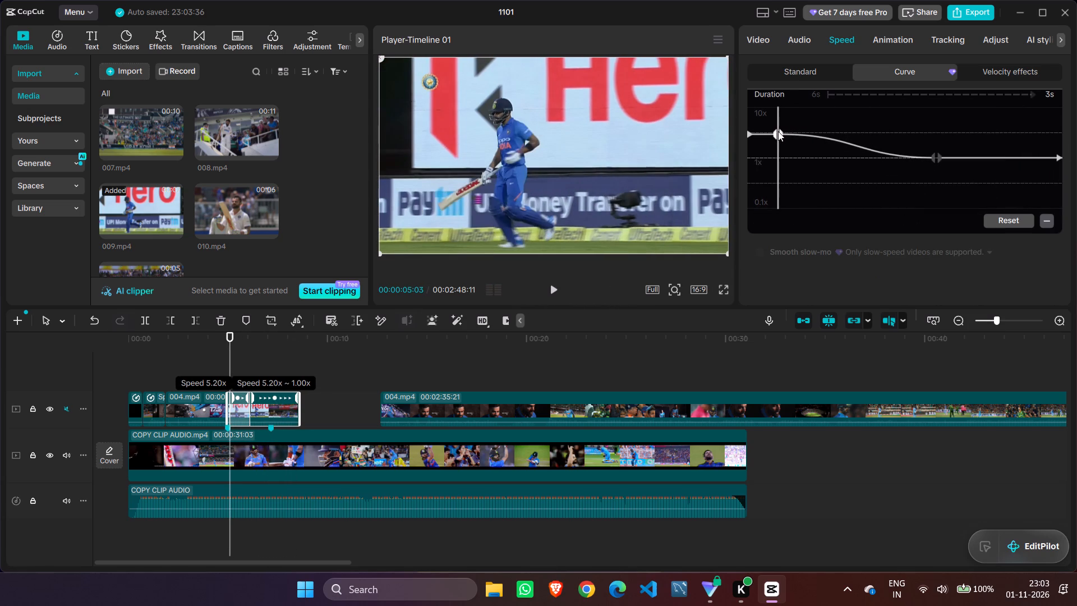
pyautogui.moveTo(778, 131); pyautogui.dragTo(780, 131)
pyautogui.moveTo(779, 116); pyautogui.dragTo(725, 118)
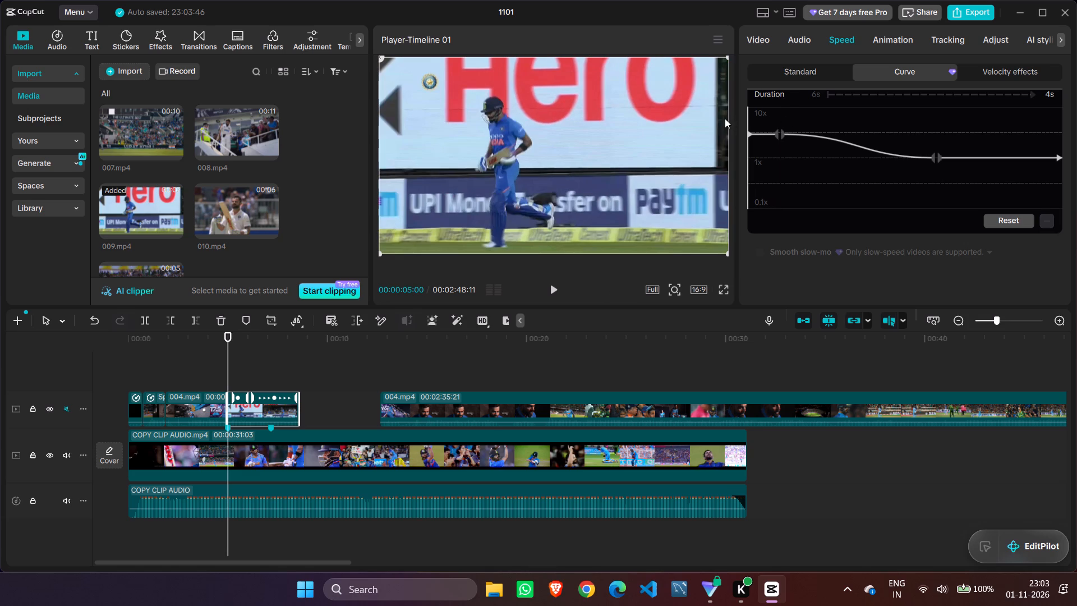
pyautogui.click(554, 287)
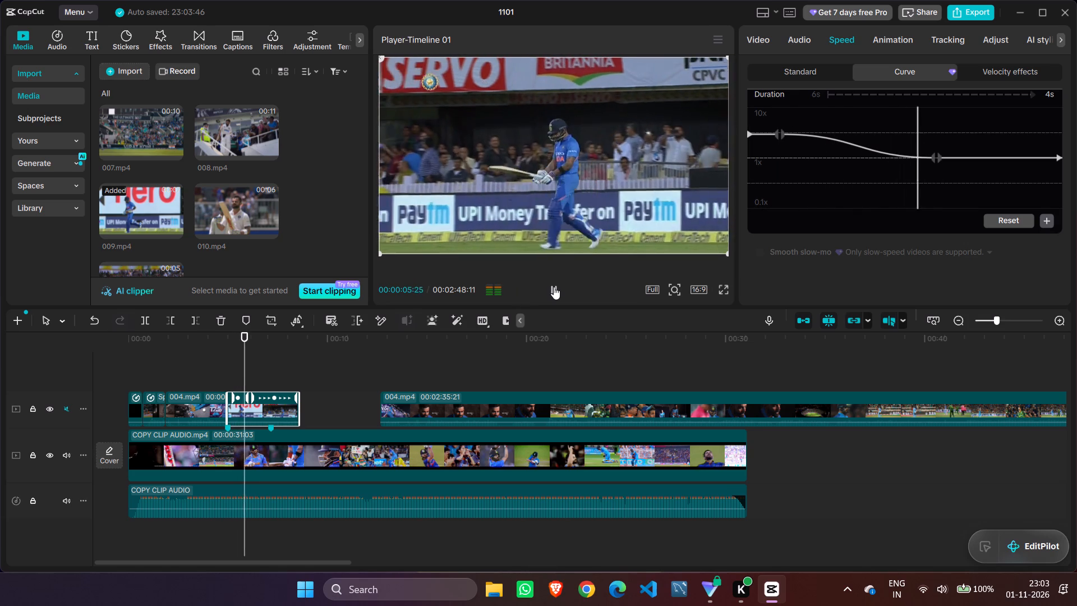
pyautogui.click(554, 287)
pyautogui.moveTo(942, 132); pyautogui.dragTo(881, 130)
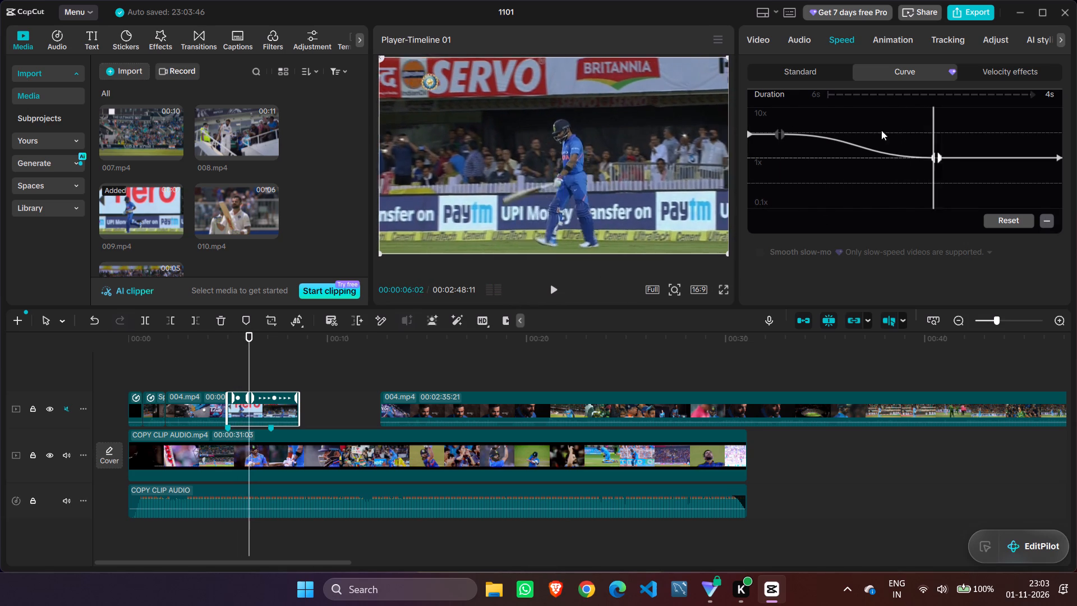
pyautogui.moveTo(881, 130); pyautogui.dragTo(735, 137)
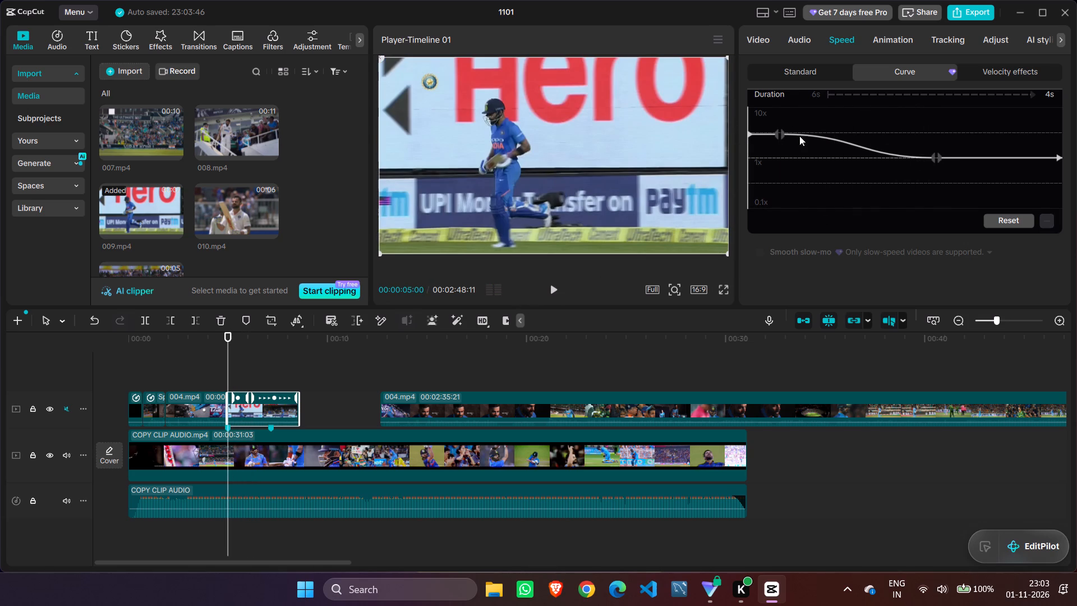
# Lower the curve's second point and its end point to about 0.5x for a slow-motion finish, and preview from 5 seconds.
pyautogui.moveTo(937, 156); pyautogui.dragTo(938, 181)
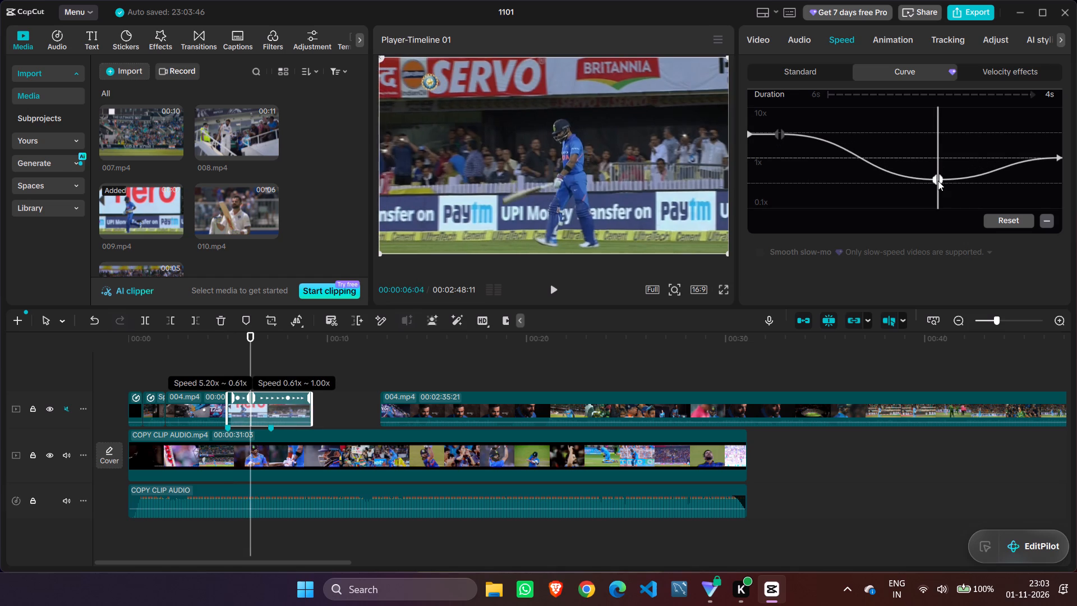
pyautogui.moveTo(938, 181); pyautogui.dragTo(938, 189)
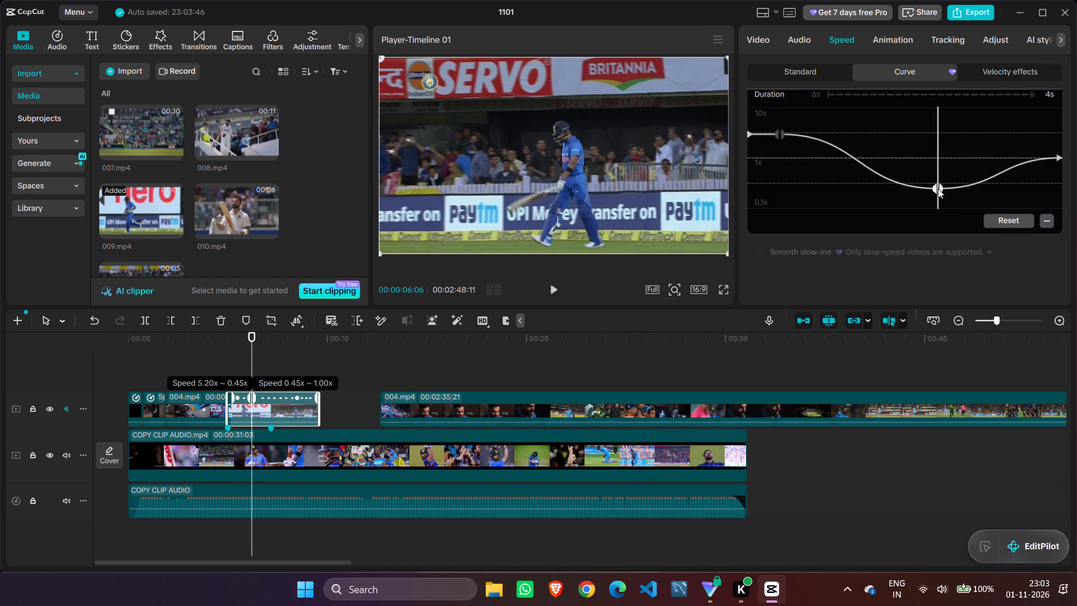
pyautogui.moveTo(938, 189); pyautogui.dragTo(937, 183)
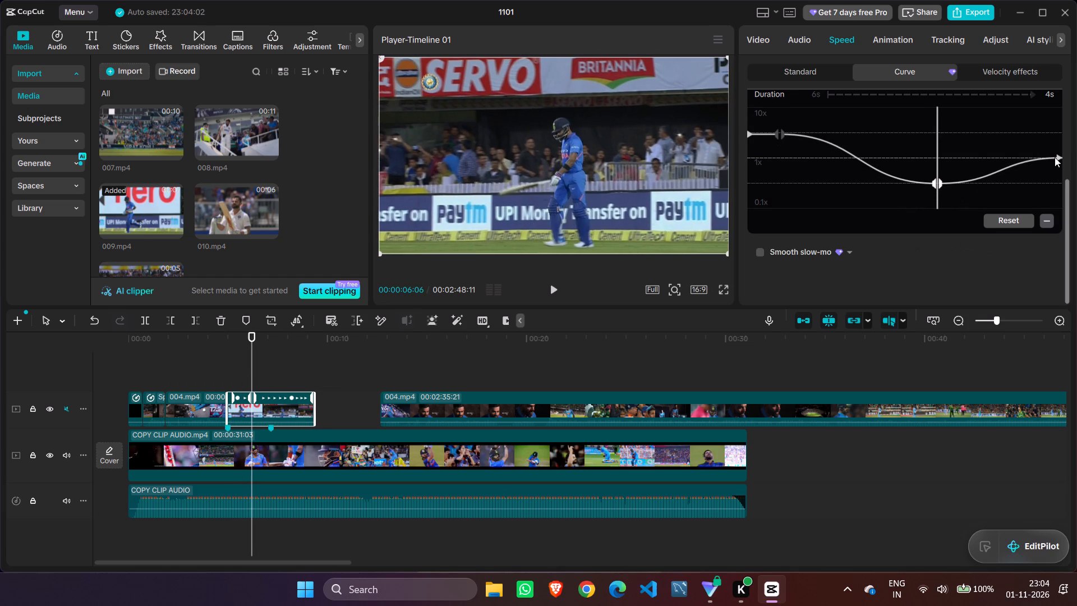
pyautogui.moveTo(1060, 158); pyautogui.dragTo(1060, 181)
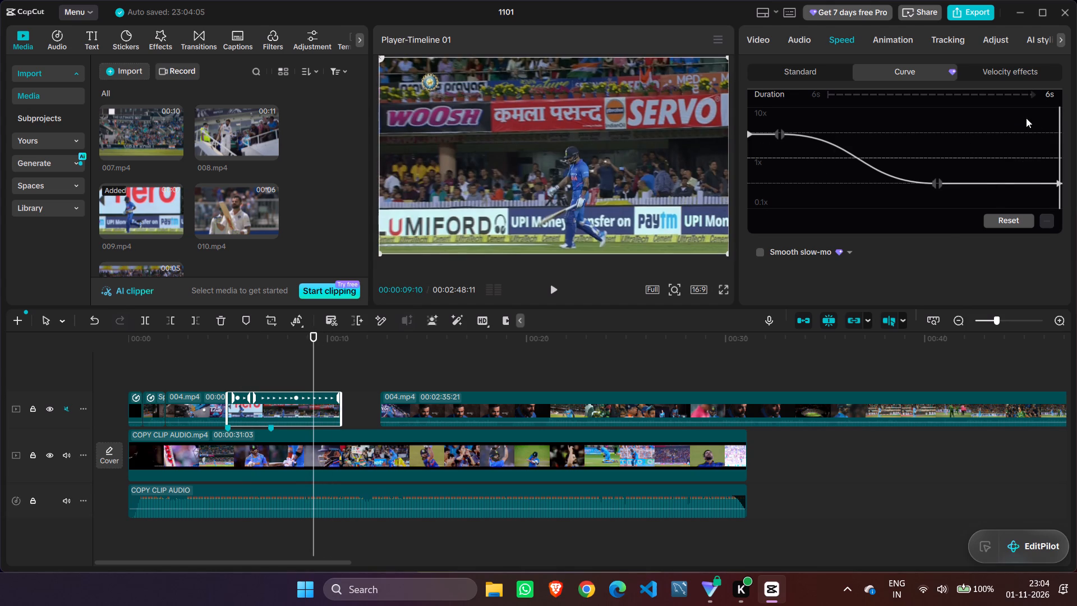
pyautogui.moveTo(1057, 130); pyautogui.dragTo(740, 154)
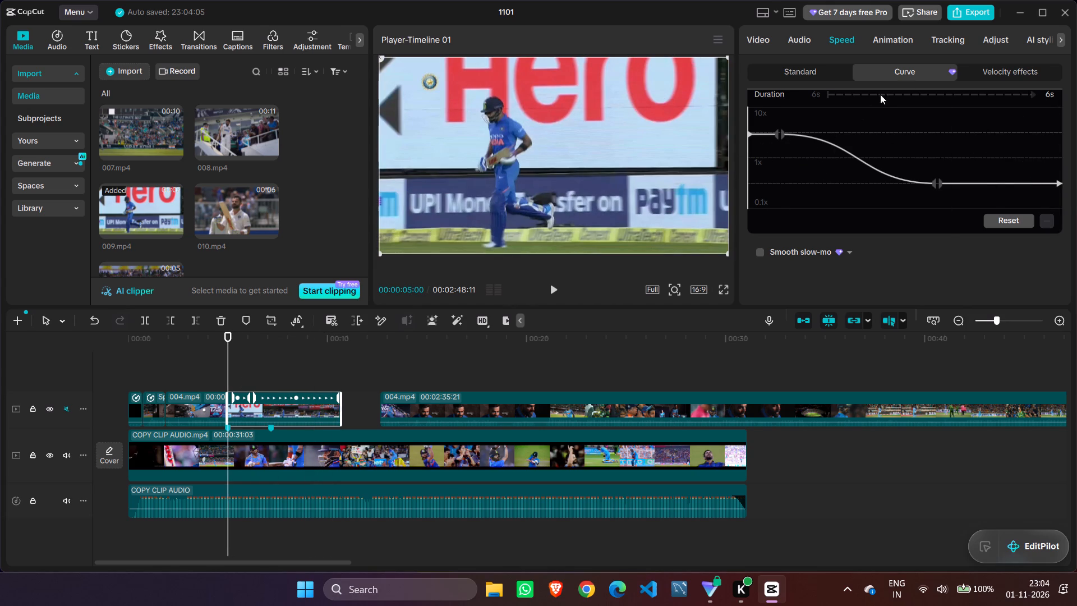
pyautogui.click(551, 288)
pyautogui.click(555, 289)
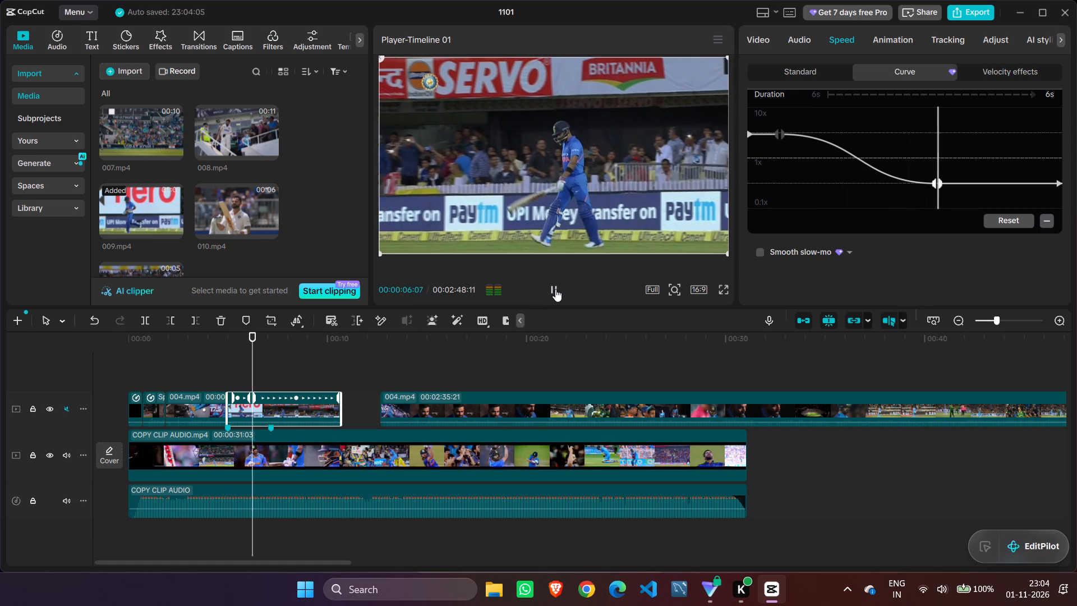
# Move the slow-motion point earlier, to about a quarter of the way along the speed curve, and preview the steeper slowdown.
pyautogui.click(777, 134)
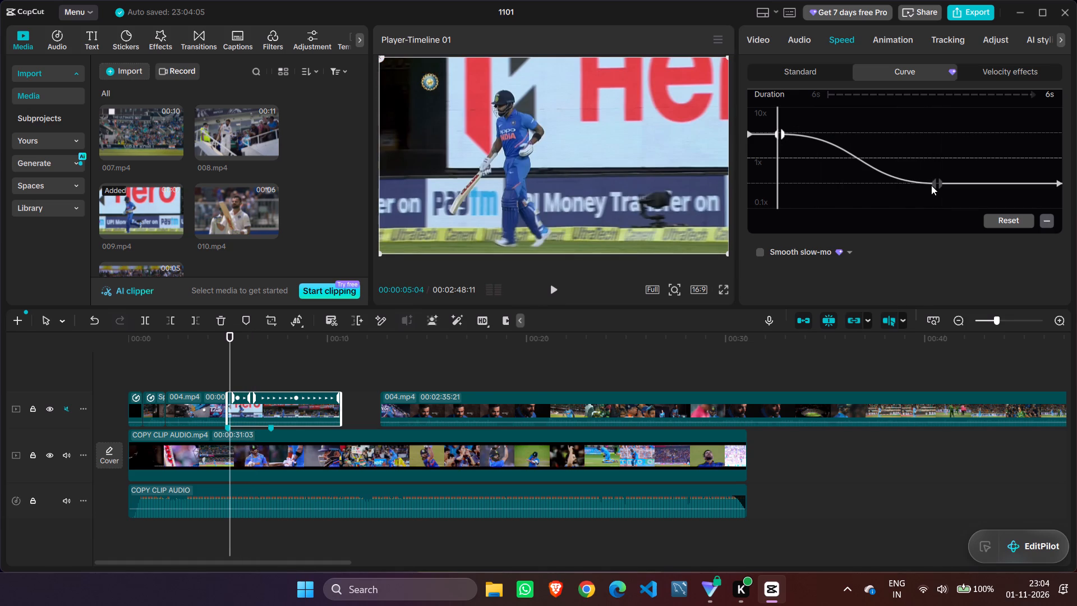
pyautogui.moveTo(936, 185); pyautogui.dragTo(842, 183)
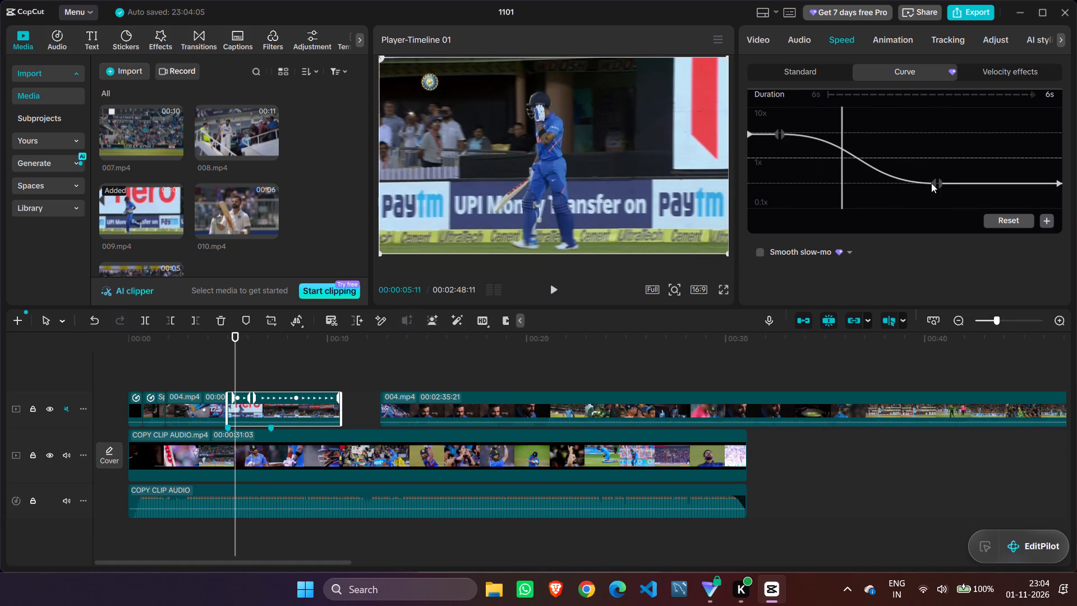
pyautogui.moveTo(935, 183); pyautogui.dragTo(849, 177)
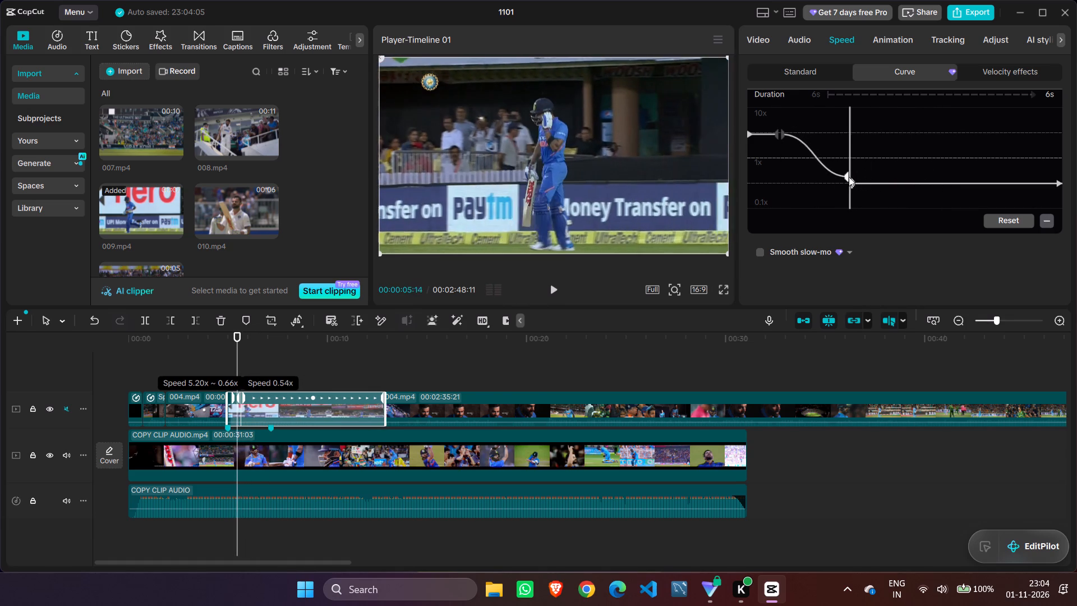
pyautogui.moveTo(849, 177); pyautogui.dragTo(830, 184)
pyautogui.moveTo(829, 118); pyautogui.dragTo(766, 126)
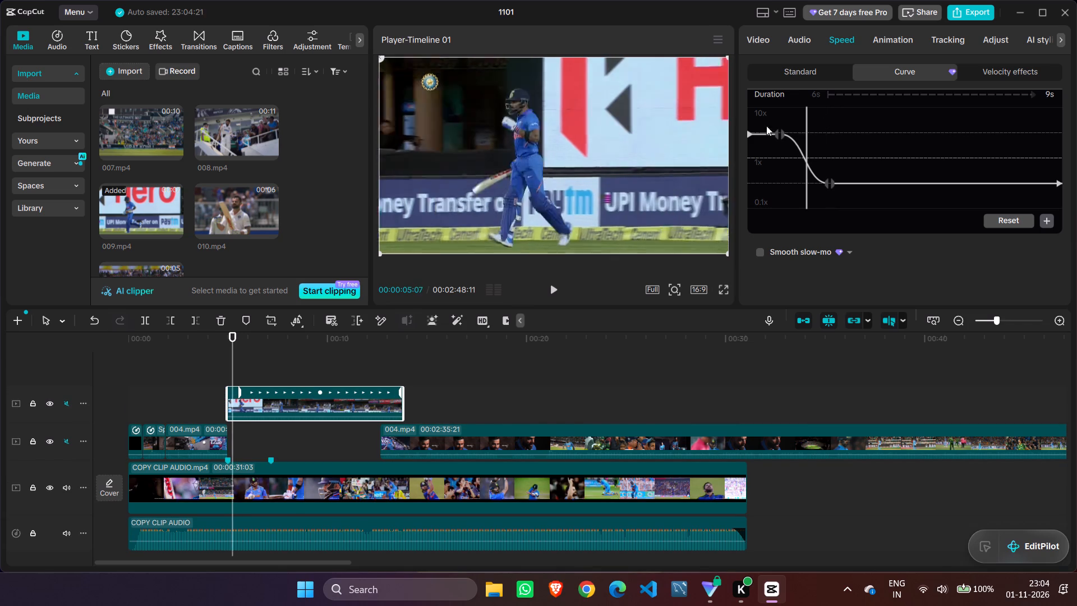
pyautogui.moveTo(766, 126); pyautogui.dragTo(743, 116)
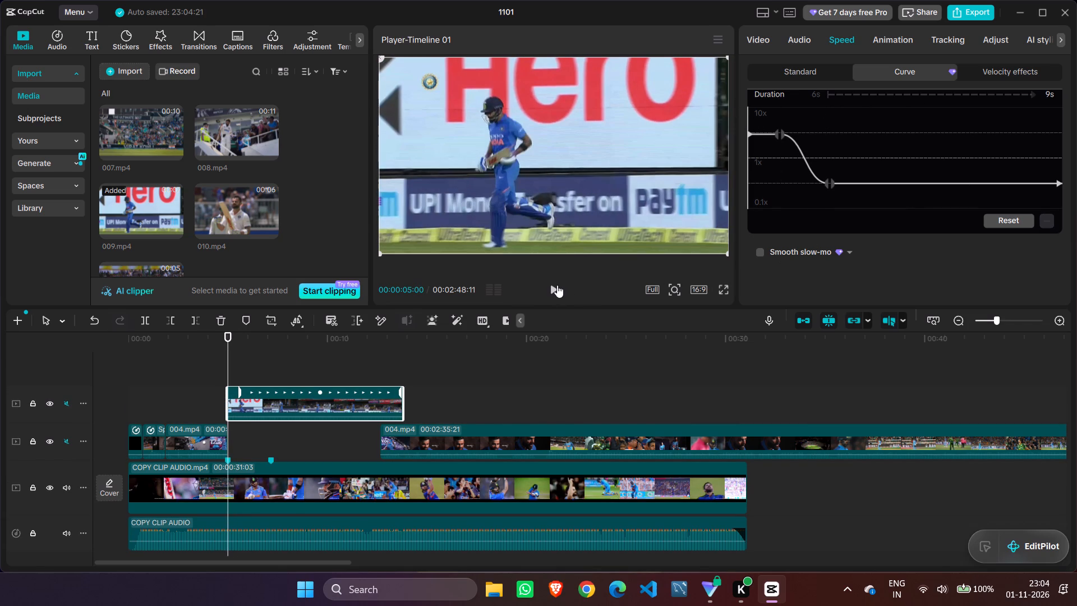
pyautogui.click(551, 290)
pyautogui.click(551, 290)
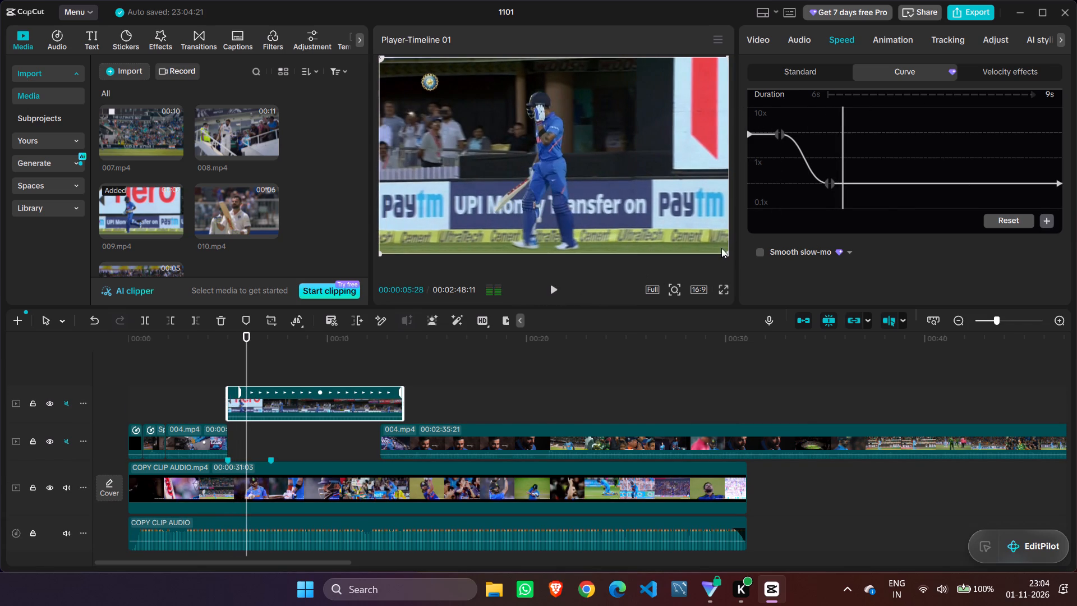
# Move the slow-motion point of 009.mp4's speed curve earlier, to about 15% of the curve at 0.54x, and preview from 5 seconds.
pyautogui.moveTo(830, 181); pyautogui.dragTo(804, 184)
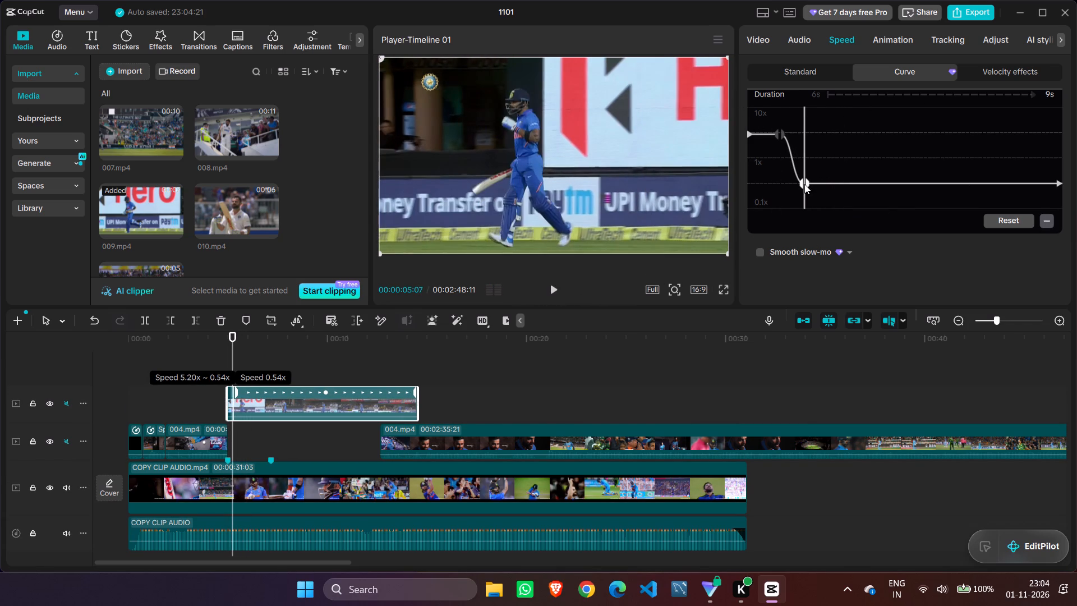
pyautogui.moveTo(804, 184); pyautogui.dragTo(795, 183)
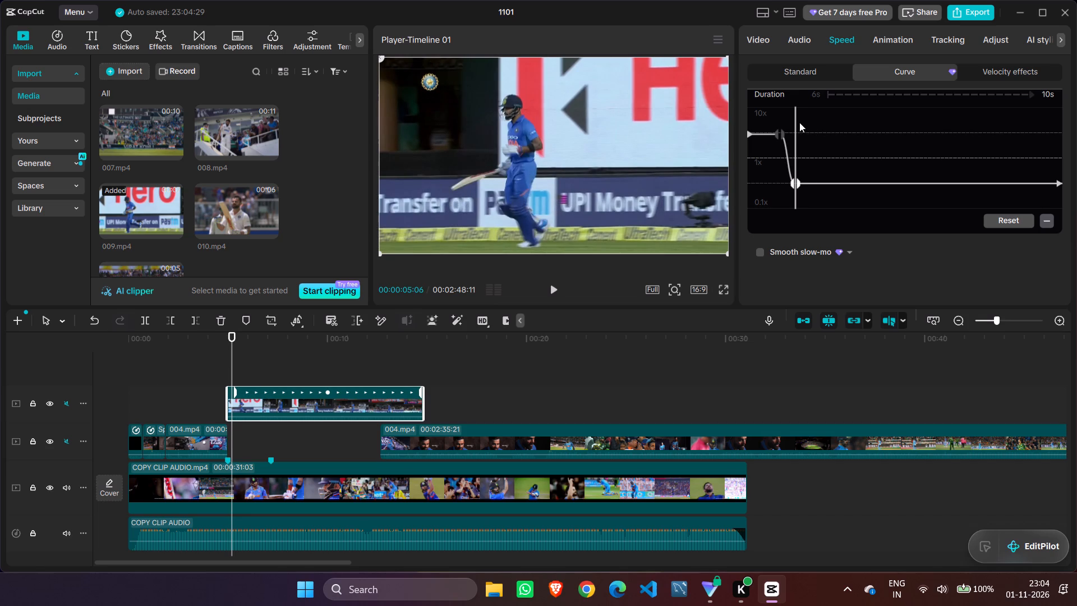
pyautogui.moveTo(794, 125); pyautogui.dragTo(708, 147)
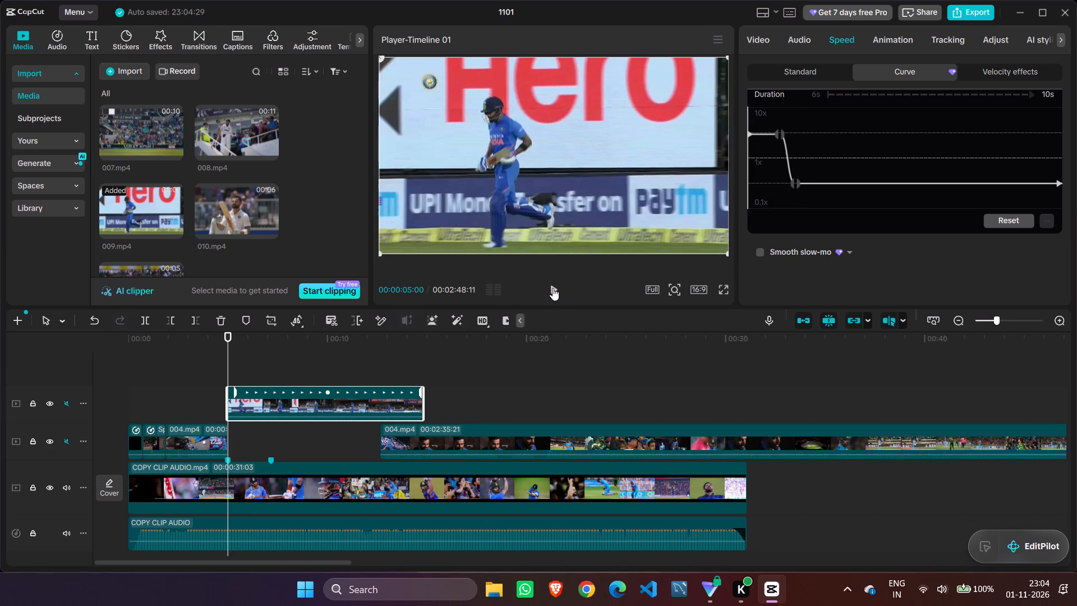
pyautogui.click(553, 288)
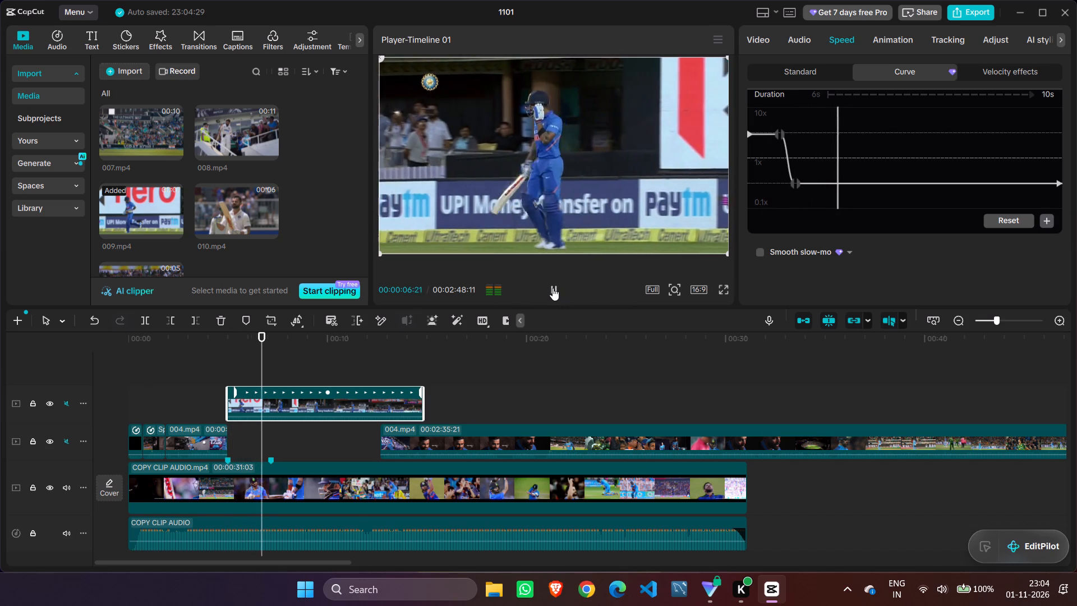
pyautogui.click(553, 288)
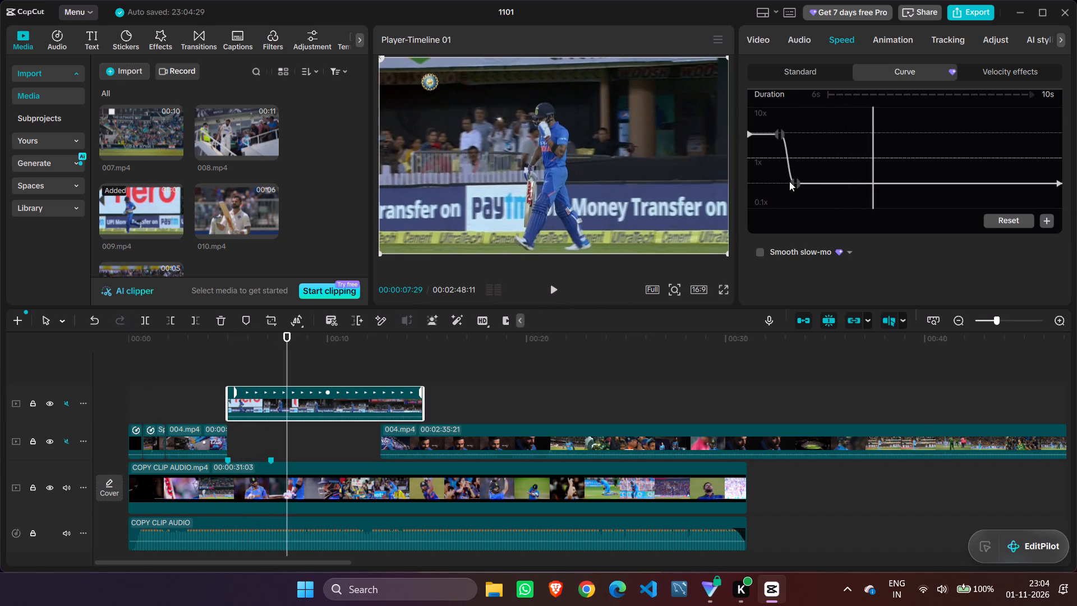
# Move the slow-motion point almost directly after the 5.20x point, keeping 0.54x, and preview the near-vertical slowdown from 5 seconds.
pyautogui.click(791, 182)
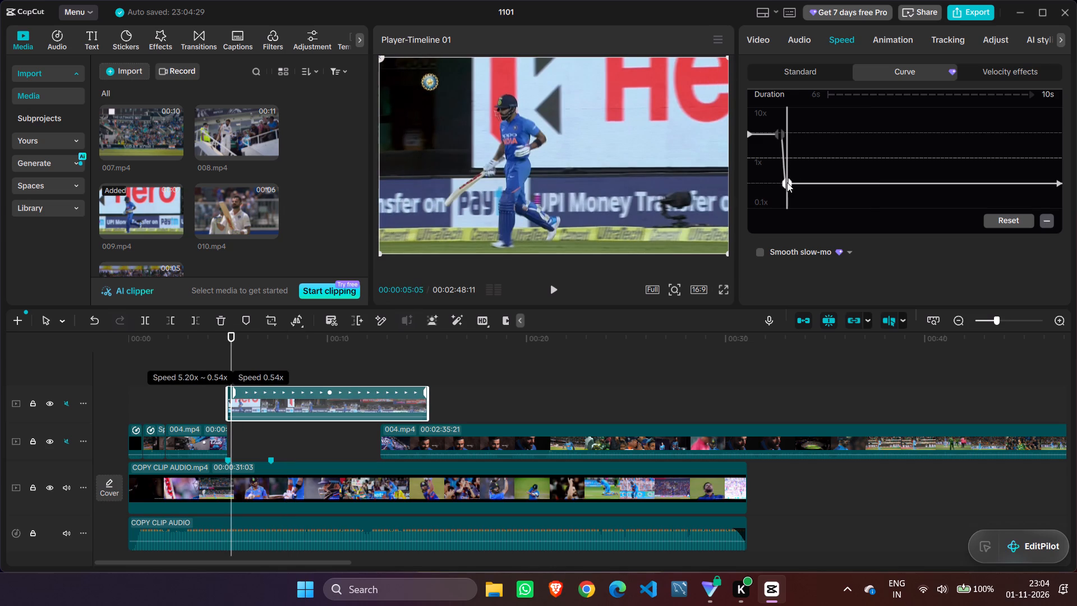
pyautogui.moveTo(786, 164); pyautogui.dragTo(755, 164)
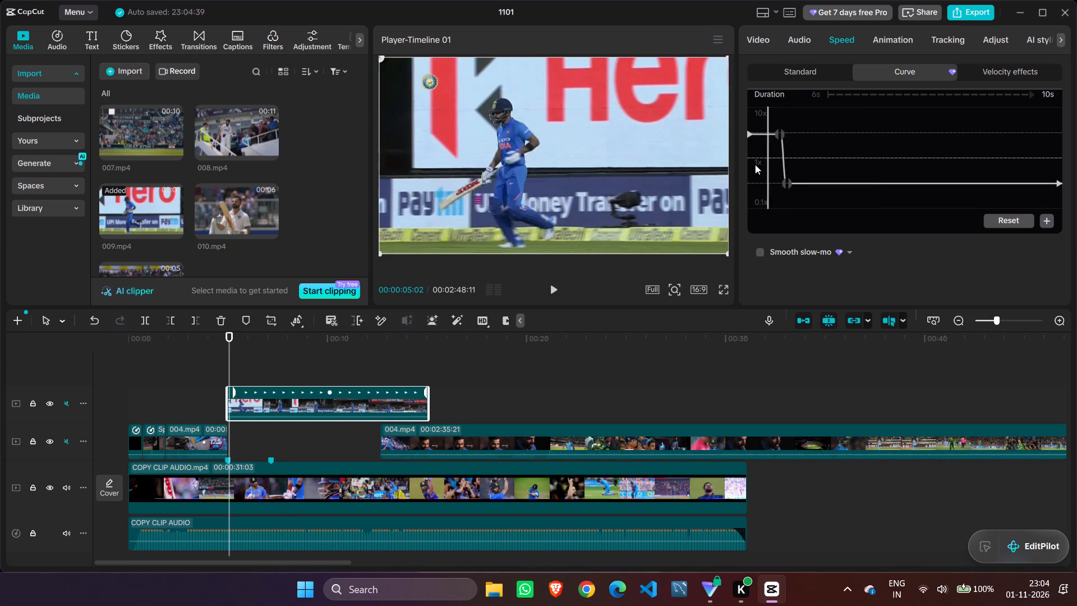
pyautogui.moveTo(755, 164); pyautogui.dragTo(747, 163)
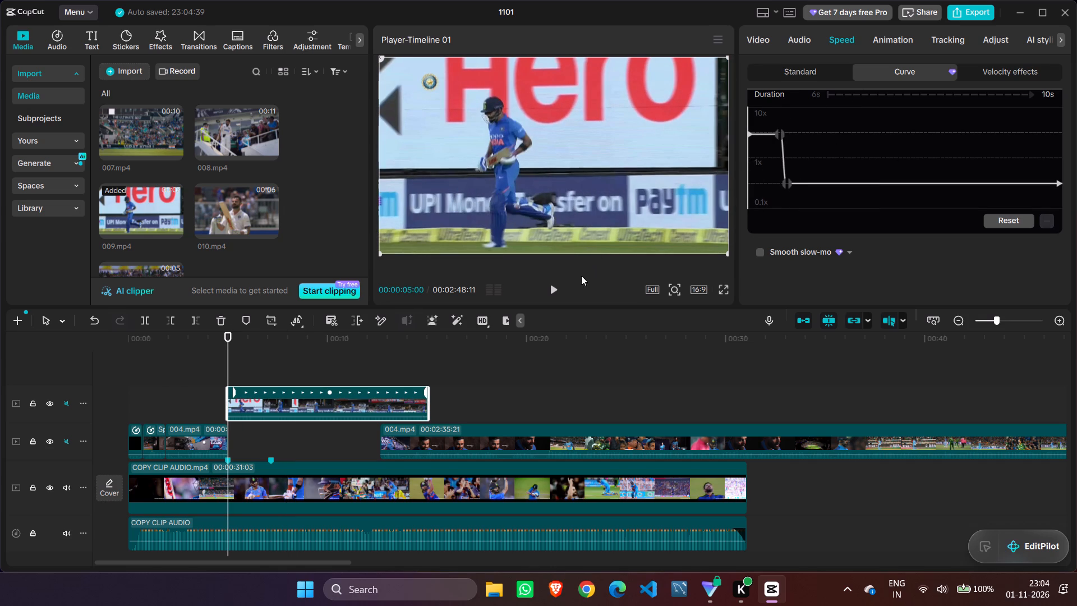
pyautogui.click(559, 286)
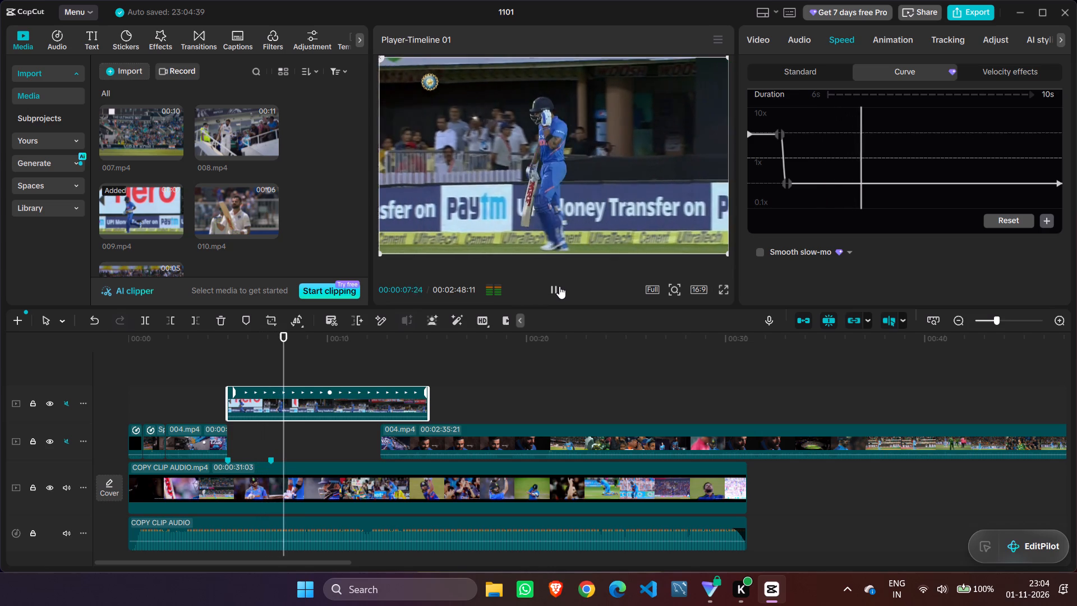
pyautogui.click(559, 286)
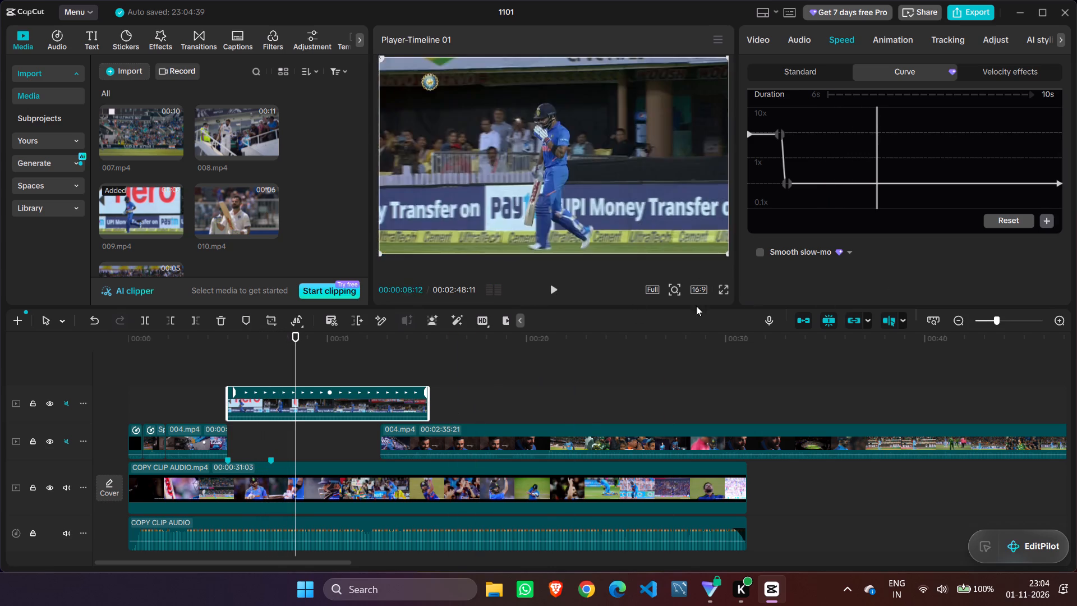
# Trim the end of 009.mp4 back to the second marker at about 7 seconds, and preview from just before the clip.
pyautogui.moveTo(429, 401); pyautogui.dragTo(310, 408)
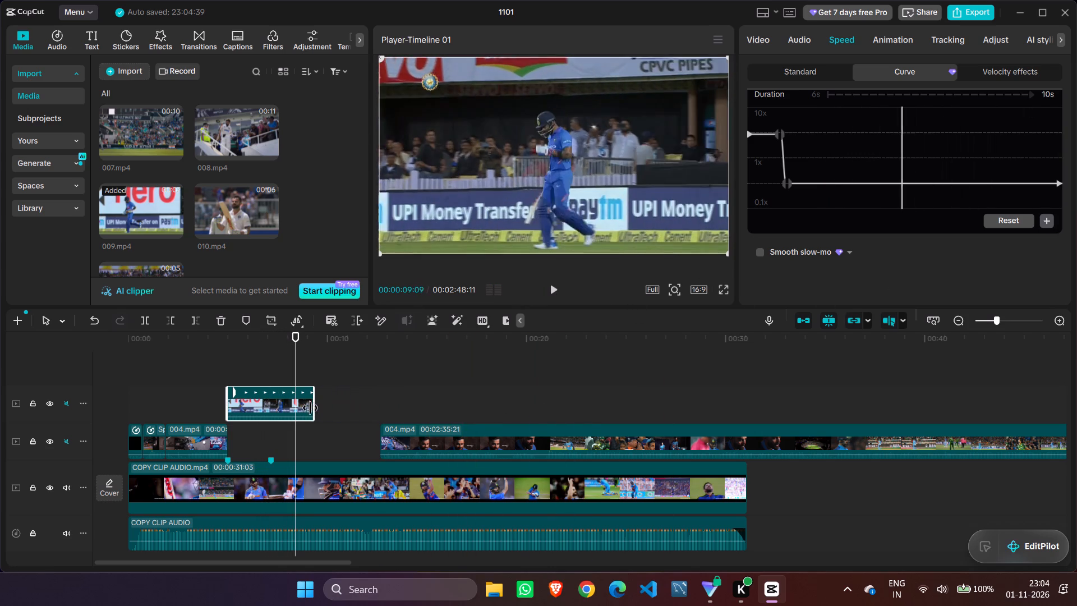
pyautogui.moveTo(310, 408); pyautogui.dragTo(269, 412)
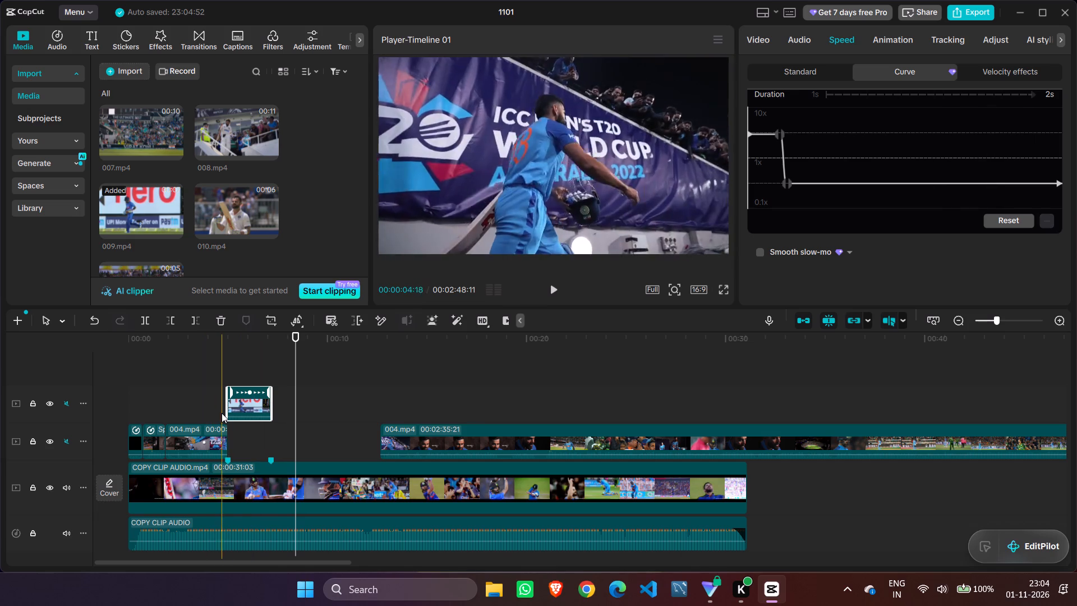
pyautogui.moveTo(296, 334); pyautogui.dragTo(214, 348)
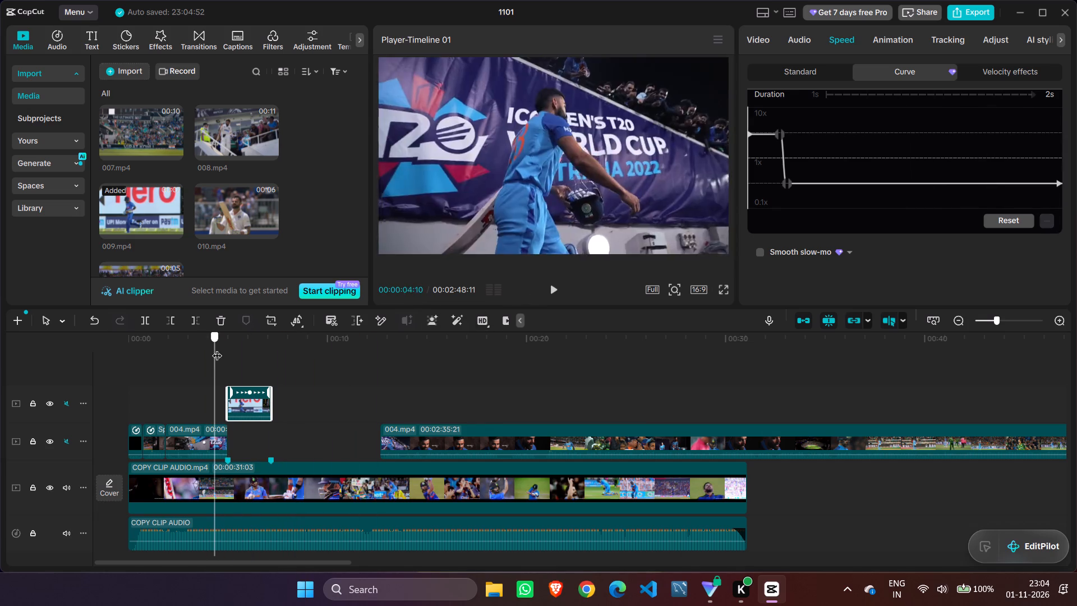
pyautogui.click(556, 288)
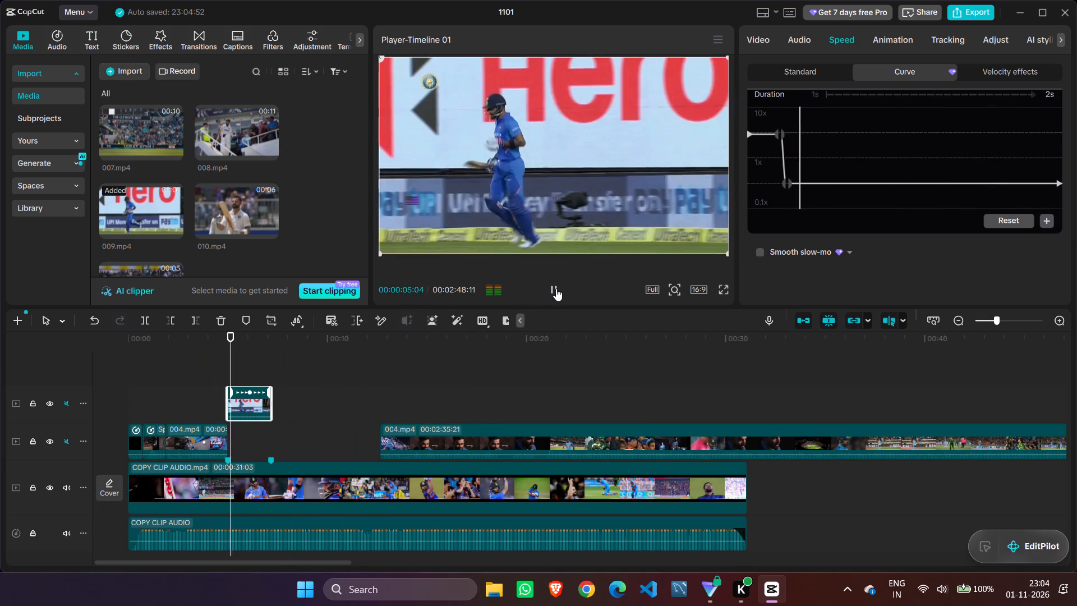
pyautogui.click(556, 288)
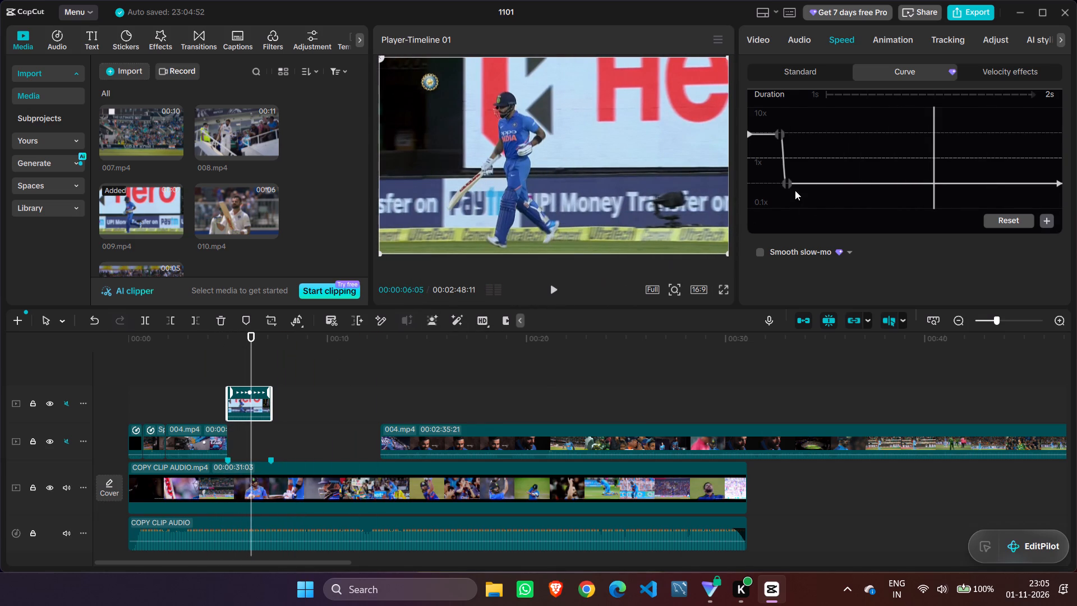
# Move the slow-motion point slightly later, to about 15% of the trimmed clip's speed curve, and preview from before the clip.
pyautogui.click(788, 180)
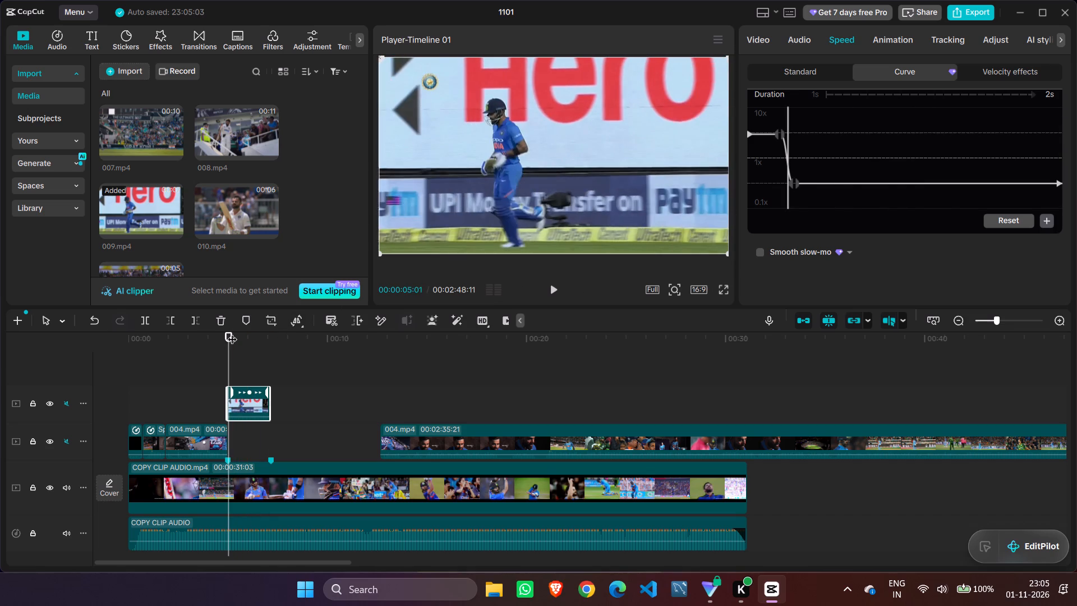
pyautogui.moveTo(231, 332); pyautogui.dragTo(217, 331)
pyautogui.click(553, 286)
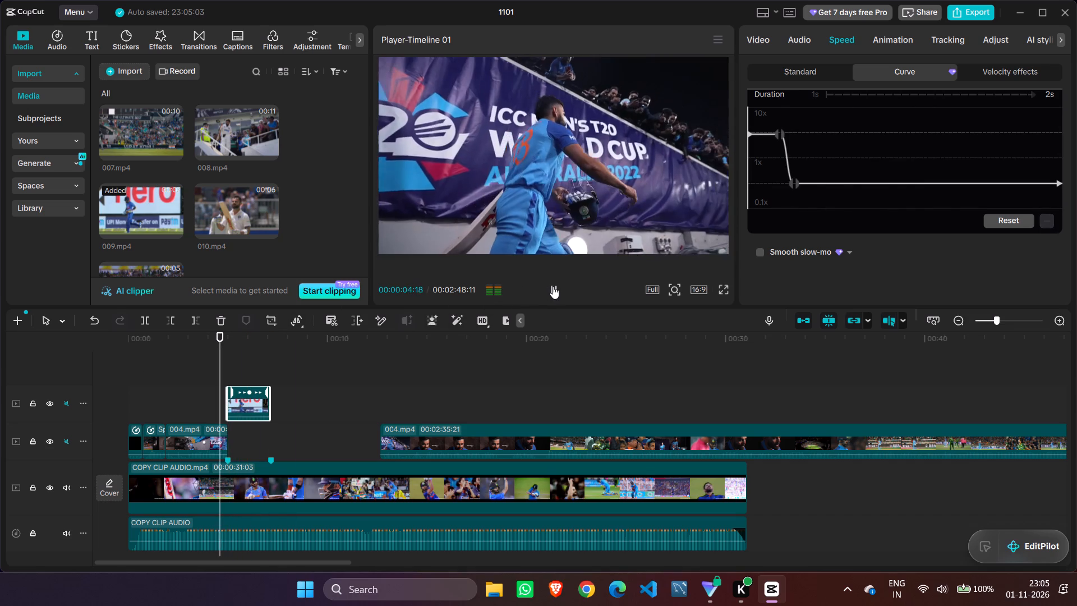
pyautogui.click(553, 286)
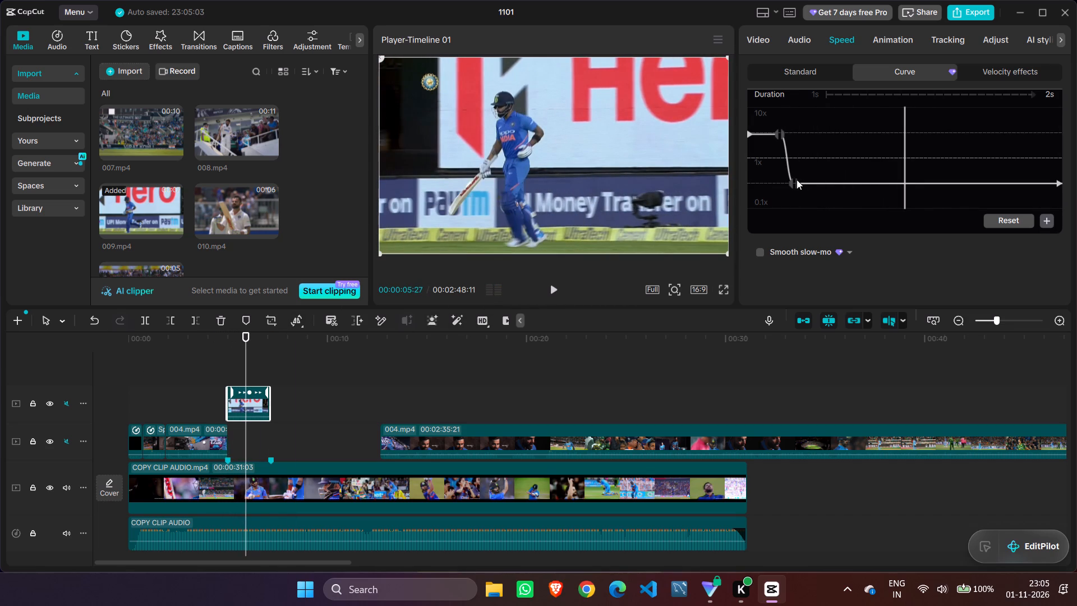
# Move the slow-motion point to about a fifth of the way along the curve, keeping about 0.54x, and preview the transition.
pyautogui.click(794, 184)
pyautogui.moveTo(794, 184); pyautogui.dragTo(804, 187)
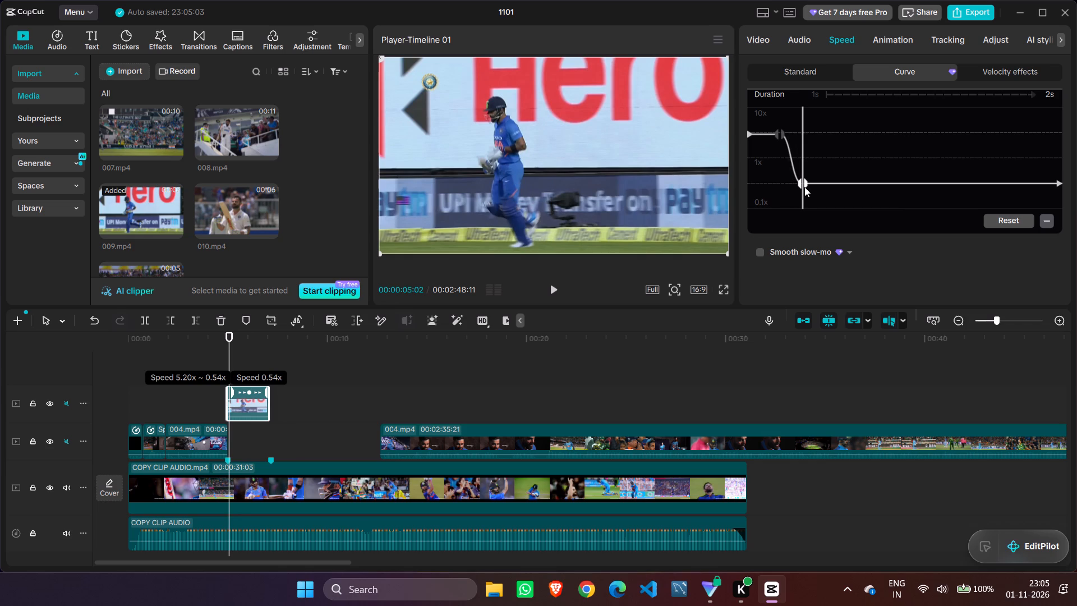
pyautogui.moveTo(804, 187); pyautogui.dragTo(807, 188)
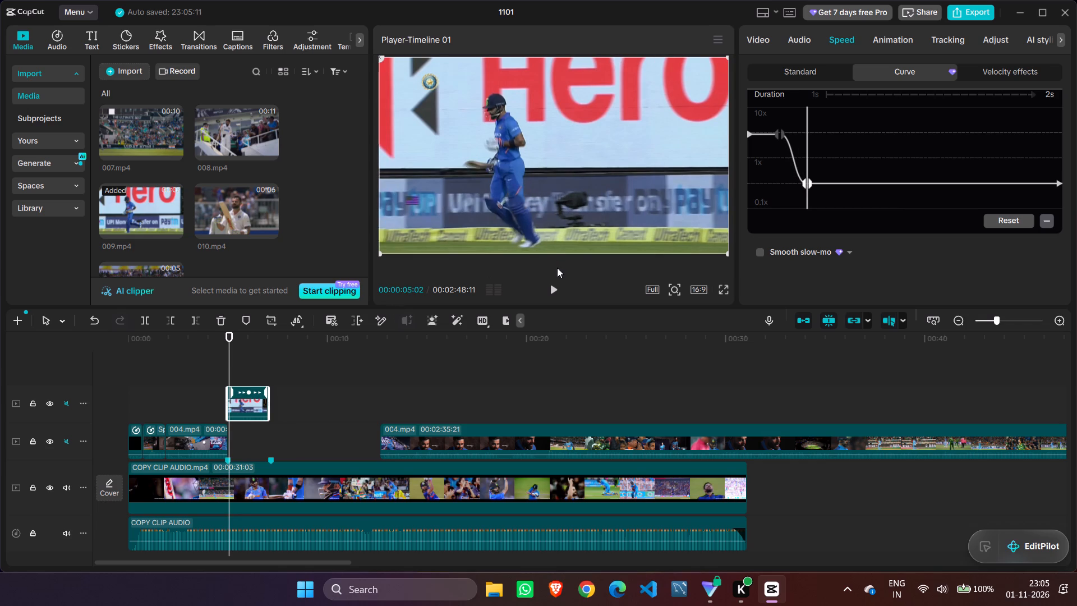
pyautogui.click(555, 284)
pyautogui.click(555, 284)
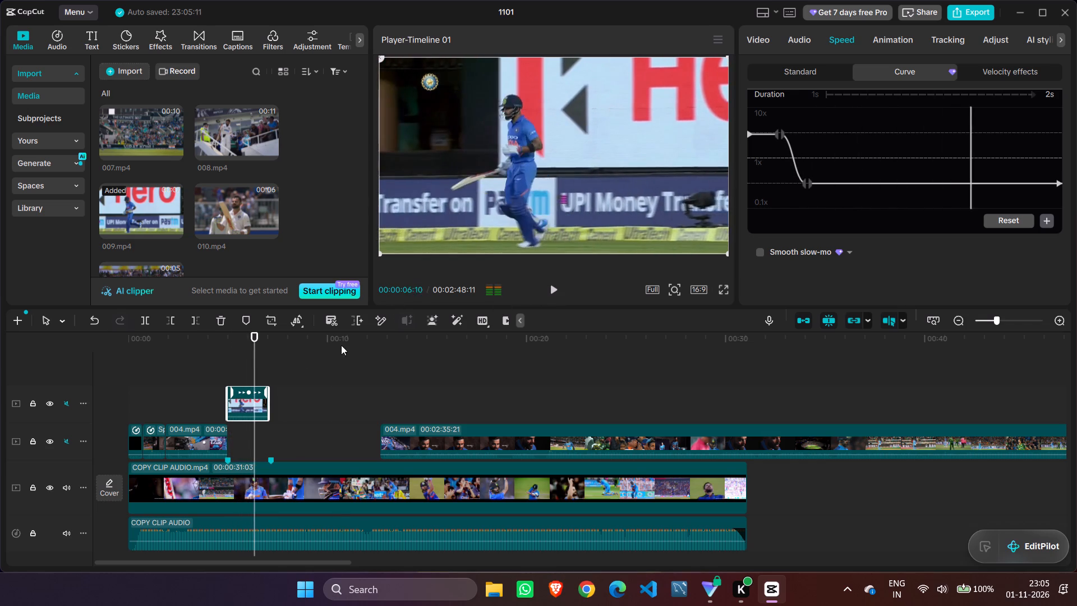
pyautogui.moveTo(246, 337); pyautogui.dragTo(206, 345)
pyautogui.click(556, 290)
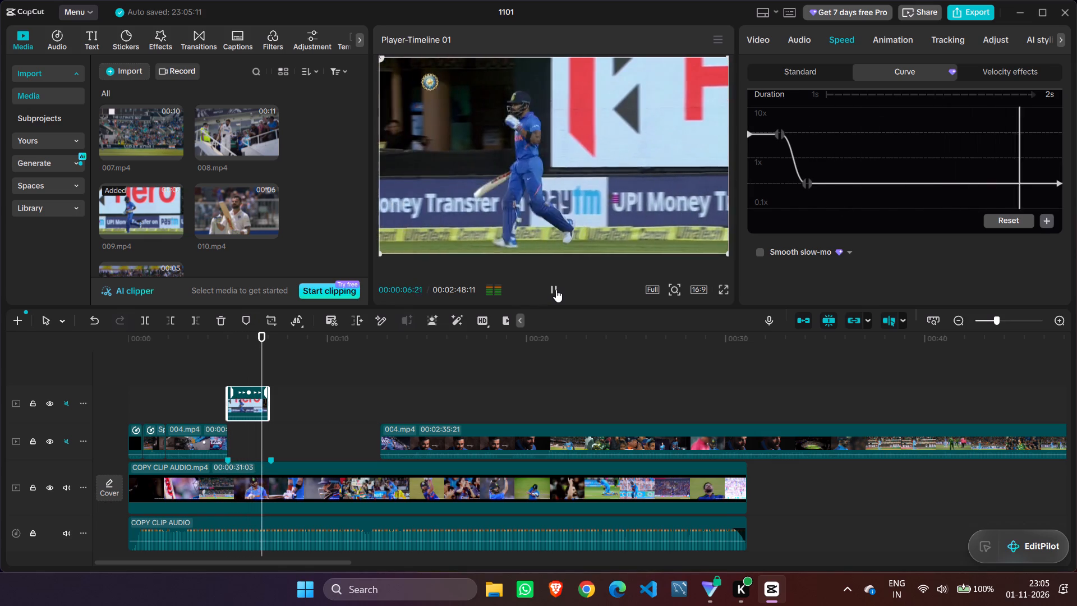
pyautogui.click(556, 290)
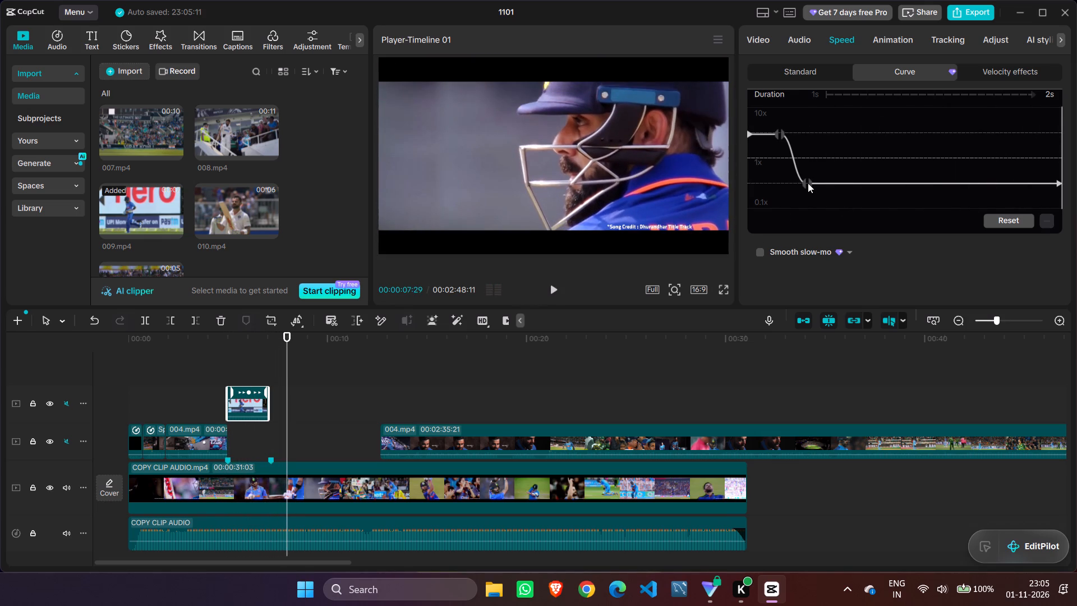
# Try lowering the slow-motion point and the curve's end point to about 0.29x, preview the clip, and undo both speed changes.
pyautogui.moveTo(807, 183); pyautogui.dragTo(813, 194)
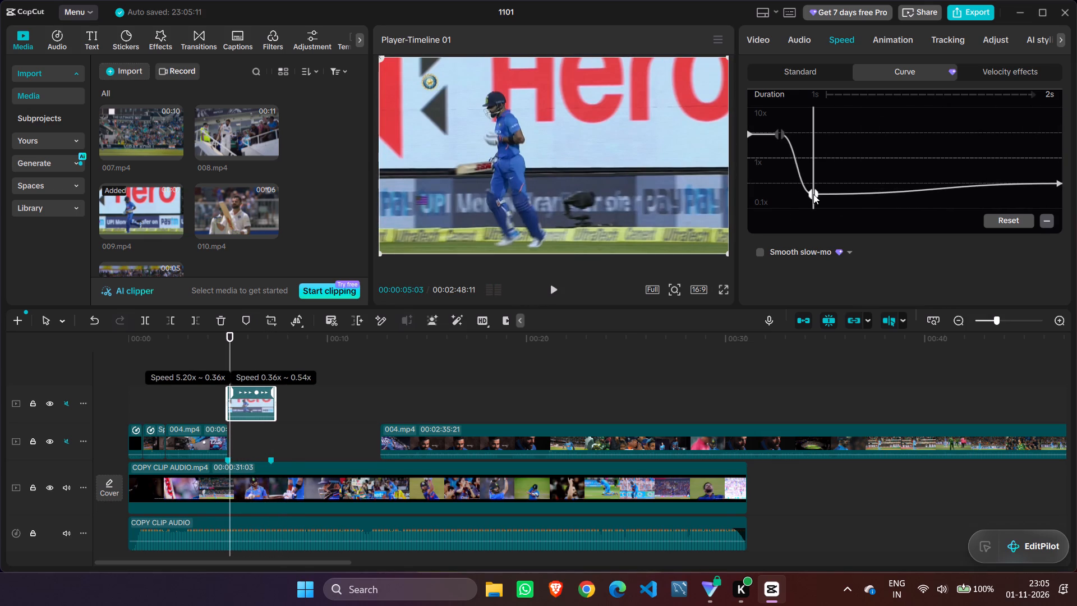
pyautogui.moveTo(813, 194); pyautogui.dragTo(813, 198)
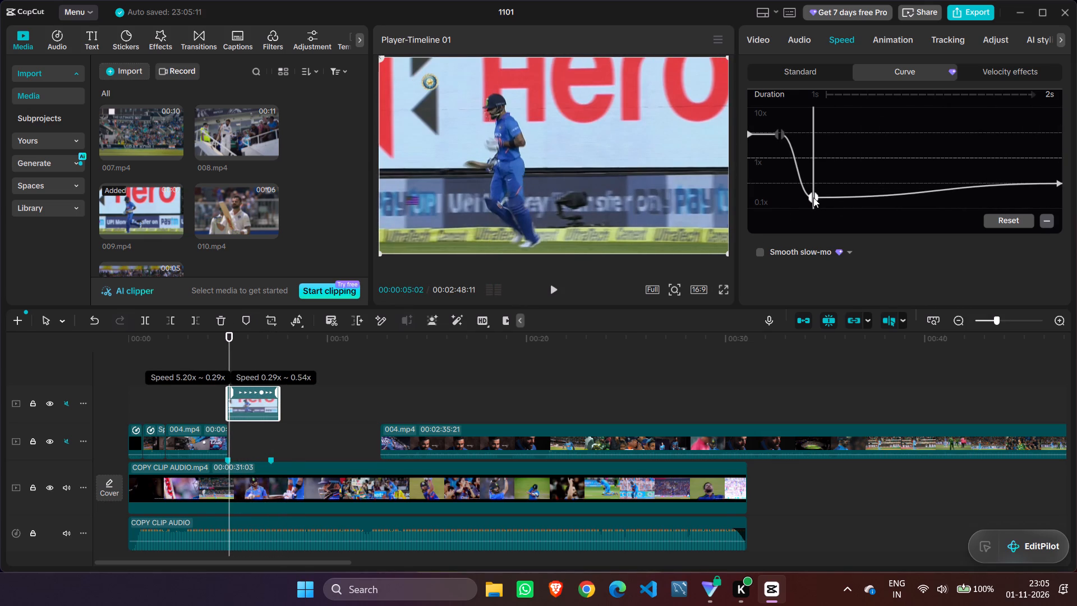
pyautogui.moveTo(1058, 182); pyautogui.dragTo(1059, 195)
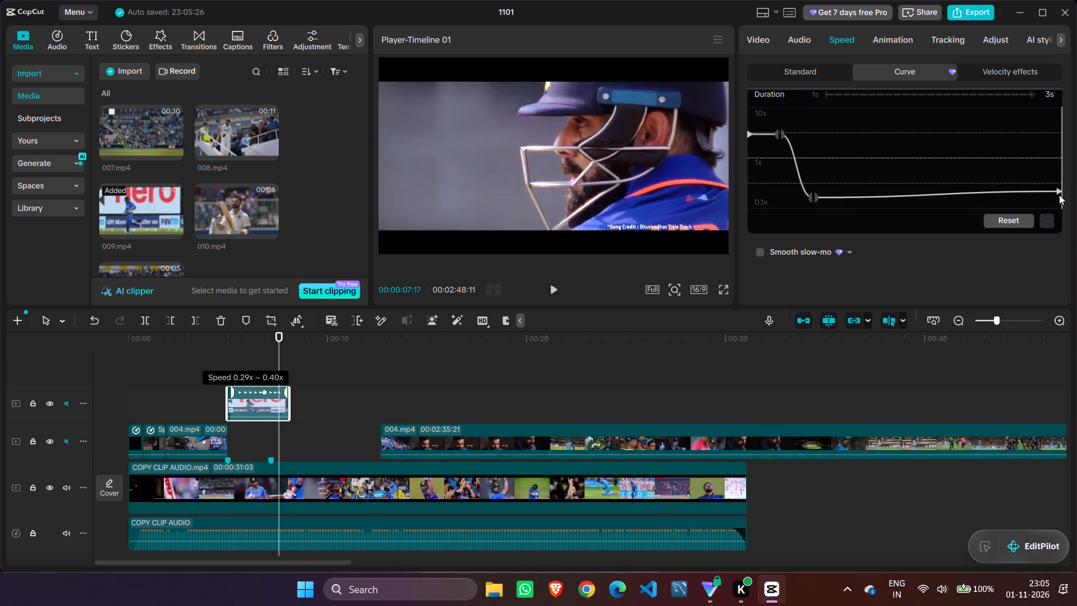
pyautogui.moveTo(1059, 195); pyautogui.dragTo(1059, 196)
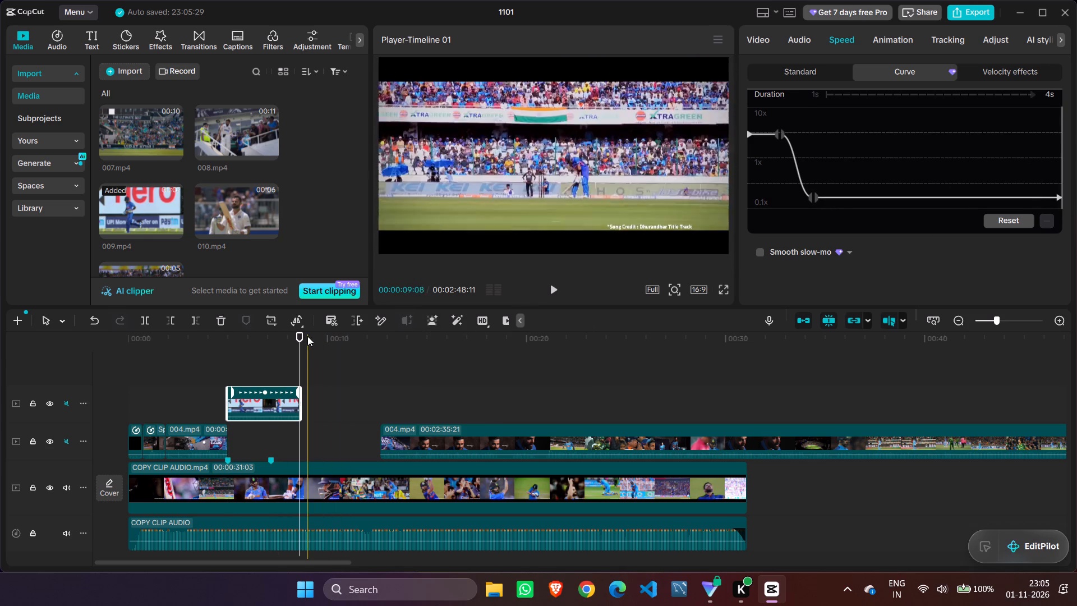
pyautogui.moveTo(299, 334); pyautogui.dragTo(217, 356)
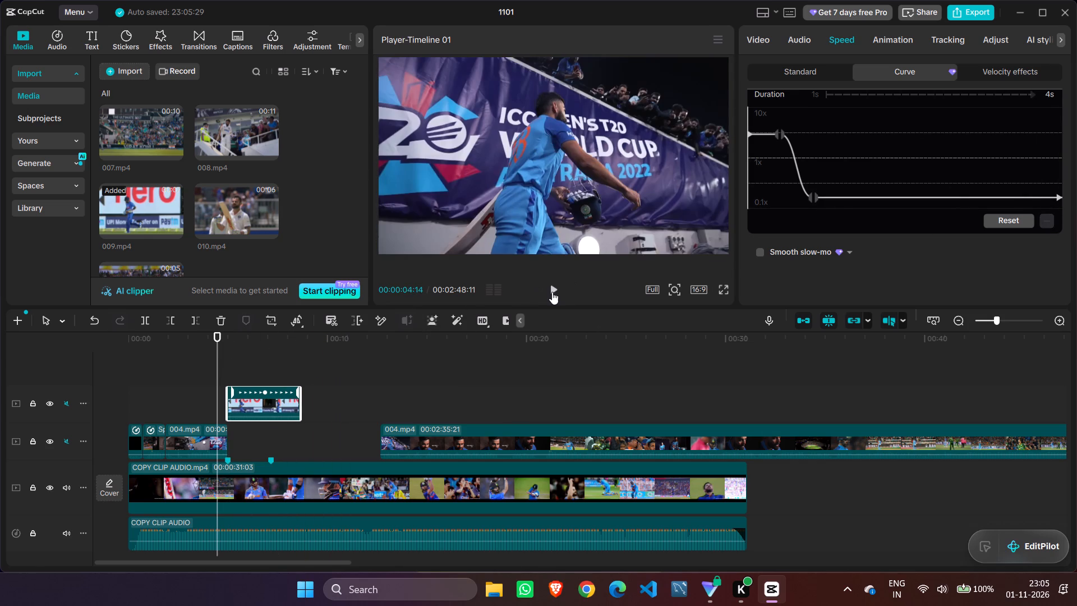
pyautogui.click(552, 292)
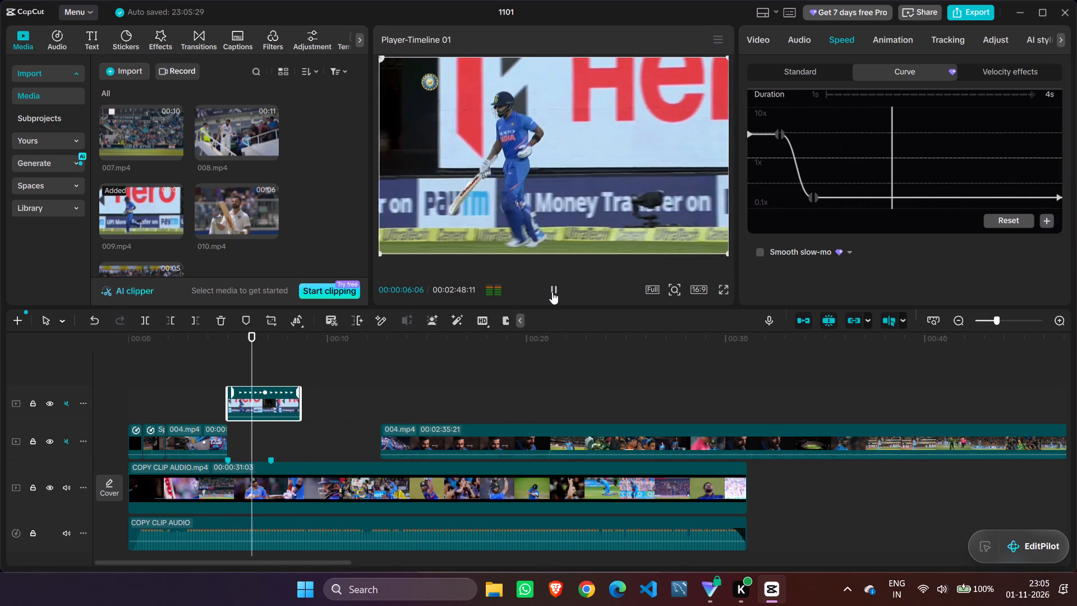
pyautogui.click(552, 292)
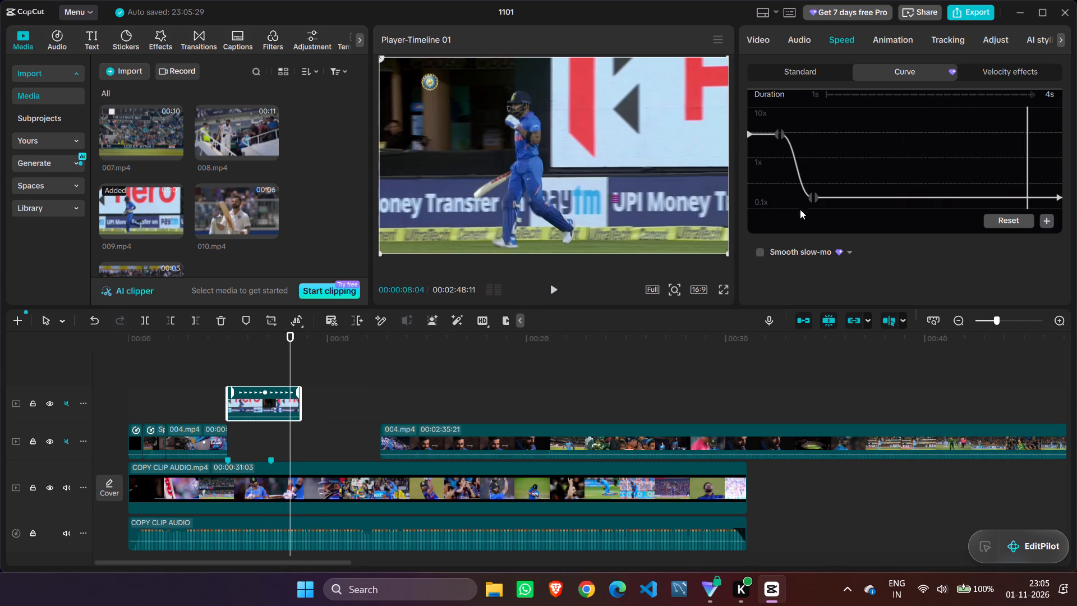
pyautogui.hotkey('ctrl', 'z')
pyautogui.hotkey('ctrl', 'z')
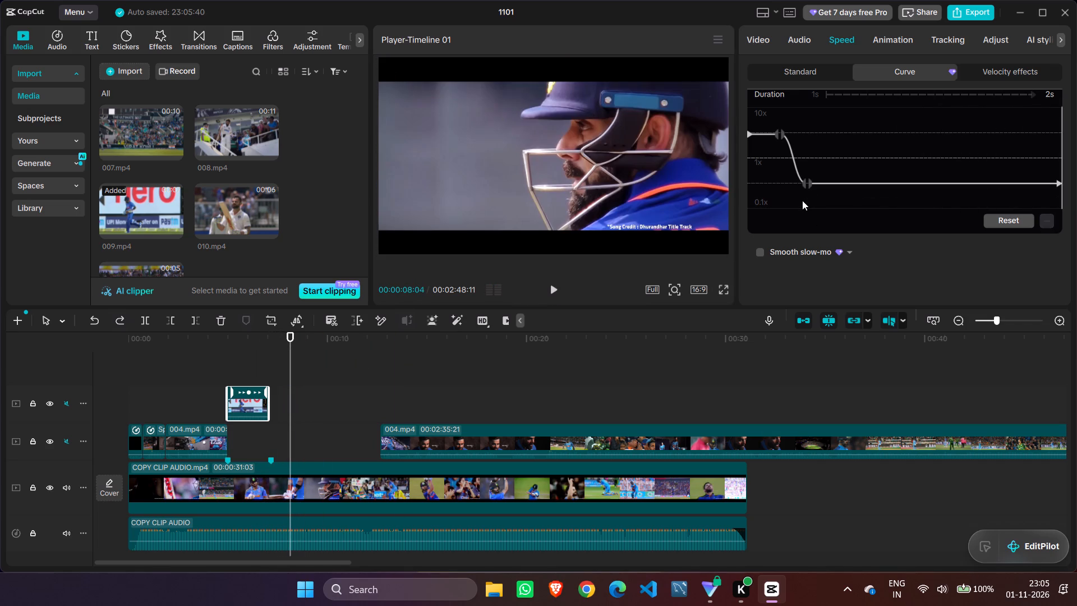
# Move the slow-motion point later, to about a quarter of the way along the speed curve, and preview from just before 009.mp4.
pyautogui.moveTo(294, 336); pyautogui.dragTo(277, 336)
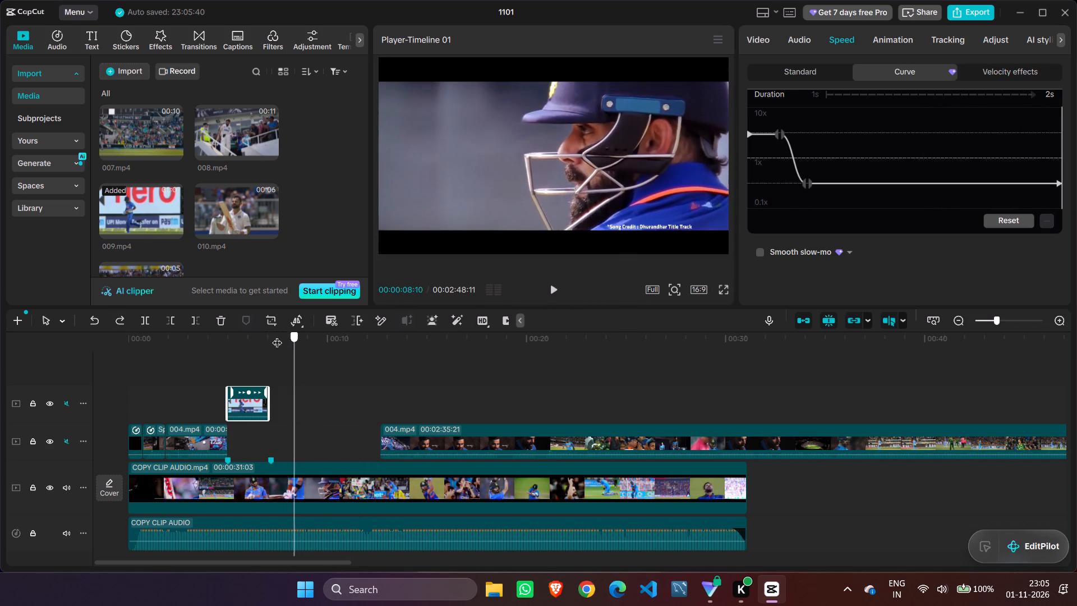
pyautogui.moveTo(277, 336); pyautogui.dragTo(221, 329)
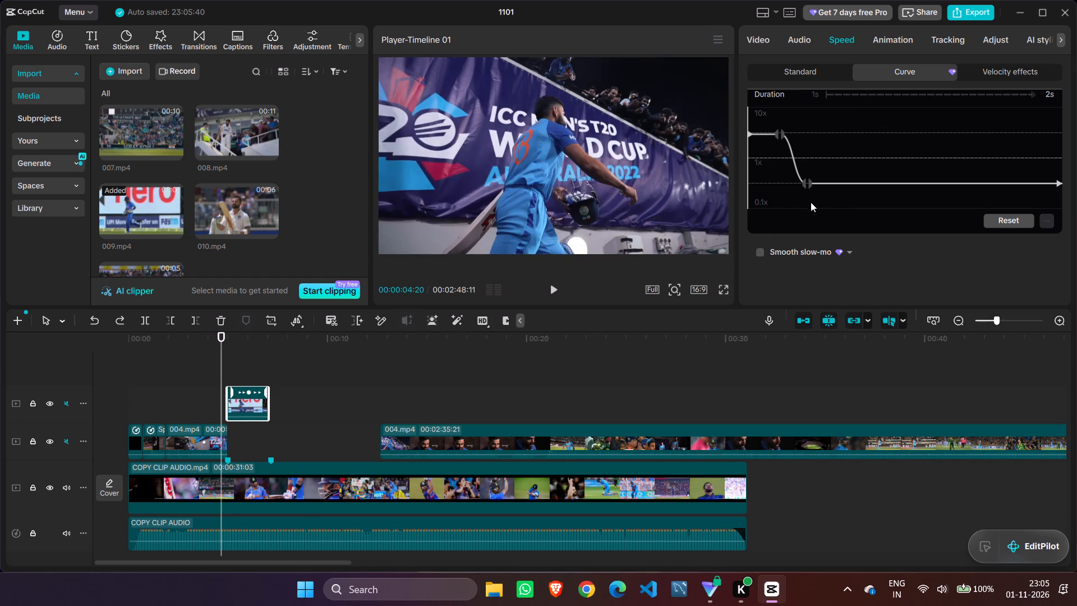
pyautogui.moveTo(811, 181); pyautogui.dragTo(822, 185)
pyautogui.click(553, 288)
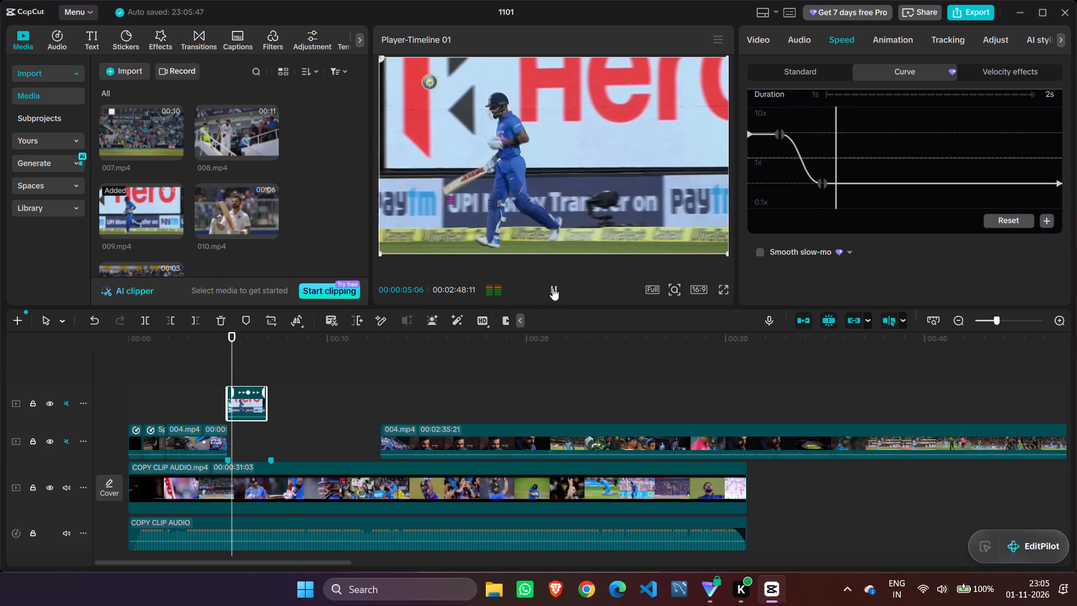
pyautogui.click(553, 288)
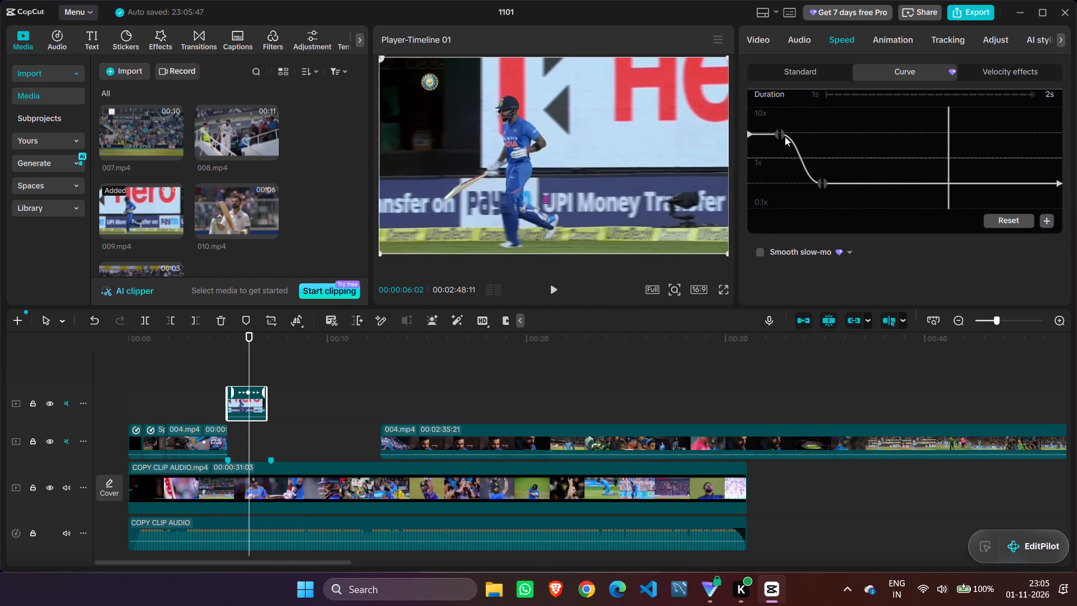
# Move the fast-speed point of 009.mp4's curve slightly later, to about 12% of the clip, and preview from before the clip.
pyautogui.click(781, 134)
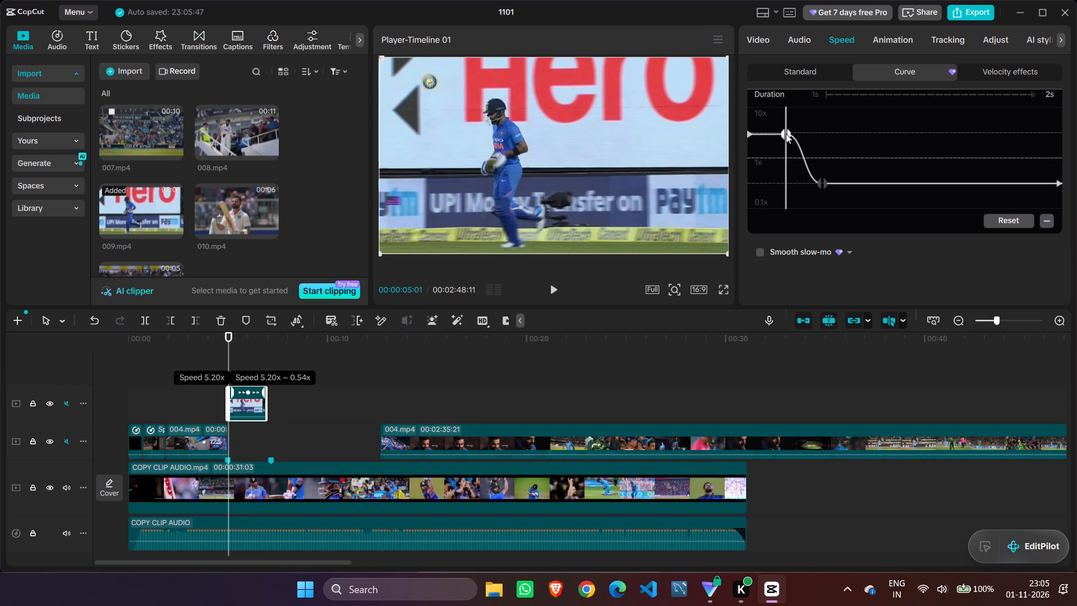
pyautogui.click(554, 286)
pyautogui.click(554, 286)
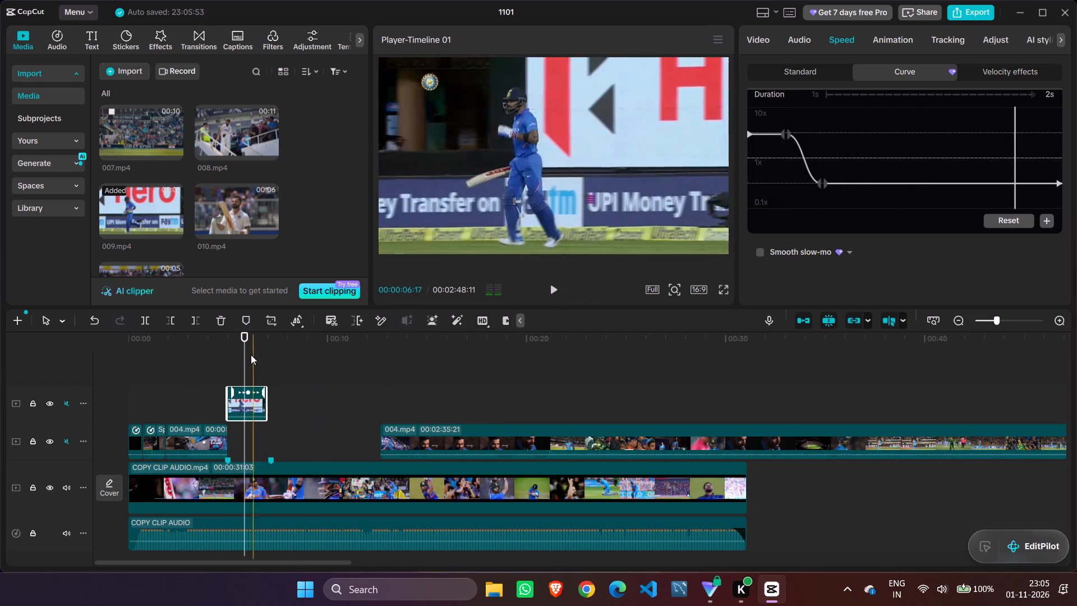
pyautogui.moveTo(244, 338); pyautogui.dragTo(204, 340)
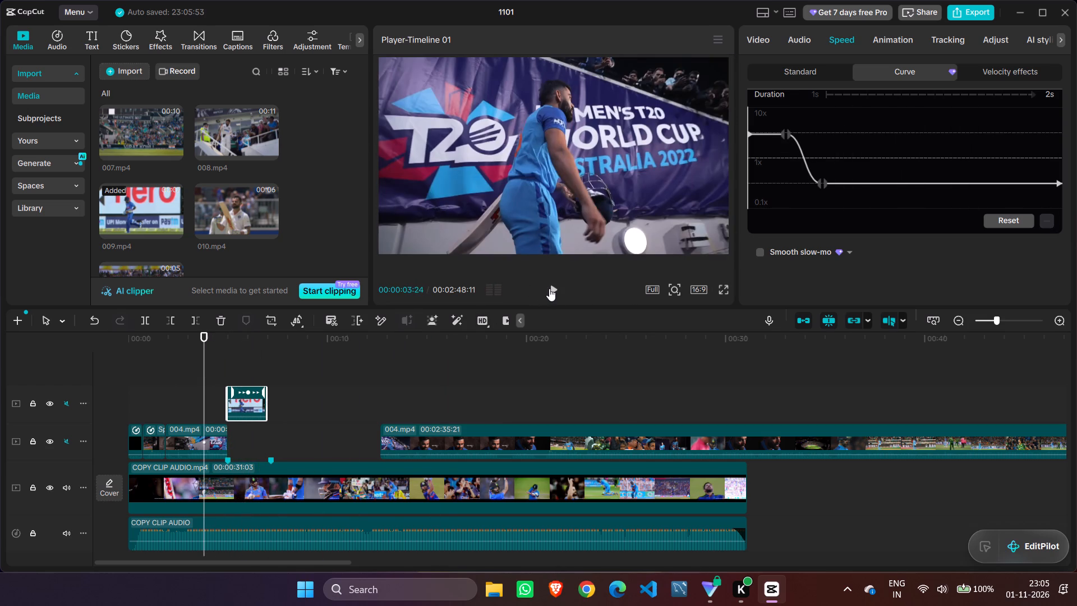
pyautogui.click(549, 288)
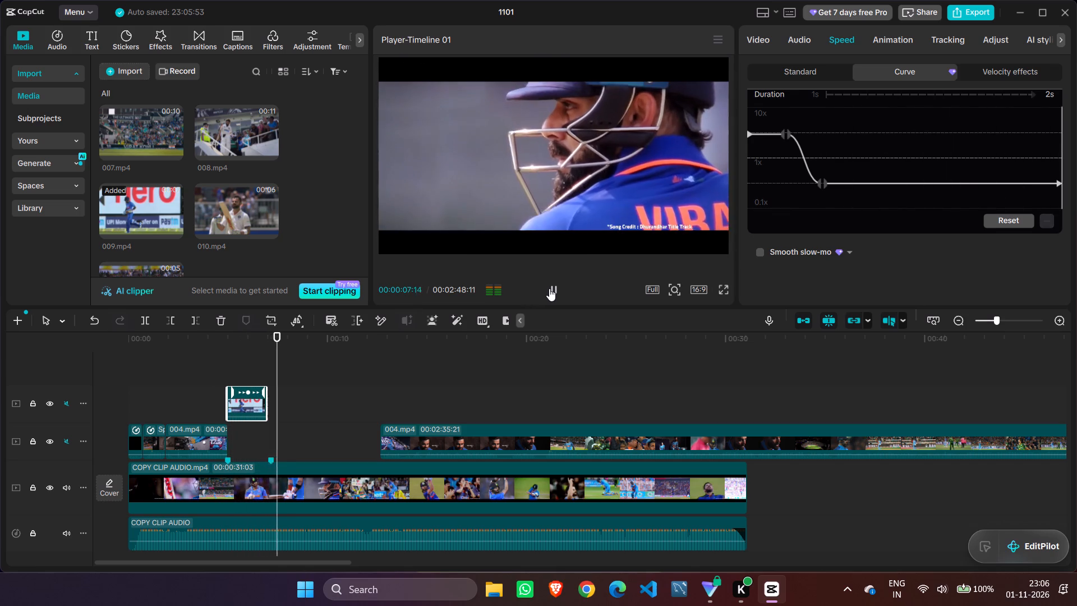
pyautogui.click(549, 288)
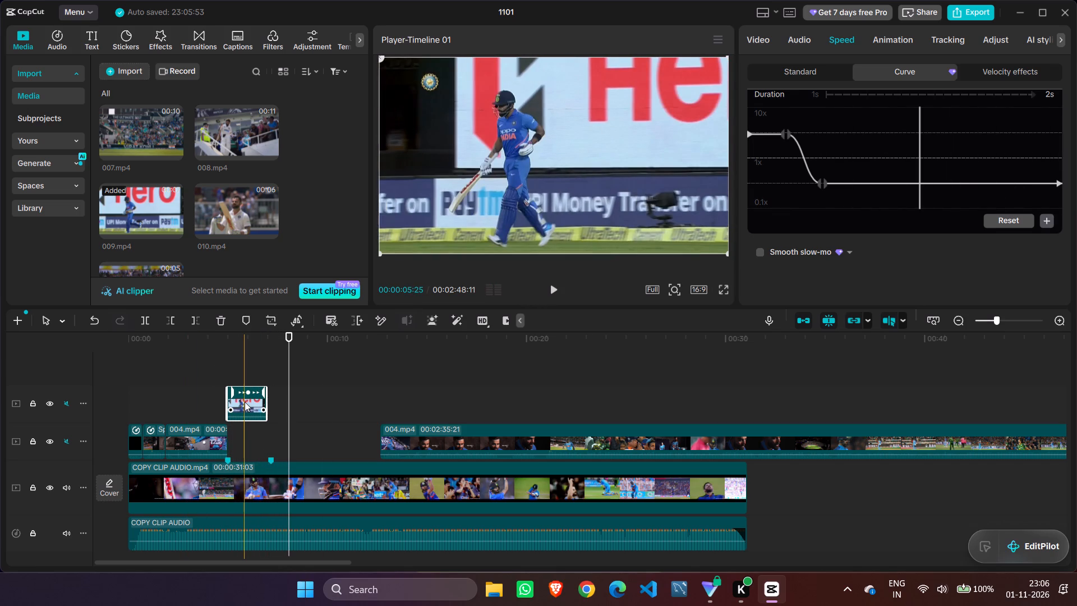
# Move 009.mp4 down onto the main shots track, starting right where the short 004.mp4 shot ends at the first marker.
pyautogui.moveTo(245, 402); pyautogui.dragTo(247, 441)
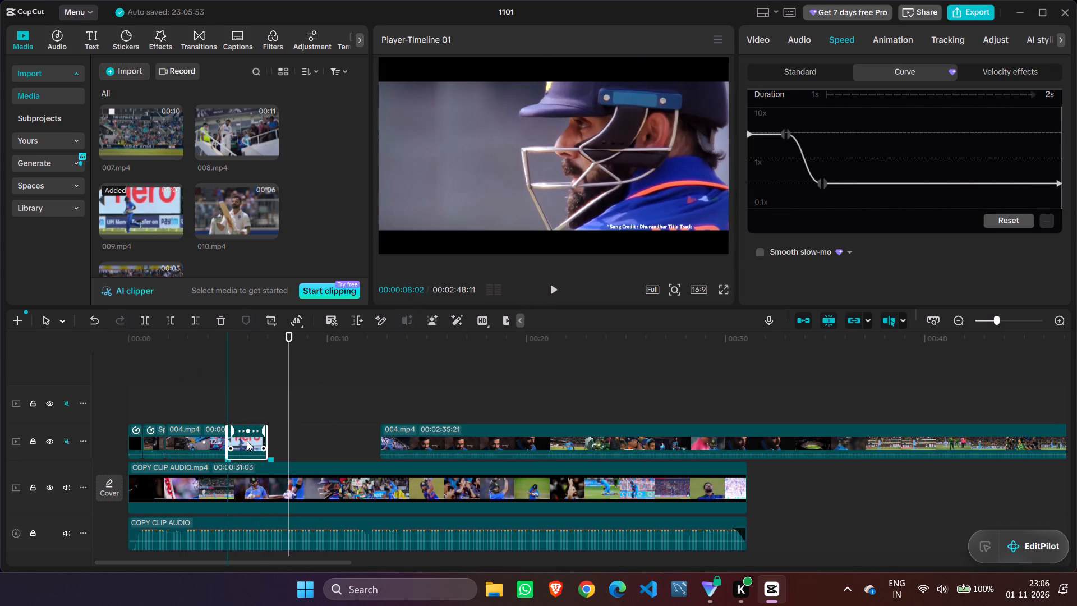
pyautogui.moveTo(247, 441); pyautogui.dragTo(251, 441)
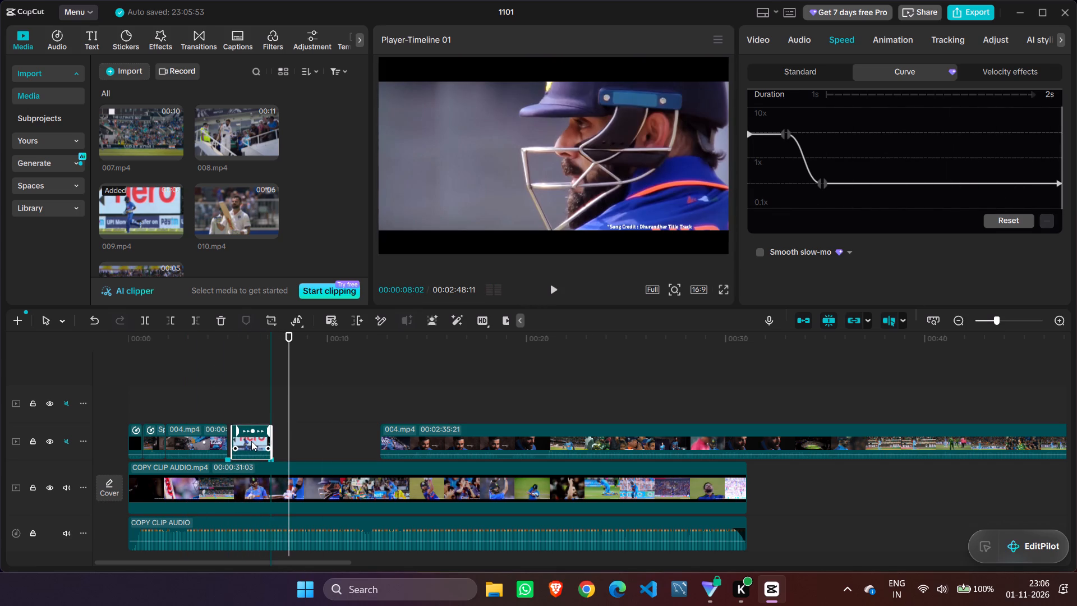
pyautogui.moveTo(251, 441); pyautogui.dragTo(245, 443)
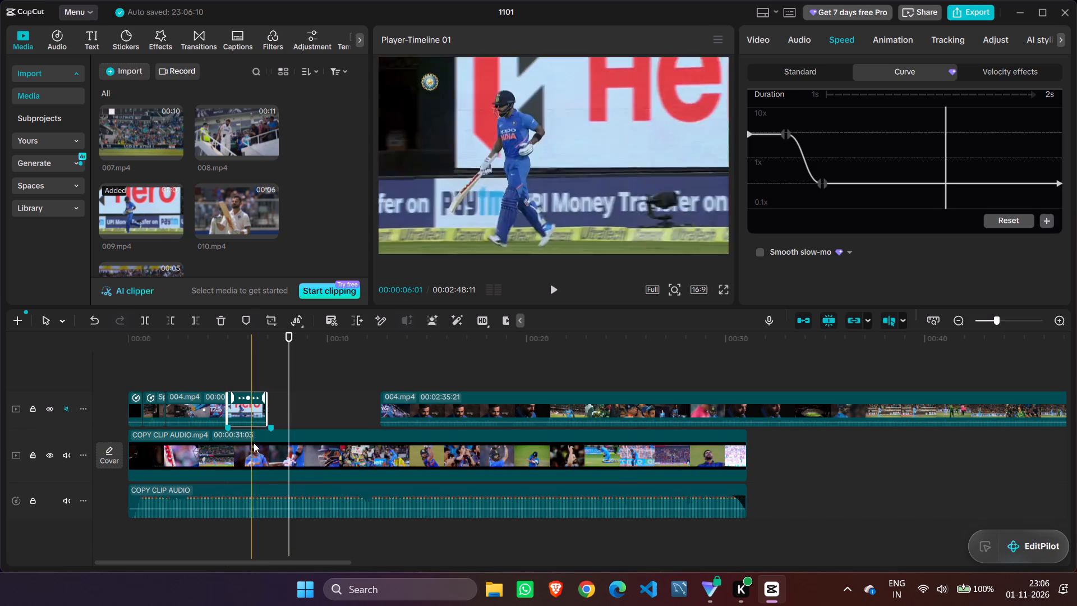
# Extend the end of 009.mp4 to the second marker, at about 00:00:07:05, and preview the cut.
pyautogui.click(265, 414)
pyautogui.moveTo(266, 414); pyautogui.dragTo(275, 415)
pyautogui.click(245, 408)
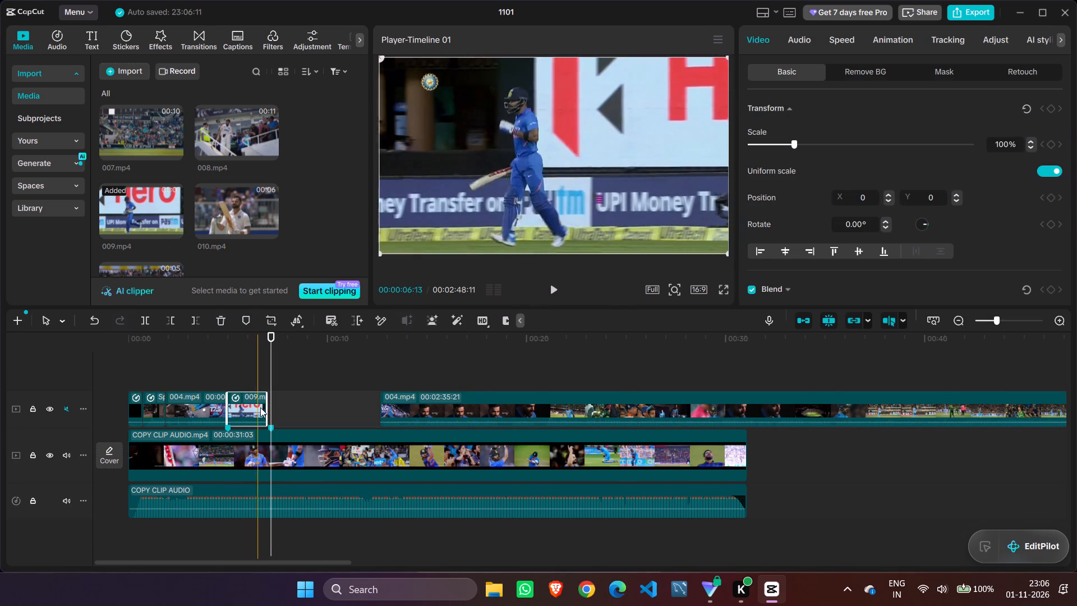
pyautogui.click(266, 407)
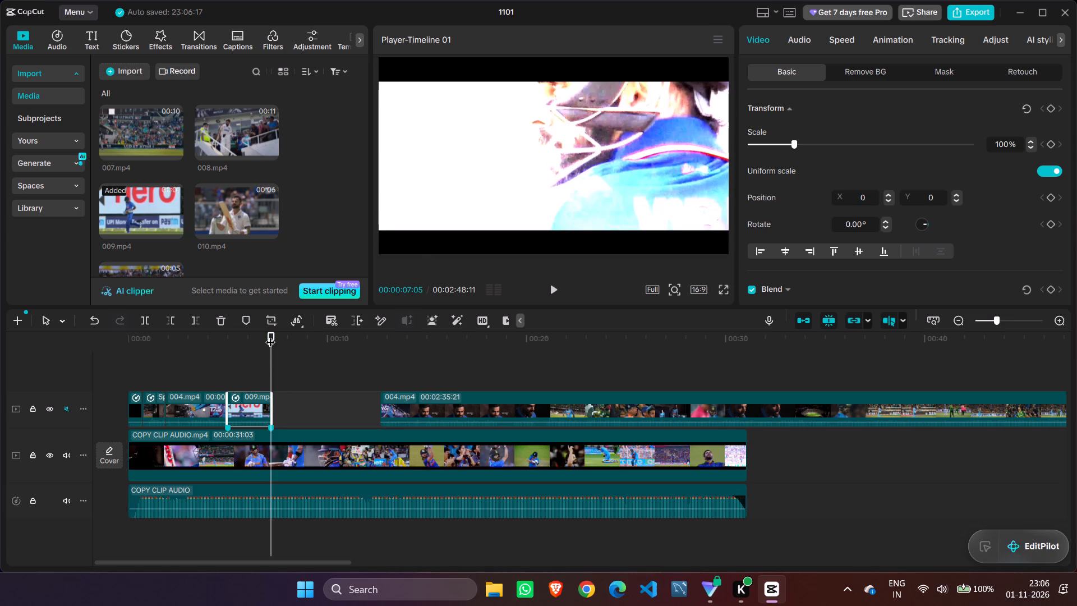
pyautogui.moveTo(269, 334); pyautogui.dragTo(251, 333)
pyautogui.click(555, 290)
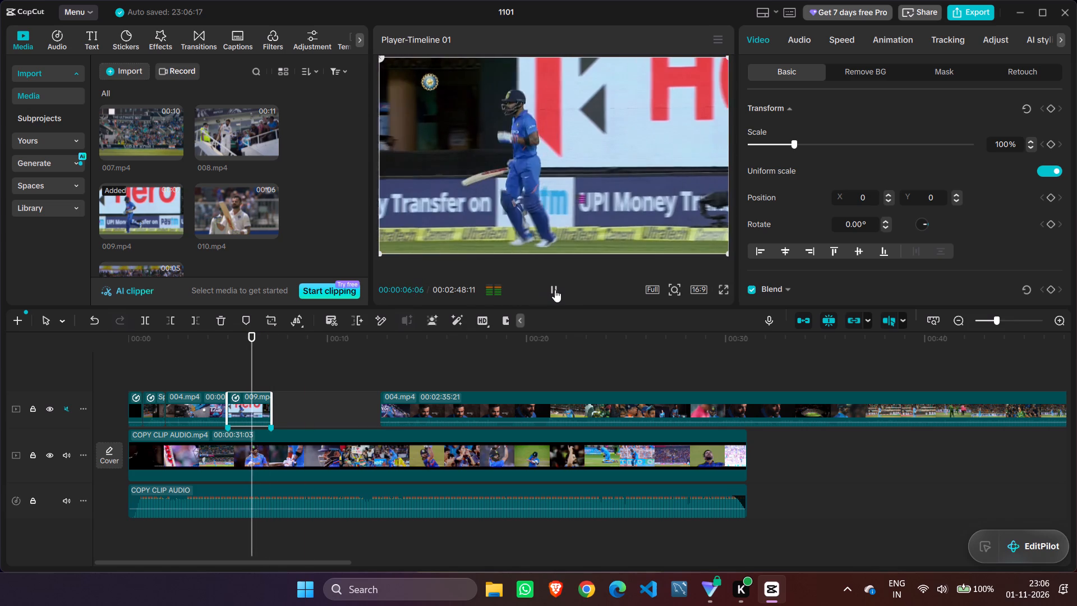
pyautogui.click(555, 290)
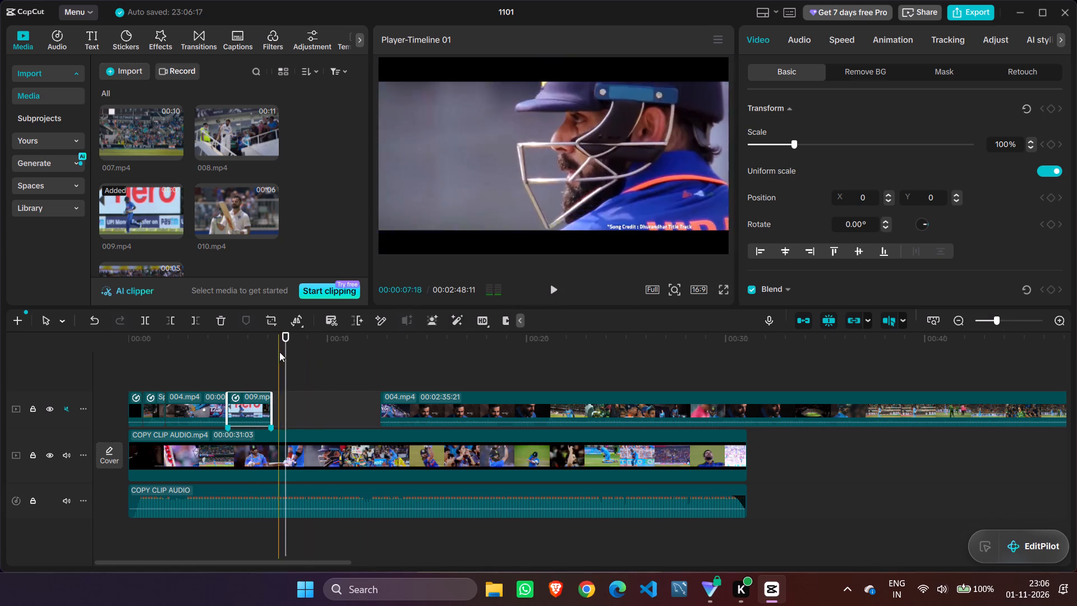
# Turn on Smooth slow-mo for 009.mp4's speed curve, using the Optical flow method.
pyautogui.click(256, 405)
pyautogui.scroll(-3, 880, 197)
pyautogui.scroll(3, 875, 198)
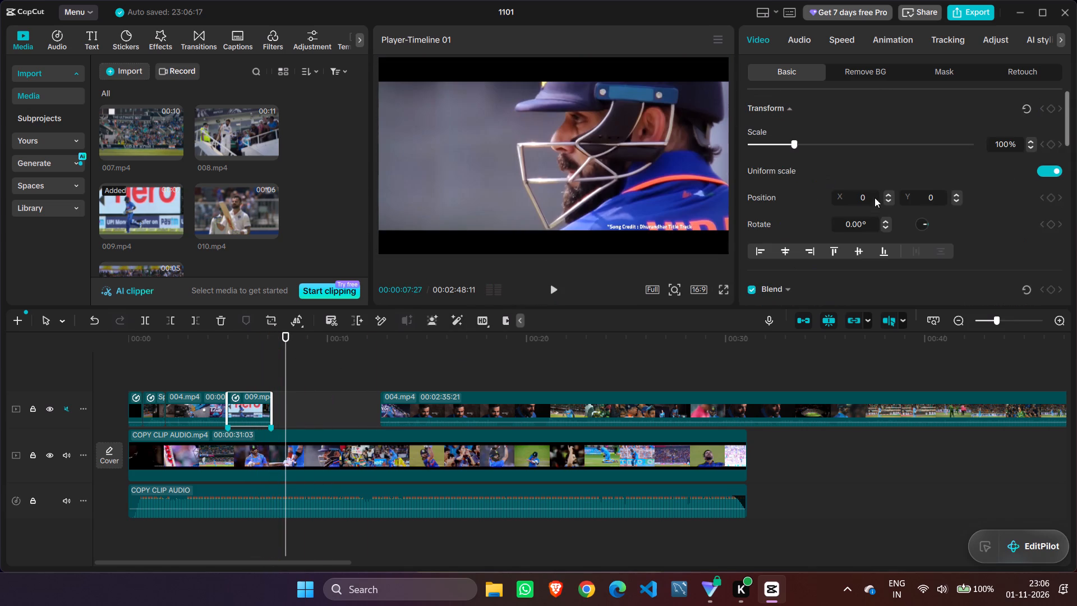
pyautogui.click(834, 44)
pyautogui.scroll(-1, 800, 188)
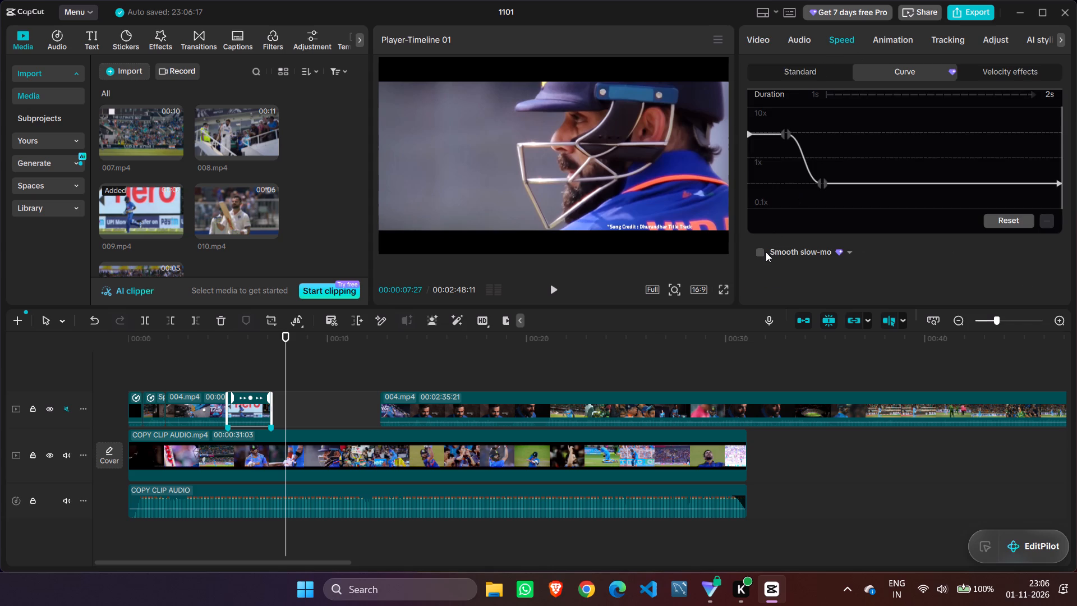
pyautogui.click(763, 252)
pyautogui.click(789, 251)
pyautogui.click(790, 251)
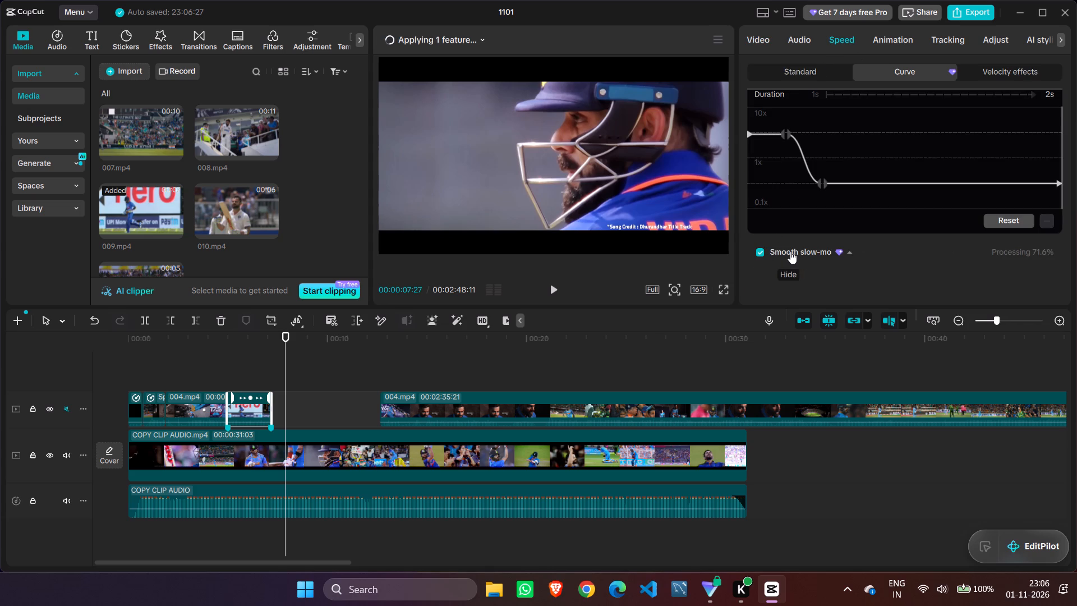
pyautogui.scroll(-2, 790, 251)
pyautogui.click(814, 274)
pyautogui.scroll(-2, 814, 274)
pyautogui.click(812, 343)
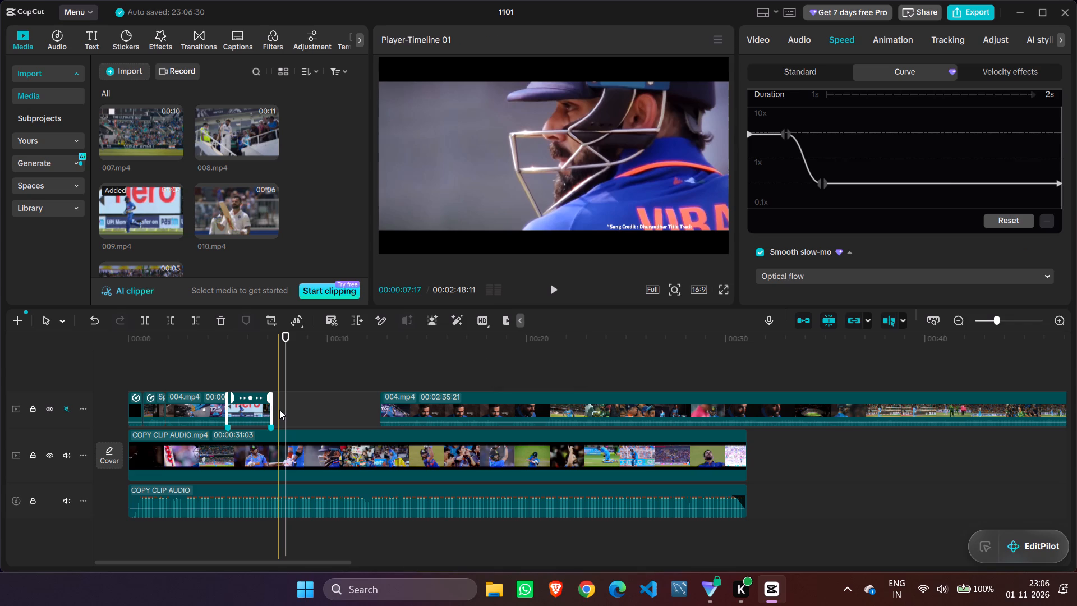
# Play the assembled shots twice from the beginning of the timeline to review the pacing through 009.mp4.
pyautogui.click(252, 361)
pyautogui.moveTo(256, 331); pyautogui.dragTo(226, 338)
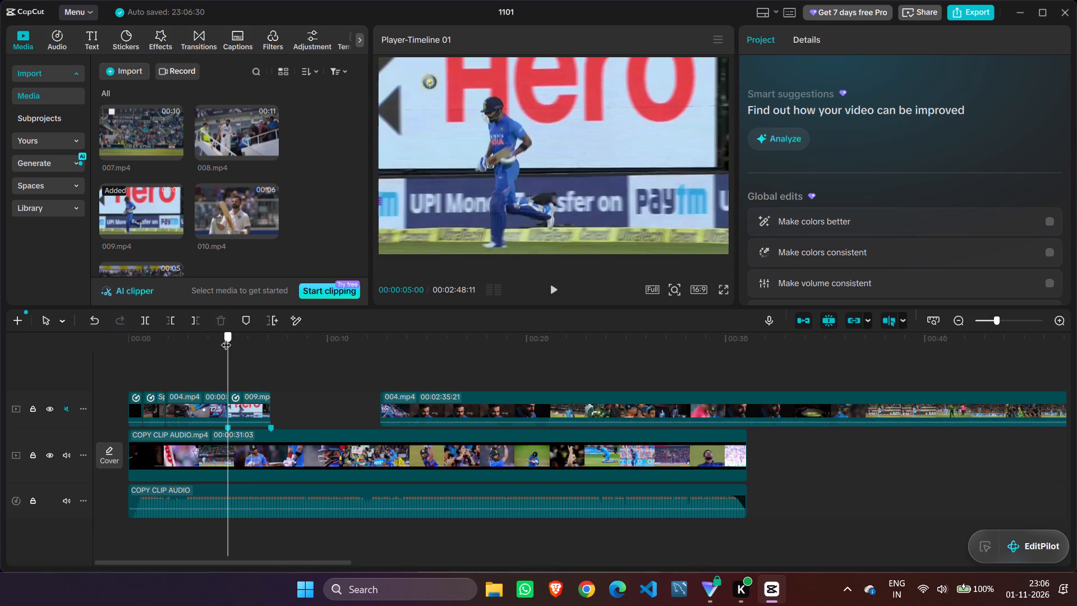
pyautogui.moveTo(226, 338); pyautogui.dragTo(82, 350)
pyautogui.click(555, 290)
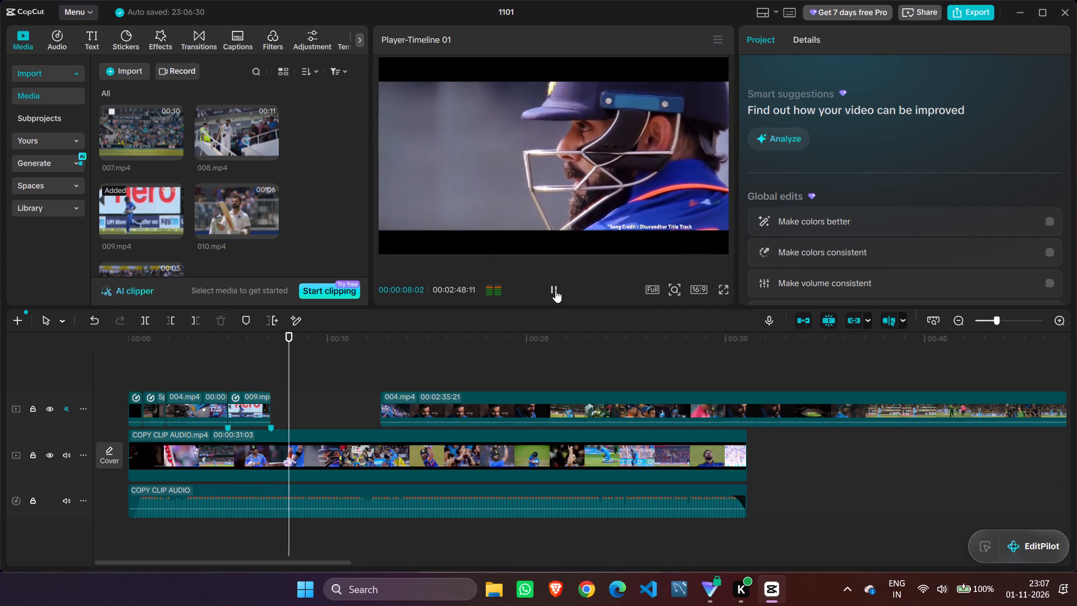
pyautogui.click(555, 290)
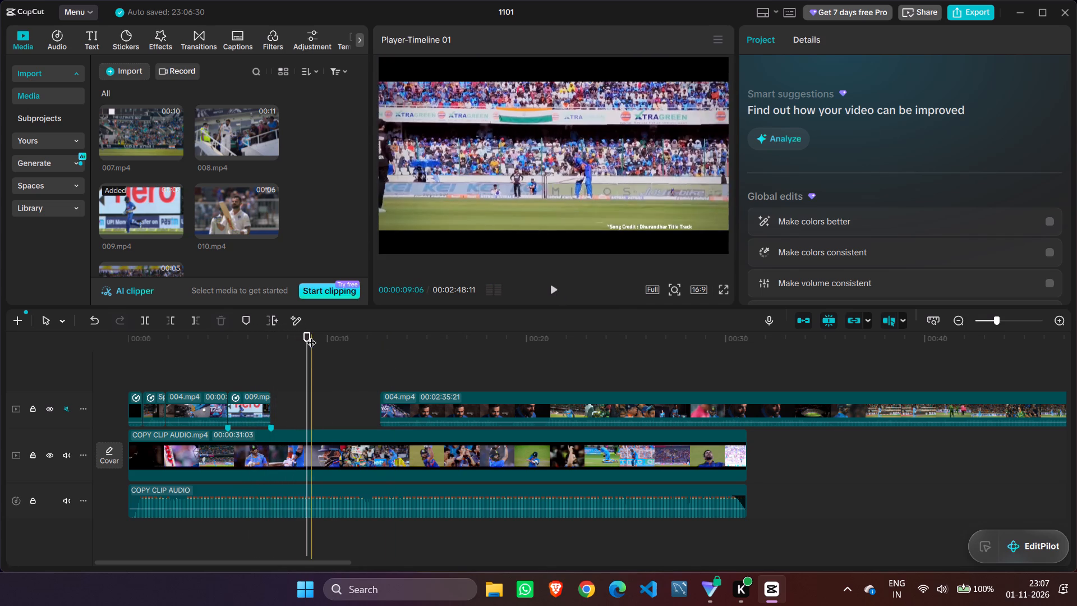
pyautogui.moveTo(303, 334); pyautogui.dragTo(79, 392)
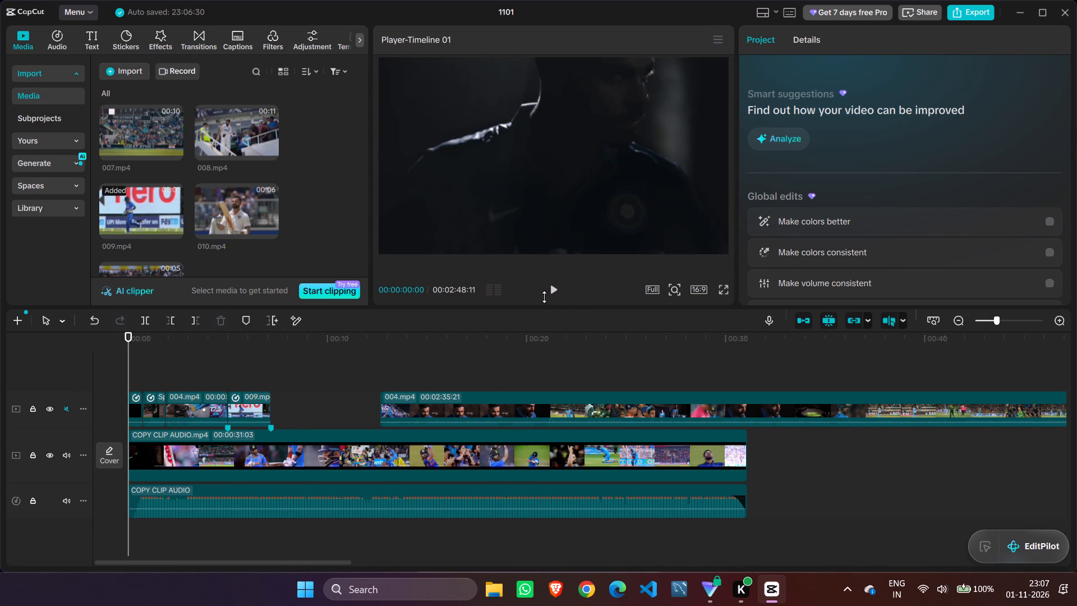
pyautogui.click(553, 288)
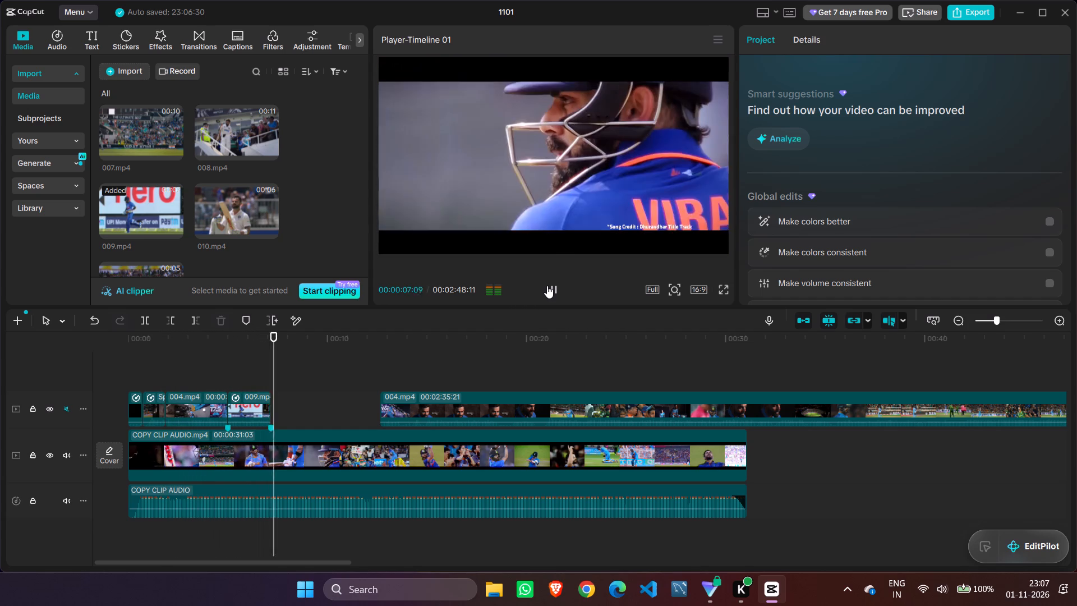
pyautogui.click(547, 286)
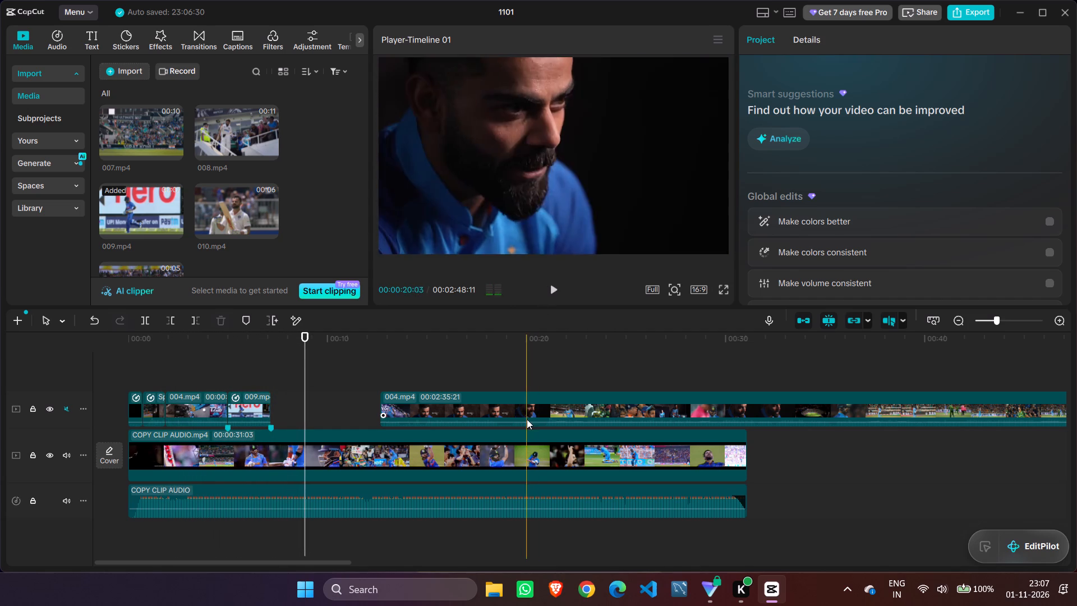
# Trim away the start of the long 004.mp4 clip up to about 28.5 seconds, where the helmeted batter rests the bat on his shoulder.
pyautogui.moveTo(307, 338); pyautogui.dragTo(407, 374)
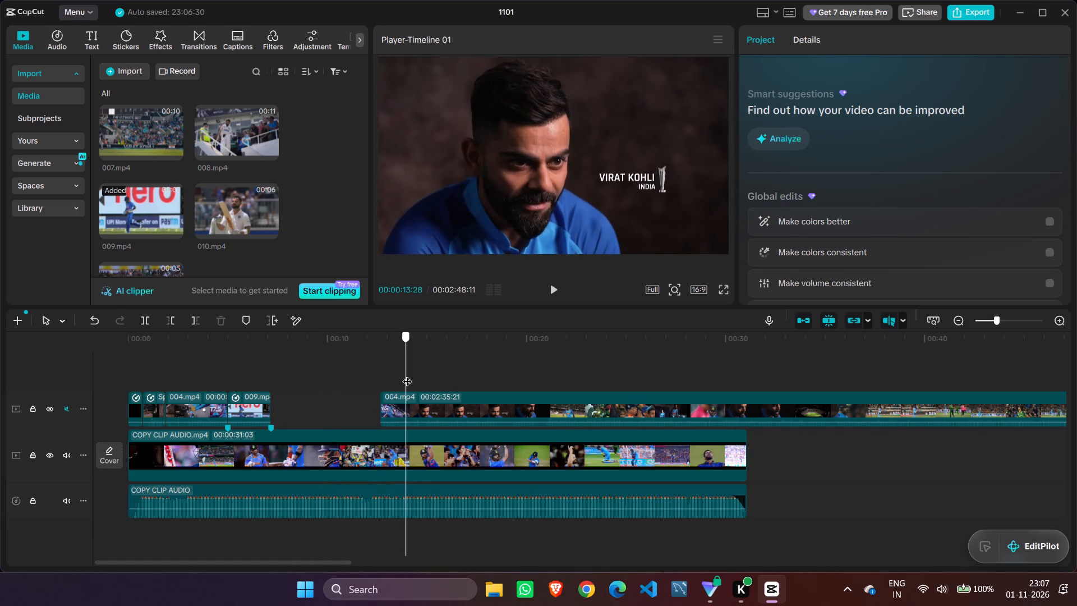
pyautogui.moveTo(407, 374); pyautogui.dragTo(561, 388)
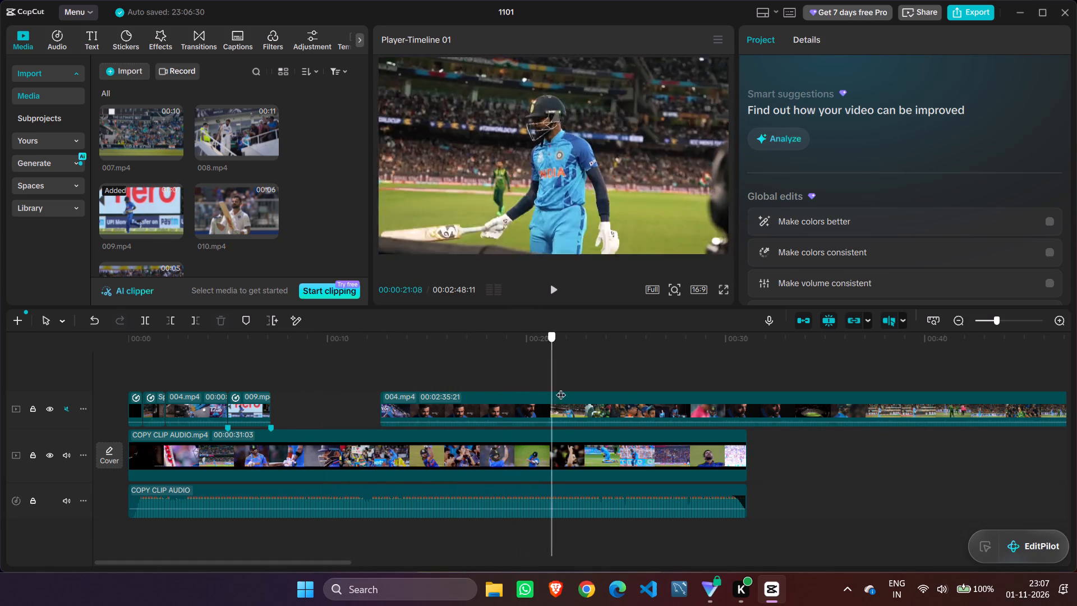
pyautogui.moveTo(561, 388); pyautogui.dragTo(709, 401)
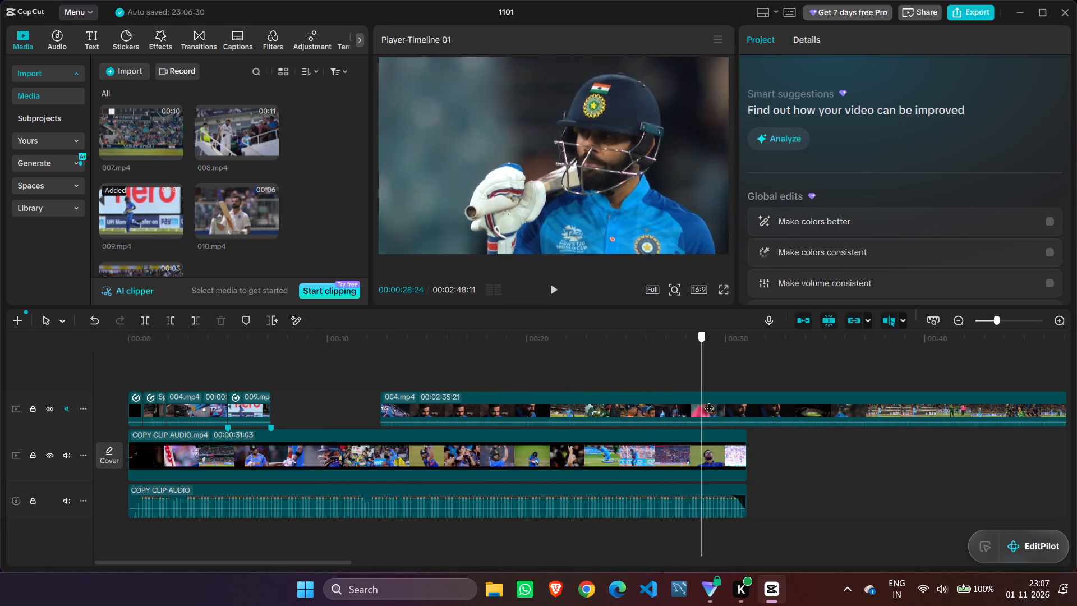
pyautogui.moveTo(709, 401); pyautogui.dragTo(682, 396)
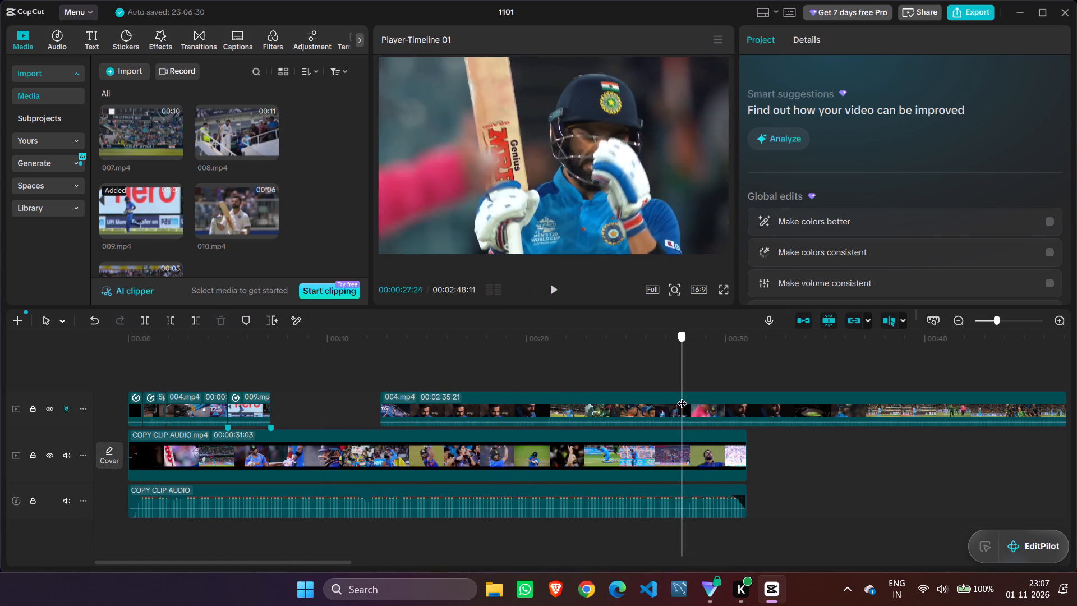
pyautogui.moveTo(682, 396); pyautogui.dragTo(724, 403)
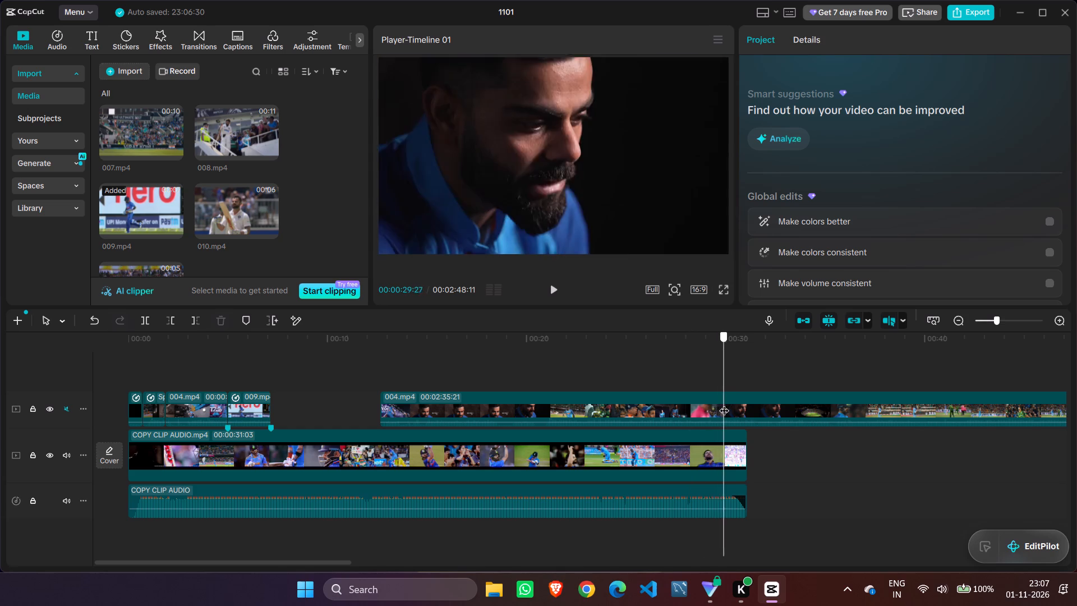
pyautogui.moveTo(724, 403); pyautogui.dragTo(707, 389)
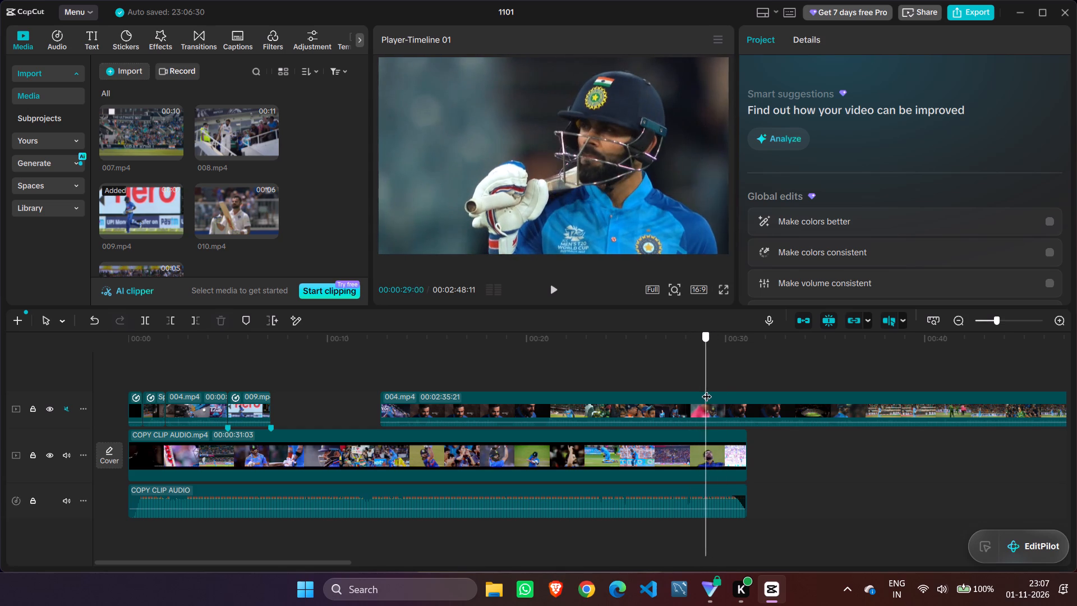
pyautogui.moveTo(707, 389); pyautogui.dragTo(694, 384)
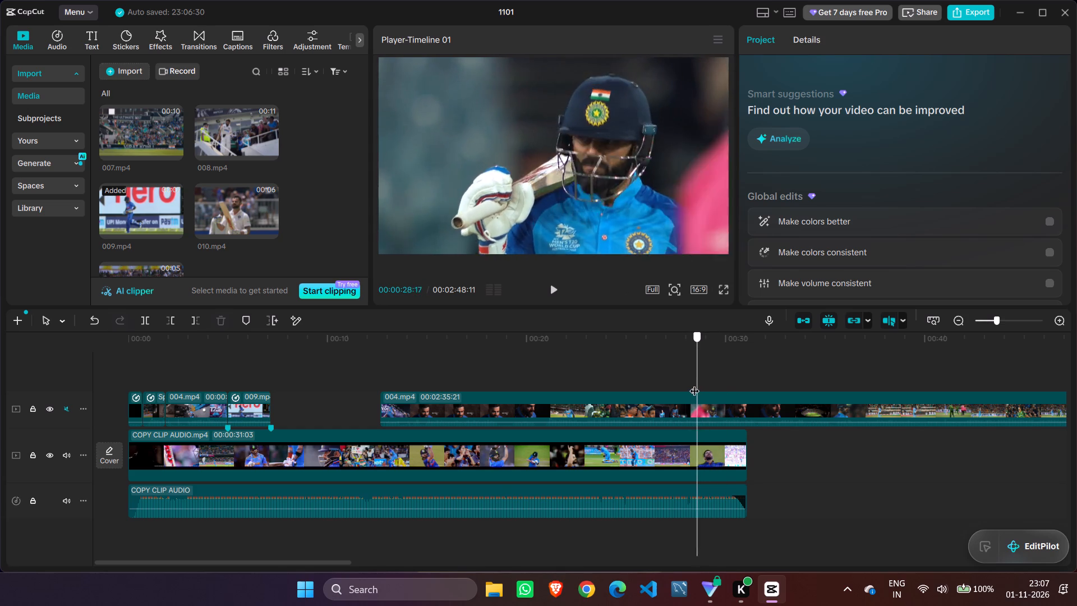
pyautogui.moveTo(694, 384); pyautogui.dragTo(696, 384)
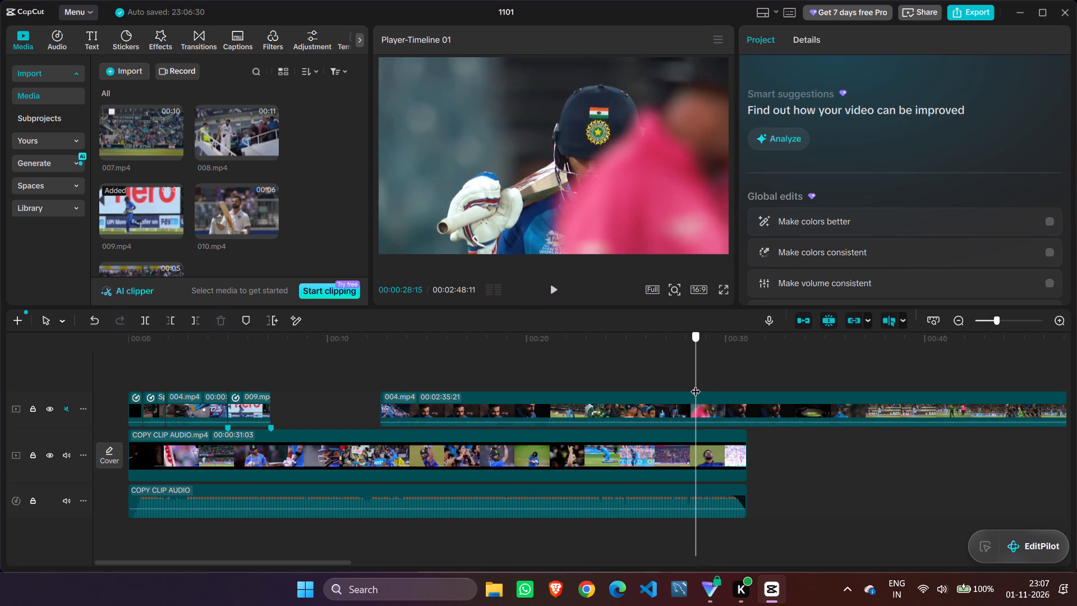
pyautogui.moveTo(696, 384); pyautogui.dragTo(699, 385)
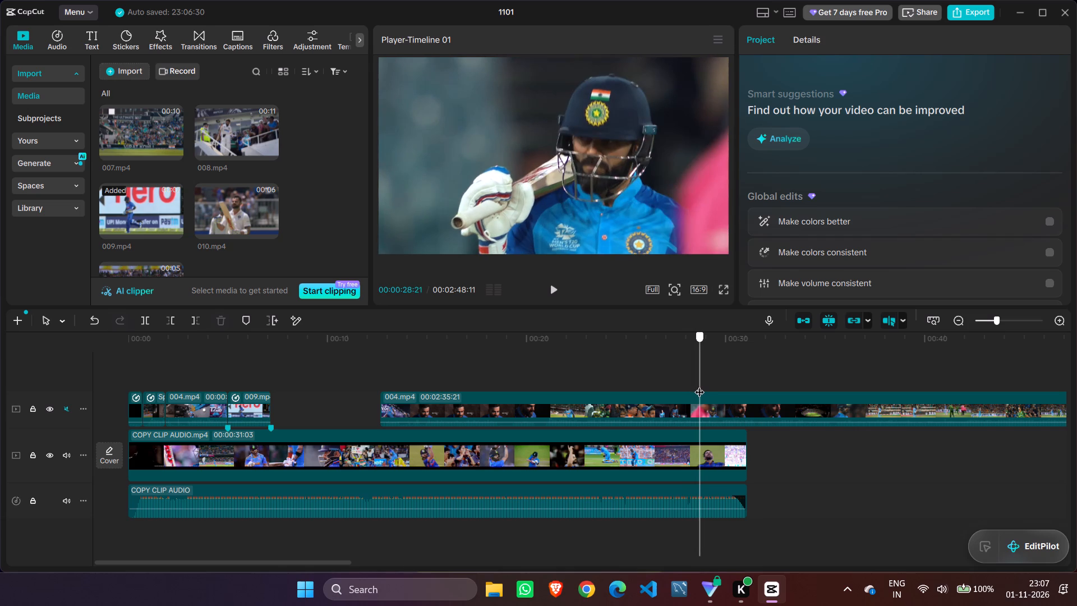
pyautogui.moveTo(699, 385); pyautogui.dragTo(696, 385)
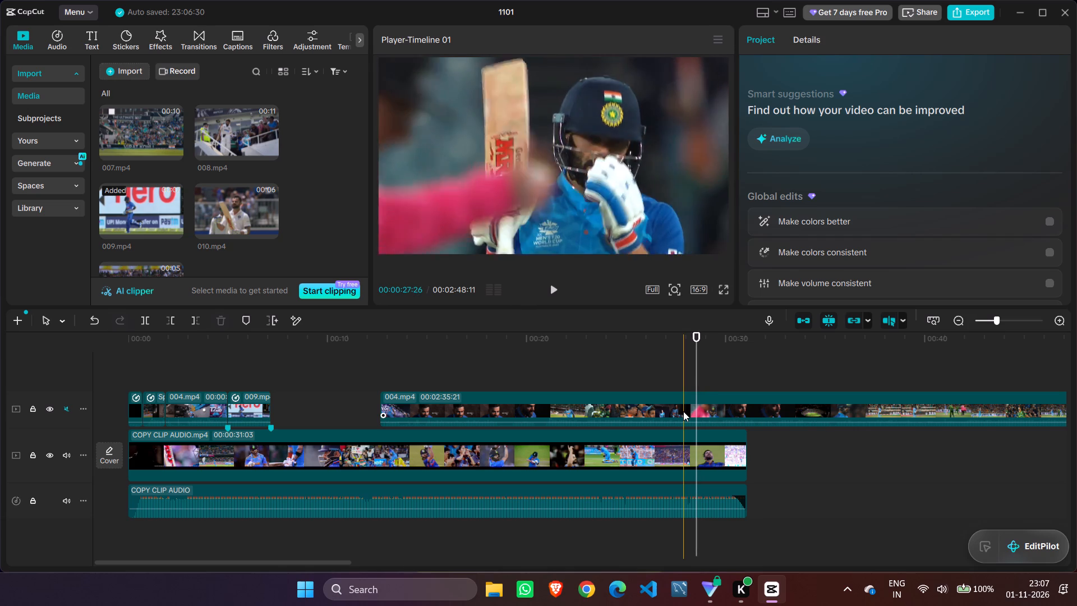
pyautogui.click(683, 411)
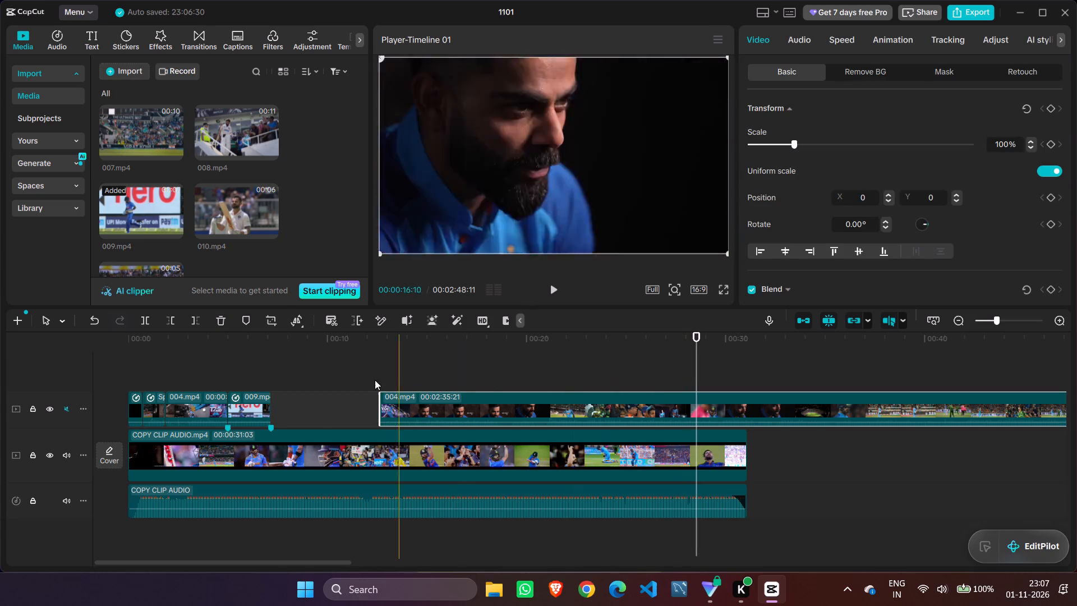
pyautogui.click(168, 319)
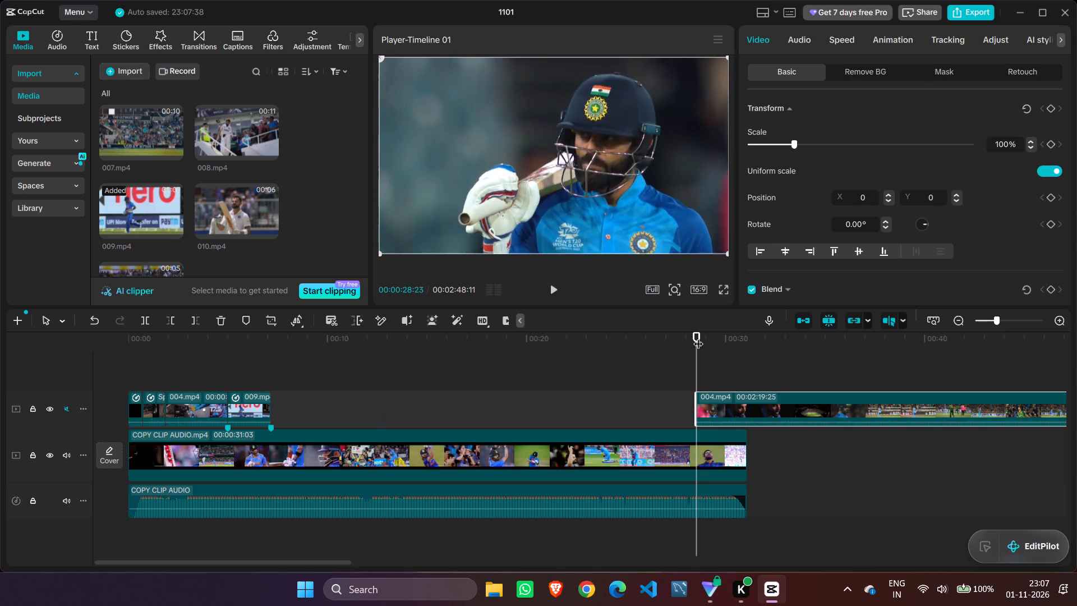
# Add a marker to COPY CLIP AUDIO.mp4 at 00:00:08:22, where the helmet close-up cuts to the wide batting shot.
pyautogui.moveTo(698, 337); pyautogui.dragTo(236, 425)
pyautogui.press('space')
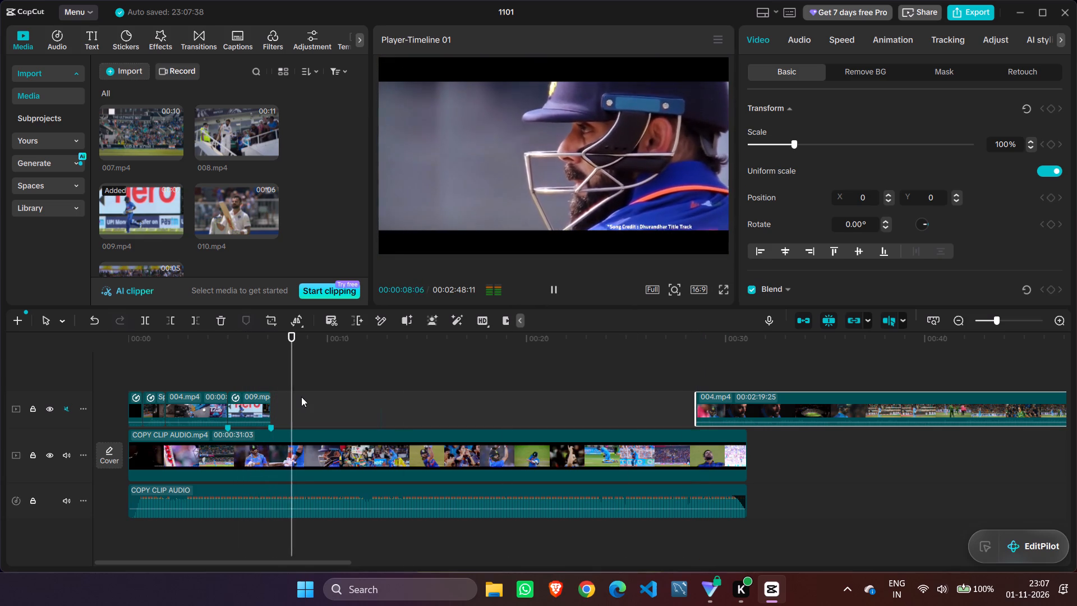
pyautogui.press('space')
pyautogui.press('Left')
pyautogui.press('Left')
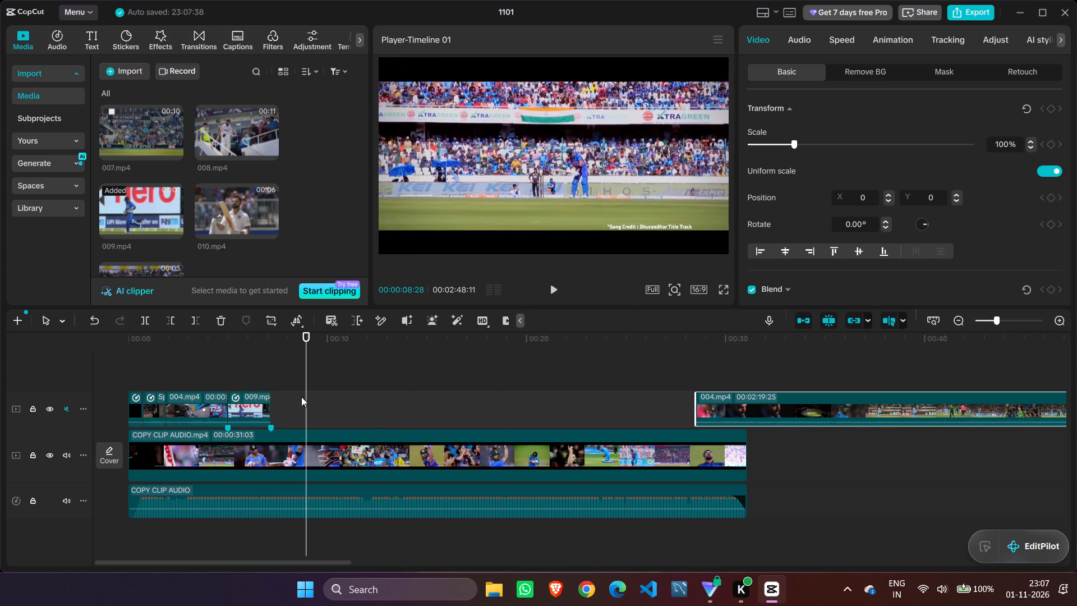
pyautogui.press('Left')
pyautogui.press('Left')
pyautogui.press('Left')
pyautogui.press('space')
pyautogui.press('space')
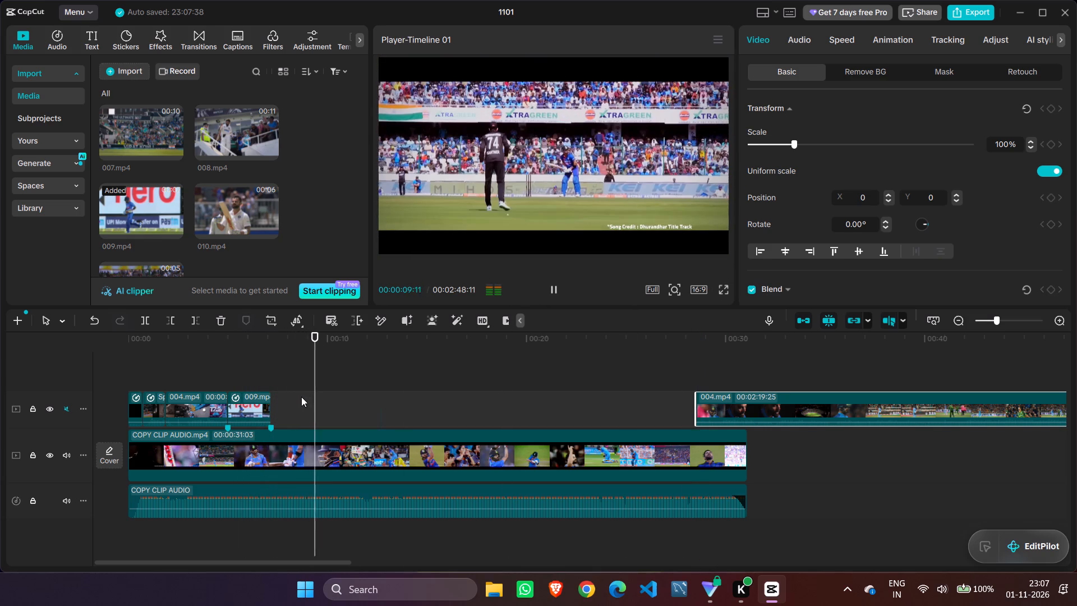
pyautogui.moveTo(315, 335); pyautogui.dragTo(293, 334)
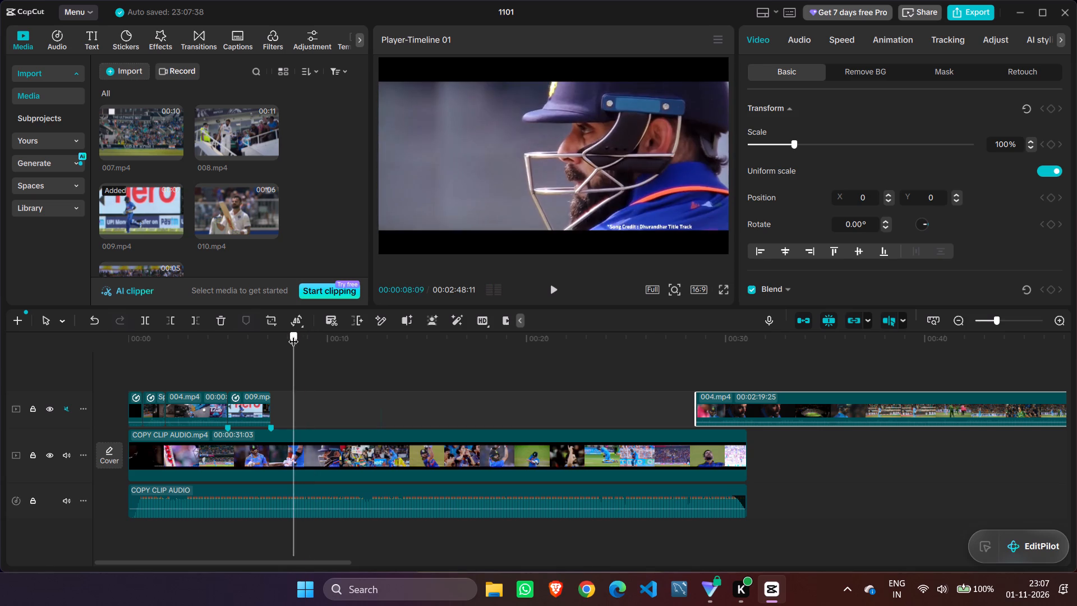
pyautogui.press('space')
pyautogui.press('space')
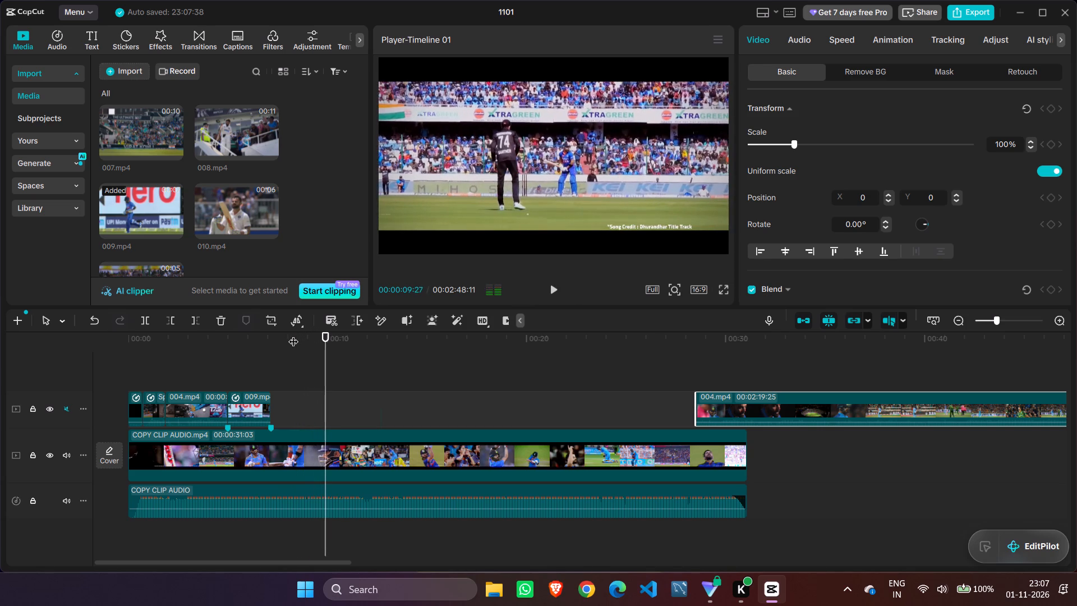
pyautogui.press('Left')
pyautogui.press('Left')
pyautogui.press('Left')
pyautogui.press('Left')
pyautogui.press('Left')
pyautogui.press('Left')
pyautogui.press('Left')
pyautogui.press('Left')
pyautogui.press('Left')
pyautogui.press('Left')
pyautogui.press('Left')
pyautogui.press('Left')
pyautogui.press('Left')
pyautogui.press('Left')
pyautogui.press('Left')
pyautogui.press('Left')
pyautogui.press('Left')
pyautogui.press('Left')
pyautogui.press('Left')
pyautogui.press('Left')
pyautogui.press('Left')
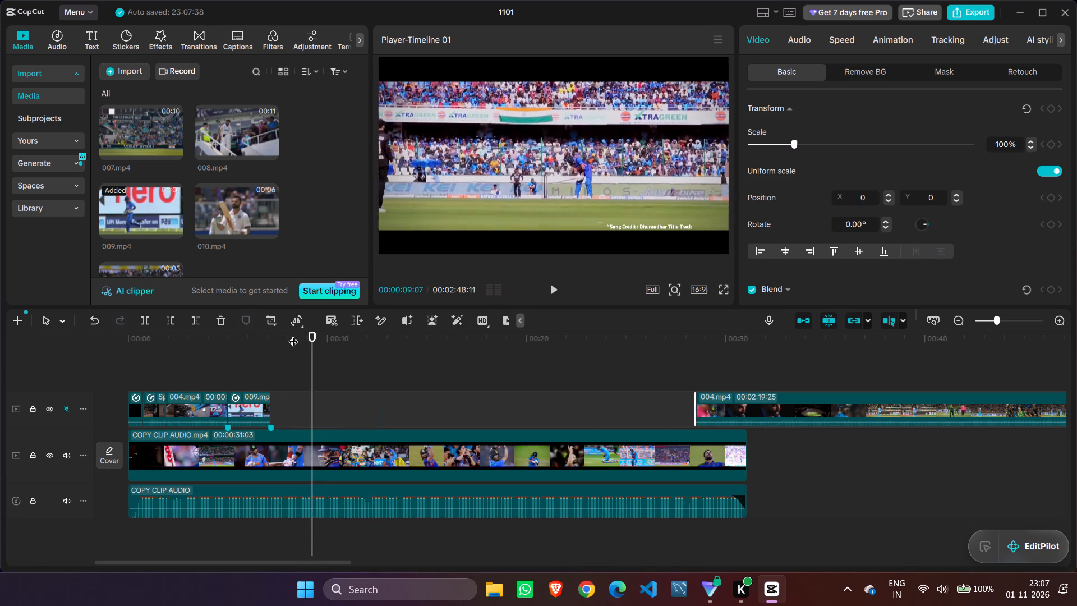
pyautogui.press('Left')
pyautogui.press('Left')
pyautogui.press('Left')
pyautogui.press('Left')
pyautogui.press('Left')
pyautogui.press('Left')
pyautogui.press('Left')
pyautogui.press('Left')
pyautogui.press('Left')
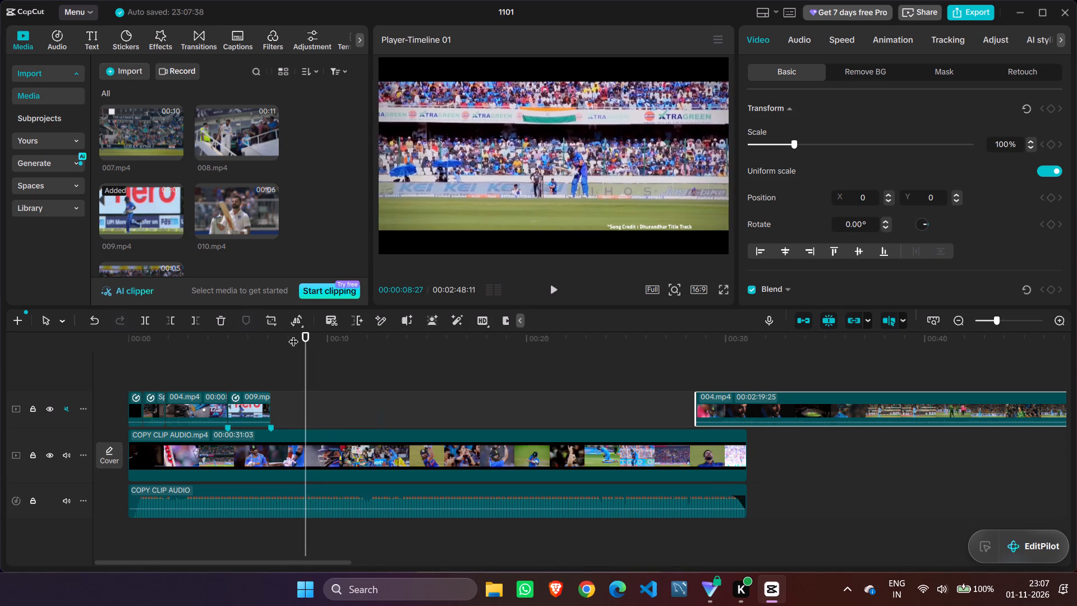
pyautogui.press('Left')
pyautogui.press('Left')
pyautogui.press('Left')
pyautogui.press('Left')
pyautogui.press('Left')
pyautogui.press('Left')
pyautogui.press('Left')
pyautogui.press('Left')
pyautogui.press('Right')
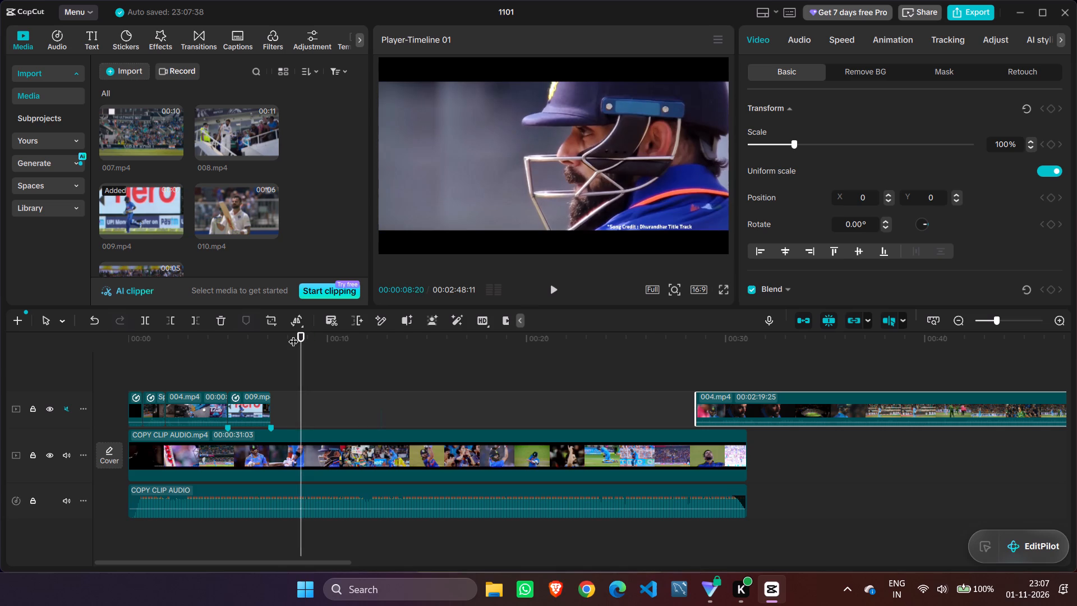
pyautogui.press('Right')
pyautogui.press('Right')
pyautogui.press('Left')
pyautogui.press('Right')
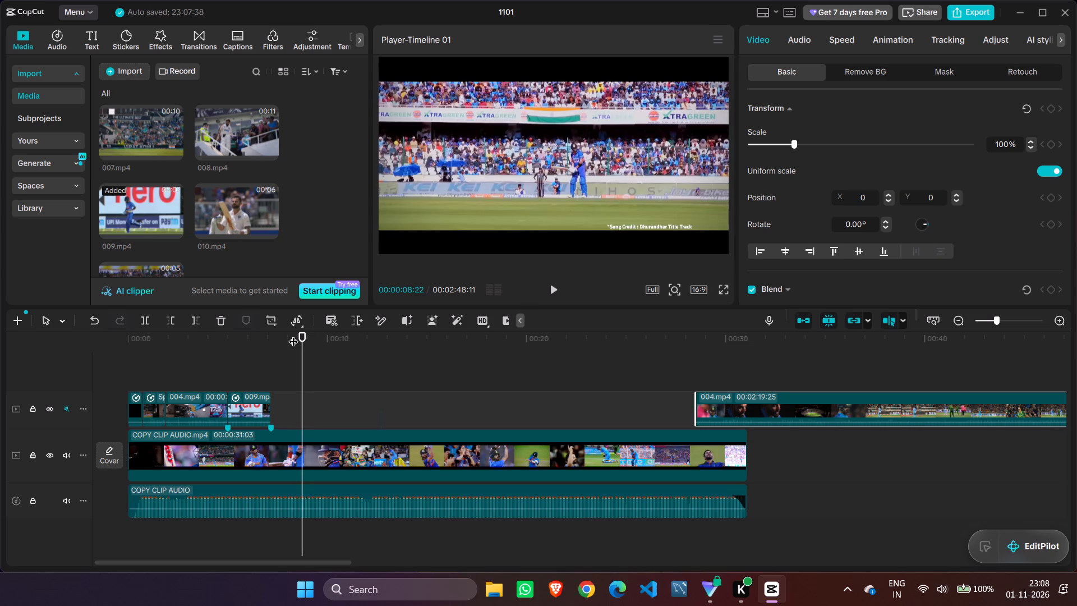
pyautogui.click(319, 453)
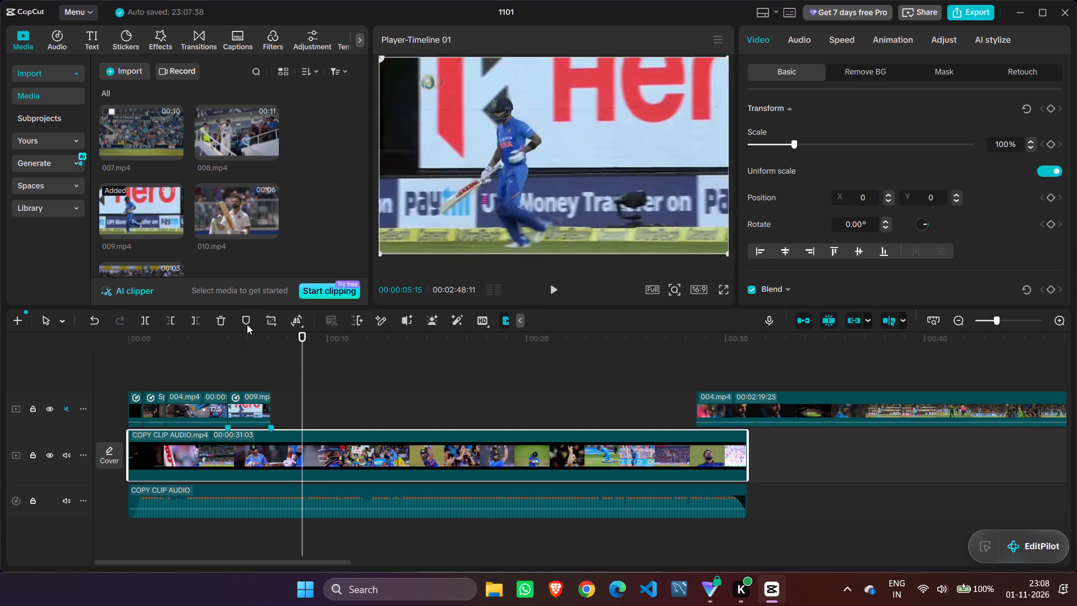
pyautogui.click(248, 317)
# Move the long 004.mp4 clip back to start directly after 009.mp4, at the second marker.
pyautogui.moveTo(744, 408); pyautogui.dragTo(667, 424)
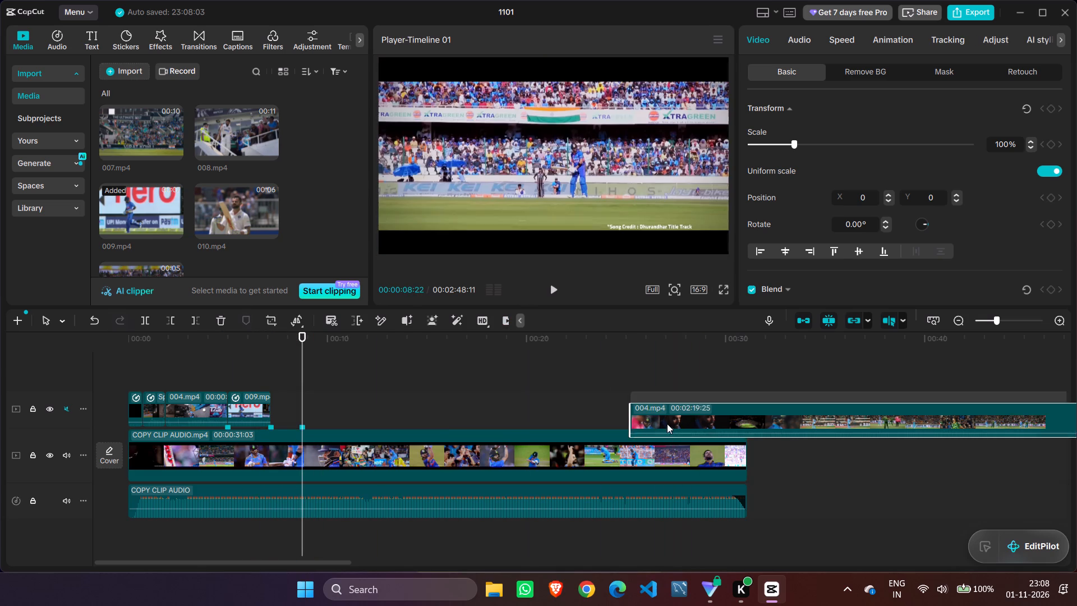
pyautogui.moveTo(667, 424); pyautogui.dragTo(323, 411)
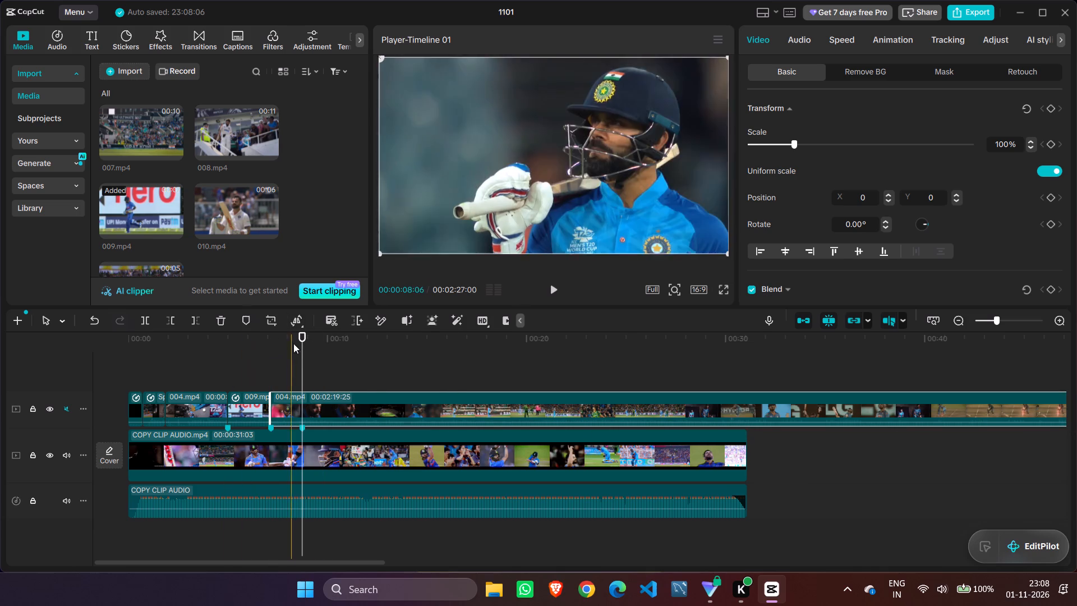
# Play the assembled shots from the beginning of the timeline to review the cut from 009.mp4 into the long 004.mp4 clip.
pyautogui.moveTo(302, 335); pyautogui.dragTo(231, 332)
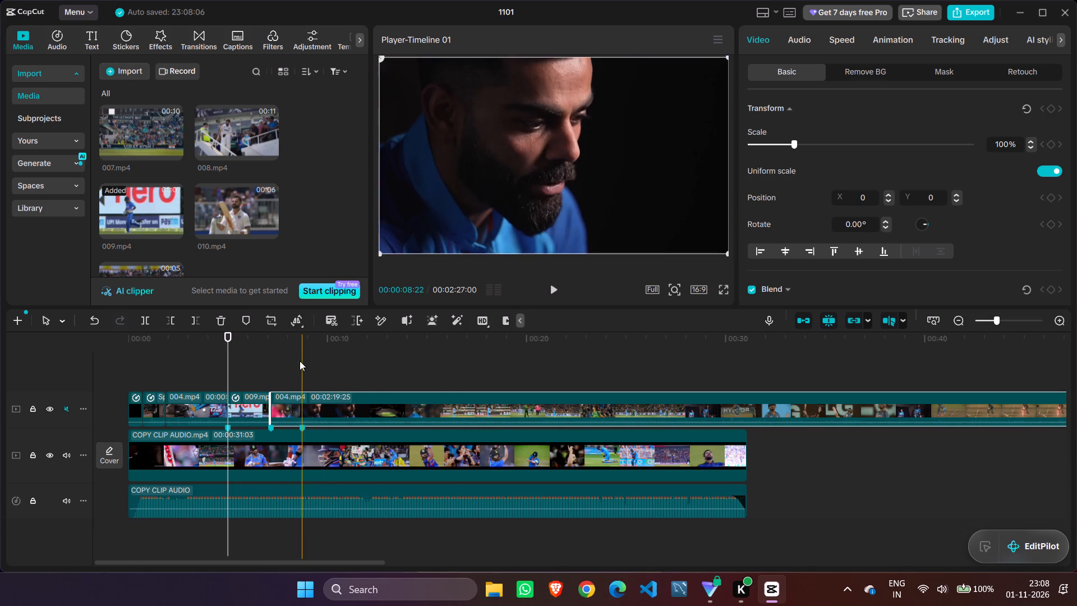
pyautogui.click(300, 361)
pyautogui.moveTo(301, 338); pyautogui.dragTo(118, 344)
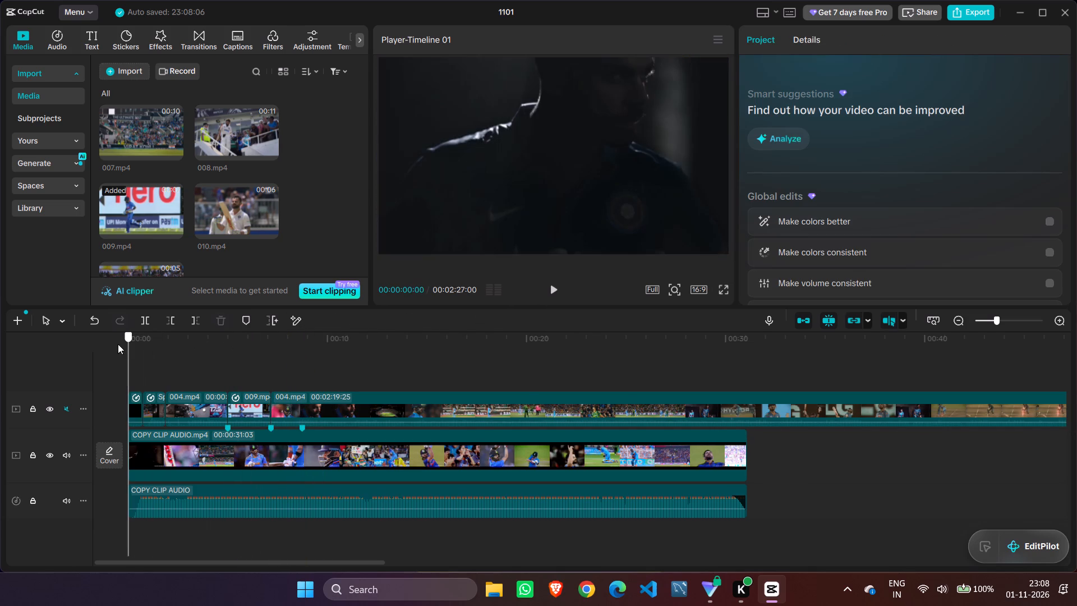
pyautogui.press('space')
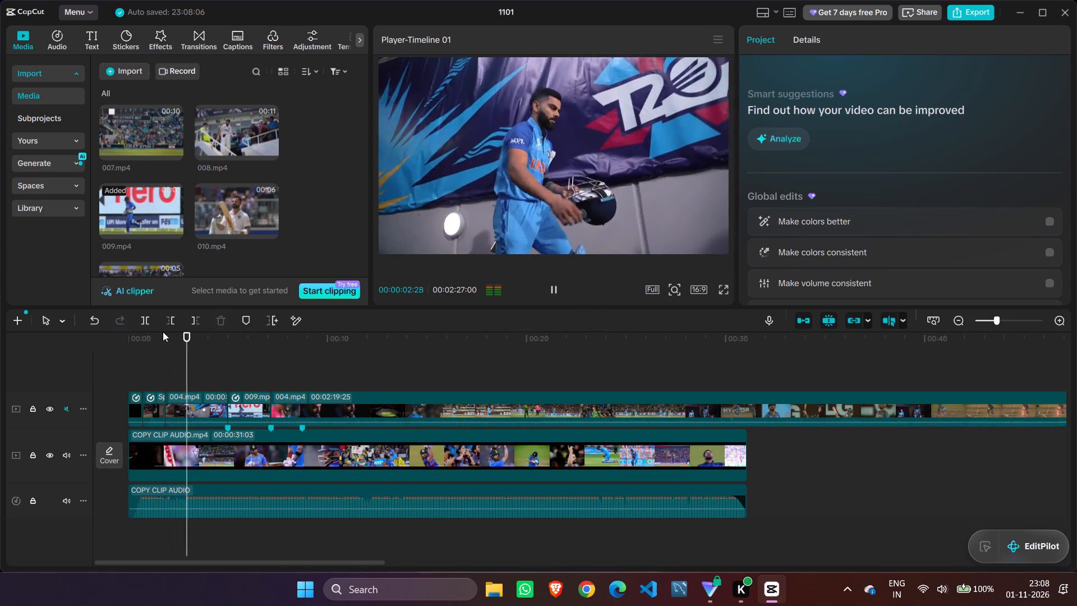
pyautogui.moveTo(197, 336); pyautogui.dragTo(62, 347)
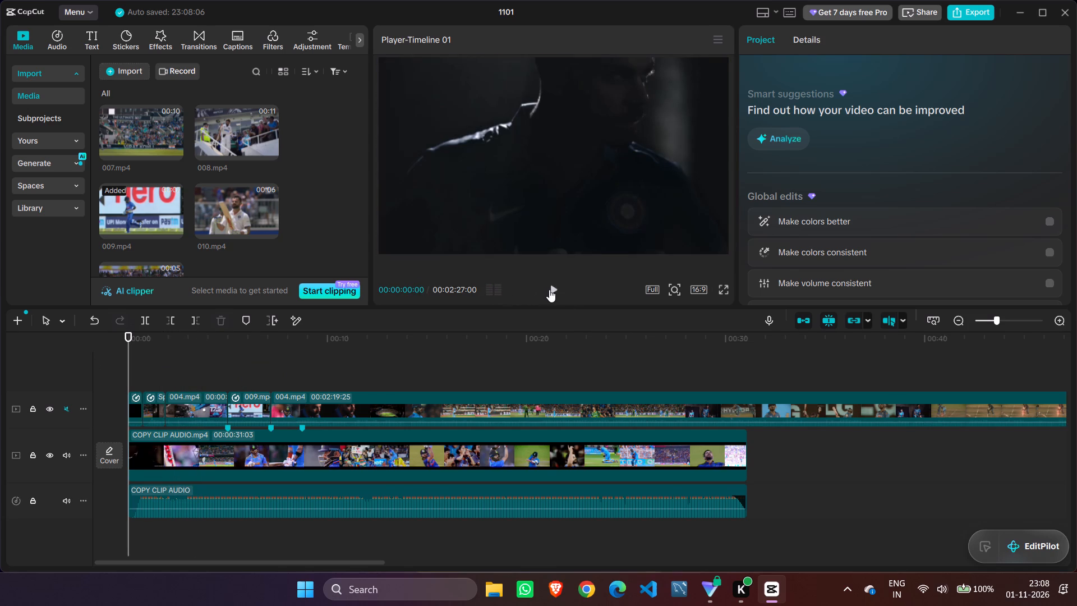
pyautogui.click(551, 288)
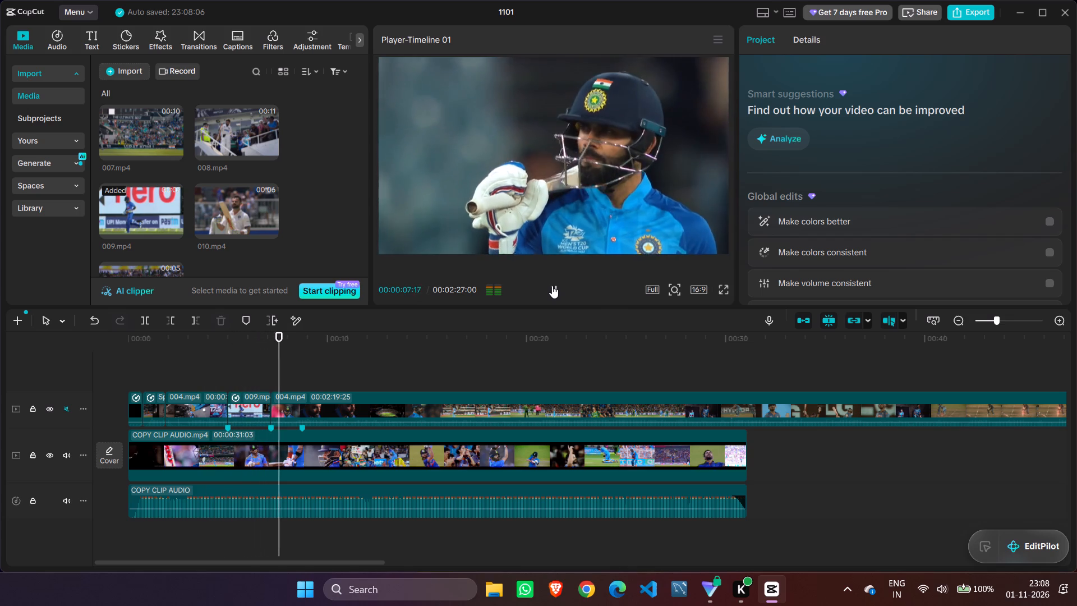
pyautogui.click(552, 286)
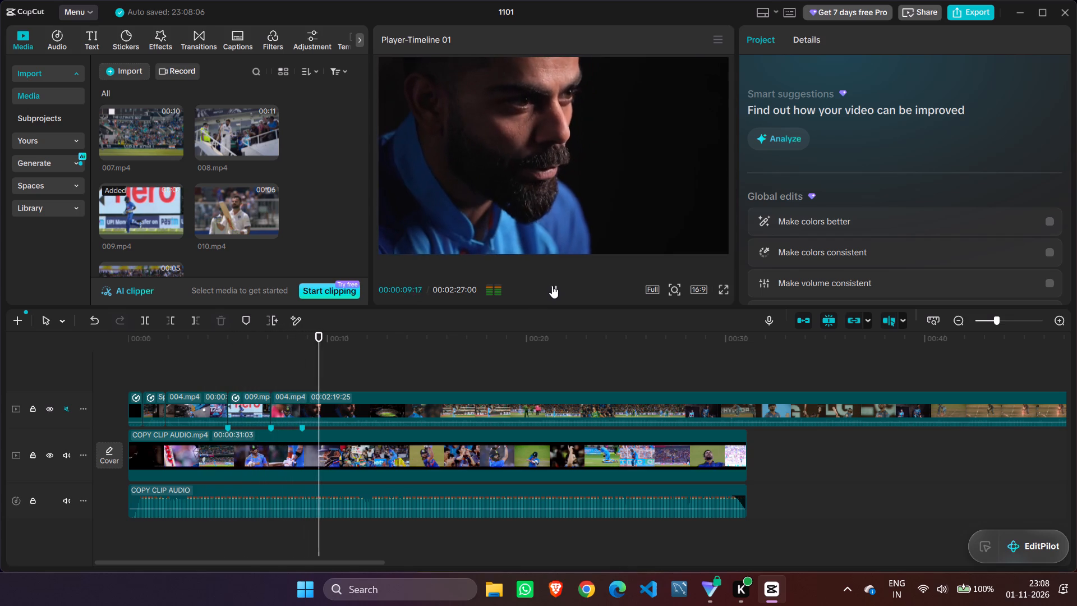
# Split the long 004.mp4 clip at 00:00:14:22, where the helmet close-up cuts to the batter standing before the BIRA 91 boards.
pyautogui.moveTo(320, 336); pyautogui.dragTo(374, 349)
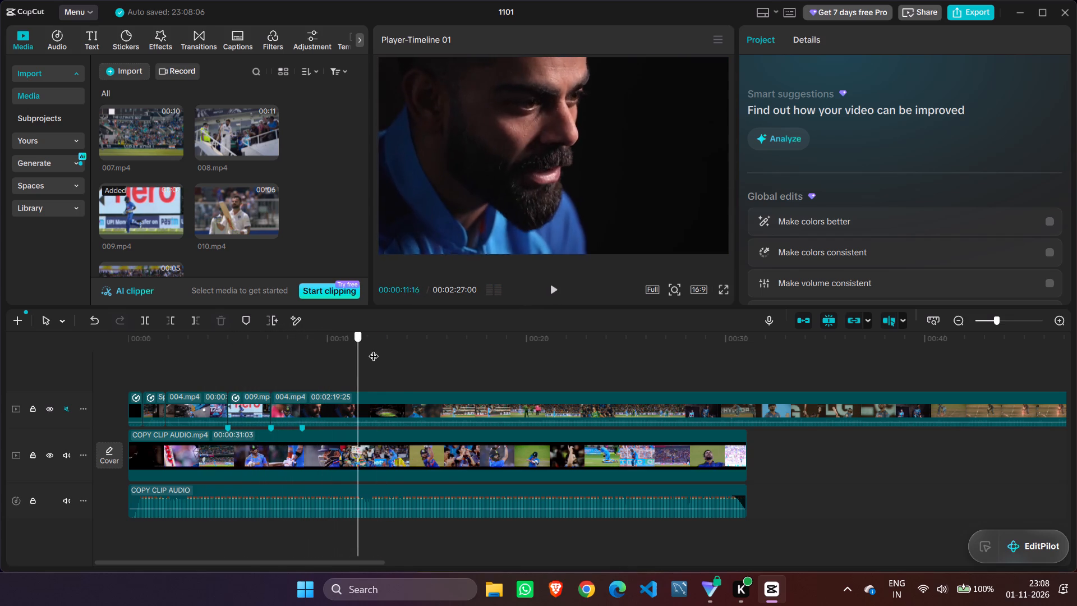
pyautogui.moveTo(374, 349); pyautogui.dragTo(364, 366)
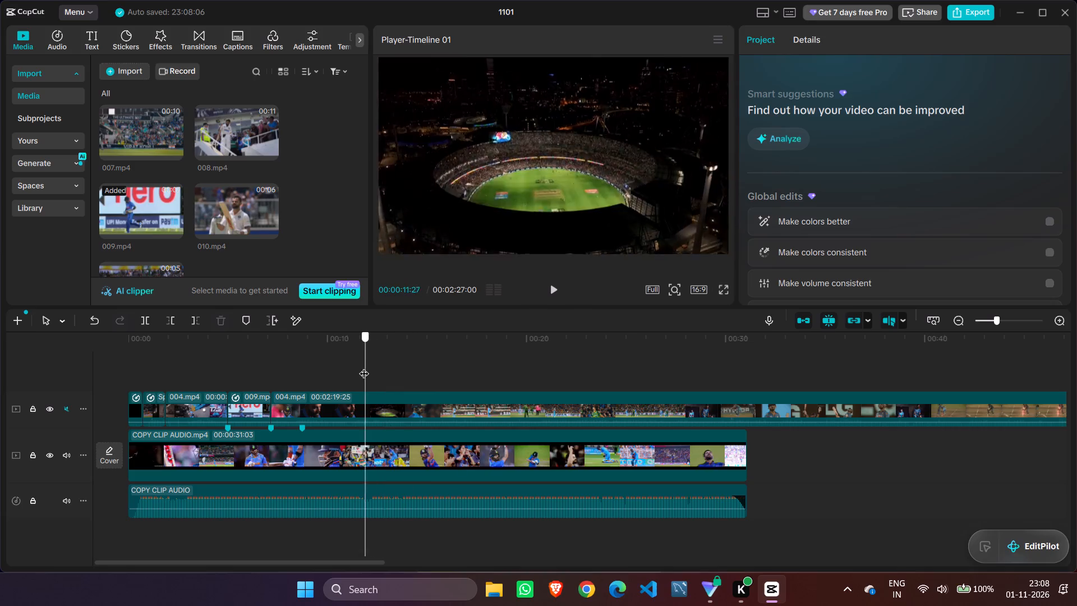
pyautogui.moveTo(364, 366); pyautogui.dragTo(394, 364)
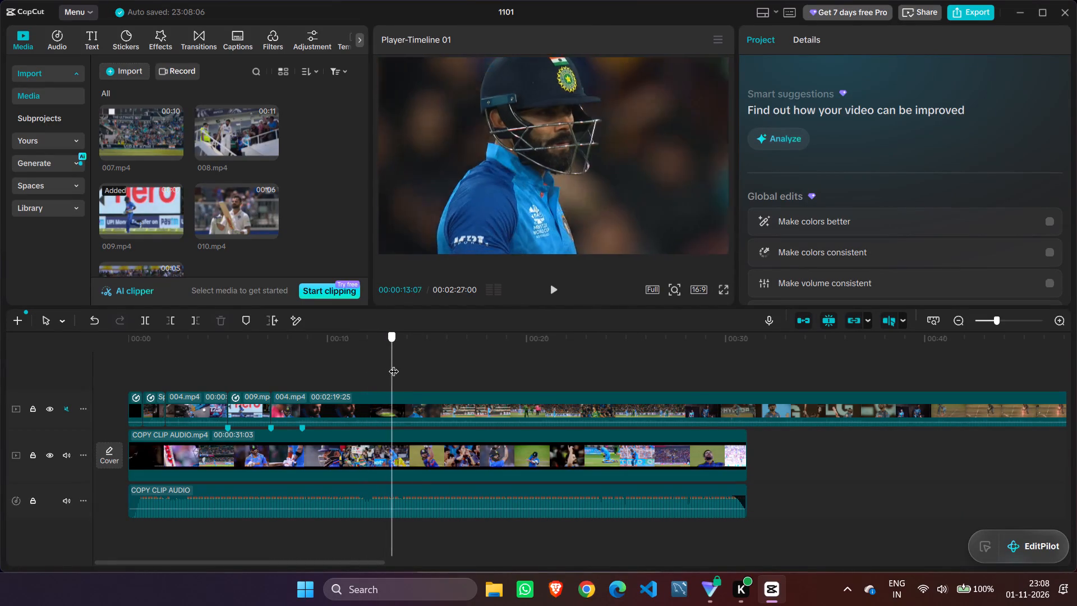
pyautogui.moveTo(394, 364); pyautogui.dragTo(428, 361)
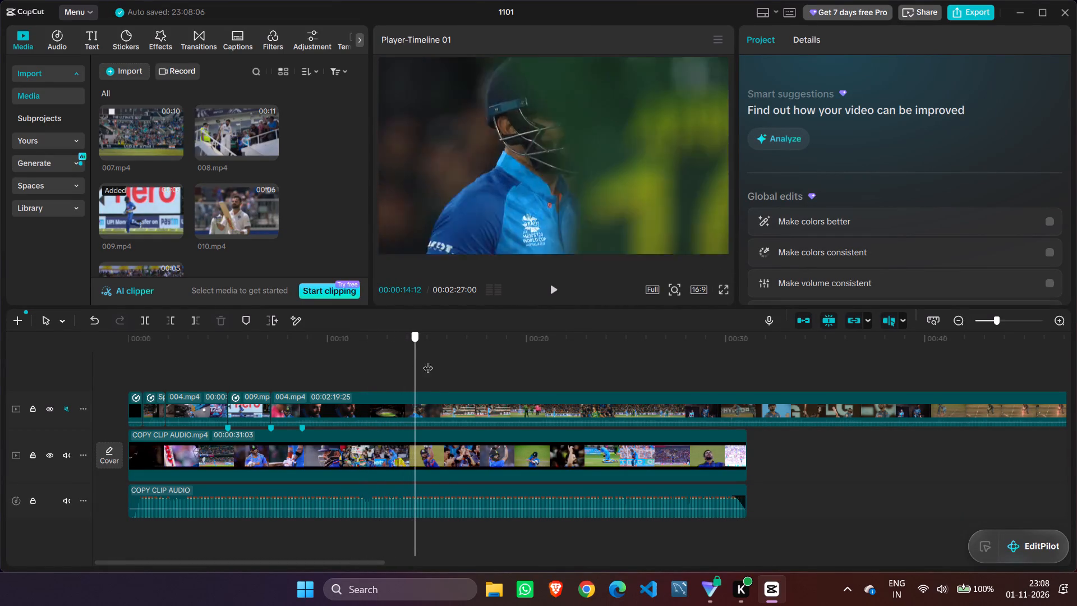
pyautogui.moveTo(428, 361); pyautogui.dragTo(455, 358)
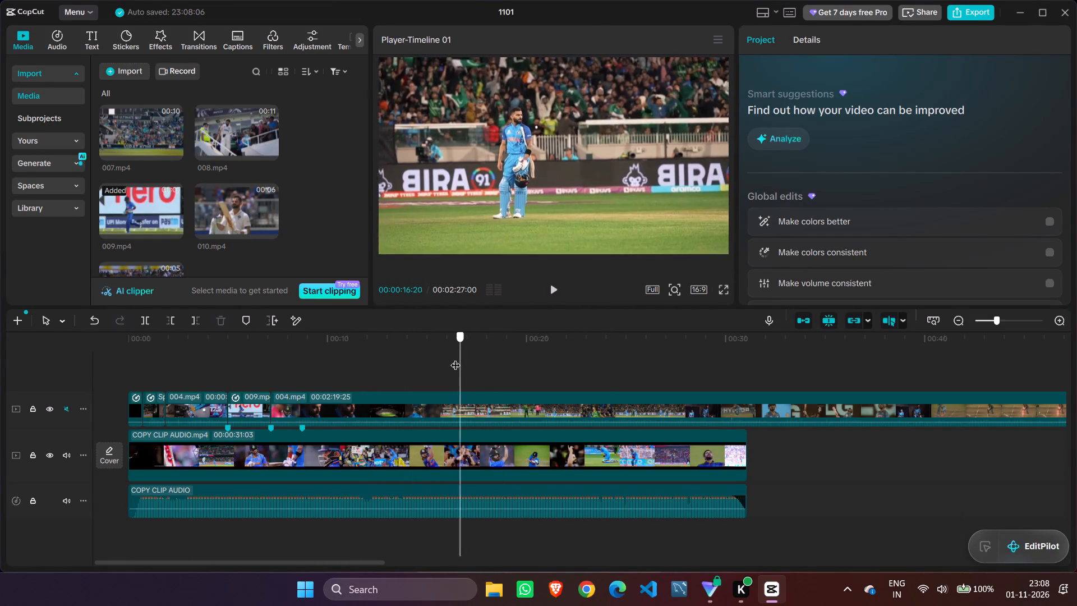
pyautogui.moveTo(455, 358); pyautogui.dragTo(420, 362)
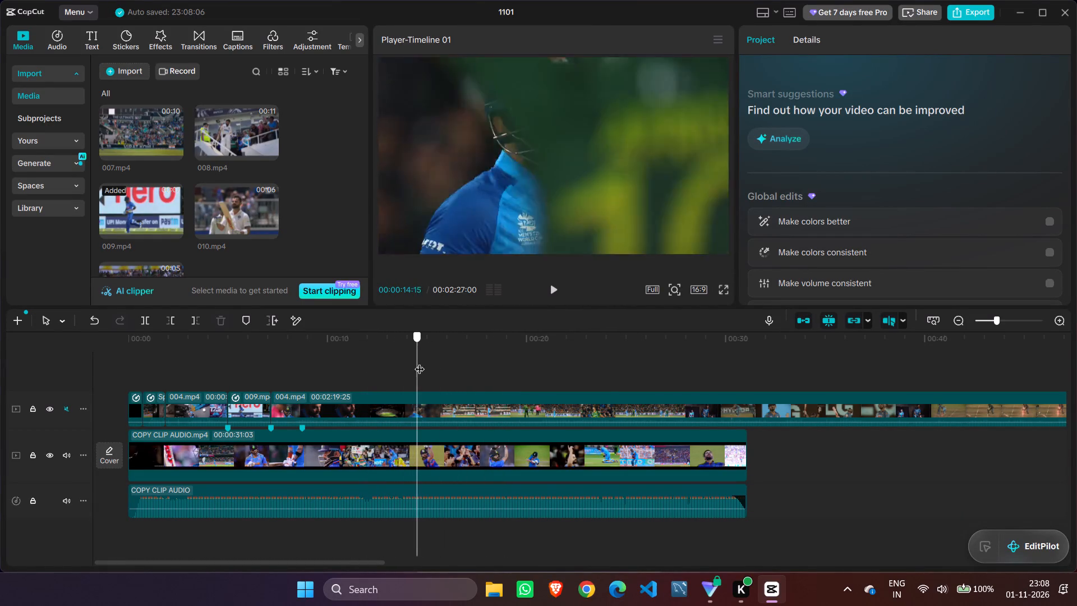
pyautogui.moveTo(420, 362); pyautogui.dragTo(422, 363)
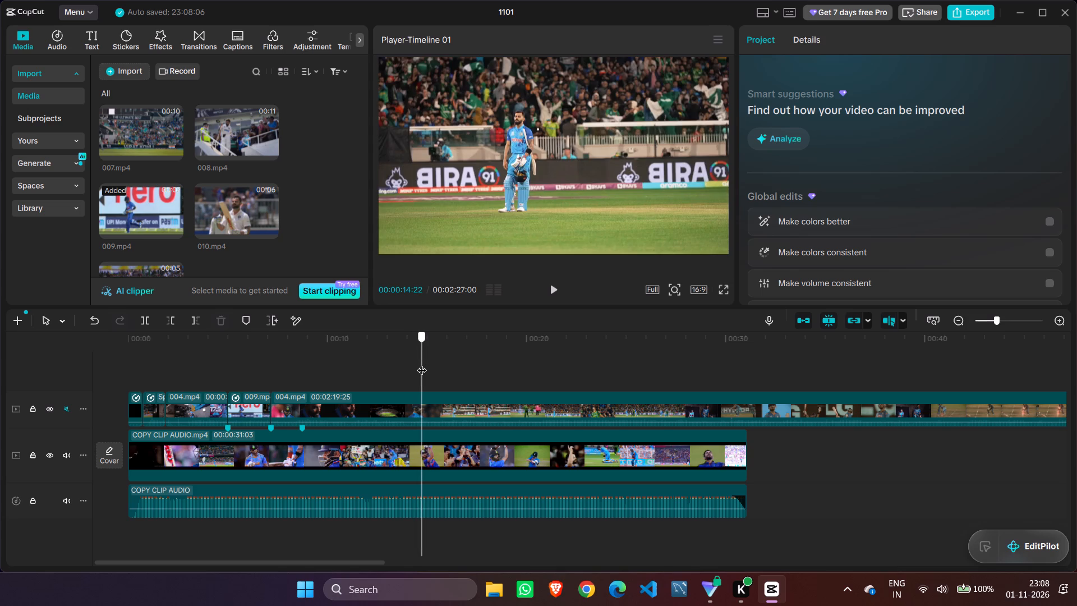
pyautogui.moveTo(422, 363); pyautogui.dragTo(421, 363)
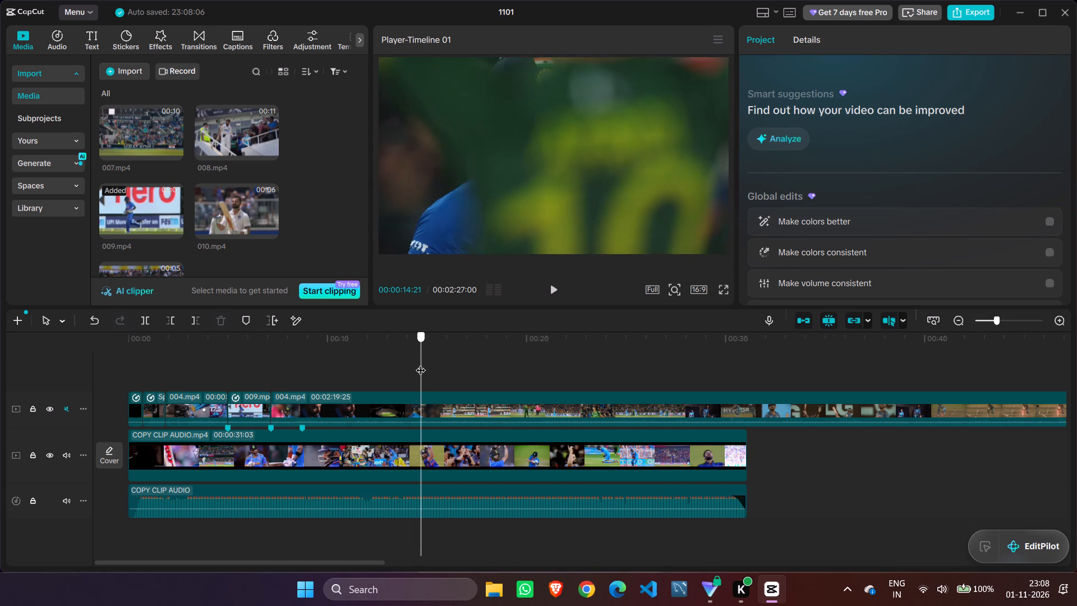
pyautogui.moveTo(421, 363); pyautogui.dragTo(423, 363)
pyautogui.press('Left')
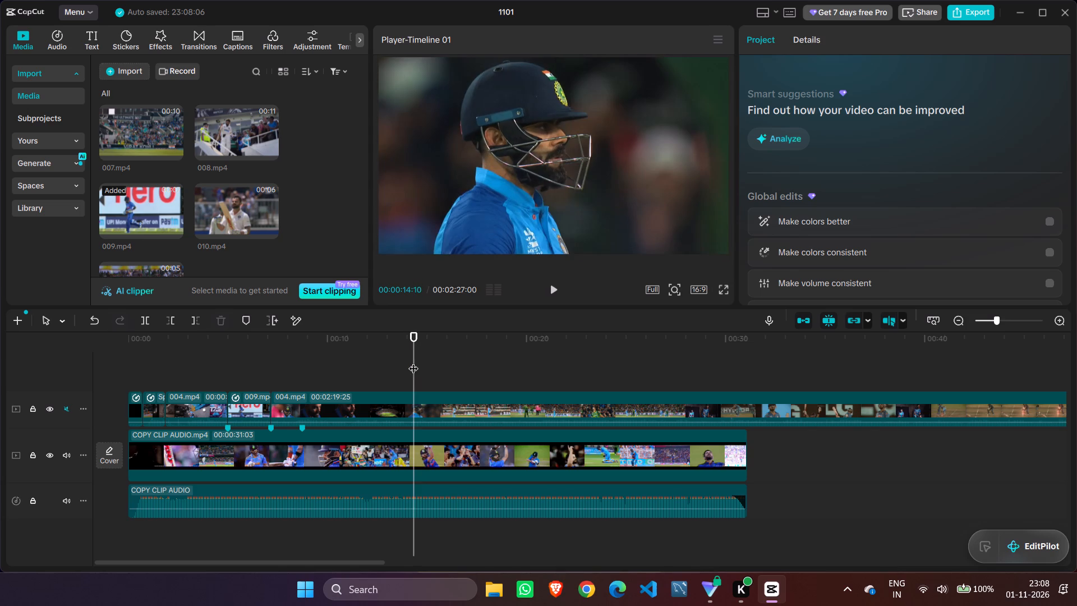
pyautogui.press('Right')
pyautogui.press('Right')
pyautogui.press('Right')
pyautogui.press('Right')
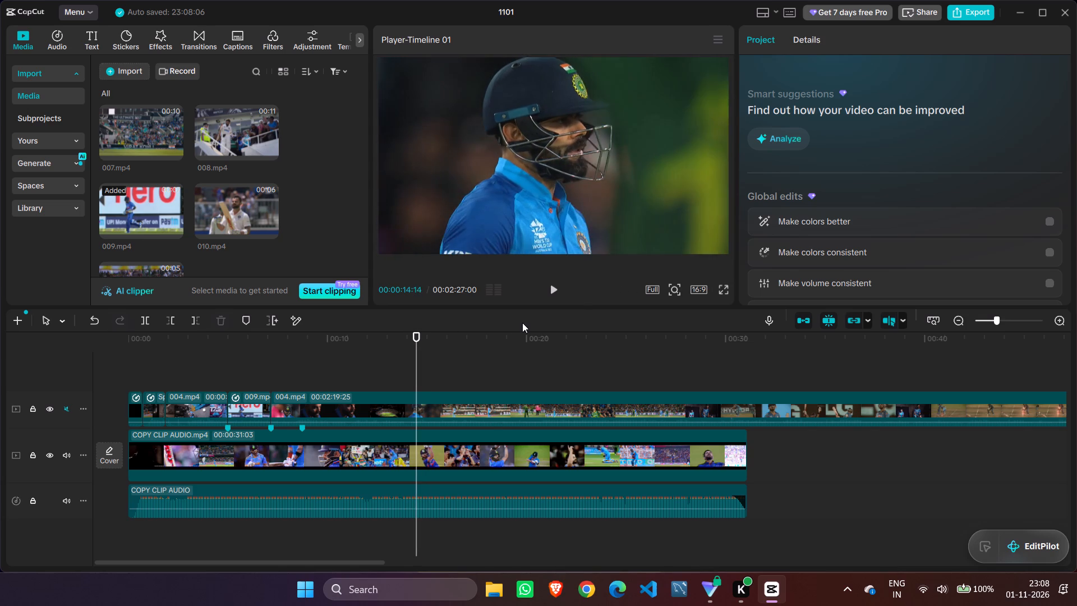
pyautogui.press('Left')
pyautogui.press('Left')
pyautogui.press('Left')
pyautogui.press('Left')
pyautogui.press('Left')
pyautogui.press('Left')
pyautogui.press('Left')
pyautogui.press('Left')
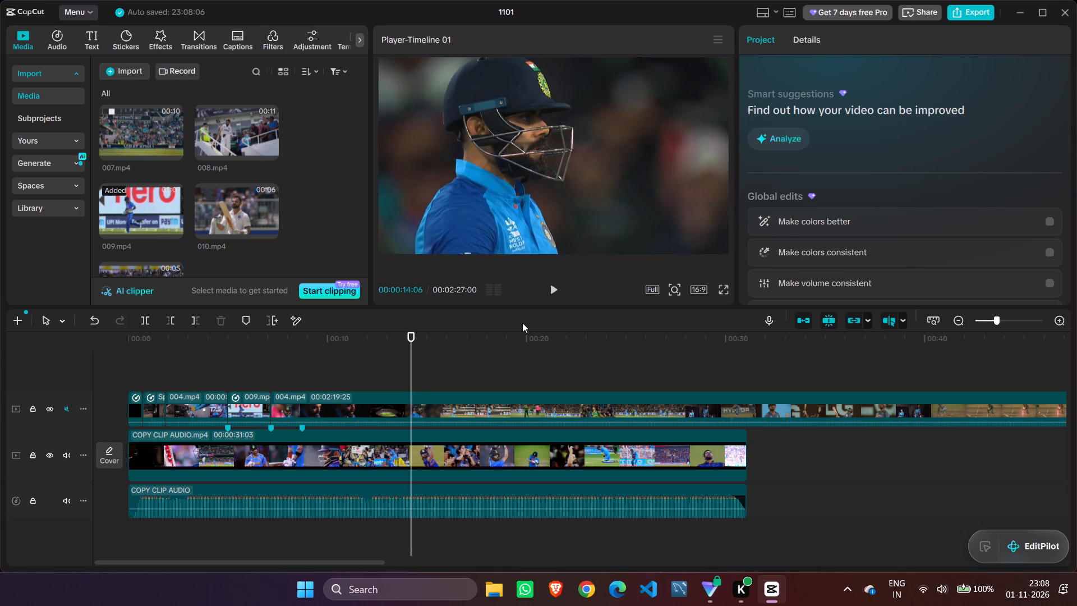
pyautogui.press('Left')
pyautogui.press('Left')
pyautogui.press('Left')
pyautogui.press('Left')
pyautogui.press('Left')
pyautogui.press('Right')
pyautogui.press('Right')
pyautogui.press('Right')
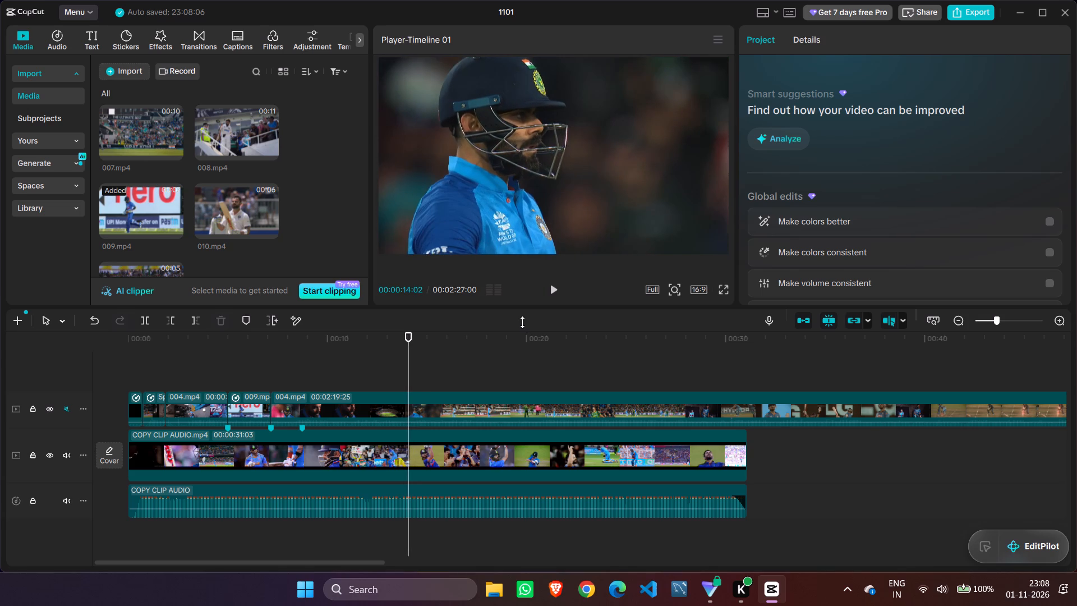
pyautogui.press('Right')
pyautogui.press('Right')
pyautogui.press('Right')
pyautogui.press('Right')
pyautogui.press('Right')
pyautogui.press('Right')
pyautogui.press('Right')
pyautogui.press('Right')
pyautogui.press('Right')
pyautogui.press('Right')
pyautogui.press('Right')
pyautogui.press('Right')
pyautogui.press('Right')
pyautogui.press('Right')
pyautogui.press('Right')
pyautogui.press('Right')
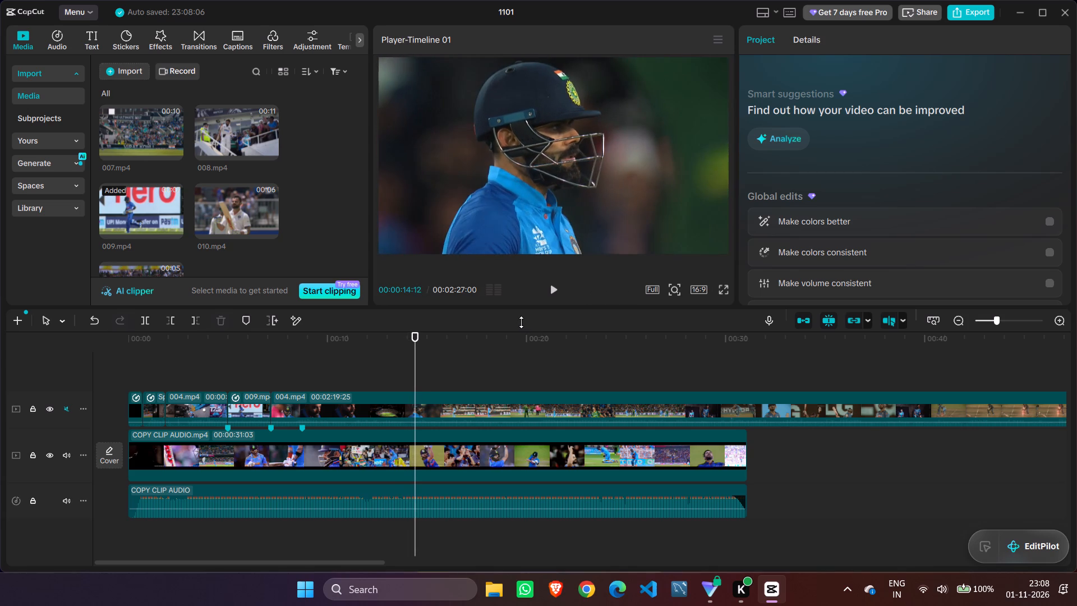
pyautogui.press('Right')
pyautogui.press('Right')
pyautogui.press('Right')
pyautogui.press('Right')
pyautogui.press('Right')
pyautogui.press('Right')
pyautogui.press('Right')
pyautogui.press('Right')
pyautogui.press('Right')
pyautogui.press('Right')
pyautogui.press('Left')
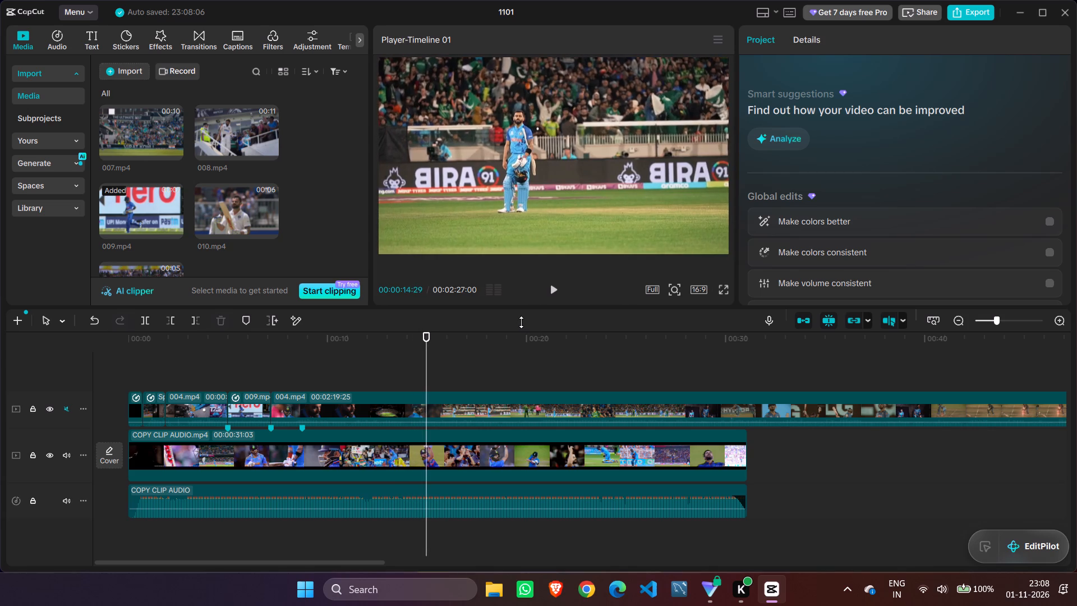
pyautogui.press('Left')
pyautogui.press('Left')
pyautogui.press('Left')
pyautogui.press('Left')
pyautogui.press('Left')
pyautogui.press('Left')
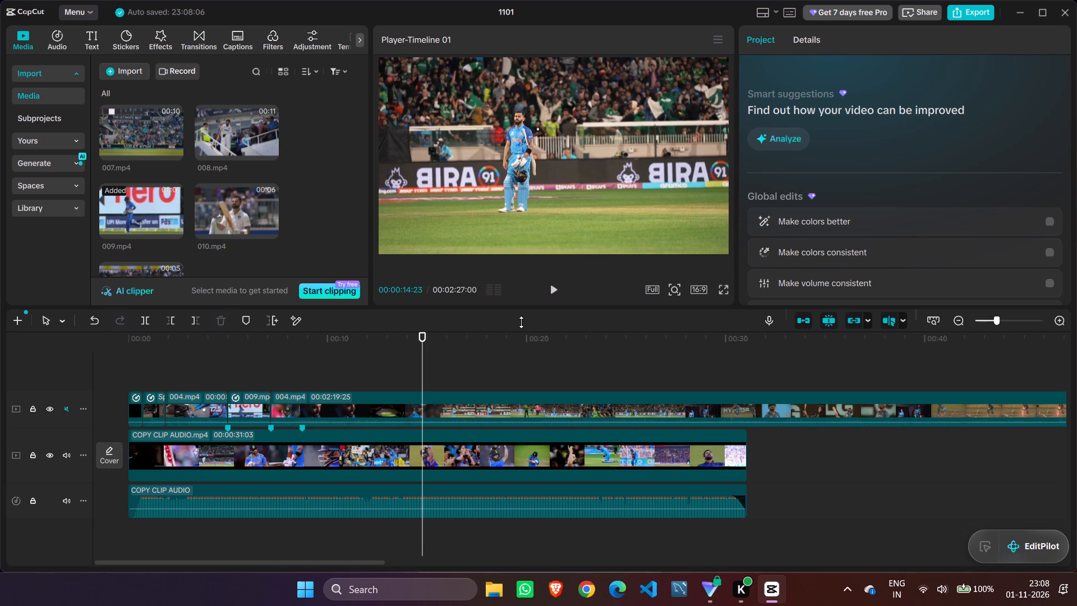
pyautogui.press('Left')
pyautogui.press('Left')
pyautogui.press('Right')
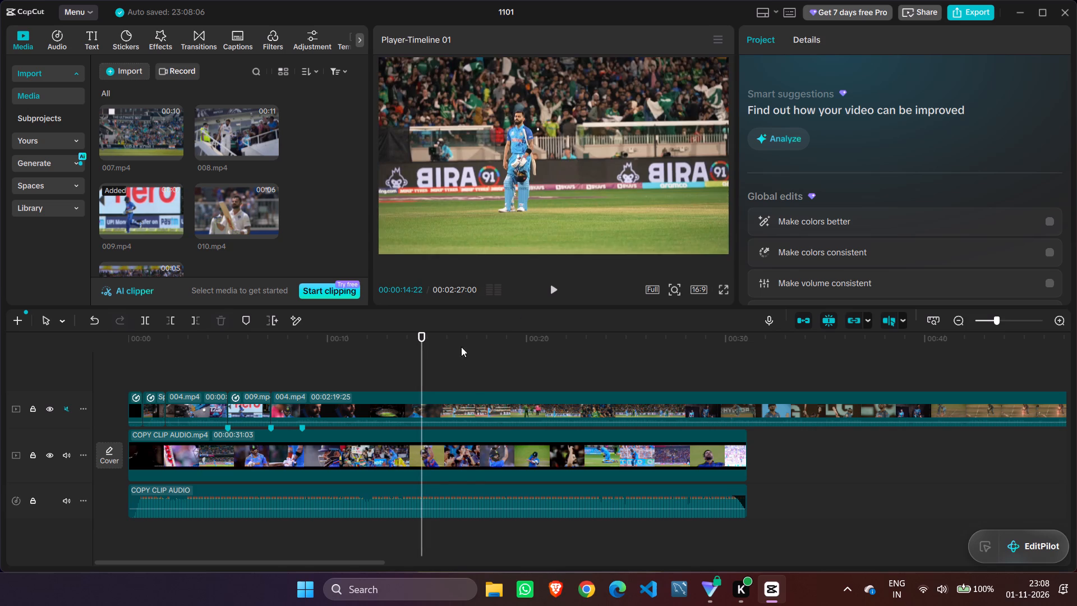
pyautogui.click(467, 412)
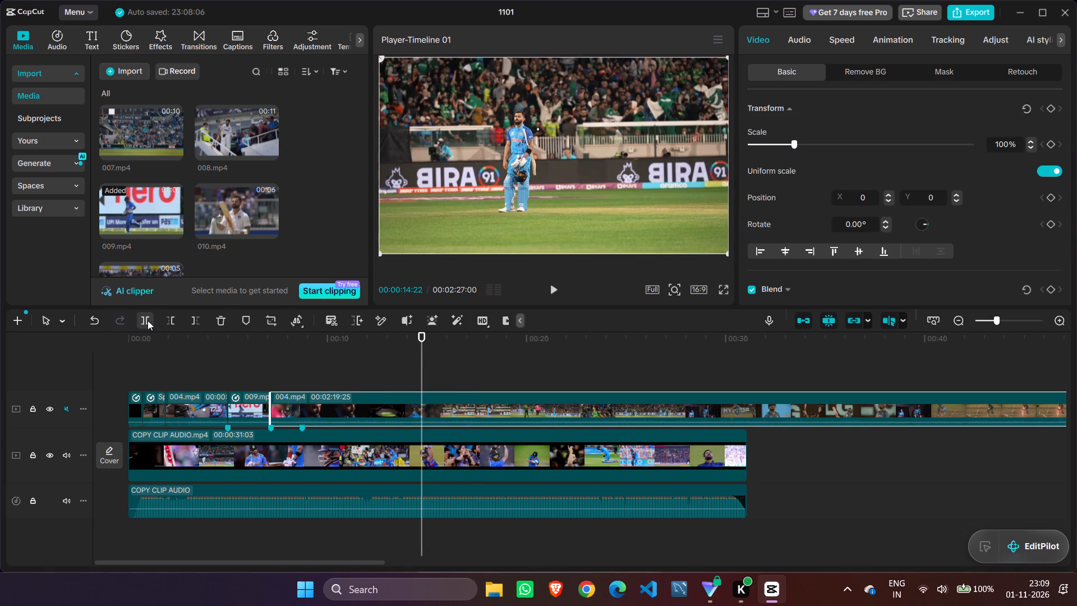
pyautogui.click(148, 320)
# Split the long 004.mp4 clip at about 18 seconds, where the standing-batter shot ends before the bowler in green.
pyautogui.press('space')
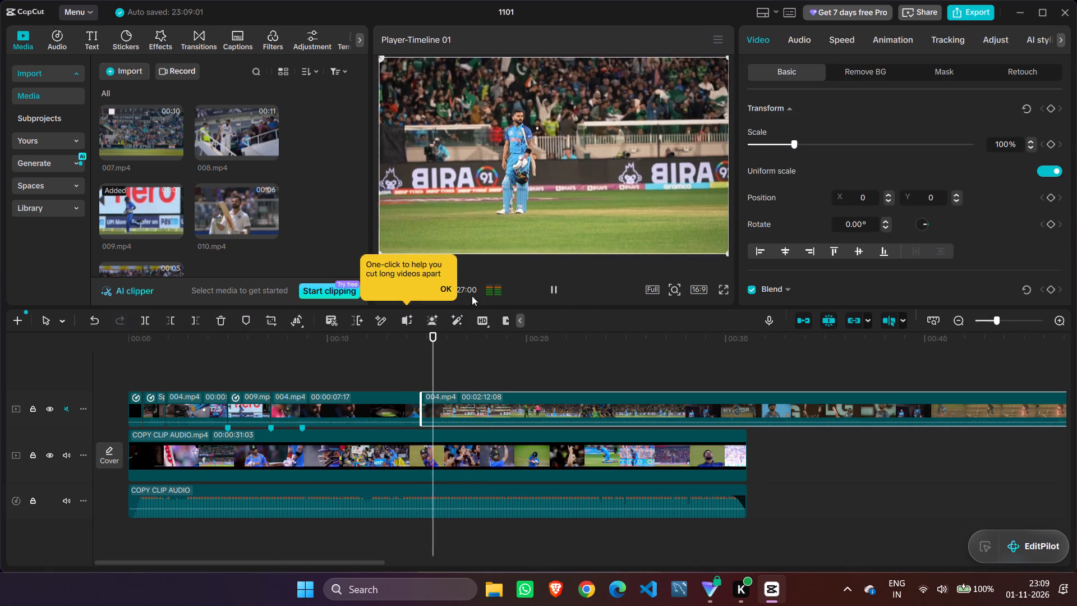
pyautogui.click(555, 289)
pyautogui.press('Left')
pyautogui.press('Left')
pyautogui.press('Left')
pyautogui.press('Left')
pyautogui.press('Left')
pyautogui.press('Left')
pyautogui.press('Left')
pyautogui.press('Left')
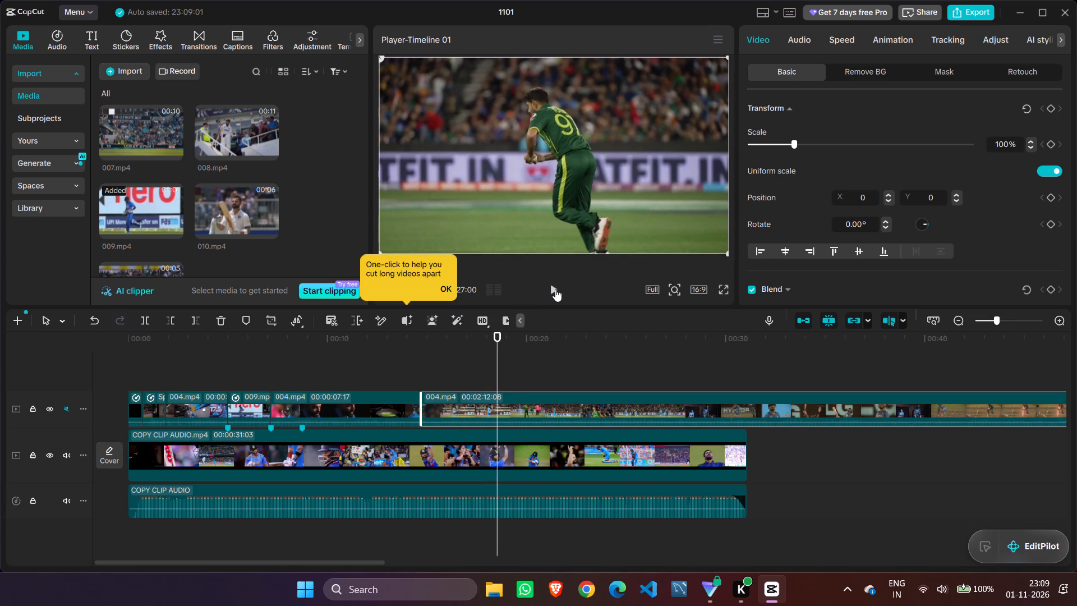
pyautogui.press('Left')
pyautogui.press('Left')
pyautogui.press('Left')
pyautogui.press('Left')
pyautogui.press('Left')
pyautogui.press('Left')
pyautogui.press('Left')
pyautogui.press('Left')
pyautogui.press('Left')
pyautogui.press('Left')
pyautogui.press('Left')
pyautogui.press('Left')
pyautogui.press('Left')
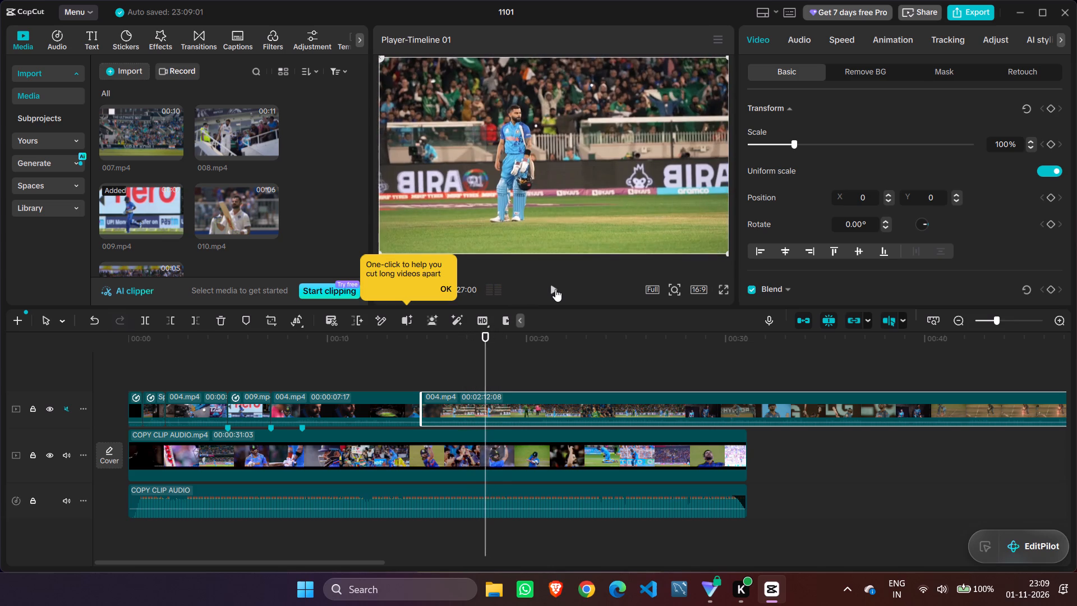
pyautogui.press('Right')
pyautogui.press('Right')
pyautogui.press('Right')
pyautogui.press('Right')
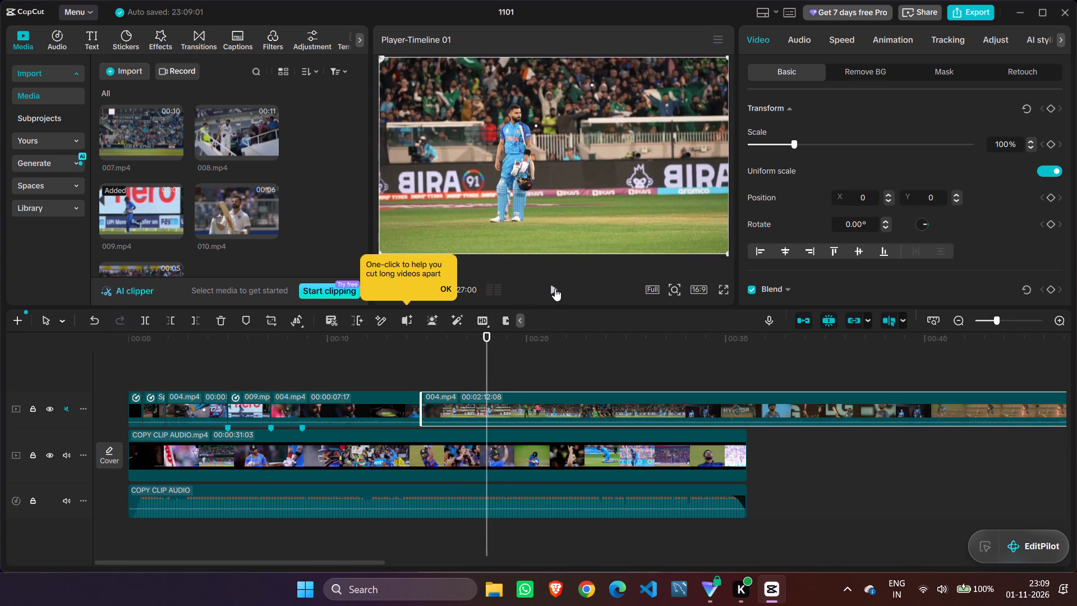
pyautogui.press('Right')
pyautogui.press('Right')
pyautogui.press('Right')
pyautogui.press('Right')
pyautogui.press('Left')
pyautogui.press('Right')
pyautogui.press('Left')
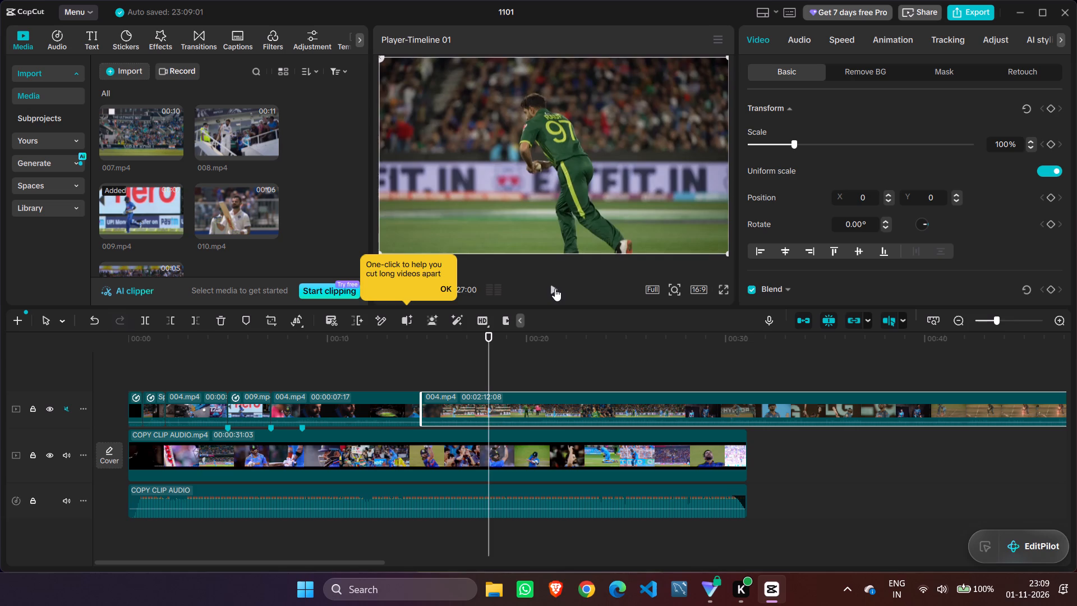
pyautogui.click(145, 319)
# Move the 00:00:07:17 section of 004.mp4 to the track above from about 16 seconds and place the standing-batter shot directly after 009.mp4.
pyautogui.moveTo(457, 405); pyautogui.dragTo(344, 362)
pyautogui.moveTo(337, 443); pyautogui.dragTo(425, 421)
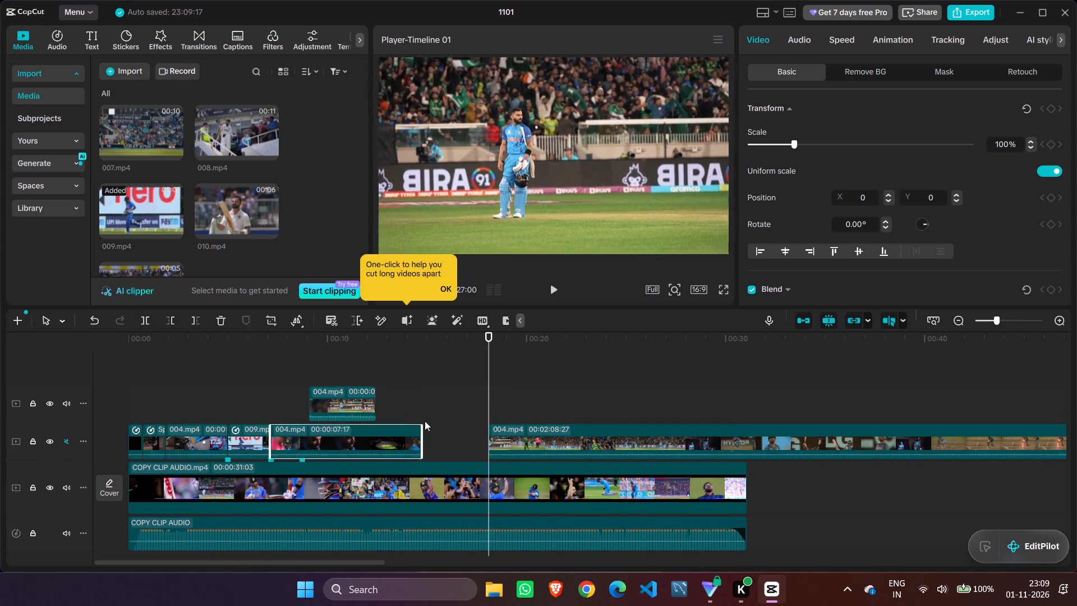
pyautogui.moveTo(425, 421); pyautogui.dragTo(517, 391)
pyautogui.moveTo(340, 403); pyautogui.dragTo(311, 439)
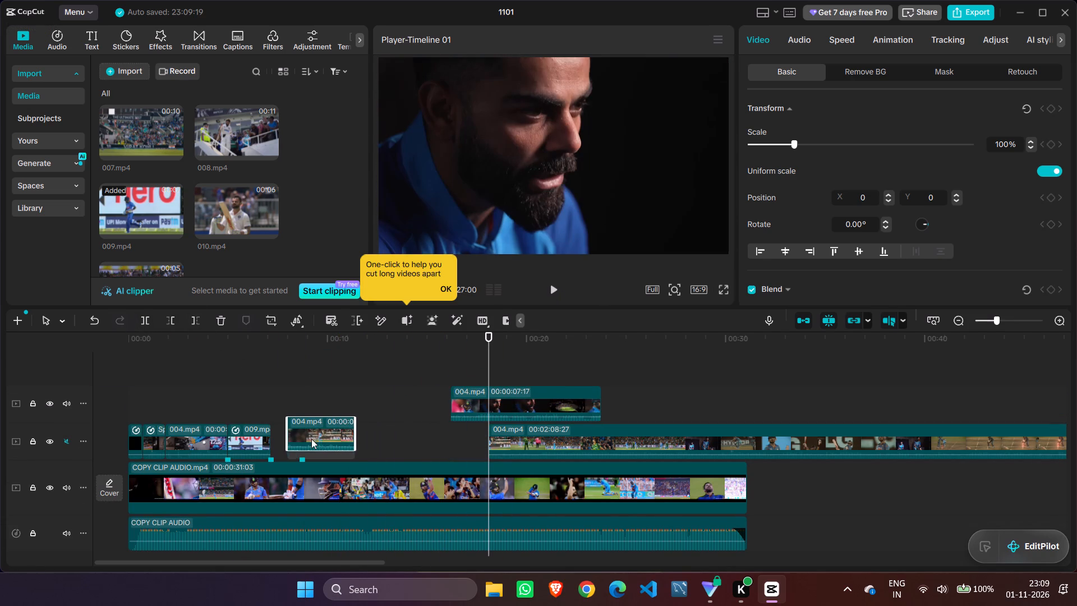
pyautogui.moveTo(311, 439); pyautogui.dragTo(304, 444)
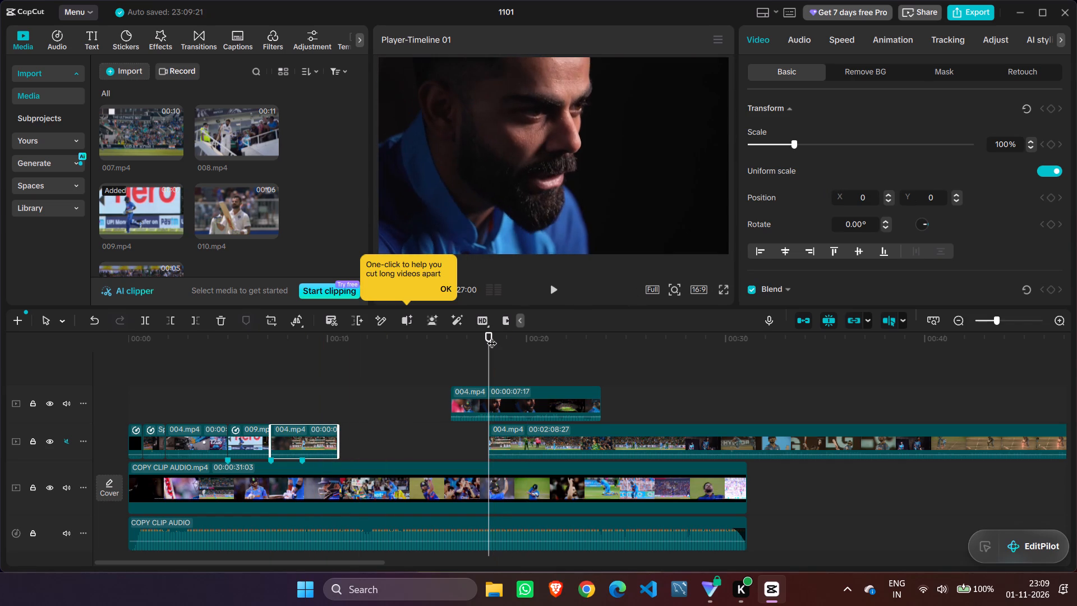
# Set the standing-batter shot's standard speed to 2.00x.
pyautogui.moveTo(491, 332); pyautogui.dragTo(294, 385)
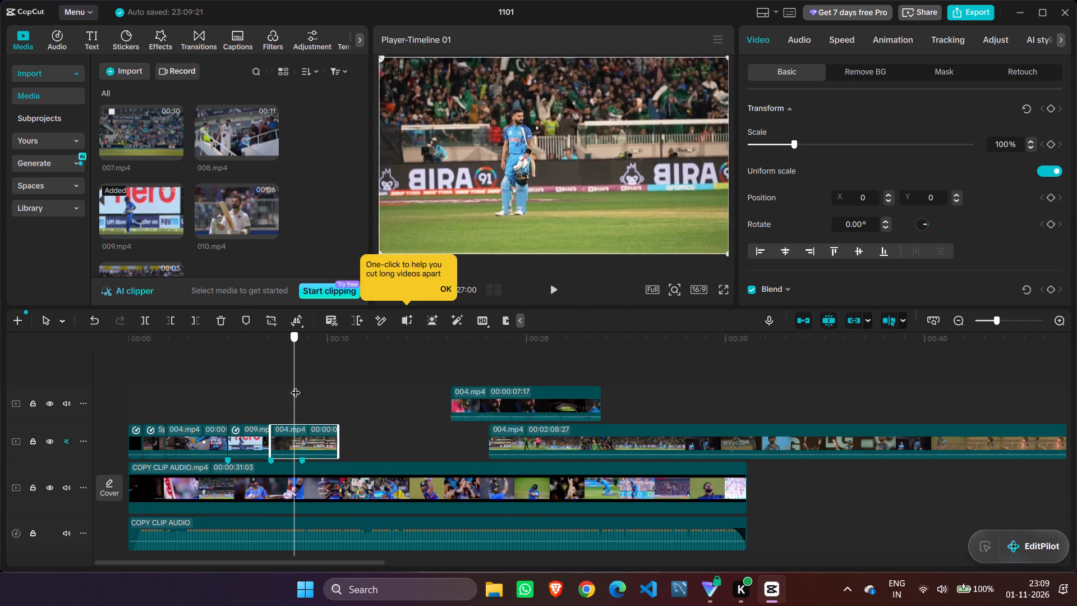
pyautogui.click(835, 44)
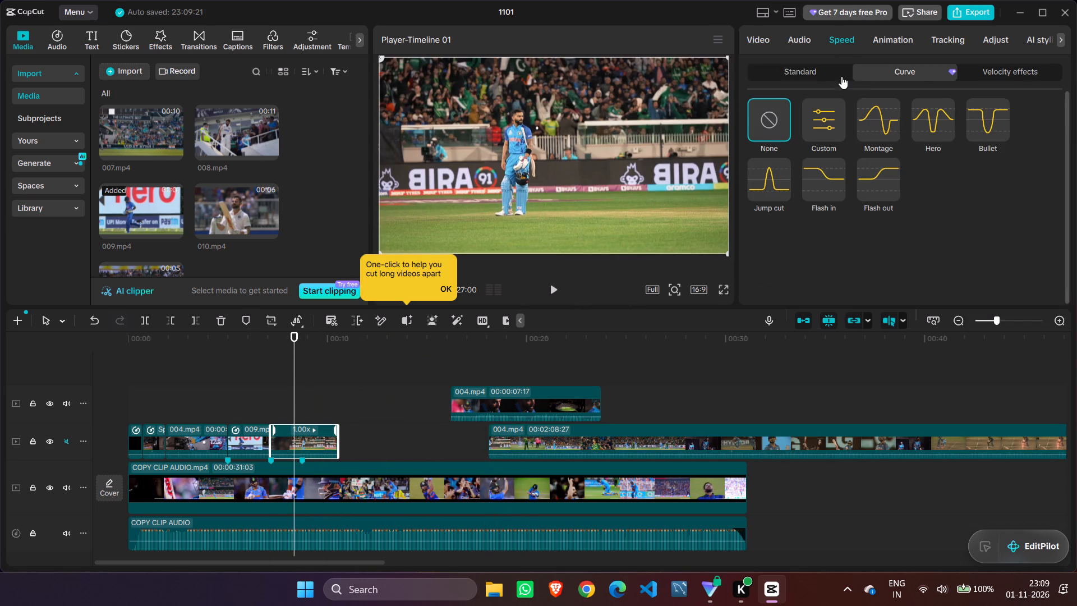
pyautogui.click(827, 66)
pyautogui.click(1054, 123)
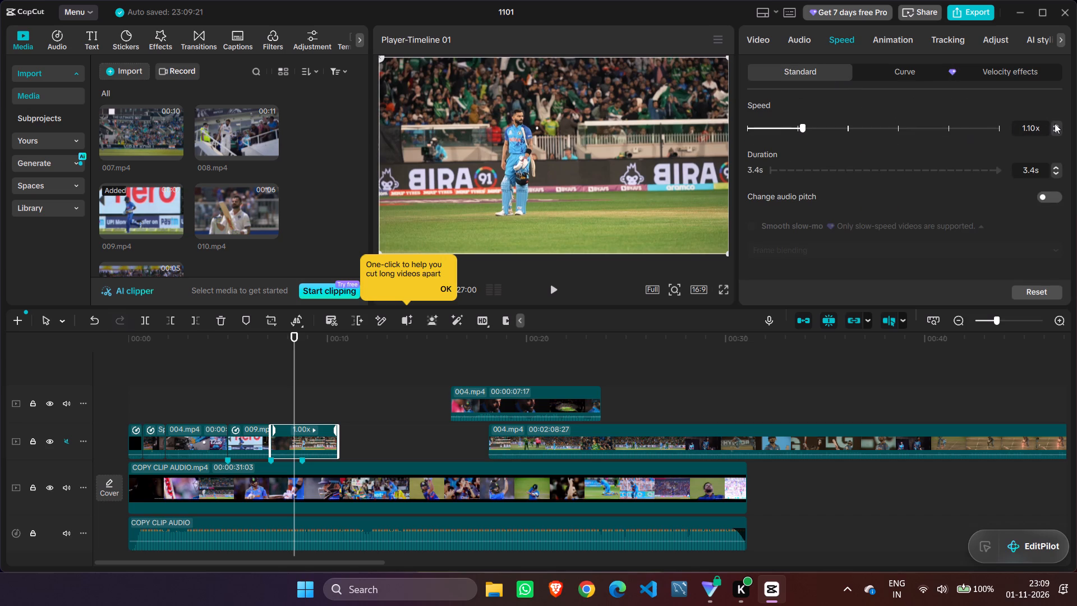
pyautogui.click(1055, 123)
pyautogui.tripleClick(1055, 123)
pyautogui.doubleClick(1055, 123)
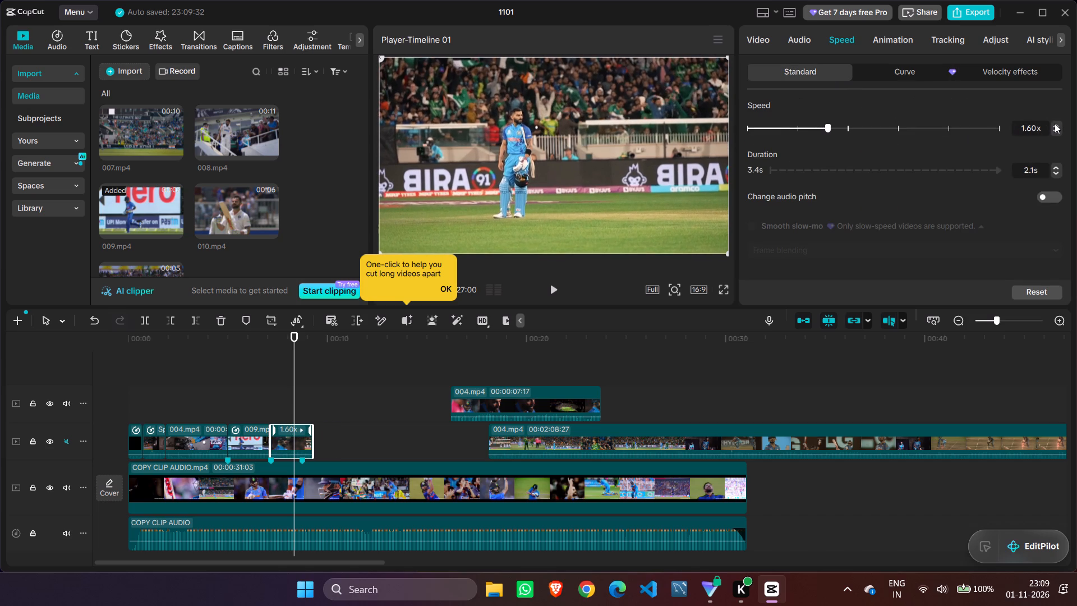
pyautogui.tripleClick(1055, 123)
pyautogui.click(1055, 123)
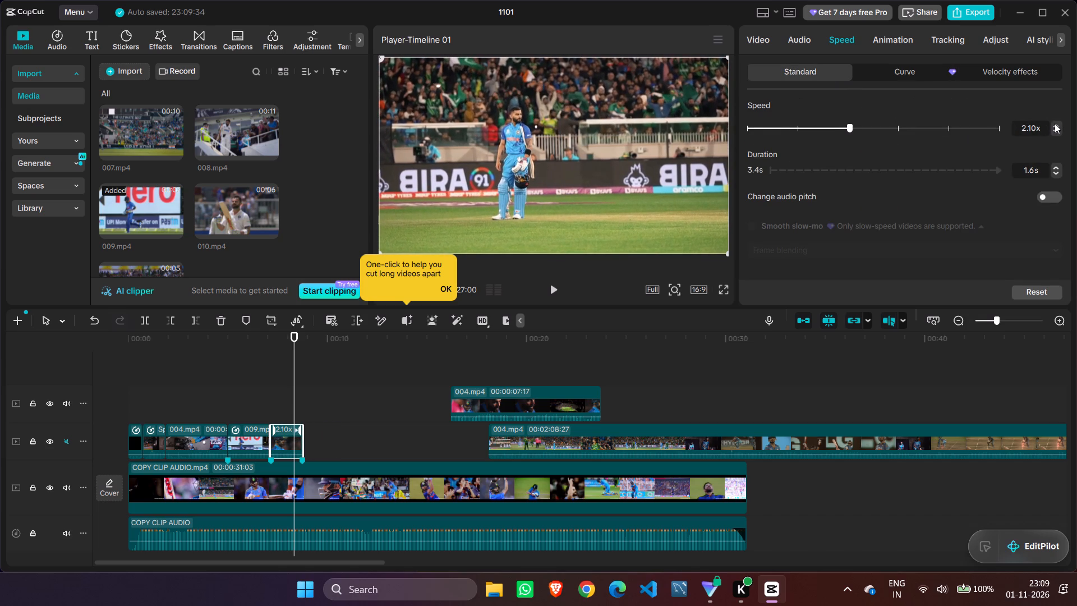
pyautogui.click(1057, 131)
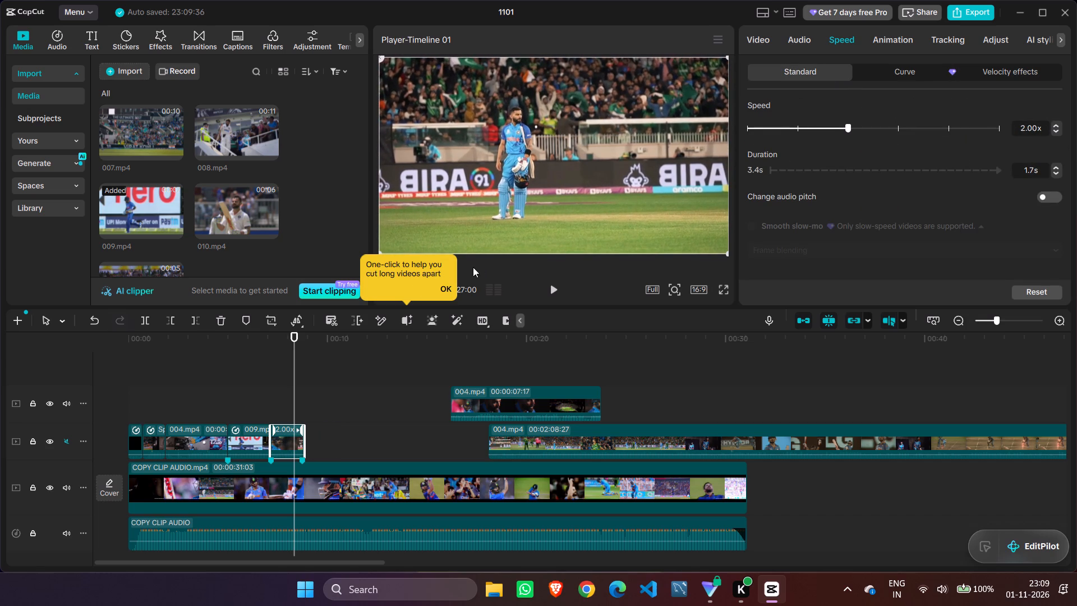
# Trim the end of the standing-batter shot to the third marker, at 00:00:08:22.
pyautogui.click(306, 438)
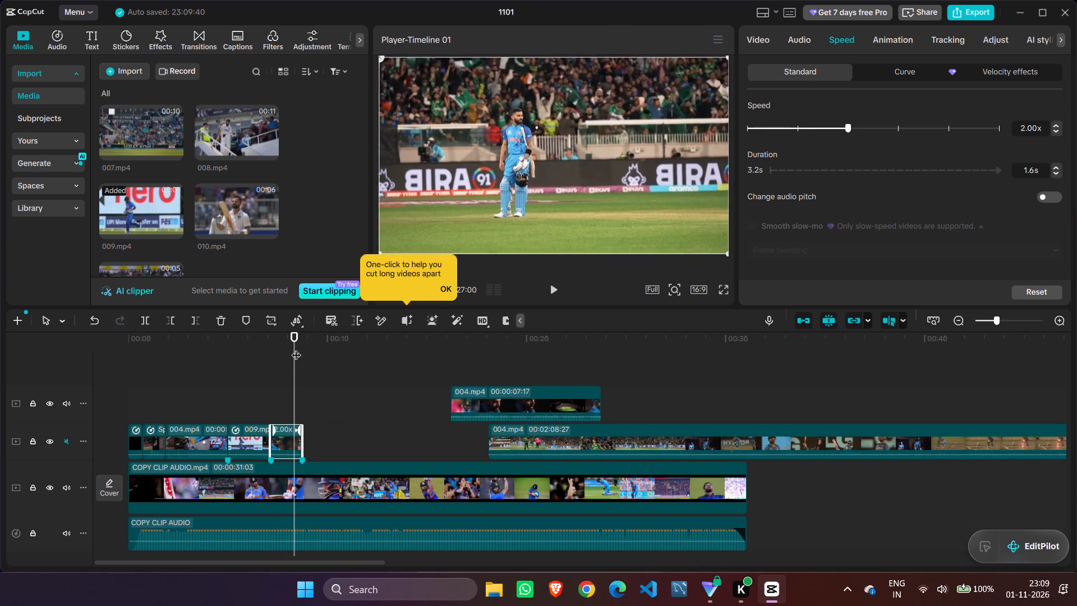
pyautogui.click(307, 368)
# Play the assembled shots from the beginning of the timeline past the third marker to review the sped-up standing-batter shot.
pyautogui.moveTo(305, 348); pyautogui.dragTo(71, 366)
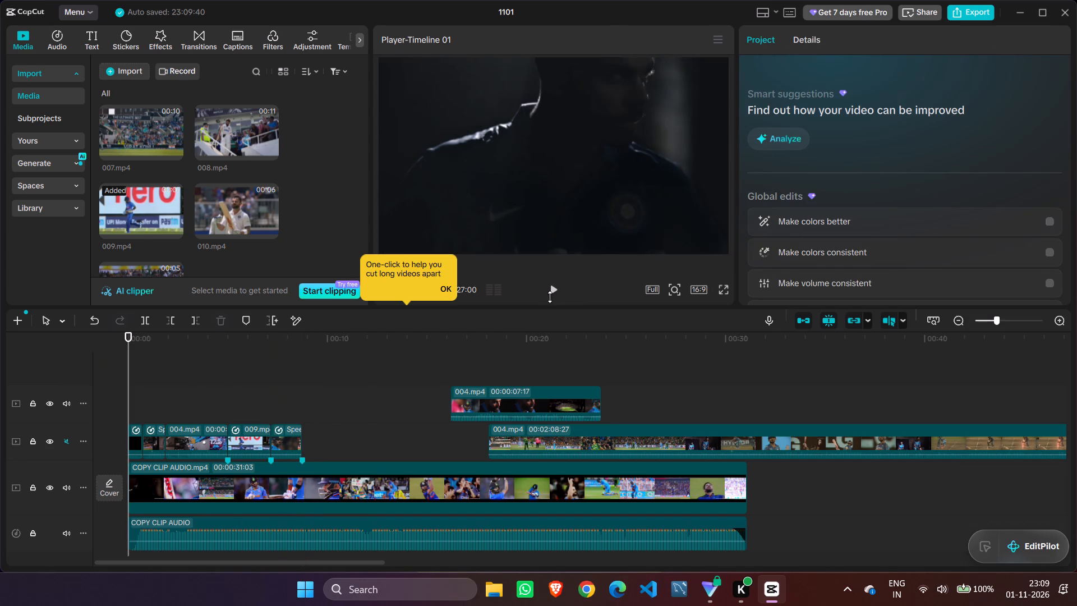
pyautogui.click(553, 287)
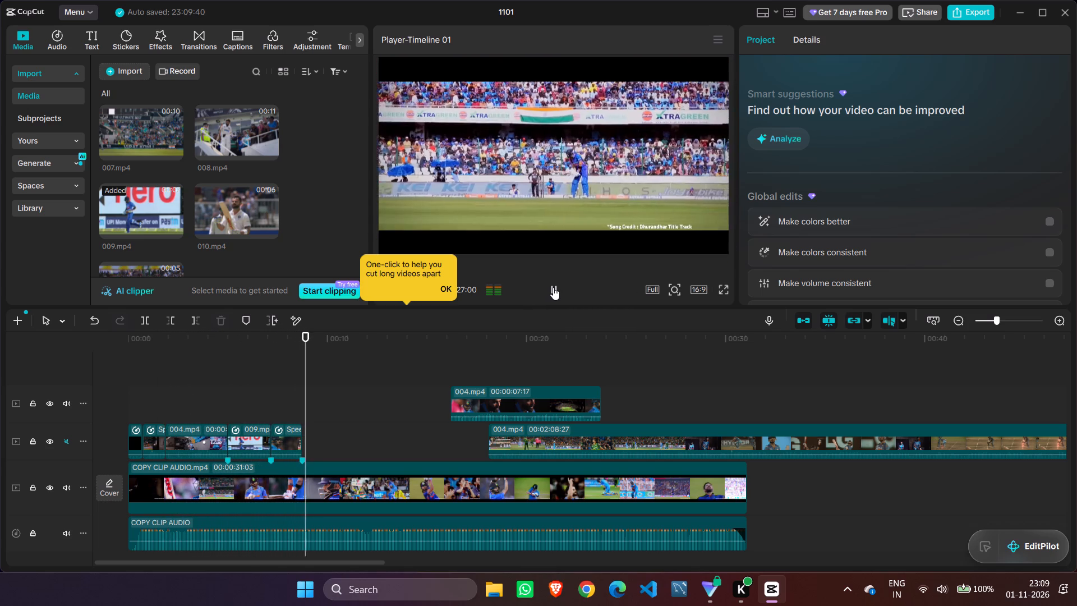
pyautogui.click(553, 287)
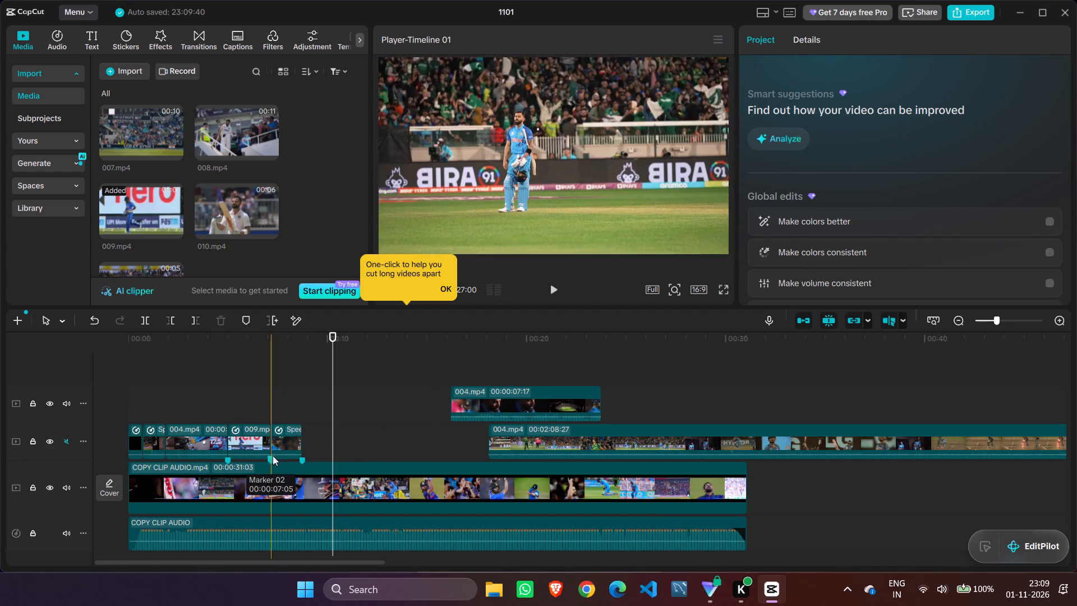
# Delete the sped-up standing-batter shot that follows 009.mp4.
pyautogui.click(291, 440)
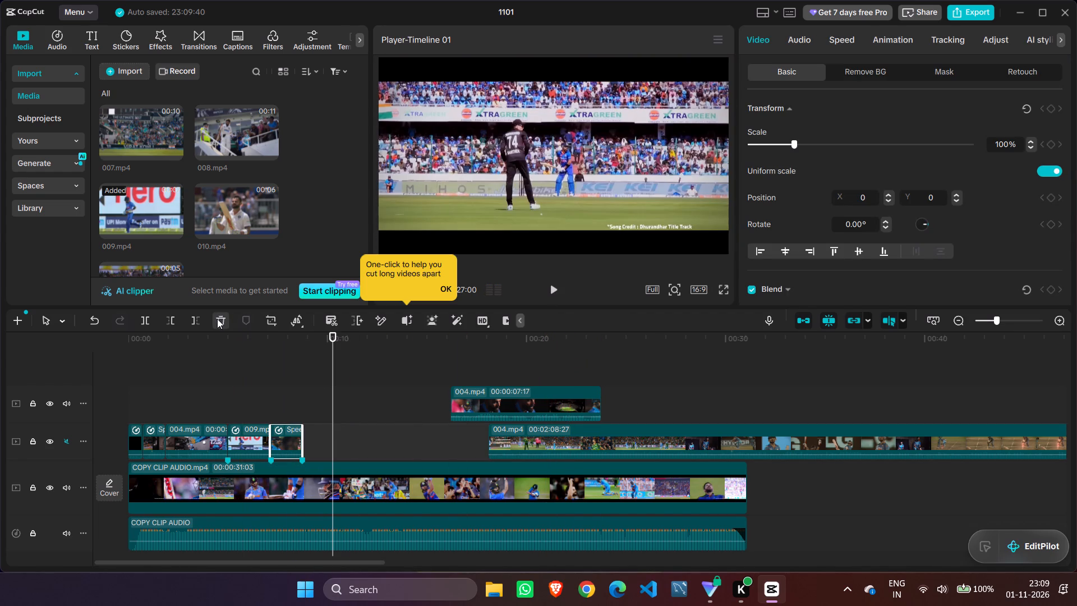
pyautogui.click(217, 319)
# Move the 00:00:07:17 section of 004.mp4 to start at about 9 seconds and split it where the gloved-batter shot changes to the dark portrait.
pyautogui.moveTo(520, 404); pyautogui.dragTo(384, 403)
pyautogui.moveTo(331, 337); pyautogui.dragTo(331, 336)
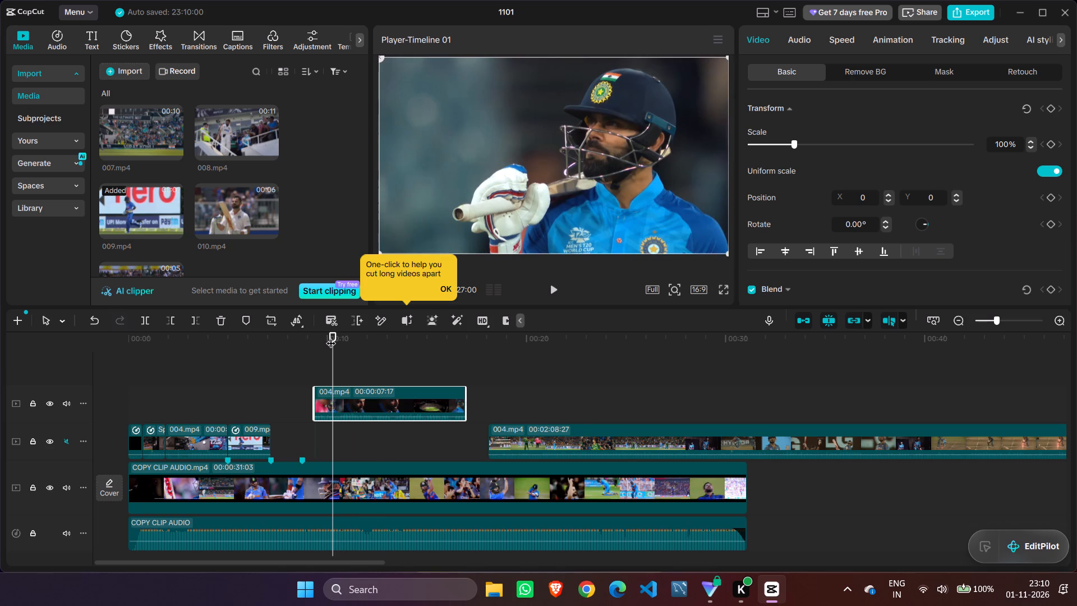
pyautogui.moveTo(331, 336); pyautogui.dragTo(336, 337)
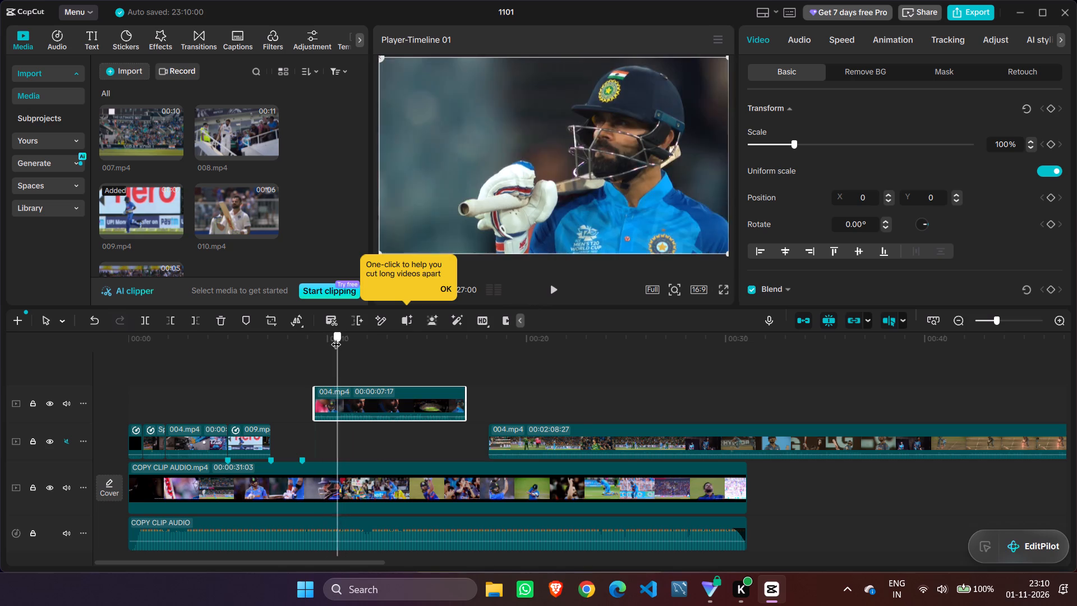
pyautogui.moveTo(336, 337); pyautogui.dragTo(337, 337)
pyautogui.press('Right')
pyautogui.press('Right')
pyautogui.press('Right')
pyautogui.press('Right')
pyautogui.press('Right')
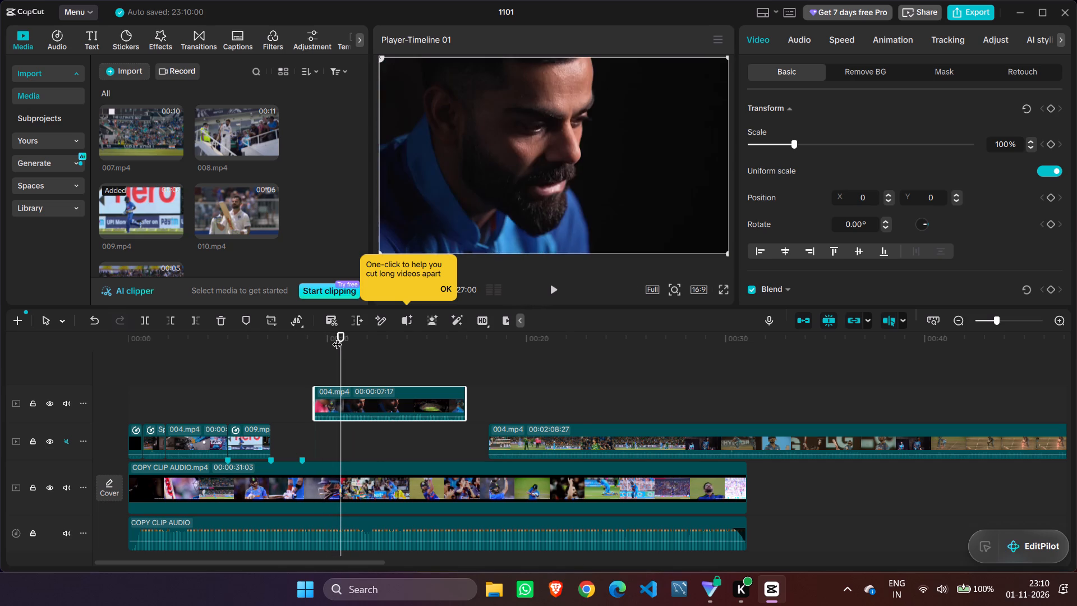
pyautogui.press('Left')
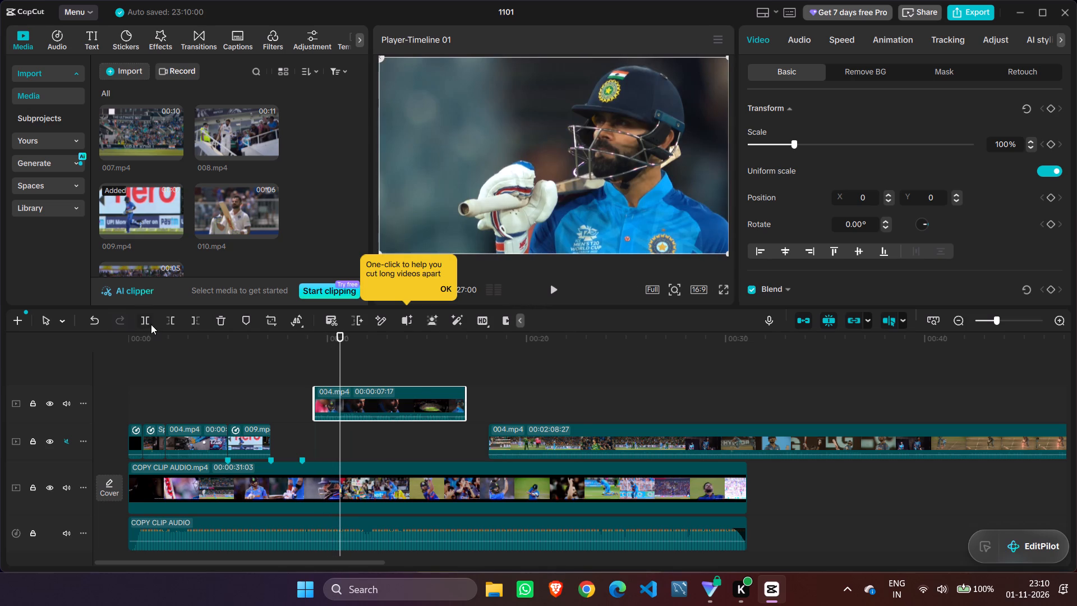
pyautogui.click(151, 324)
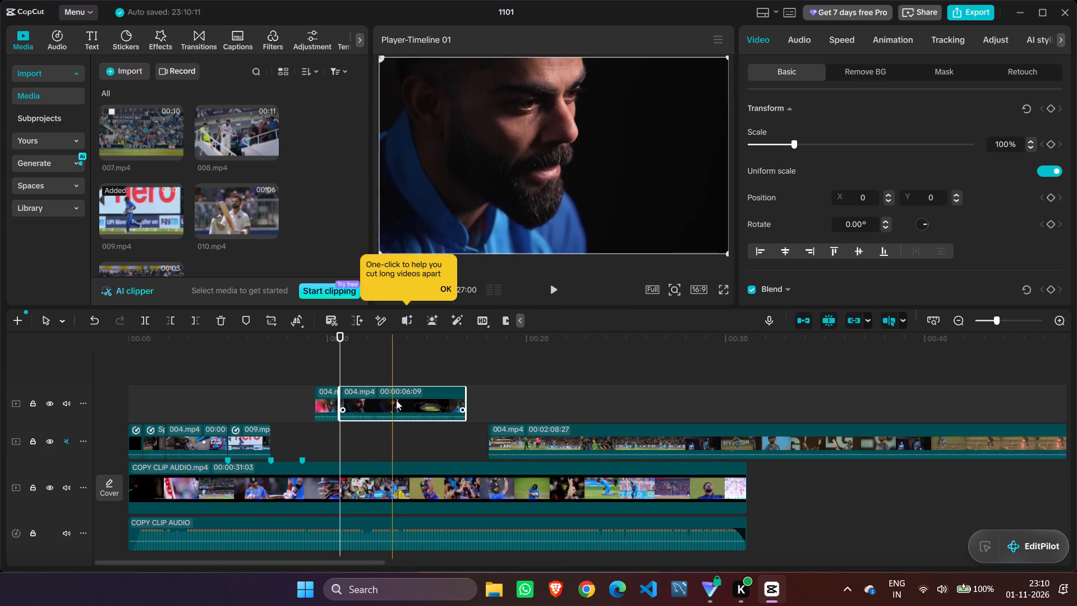
# Split the 00:00:06:09 section of 004.mp4 at about 15 seconds, where the aerial stadium shot changes to the helmeted-batter close-up.
pyautogui.click(426, 401)
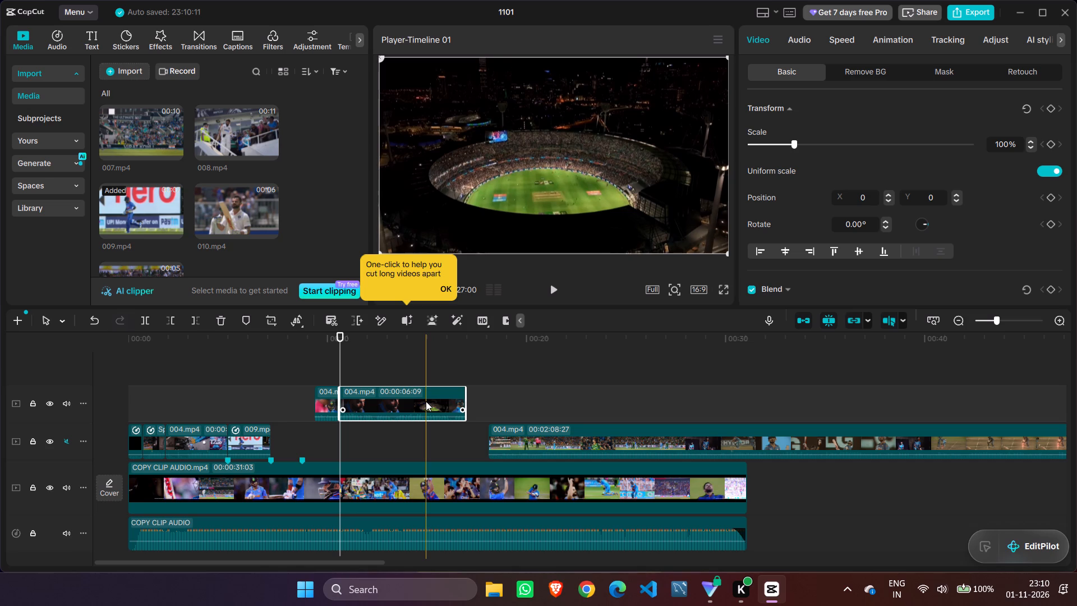
pyautogui.press('space')
pyautogui.press('space')
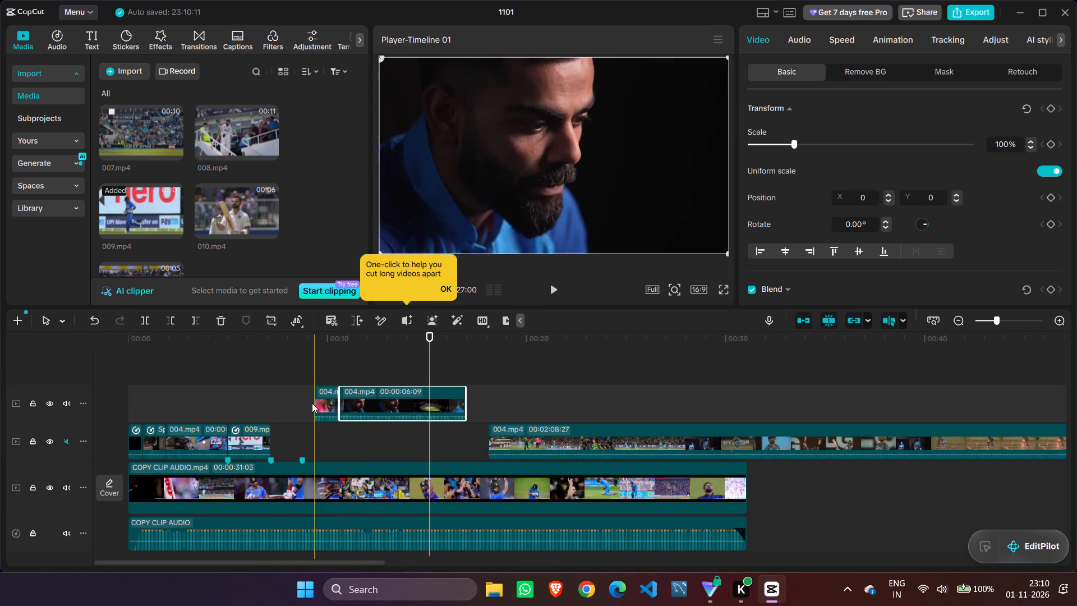
pyautogui.press('Left')
pyautogui.press('Left')
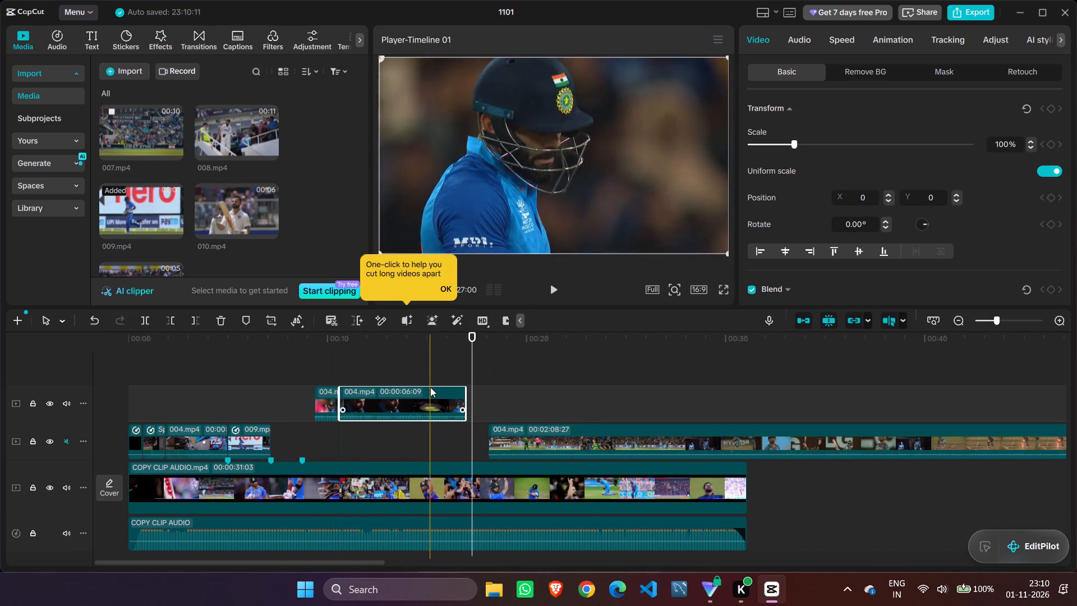
pyautogui.click(411, 396)
pyautogui.press('space')
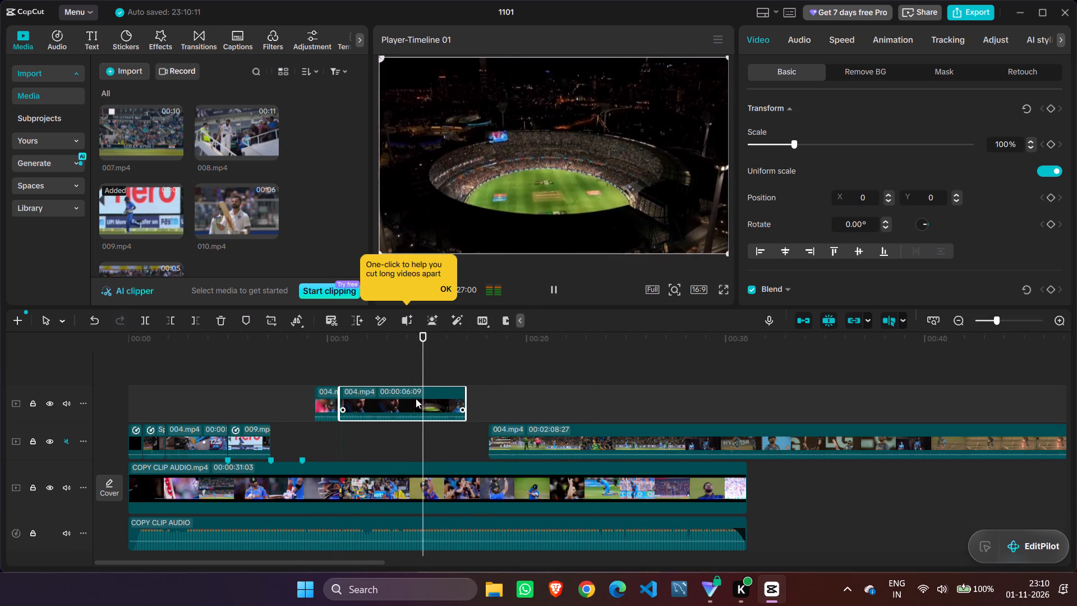
pyautogui.press('space')
pyautogui.press('Left')
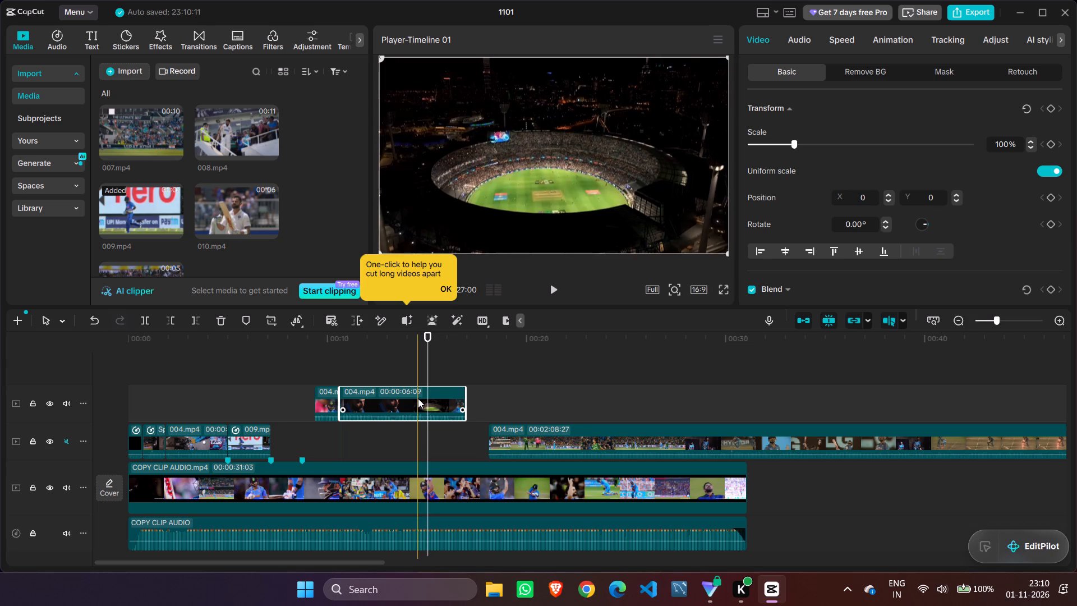
pyautogui.press('Right')
pyautogui.press('Right')
pyautogui.click(436, 399)
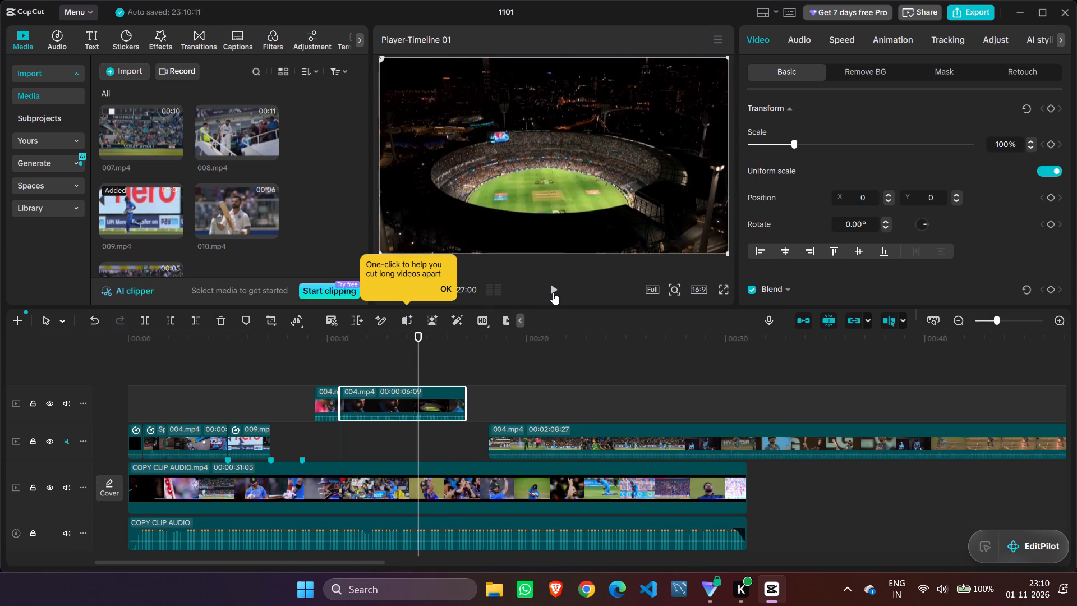
pyautogui.click(553, 292)
pyautogui.click(554, 292)
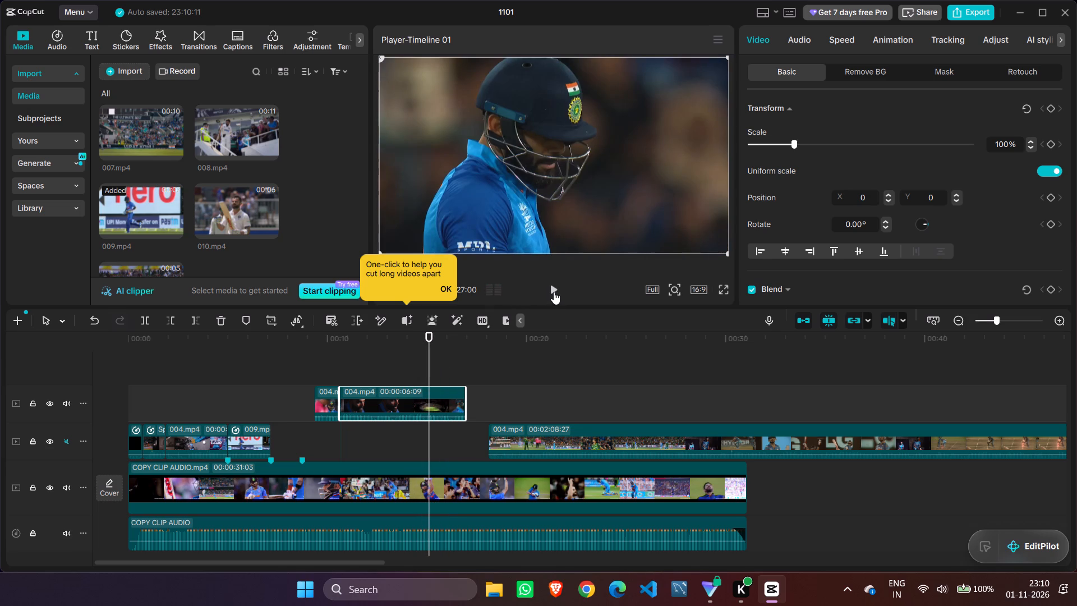
pyautogui.click(149, 322)
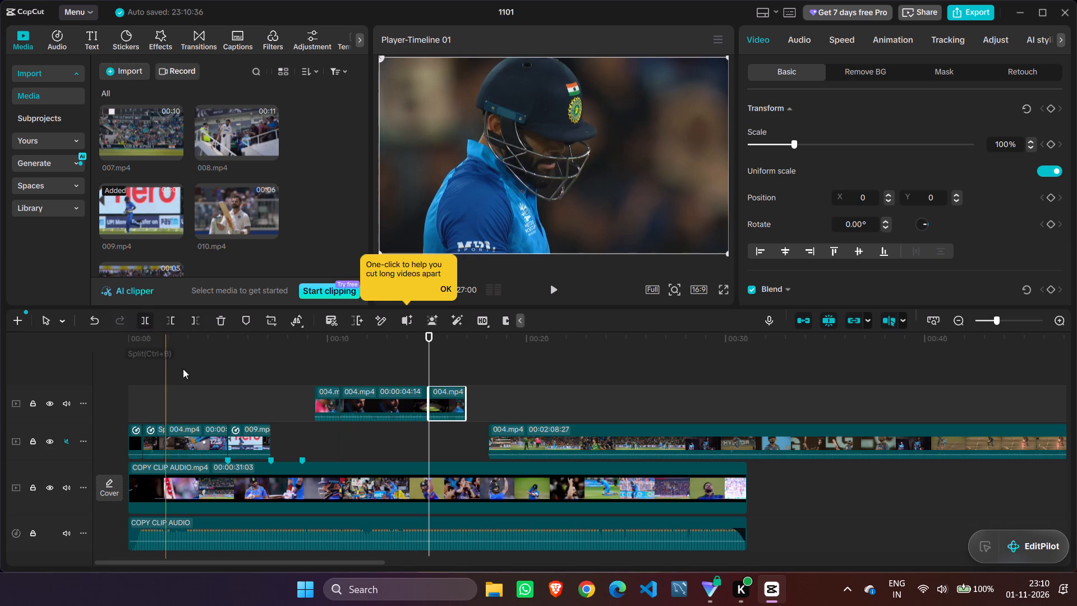
# Delete the 00:00:04:14 piece of 004.mp4 and the short gloved-batter piece before it on the upper track.
pyautogui.click(358, 401)
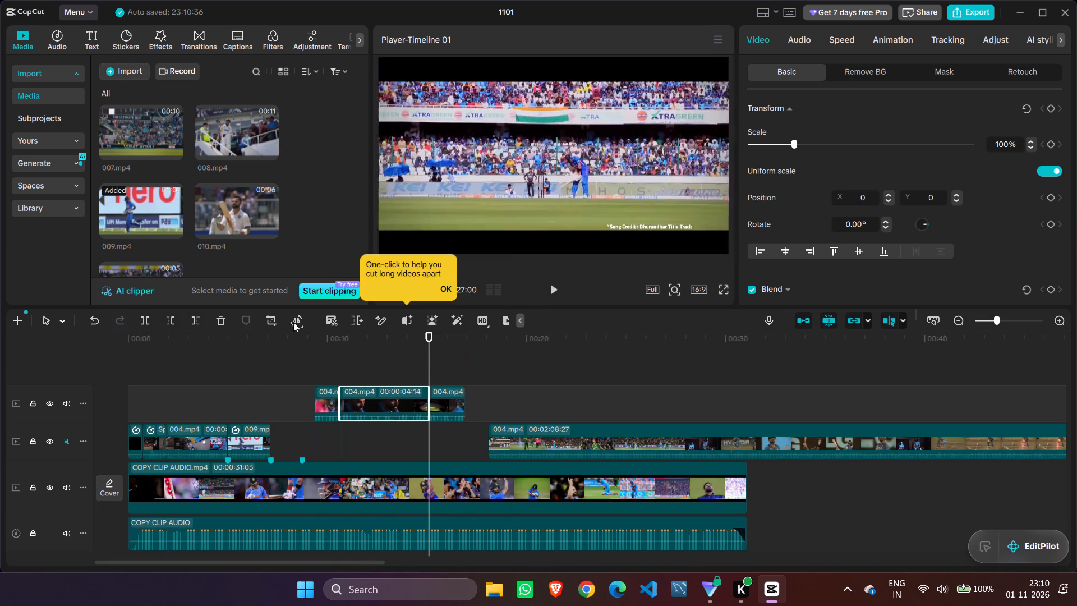
pyautogui.click(223, 317)
pyautogui.click(328, 402)
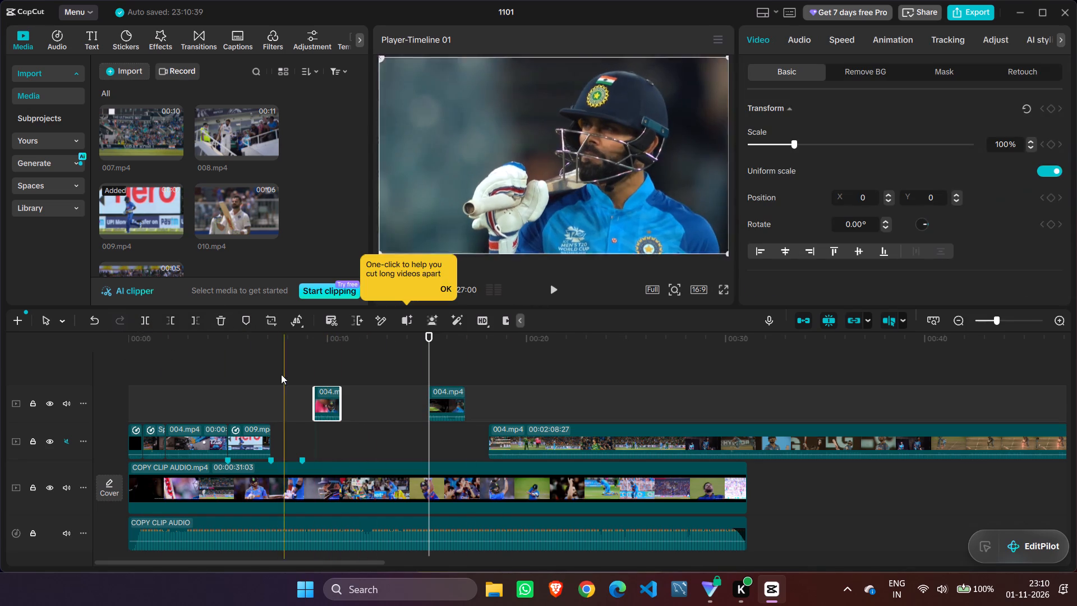
pyautogui.click(227, 320)
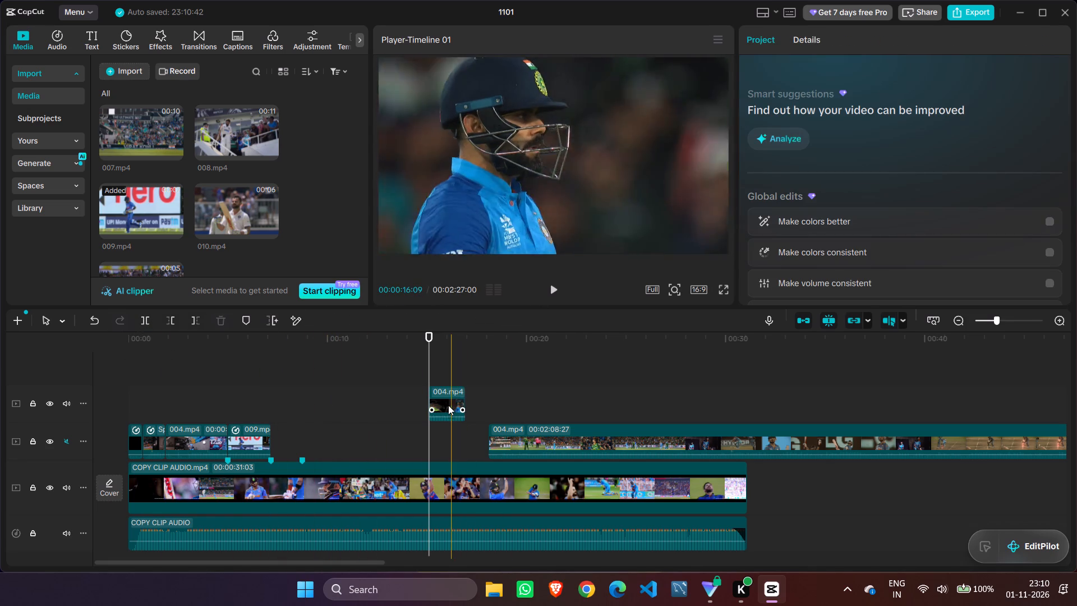
# Place the helmeted-batter close-up from 004.mp4 directly after 009.mp4 on the track of assembled shots.
pyautogui.moveTo(448, 405); pyautogui.dragTo(291, 445)
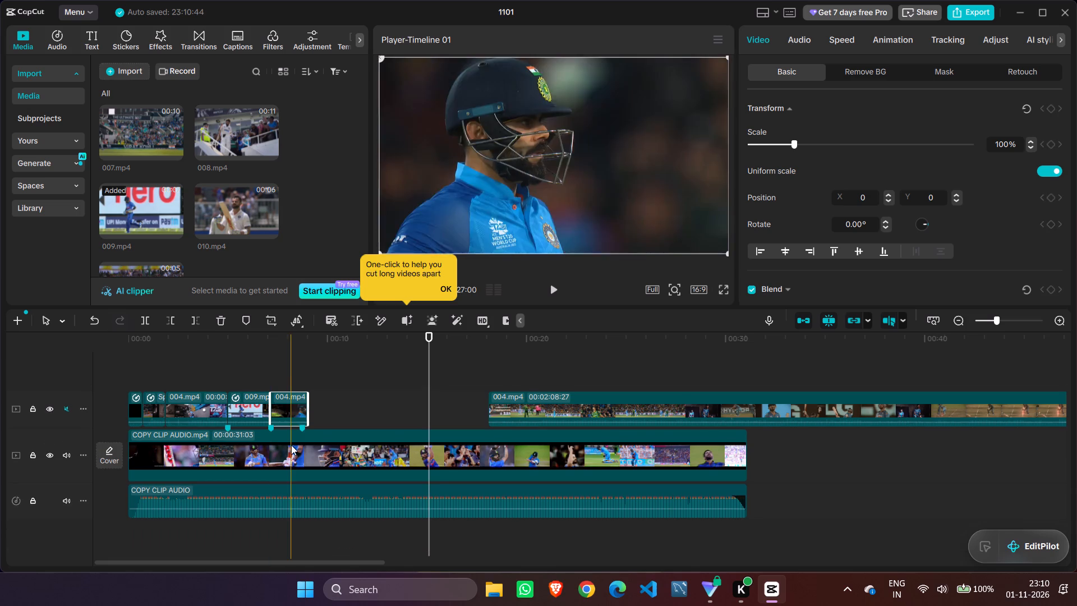
# Play the assembled shots from the beginning, then replay the helmeted-batter close-up to check its timing against the third marker.
pyautogui.moveTo(429, 339); pyautogui.dragTo(128, 416)
pyautogui.click(552, 296)
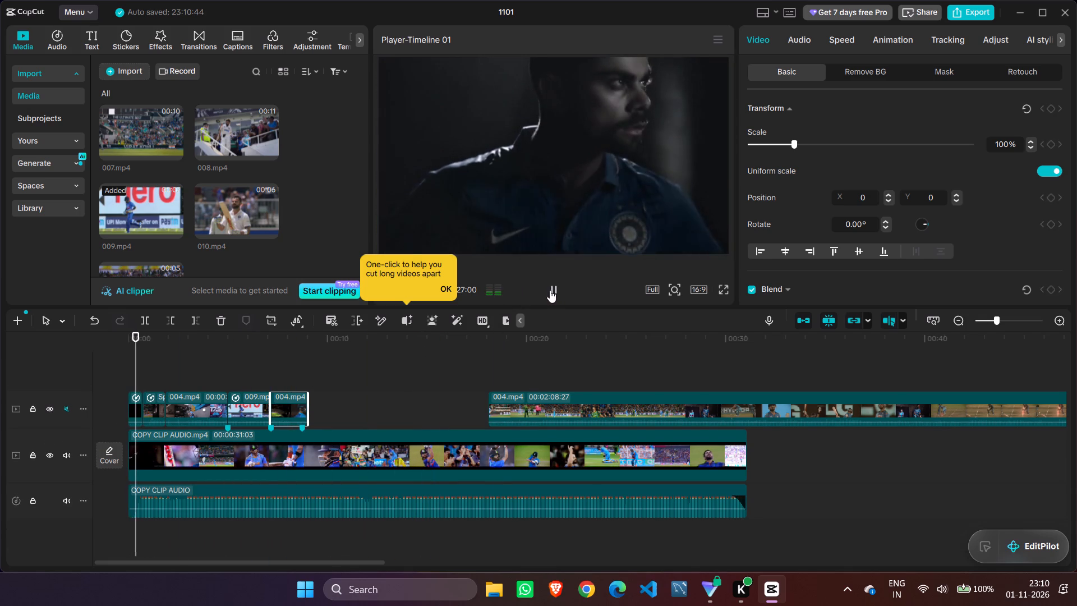
pyautogui.click(552, 289)
pyautogui.click(238, 386)
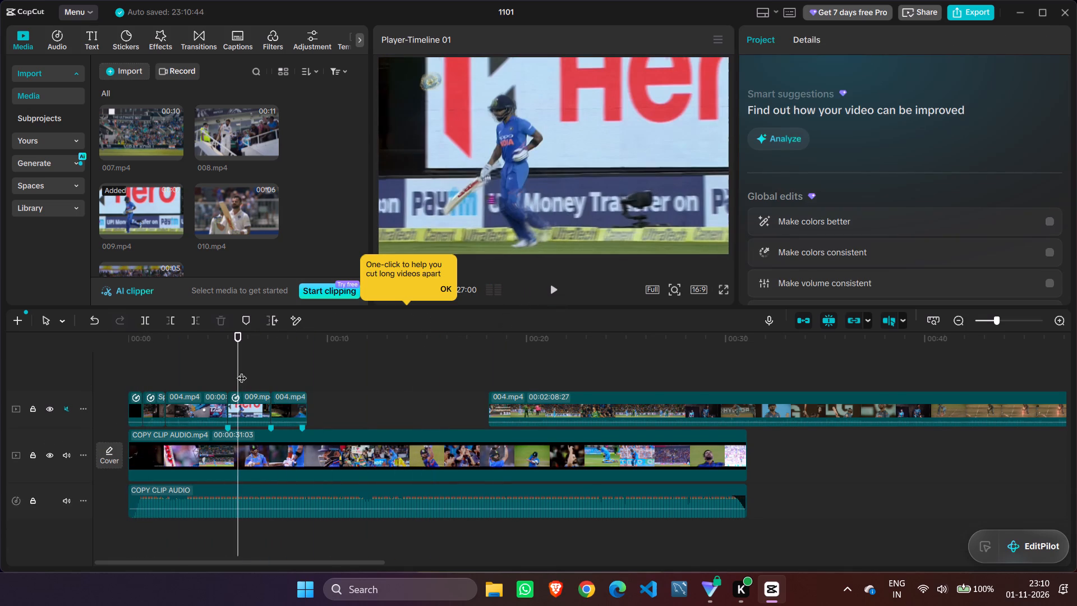
pyautogui.moveTo(236, 364); pyautogui.dragTo(80, 414)
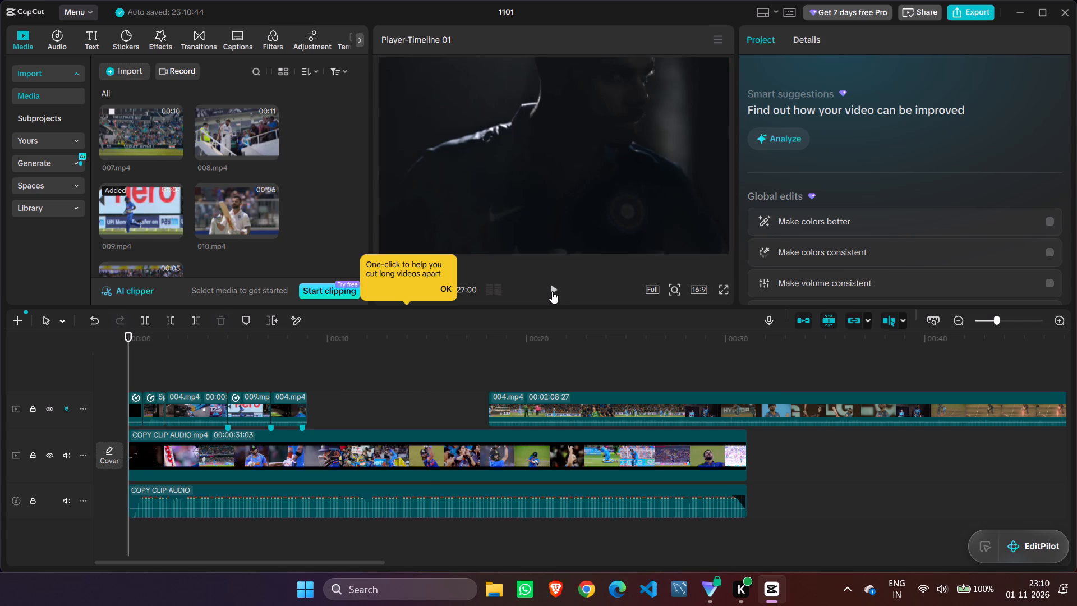
pyautogui.click(552, 291)
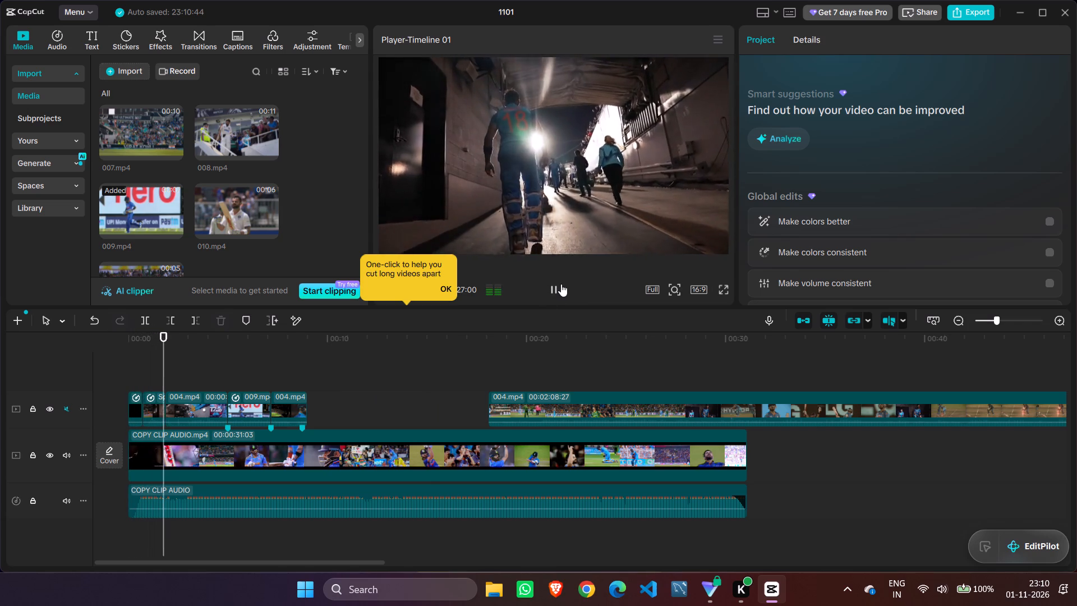
pyautogui.click(447, 287)
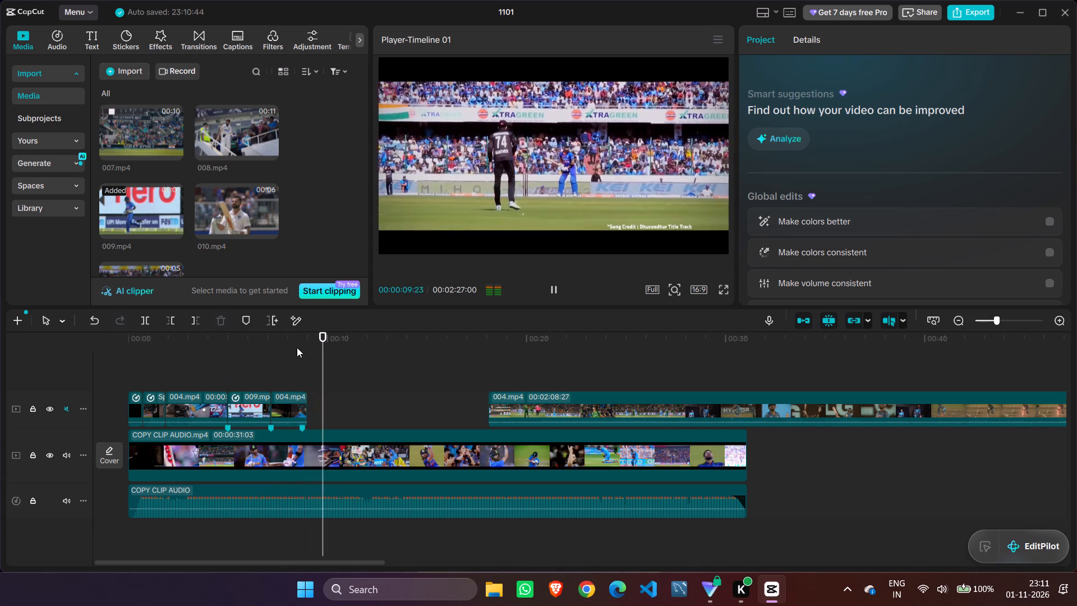
pyautogui.moveTo(354, 333); pyautogui.dragTo(169, 369)
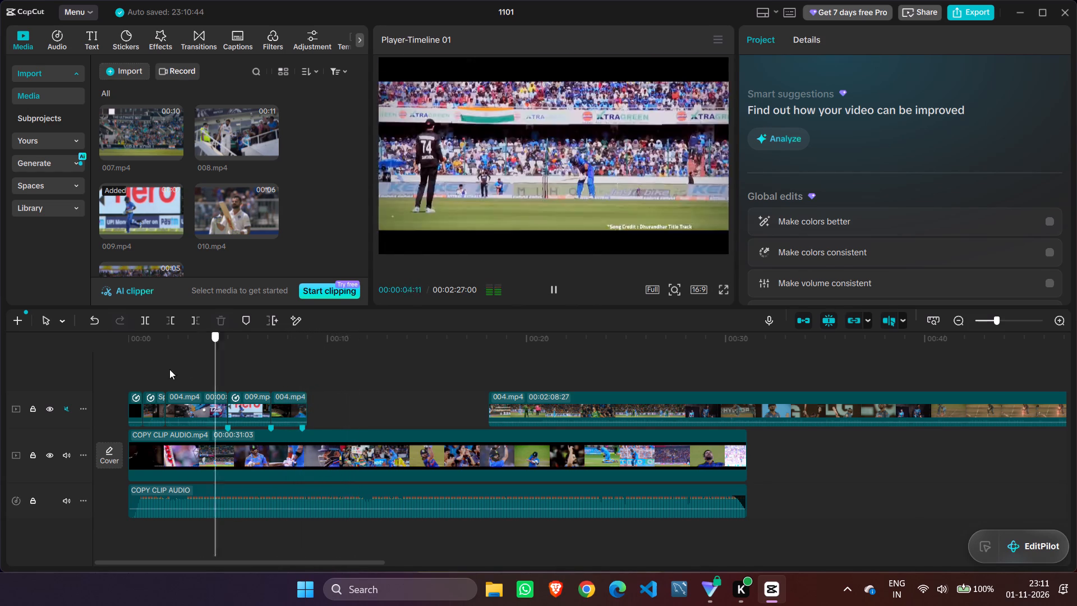
pyautogui.moveTo(169, 369); pyautogui.dragTo(100, 383)
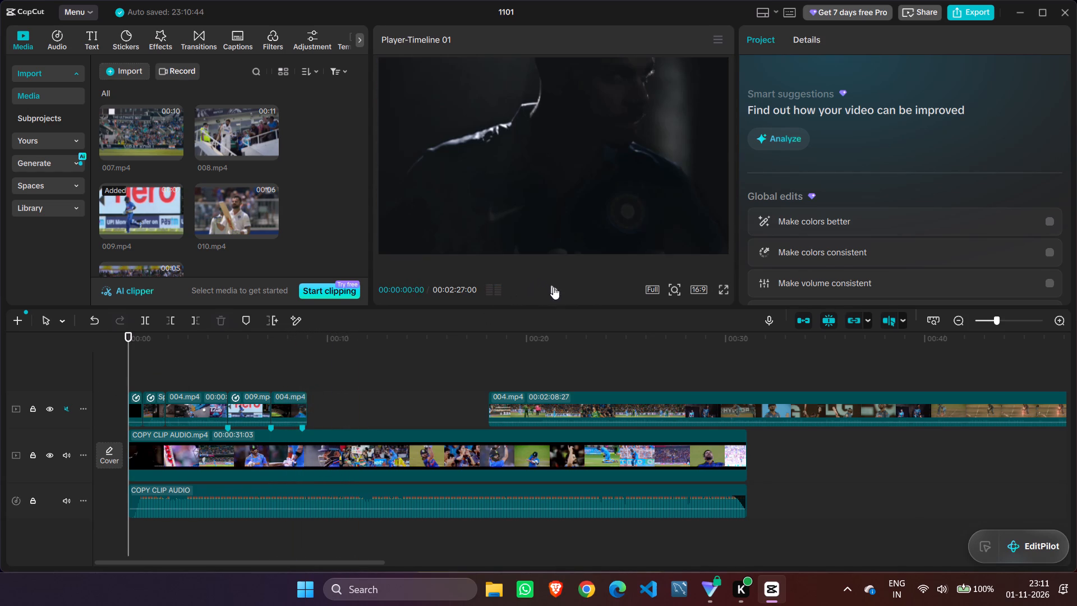
pyautogui.click(553, 287)
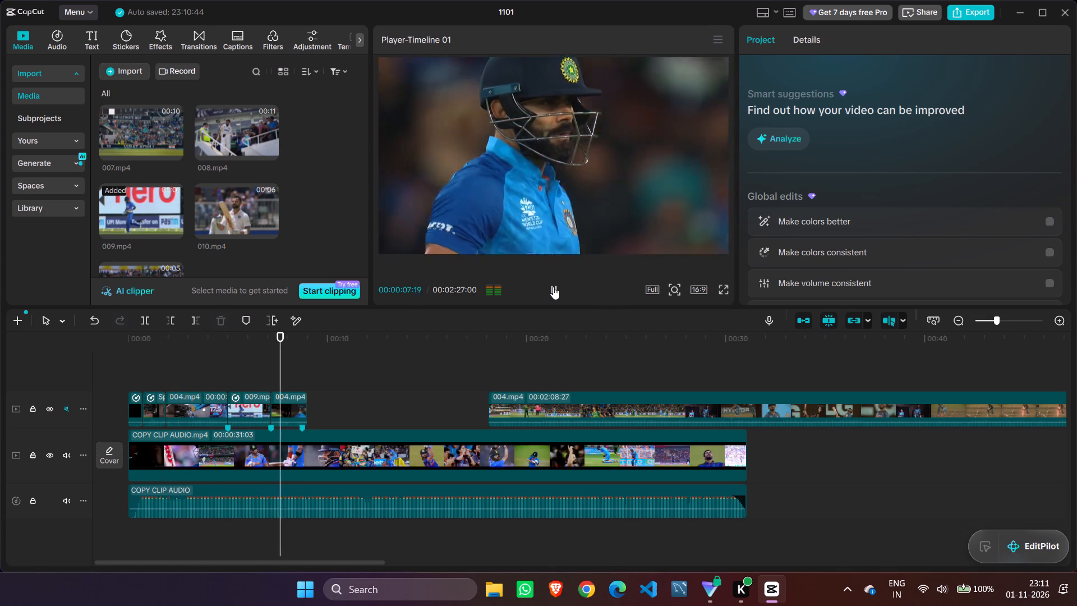
pyautogui.click(553, 287)
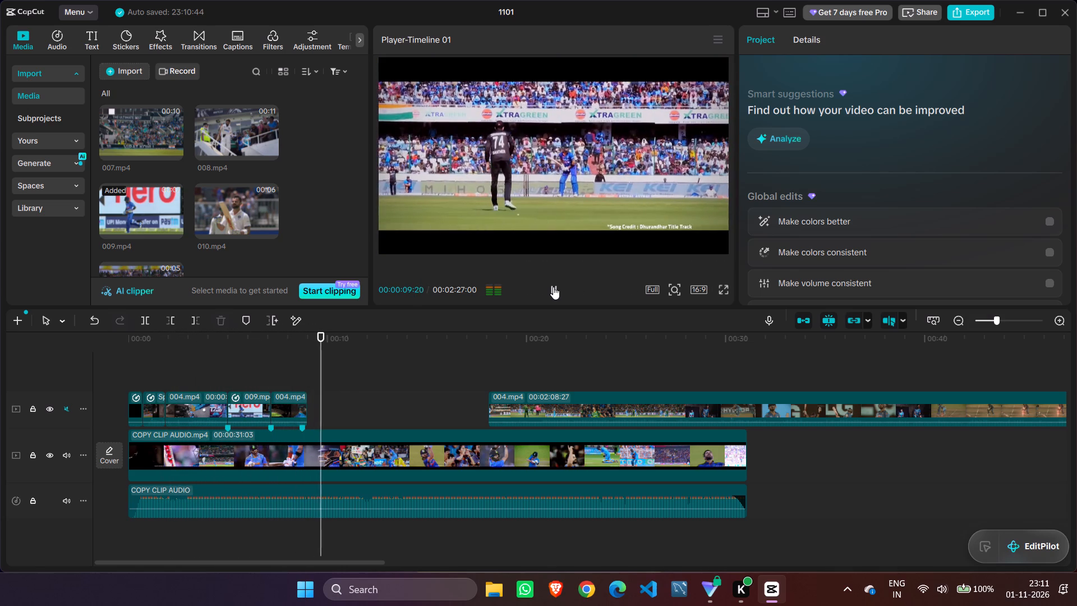
pyautogui.moveTo(322, 336); pyautogui.dragTo(279, 336)
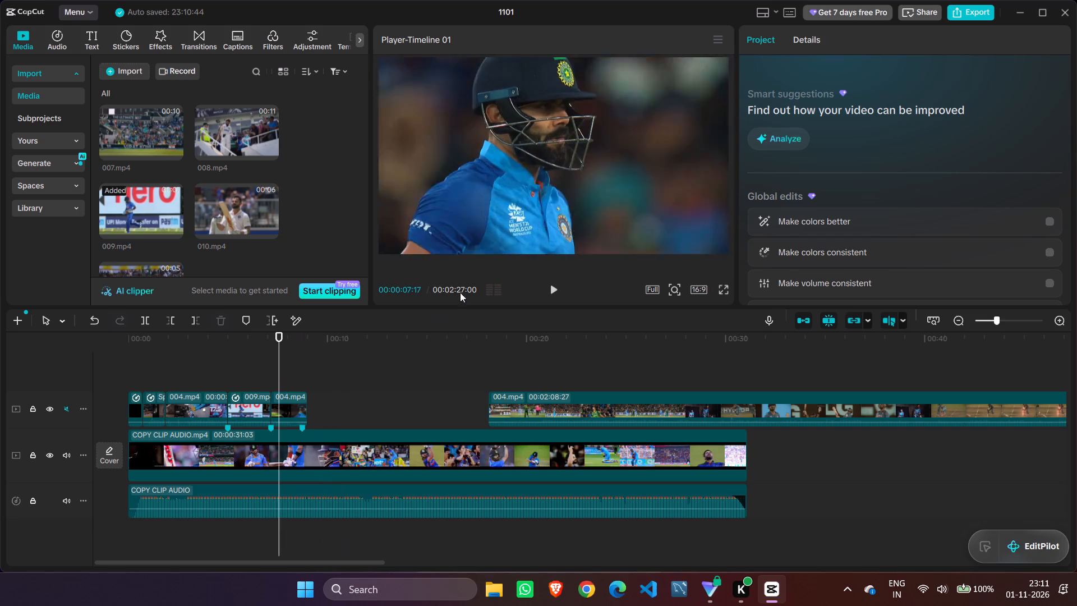
pyautogui.click(551, 290)
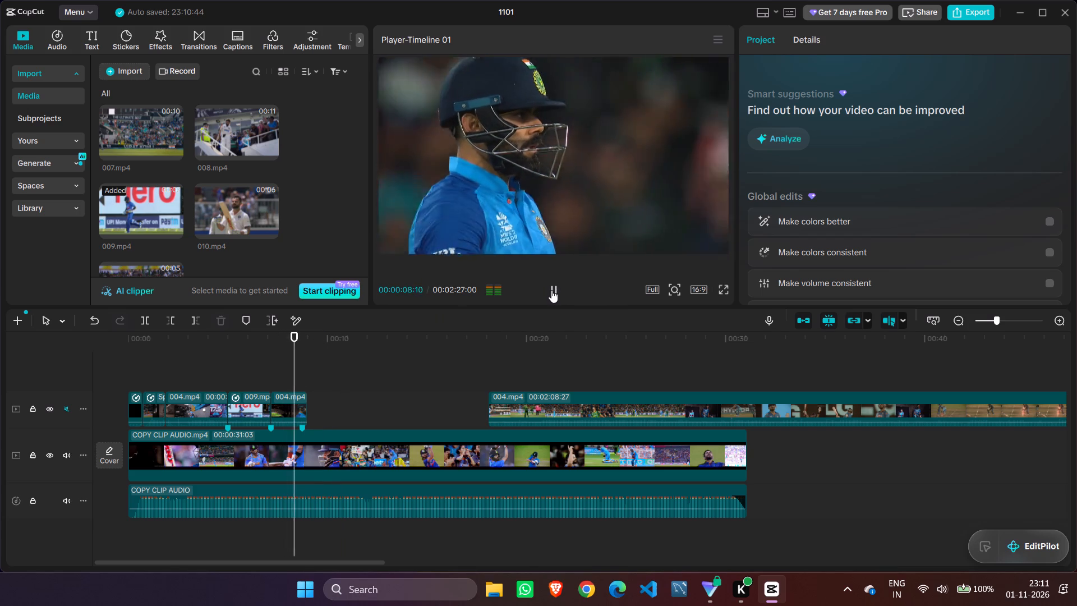
pyautogui.click(551, 290)
# Trim the end of the helmeted-batter close-up to the third marker.
pyautogui.click(302, 400)
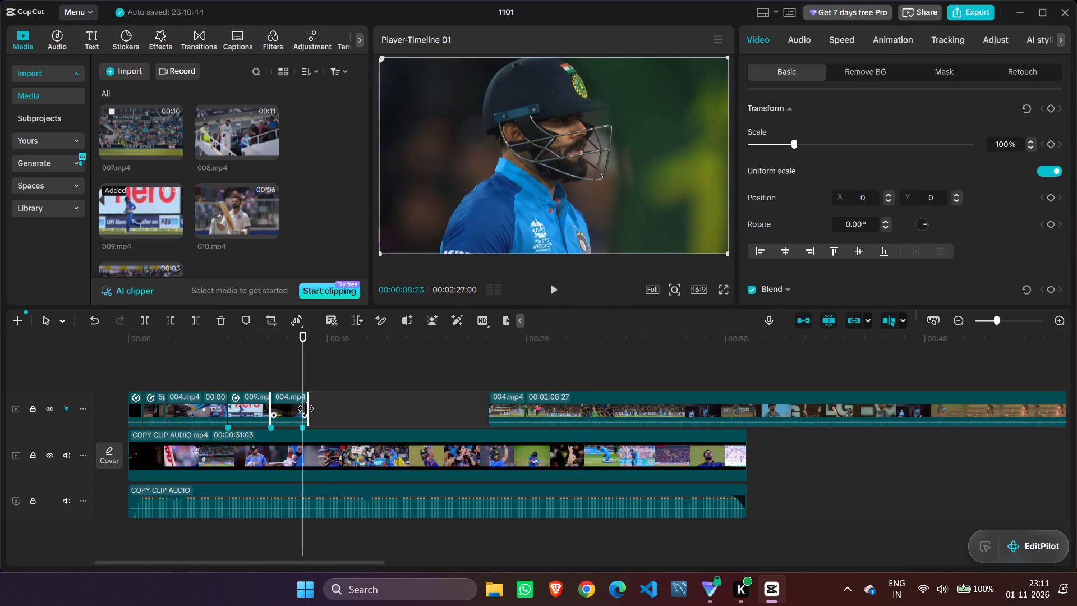
pyautogui.moveTo(303, 333); pyautogui.dragTo(286, 333)
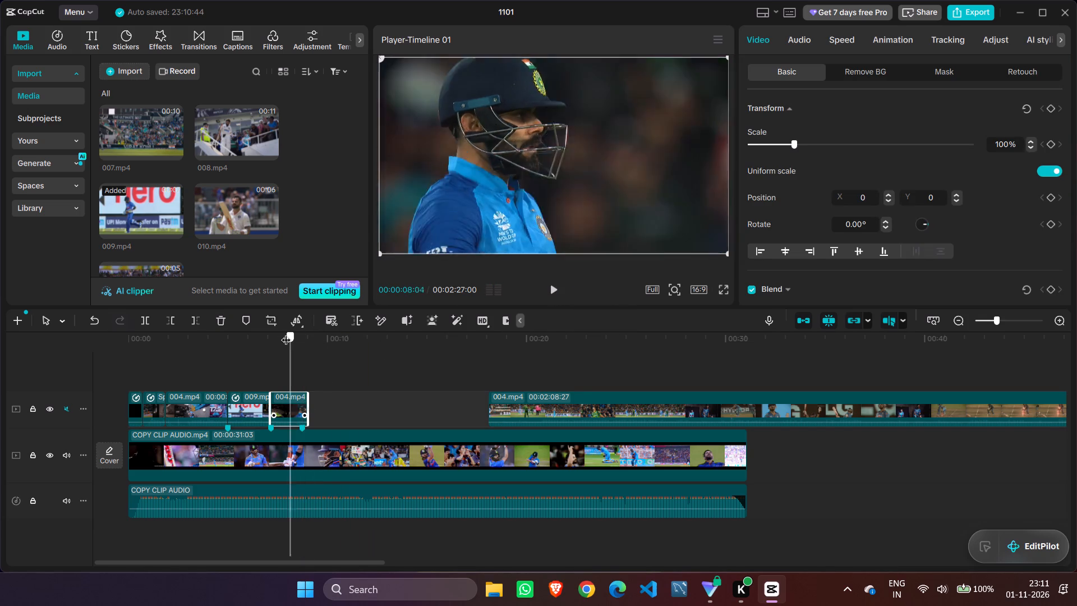
pyautogui.moveTo(286, 333); pyautogui.dragTo(283, 333)
pyautogui.moveTo(310, 402); pyautogui.dragTo(303, 402)
# Play from the 009.mp4 shot past the third marker to review the trimmed helmeted-batter close-up.
pyautogui.moveTo(280, 338); pyautogui.dragTo(241, 345)
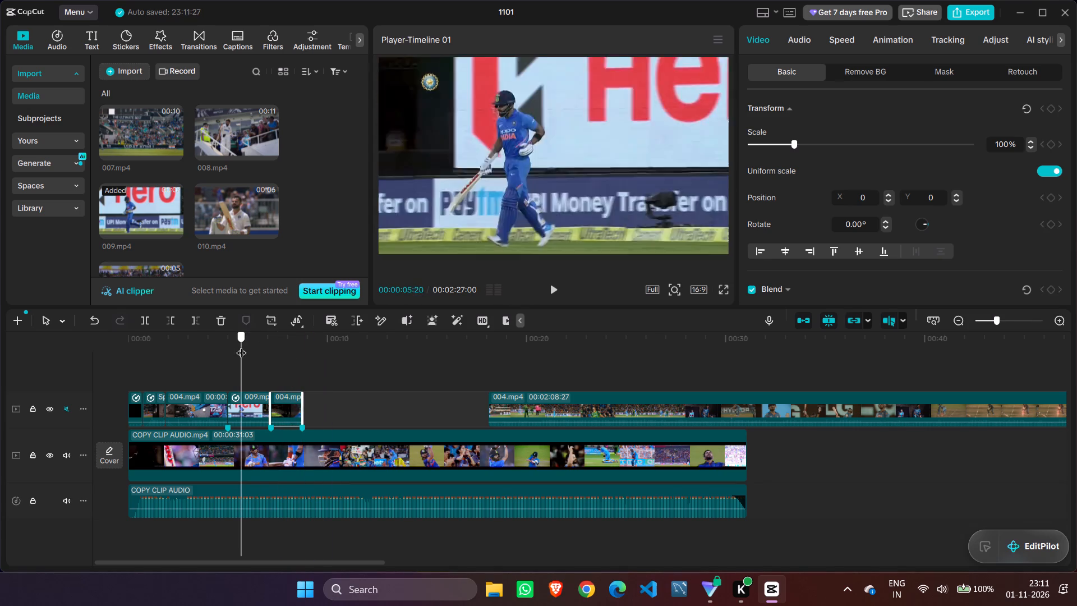
pyautogui.click(259, 354)
pyautogui.moveTo(259, 352); pyautogui.dragTo(243, 352)
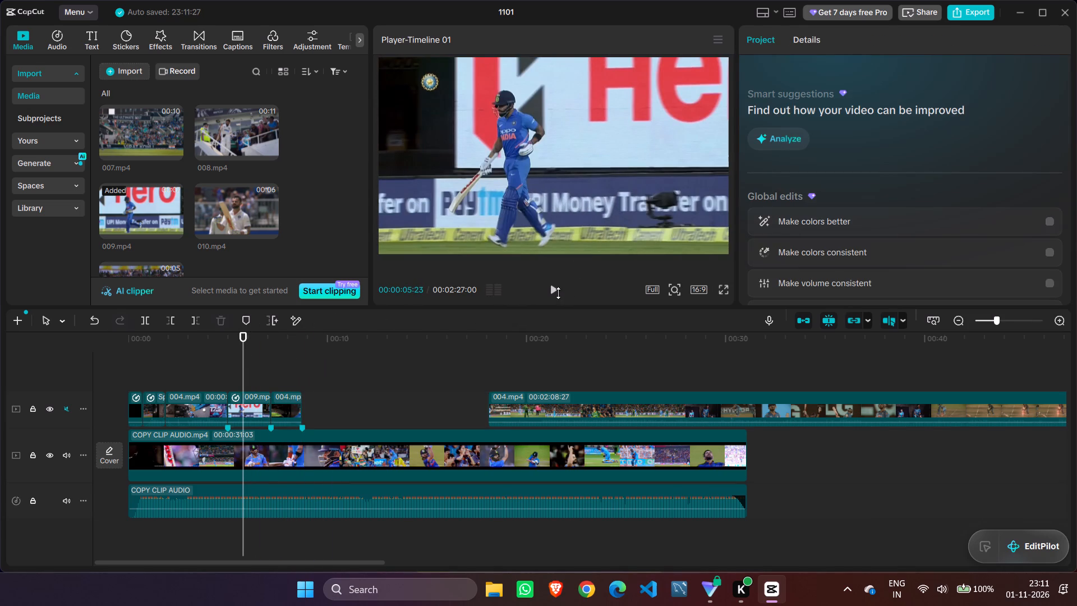
pyautogui.click(549, 290)
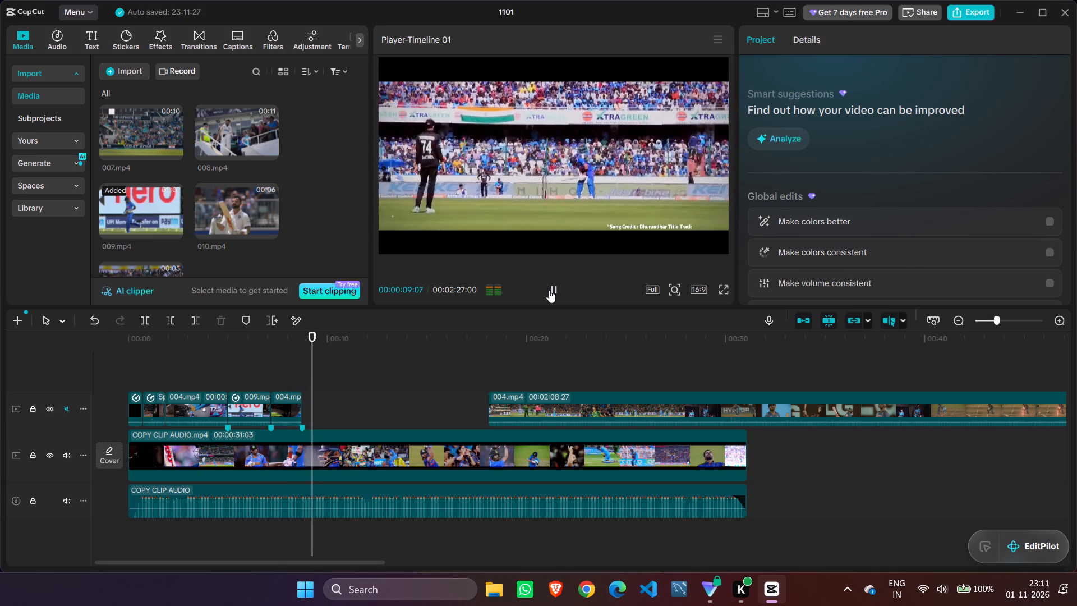
pyautogui.click(549, 290)
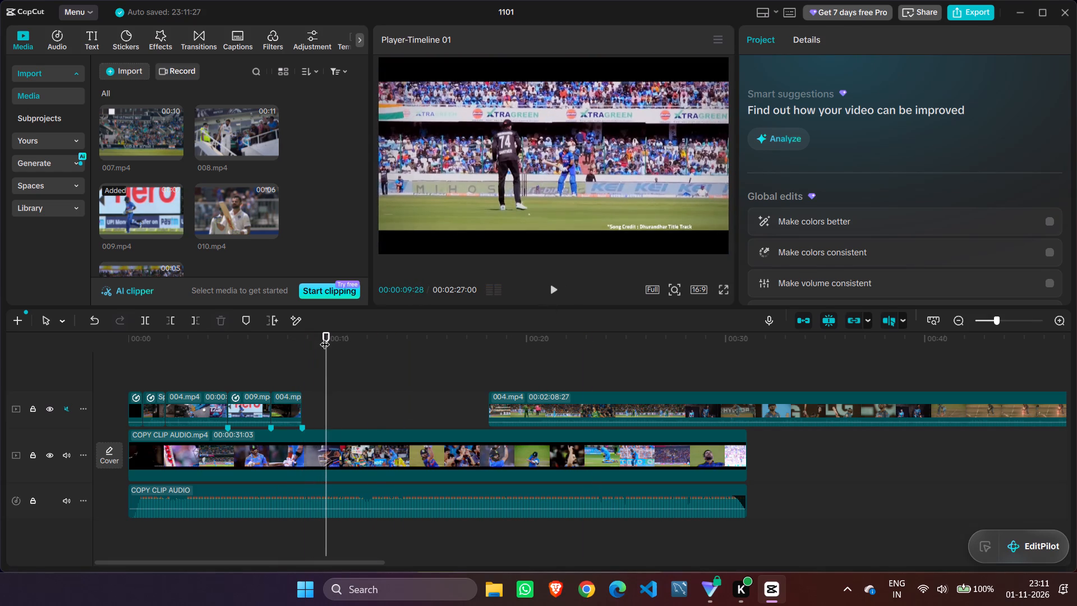
# Play the reference past the third marker, then replay the assembled shots and the helmeted-batter close-up to check how they lead into it.
pyautogui.moveTo(325, 337); pyautogui.dragTo(321, 331)
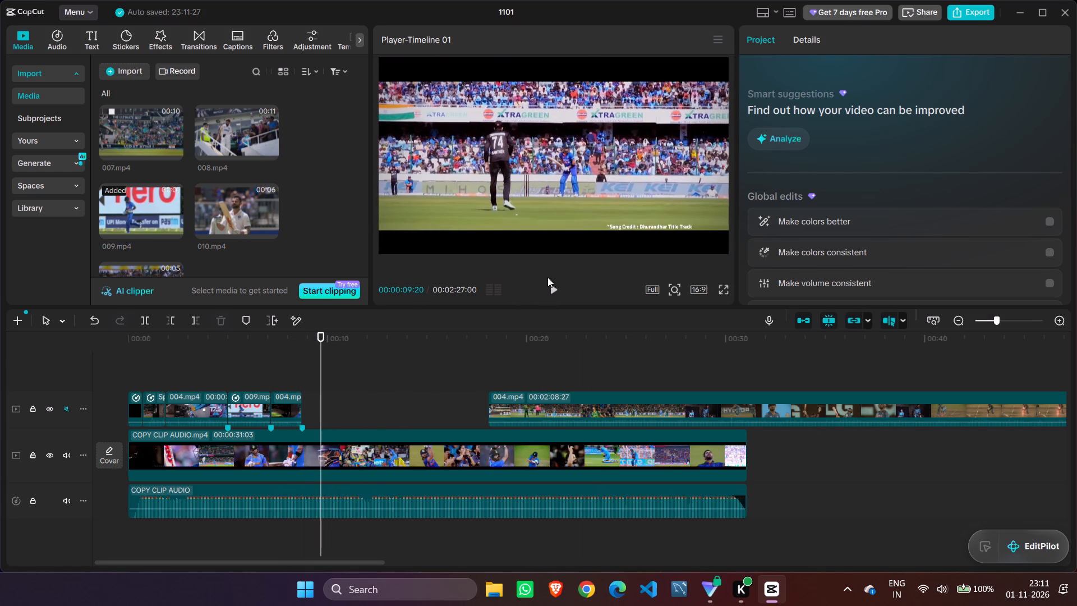
pyautogui.click(556, 290)
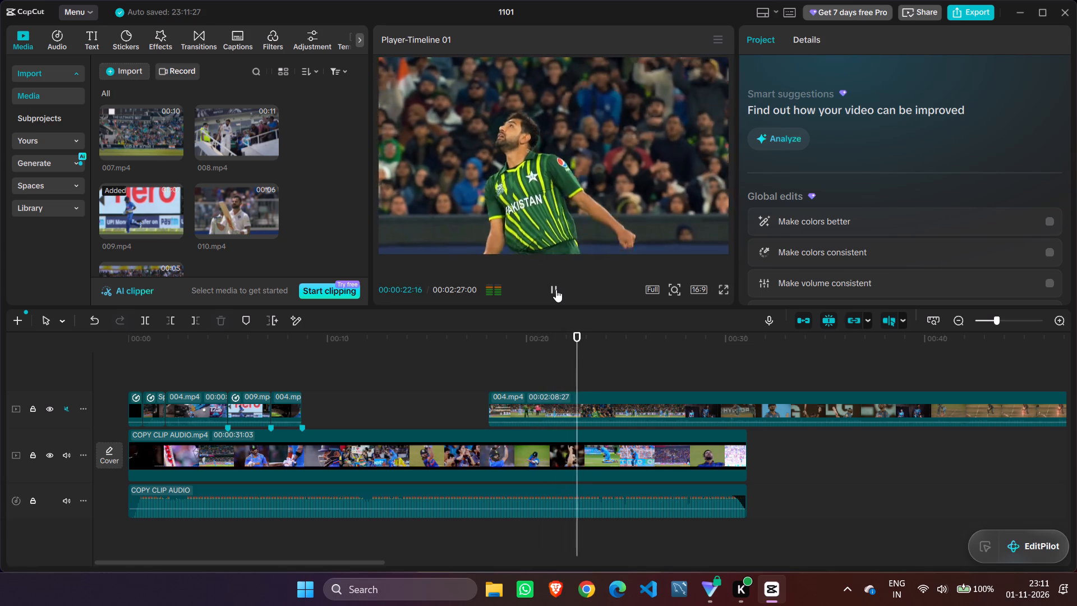
pyautogui.click(558, 289)
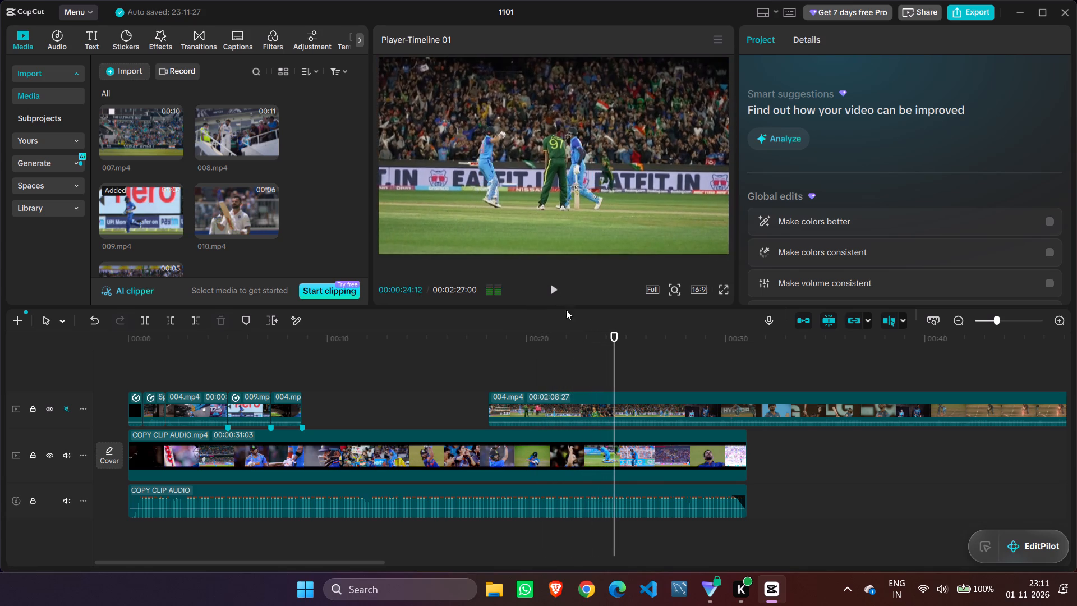
pyautogui.moveTo(615, 335); pyautogui.dragTo(655, 345)
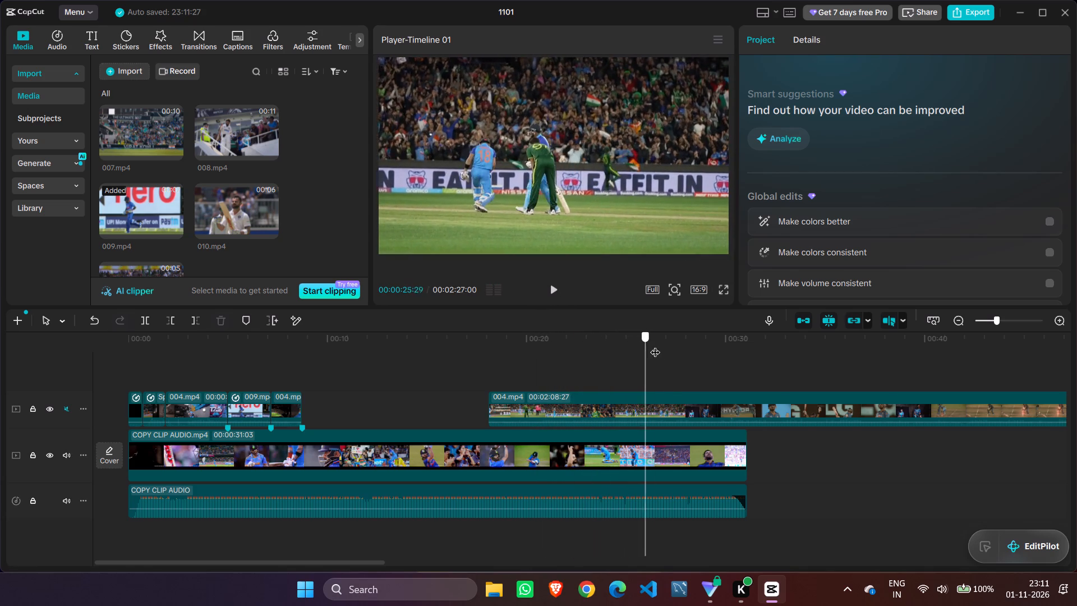
pyautogui.moveTo(655, 345); pyautogui.dragTo(315, 375)
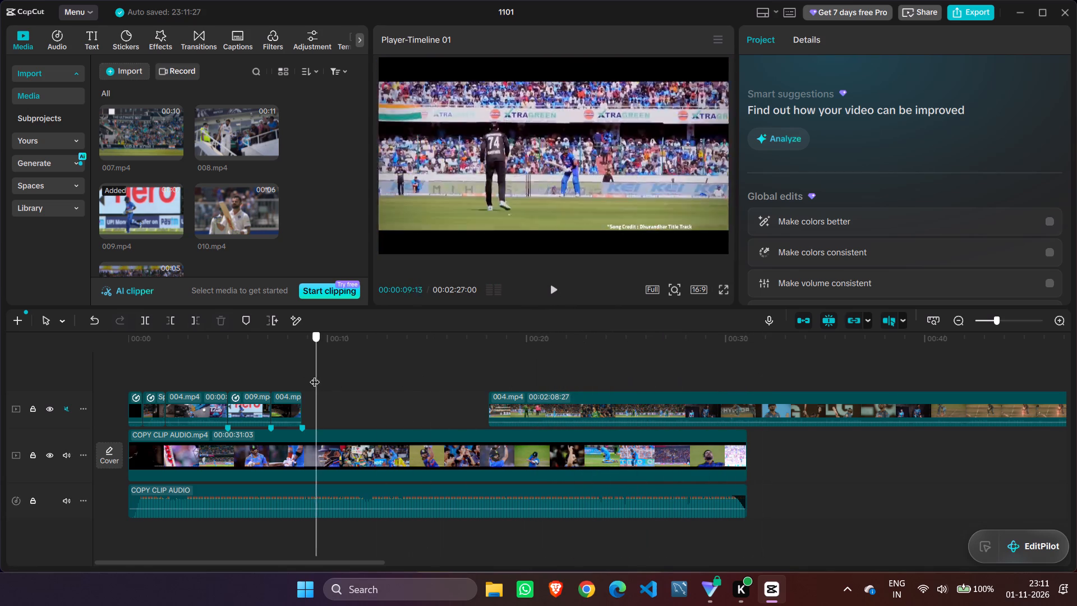
pyautogui.moveTo(315, 375); pyautogui.dragTo(276, 375)
pyautogui.click(555, 289)
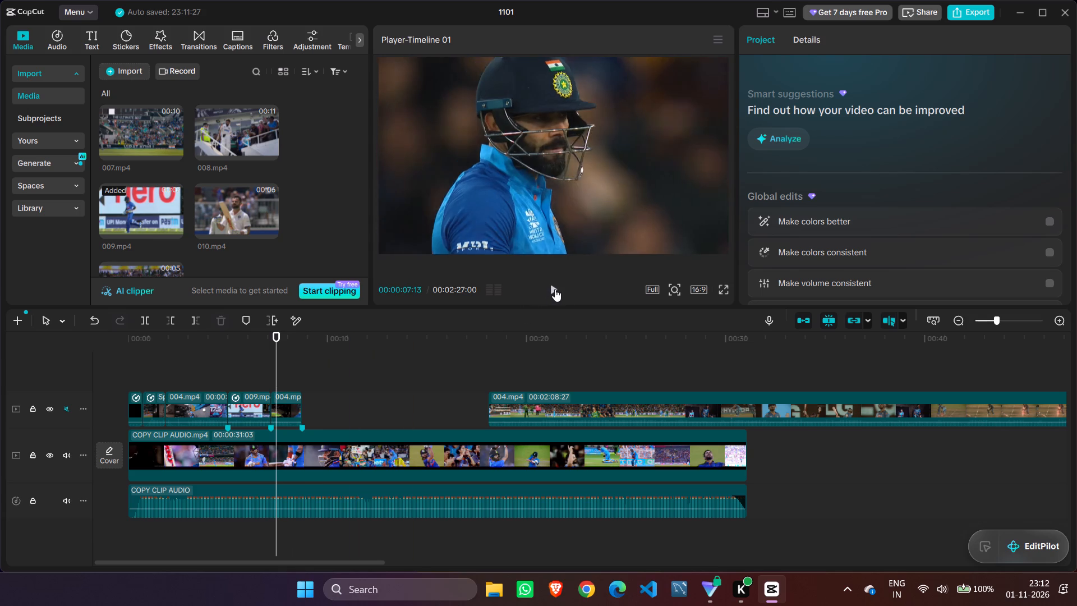
pyautogui.click(555, 289)
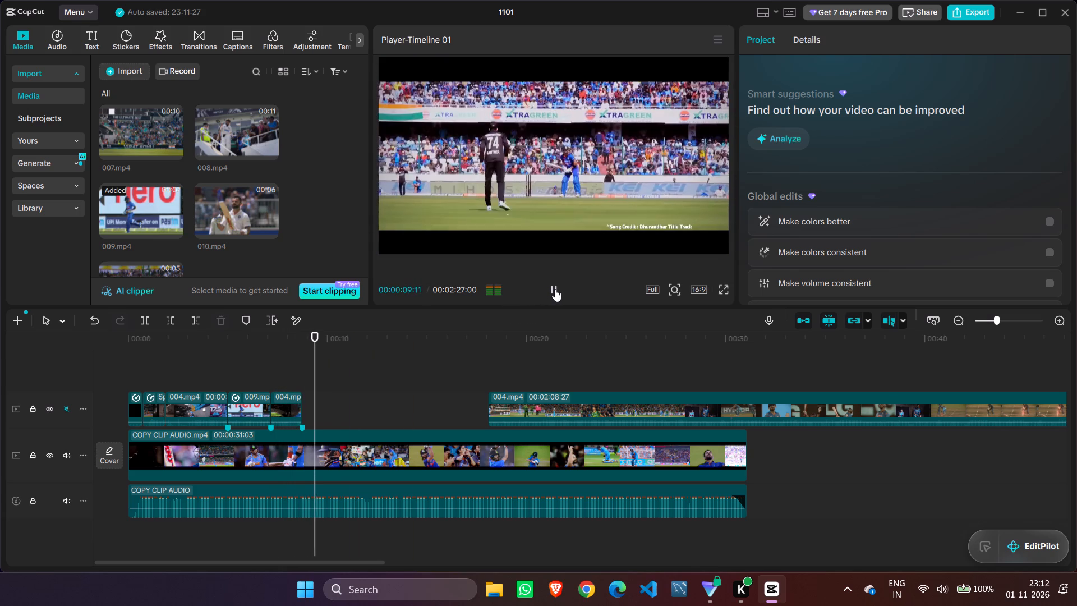
pyautogui.moveTo(318, 337); pyautogui.dragTo(211, 364)
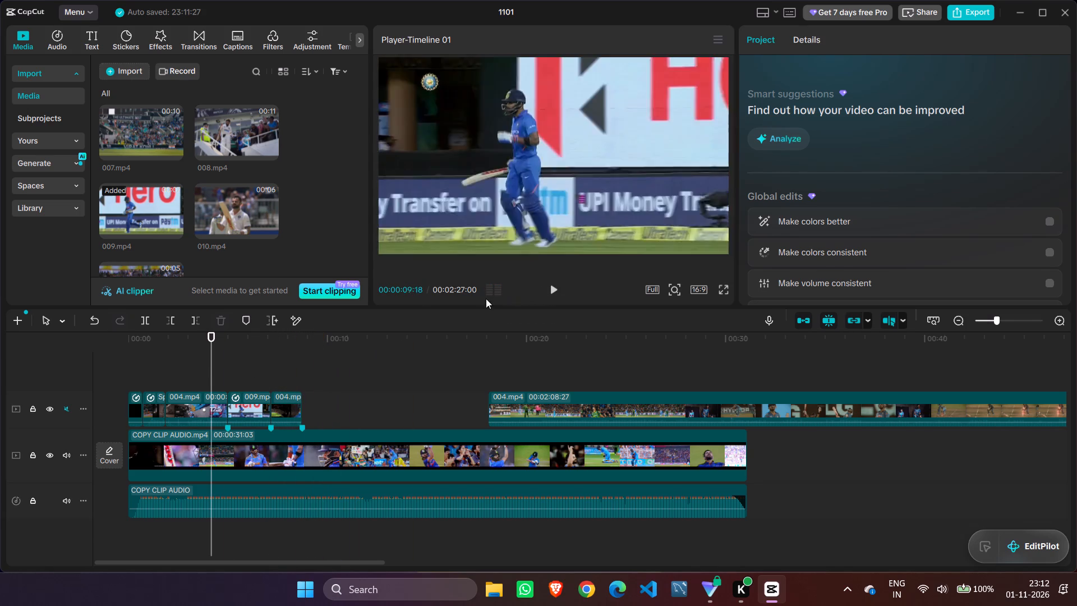
pyautogui.click(552, 287)
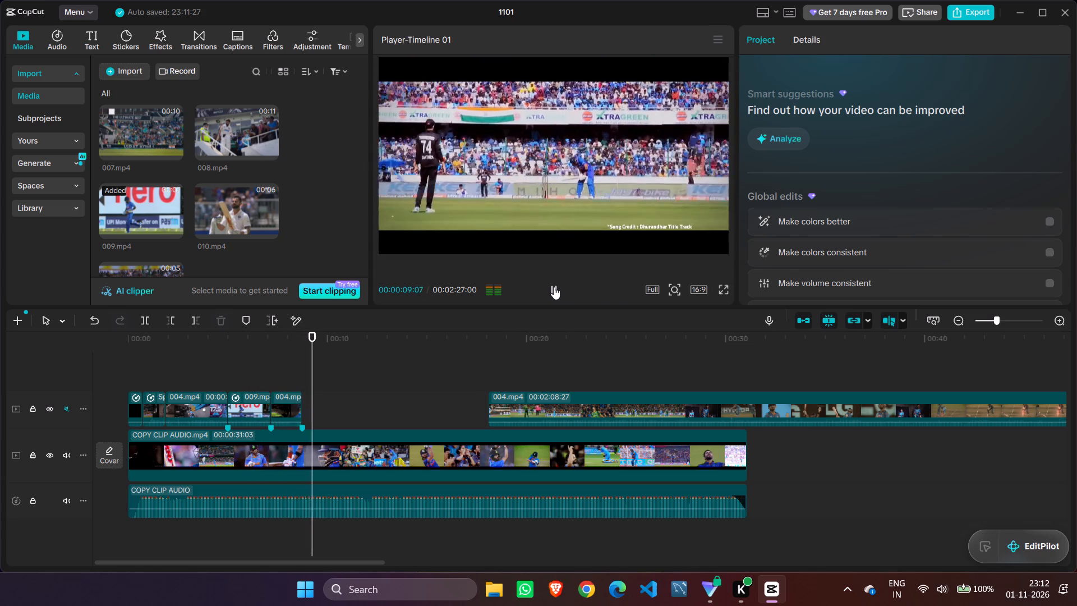
pyautogui.click(554, 287)
pyautogui.moveTo(316, 334); pyautogui.dragTo(104, 373)
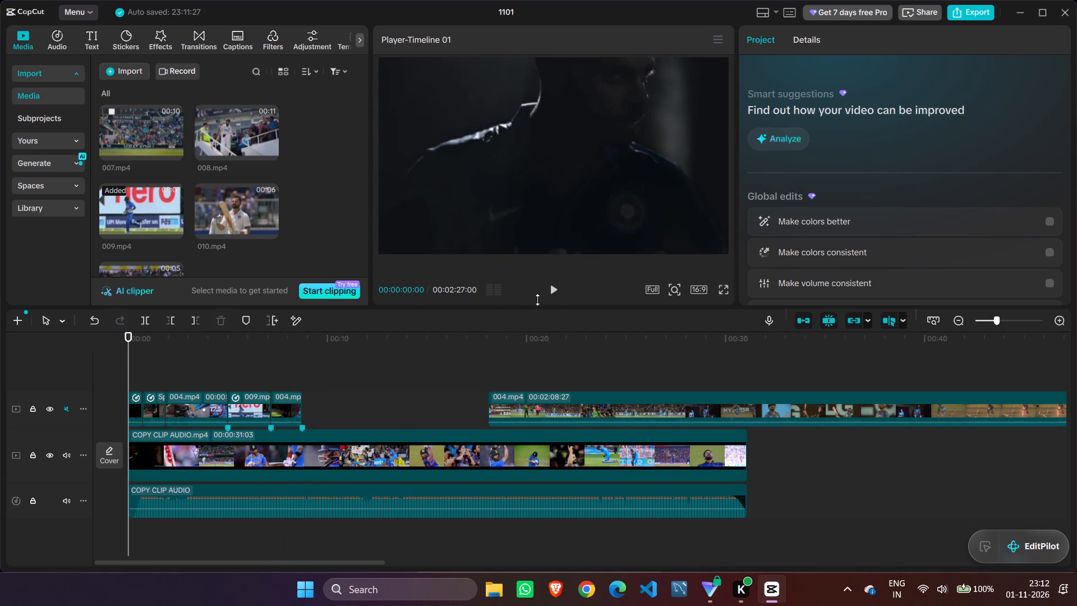
pyautogui.click(557, 289)
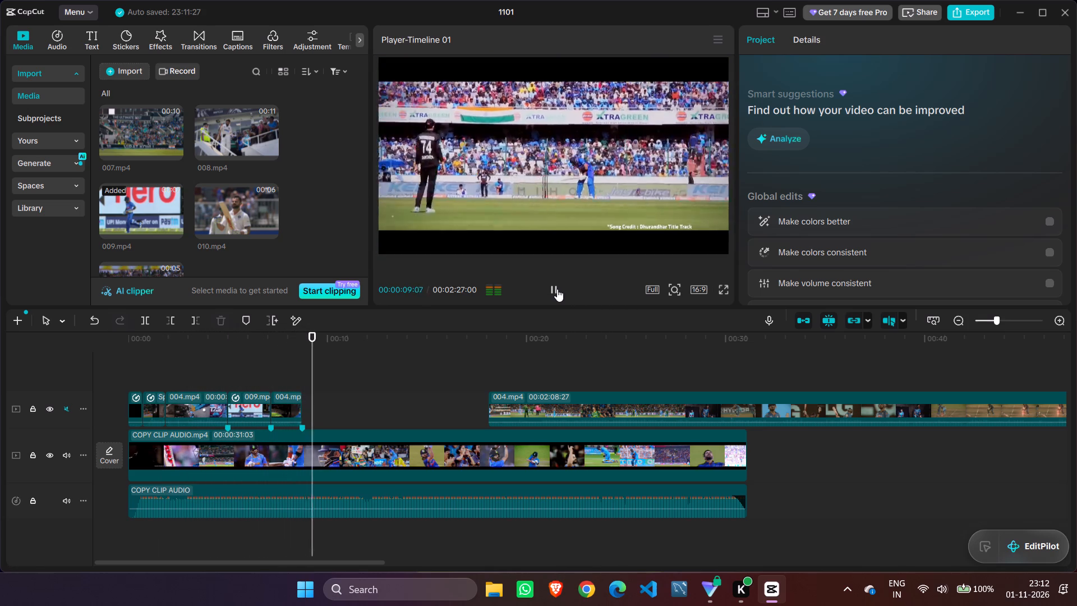
pyautogui.click(557, 289)
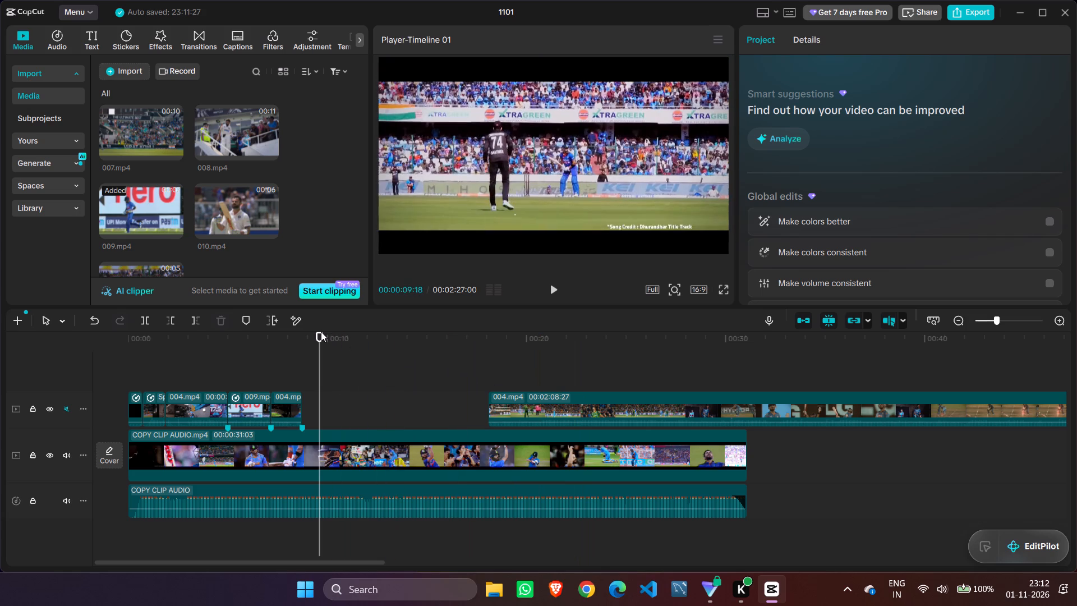
# Find the shot of the batter looking up before the LG sign in the long 004.mp4 clip and split there at 00:00:34:27.
pyautogui.moveTo(318, 337); pyautogui.dragTo(498, 379)
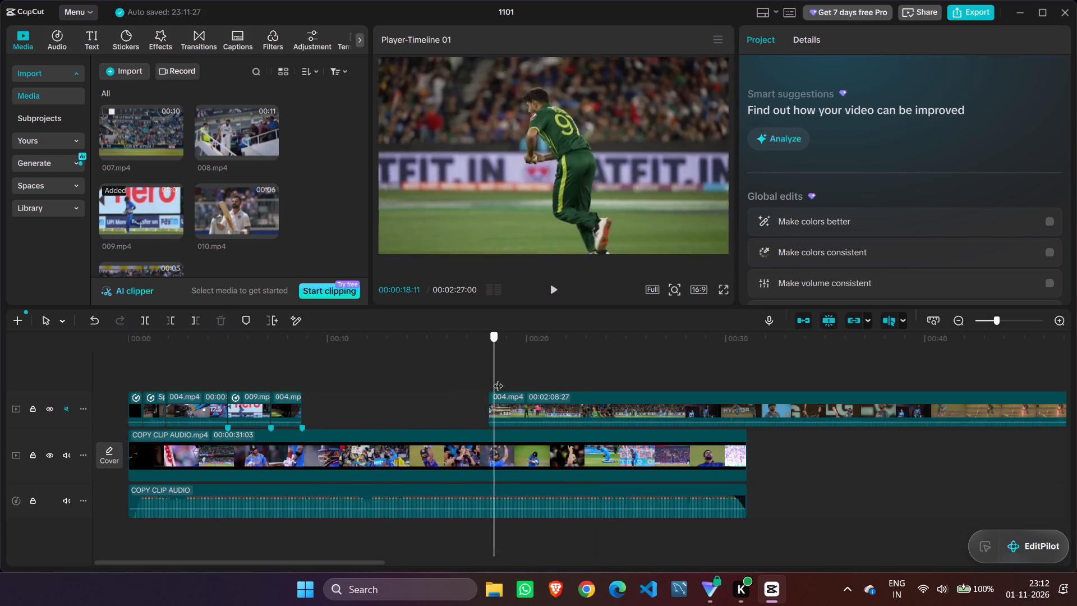
pyautogui.moveTo(498, 379); pyautogui.dragTo(593, 392)
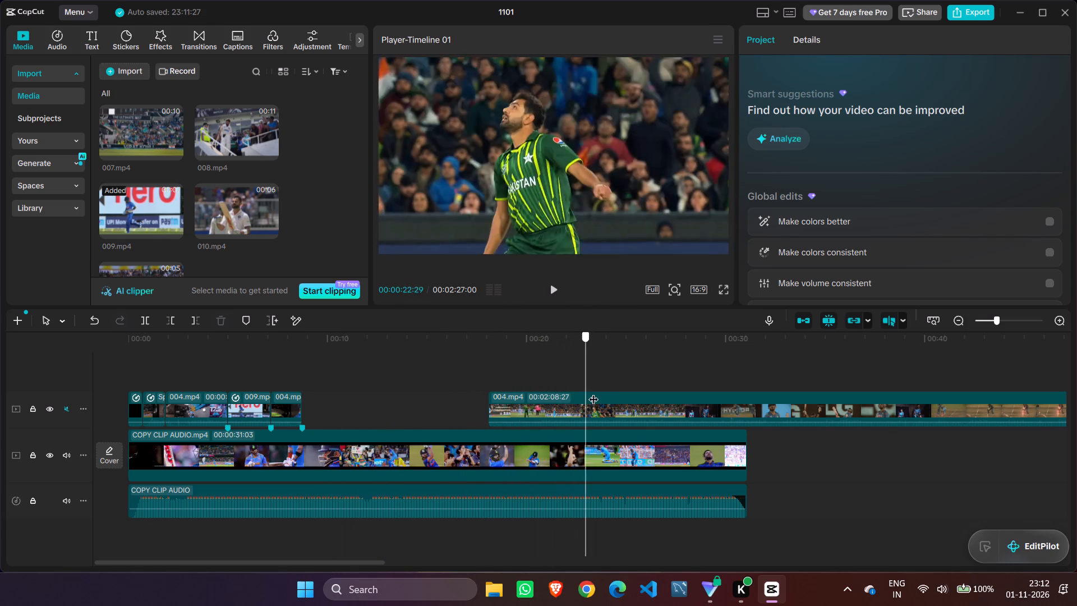
pyautogui.moveTo(593, 392); pyautogui.dragTo(775, 398)
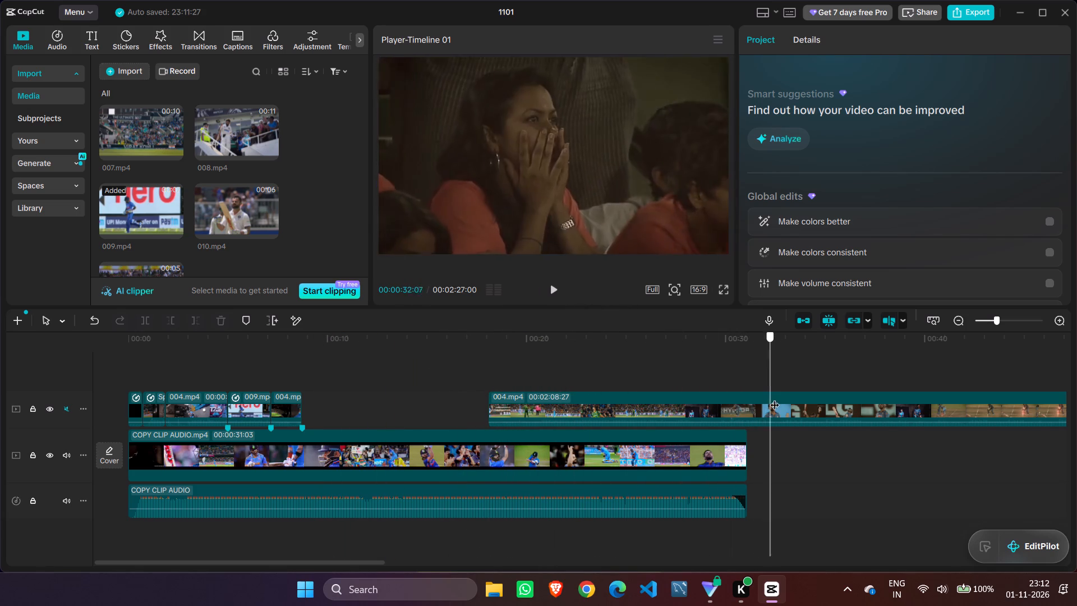
pyautogui.moveTo(775, 398); pyautogui.dragTo(968, 405)
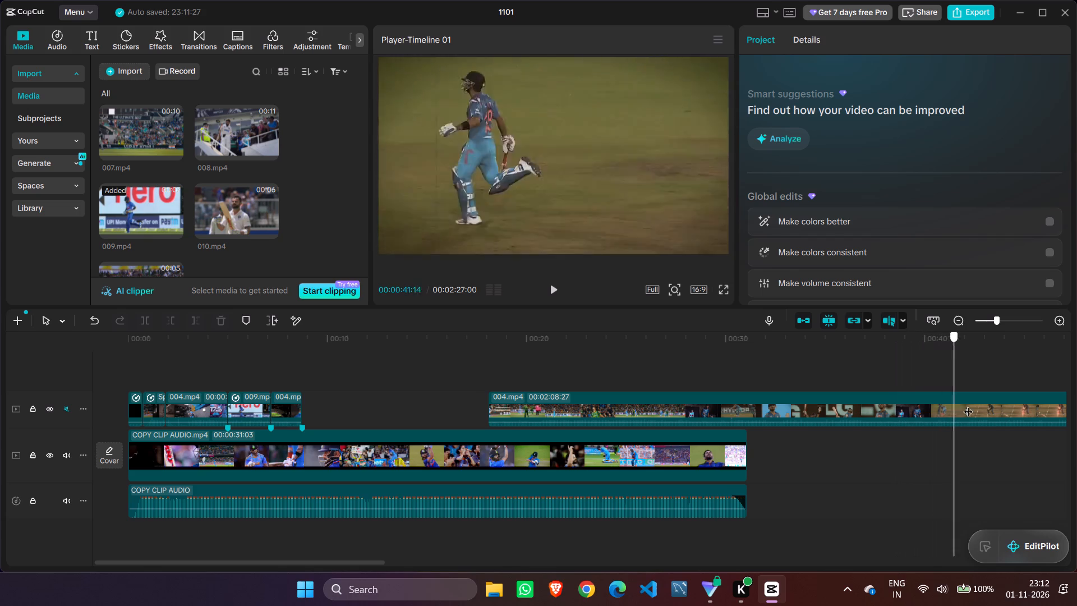
pyautogui.moveTo(968, 405); pyautogui.dragTo(914, 413)
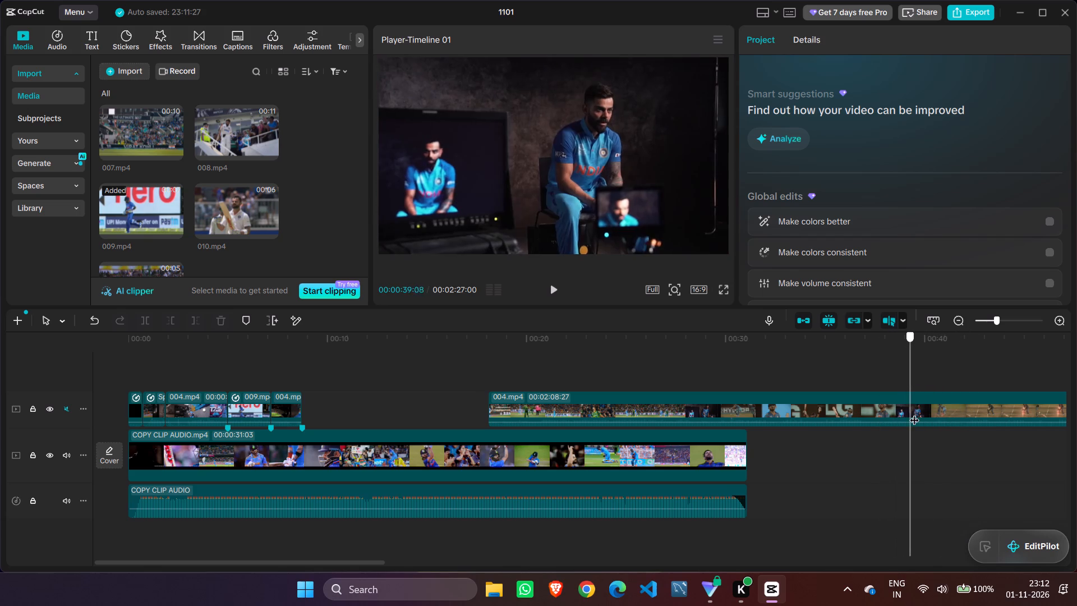
pyautogui.moveTo(914, 413); pyautogui.dragTo(909, 410)
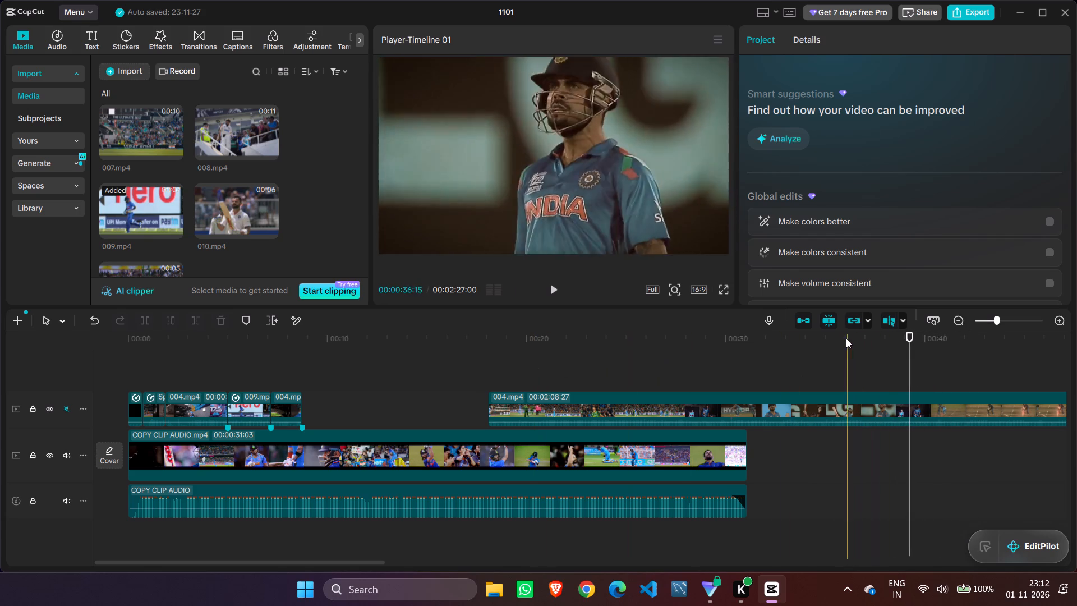
pyautogui.click(853, 337)
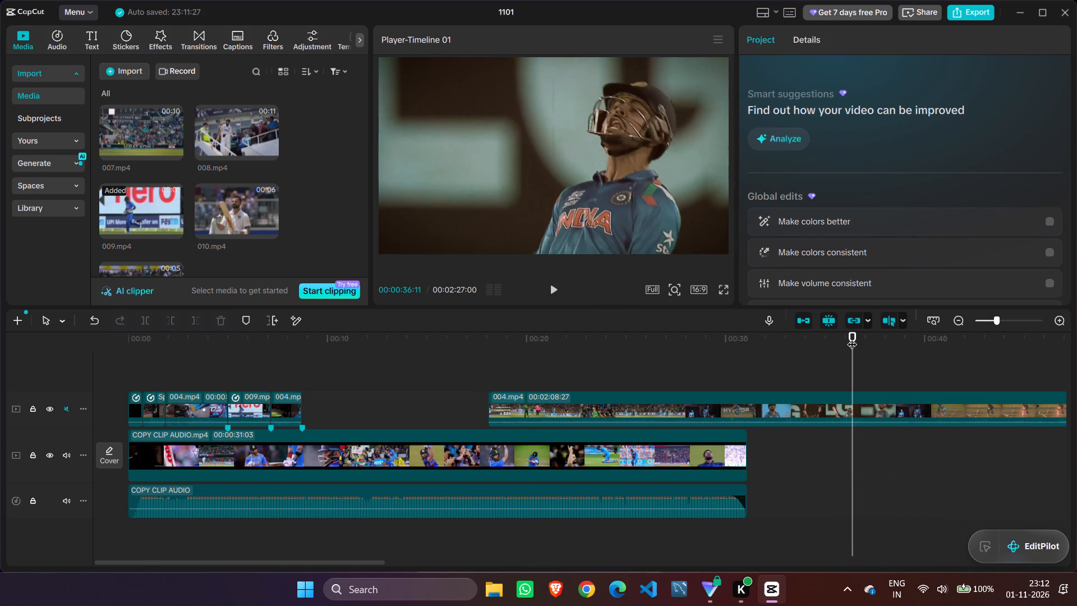
pyautogui.click(823, 352)
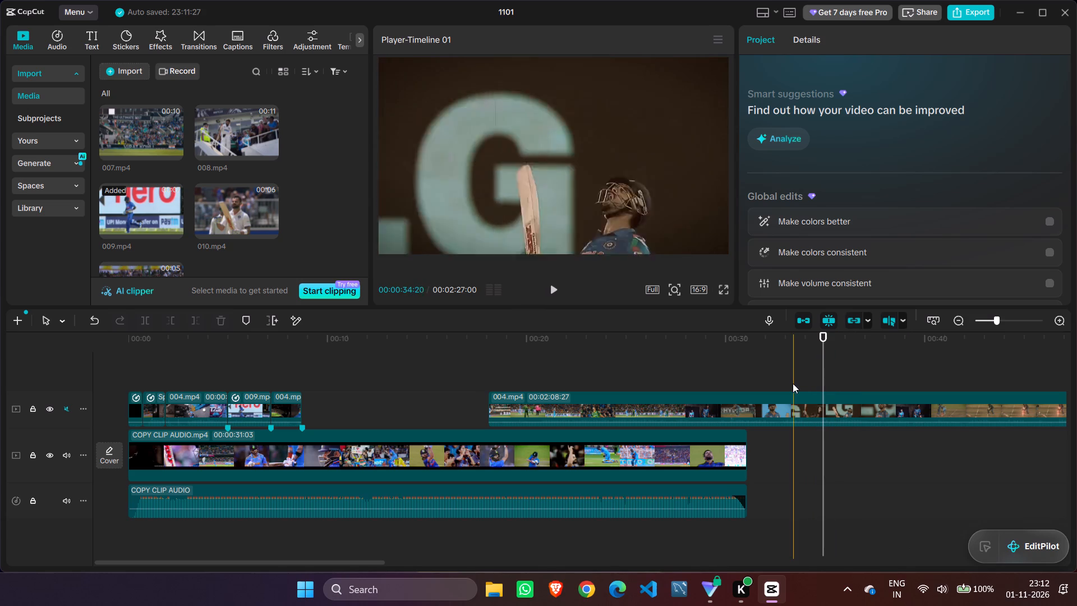
pyautogui.click(670, 410)
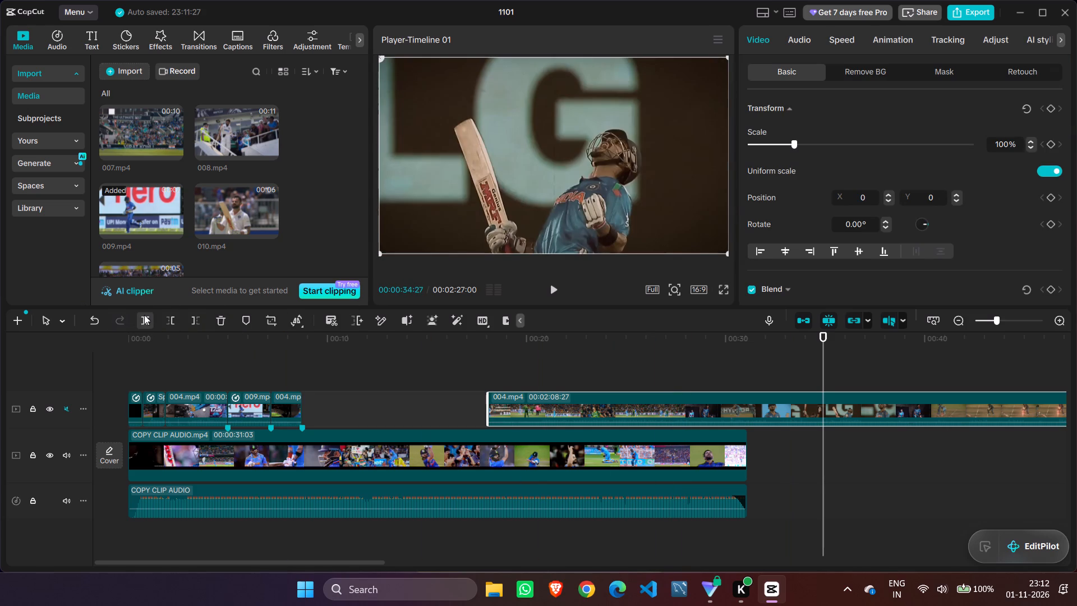
pyautogui.click(144, 315)
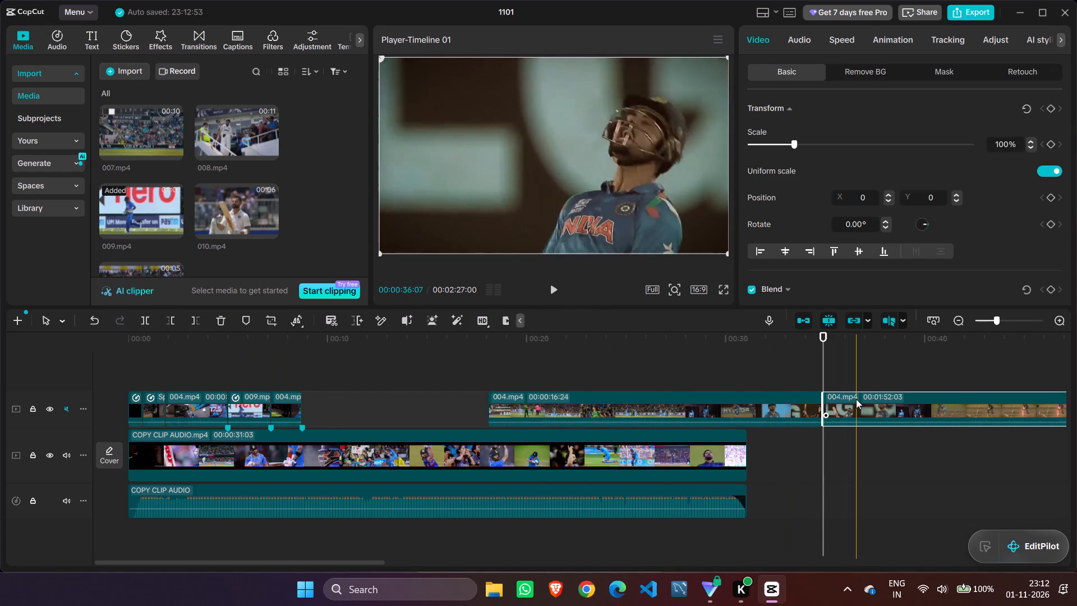
# Split the long 004.mp4 clip again at 00:00:37:24 to separate the shot of the batter looking up.
pyautogui.click(878, 399)
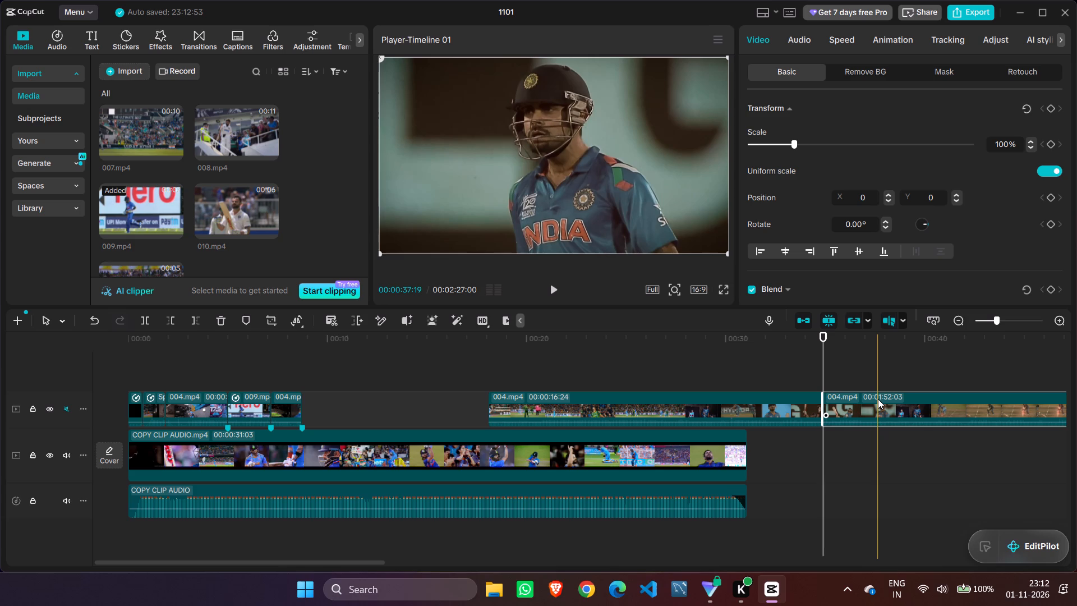
pyautogui.press('space')
pyautogui.press('space')
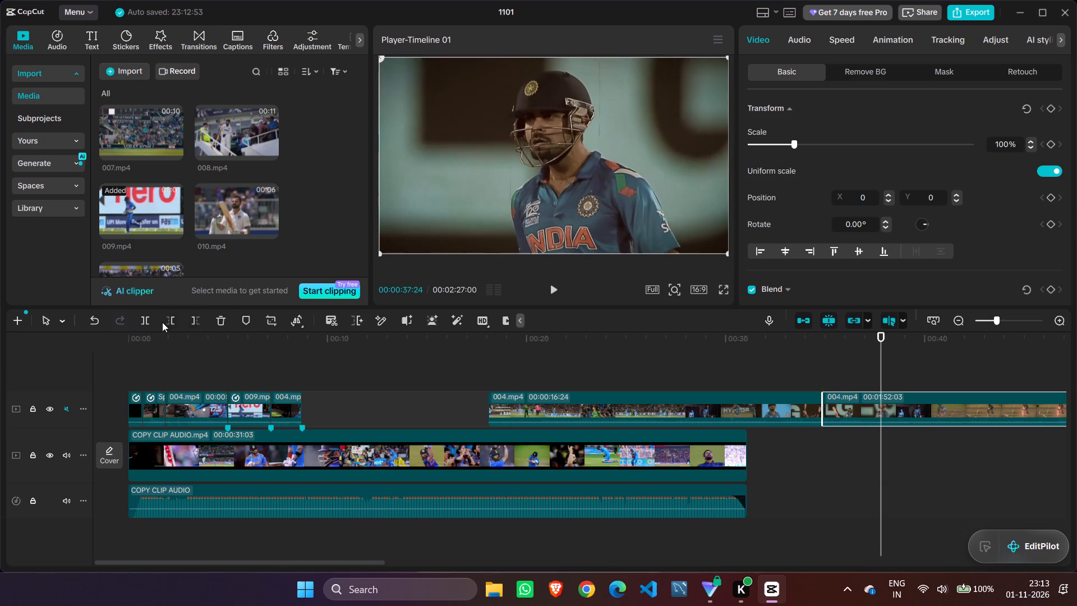
pyautogui.click(143, 319)
# Replace the helmeted-batter close-up directly after 009.mp4 with the separated 004.mp4 shot of the batter looking up.
pyautogui.moveTo(850, 408); pyautogui.dragTo(849, 409)
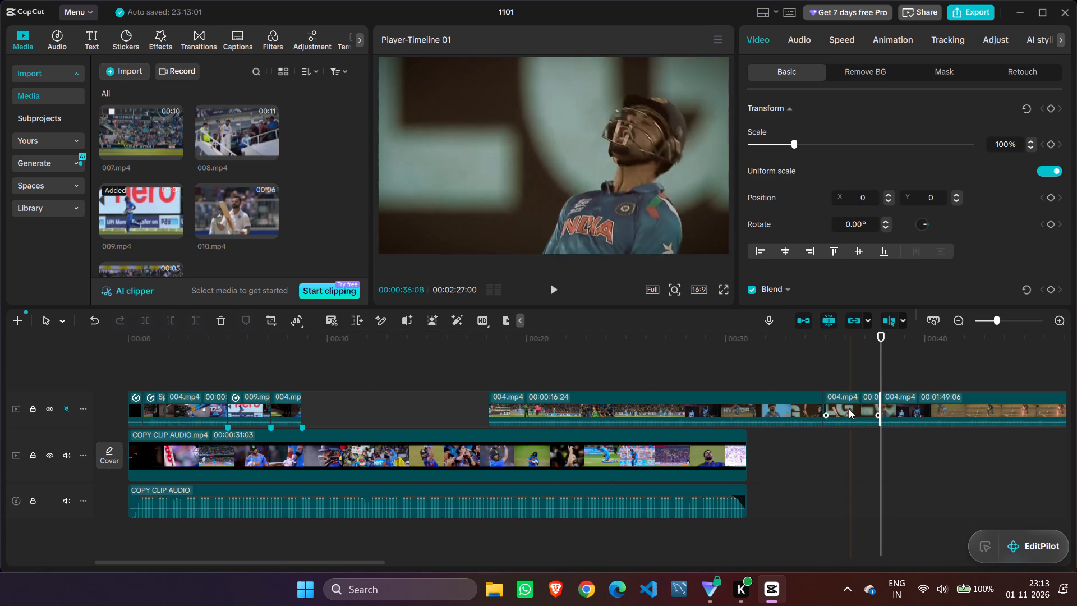
pyautogui.moveTo(849, 409); pyautogui.dragTo(345, 405)
pyautogui.click(280, 409)
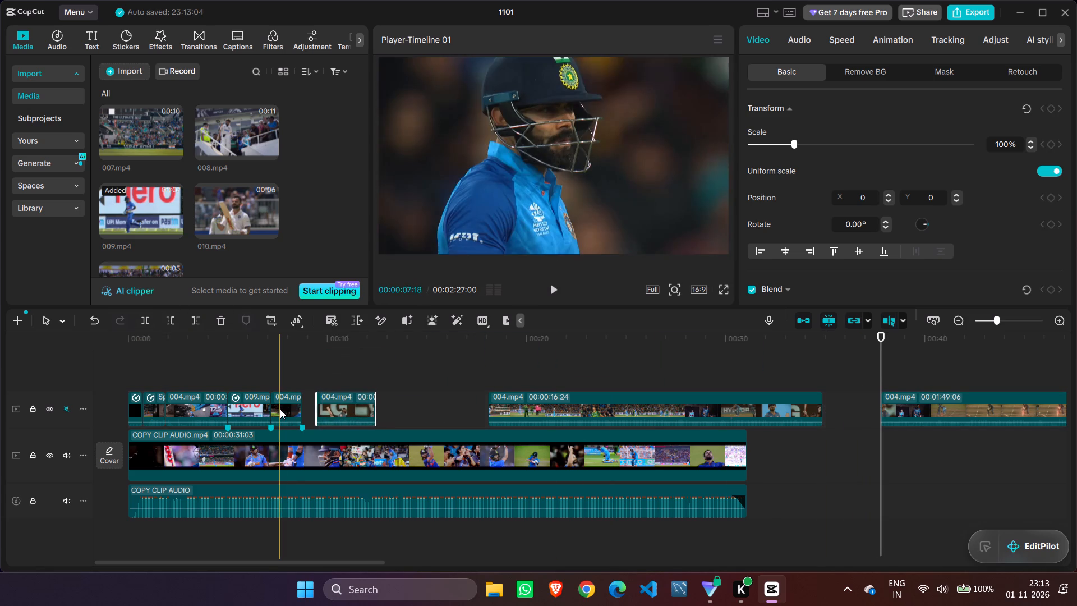
pyautogui.click(220, 317)
pyautogui.moveTo(343, 411); pyautogui.dragTo(317, 412)
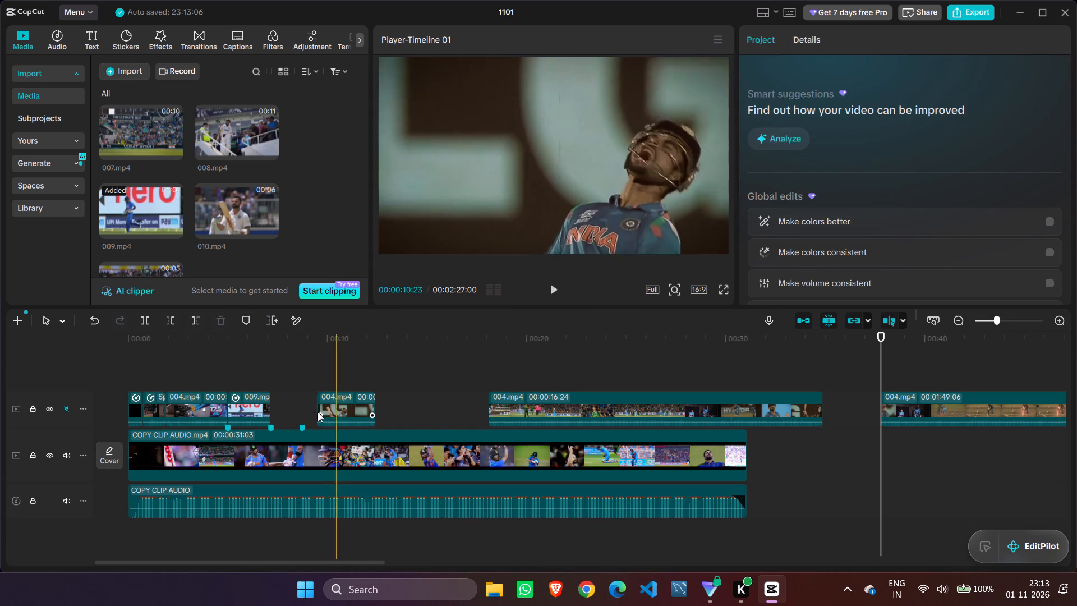
pyautogui.moveTo(317, 412); pyautogui.dragTo(299, 411)
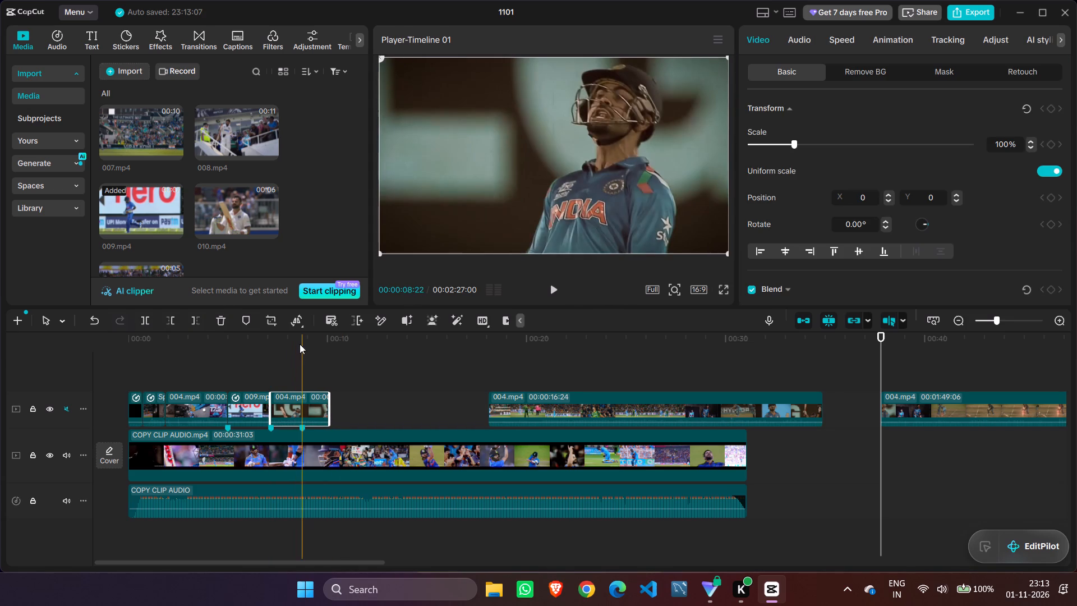
# Play the assembled shots through the new 004.mp4 shot after 009.mp4 and split that shot at 00:00:08:09.
pyautogui.moveTo(264, 364); pyautogui.dragTo(182, 364)
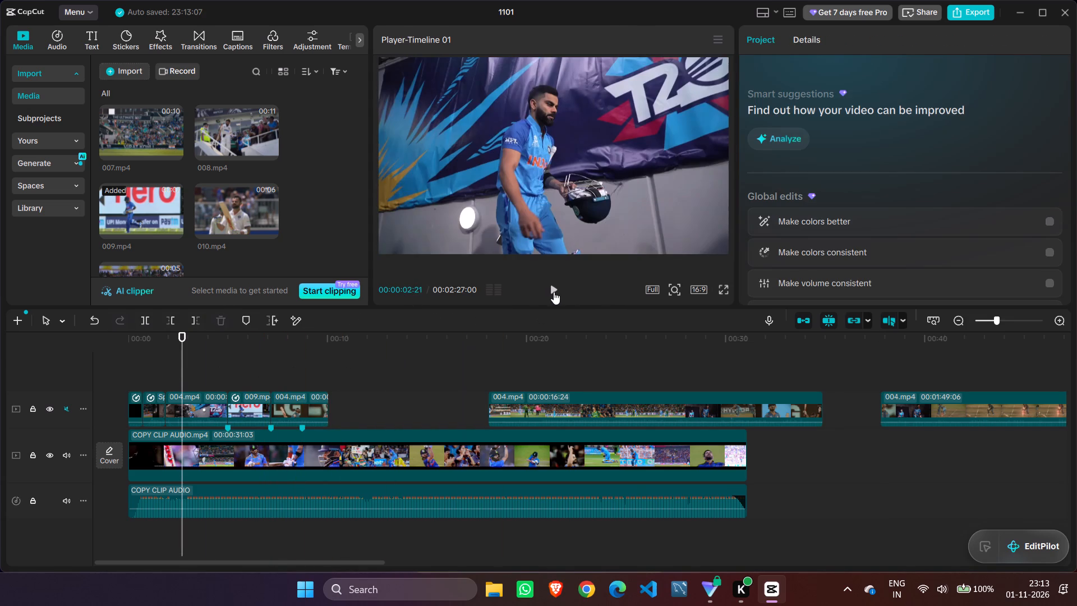
pyautogui.click(554, 292)
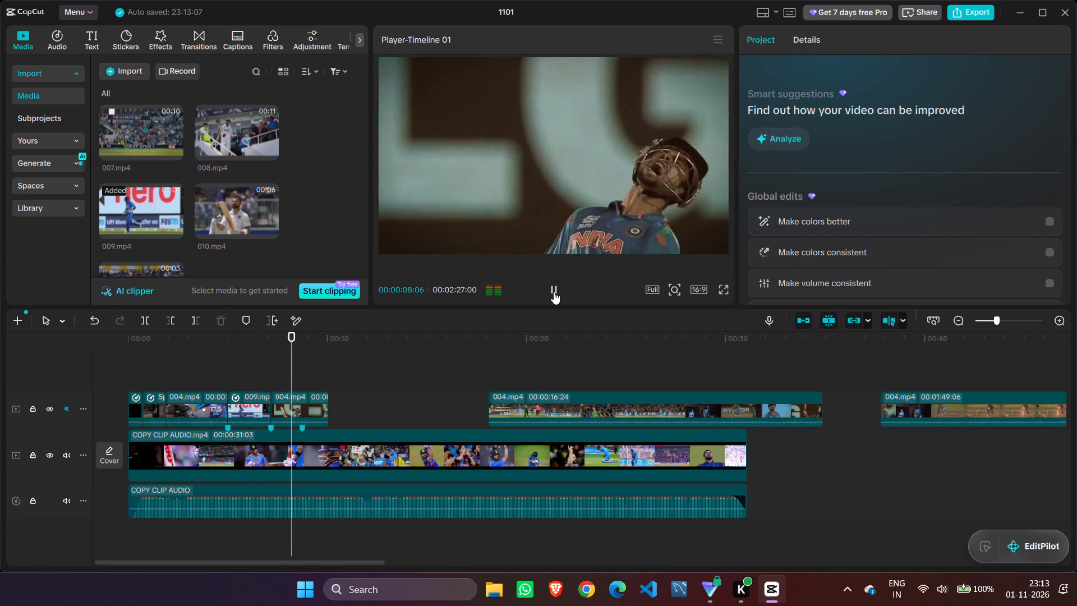
pyautogui.click(554, 292)
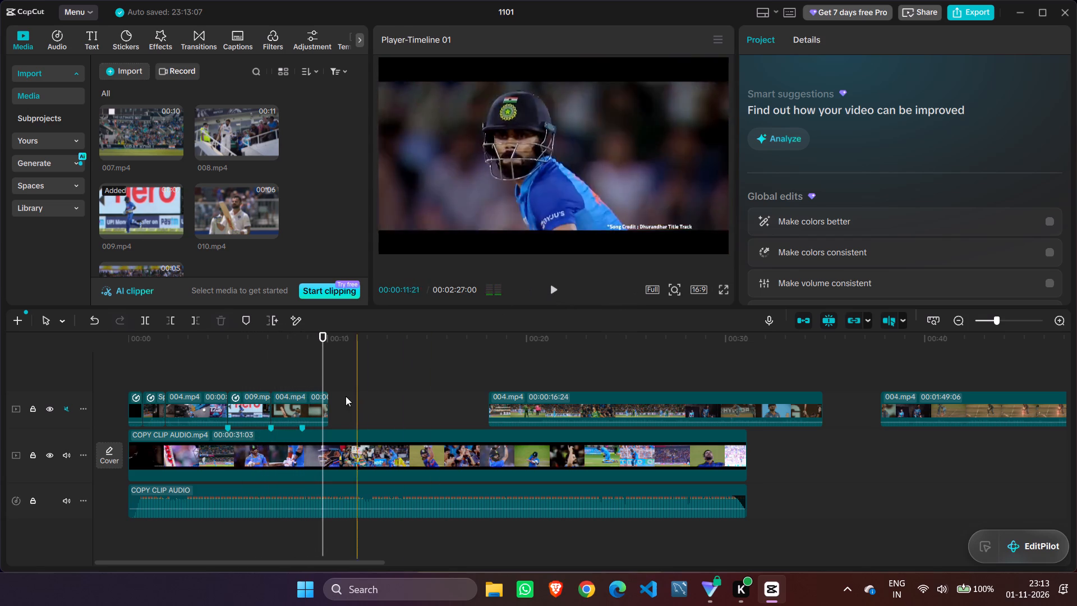
pyautogui.moveTo(323, 348); pyautogui.dragTo(289, 353)
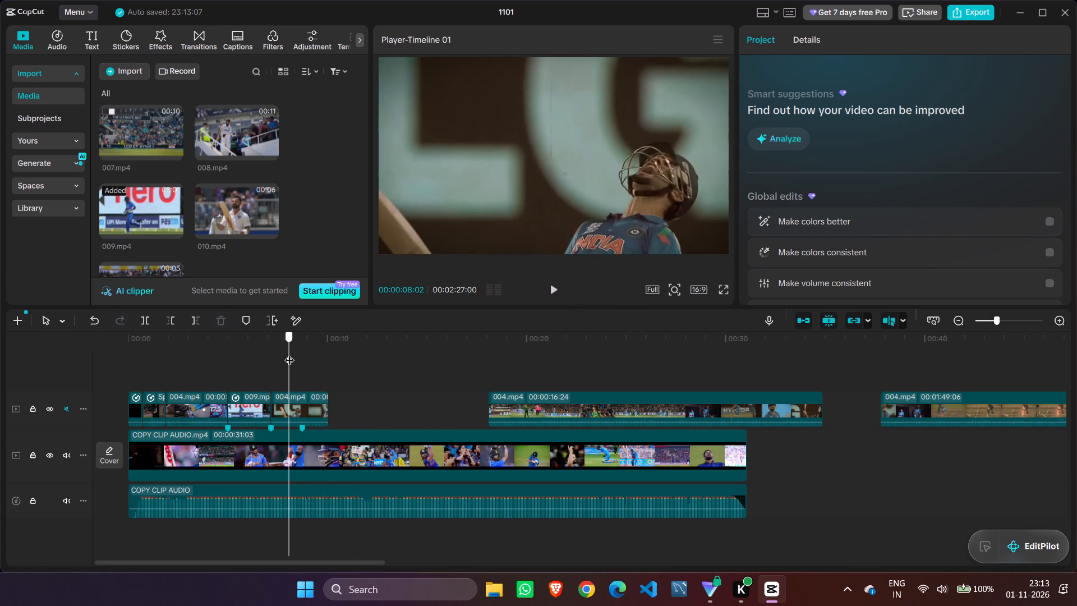
pyautogui.moveTo(289, 353); pyautogui.dragTo(293, 353)
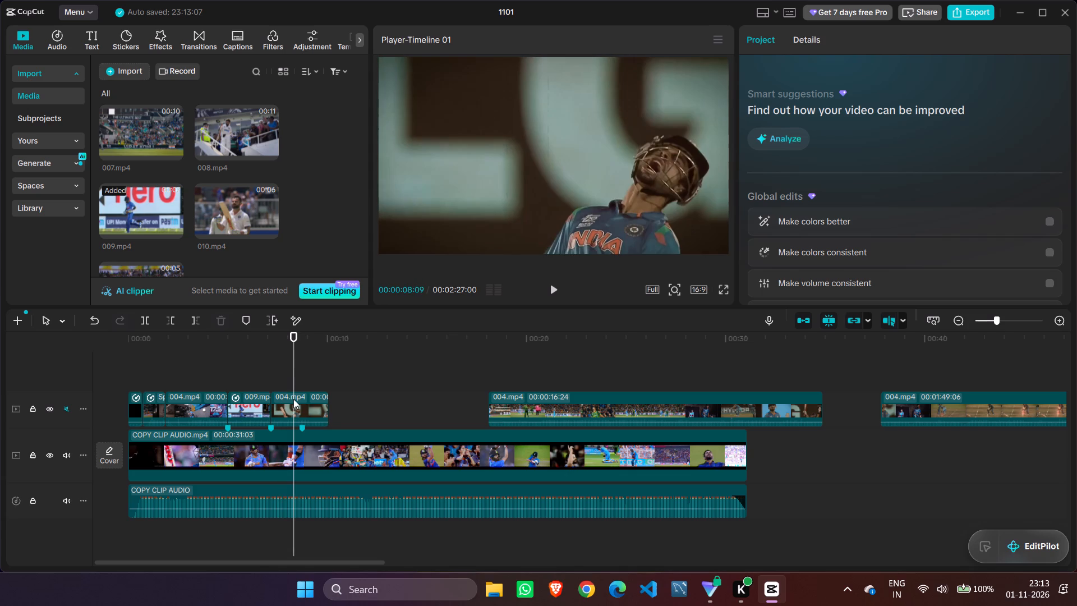
pyautogui.click(293, 399)
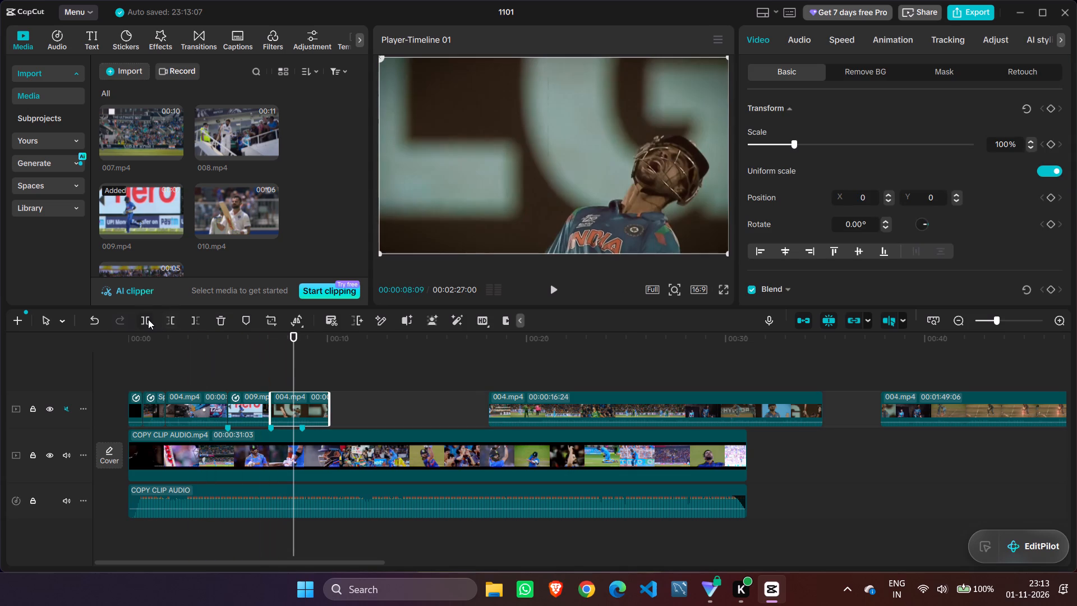
pyautogui.click(148, 319)
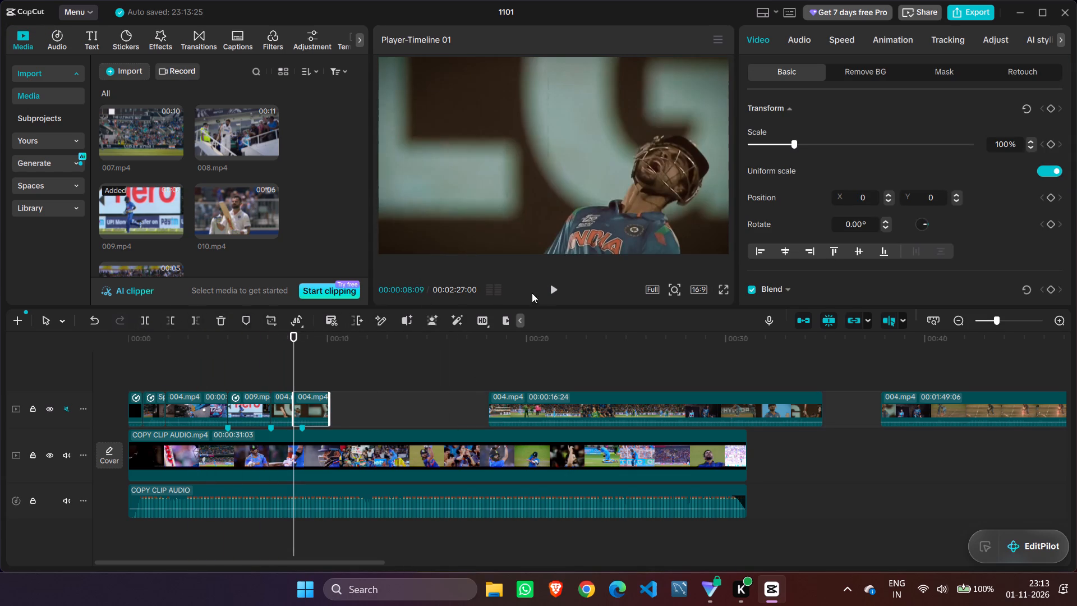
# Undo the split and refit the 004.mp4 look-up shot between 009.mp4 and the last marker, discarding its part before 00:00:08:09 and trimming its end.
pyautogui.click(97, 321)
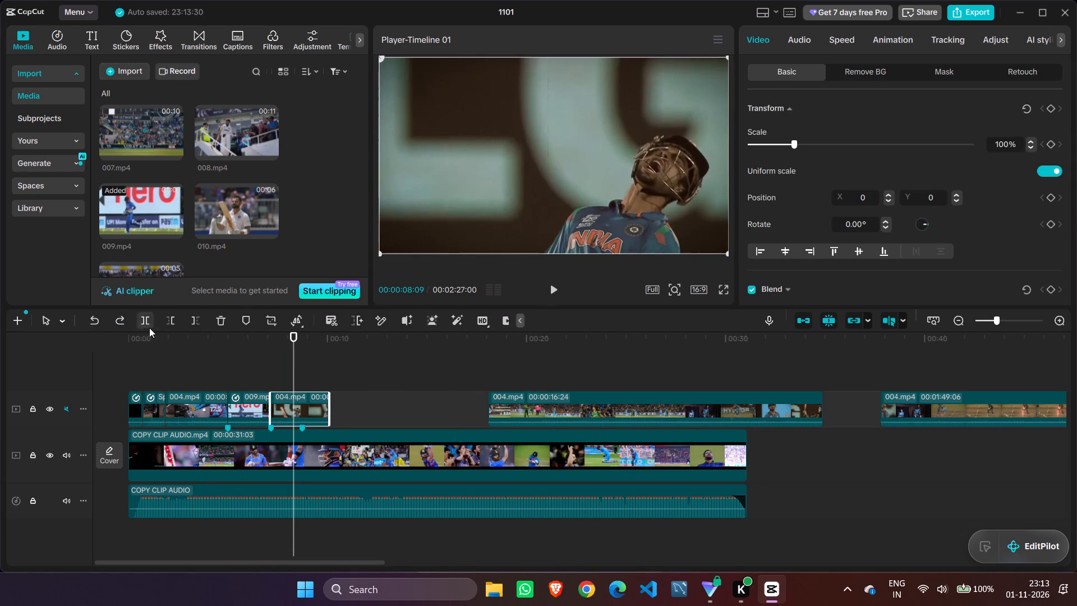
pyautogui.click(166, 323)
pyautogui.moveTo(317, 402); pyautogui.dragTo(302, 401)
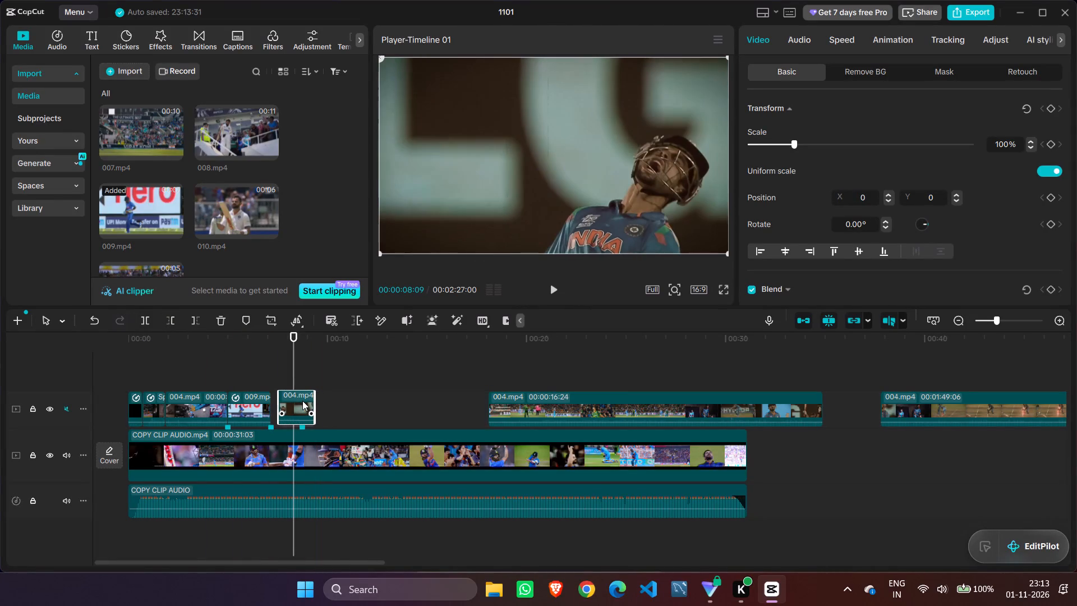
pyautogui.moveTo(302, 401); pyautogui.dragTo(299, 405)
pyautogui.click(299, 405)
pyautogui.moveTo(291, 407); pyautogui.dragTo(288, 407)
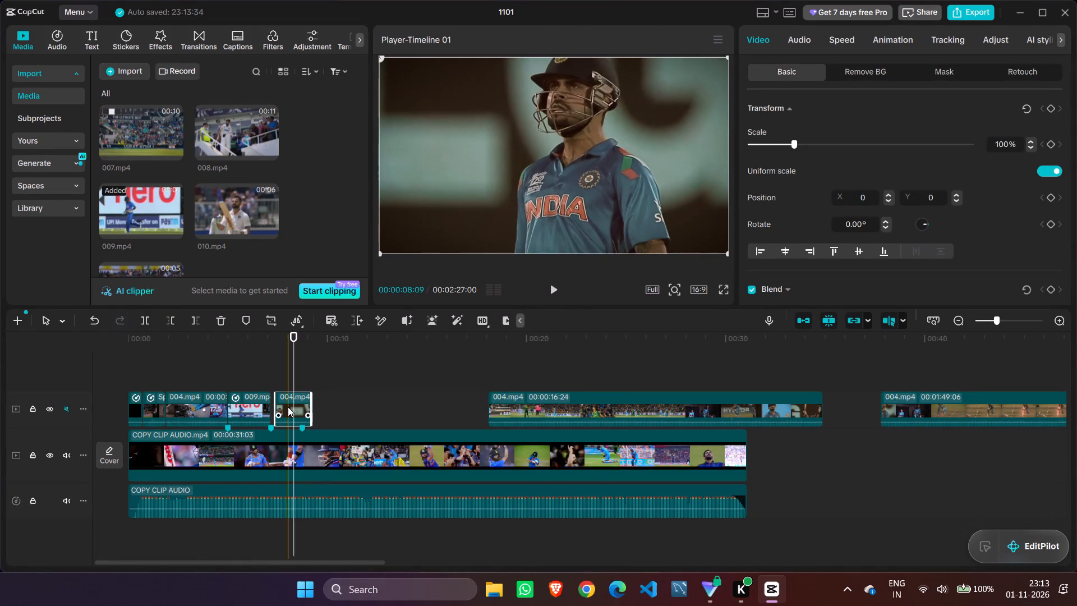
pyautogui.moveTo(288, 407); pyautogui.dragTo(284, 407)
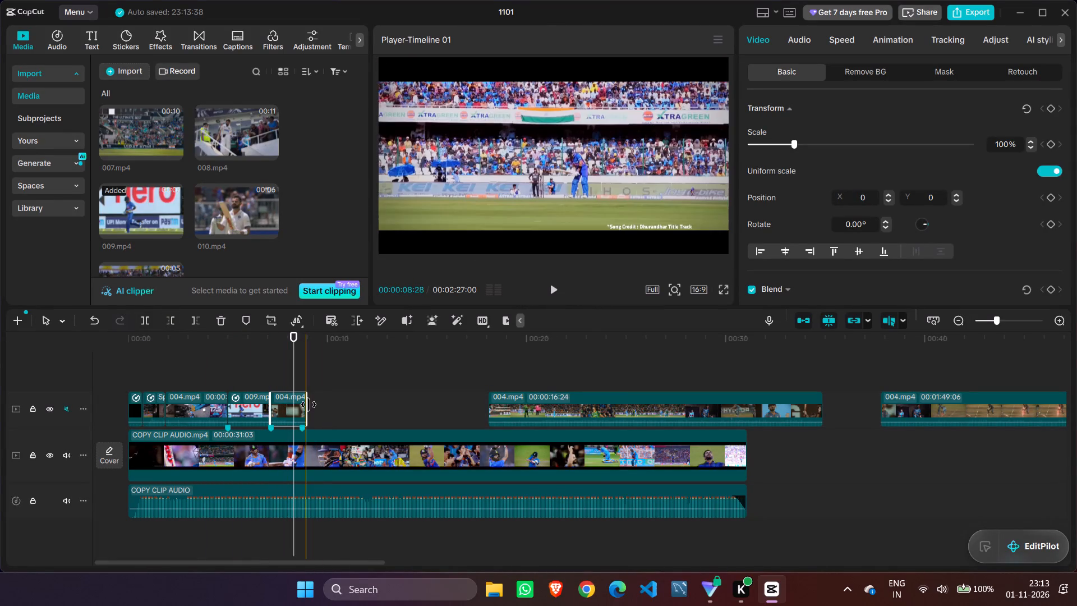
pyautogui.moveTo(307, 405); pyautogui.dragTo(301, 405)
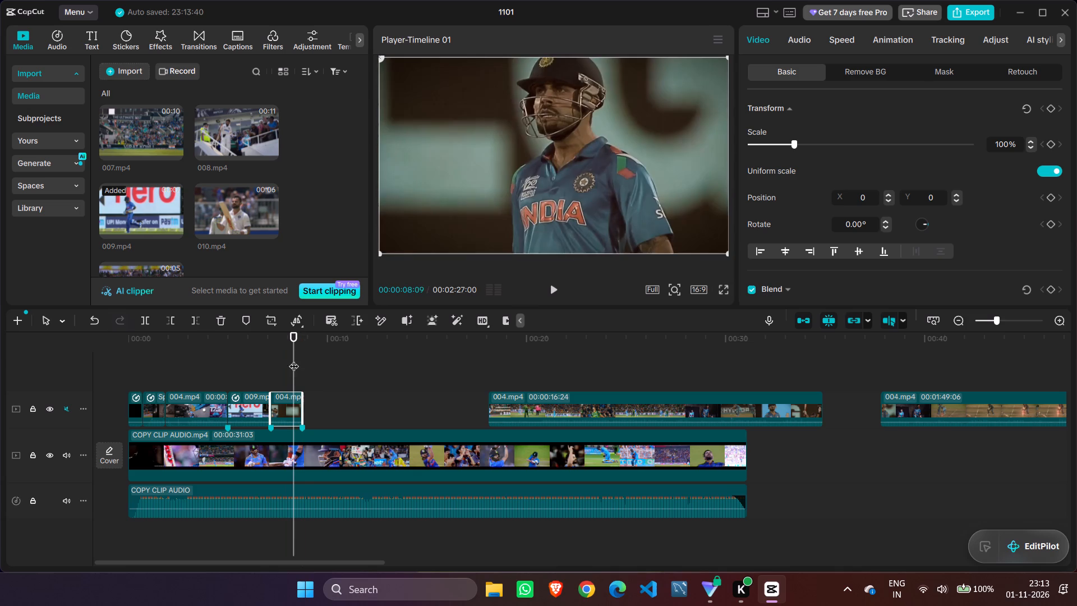
# Play the assembled sequence from the beginning through the refitted look-up shot and into the following reference footage.
pyautogui.moveTo(296, 350); pyautogui.dragTo(102, 356)
pyautogui.click(158, 355)
pyautogui.moveTo(158, 355); pyautogui.dragTo(65, 355)
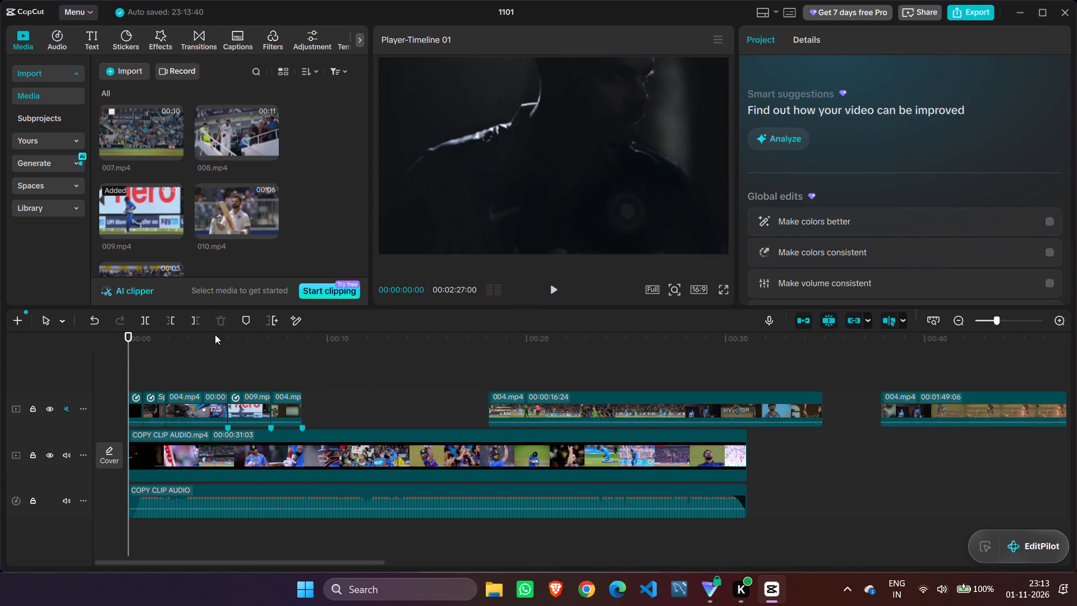
pyautogui.click(555, 285)
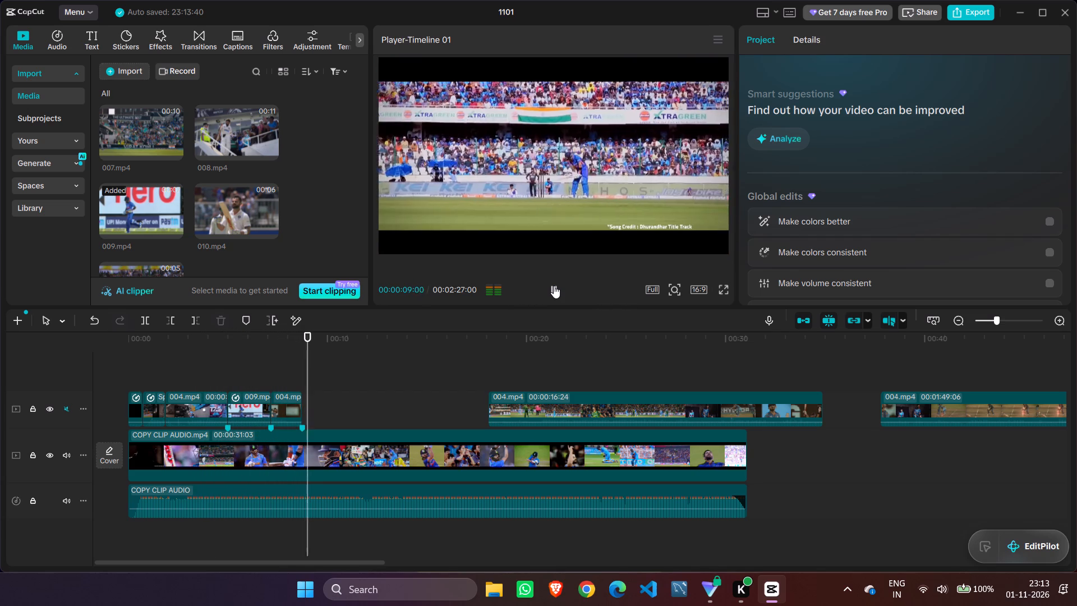
pyautogui.click(559, 289)
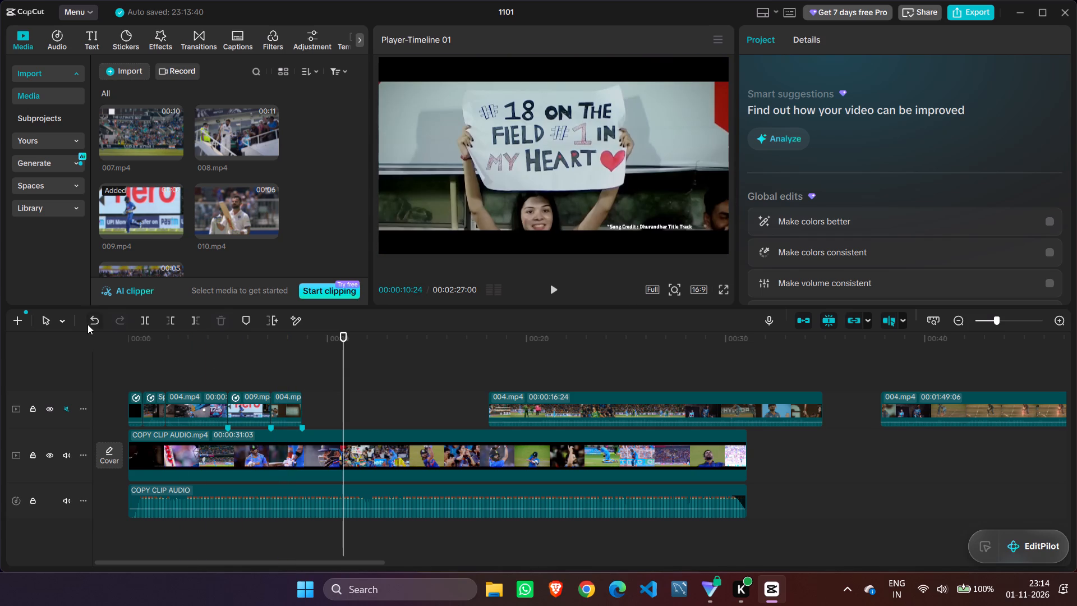
# Undo the look-up shot edits until the helmeted-batter close-up is back after 009.mp4 and the long 004.mp4 clip is one piece.
pyautogui.tripleClick(88, 324)
pyautogui.tripleClick(88, 324)
pyautogui.click(88, 324)
pyautogui.click(88, 324)
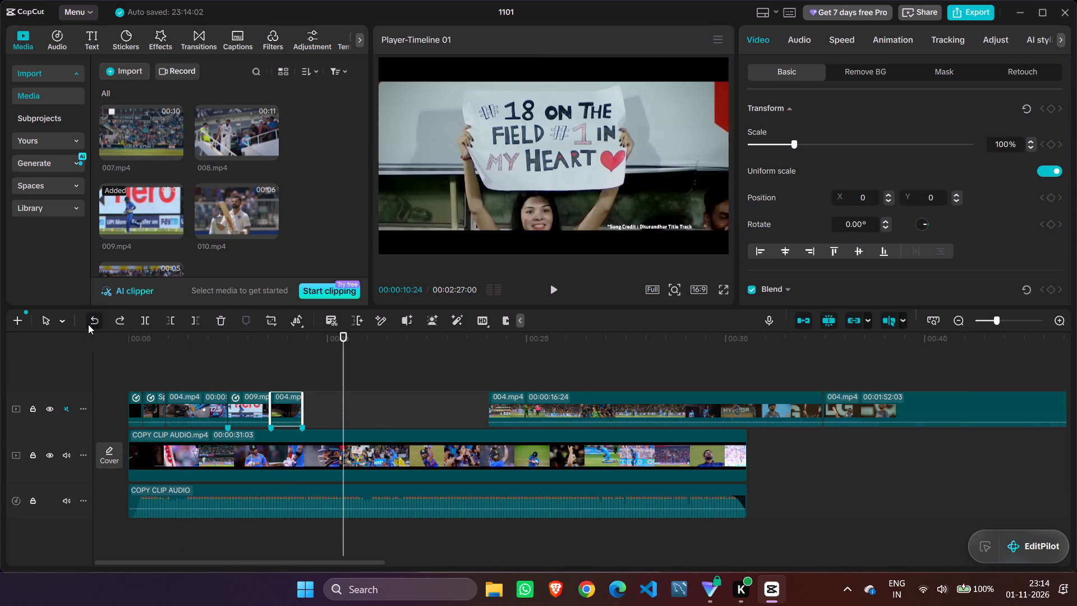
pyautogui.click(88, 324)
pyautogui.click(117, 318)
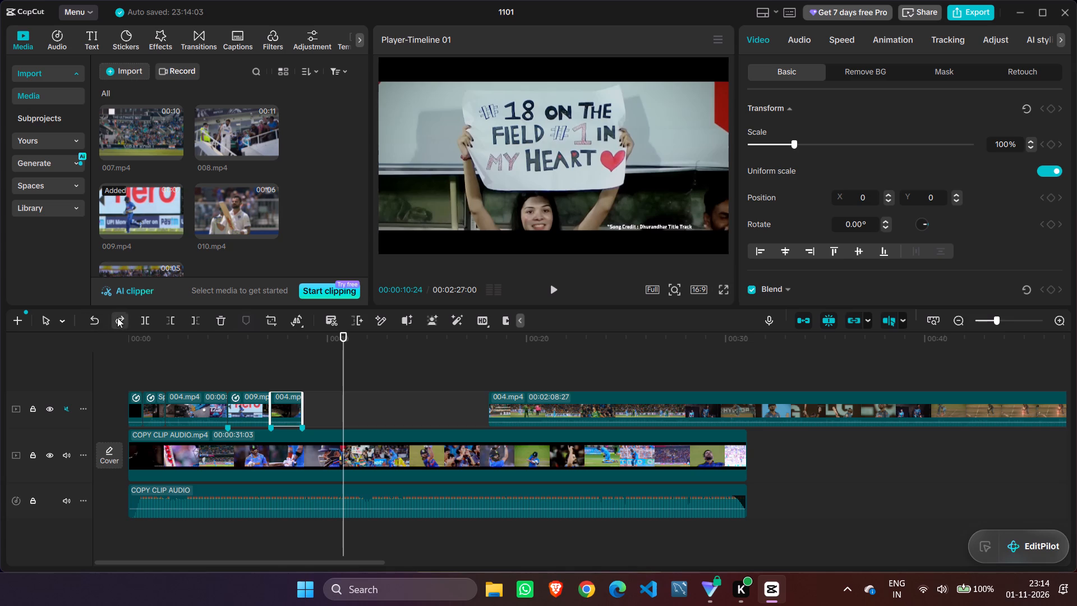
pyautogui.click(117, 318)
pyautogui.click(117, 318)
pyautogui.click(117, 318)
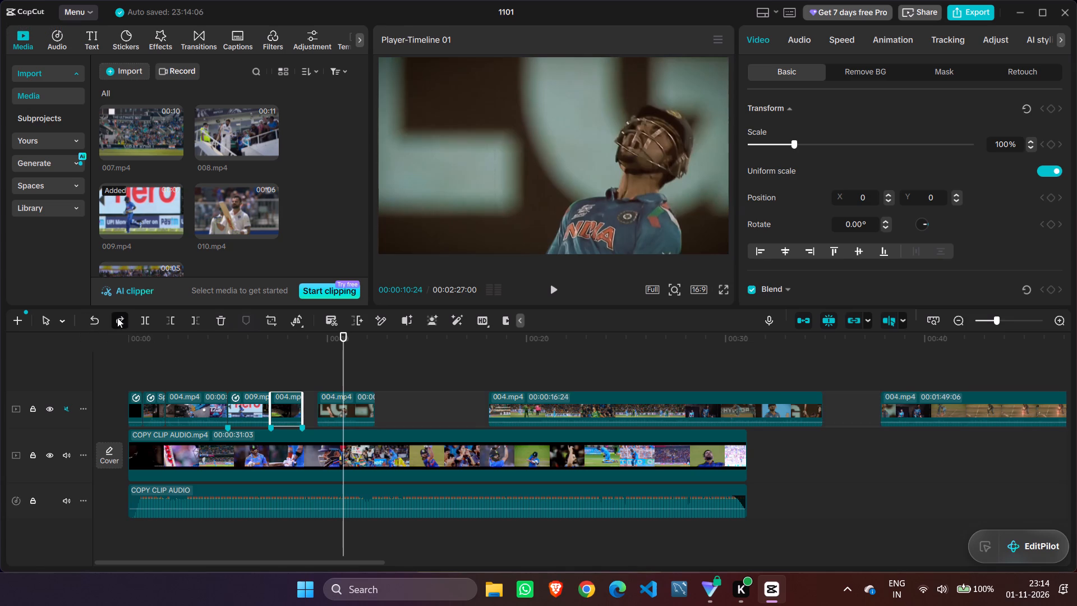
pyautogui.tripleClick(95, 323)
pyautogui.doubleClick(95, 323)
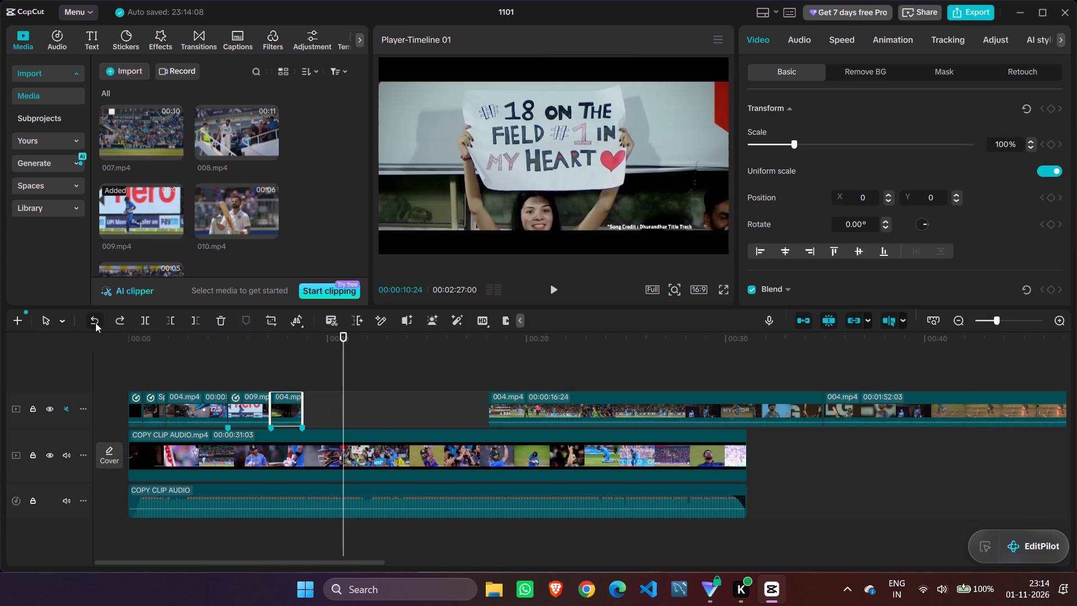
# Play the sequence past the restored helmeted-batter close-up and look through the imported clips in the media library.
pyautogui.moveTo(341, 341); pyautogui.dragTo(254, 358)
pyautogui.click(277, 353)
pyautogui.moveTo(277, 353); pyautogui.dragTo(214, 353)
pyautogui.click(551, 283)
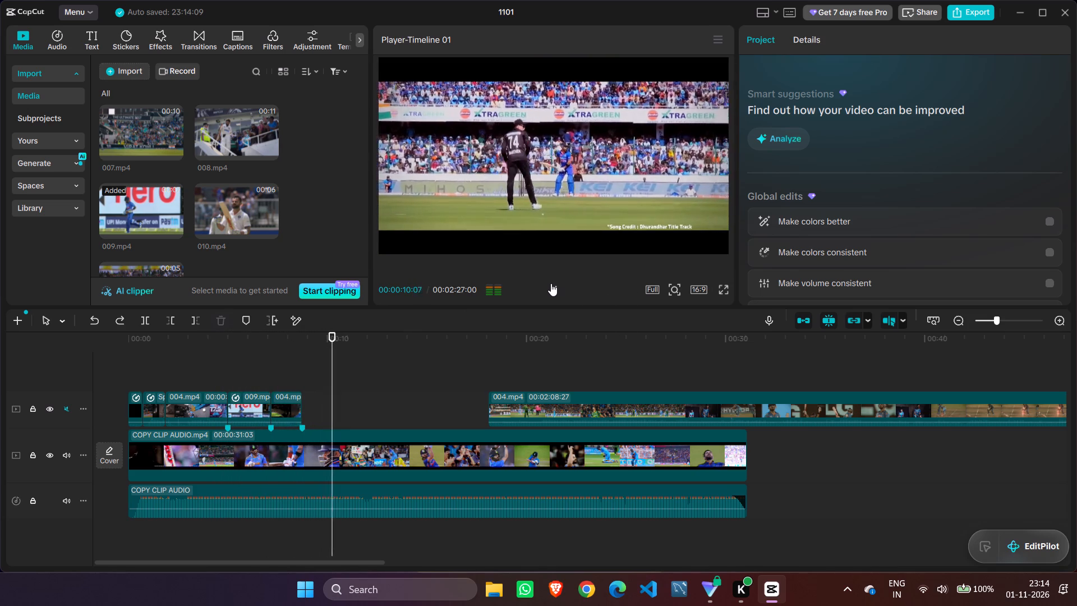
pyautogui.click(551, 283)
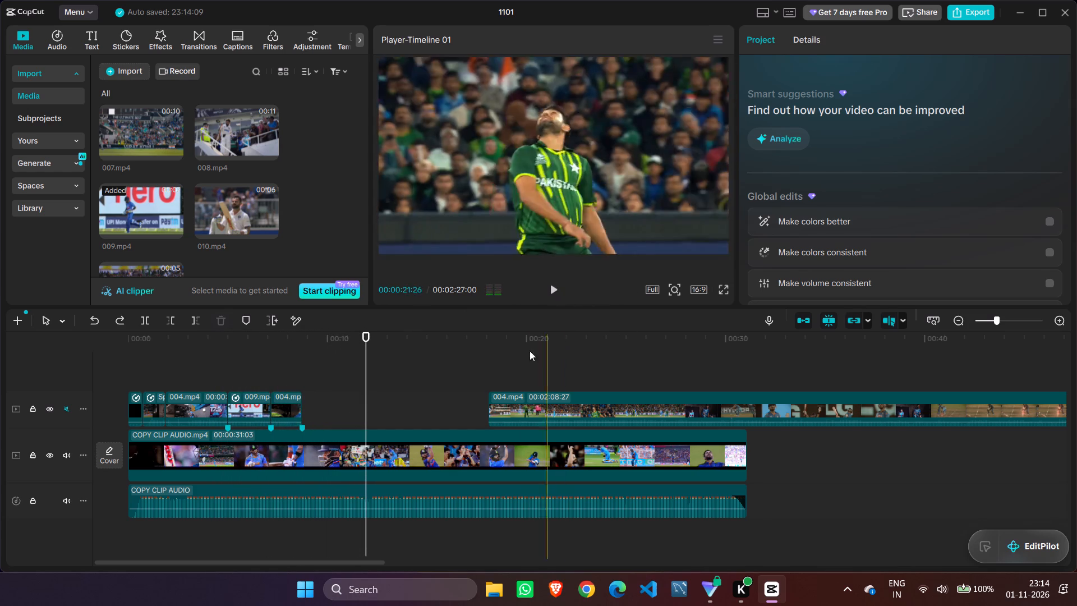
pyautogui.scroll(-1, 237, 209)
pyautogui.scroll(2, 237, 209)
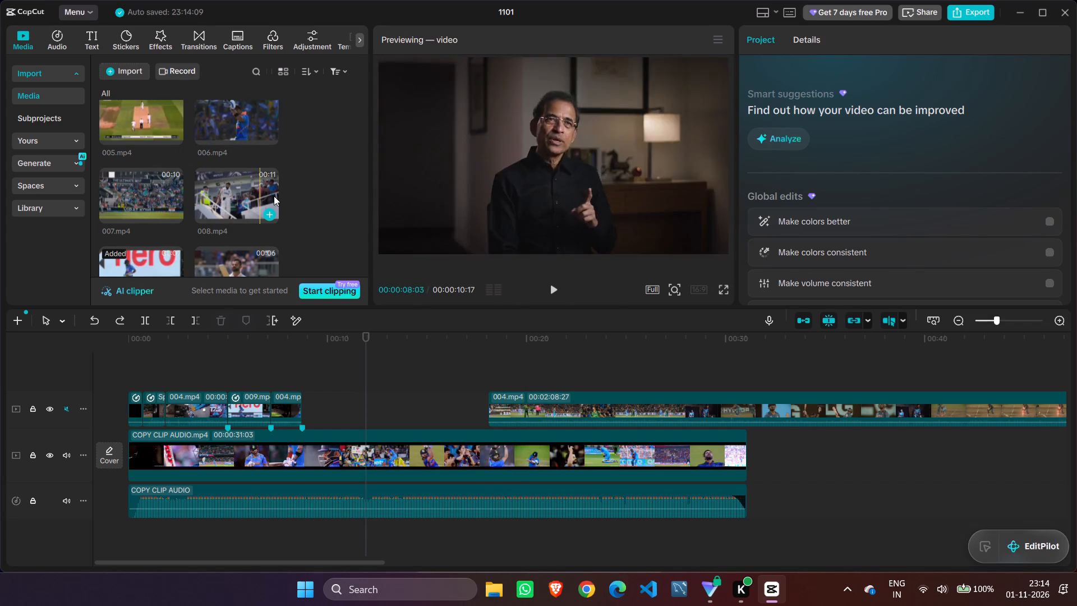
pyautogui.scroll(1, 274, 196)
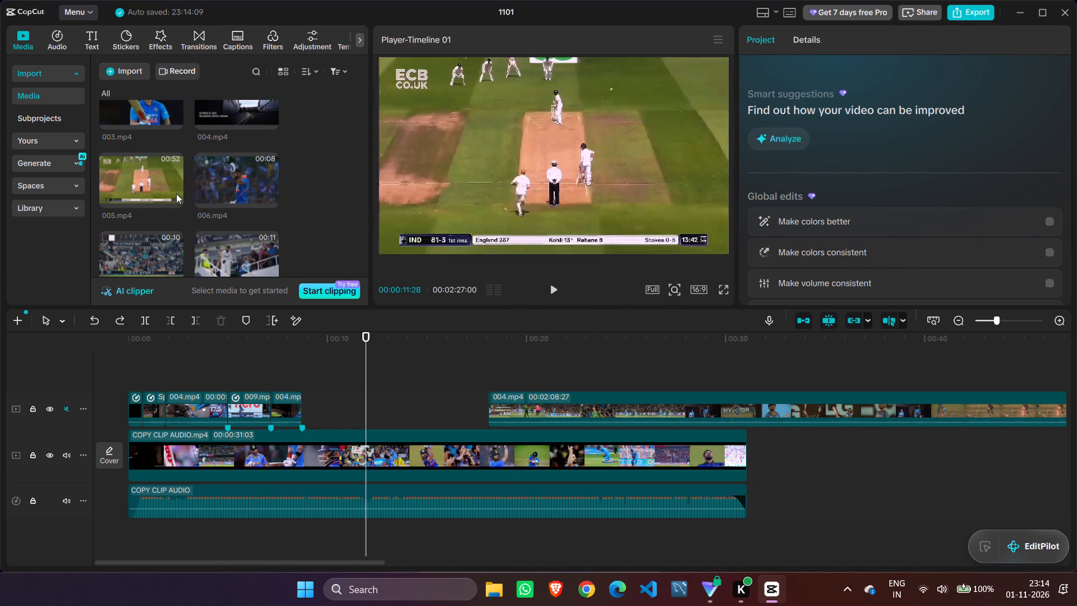
pyautogui.scroll(1, 132, 194)
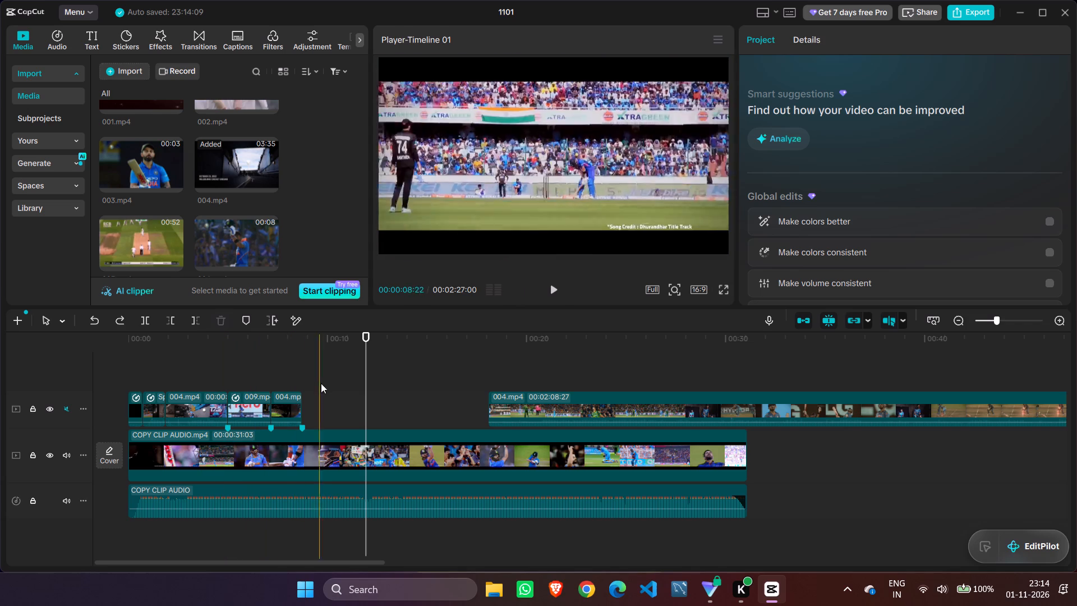
# Play the assembled sequence from the beginning, replaying the helmeted-batter close-up and the reference shots that follow it to about 00:00:14.
pyautogui.moveTo(366, 338); pyautogui.dragTo(98, 356)
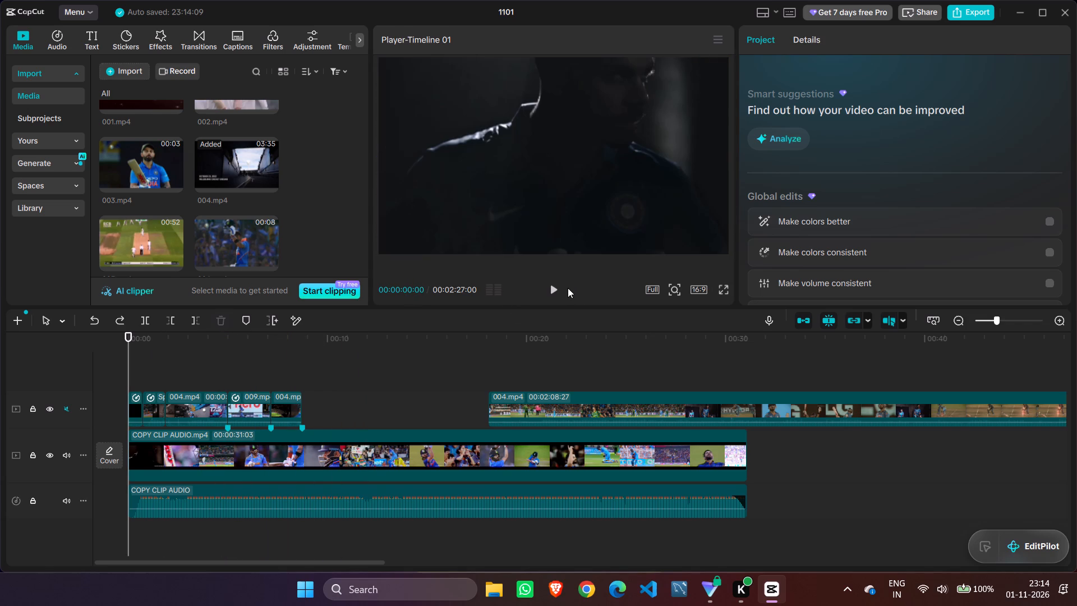
pyautogui.click(549, 292)
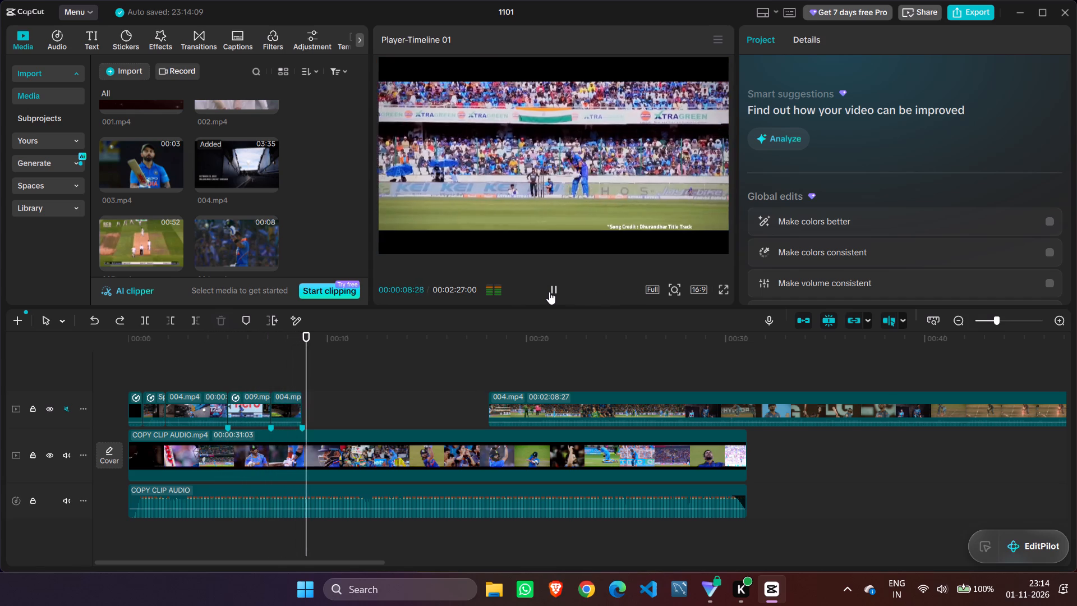
pyautogui.click(549, 292)
pyautogui.moveTo(319, 341); pyautogui.dragTo(280, 338)
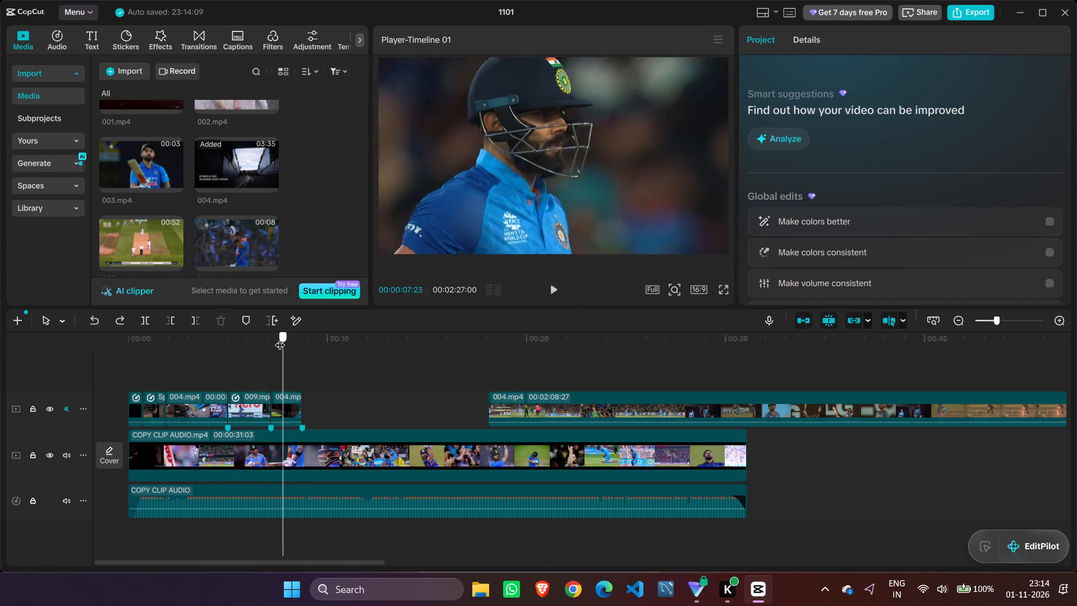
pyautogui.moveTo(280, 338); pyautogui.dragTo(277, 336)
pyautogui.click(557, 287)
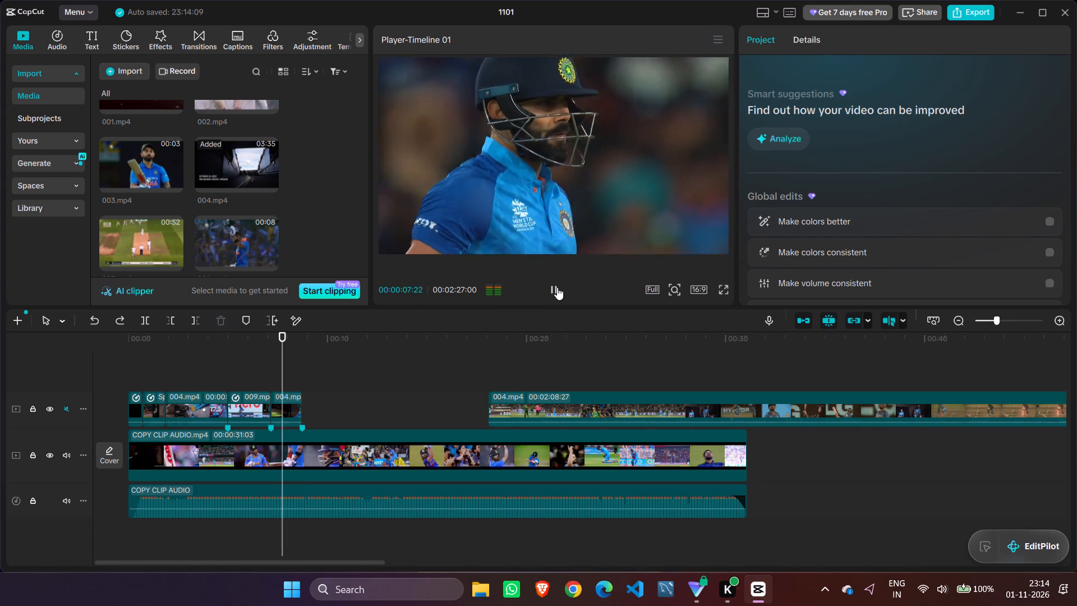
pyautogui.click(557, 287)
pyautogui.click(557, 287)
pyautogui.click(557, 287)
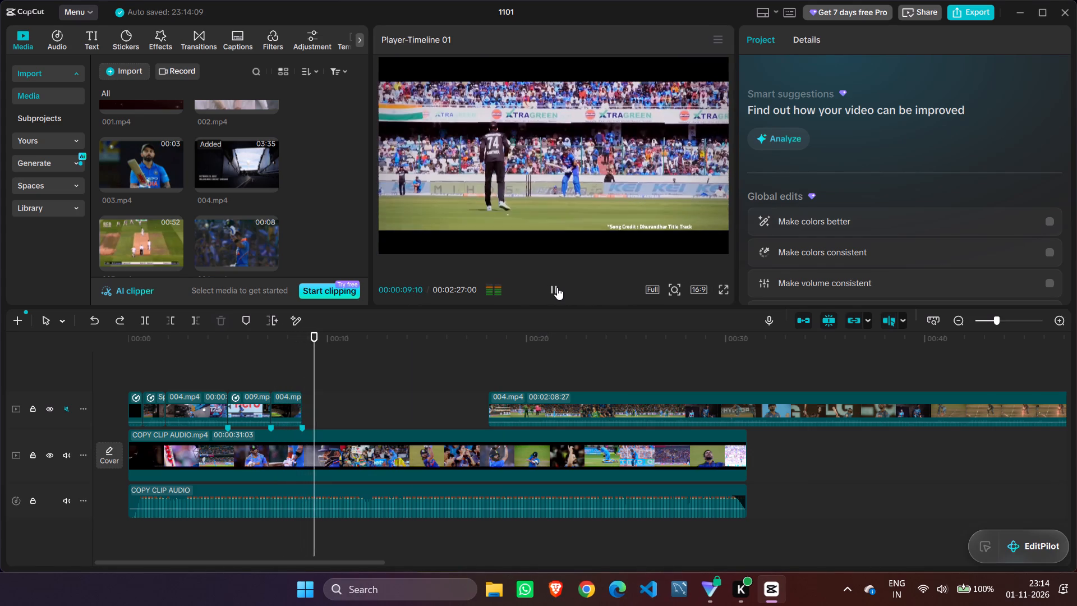
pyautogui.click(557, 287)
pyautogui.click(557, 287)
pyautogui.click(557, 287)
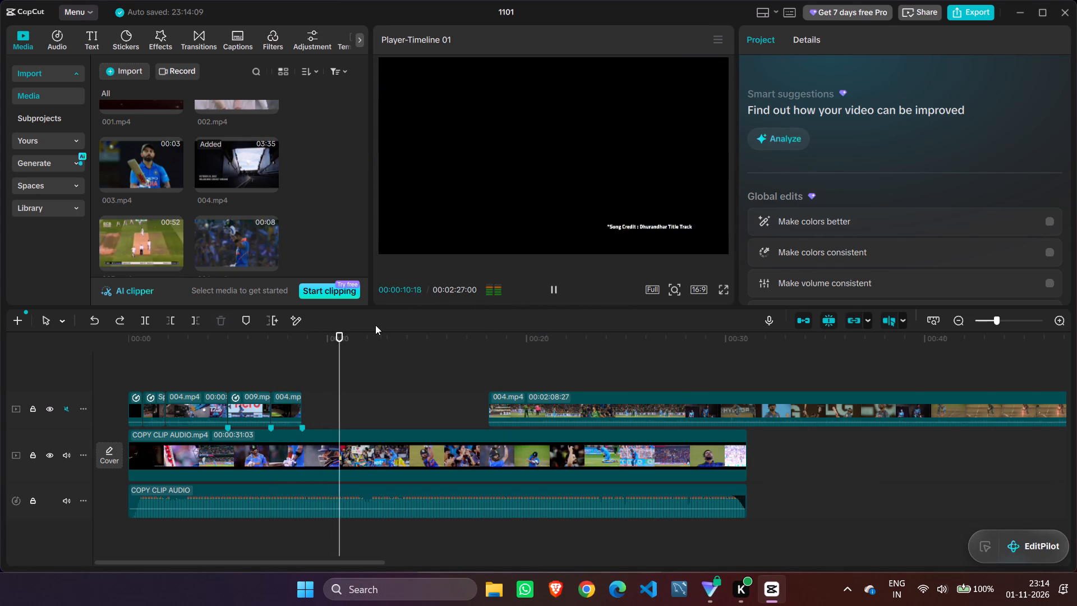
pyautogui.moveTo(351, 336); pyautogui.dragTo(266, 337)
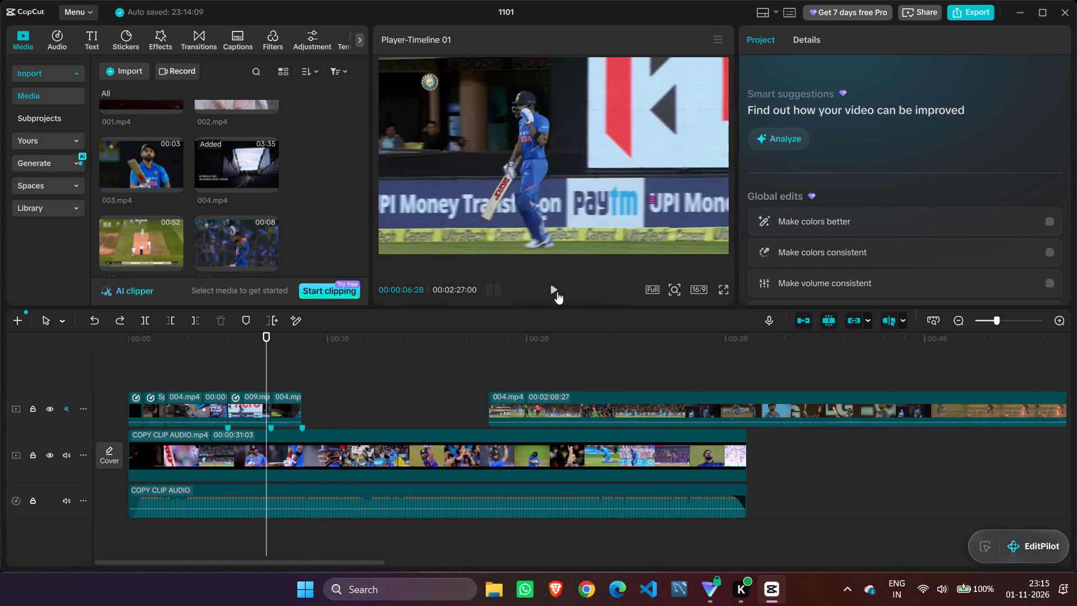
pyautogui.click(557, 292)
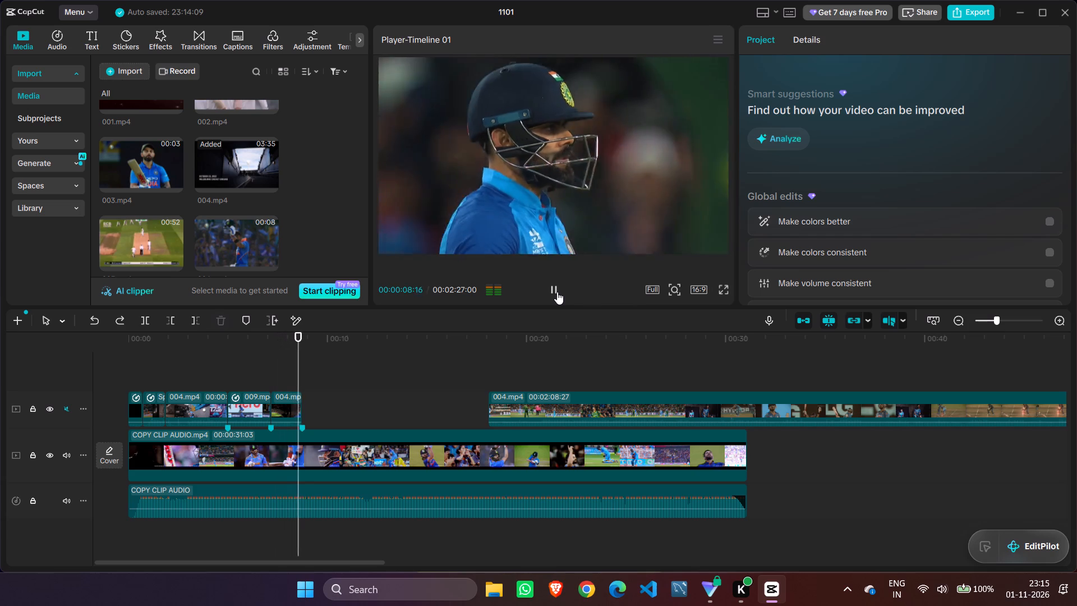
pyautogui.click(557, 292)
pyautogui.click(557, 292)
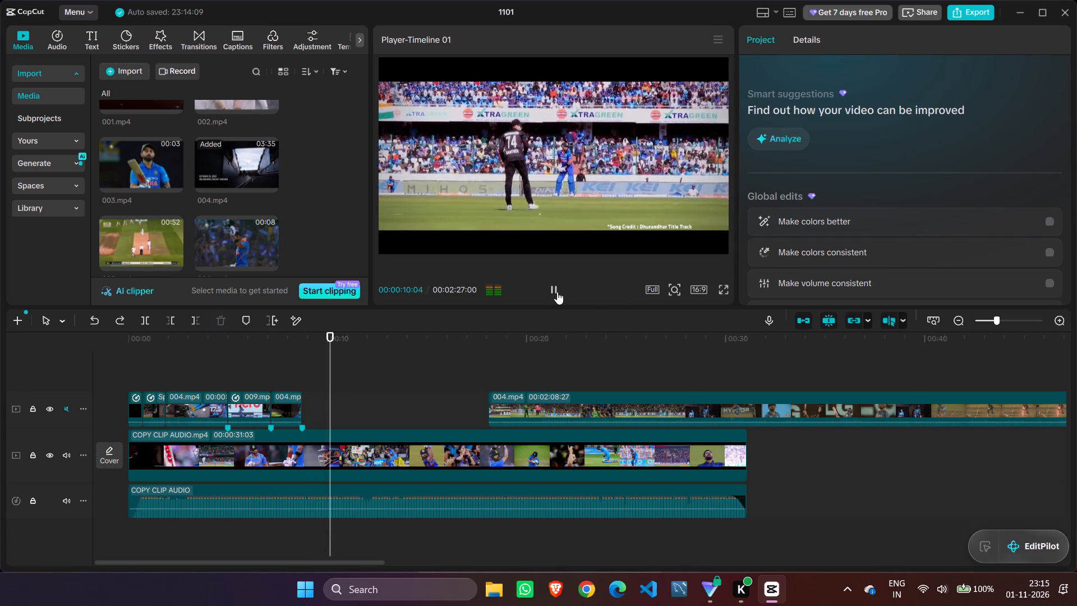
pyautogui.click(557, 292)
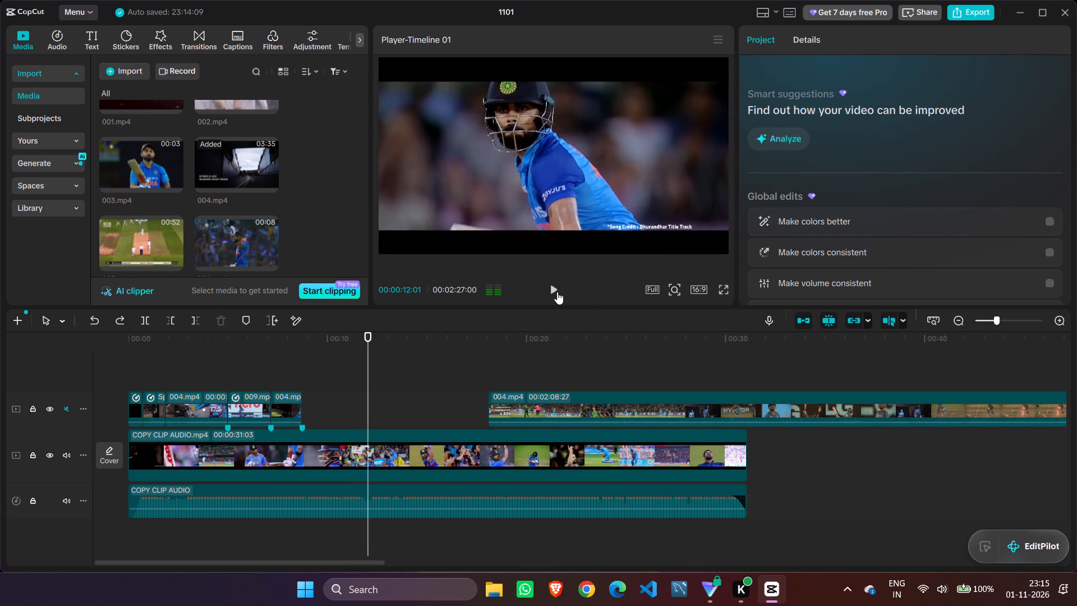
pyautogui.click(557, 292)
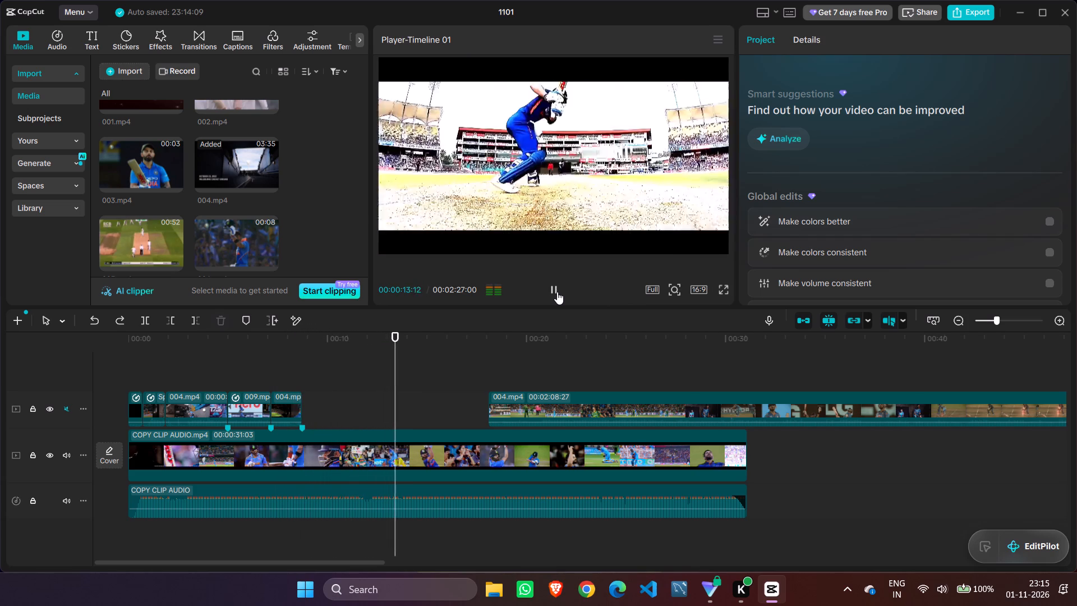
pyautogui.click(557, 292)
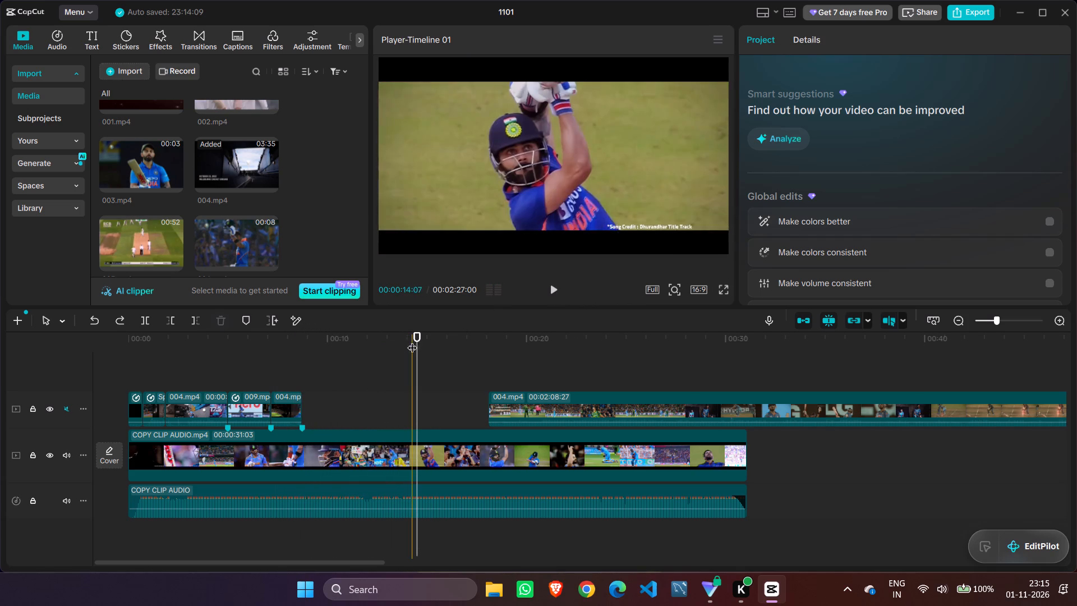
# Scrub through the rest of the reference and the long 004.mp4 clip to about 00:01:01, looking for the next usable shot.
pyautogui.moveTo(416, 338); pyautogui.dragTo(518, 352)
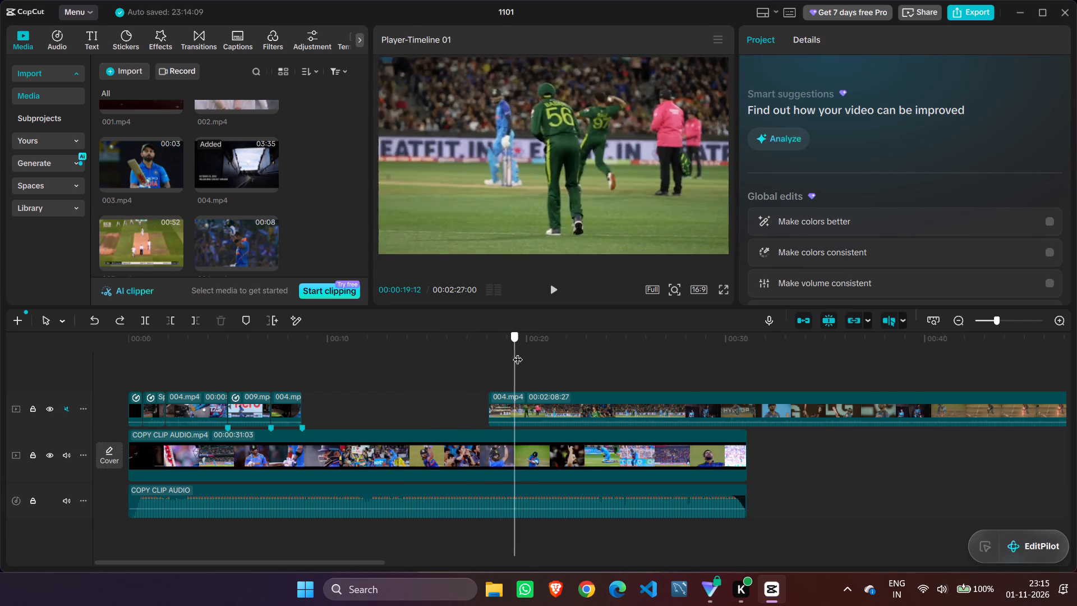
pyautogui.moveTo(518, 352); pyautogui.dragTo(739, 364)
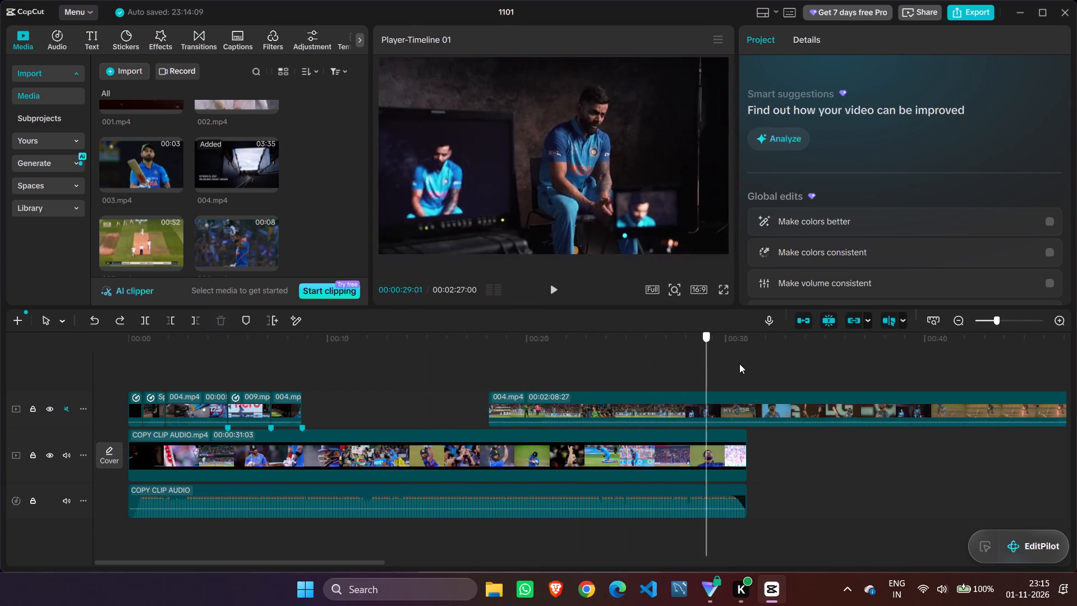
pyautogui.moveTo(739, 364); pyautogui.dragTo(932, 375)
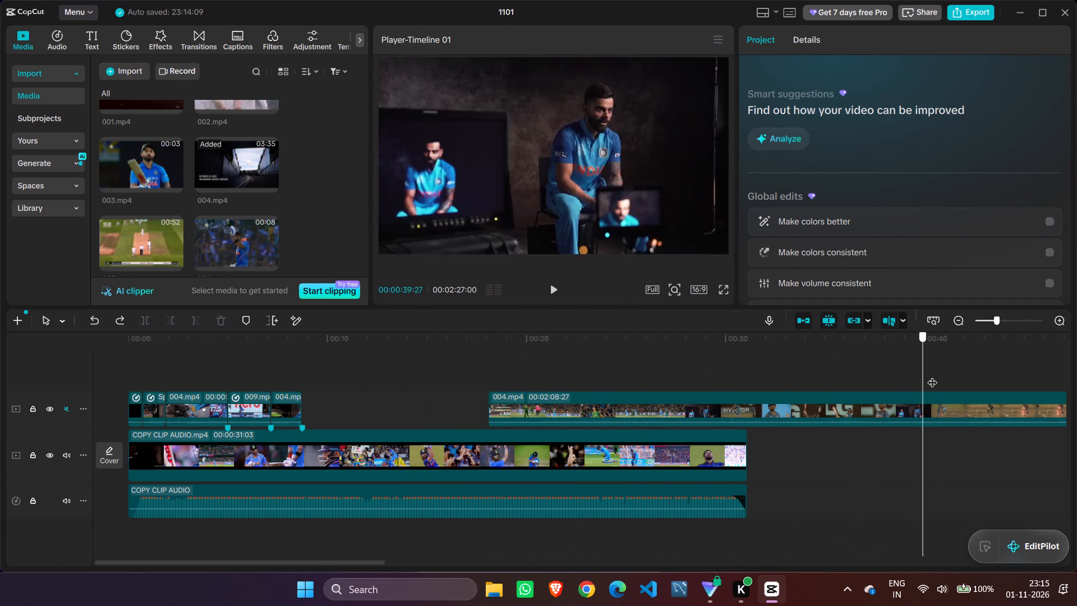
pyautogui.moveTo(932, 375); pyautogui.dragTo(1032, 379)
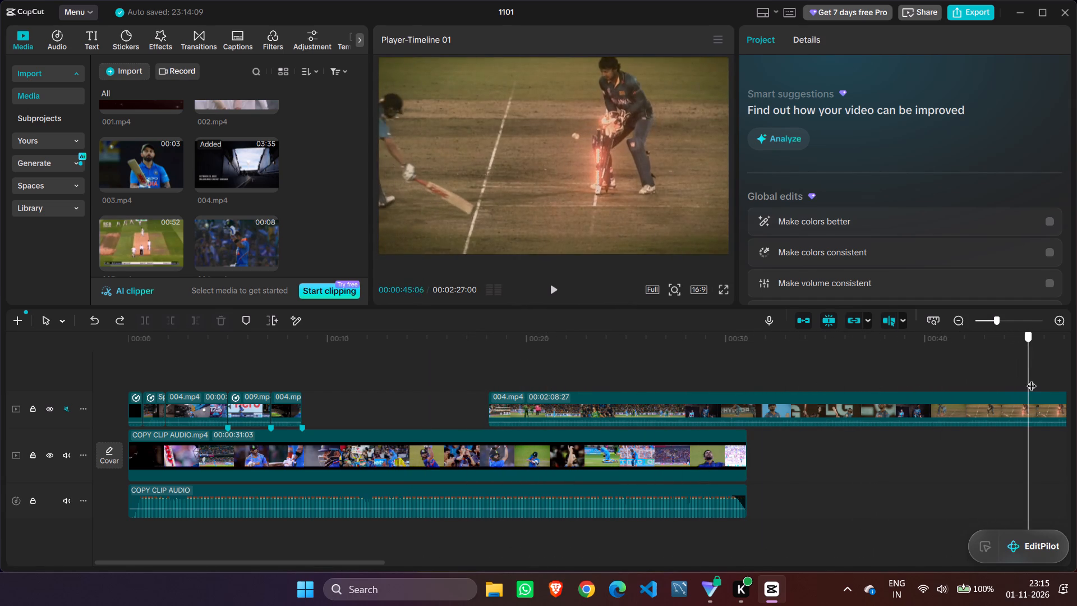
pyautogui.moveTo(1032, 379); pyautogui.dragTo(1013, 382)
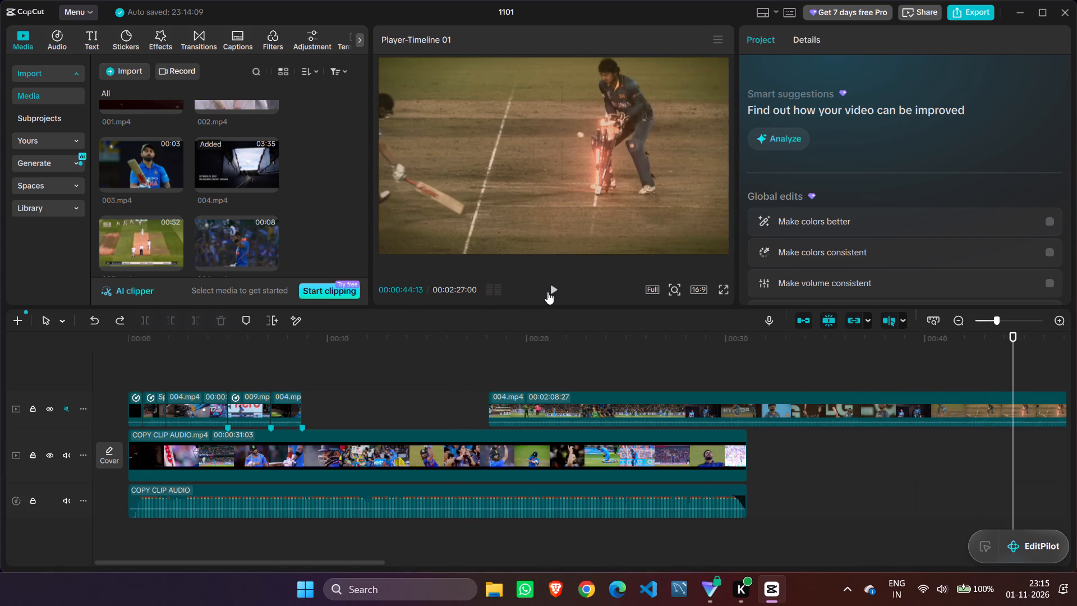
pyautogui.click(548, 291)
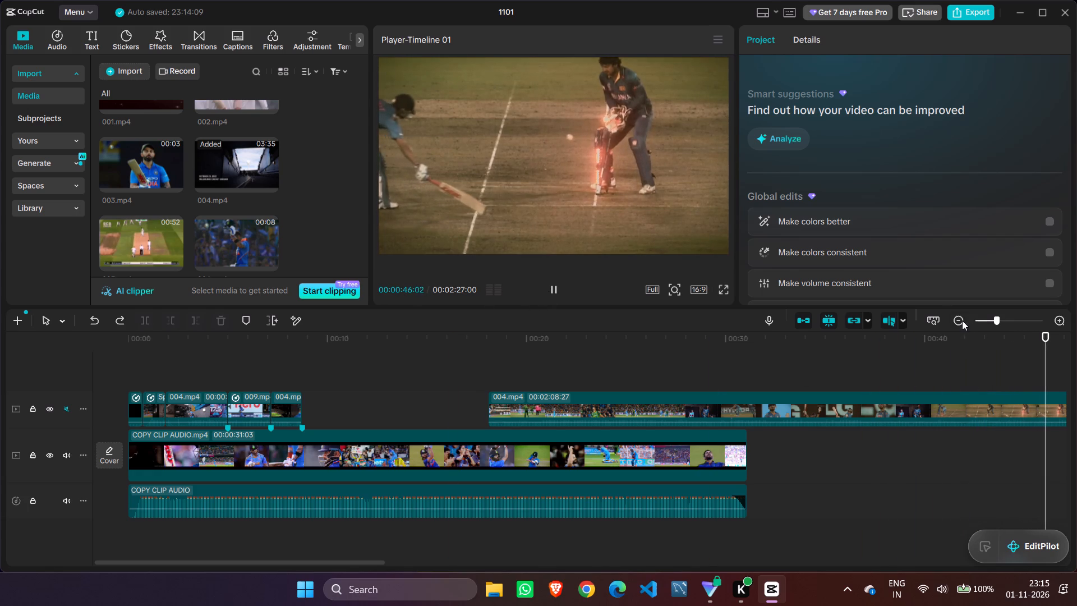
pyautogui.click(961, 320)
pyautogui.click(960, 320)
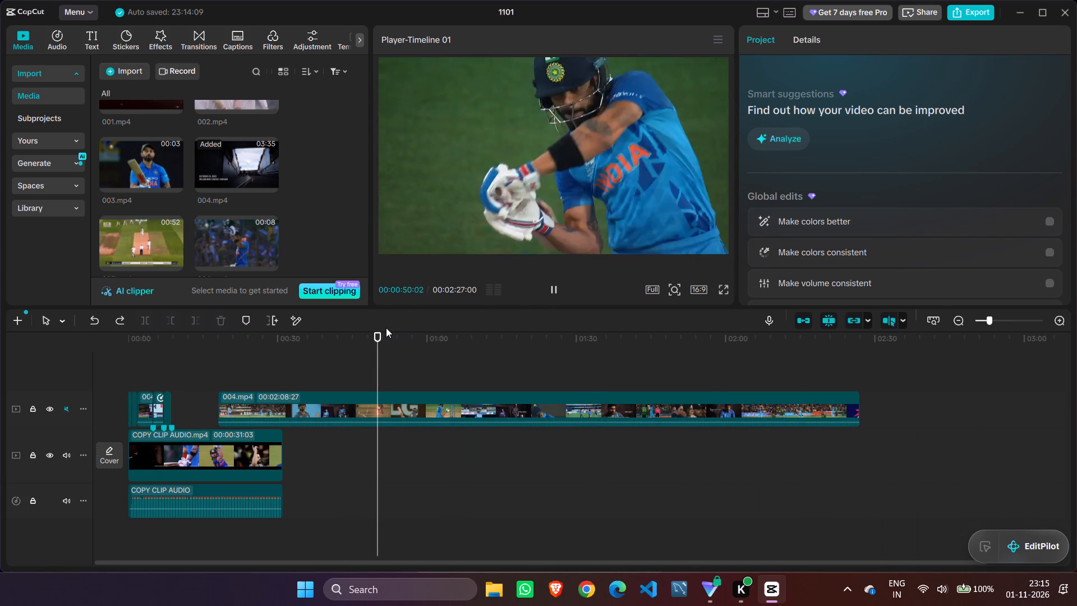
pyautogui.moveTo(376, 338); pyautogui.dragTo(405, 349)
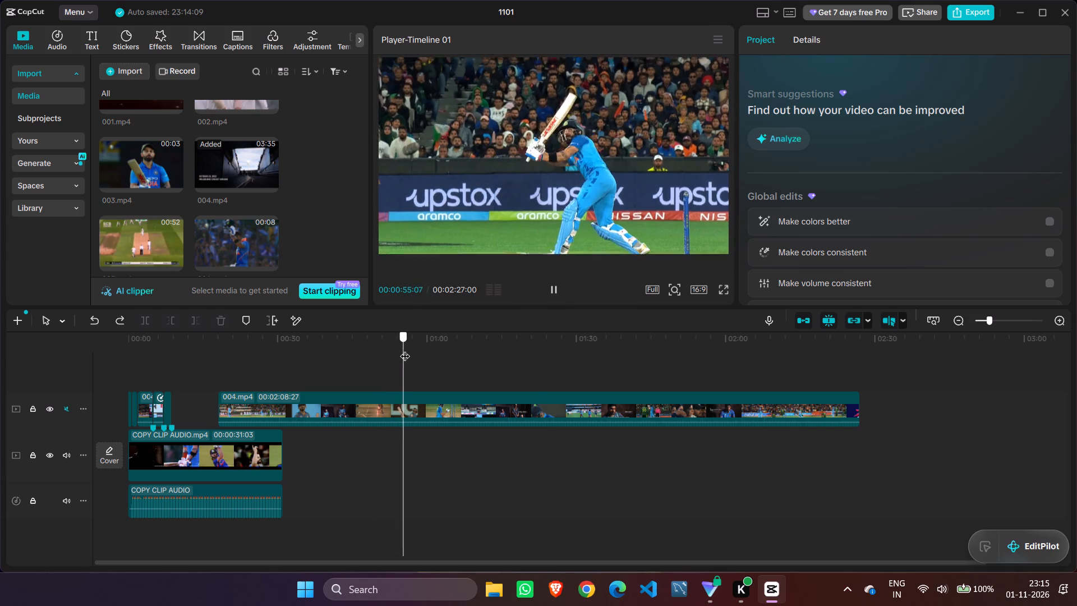
pyautogui.moveTo(405, 349); pyautogui.dragTo(411, 350)
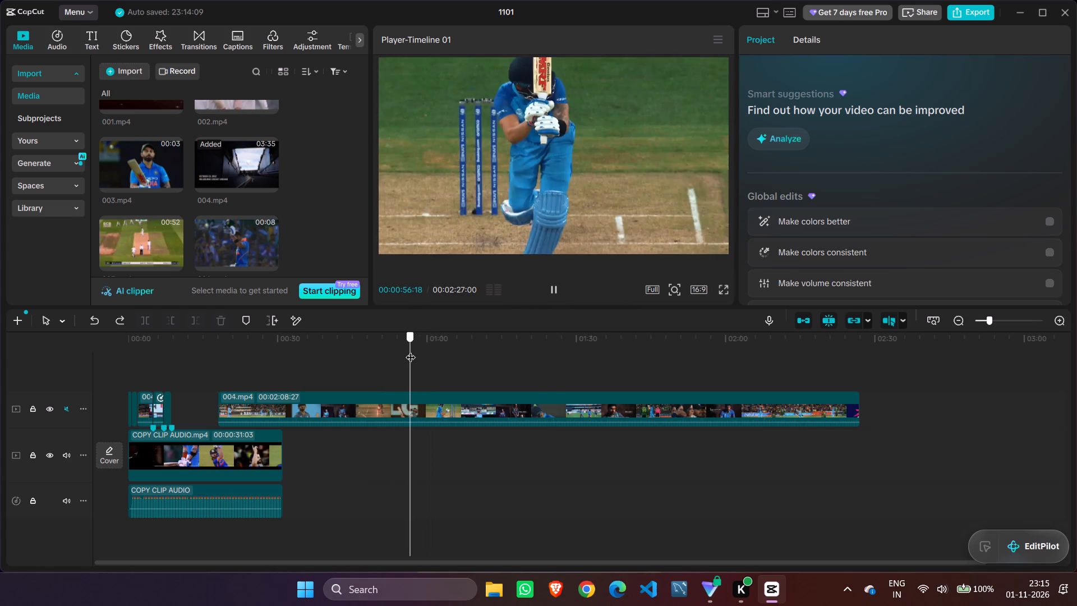
pyautogui.moveTo(411, 350); pyautogui.dragTo(434, 351)
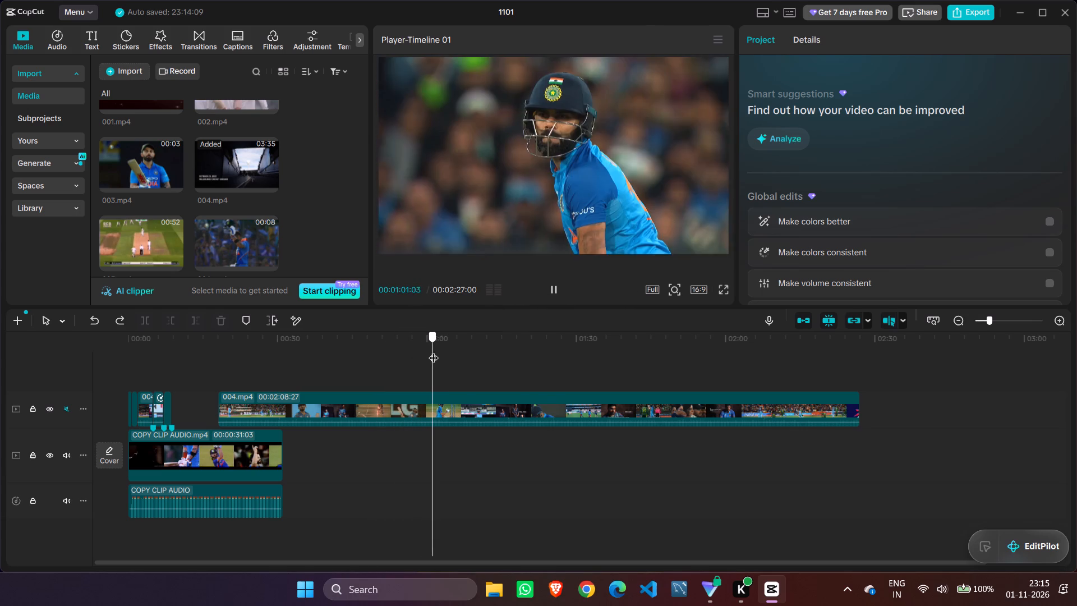
# Split the long 004.mp4 clip at 00:01:01:01, where the close-up of the helmeted batter begins after the two batters' back view.
pyautogui.moveTo(434, 351); pyautogui.dragTo(434, 351)
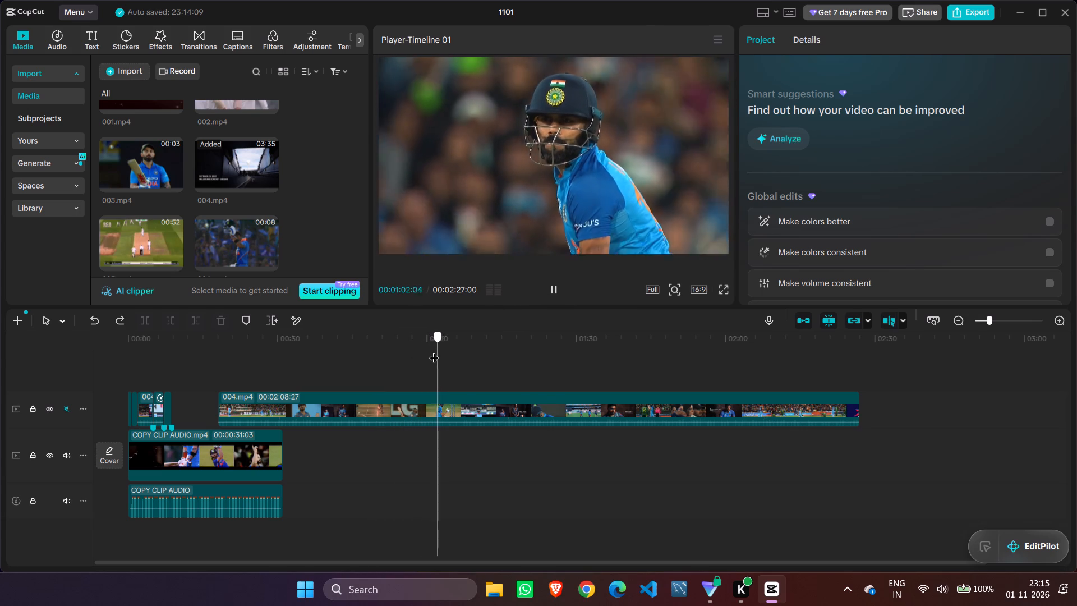
pyautogui.moveTo(434, 351); pyautogui.dragTo(432, 352)
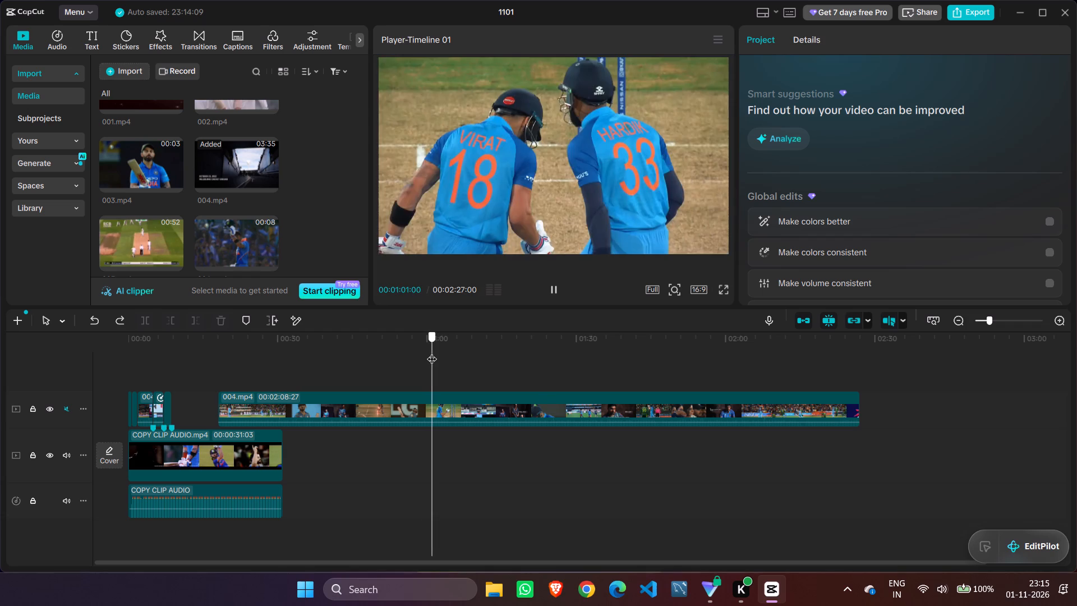
pyautogui.moveTo(432, 352); pyautogui.dragTo(431, 352)
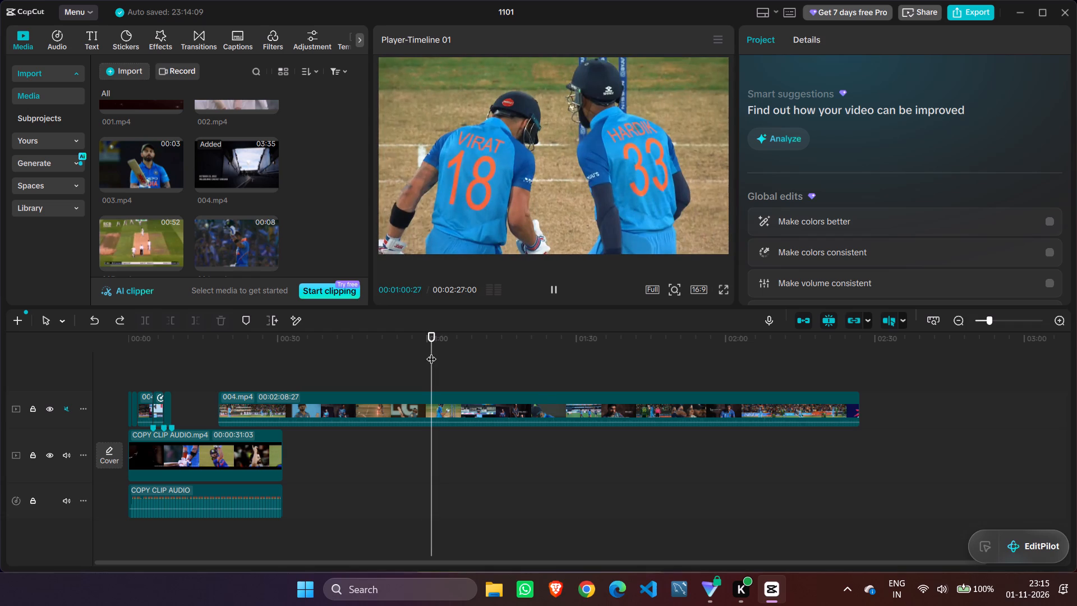
pyautogui.press('Right')
pyautogui.press('Right')
pyautogui.press('Right')
pyautogui.press('Right')
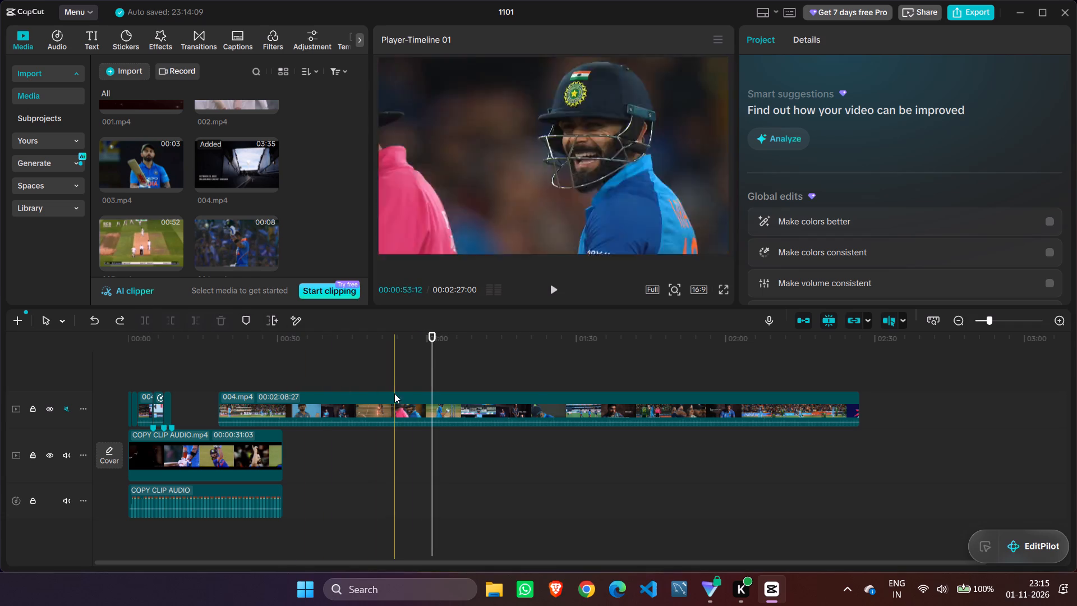
pyautogui.click(432, 402)
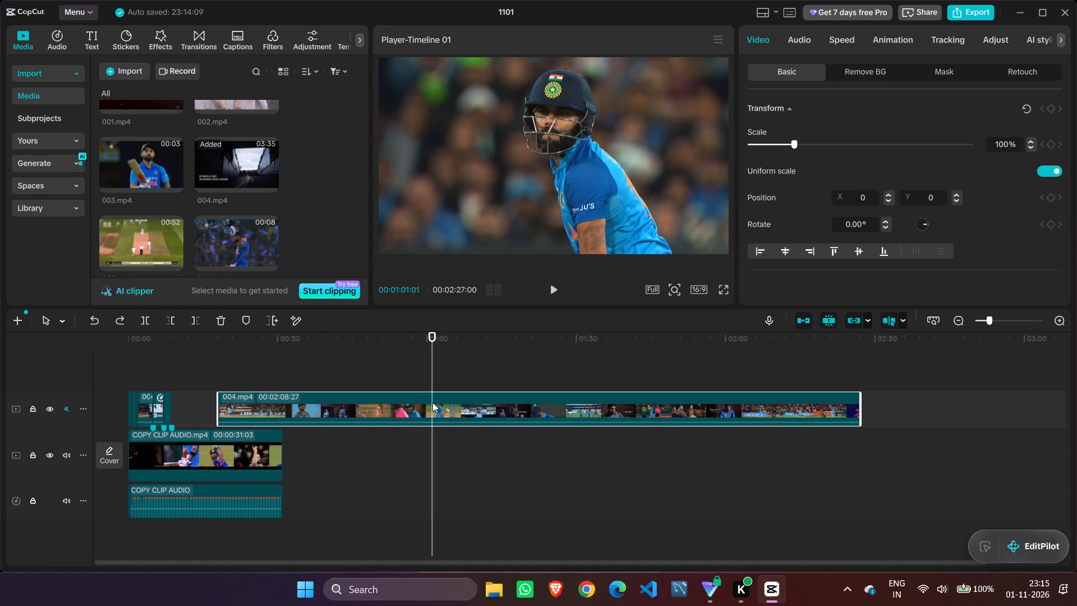
pyautogui.click(150, 322)
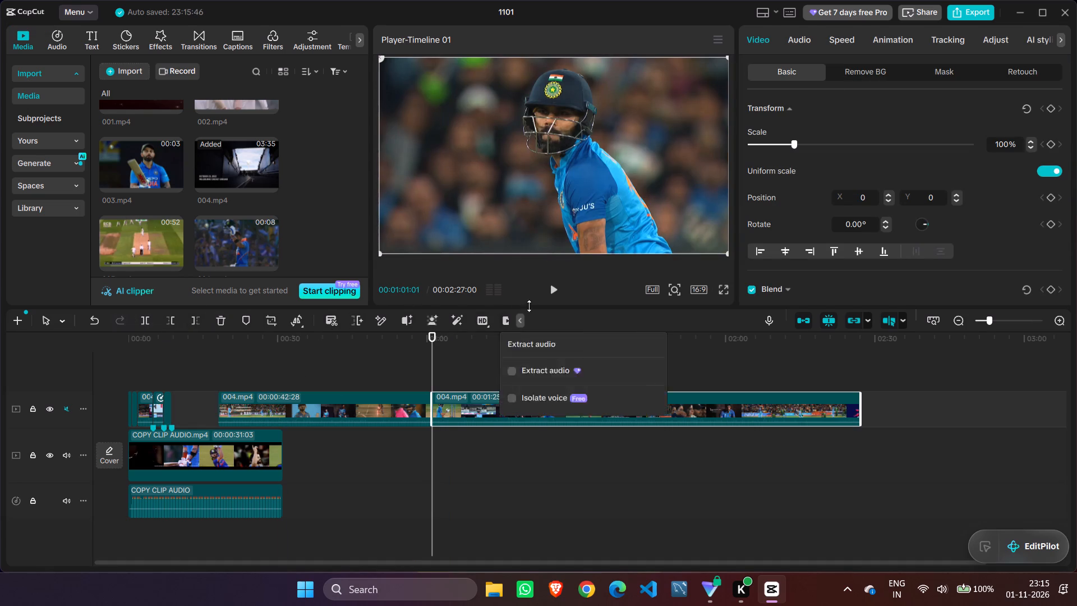
# Play and scrub the second 004.mp4 piece from the split to about 00:01:51, examining its shots for matches to the reference.
pyautogui.click(554, 291)
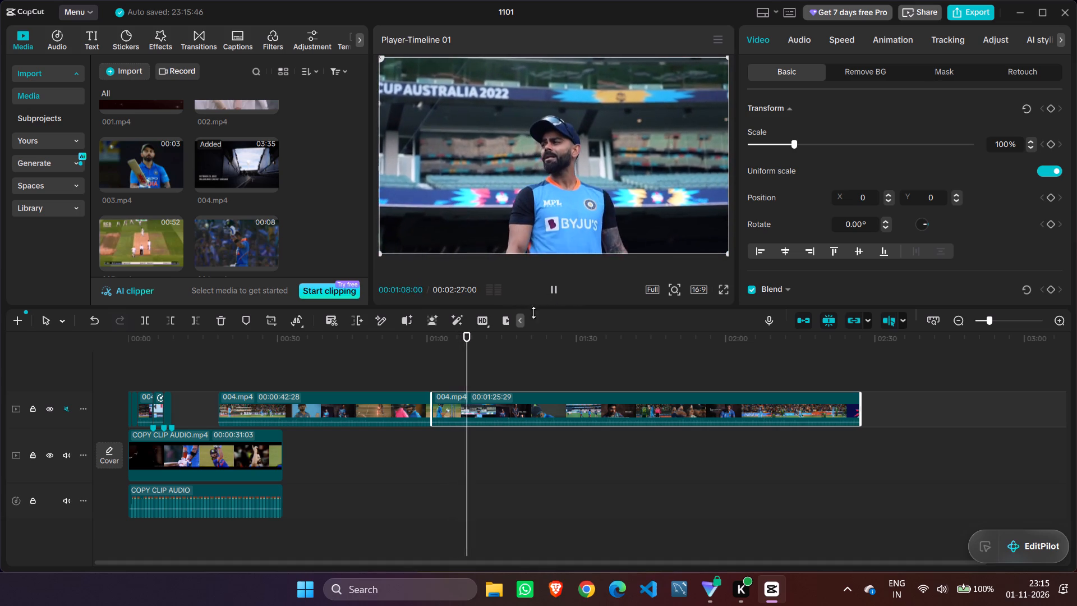
pyautogui.moveTo(473, 344); pyautogui.dragTo(532, 351)
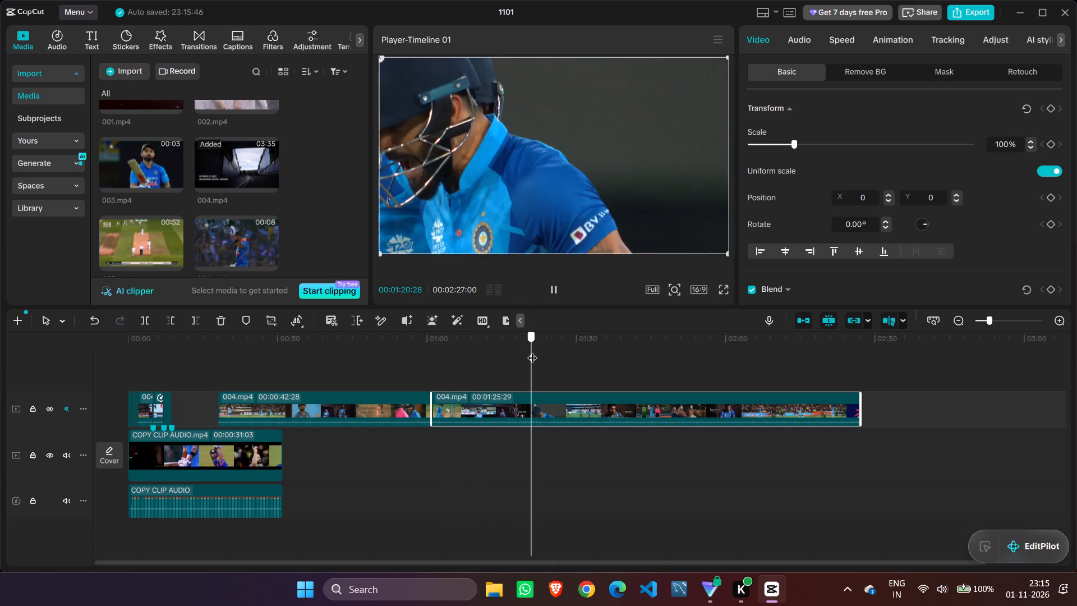
pyautogui.moveTo(532, 351); pyautogui.dragTo(539, 351)
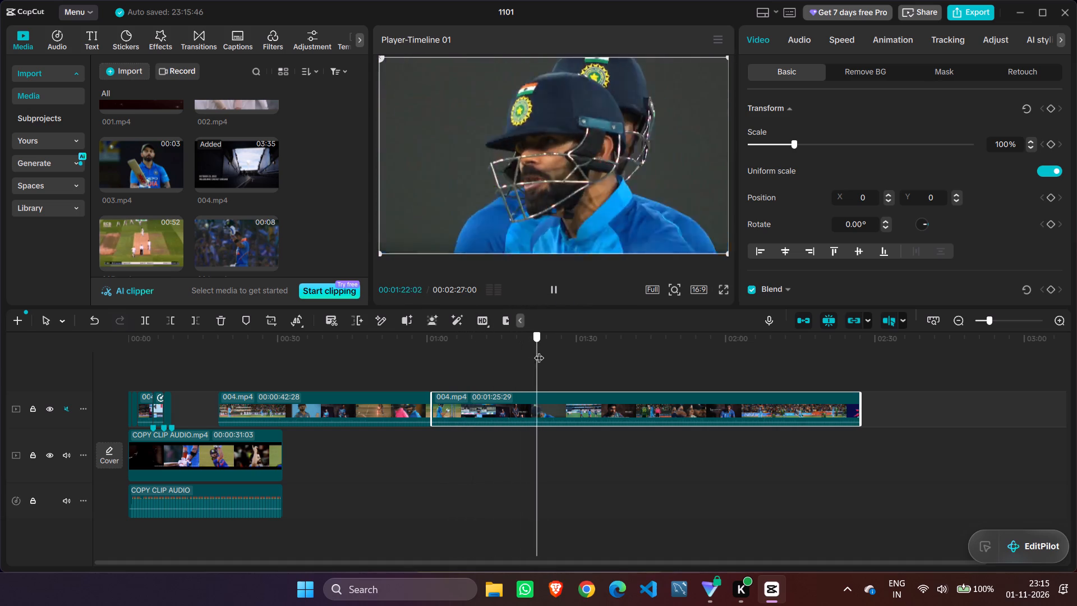
pyautogui.moveTo(539, 351); pyautogui.dragTo(577, 347)
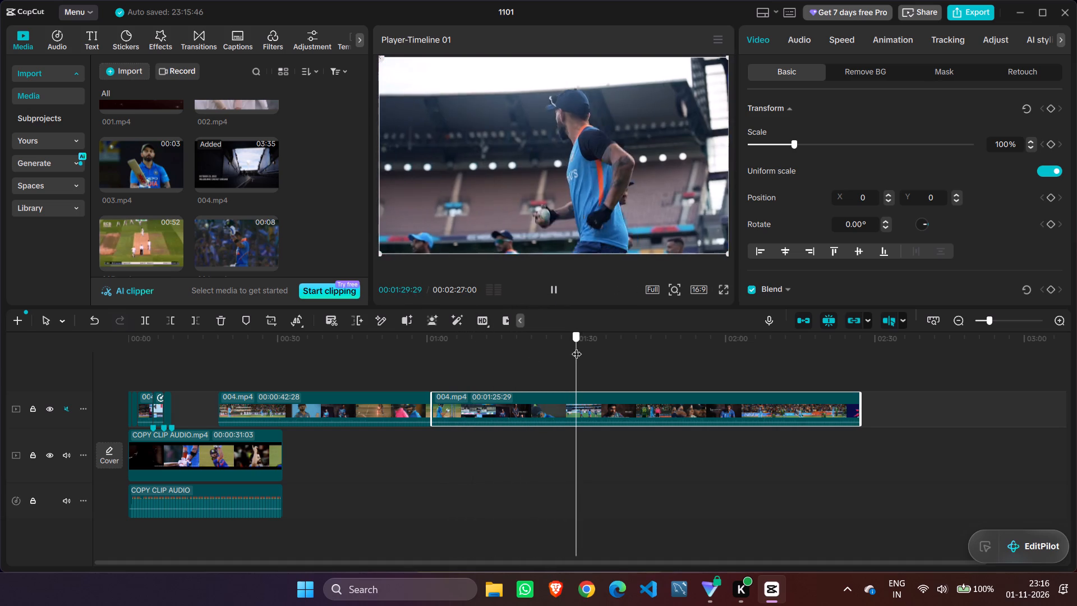
pyautogui.moveTo(577, 347); pyautogui.dragTo(624, 363)
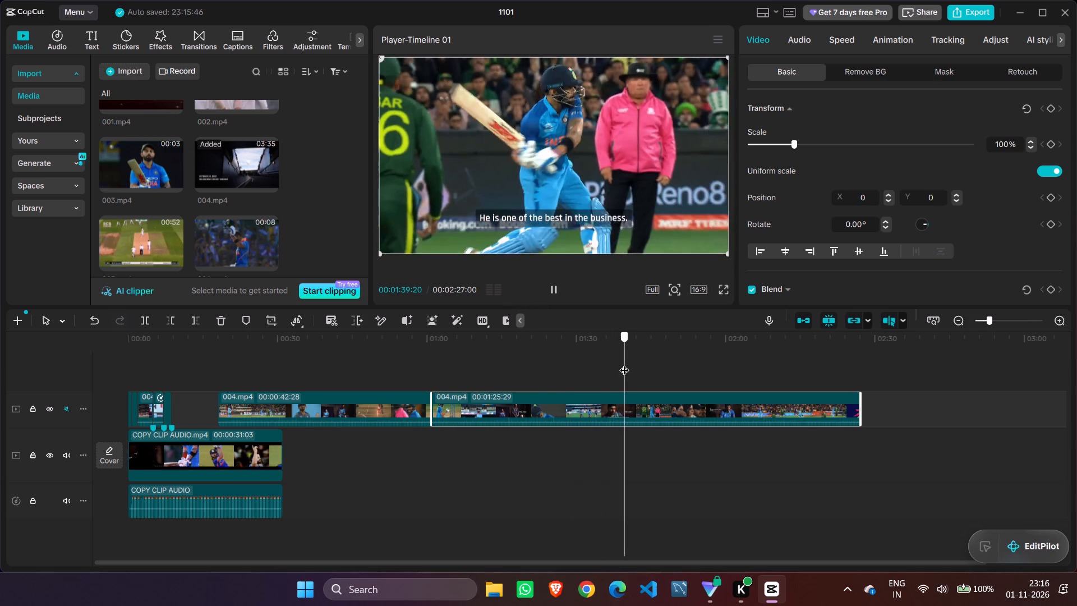
pyautogui.moveTo(624, 363); pyautogui.dragTo(675, 373)
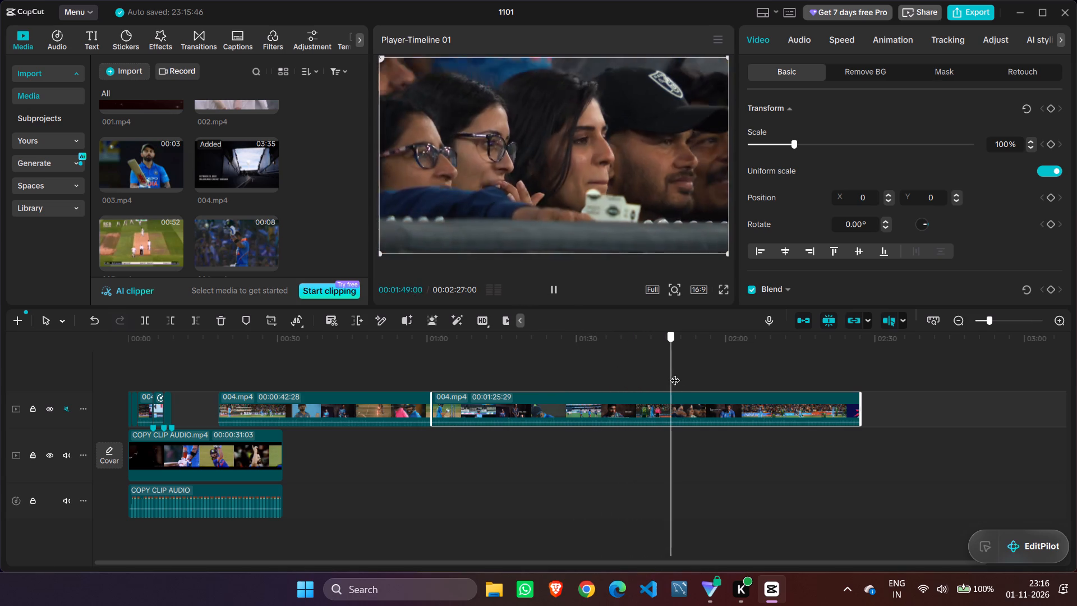
pyautogui.moveTo(675, 373); pyautogui.dragTo(660, 374)
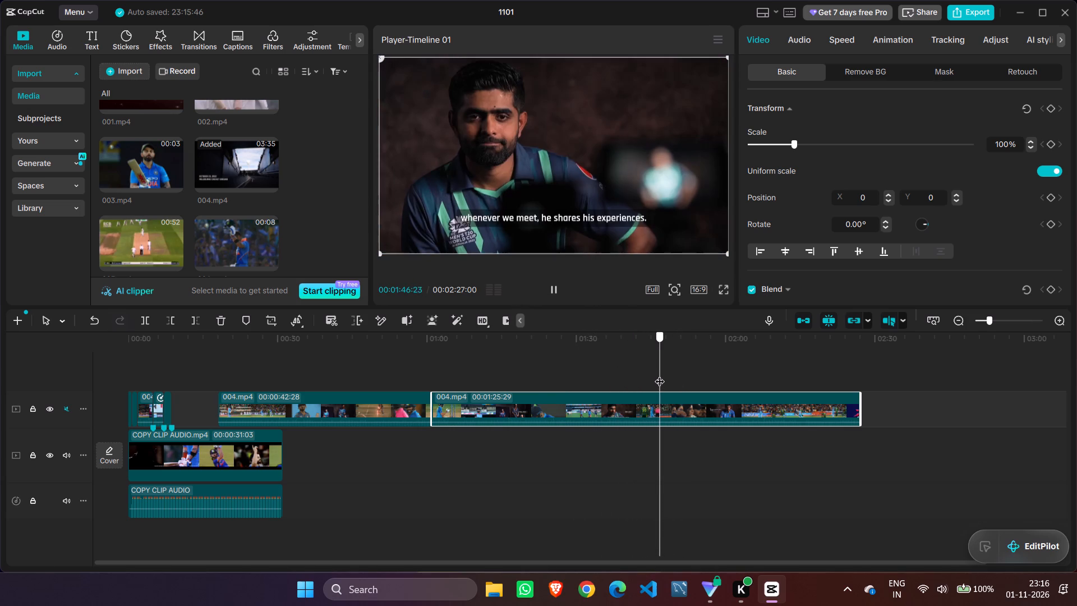
pyautogui.moveTo(660, 374); pyautogui.dragTo(669, 373)
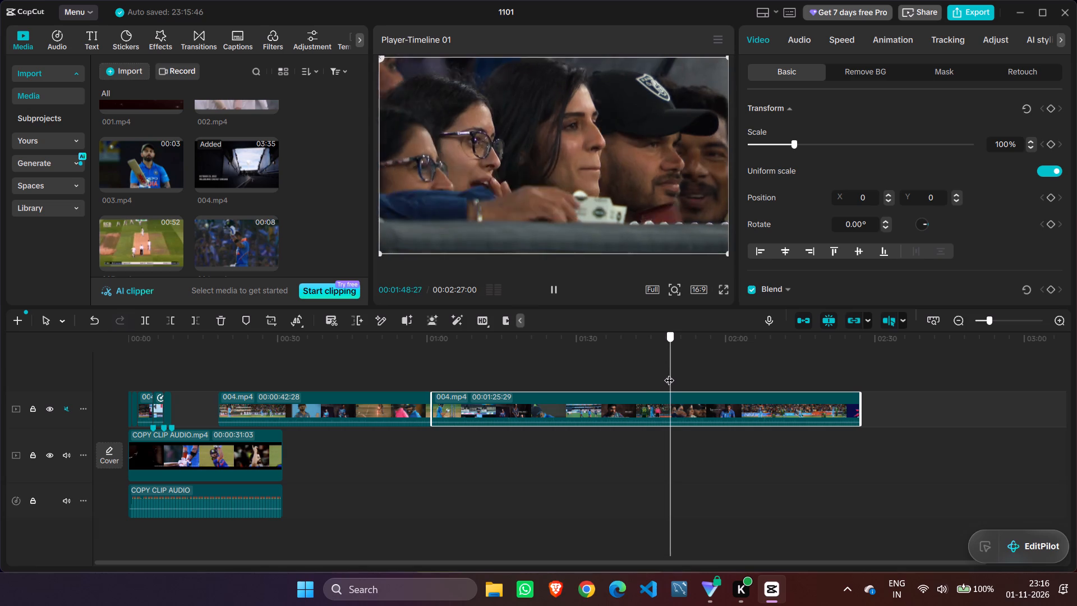
pyautogui.moveTo(669, 373); pyautogui.dragTo(675, 373)
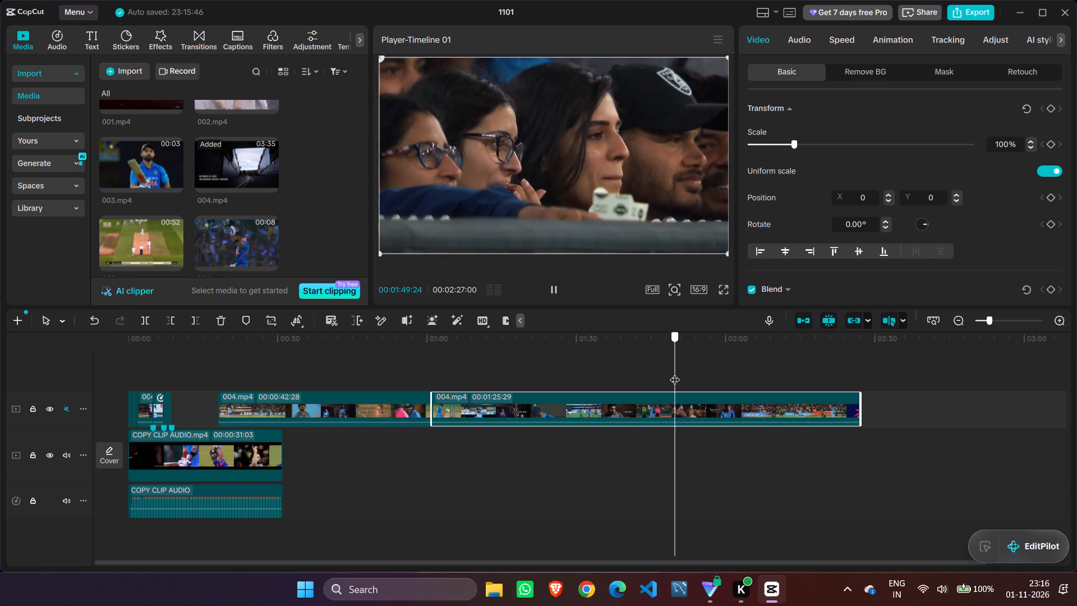
pyautogui.moveTo(675, 373); pyautogui.dragTo(680, 371)
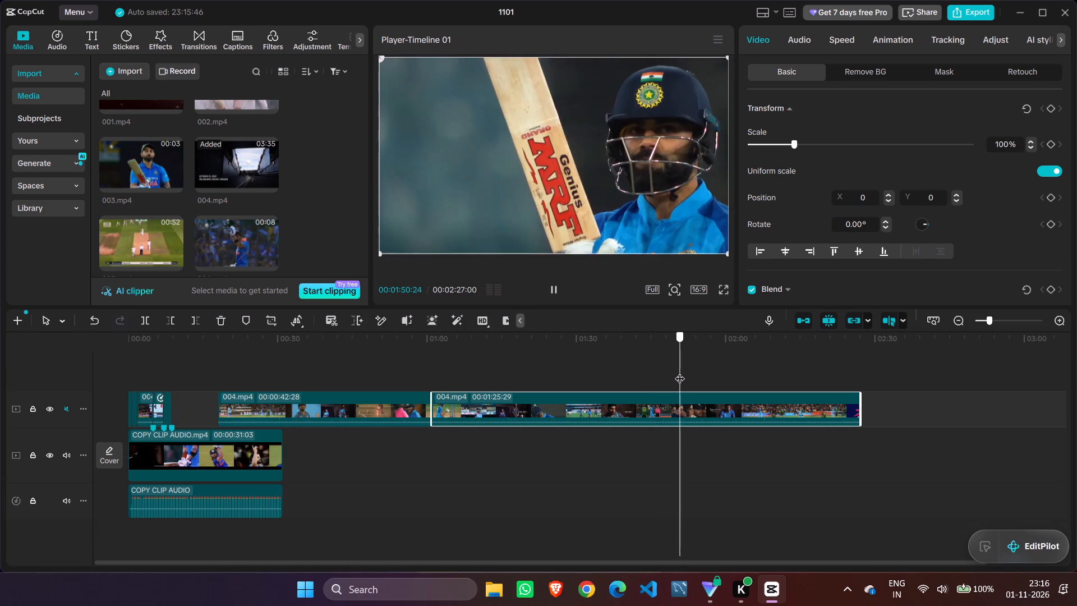
pyautogui.moveTo(680, 371); pyautogui.dragTo(683, 371)
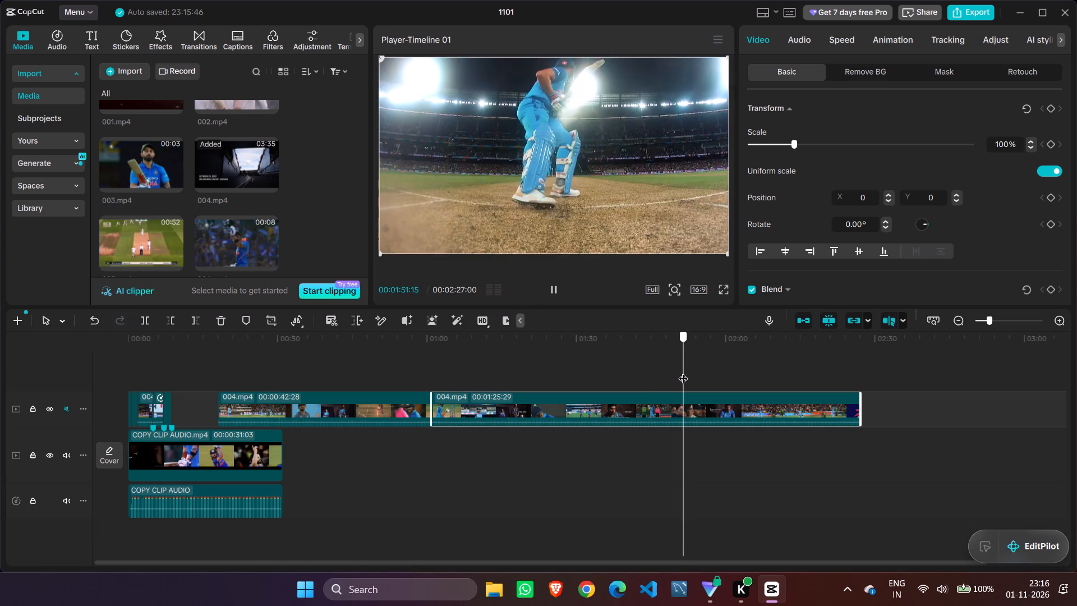
# Scrub through the rest of the last 004.mp4 piece from about 00:01:51 to 00:02:22, examining its shots for matches to the reference.
pyautogui.moveTo(683, 371); pyautogui.dragTo(715, 369)
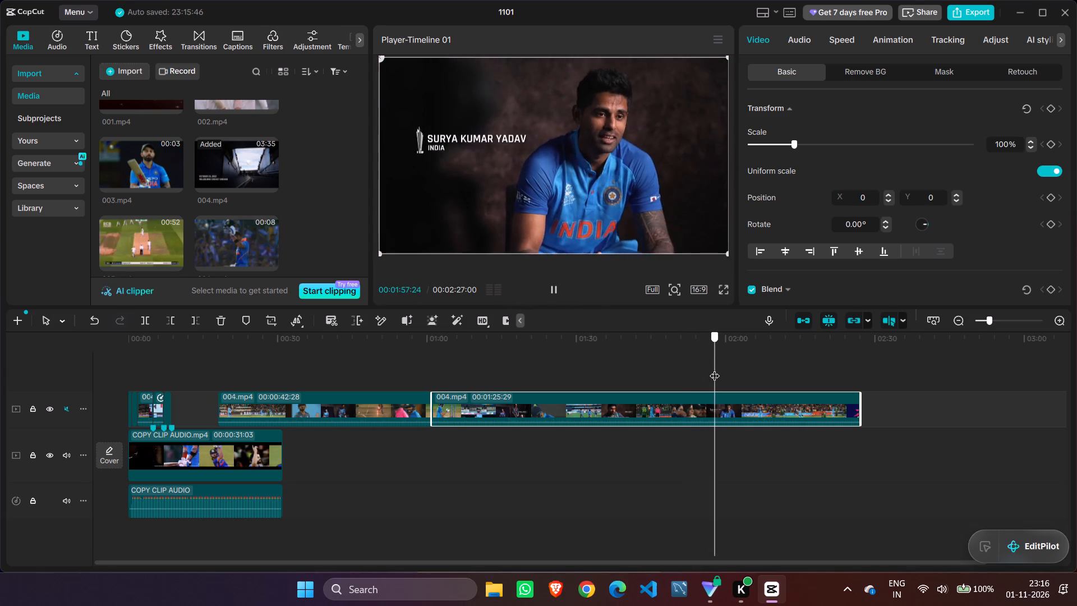
pyautogui.moveTo(715, 369); pyautogui.dragTo(754, 372)
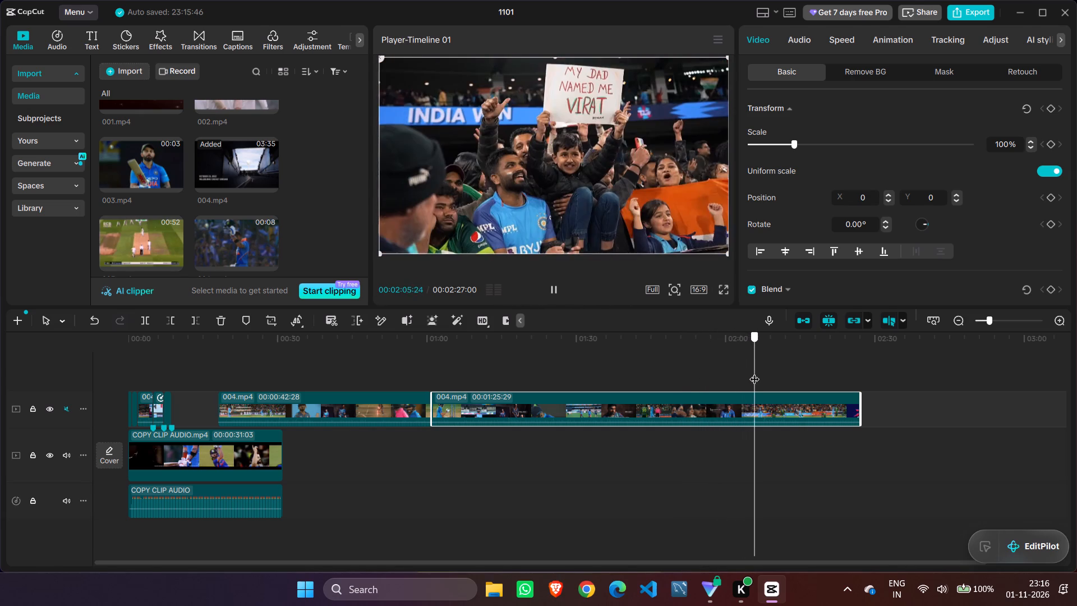
pyautogui.moveTo(754, 372); pyautogui.dragTo(725, 373)
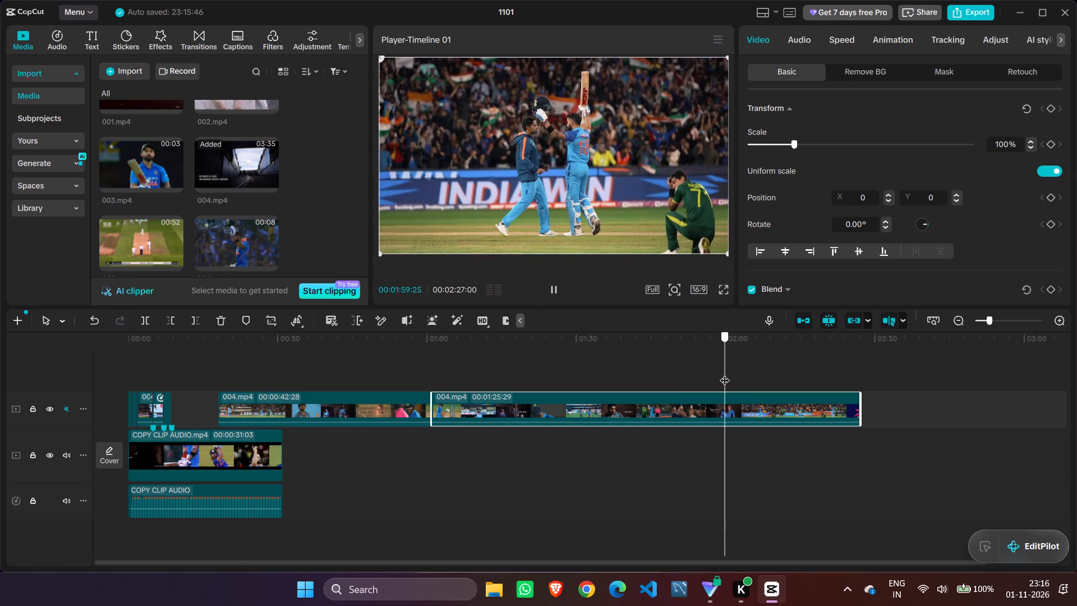
pyautogui.moveTo(725, 373); pyautogui.dragTo(759, 372)
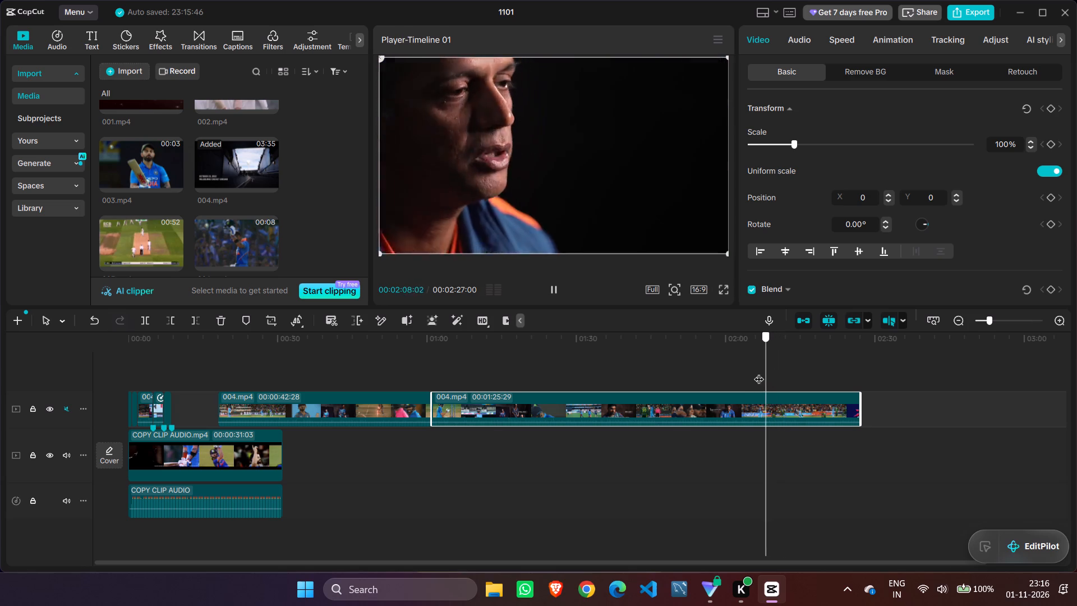
pyautogui.moveTo(759, 372); pyautogui.dragTo(758, 371)
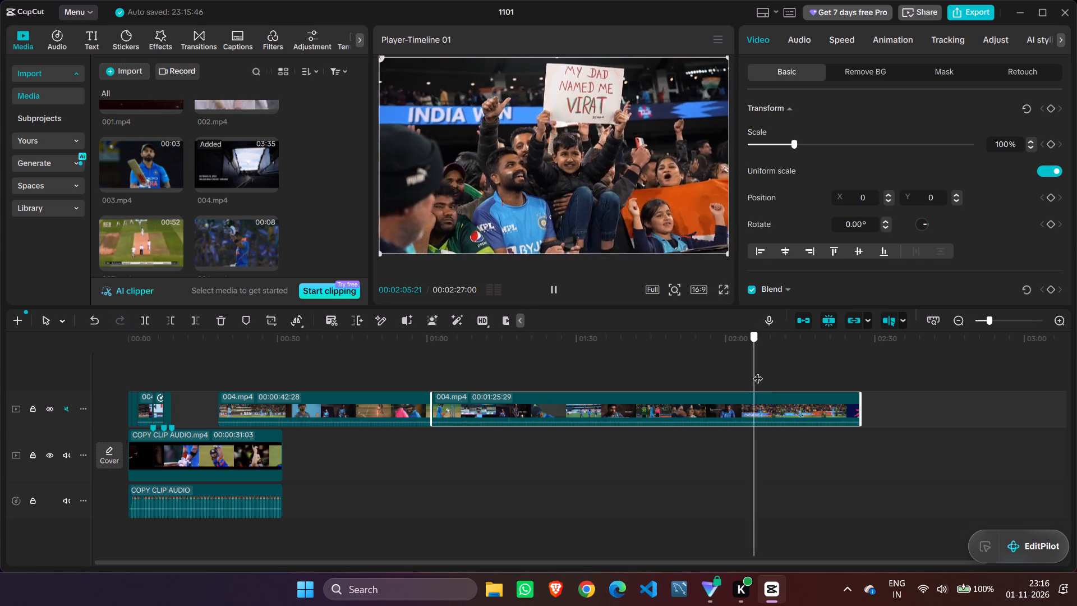
pyautogui.moveTo(758, 371); pyautogui.dragTo(764, 370)
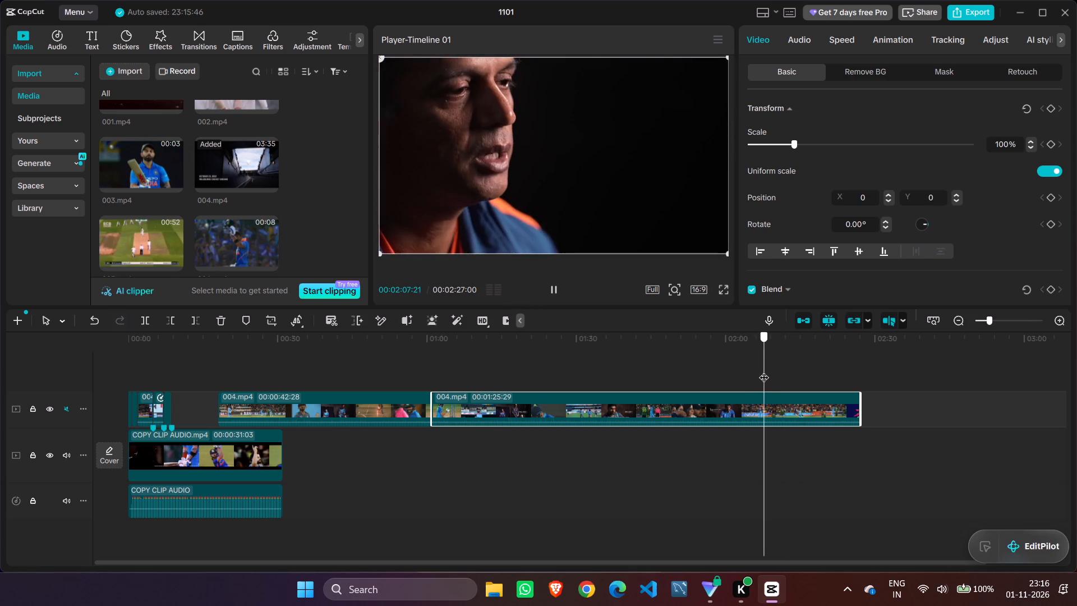
pyautogui.moveTo(764, 370); pyautogui.dragTo(760, 373)
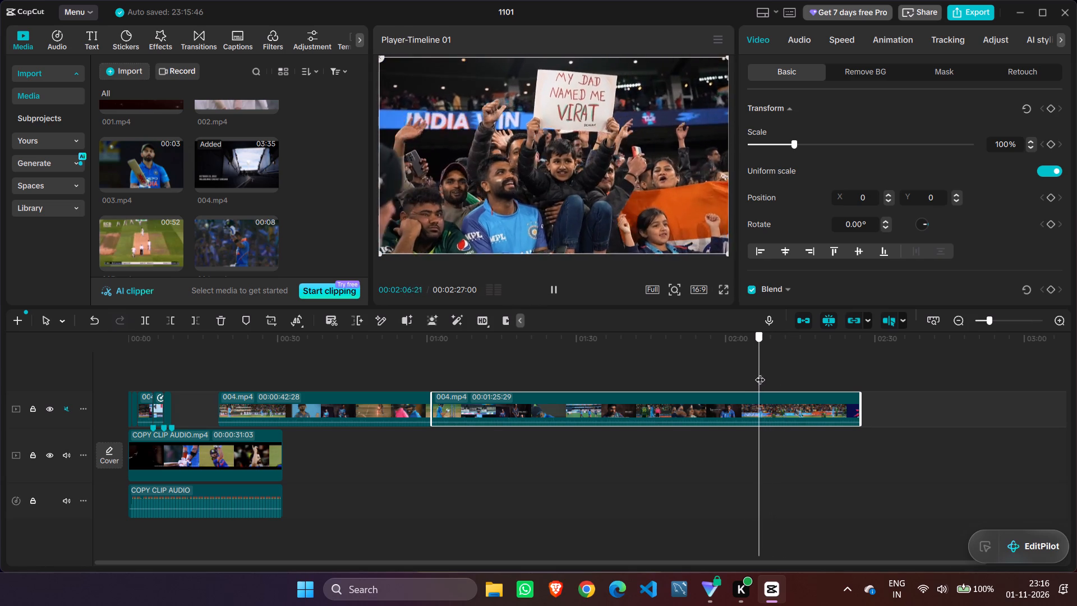
pyautogui.moveTo(760, 373); pyautogui.dragTo(781, 369)
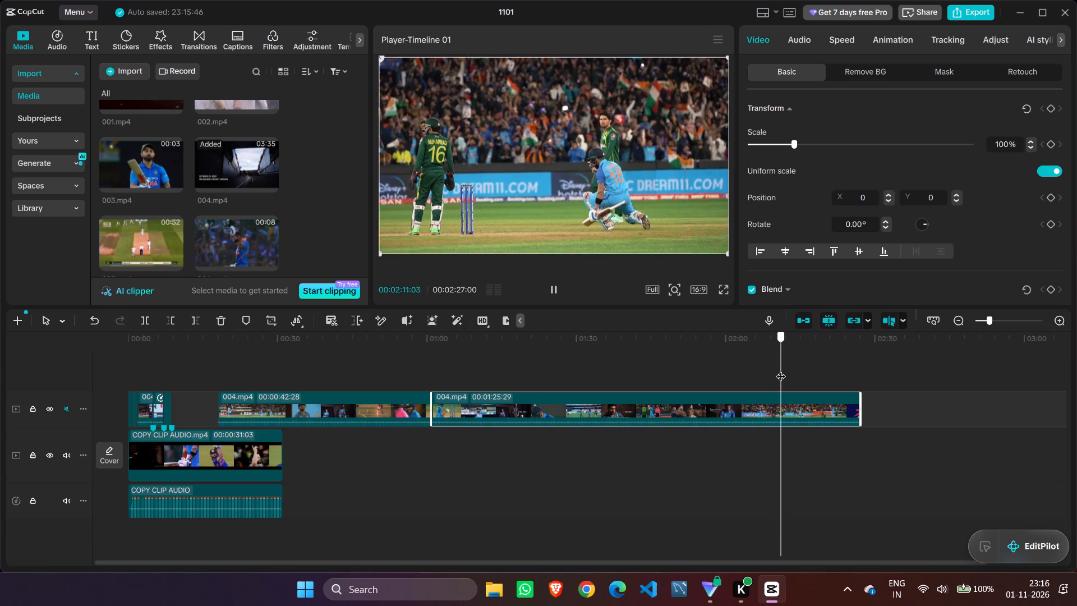
pyautogui.moveTo(781, 369); pyautogui.dragTo(804, 367)
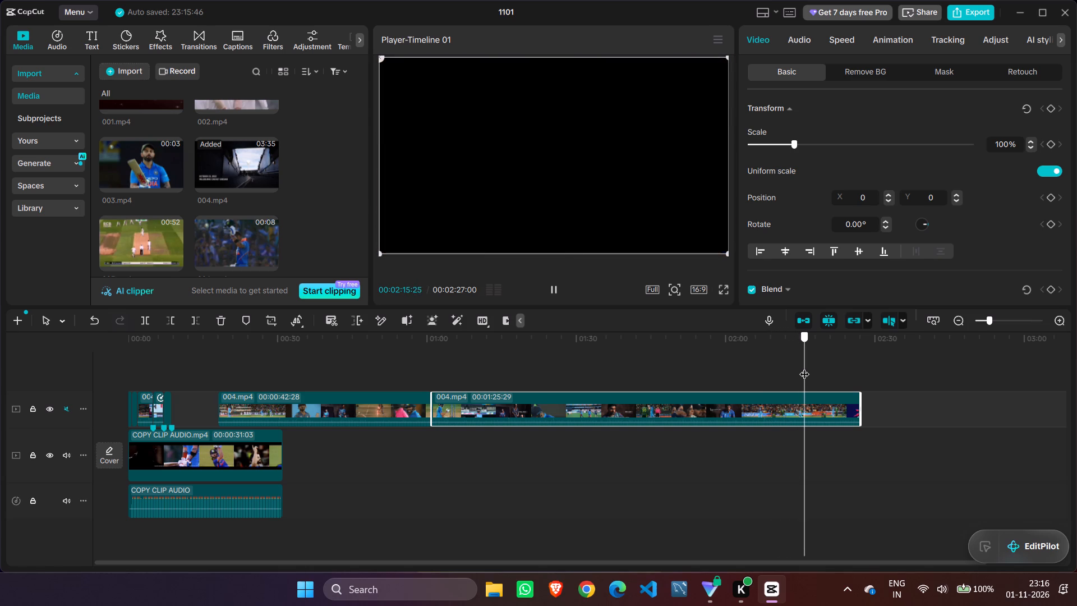
pyautogui.moveTo(804, 367); pyautogui.dragTo(840, 364)
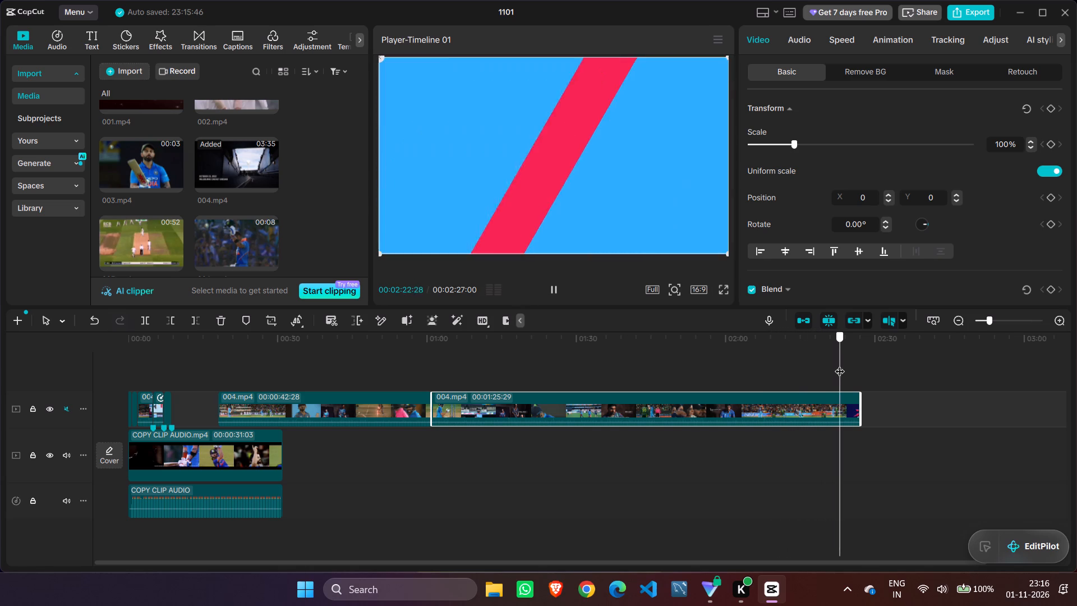
# Split the last 004.mp4 piece at 00:01:03:08, just before the helmeted-batter close-up dissolves into the orange-draped portrait, keeping both parts.
pyautogui.moveTo(840, 364); pyautogui.dragTo(470, 381)
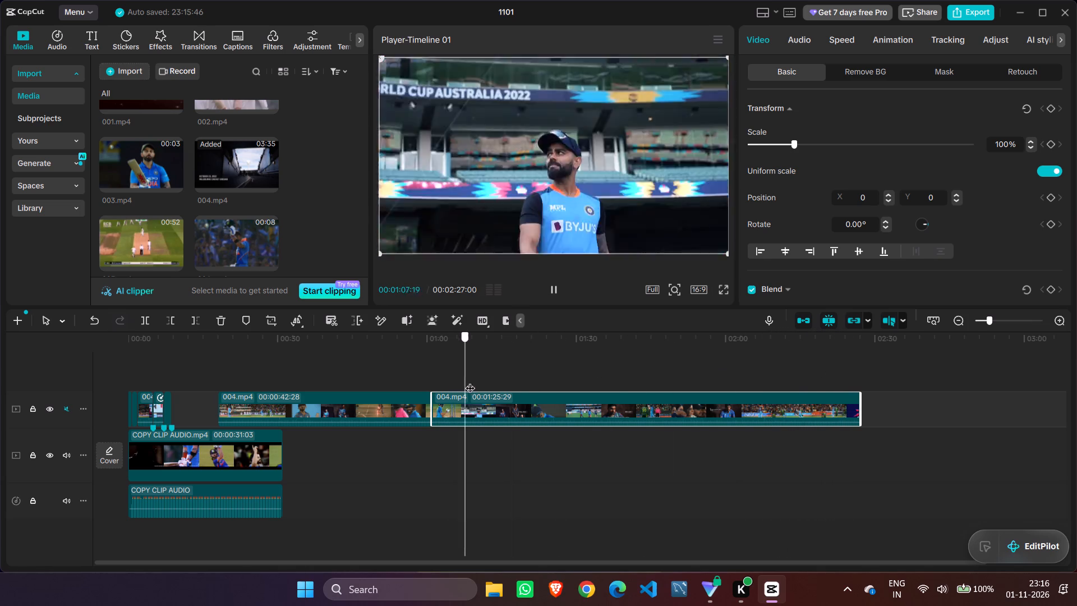
pyautogui.moveTo(470, 381); pyautogui.dragTo(502, 379)
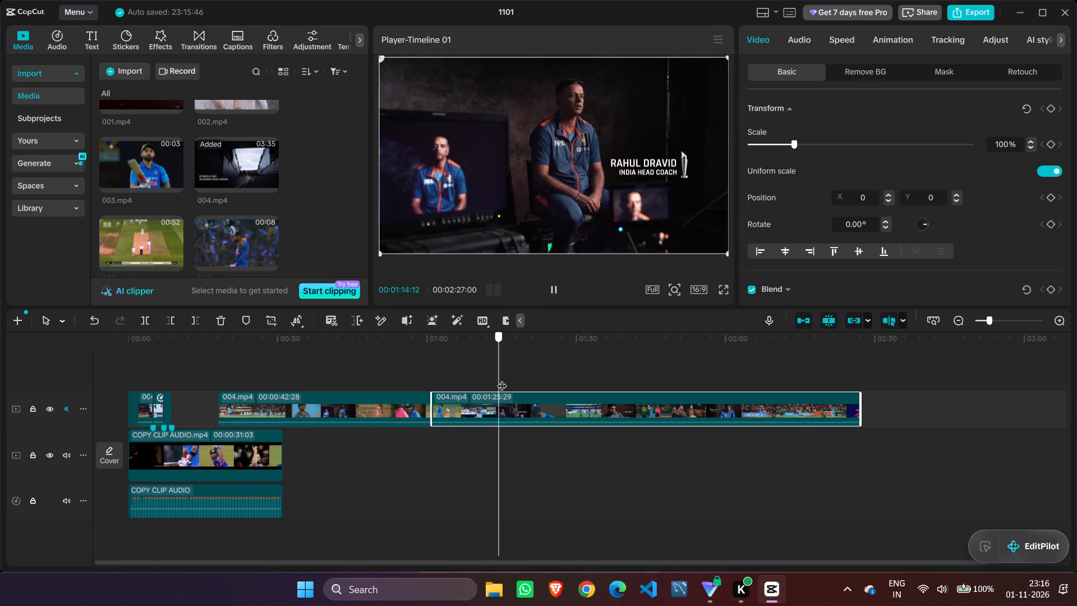
pyautogui.moveTo(502, 379); pyautogui.dragTo(462, 385)
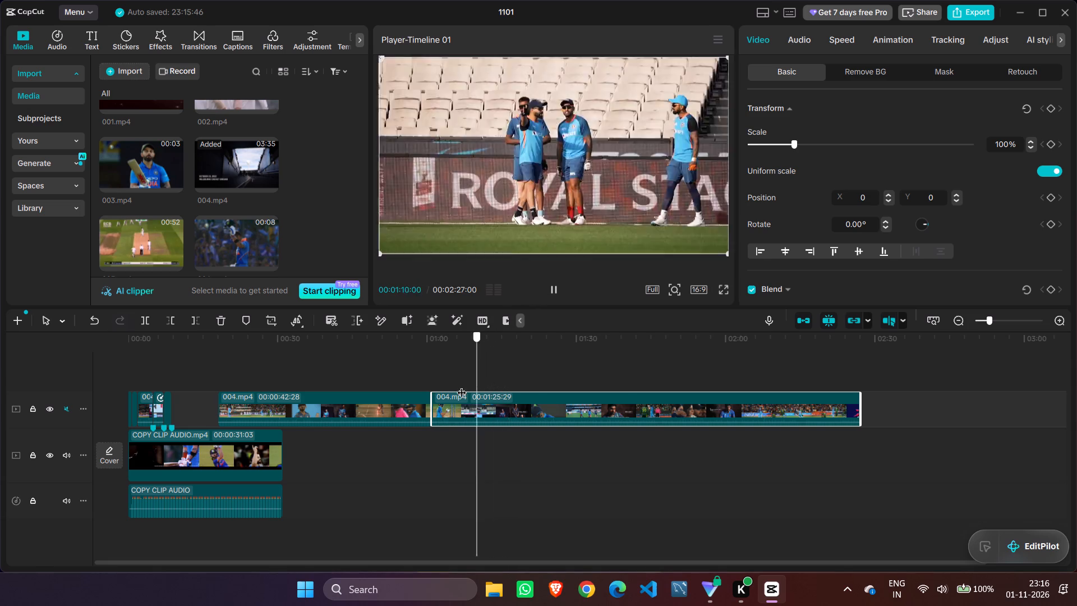
pyautogui.moveTo(462, 385); pyautogui.dragTo(440, 394)
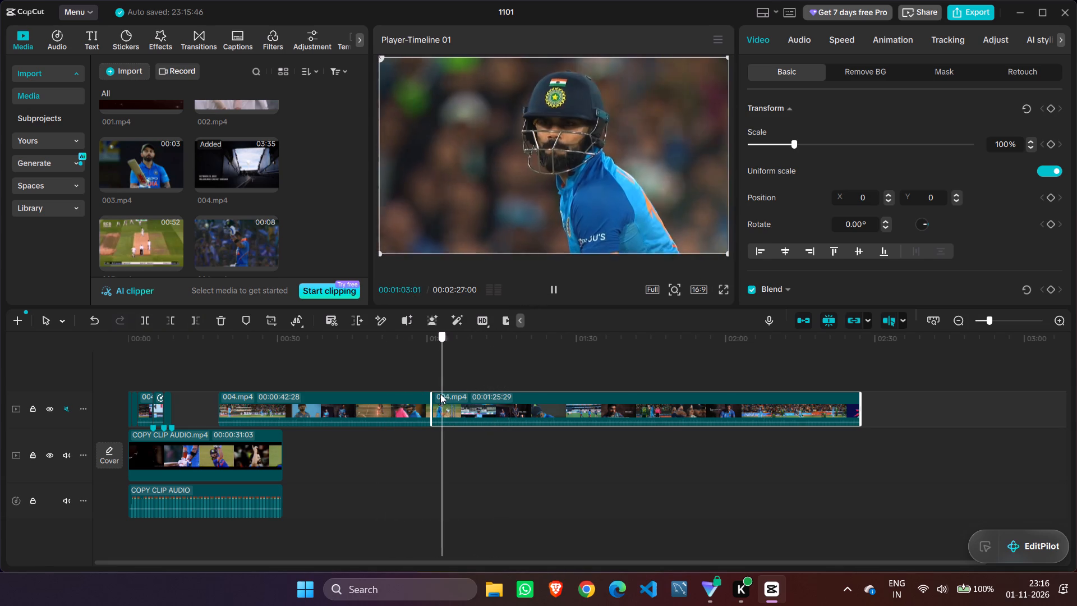
pyautogui.moveTo(440, 394); pyautogui.dragTo(444, 393)
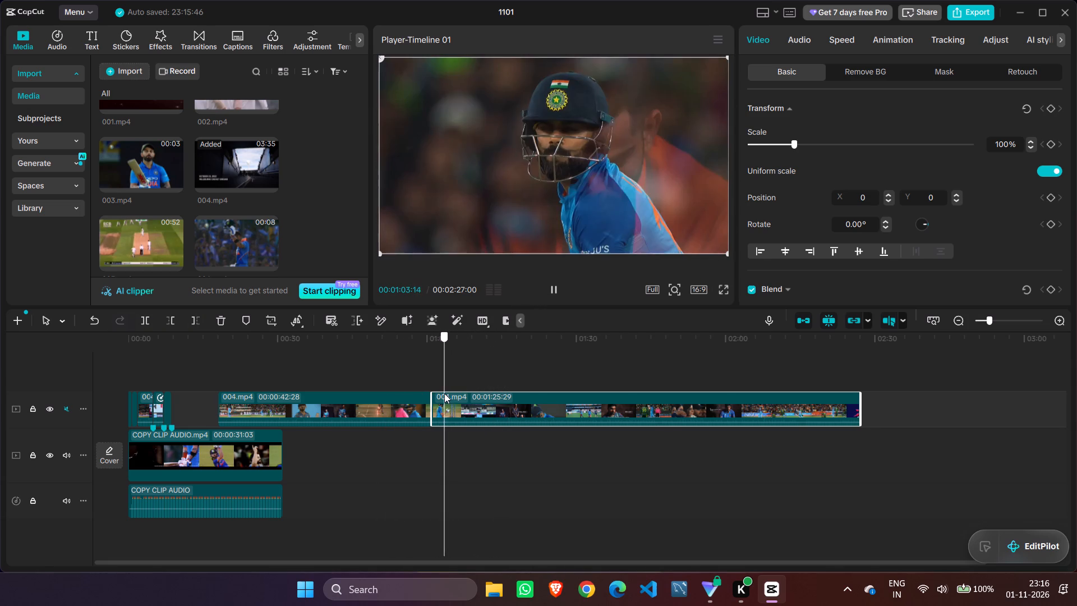
pyautogui.moveTo(444, 393); pyautogui.dragTo(448, 392)
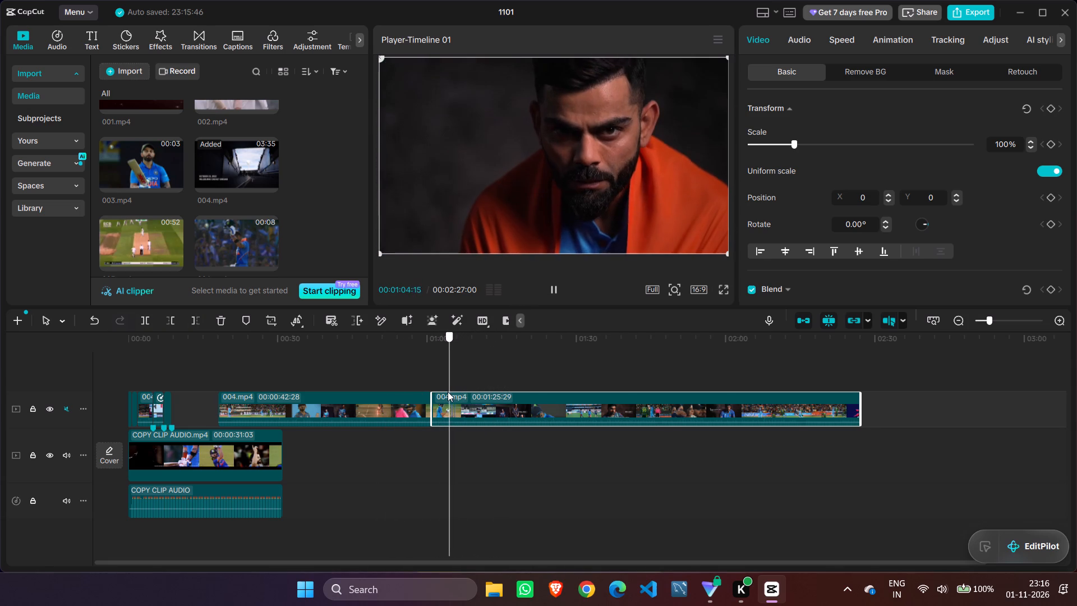
pyautogui.moveTo(448, 392); pyautogui.dragTo(443, 393)
pyautogui.click(454, 406)
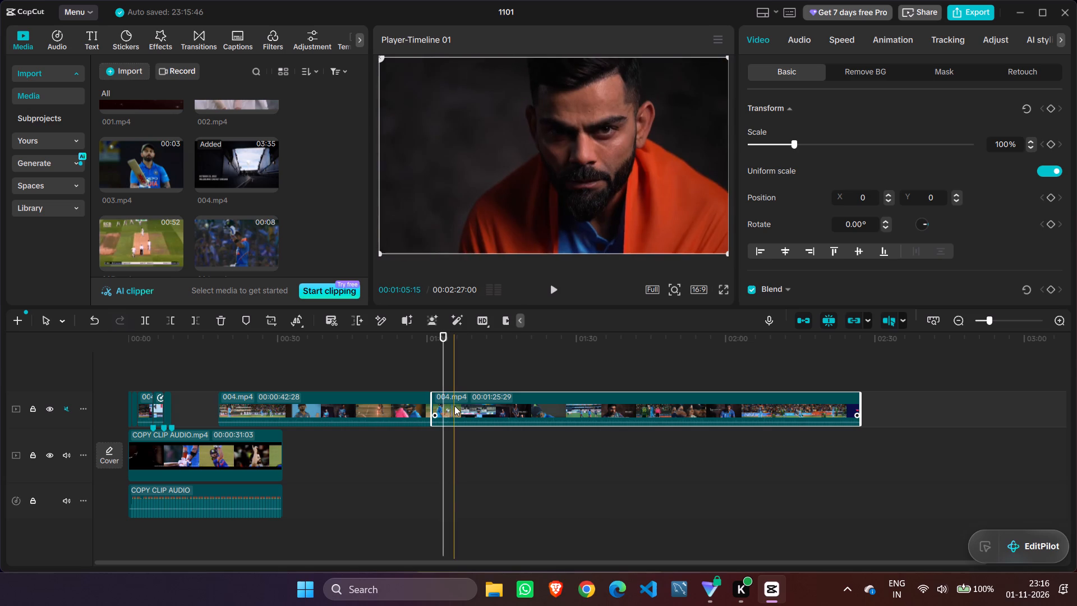
pyautogui.click(167, 314)
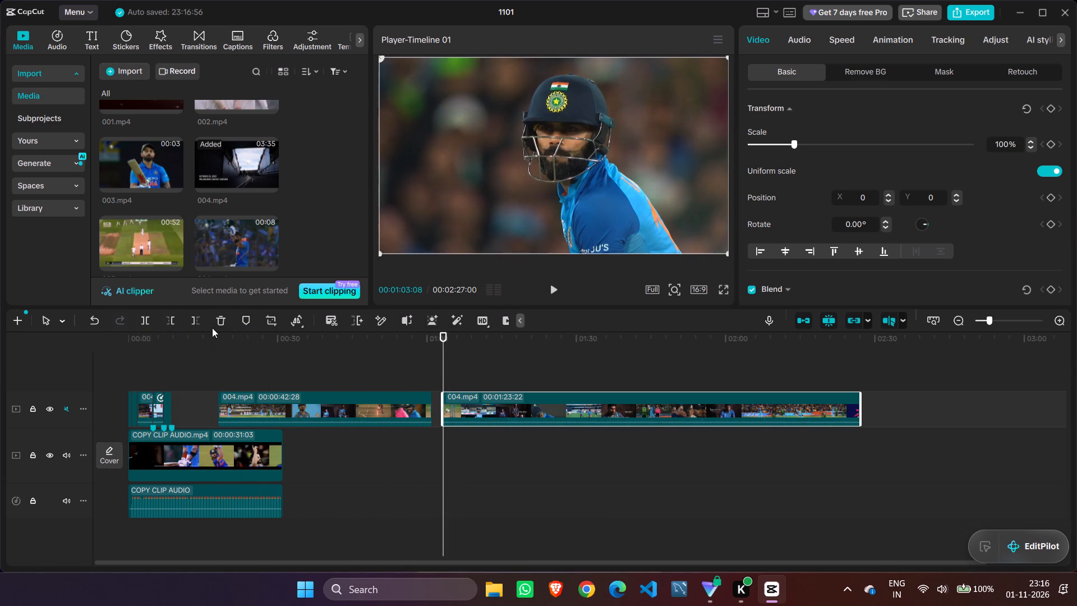
pyautogui.click(98, 324)
pyautogui.click(146, 322)
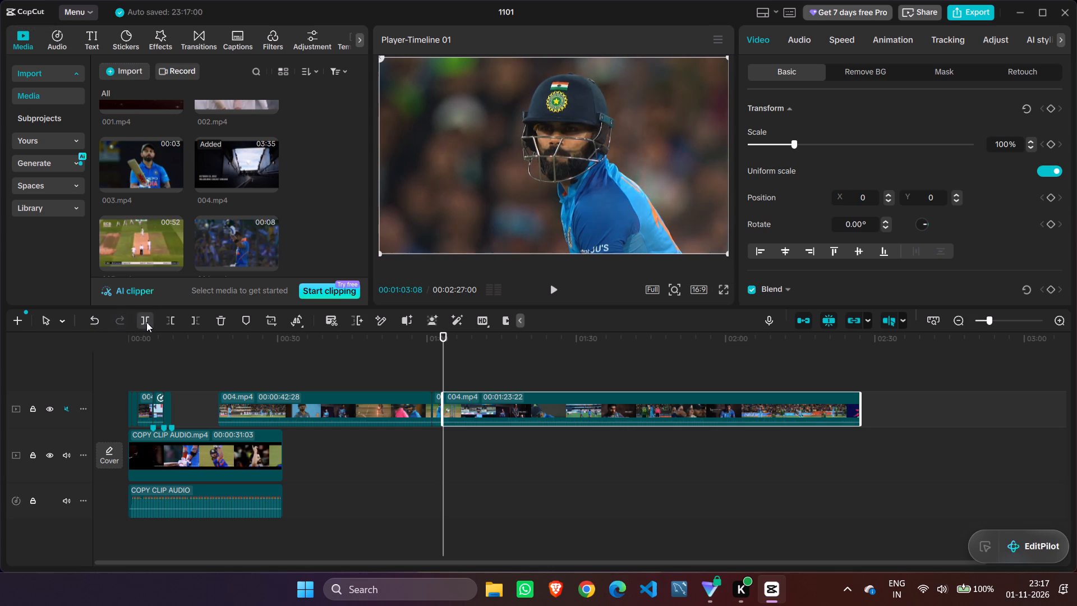
# Play the assembled sequence from the beginning to about 00:00:10, checking the placed shots and the reference shot that follows them.
pyautogui.moveTo(444, 337); pyautogui.dragTo(347, 339)
pyautogui.moveTo(347, 339); pyautogui.dragTo(61, 350)
pyautogui.click(556, 291)
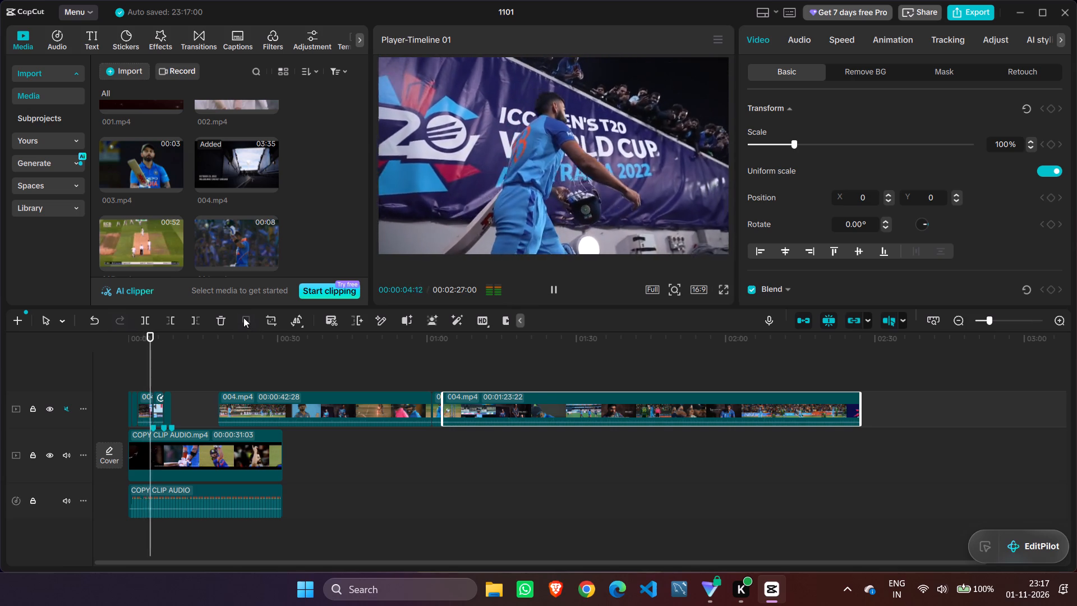
pyautogui.click(220, 453)
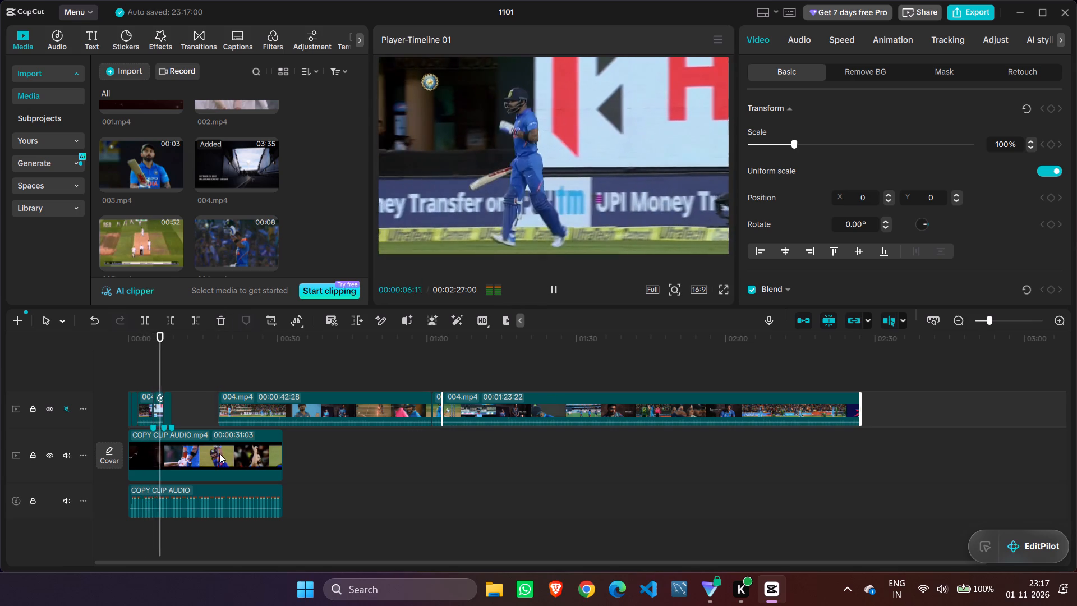
pyautogui.click(232, 361)
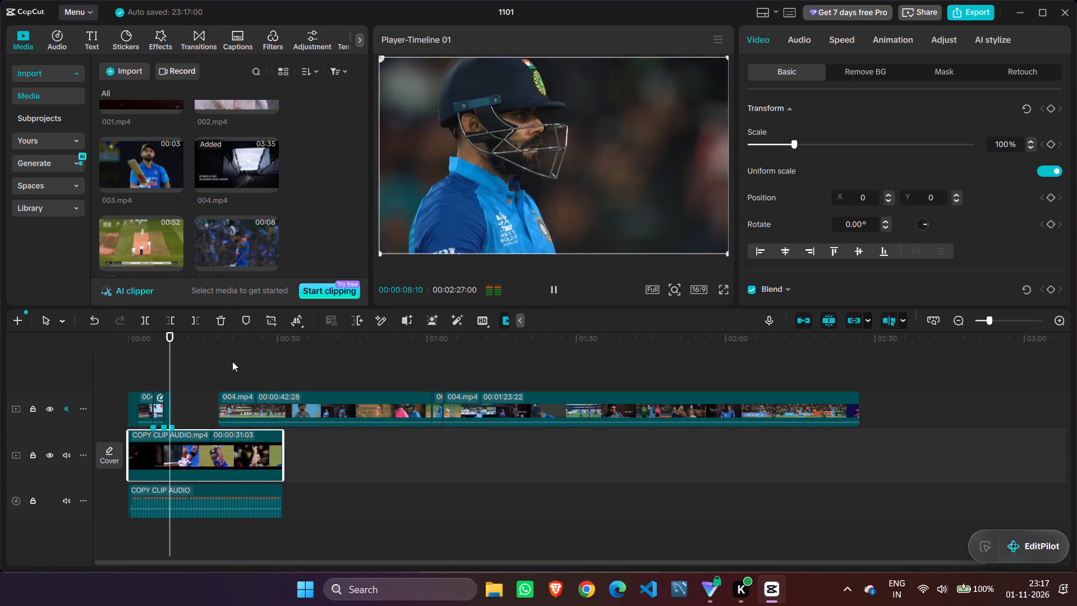
pyautogui.moveTo(234, 345); pyautogui.dragTo(93, 357)
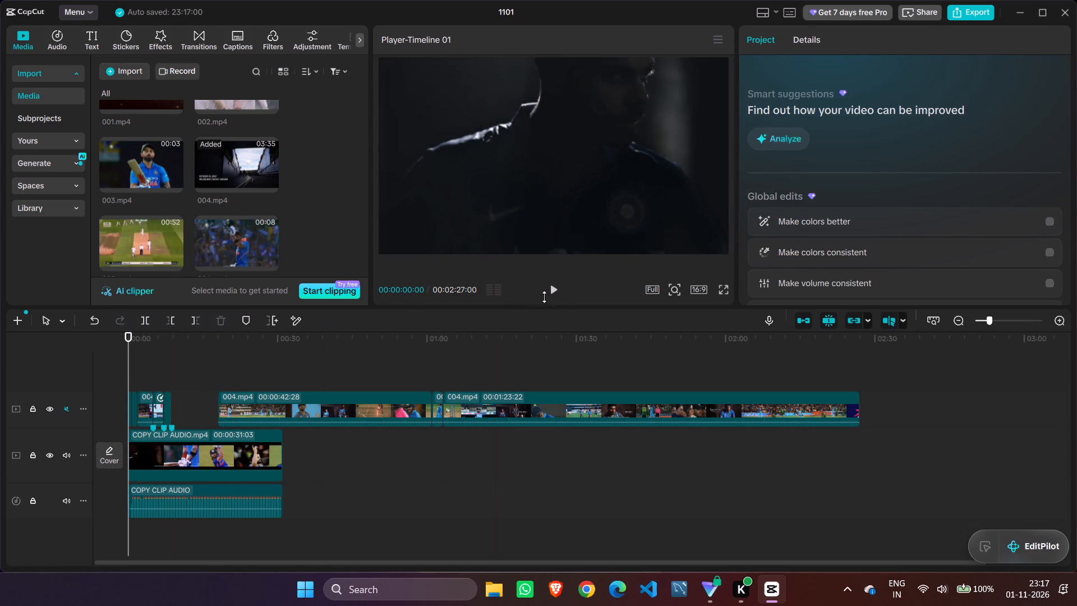
pyautogui.click(550, 288)
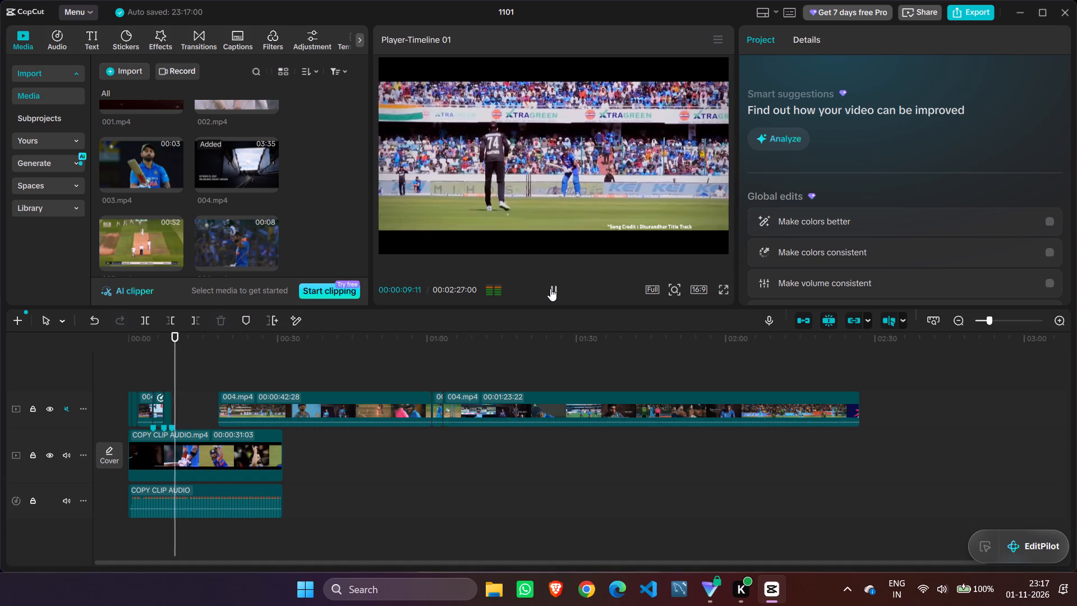
pyautogui.click(550, 288)
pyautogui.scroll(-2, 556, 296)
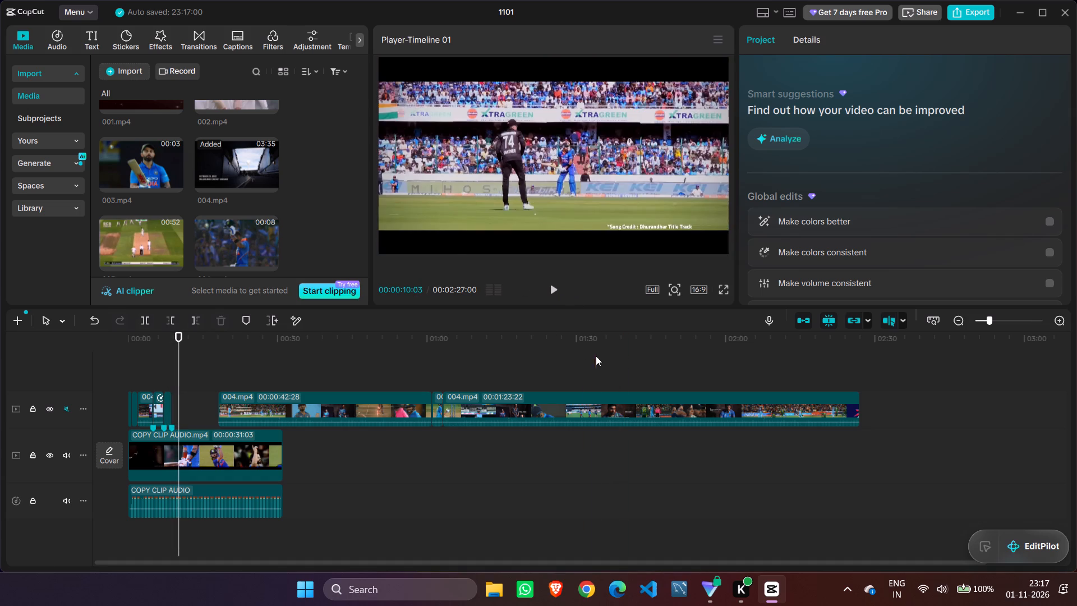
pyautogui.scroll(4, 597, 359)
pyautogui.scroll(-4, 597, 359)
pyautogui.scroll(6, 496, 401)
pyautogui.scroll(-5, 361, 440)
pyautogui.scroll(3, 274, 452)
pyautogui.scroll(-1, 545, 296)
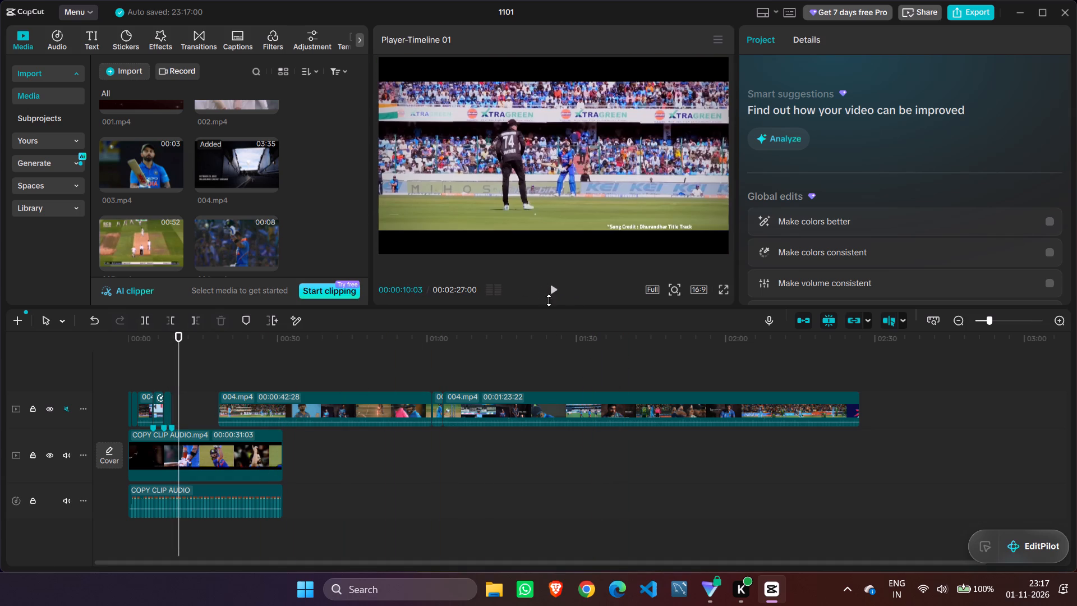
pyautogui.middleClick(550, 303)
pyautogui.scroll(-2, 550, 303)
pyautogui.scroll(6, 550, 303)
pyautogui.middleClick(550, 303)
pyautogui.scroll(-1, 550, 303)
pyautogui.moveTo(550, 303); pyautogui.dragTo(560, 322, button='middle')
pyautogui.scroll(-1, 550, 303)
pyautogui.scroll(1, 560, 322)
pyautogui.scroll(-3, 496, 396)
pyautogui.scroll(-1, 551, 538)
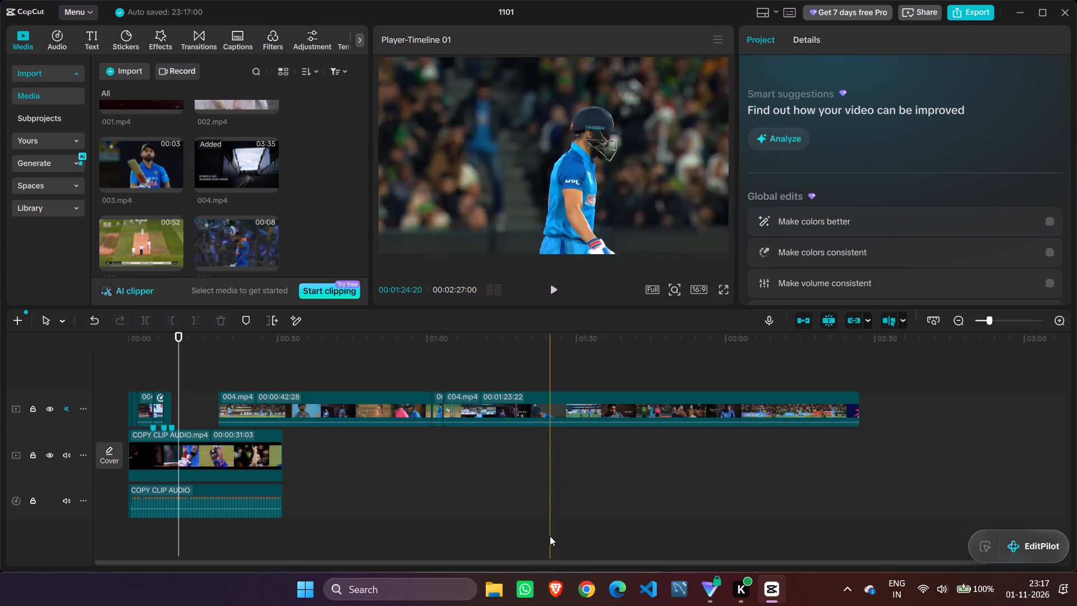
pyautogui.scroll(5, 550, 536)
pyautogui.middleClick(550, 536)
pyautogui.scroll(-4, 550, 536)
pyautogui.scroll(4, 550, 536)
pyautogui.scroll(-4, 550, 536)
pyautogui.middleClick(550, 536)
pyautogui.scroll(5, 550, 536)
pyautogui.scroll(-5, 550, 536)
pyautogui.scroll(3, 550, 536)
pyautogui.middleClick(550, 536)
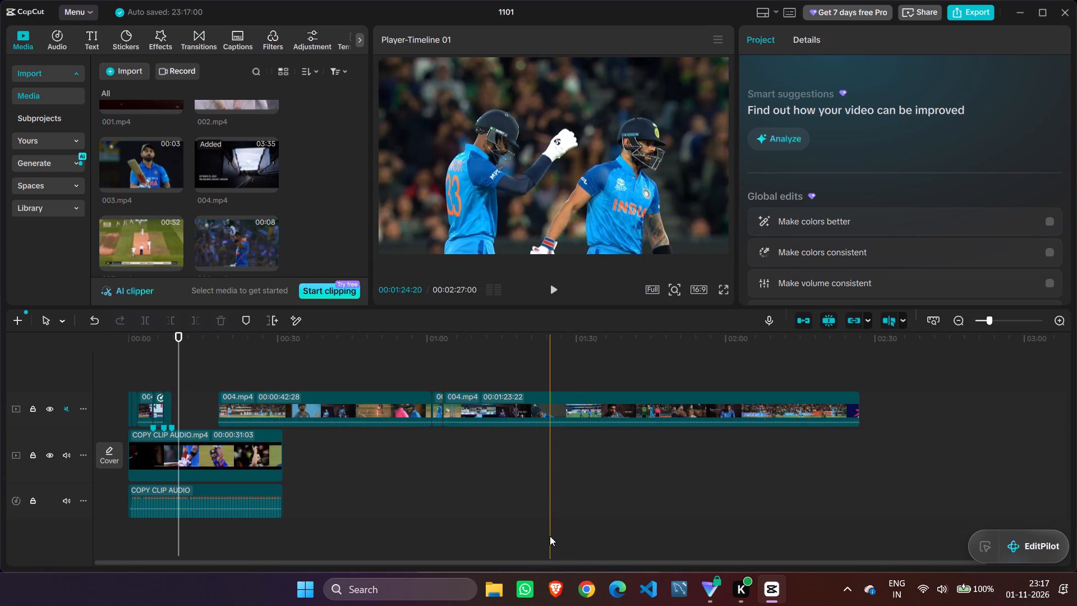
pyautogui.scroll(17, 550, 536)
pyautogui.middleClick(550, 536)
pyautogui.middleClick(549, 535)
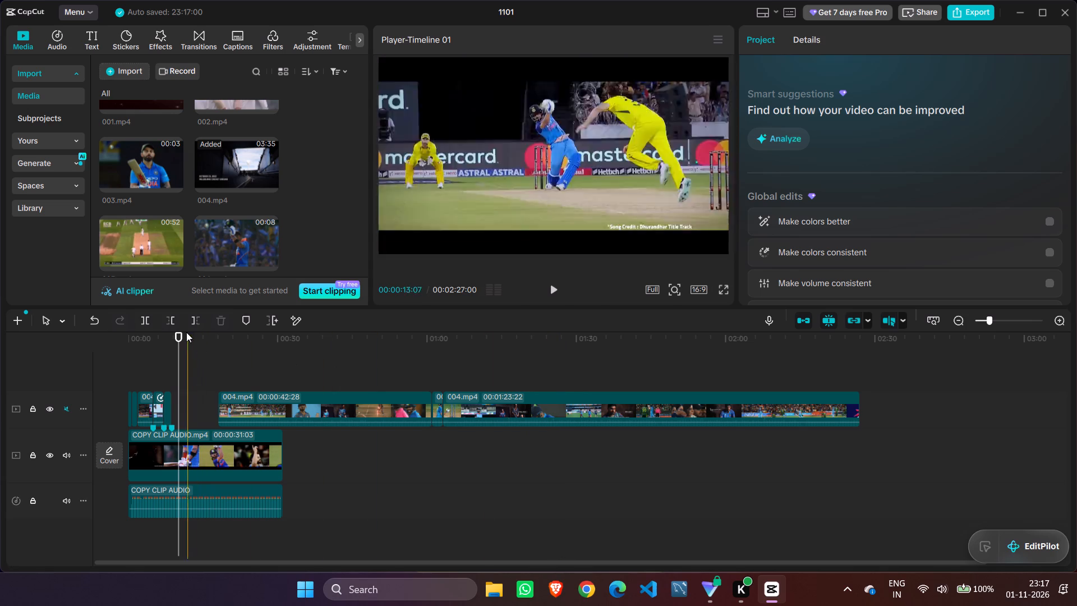
# Replay the sequence from the beginning past 00:00:17, examine the imported clips for matching shots, and return to the start.
pyautogui.moveTo(181, 339); pyautogui.dragTo(43, 344)
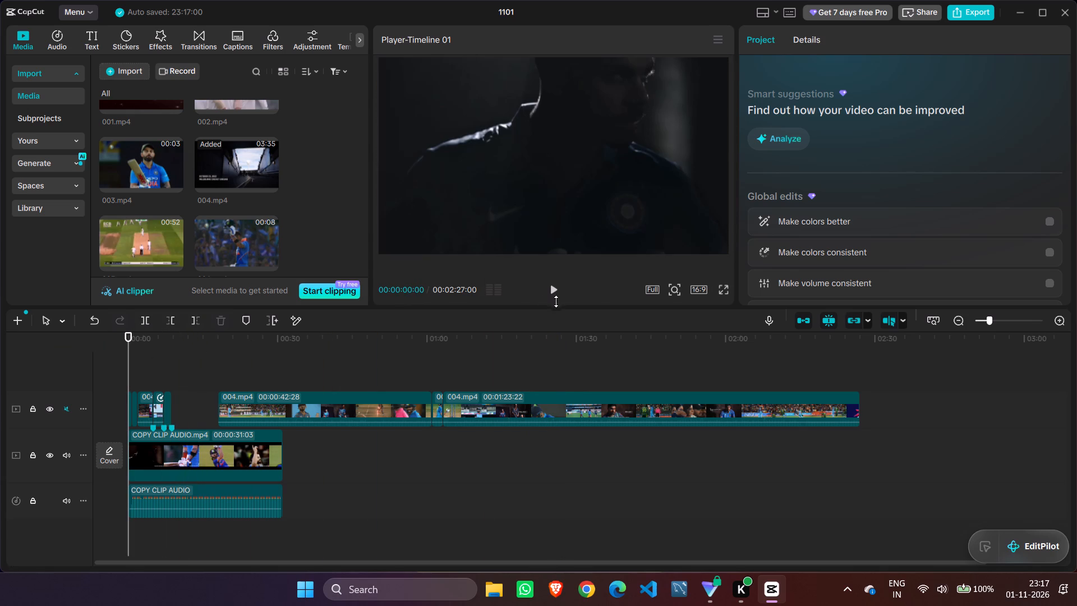
pyautogui.click(554, 291)
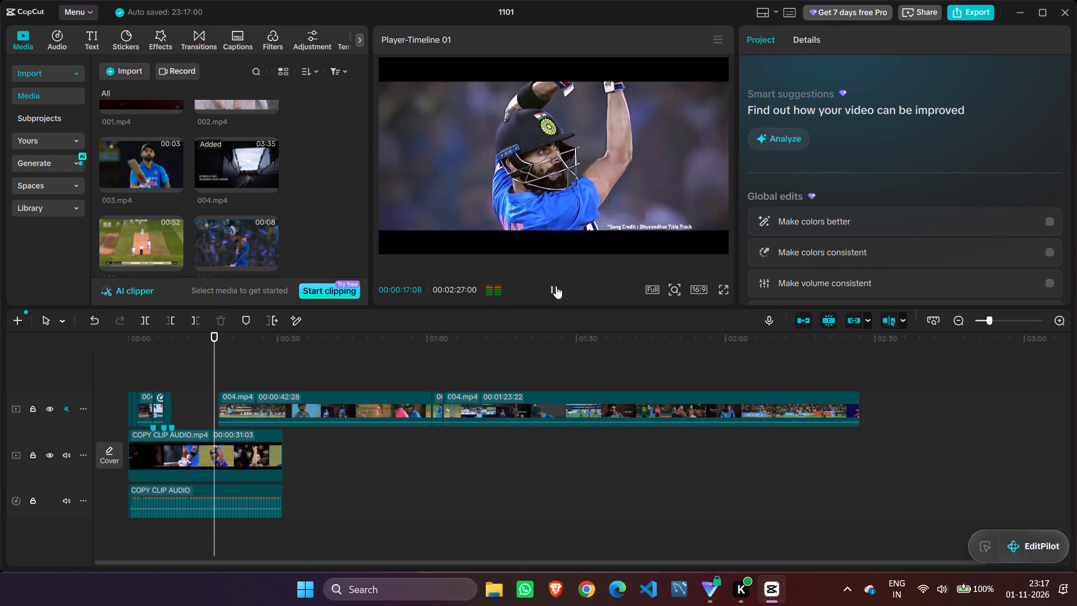
pyautogui.click(556, 286)
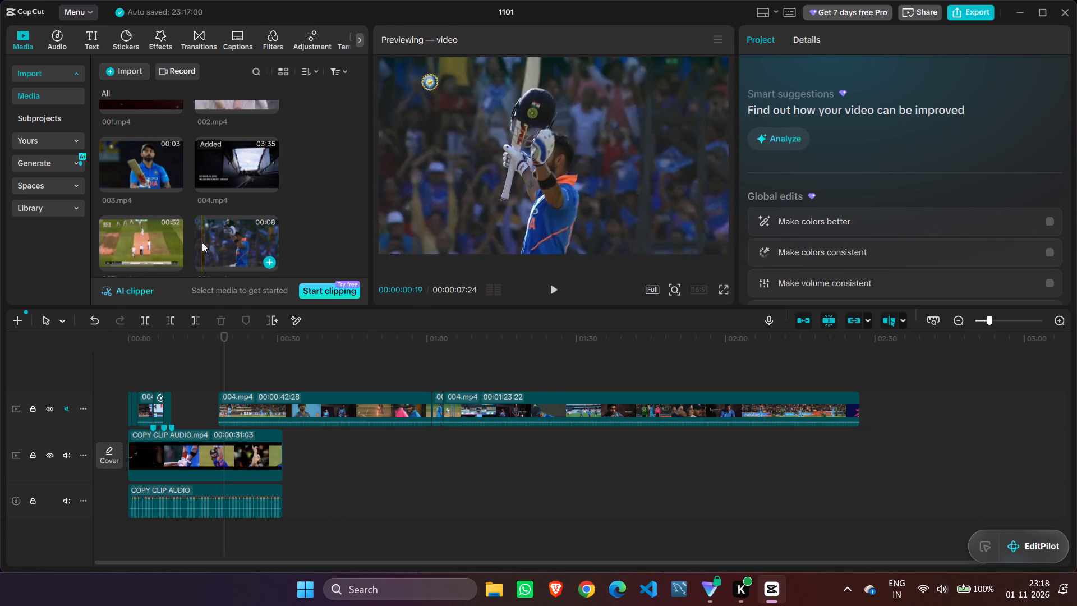
pyautogui.scroll(1, 202, 242)
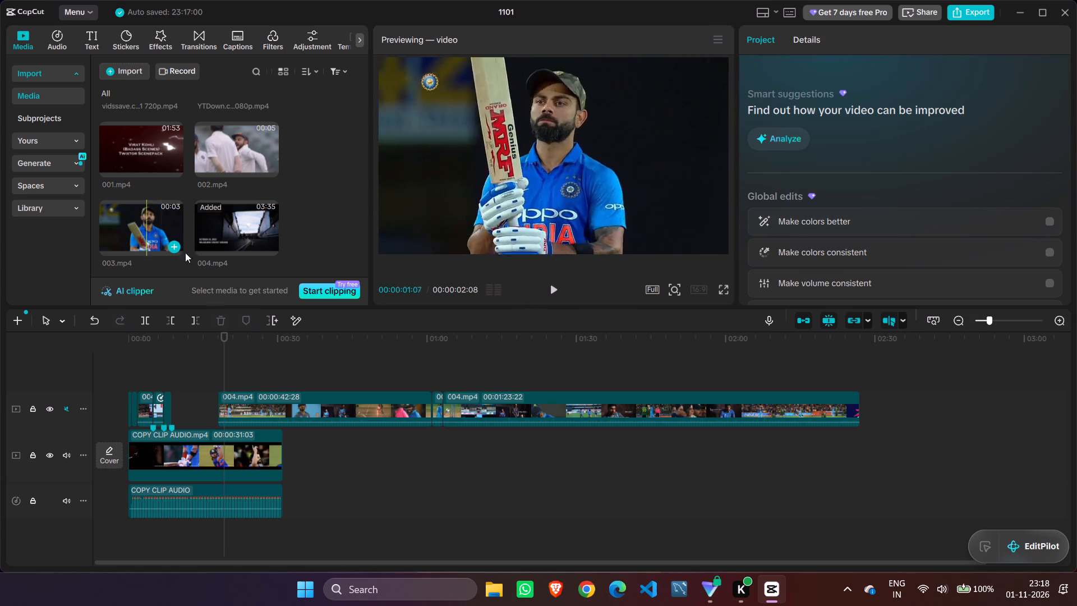
pyautogui.moveTo(223, 335); pyautogui.dragTo(119, 335)
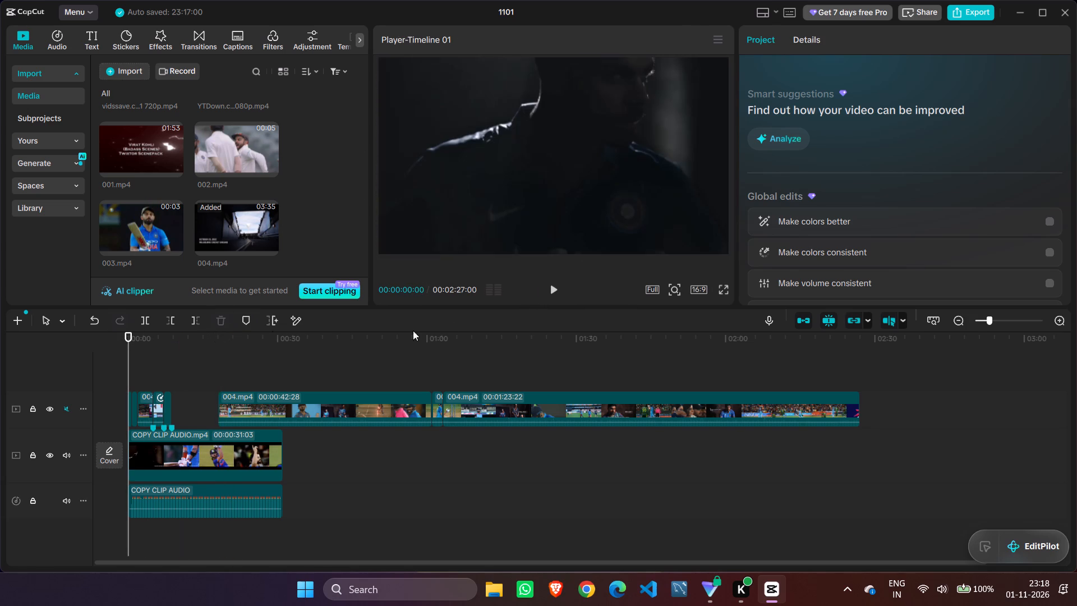
# Play the sequence from the beginning to about 00:00:11 and compare the upcoming reference shot with the imported clips and leftover 004.mp4 pieces.
pyautogui.click(557, 288)
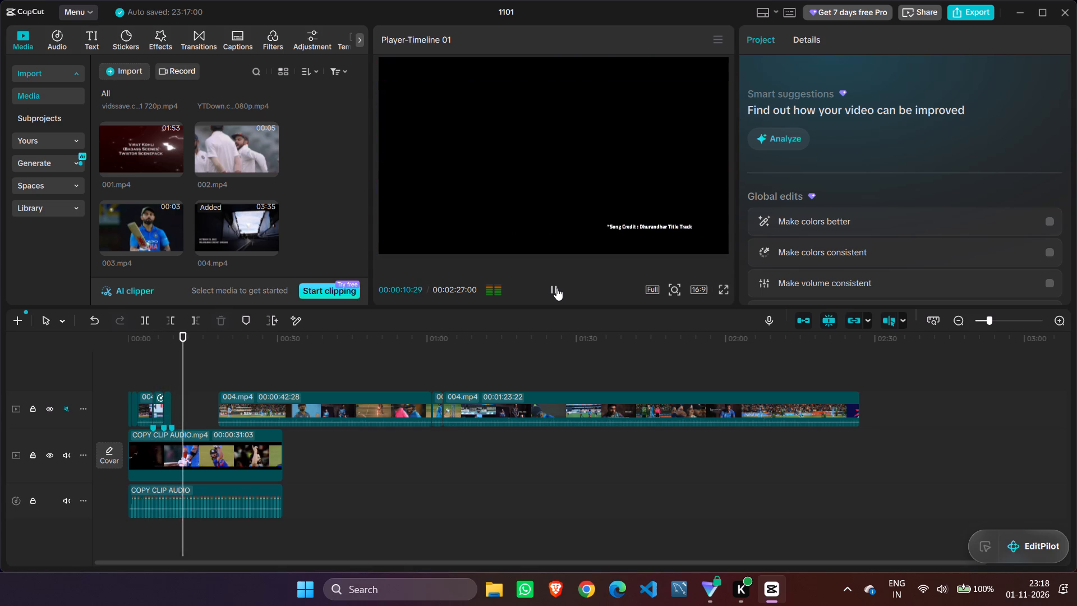
pyautogui.click(556, 288)
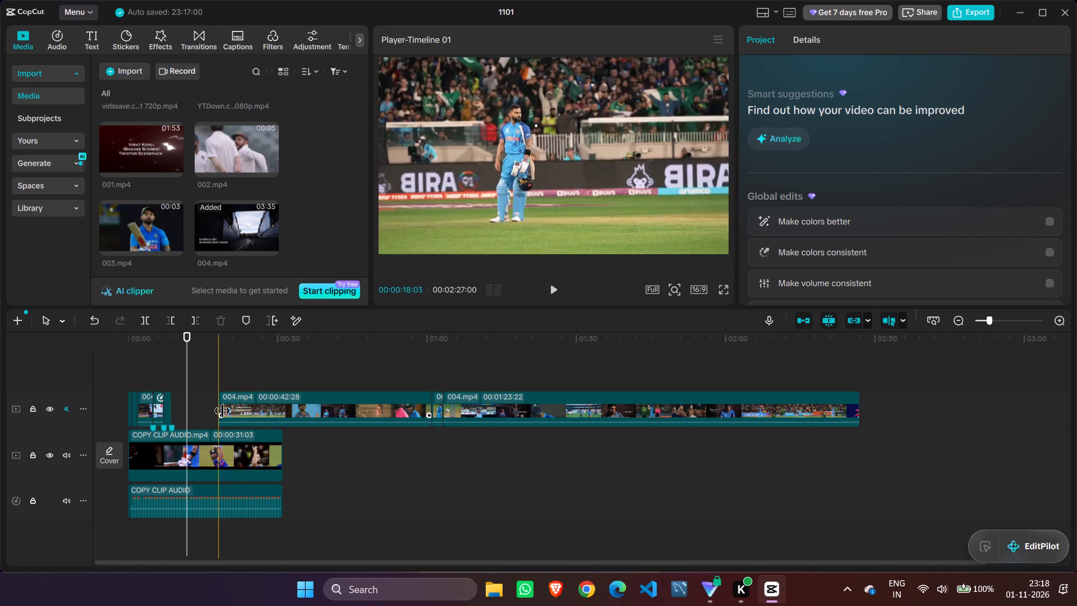
pyautogui.scroll(2, 162, 155)
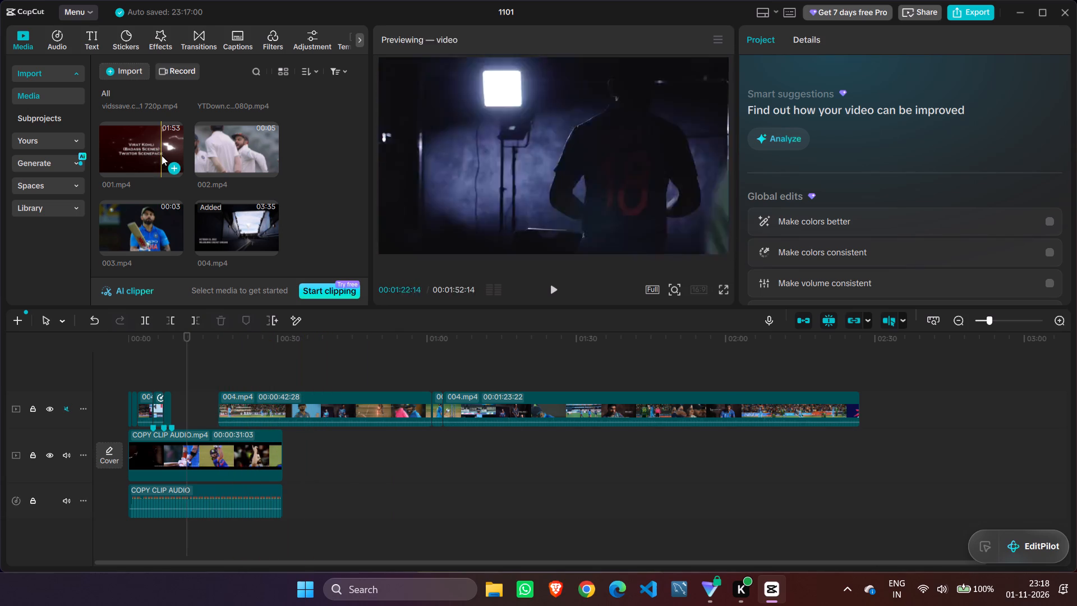
pyautogui.scroll(2, 162, 155)
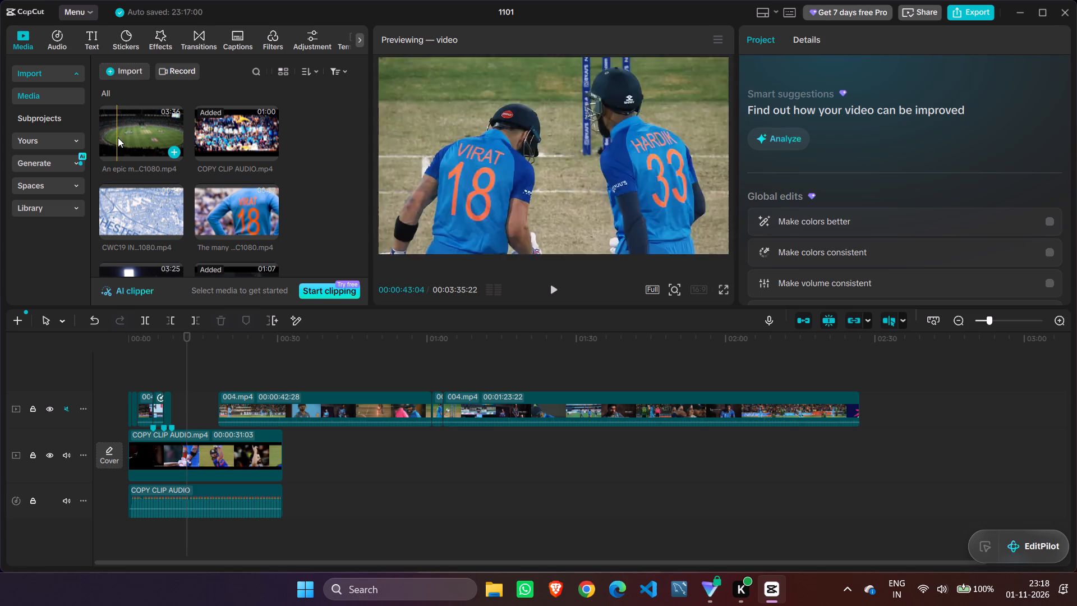
pyautogui.moveTo(191, 333); pyautogui.dragTo(95, 348)
pyautogui.click(551, 291)
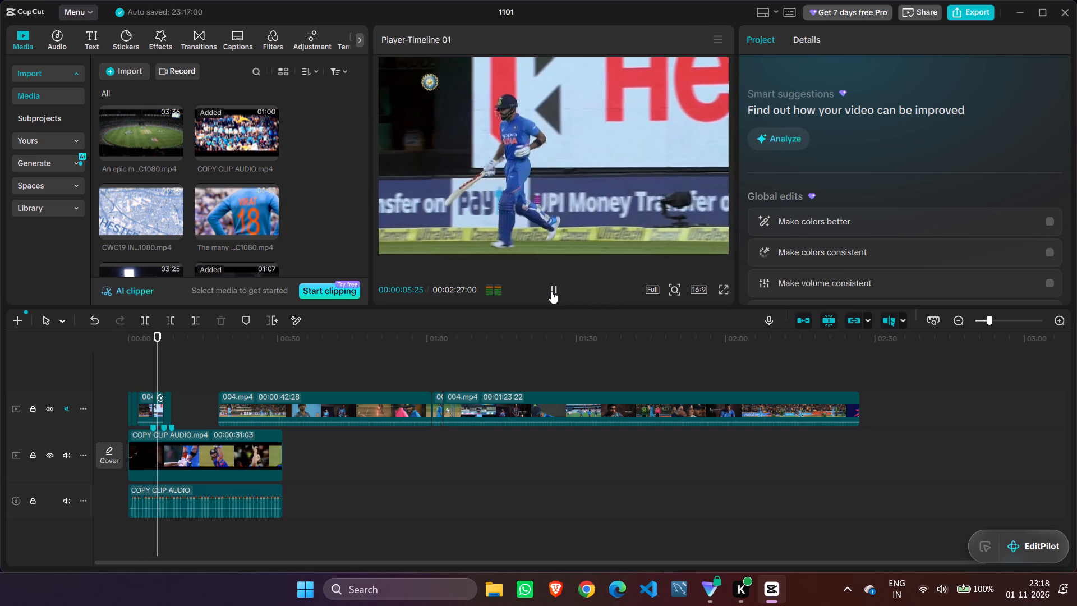
pyautogui.click(1063, 322)
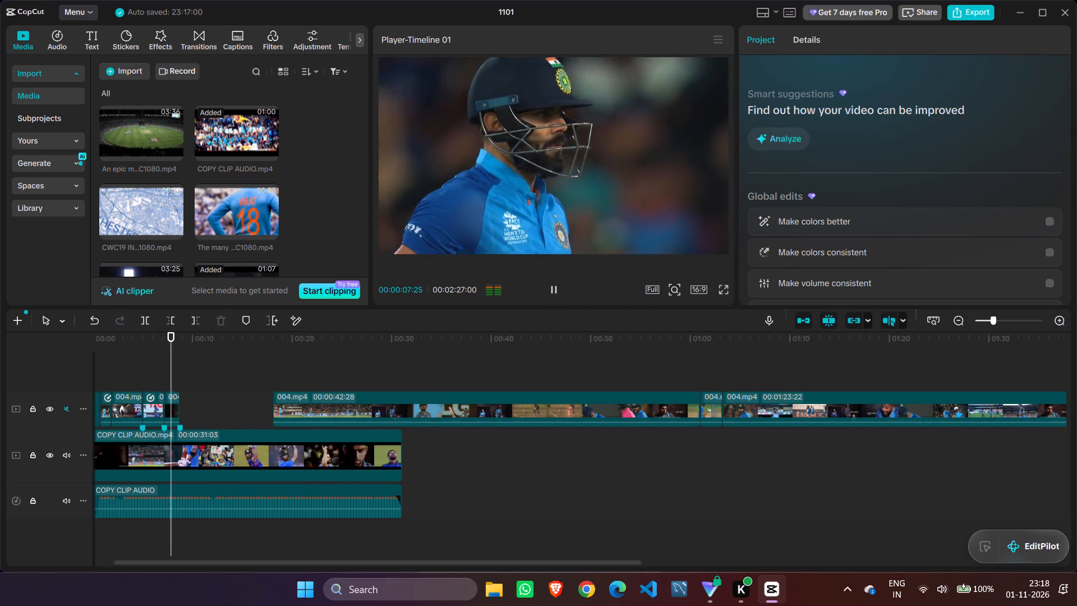
pyautogui.moveTo(481, 560); pyautogui.dragTo(178, 561)
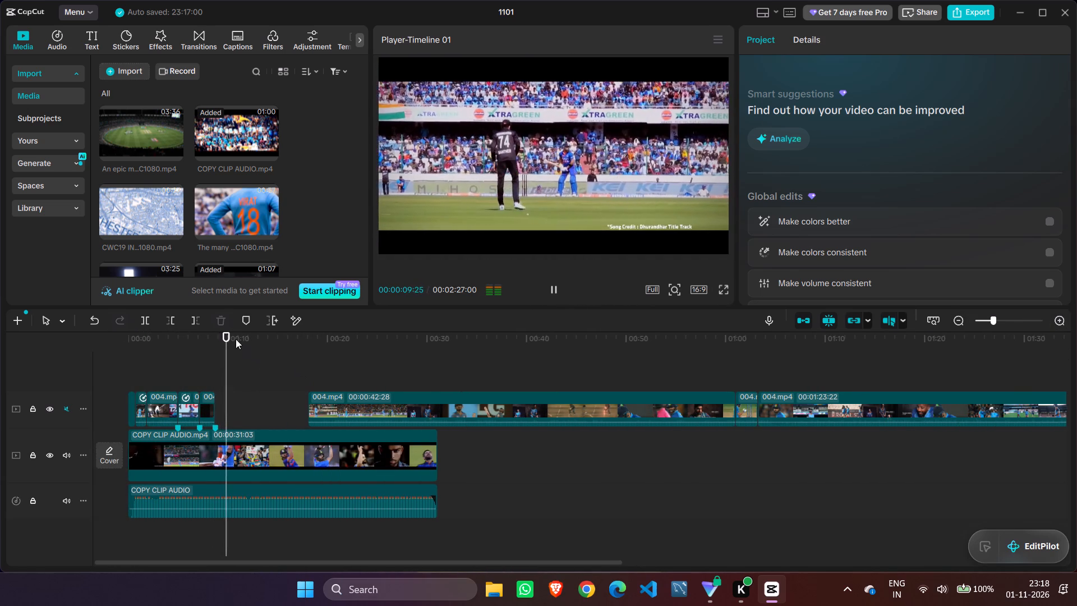
pyautogui.click(555, 293)
# Delete the 00:00:42:28 piece of 004.mp4 from the upper track.
pyautogui.click(493, 399)
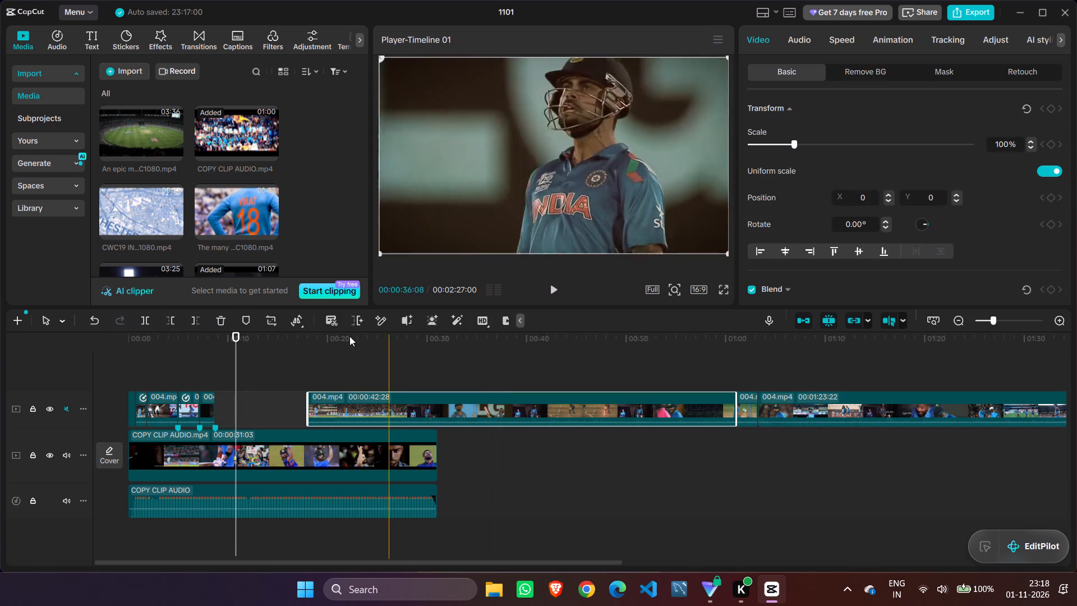
pyautogui.click(218, 322)
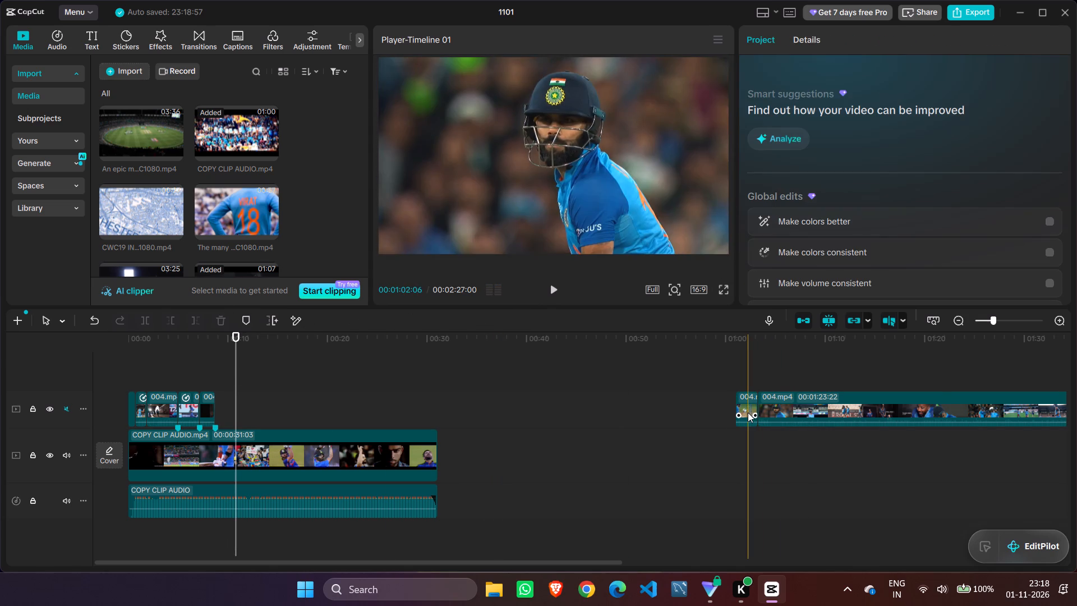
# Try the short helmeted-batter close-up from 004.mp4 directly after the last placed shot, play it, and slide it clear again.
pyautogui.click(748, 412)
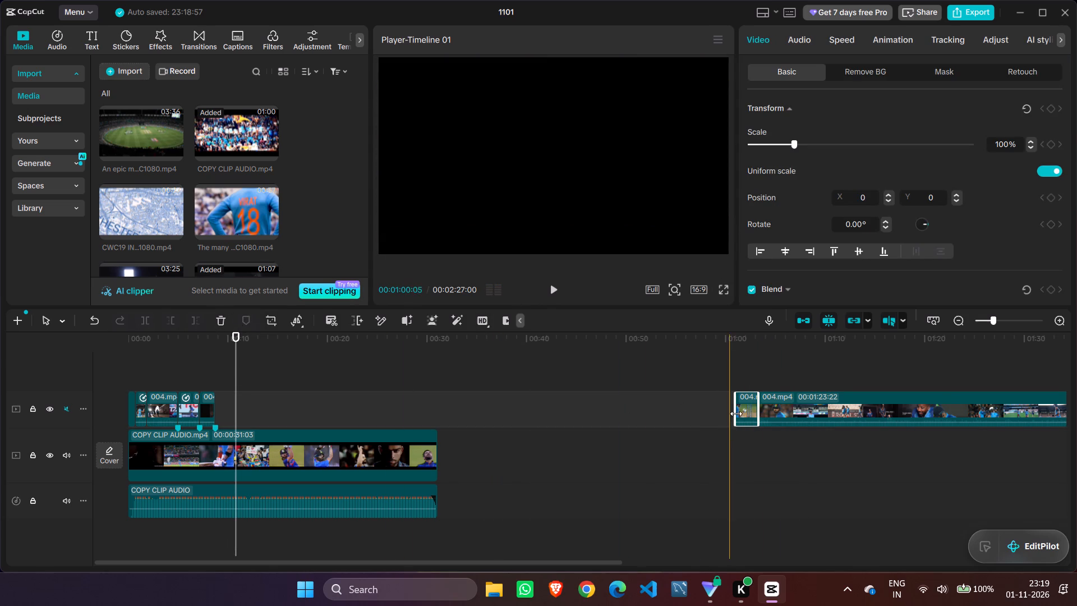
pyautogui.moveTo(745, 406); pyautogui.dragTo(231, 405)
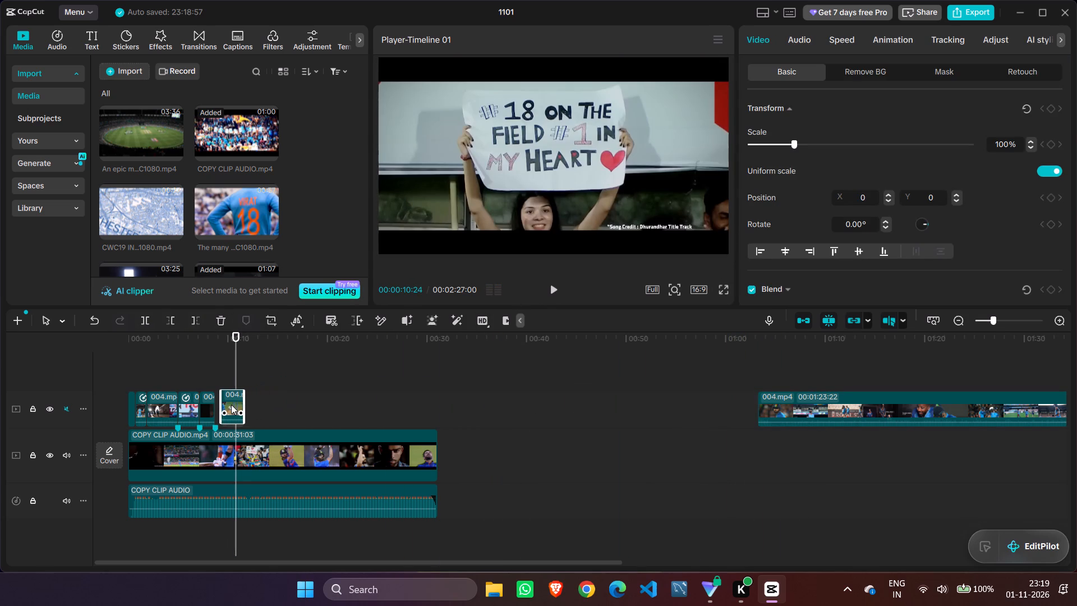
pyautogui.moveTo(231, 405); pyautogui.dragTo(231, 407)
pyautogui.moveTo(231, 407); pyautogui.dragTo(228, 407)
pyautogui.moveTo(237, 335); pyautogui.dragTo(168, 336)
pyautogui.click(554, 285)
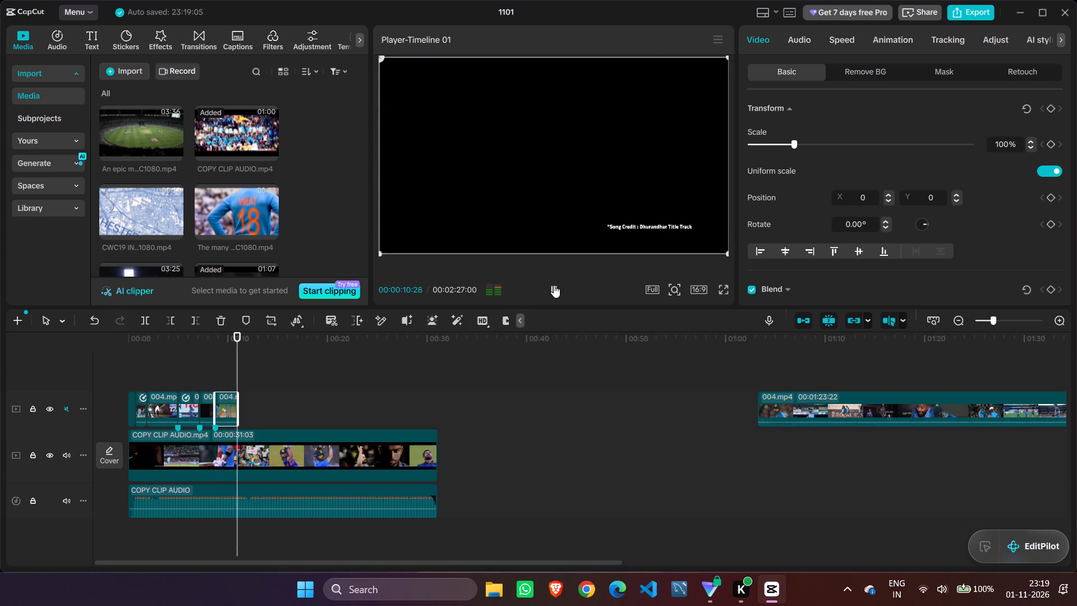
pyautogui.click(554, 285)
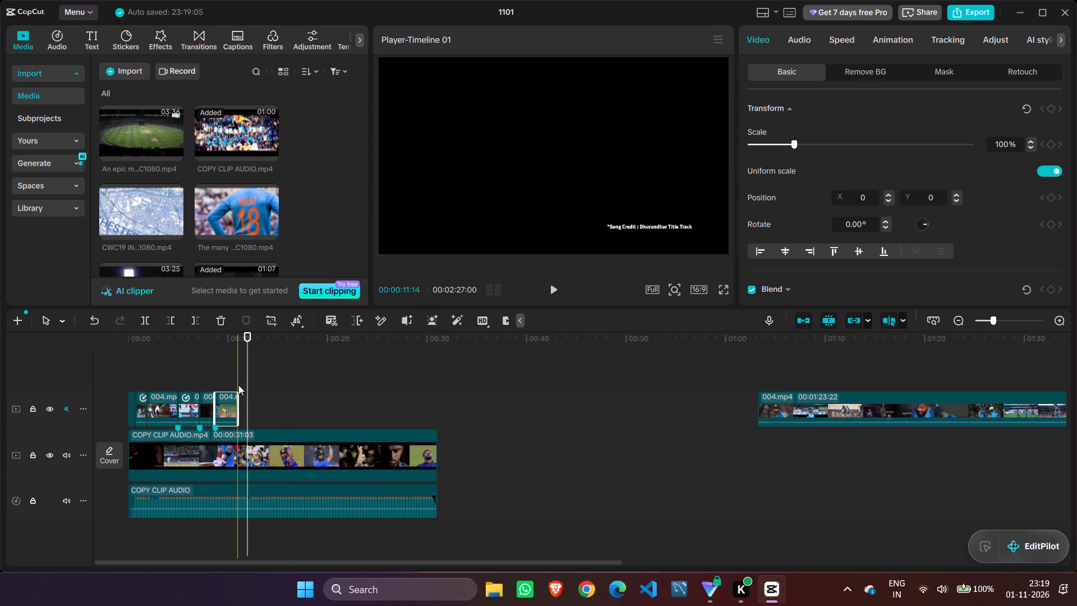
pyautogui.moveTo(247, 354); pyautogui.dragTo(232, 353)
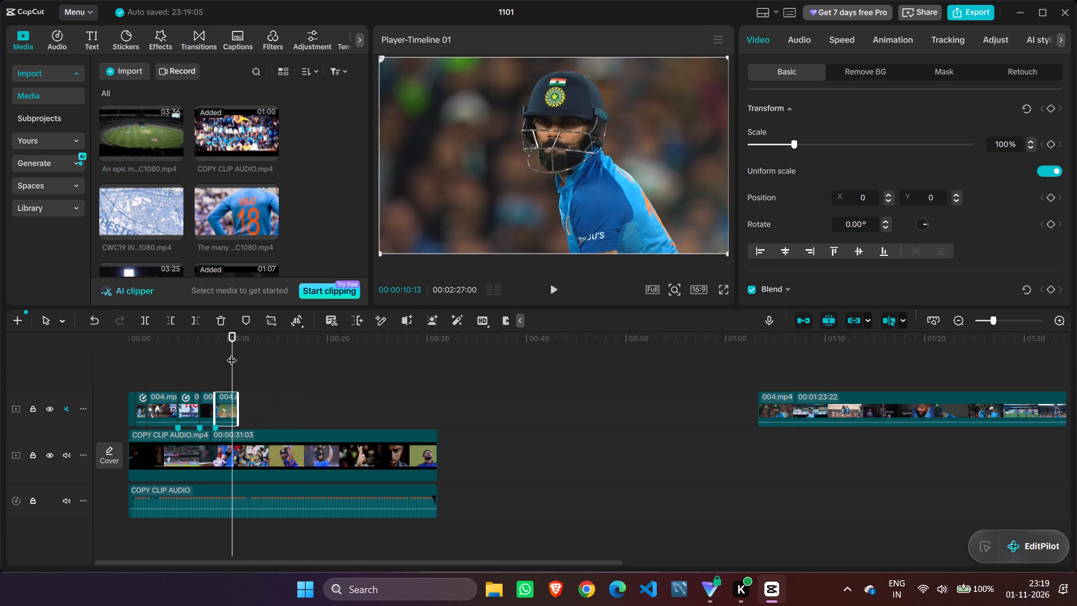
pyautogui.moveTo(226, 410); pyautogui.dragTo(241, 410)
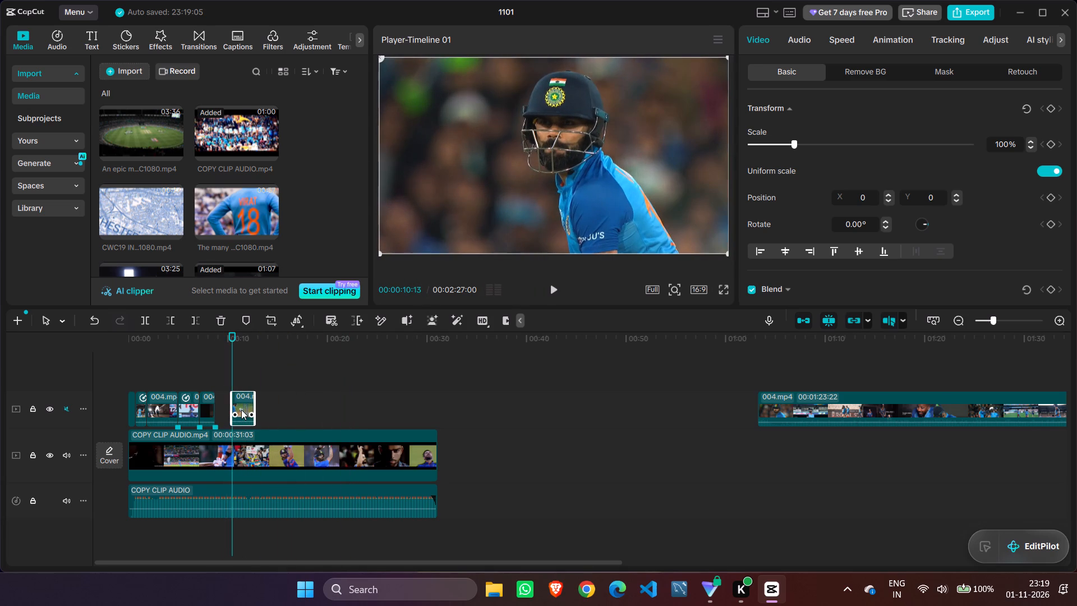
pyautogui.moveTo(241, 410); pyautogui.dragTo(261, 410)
# Delete the short helmeted-batter piece and the remaining 00:01:23:22 piece of 004.mp4 from the upper track.
pyautogui.click(261, 402)
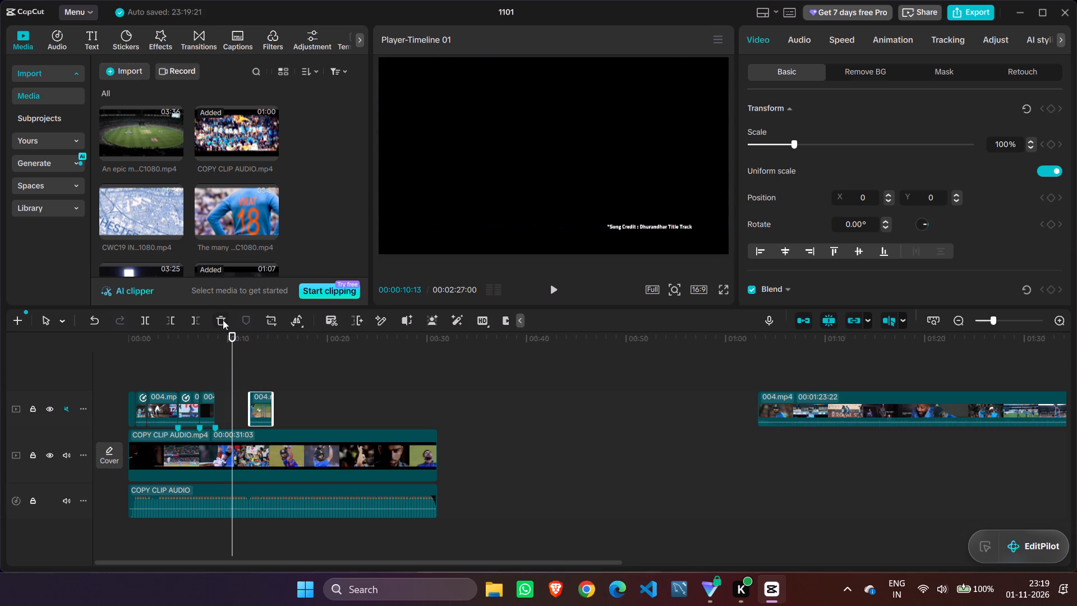
pyautogui.click(223, 320)
pyautogui.click(795, 407)
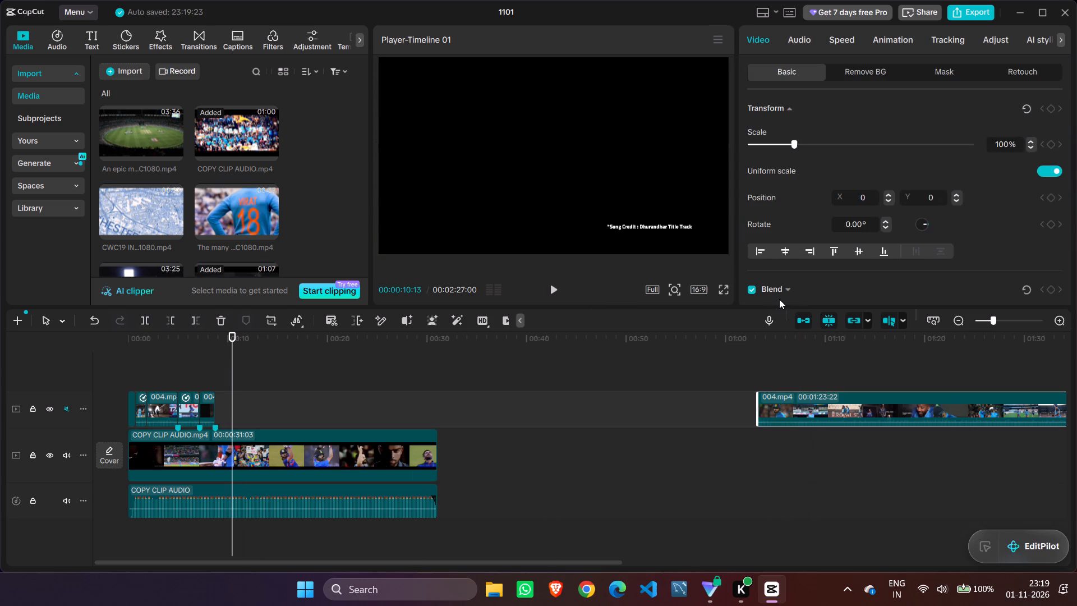
pyautogui.click(217, 314)
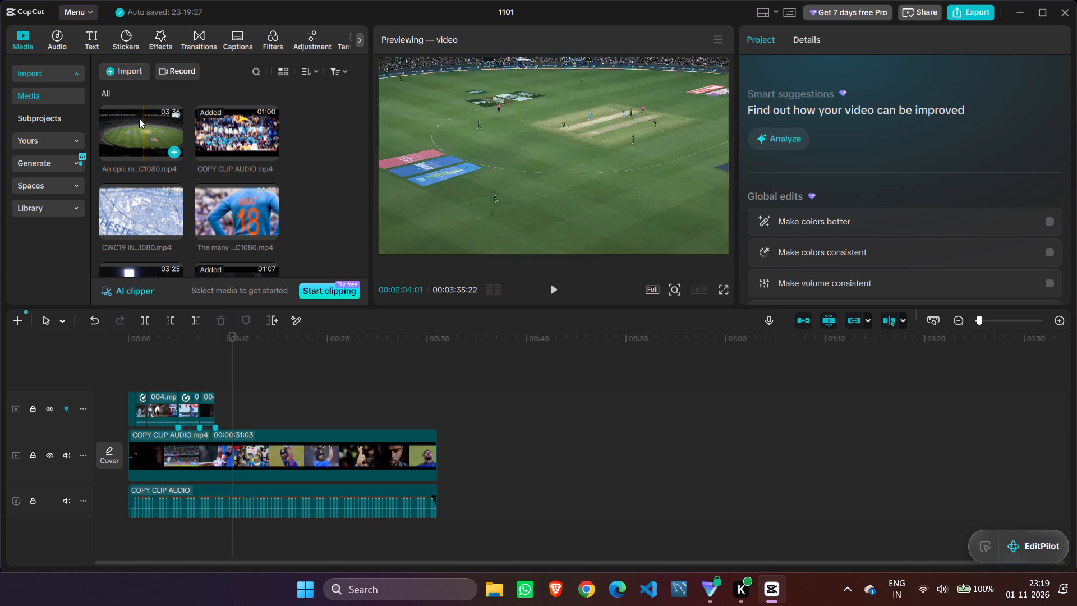
# Browse the imported clips and replay the last placed shots up to about 00:00:10, searching for footage matching the following reference shot.
pyautogui.scroll(-1, 160, 176)
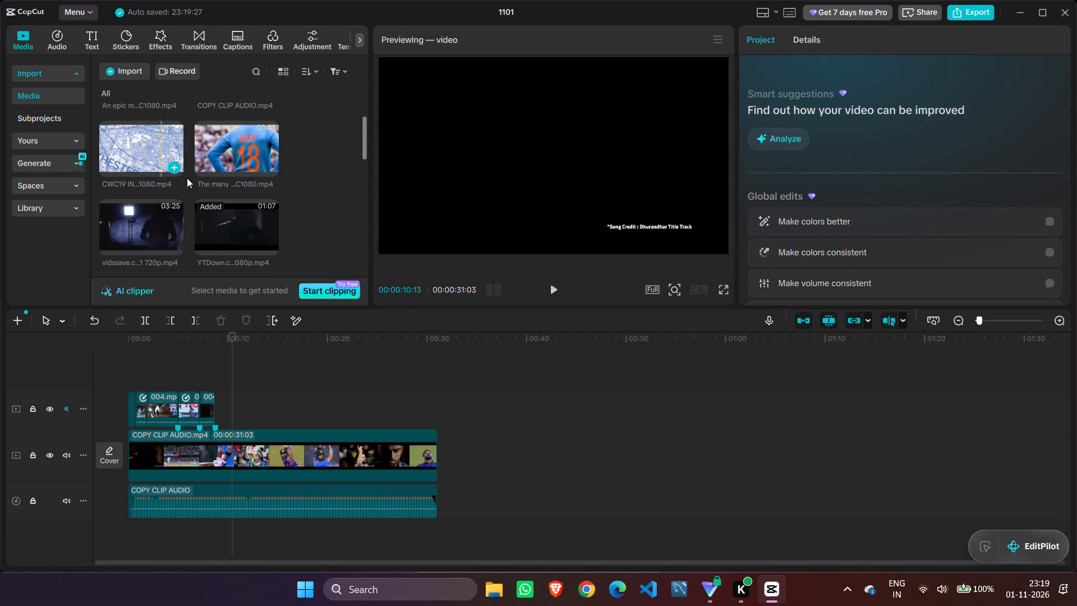
pyautogui.scroll(-2, 272, 164)
pyautogui.scroll(-3, 172, 206)
pyautogui.scroll(6, 172, 208)
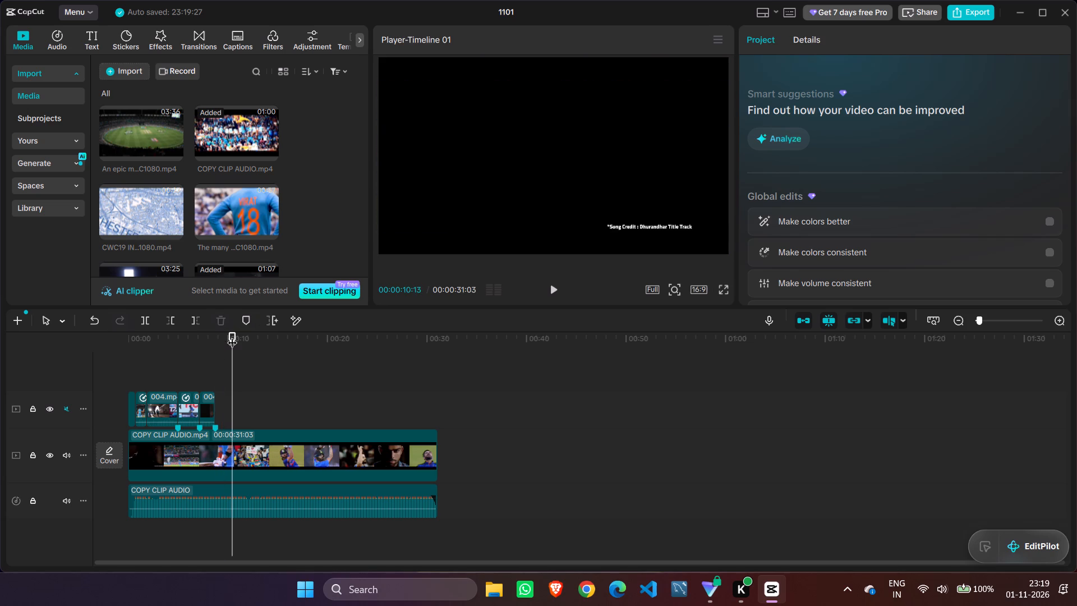
pyautogui.moveTo(232, 336); pyautogui.dragTo(164, 330)
pyautogui.click(557, 288)
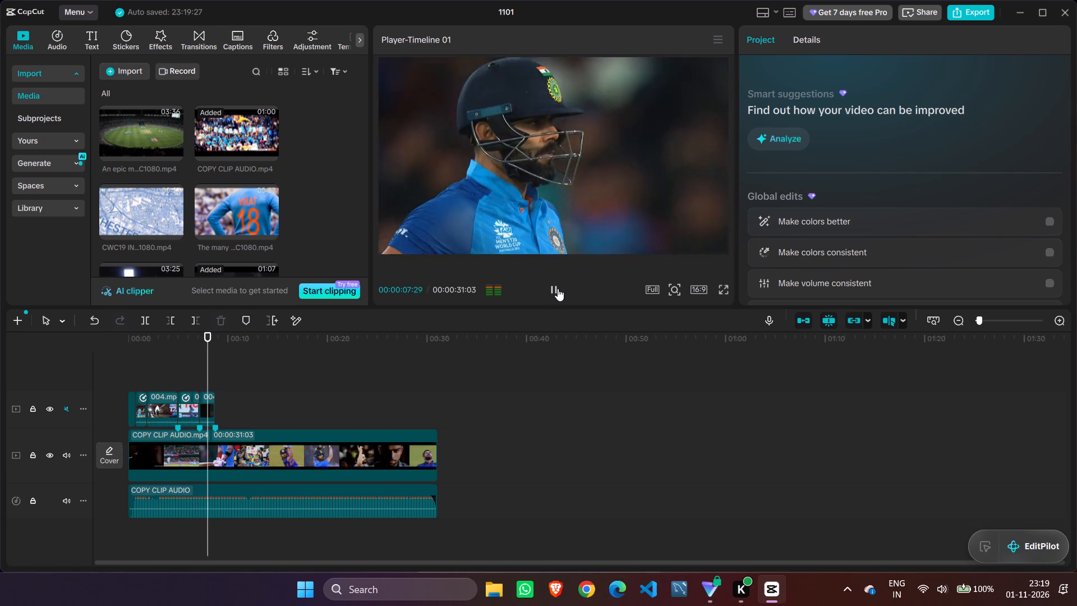
pyautogui.click(558, 288)
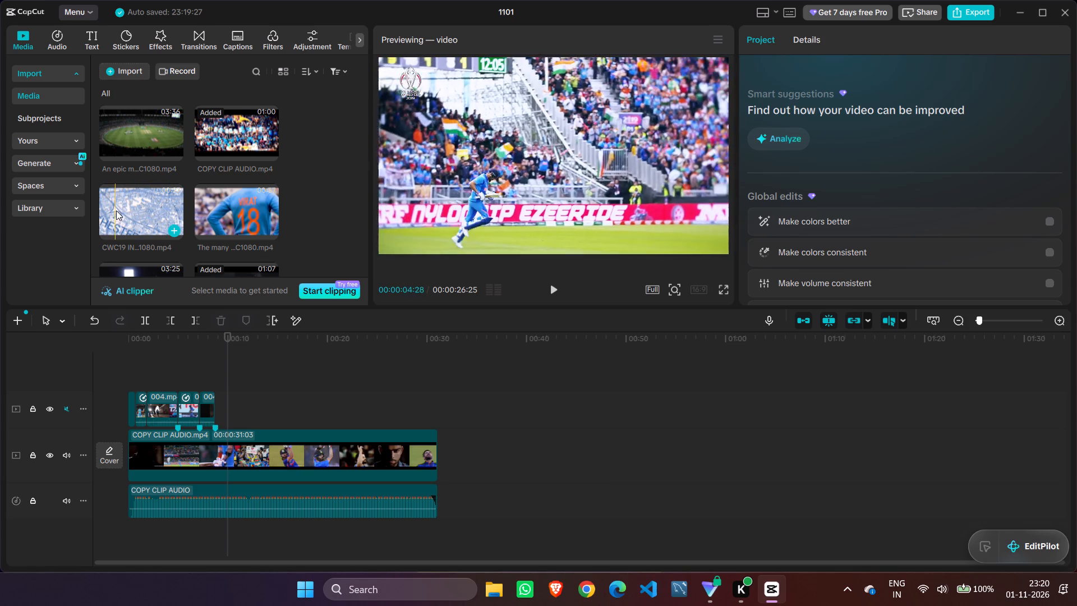
pyautogui.scroll(1, 126, 210)
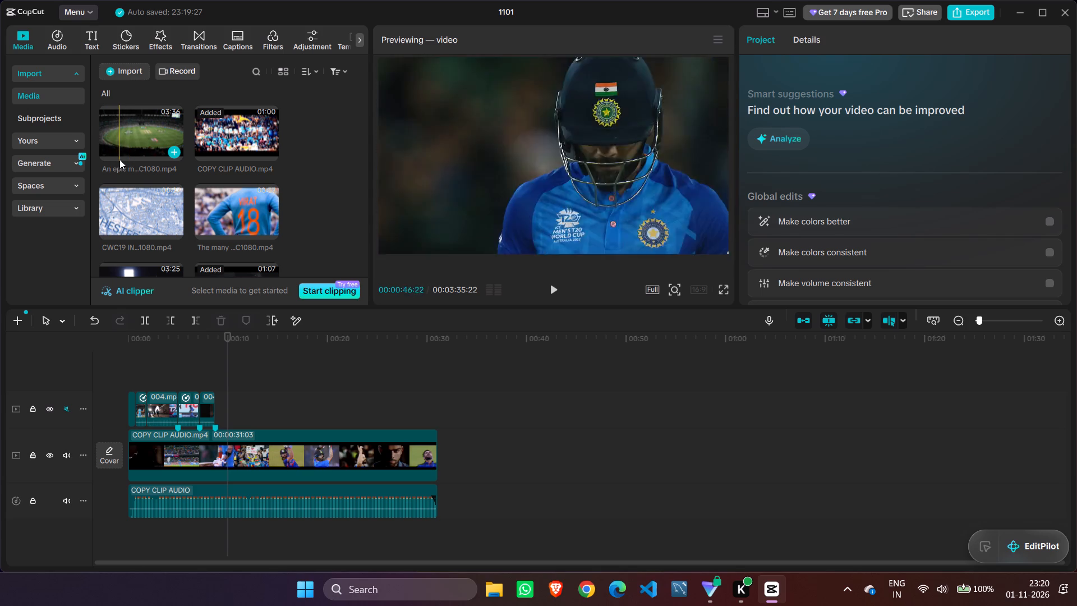
# Place the clip An epic montage of the MCG thriller T20WC 2022 on the upper track directly after the last placed shot.
pyautogui.moveTo(123, 145); pyautogui.dragTo(219, 402)
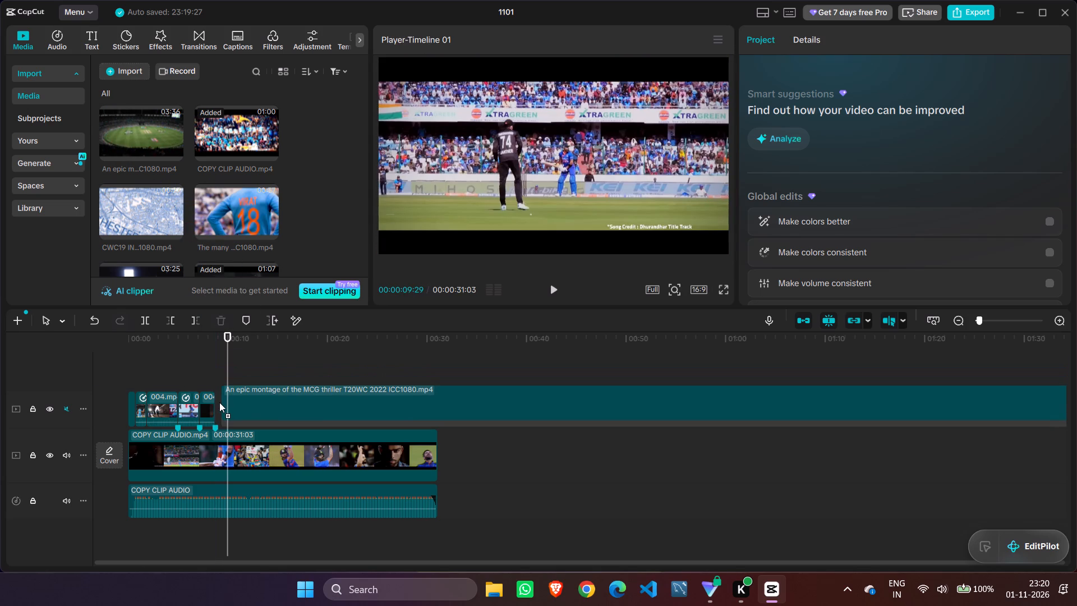
pyautogui.moveTo(219, 402); pyautogui.dragTo(217, 403)
# Play and scrub the MCG montage clip to locate the batter-and-bowler wide shot before the EATFIT.IN boards, stopping at 00:00:14:13.
pyautogui.moveTo(227, 349); pyautogui.dragTo(213, 349)
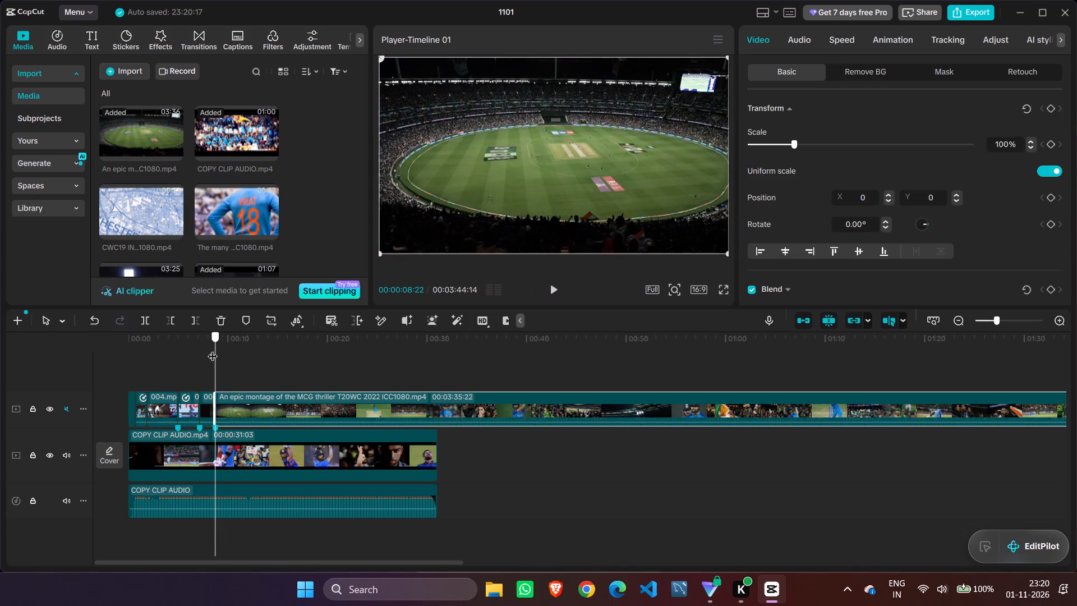
pyautogui.moveTo(213, 349); pyautogui.dragTo(213, 349)
pyautogui.moveTo(213, 349); pyautogui.dragTo(191, 349)
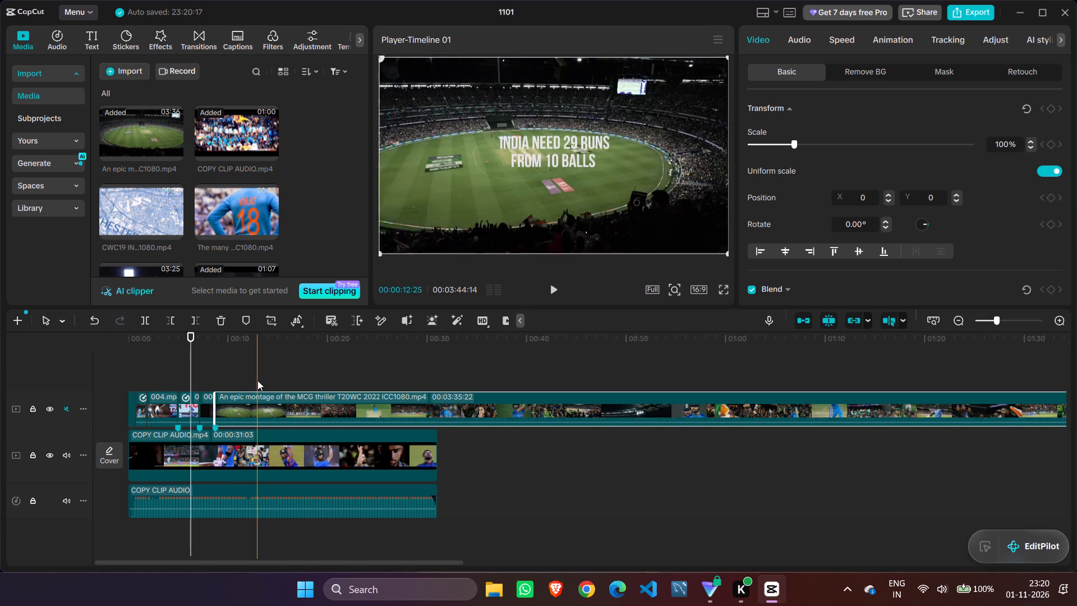
pyautogui.click(267, 365)
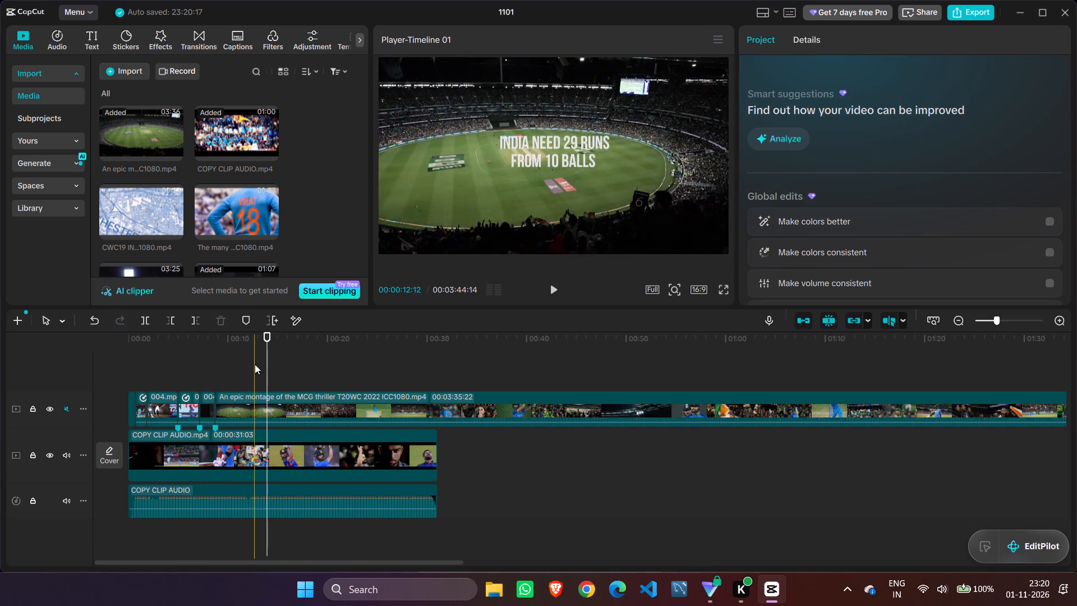
pyautogui.click(551, 287)
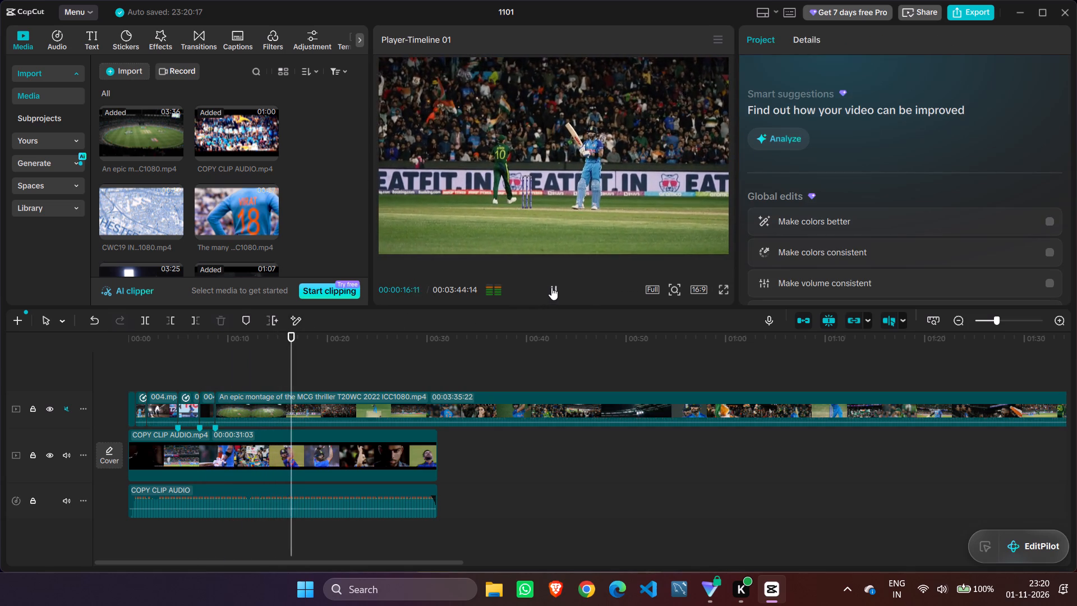
pyautogui.click(551, 287)
pyautogui.moveTo(298, 341); pyautogui.dragTo(286, 341)
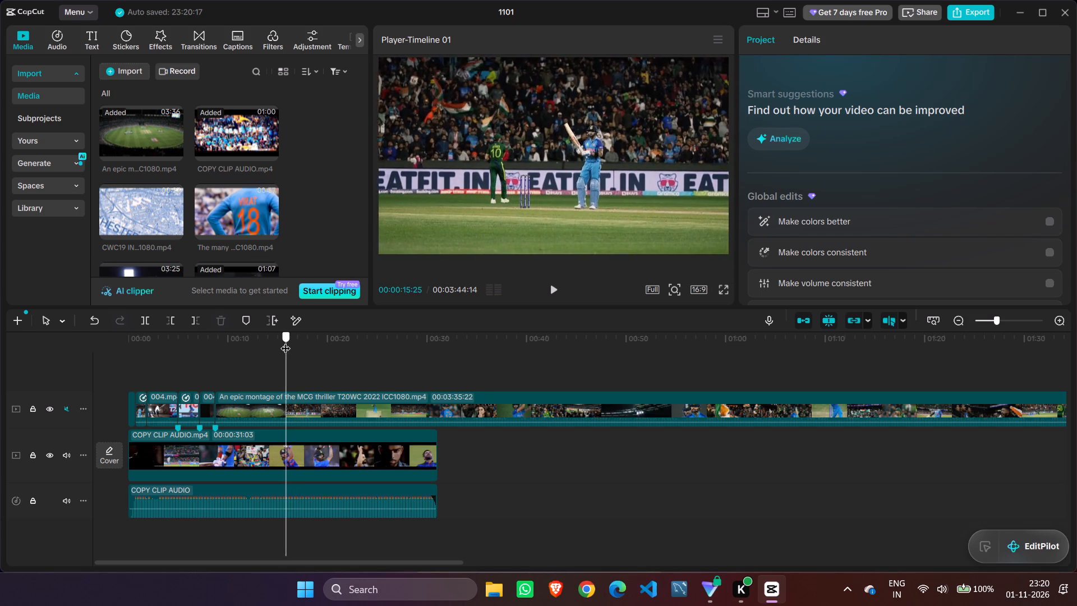
pyautogui.moveTo(286, 341); pyautogui.dragTo(273, 342)
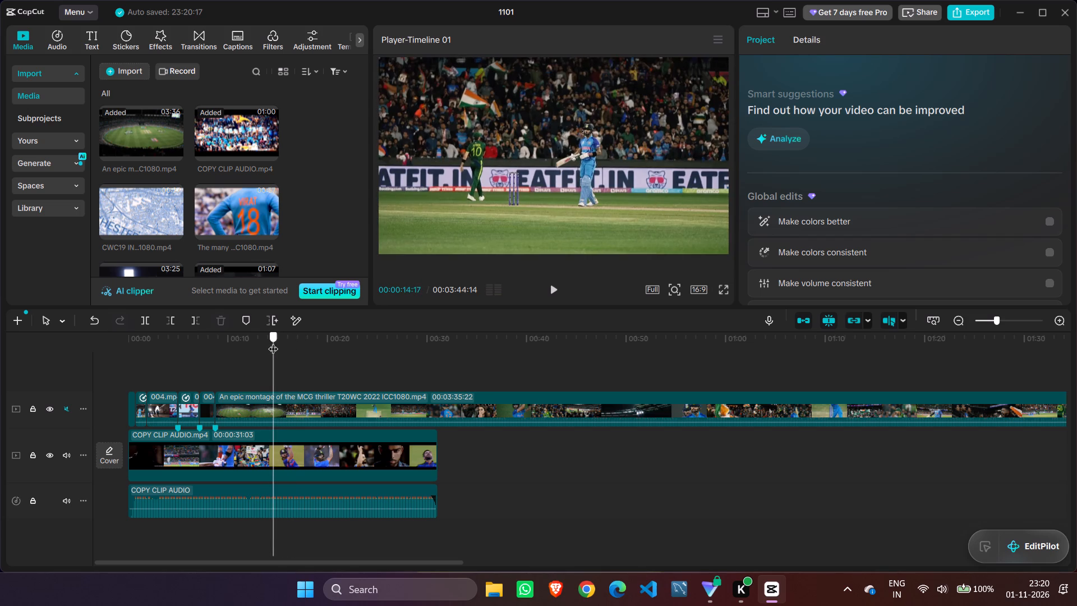
pyautogui.moveTo(273, 342); pyautogui.dragTo(273, 342)
pyautogui.press('Left')
pyautogui.press('Left')
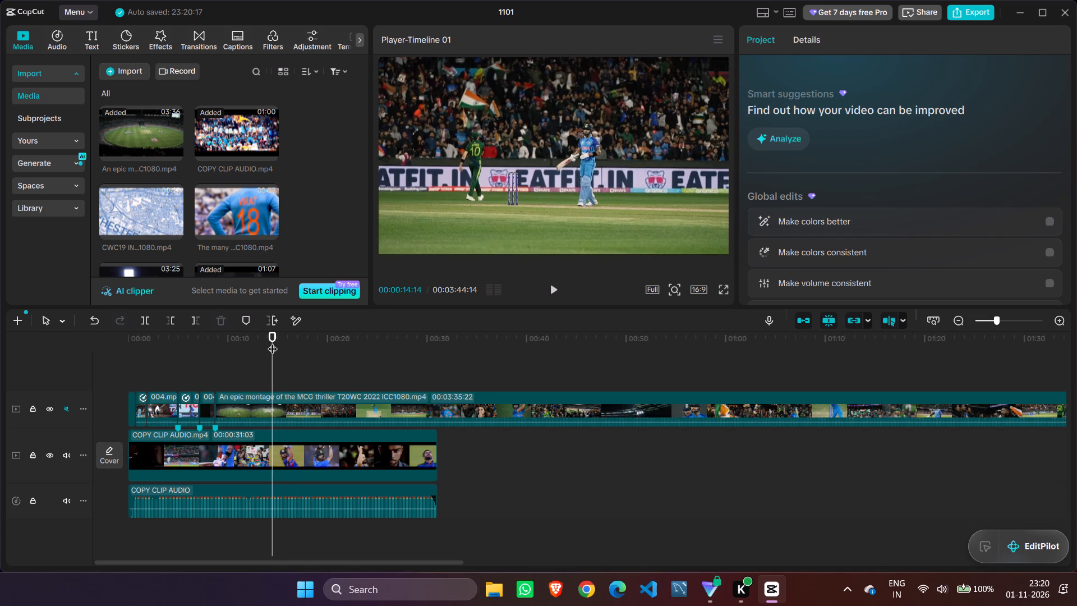
pyautogui.press('Left')
pyautogui.press('Right')
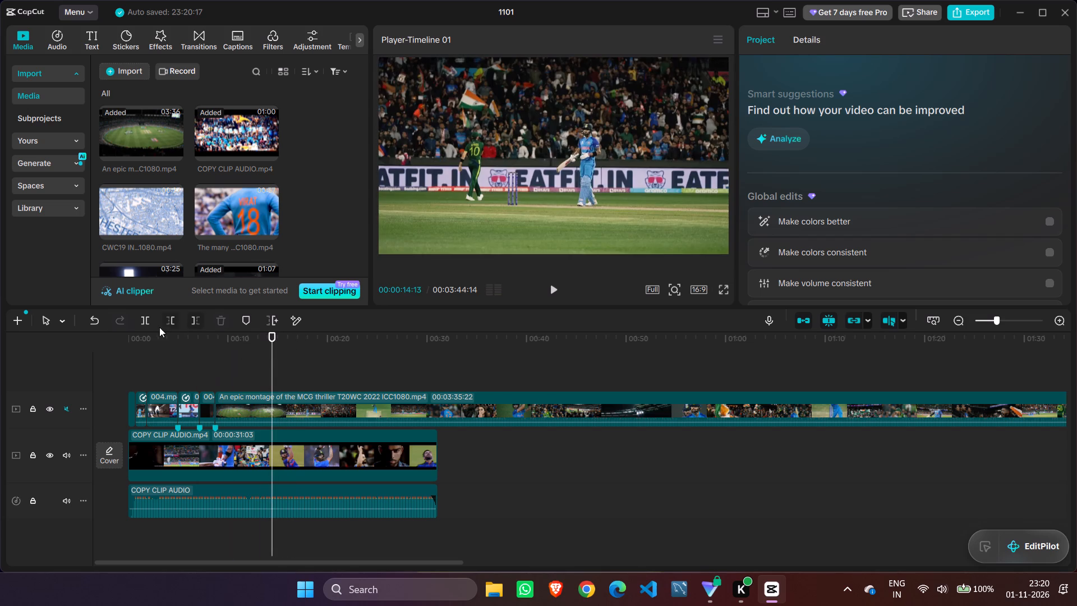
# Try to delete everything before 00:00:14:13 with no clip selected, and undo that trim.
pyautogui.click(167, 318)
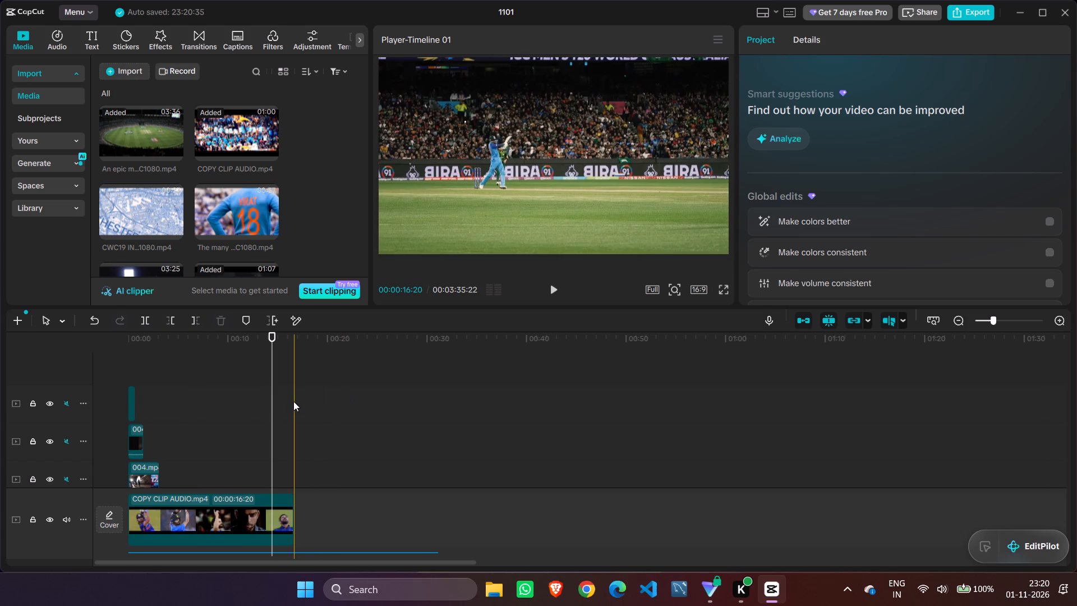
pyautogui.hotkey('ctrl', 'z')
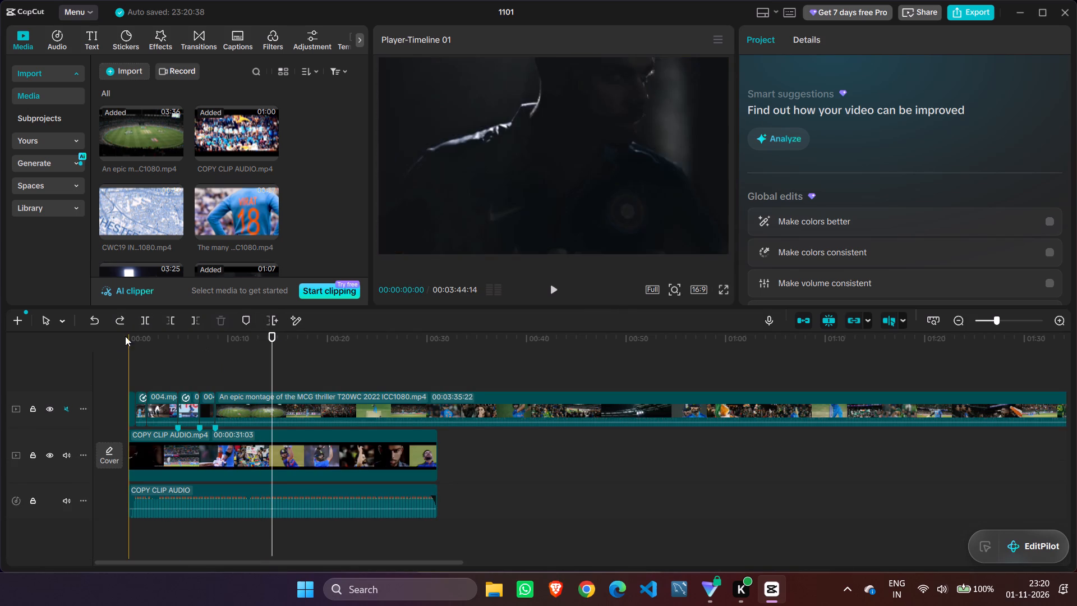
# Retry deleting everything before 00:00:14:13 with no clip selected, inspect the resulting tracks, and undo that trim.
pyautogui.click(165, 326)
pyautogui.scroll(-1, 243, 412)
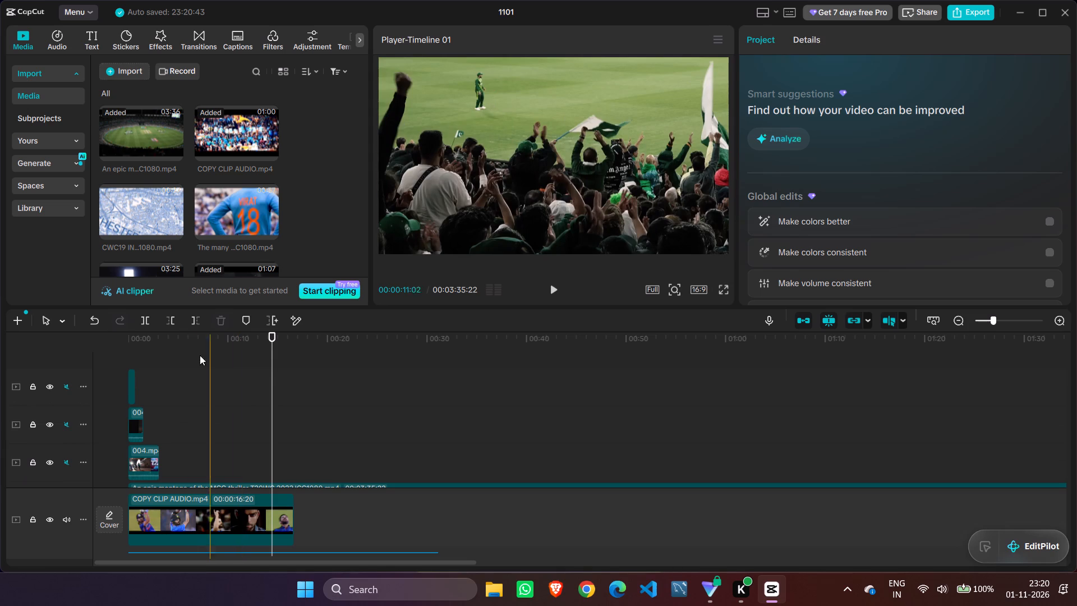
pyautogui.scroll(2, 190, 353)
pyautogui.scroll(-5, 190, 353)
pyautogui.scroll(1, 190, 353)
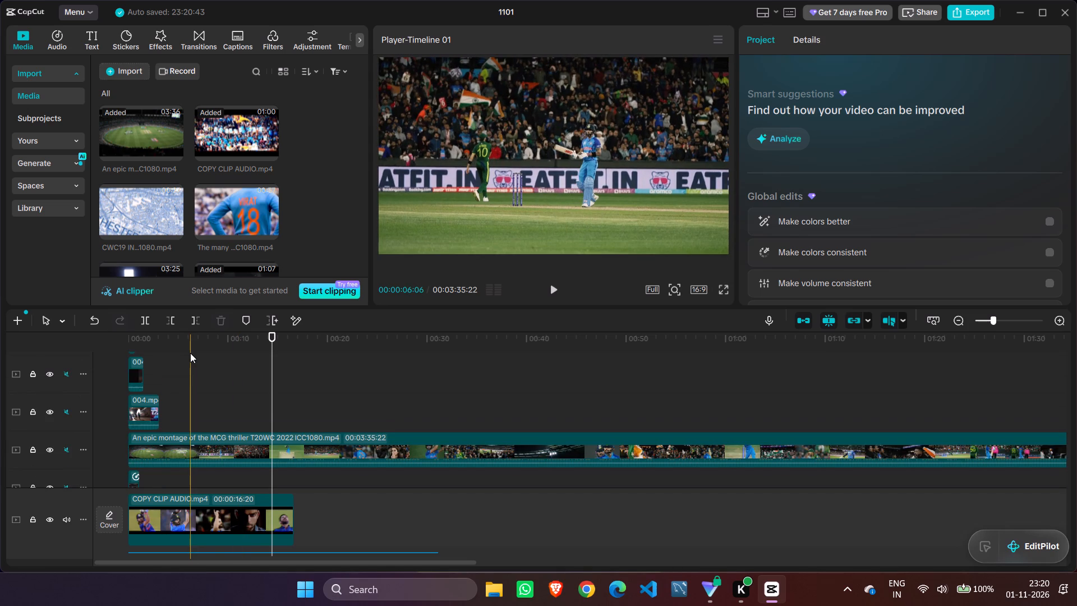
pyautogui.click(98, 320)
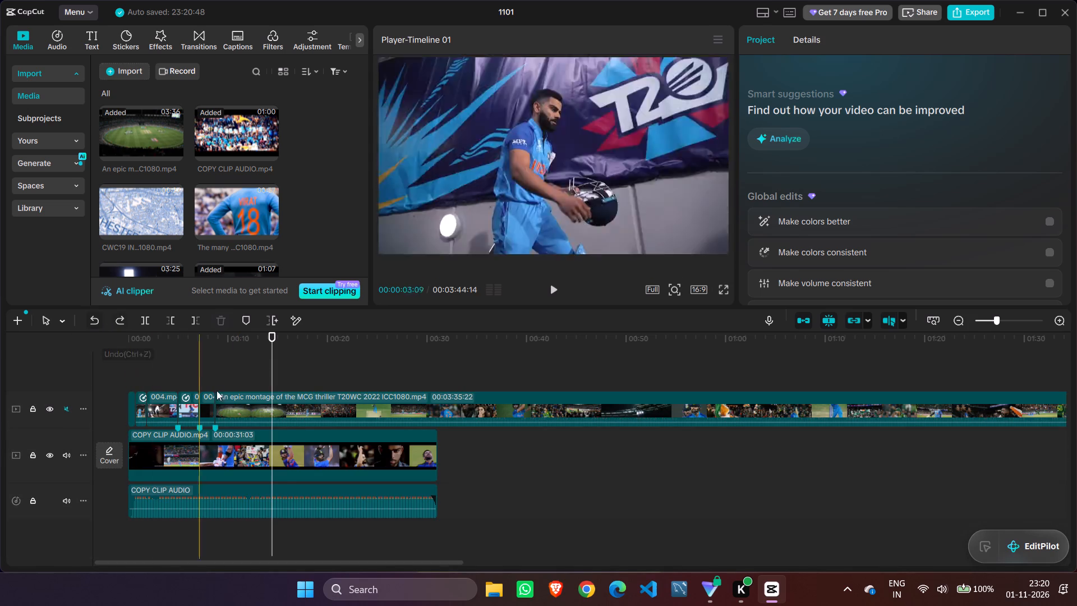
# Trim the MCG montage clip's start to 00:00:14:13 and move it back against the end of the last placed shot.
pyautogui.click(288, 410)
pyautogui.click(172, 323)
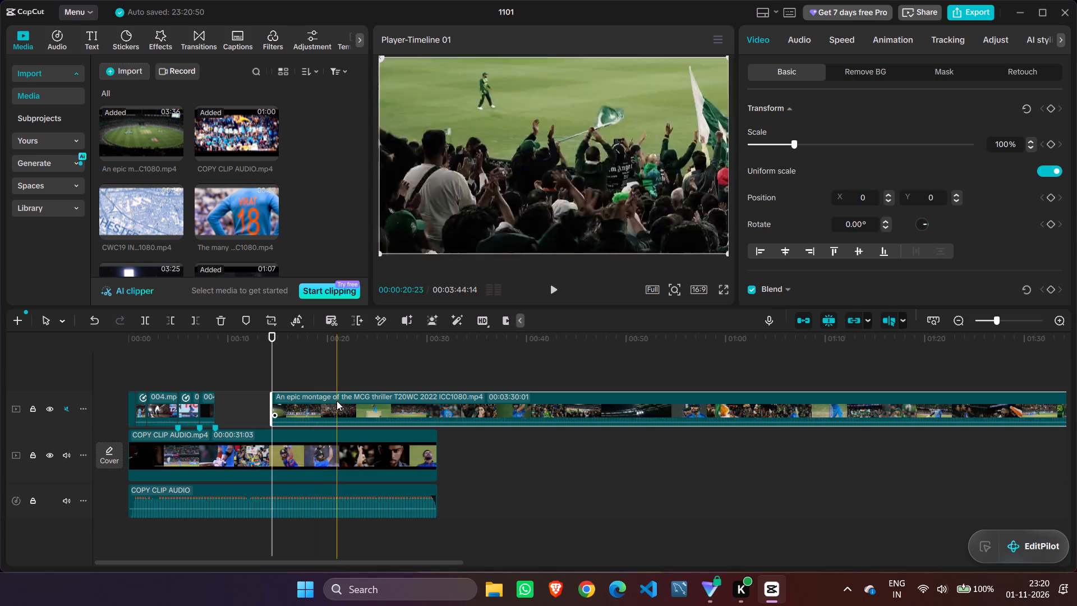
pyautogui.moveTo(339, 404); pyautogui.dragTo(288, 404)
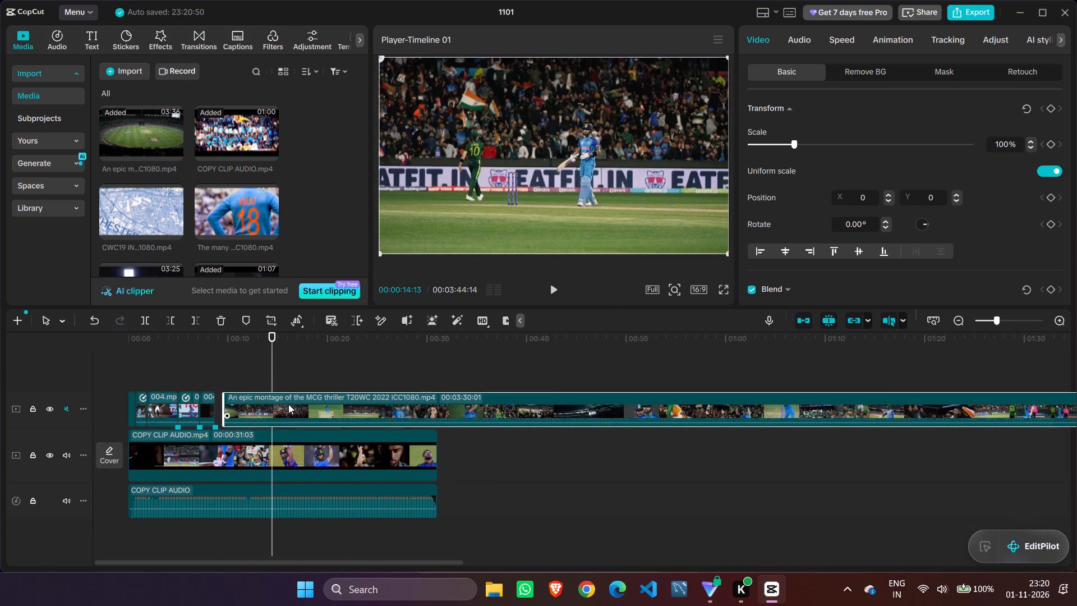
pyautogui.moveTo(288, 404); pyautogui.dragTo(285, 404)
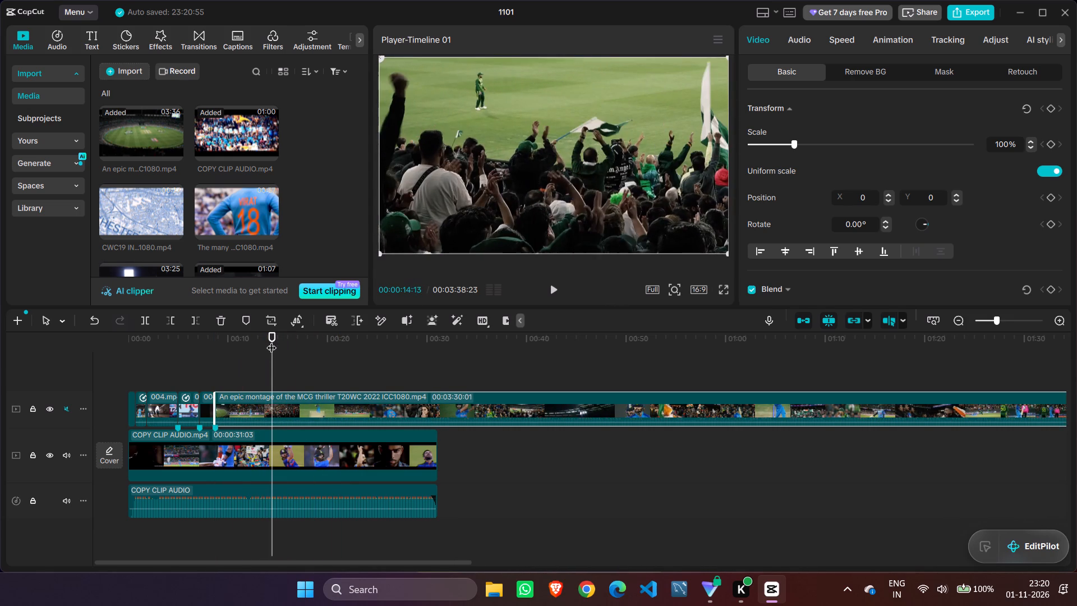
# Replay the edit from the start and around the join at 00:00:08:22 to check the batter-and-bowler wide shot's timing and end.
pyautogui.moveTo(272, 341); pyautogui.dragTo(104, 374)
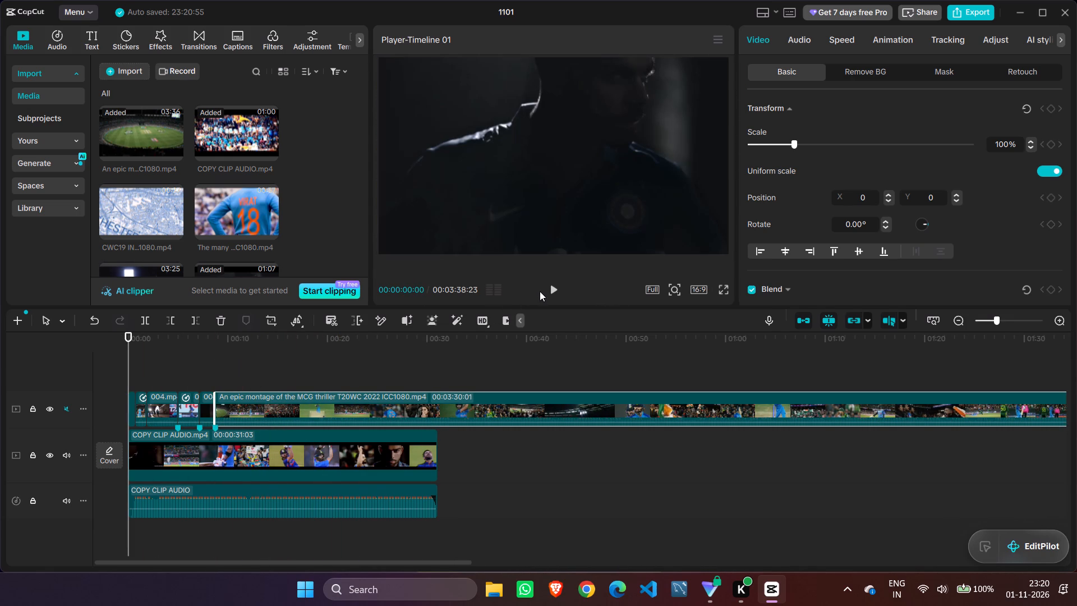
pyautogui.click(547, 289)
pyautogui.click(501, 369)
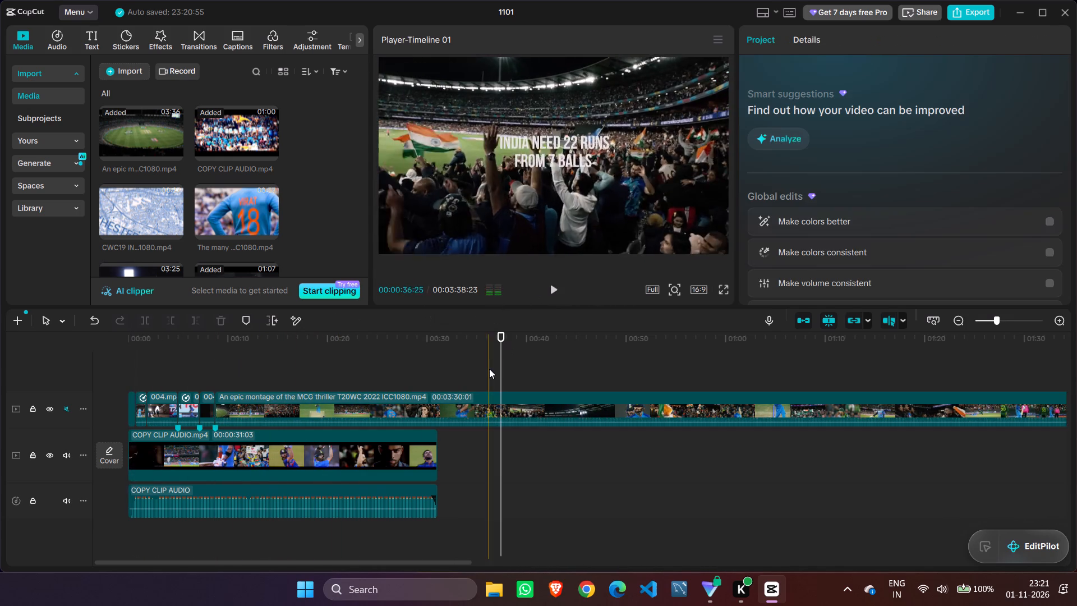
pyautogui.moveTo(501, 360); pyautogui.dragTo(77, 412)
pyautogui.click(554, 292)
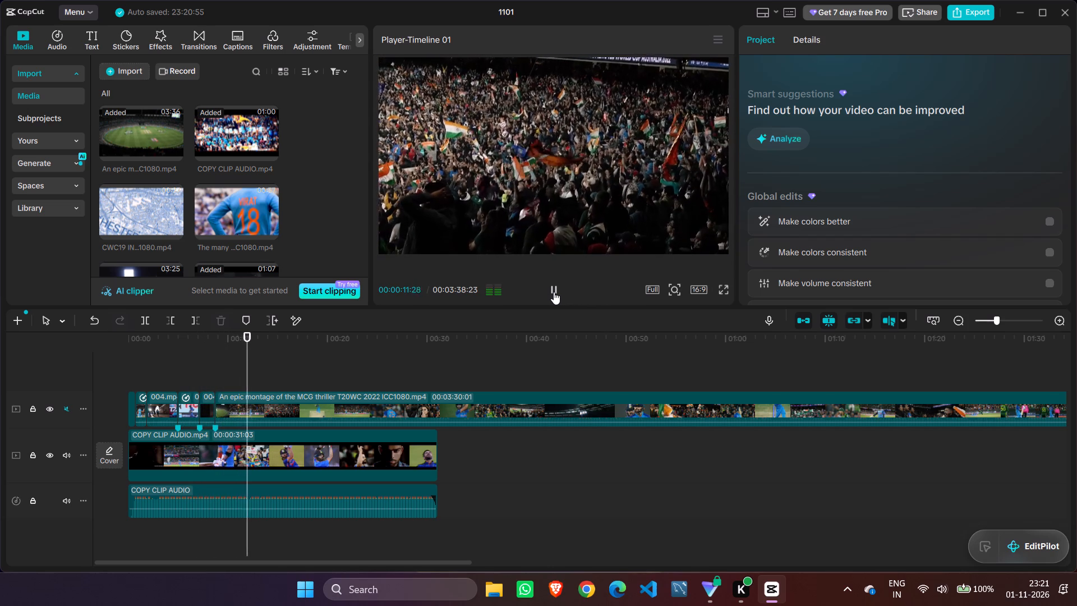
pyautogui.click(554, 292)
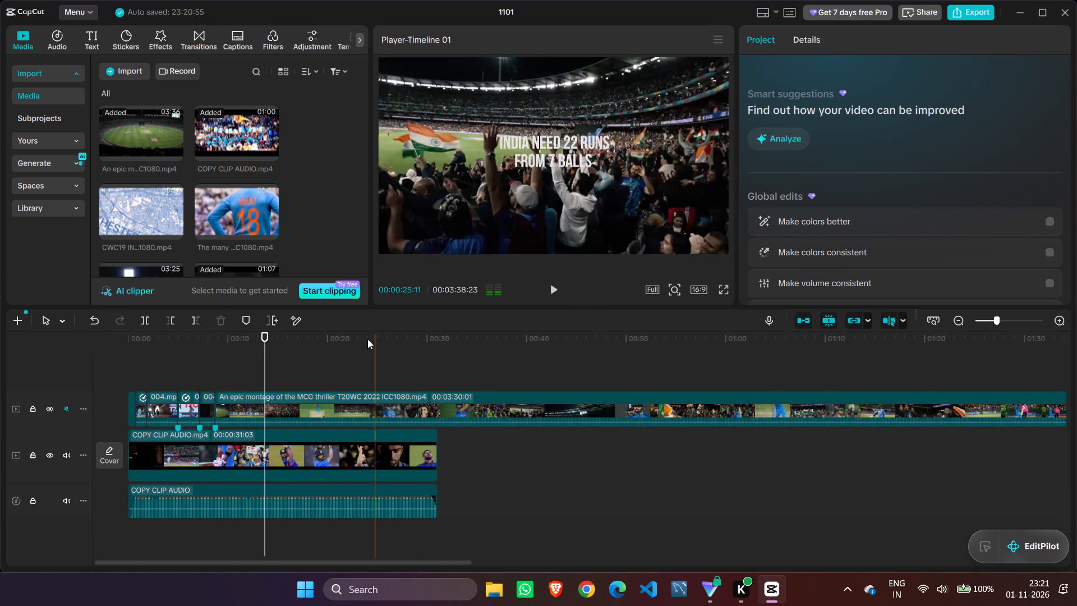
pyautogui.moveTo(263, 348); pyautogui.dragTo(204, 352)
pyautogui.click(549, 286)
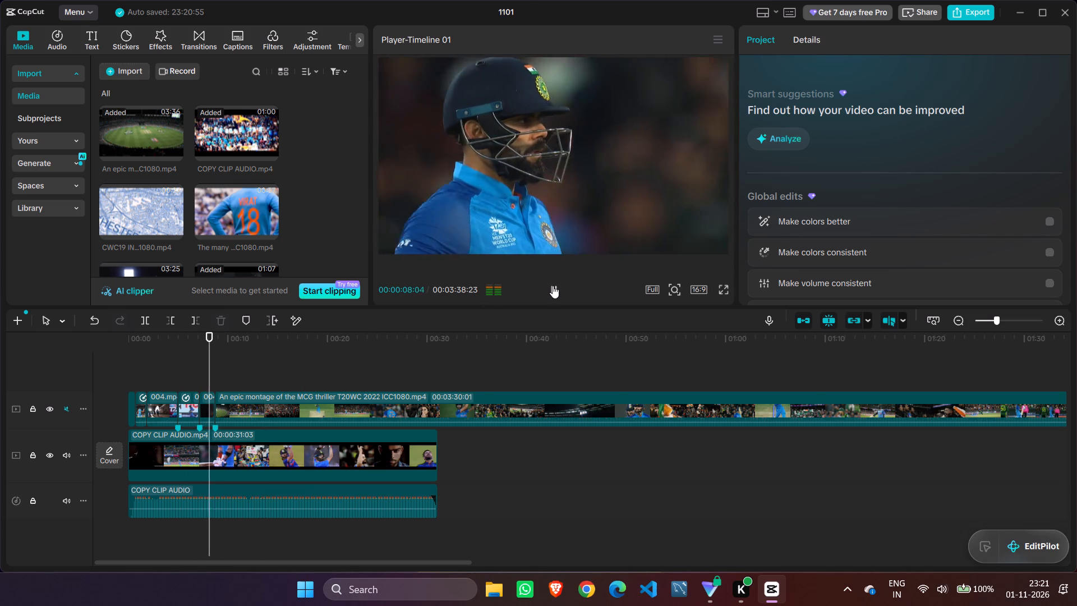
pyautogui.click(553, 286)
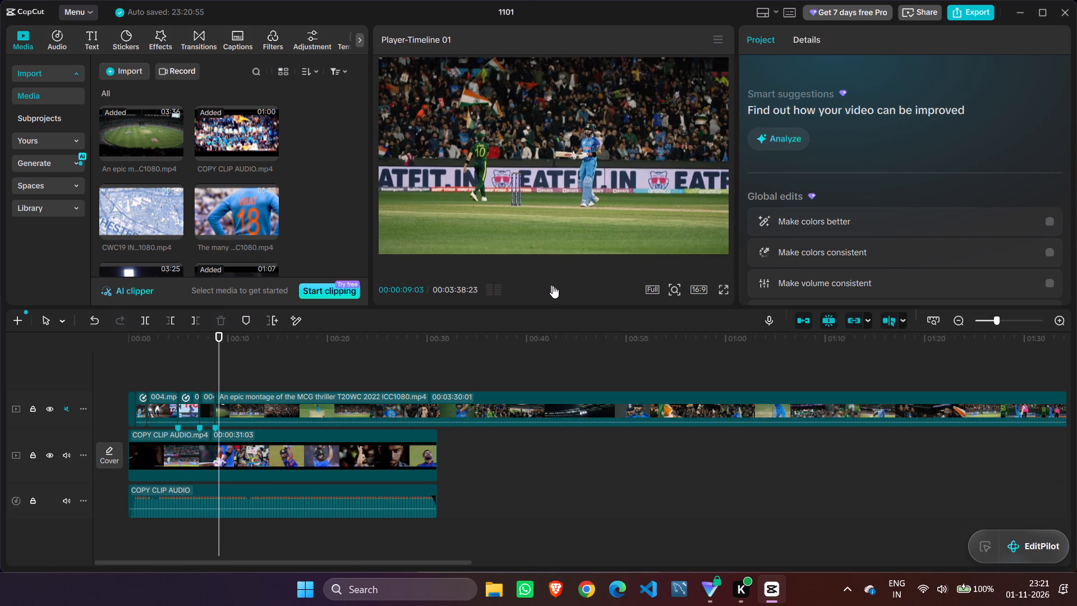
pyautogui.click(553, 286)
pyautogui.click(553, 286)
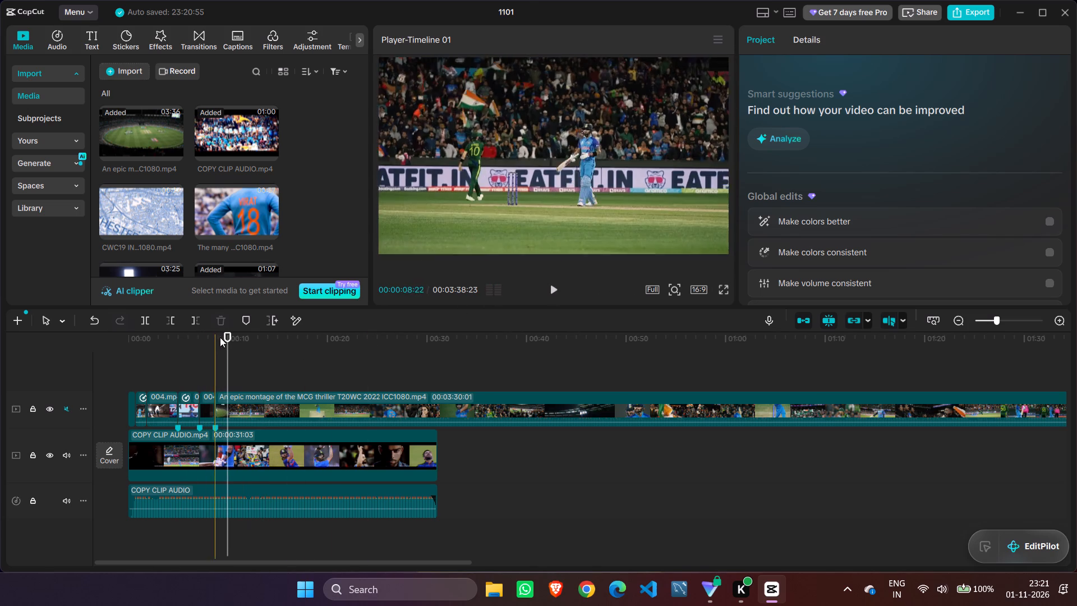
pyautogui.moveTo(225, 336); pyautogui.dragTo(210, 337)
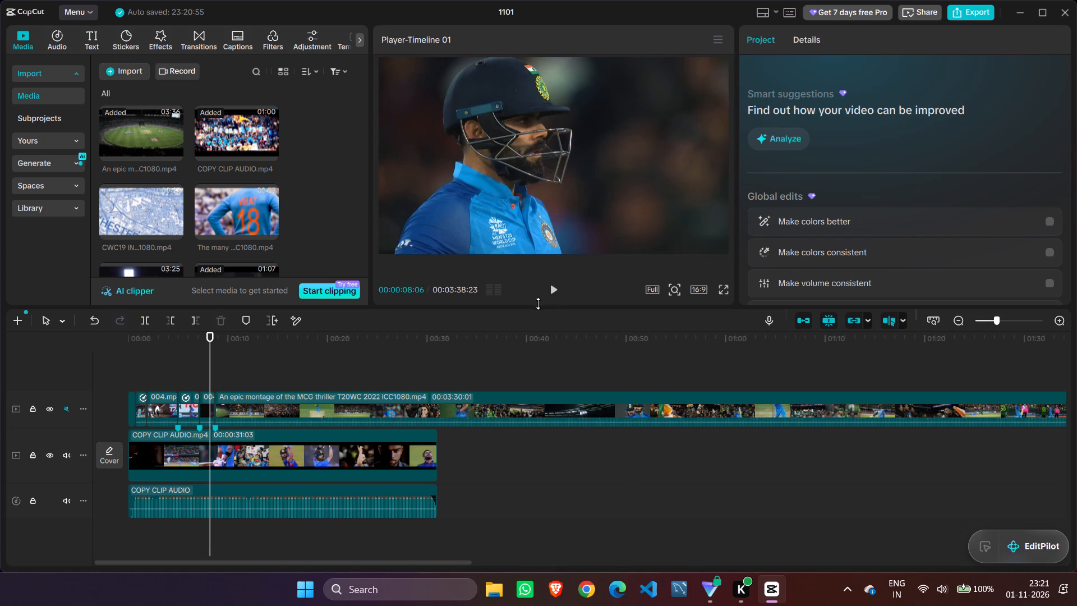
pyautogui.click(553, 291)
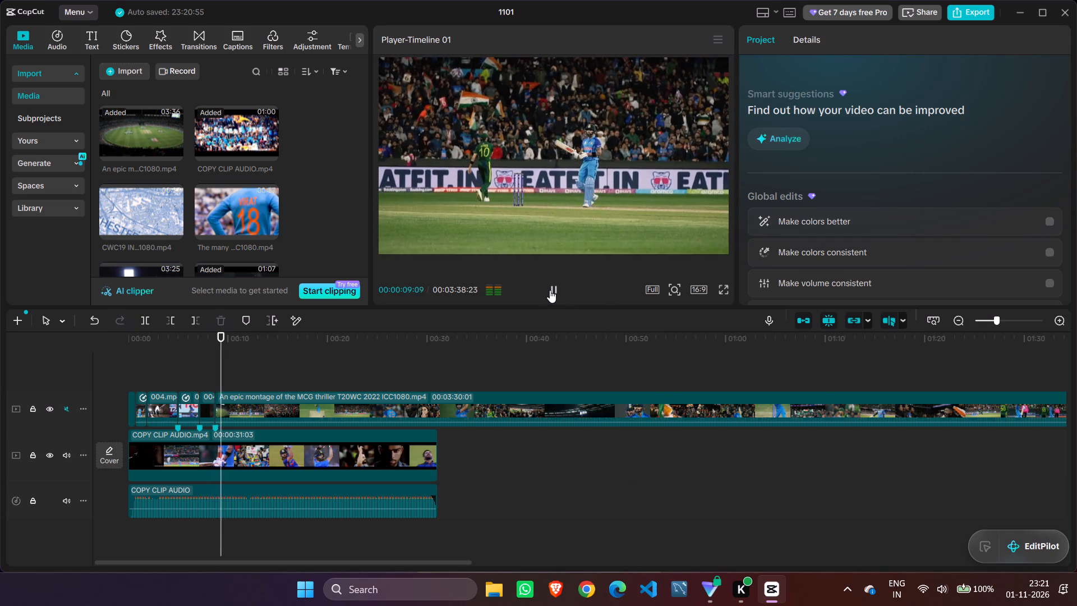
pyautogui.click(550, 290)
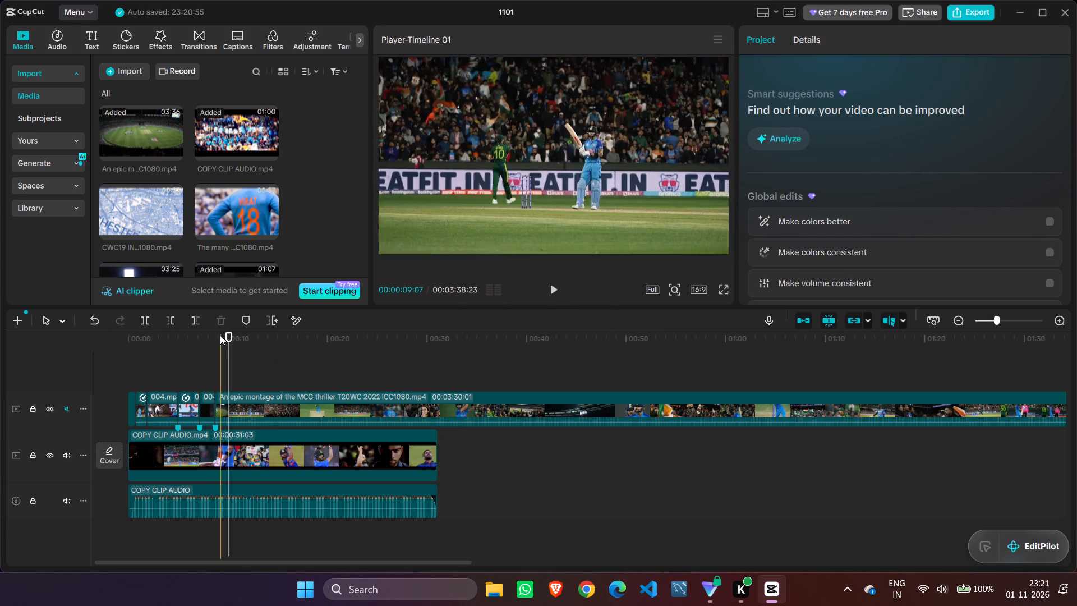
pyautogui.moveTo(230, 337); pyautogui.dragTo(207, 339)
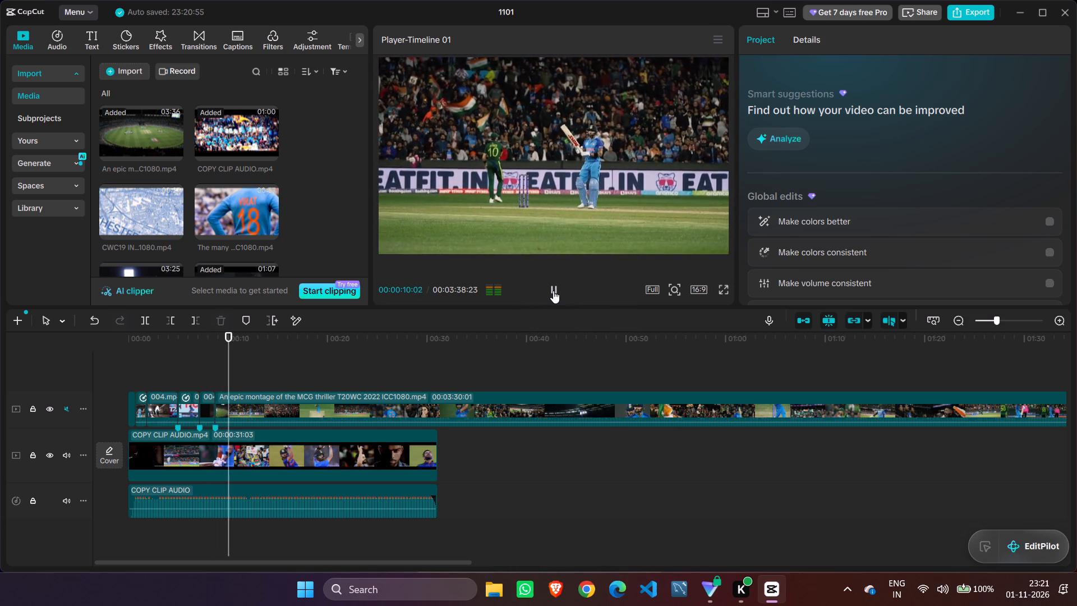
pyautogui.click(553, 291)
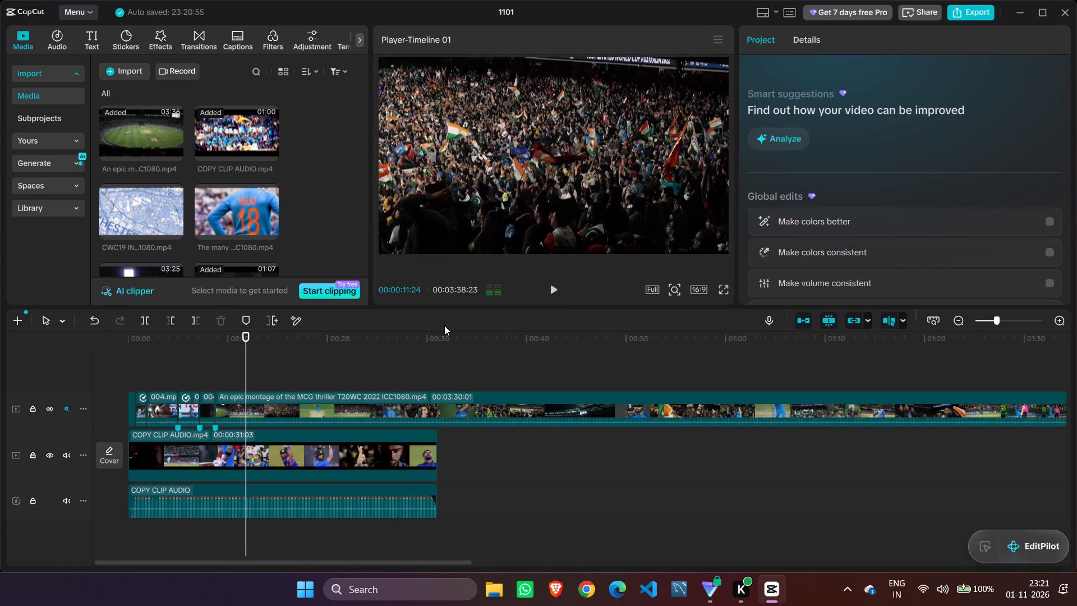
# Split the MCG montage at about 00:00:11:10, where the EATFIT.IN wide shot ends, and move the remainder to about 00:00:18.
pyautogui.press('Left')
pyautogui.press('Left')
pyautogui.press('Left')
pyautogui.press('Left')
pyautogui.press('Left')
pyautogui.press('Left')
pyautogui.press('Left')
pyautogui.press('Left')
pyautogui.press('Left')
pyautogui.press('Left')
pyautogui.press('Left')
pyautogui.press('Left')
pyautogui.press('Left')
pyautogui.press('Left')
pyautogui.press('Left')
pyautogui.press('Left')
pyautogui.press('Left')
pyautogui.press('Left')
pyautogui.press('Left')
pyautogui.press('Left')
pyautogui.press('Left')
pyautogui.press('Left')
pyautogui.press('Left')
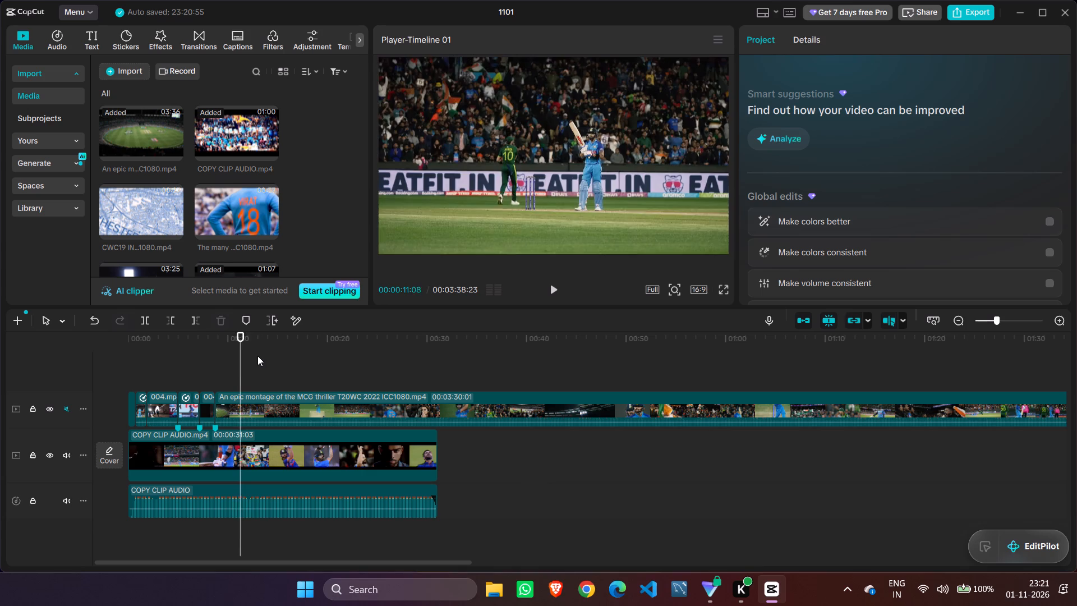
pyautogui.press('Right')
pyautogui.press('Right')
pyautogui.press('Right')
pyautogui.press('Right')
pyautogui.press('Right')
pyautogui.press('Right')
pyautogui.press('Right')
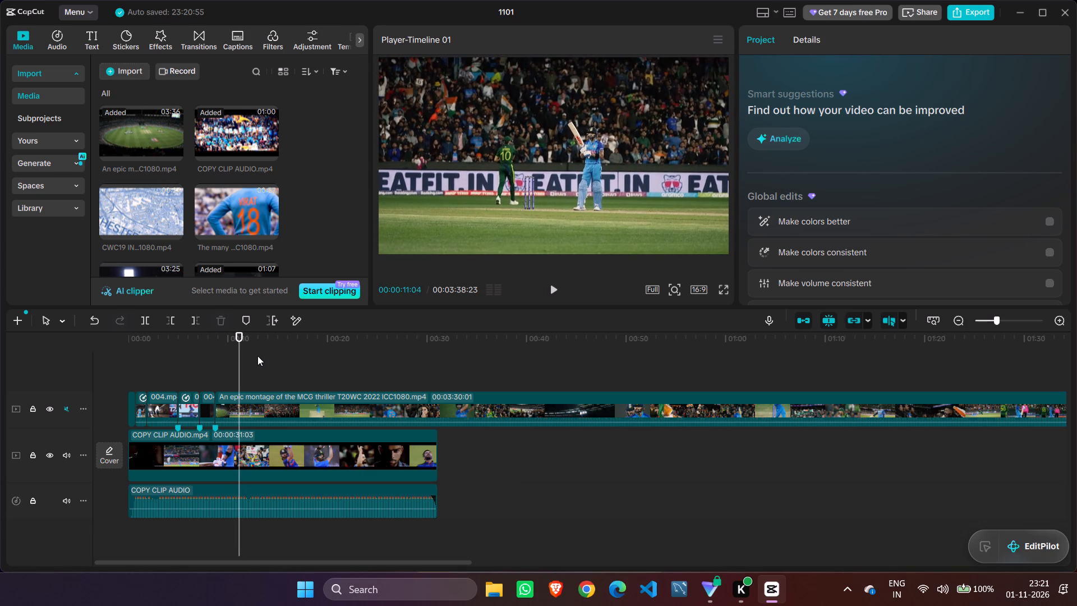
pyautogui.press('Right')
pyautogui.press('Right')
pyautogui.press('Right')
pyautogui.press('Right')
pyautogui.press('Right')
pyautogui.press('Right')
pyautogui.press('Right')
pyautogui.press('Right')
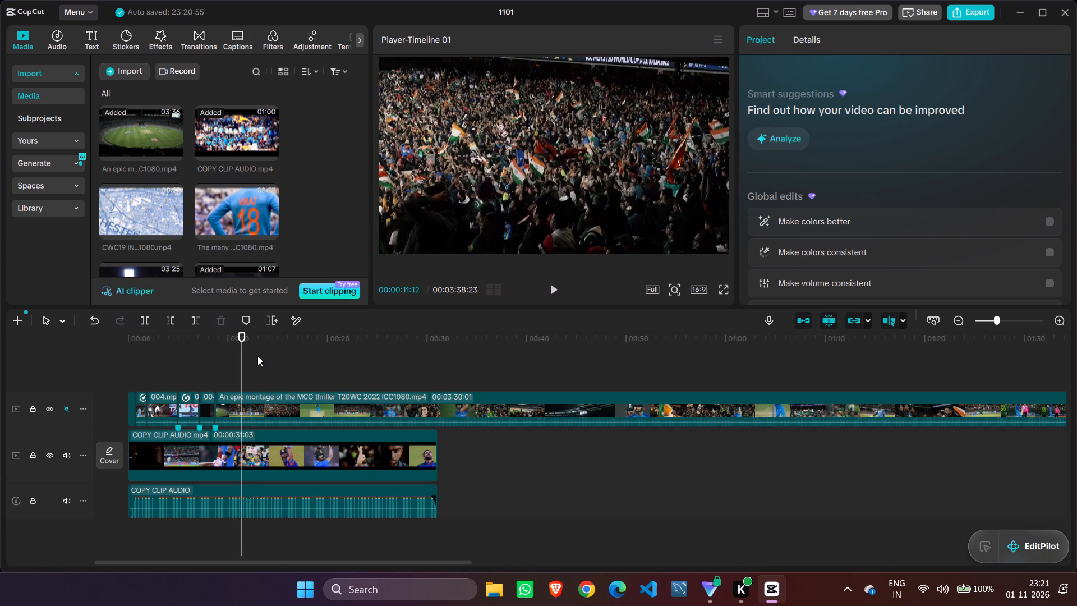
pyautogui.press('Left')
pyautogui.press('Left')
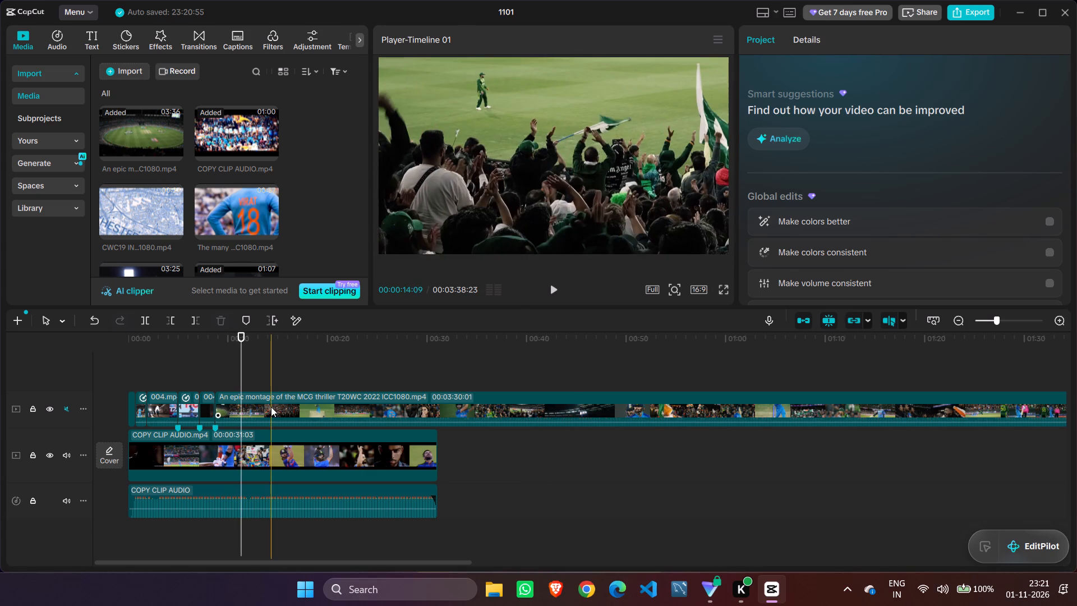
pyautogui.click(271, 407)
pyautogui.click(144, 323)
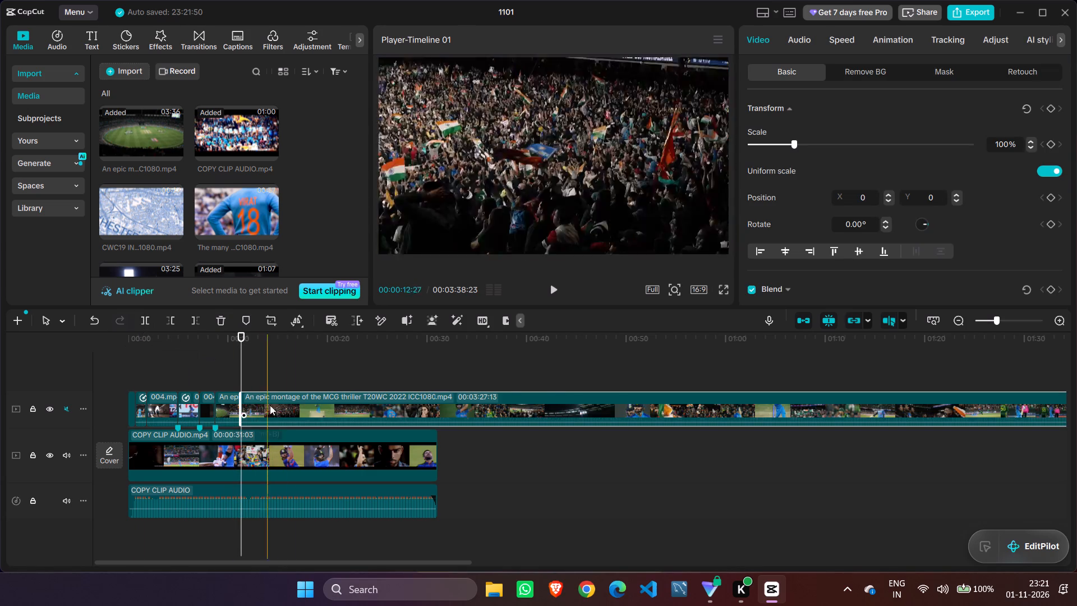
pyautogui.moveTo(297, 404); pyautogui.dragTo(362, 405)
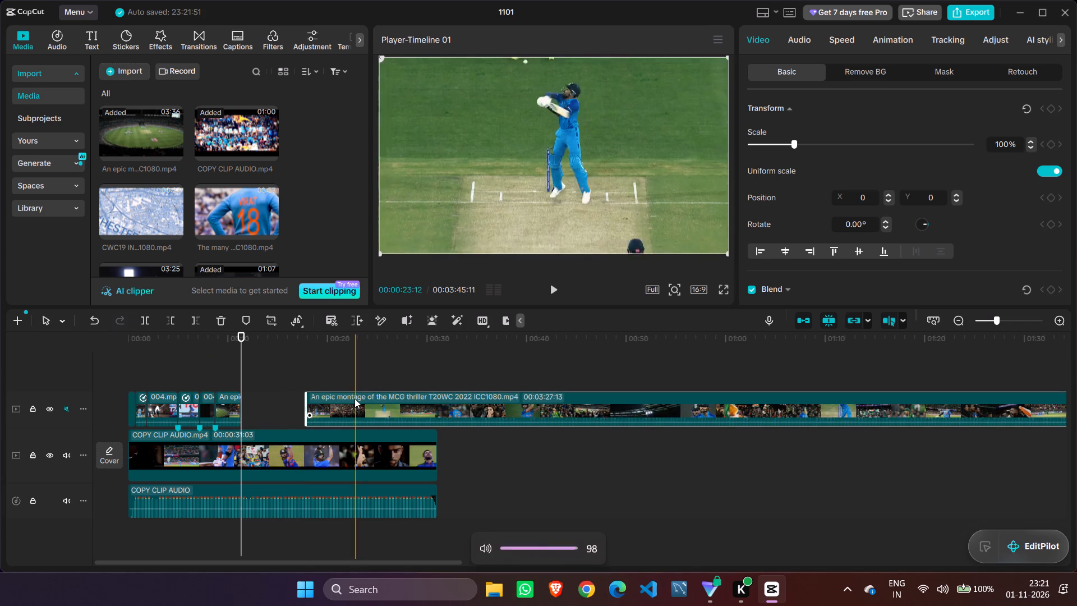
# Replay the edit from the start and around the new wide shot, examining the reference shots that follow up to about 00:00:13.
pyautogui.moveTo(242, 337); pyautogui.dragTo(94, 357)
pyautogui.click(553, 291)
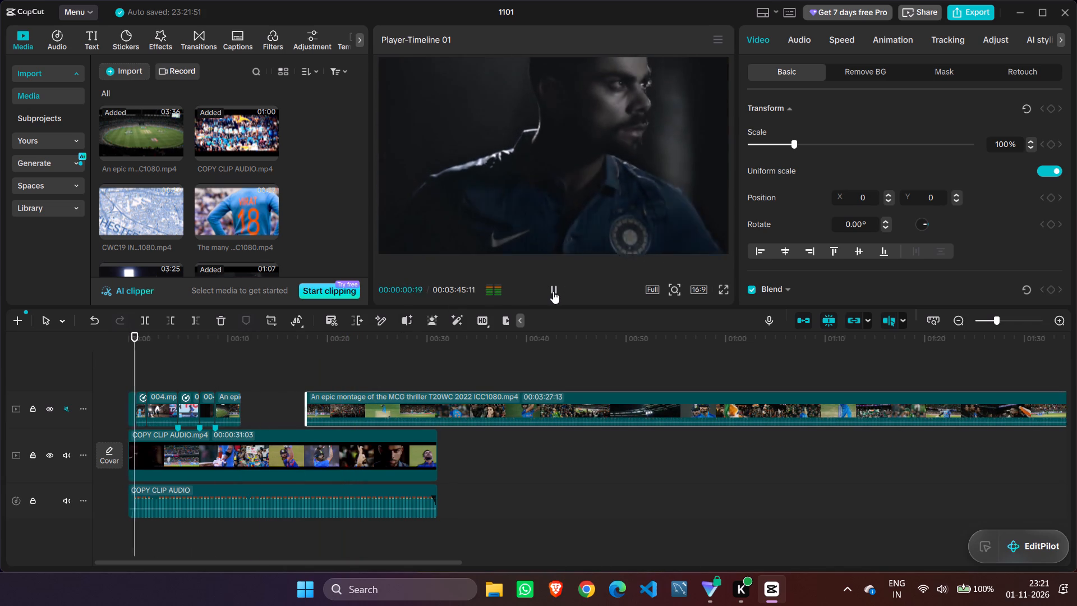
pyautogui.click(240, 361)
pyautogui.moveTo(240, 361); pyautogui.dragTo(76, 365)
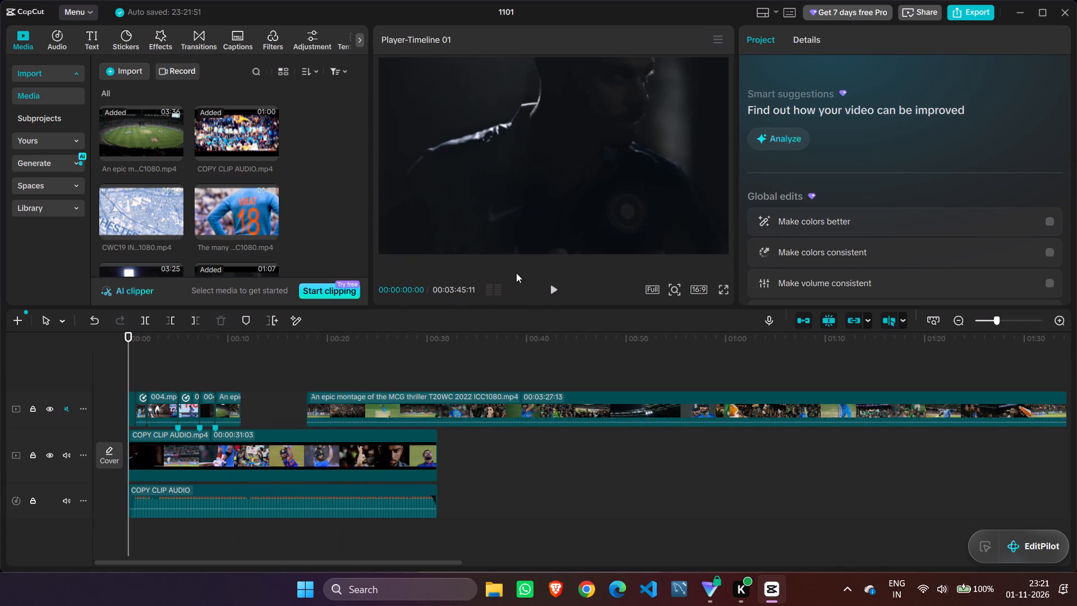
pyautogui.click(551, 290)
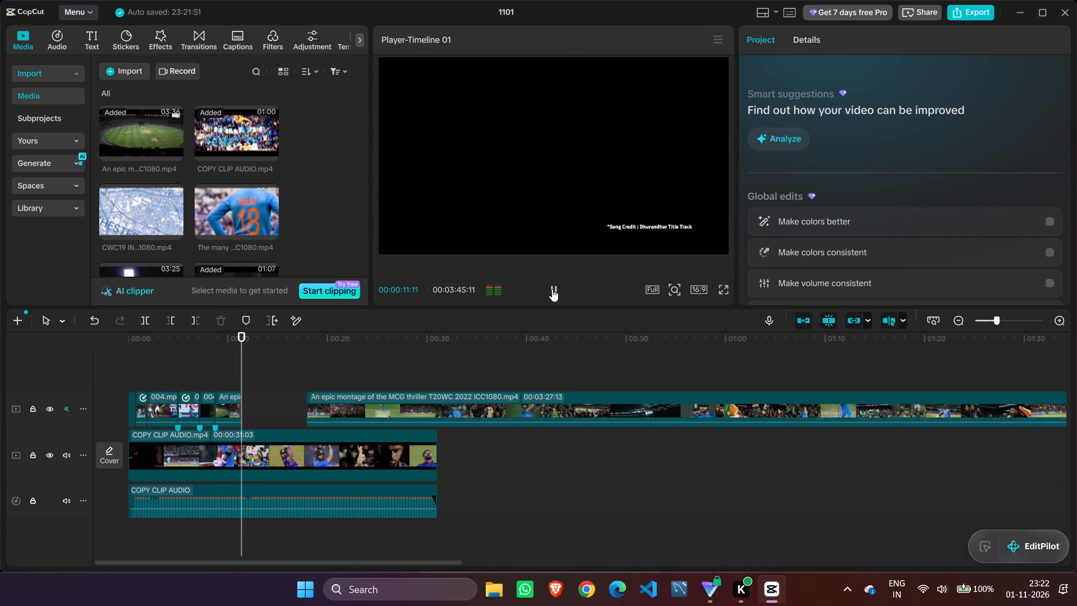
pyautogui.click(552, 289)
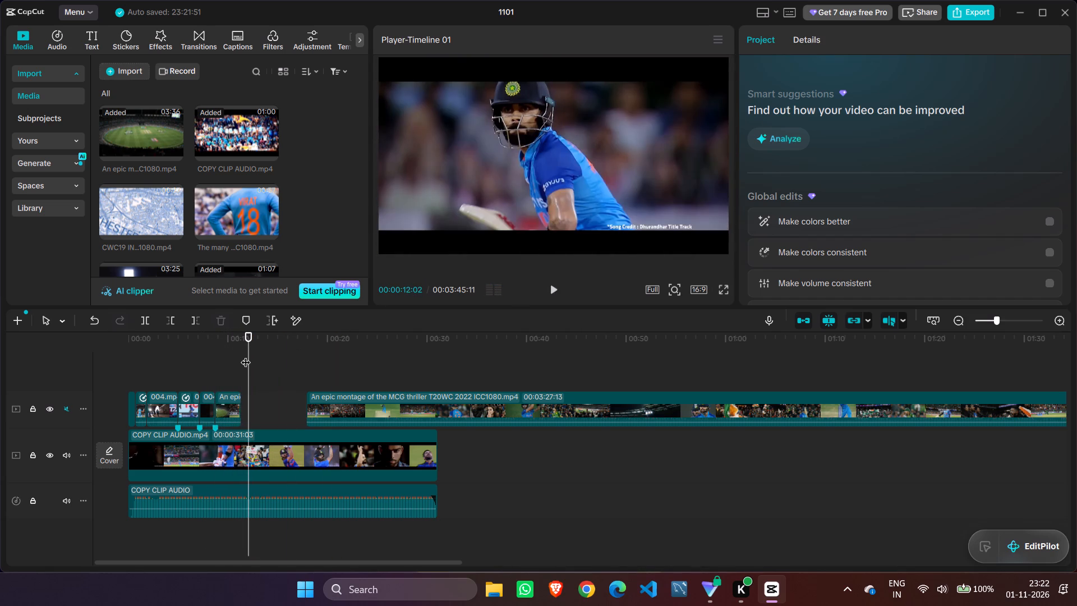
pyautogui.moveTo(249, 355); pyautogui.dragTo(219, 355)
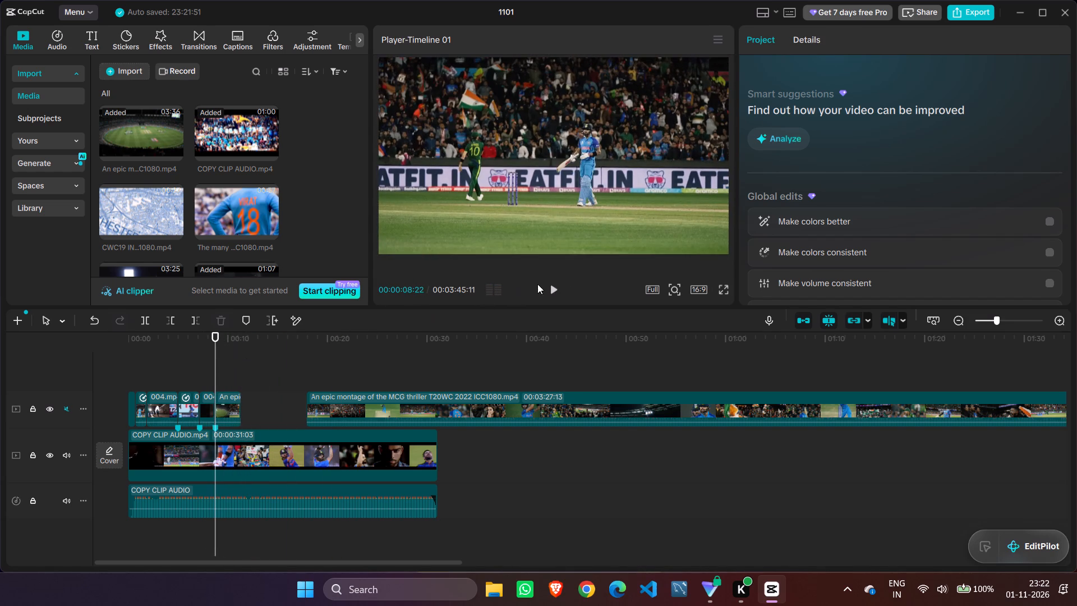
pyautogui.click(547, 285)
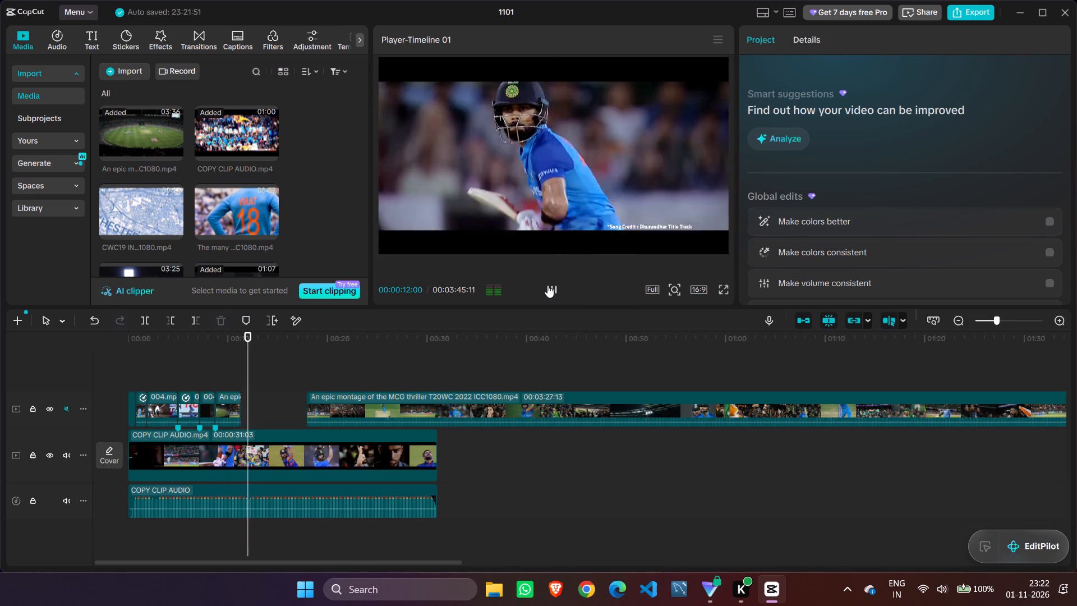
pyautogui.click(547, 285)
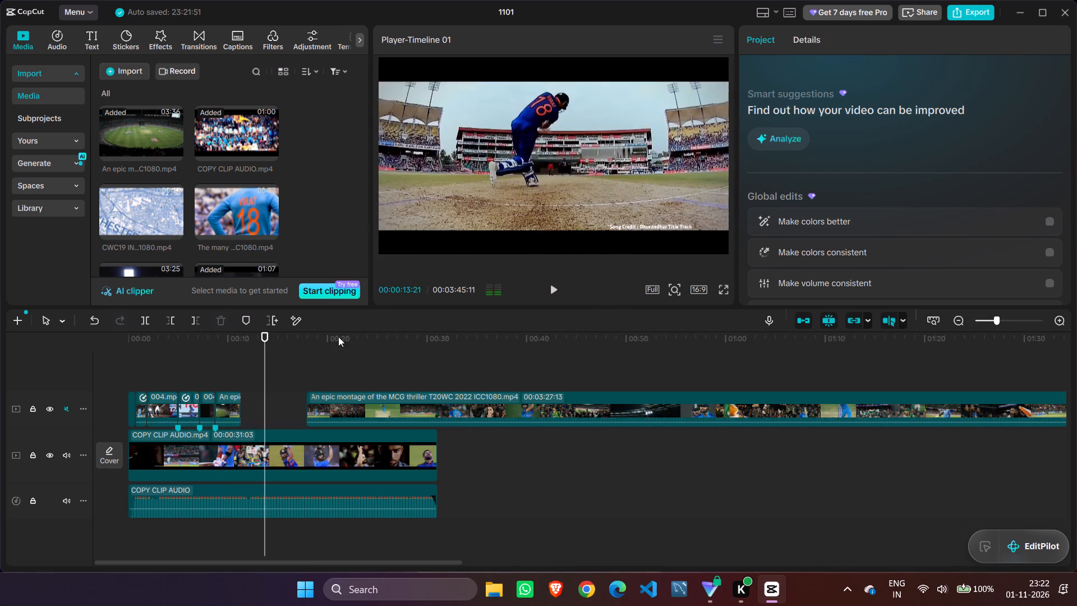
pyautogui.moveTo(263, 355); pyautogui.dragTo(199, 342)
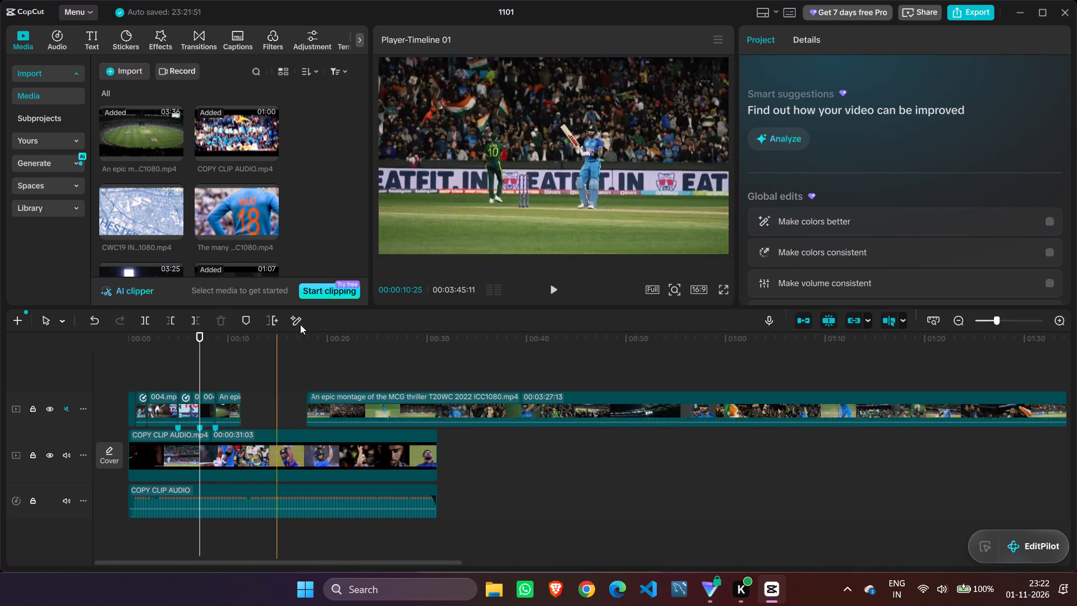
pyautogui.click(552, 287)
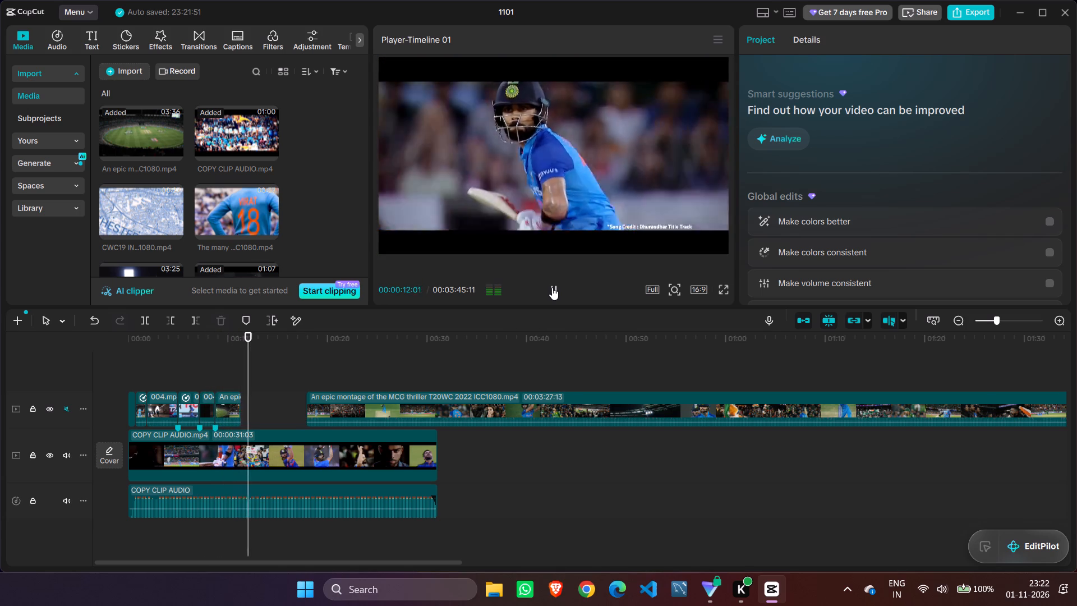
pyautogui.click(552, 287)
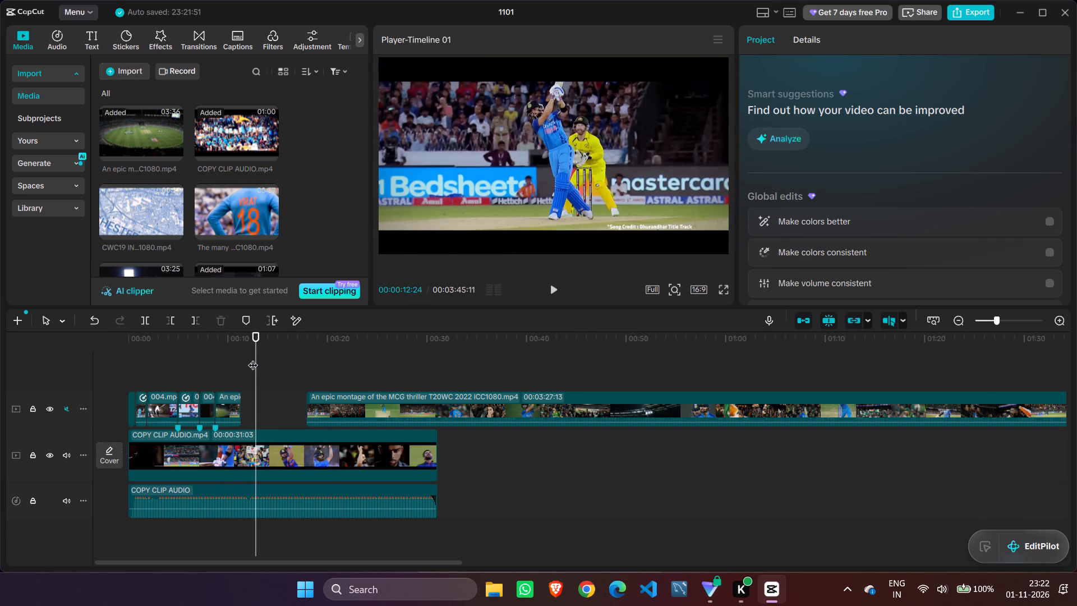
# Scrub the MCG montage between about 00:00:22 and 00:01:00, examining its shots for the next one to use.
pyautogui.moveTo(255, 359); pyautogui.dragTo(362, 375)
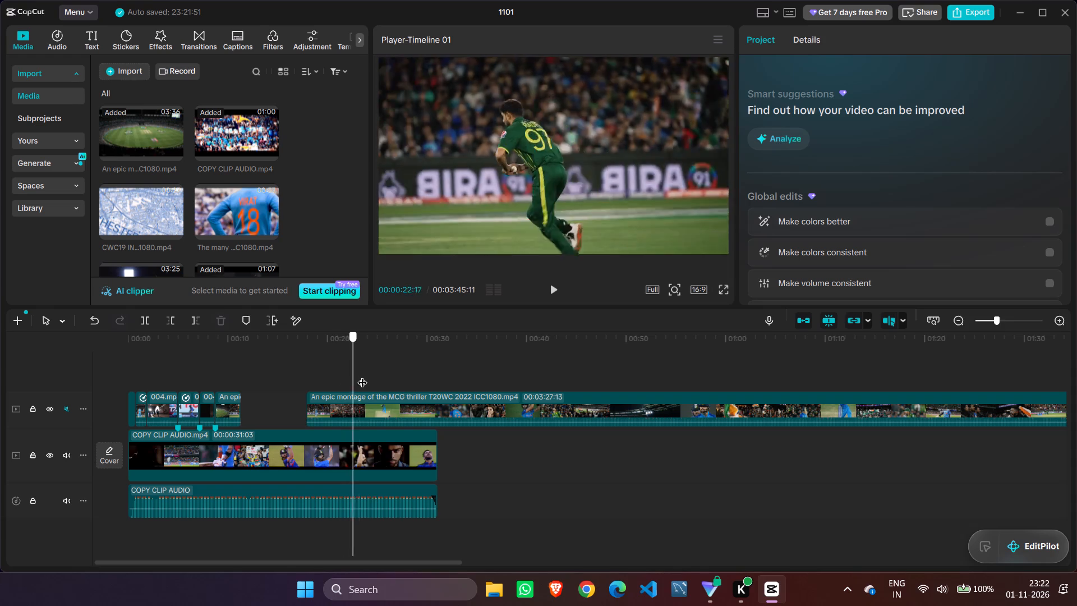
pyautogui.moveTo(362, 375); pyautogui.dragTo(404, 374)
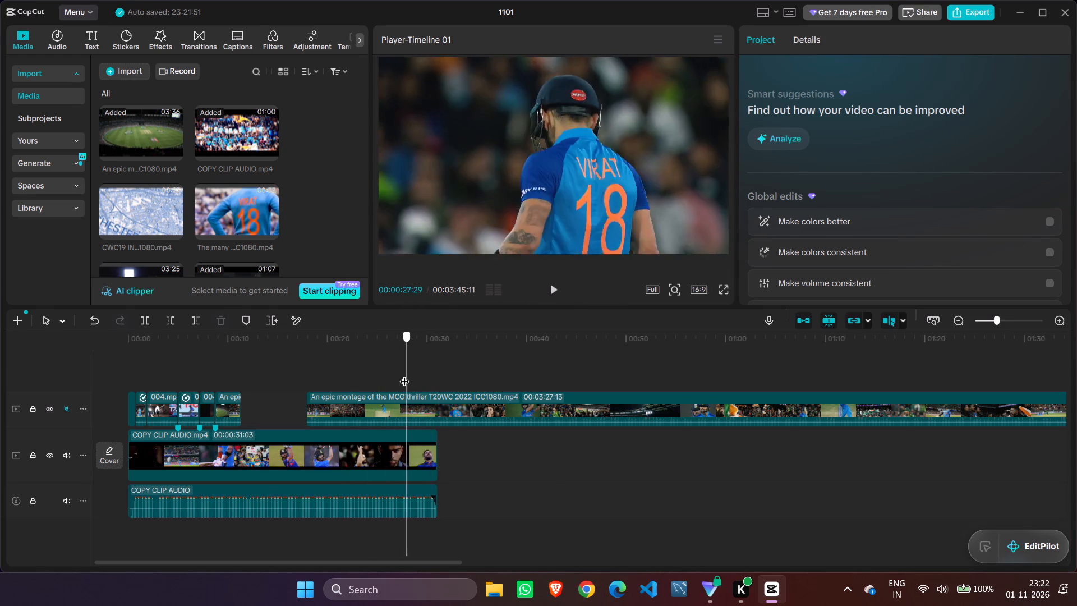
pyautogui.moveTo(404, 374); pyautogui.dragTo(415, 378)
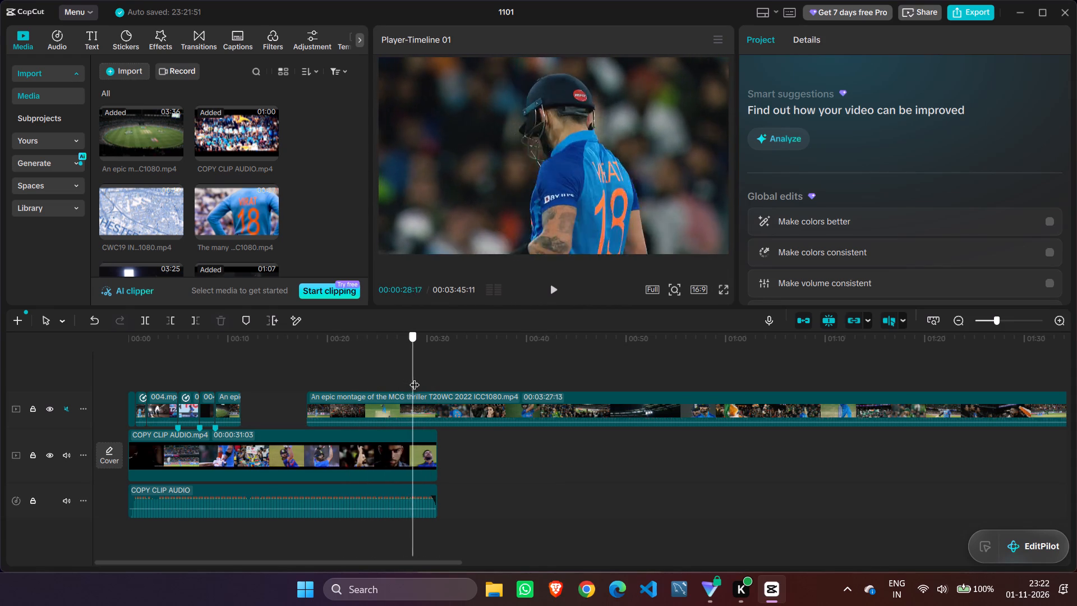
pyautogui.moveTo(415, 378); pyautogui.dragTo(409, 375)
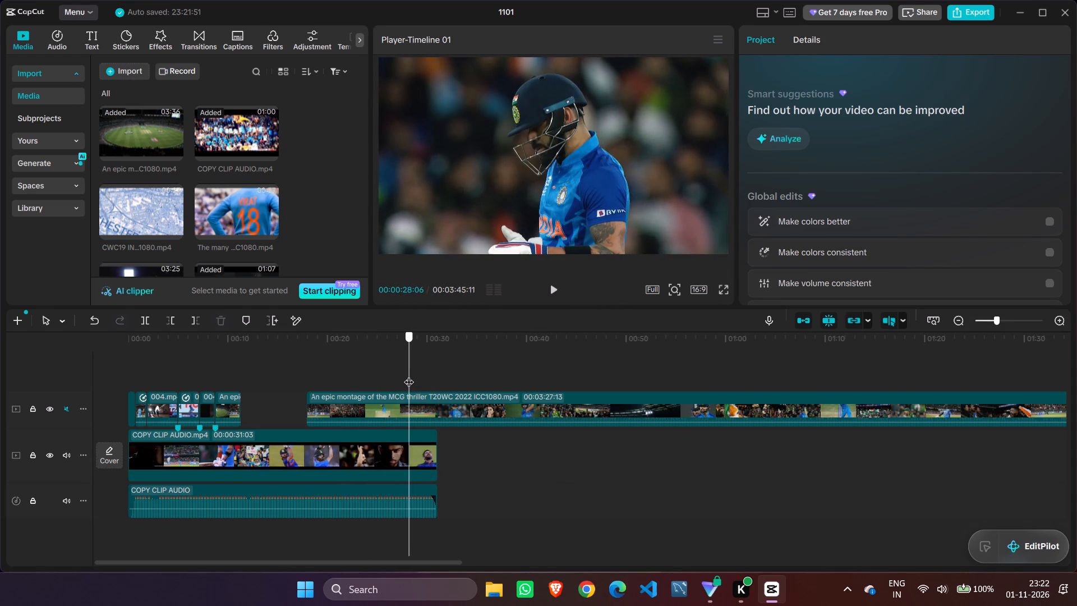
pyautogui.moveTo(409, 375); pyautogui.dragTo(408, 373)
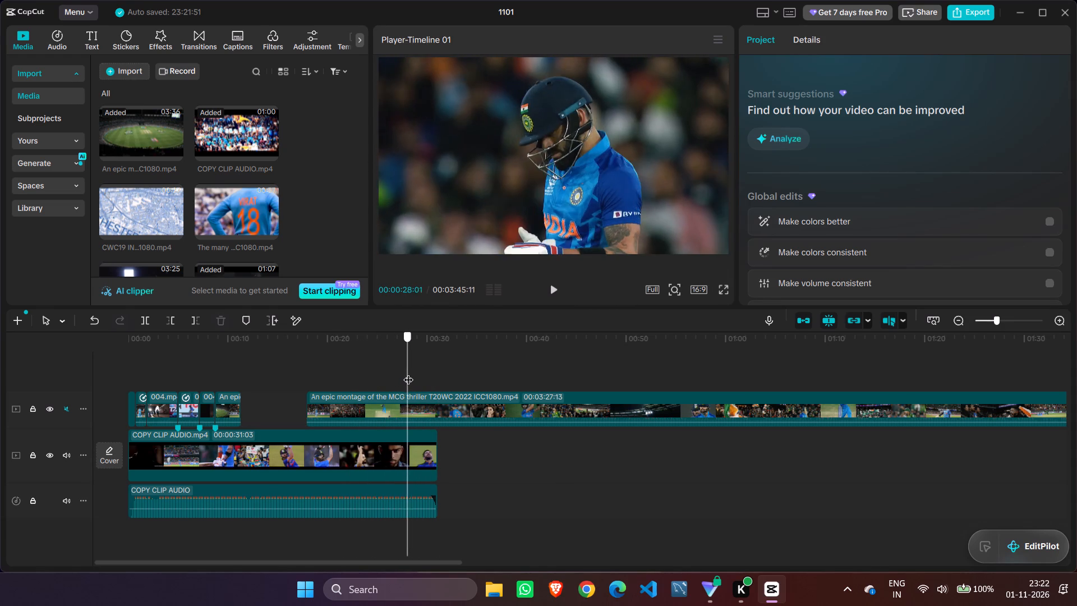
pyautogui.moveTo(408, 373); pyautogui.dragTo(402, 372)
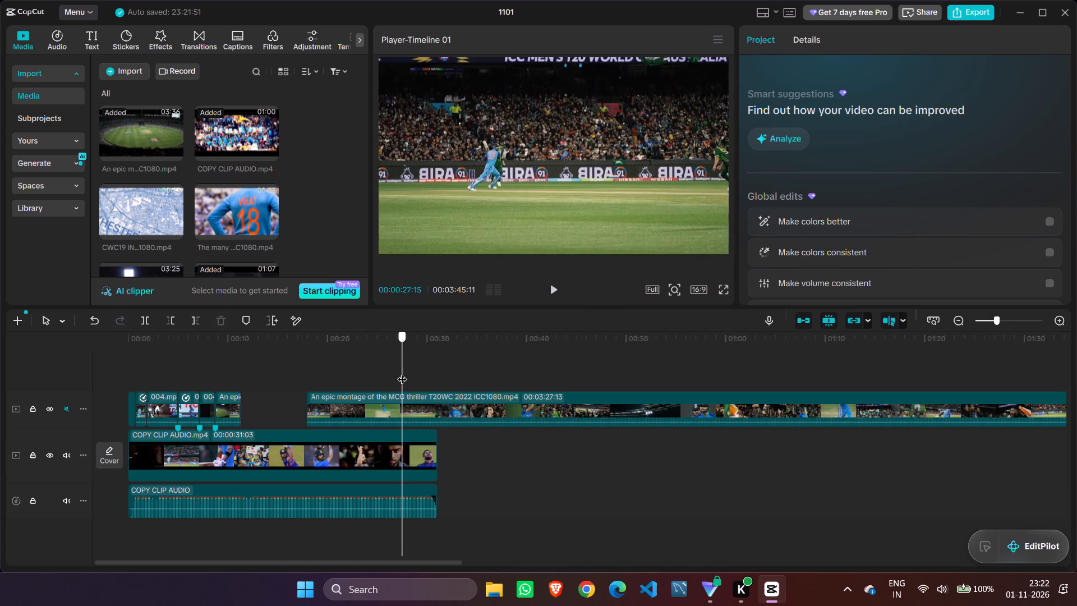
pyautogui.moveTo(402, 372); pyautogui.dragTo(405, 372)
pyautogui.moveTo(405, 372); pyautogui.dragTo(416, 374)
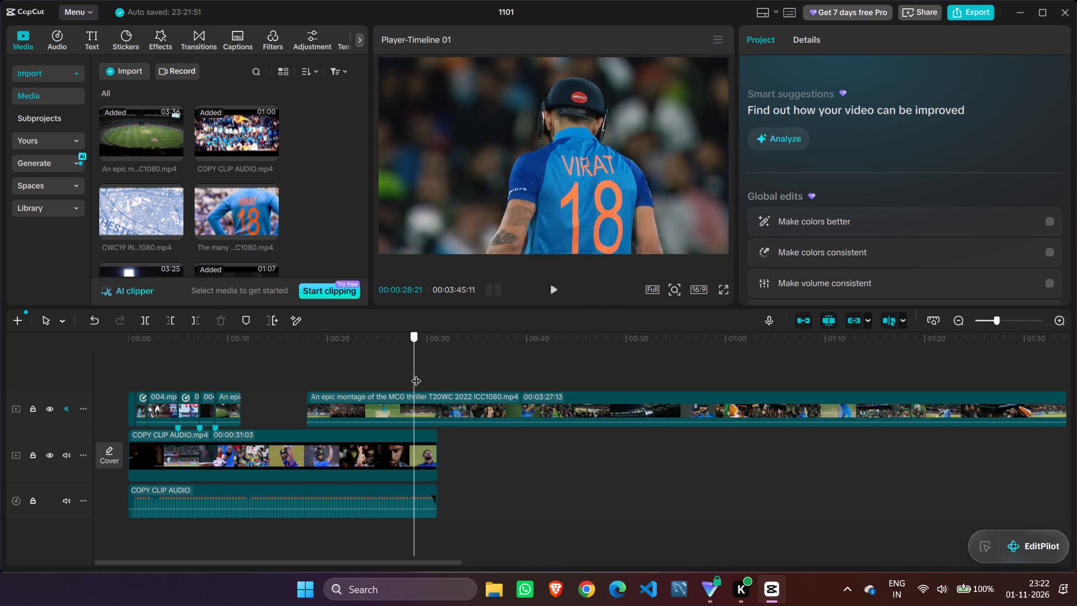
pyautogui.moveTo(416, 374); pyautogui.dragTo(441, 371)
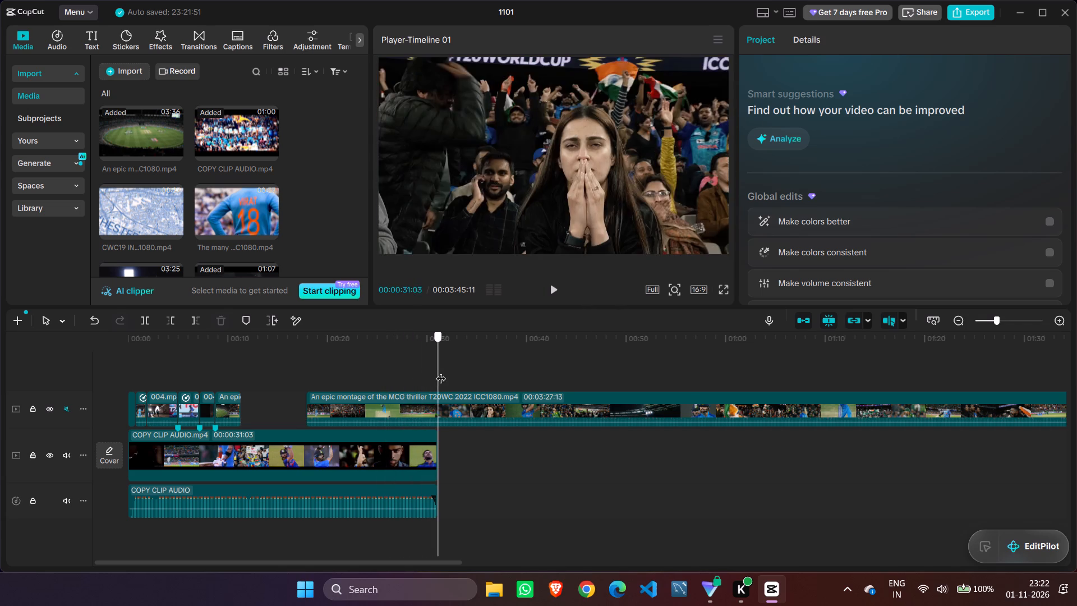
pyautogui.moveTo(441, 371); pyautogui.dragTo(468, 372)
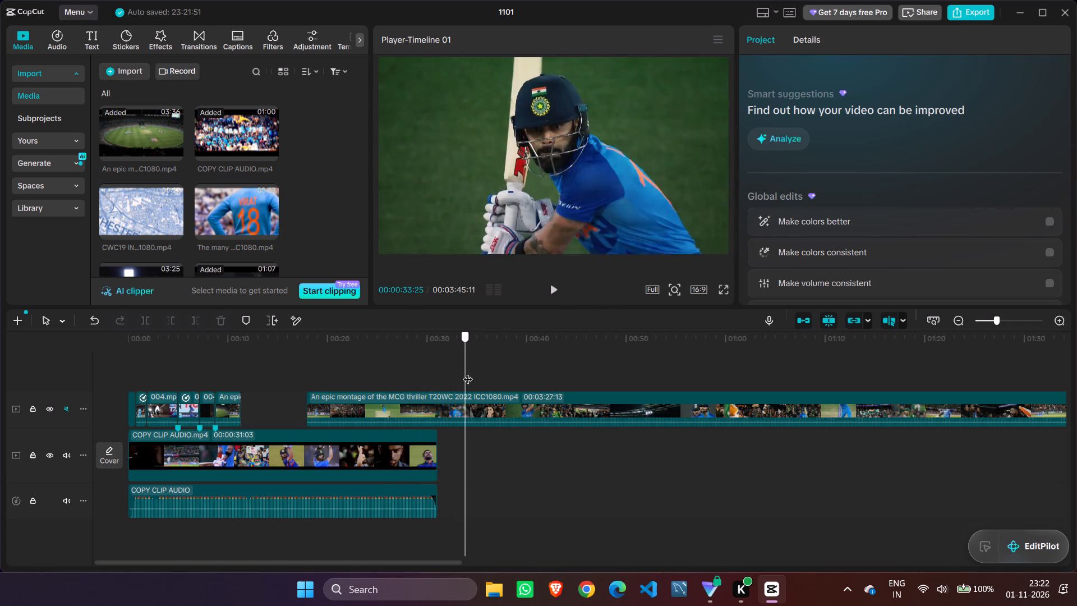
pyautogui.moveTo(468, 372); pyautogui.dragTo(547, 356)
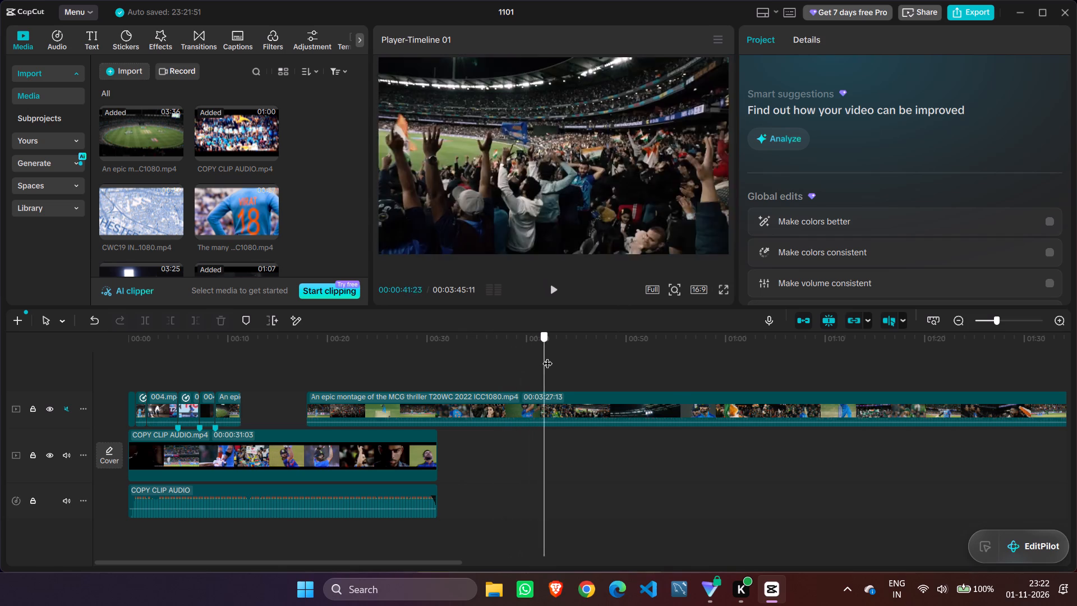
pyautogui.moveTo(547, 356); pyautogui.dragTo(615, 350)
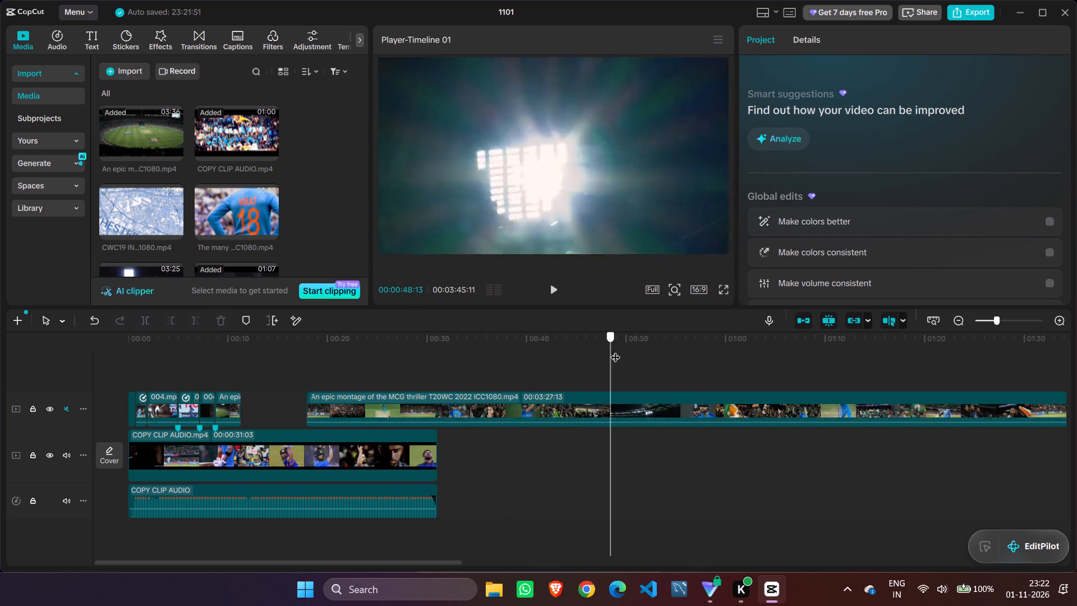
pyautogui.moveTo(615, 350); pyautogui.dragTo(680, 342)
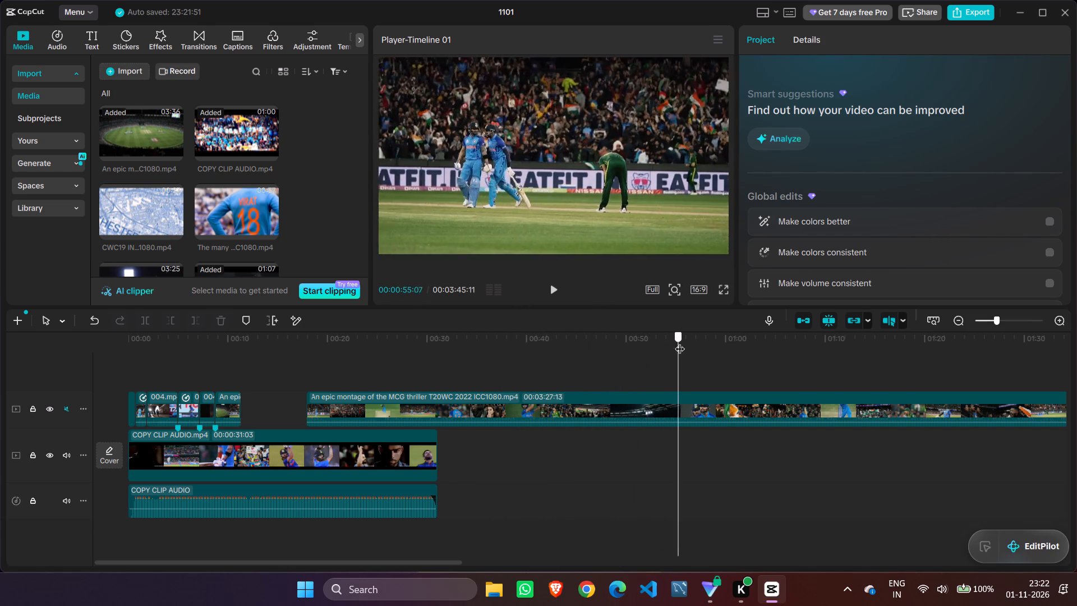
pyautogui.moveTo(680, 342); pyautogui.dragTo(688, 342)
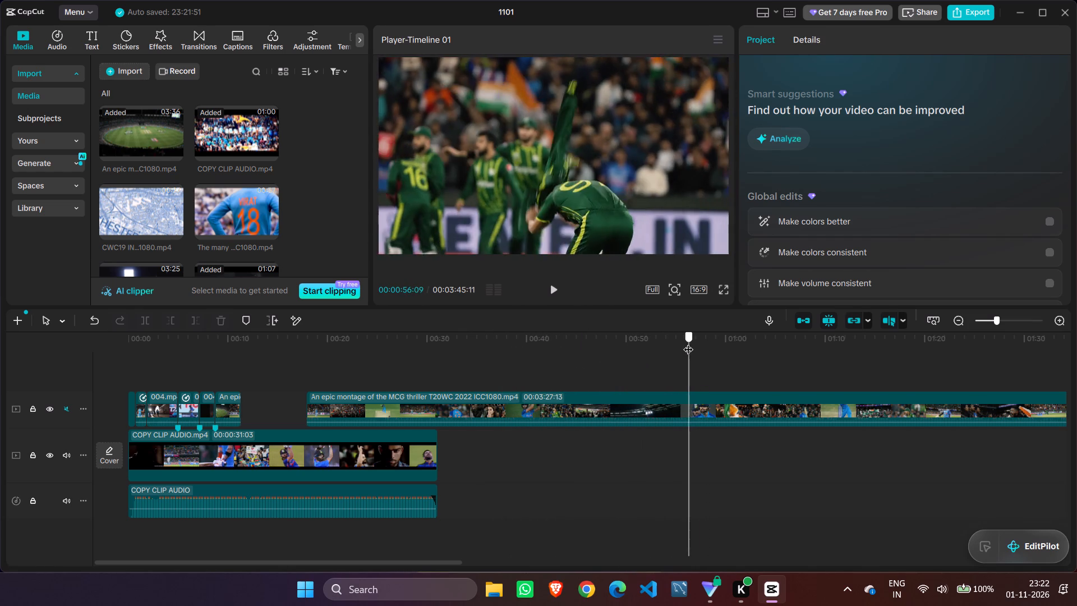
pyautogui.moveTo(688, 342); pyautogui.dragTo(685, 343)
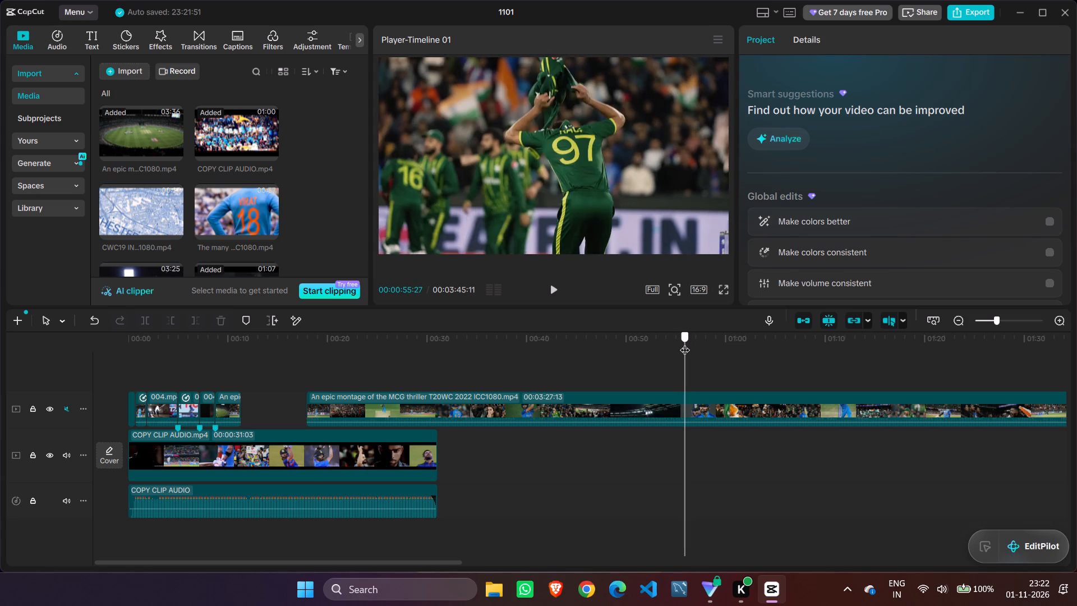
pyautogui.moveTo(685, 343); pyautogui.dragTo(682, 343)
pyautogui.press('space')
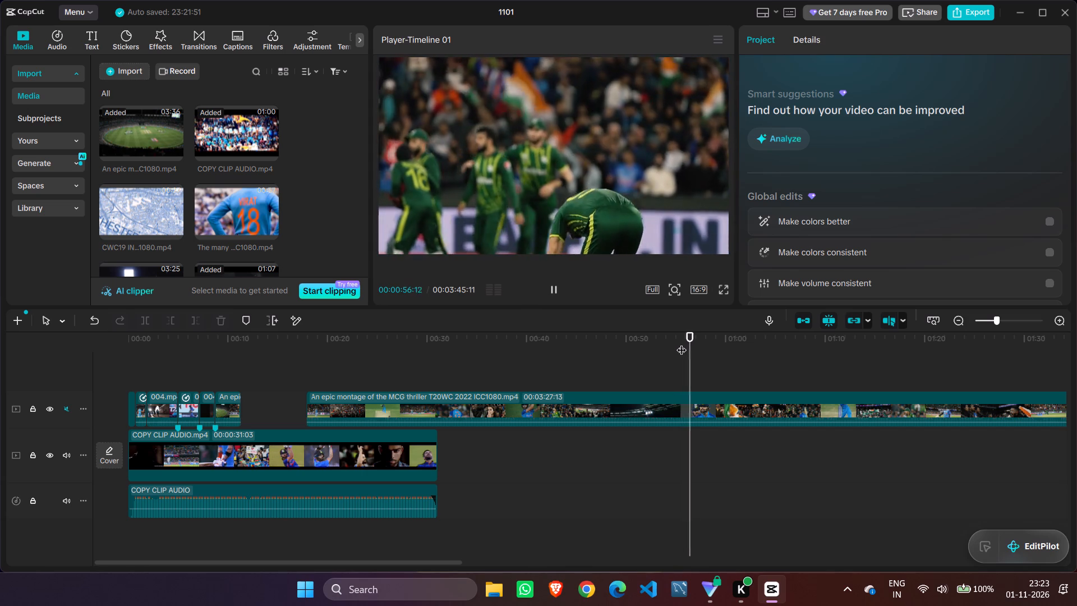
pyautogui.moveTo(699, 347); pyautogui.dragTo(687, 347)
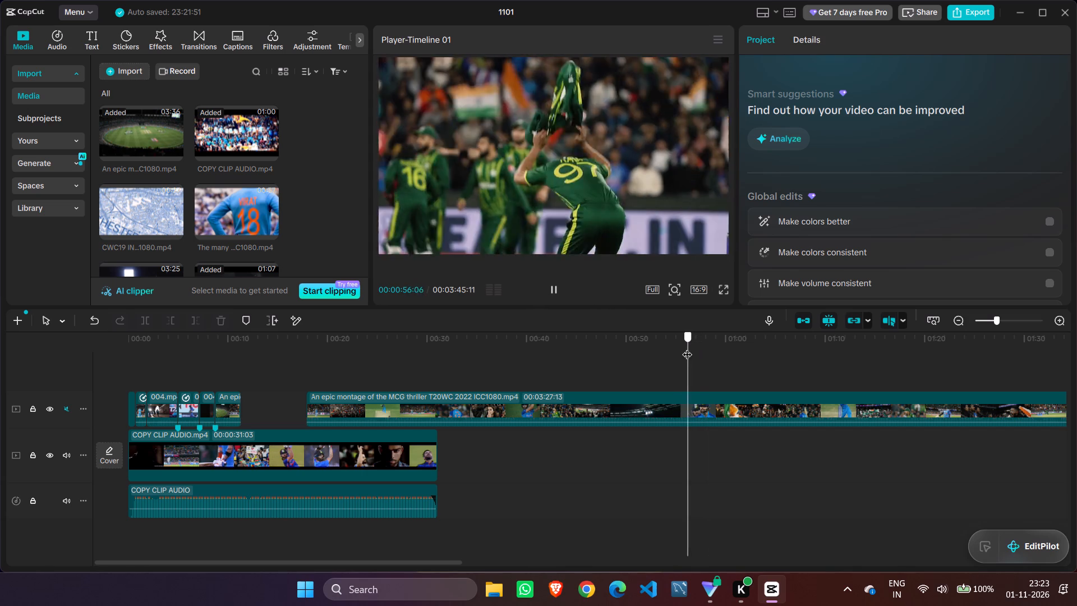
pyautogui.moveTo(687, 347); pyautogui.dragTo(703, 350)
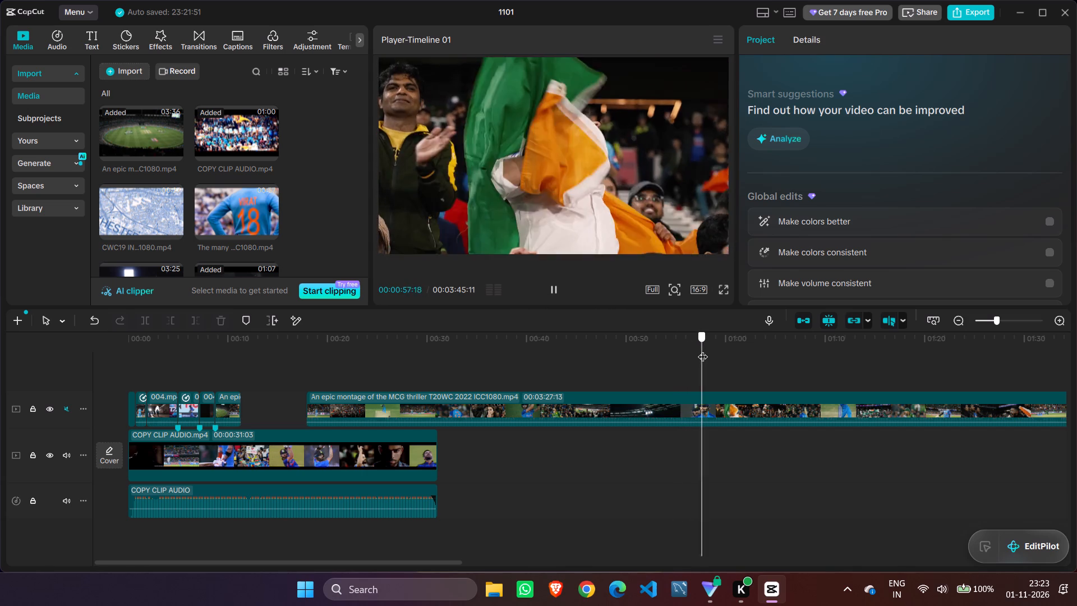
pyautogui.moveTo(703, 350); pyautogui.dragTo(738, 352)
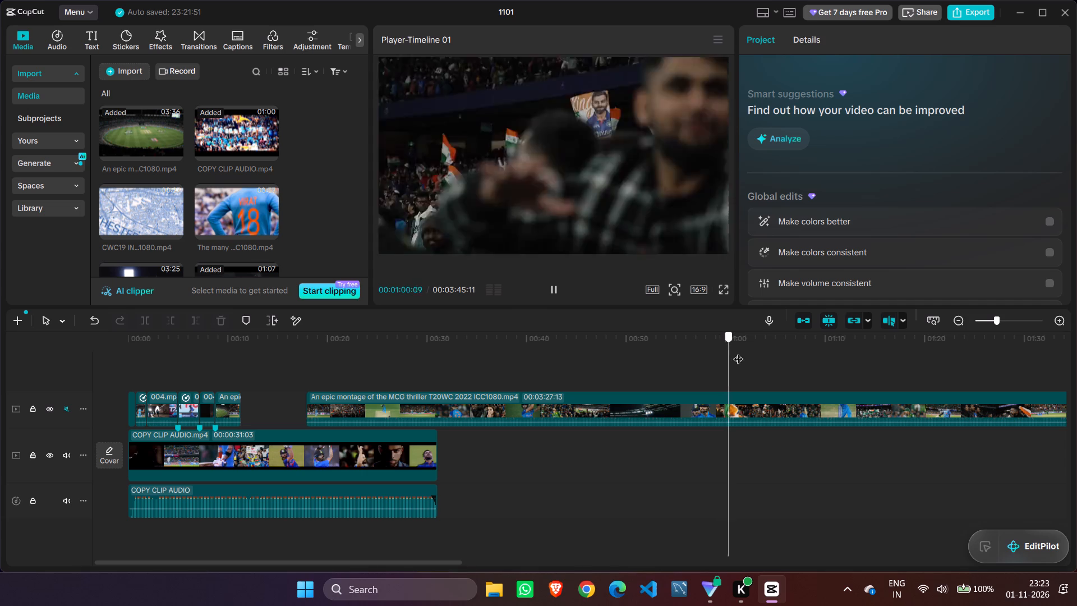
pyautogui.moveTo(738, 352); pyautogui.dragTo(722, 355)
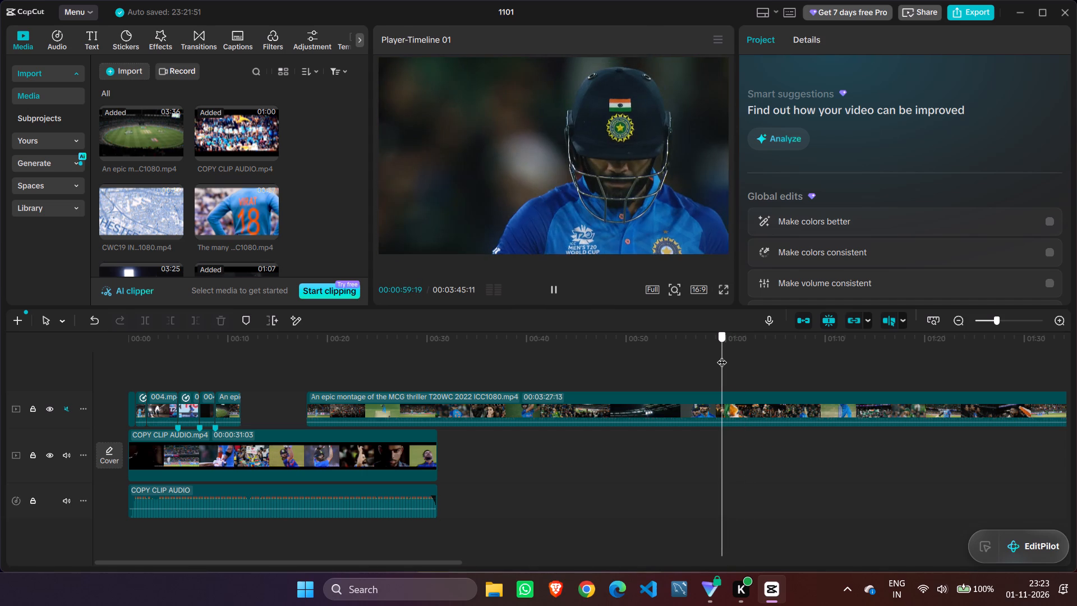
# Split the MCG montage at 00:00:58:13, at the close-up of the helmeted batter looking down.
pyautogui.moveTo(722, 355); pyautogui.dragTo(708, 353)
pyautogui.press('space')
pyautogui.press('space')
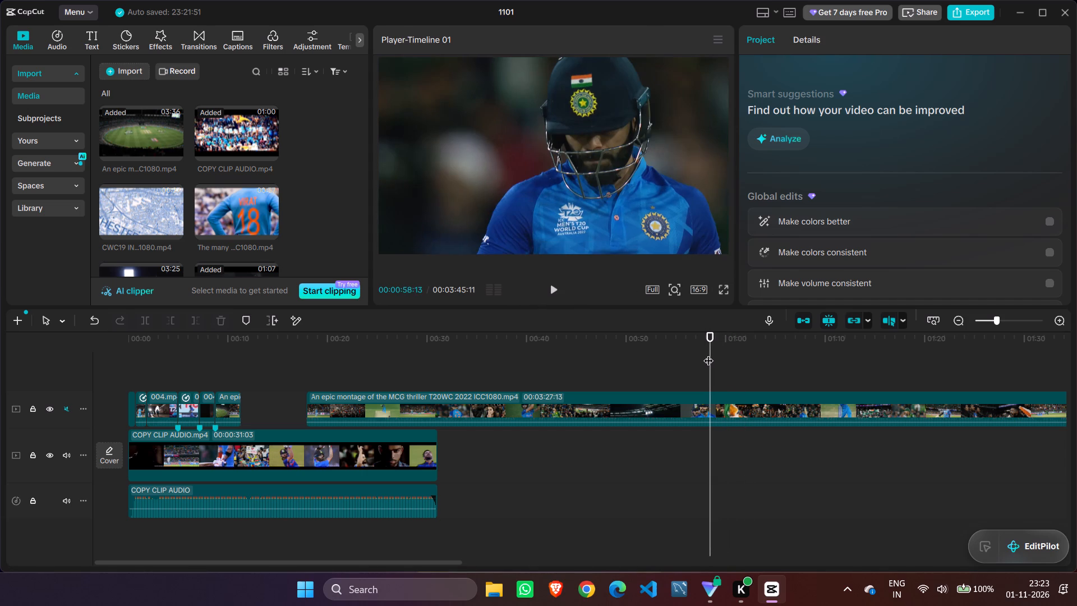
pyautogui.click(707, 406)
pyautogui.click(146, 318)
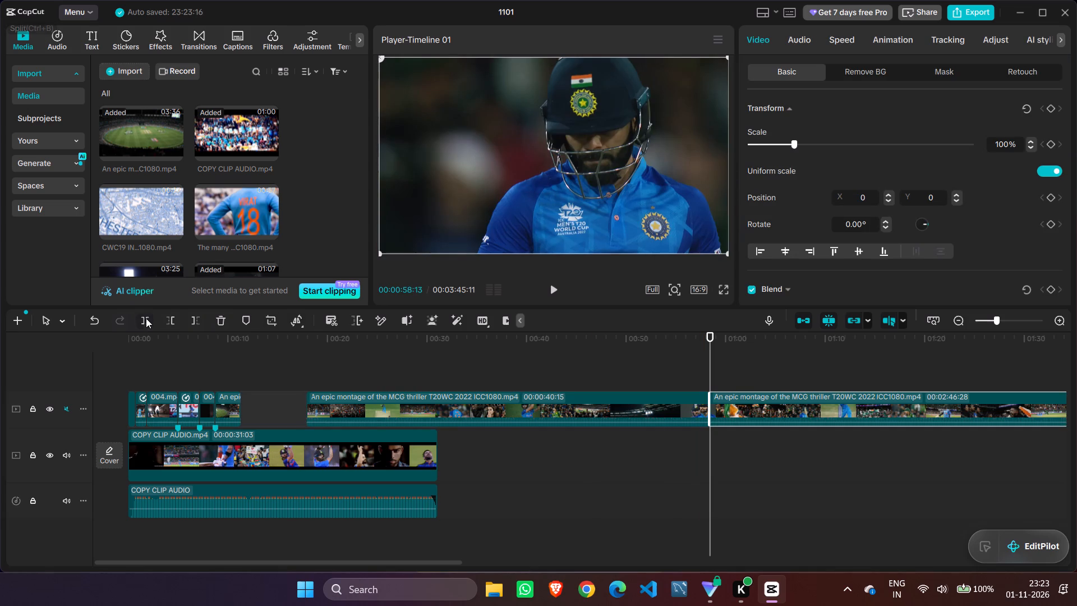
# Split the MCG montage at 00:01:00:00, on the last frame of the helmeted batter close-up before the crowd shot.
pyautogui.press('space')
pyautogui.press('space')
pyautogui.press('space')
pyautogui.press('space')
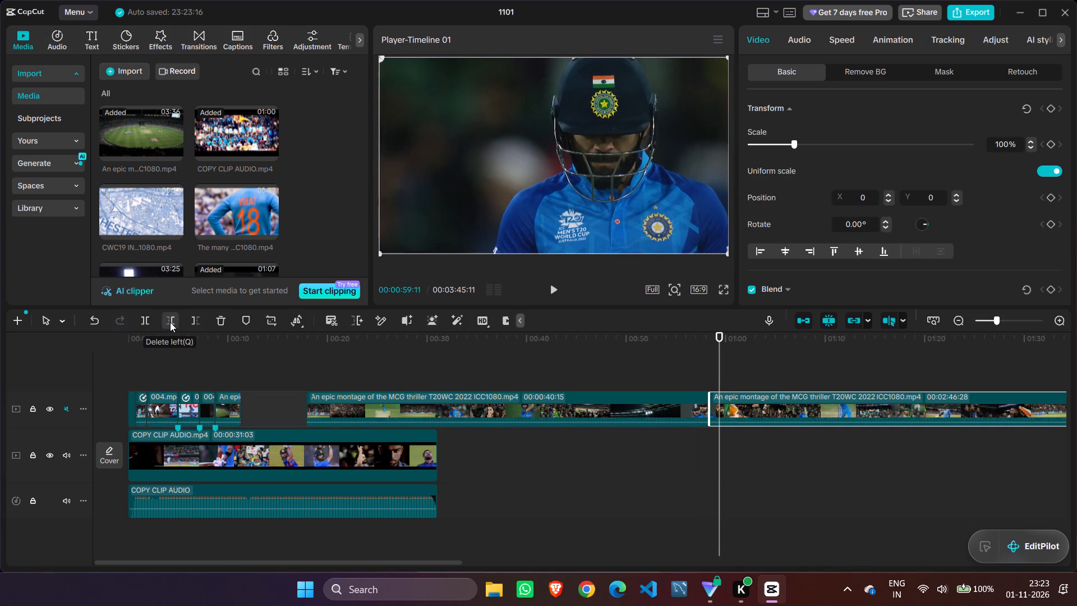
pyautogui.press('space')
pyautogui.press('space')
pyautogui.press('space')
pyautogui.press('space')
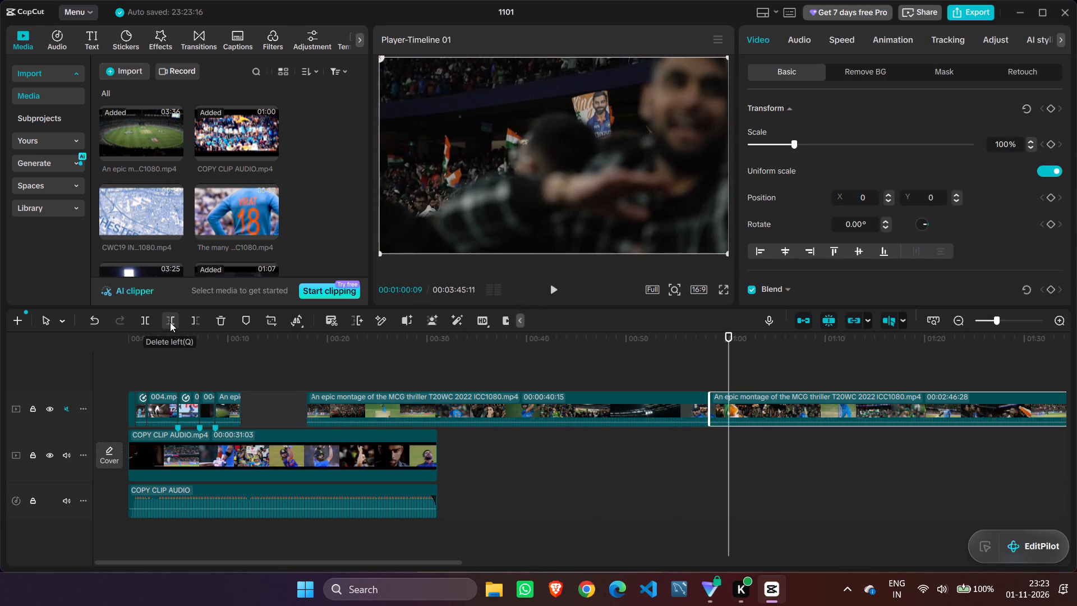
pyautogui.press('Left')
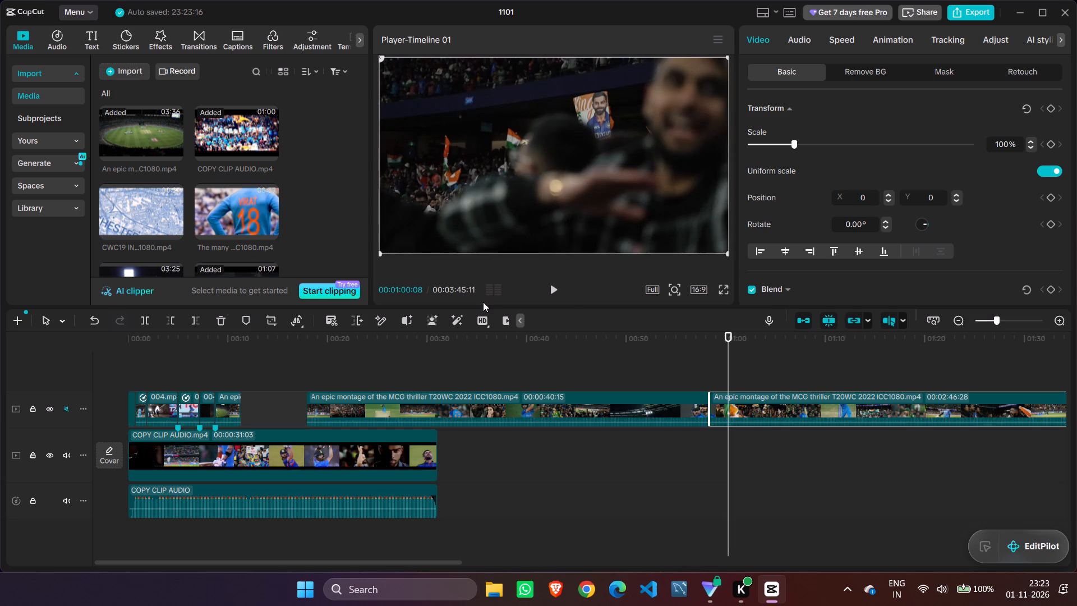
pyautogui.press('Left')
pyautogui.press('Left')
pyautogui.press('Left')
pyautogui.press('Left')
pyautogui.press('Left')
pyautogui.press('Left')
pyautogui.press('Left')
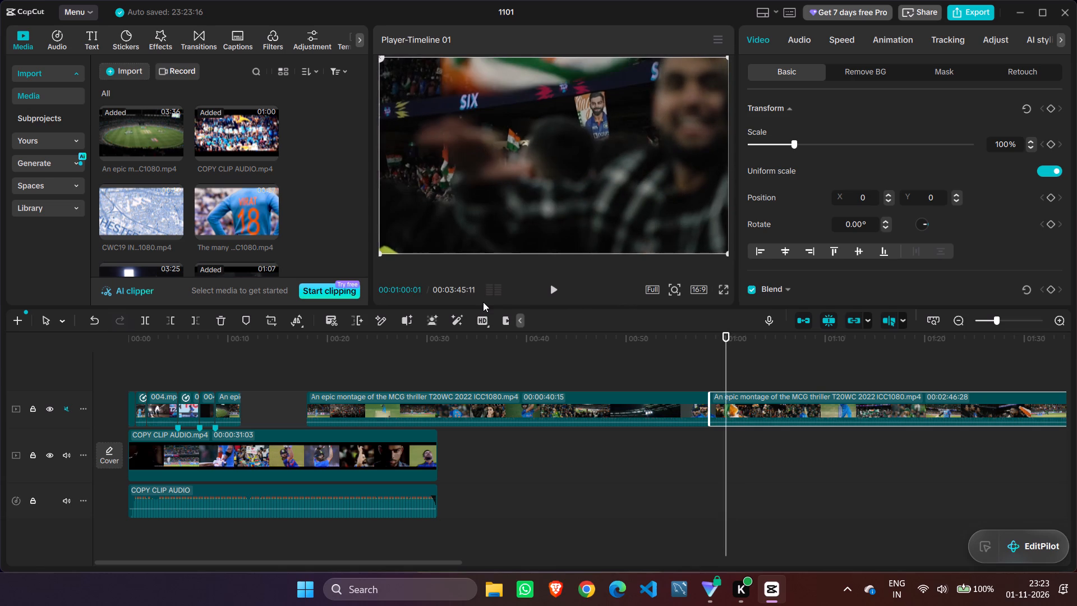
pyautogui.press('Left')
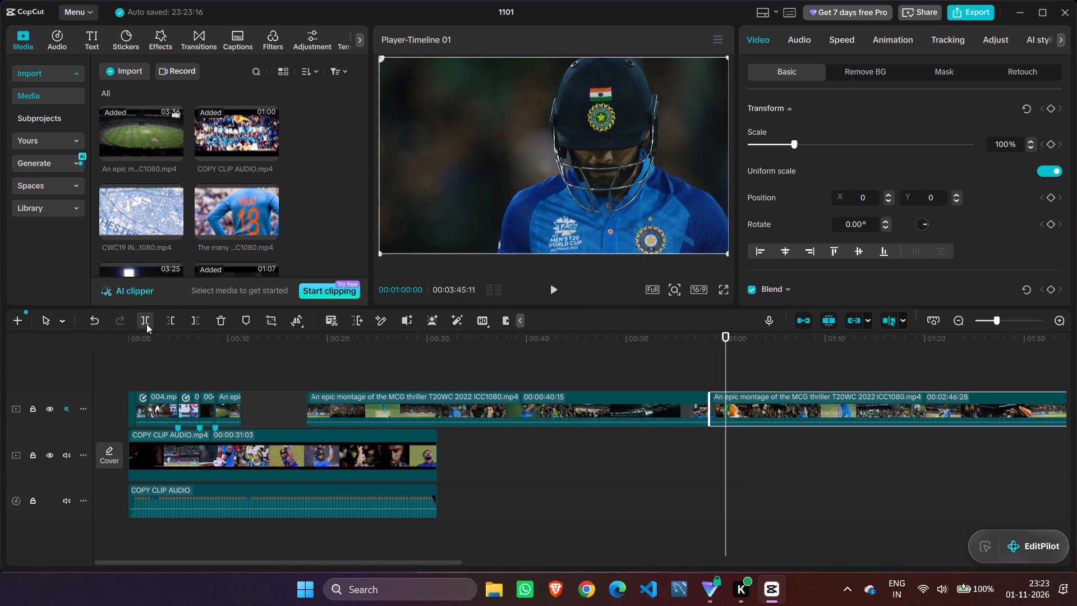
pyautogui.click(146, 324)
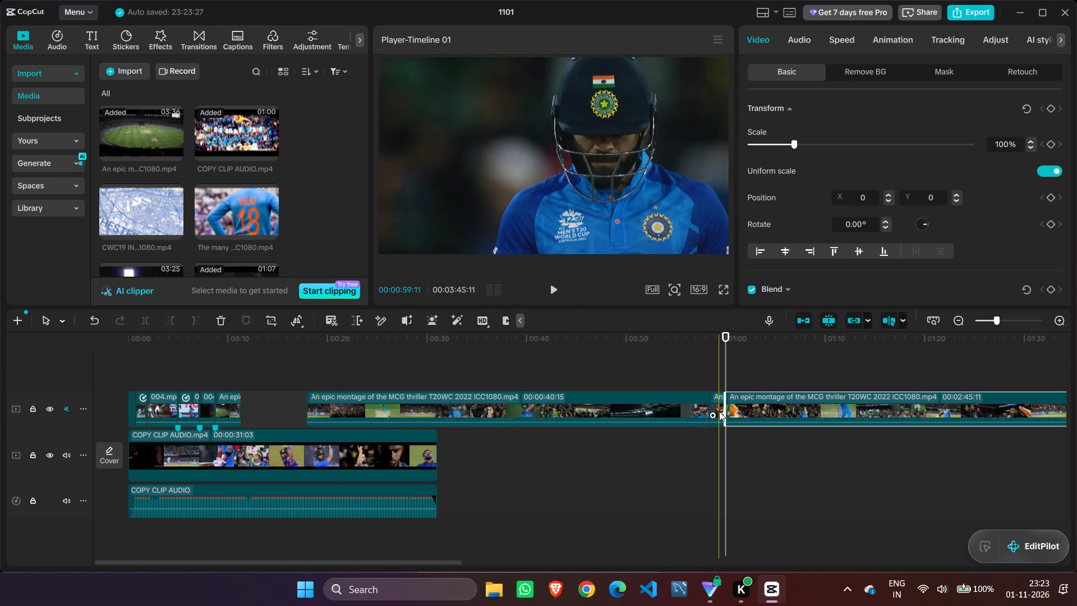
# Move the isolated batter close-up to a new track above the placed shots, starting at about 00:00:07:05.
pyautogui.moveTo(719, 411); pyautogui.dragTo(210, 377)
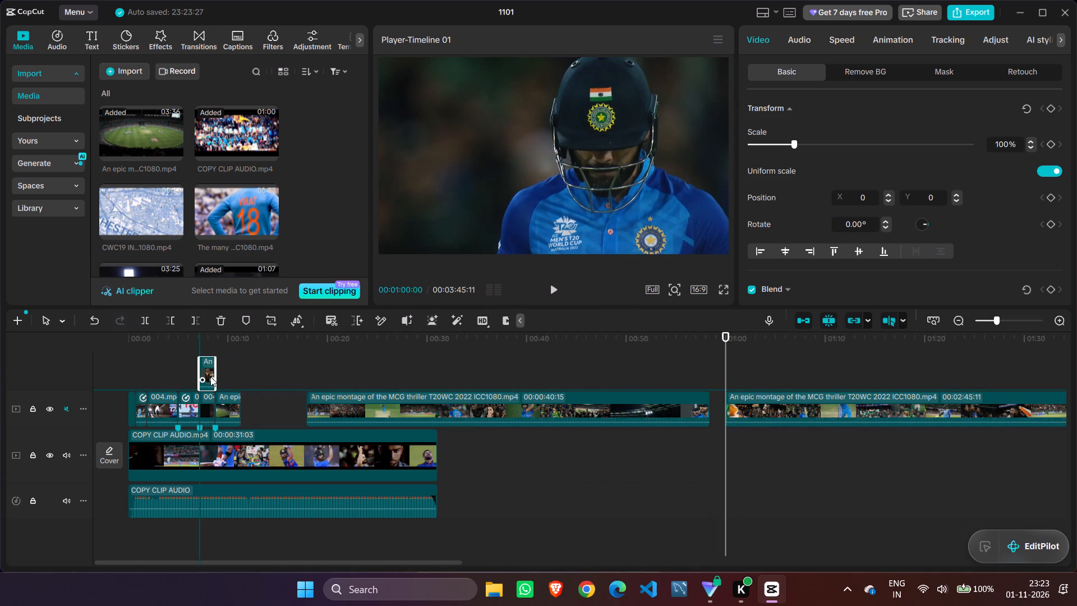
pyautogui.moveTo(210, 377); pyautogui.dragTo(224, 378)
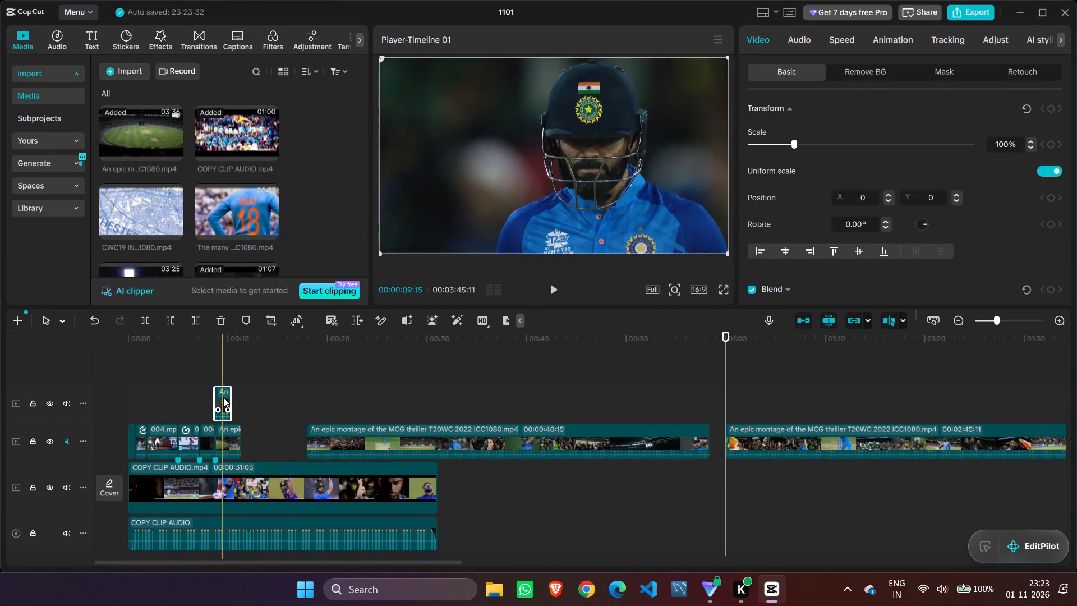
pyautogui.moveTo(223, 397); pyautogui.dragTo(210, 398)
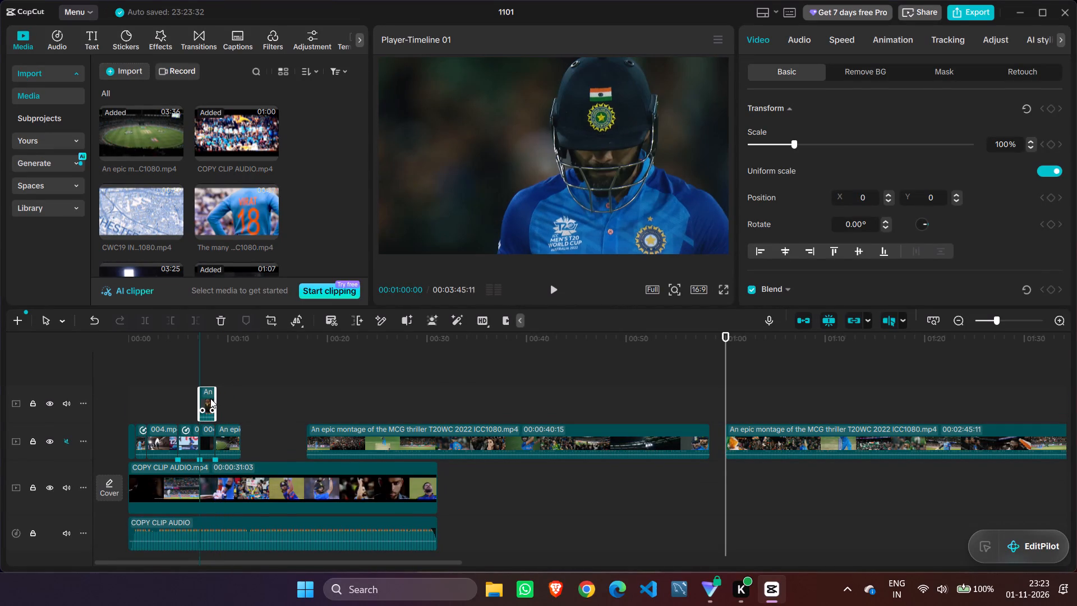
# Replay the edit from about 00:00:03 to 00:00:09 to check the close-up against the shots beneath it.
pyautogui.moveTo(195, 369); pyautogui.dragTo(160, 368)
pyautogui.click(553, 291)
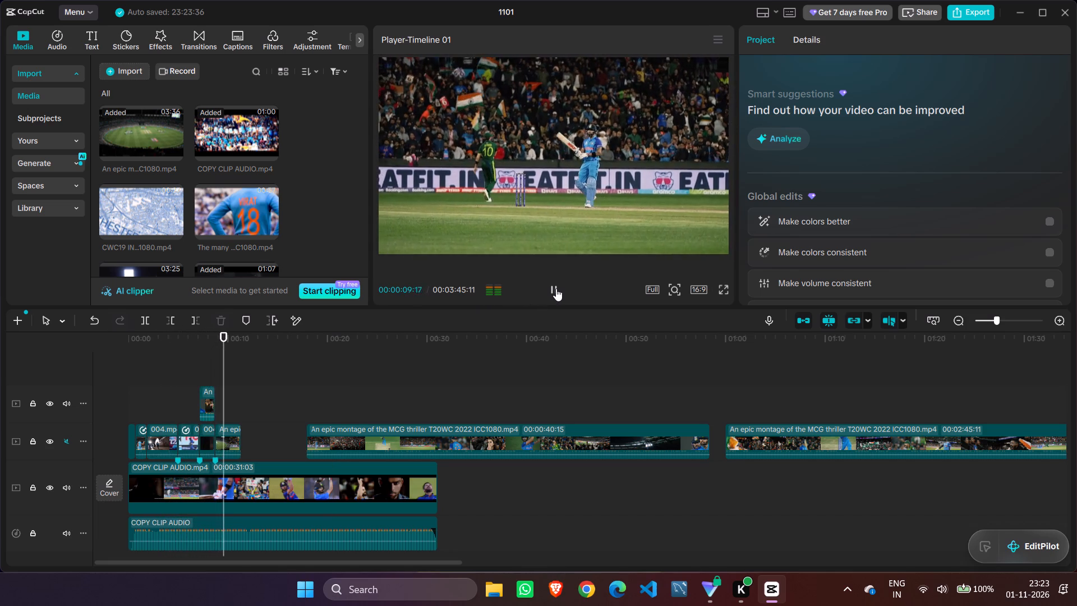
pyautogui.click(556, 288)
pyautogui.moveTo(225, 369); pyautogui.dragTo(200, 371)
# Move the batter close-up along the upper track to start at about 00:00:10.
pyautogui.moveTo(205, 399); pyautogui.dragTo(236, 396)
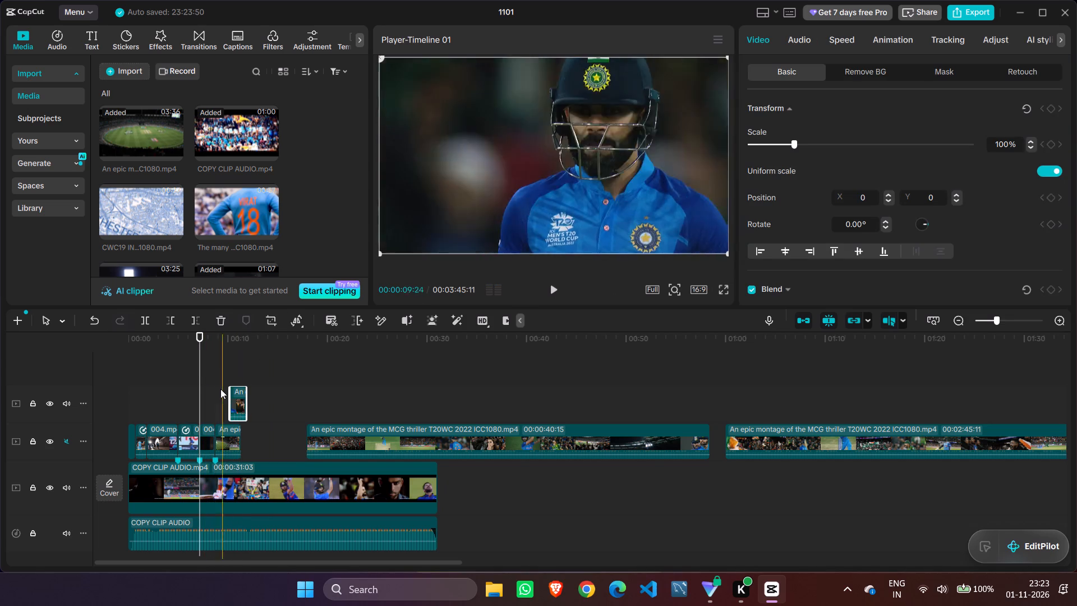
# Move the batter close-up back along the upper track to start at 00:00:07:05, above the third placed shot.
pyautogui.moveTo(201, 350); pyautogui.dragTo(213, 350)
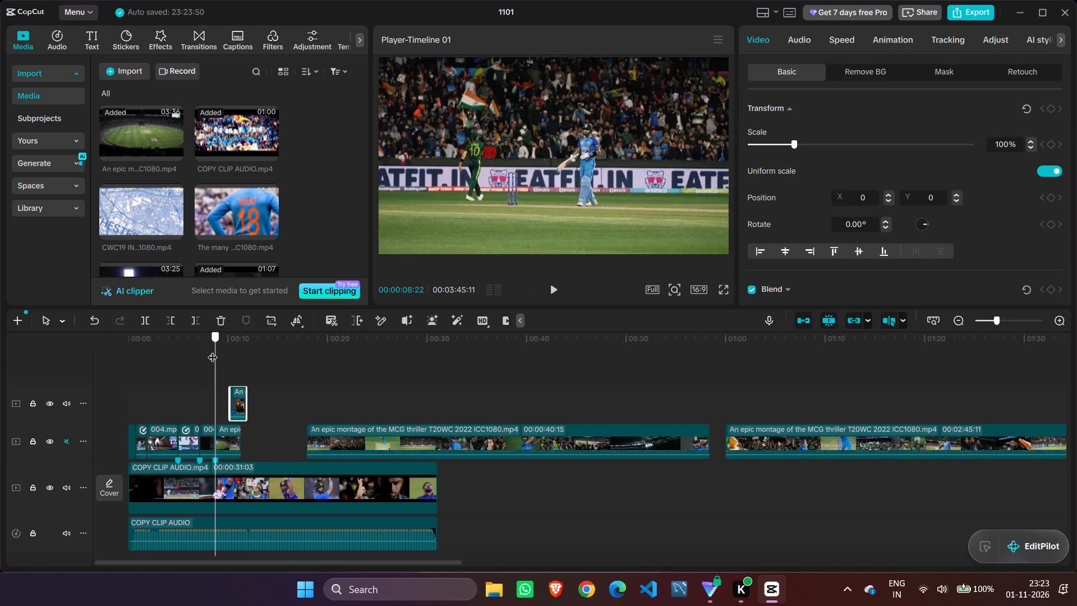
pyautogui.moveTo(213, 350); pyautogui.dragTo(195, 347)
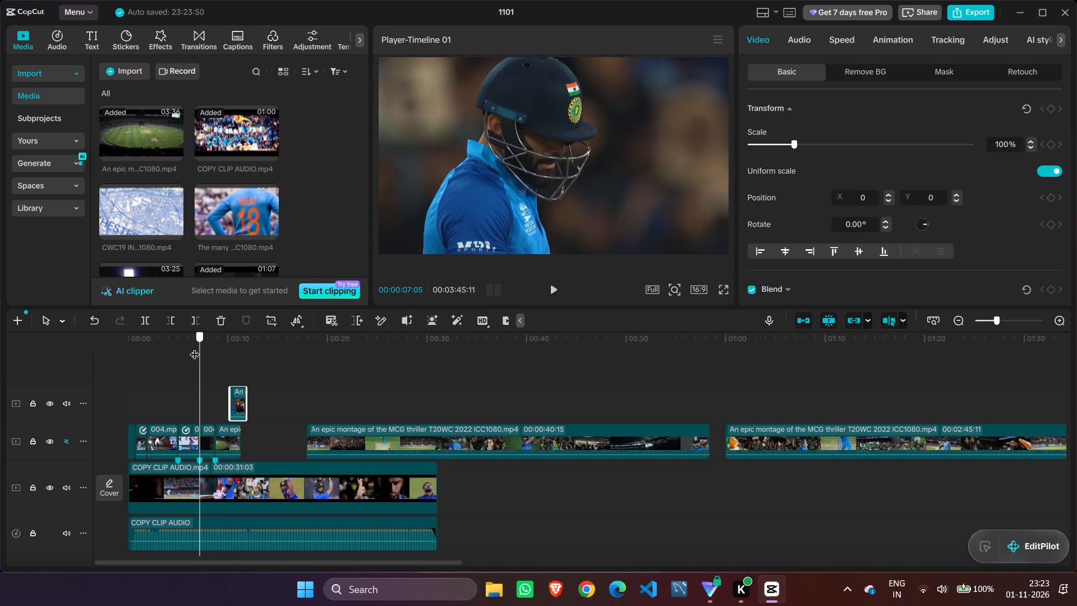
pyautogui.moveTo(195, 347); pyautogui.dragTo(191, 347)
pyautogui.moveTo(240, 398); pyautogui.dragTo(219, 397)
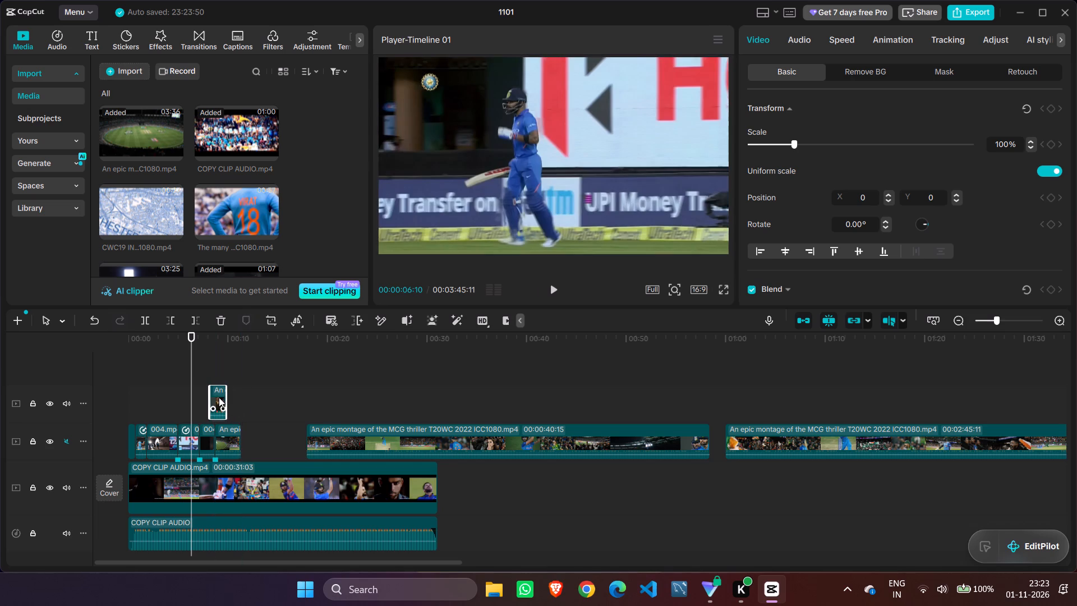
pyautogui.moveTo(219, 397); pyautogui.dragTo(213, 397)
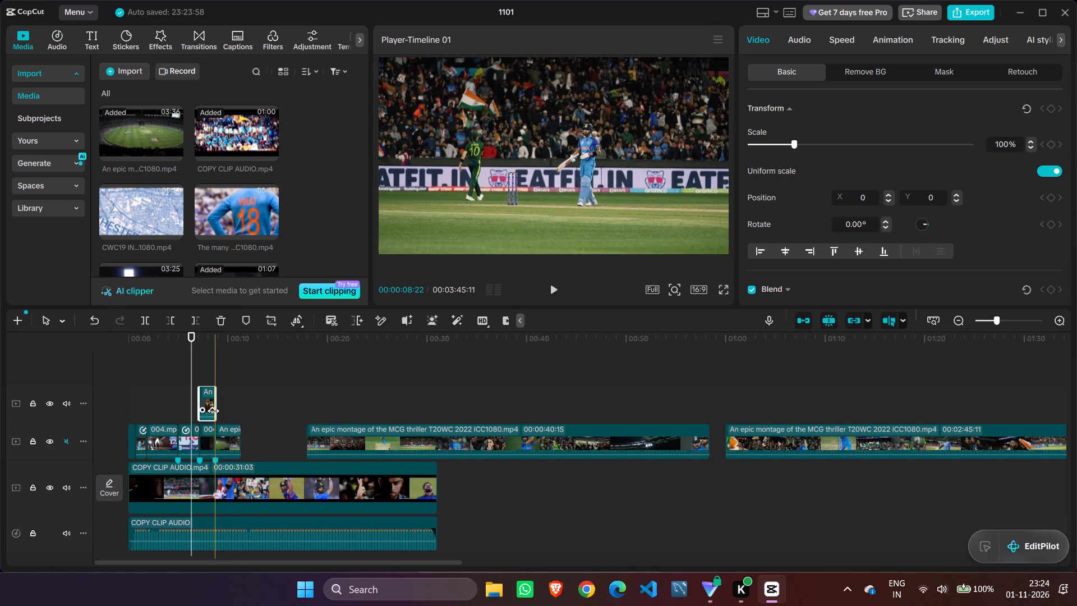
pyautogui.moveTo(215, 411); pyautogui.dragTo(212, 409)
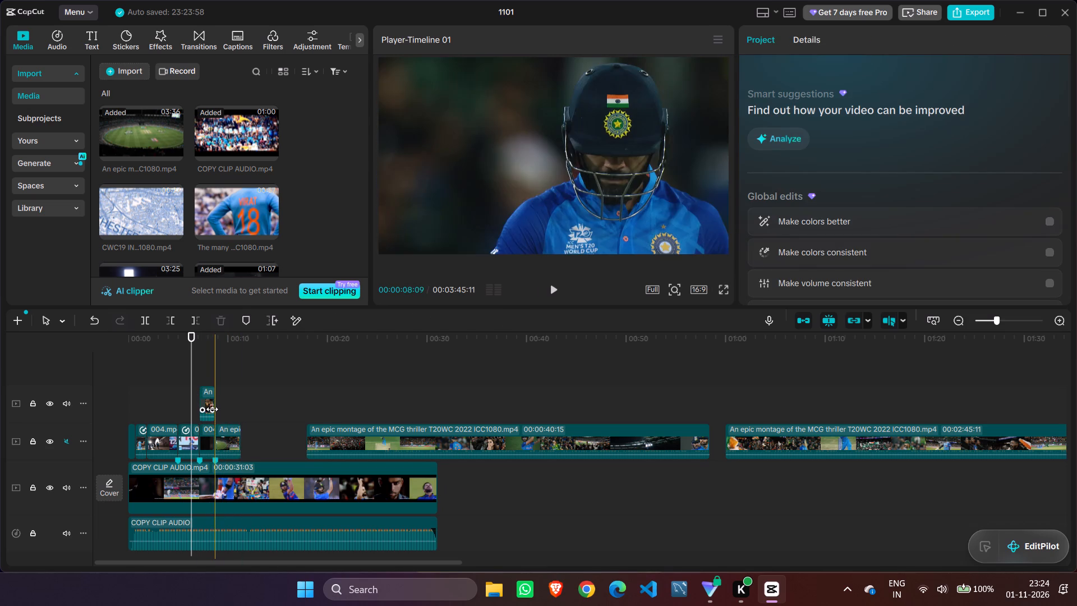
pyautogui.moveTo(212, 409); pyautogui.dragTo(222, 410)
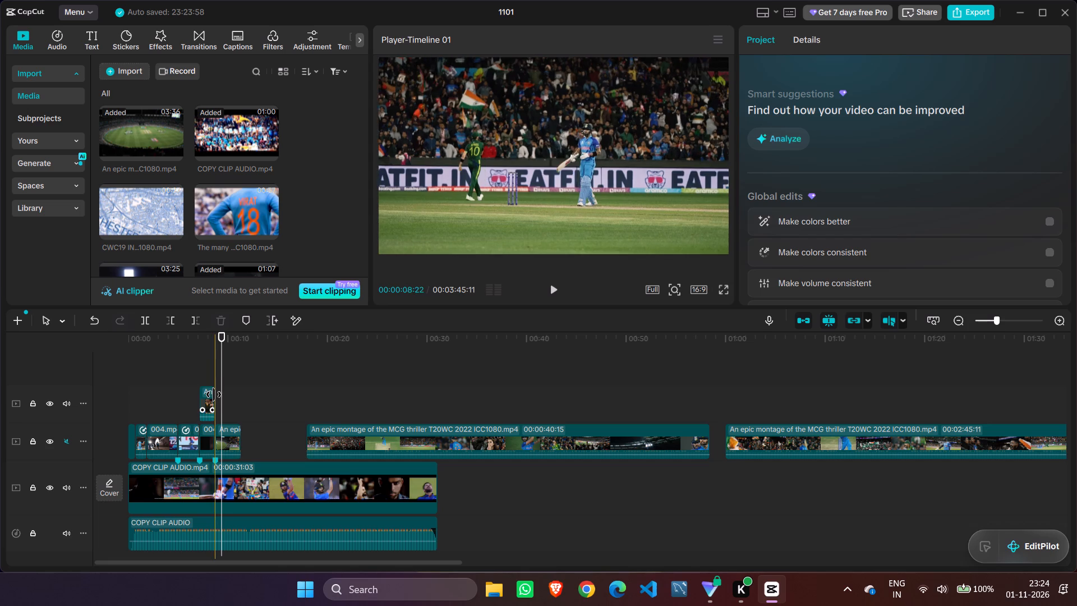
pyautogui.click(214, 394)
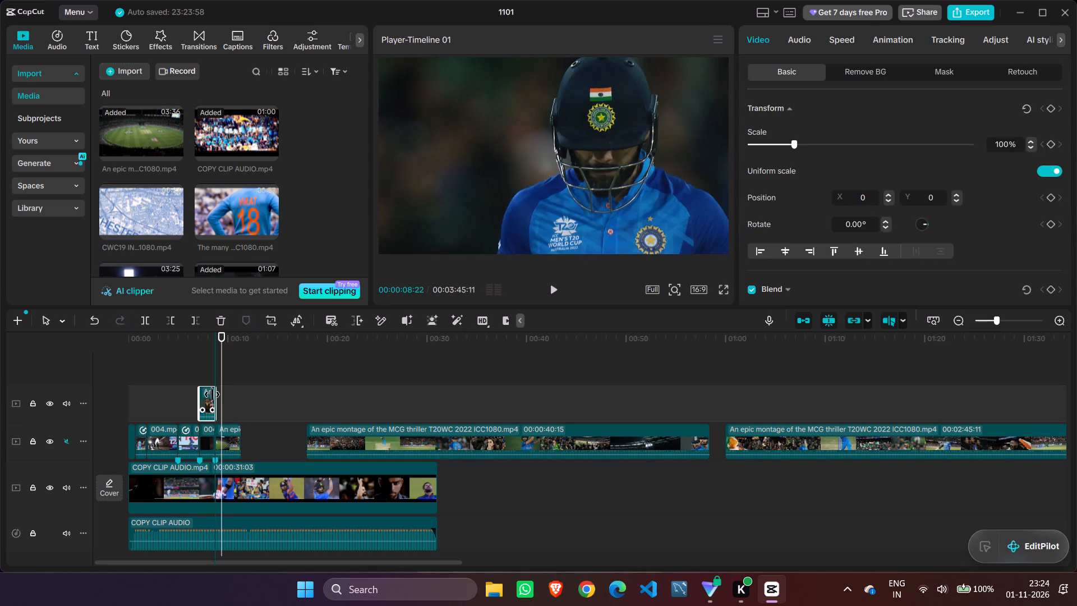
pyautogui.click(208, 437)
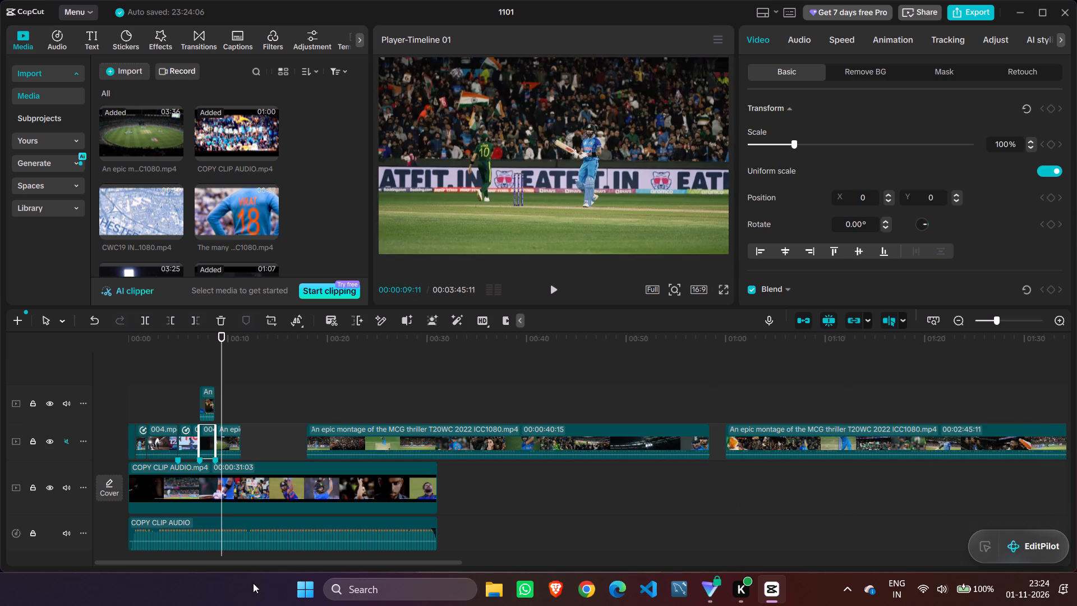
# Look through the remaining MCG montage footage from about 00:02:20 to 00:02:58 for usable batter and crowd shots.
pyautogui.moveTo(266, 562); pyautogui.dragTo(447, 540)
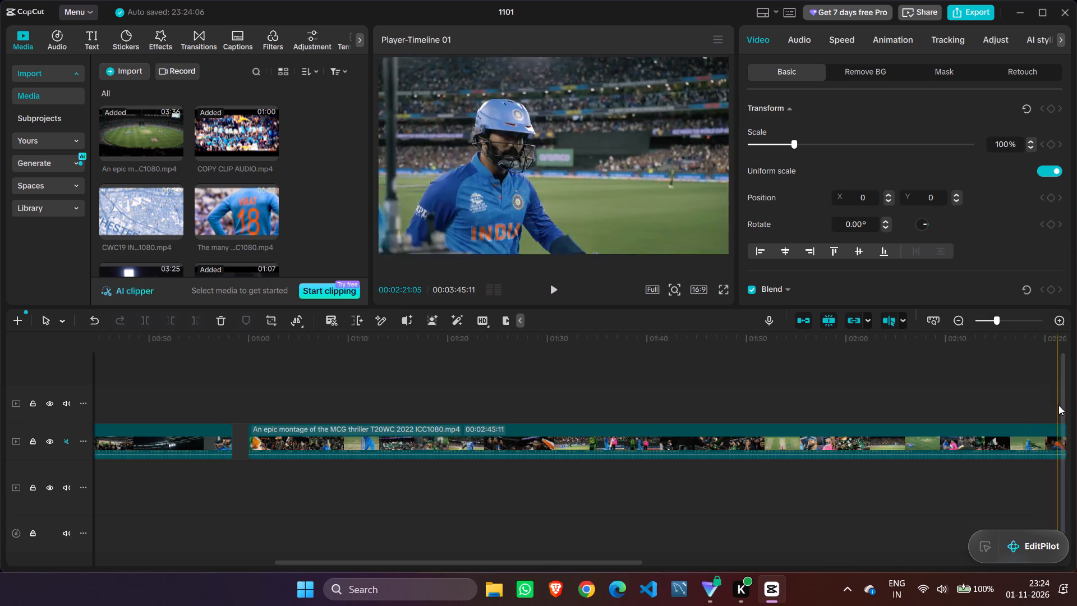
pyautogui.click(1051, 407)
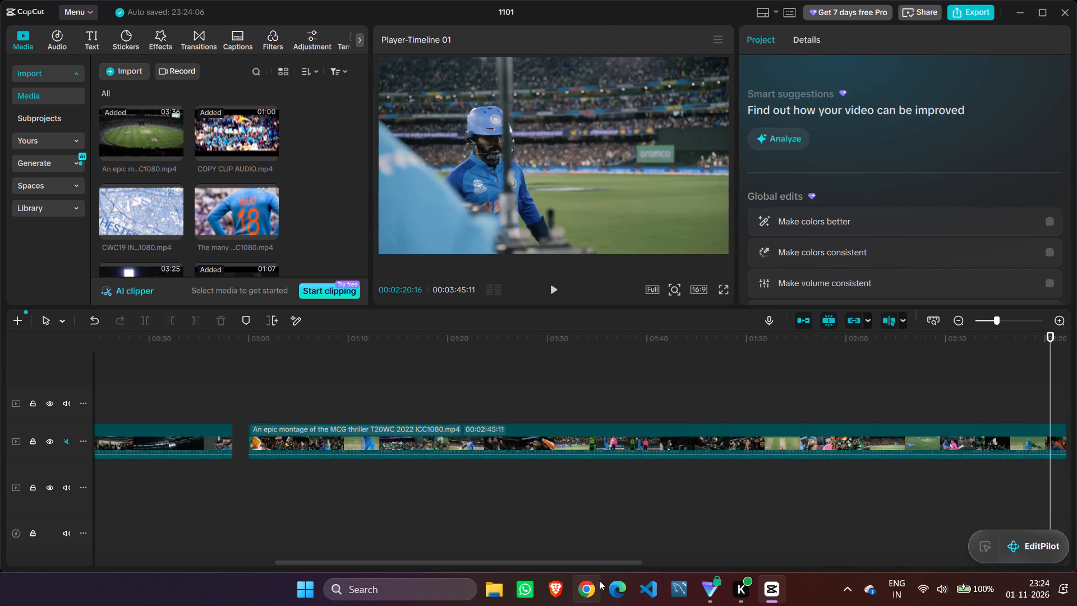
pyautogui.moveTo(602, 562); pyautogui.dragTo(766, 529)
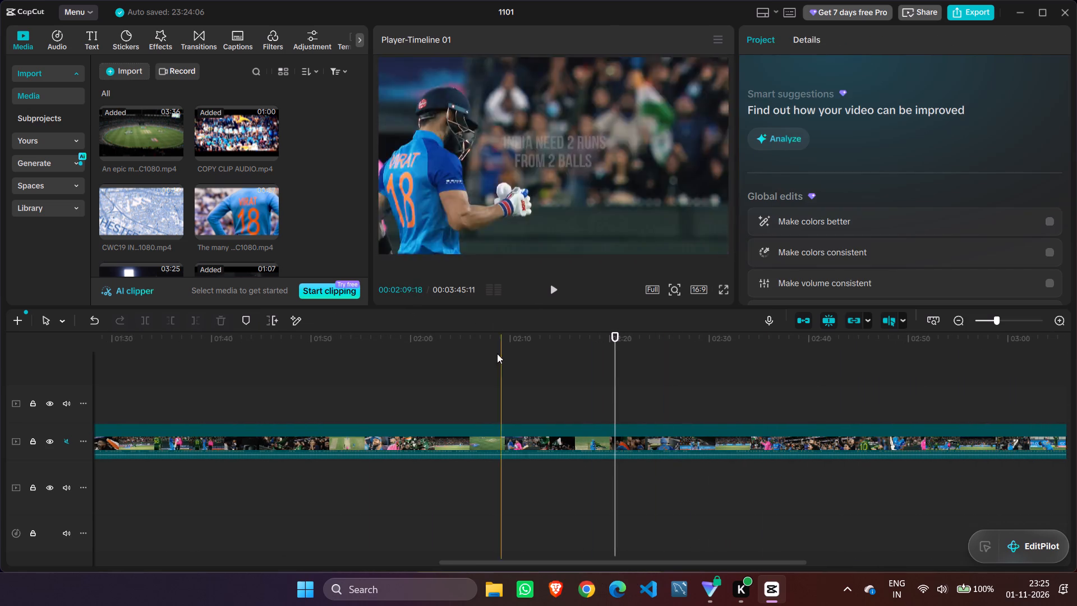
pyautogui.click(550, 288)
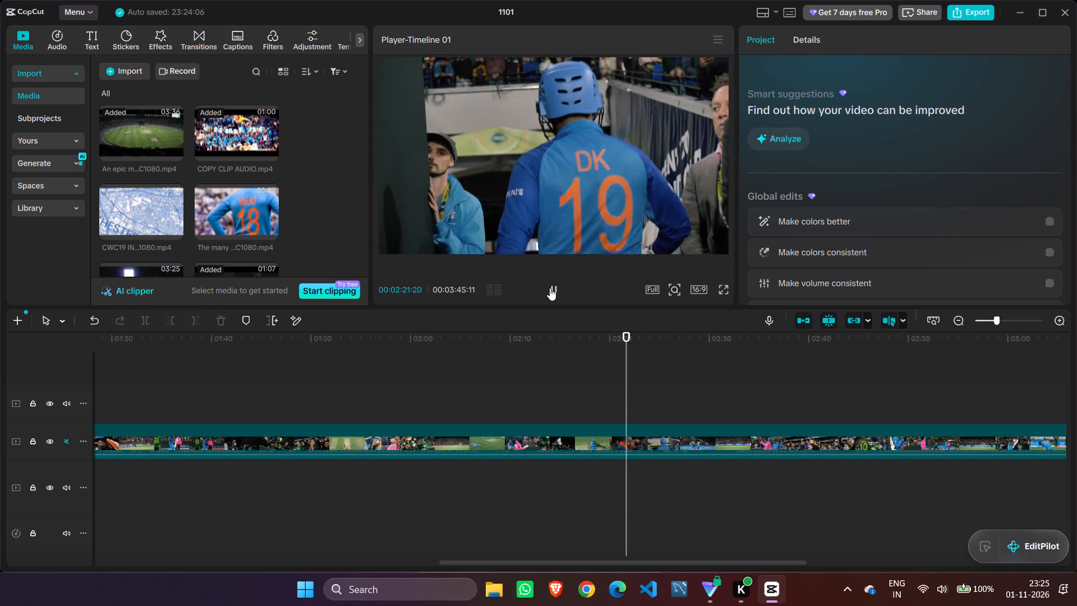
pyautogui.doubleClick(550, 288)
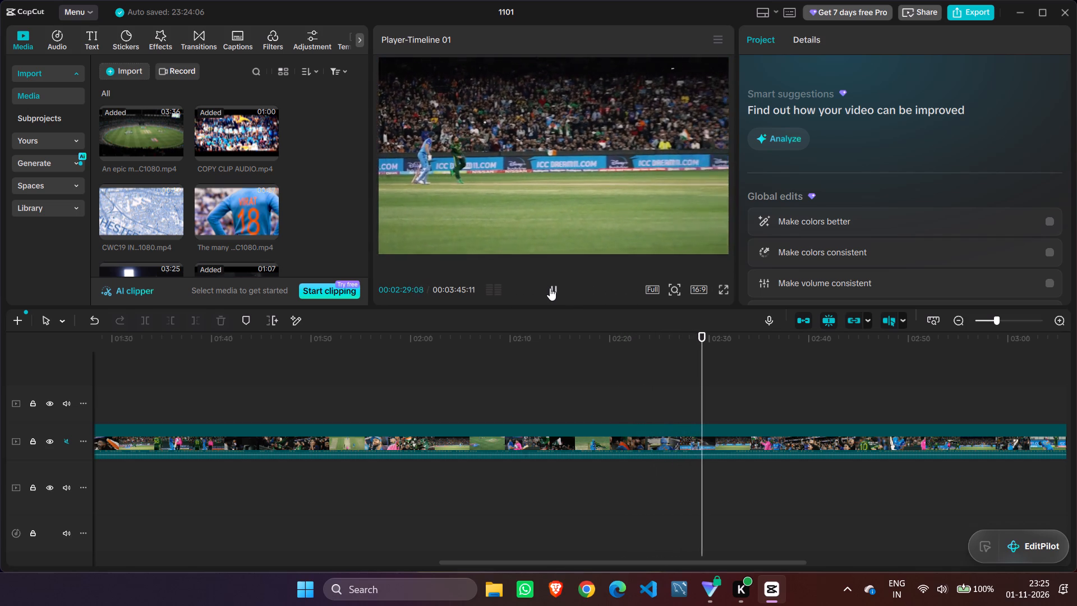
pyautogui.doubleClick(550, 288)
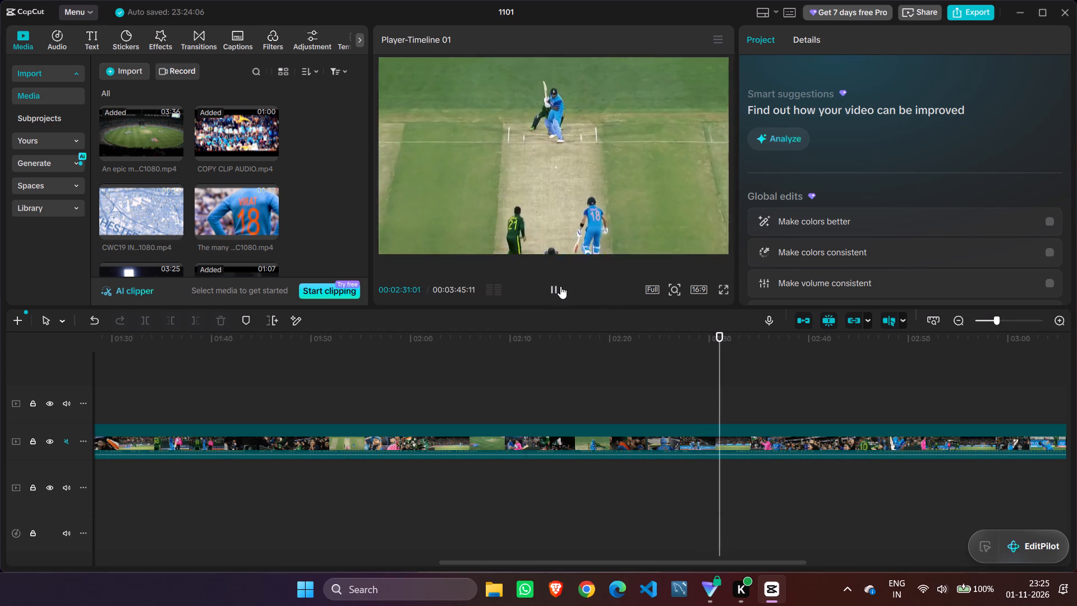
pyautogui.click(560, 286)
pyautogui.click(560, 286)
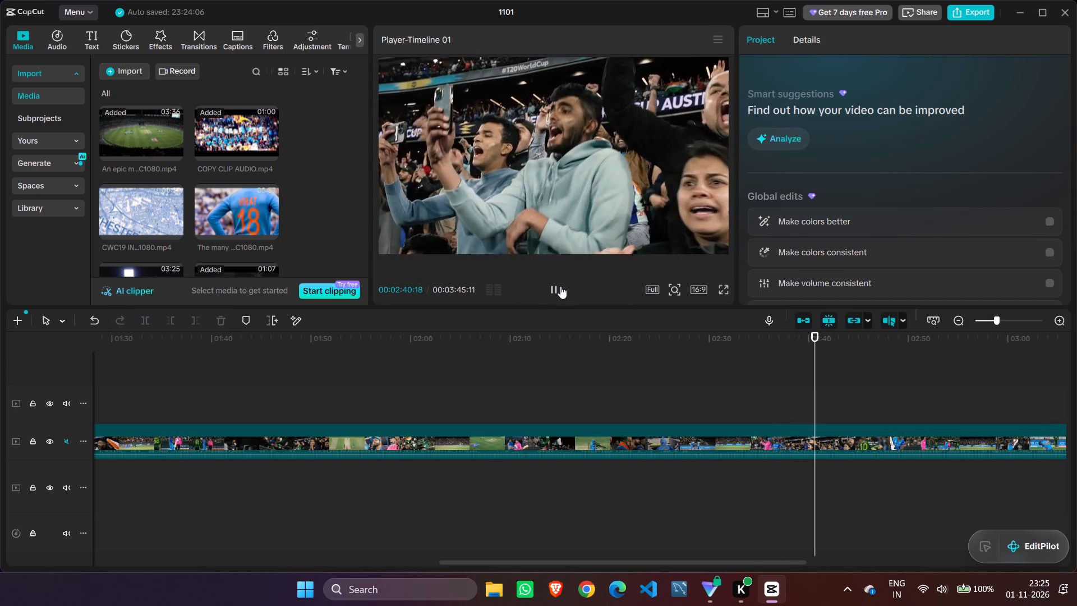
pyautogui.click(552, 290)
pyautogui.moveTo(826, 340); pyautogui.dragTo(896, 347)
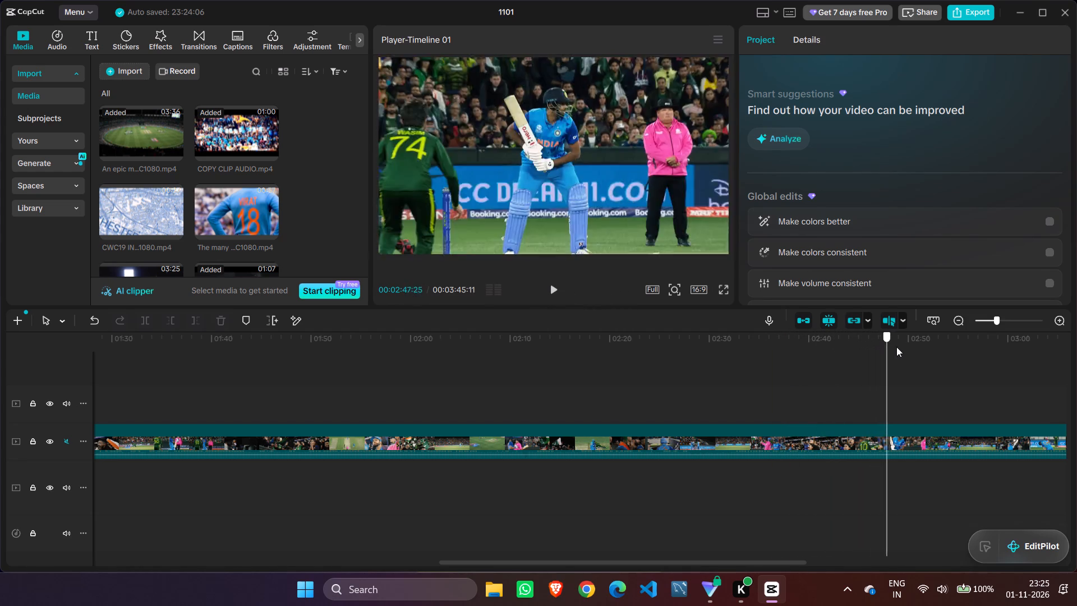
pyautogui.moveTo(896, 347); pyautogui.dragTo(998, 347)
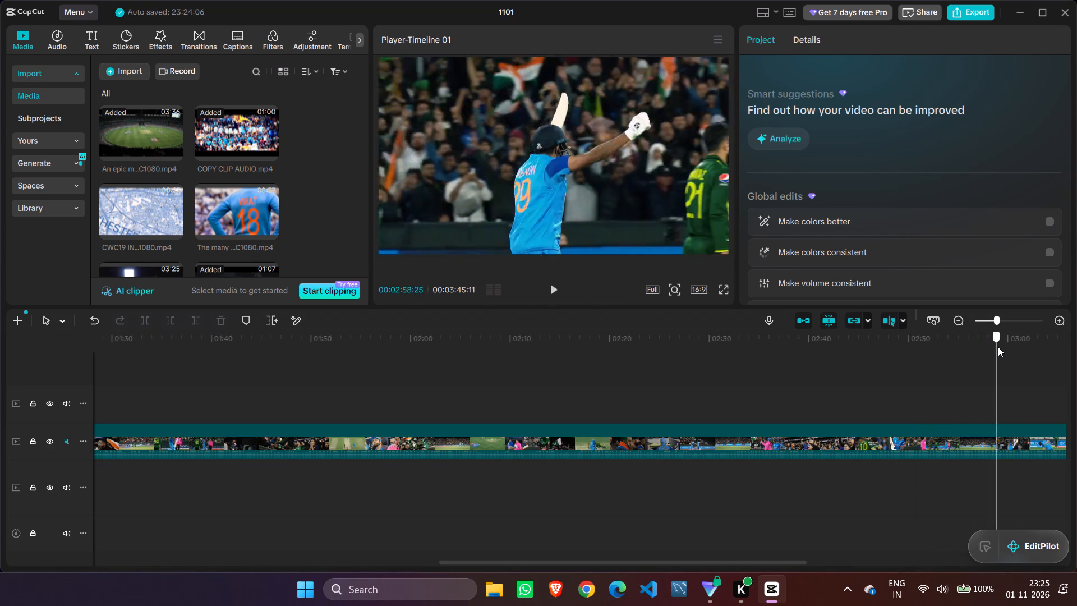
pyautogui.moveTo(998, 347); pyautogui.dragTo(611, 451)
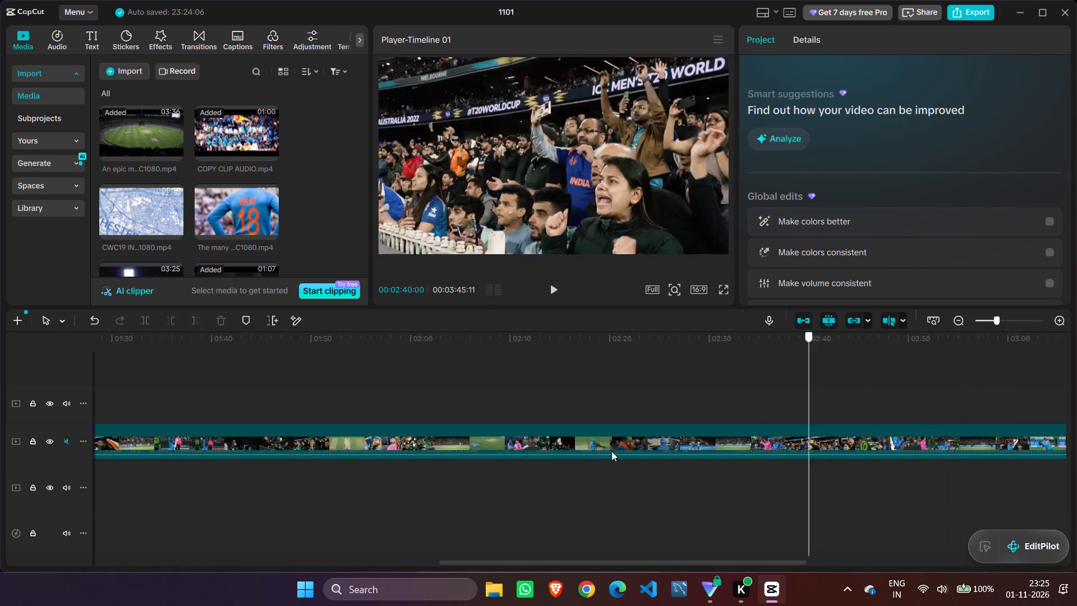
# Replay the opening edit up to about 00:00:13, checking the batter close-up and the following shots against the reference.
pyautogui.moveTo(611, 451); pyautogui.dragTo(310, 438)
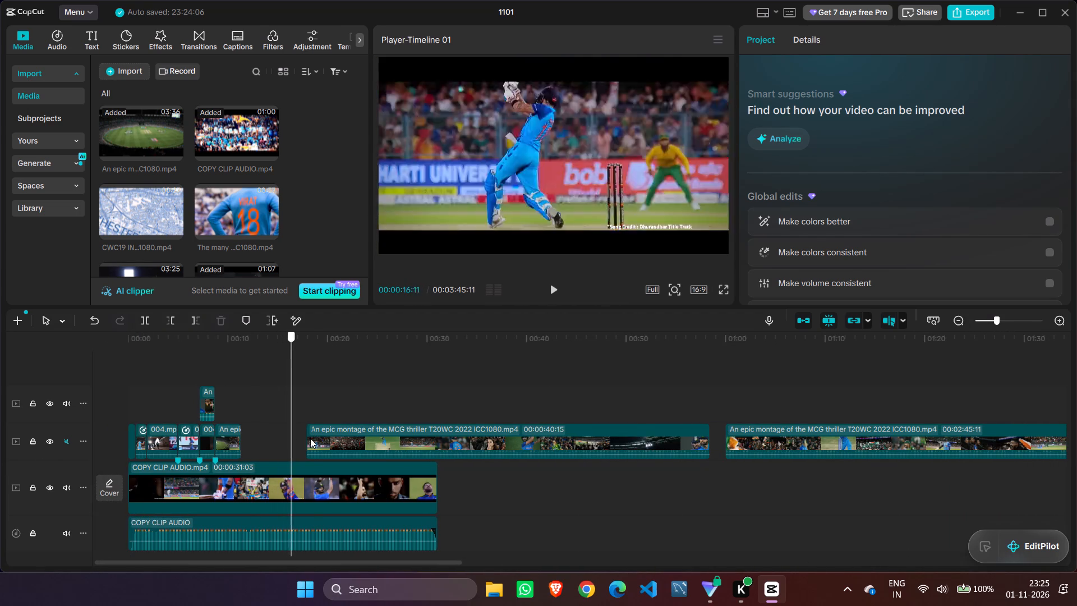
pyautogui.moveTo(310, 438); pyautogui.dragTo(196, 448)
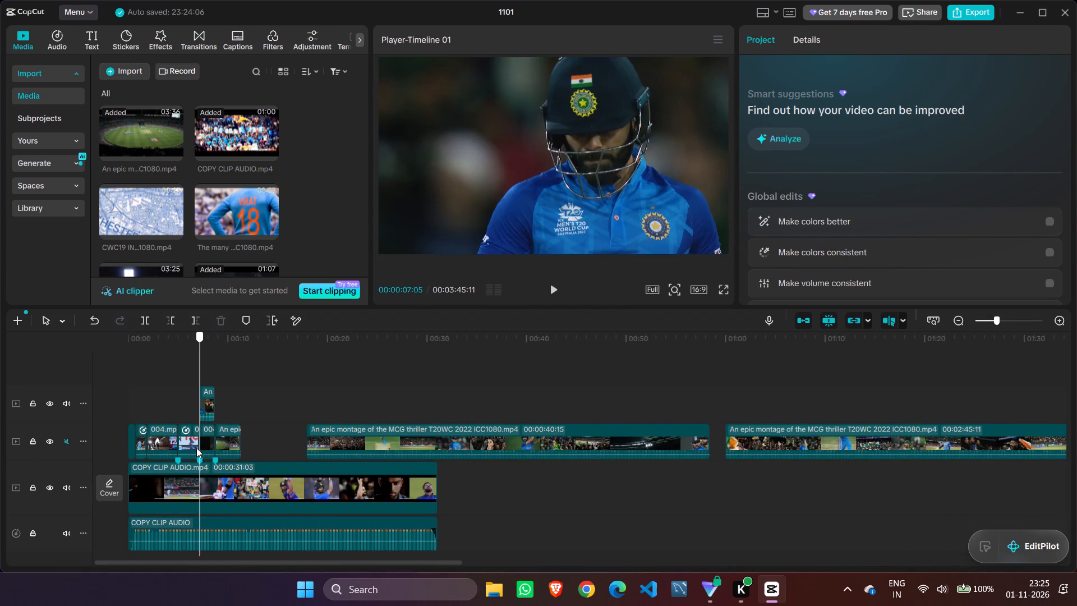
pyautogui.moveTo(196, 448); pyautogui.dragTo(192, 448)
pyautogui.click(553, 289)
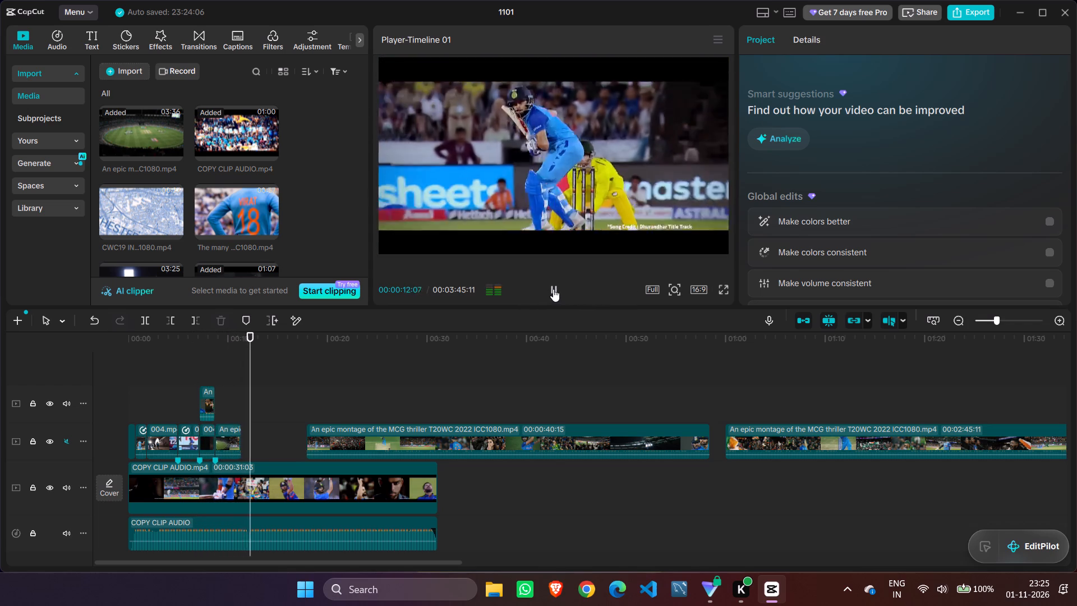
pyautogui.click(553, 289)
pyautogui.moveTo(259, 342); pyautogui.dragTo(263, 342)
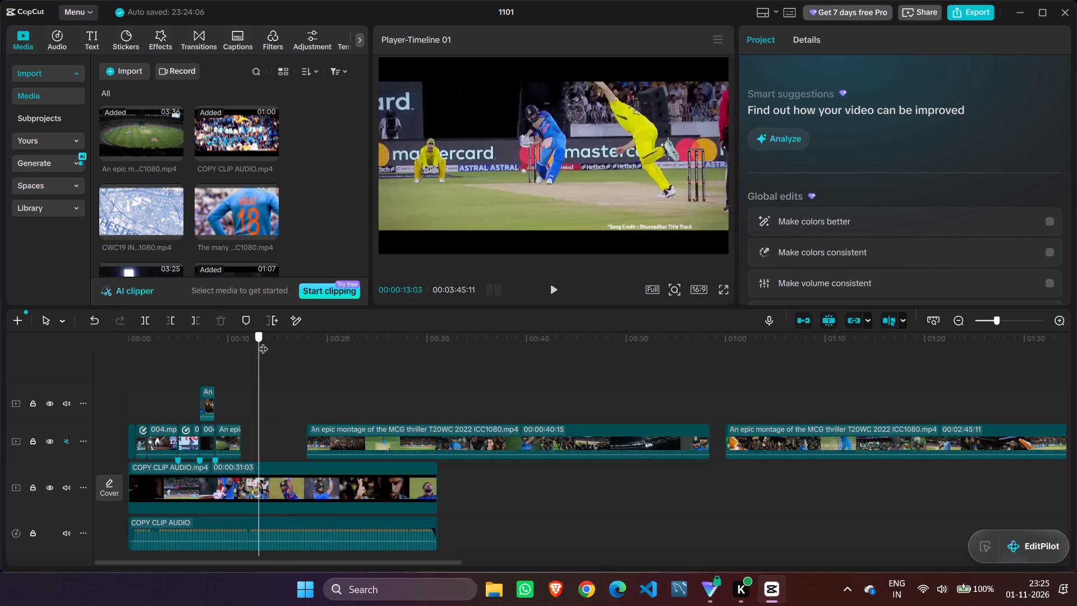
pyautogui.moveTo(263, 342); pyautogui.dragTo(523, 408)
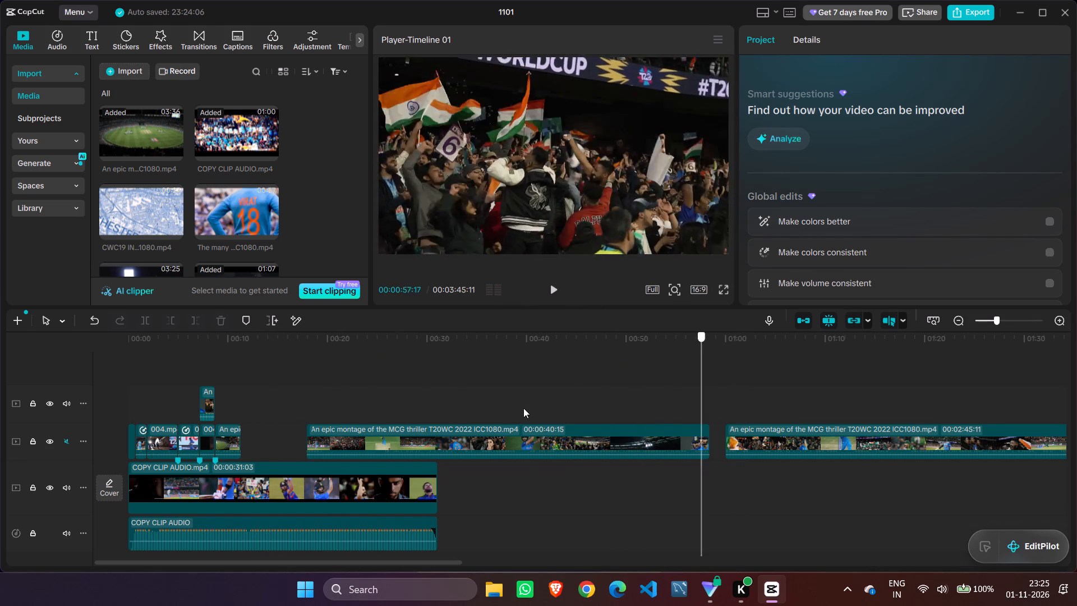
pyautogui.moveTo(523, 408); pyautogui.dragTo(148, 447)
pyautogui.click(550, 289)
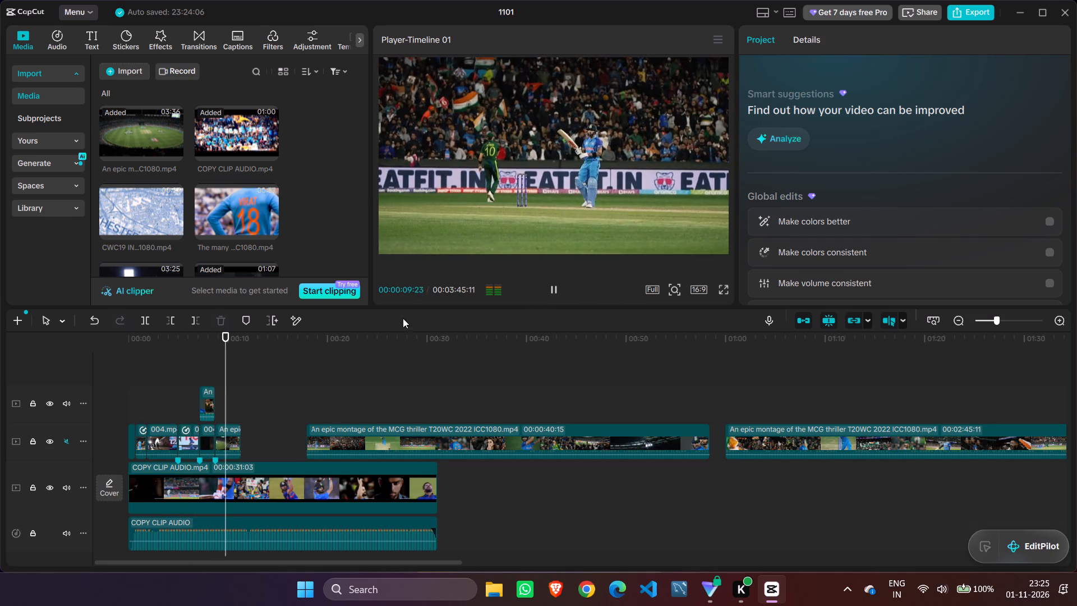
pyautogui.click(555, 286)
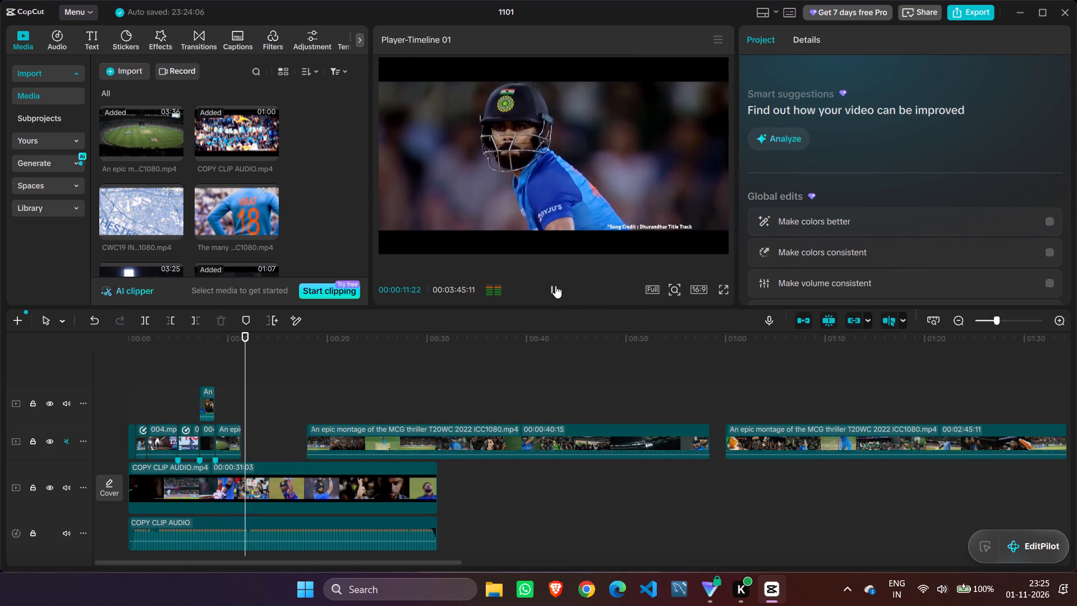
# Replay the section from about 00:00:05 to 00:00:12 to check the cut from the batter close-up to the wide pitch shot.
pyautogui.moveTo(247, 378); pyautogui.dragTo(196, 378)
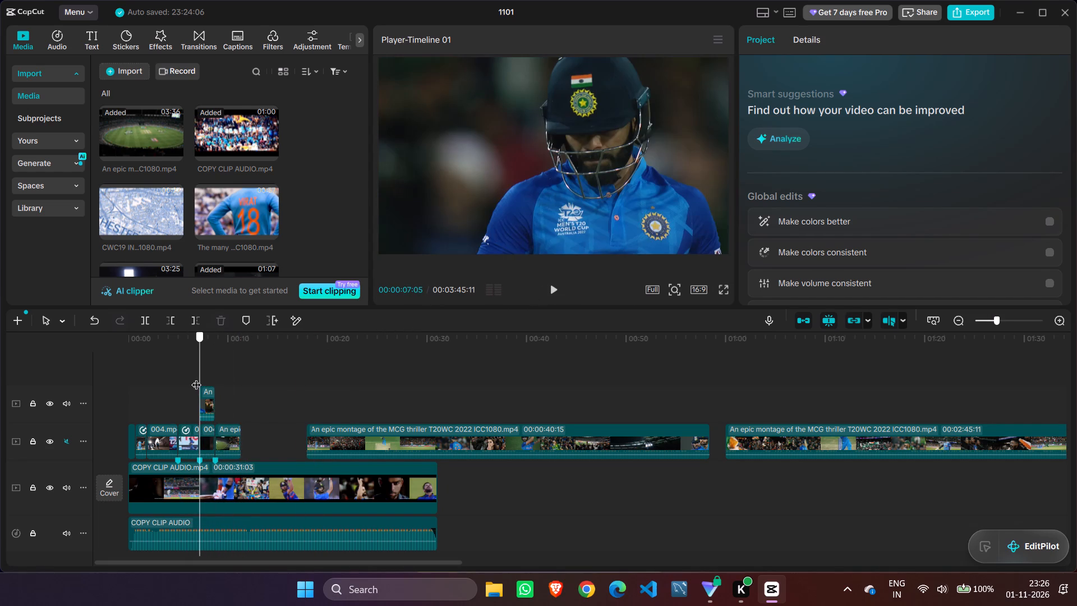
pyautogui.click(552, 288)
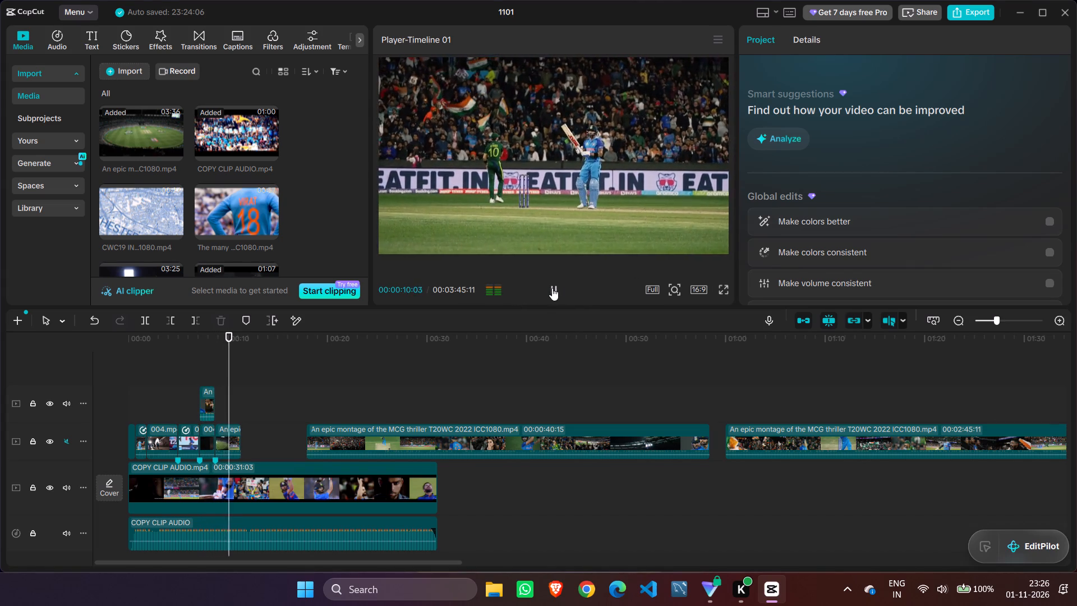
pyautogui.click(552, 288)
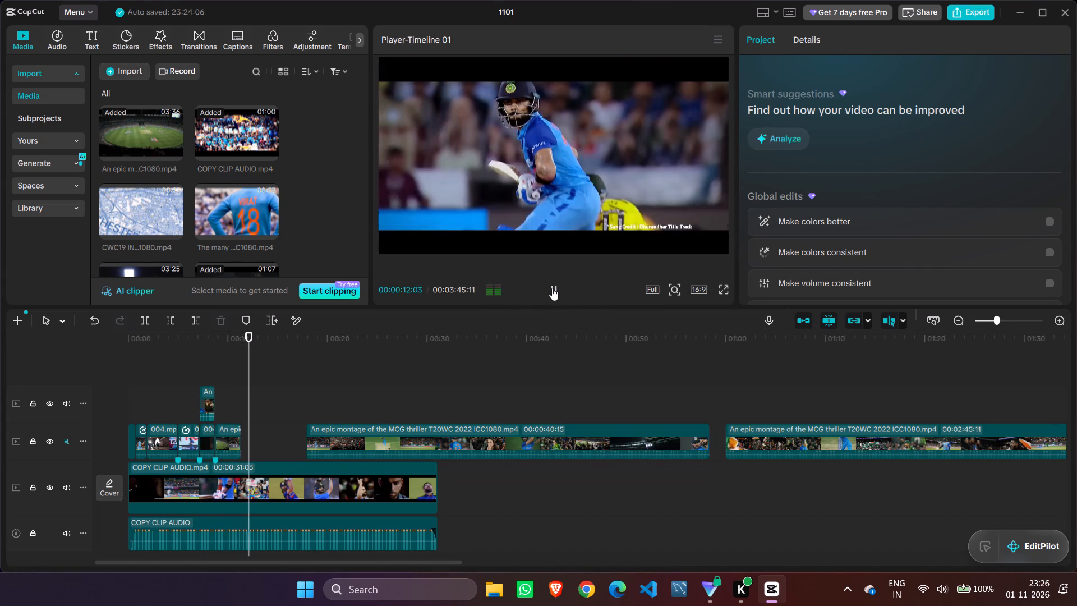
pyautogui.moveTo(252, 346); pyautogui.dragTo(221, 353)
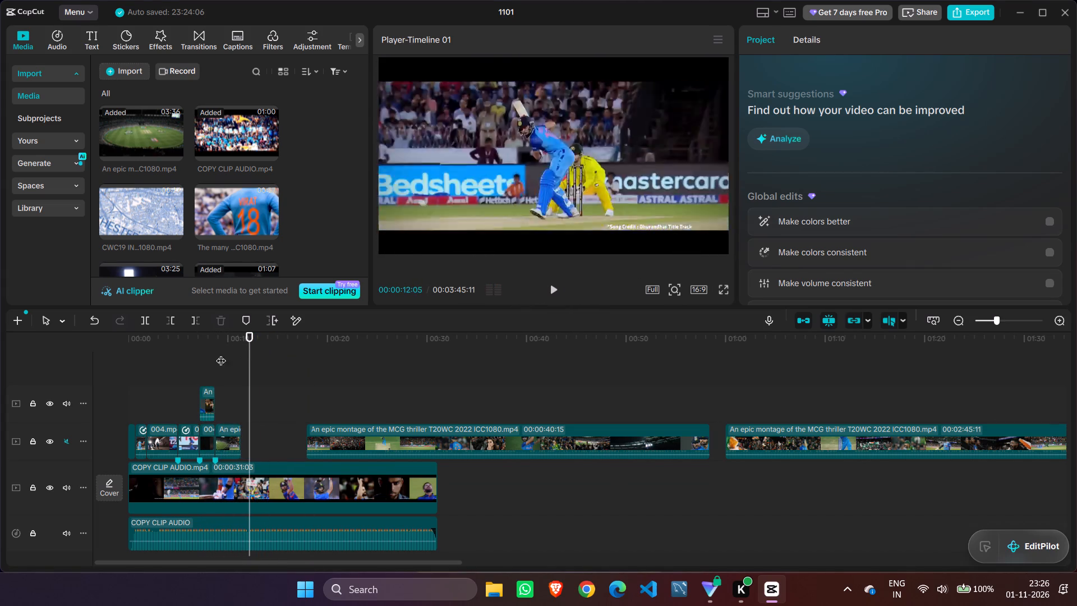
pyautogui.moveTo(221, 353); pyautogui.dragTo(182, 362)
pyautogui.click(556, 293)
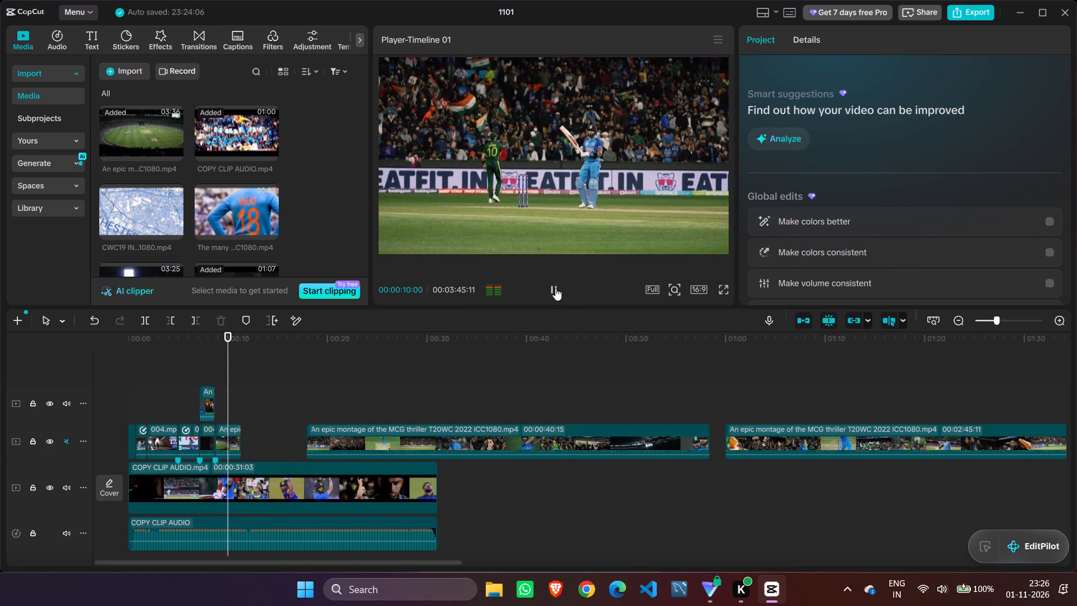
pyautogui.click(555, 288)
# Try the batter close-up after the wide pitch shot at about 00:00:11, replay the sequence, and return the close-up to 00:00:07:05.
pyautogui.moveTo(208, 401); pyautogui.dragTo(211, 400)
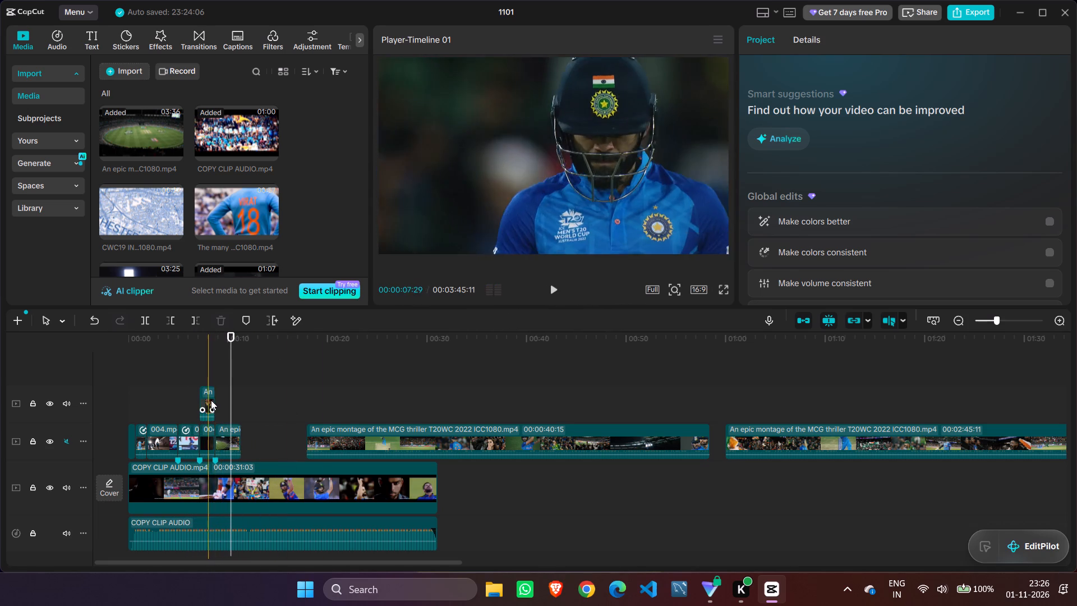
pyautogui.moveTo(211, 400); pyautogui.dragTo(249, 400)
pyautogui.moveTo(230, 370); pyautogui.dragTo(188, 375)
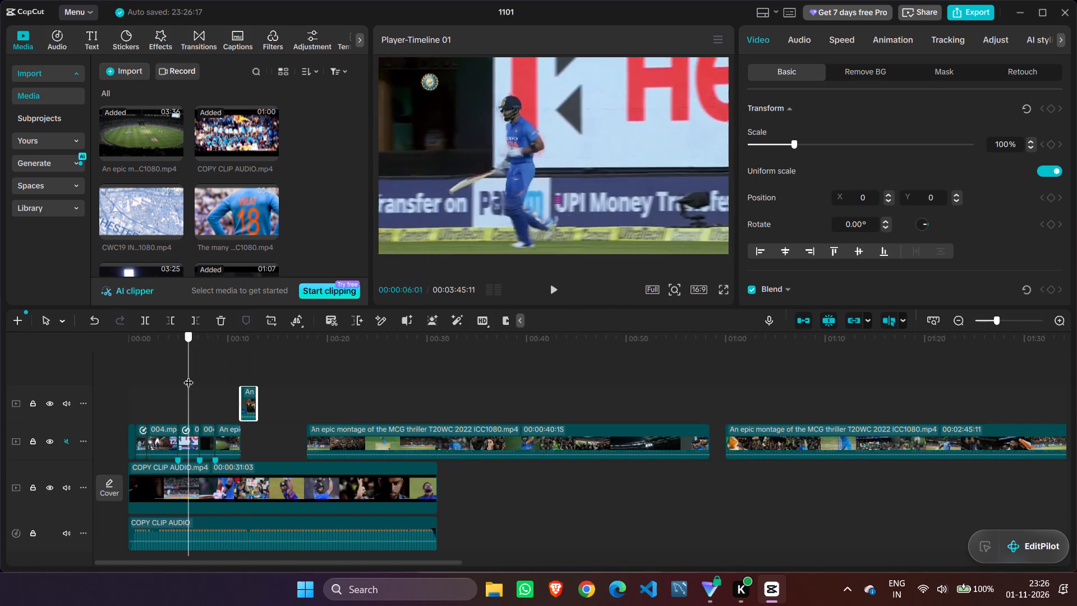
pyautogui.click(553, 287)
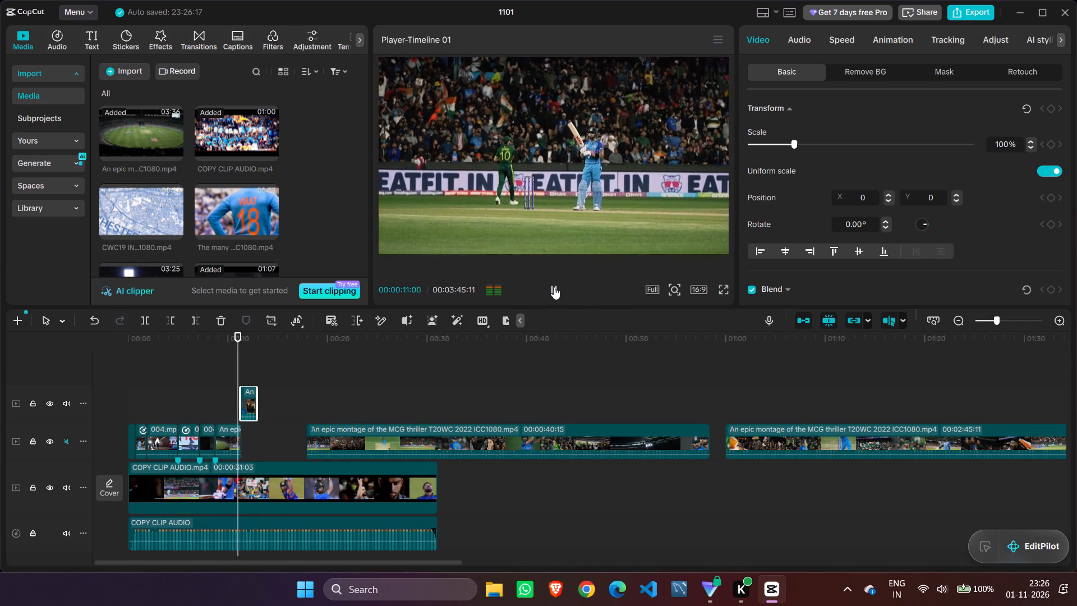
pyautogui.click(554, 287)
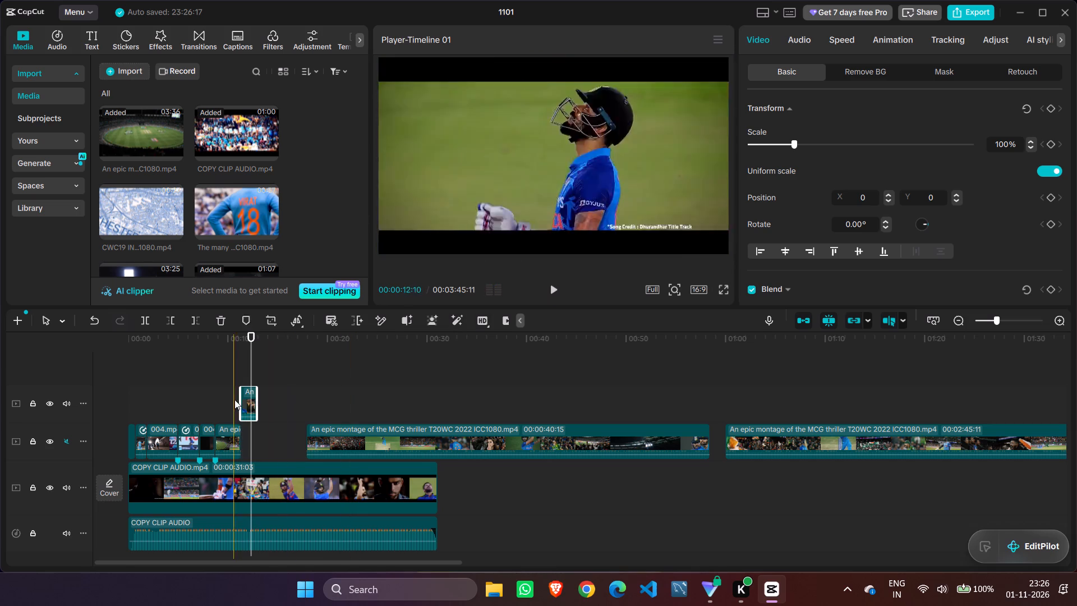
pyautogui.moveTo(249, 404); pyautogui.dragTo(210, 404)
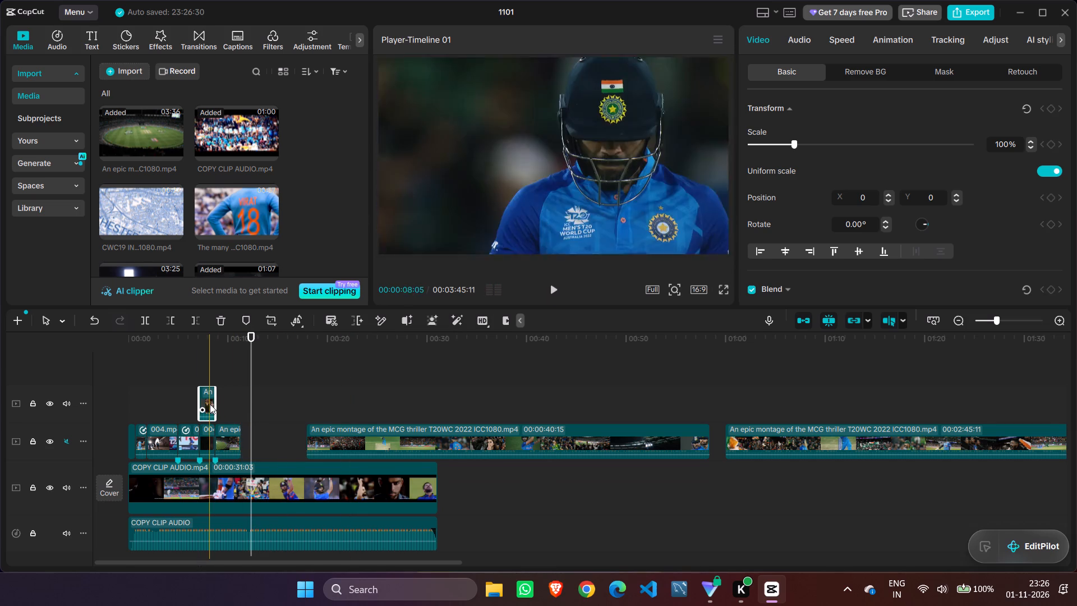
# Delete the main-track clip beneath the batter close-up at about 00:00:07 and drop the close-up into its slot.
pyautogui.click(206, 438)
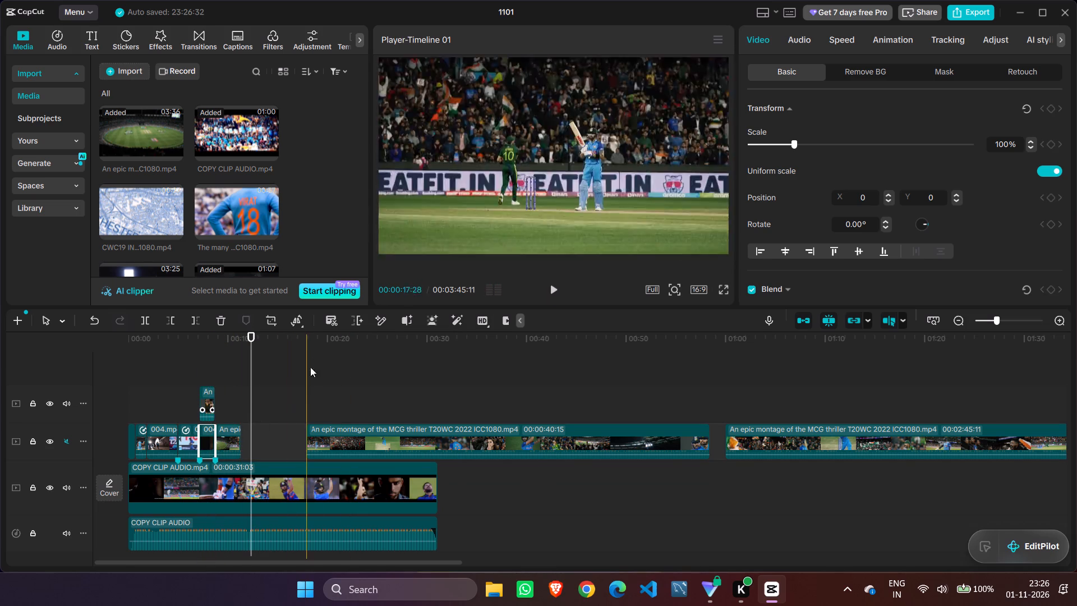
pyautogui.click(223, 323)
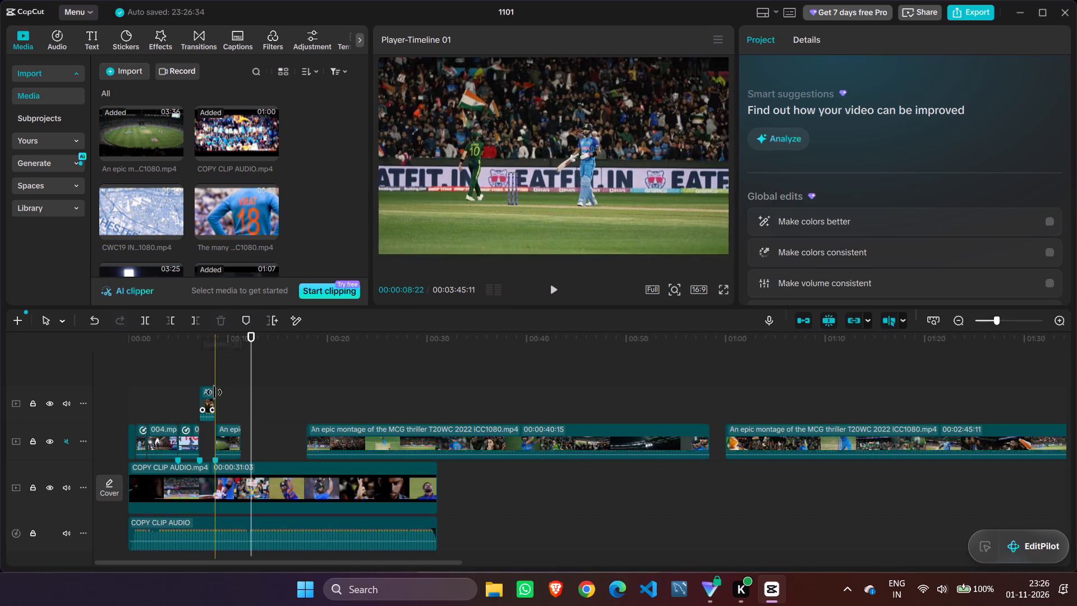
pyautogui.moveTo(208, 397); pyautogui.dragTo(209, 432)
# Replay the edit from the start to about 00:00:12 to check the batter close-up in its new slot.
pyautogui.moveTo(253, 364); pyautogui.dragTo(106, 388)
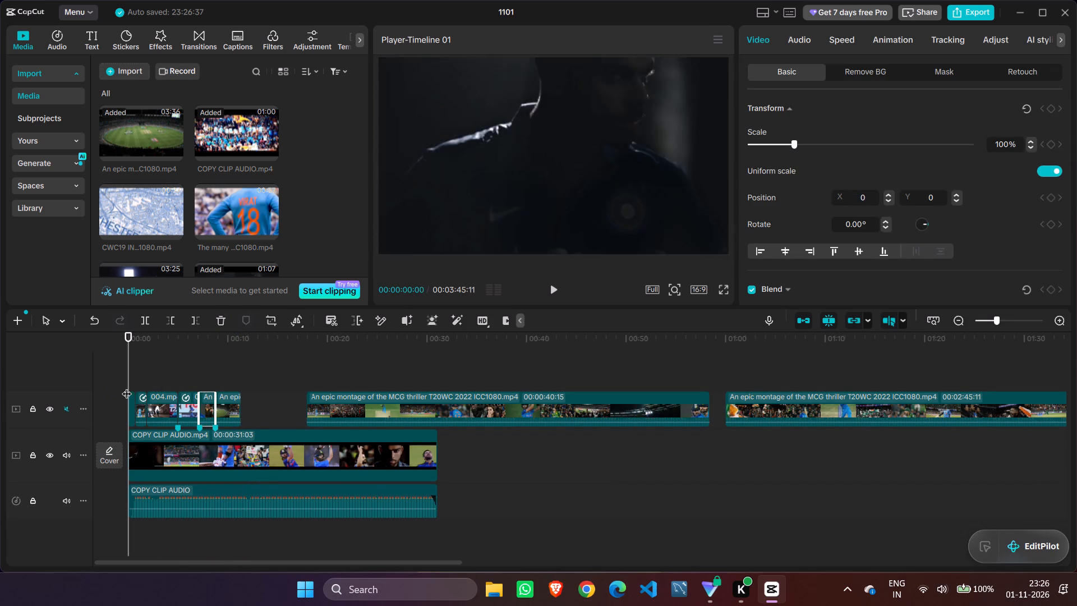
pyautogui.click(550, 291)
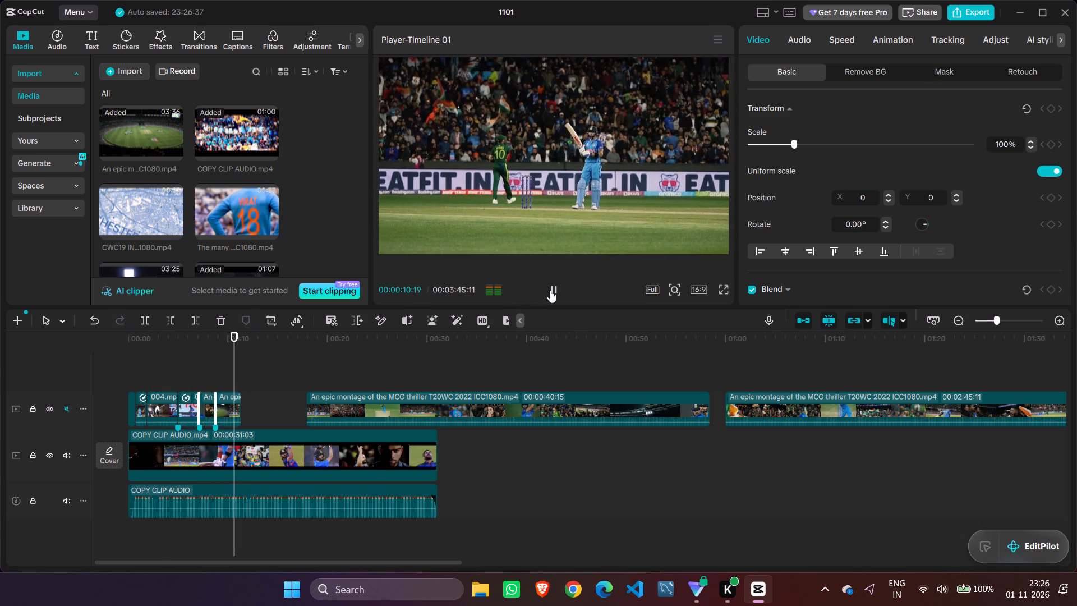
pyautogui.click(550, 290)
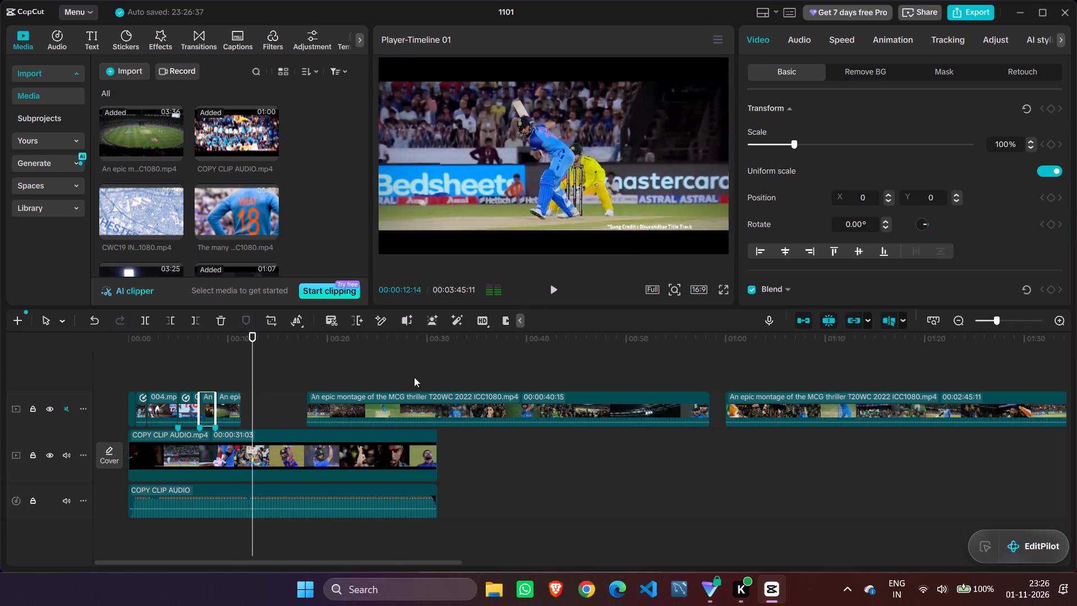
# Split the MCG montage at 00:01:31:13, on the first frame of the batter close-up with the raised bat.
pyautogui.moveTo(253, 346); pyautogui.dragTo(678, 372)
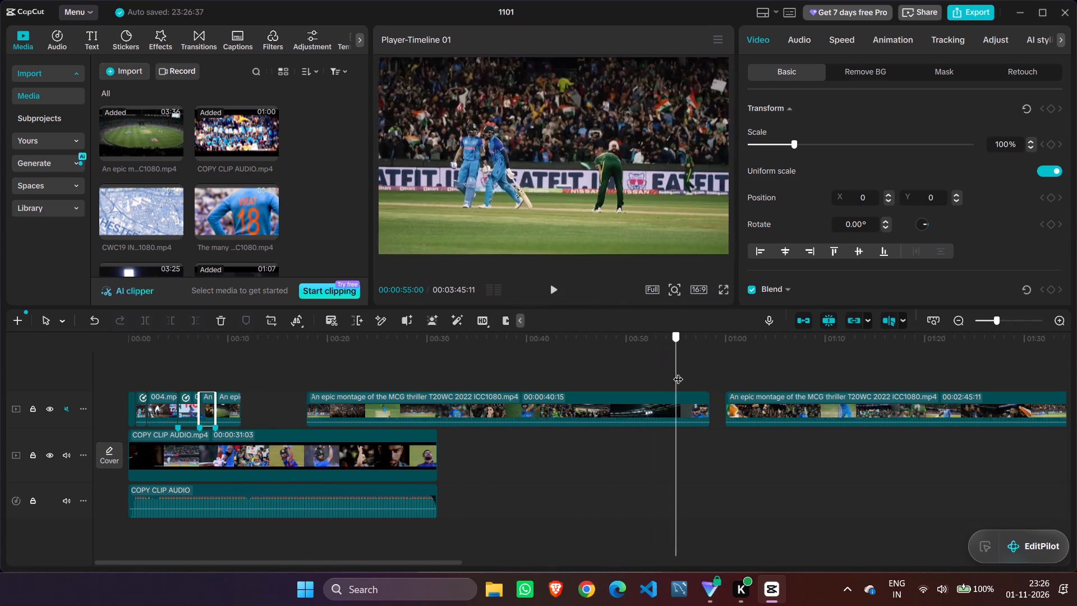
pyautogui.moveTo(678, 372); pyautogui.dragTo(750, 383)
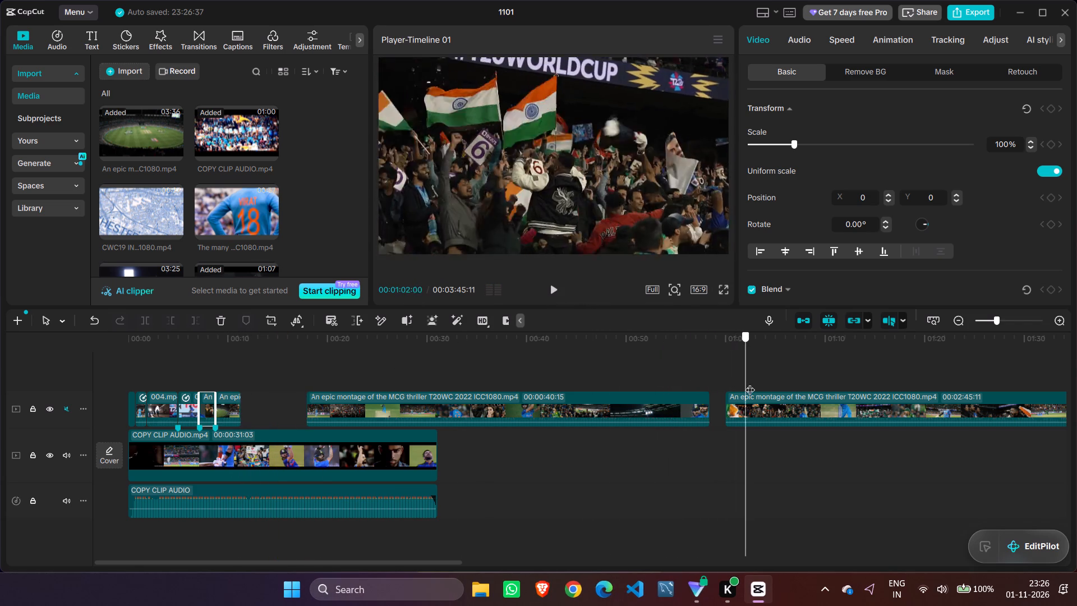
pyautogui.moveTo(750, 383); pyautogui.dragTo(816, 384)
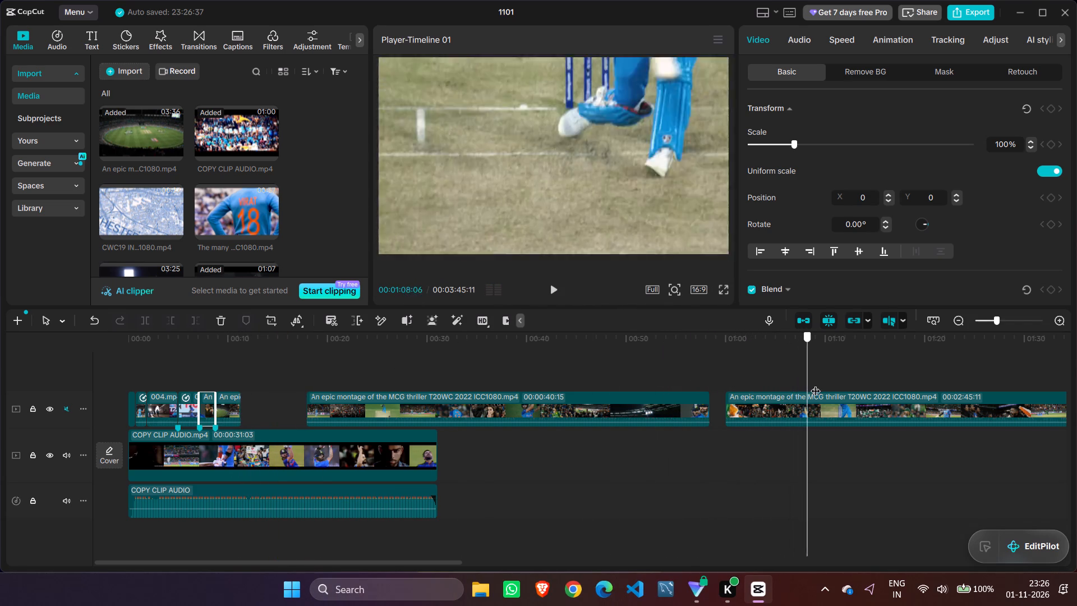
pyautogui.moveTo(816, 384); pyautogui.dragTo(959, 375)
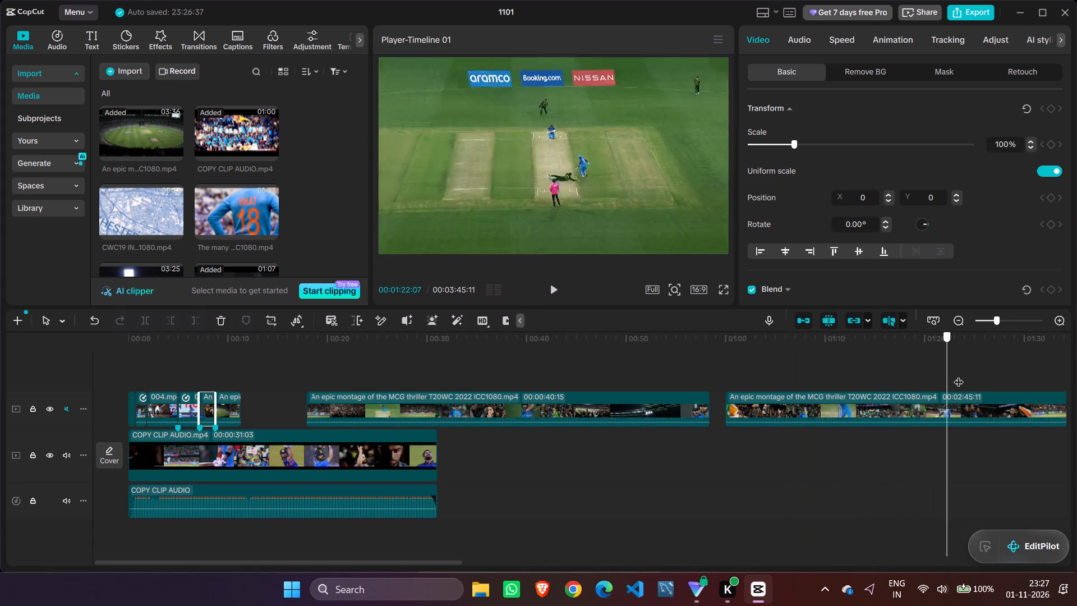
pyautogui.moveTo(959, 375); pyautogui.dragTo(1025, 374)
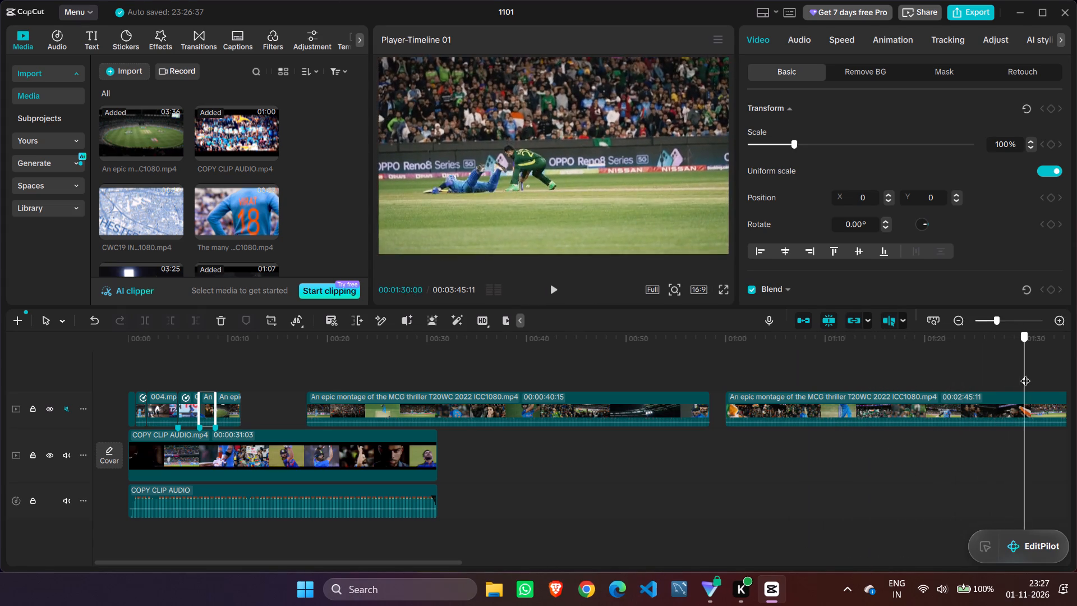
pyautogui.moveTo(1025, 374); pyautogui.dragTo(1041, 374)
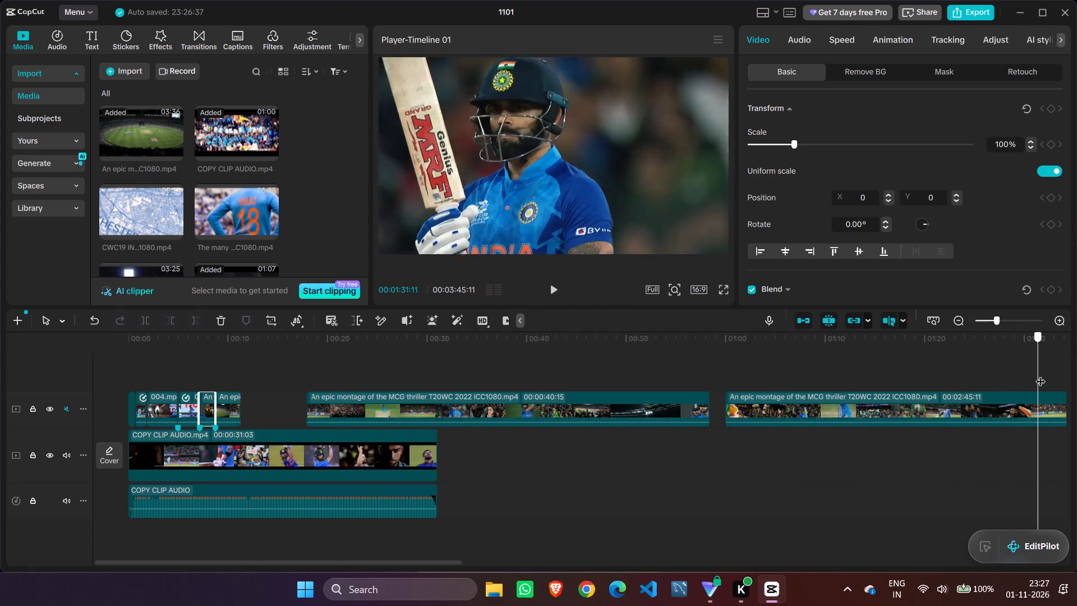
pyautogui.moveTo(1041, 374); pyautogui.dragTo(1042, 375)
pyautogui.press('Left')
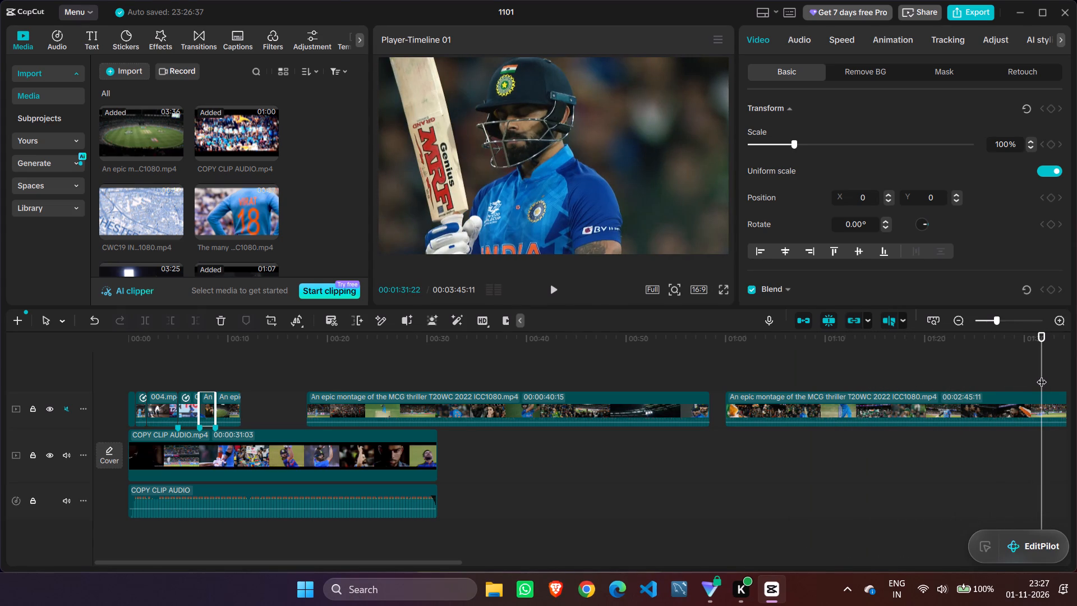
pyautogui.press('Left')
pyautogui.press('Left')
pyautogui.press('Left')
pyautogui.press('Left')
pyautogui.press('Left')
pyautogui.press('Left')
pyautogui.press('Left')
pyautogui.press('Left')
pyautogui.press('Left')
pyautogui.press('Left')
pyautogui.press('Left')
pyautogui.press('Left')
pyautogui.press('Right')
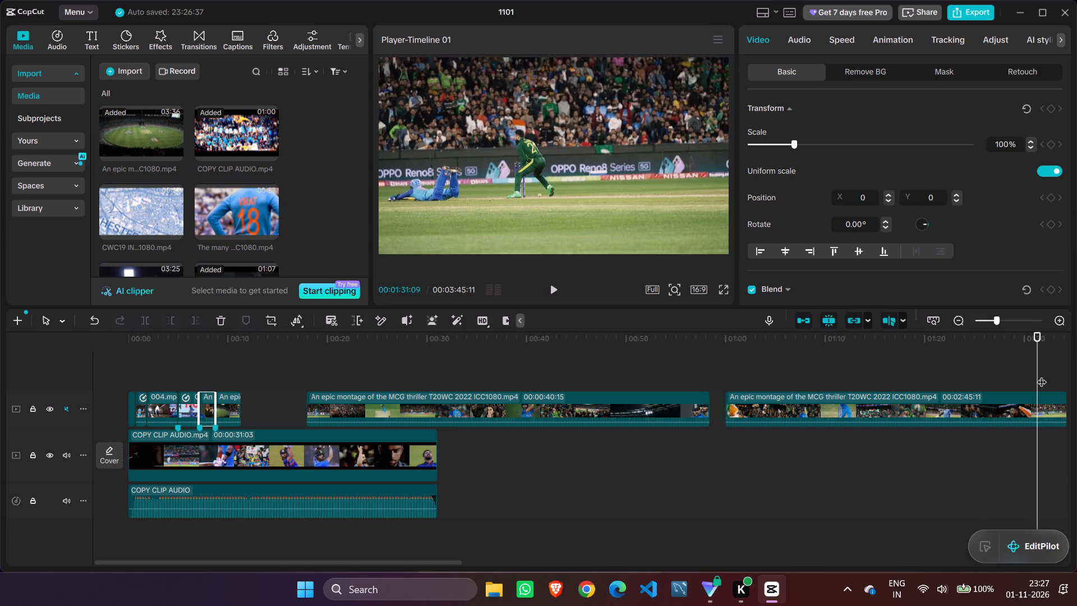
pyautogui.press('Right')
pyautogui.press('Right')
pyautogui.press('Right')
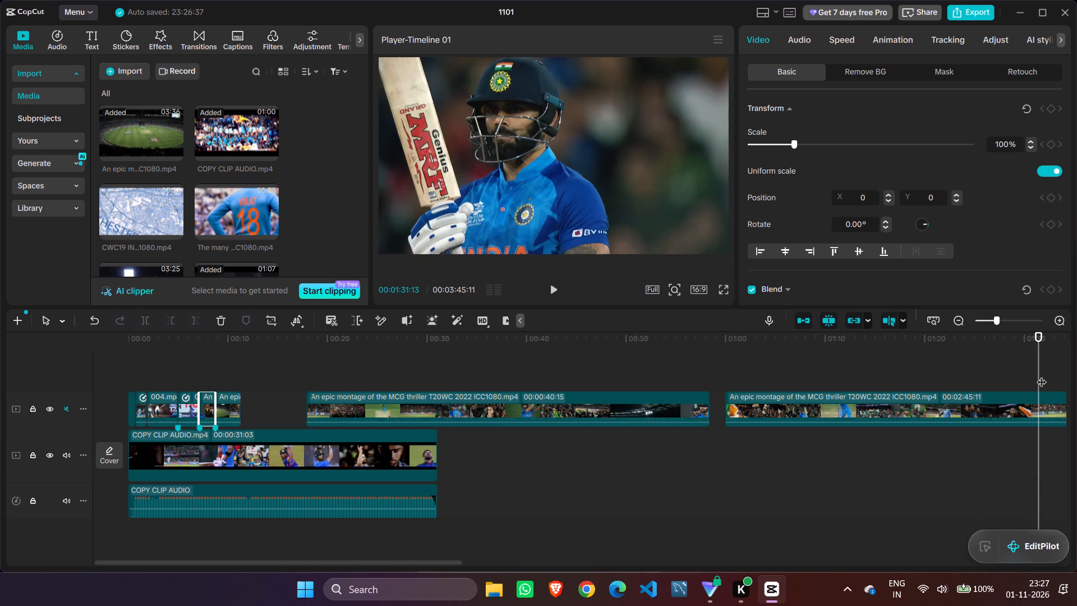
pyautogui.press('Left')
pyautogui.press('Right')
pyautogui.click(1039, 398)
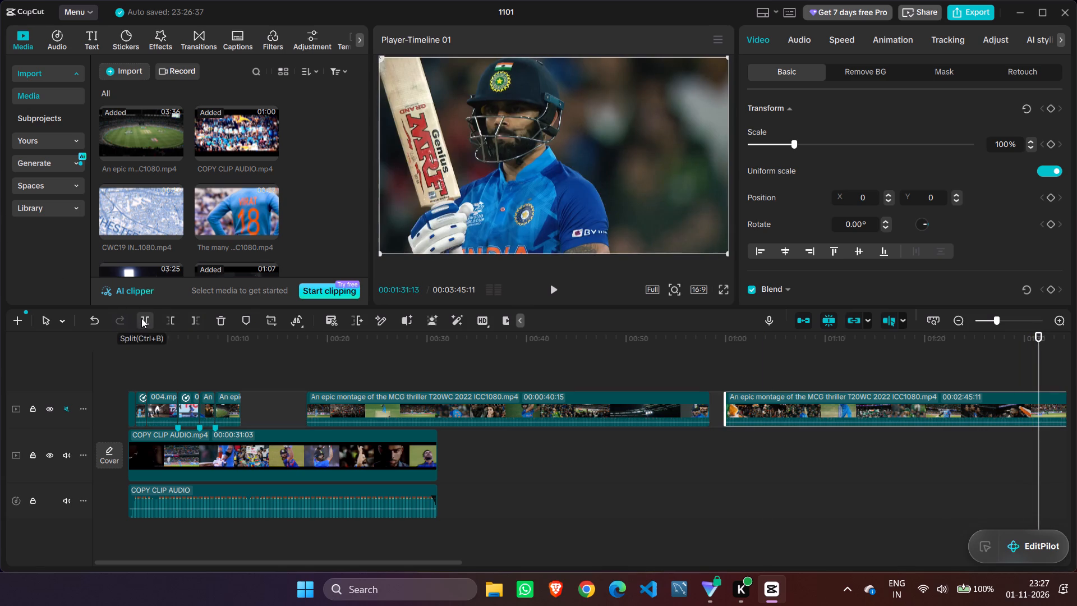
pyautogui.click(141, 318)
# Split the montage again at 00:01:32:09, on the batter close-up's last frame before the praying crowd shot.
pyautogui.press('space')
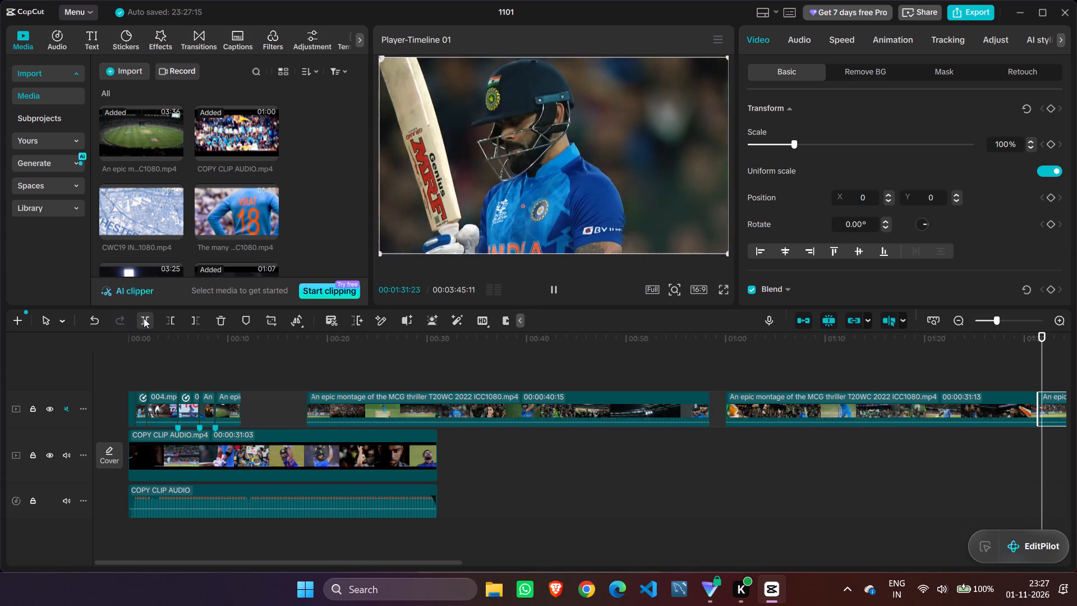
pyautogui.press('space')
pyautogui.press('Left')
pyautogui.press('Left')
pyautogui.press('Left')
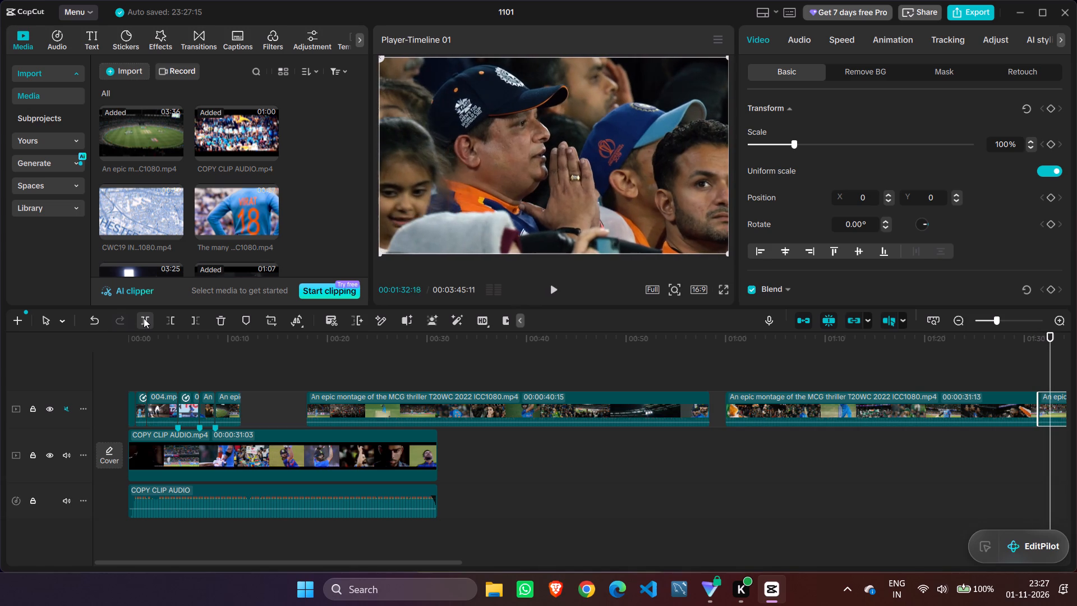
pyautogui.press('Left')
pyautogui.press('Right')
pyautogui.press('Right')
pyautogui.press('Right')
pyautogui.press('Right')
pyautogui.press('Right')
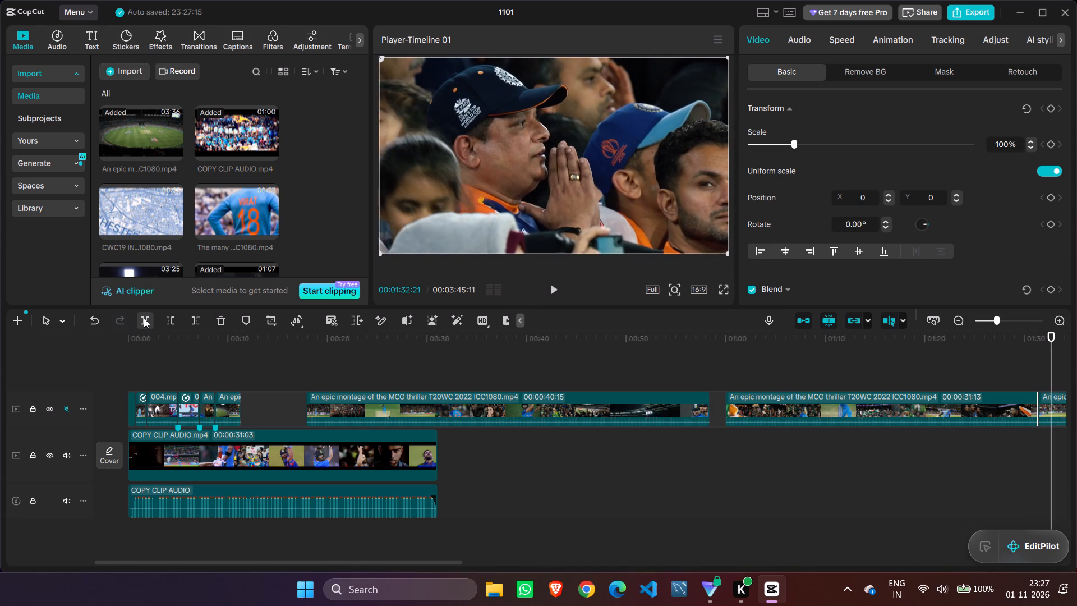
pyautogui.press('Right')
pyautogui.press('Right')
pyautogui.press('Right')
pyautogui.press('Right')
pyautogui.press('Right')
pyautogui.press('Right')
pyautogui.press('Right')
pyautogui.press('Right')
pyautogui.press('Right')
pyautogui.press('Right')
pyautogui.press('Right')
pyautogui.press('Right')
pyautogui.press('Right')
pyautogui.press('Right')
pyautogui.press('Right')
pyautogui.press('Right')
pyautogui.press('Right')
pyautogui.press('Right')
pyautogui.press('Right')
pyautogui.press('Right')
pyautogui.press('Right')
pyautogui.press('Right')
pyautogui.press('Right')
pyautogui.press('Right')
pyautogui.press('Right')
pyautogui.press('Right')
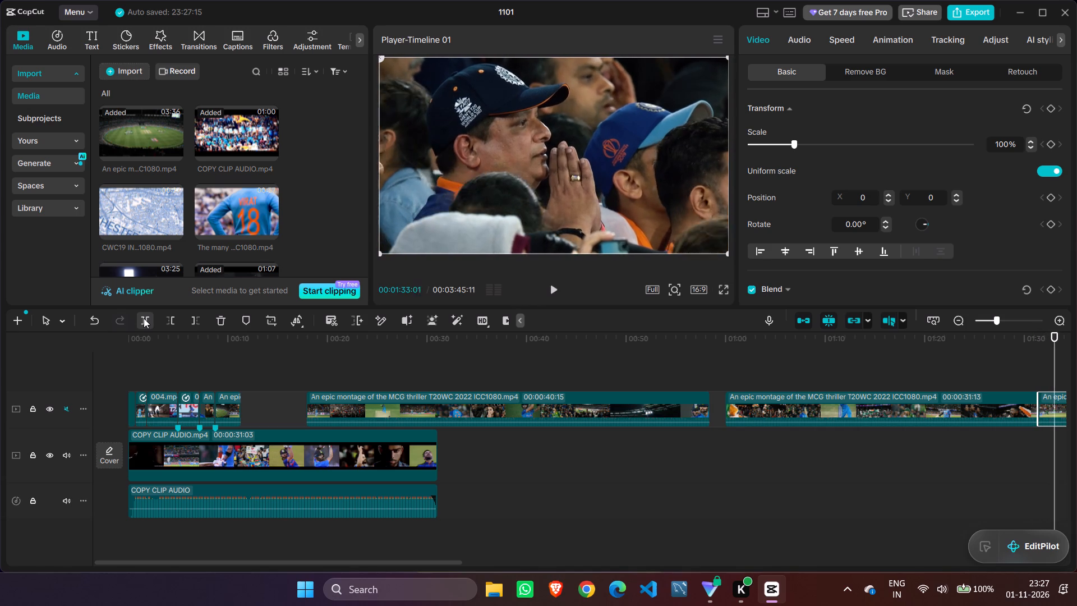
pyautogui.press('Left')
pyautogui.press('Left')
pyautogui.press('Left')
pyautogui.press('Left')
pyautogui.press('Left')
pyautogui.press('Left')
pyautogui.press('Left')
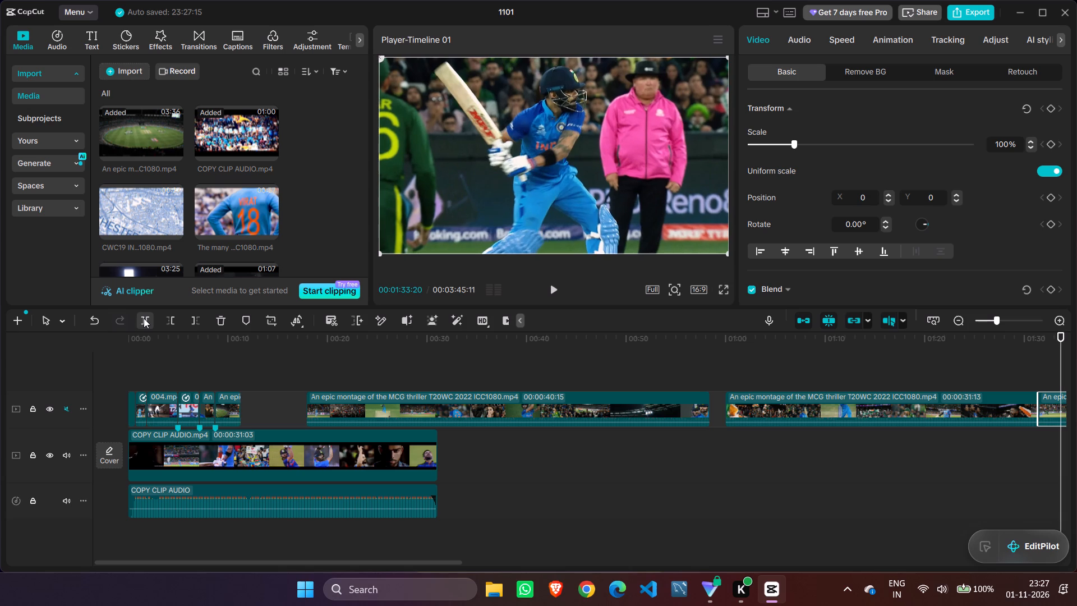
pyautogui.press('Left')
pyautogui.press('Left')
pyautogui.press('Left')
pyautogui.press('Left')
pyautogui.press('Left')
pyautogui.press('Left')
pyautogui.press('Left')
pyautogui.press('Left')
pyautogui.press('Left')
pyautogui.press('Left')
pyautogui.press('Left')
pyautogui.press('Left')
pyautogui.press('Left')
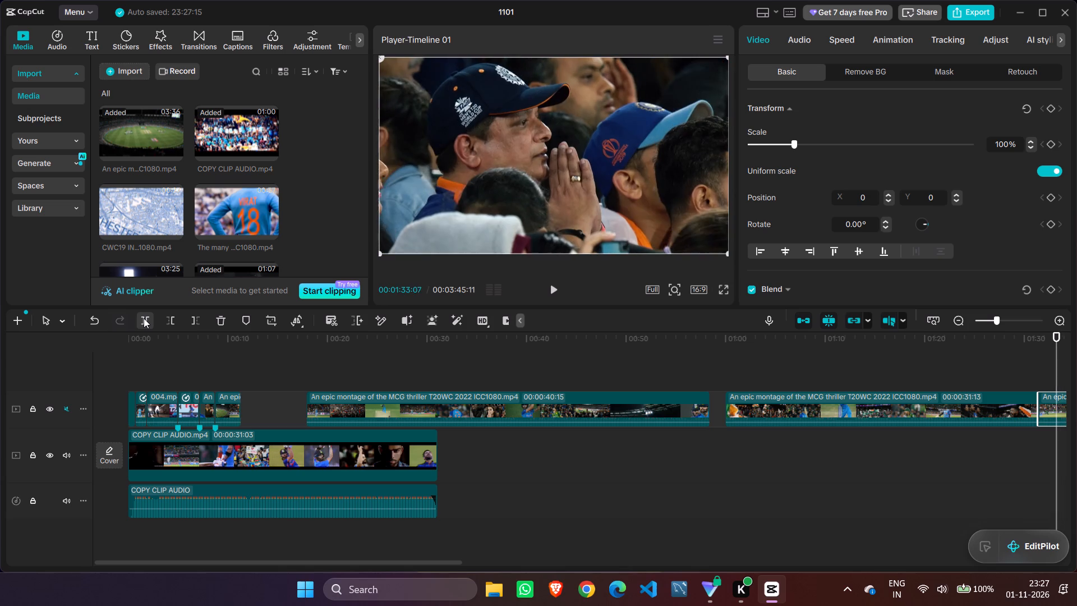
pyautogui.press('Left')
pyautogui.press('Left')
pyautogui.press('Left')
pyautogui.press('Left')
pyautogui.press('Left')
pyautogui.press('Left')
pyautogui.press('Left')
pyautogui.press('Left')
pyautogui.press('Left')
pyautogui.press('Left')
pyautogui.press('Left')
pyautogui.press('Left')
pyautogui.press('Left')
pyautogui.press('Left')
pyautogui.press('Left')
pyautogui.press('Left')
pyautogui.press('Left')
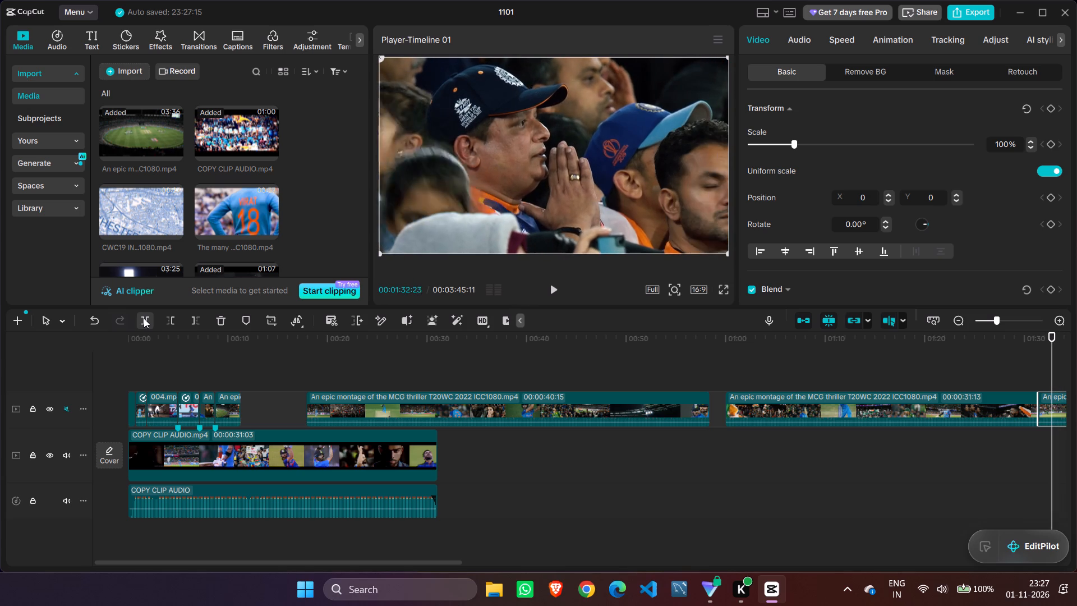
pyautogui.press('Left')
pyautogui.press('Left')
pyautogui.press('Left')
pyautogui.press('Left')
pyautogui.press('Left')
pyautogui.press('Left')
pyautogui.press('Left')
pyautogui.press('Left')
pyautogui.press('Left')
pyautogui.press('Left')
pyautogui.press('Left')
pyautogui.press('Left')
pyautogui.press('Left')
pyautogui.press('Left')
pyautogui.press('Left')
pyautogui.press('Left')
pyautogui.press('Left')
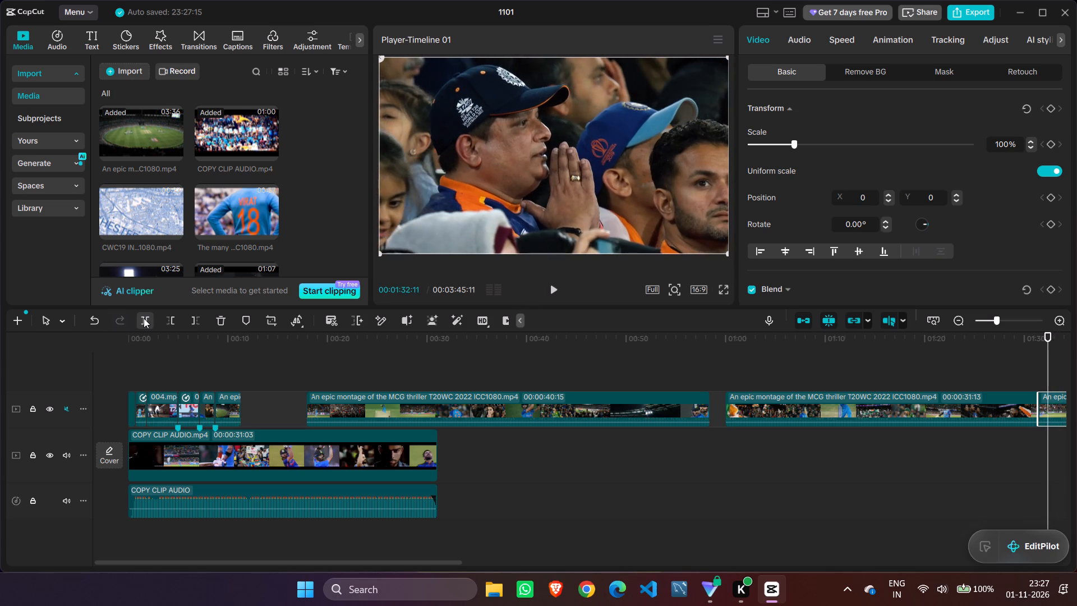
pyautogui.press('Right')
pyautogui.press('Right')
pyautogui.press('Right')
pyautogui.press('Right')
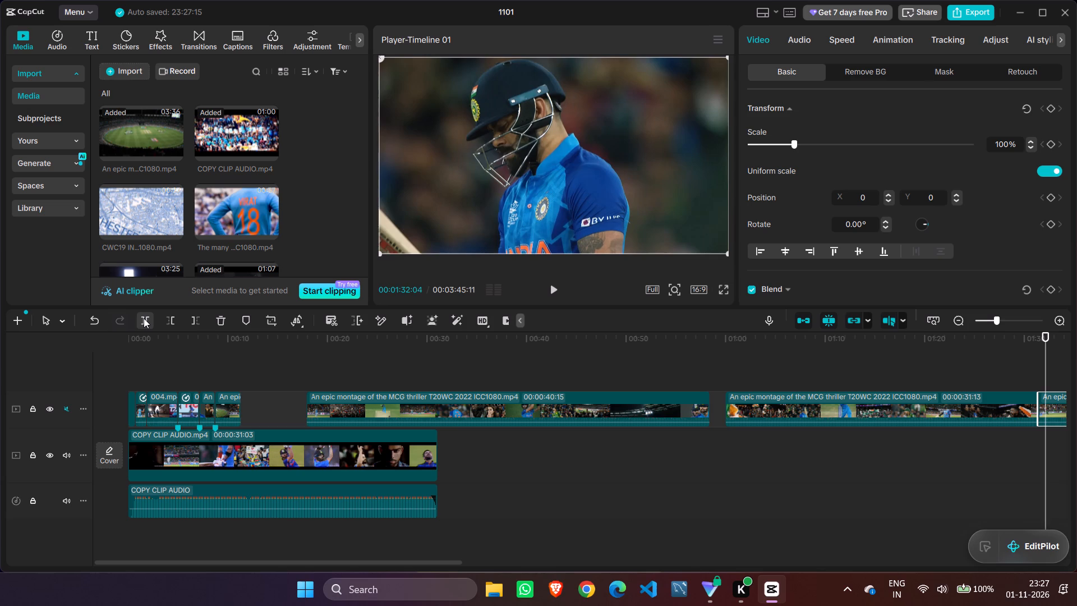
pyautogui.press('Right')
pyautogui.press('Right')
pyautogui.press('Right')
pyautogui.press('Right')
pyautogui.press('Right')
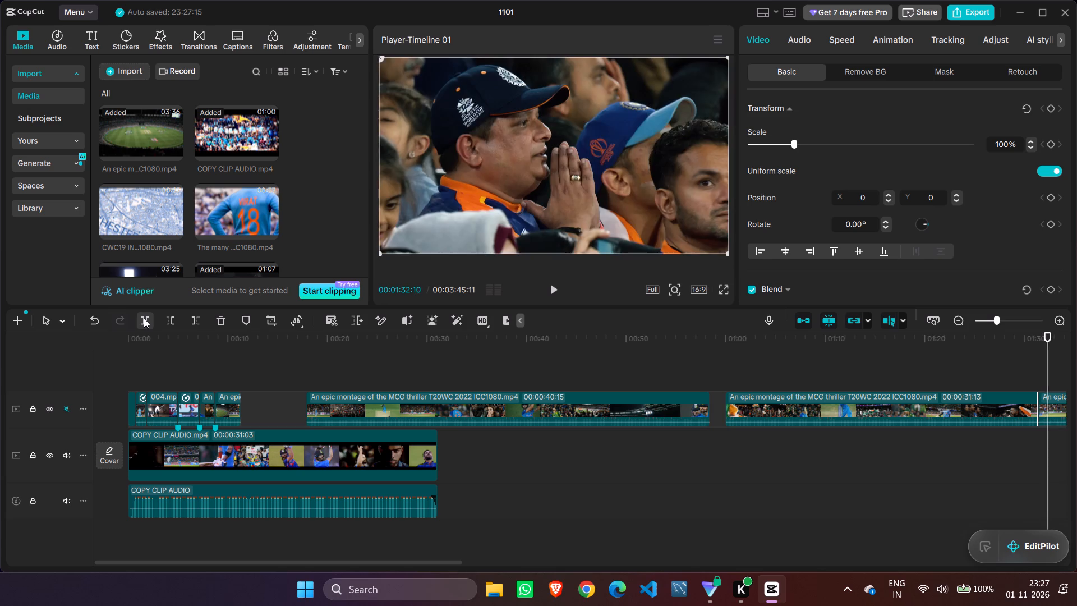
pyautogui.press('Left')
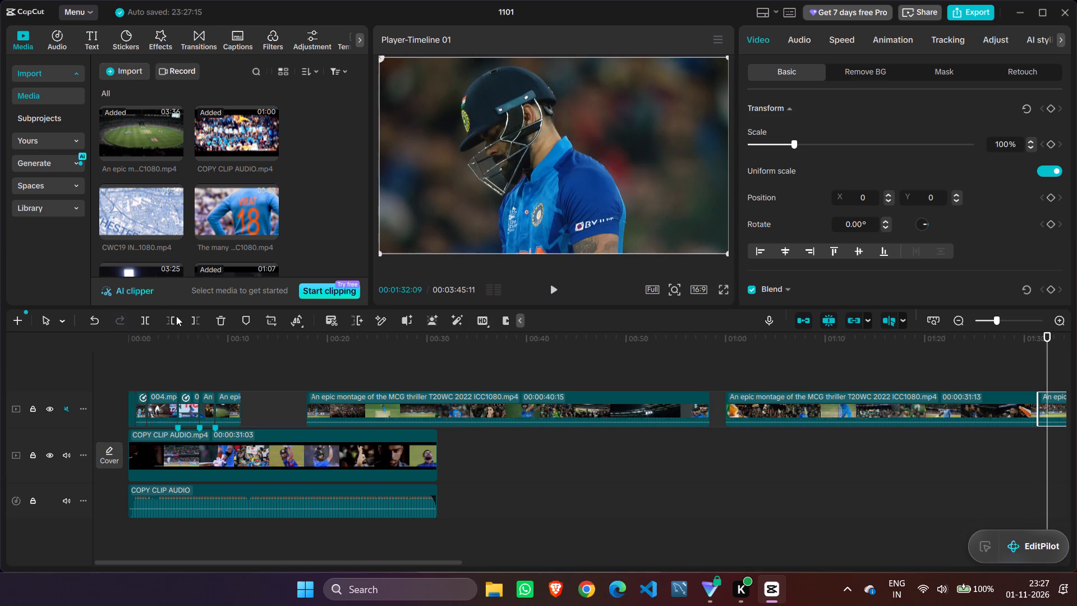
pyautogui.click(147, 320)
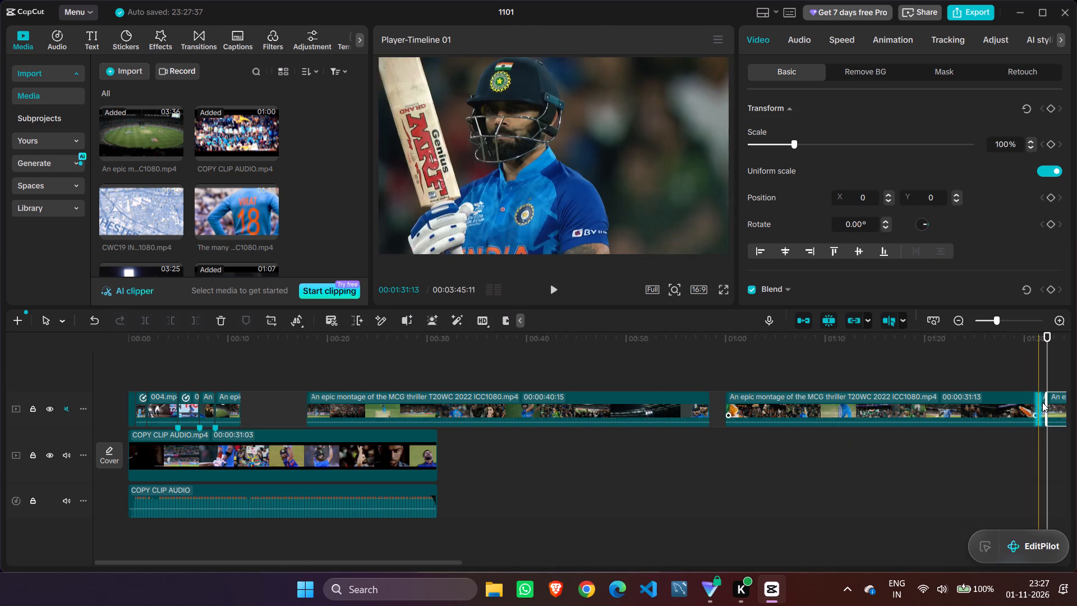
# Move the isolated raised-bat close-up to the end of the opening edit, right after the wide pitch shot at about 00:00:11.
pyautogui.moveTo(1044, 401); pyautogui.dragTo(1042, 392)
pyautogui.moveTo(1041, 401); pyautogui.dragTo(1038, 384)
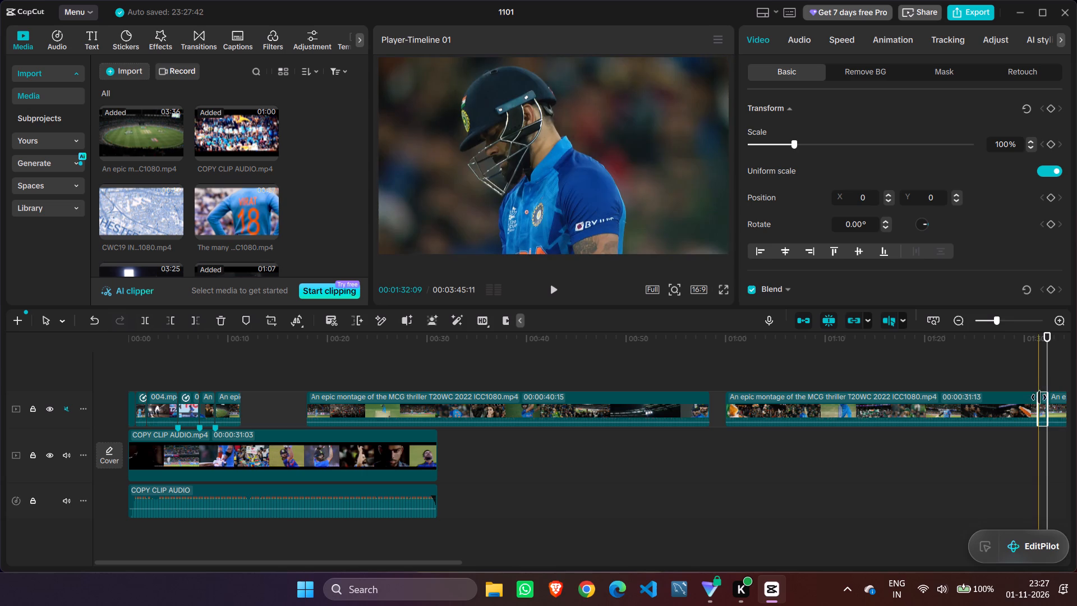
pyautogui.moveTo(1044, 402); pyautogui.dragTo(1051, 388)
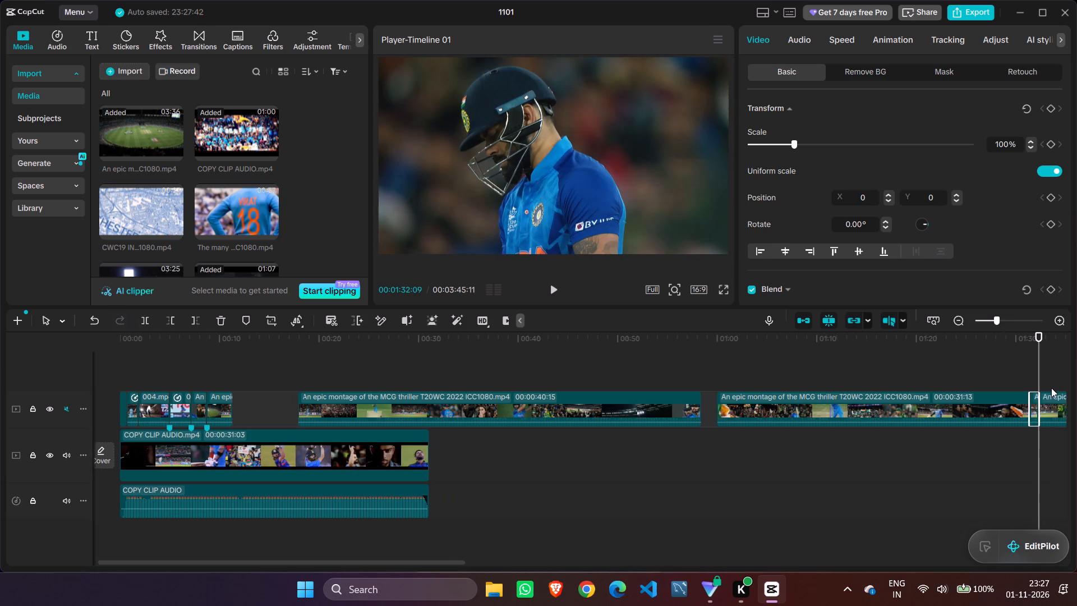
pyautogui.moveTo(1051, 388); pyautogui.dragTo(935, 400)
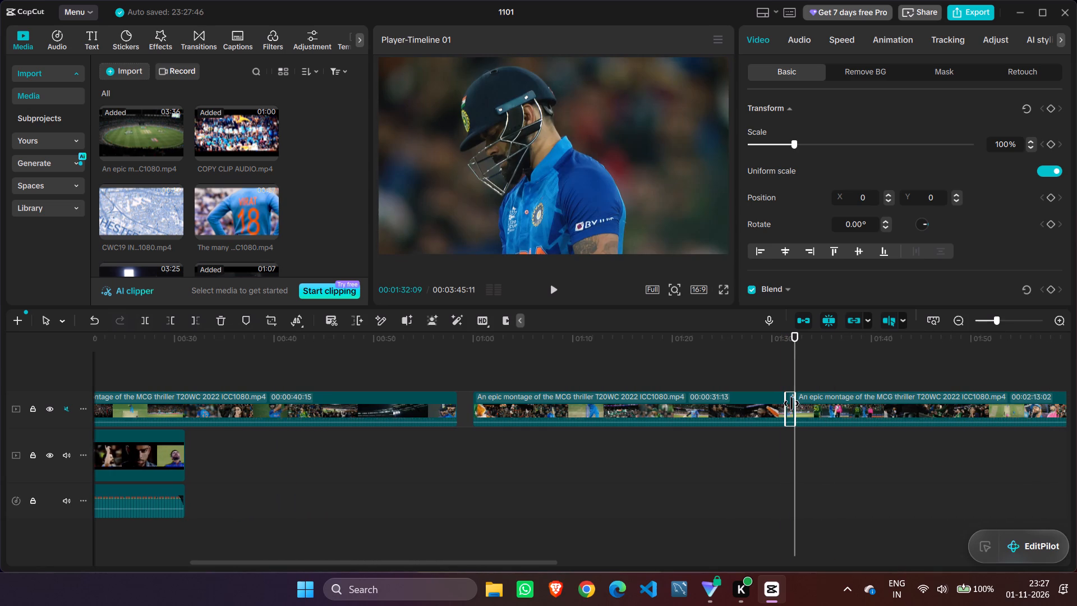
pyautogui.click(791, 403)
pyautogui.click(1057, 316)
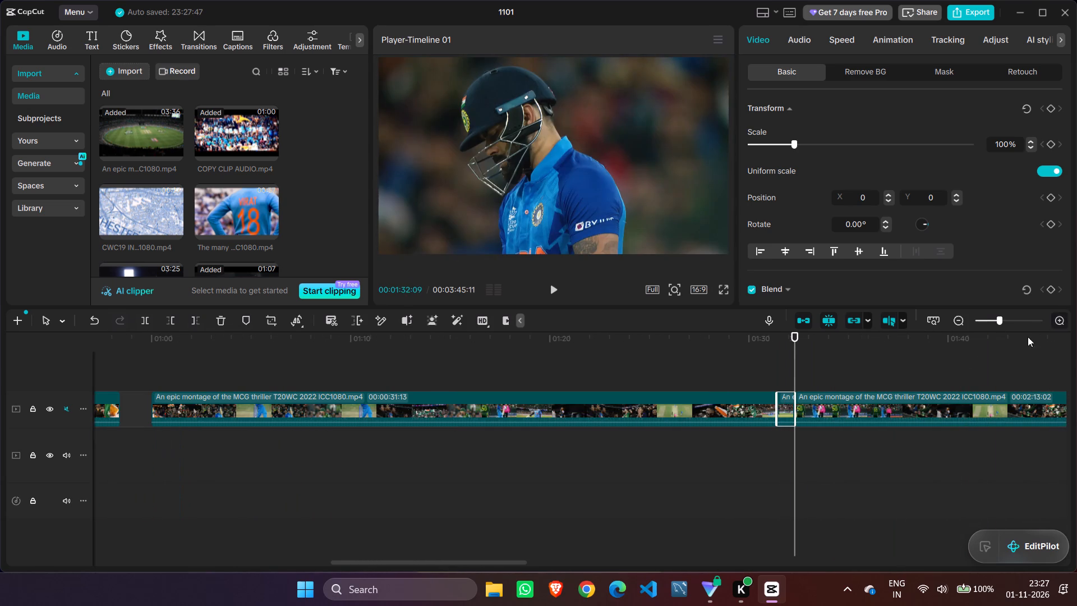
pyautogui.moveTo(784, 403); pyautogui.dragTo(332, 338)
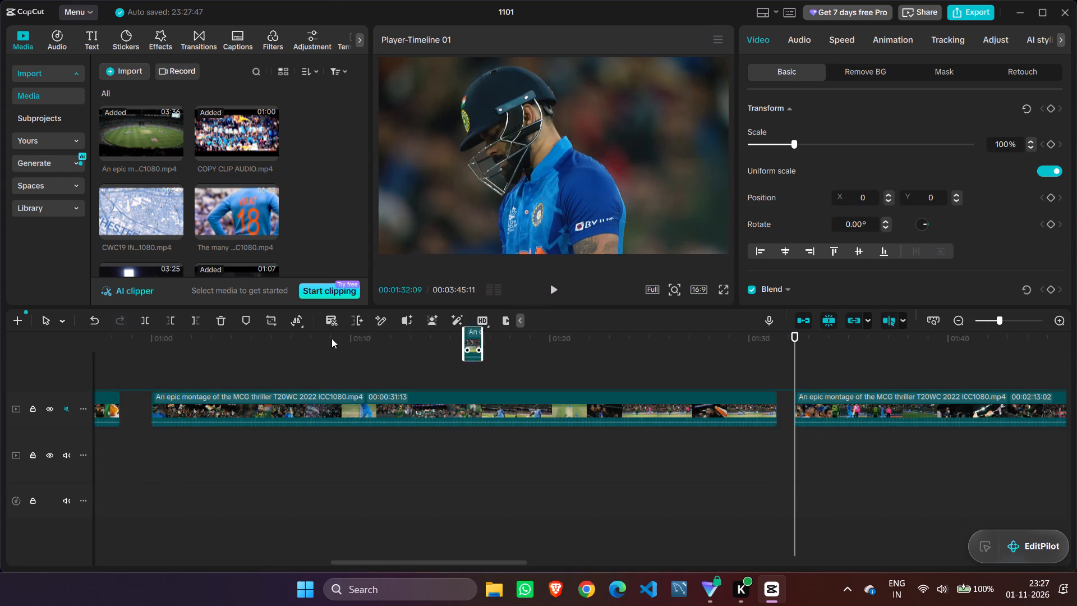
pyautogui.moveTo(332, 338); pyautogui.dragTo(21, 381)
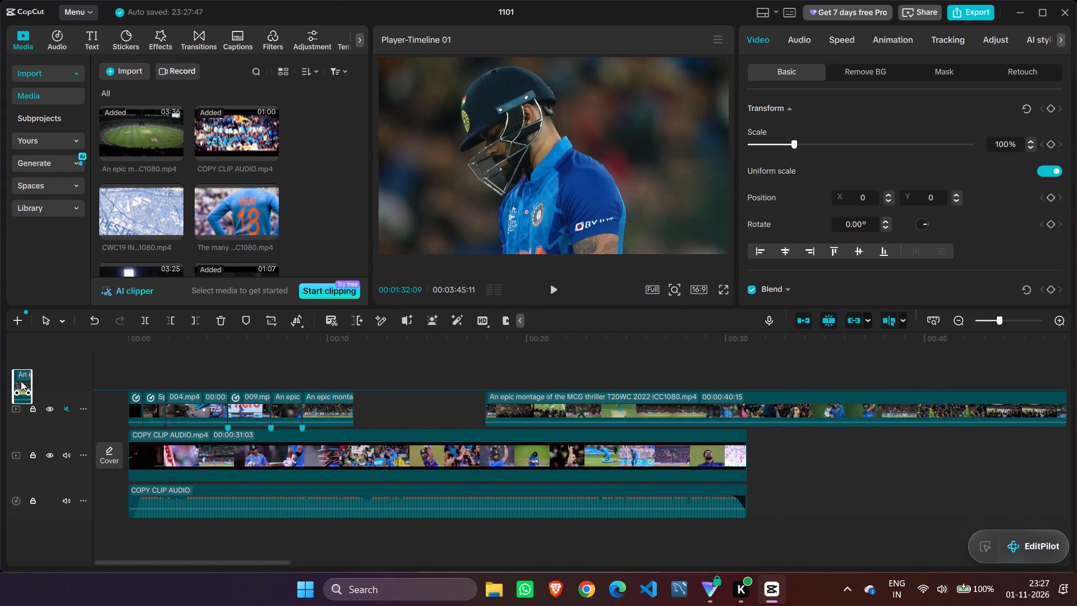
pyautogui.moveTo(21, 381); pyautogui.dragTo(364, 403)
# Replay the edit from the start to about 00:00:14 to check the raised-bat close-up in its new slot.
pyautogui.click(293, 357)
pyautogui.moveTo(293, 357); pyautogui.dragTo(173, 357)
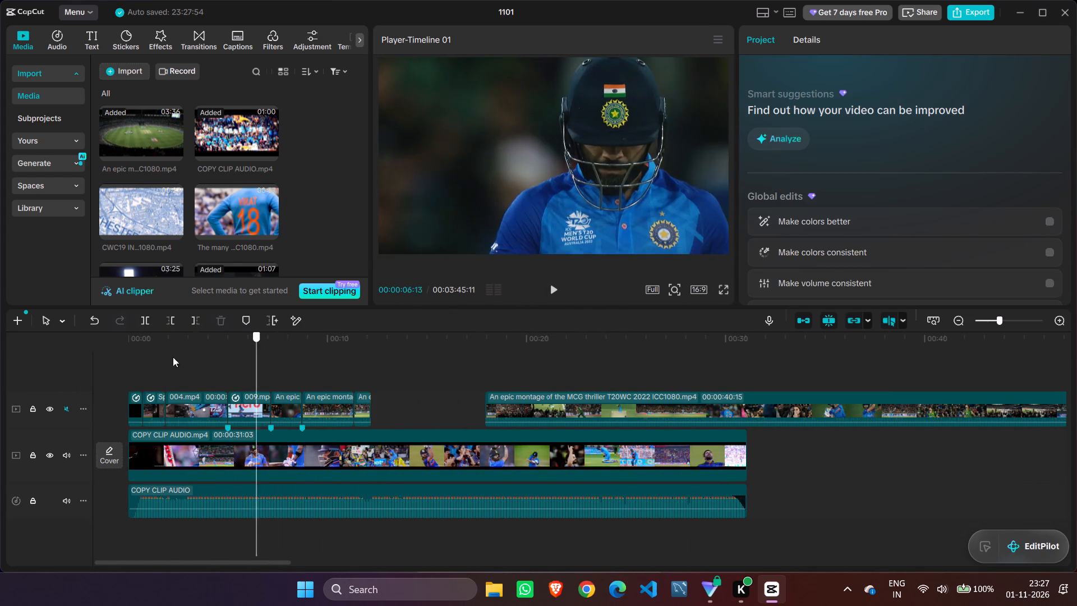
pyautogui.moveTo(173, 357); pyautogui.dragTo(66, 358)
pyautogui.click(558, 291)
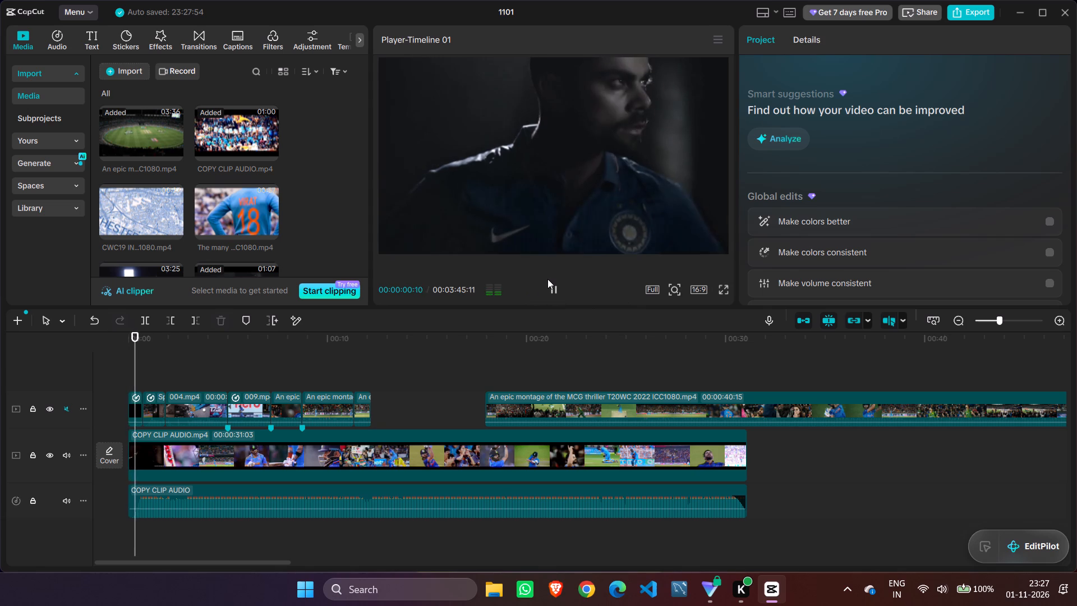
pyautogui.click(556, 290)
pyautogui.click(556, 290)
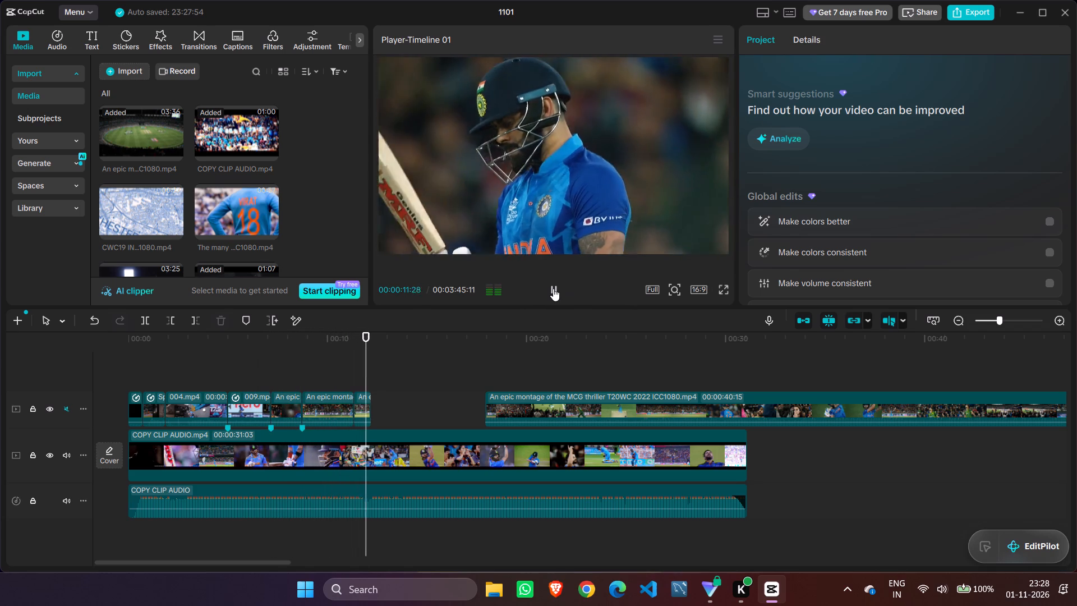
pyautogui.click(553, 288)
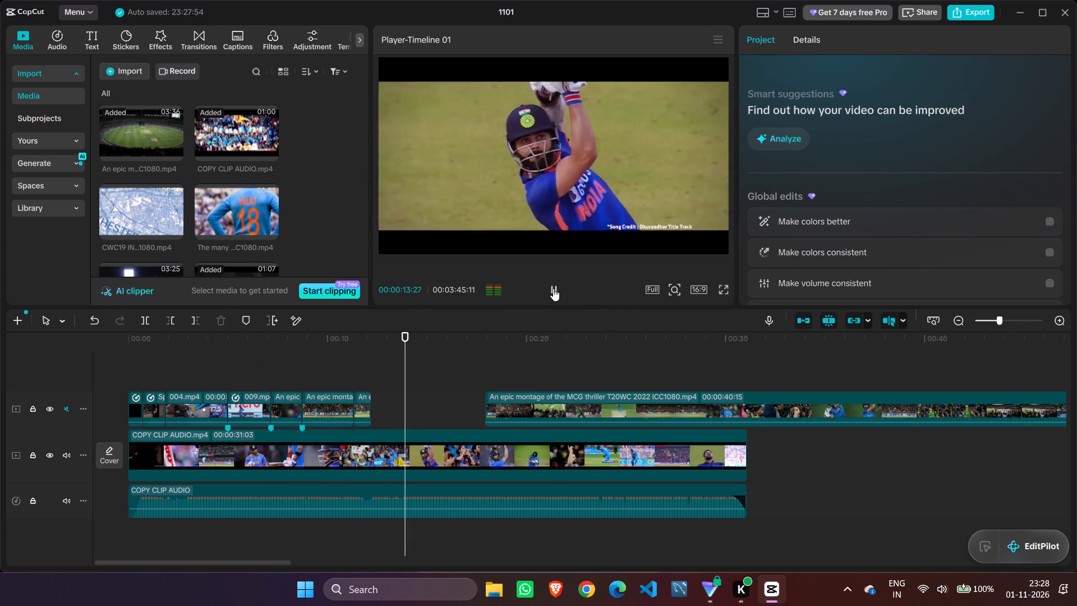
# Replay the stretch from about 00:00:10 to 00:00:13 several times to compare the close-up's ending with the reference batting shots that follow.
pyautogui.moveTo(411, 342); pyautogui.dragTo(339, 353)
pyautogui.click(559, 288)
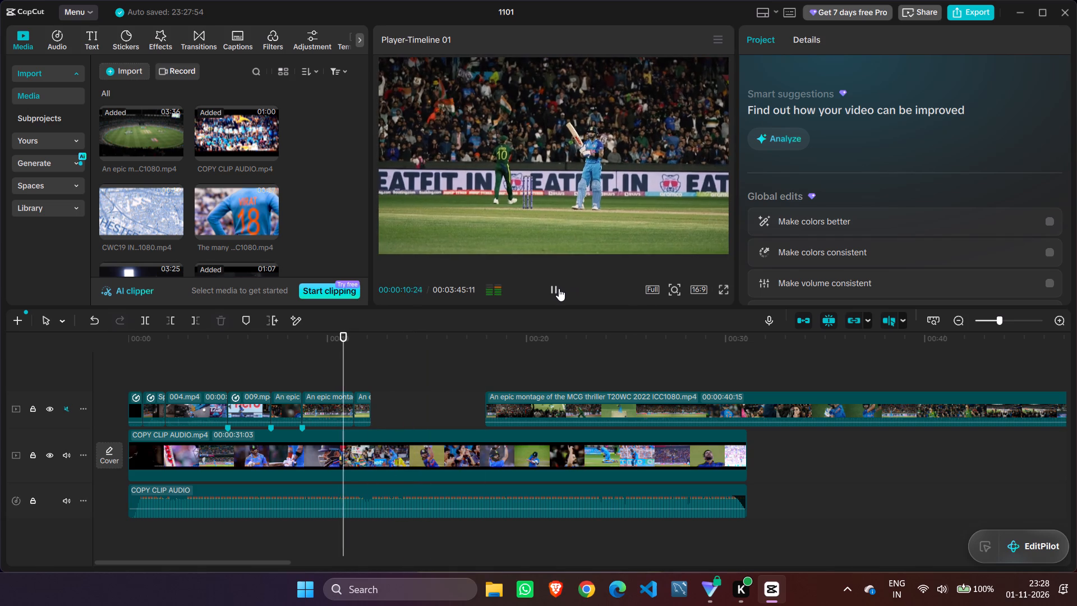
pyautogui.click(559, 288)
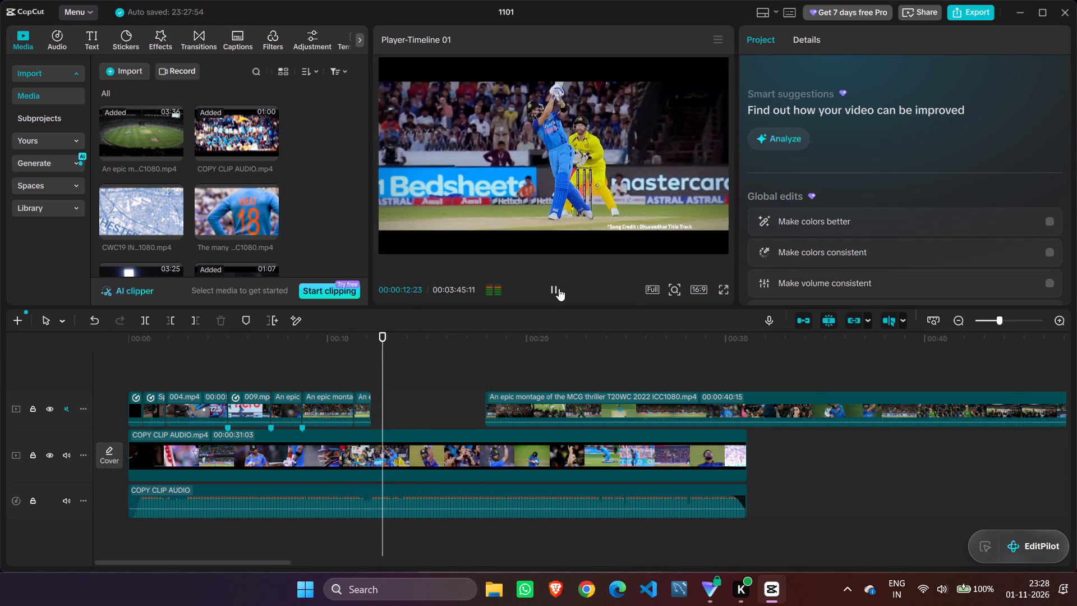
pyautogui.moveTo(386, 336); pyautogui.dragTo(362, 336)
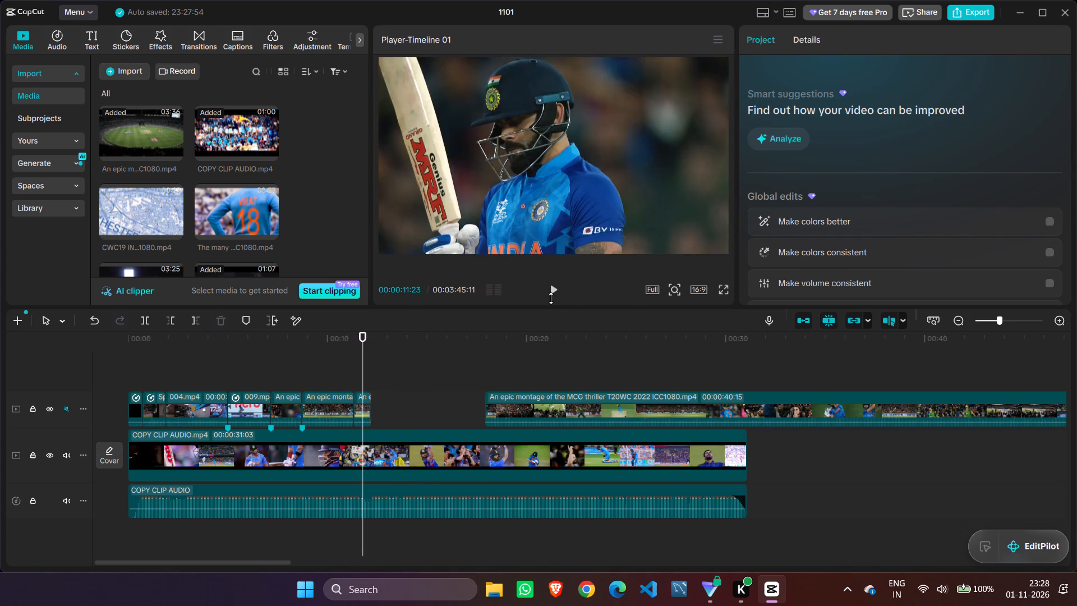
pyautogui.click(555, 291)
pyautogui.click(555, 291)
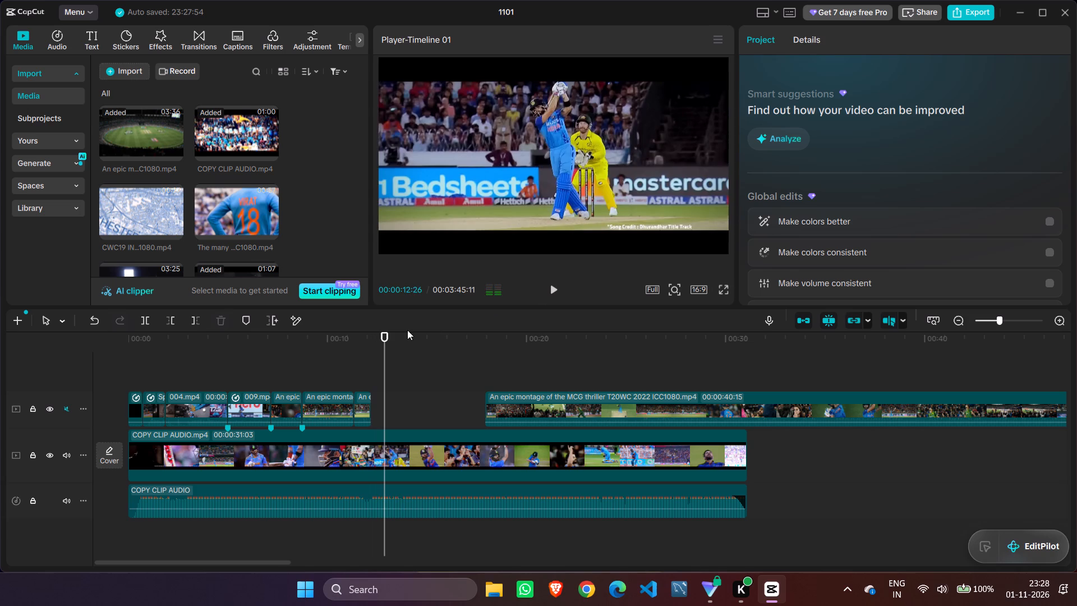
pyautogui.moveTo(386, 341); pyautogui.dragTo(345, 339)
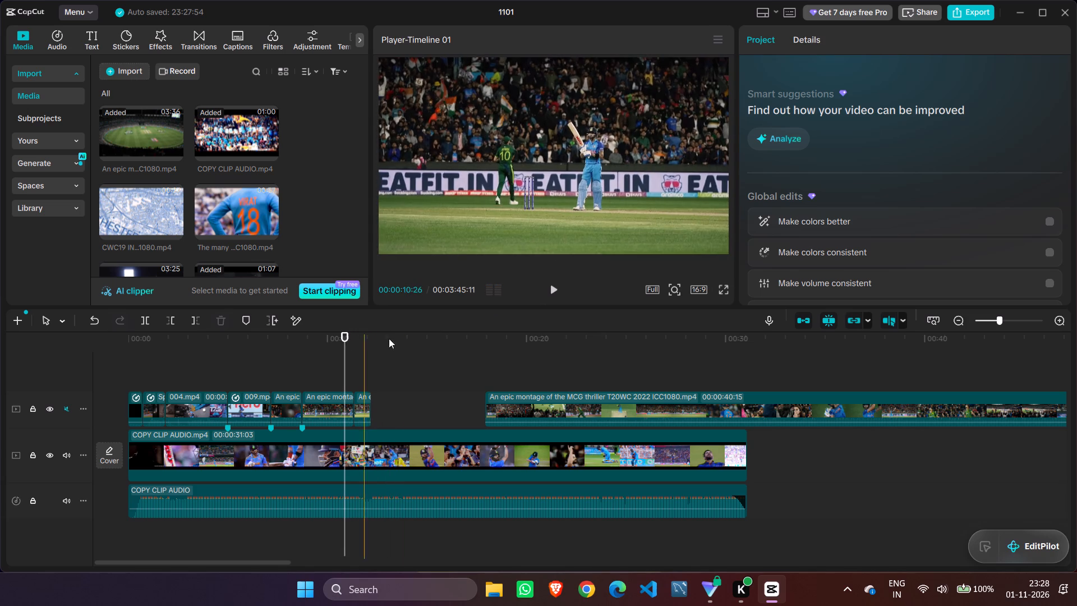
pyautogui.click(553, 289)
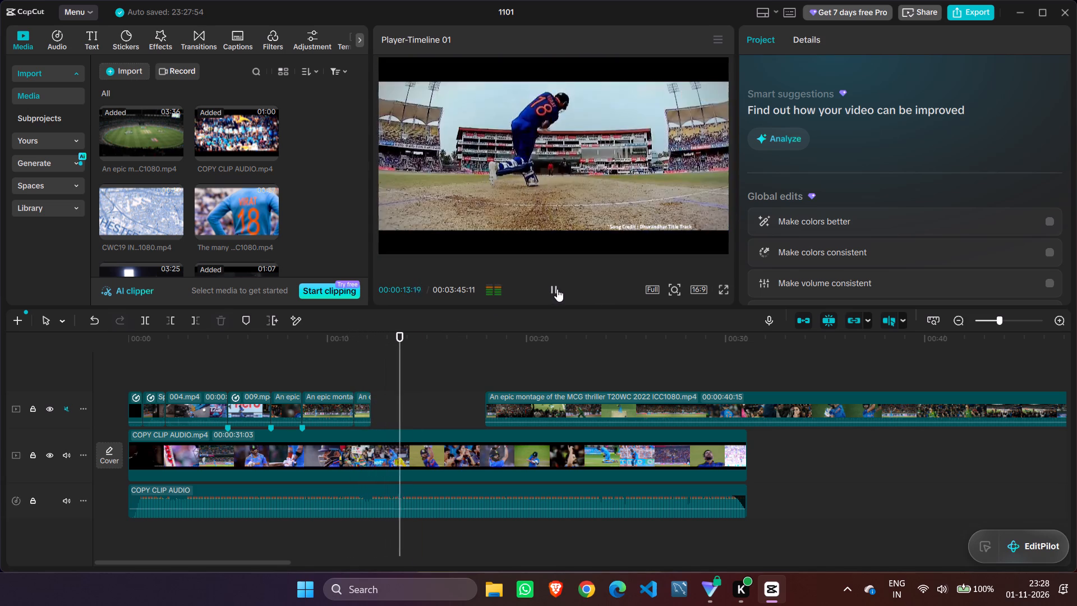
pyautogui.click(557, 289)
# Scan the remaining MCG montage between about 00:00:18 and 00:00:37 for a batting shot matching the reference.
pyautogui.moveTo(410, 347); pyautogui.dragTo(520, 354)
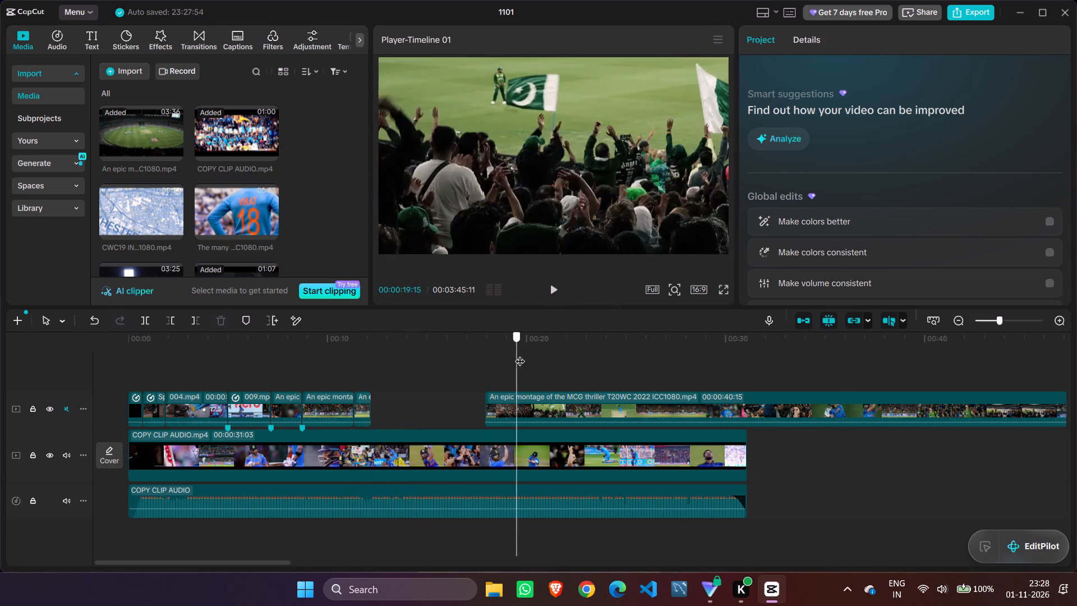
pyautogui.moveTo(520, 354); pyautogui.dragTo(507, 347)
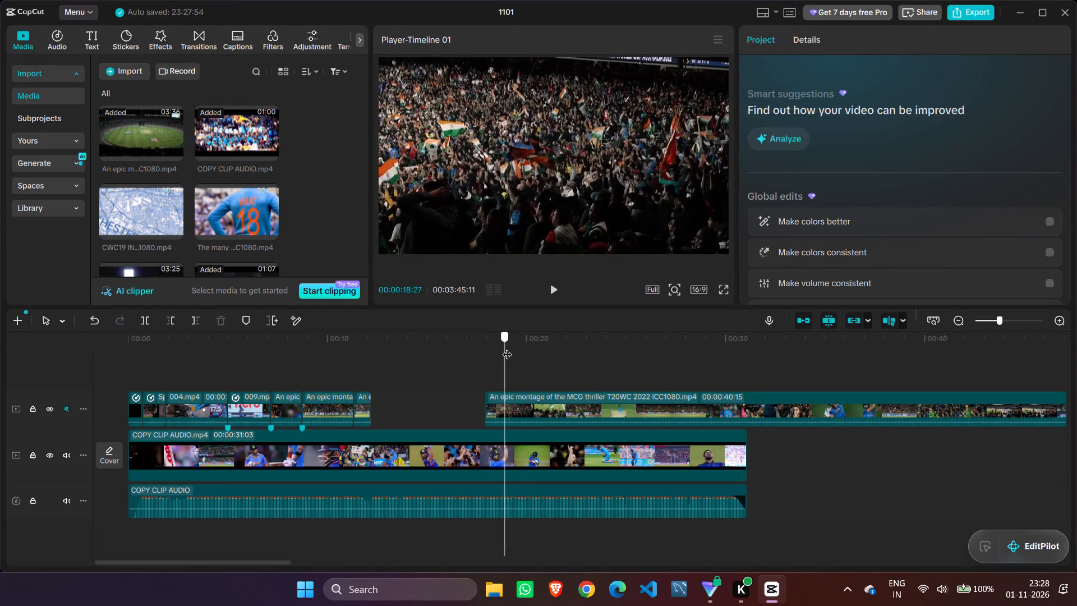
pyautogui.moveTo(507, 347); pyautogui.dragTo(550, 347)
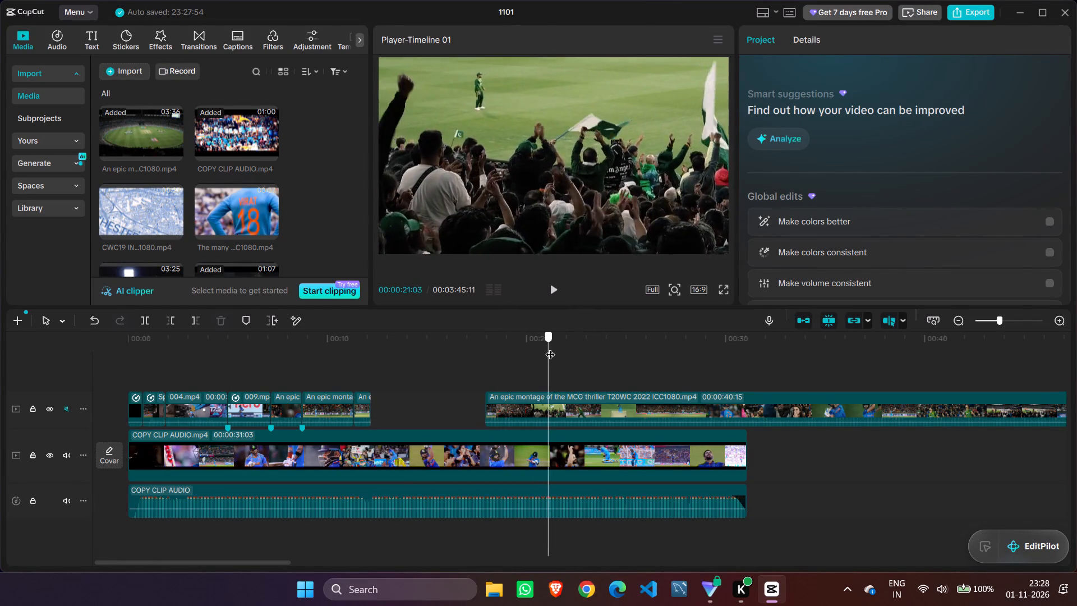
pyautogui.moveTo(550, 347); pyautogui.dragTo(588, 347)
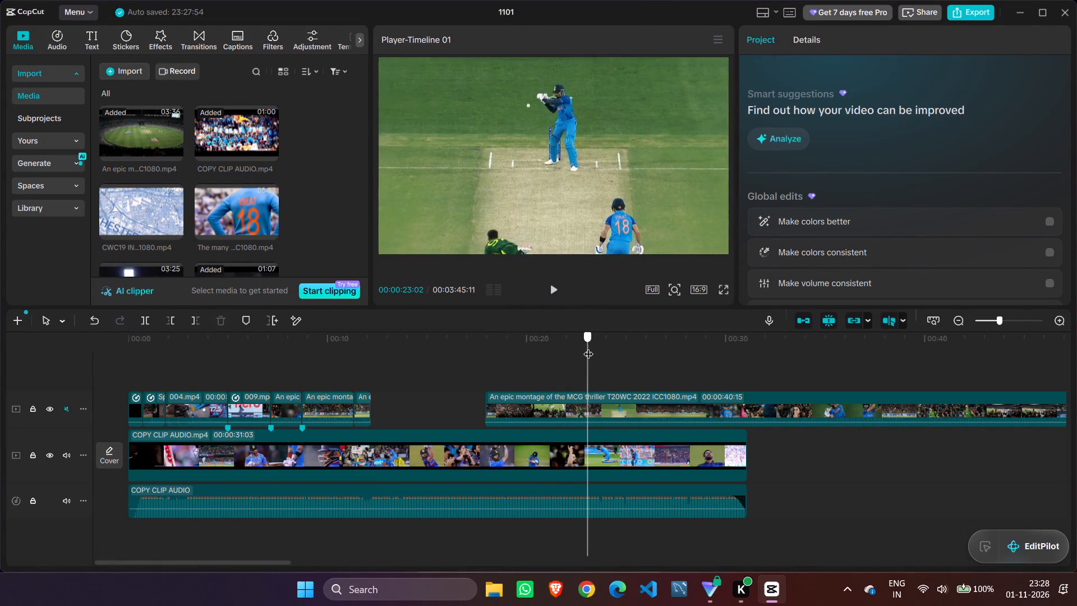
pyautogui.moveTo(588, 347); pyautogui.dragTo(881, 338)
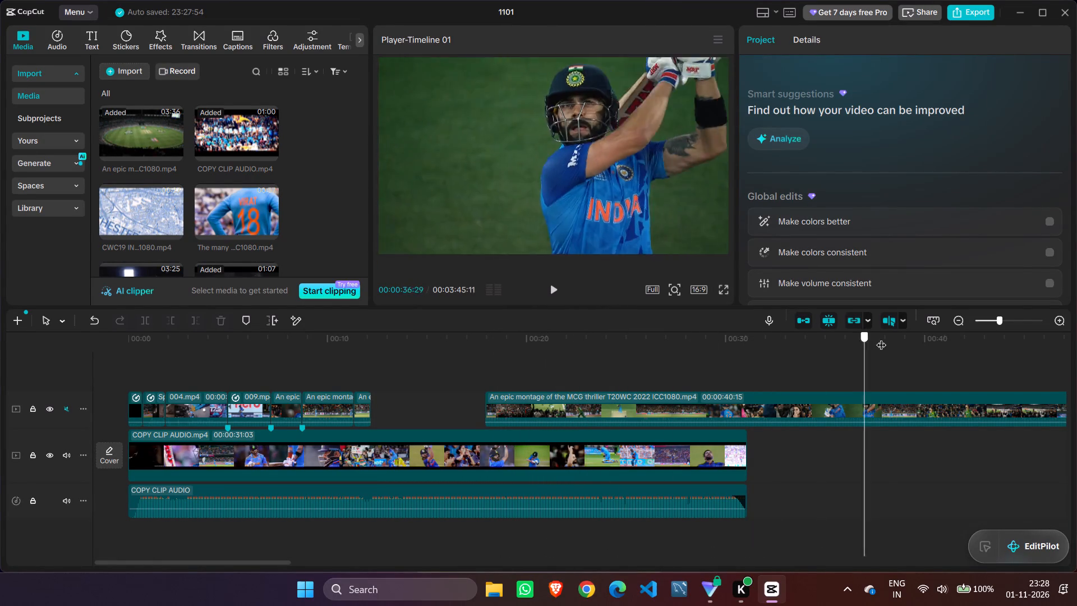
pyautogui.moveTo(881, 338); pyautogui.dragTo(811, 338)
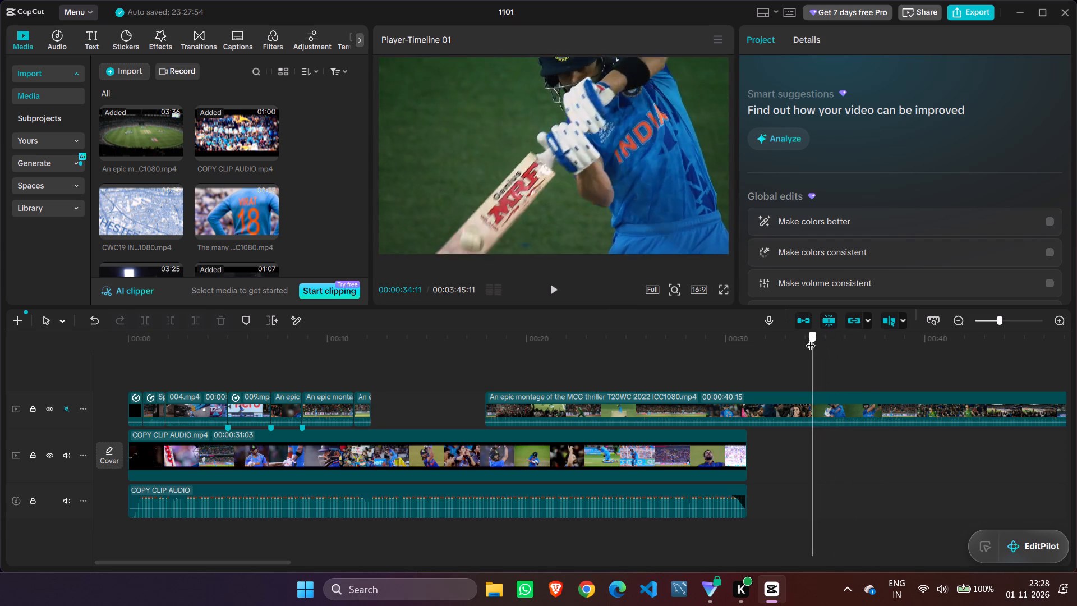
pyautogui.moveTo(811, 338); pyautogui.dragTo(798, 338)
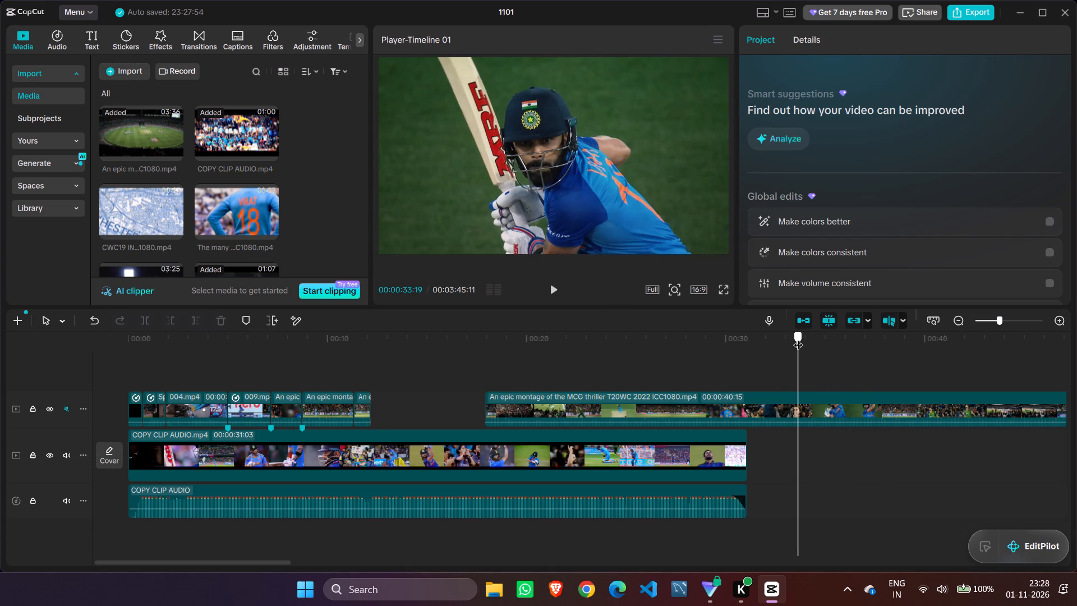
pyautogui.moveTo(798, 338); pyautogui.dragTo(797, 337)
pyautogui.moveTo(797, 337); pyautogui.dragTo(797, 336)
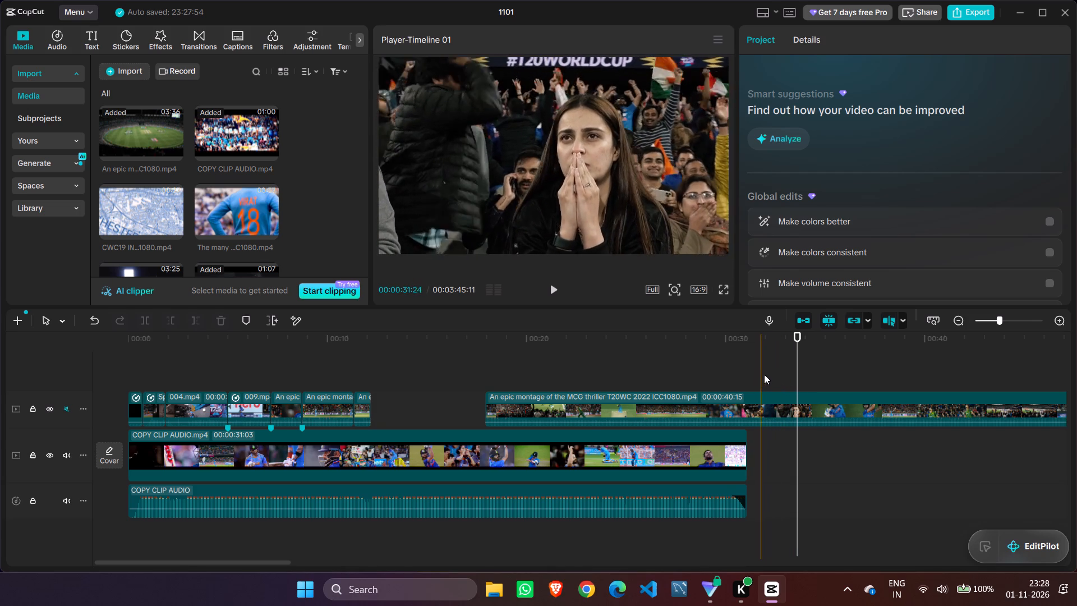
pyautogui.moveTo(758, 369); pyautogui.dragTo(751, 368)
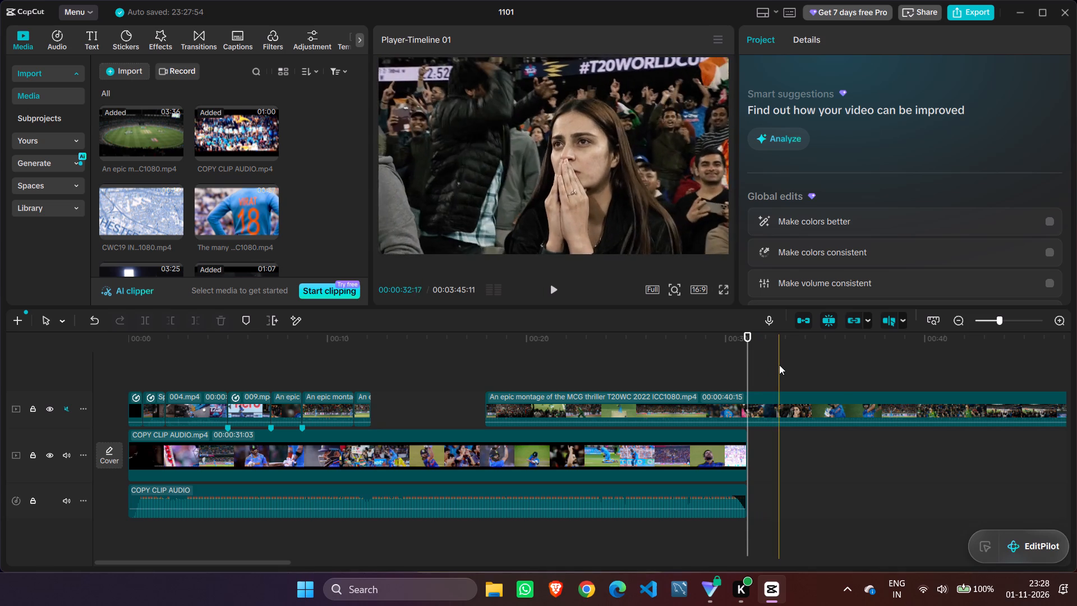
pyautogui.press('space')
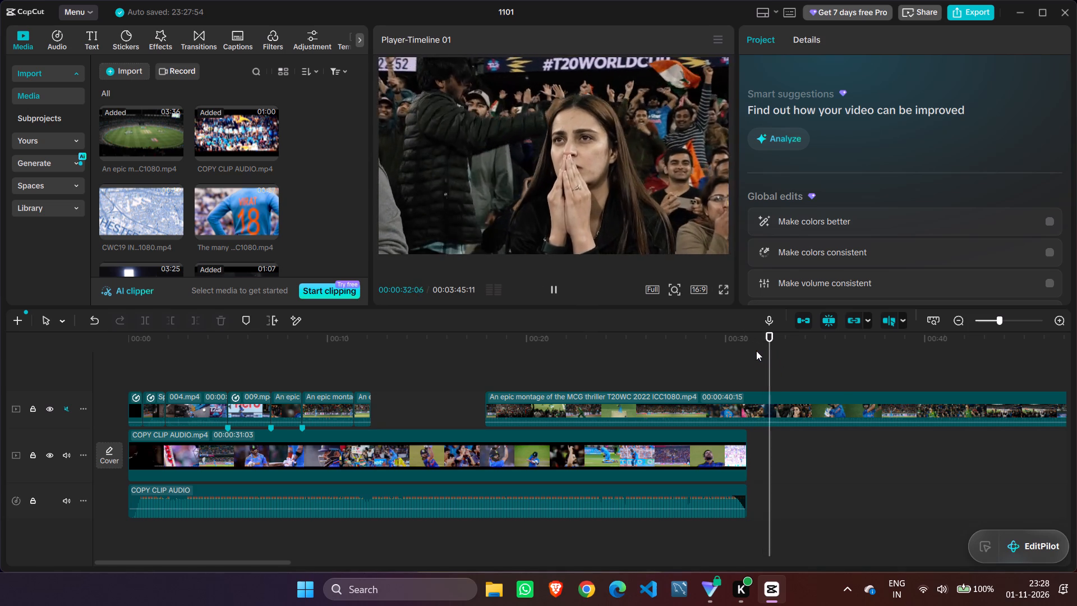
pyautogui.press('space')
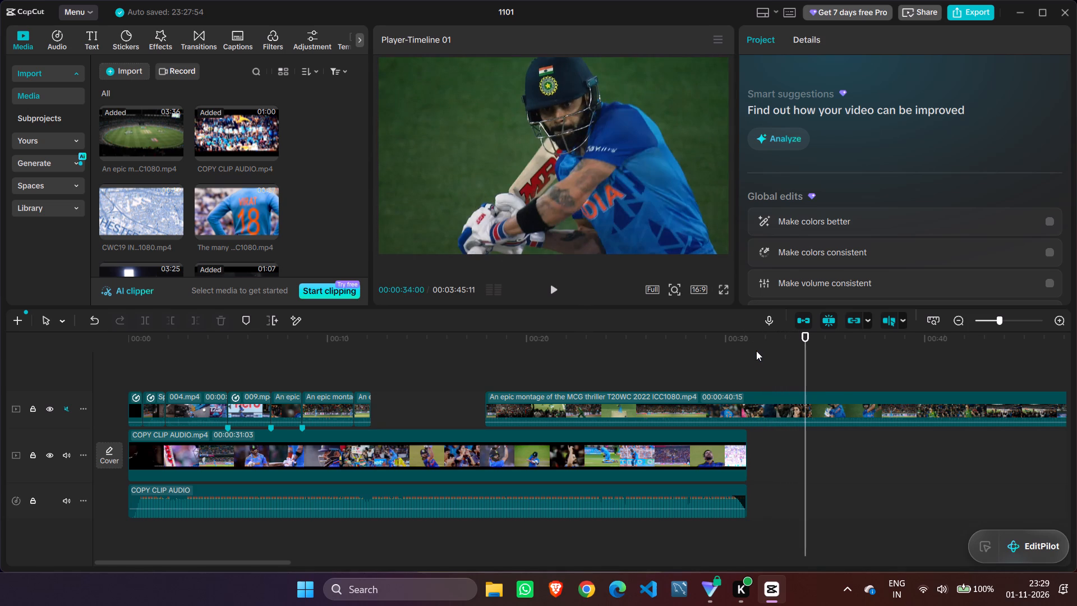
# Examine the montage's batter swing close-up frame by frame from about 00:00:33:20 through to the wide batting shot at 00:00:37:18.
pyautogui.press('Left')
pyautogui.press('Left')
pyautogui.press('Left')
pyautogui.press('Left')
pyautogui.press('Left')
pyautogui.press('Left')
pyautogui.press('Left')
pyautogui.press('Left')
pyautogui.press('Left')
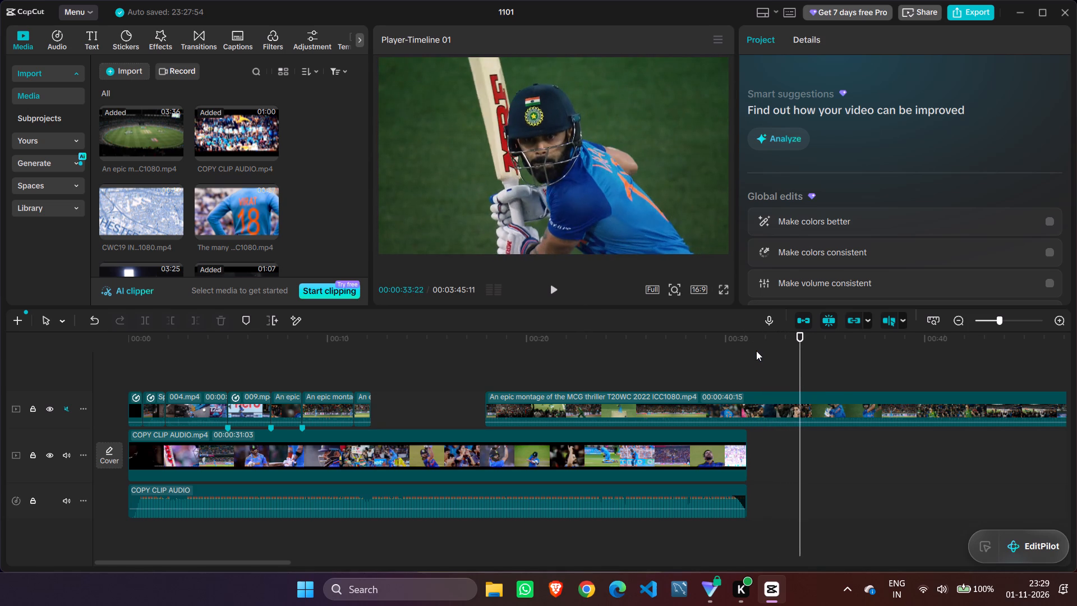
pyautogui.press('Left')
pyautogui.press('Left')
pyautogui.press('Right')
pyautogui.press('Right')
pyautogui.press('Right')
pyautogui.press('Right')
pyautogui.press('Right')
pyautogui.press('Right')
pyautogui.press('Right')
pyautogui.press('Right')
pyautogui.press('Right')
pyautogui.press('Right')
pyautogui.press('Right')
pyautogui.press('Right')
pyautogui.press('Right')
pyautogui.press('Right')
pyautogui.press('Right')
pyautogui.press('Right')
pyautogui.press('Right')
pyautogui.press('Right')
pyautogui.press('Right')
pyautogui.press('Right')
pyautogui.press('Right')
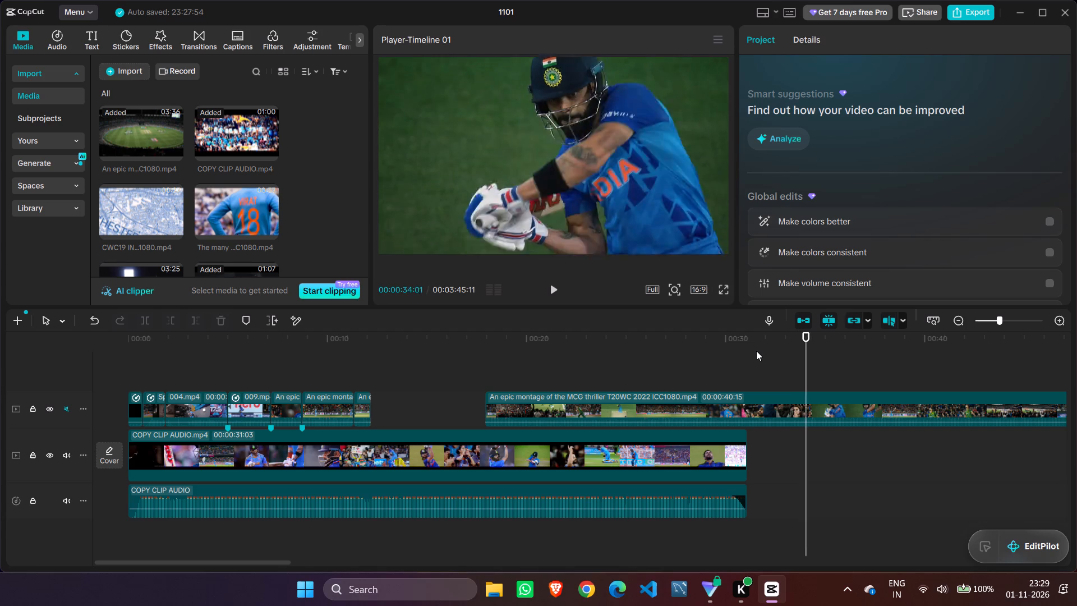
pyautogui.press('Right')
pyautogui.press('Right')
pyautogui.press('Right')
pyautogui.press('Right')
pyautogui.press('Right')
pyautogui.press('Right')
pyautogui.press('Right')
pyautogui.press('Right')
pyautogui.press('Right')
pyautogui.press('Right')
pyautogui.press('Right')
pyautogui.press('Right')
pyautogui.press('Right')
pyautogui.press('Right')
pyautogui.press('Right')
pyautogui.press('Right')
pyautogui.press('Right')
pyautogui.press('Right')
pyautogui.press('Right')
pyautogui.press('Right')
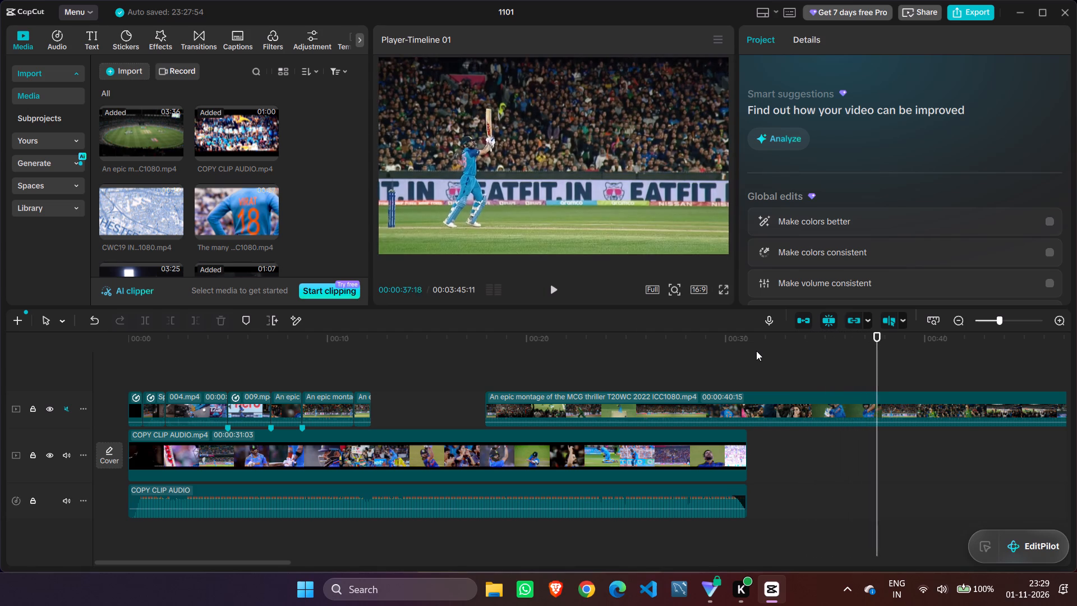
# Examine the MCG montage from the batter's follow-through close-up at 00:00:36:29 to the crowd shot at 00:00:44:21 for another batting shot.
pyautogui.press('Left')
pyautogui.press('Left')
pyautogui.press('Left')
pyautogui.press('Left')
pyautogui.press('Left')
pyautogui.press('Left')
pyautogui.press('Left')
pyautogui.press('Left')
pyautogui.press('Left')
pyautogui.press('Left')
pyautogui.press('Left')
pyautogui.press('Left')
pyautogui.press('Left')
pyautogui.press('Left')
pyautogui.press('Left')
pyautogui.press('Left')
pyautogui.press('Left')
pyautogui.press('Left')
pyautogui.press('Left')
pyautogui.press('Left')
pyautogui.press('Right')
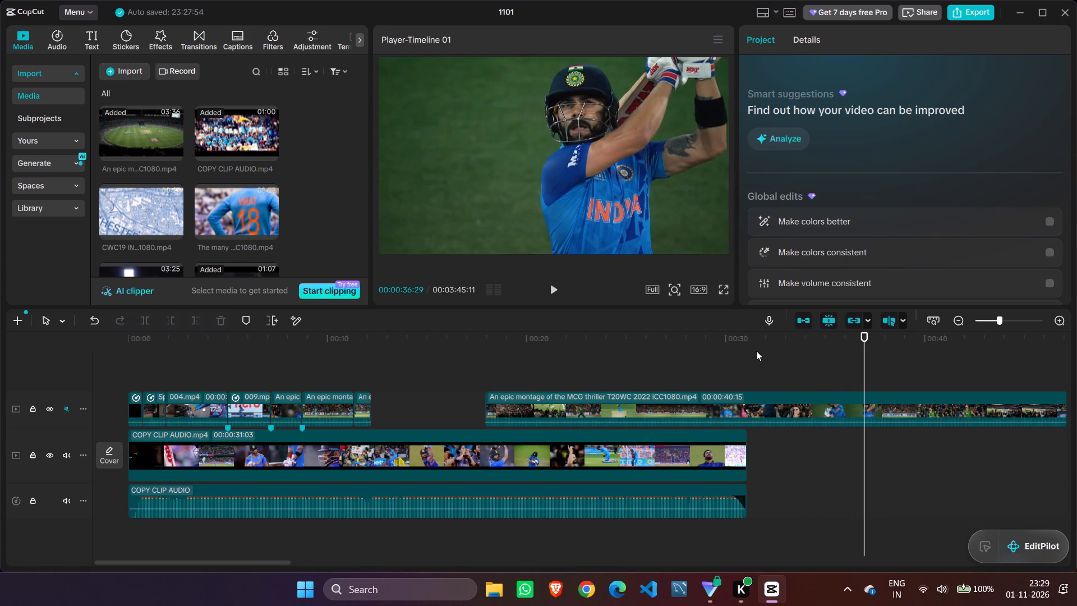
pyautogui.press('Right')
pyautogui.press('Right')
pyautogui.press('Right')
pyautogui.press('Right')
pyautogui.press('Right')
pyautogui.press('Right')
pyautogui.press('Right')
pyautogui.press('Right')
pyautogui.press('Right')
pyautogui.press('Right')
pyautogui.press('Right')
pyautogui.press('Right')
pyautogui.press('Right')
pyautogui.press('Right')
pyautogui.press('Right')
pyautogui.press('Right')
pyautogui.press('Right')
pyautogui.press('Right')
pyautogui.press('Right')
pyautogui.press('Right')
pyautogui.press('Right')
pyautogui.press('Right')
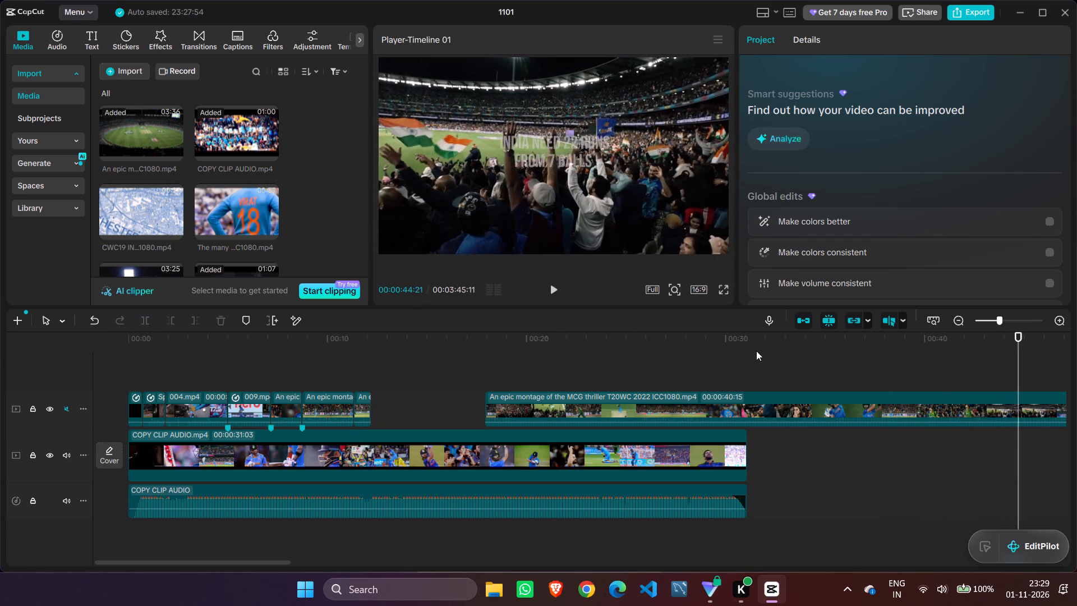
# Examine the rear-view shot of the number 18 batter frame by frame between about 00:00:45:03 and 00:00:45:21.
pyautogui.press('Left')
pyautogui.press('Left')
pyautogui.press('Left')
pyautogui.press('Left')
pyautogui.press('Left')
pyautogui.press('Left')
pyautogui.press('Left')
pyautogui.press('Left')
pyautogui.press('Left')
pyautogui.press('Left')
pyautogui.press('Left')
pyautogui.press('Left')
pyautogui.press('Left')
pyautogui.press('Left')
pyautogui.press('Left')
pyautogui.press('Left')
pyautogui.press('Left')
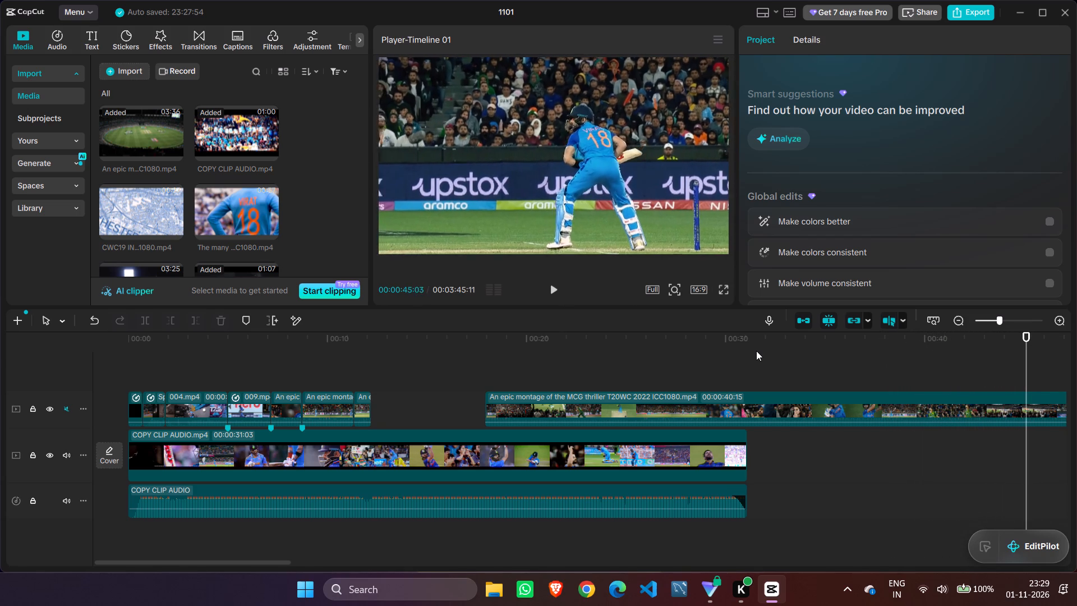
pyautogui.press('Right')
pyautogui.press('Right')
pyautogui.press('Right')
pyautogui.press('Right')
pyautogui.press('Right')
pyautogui.press('Right')
pyautogui.press('Right')
pyautogui.press('Right')
pyautogui.press('Right')
pyautogui.press('Right')
pyautogui.press('Right')
pyautogui.press('Right')
pyautogui.press('Right')
pyautogui.press('Right')
pyautogui.press('Right')
pyautogui.press('Right')
pyautogui.press('Right')
pyautogui.press('Right')
pyautogui.press('Right')
pyautogui.press('Right')
pyautogui.press('Right')
pyautogui.press('Right')
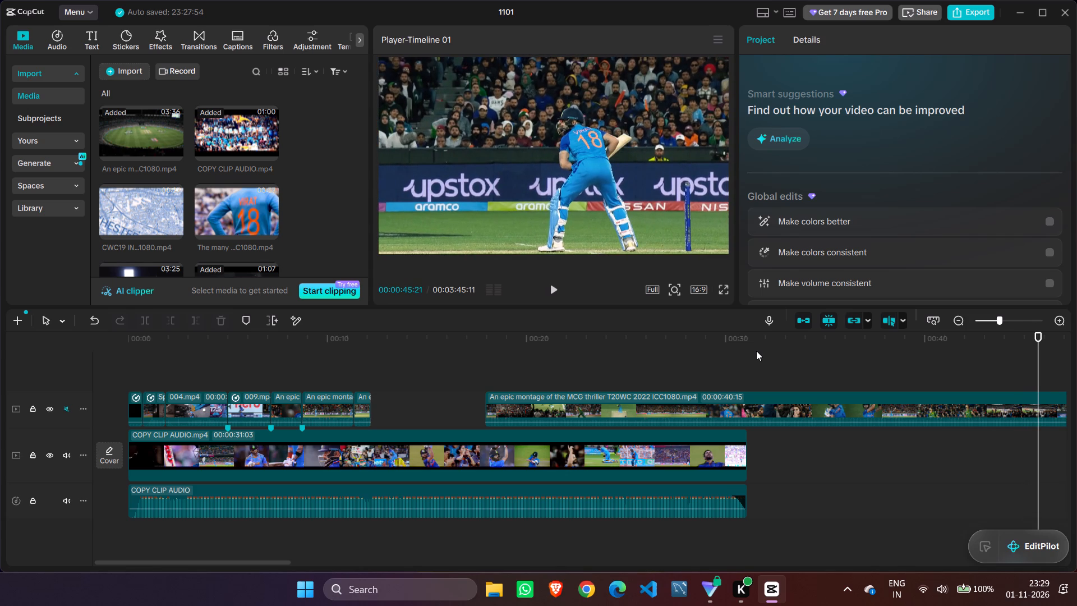
# Select the MCG montage clip with the playhead at 00:00:45:25, on the rear view of the number 18 batter.
pyautogui.click(1041, 370)
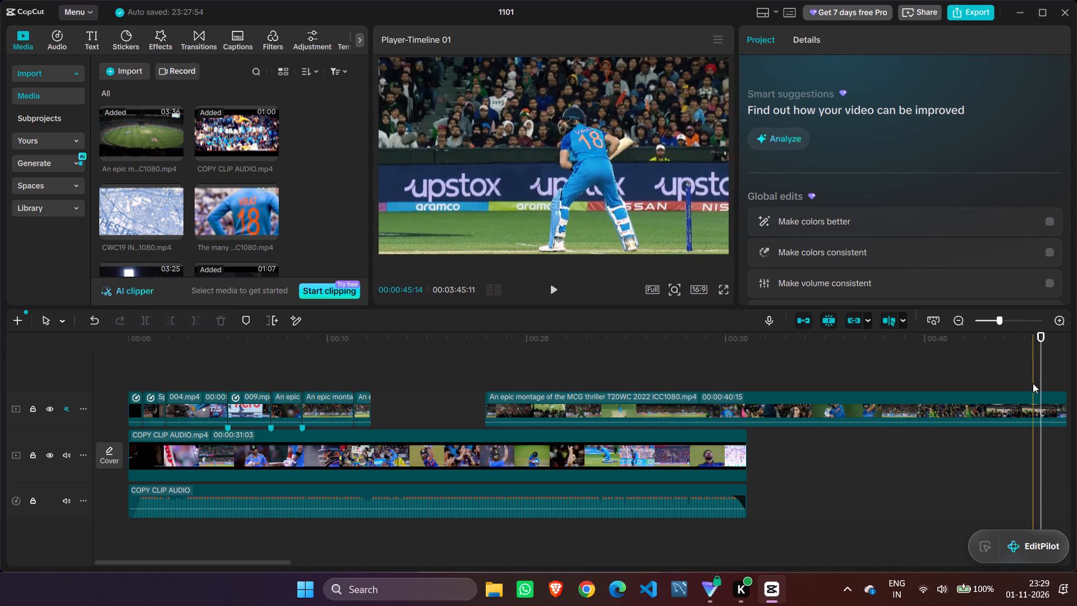
pyautogui.click(1039, 401)
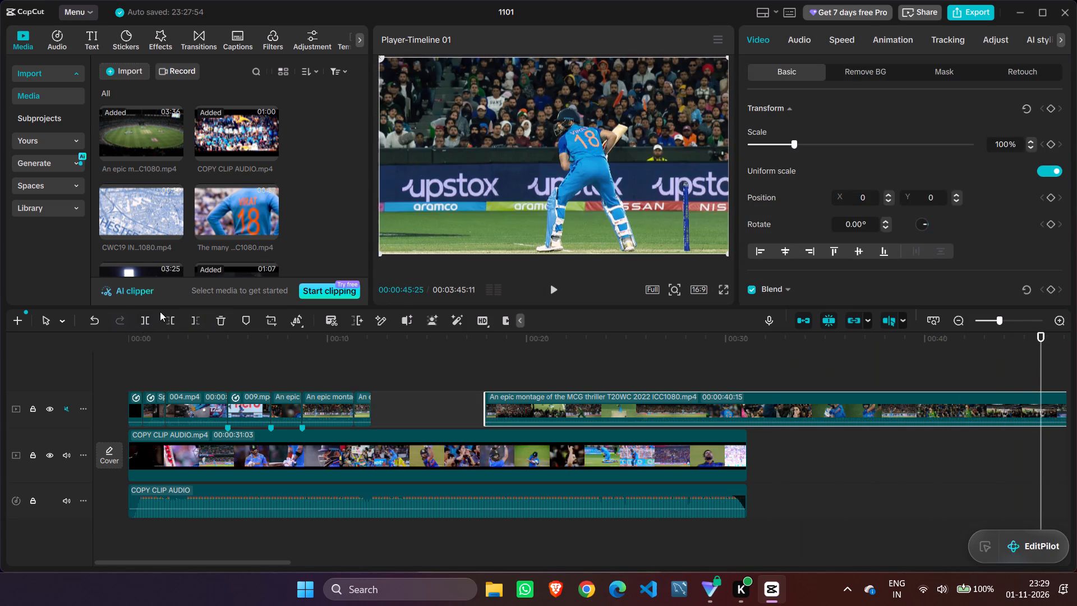
# Trim the MCG montage clip's start to 00:00:45:25 and place it directly after the preceding clips on its track.
pyautogui.click(169, 319)
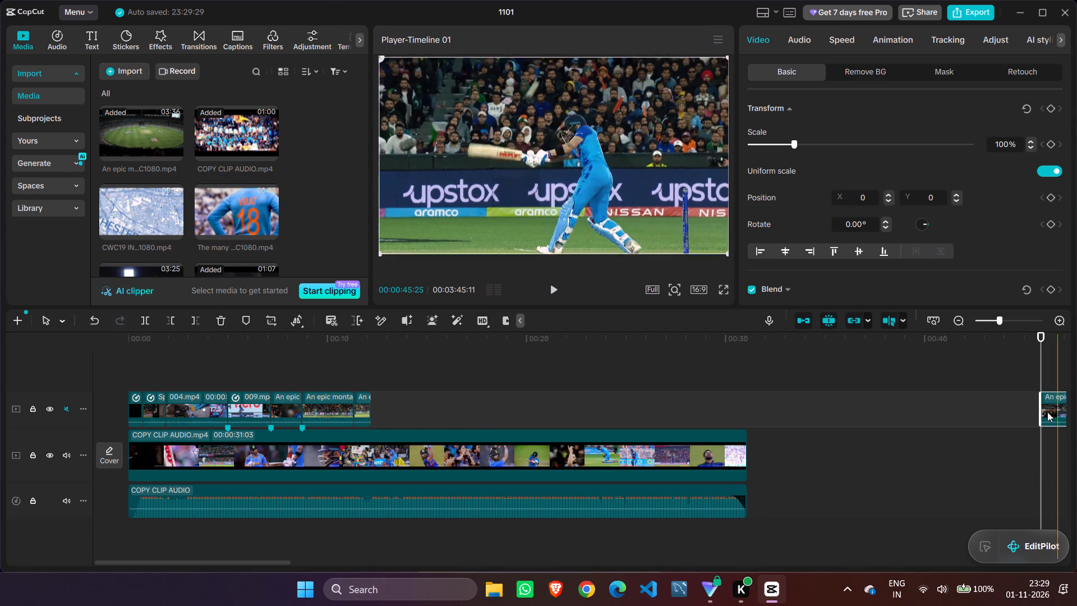
pyautogui.moveTo(1047, 412); pyautogui.dragTo(380, 409)
# Play back the timeline from about 9 seconds to check the cut into the newly placed montage clip.
pyautogui.moveTo(378, 370); pyautogui.dragTo(313, 371)
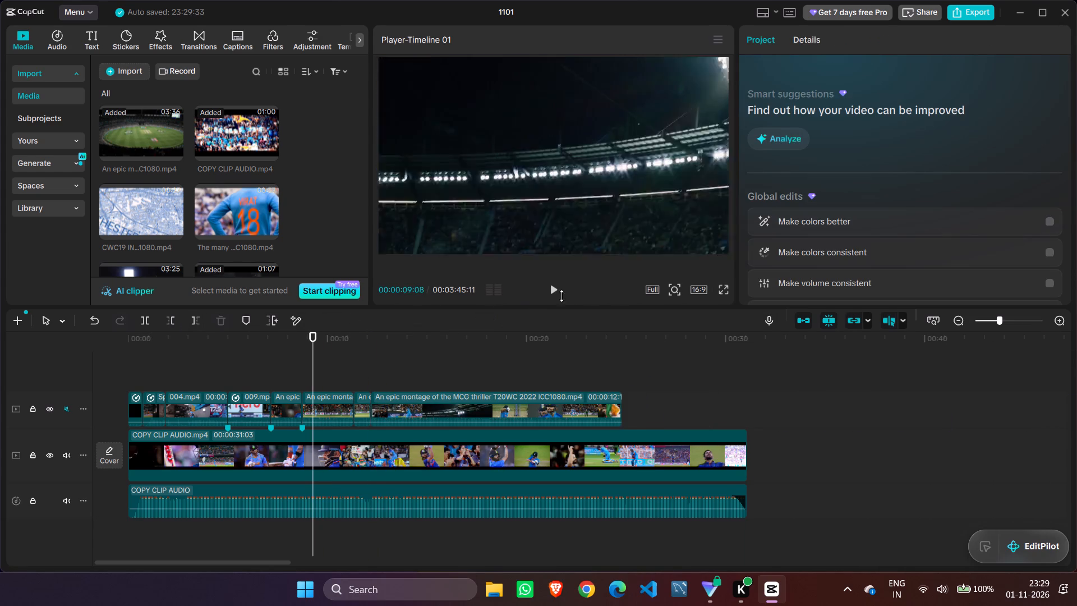
pyautogui.click(556, 290)
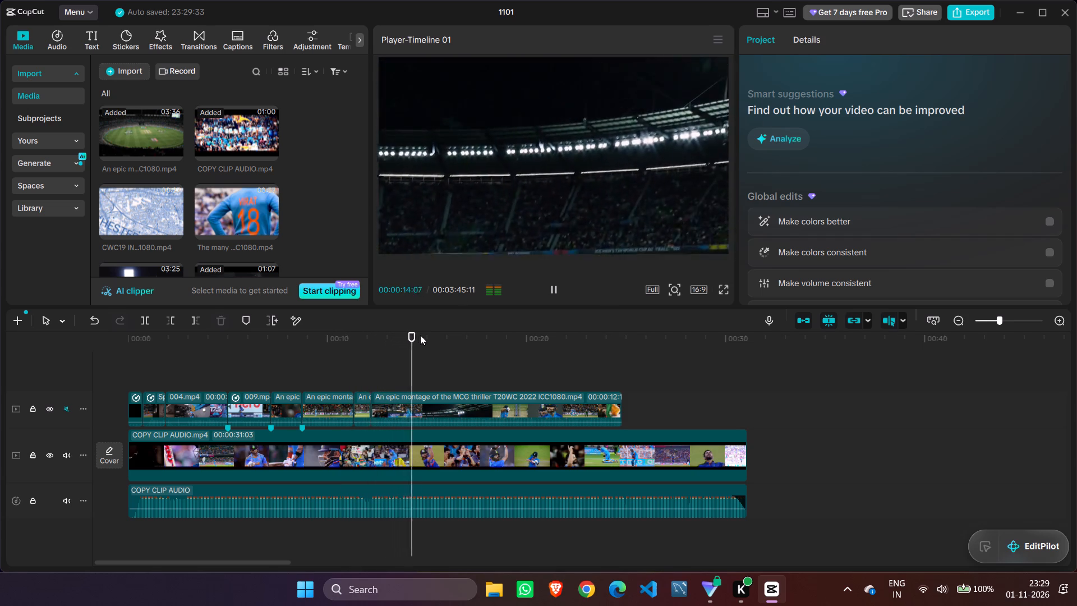
pyautogui.moveTo(420, 336); pyautogui.dragTo(329, 355)
pyautogui.click(554, 291)
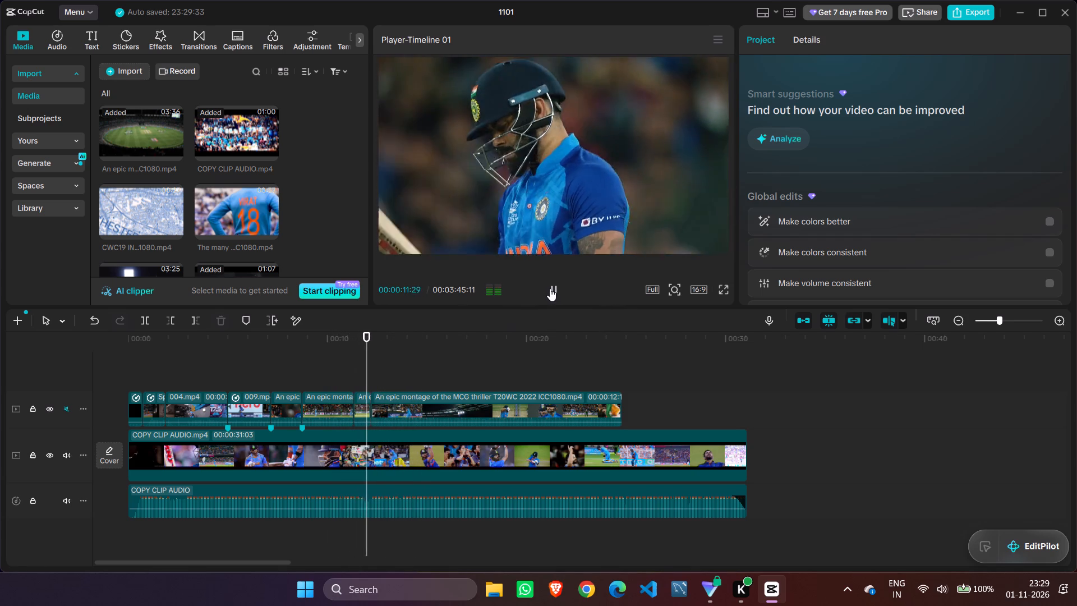
pyautogui.click(550, 288)
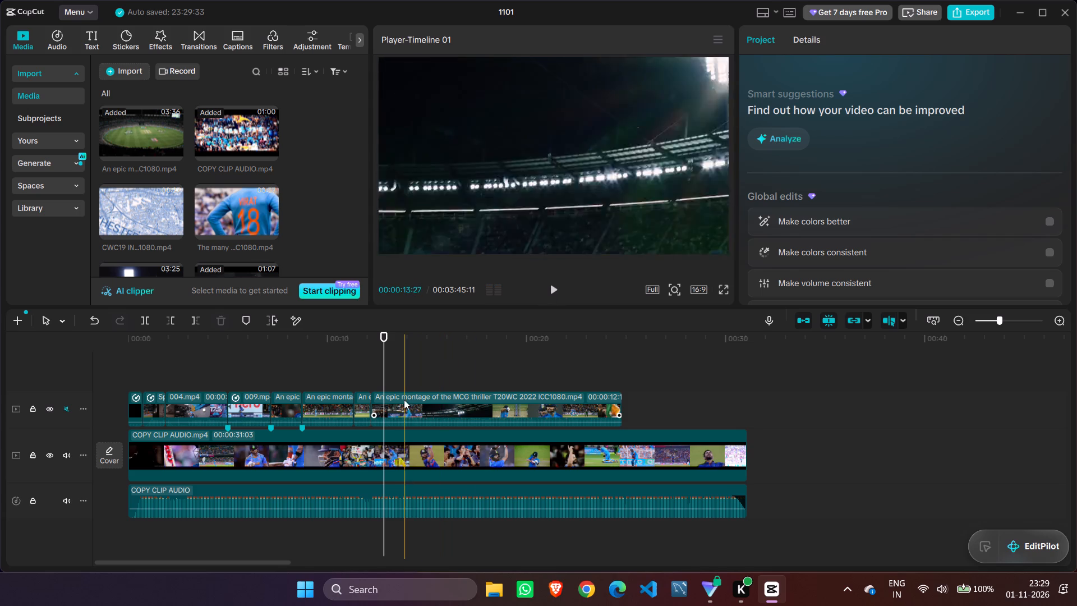
# Split the newly placed montage clip at 00:00:13:13 during the batting shot and shift the remainder along the track to about 18 seconds.
pyautogui.click(402, 401)
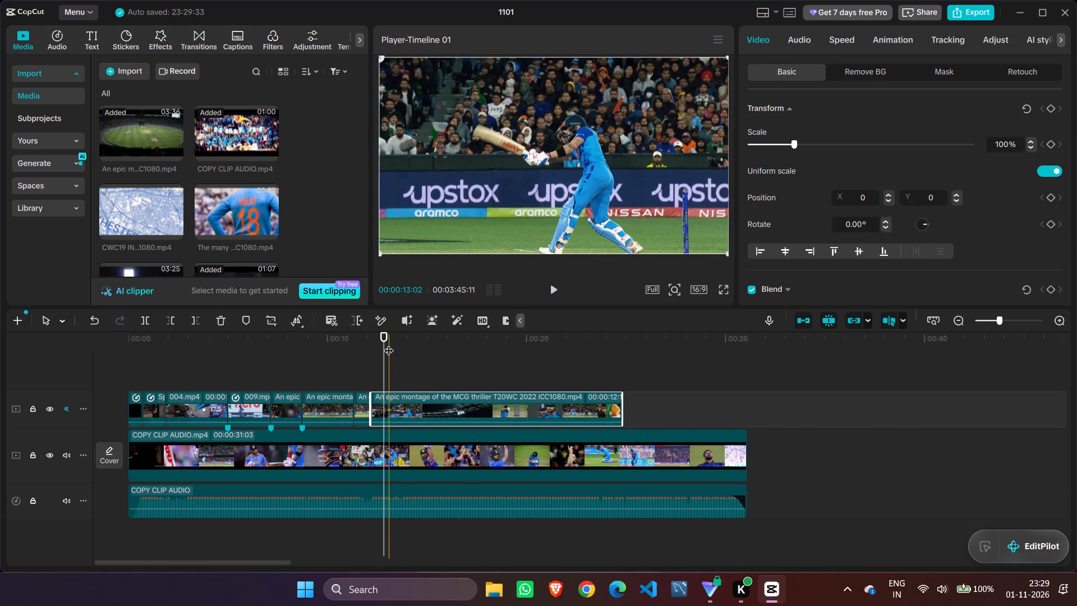
pyautogui.press('space')
pyautogui.press('space')
pyautogui.press('space')
pyautogui.press('space')
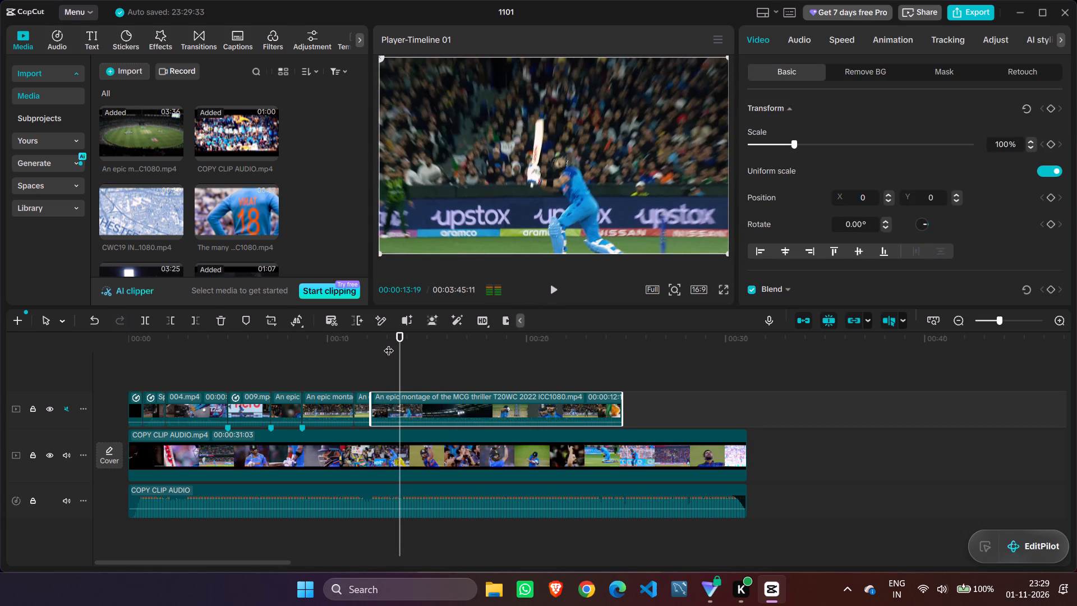
pyautogui.press('Left')
pyautogui.press('Left')
pyautogui.press('Left')
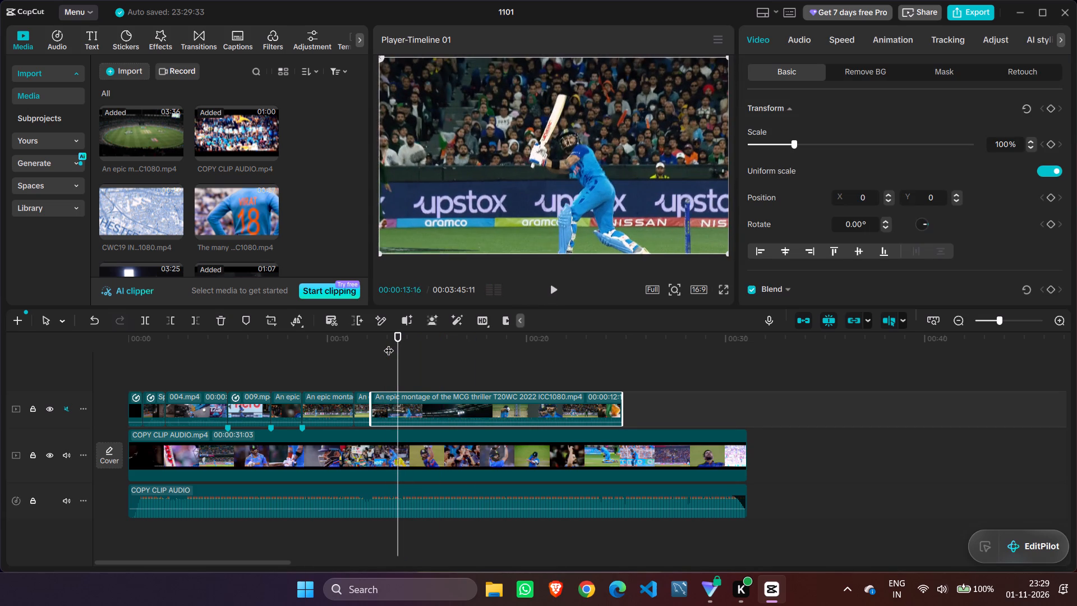
pyautogui.press('Left')
pyautogui.press('Left')
pyautogui.press('Right')
pyautogui.press('Left')
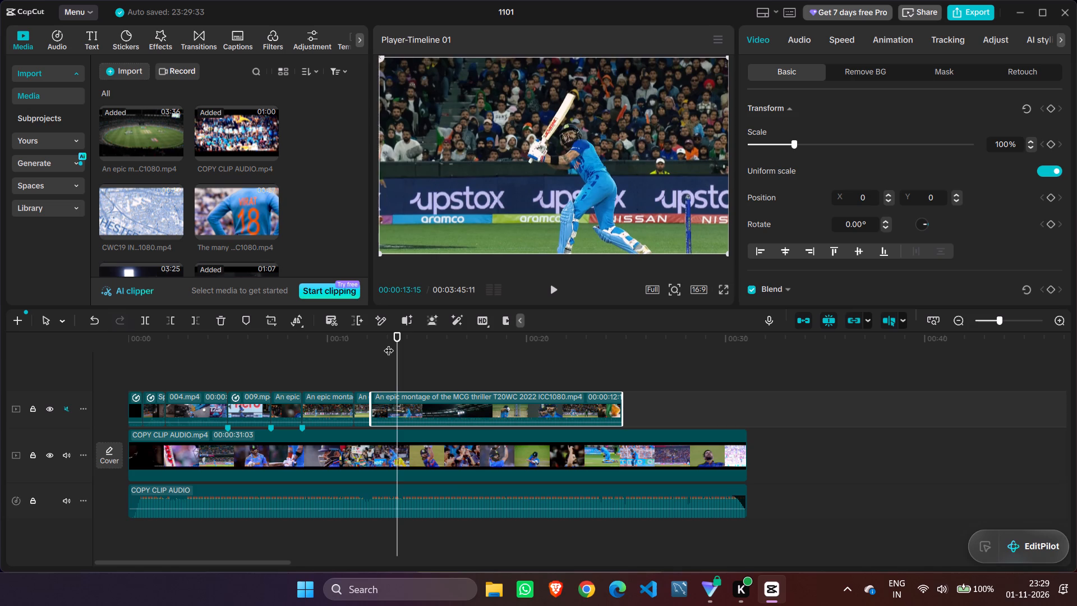
pyautogui.press('Left')
pyautogui.press('Left')
pyautogui.press('Right')
pyautogui.press('Right')
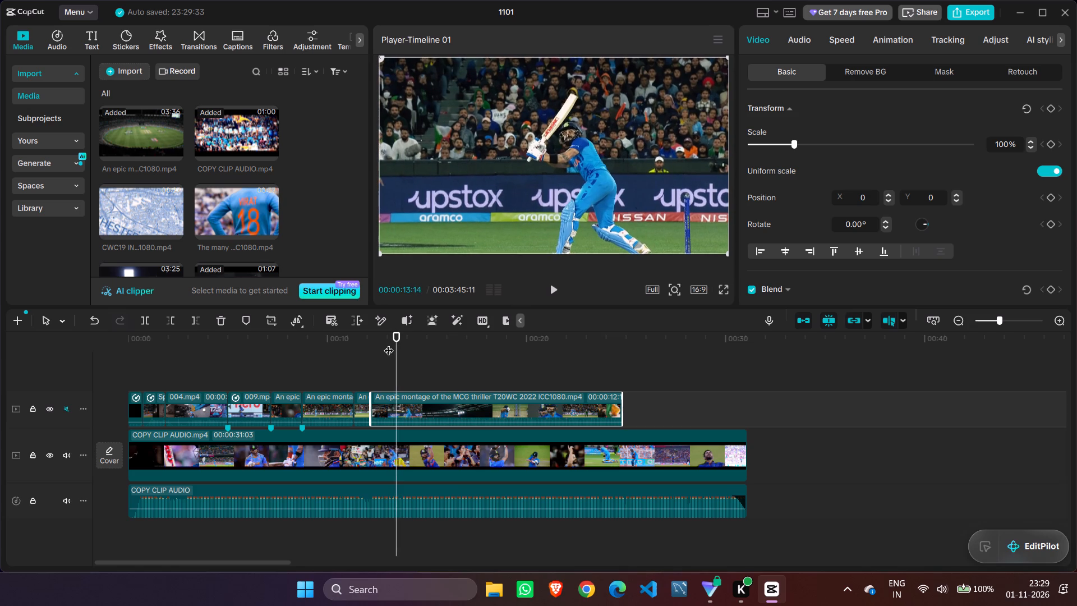
pyautogui.press('Right')
pyautogui.press('Left')
pyautogui.press('Left')
pyautogui.press('Right')
pyautogui.press('Left')
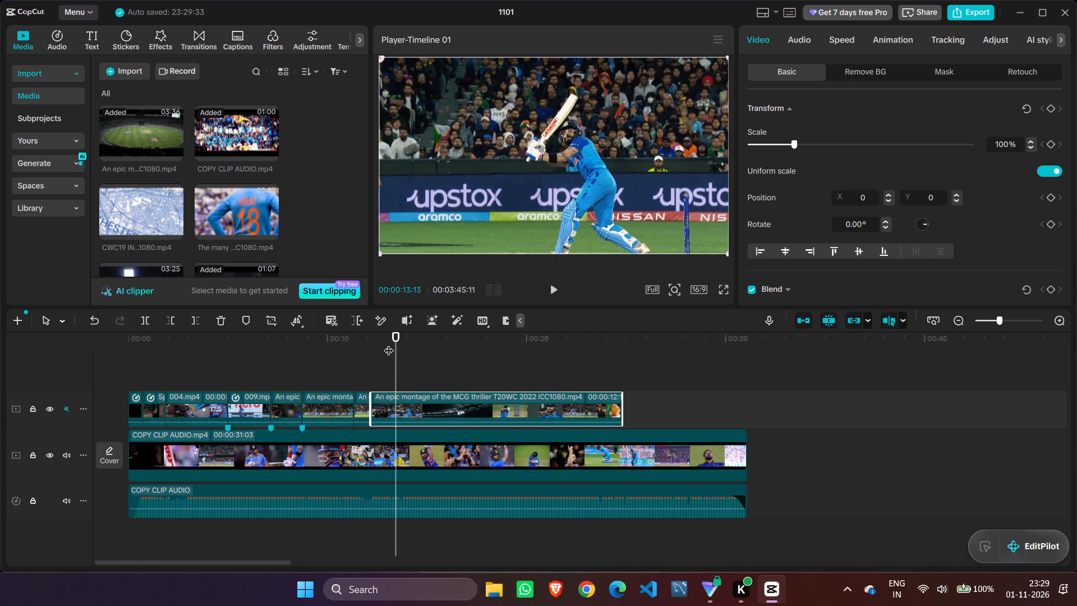
pyautogui.press('Left')
pyautogui.press('Right')
pyautogui.press('Right')
pyautogui.press('Left')
pyautogui.click(144, 316)
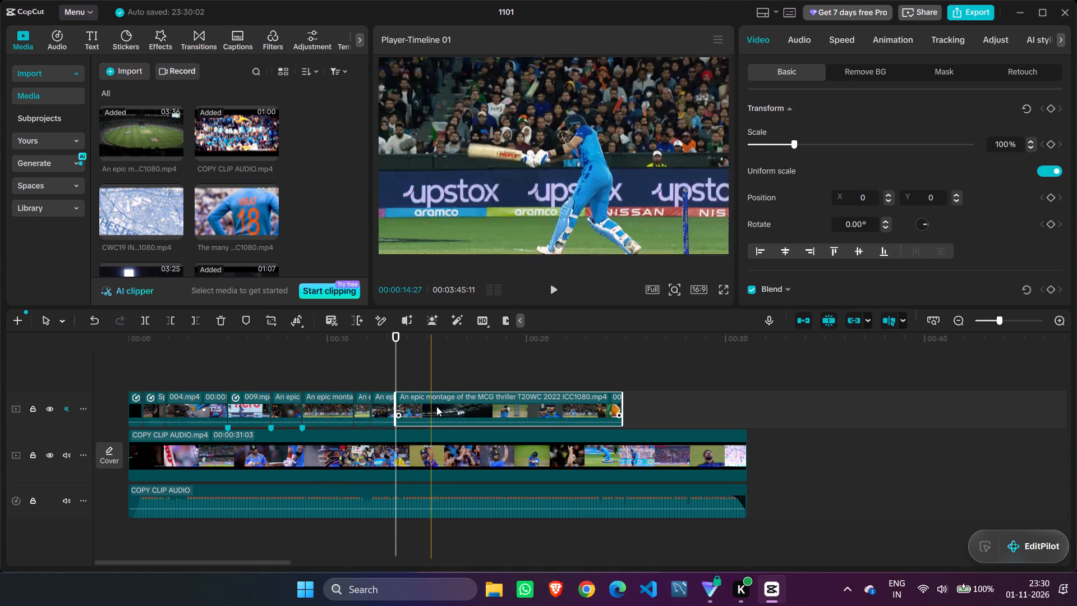
pyautogui.moveTo(438, 407); pyautogui.dragTo(527, 407)
# Set the short batting clip's speed to 1.30x.
pyautogui.click(385, 408)
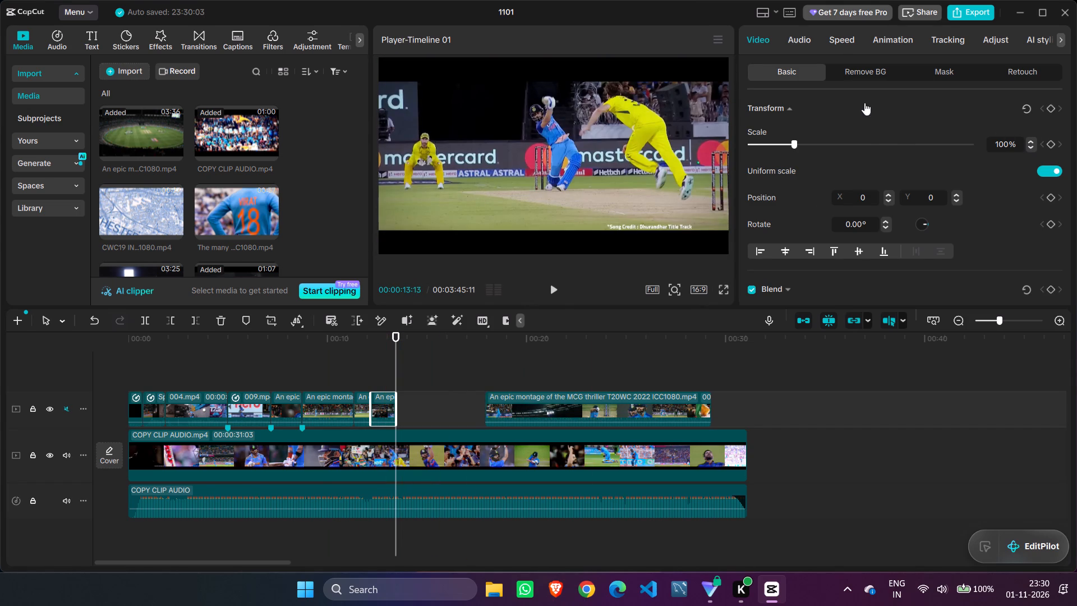
pyautogui.click(836, 42)
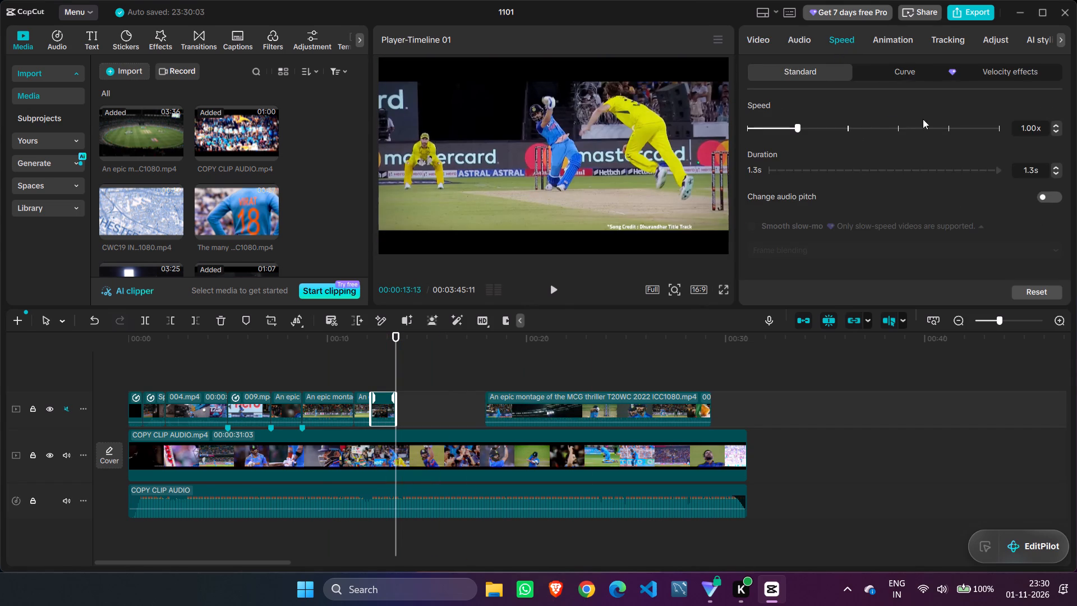
pyautogui.tripleClick(1053, 125)
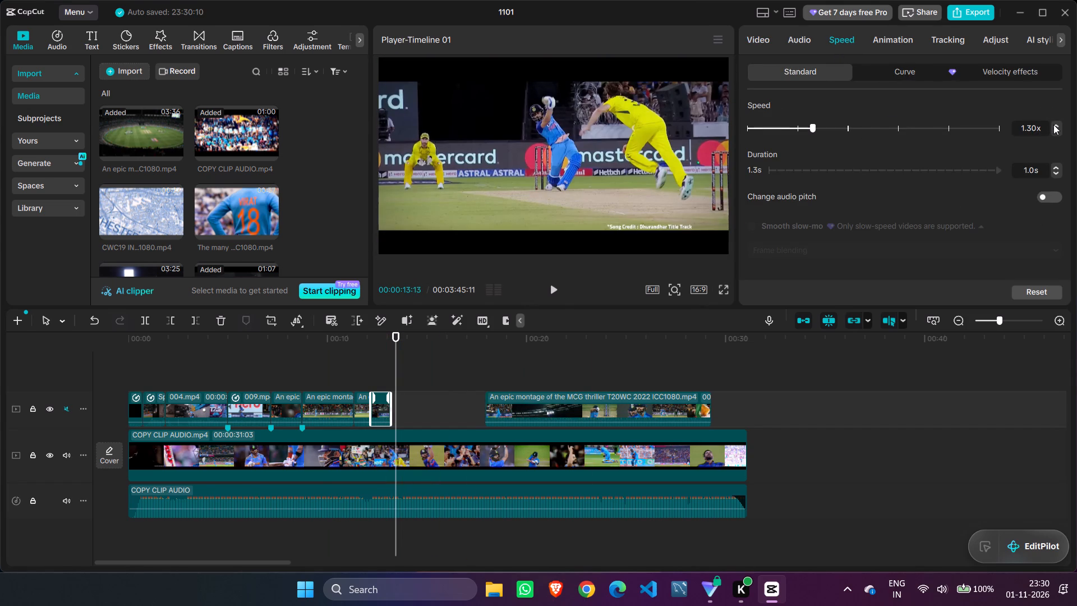
# Play back the section from about 11 to 14 seconds repeatedly to check the sped-up batting clip's timing against the reference video.
pyautogui.moveTo(398, 336); pyautogui.dragTo(359, 333)
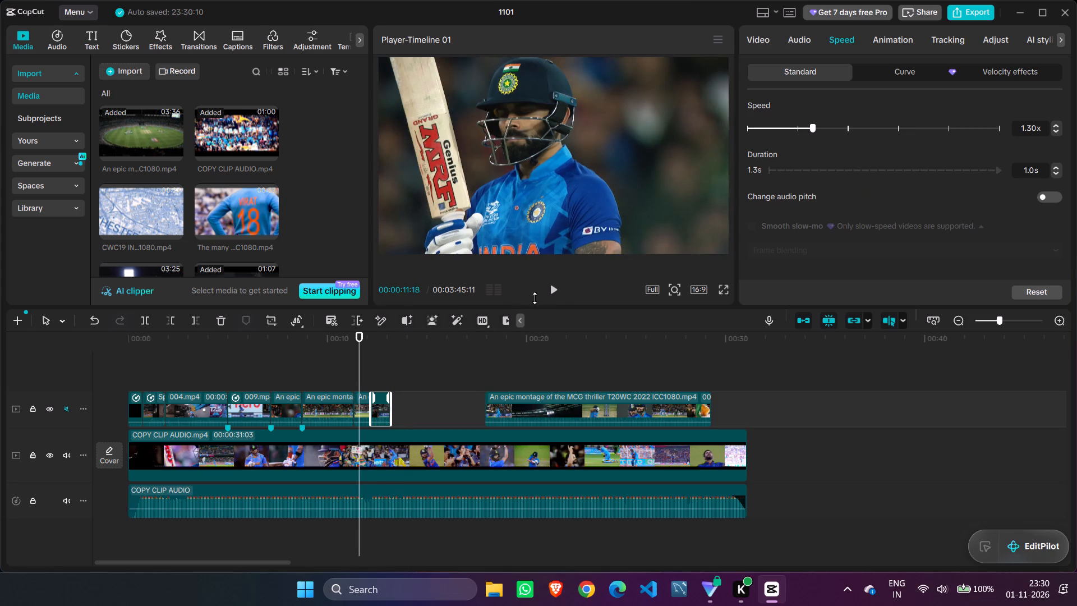
pyautogui.click(554, 289)
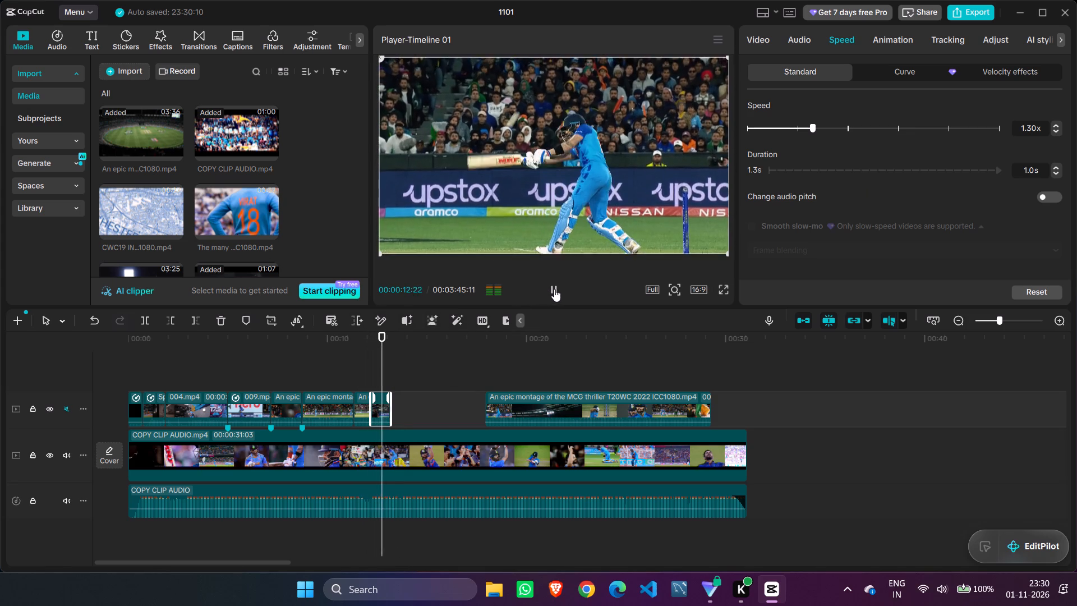
pyautogui.click(554, 289)
pyautogui.moveTo(393, 344); pyautogui.dragTo(362, 343)
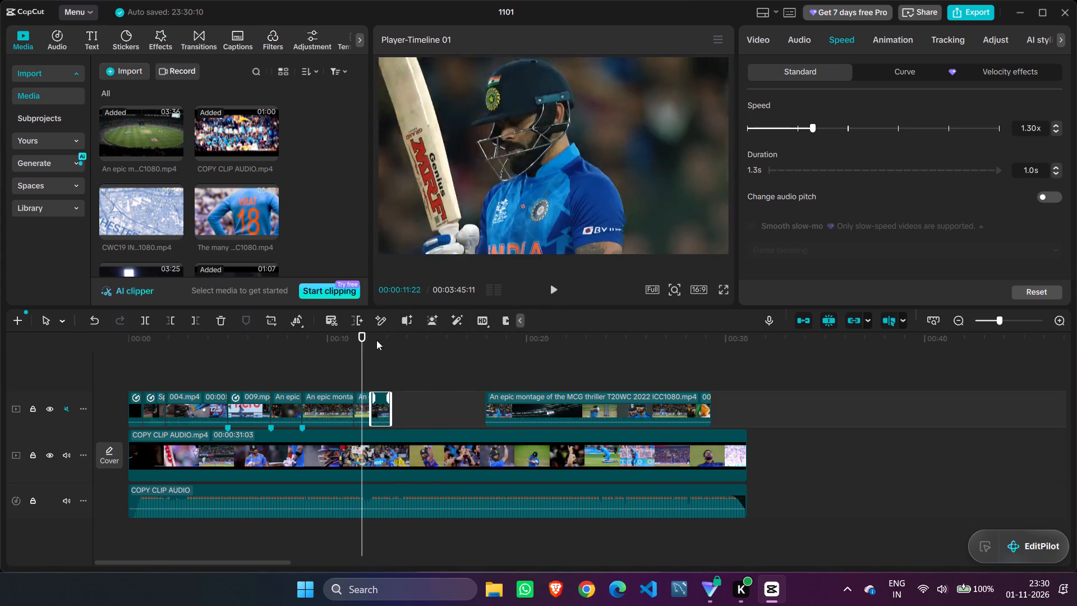
pyautogui.click(552, 288)
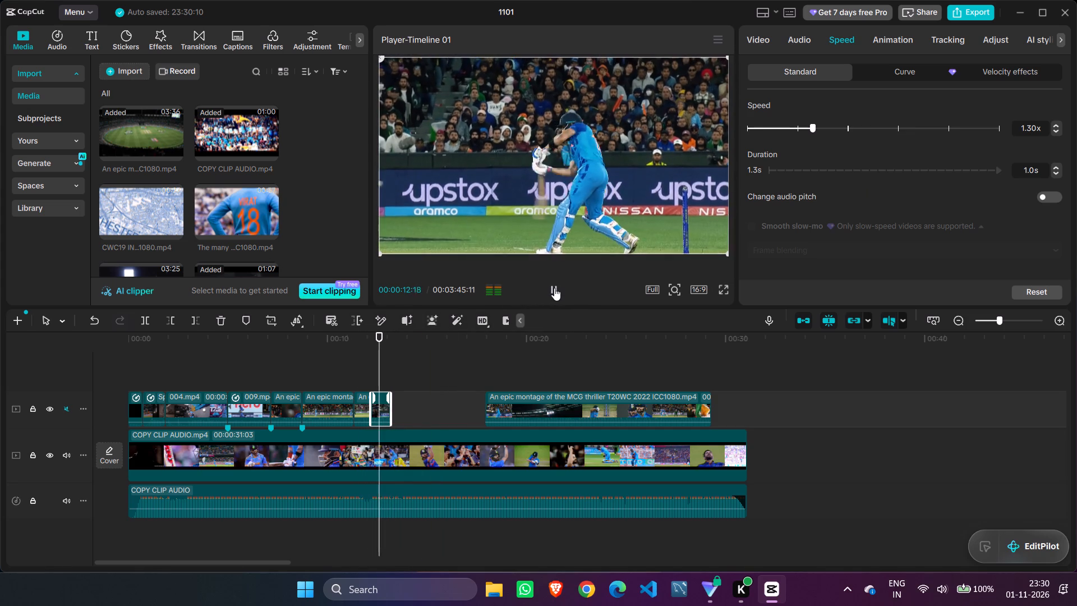
pyautogui.click(554, 288)
pyautogui.moveTo(396, 346); pyautogui.dragTo(394, 346)
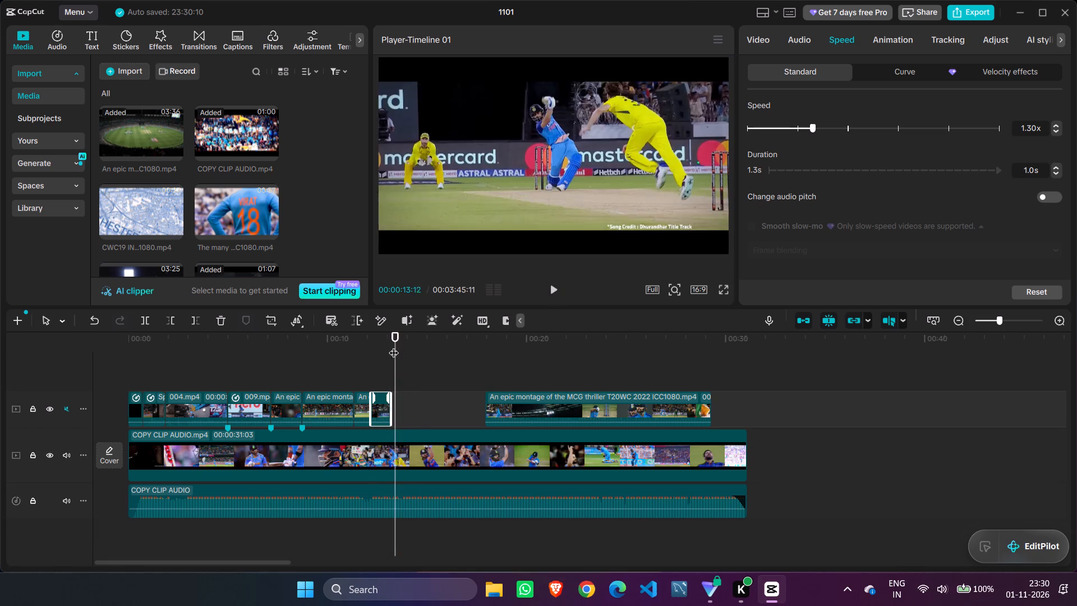
pyautogui.moveTo(394, 346); pyautogui.dragTo(365, 342)
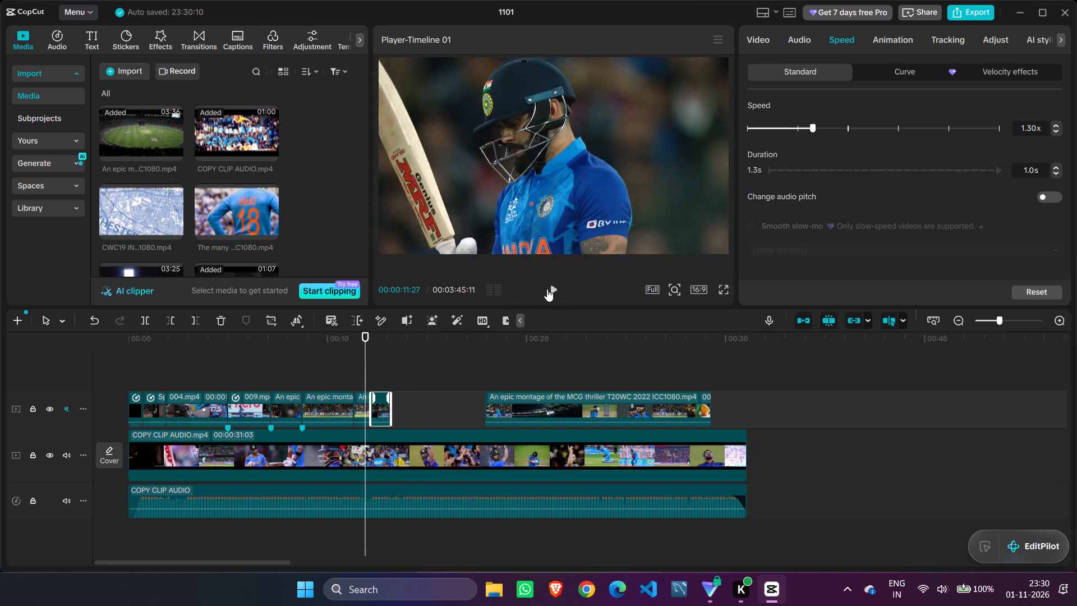
pyautogui.click(552, 290)
pyautogui.click(552, 290)
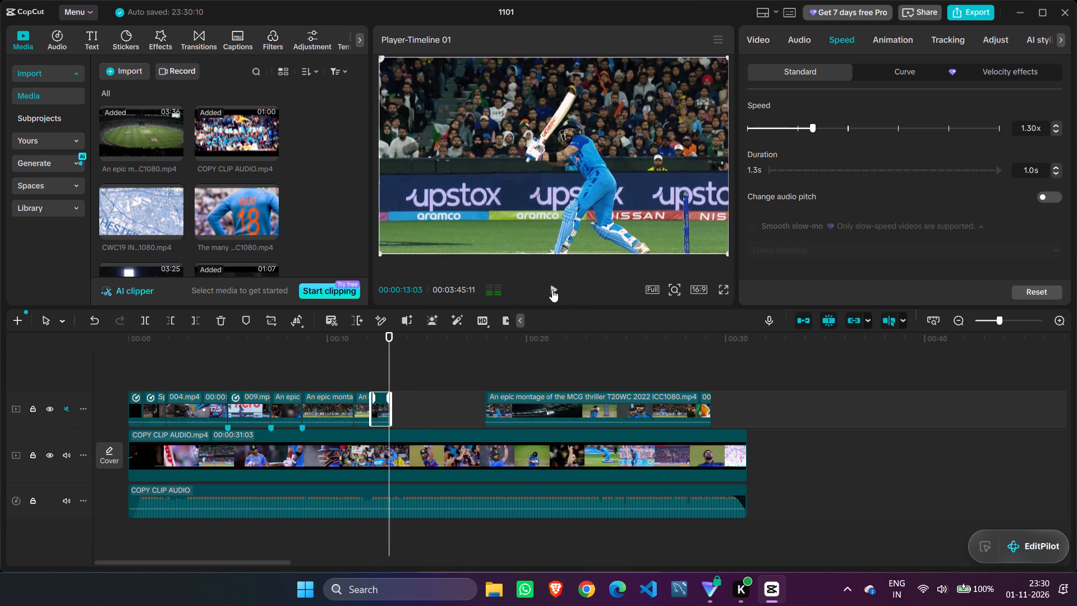
pyautogui.click(552, 290)
pyautogui.click(552, 290)
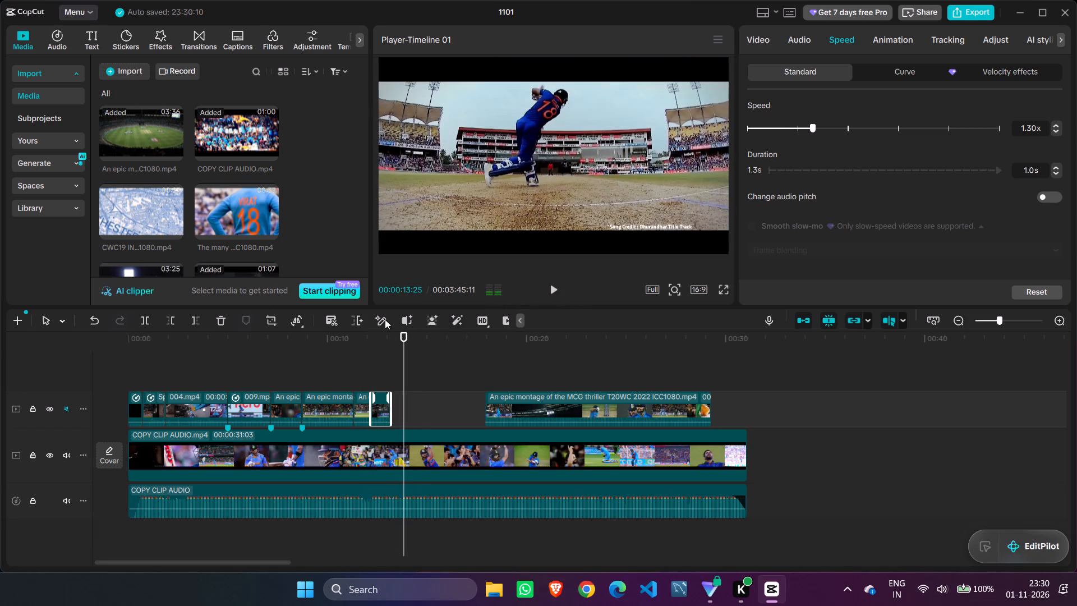
# Add a fresh full-length copy of the MCG montage on a new video track above, starting at about 30 seconds.
pyautogui.moveTo(134, 149); pyautogui.dragTo(724, 410)
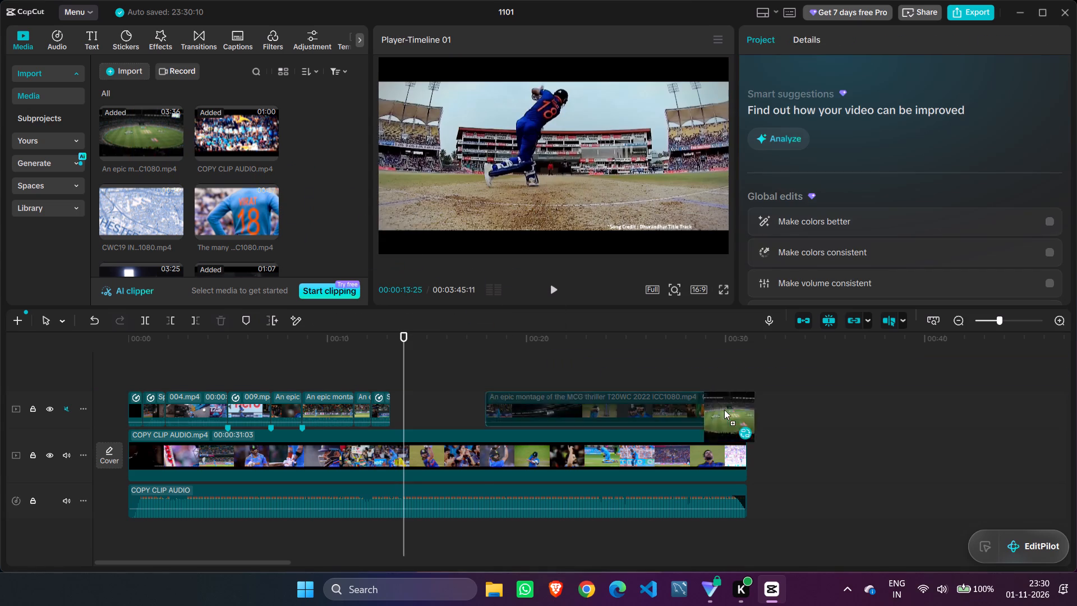
pyautogui.moveTo(724, 410); pyautogui.dragTo(733, 410)
# Delete the leftover montage piece that starts at about 18 seconds on the edit track.
pyautogui.click(596, 439)
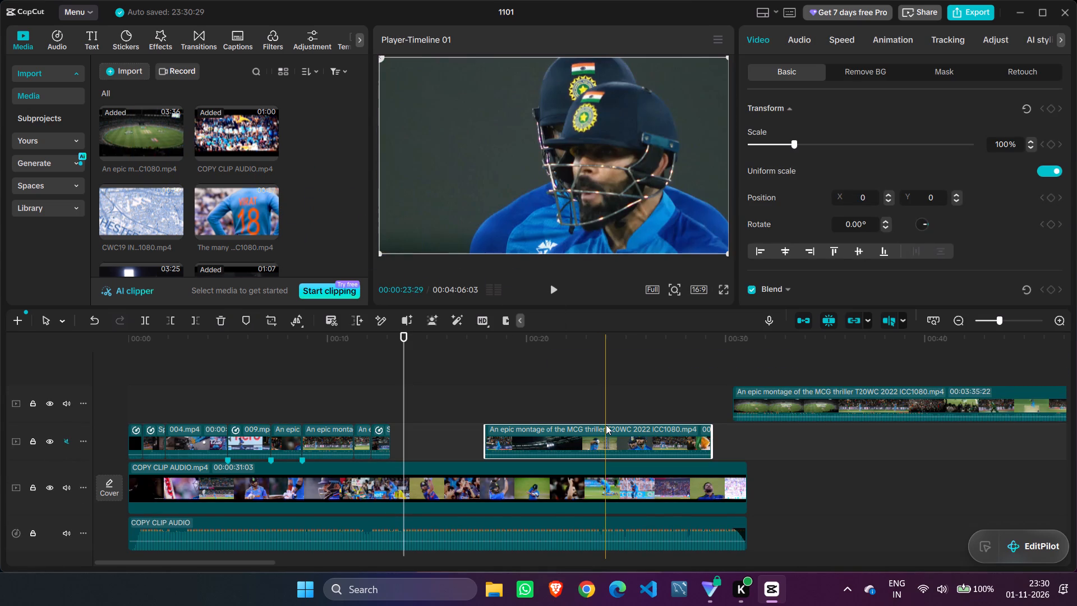
pyautogui.press('Delete')
# Move the full-length MCG montage clip earlier on the upper track to start at about 14 seconds.
pyautogui.moveTo(795, 393); pyautogui.dragTo(478, 450)
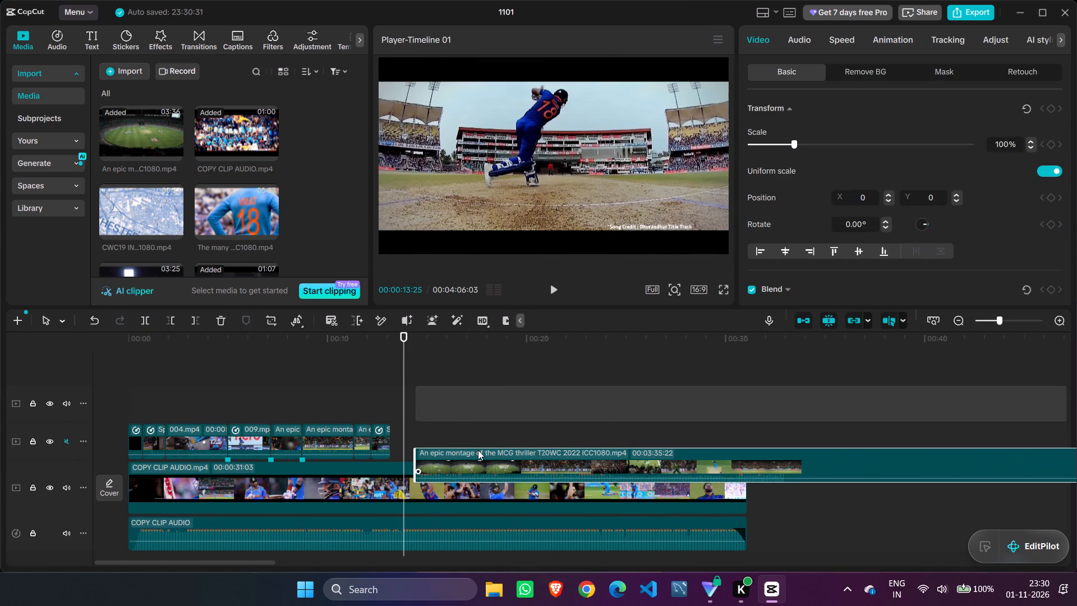
pyautogui.moveTo(478, 450); pyautogui.dragTo(459, 463)
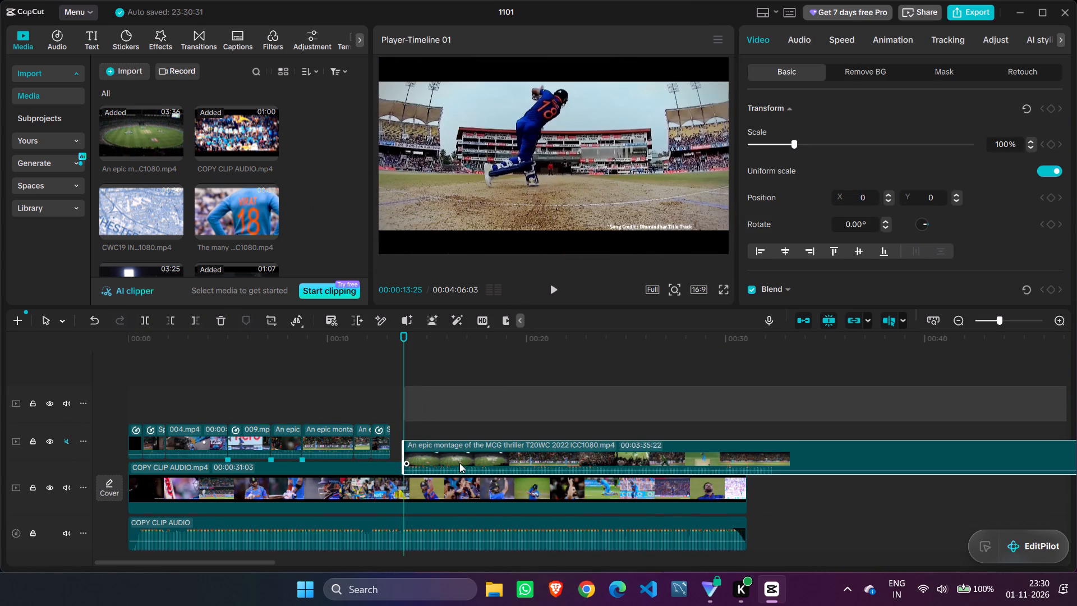
pyautogui.moveTo(459, 463); pyautogui.dragTo(482, 438)
pyautogui.moveTo(477, 398); pyautogui.dragTo(472, 425)
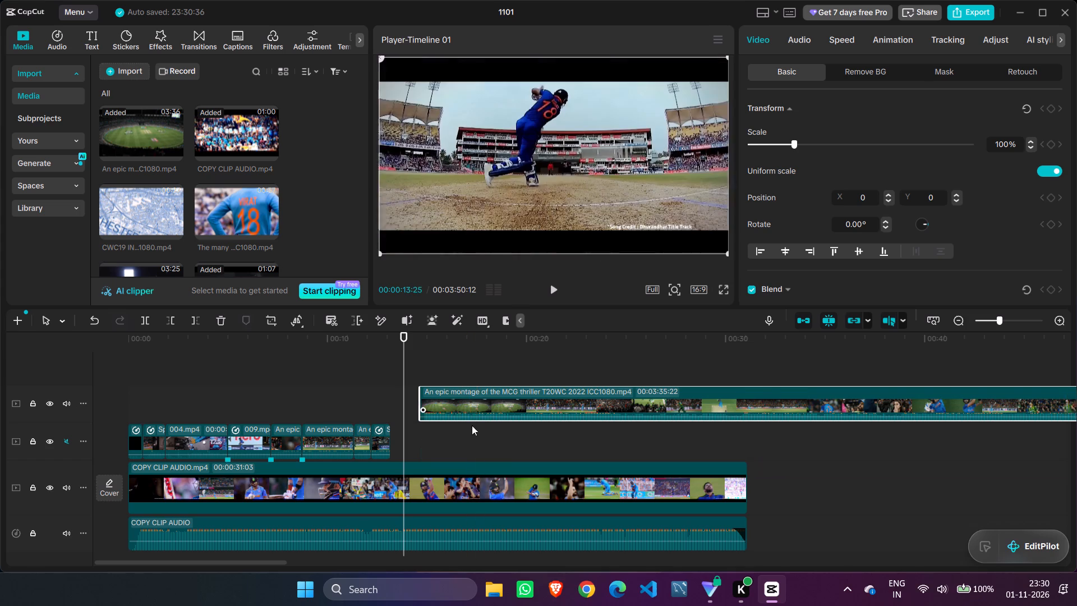
pyautogui.moveTo(472, 425); pyautogui.dragTo(472, 431)
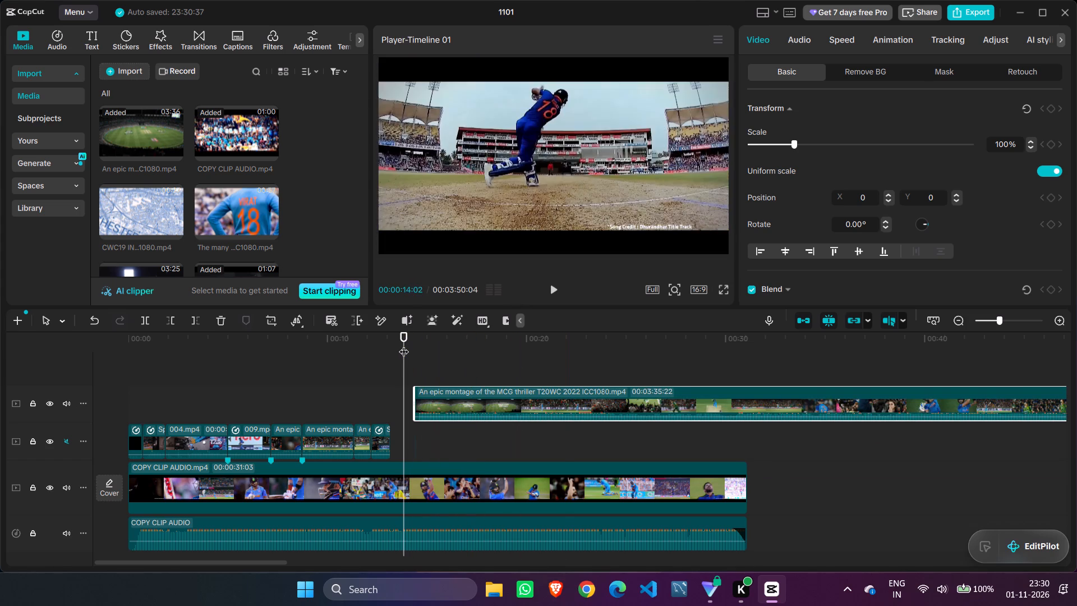
# Delete the leftover montage clip that starts at about 1:00 on the edit track.
pyautogui.moveTo(403, 343); pyautogui.dragTo(923, 421)
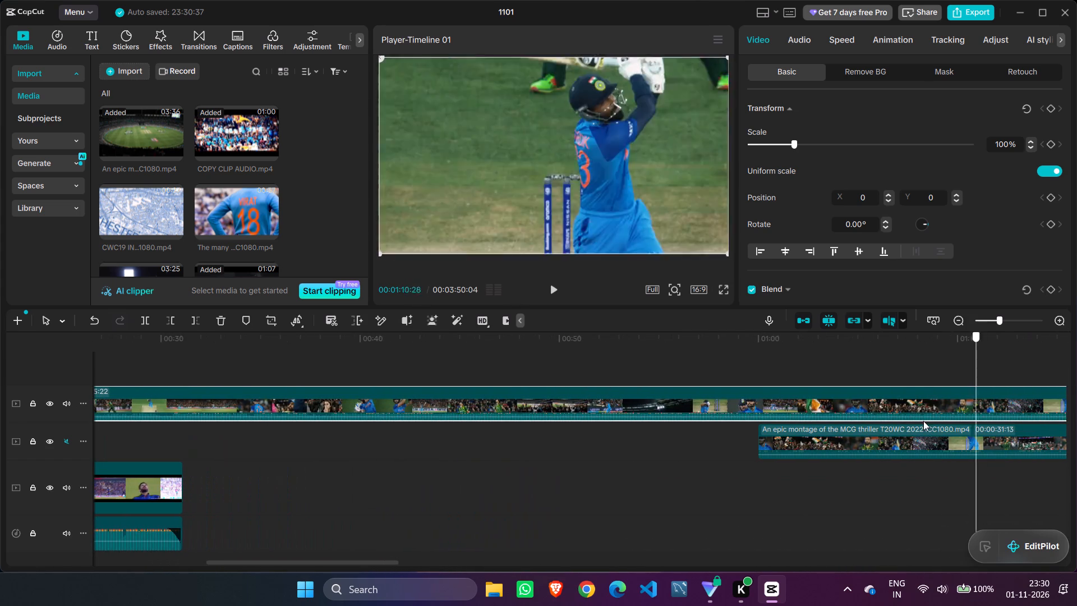
pyautogui.moveTo(923, 421); pyautogui.dragTo(915, 421)
pyautogui.click(845, 439)
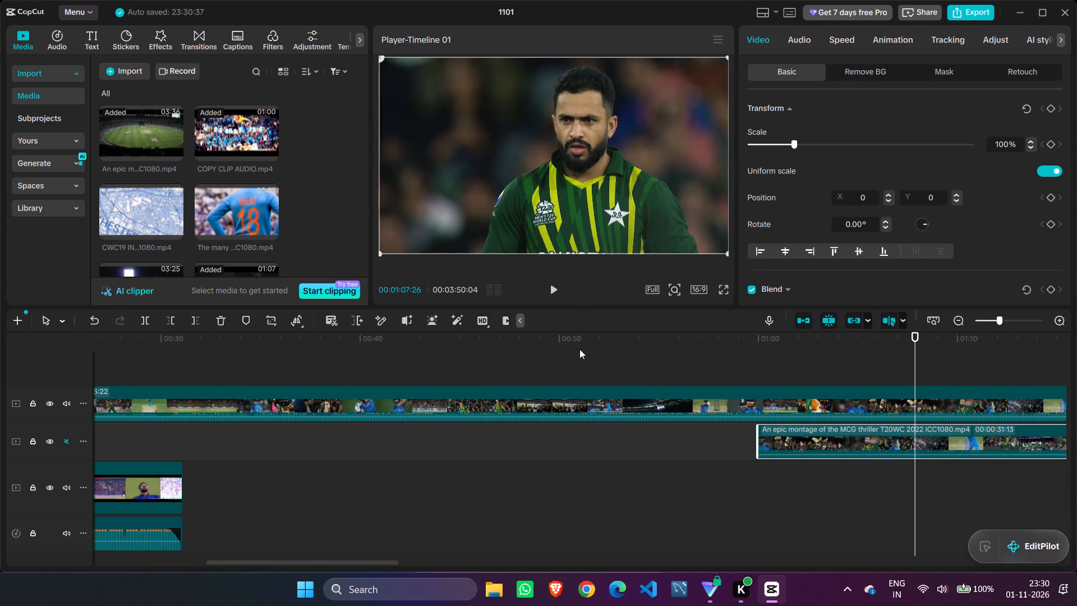
pyautogui.click(220, 319)
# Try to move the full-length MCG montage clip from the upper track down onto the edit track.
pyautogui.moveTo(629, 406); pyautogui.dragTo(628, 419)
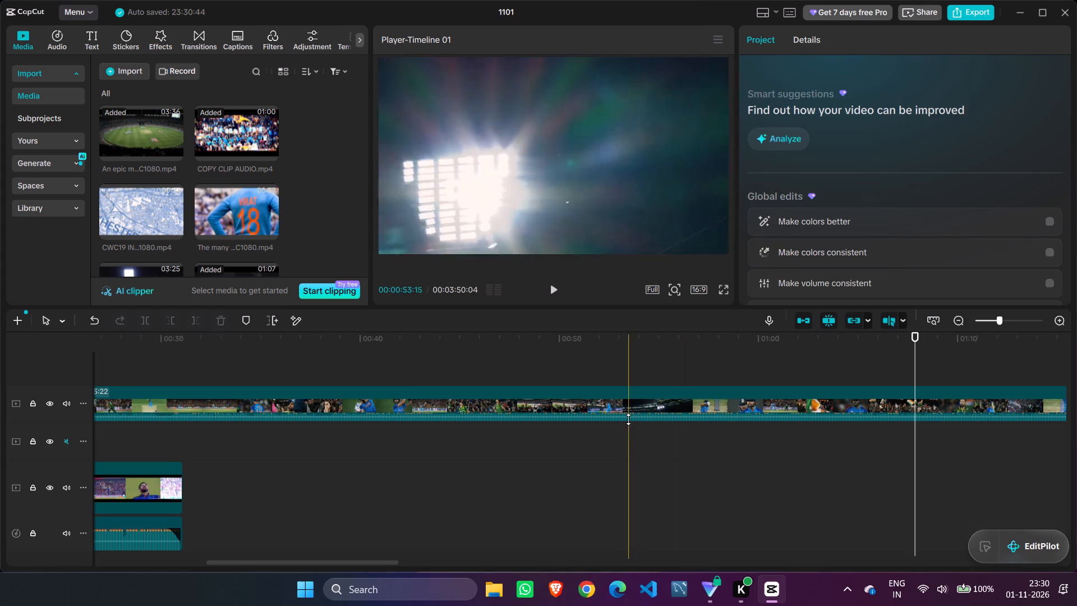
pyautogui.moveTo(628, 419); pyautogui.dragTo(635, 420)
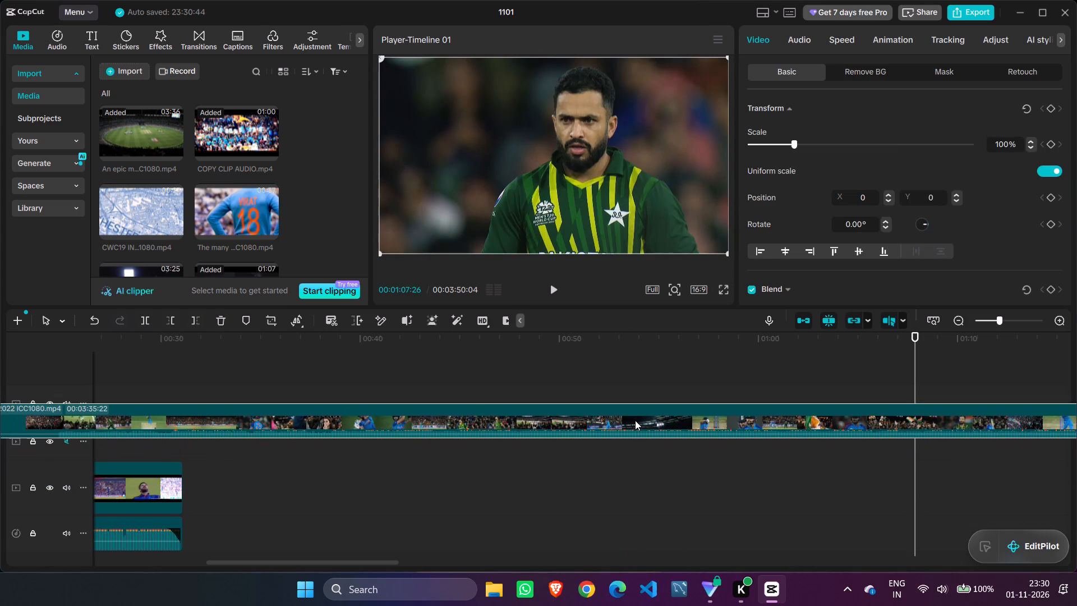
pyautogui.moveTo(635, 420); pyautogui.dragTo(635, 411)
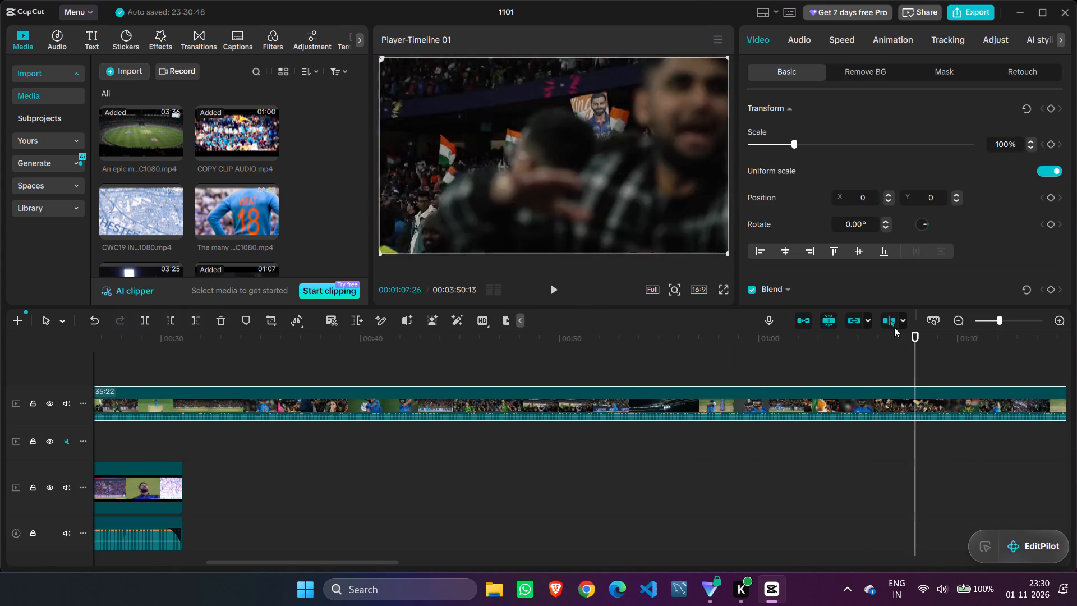
# Delete the leftover MCG montage clip that starts at about 1:32 on the edit track.
pyautogui.moveTo(917, 340); pyautogui.dragTo(1076, 339)
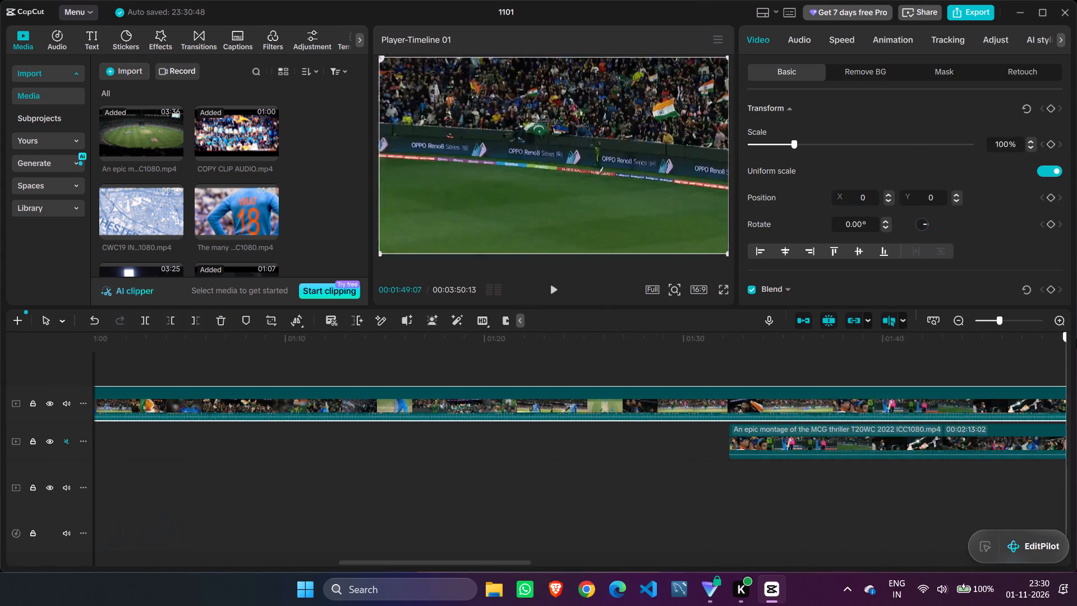
pyautogui.moveTo(1076, 339); pyautogui.dragTo(1064, 343)
pyautogui.click(830, 440)
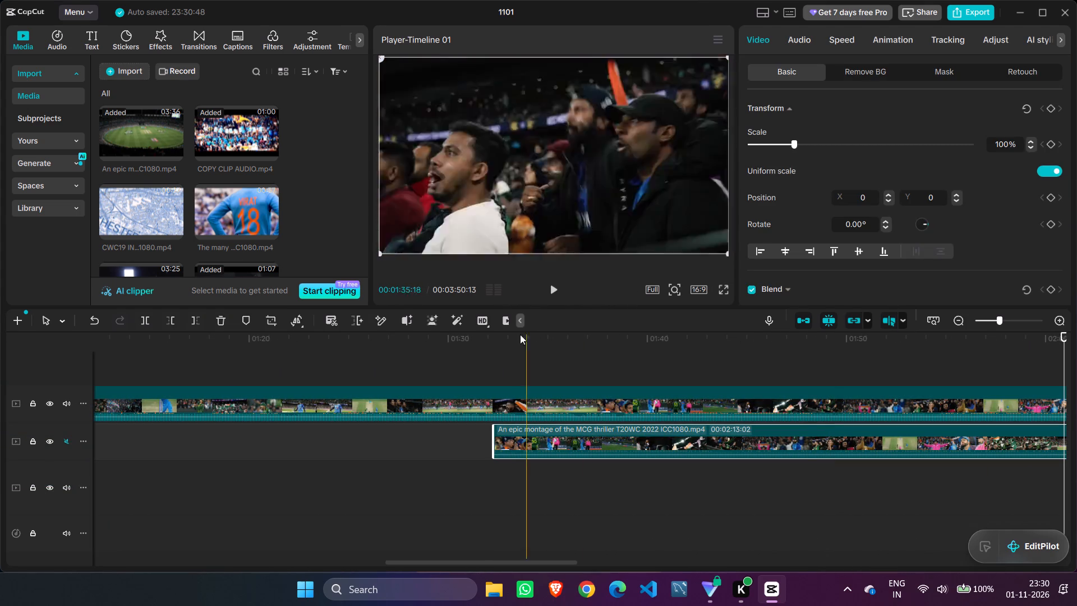
pyautogui.click(227, 322)
# Move the full-length MCG montage clip down onto the edit track, starting at about 15 seconds.
pyautogui.click(352, 375)
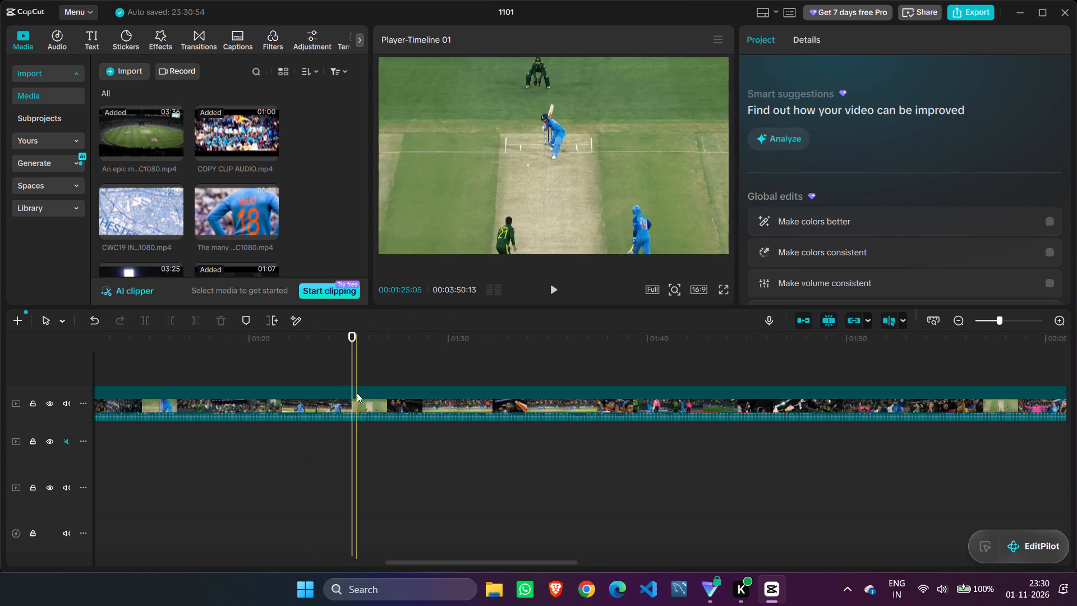
pyautogui.moveTo(357, 395); pyautogui.dragTo(358, 439)
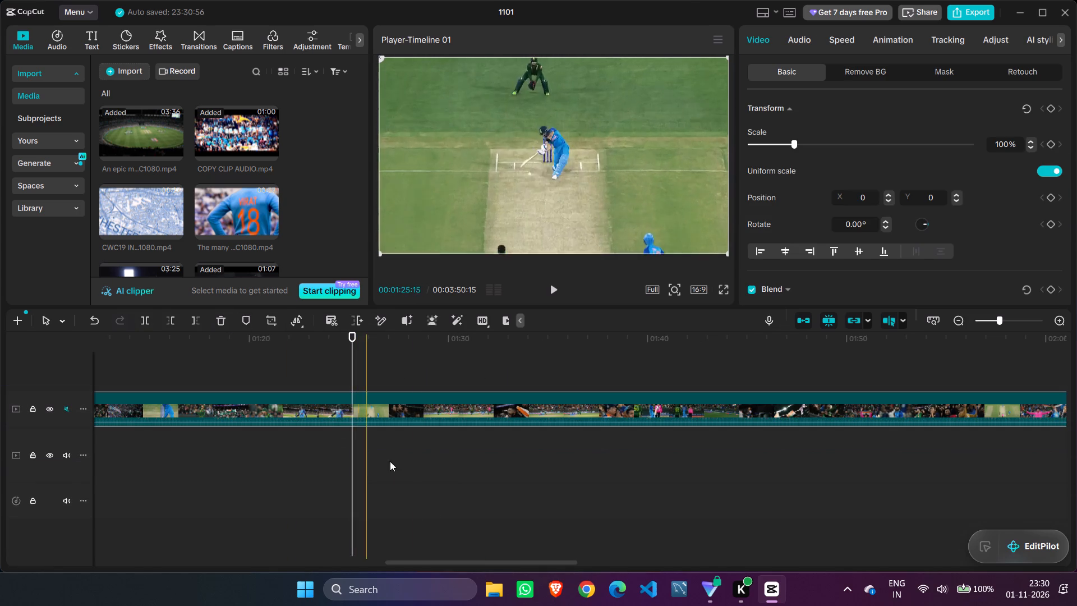
# Play back the edit from about 10 seconds and from the beginning to check the last short clips against the reference audio.
pyautogui.moveTo(455, 560); pyautogui.dragTo(9, 568)
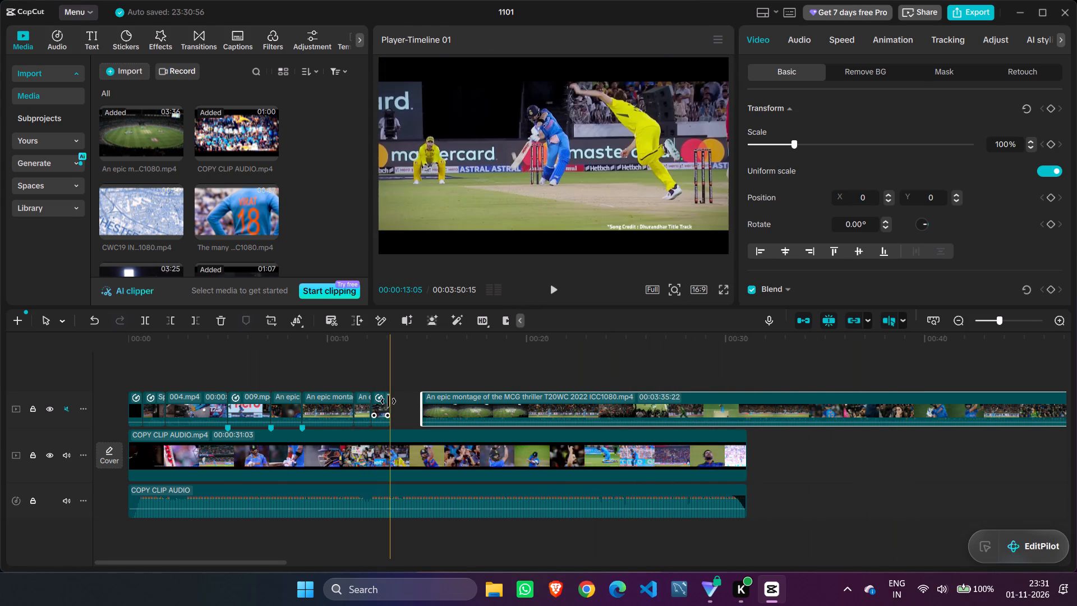
pyautogui.click(328, 371)
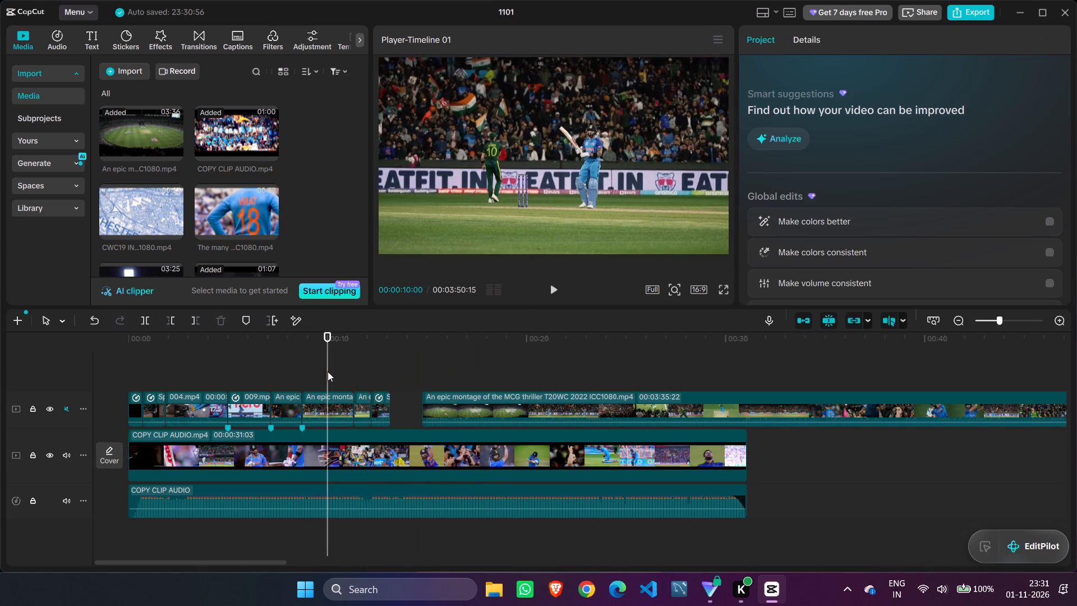
pyautogui.click(551, 293)
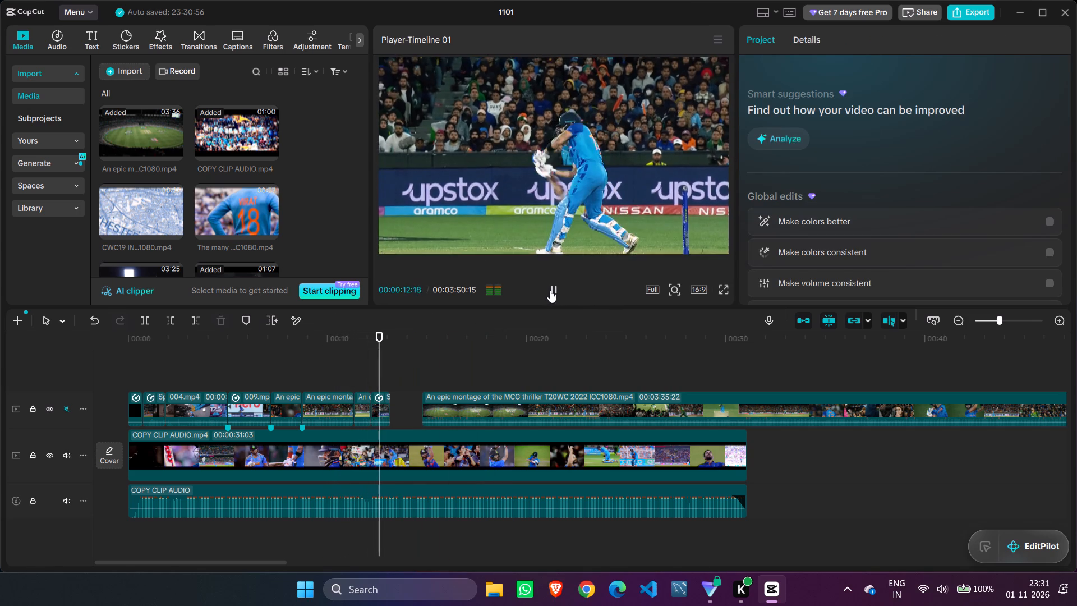
pyautogui.doubleClick(550, 290)
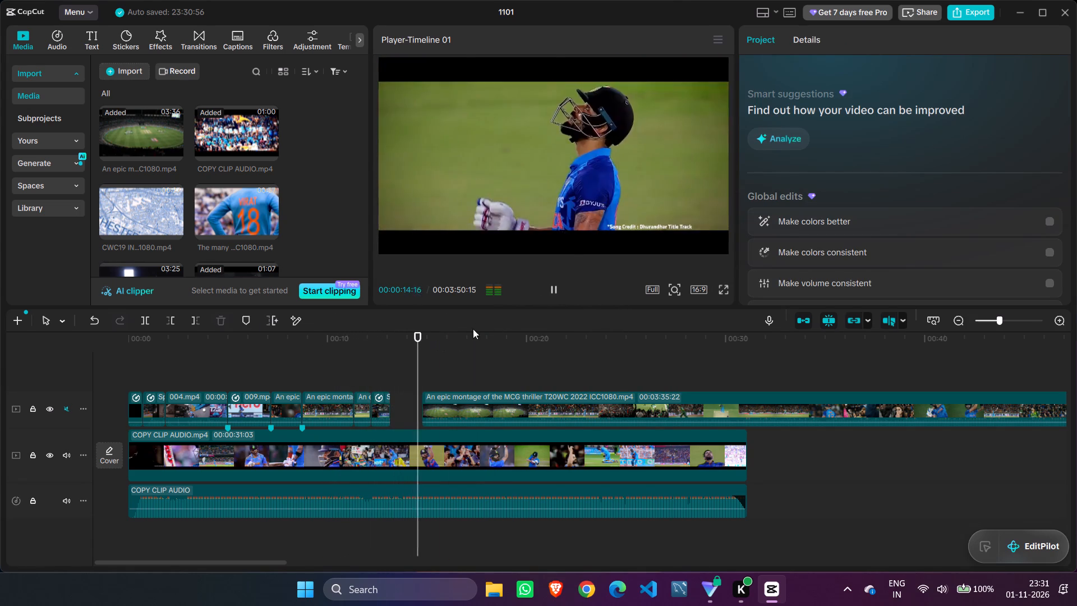
pyautogui.click(558, 285)
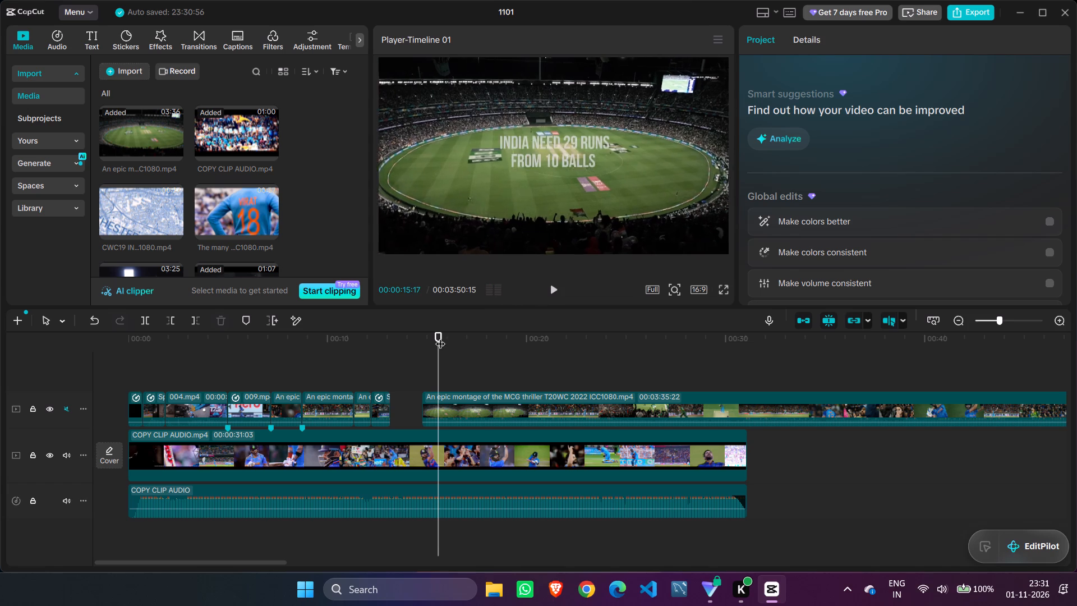
pyautogui.moveTo(440, 337); pyautogui.dragTo(76, 412)
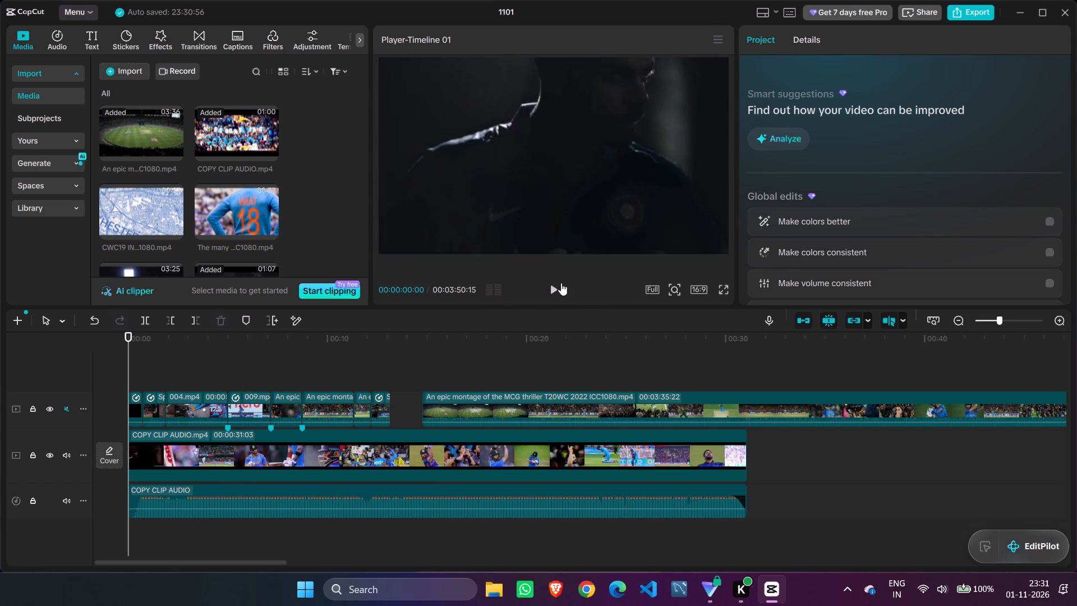
pyautogui.click(557, 291)
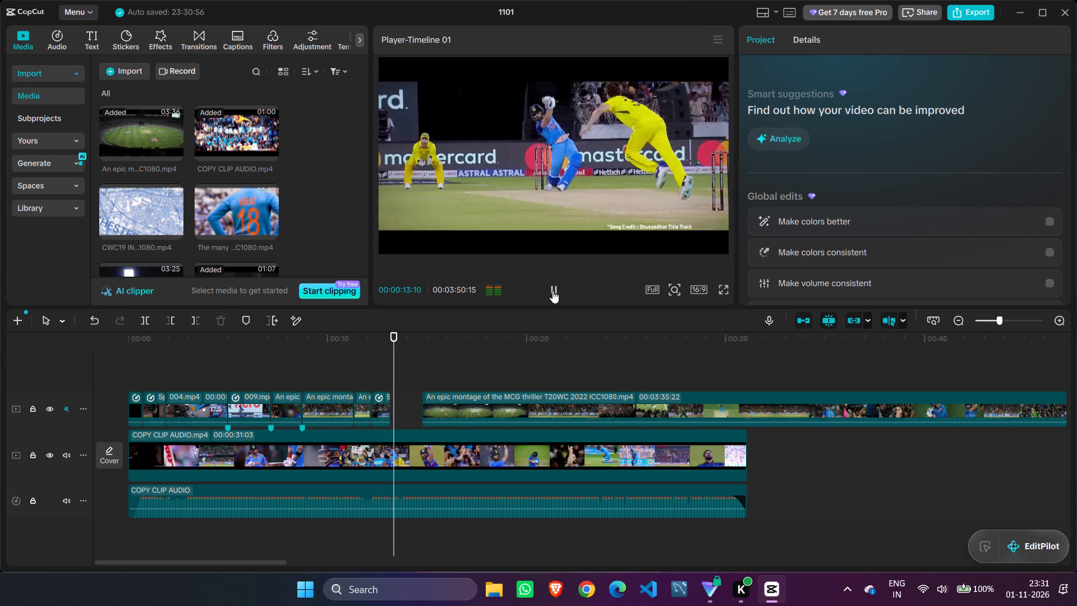
pyautogui.click(553, 291)
pyautogui.moveTo(401, 337); pyautogui.dragTo(398, 337)
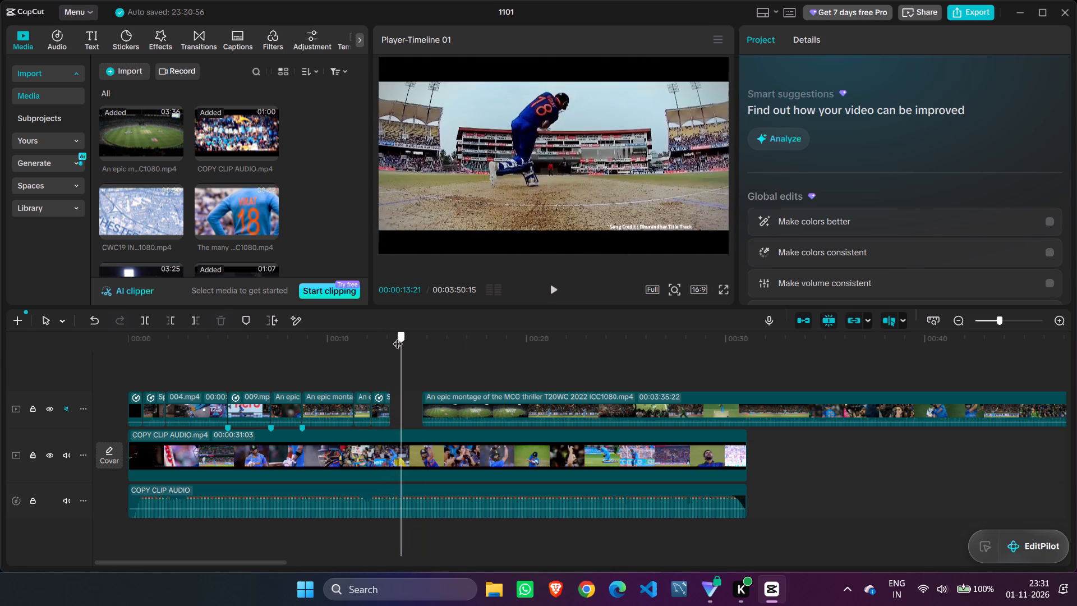
pyautogui.moveTo(398, 337); pyautogui.dragTo(324, 349)
pyautogui.click(553, 291)
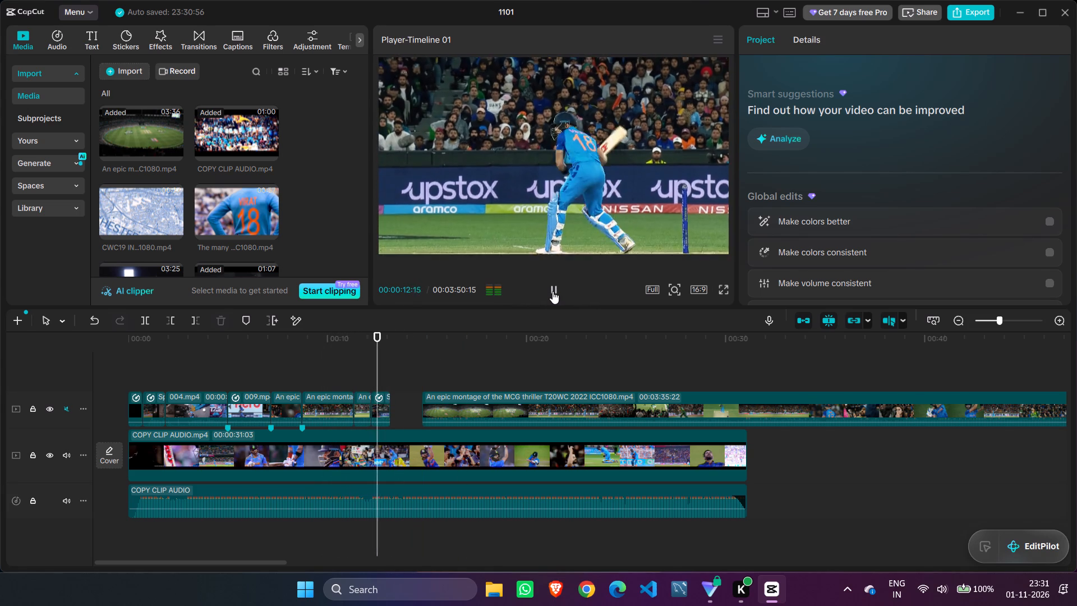
pyautogui.click(553, 291)
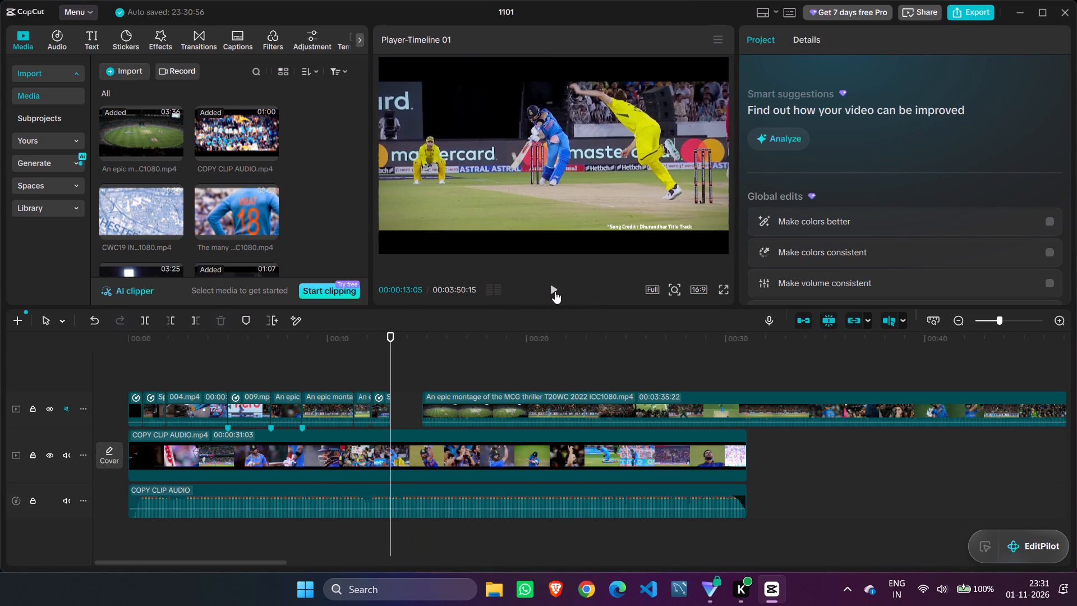
# Trim the end of the sped-up batting clip before the gap at 00:00:13:03.
pyautogui.moveTo(390, 337); pyautogui.dragTo(382, 338)
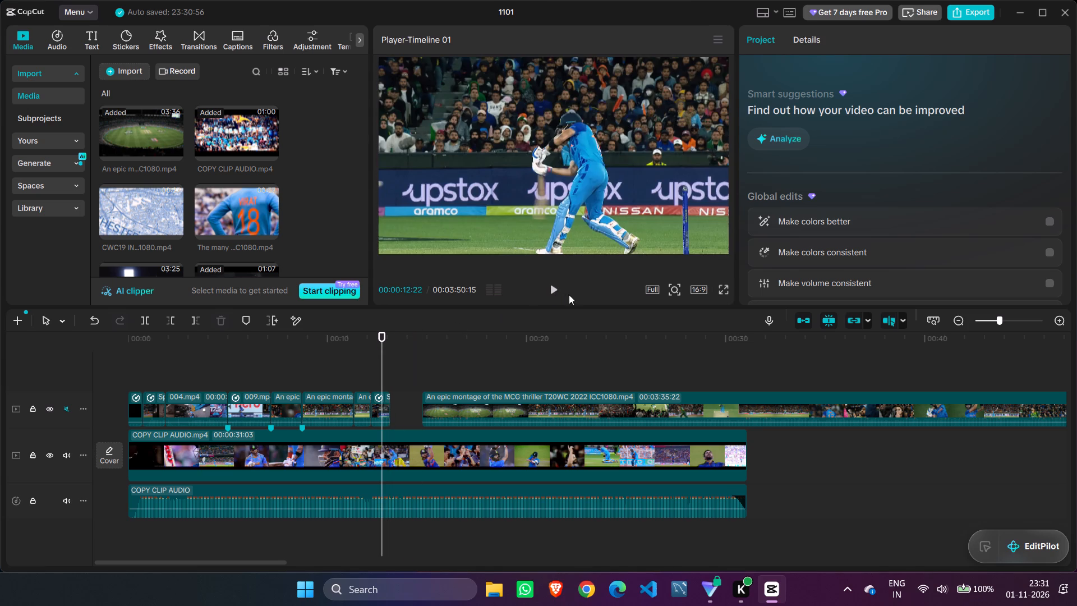
pyautogui.click(553, 290)
pyautogui.click(553, 290)
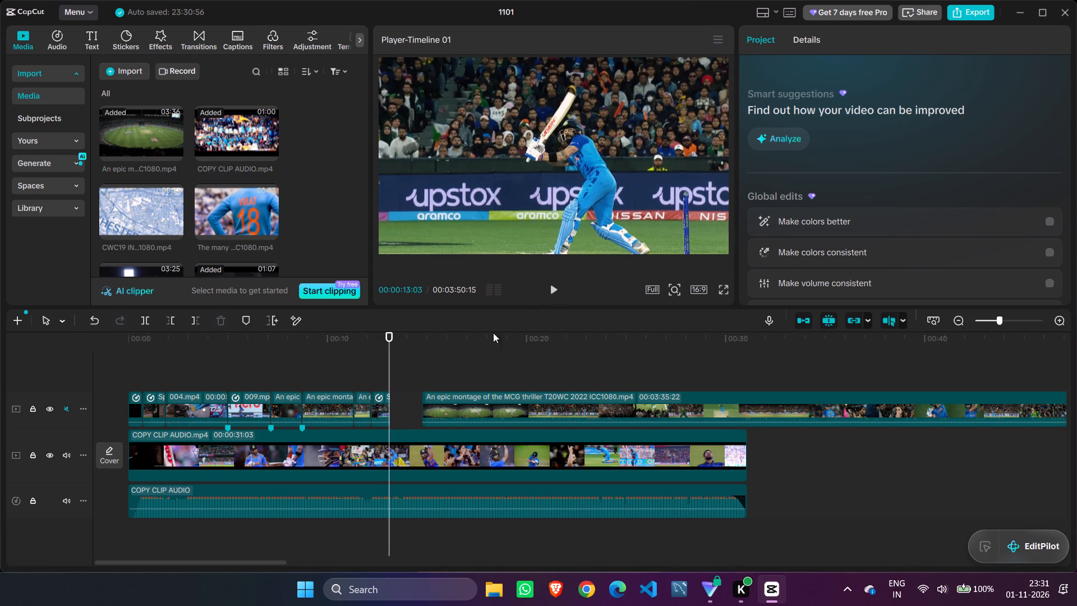
pyautogui.click(380, 402)
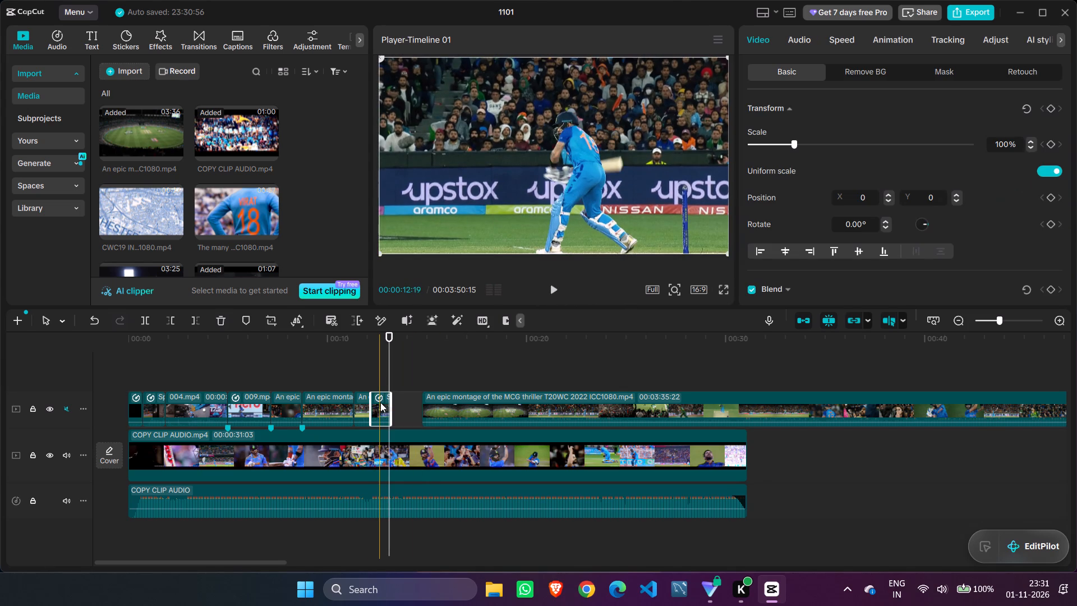
pyautogui.click(196, 317)
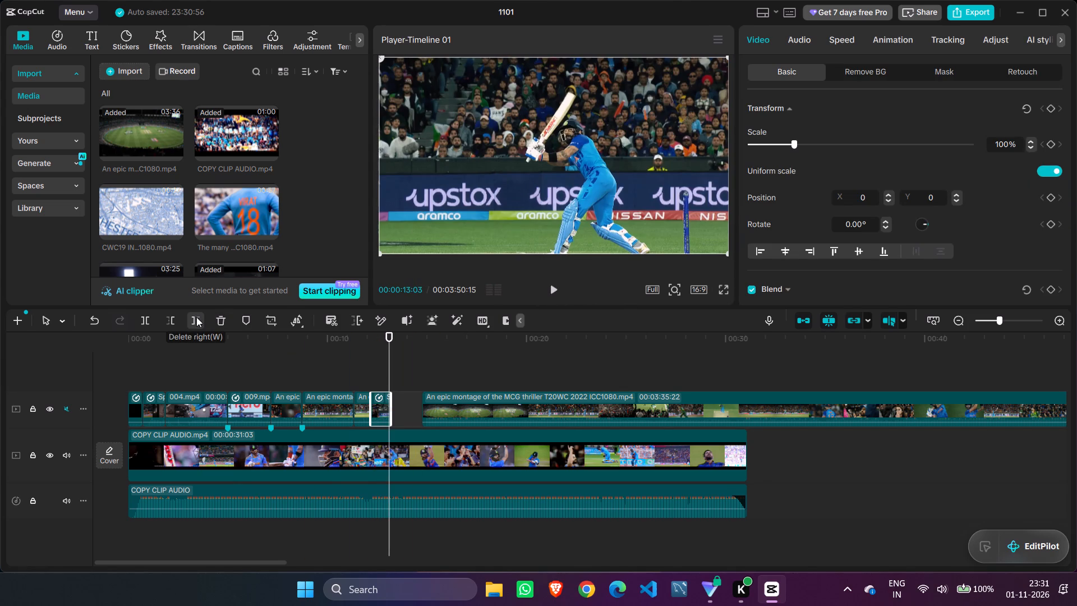
# Replay the section around 12 to 13 seconds to check the trimmed batting clip's ending against the reference.
pyautogui.moveTo(391, 333); pyautogui.dragTo(376, 332)
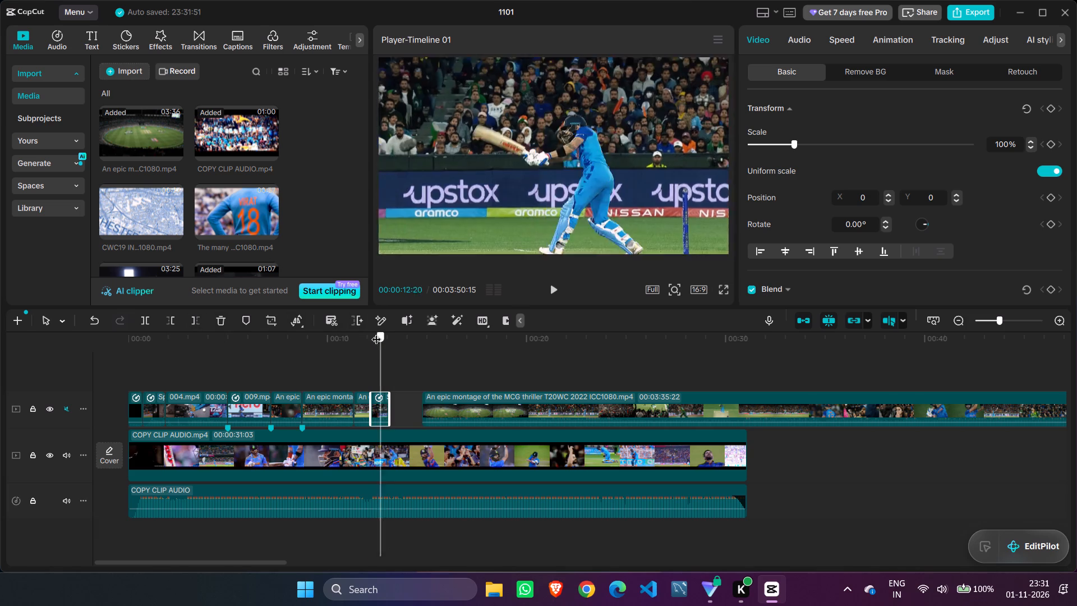
pyautogui.moveTo(376, 332); pyautogui.dragTo(363, 332)
pyautogui.click(556, 288)
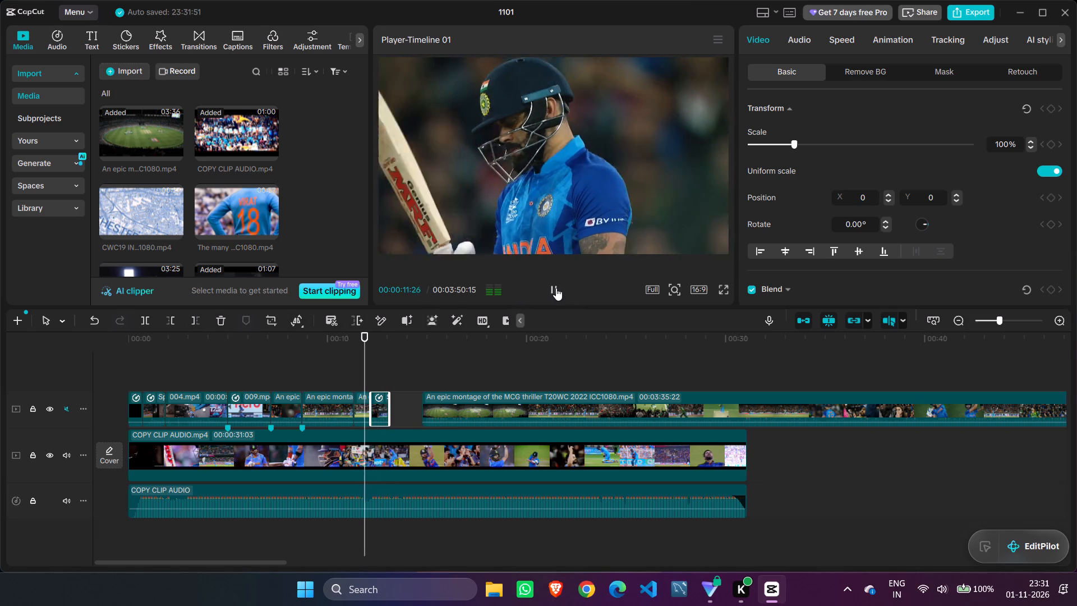
pyautogui.click(556, 288)
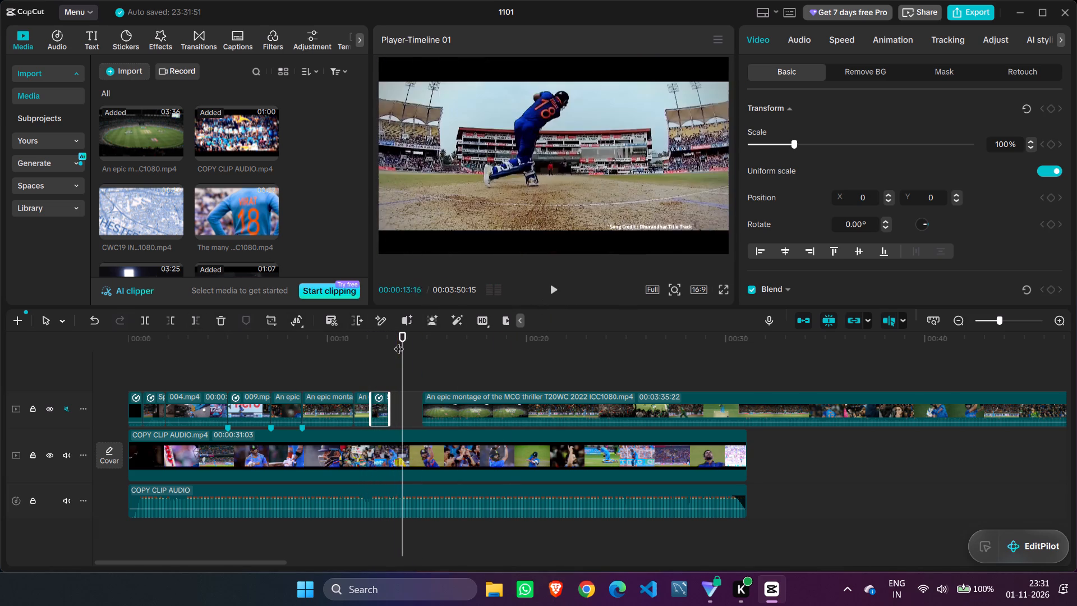
pyautogui.moveTo(403, 342); pyautogui.dragTo(375, 344)
pyautogui.click(552, 292)
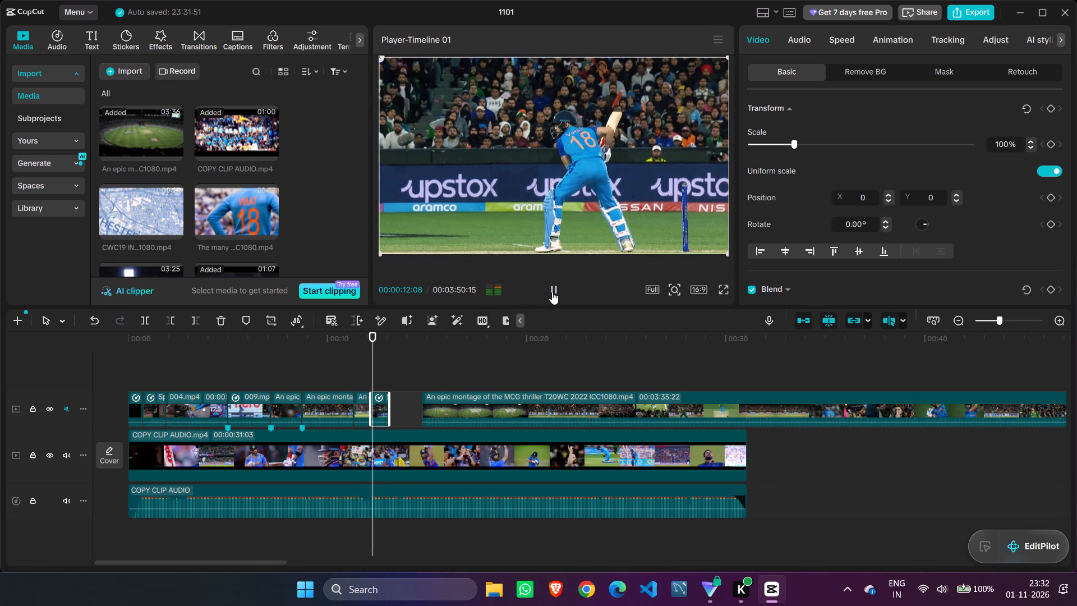
pyautogui.click(552, 292)
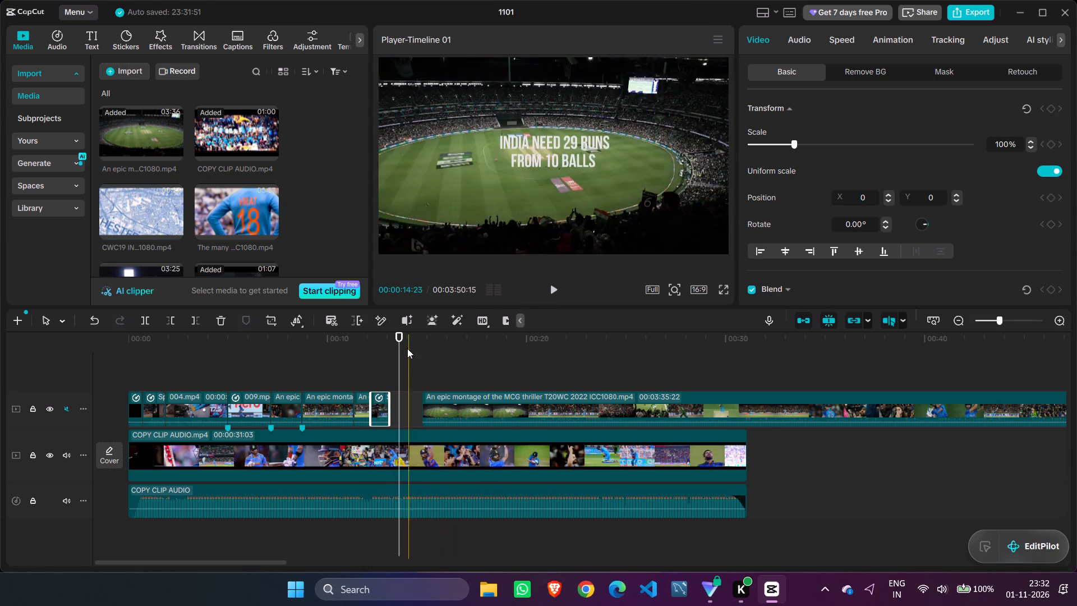
pyautogui.click(408, 351)
pyautogui.moveTo(408, 351); pyautogui.dragTo(357, 353)
pyautogui.click(357, 353)
pyautogui.click(372, 362)
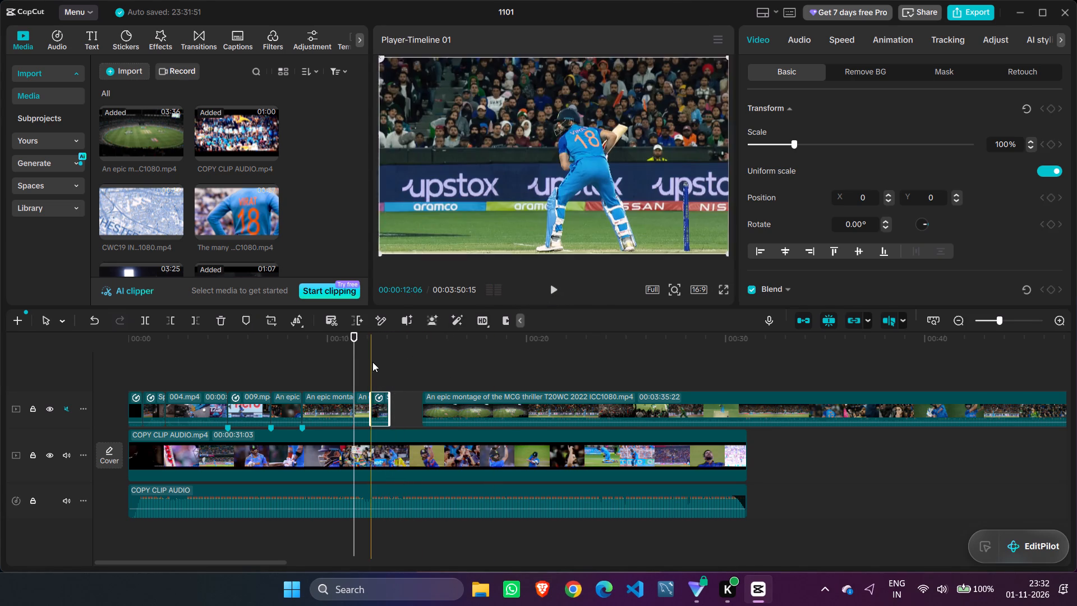
pyautogui.moveTo(366, 362); pyautogui.dragTo(357, 362)
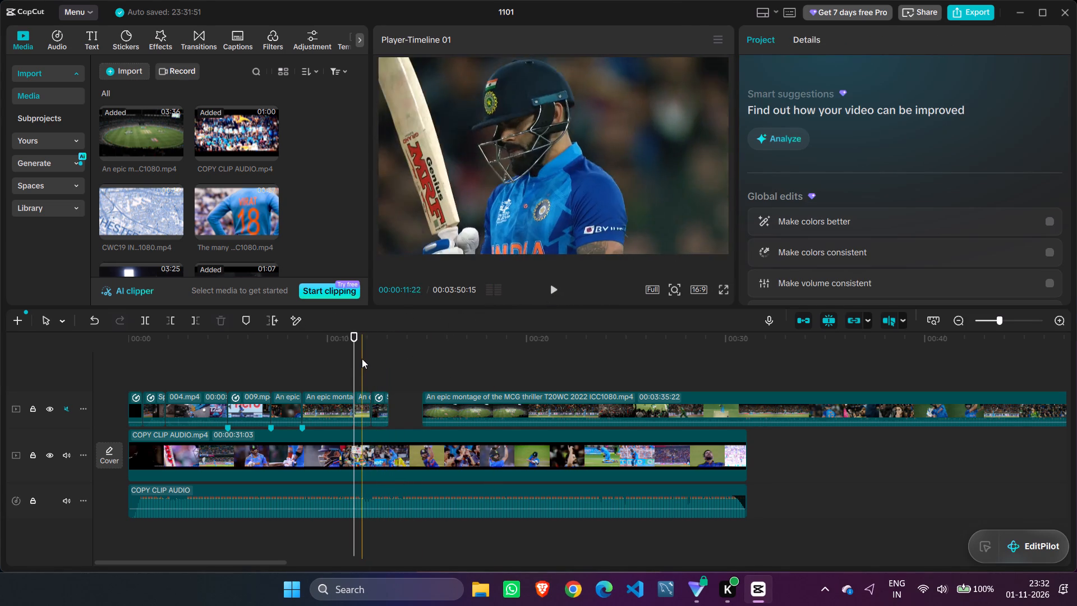
# Replay the edit from about 10 seconds and from about 6 seconds to check the timing leading into the gap.
pyautogui.moveTo(357, 361); pyautogui.dragTo(338, 361)
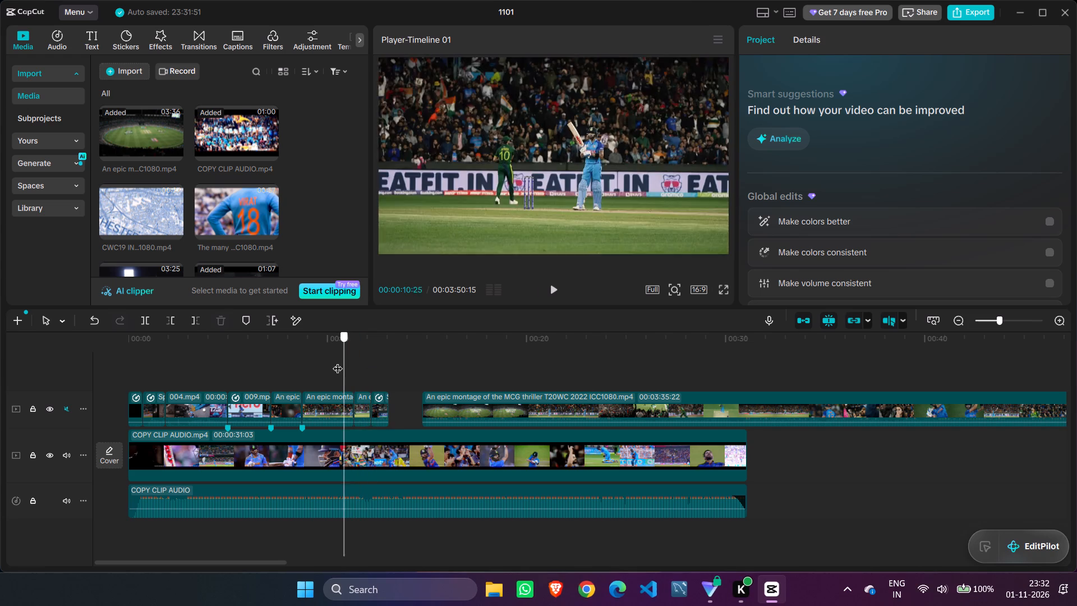
pyautogui.moveTo(338, 361); pyautogui.dragTo(335, 361)
pyautogui.click(553, 287)
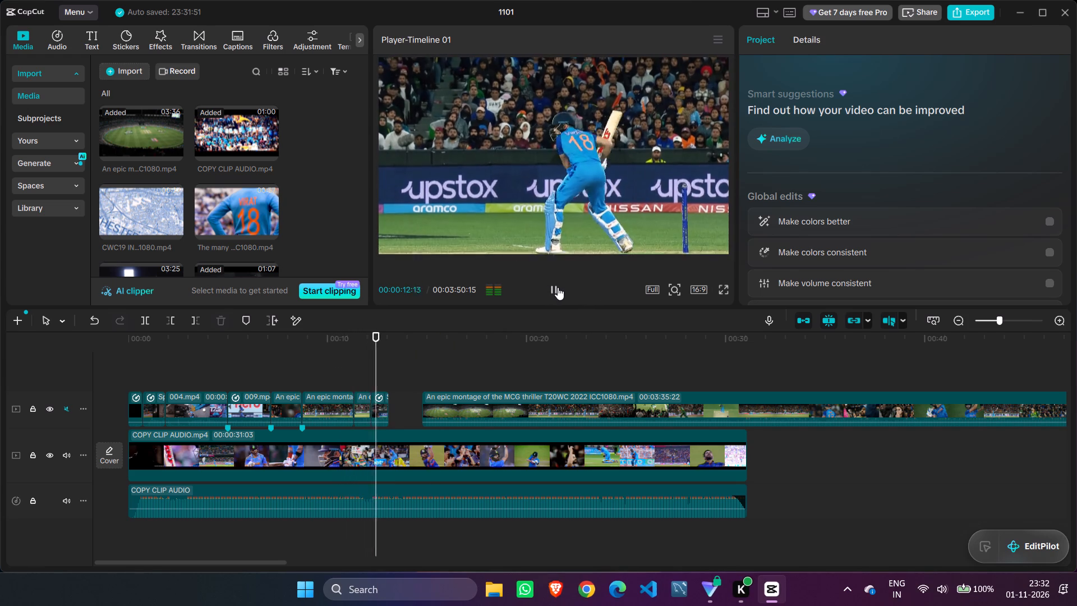
pyautogui.click(558, 287)
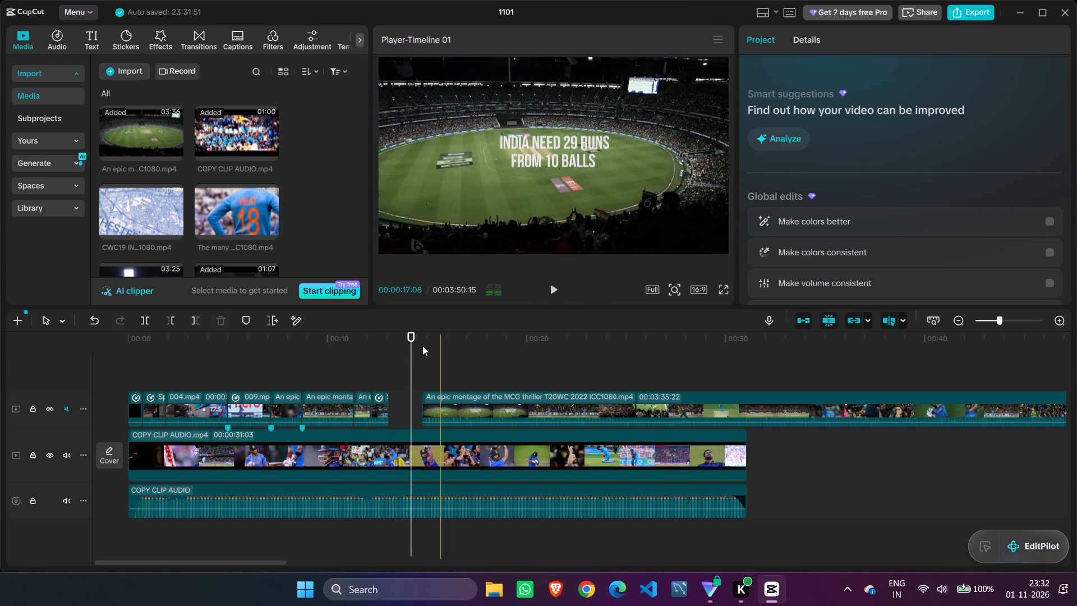
pyautogui.moveTo(412, 338); pyautogui.dragTo(250, 371)
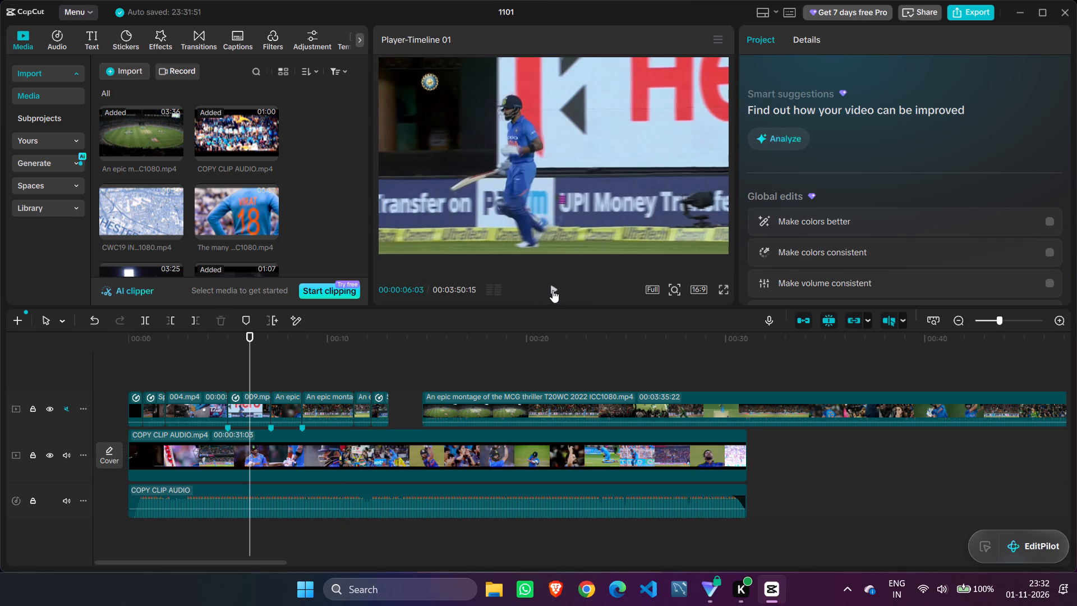
pyautogui.click(554, 290)
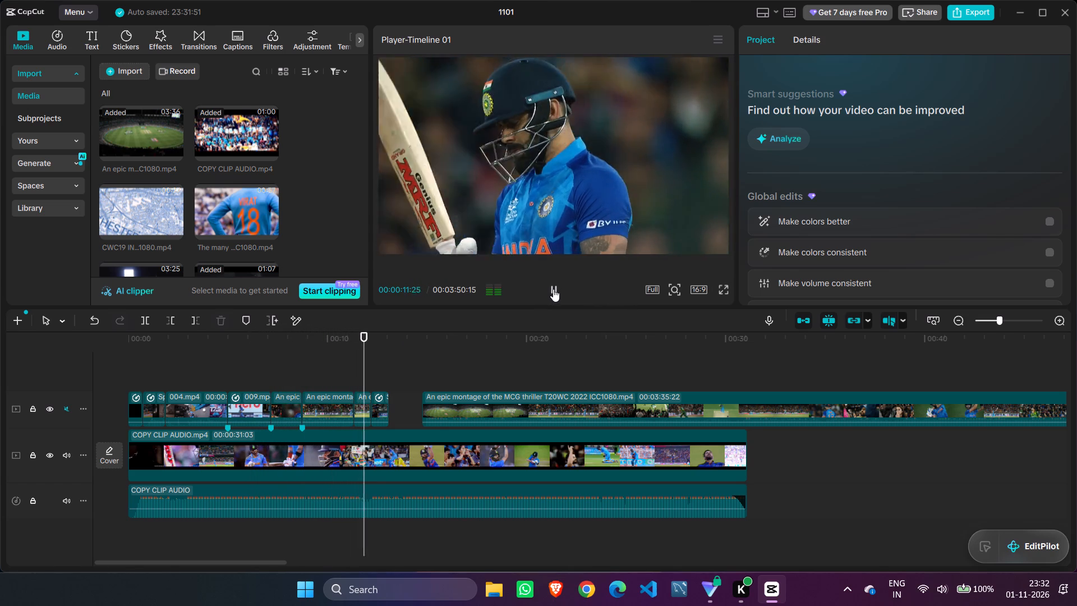
pyautogui.click(553, 289)
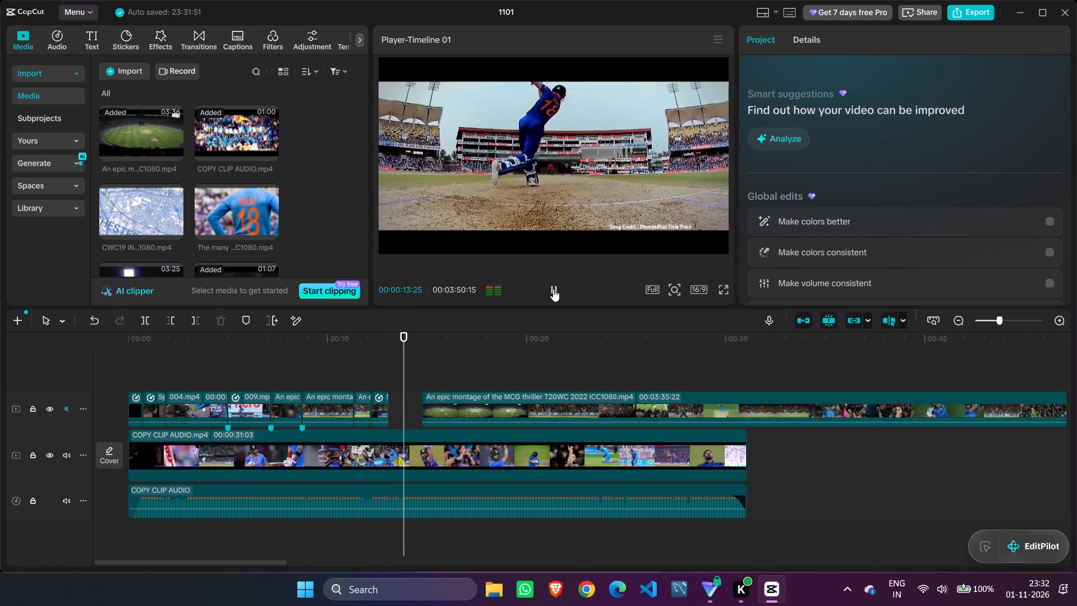
pyautogui.moveTo(406, 333); pyautogui.dragTo(366, 336)
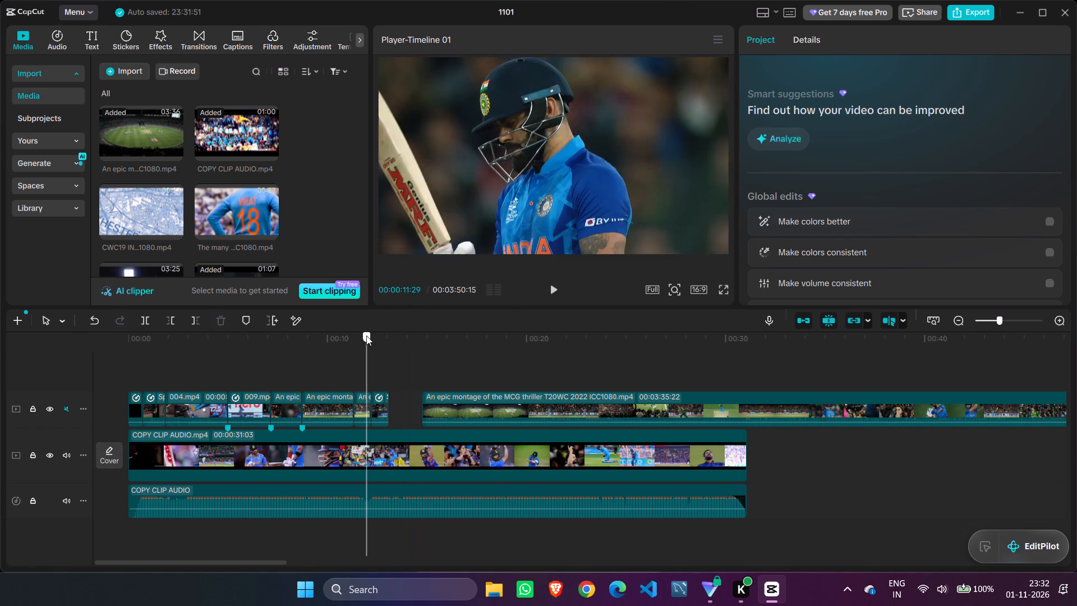
# Replay the section from about 11 to 13 seconds several times to check the last batting clip against the reference leading into the gap.
pyautogui.moveTo(366, 336); pyautogui.dragTo(363, 336)
pyautogui.click(558, 288)
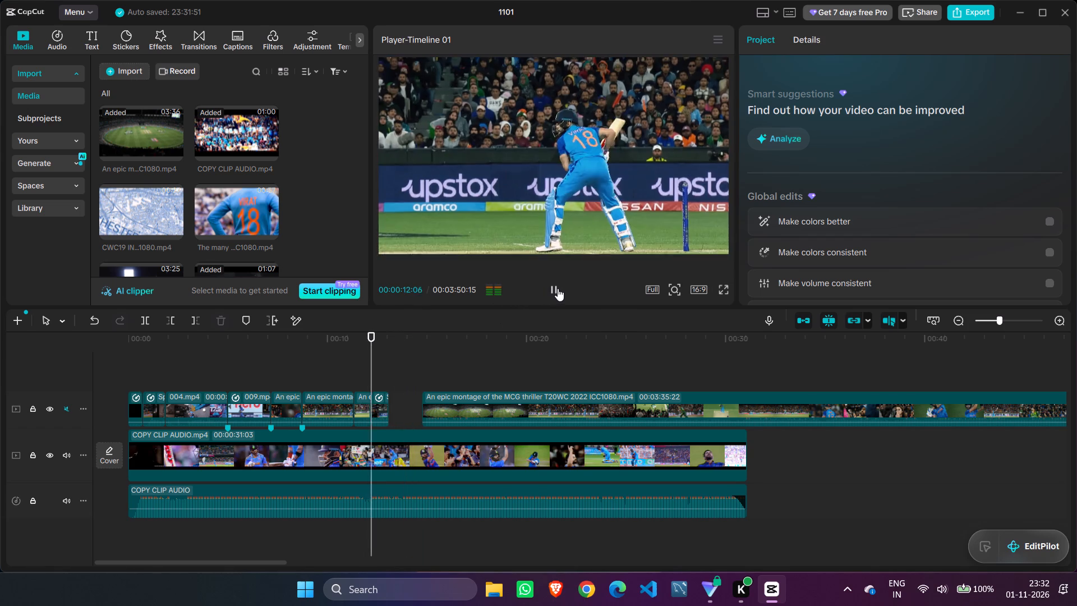
pyautogui.click(558, 288)
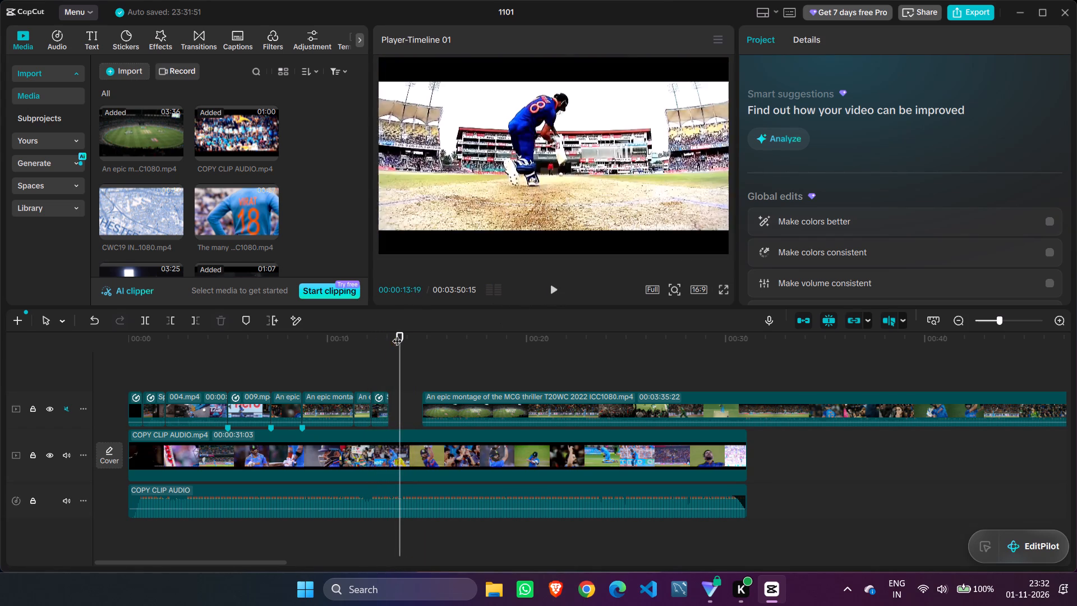
pyautogui.moveTo(402, 334); pyautogui.dragTo(358, 331)
pyautogui.click(558, 286)
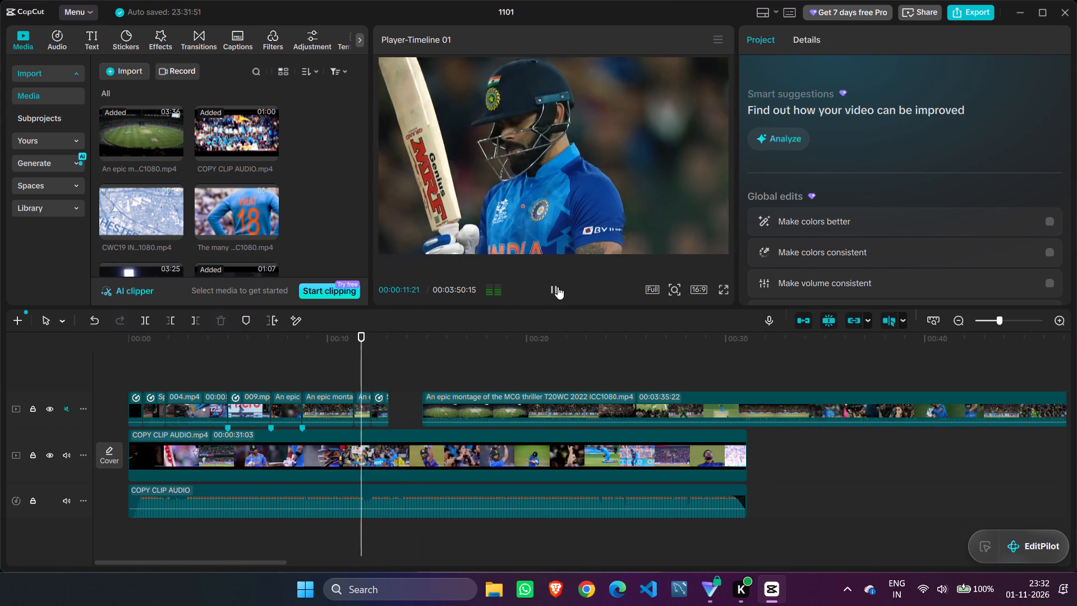
pyautogui.click(558, 287)
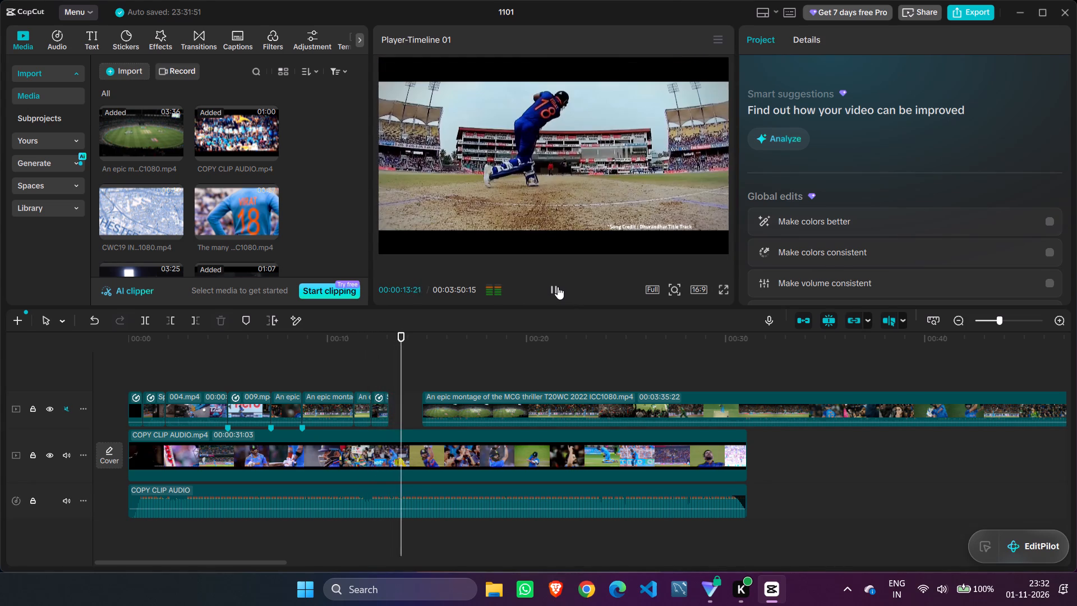
pyautogui.moveTo(404, 342); pyautogui.dragTo(378, 339)
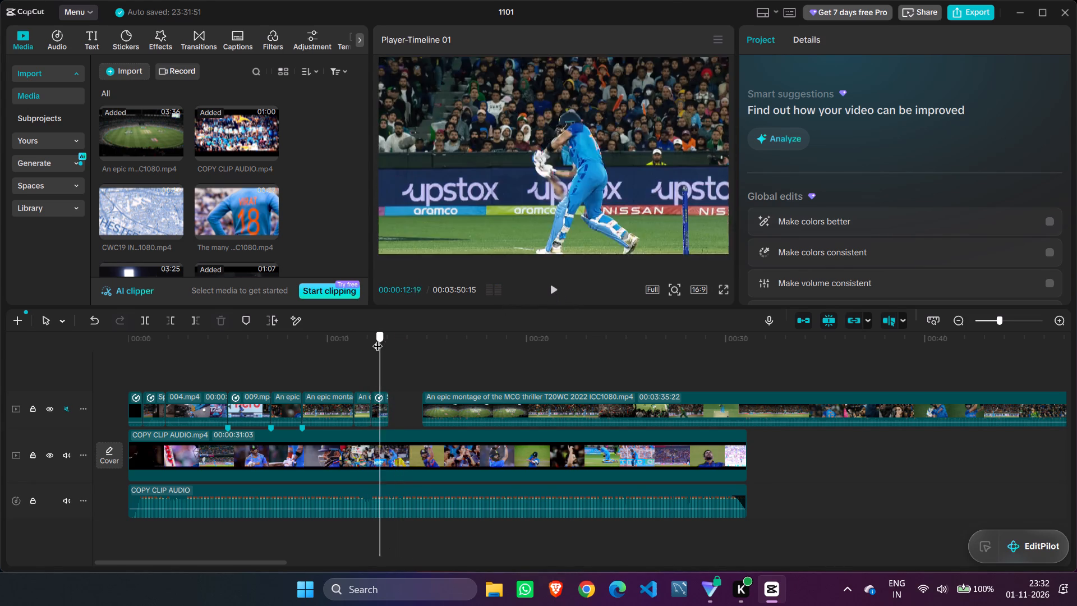
pyautogui.moveTo(378, 339); pyautogui.dragTo(364, 338)
pyautogui.click(554, 291)
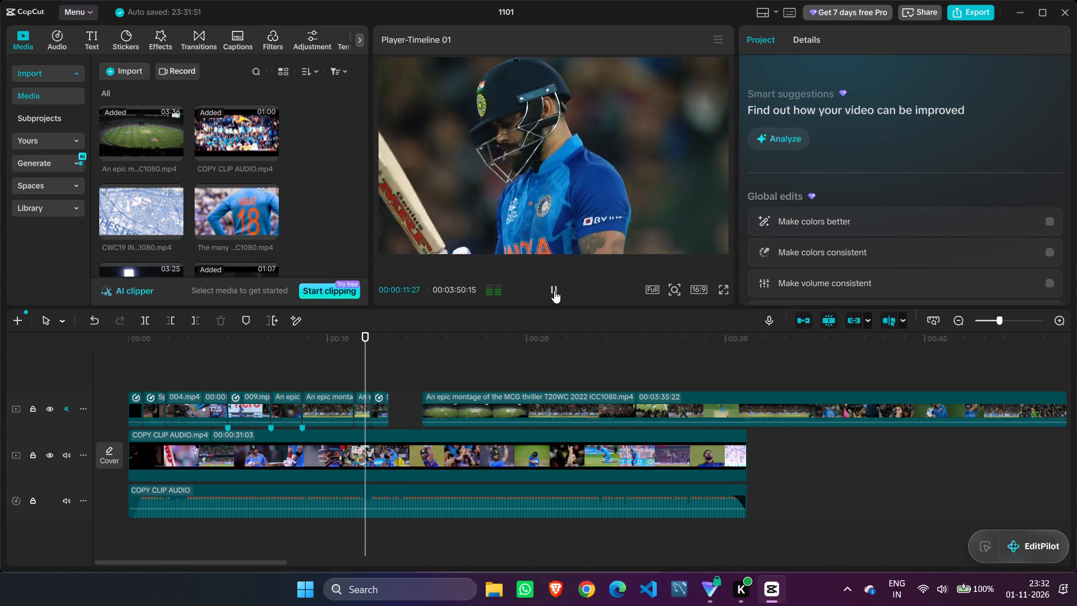
pyautogui.click(554, 291)
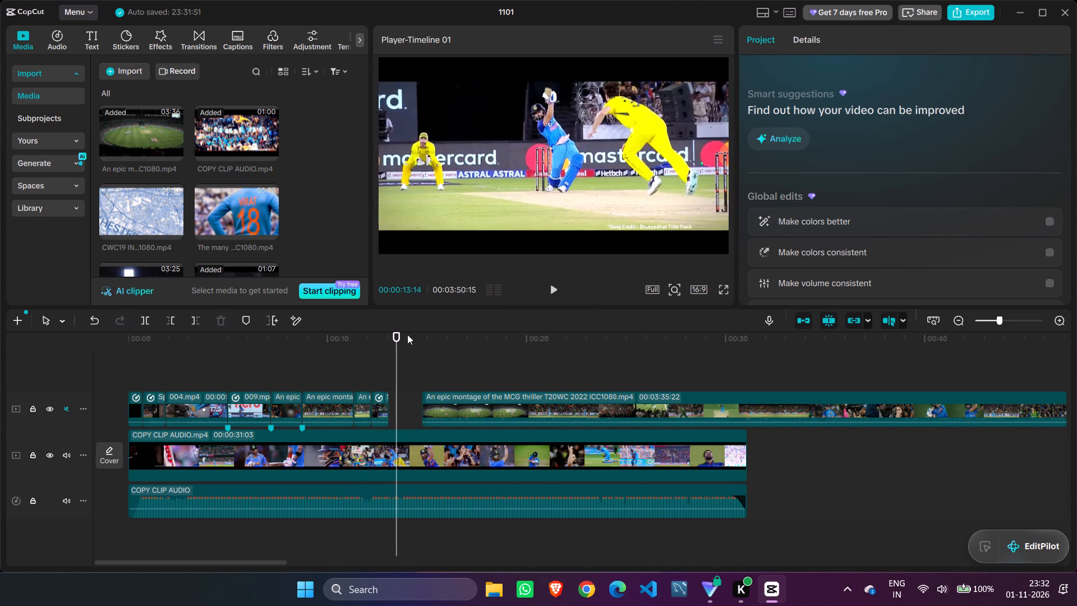
pyautogui.moveTo(401, 337); pyautogui.dragTo(374, 337)
pyautogui.click(555, 286)
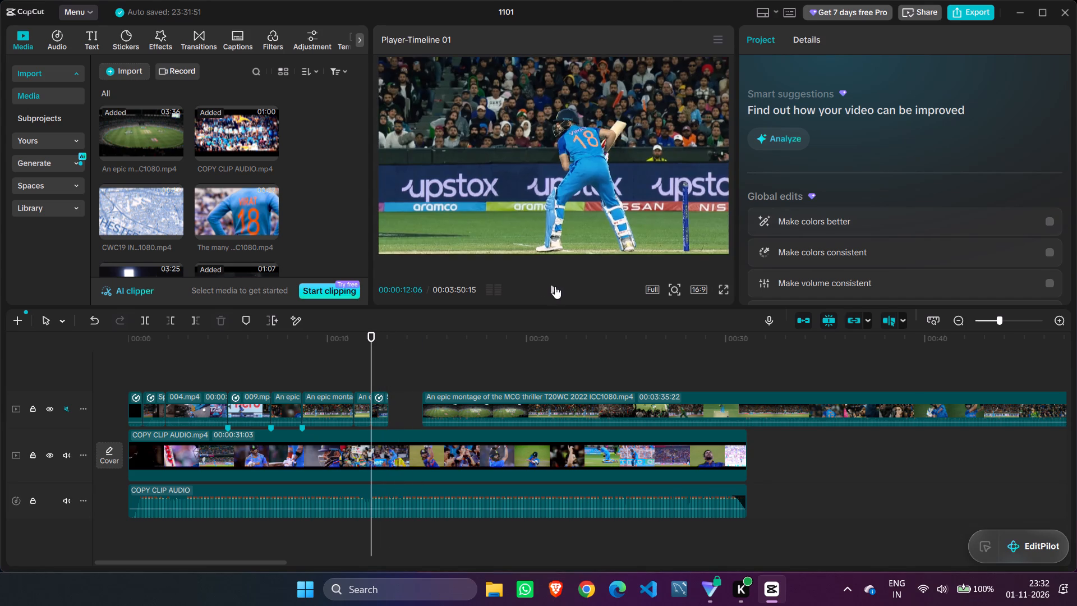
pyautogui.click(555, 286)
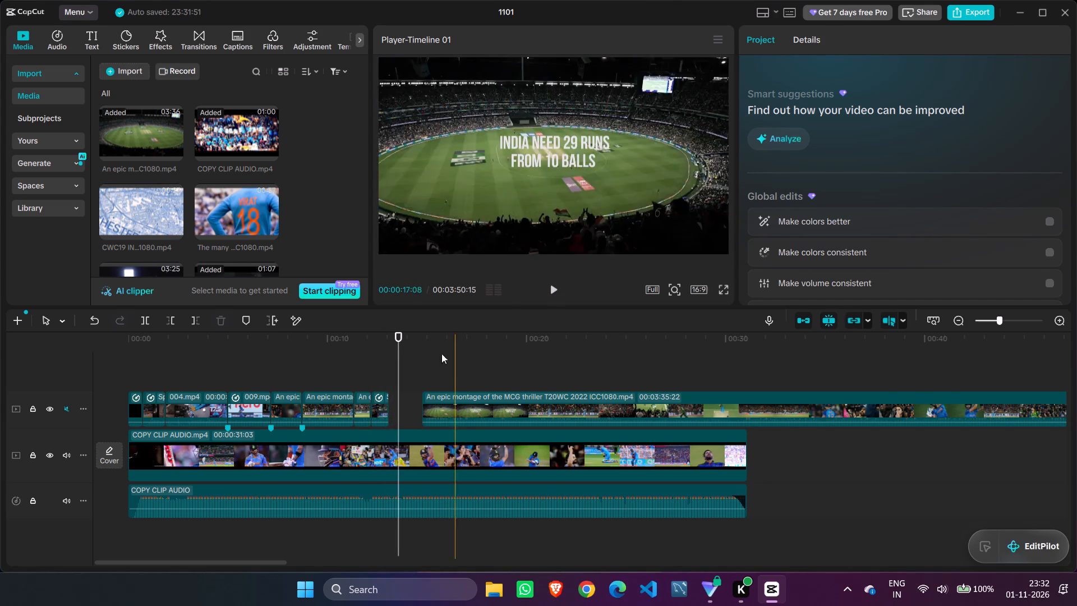
# Scan the remaining MCG thriller clip from after the gap to about 00:01:10 for a shot to use next.
pyautogui.moveTo(398, 337); pyautogui.dragTo(527, 347)
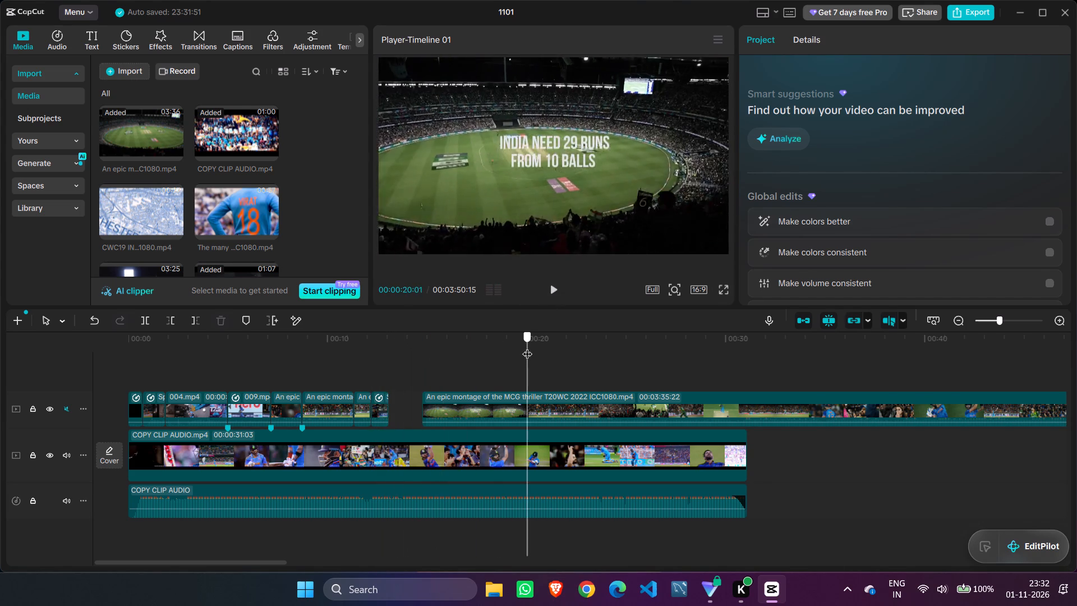
pyautogui.moveTo(527, 347); pyautogui.dragTo(755, 342)
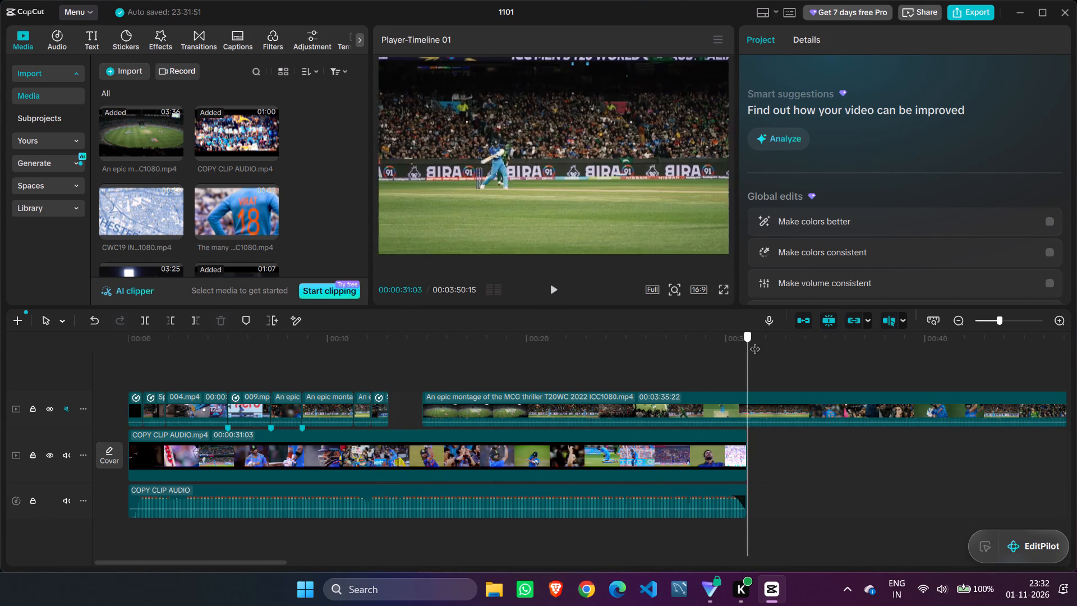
pyautogui.moveTo(755, 342); pyautogui.dragTo(916, 352)
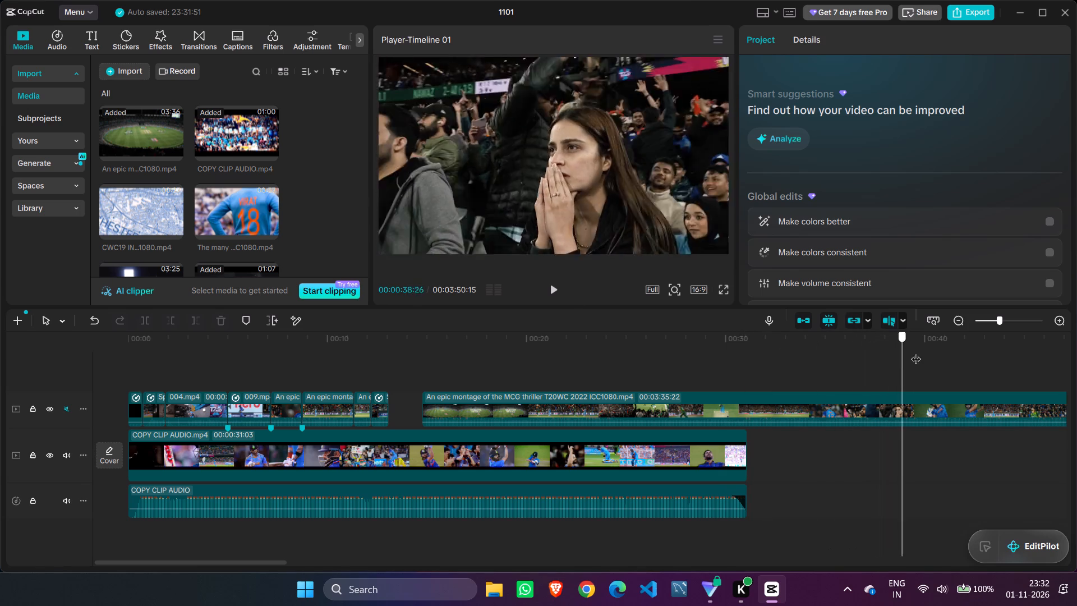
pyautogui.moveTo(916, 352); pyautogui.dragTo(979, 358)
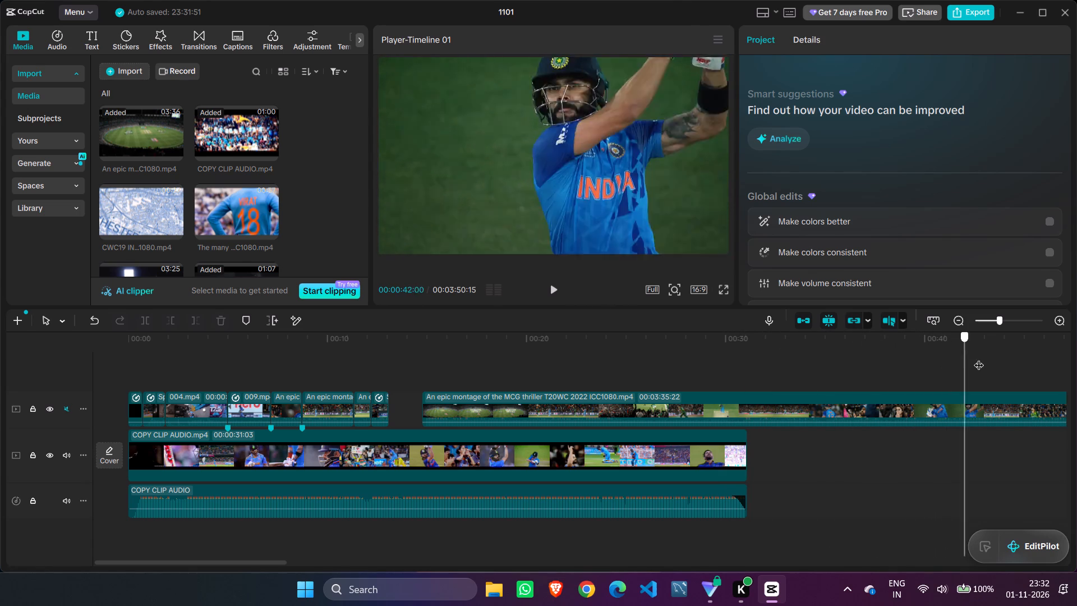
pyautogui.moveTo(979, 358); pyautogui.dragTo(1061, 362)
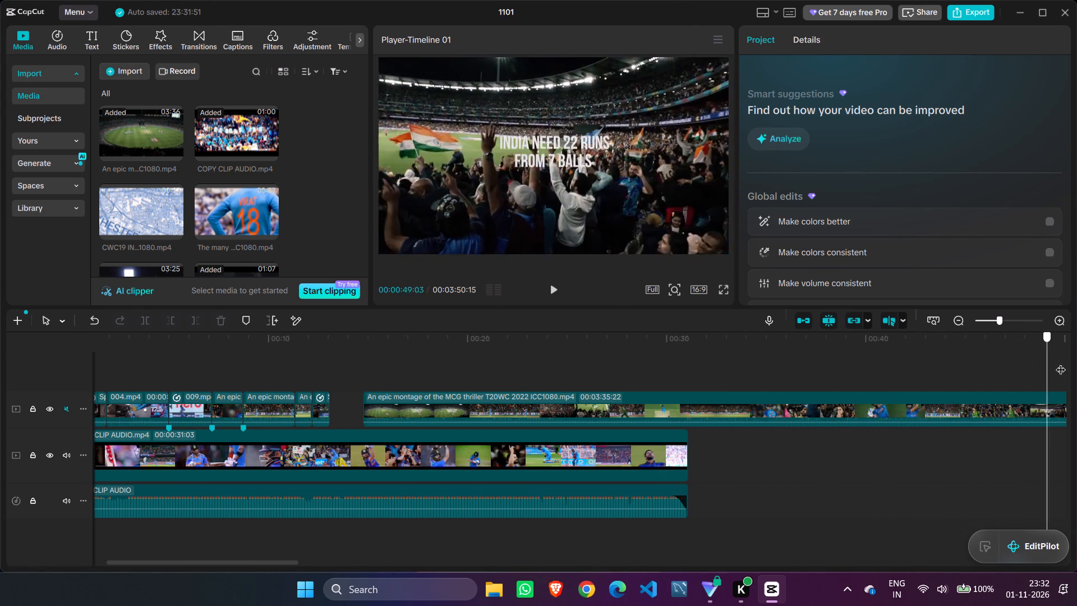
pyautogui.moveTo(1061, 362); pyautogui.dragTo(893, 398)
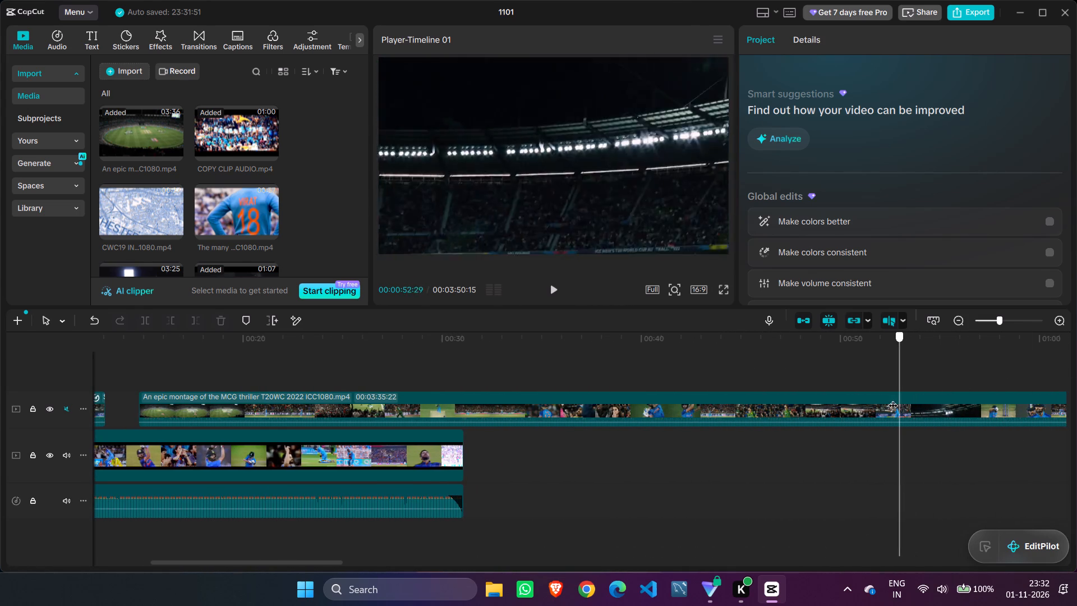
pyautogui.moveTo(893, 398); pyautogui.dragTo(891, 398)
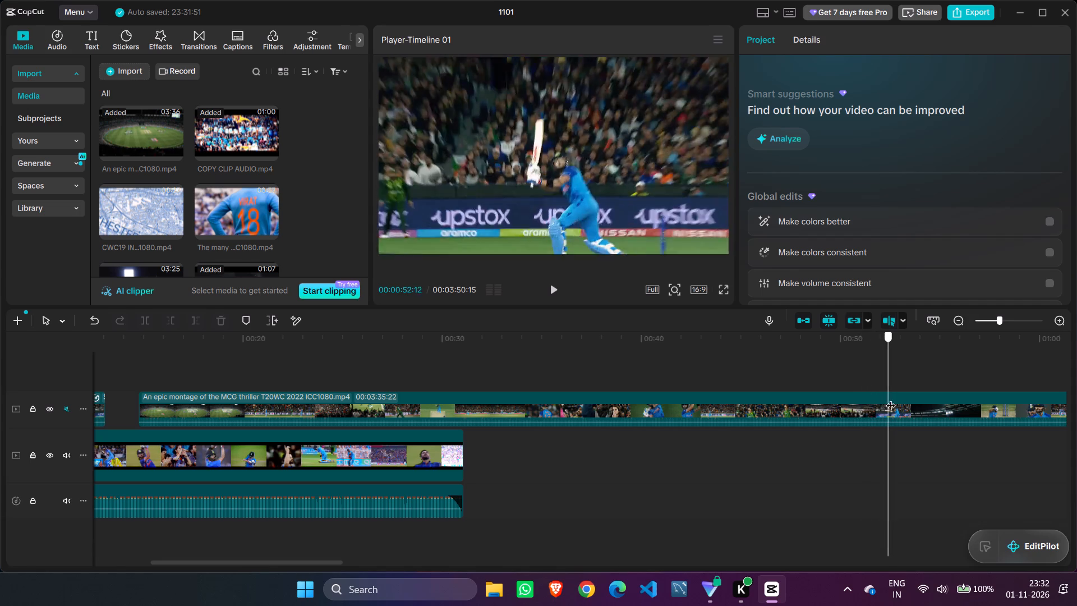
pyautogui.moveTo(891, 398); pyautogui.dragTo(986, 382)
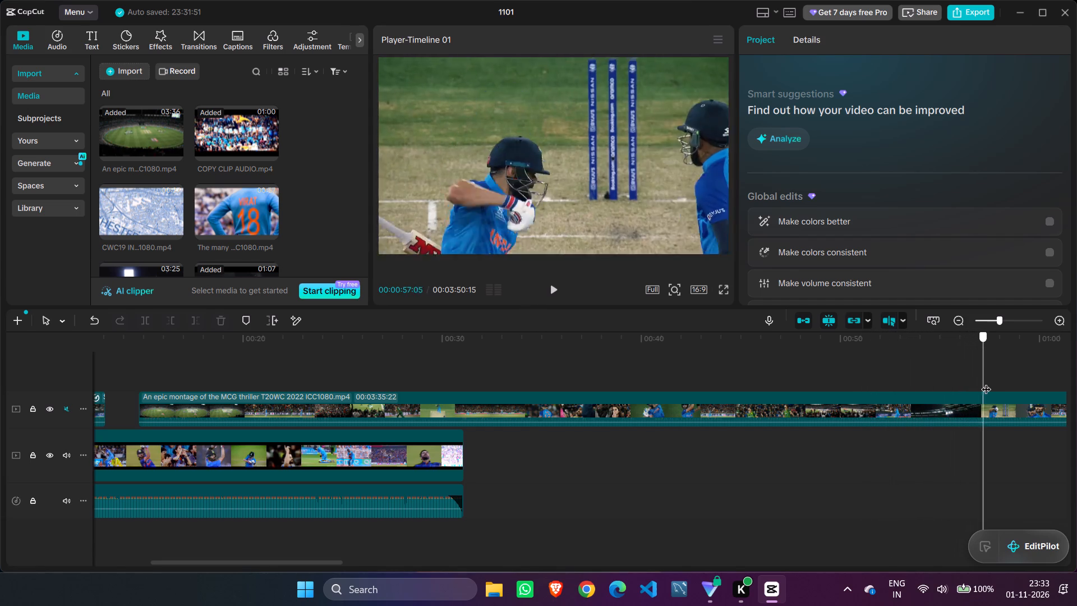
pyautogui.moveTo(986, 382); pyautogui.dragTo(1030, 375)
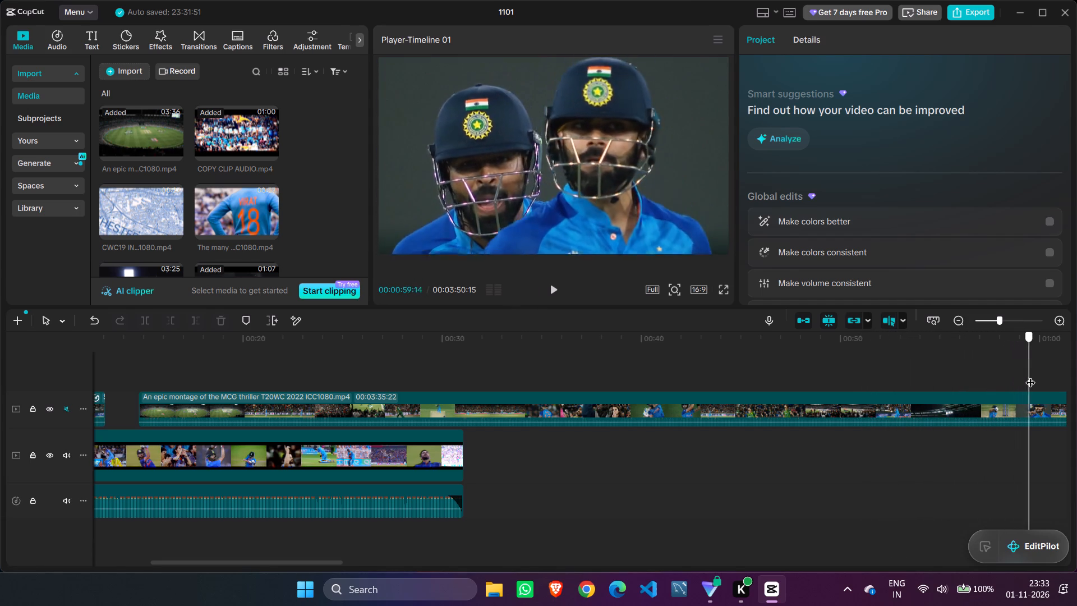
pyautogui.moveTo(1030, 375); pyautogui.dragTo(908, 405)
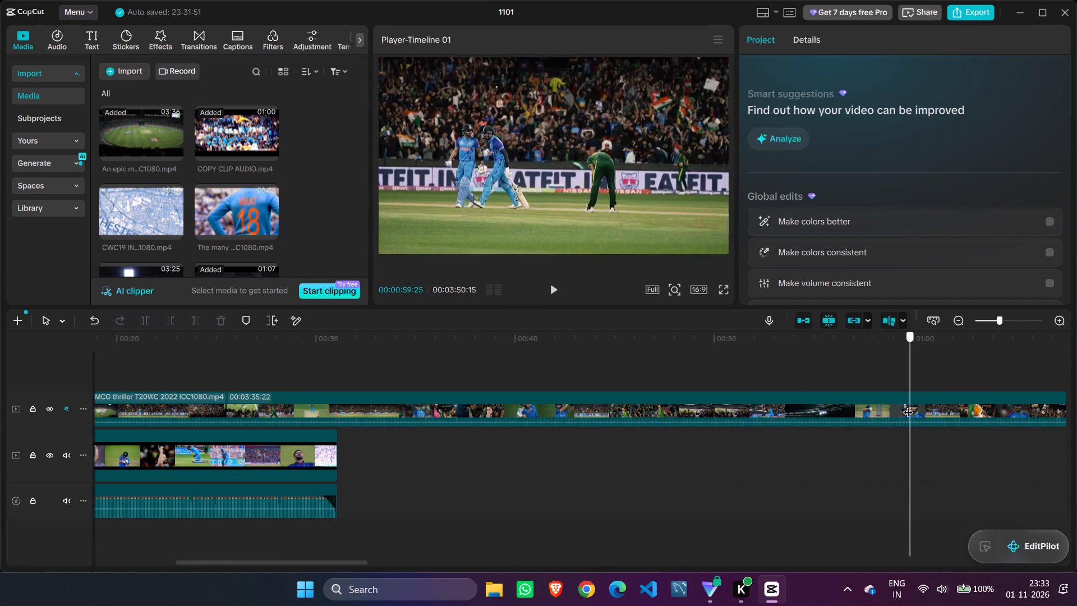
pyautogui.moveTo(908, 405); pyautogui.dragTo(863, 412)
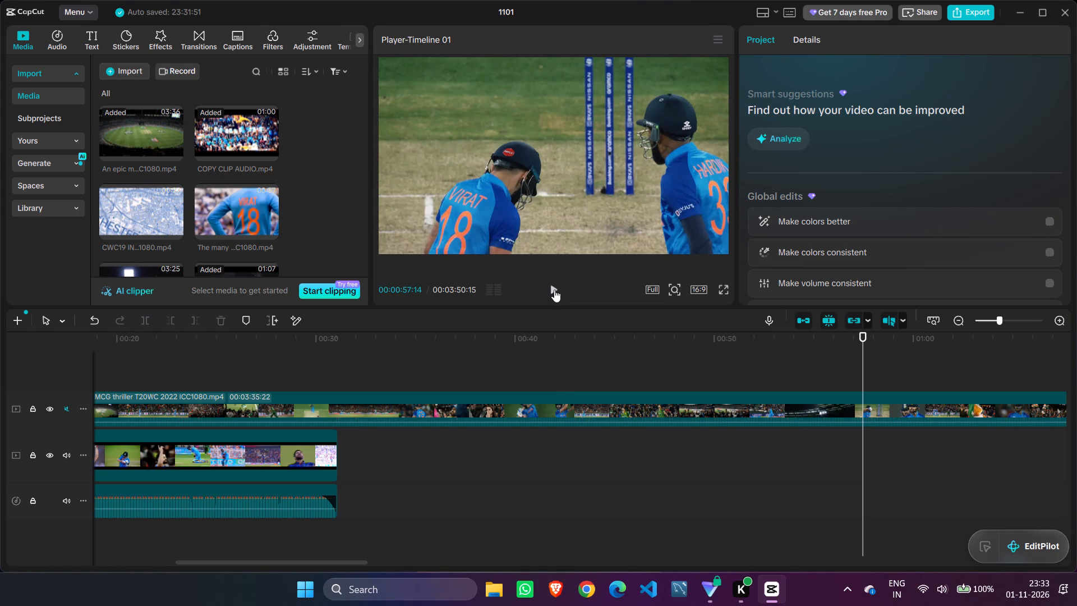
pyautogui.click(554, 290)
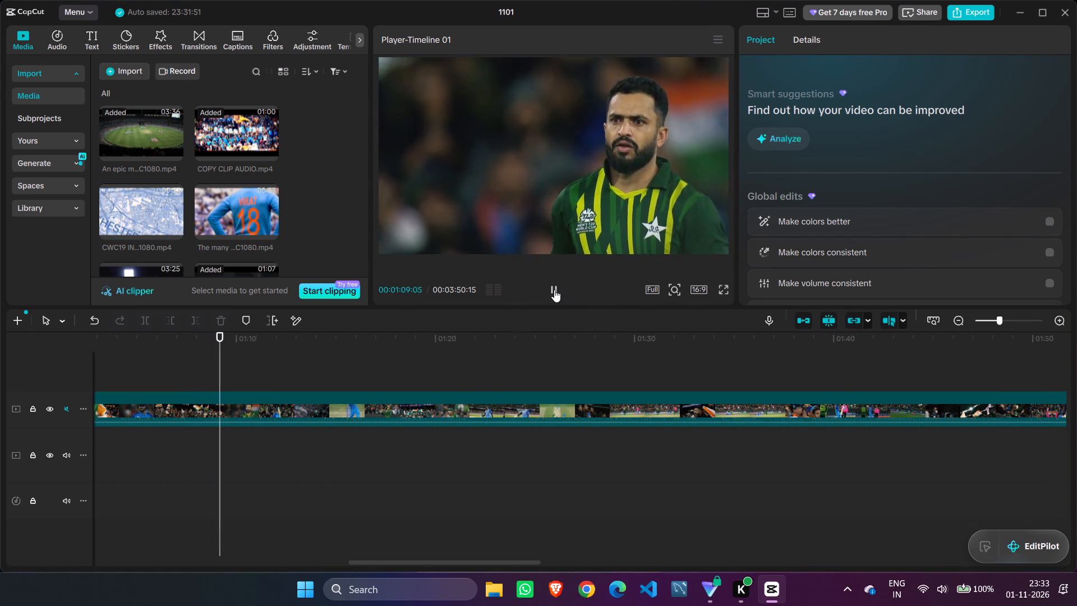
pyautogui.click(554, 290)
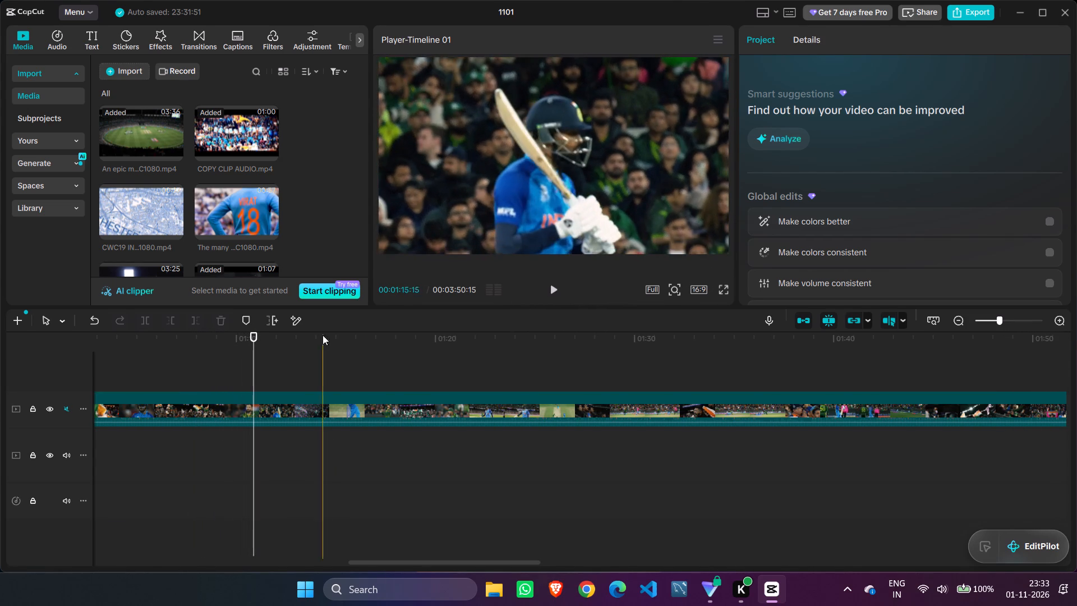
# Scan the MCG thriller clip from about 00:01:11 to 00:01:31 for a shot to use next.
pyautogui.moveTo(250, 335); pyautogui.dragTo(265, 342)
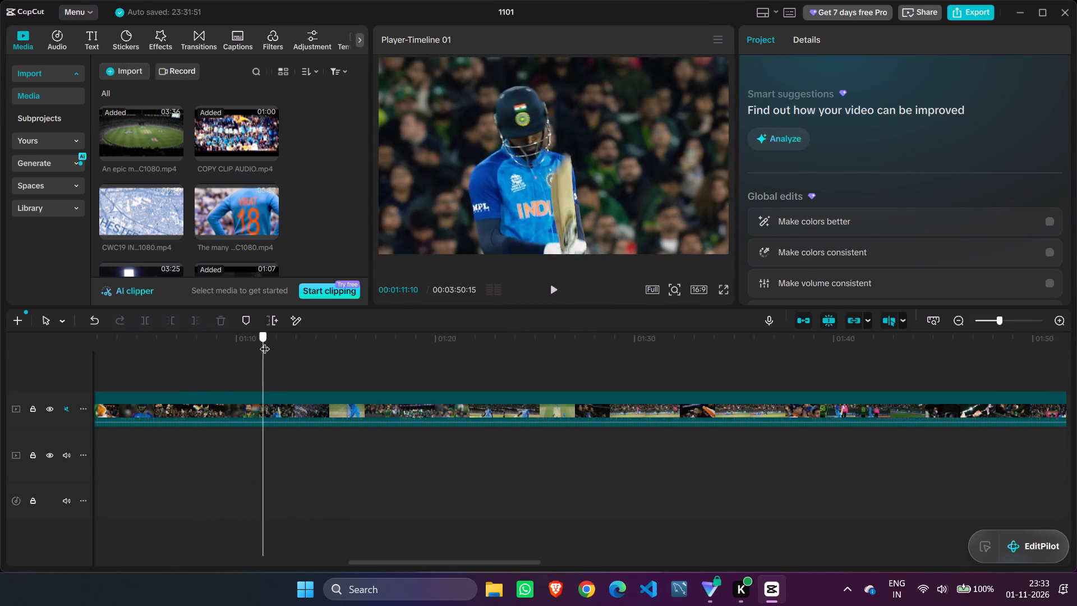
pyautogui.moveTo(265, 342); pyautogui.dragTo(435, 352)
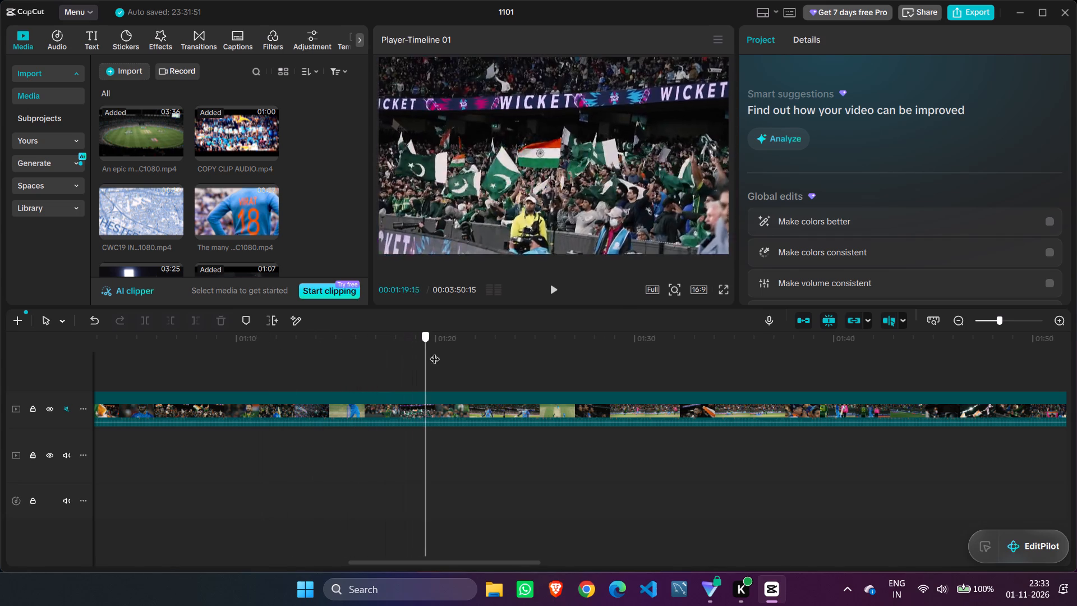
pyautogui.moveTo(435, 352); pyautogui.dragTo(459, 353)
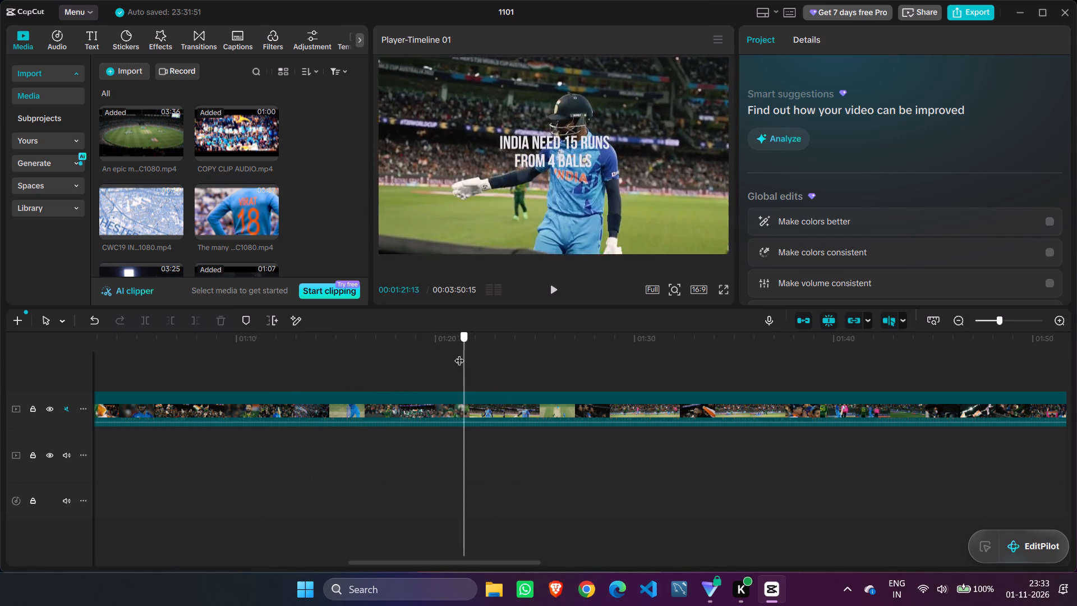
pyautogui.moveTo(459, 353); pyautogui.dragTo(423, 359)
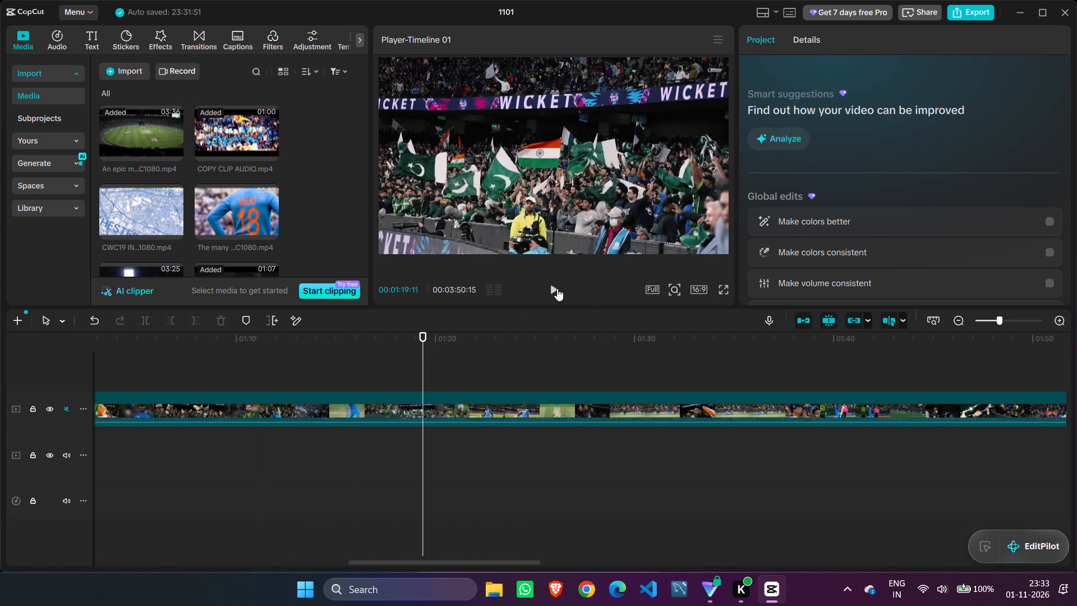
pyautogui.click(557, 288)
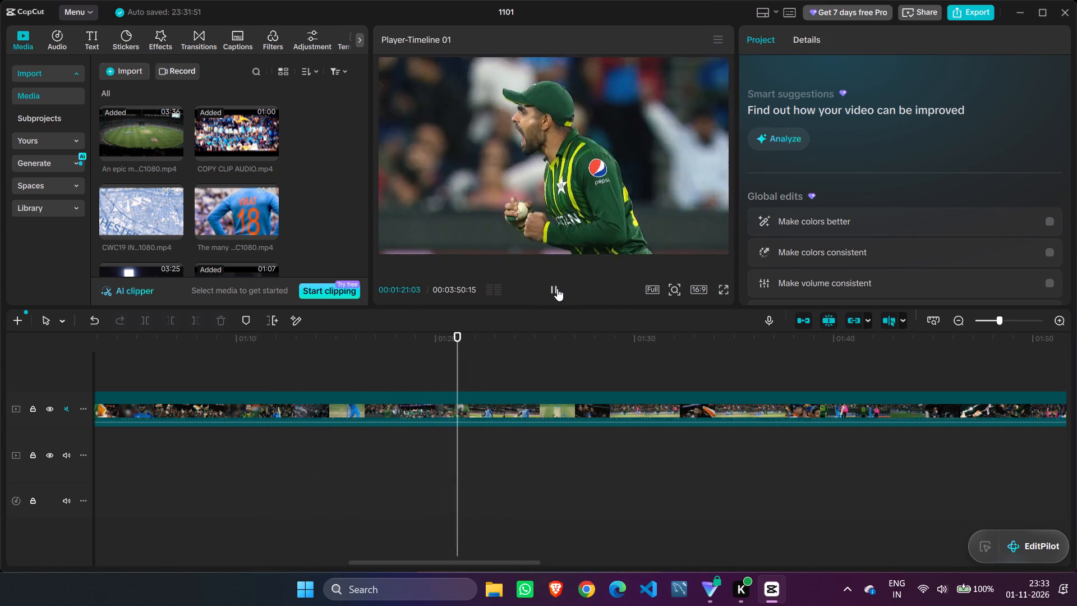
pyautogui.click(557, 288)
pyautogui.moveTo(480, 336); pyautogui.dragTo(486, 336)
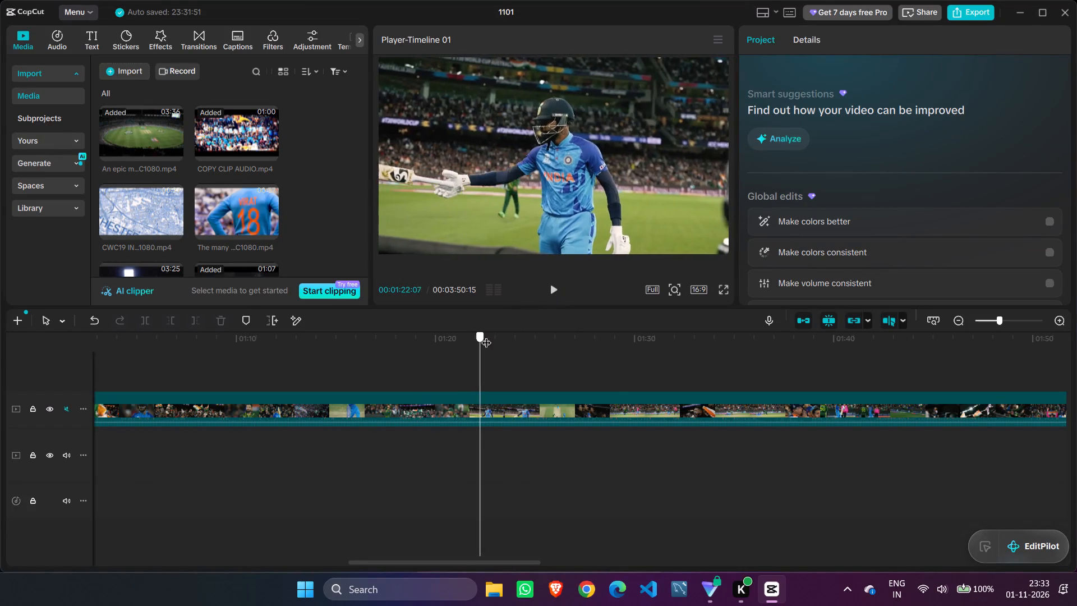
pyautogui.moveTo(486, 336); pyautogui.dragTo(529, 336)
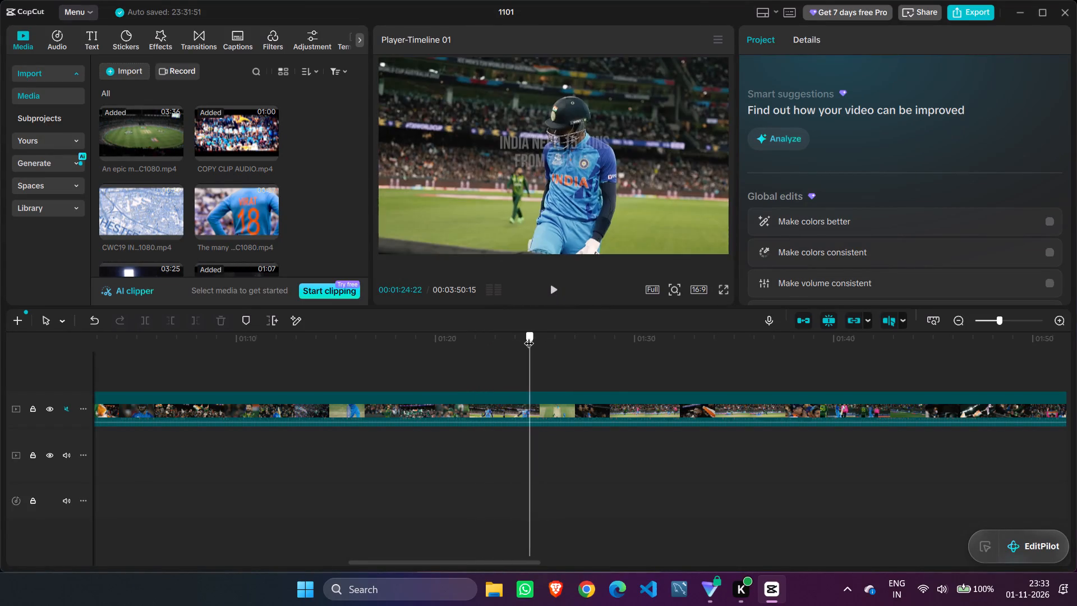
pyautogui.moveTo(529, 336); pyautogui.dragTo(547, 337)
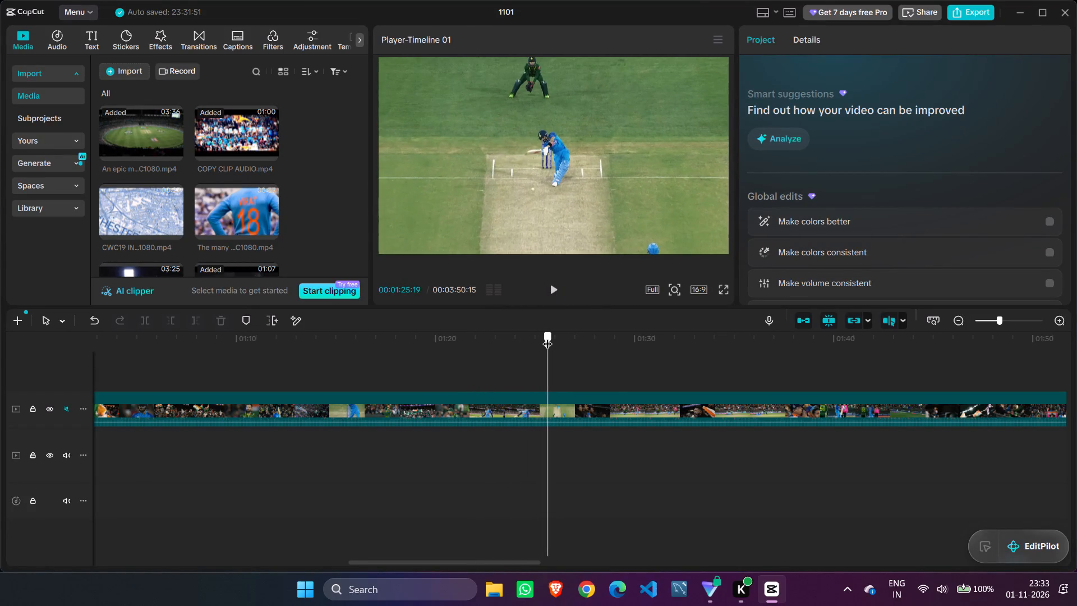
pyautogui.moveTo(547, 337); pyautogui.dragTo(553, 337)
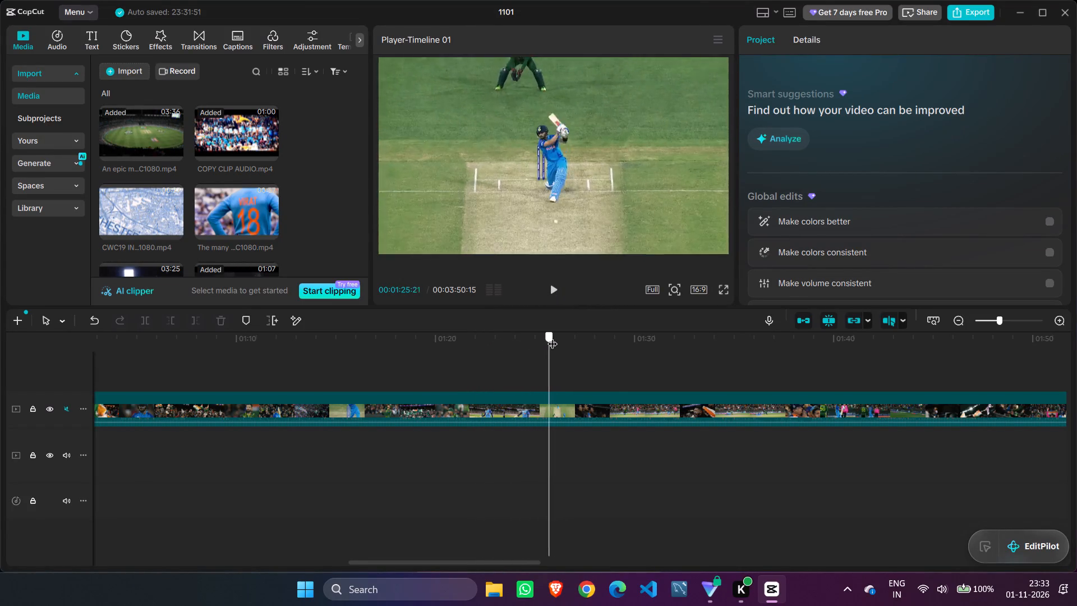
pyautogui.moveTo(553, 337); pyautogui.dragTo(673, 328)
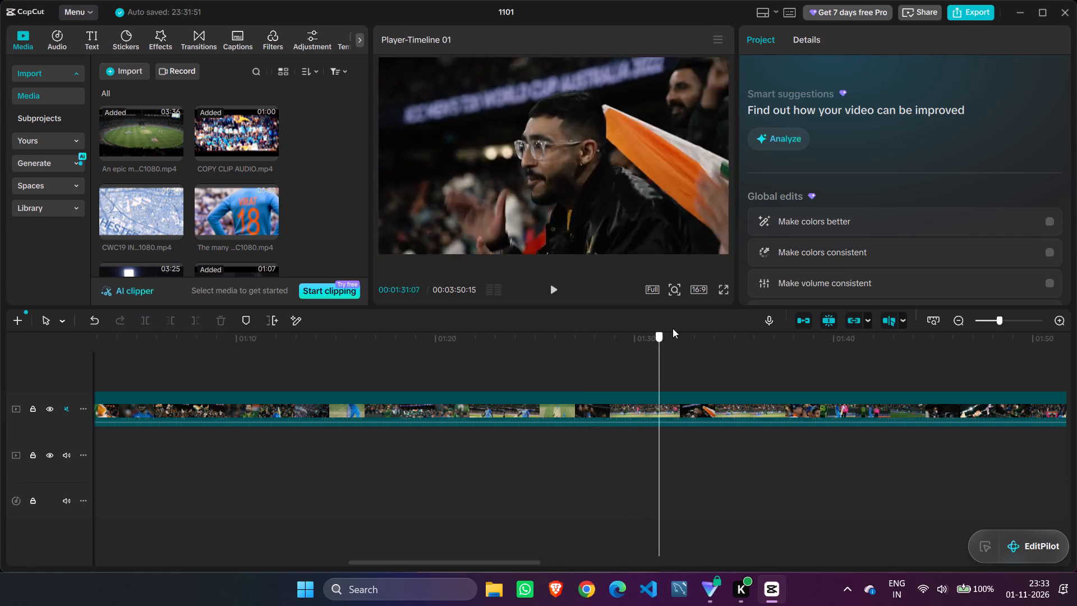
# Split the MCG thriller clip at 00:01:38:28, just before the batter swings in front of the umpire in pink.
pyautogui.moveTo(673, 328); pyautogui.dragTo(813, 314)
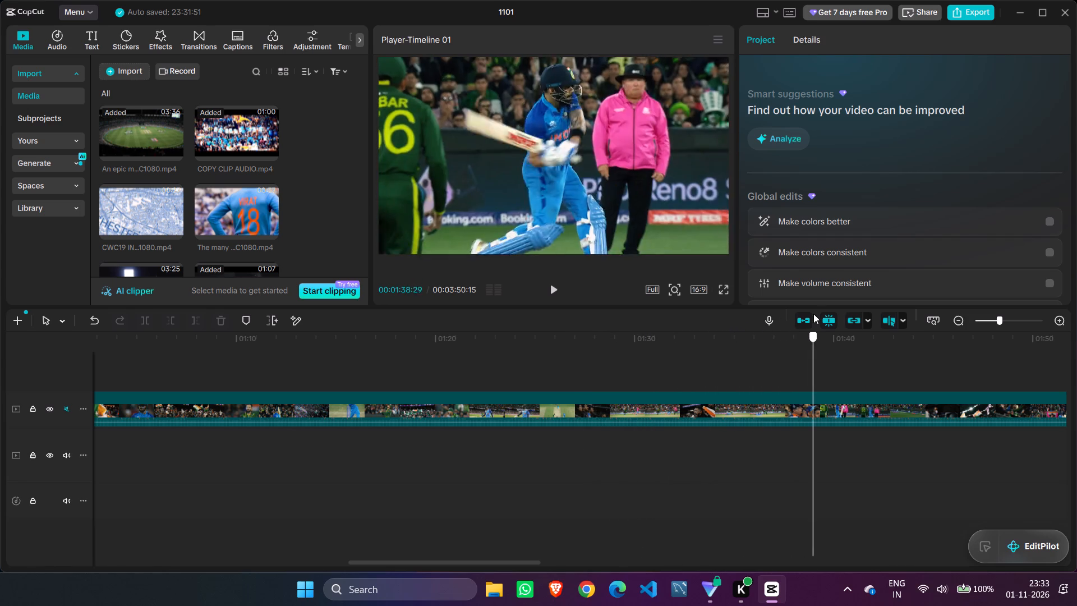
pyautogui.moveTo(813, 314); pyautogui.dragTo(821, 314)
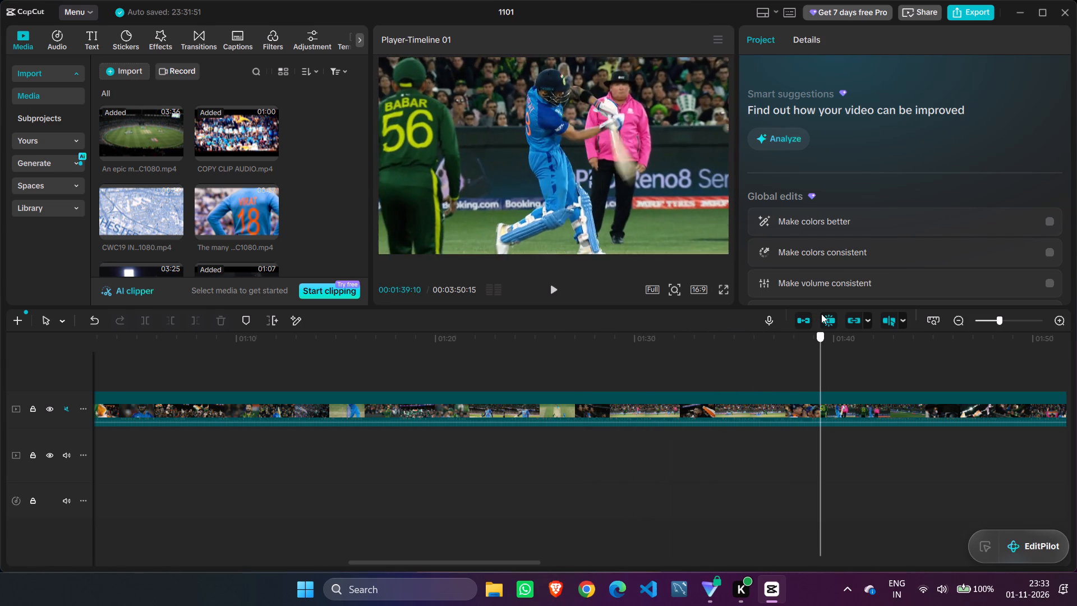
pyautogui.moveTo(821, 314); pyautogui.dragTo(810, 317)
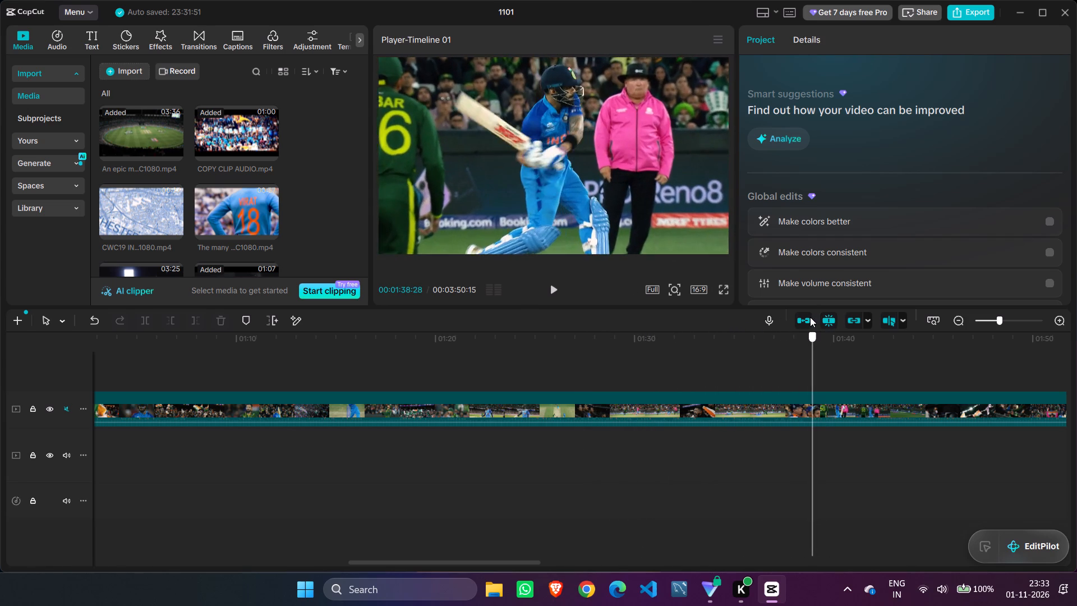
pyautogui.moveTo(810, 317); pyautogui.dragTo(812, 317)
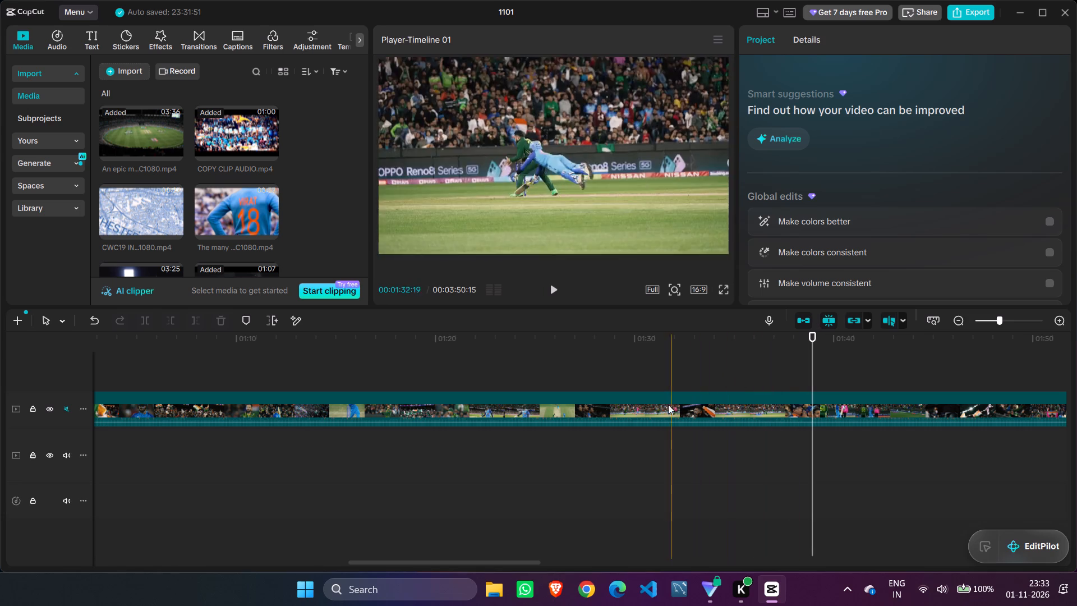
pyautogui.click(813, 396)
pyautogui.press('s')
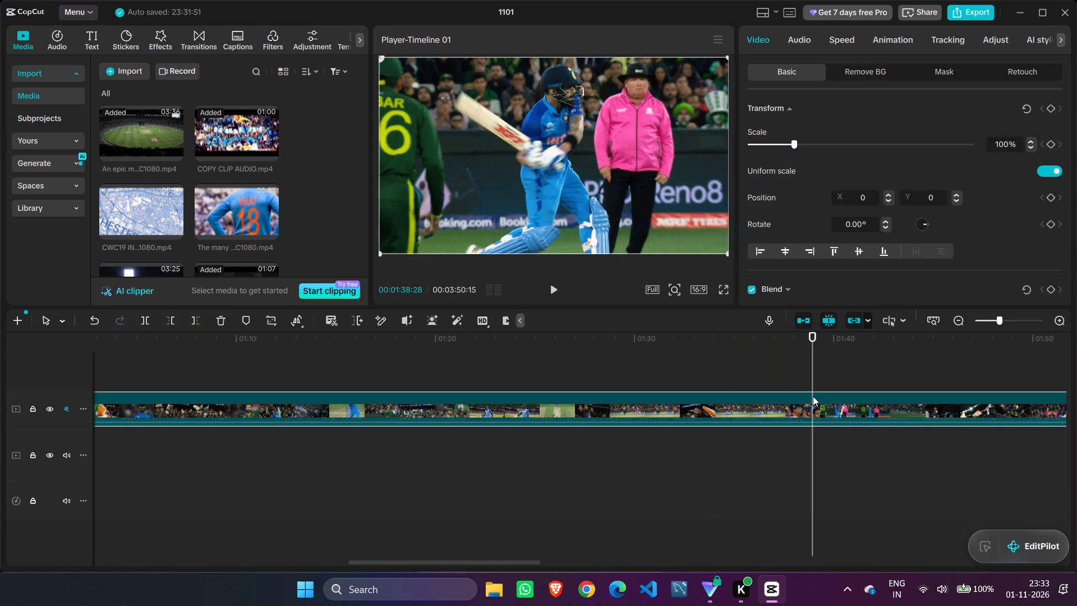
pyautogui.write('ss')
pyautogui.write('ss')
pyautogui.click(812, 404)
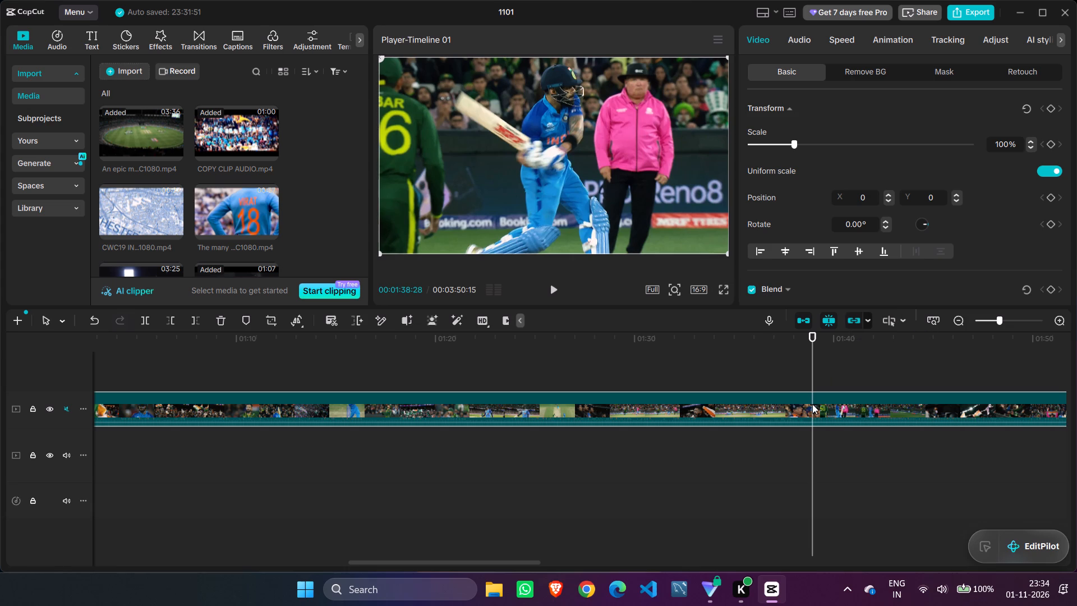
pyautogui.press('s')
pyautogui.click(812, 404)
pyautogui.write('ss')
pyautogui.click(812, 404)
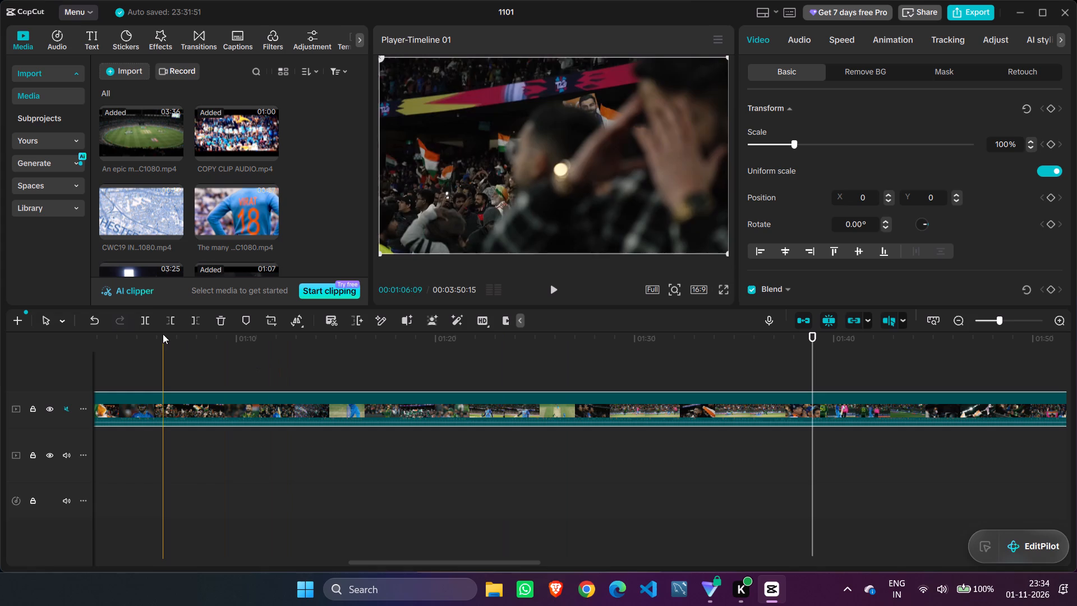
pyautogui.click(145, 323)
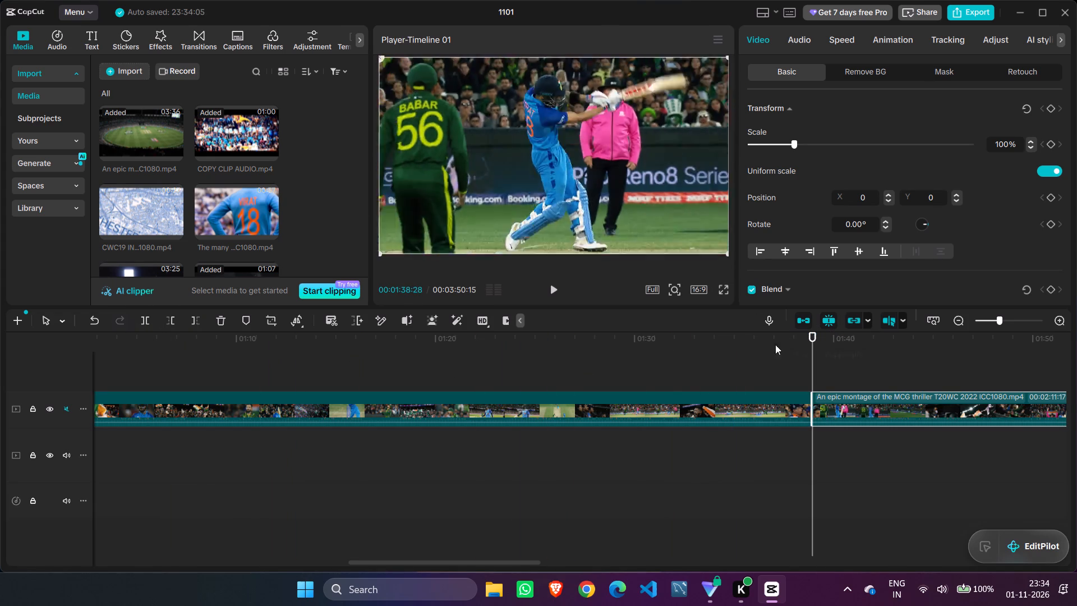
# Play the batting shot and split the MCG thriller clip at 00:01:41:01, where the cheering fan appears.
pyautogui.click(551, 290)
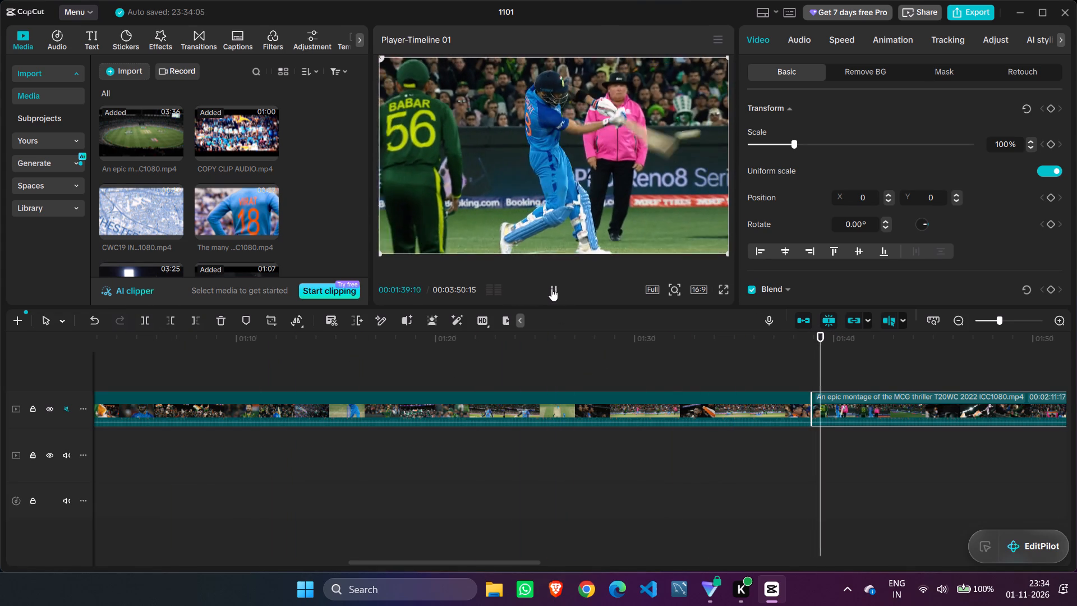
pyautogui.click(551, 288)
pyautogui.click(551, 288)
pyautogui.click(551, 288)
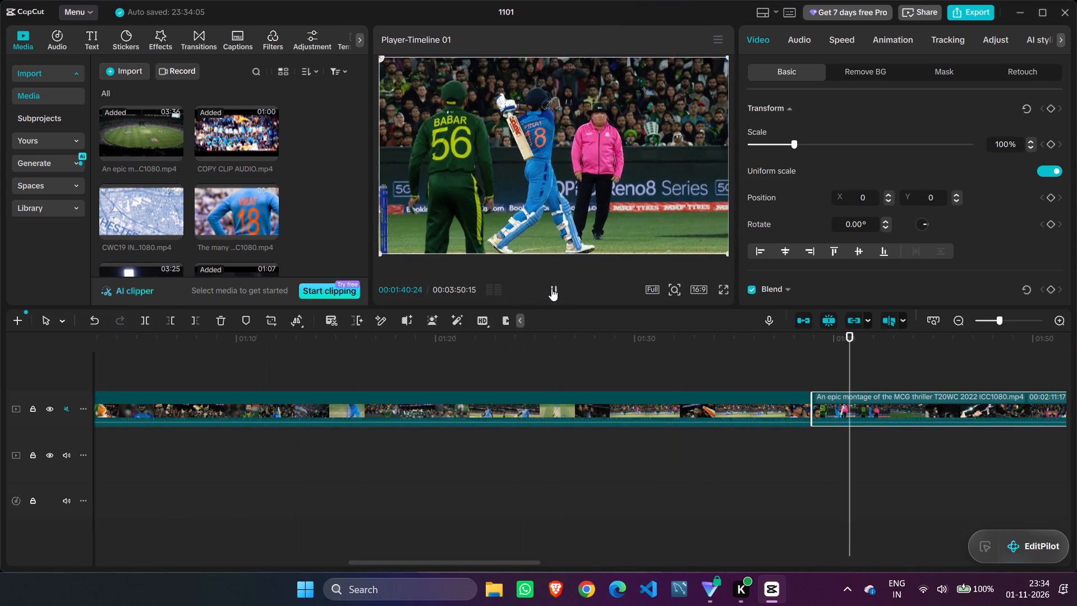
pyautogui.doubleClick(551, 288)
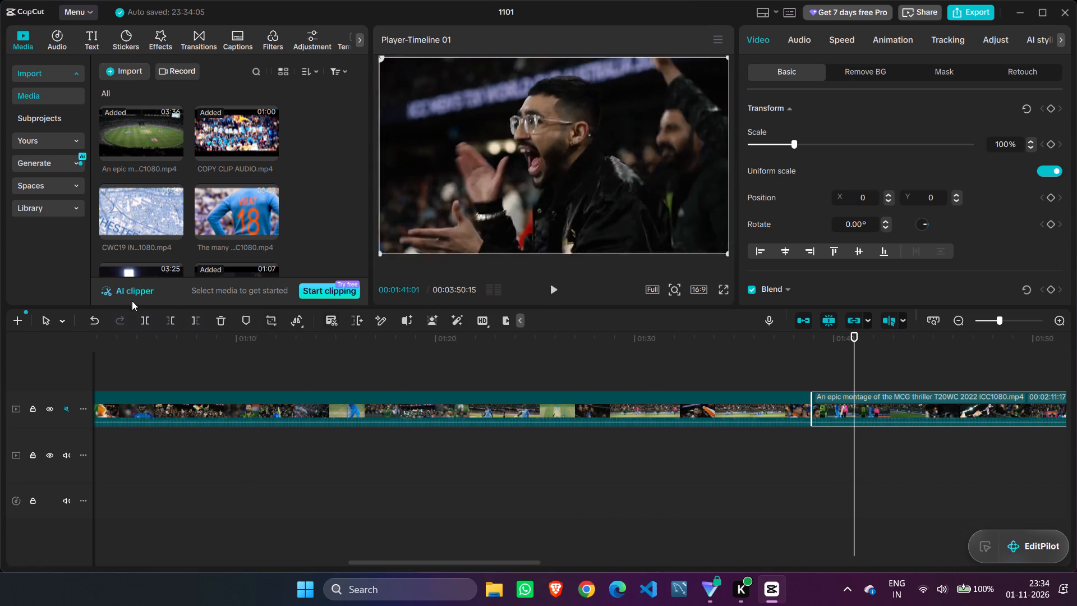
pyautogui.click(144, 320)
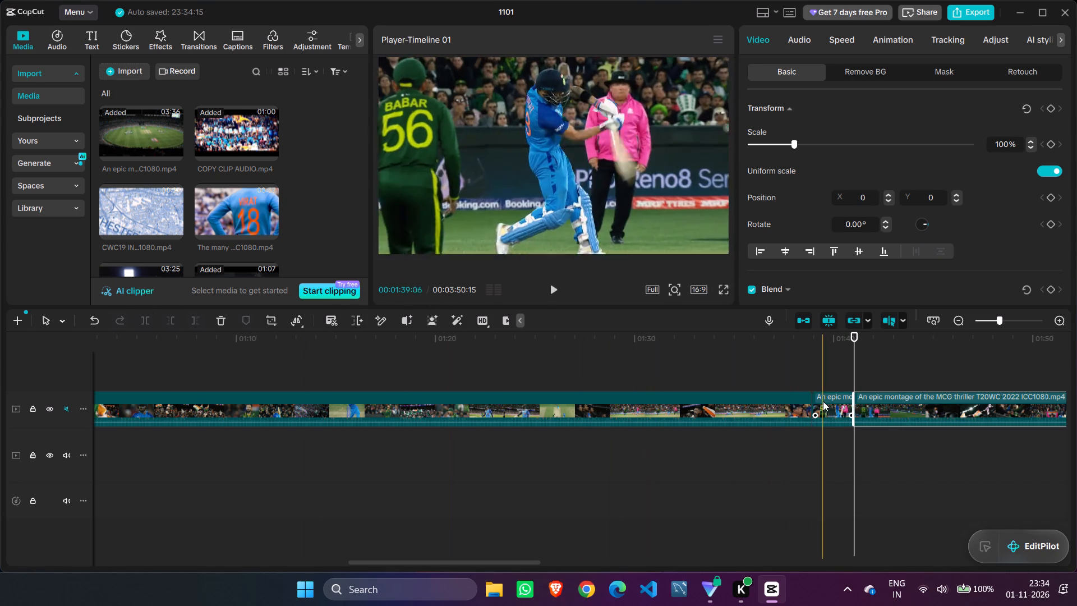
# Move the cut batting shot and the long MCG thriller piece after the gap onto the track above, at about 17 and 21 seconds.
pyautogui.moveTo(827, 401); pyautogui.dragTo(0, 385)
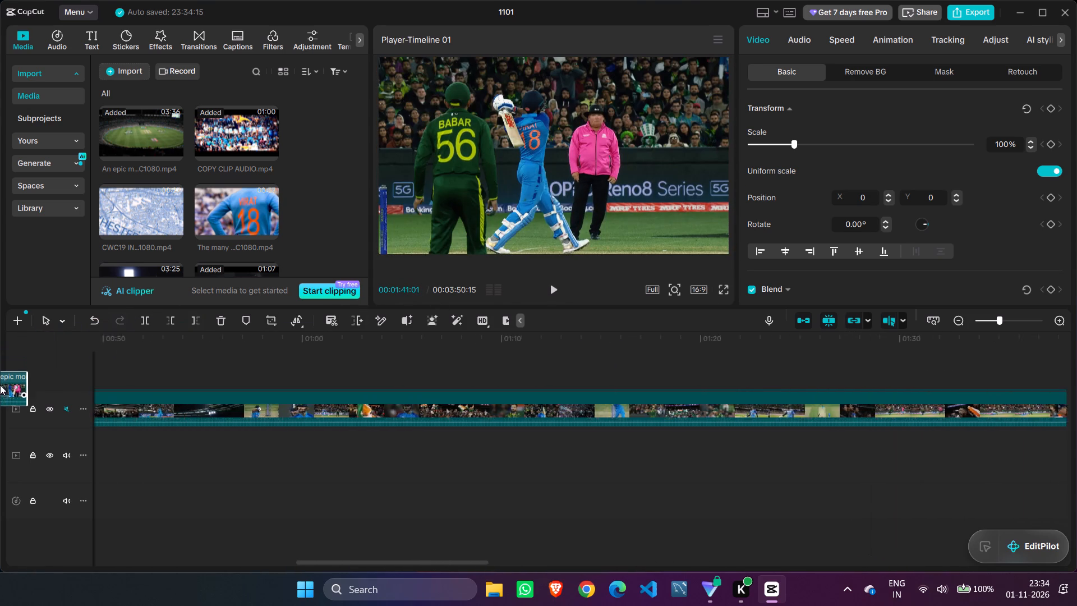
pyautogui.moveTo(0, 385); pyautogui.dragTo(452, 366)
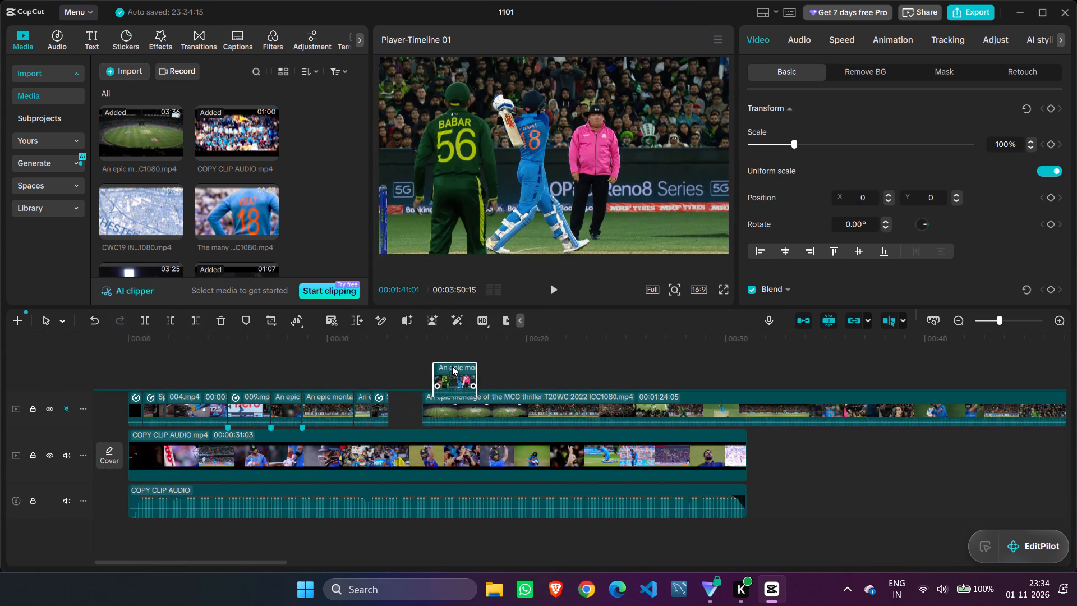
pyautogui.moveTo(452, 366); pyautogui.dragTo(403, 363)
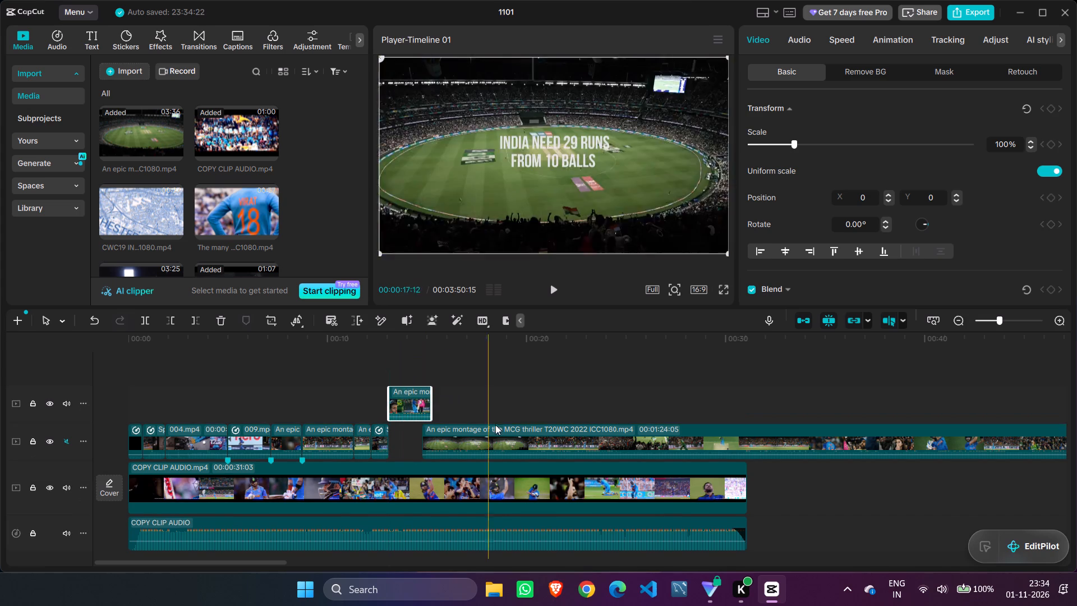
pyautogui.moveTo(504, 431); pyautogui.dragTo(634, 400)
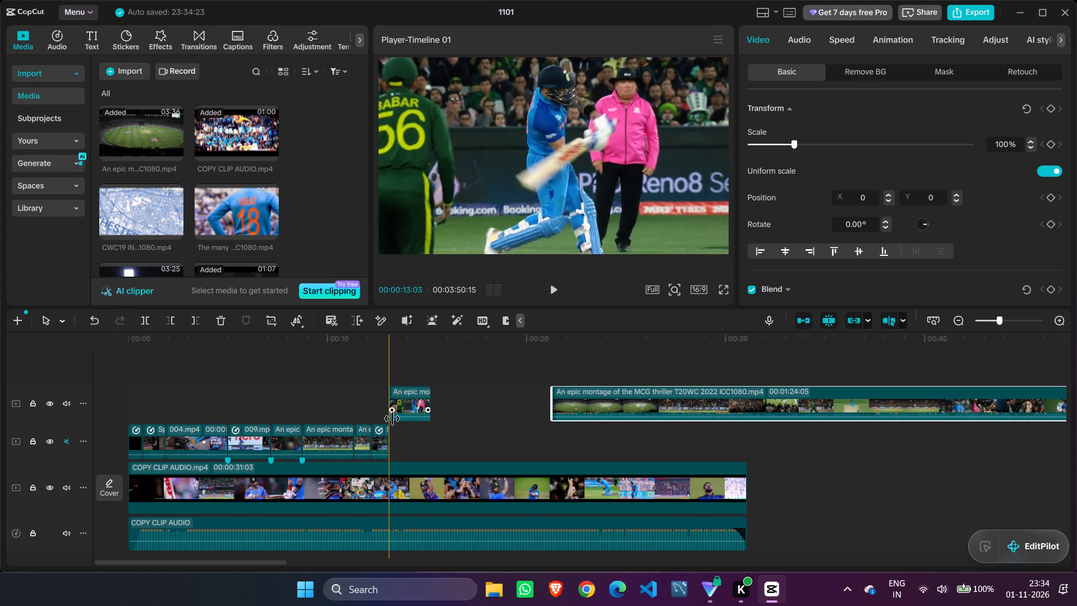
pyautogui.moveTo(411, 408); pyautogui.dragTo(499, 411)
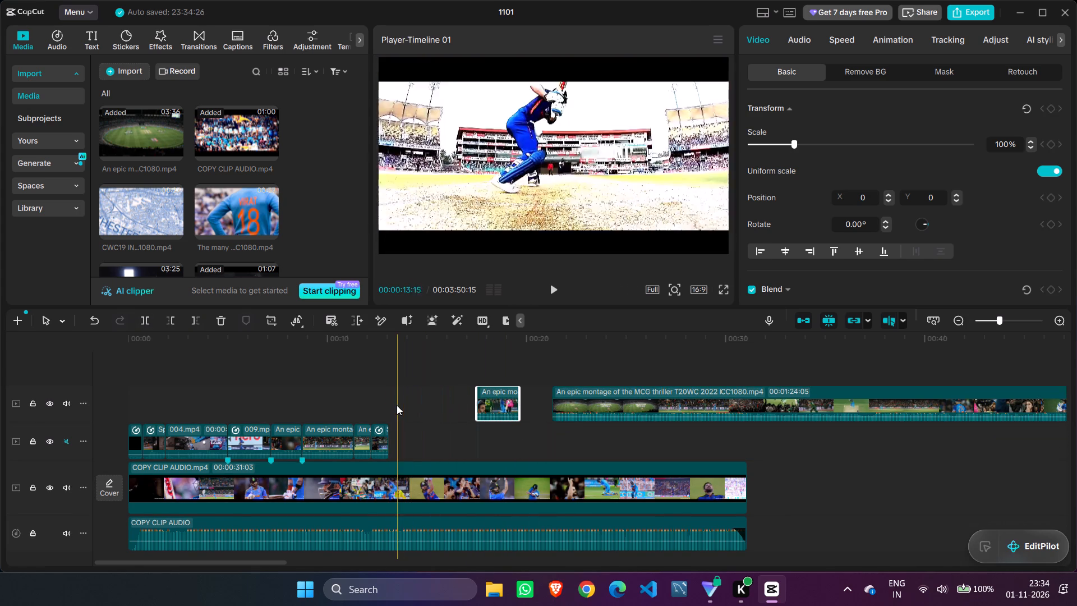
# Find the frame where the reference cuts to the bright batting shot and mark COPY CLIP AUDIO.mp4 there, at 00:00:13:15.
pyautogui.press('space')
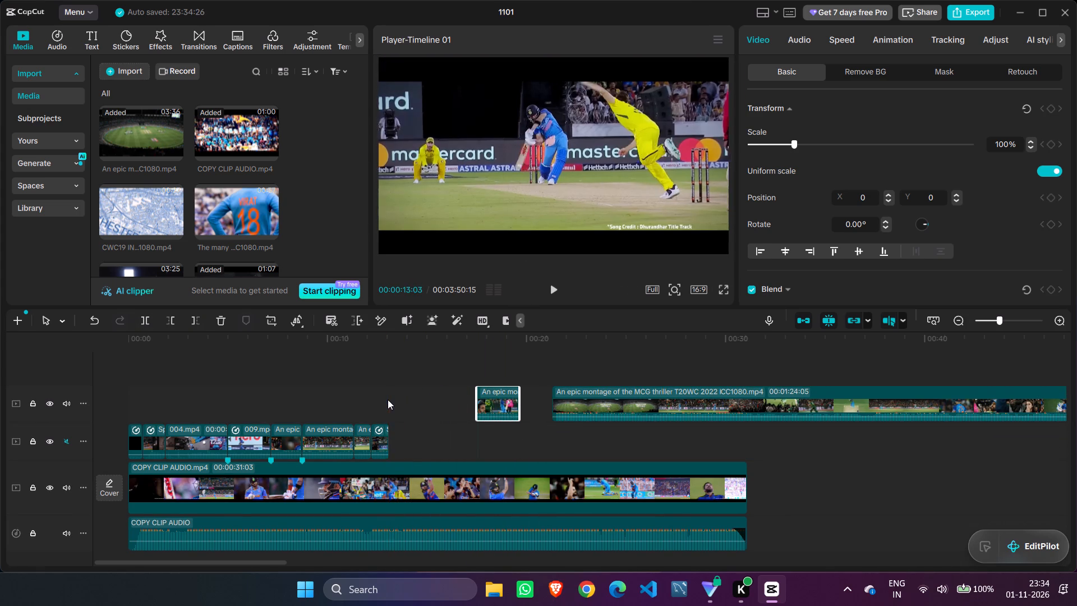
pyautogui.press('space')
pyautogui.press('space')
pyautogui.press('space')
pyautogui.press('space')
pyautogui.press('space')
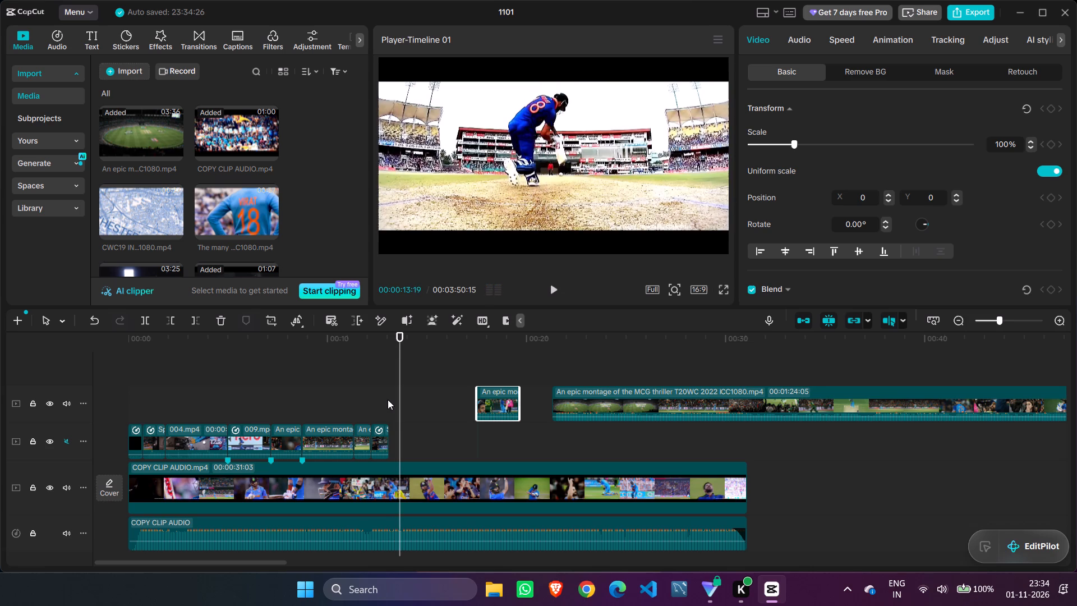
pyautogui.press('Left')
pyautogui.press('Left')
pyautogui.press('Left')
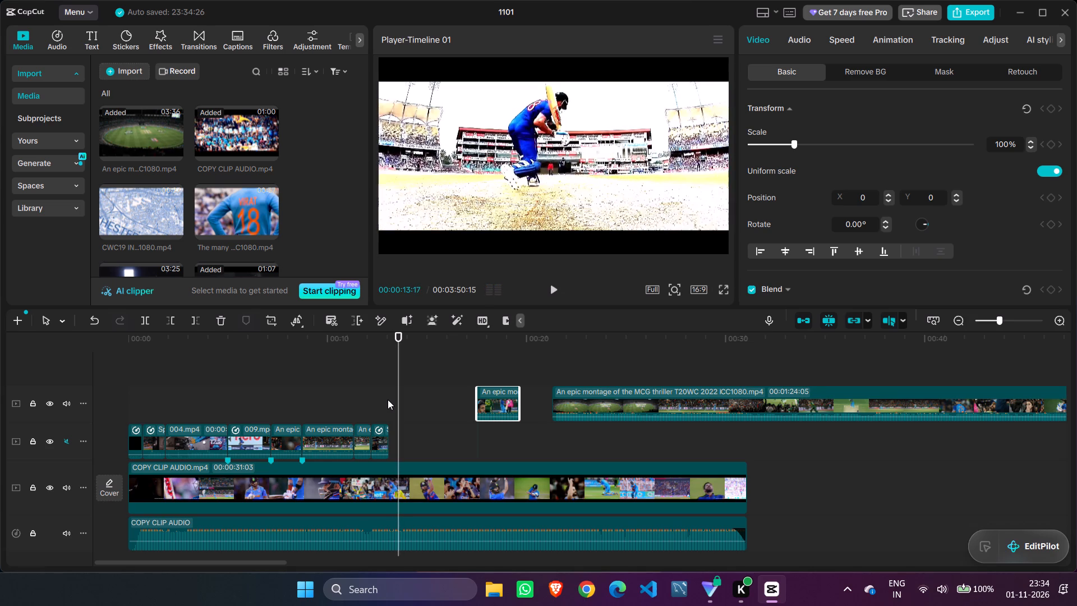
pyautogui.press('Left')
pyautogui.press('Left')
pyautogui.press('Right')
pyautogui.press('Left')
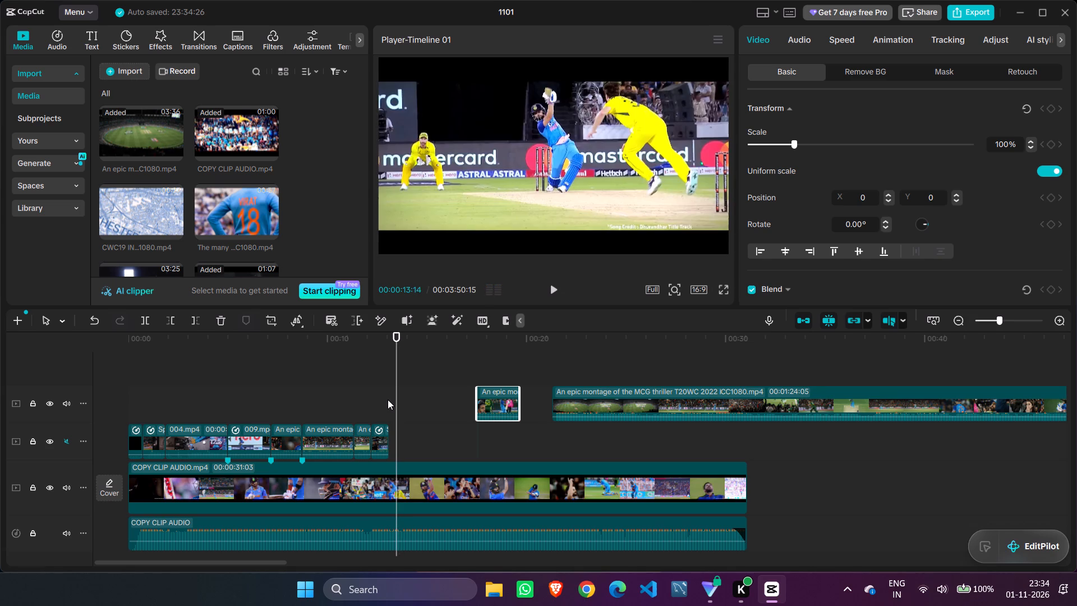
pyautogui.press('Right')
pyautogui.click(403, 483)
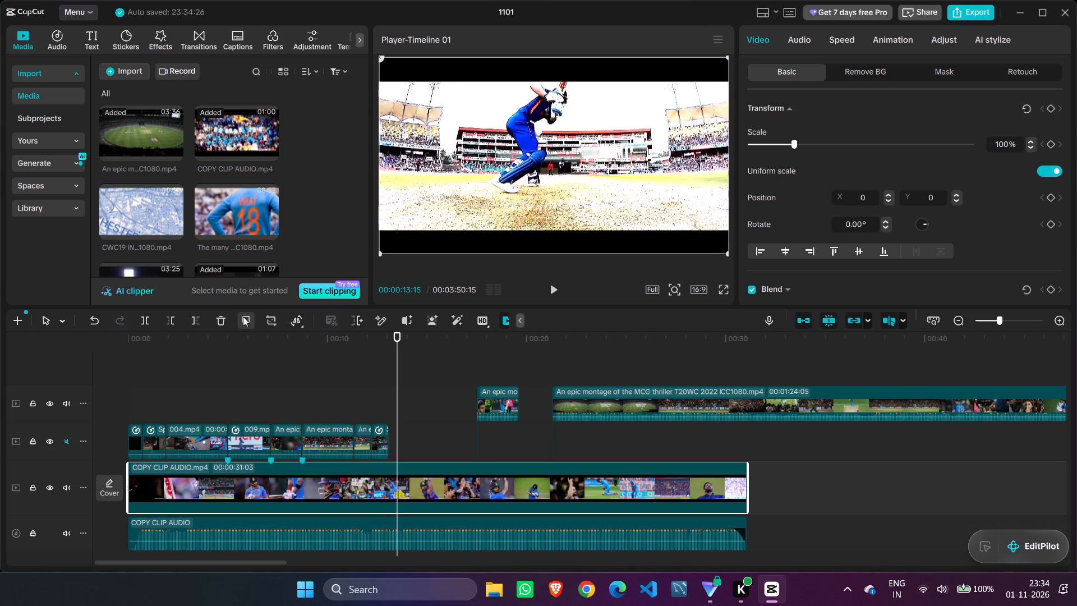
pyautogui.click(243, 316)
# Place the cut batting shot on the montage track directly after the last clip, at about 13 seconds.
pyautogui.moveTo(496, 397); pyautogui.dragTo(494, 397)
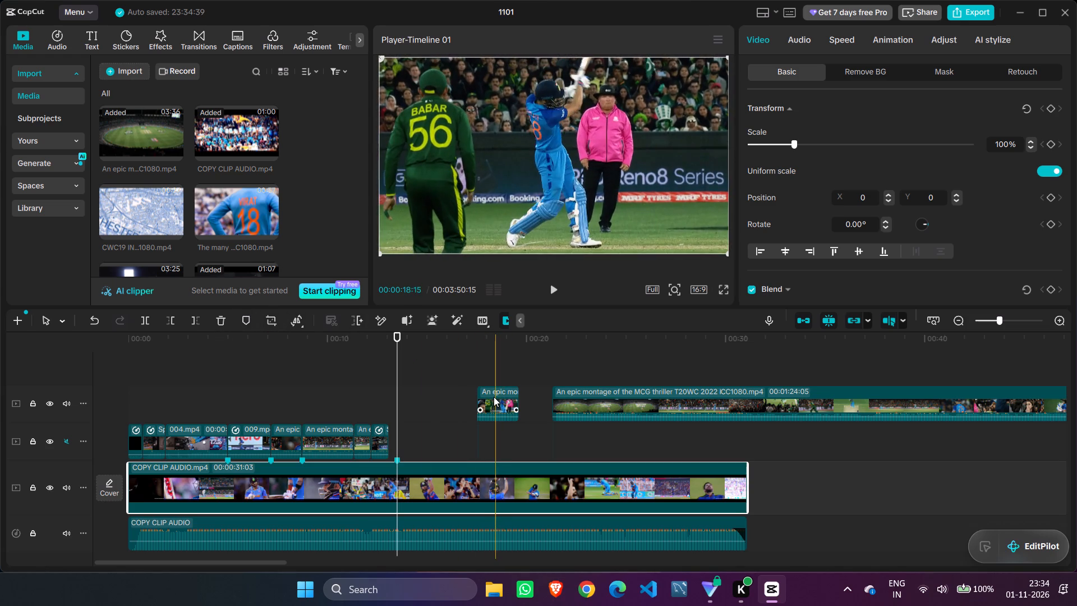
pyautogui.moveTo(494, 397); pyautogui.dragTo(411, 435)
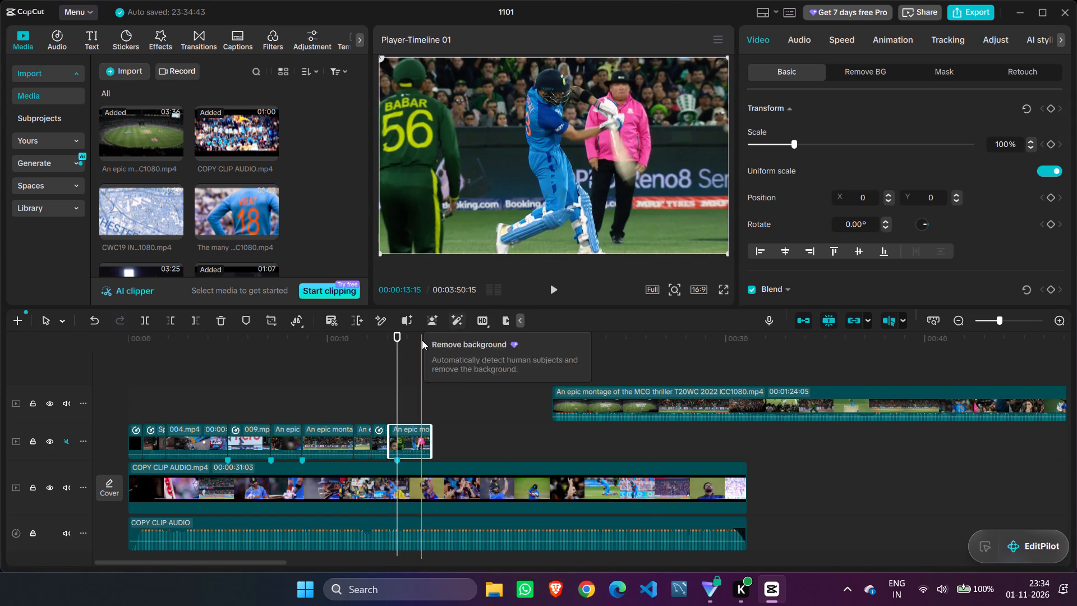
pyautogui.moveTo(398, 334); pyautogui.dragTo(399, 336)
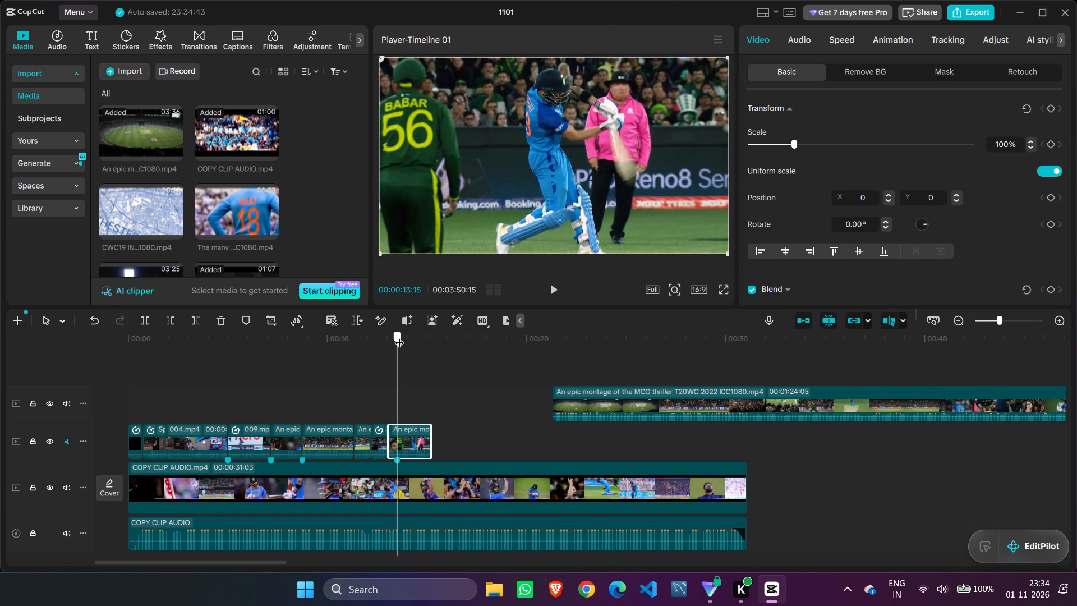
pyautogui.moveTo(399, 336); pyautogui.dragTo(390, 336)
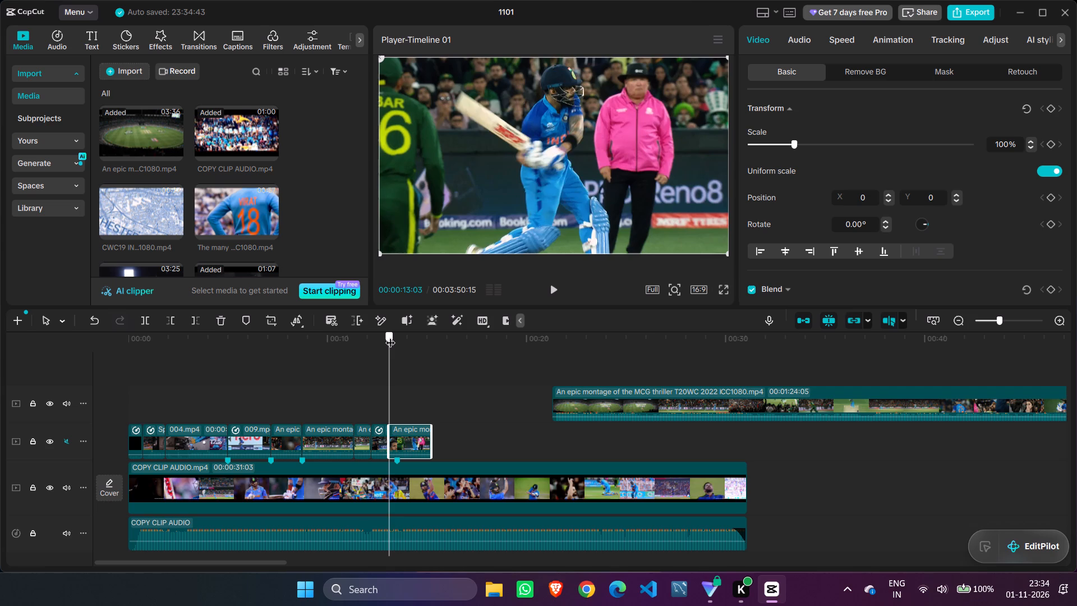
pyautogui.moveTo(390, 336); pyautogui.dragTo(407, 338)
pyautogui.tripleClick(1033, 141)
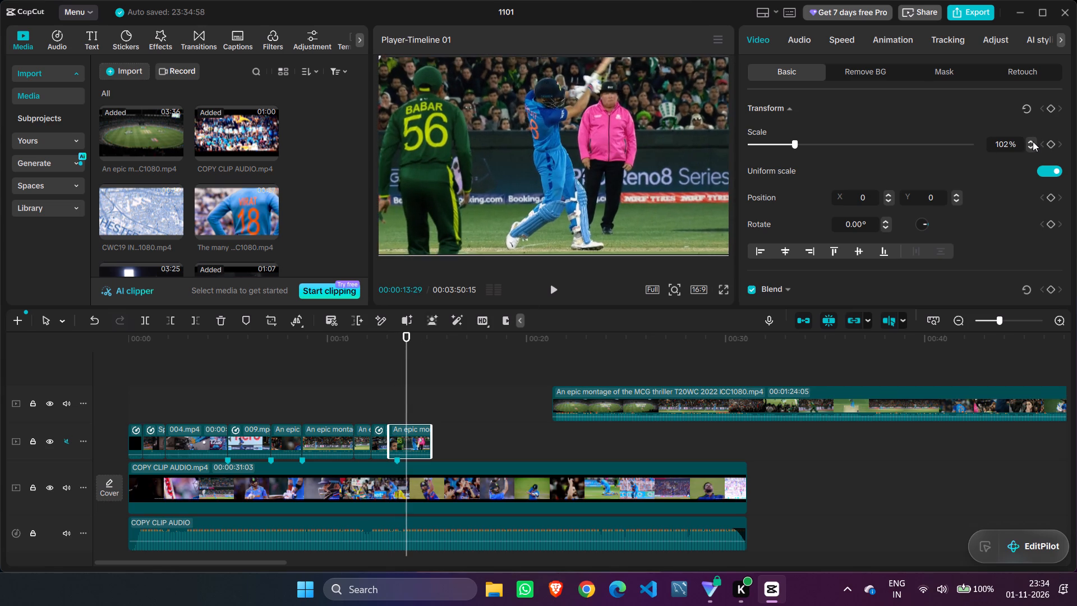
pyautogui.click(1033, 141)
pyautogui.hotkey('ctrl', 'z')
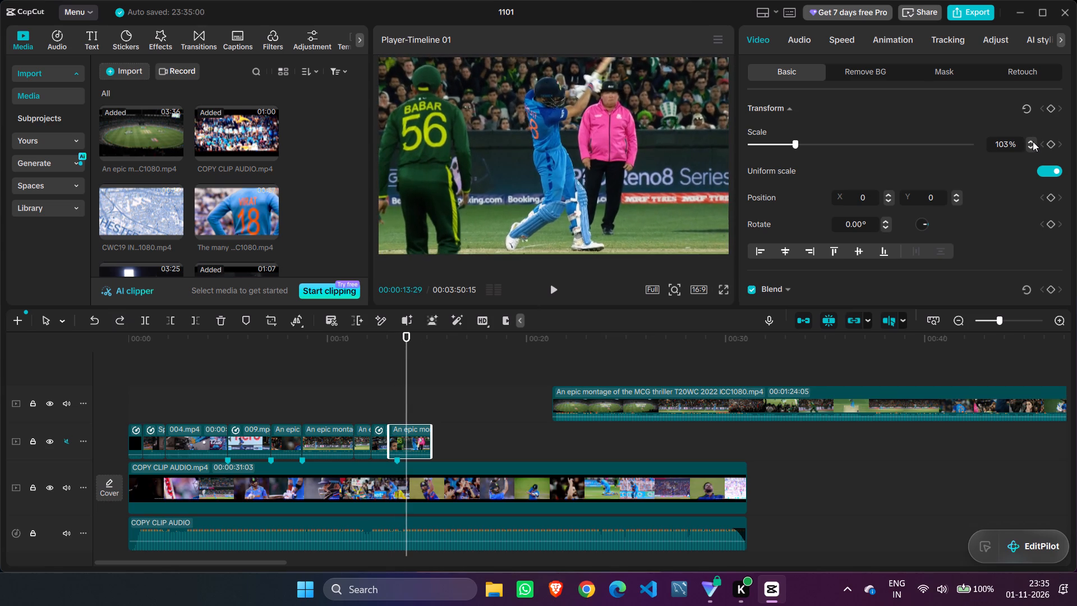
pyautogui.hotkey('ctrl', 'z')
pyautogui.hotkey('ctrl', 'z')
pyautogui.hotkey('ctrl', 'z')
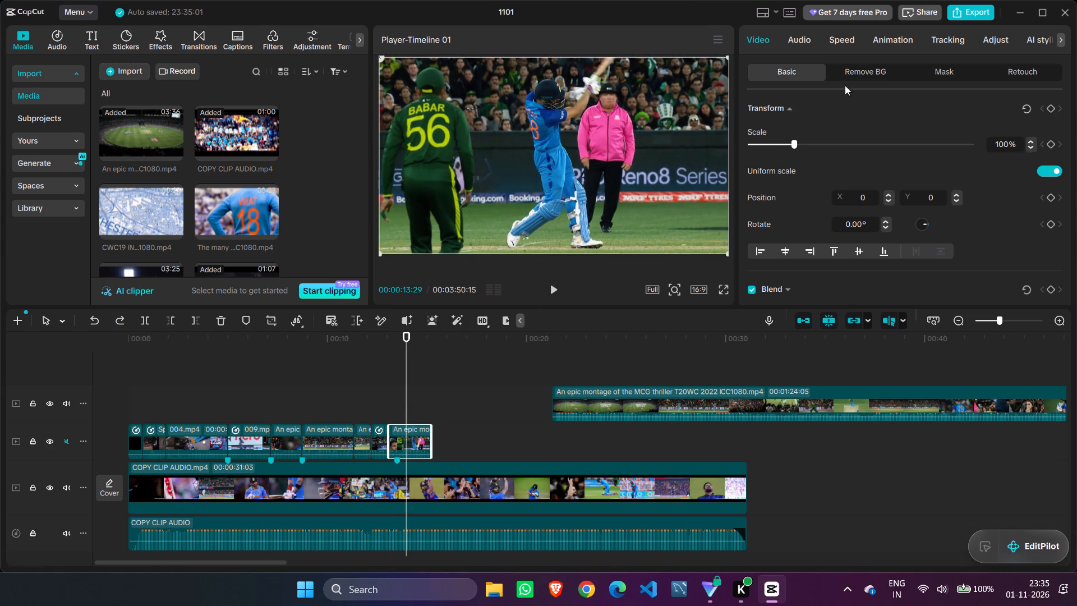
# Set the speed of the batting shot at the end of the montage track to 2.00x.
pyautogui.click(848, 41)
pyautogui.tripleClick(1058, 122)
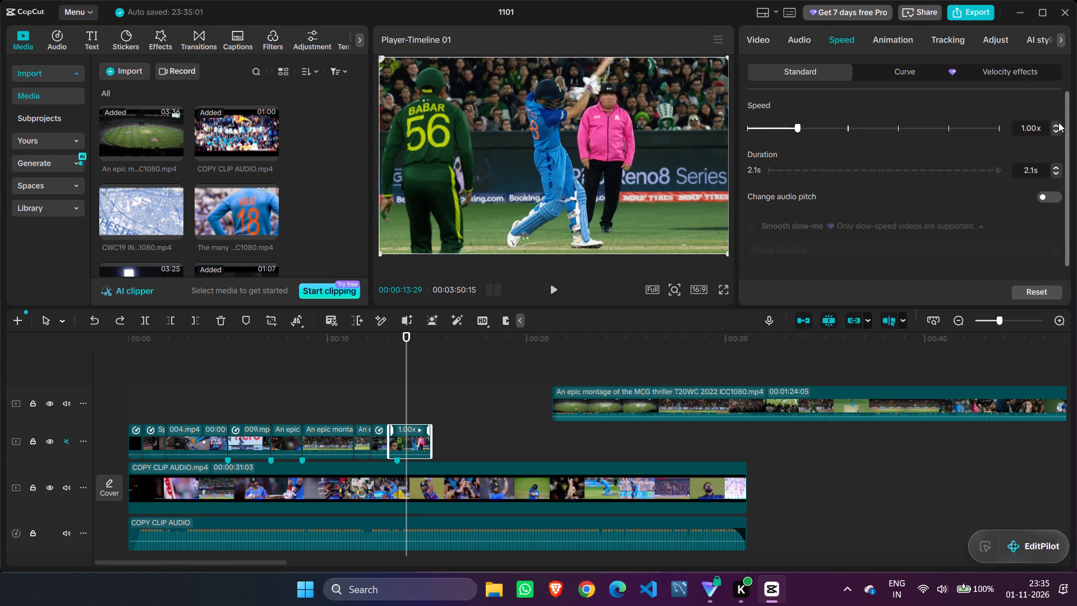
pyautogui.click(1057, 122)
pyautogui.doubleClick(1054, 121)
pyautogui.tripleClick(1052, 122)
pyautogui.doubleClick(1054, 134)
pyautogui.tripleClick(1054, 121)
pyautogui.click(1055, 130)
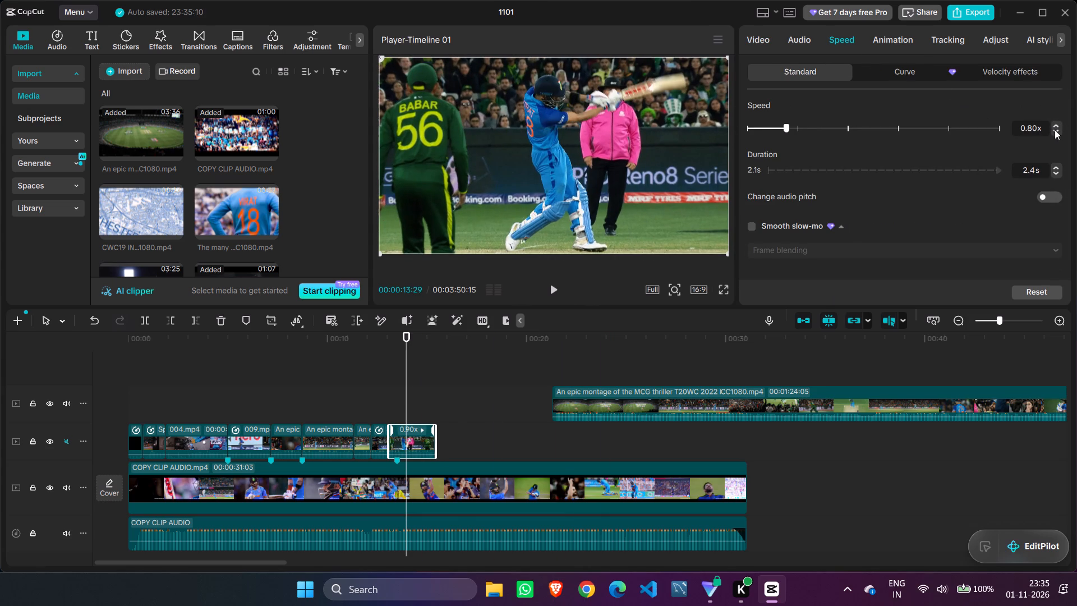
pyautogui.moveTo(1055, 123); pyautogui.dragTo(1056, 131)
pyautogui.click(1056, 126)
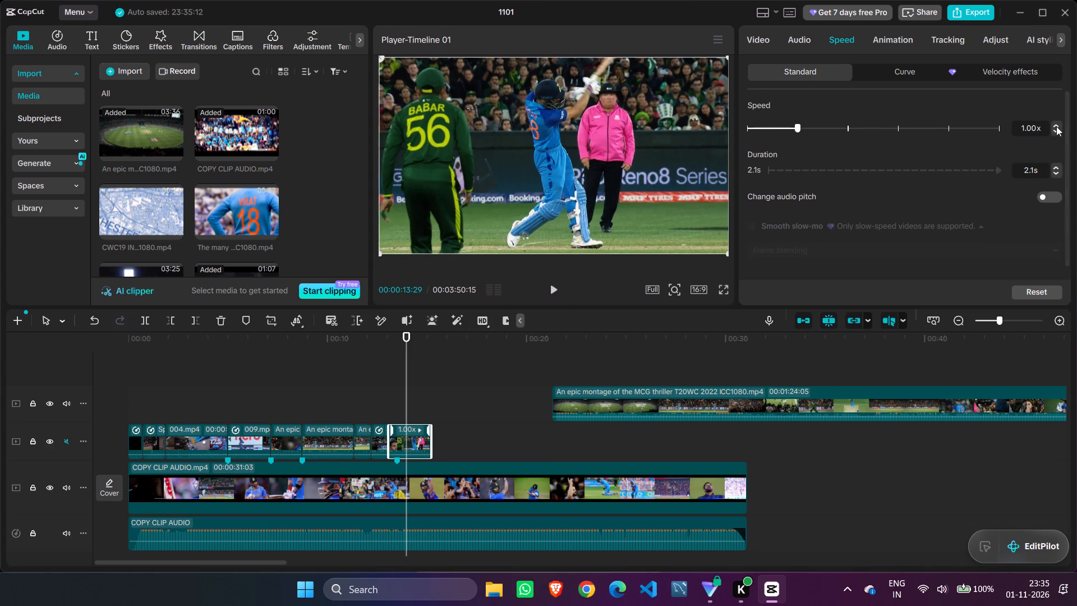
pyautogui.doubleClick(1056, 125)
pyautogui.click(1055, 125)
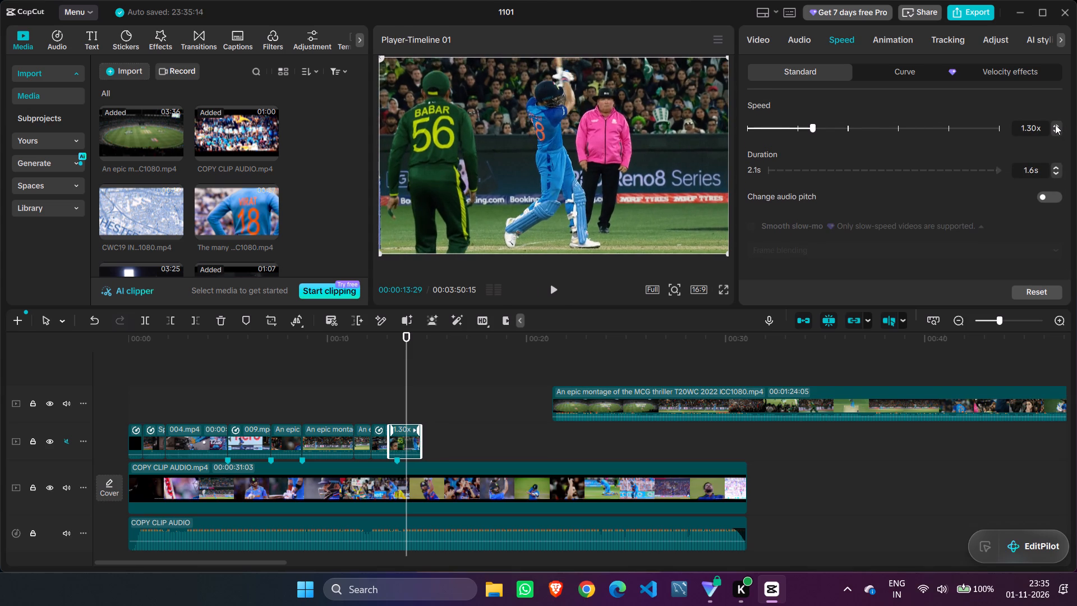
pyautogui.tripleClick(1055, 125)
pyautogui.tripleClick(1055, 125)
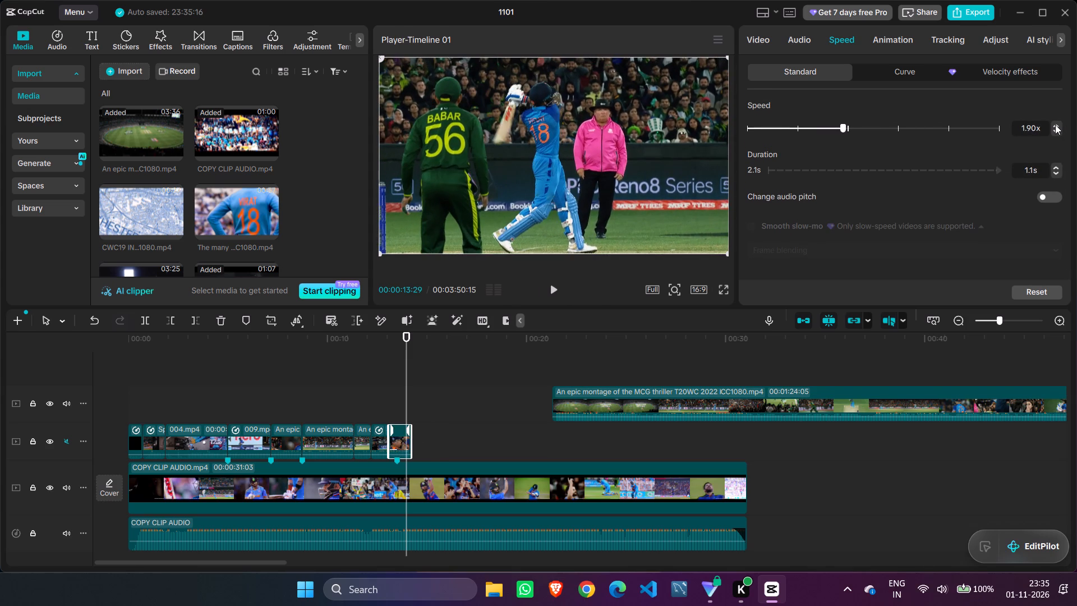
pyautogui.click(1055, 125)
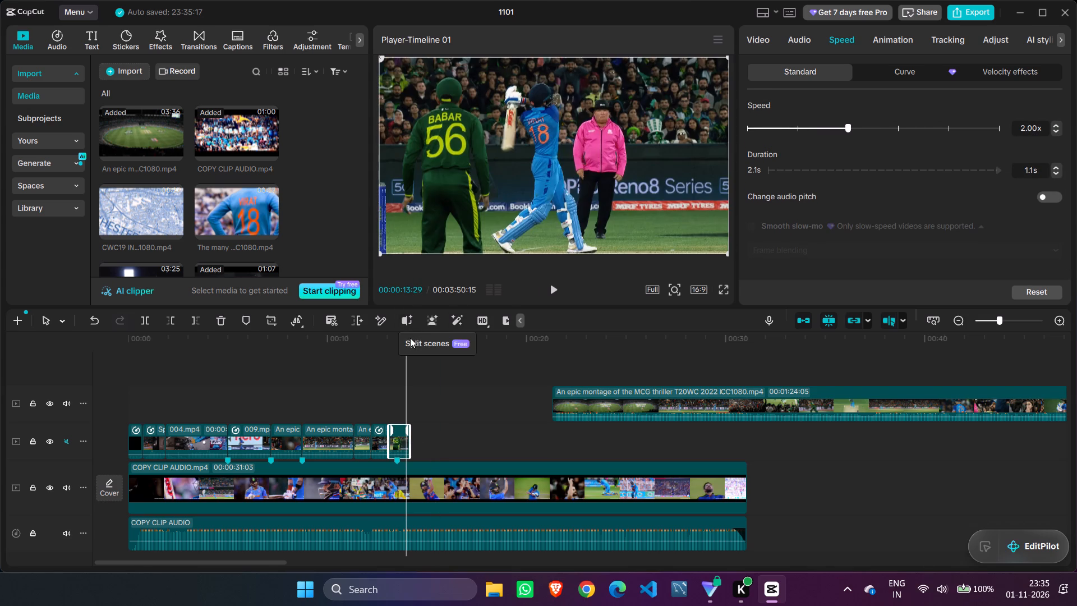
# Play the last clips and trim the end of the sped-up batting shot to the marker at 00:00:13:15.
pyautogui.click(330, 377)
pyautogui.click(552, 288)
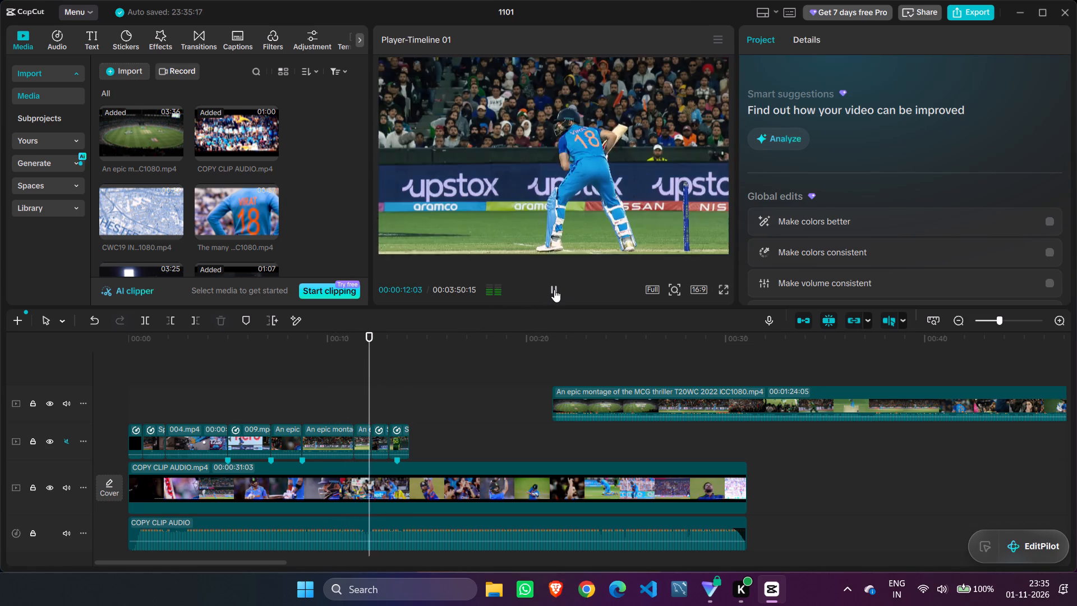
pyautogui.click(554, 290)
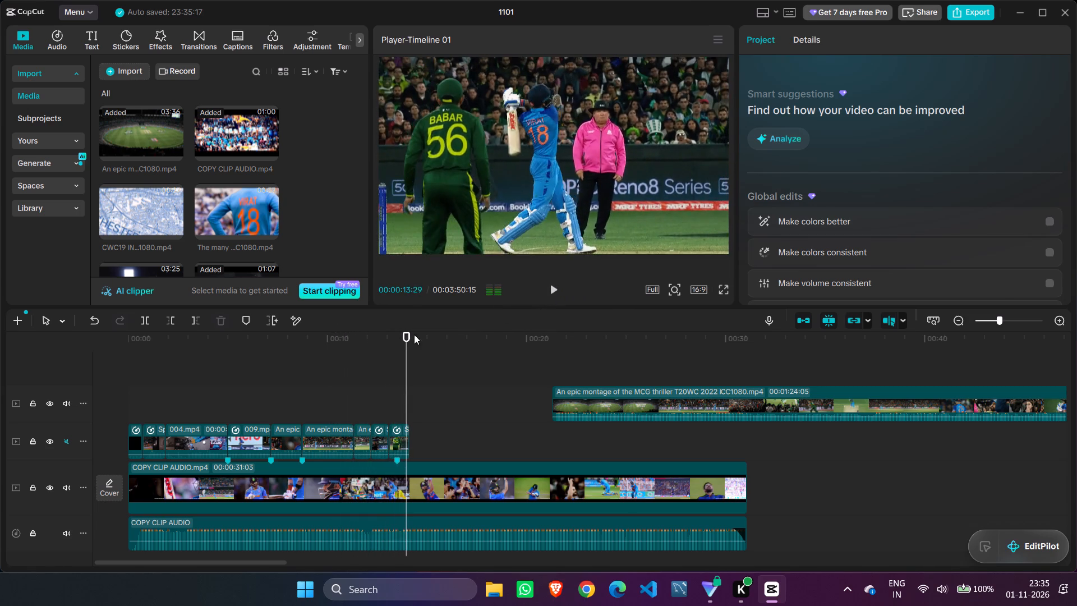
pyautogui.moveTo(404, 333); pyautogui.dragTo(378, 338)
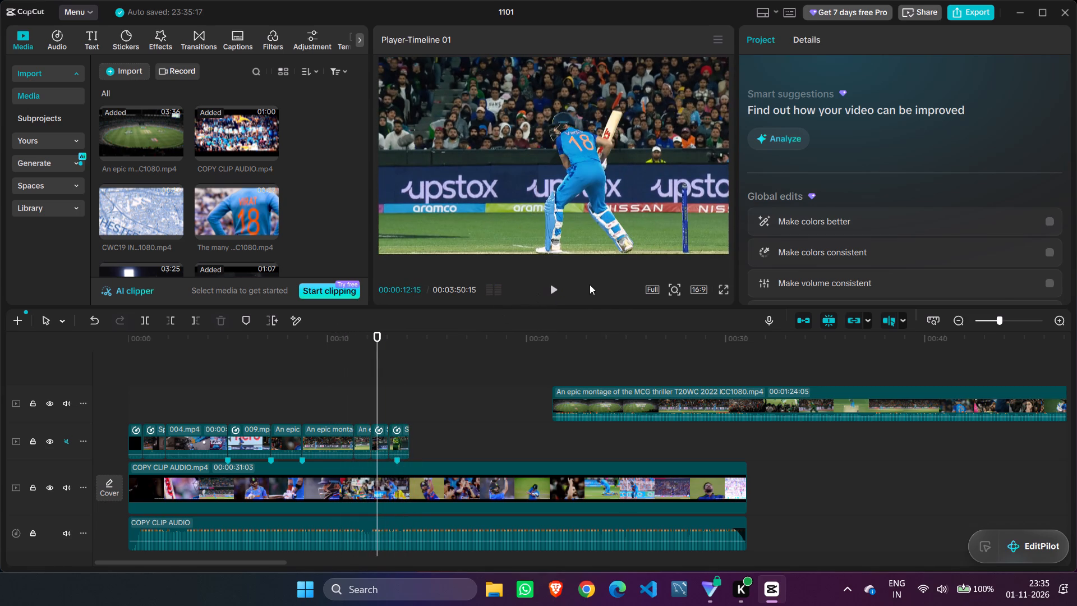
pyautogui.click(555, 290)
pyautogui.click(555, 290)
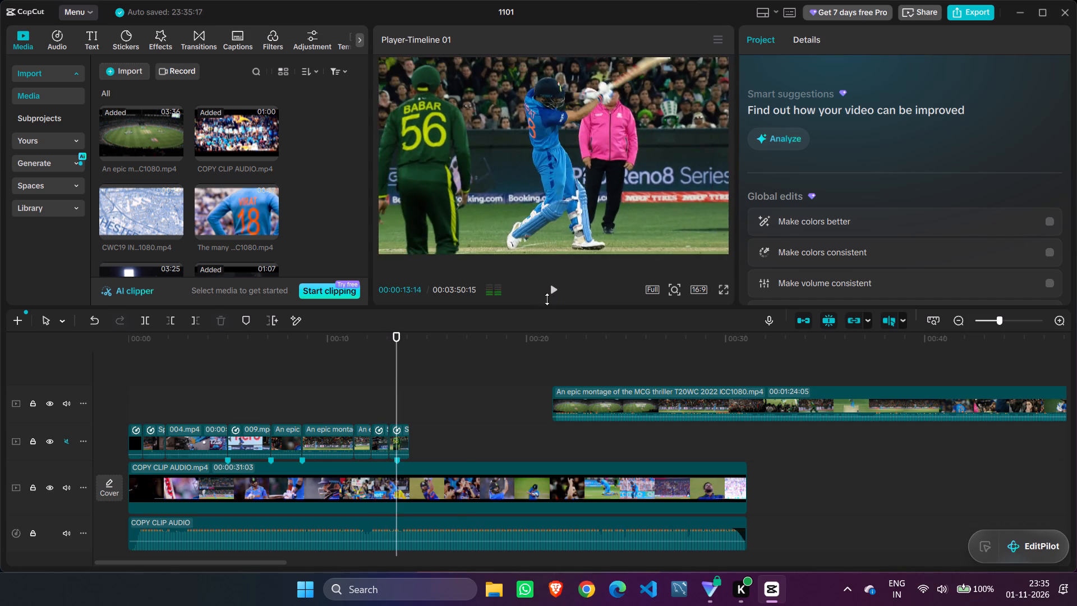
pyautogui.moveTo(409, 437); pyautogui.dragTo(402, 437)
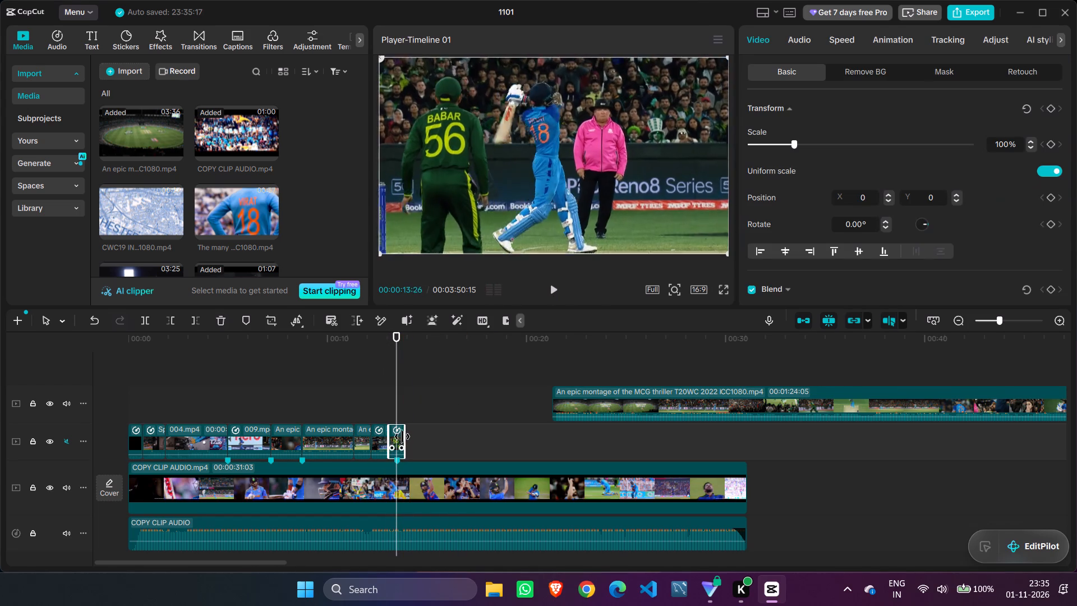
pyautogui.moveTo(402, 437); pyautogui.dragTo(401, 437)
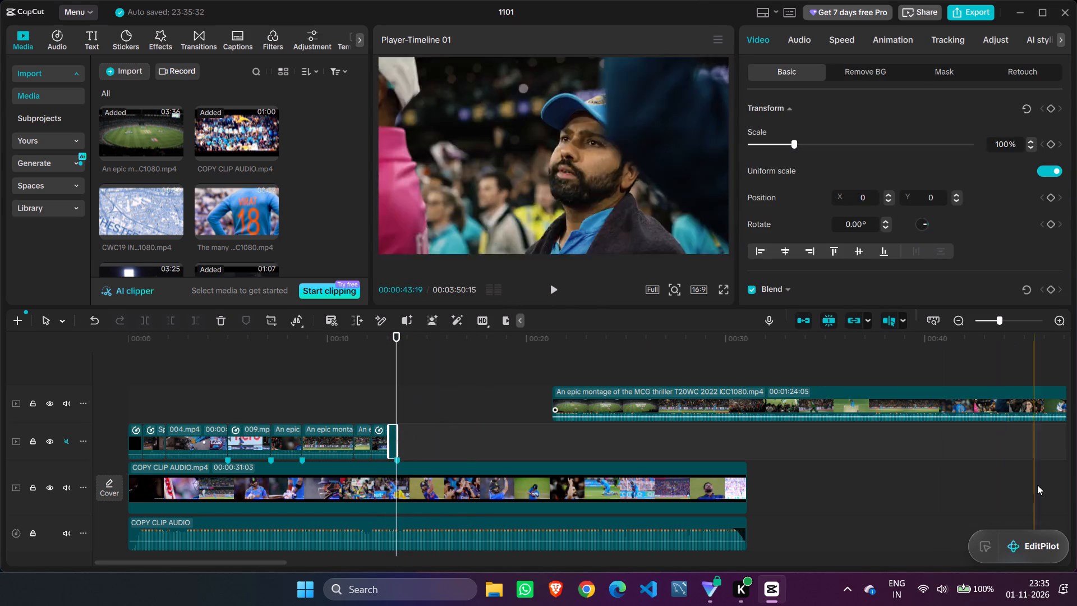
# Examine the trimmed batting shot's end against the marker and play the last montage clips through into the reference's bright batting shot.
pyautogui.click(1058, 316)
pyautogui.click(1058, 316)
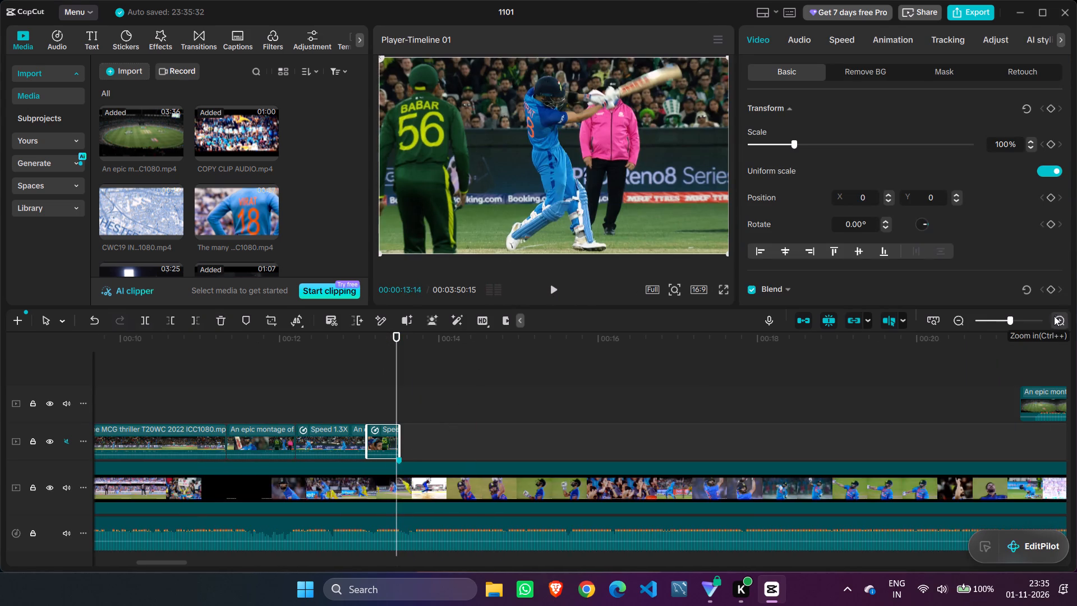
pyautogui.moveTo(397, 333); pyautogui.dragTo(363, 333)
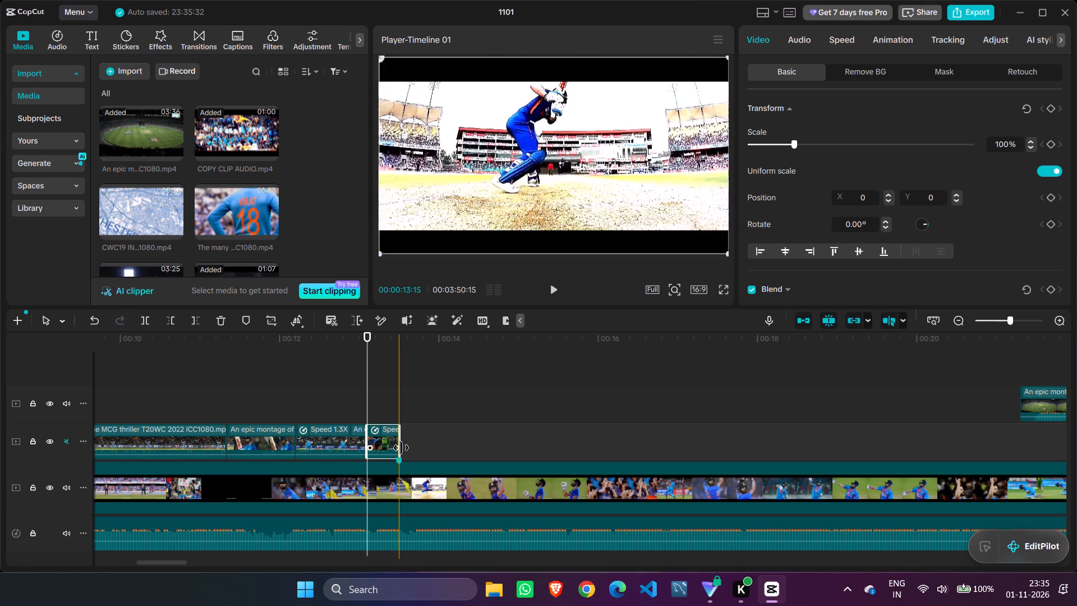
pyautogui.click(399, 440)
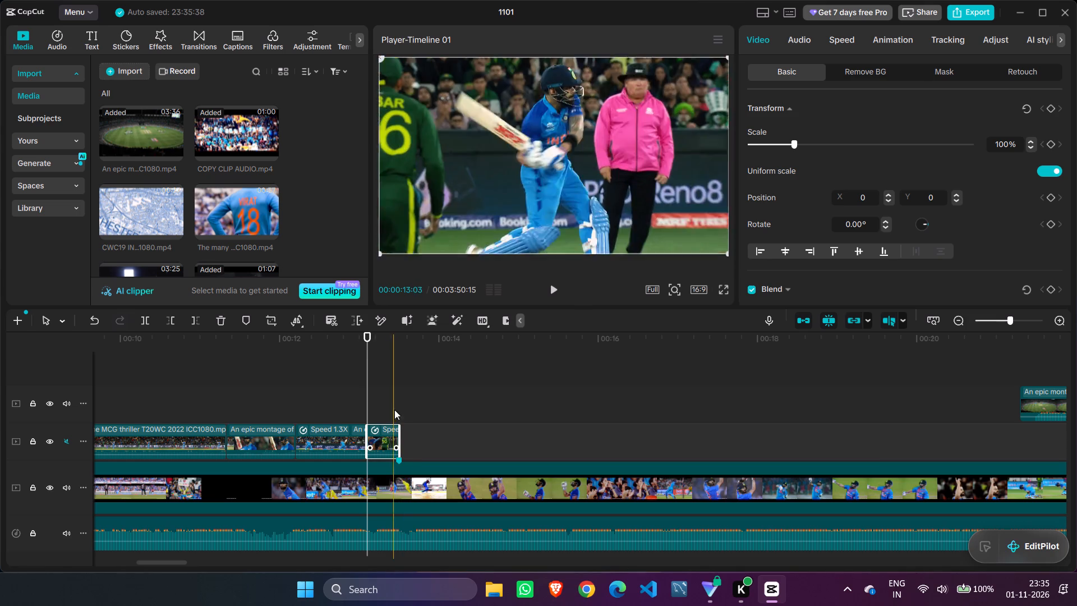
pyautogui.moveTo(370, 337); pyautogui.dragTo(311, 345)
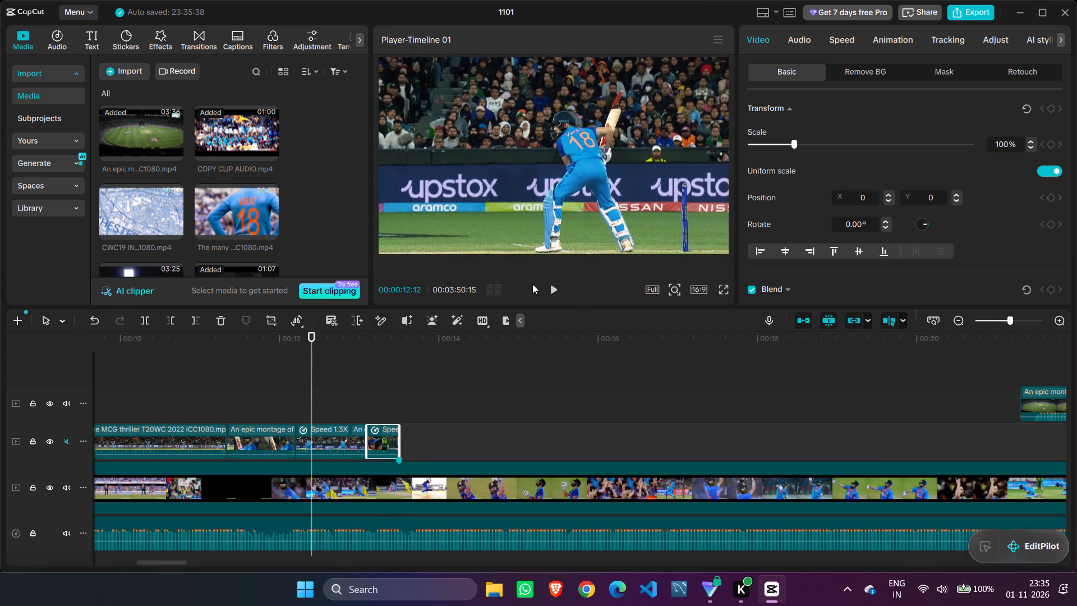
pyautogui.click(551, 288)
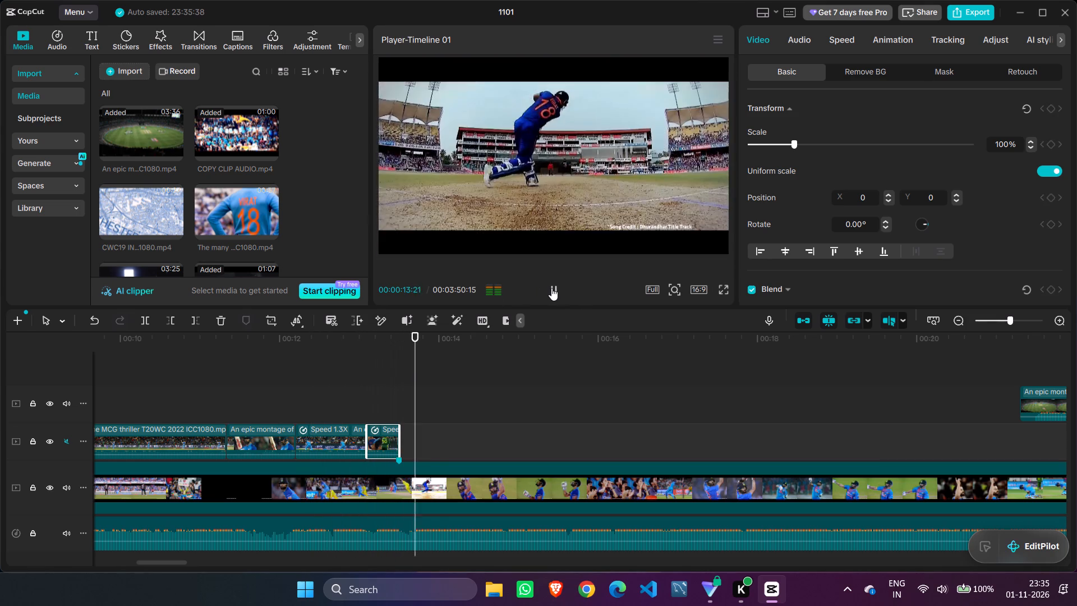
pyautogui.click(551, 288)
pyautogui.moveTo(443, 346); pyautogui.dragTo(315, 369)
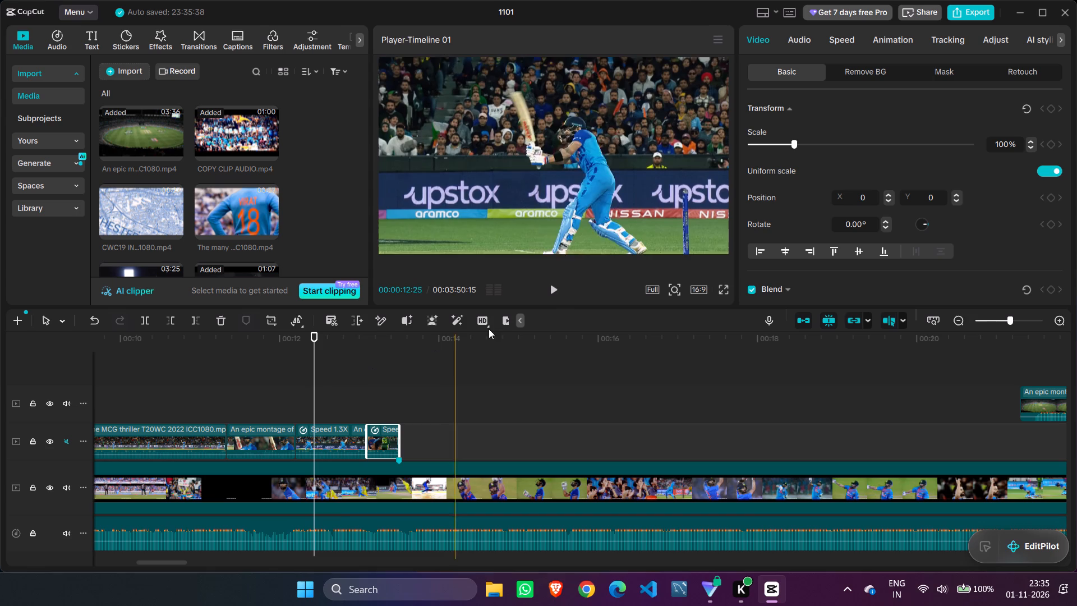
pyautogui.click(553, 290)
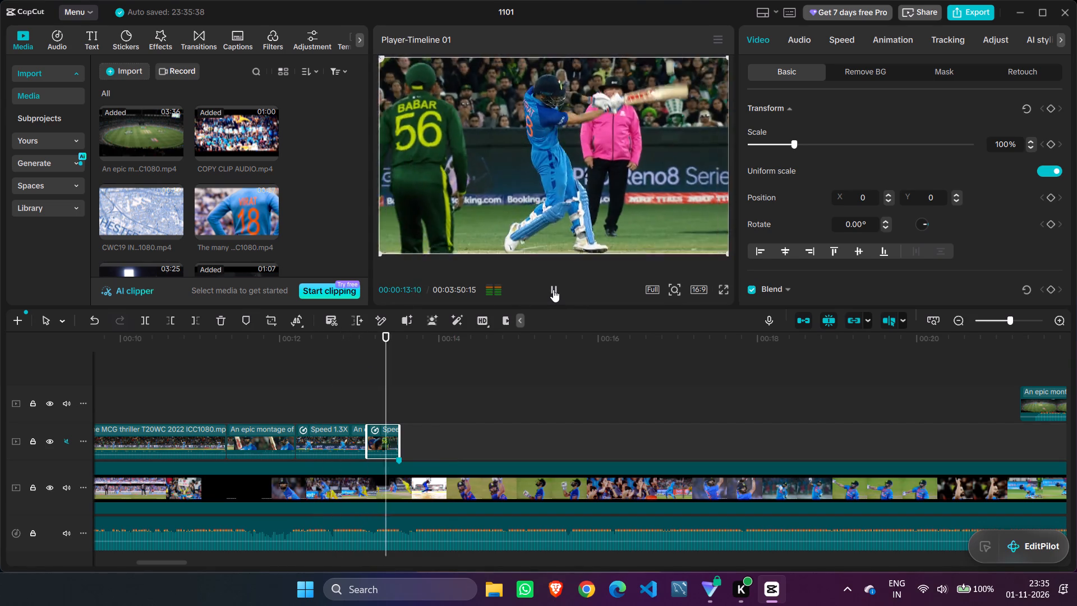
pyautogui.click(553, 290)
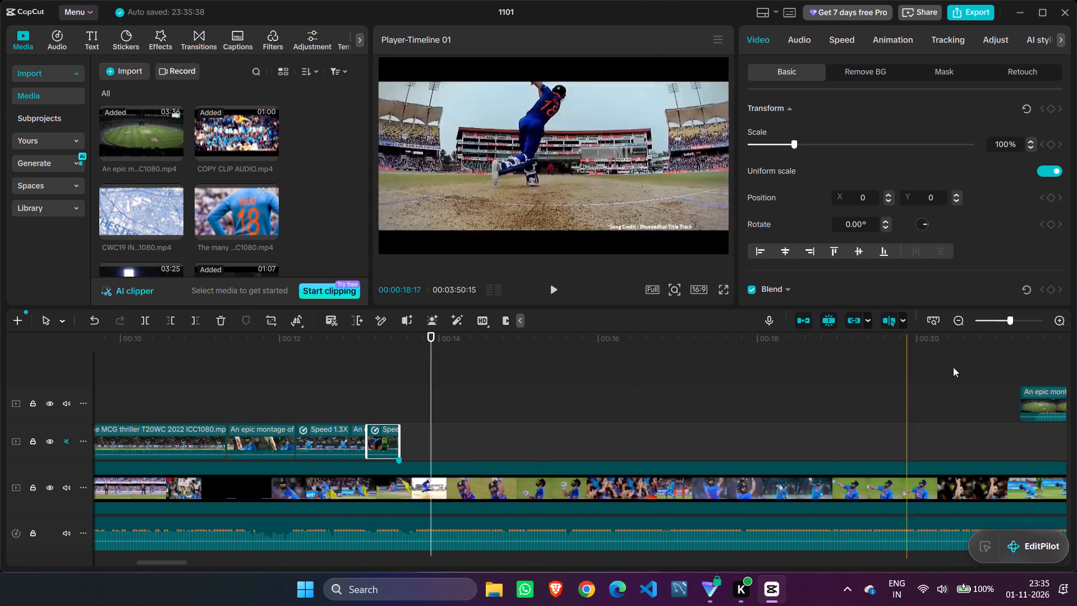
# Delete the long 00:01:24:05 MCG thriller piece from the track above the montage.
pyautogui.doubleClick(956, 320)
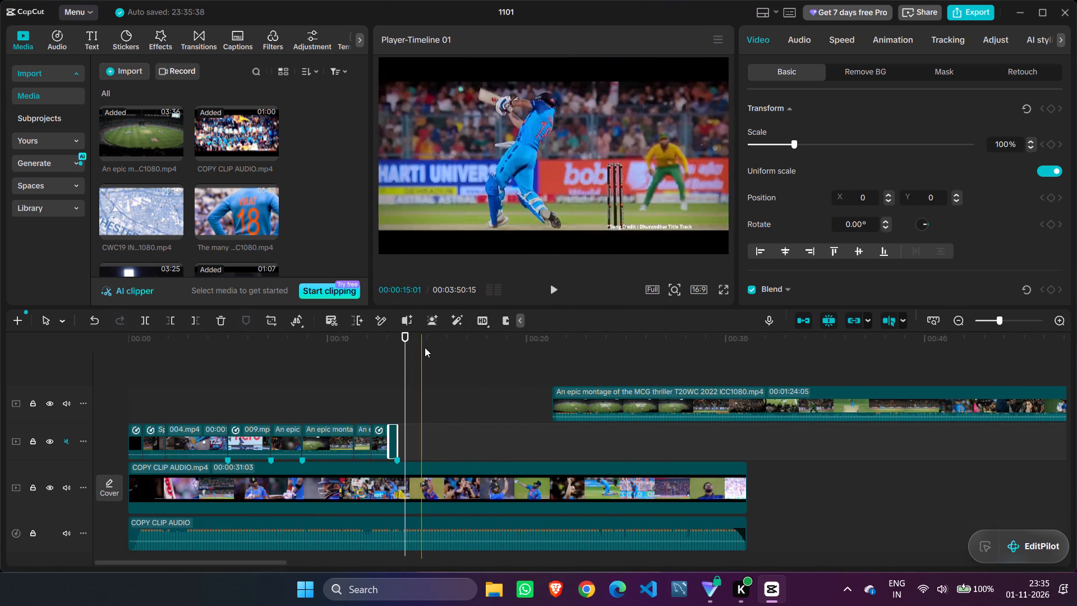
pyautogui.moveTo(404, 341); pyautogui.dragTo(553, 379)
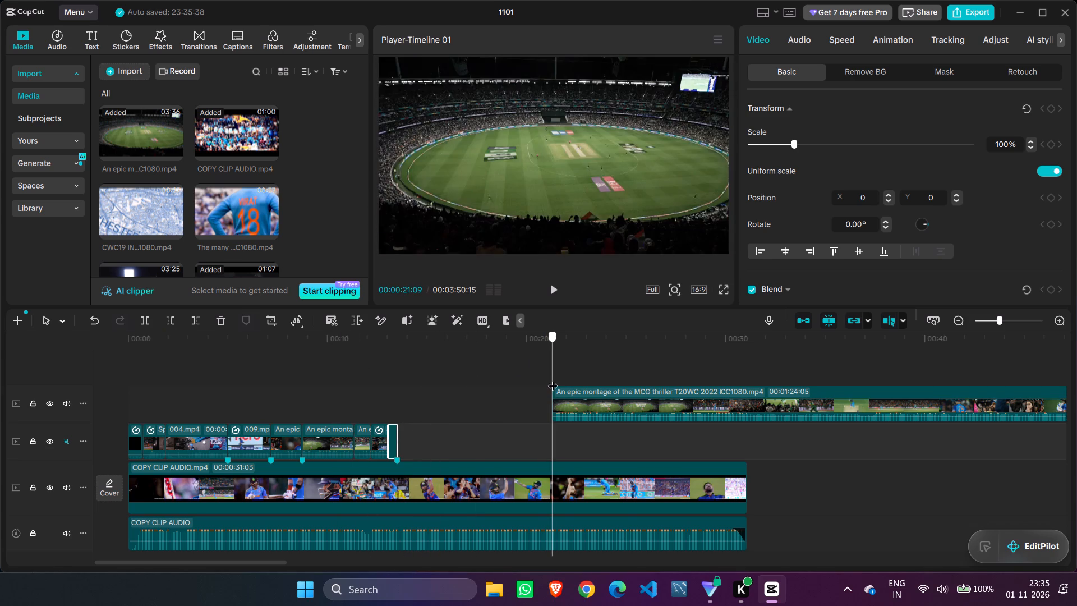
pyautogui.moveTo(553, 379); pyautogui.dragTo(1076, 364)
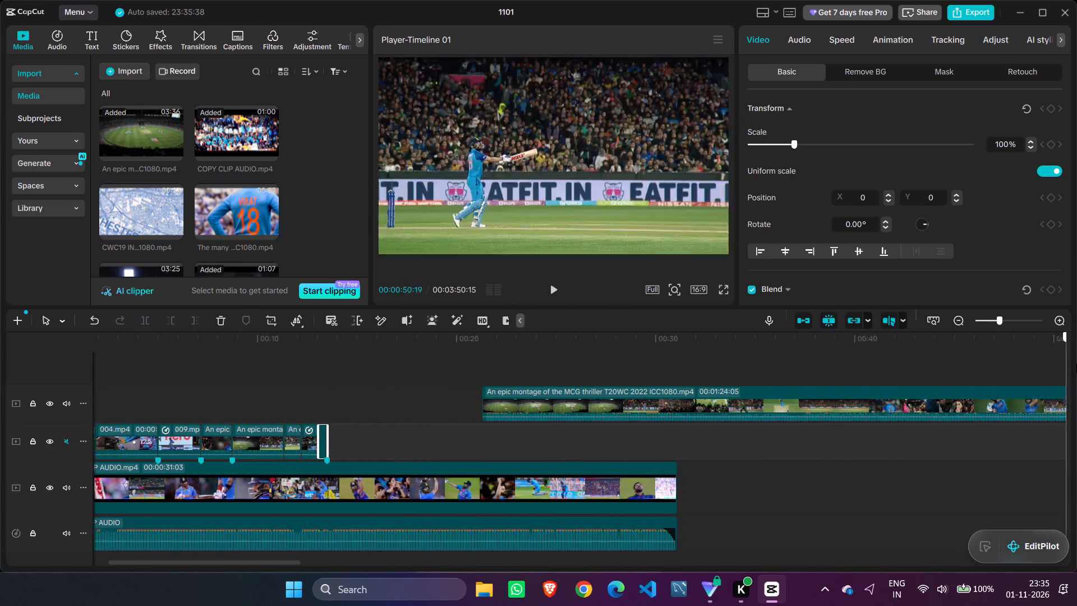
pyautogui.moveTo(1076, 364); pyautogui.dragTo(812, 415)
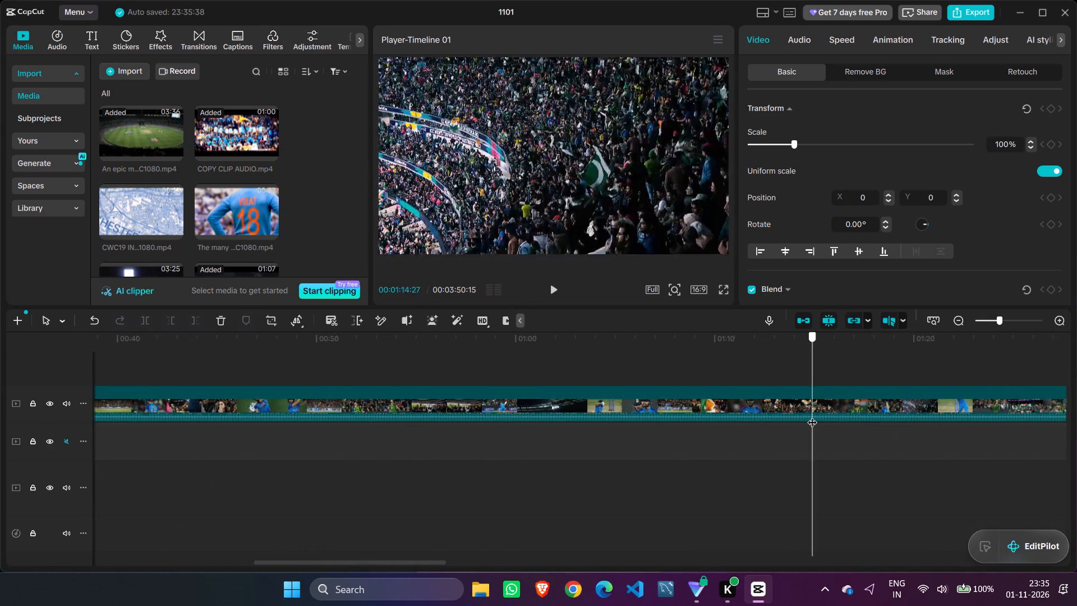
pyautogui.moveTo(812, 415); pyautogui.dragTo(933, 387)
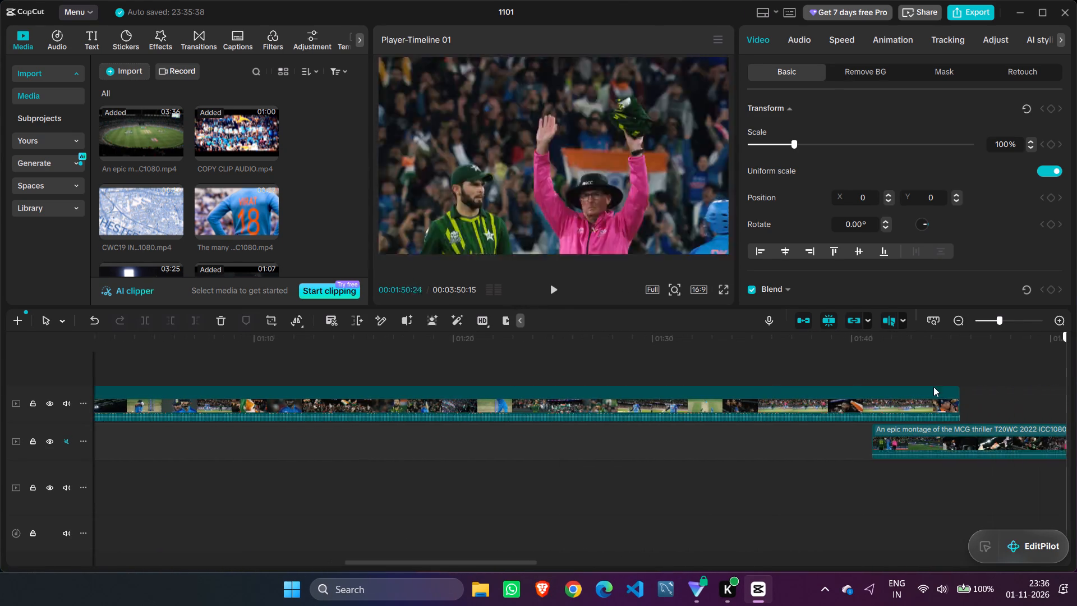
pyautogui.moveTo(933, 387); pyautogui.dragTo(833, 403)
pyautogui.click(744, 411)
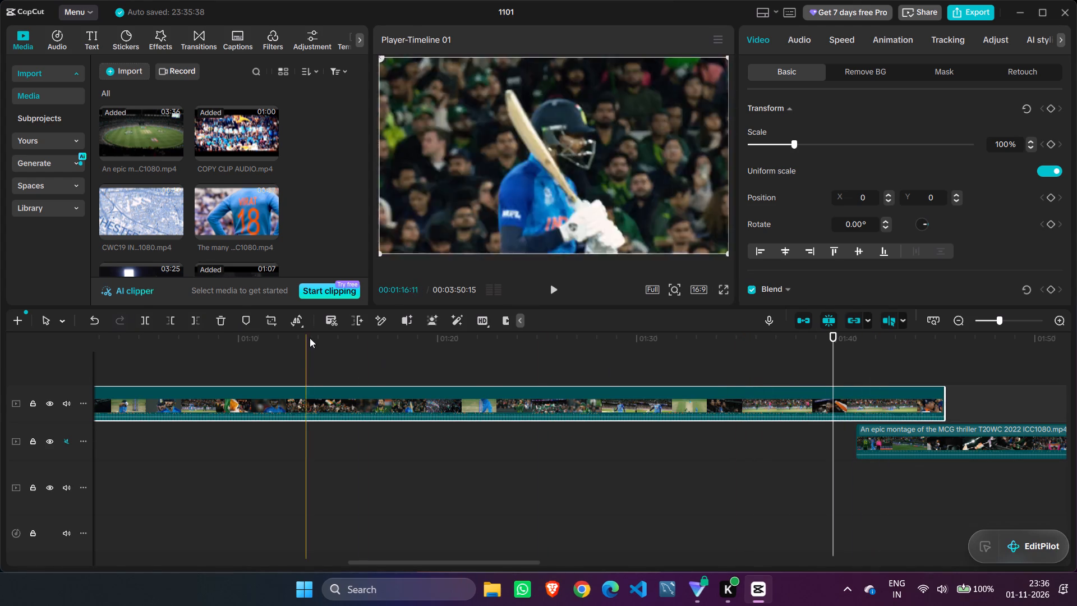
pyautogui.click(223, 320)
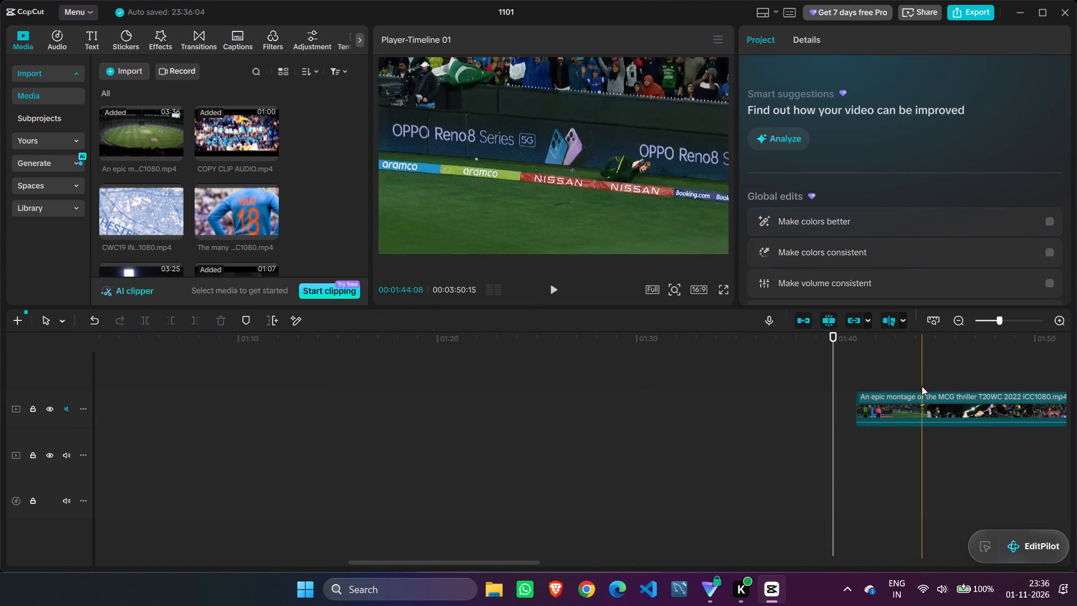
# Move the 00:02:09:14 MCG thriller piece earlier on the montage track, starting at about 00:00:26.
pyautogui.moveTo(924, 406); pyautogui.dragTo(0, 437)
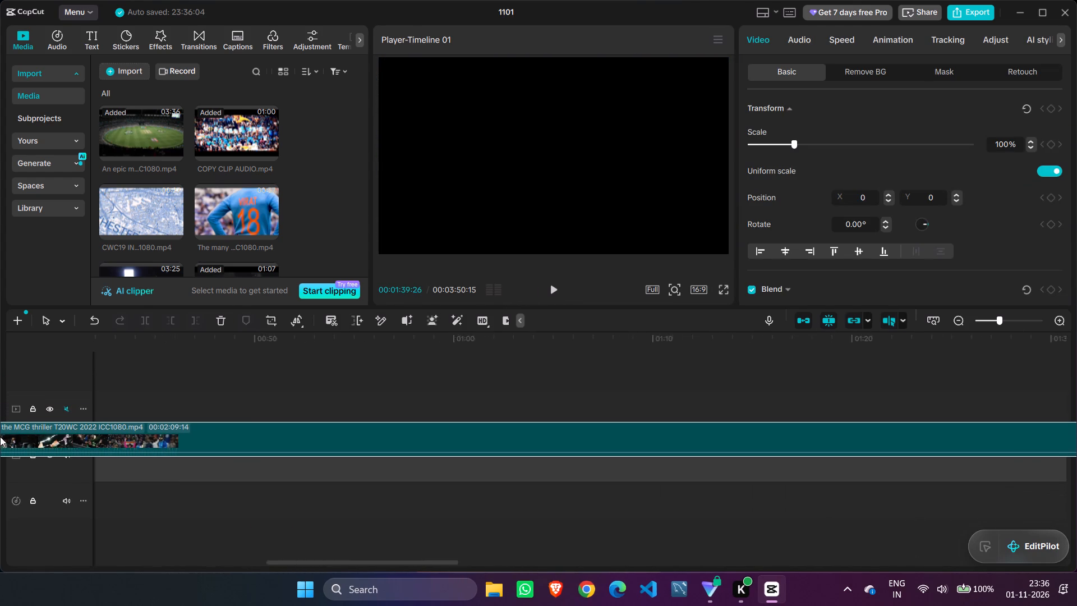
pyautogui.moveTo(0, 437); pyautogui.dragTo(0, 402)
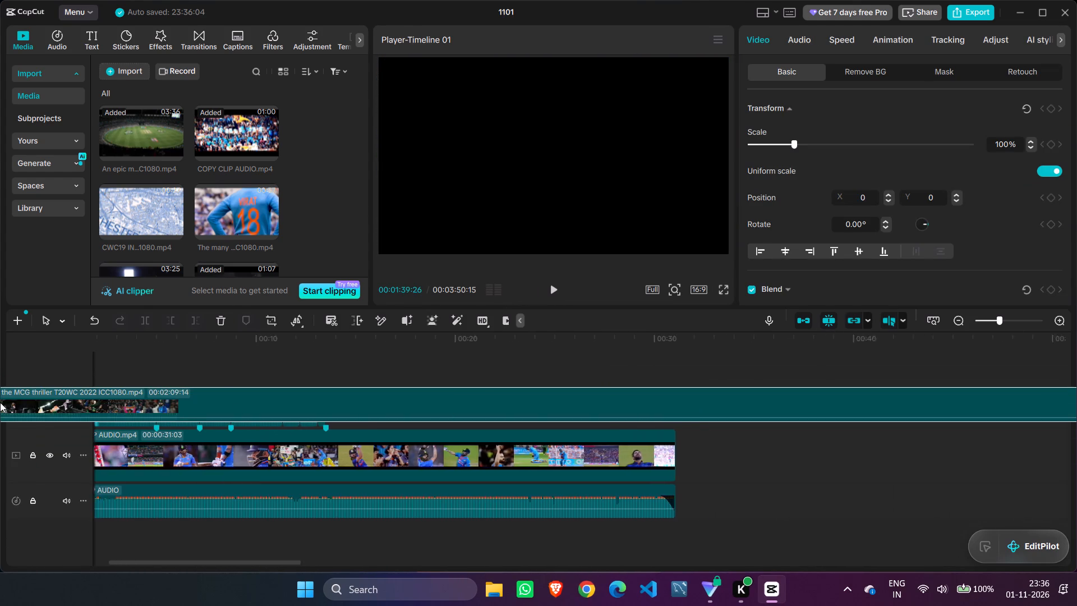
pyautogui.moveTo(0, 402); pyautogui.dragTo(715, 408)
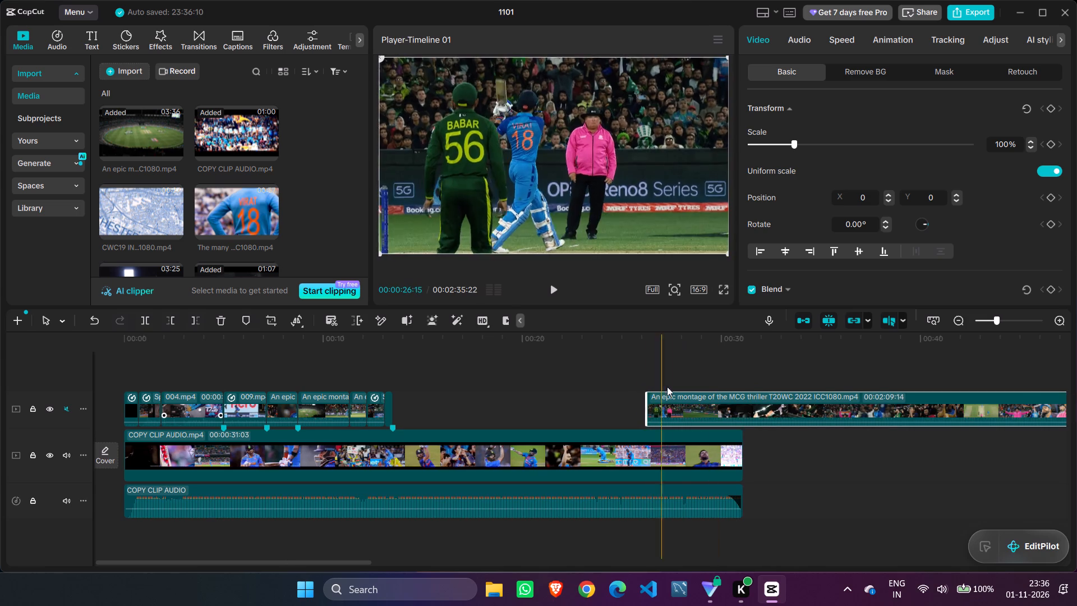
# Check frames near the start of the moved MCG thriller piece and play the reference from about 00:00:23:17.
pyautogui.click(775, 357)
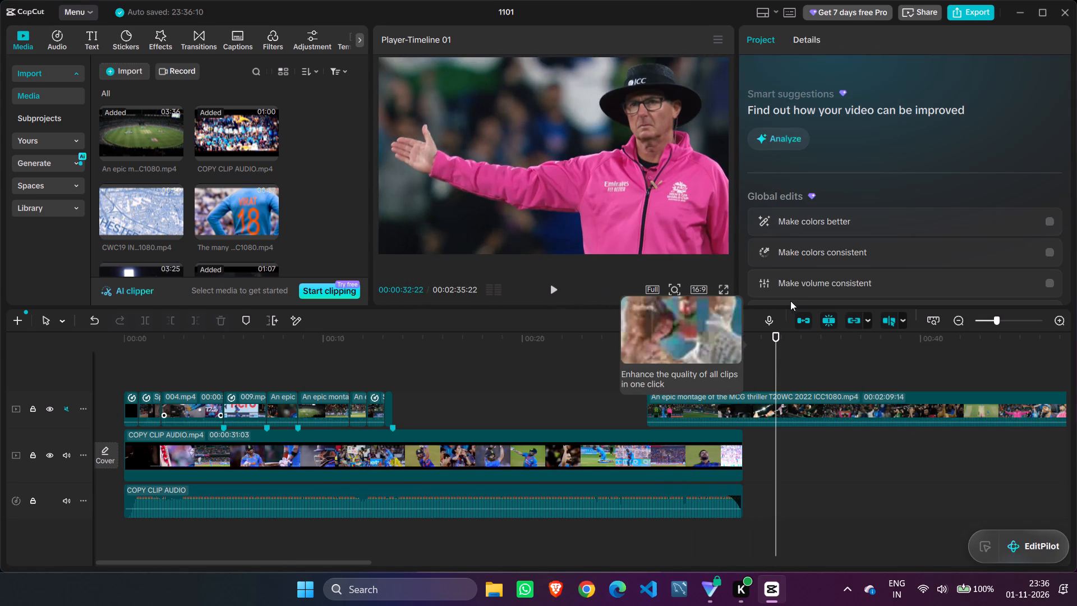
pyautogui.click(547, 380)
pyautogui.click(758, 355)
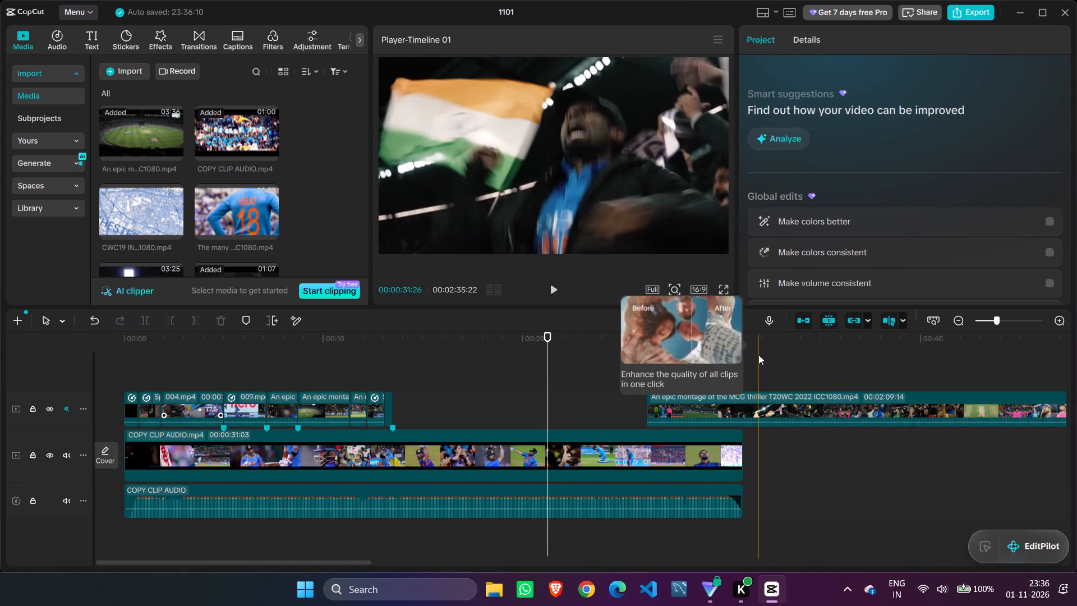
pyautogui.click(775, 380)
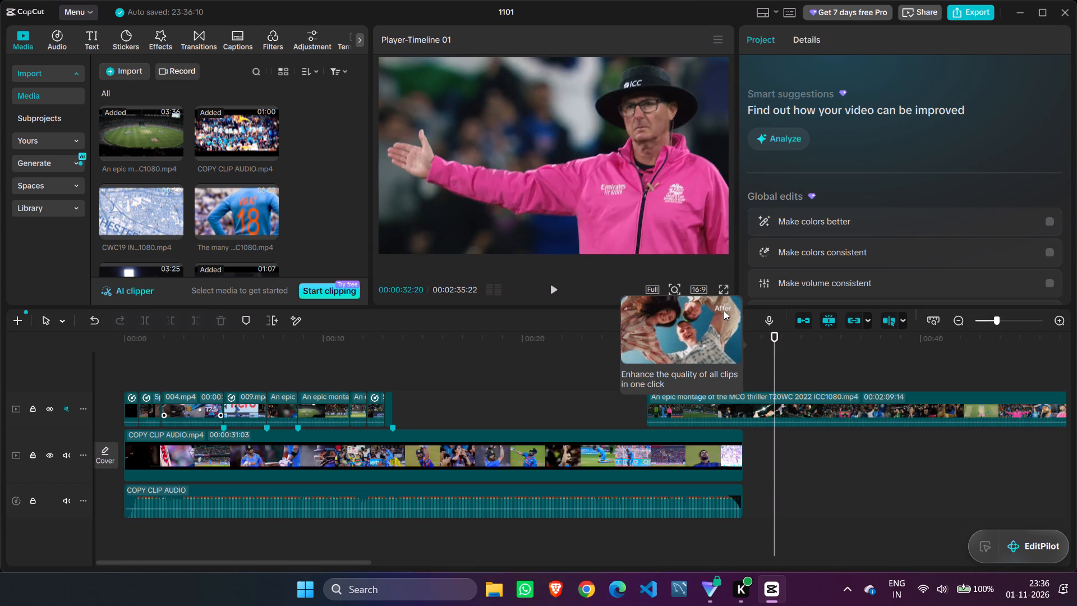
pyautogui.click(724, 310)
pyautogui.click(593, 393)
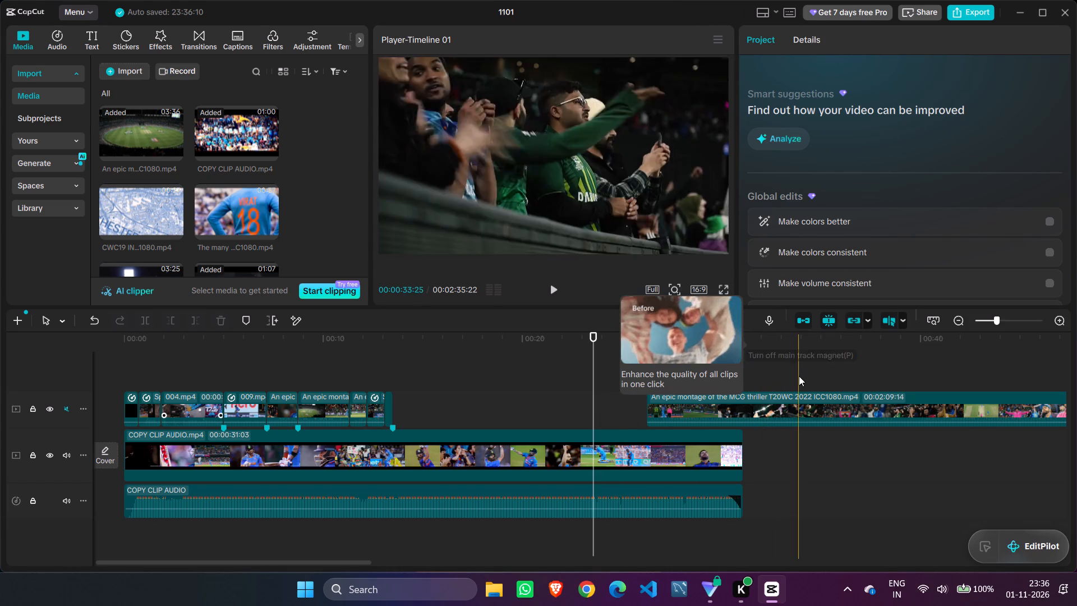
pyautogui.click(811, 423)
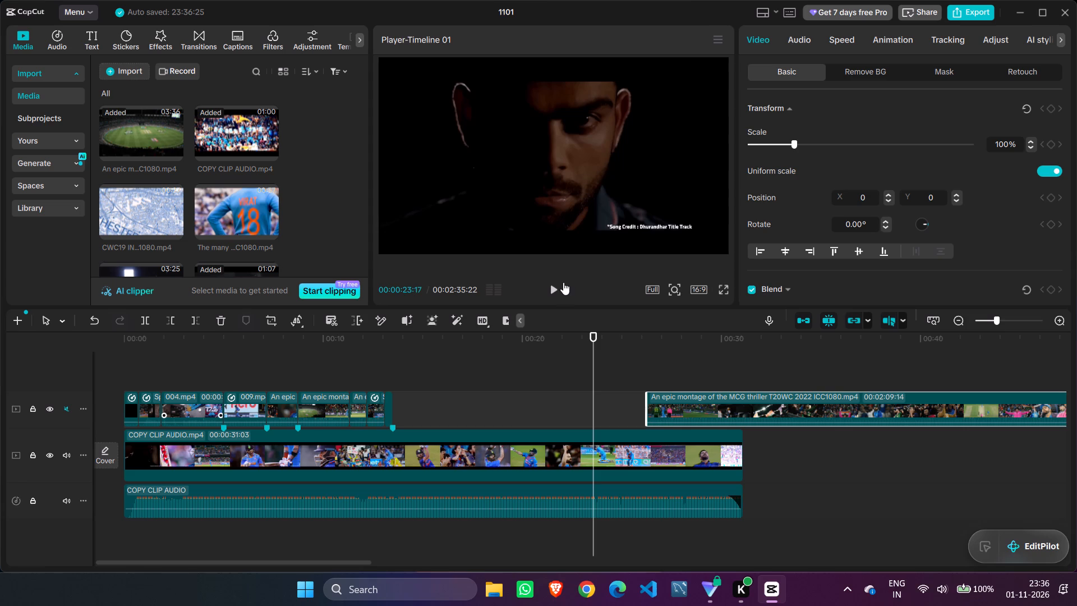
pyautogui.click(560, 286)
pyautogui.click(556, 292)
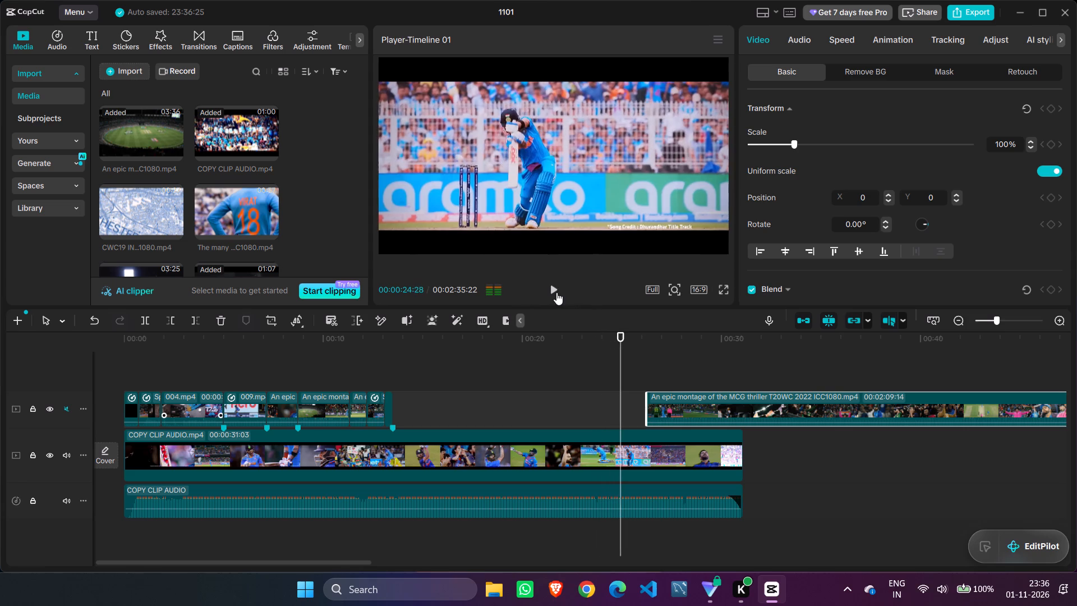
# Scrub through the 00:02:09:14 MCG thriller piece, examining its shots for one that suits the next part of the montage.
pyautogui.moveTo(620, 335); pyautogui.dragTo(648, 345)
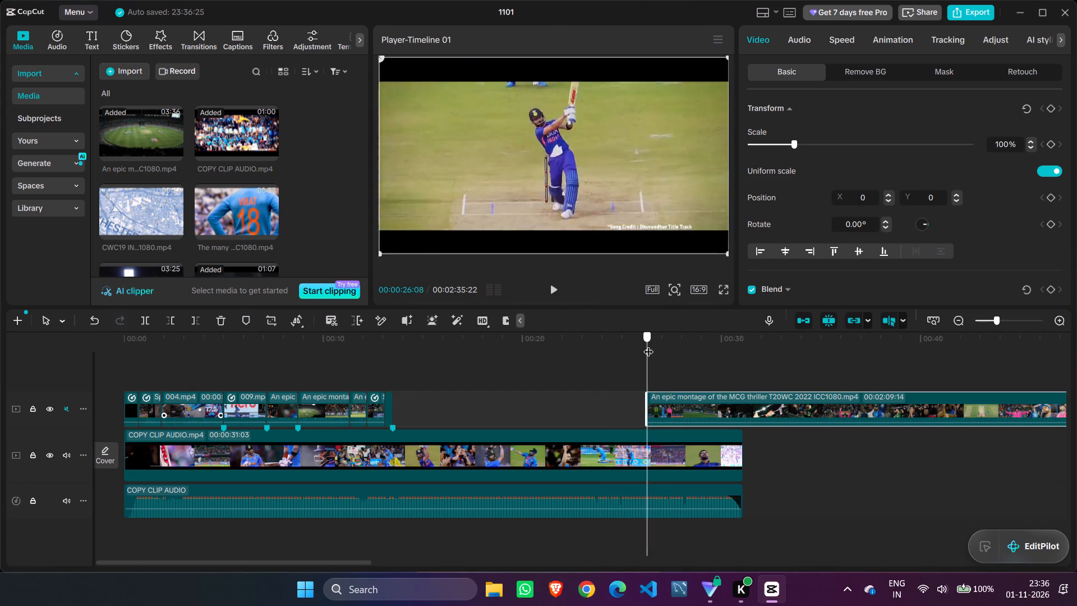
pyautogui.moveTo(648, 345); pyautogui.dragTo(812, 379)
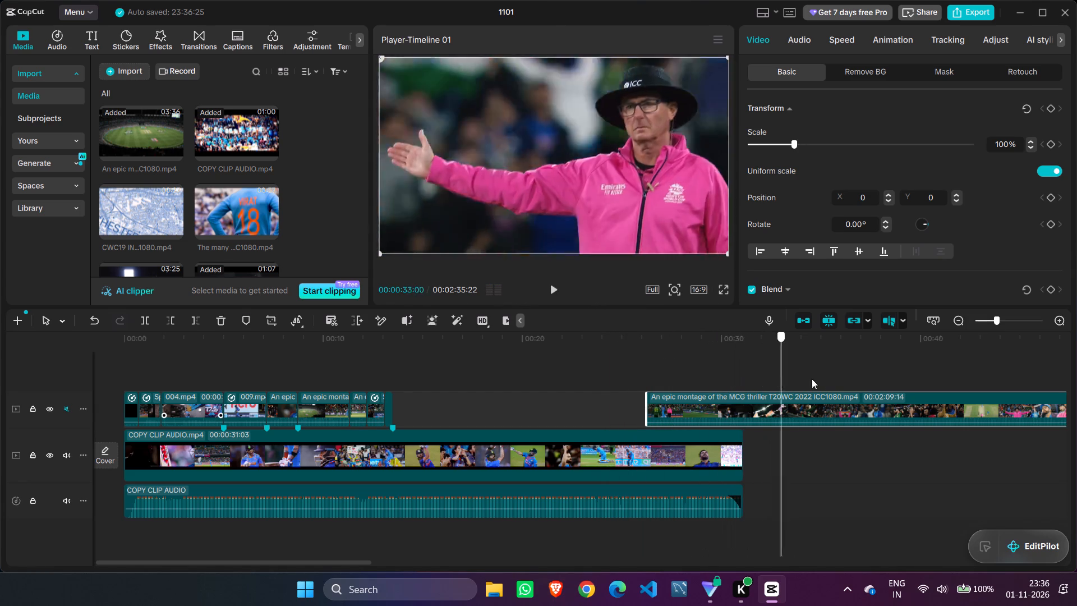
pyautogui.moveTo(812, 379); pyautogui.dragTo(853, 400)
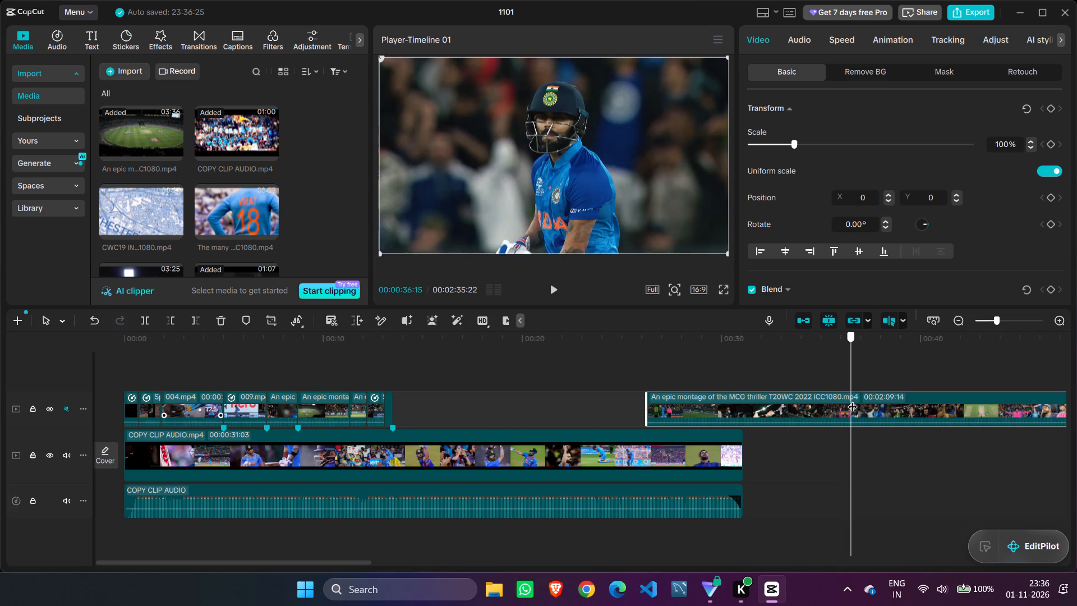
pyautogui.moveTo(853, 400); pyautogui.dragTo(854, 398)
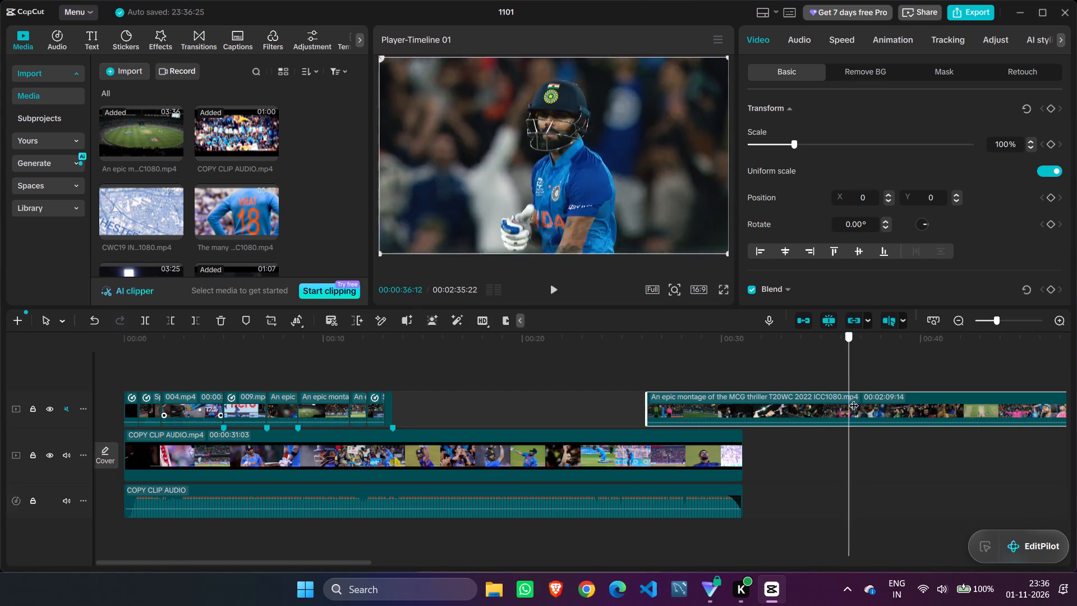
pyautogui.moveTo(854, 398); pyautogui.dragTo(752, 405)
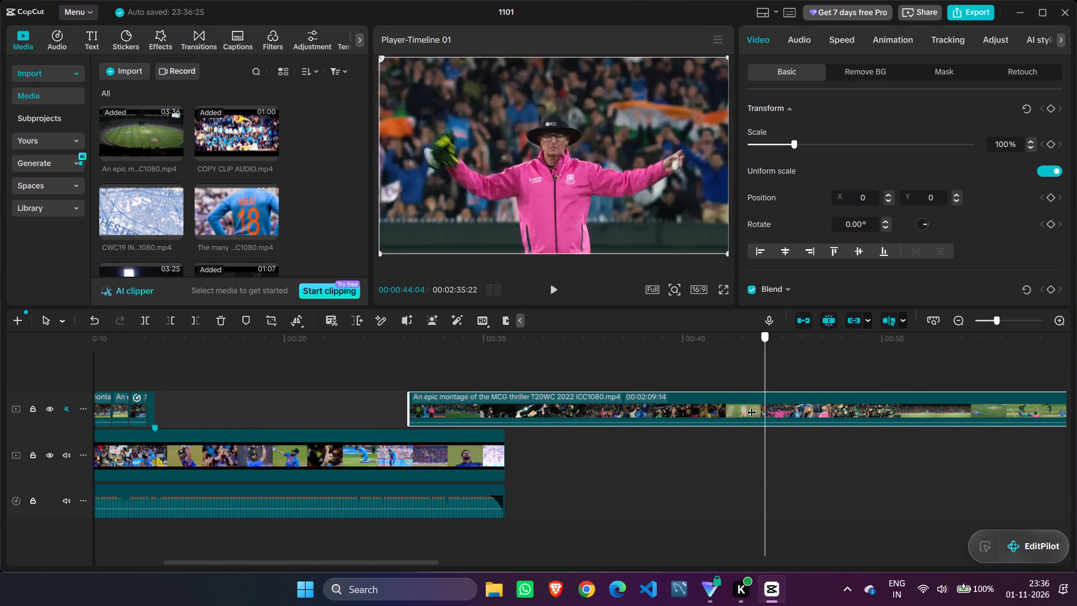
pyautogui.moveTo(752, 405); pyautogui.dragTo(776, 398)
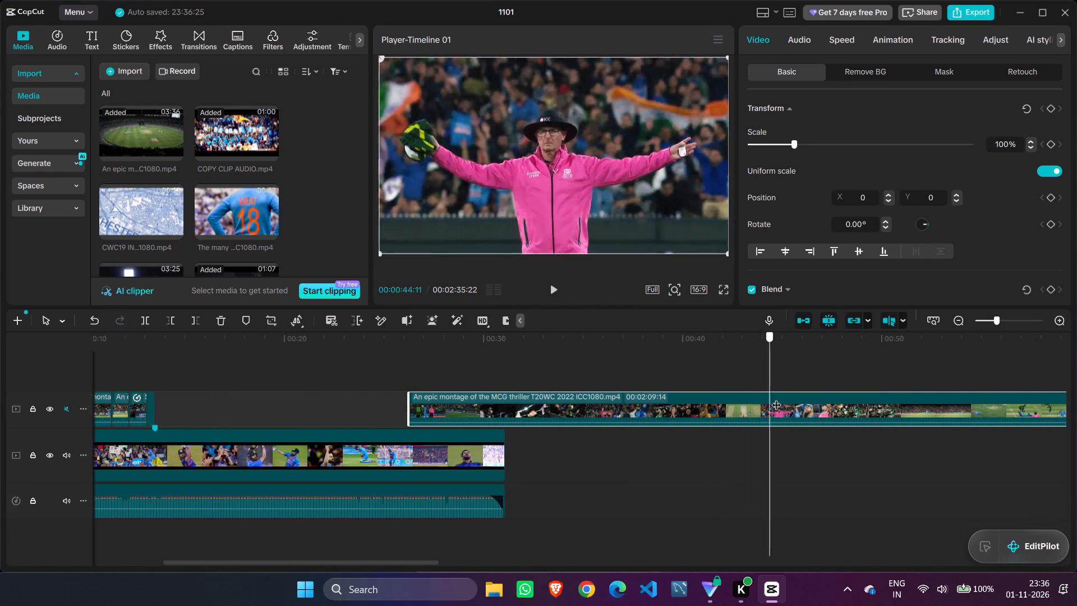
pyautogui.moveTo(776, 398); pyautogui.dragTo(851, 395)
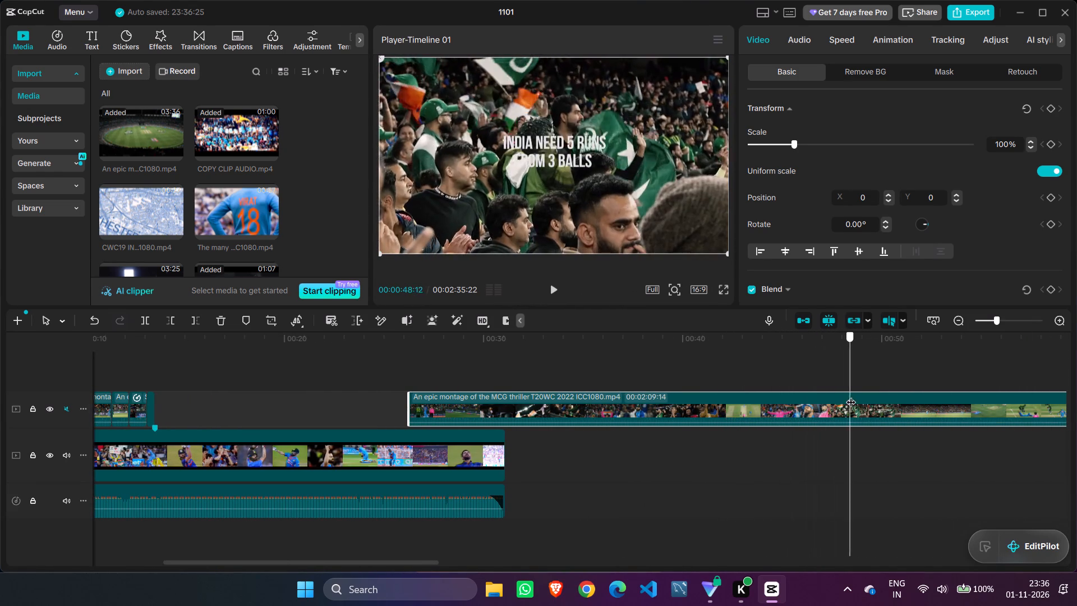
pyautogui.moveTo(851, 395); pyautogui.dragTo(915, 391)
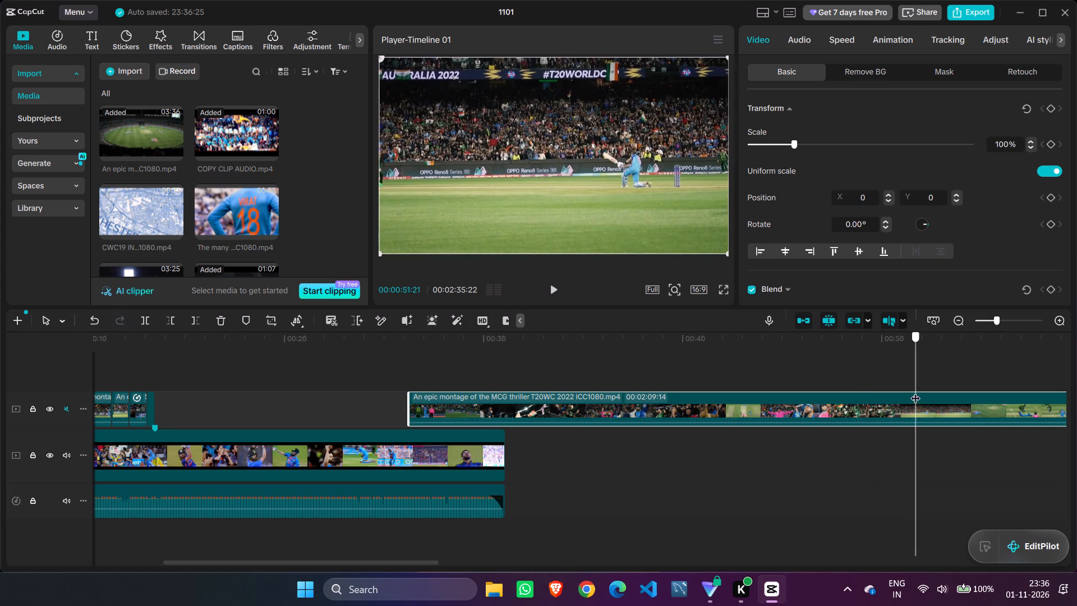
pyautogui.moveTo(915, 391); pyautogui.dragTo(1070, 376)
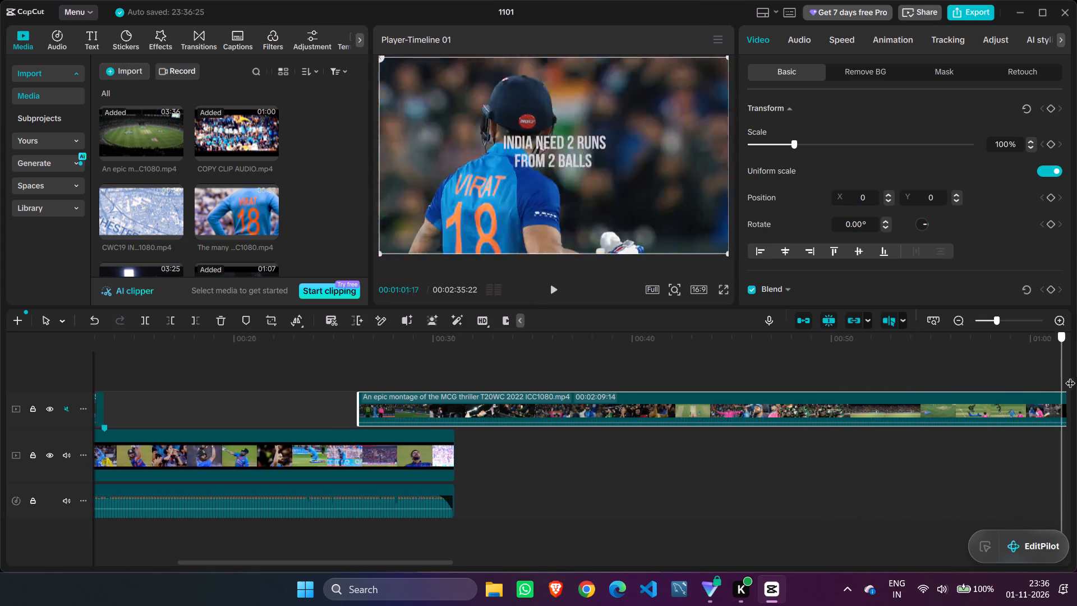
pyautogui.moveTo(1070, 376); pyautogui.dragTo(925, 387)
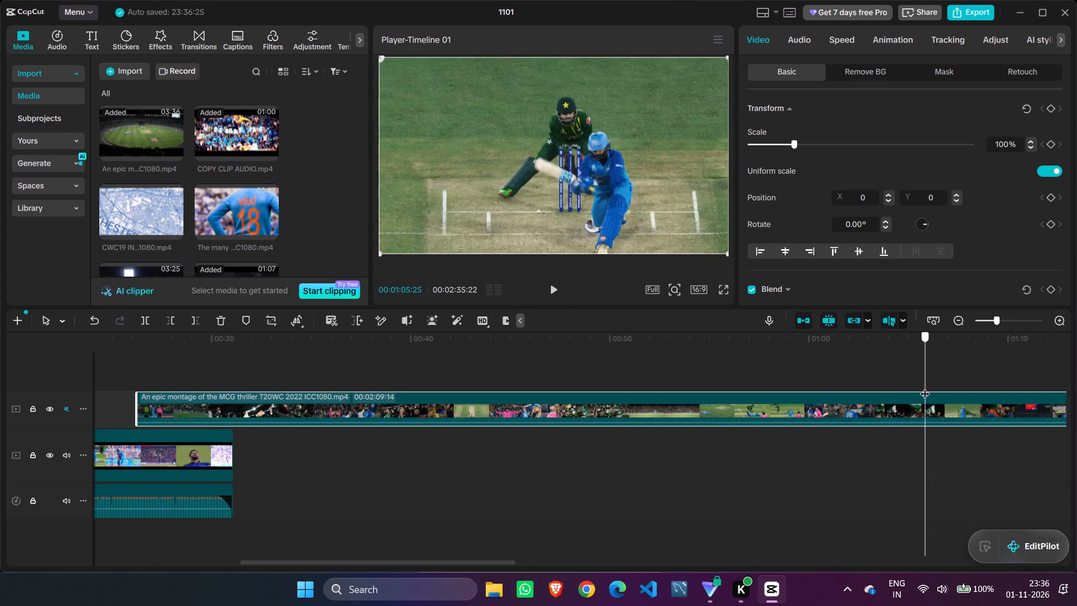
pyautogui.moveTo(925, 387); pyautogui.dragTo(1012, 373)
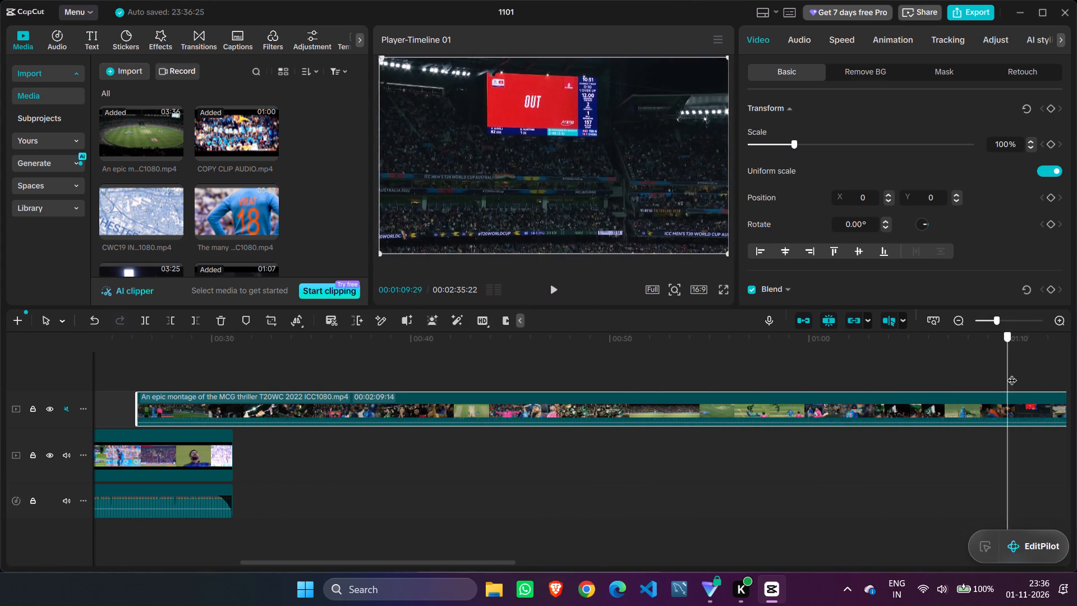
pyautogui.moveTo(1012, 373); pyautogui.dragTo(1065, 369)
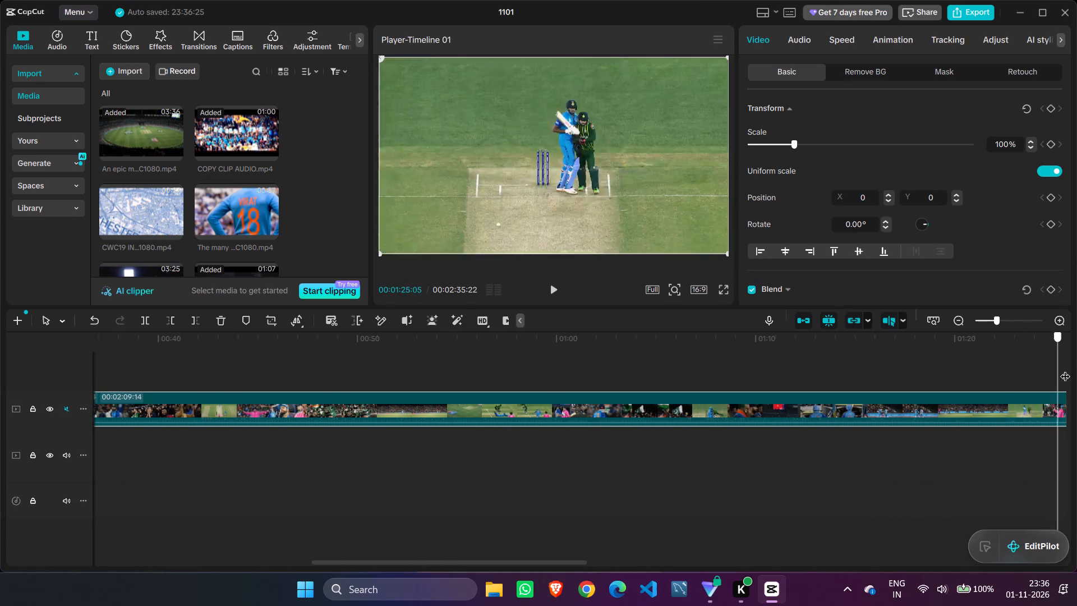
pyautogui.moveTo(1065, 369); pyautogui.dragTo(1043, 382)
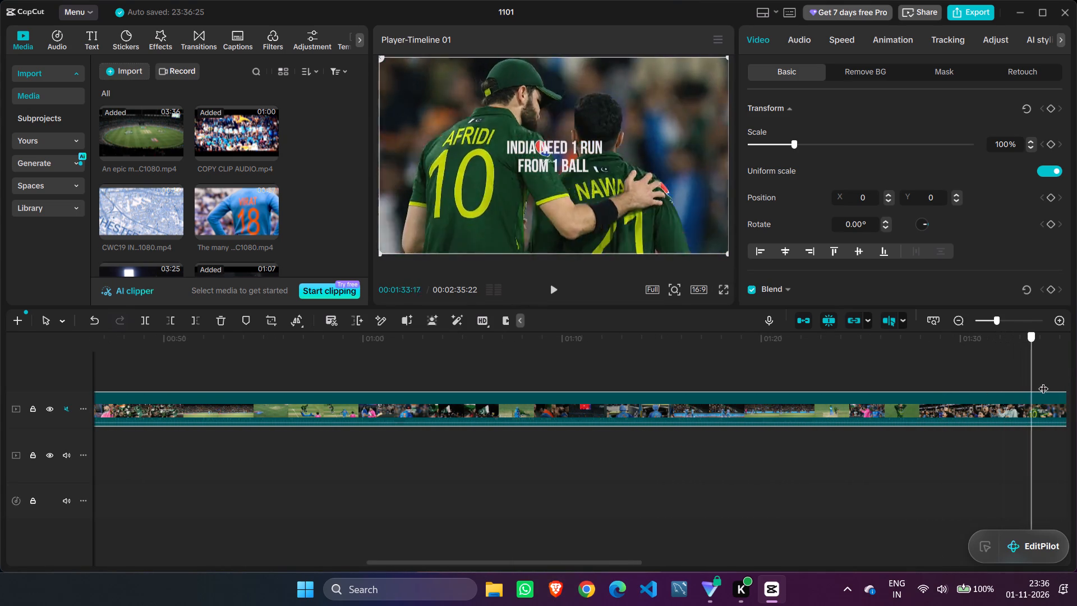
pyautogui.moveTo(1043, 382); pyautogui.dragTo(1056, 380)
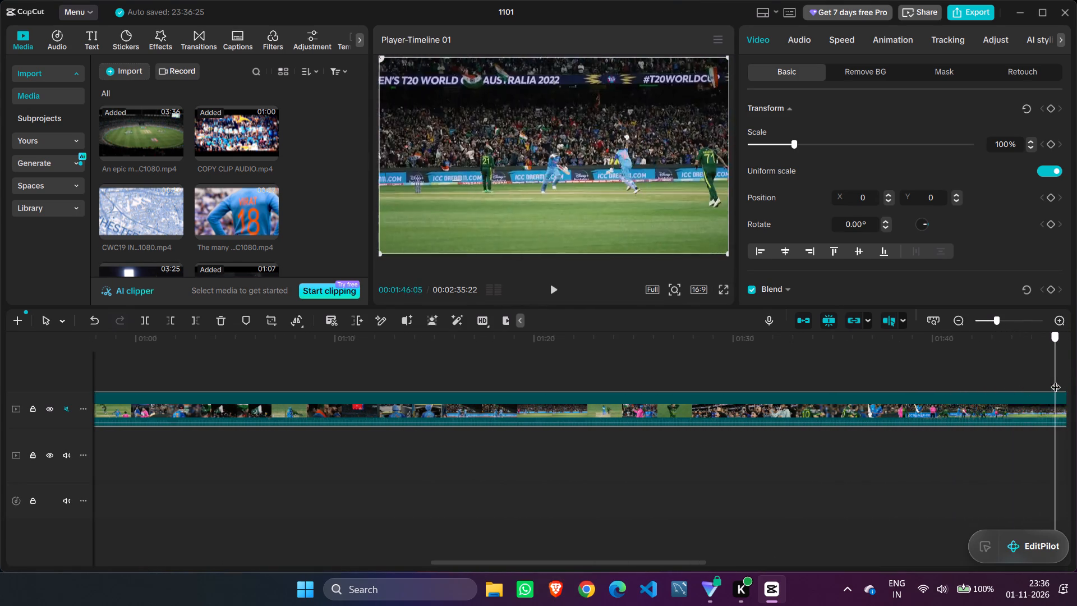
pyautogui.moveTo(1056, 380); pyautogui.dragTo(312, 408)
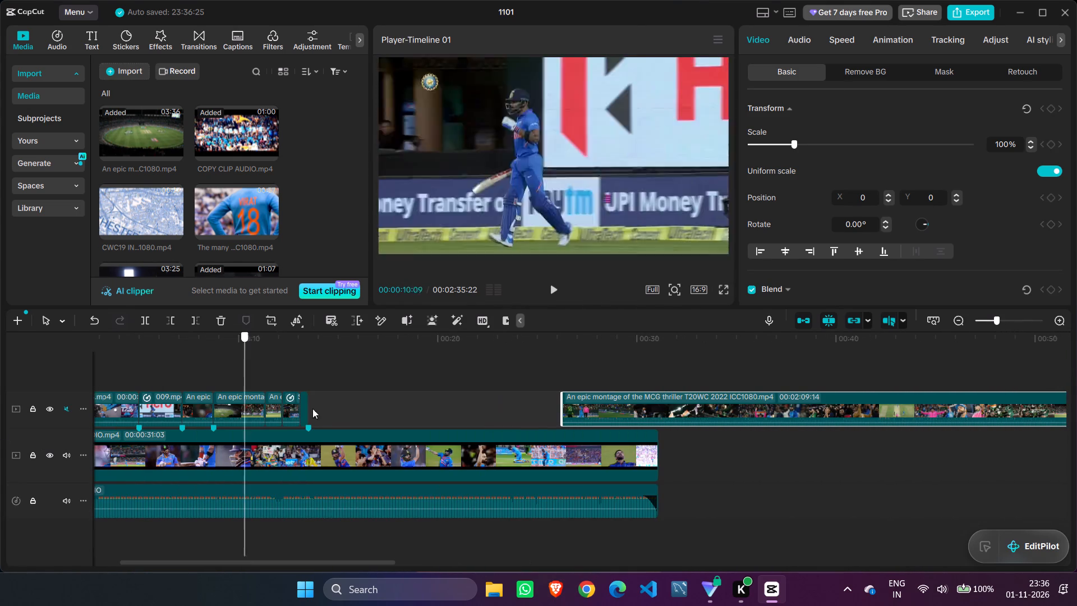
pyautogui.moveTo(312, 408); pyautogui.dragTo(584, 390)
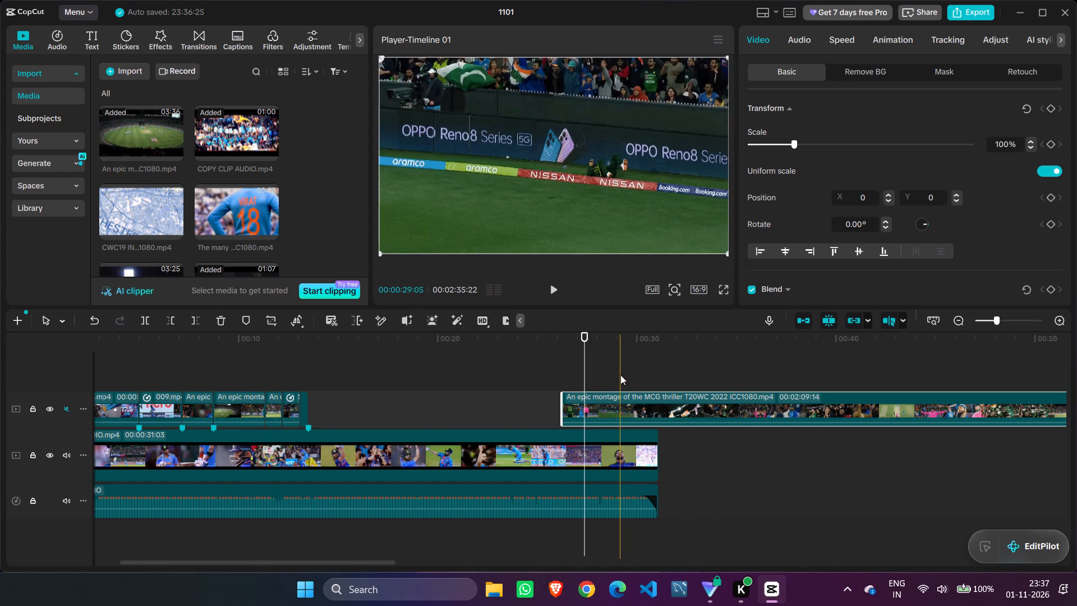
# Undo the move of the 00:02:09:14 piece and the deletion of the 00:01:24:05 MCG thriller piece.
pyautogui.click(98, 316)
pyautogui.click(98, 316)
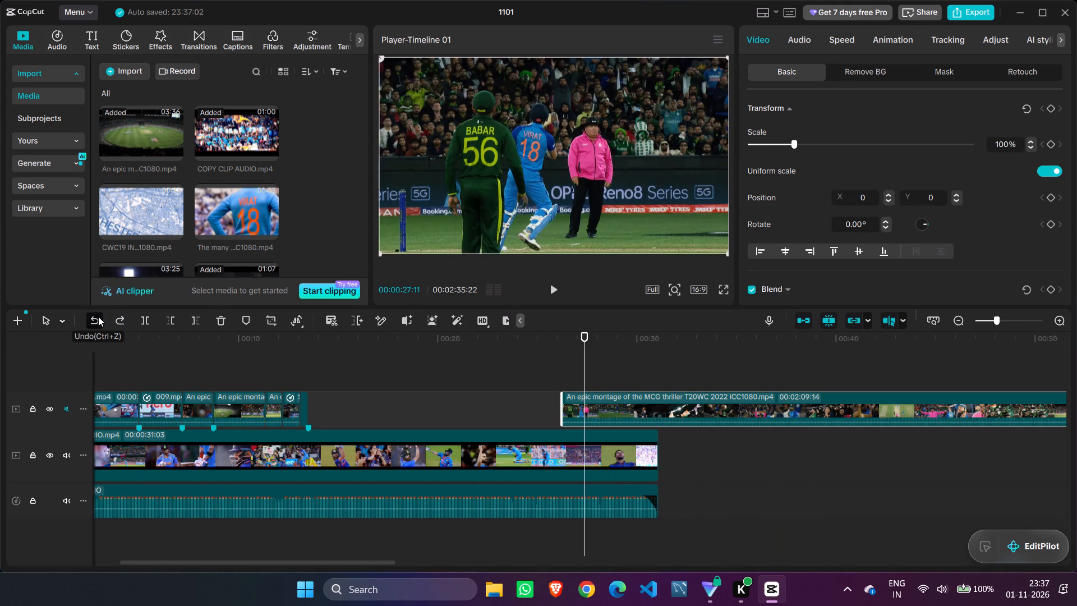
pyautogui.click(98, 316)
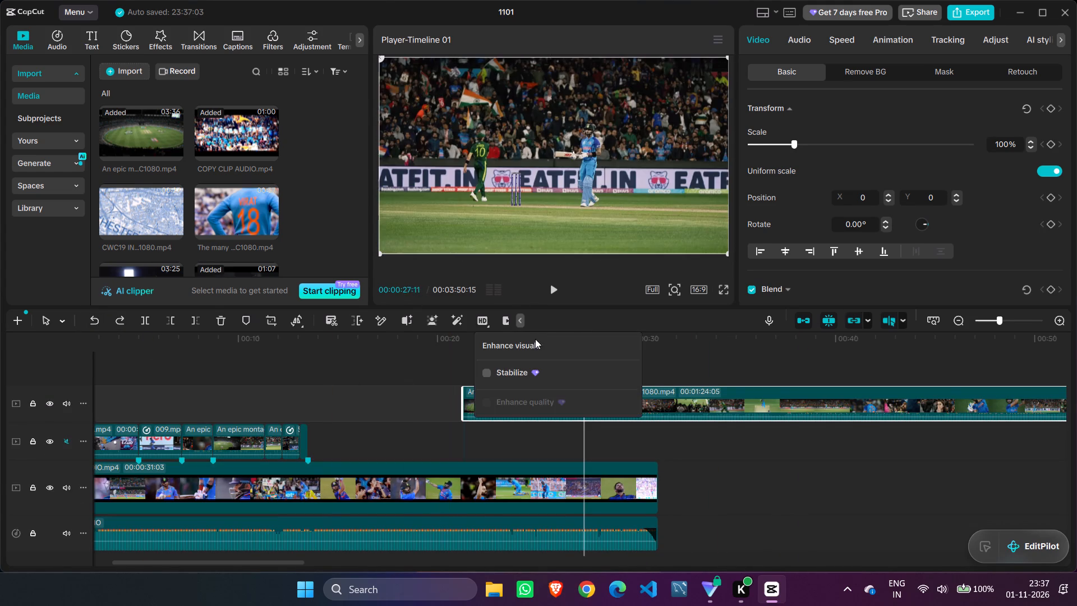
# Trim away the start of the 00:01:24:05 MCG thriller piece up to the batting close-up at 00:00:45:16.
pyautogui.moveTo(586, 334); pyautogui.dragTo(633, 341)
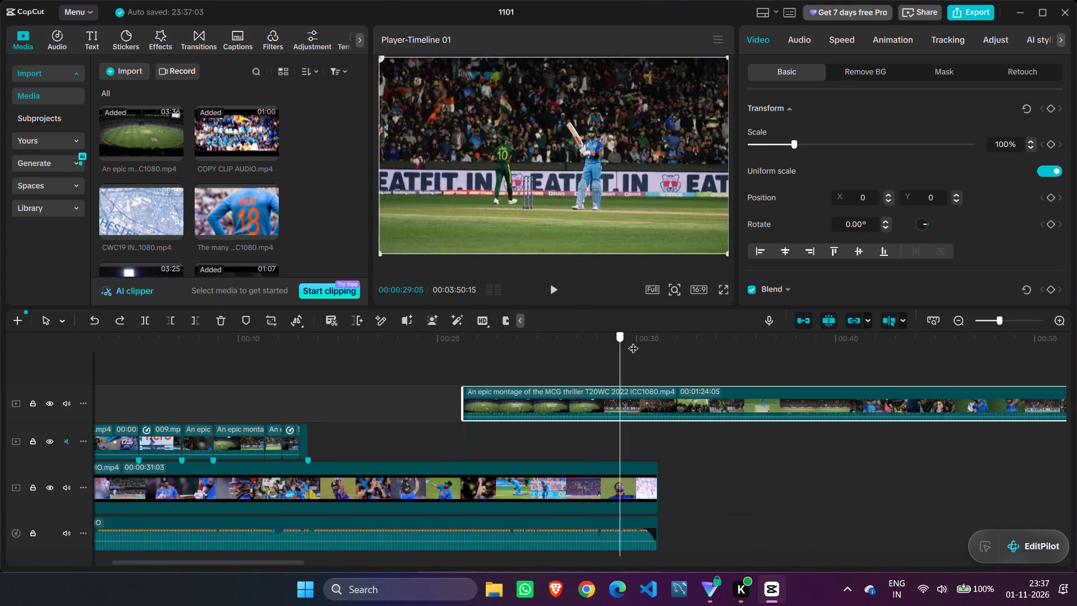
pyautogui.moveTo(633, 341); pyautogui.dragTo(763, 405)
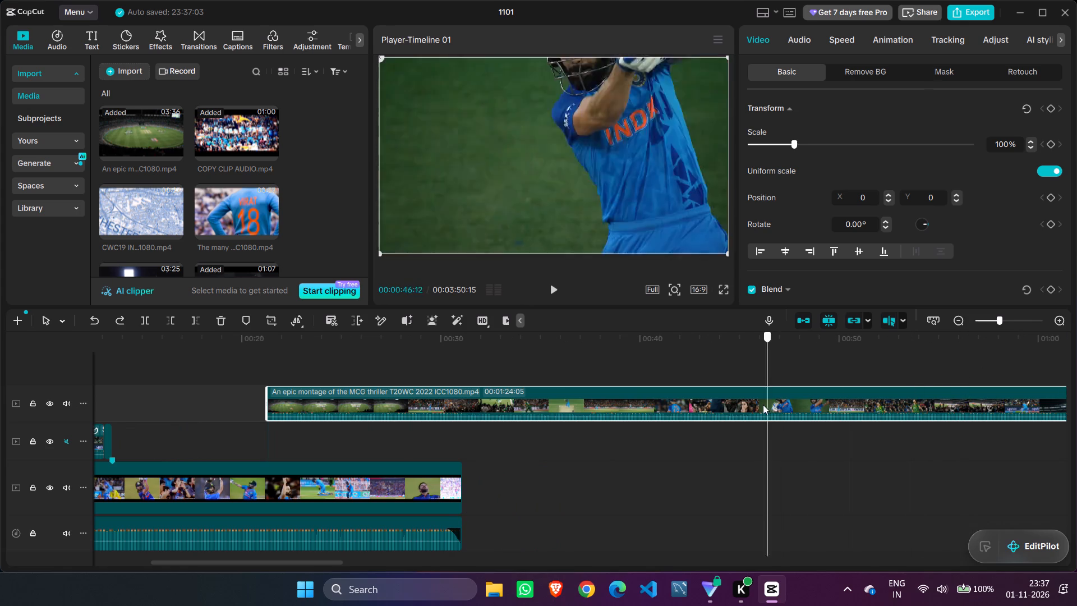
pyautogui.moveTo(763, 405); pyautogui.dragTo(789, 403)
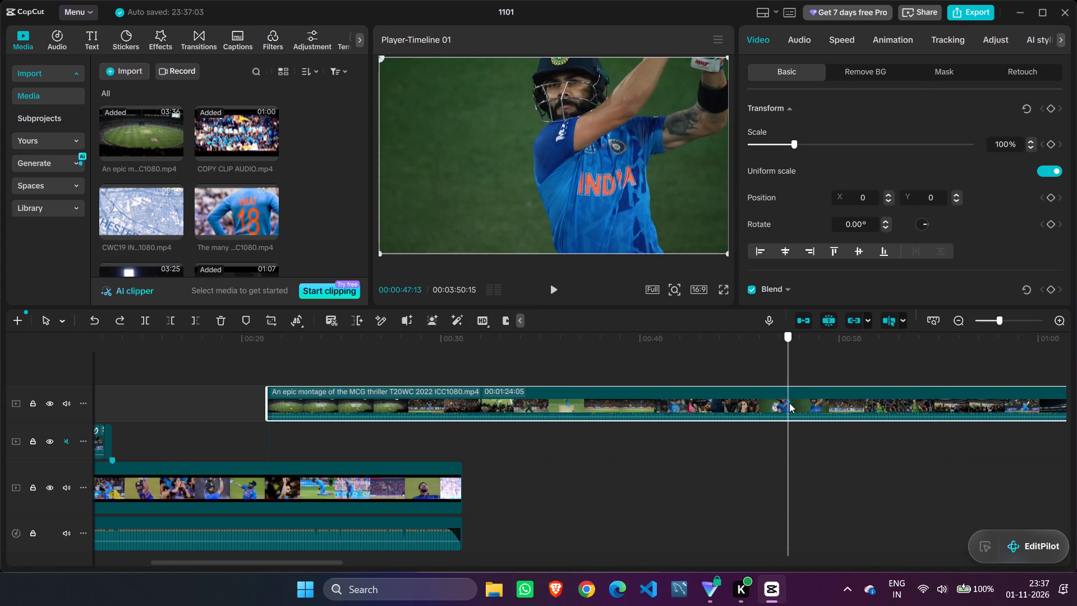
pyautogui.moveTo(789, 403); pyautogui.dragTo(744, 406)
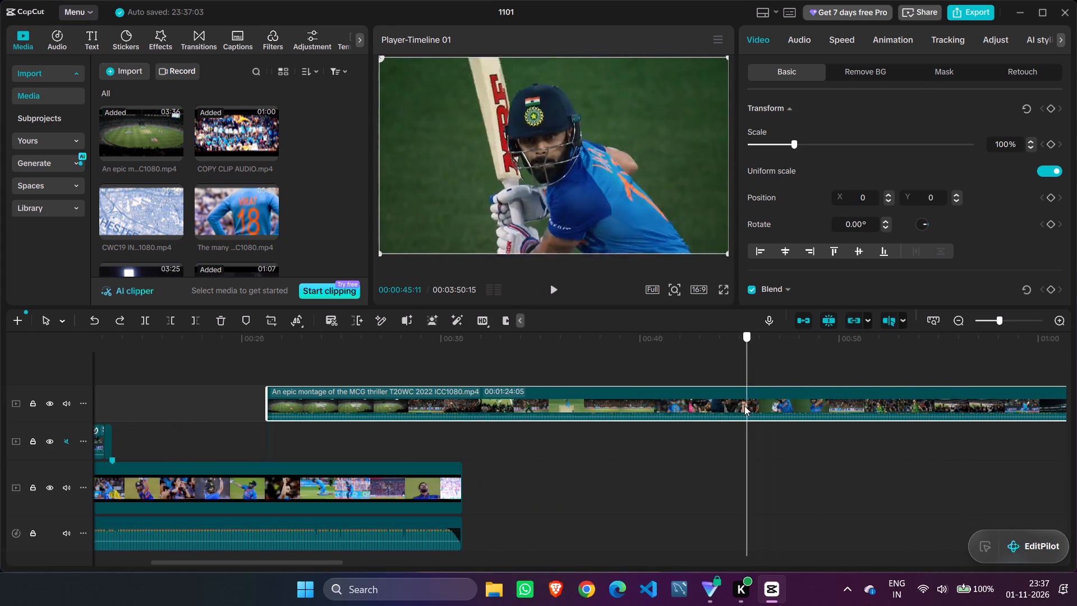
pyautogui.moveTo(744, 406); pyautogui.dragTo(750, 406)
pyautogui.click(728, 410)
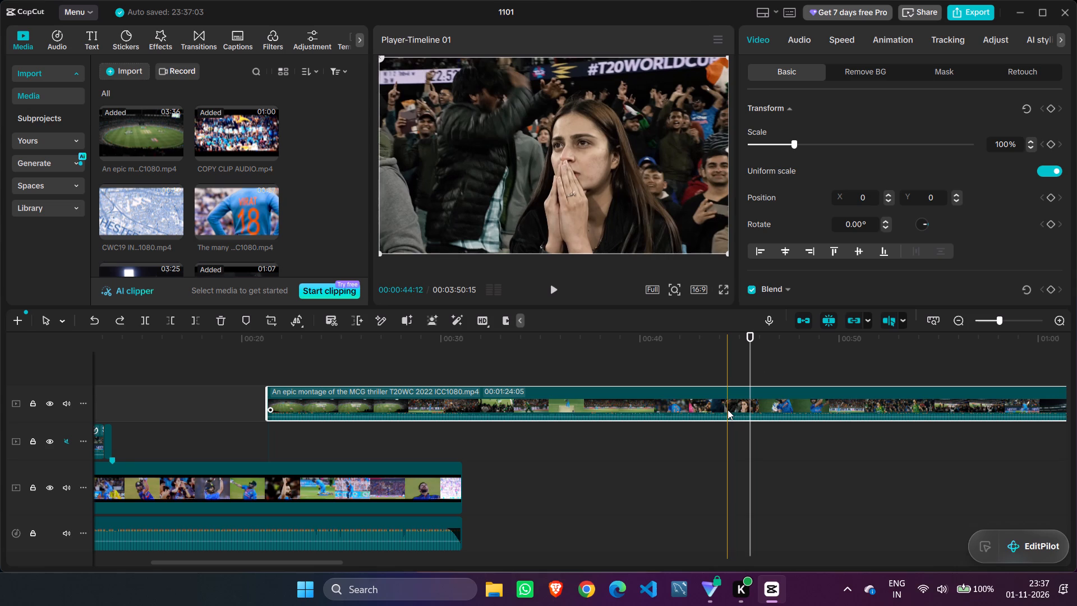
pyautogui.click(169, 323)
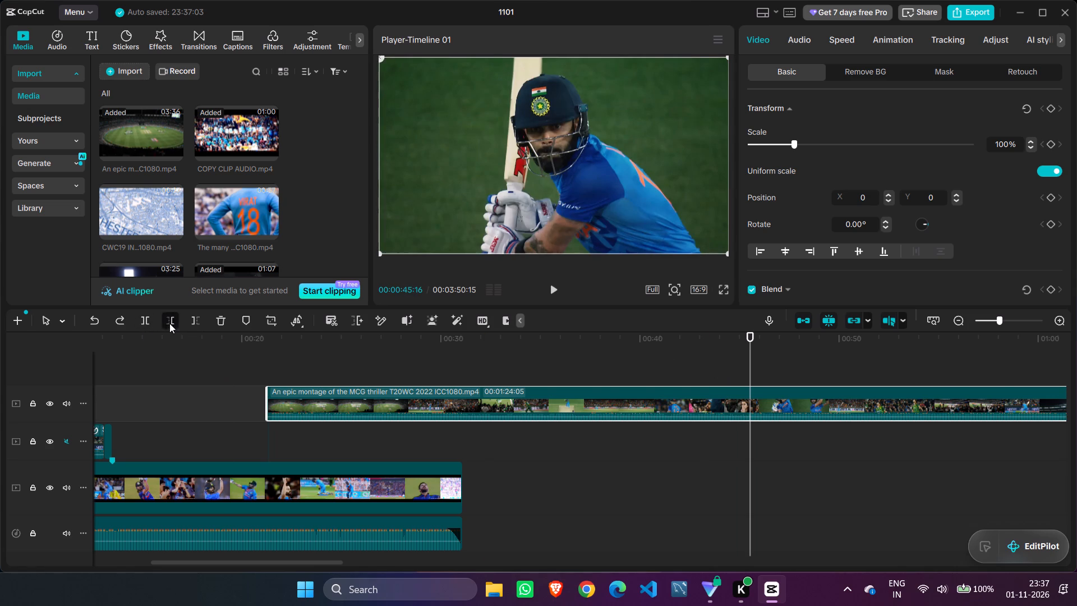
# Move the trimmed MCG thriller piece earlier on the track above the montage, starting at about 00:00:19.
pyautogui.moveTo(789, 399); pyautogui.dragTo(145, 423)
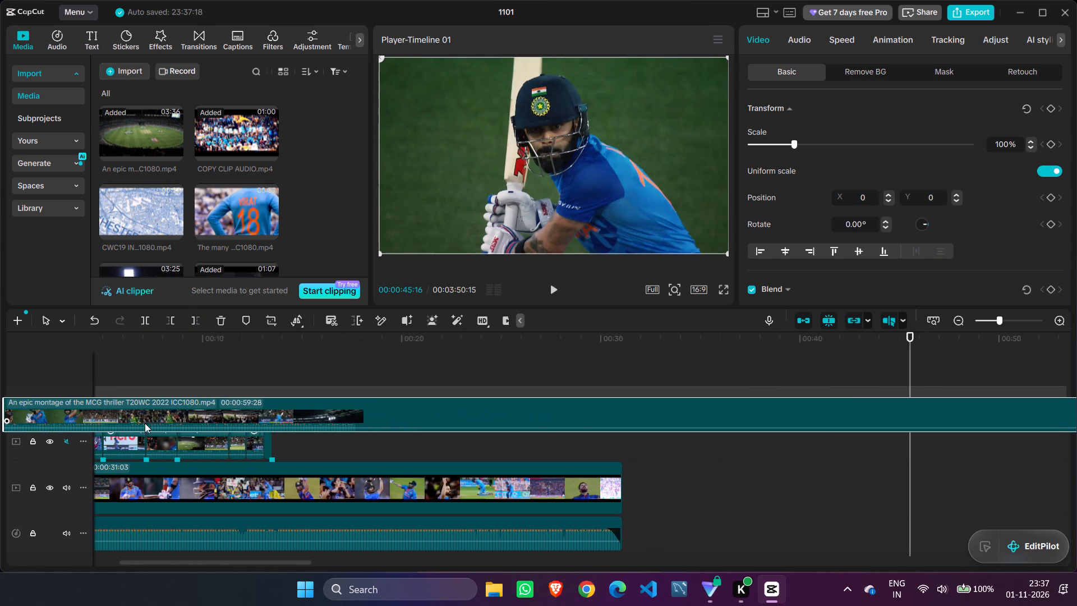
pyautogui.moveTo(145, 423); pyautogui.dragTo(467, 402)
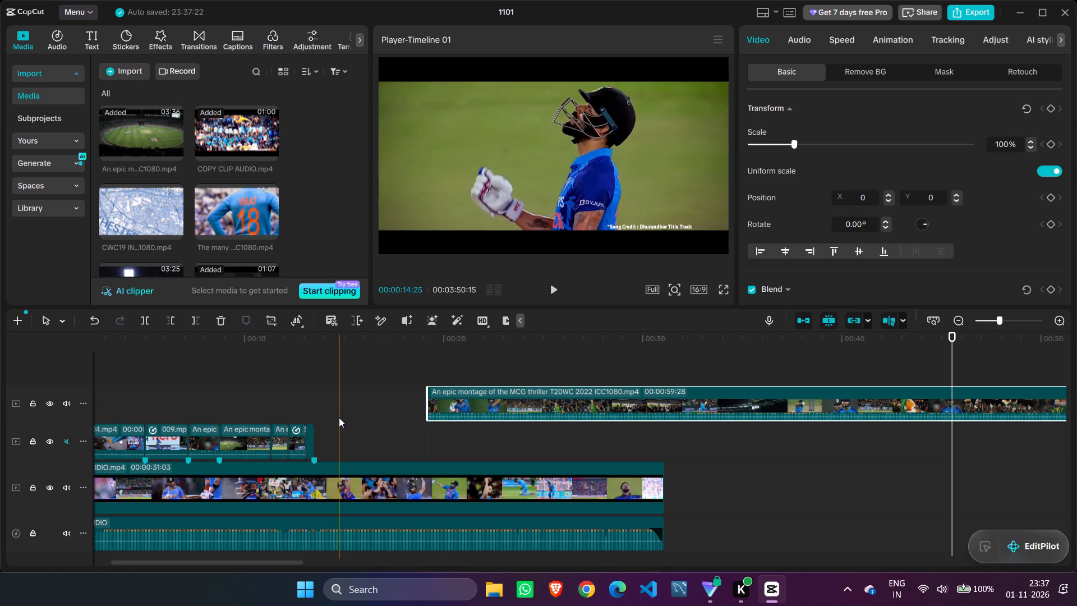
# Mark the shot change to the helmeted batter looking up on the COPY CLIP AUDIO reference video at 00:00:14:17.
pyautogui.click(331, 451)
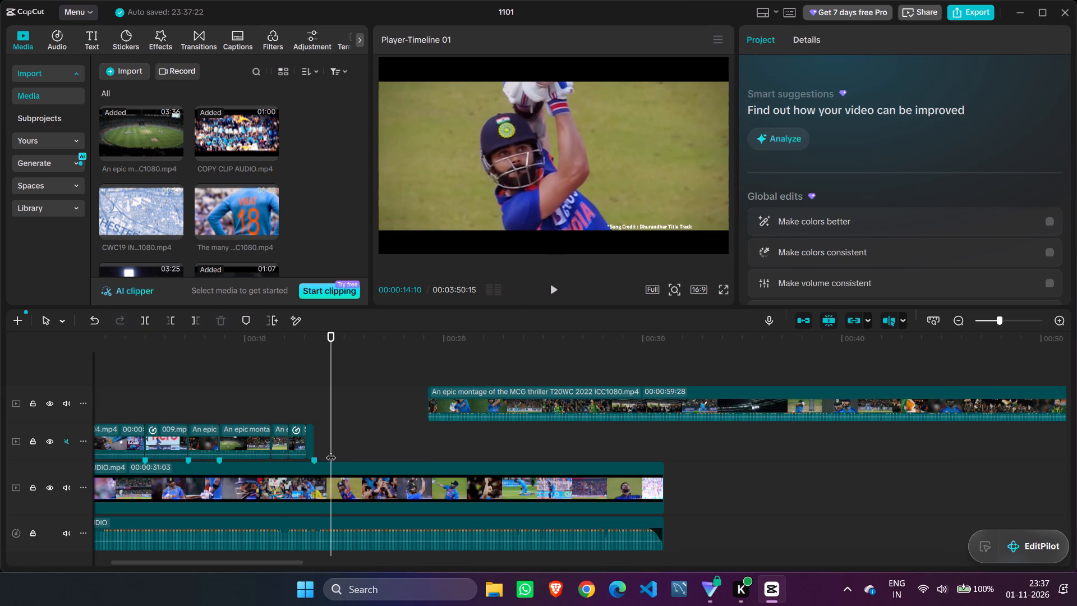
pyautogui.press('space')
pyautogui.press('space')
pyautogui.press('Left')
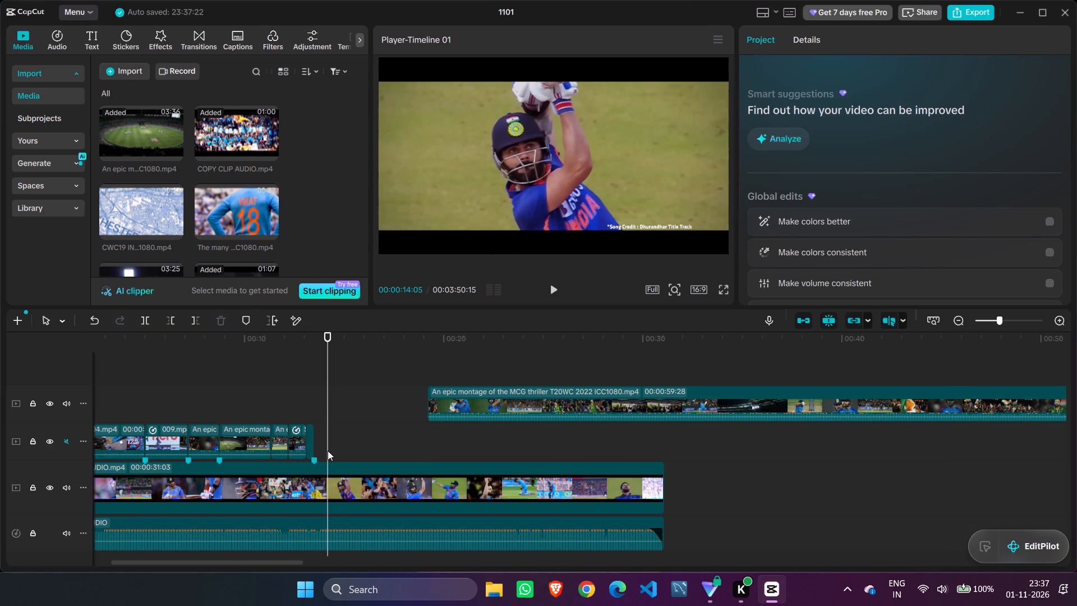
pyautogui.press('Right')
pyautogui.press('Right')
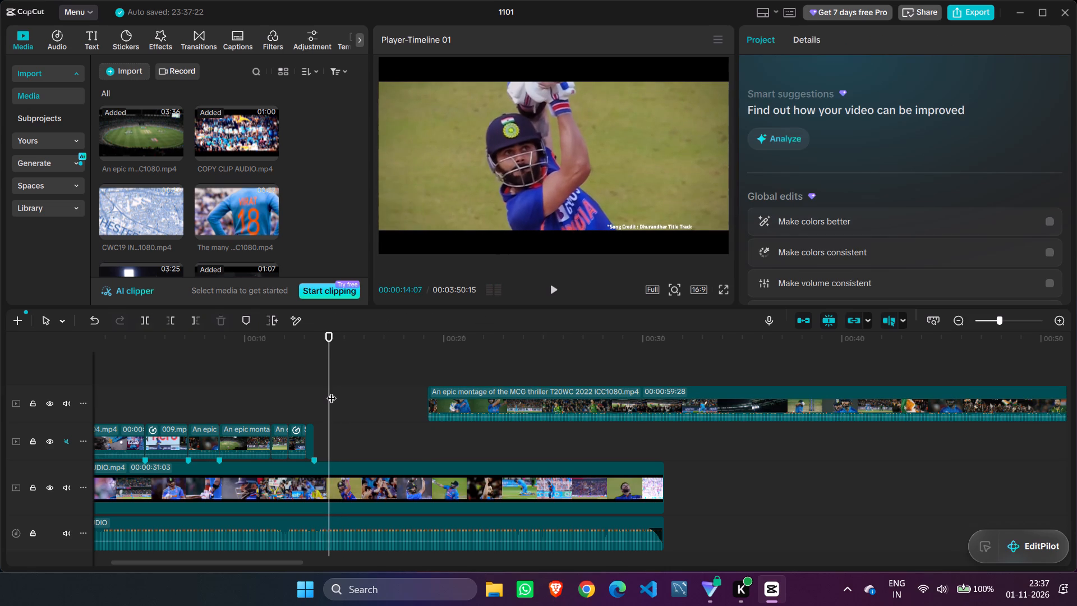
pyautogui.press('Right')
pyautogui.press('Right')
pyautogui.press('Right')
pyautogui.press('Right')
pyautogui.press('Right')
pyautogui.press('Right')
pyautogui.press('Right')
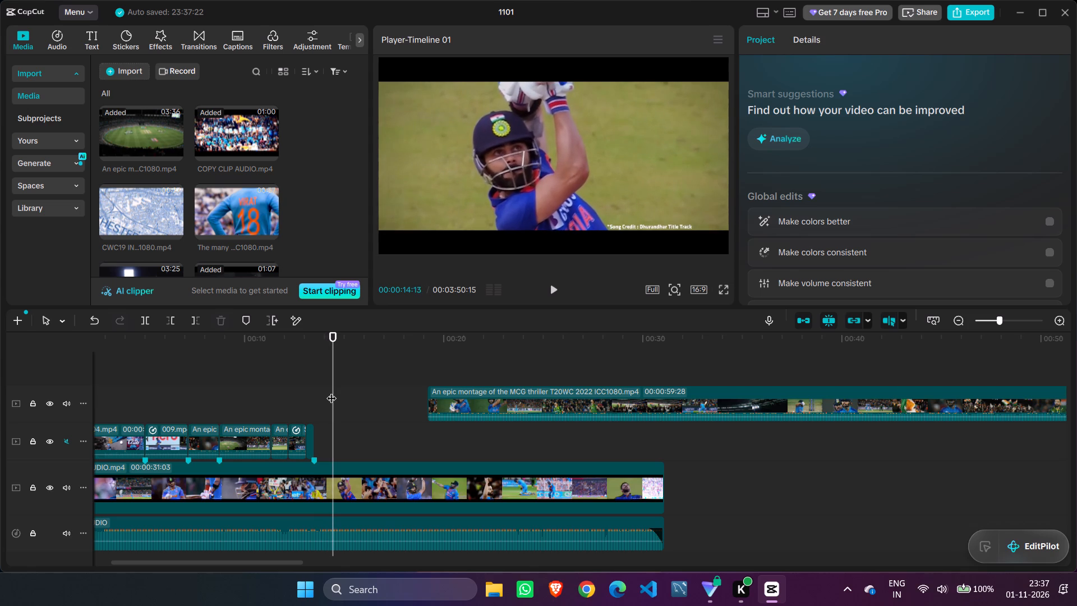
pyautogui.press('Right')
pyautogui.press('Right')
pyautogui.press('Right')
pyautogui.press('Left')
pyautogui.press('Right')
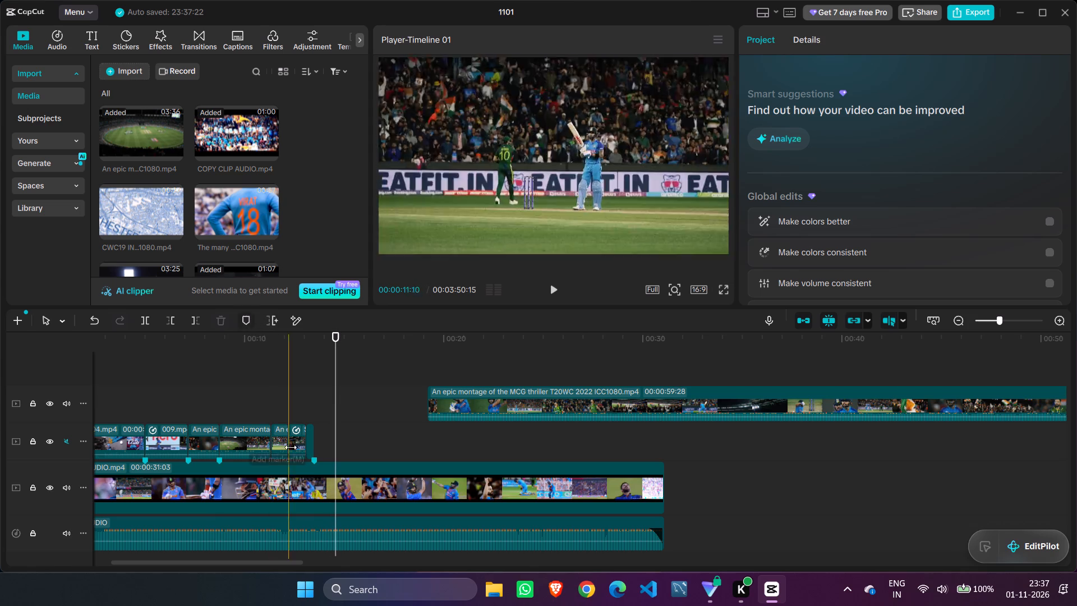
pyautogui.click(337, 415)
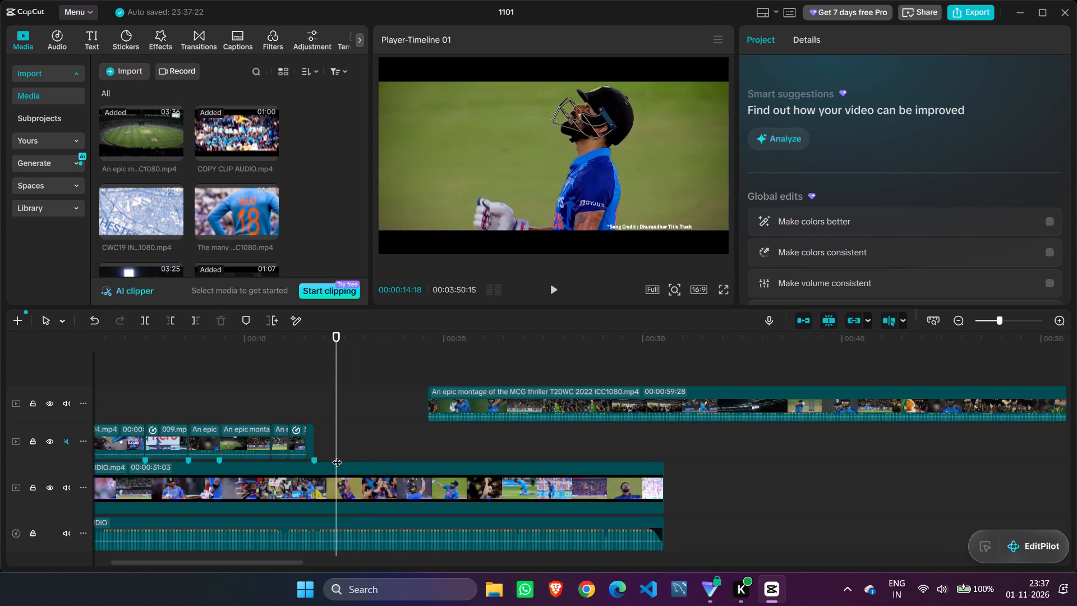
pyautogui.press('Left')
pyautogui.press('Left')
pyautogui.press('Right')
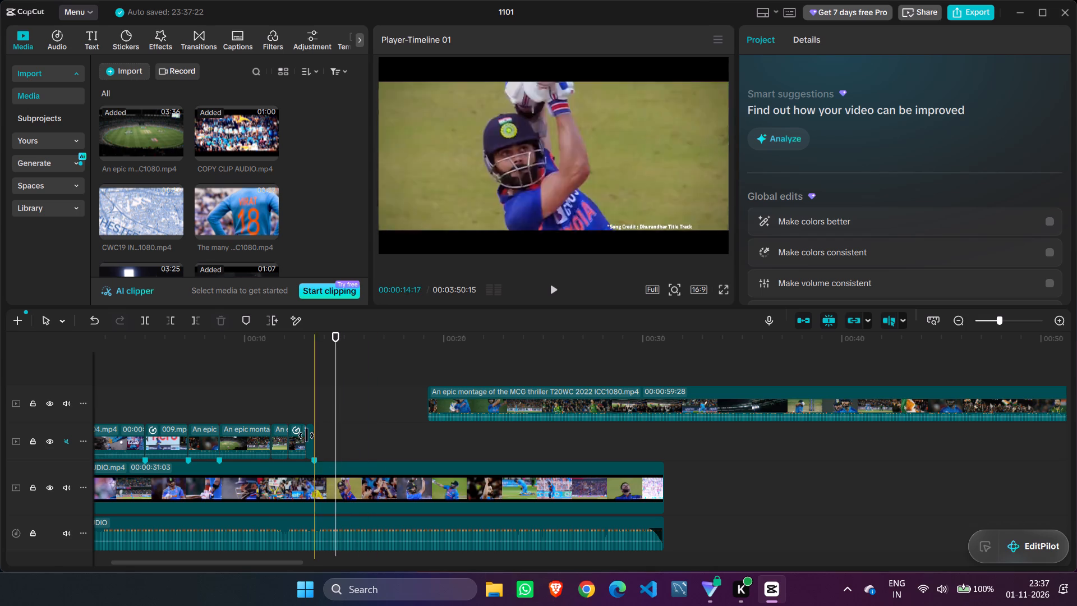
pyautogui.click(252, 318)
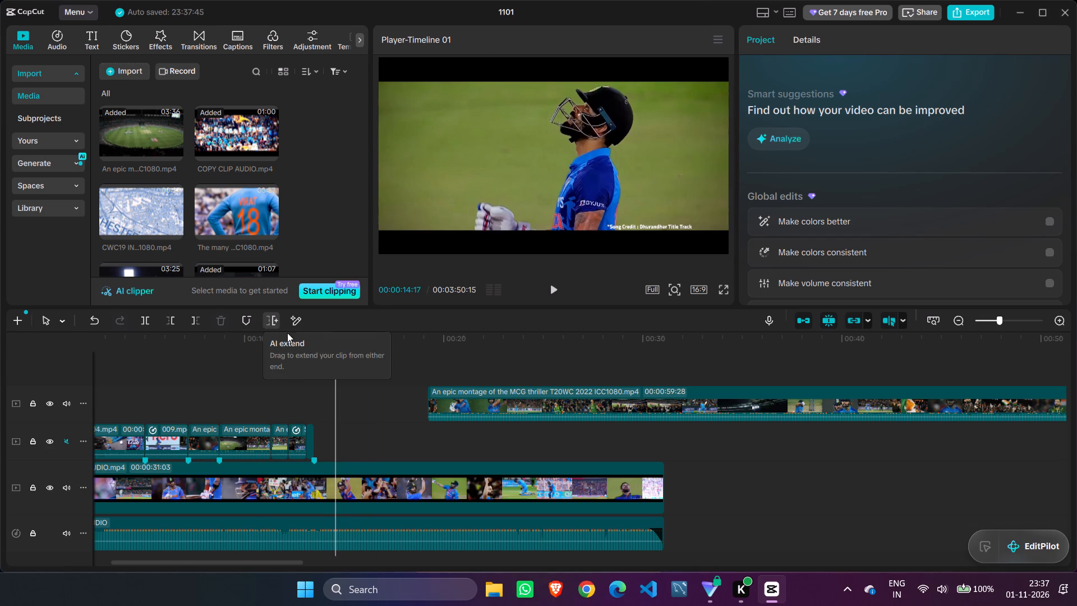
pyautogui.click(247, 319)
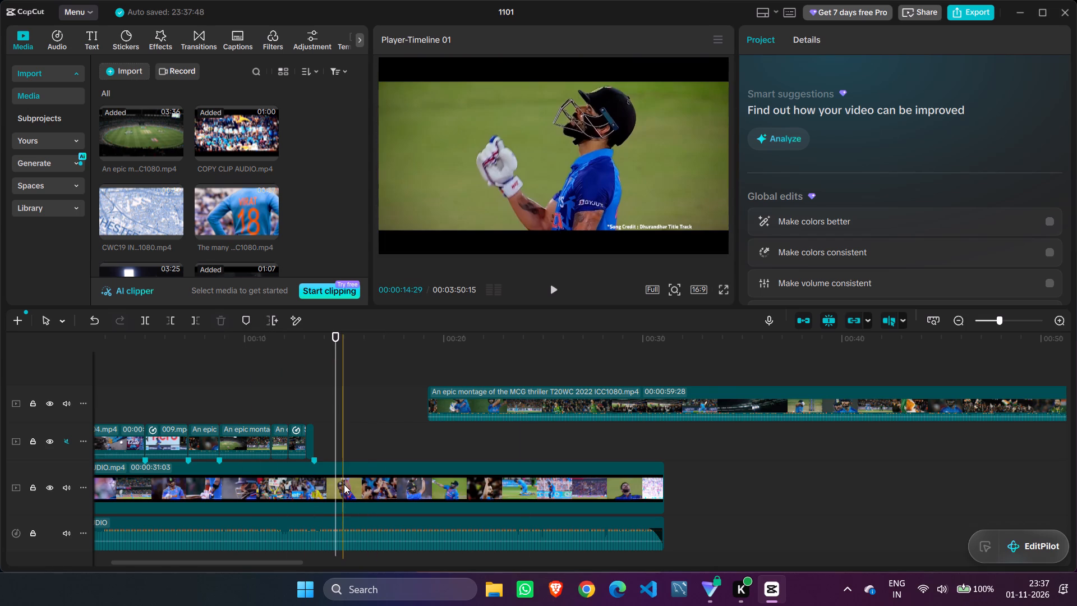
pyautogui.click(344, 484)
pyautogui.click(247, 321)
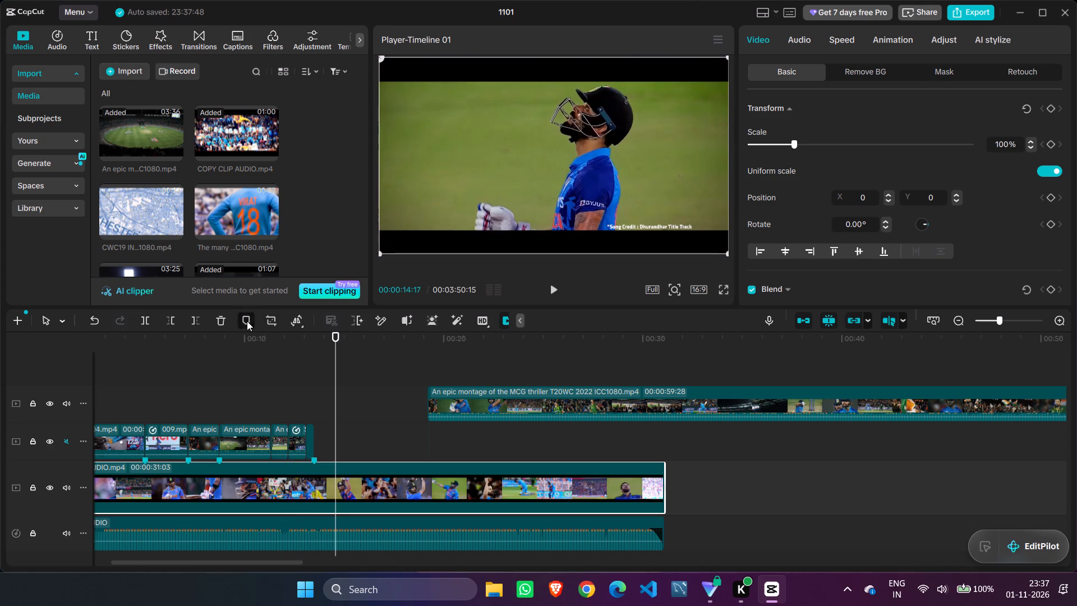
# Move the 00:00:59:28 MCG thriller piece onto the montage track, starting at the marker near 00:00:13.
pyautogui.moveTo(485, 402); pyautogui.dragTo(479, 412)
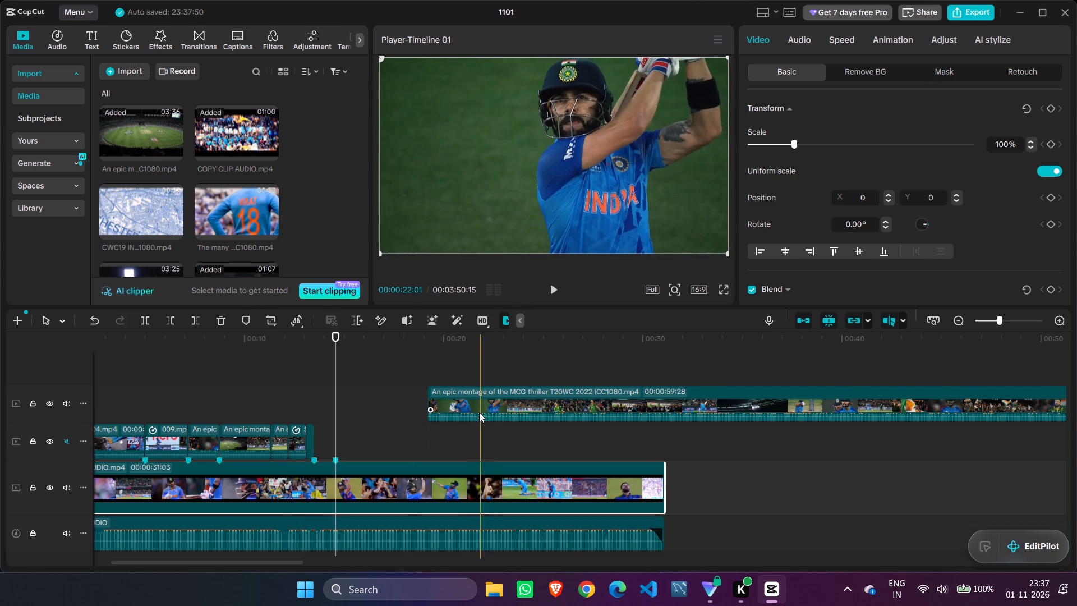
pyautogui.moveTo(479, 412); pyautogui.dragTo(371, 442)
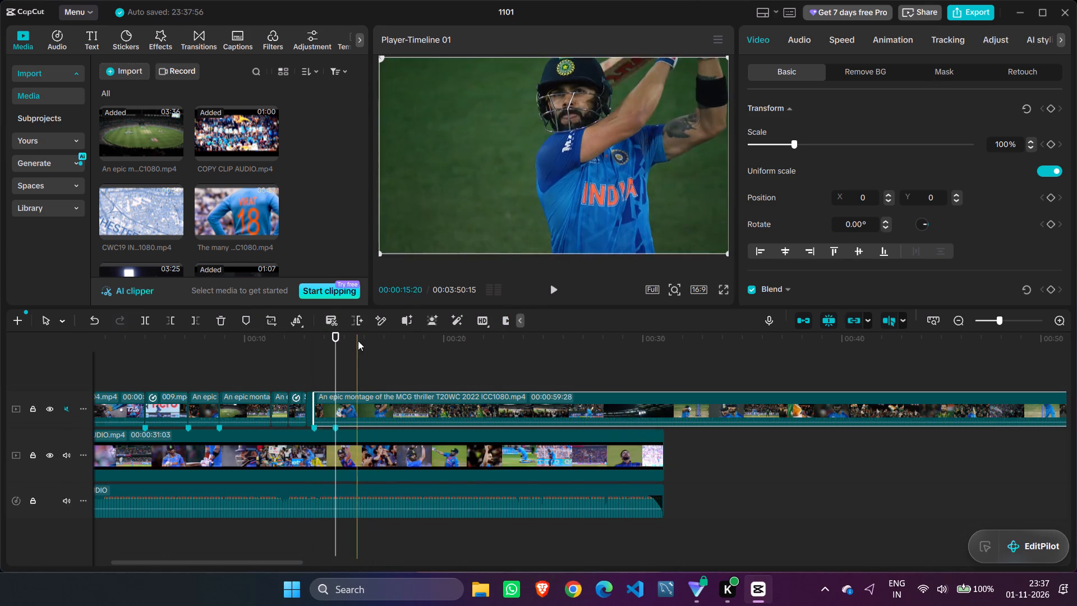
# Split the MCG thriller piece at 00:00:16:21, after the batting close-up, and move the remainder later to about 00:00:20.
pyautogui.moveTo(336, 338); pyautogui.dragTo(277, 345)
pyautogui.click(555, 284)
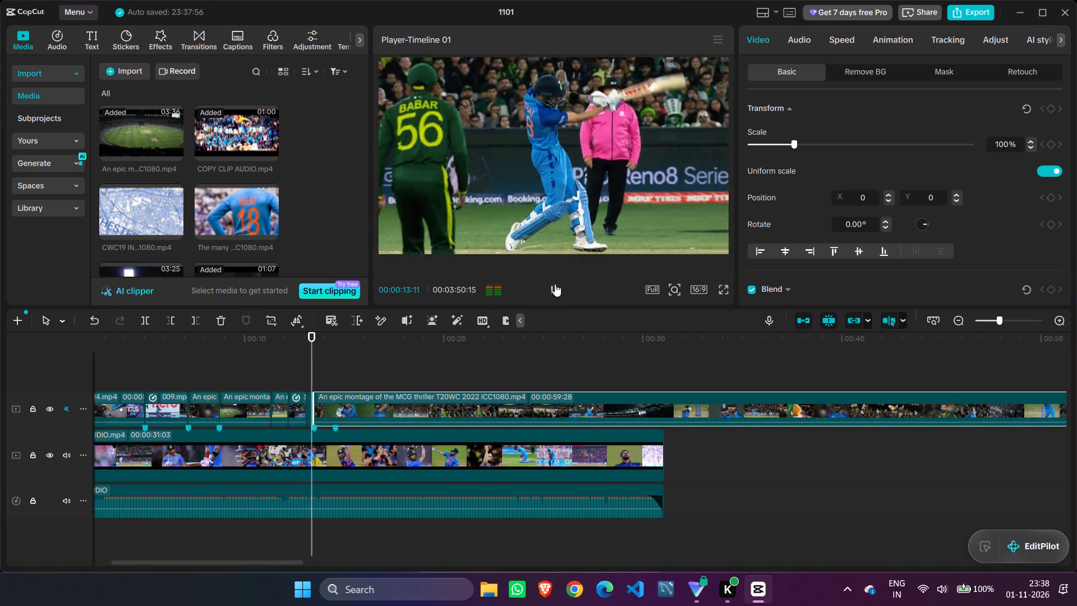
pyautogui.click(555, 284)
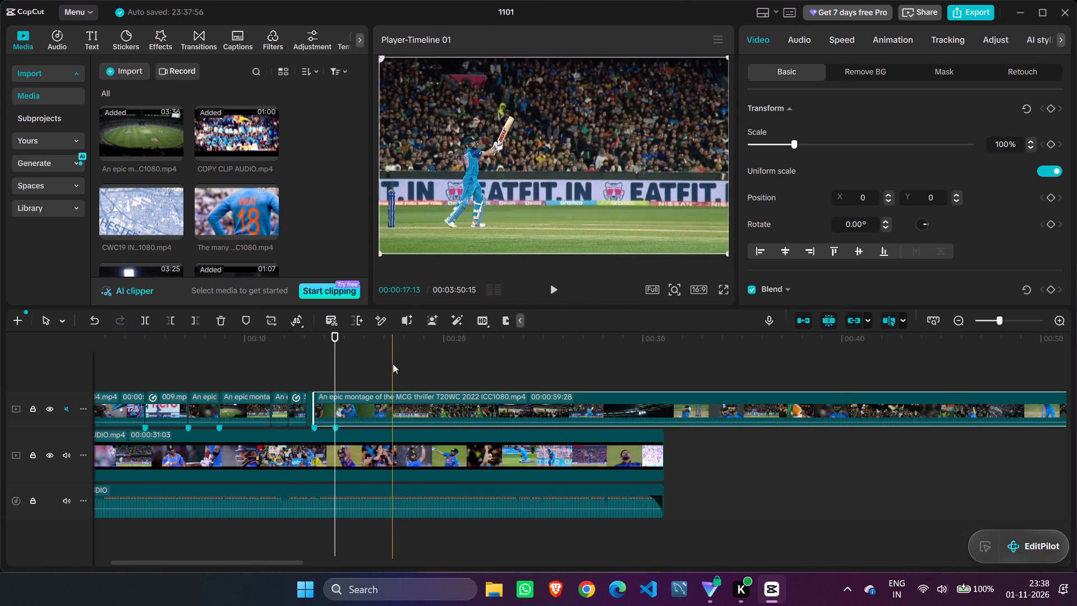
pyautogui.click(554, 287)
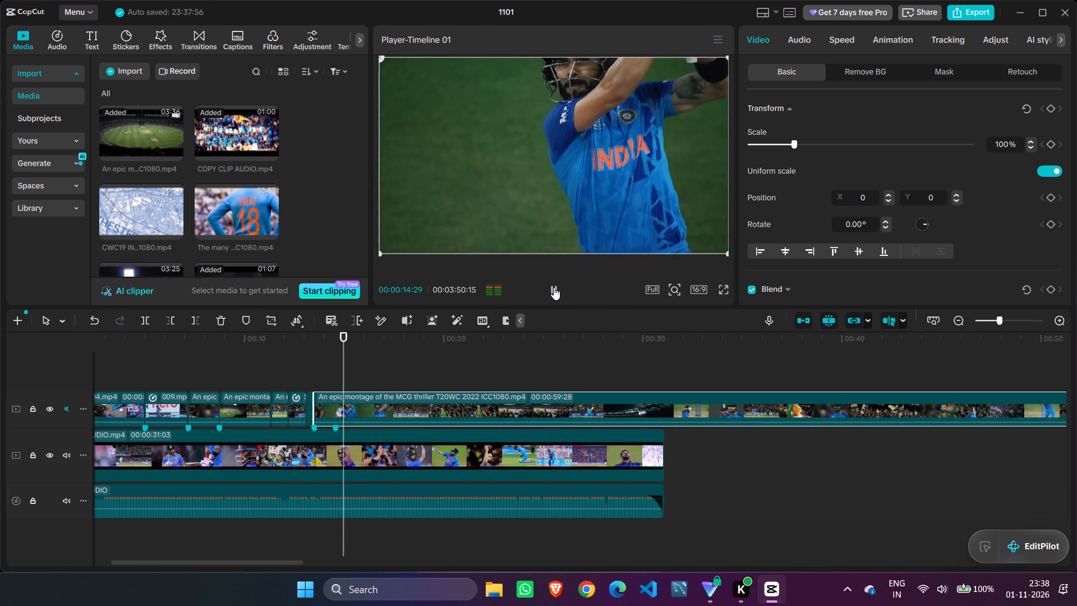
pyautogui.click(554, 287)
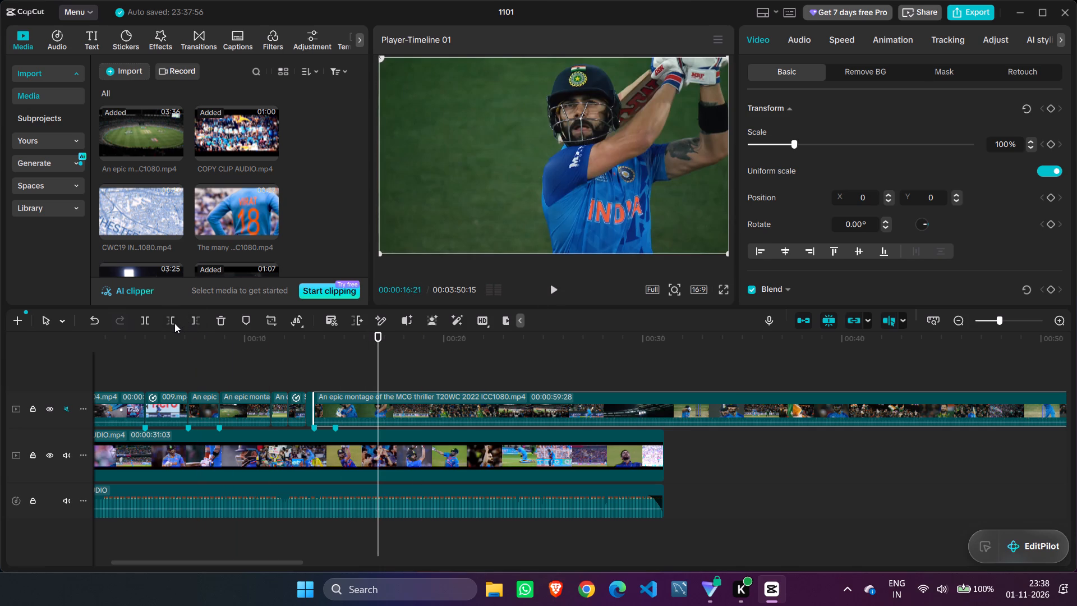
pyautogui.click(145, 316)
pyautogui.moveTo(414, 405); pyautogui.dragTo(489, 397)
# Set the speed of the short batting close-up piece to 2.00x.
pyautogui.click(351, 404)
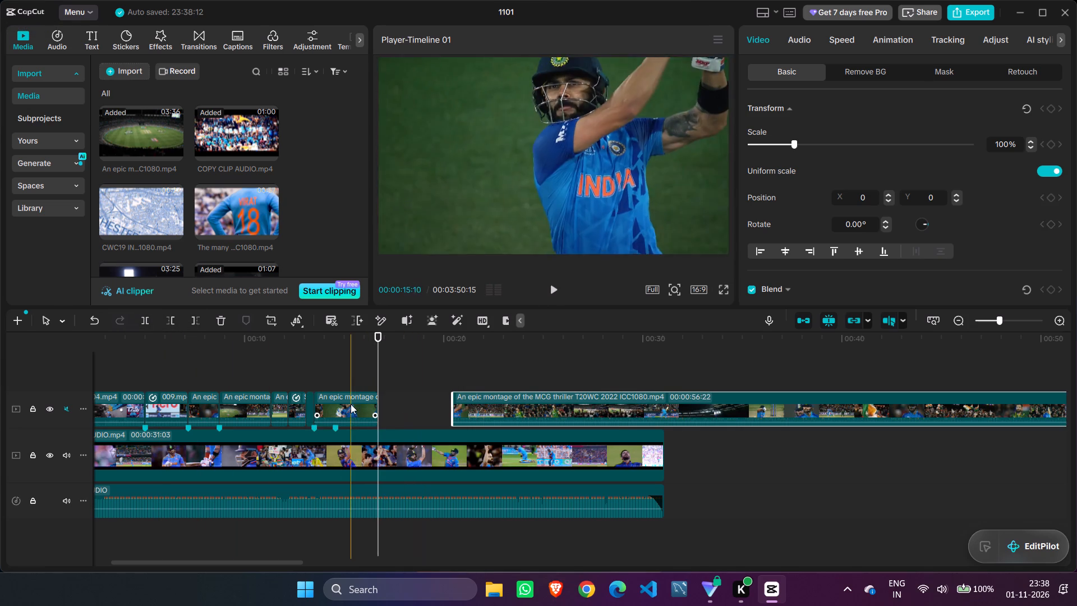
pyautogui.click(845, 48)
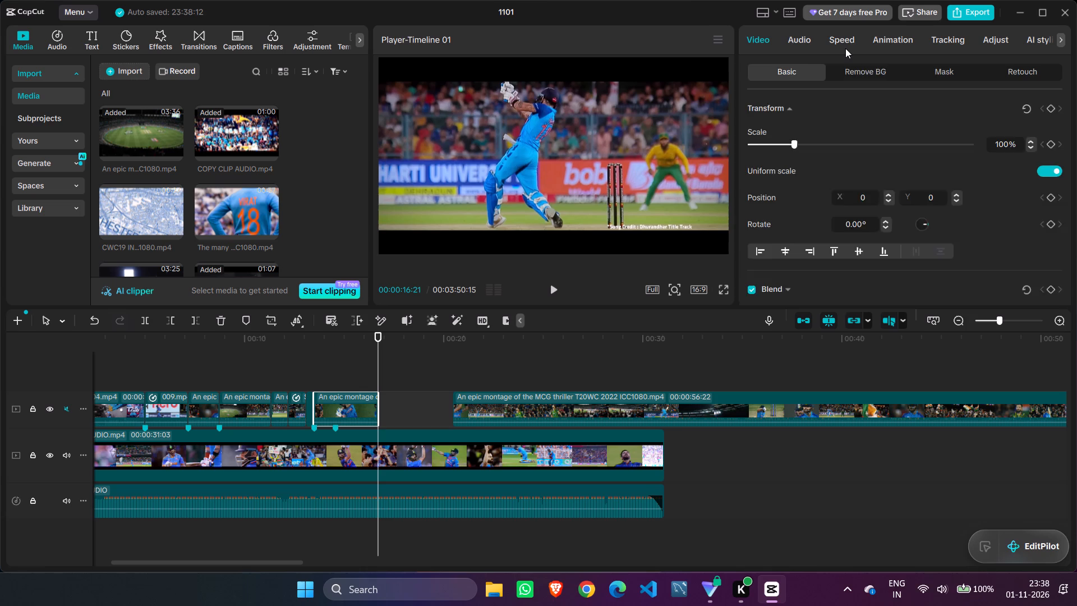
pyautogui.tripleClick(1057, 124)
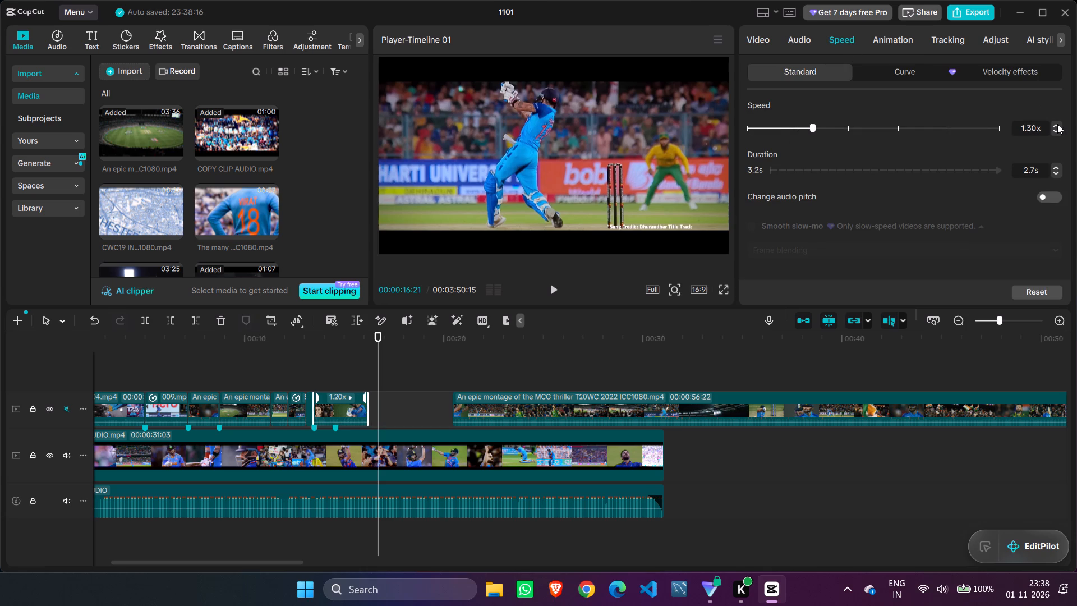
pyautogui.tripleClick(1057, 124)
pyautogui.click(1057, 124)
pyautogui.tripleClick(1057, 124)
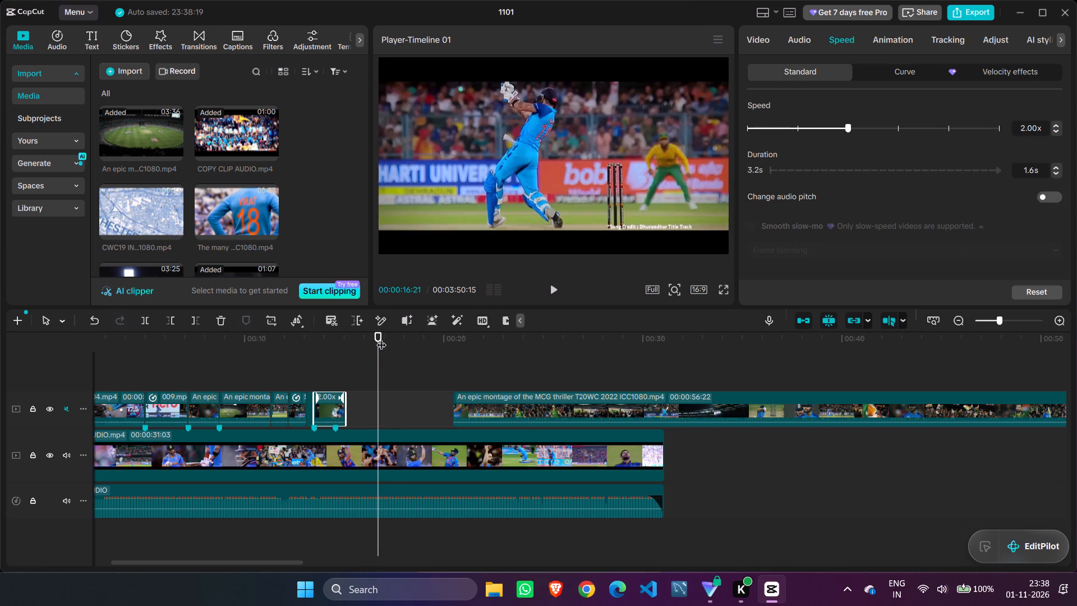
# Trim the end of the sped-up batting close-up back to the reference marker at 00:00:14:17.
pyautogui.moveTo(380, 337); pyautogui.dragTo(261, 360)
pyautogui.click(264, 358)
pyautogui.click(317, 362)
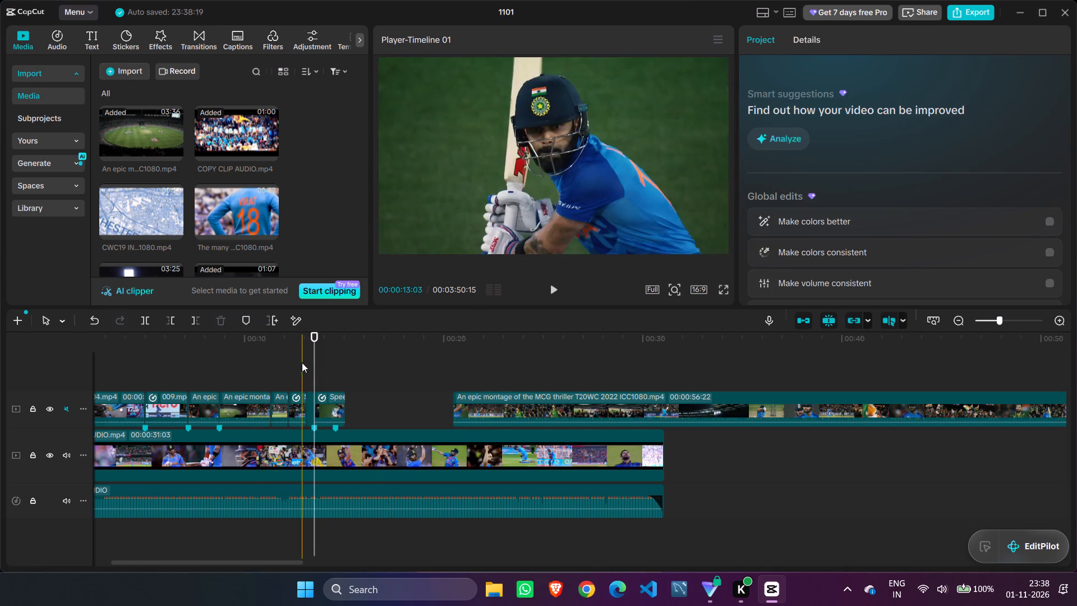
pyautogui.moveTo(315, 359); pyautogui.dragTo(283, 352)
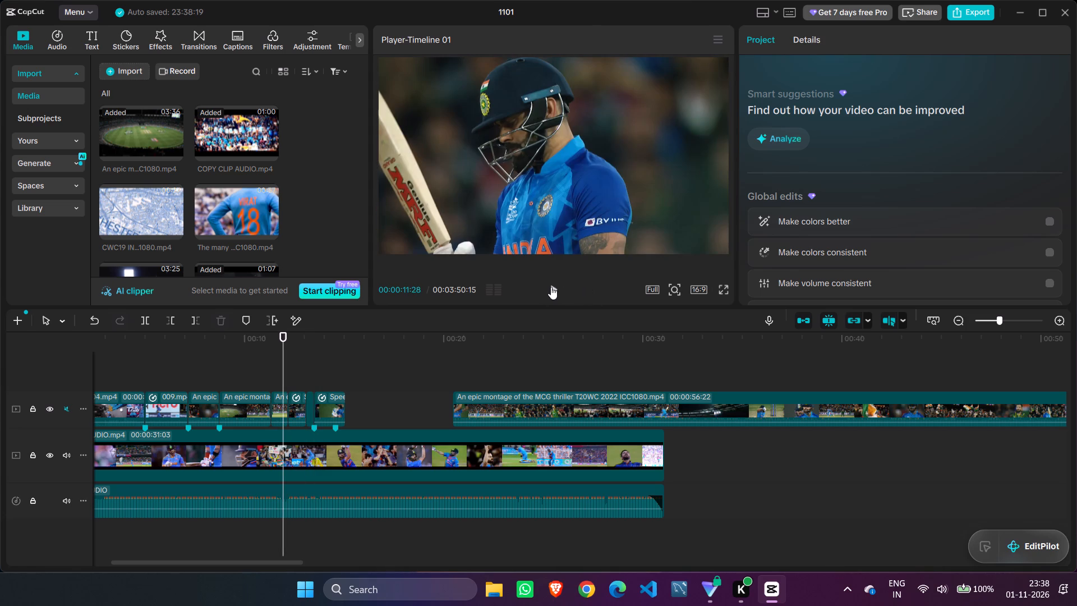
pyautogui.click(551, 288)
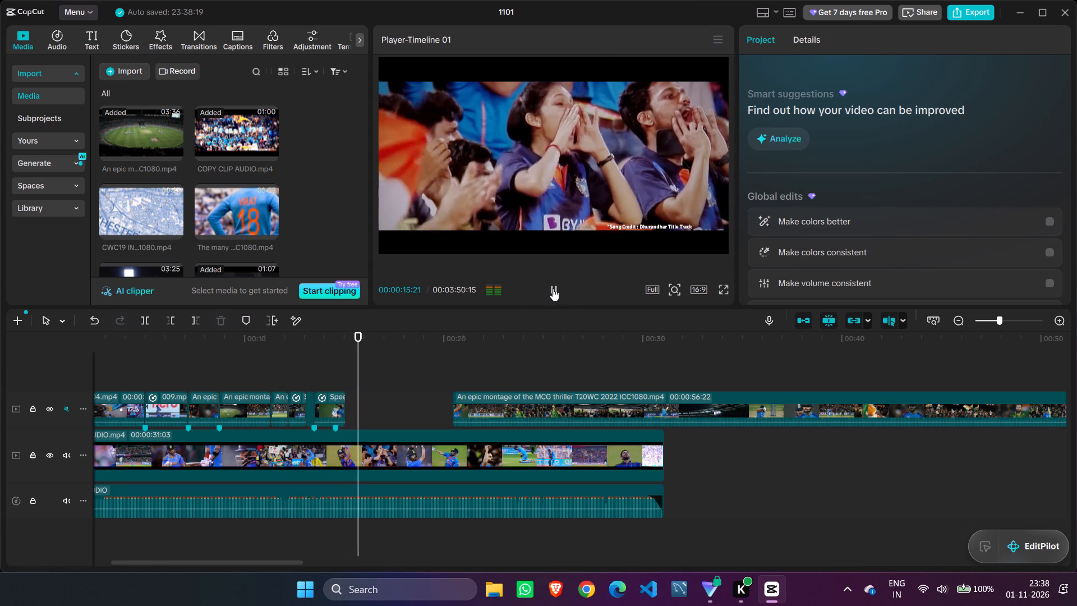
pyautogui.click(553, 288)
pyautogui.moveTo(365, 336); pyautogui.dragTo(340, 332)
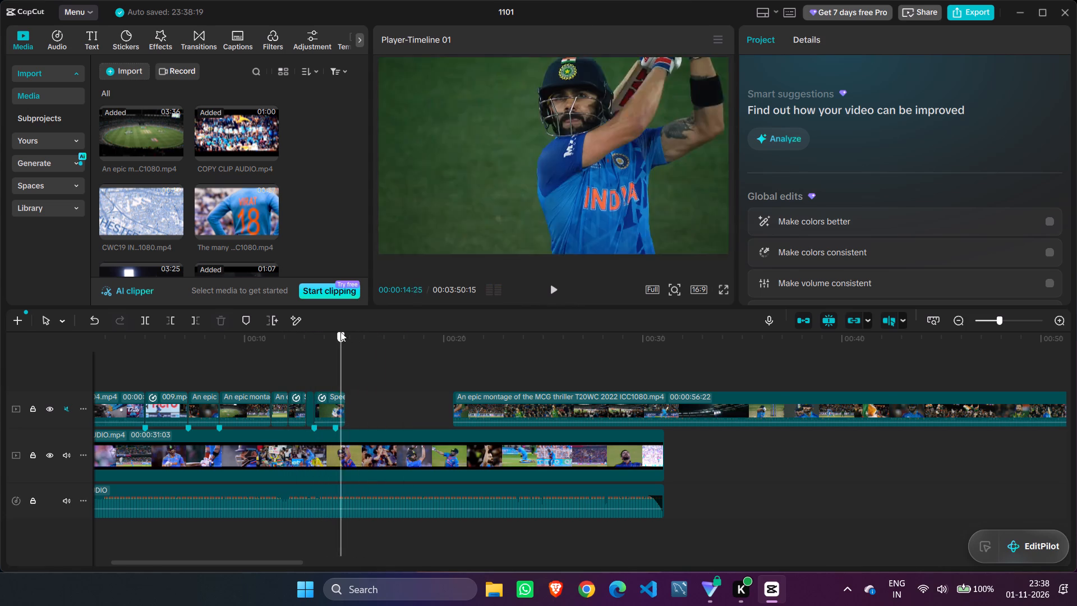
pyautogui.moveTo(340, 332); pyautogui.dragTo(333, 329)
pyautogui.click(339, 402)
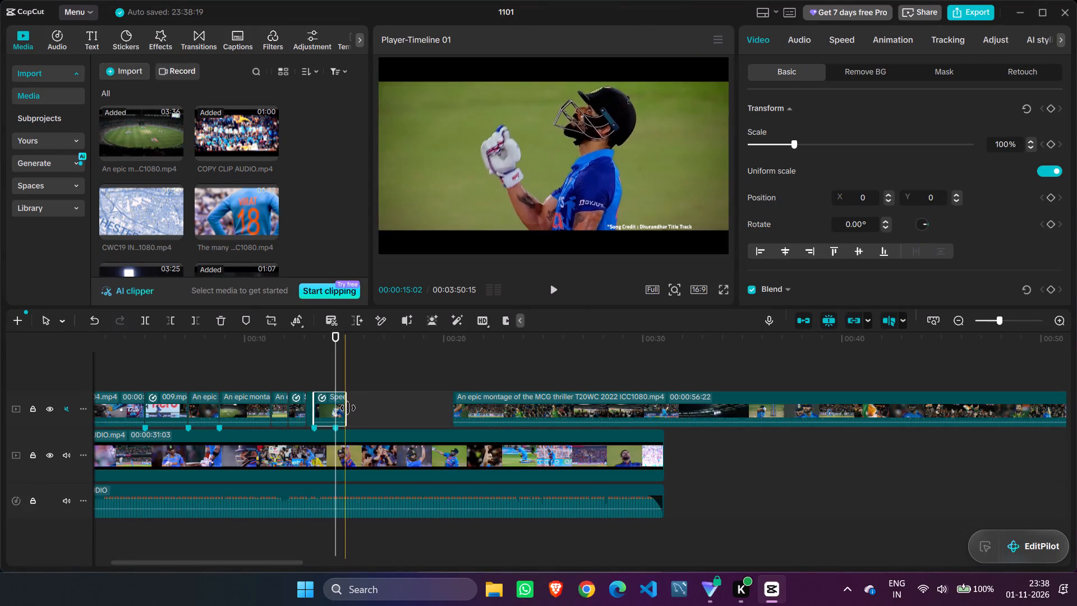
pyautogui.moveTo(348, 408); pyautogui.dragTo(335, 406)
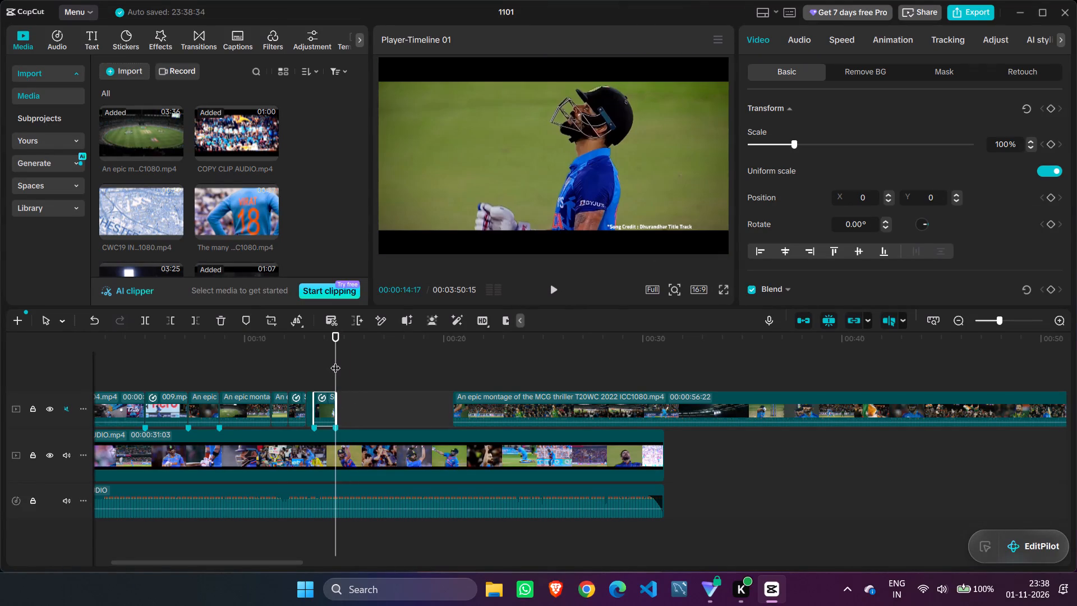
# Play the montage from the start and scrub through its clips, checking the cuts against the reference audio.
pyautogui.moveTo(335, 361); pyautogui.dragTo(266, 360)
pyautogui.click(361, 355)
pyautogui.moveTo(361, 355); pyautogui.dragTo(357, 356)
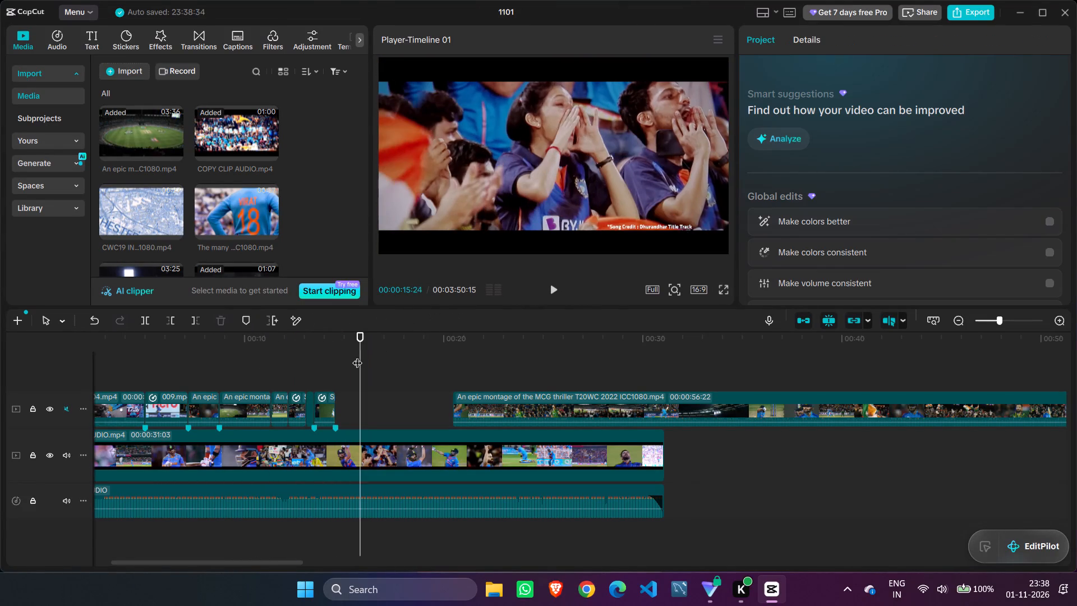
pyautogui.moveTo(357, 356); pyautogui.dragTo(41, 356)
pyautogui.click(554, 284)
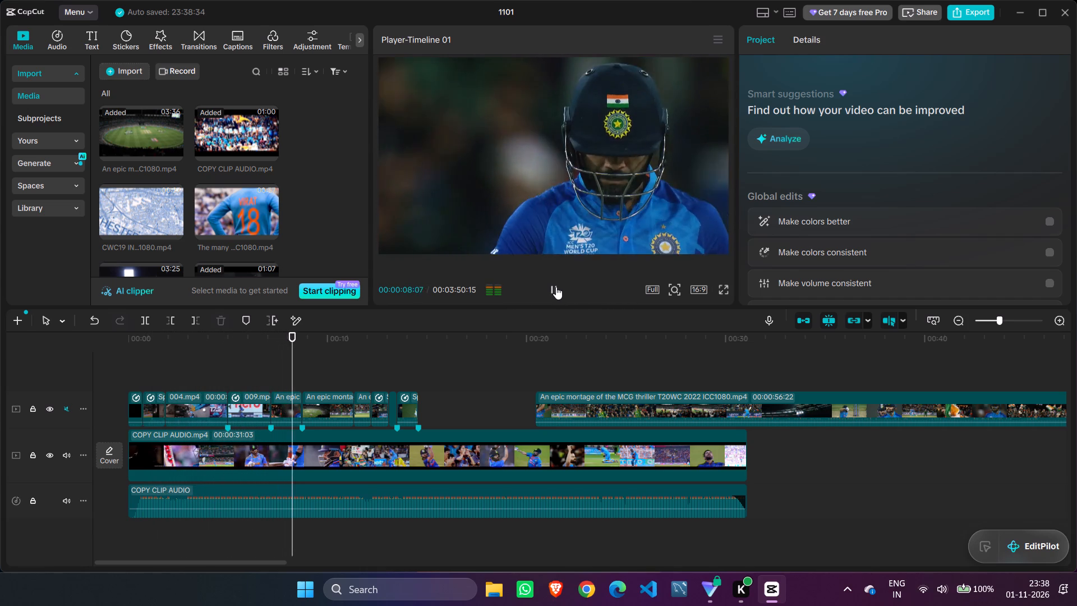
pyautogui.click(556, 287)
pyautogui.click(556, 287)
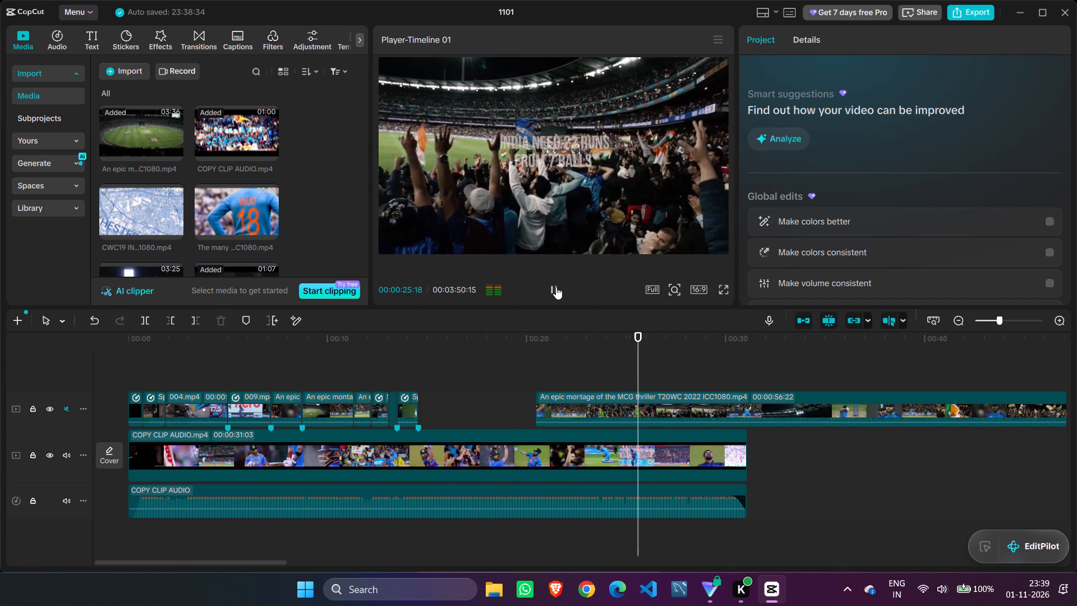
pyautogui.click(556, 287)
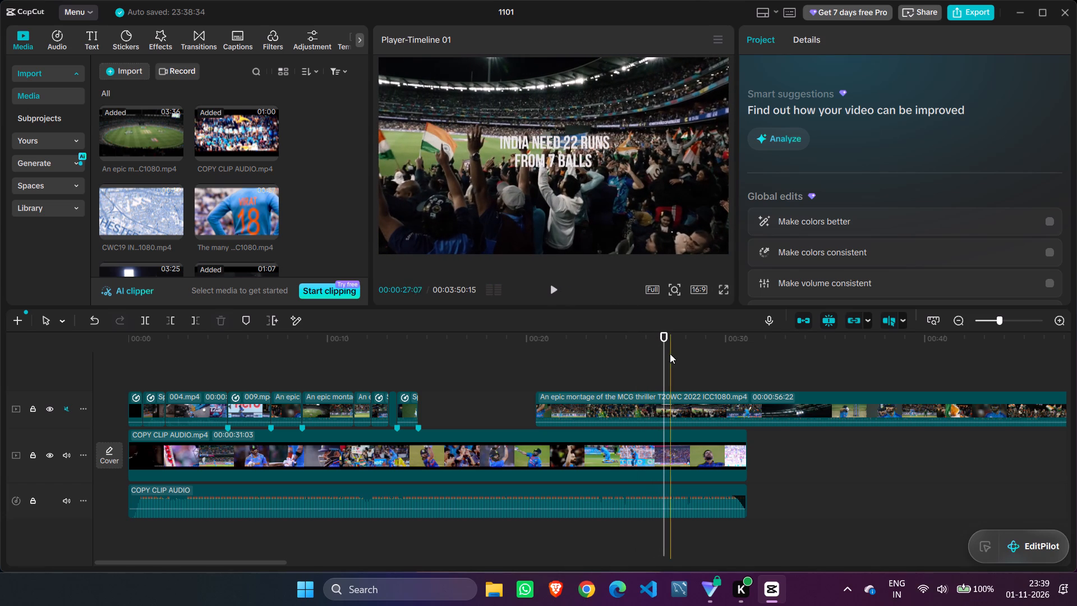
pyautogui.moveTo(662, 336); pyautogui.dragTo(347, 385)
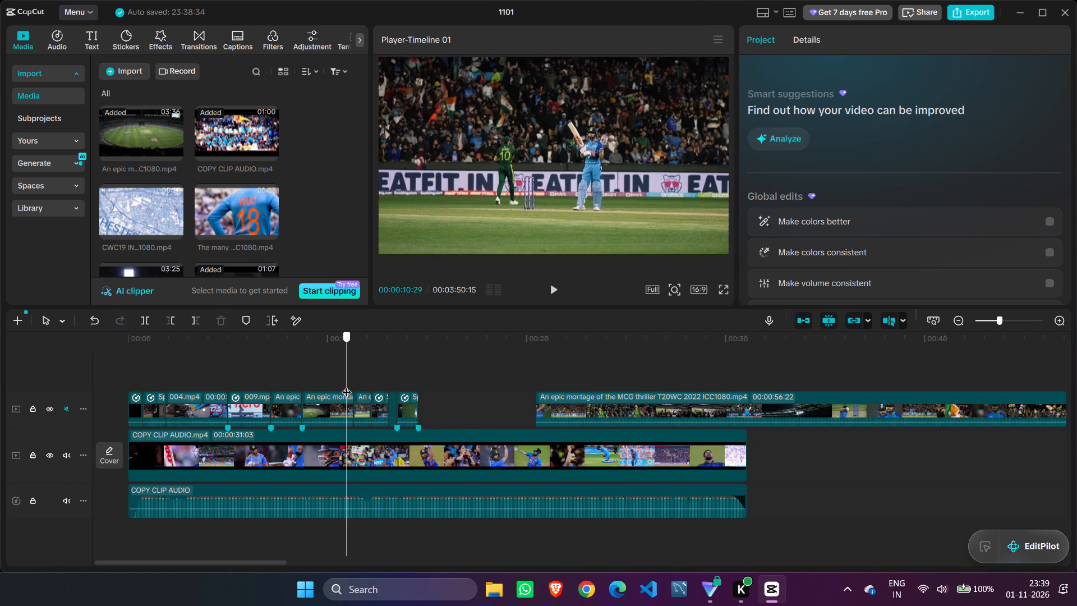
pyautogui.moveTo(347, 385); pyautogui.dragTo(357, 384)
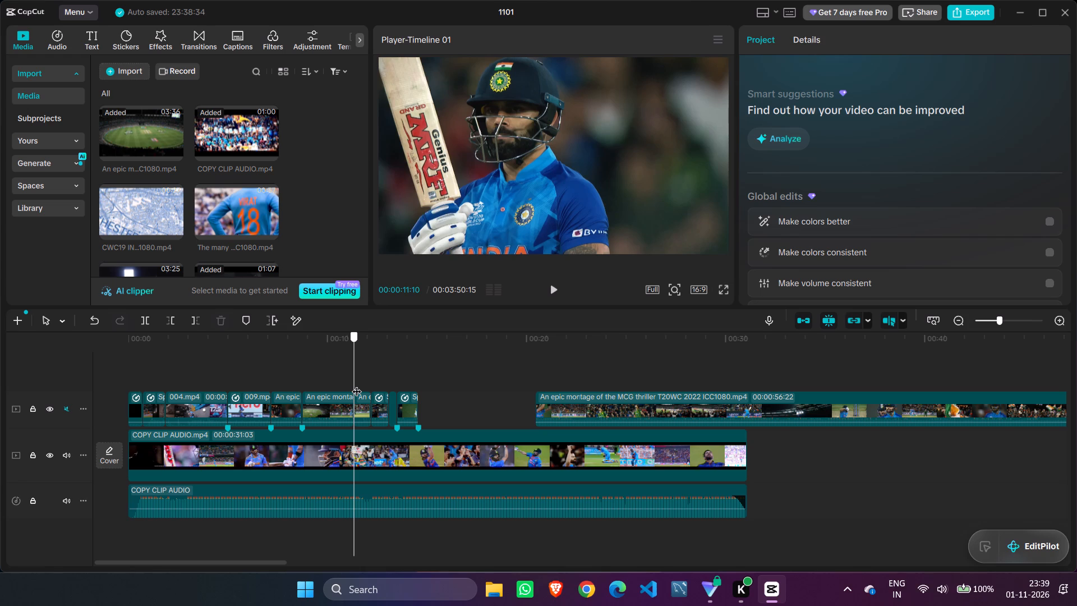
pyautogui.moveTo(357, 384); pyautogui.dragTo(122, 402)
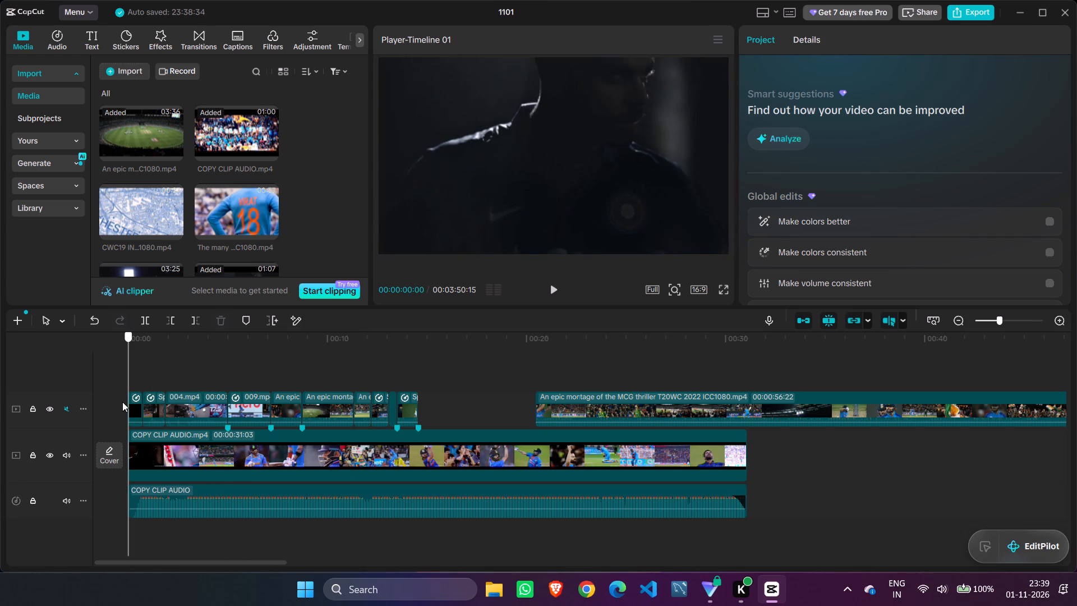
pyautogui.moveTo(122, 402); pyautogui.dragTo(132, 403)
pyautogui.moveTo(132, 403); pyautogui.dragTo(374, 396)
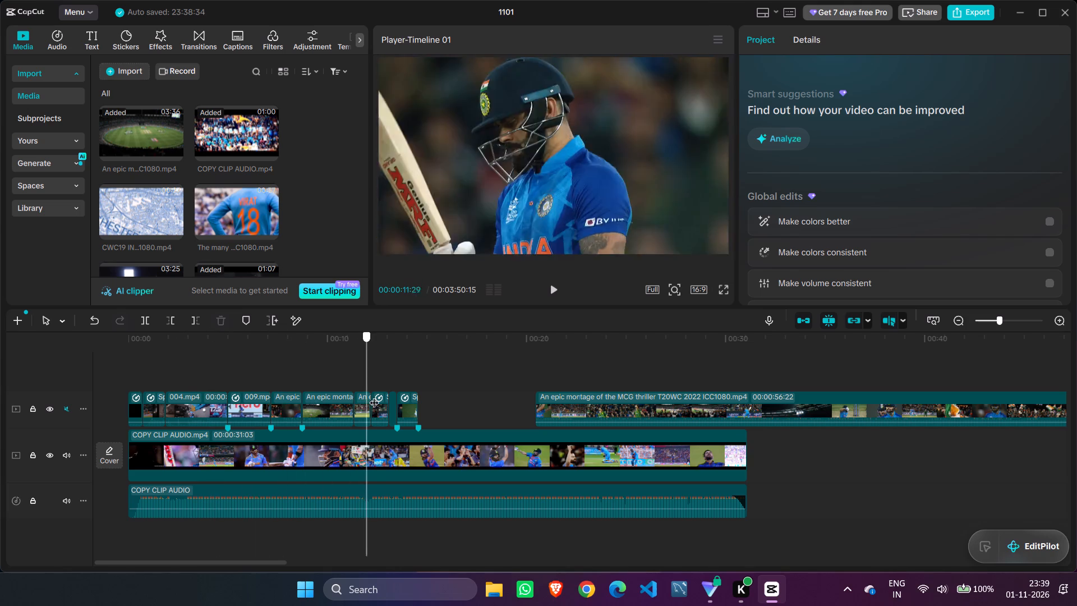
# Play the montage from the start through the last placed batting close-up, checking the cuts against the reference audio.
pyautogui.moveTo(374, 396); pyautogui.dragTo(158, 426)
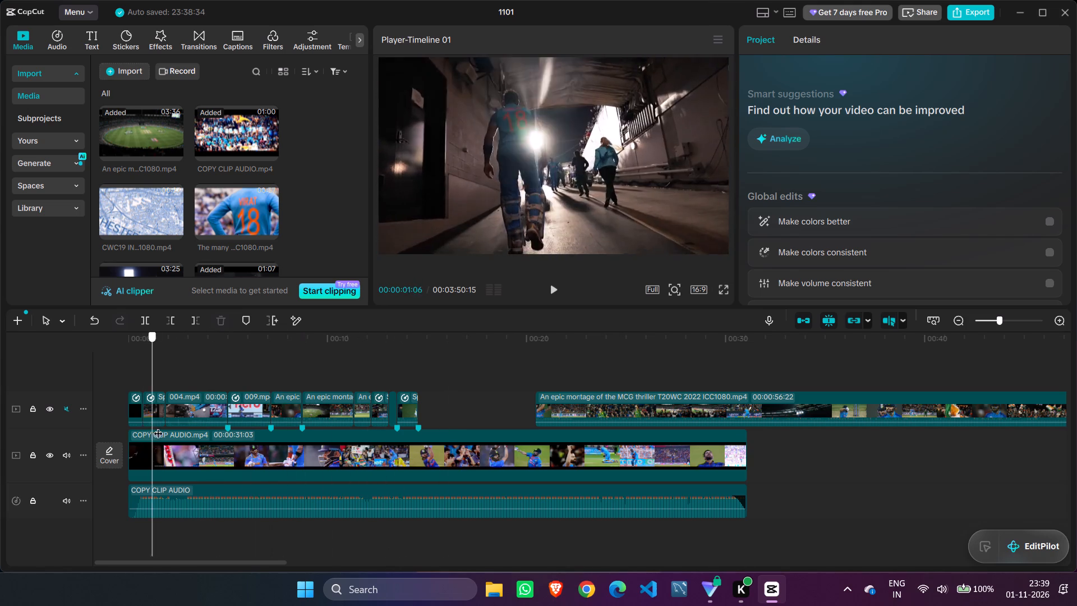
pyautogui.moveTo(158, 426); pyautogui.dragTo(662, 360)
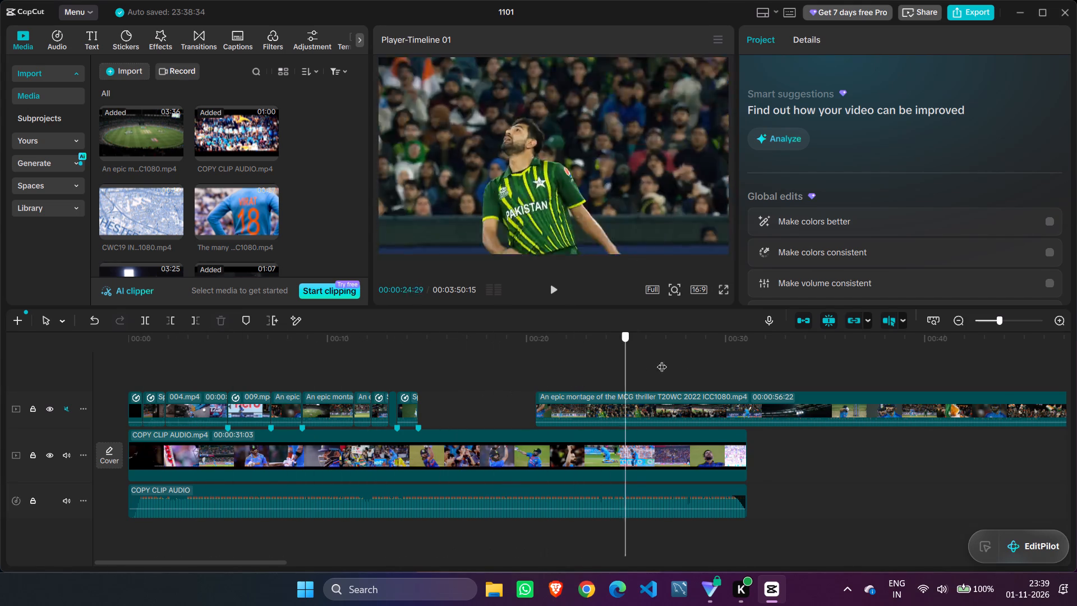
pyautogui.moveTo(662, 360); pyautogui.dragTo(248, 446)
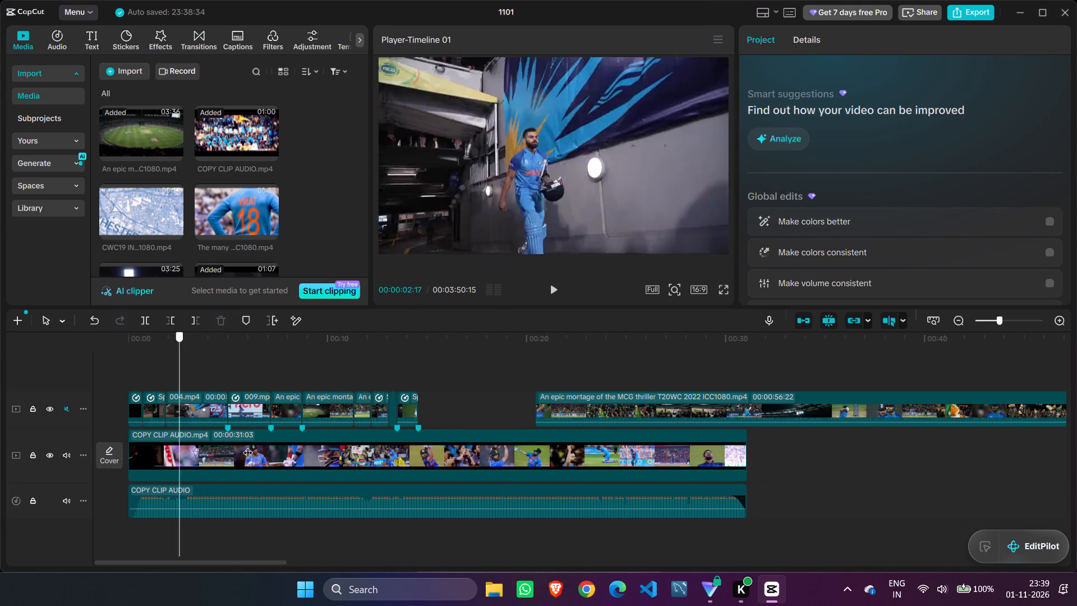
pyautogui.moveTo(248, 446); pyautogui.dragTo(106, 443)
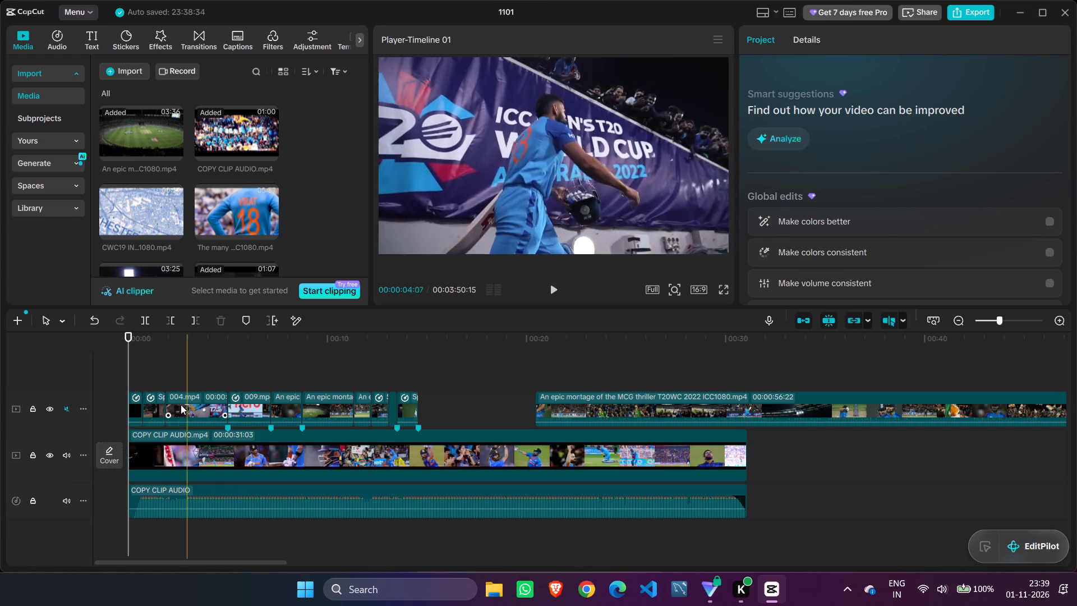
pyautogui.click(132, 372)
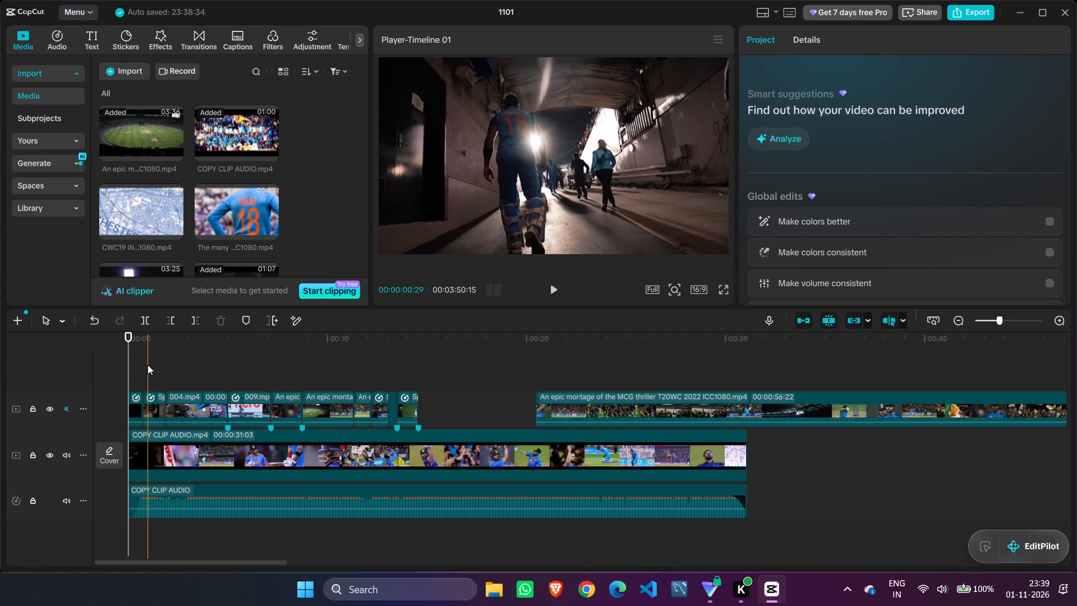
pyautogui.moveTo(127, 333); pyautogui.dragTo(122, 334)
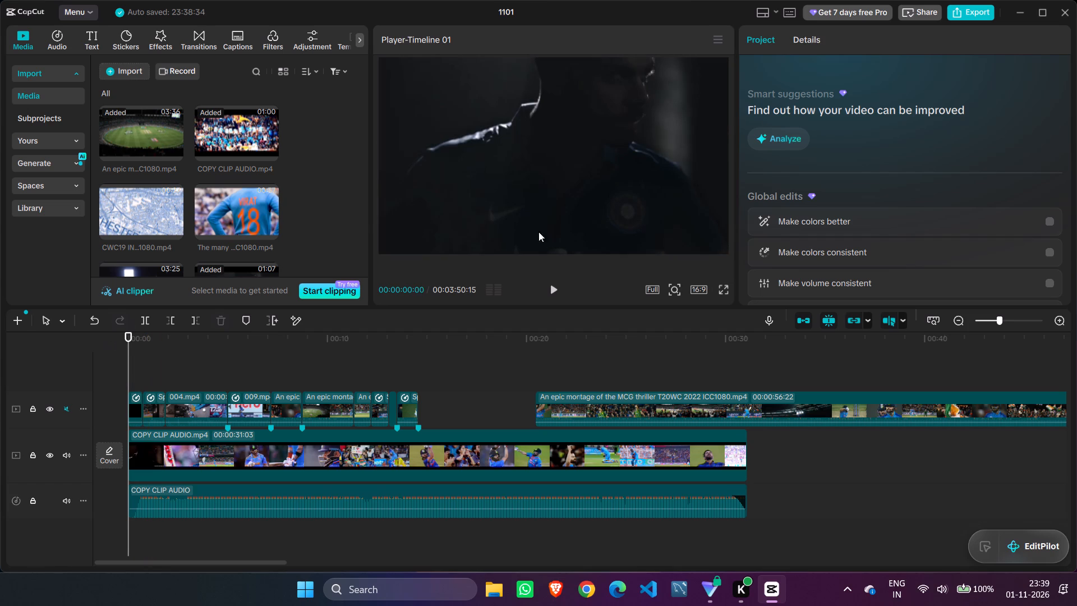
pyautogui.click(559, 284)
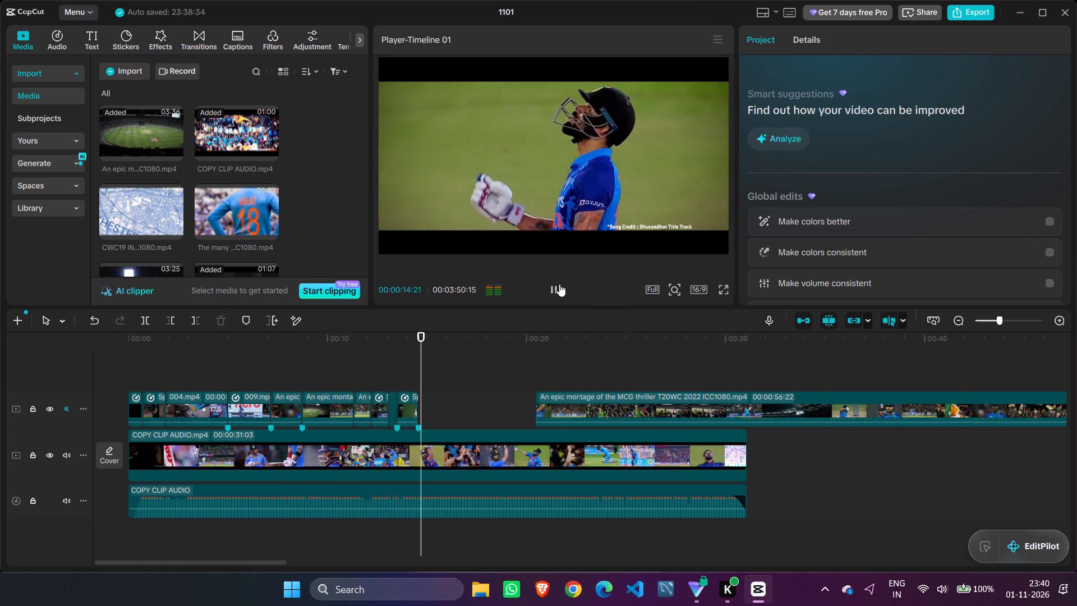
pyautogui.click(559, 284)
# Replay the reference footage following the last placed clip, from about 00:00:14 to 00:00:17, to examine its next shots.
pyautogui.moveTo(424, 344); pyautogui.dragTo(452, 347)
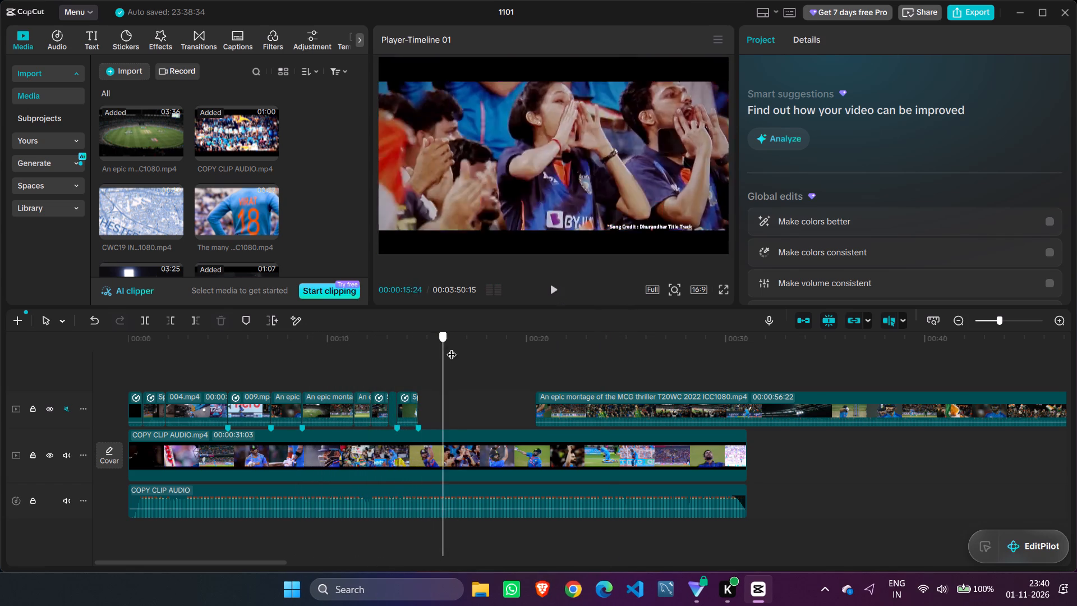
pyautogui.moveTo(452, 347); pyautogui.dragTo(414, 343)
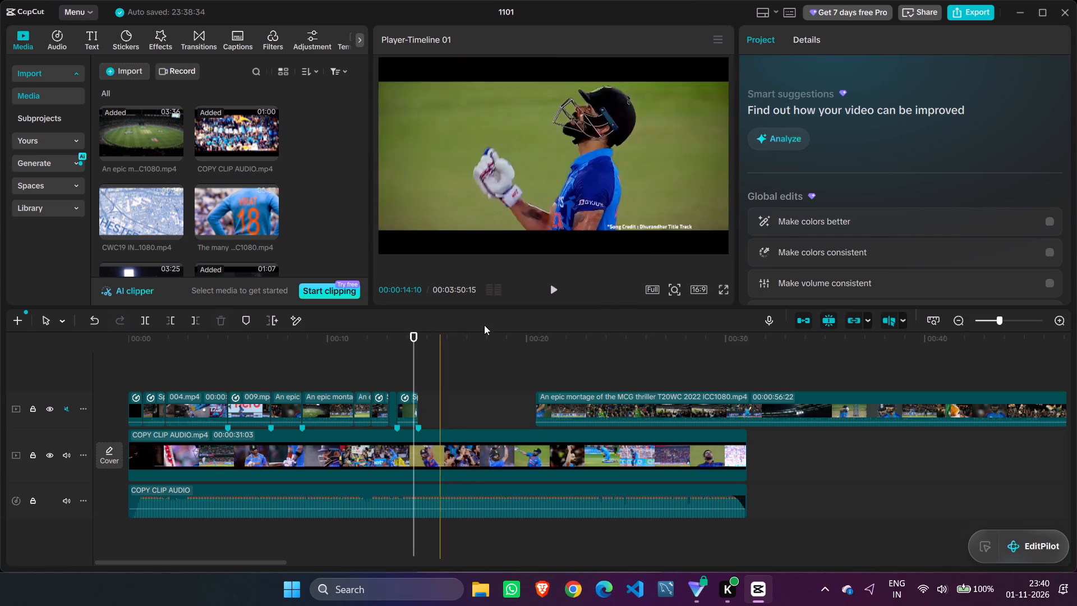
pyautogui.click(556, 287)
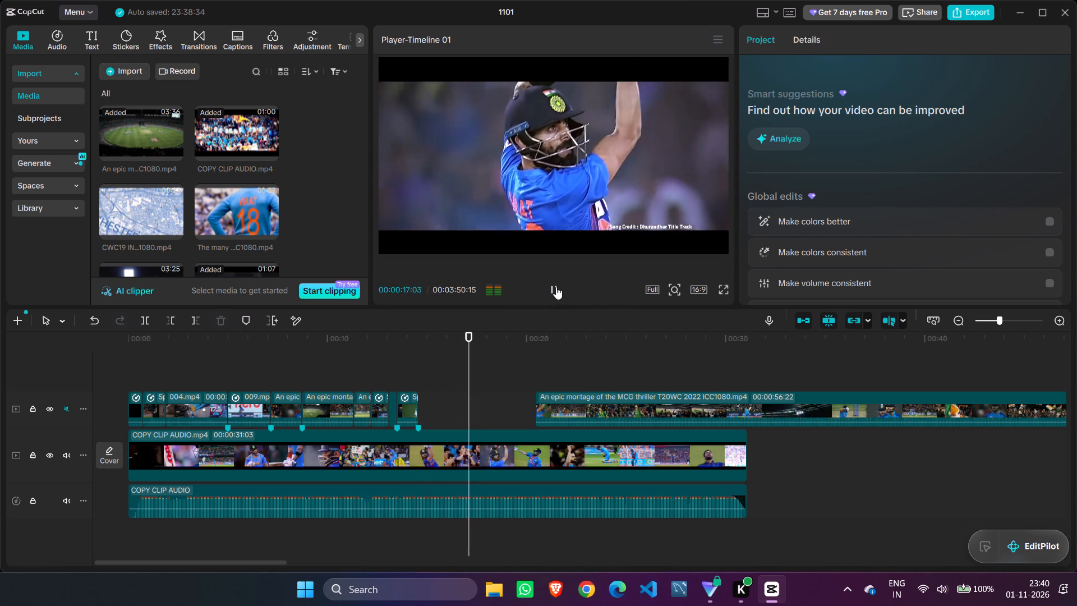
pyautogui.click(556, 287)
pyautogui.moveTo(474, 333); pyautogui.dragTo(410, 336)
pyautogui.click(550, 290)
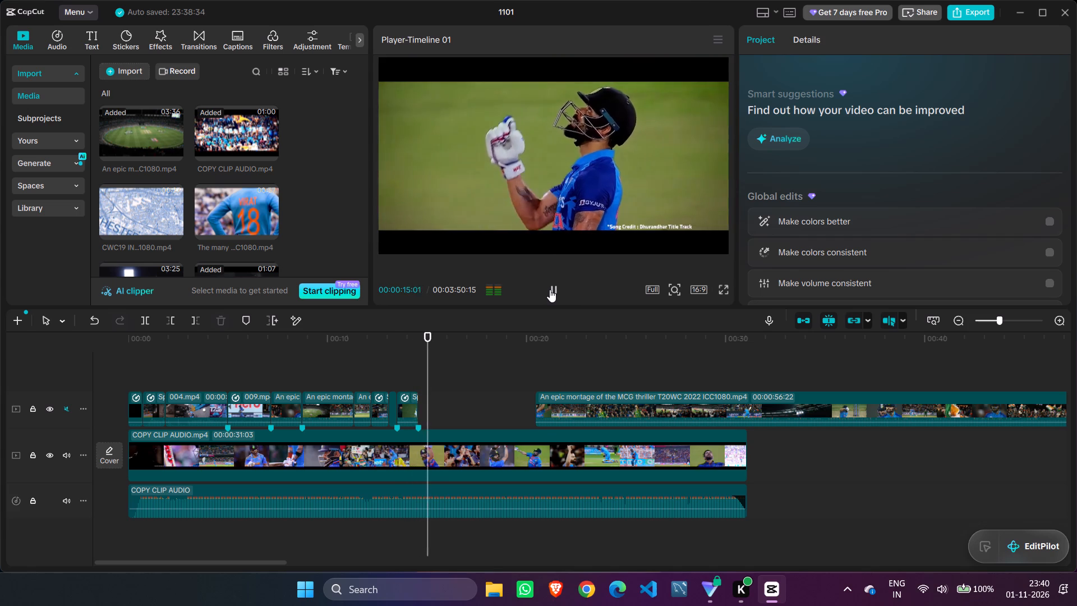
pyautogui.click(550, 290)
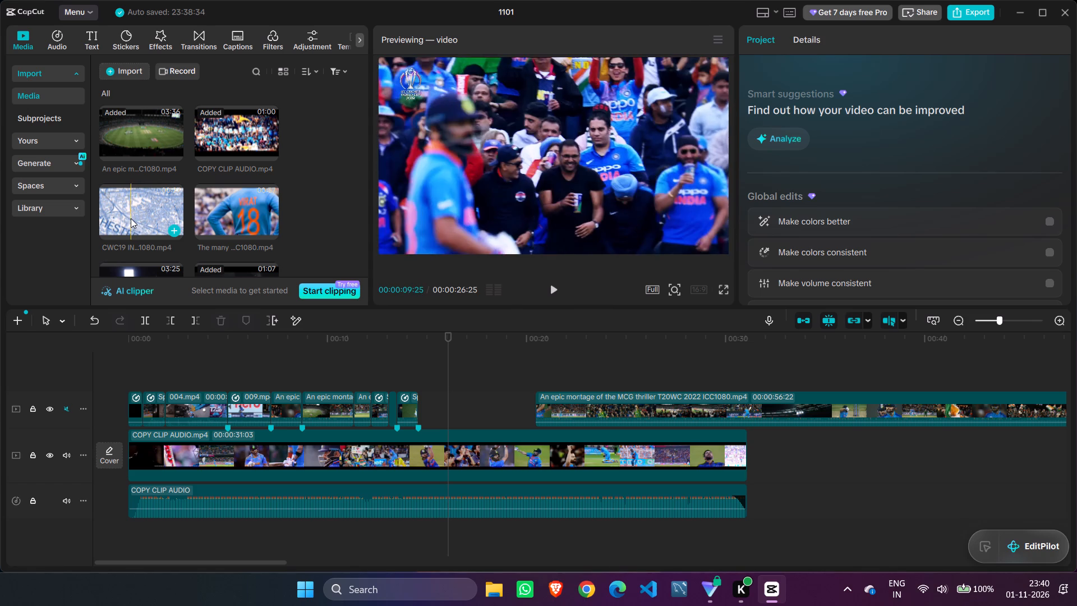
# Replay the montage from about 00:00:09 and again from about 00:00:12, checking how it leads into the uncovered reference shots.
pyautogui.moveTo(448, 334); pyautogui.dragTo(314, 329)
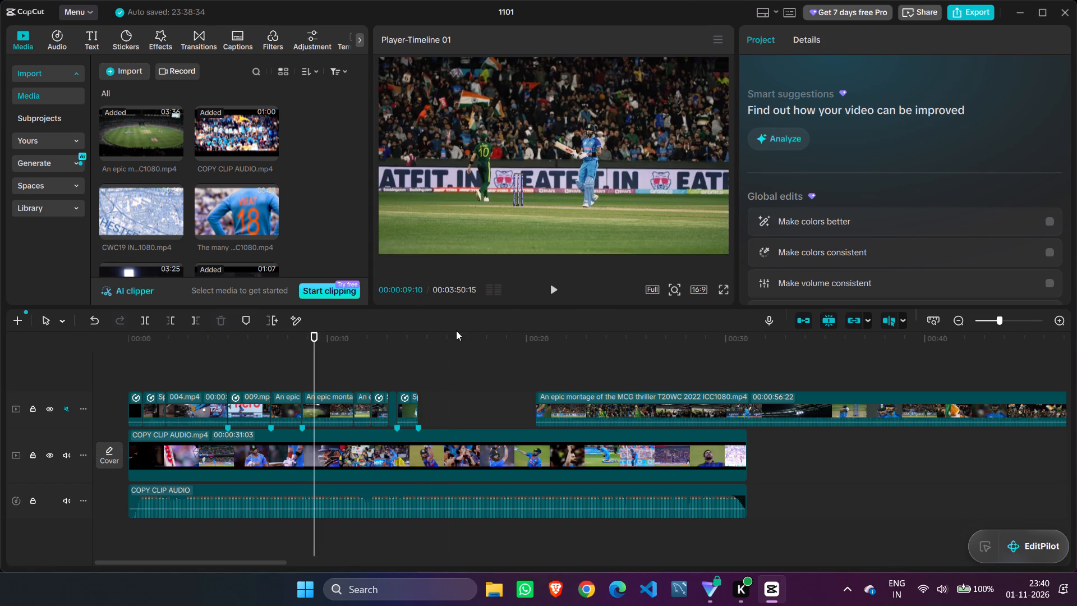
pyautogui.click(554, 284)
pyautogui.scroll(-1, 369, 226)
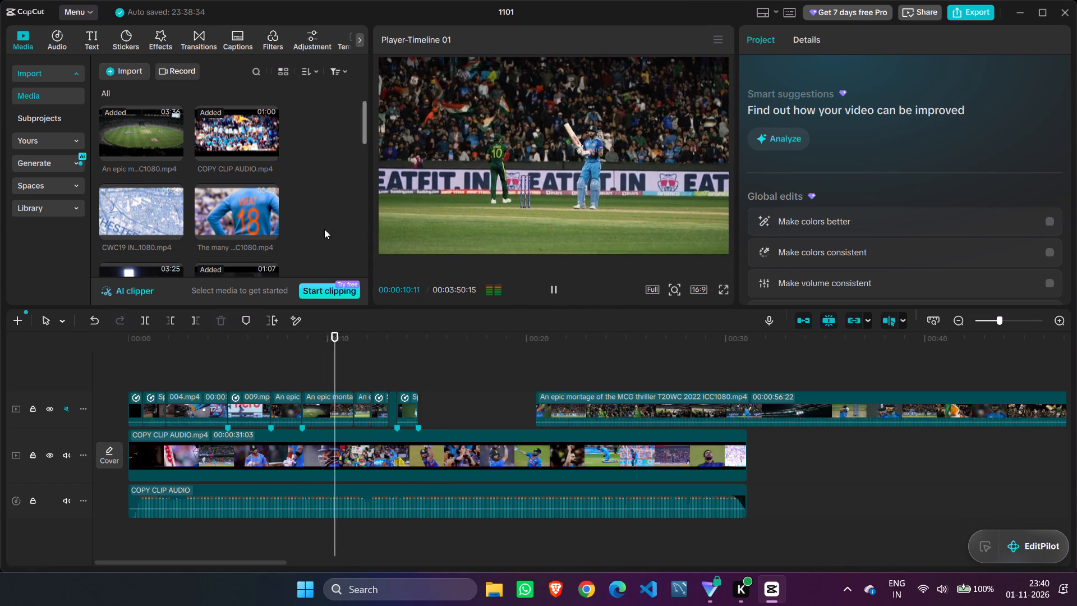
pyautogui.scroll(-5, 324, 229)
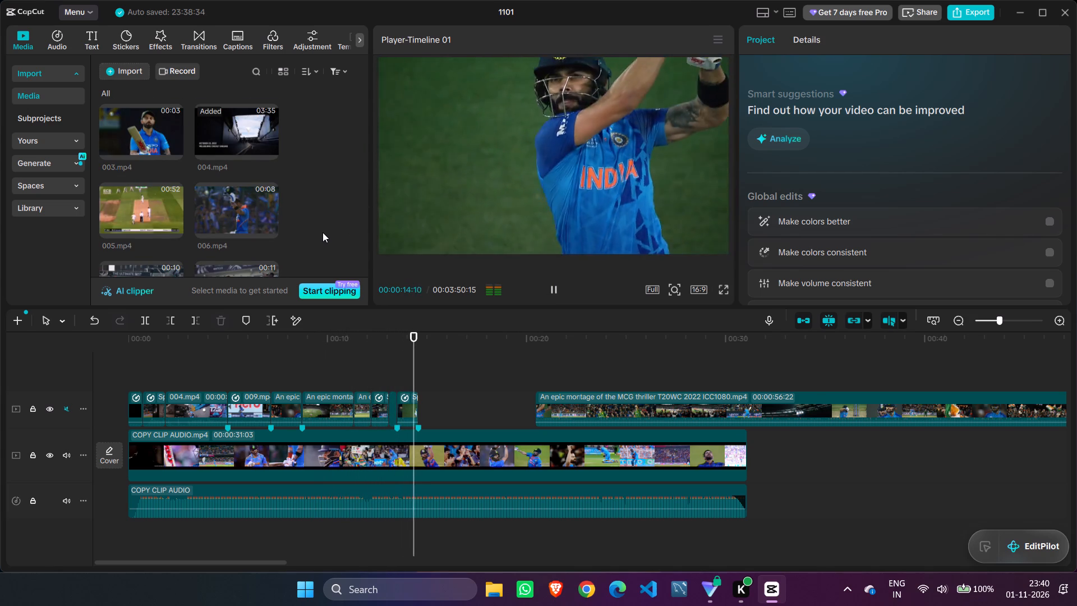
pyautogui.moveTo(435, 340); pyautogui.dragTo(371, 328)
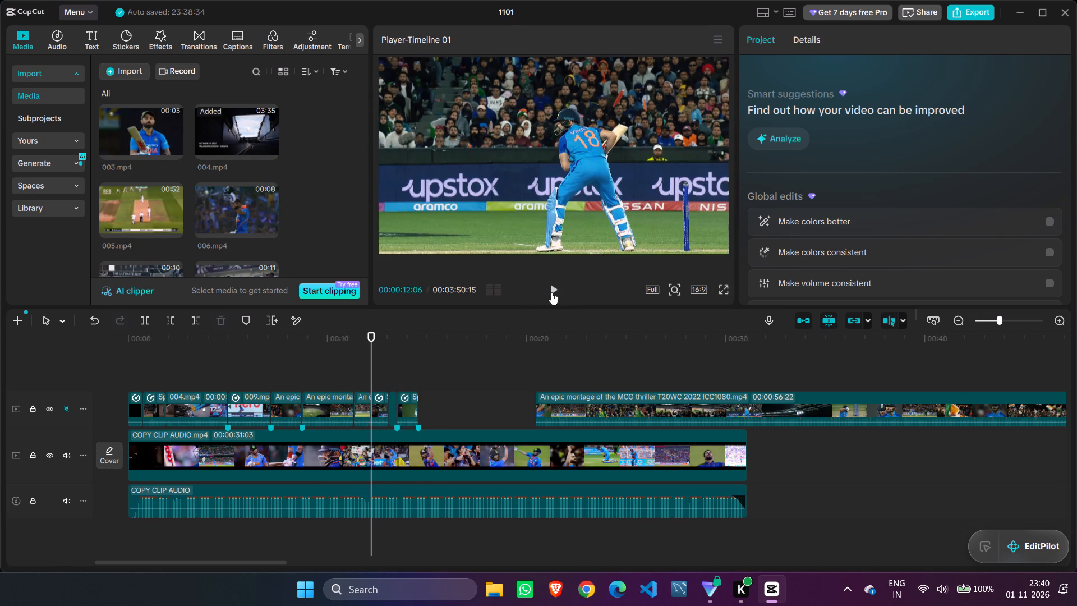
pyautogui.click(548, 292)
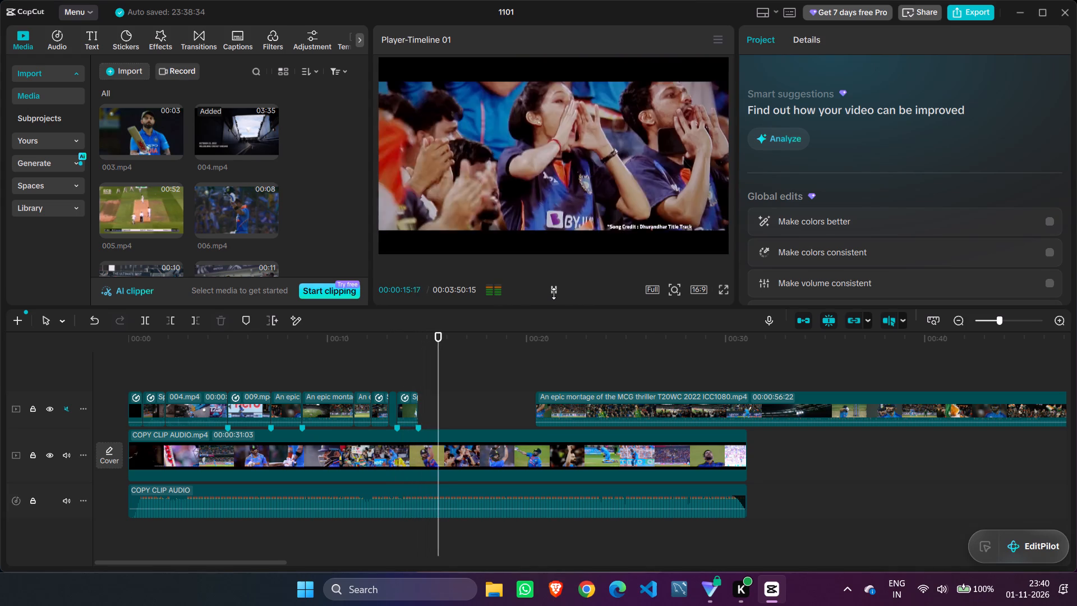
pyautogui.click(554, 293)
# Replay the end of the sped-up batting close-up and the reference celebration and crowd shots repeatedly to judge the next cut.
pyautogui.moveTo(450, 343); pyautogui.dragTo(409, 343)
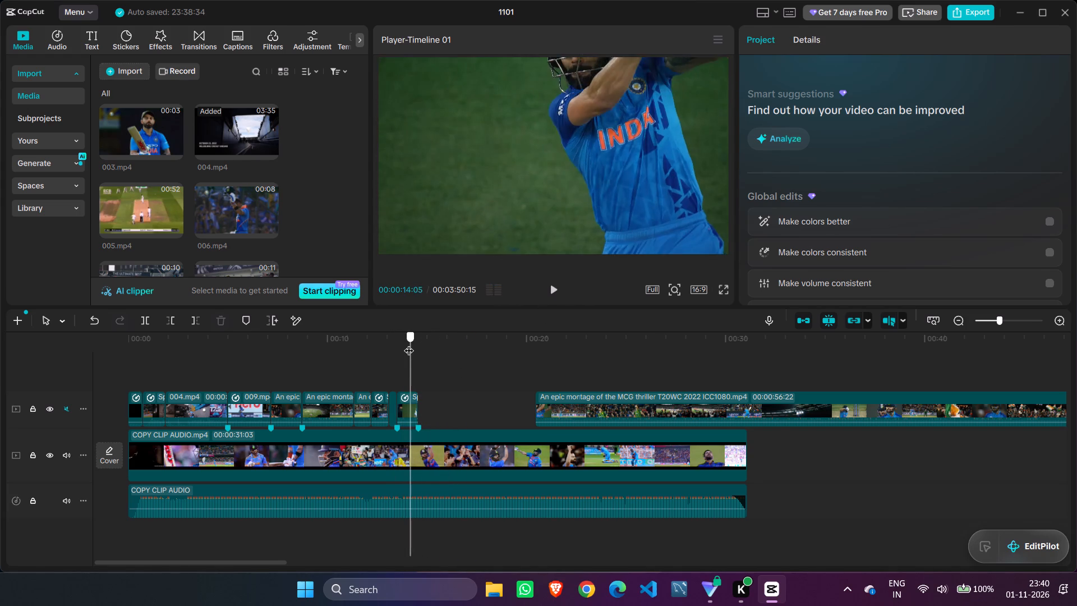
pyautogui.moveTo(409, 343); pyautogui.dragTo(409, 343)
pyautogui.click(555, 287)
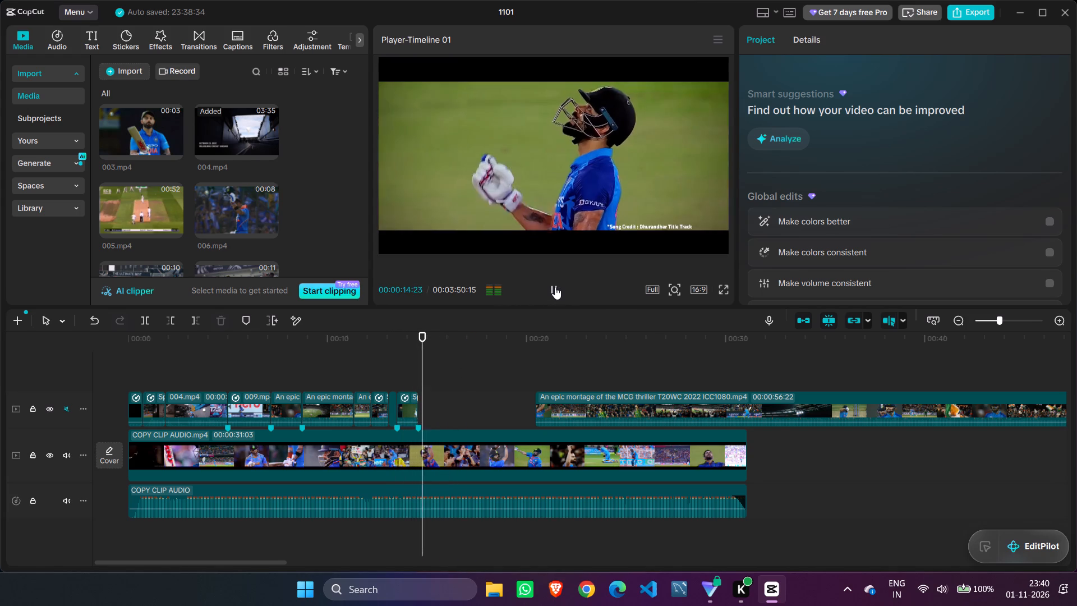
pyautogui.click(555, 287)
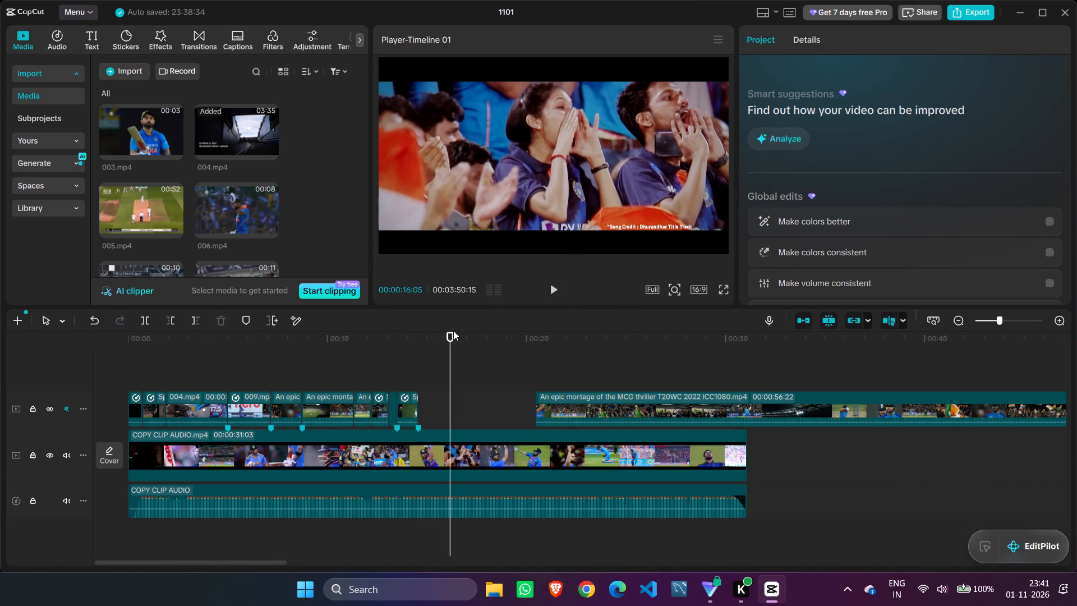
pyautogui.moveTo(452, 333); pyautogui.dragTo(399, 342)
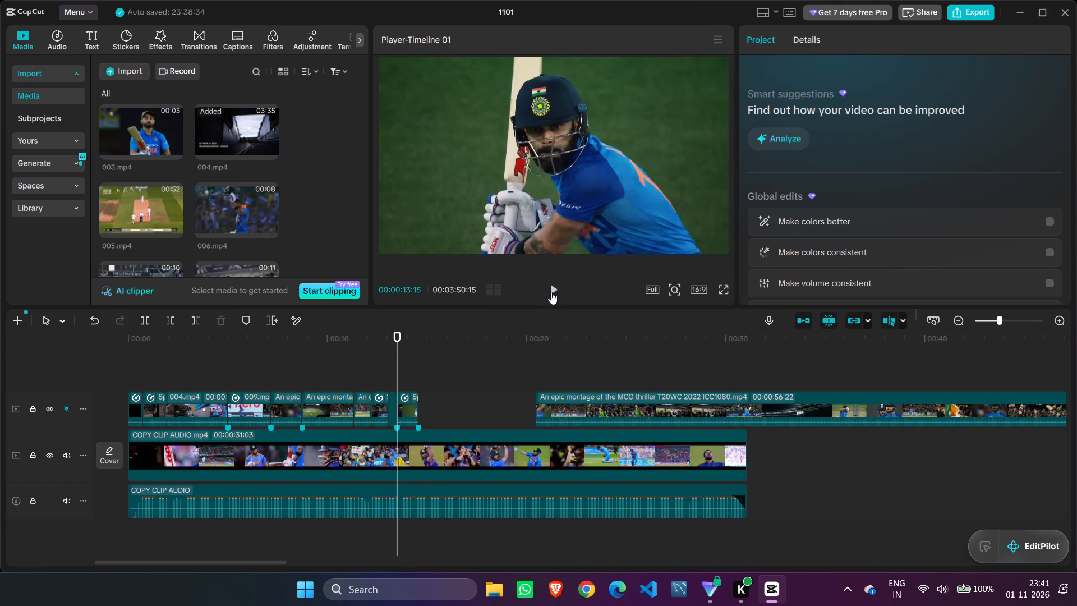
pyautogui.click(553, 292)
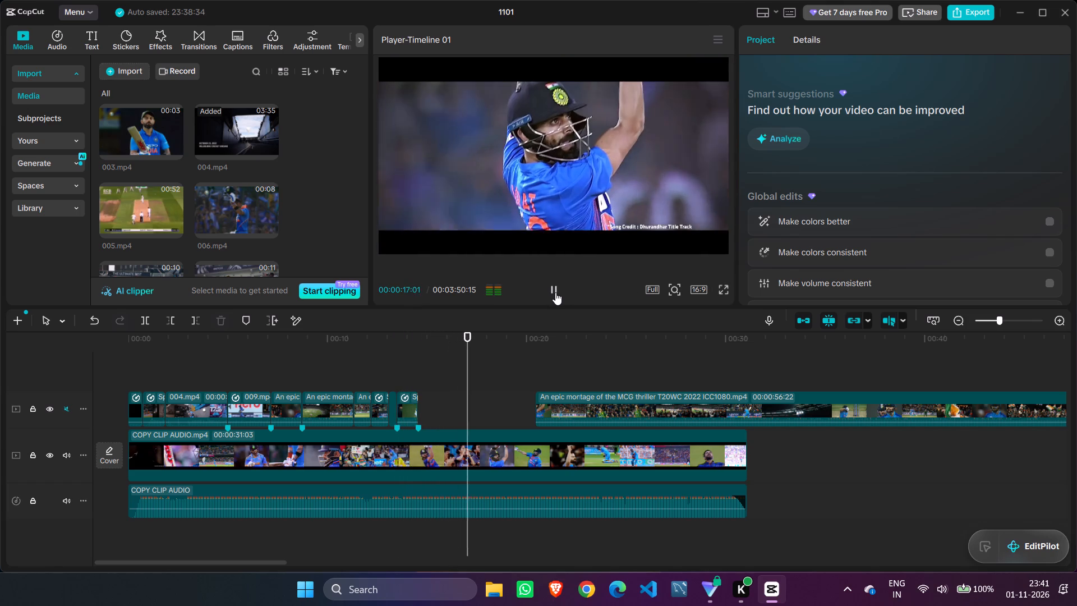
pyautogui.click(555, 292)
pyautogui.moveTo(471, 335); pyautogui.dragTo(408, 340)
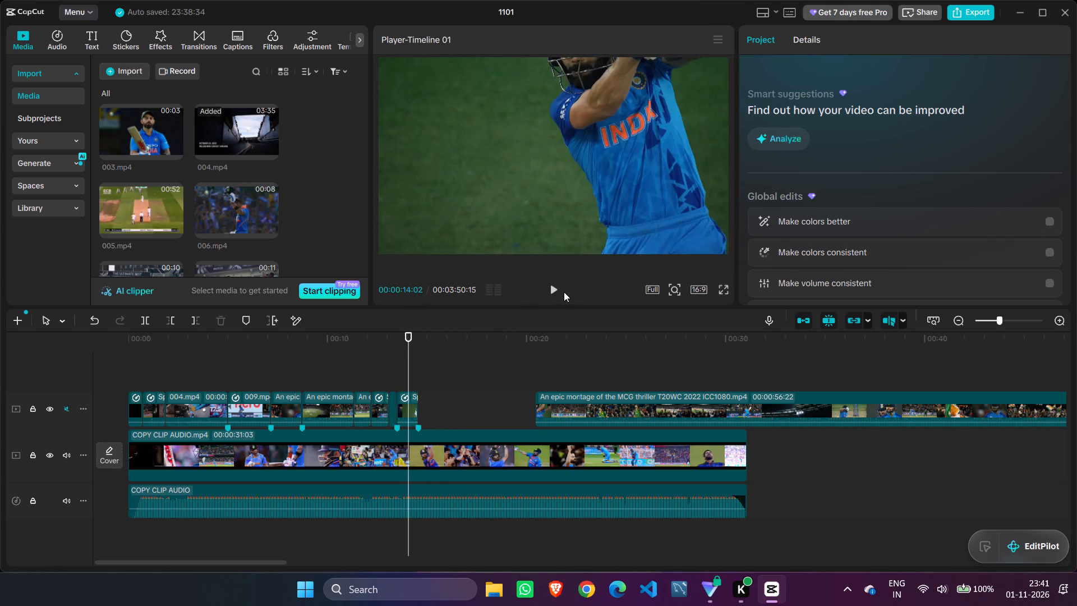
pyautogui.click(558, 287)
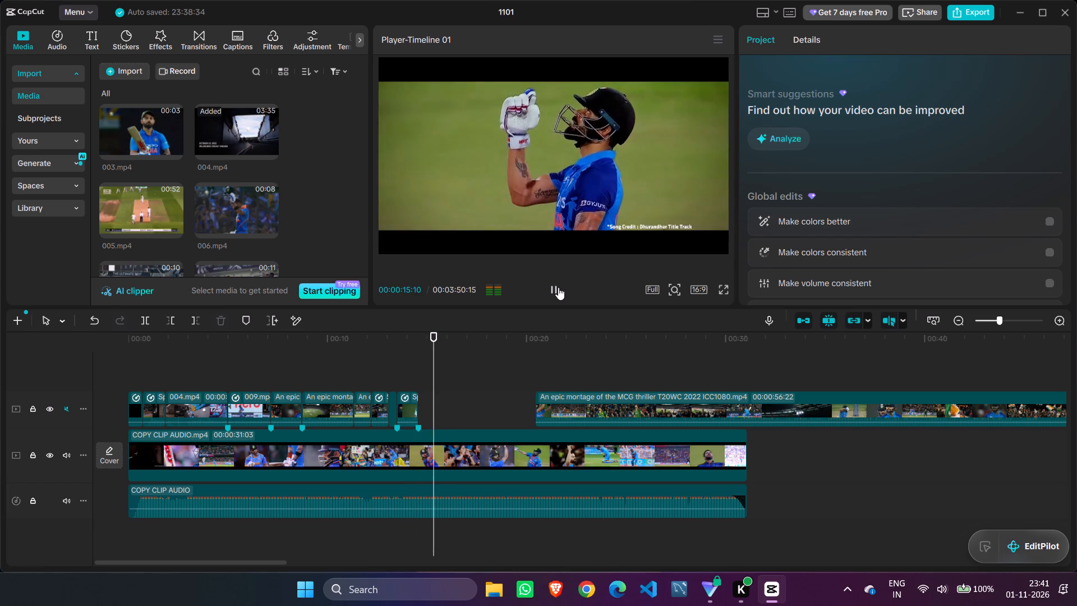
pyautogui.click(558, 287)
# Preview the project media clips for a shot matching the reference celebration, rechecking that reference passage in the timeline.
pyautogui.scroll(-2, 181, 218)
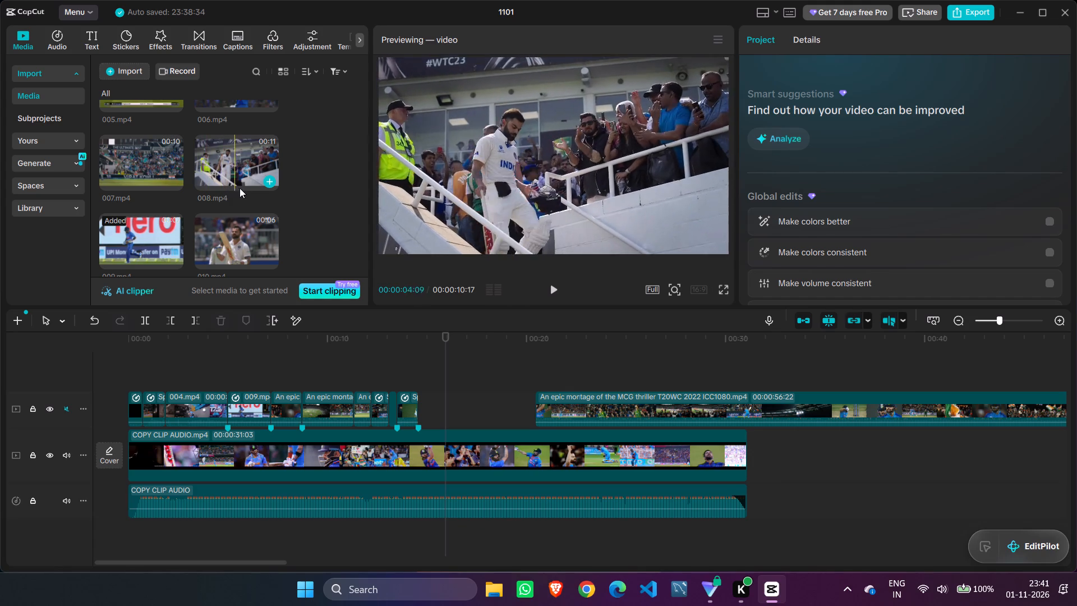
pyautogui.scroll(-1, 252, 210)
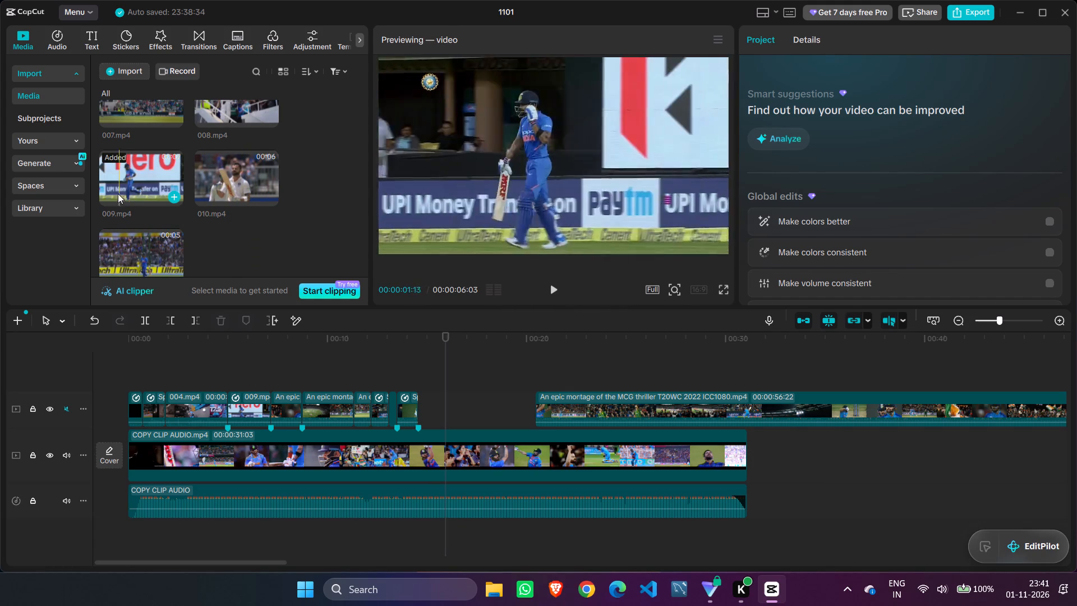
pyautogui.scroll(4, 171, 197)
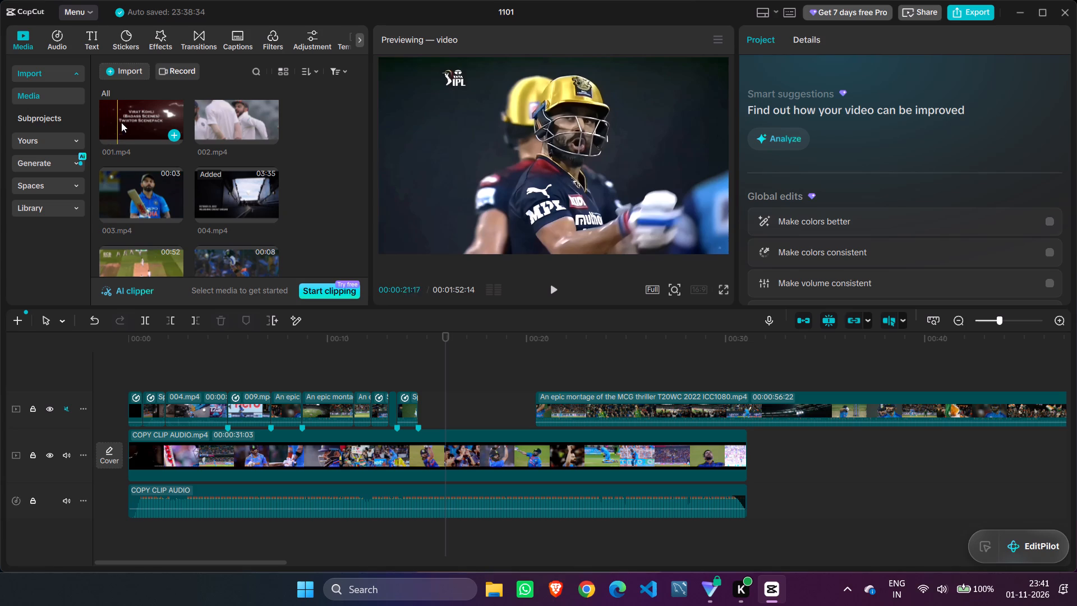
pyautogui.scroll(3, 136, 126)
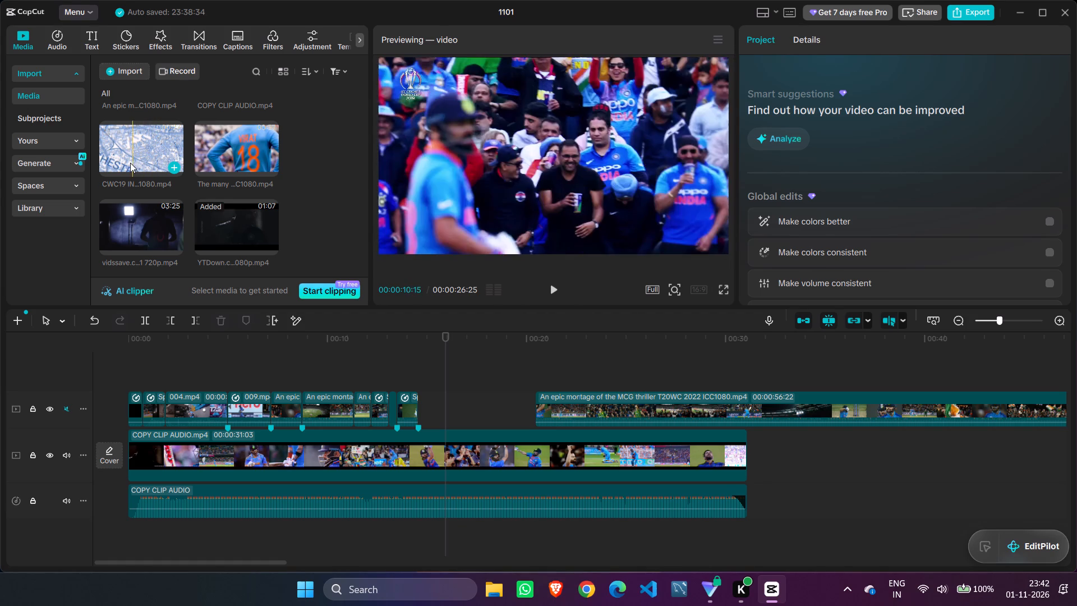
pyautogui.scroll(-1, 129, 168)
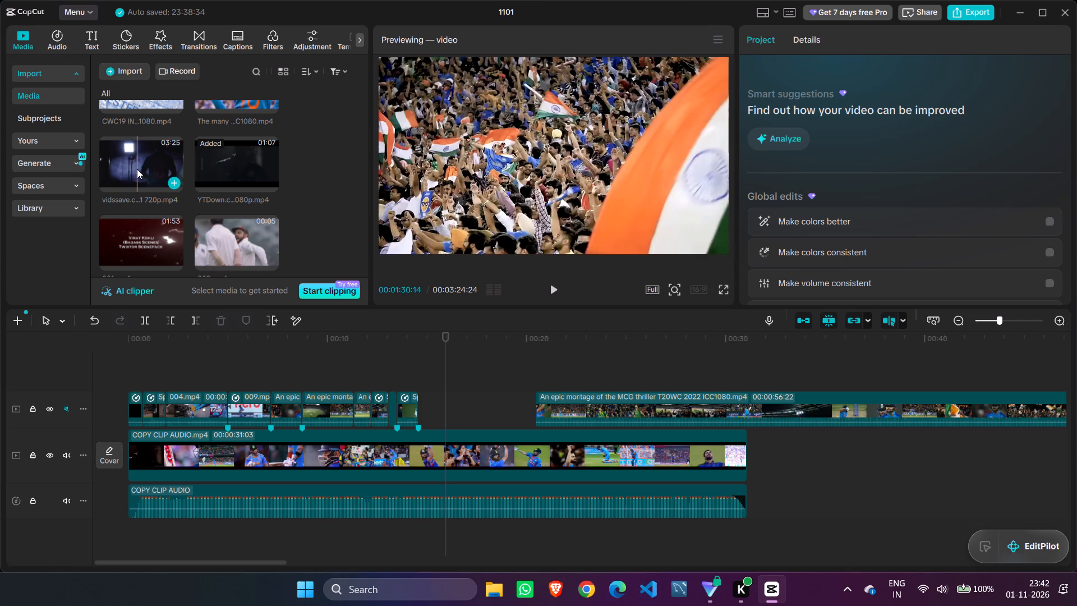
pyautogui.click(136, 169)
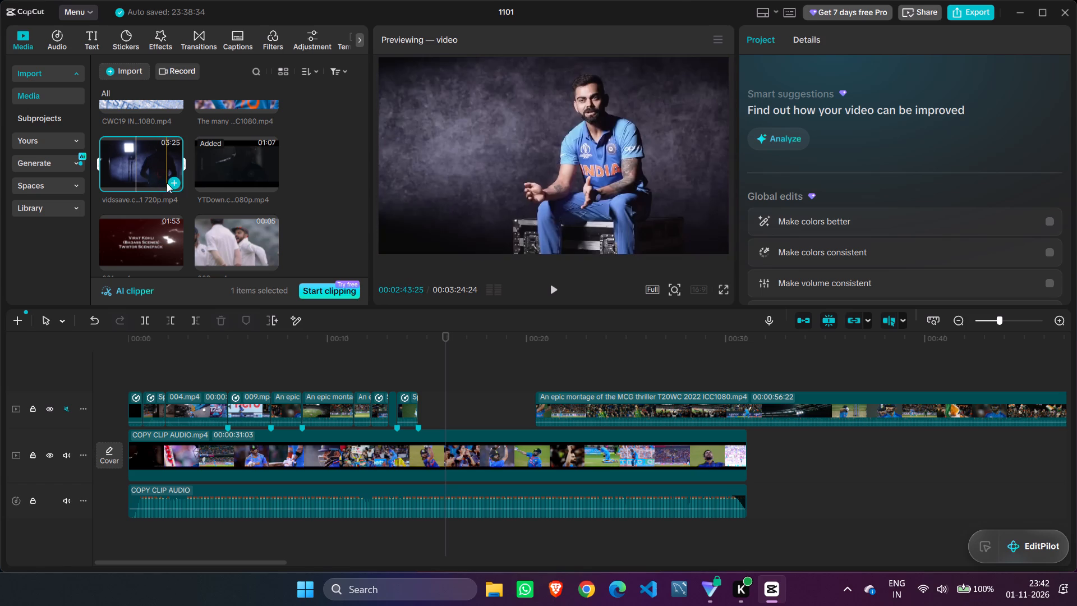
pyautogui.scroll(-1, 150, 217)
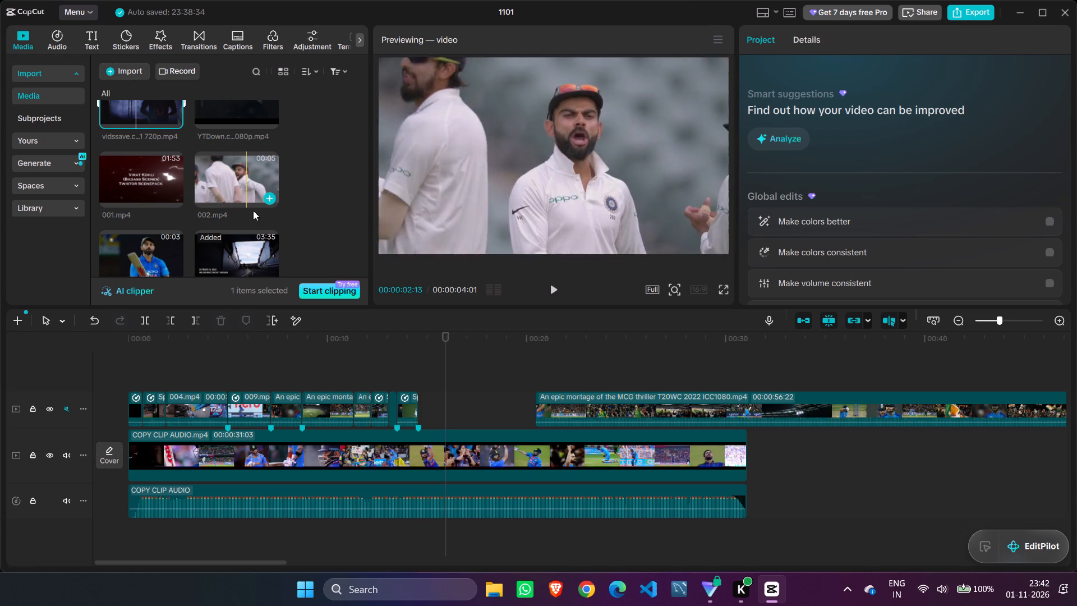
pyautogui.scroll(-1, 222, 230)
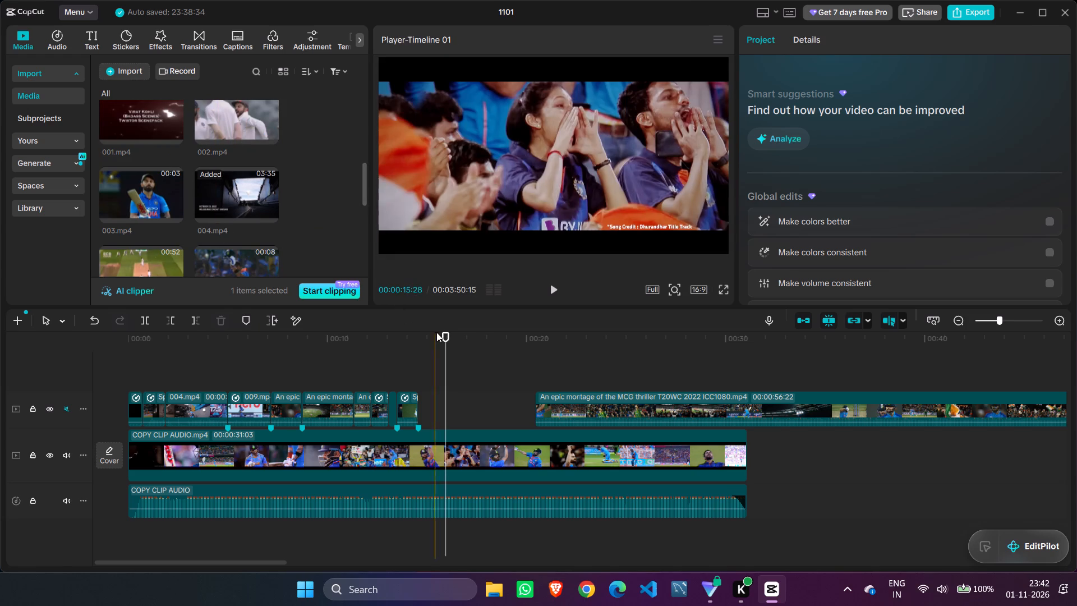
pyautogui.moveTo(446, 334); pyautogui.dragTo(357, 328)
pyautogui.click(552, 285)
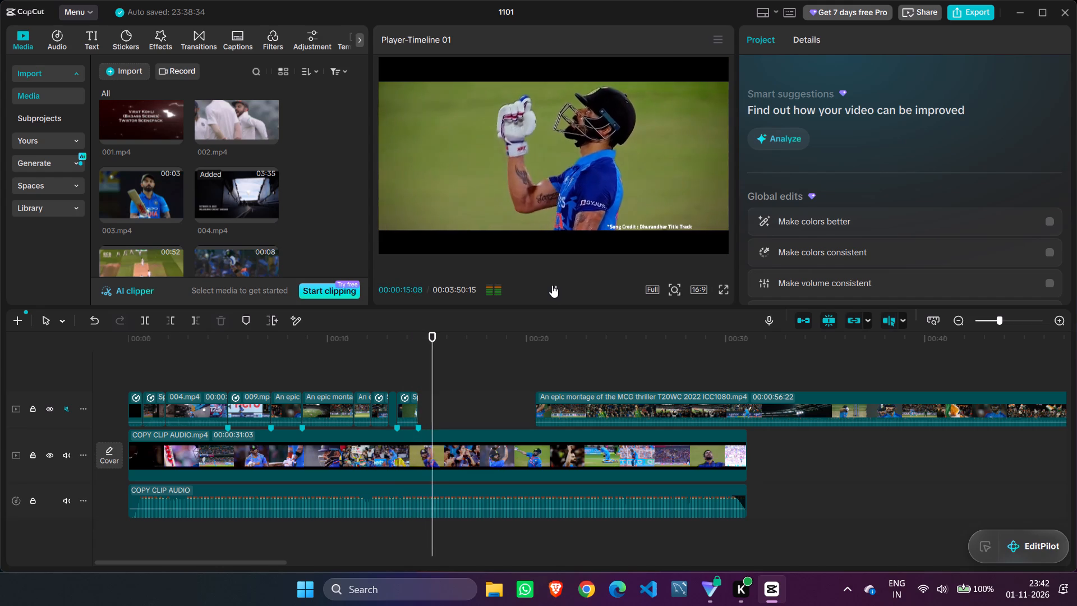
pyautogui.click(552, 285)
# Place 006.mp4 above the montage track, remove its part before 00:00:16:04, and align its start with the end of the last placed clip.
pyautogui.scroll(-1, 218, 203)
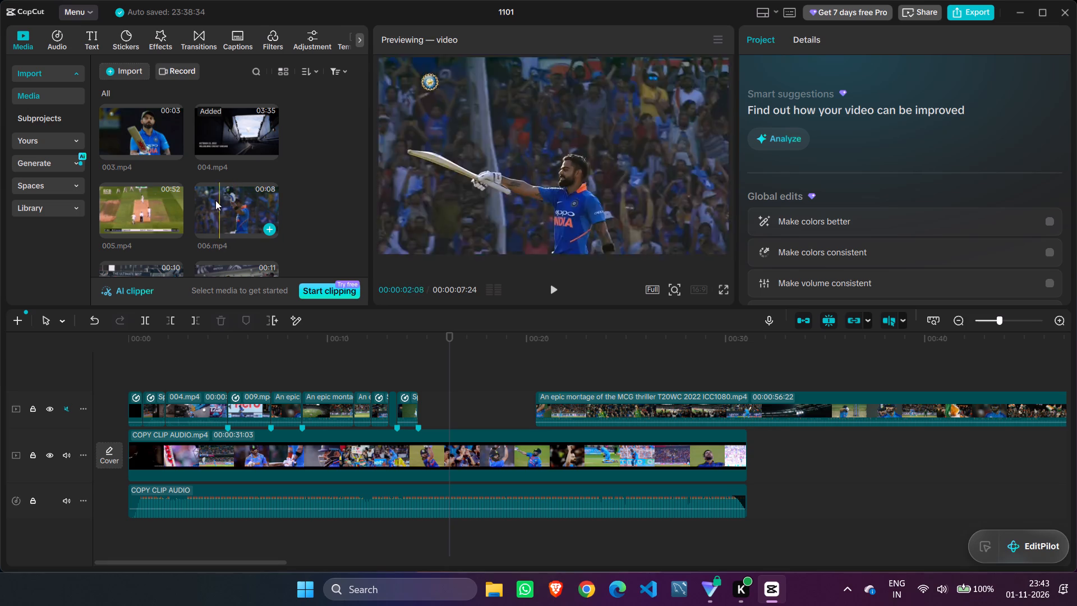
pyautogui.moveTo(224, 204); pyautogui.dragTo(251, 220)
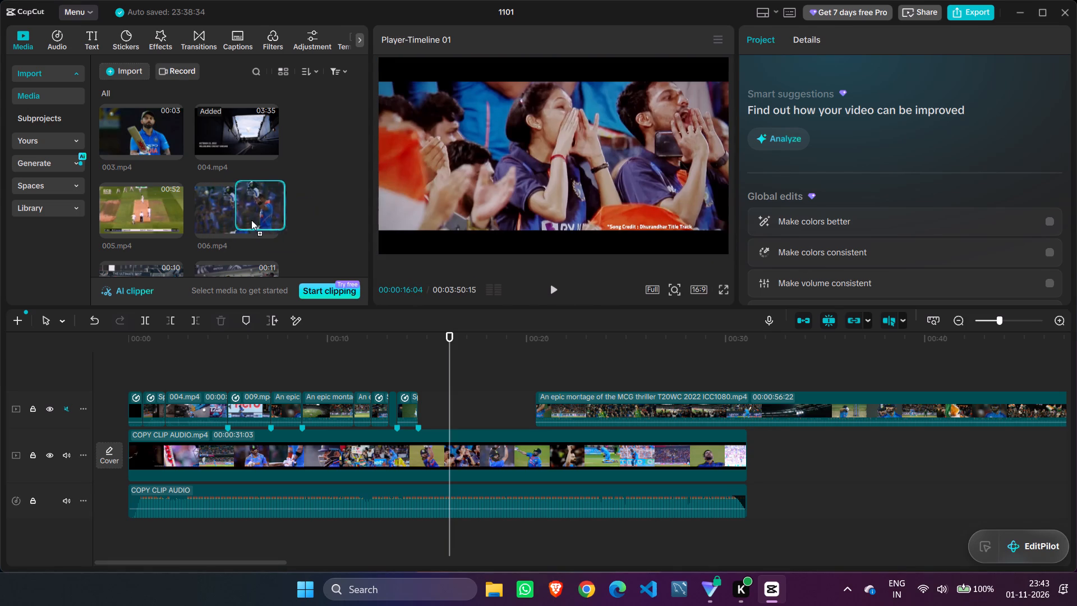
pyautogui.moveTo(251, 220); pyautogui.dragTo(422, 373)
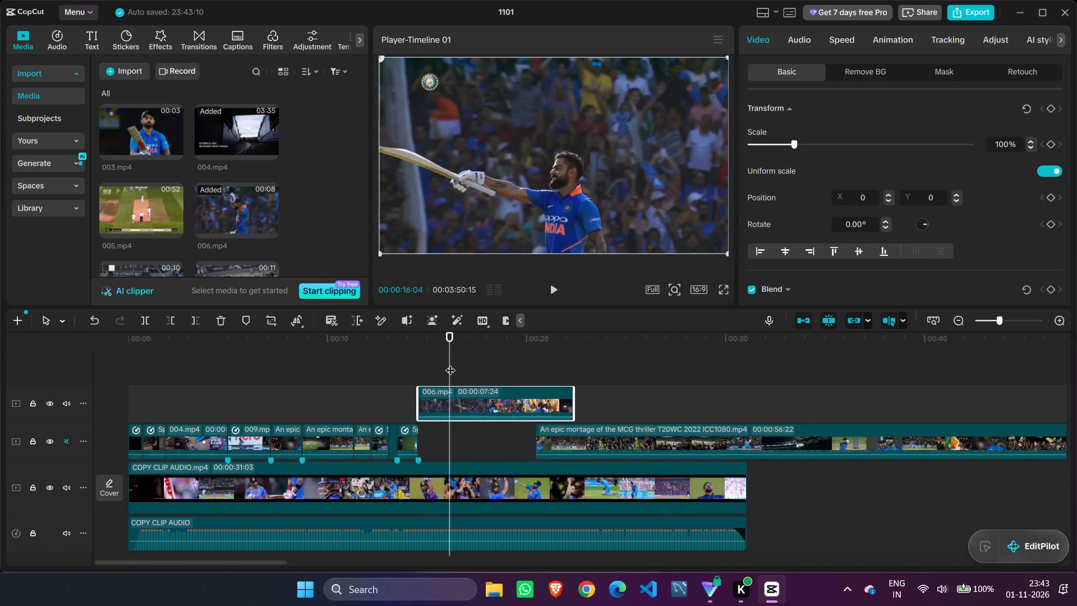
pyautogui.click(170, 320)
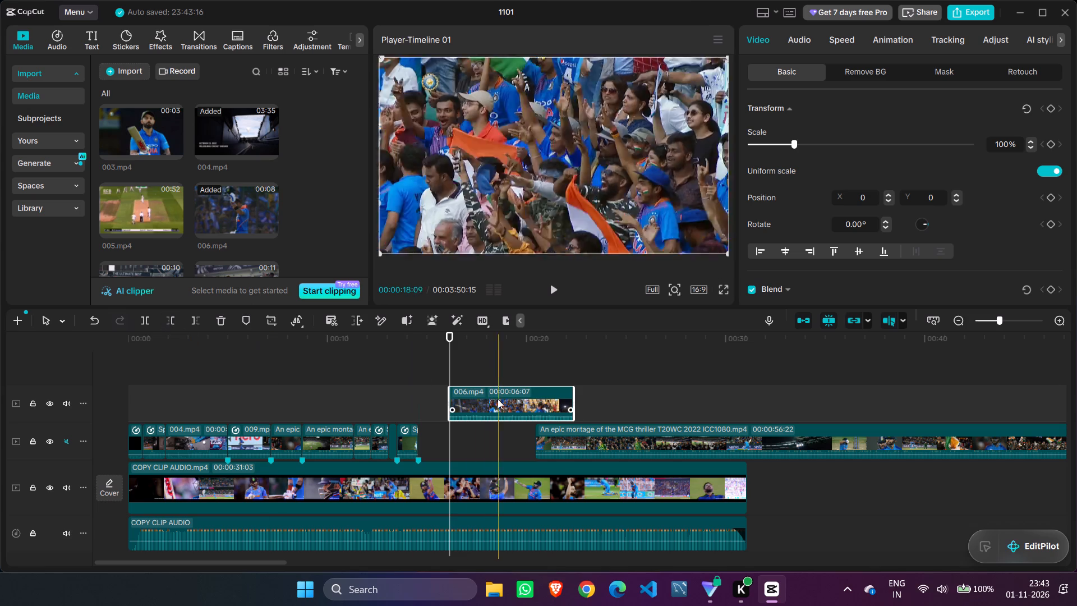
pyautogui.moveTo(495, 398); pyautogui.dragTo(464, 398)
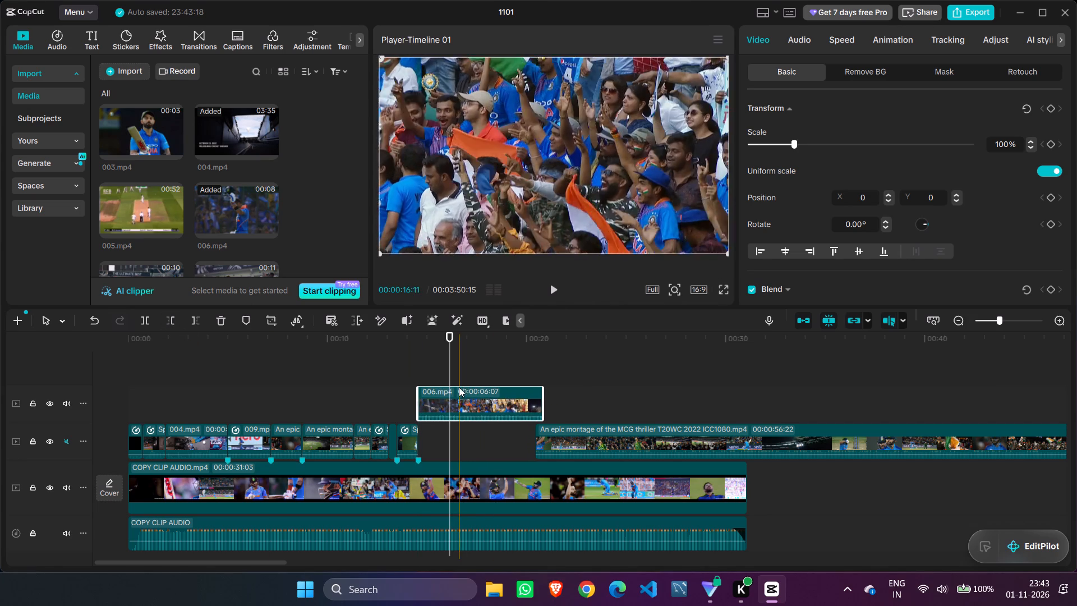
# Set 006.mp4 aside and mark the reference video at 00:00:16:11, where its crowd shot changes to the batting shot.
pyautogui.moveTo(461, 391); pyautogui.dragTo(596, 389)
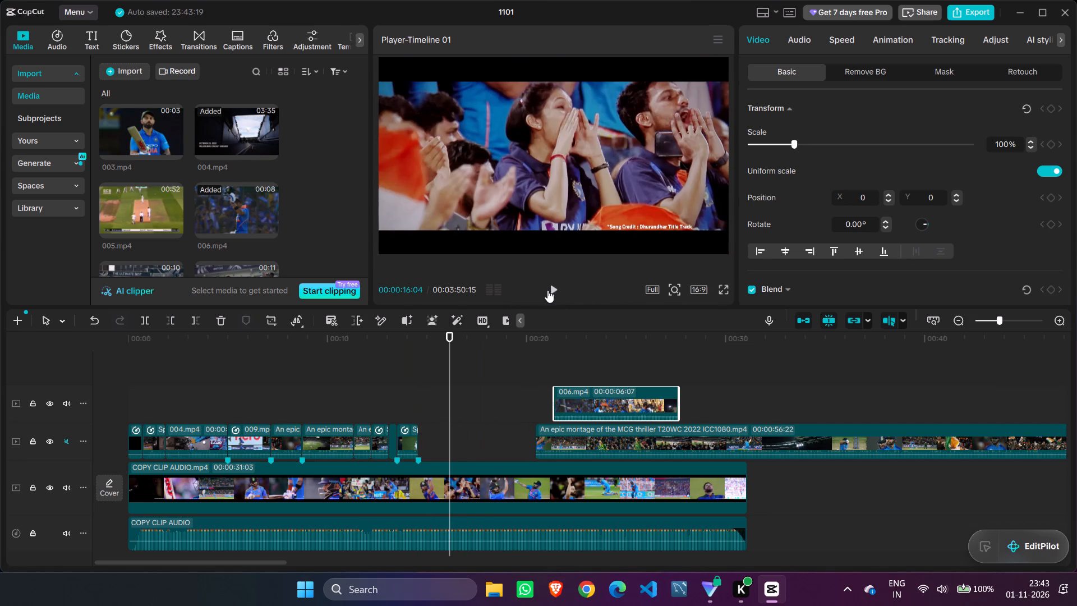
pyautogui.click(550, 290)
pyautogui.click(551, 290)
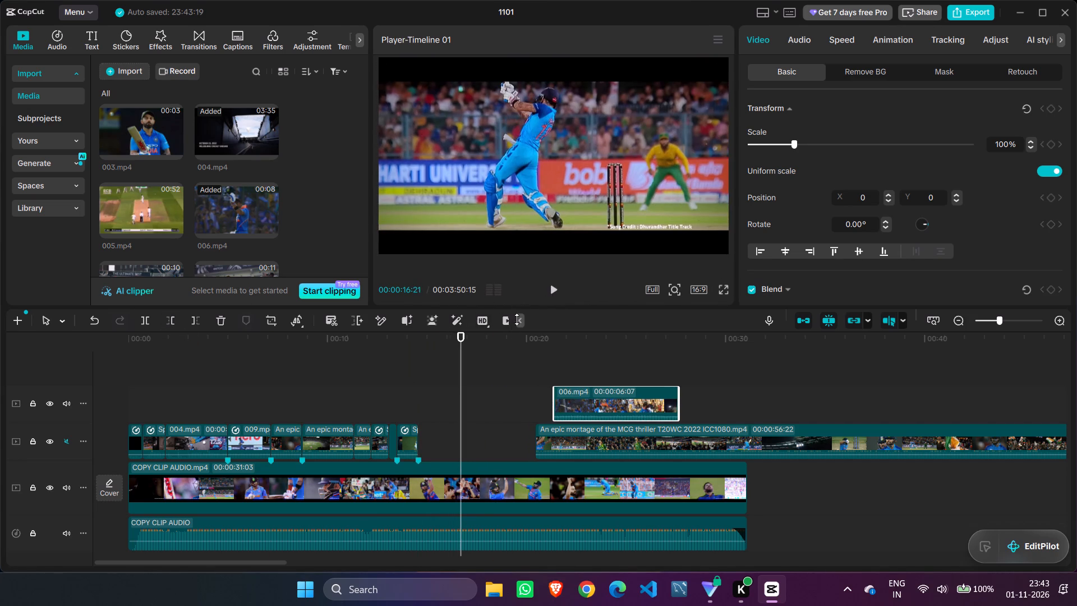
pyautogui.press('Left')
pyautogui.press('Left')
pyautogui.press('Left')
pyautogui.press('Left')
pyautogui.press('Left')
pyautogui.press('Left')
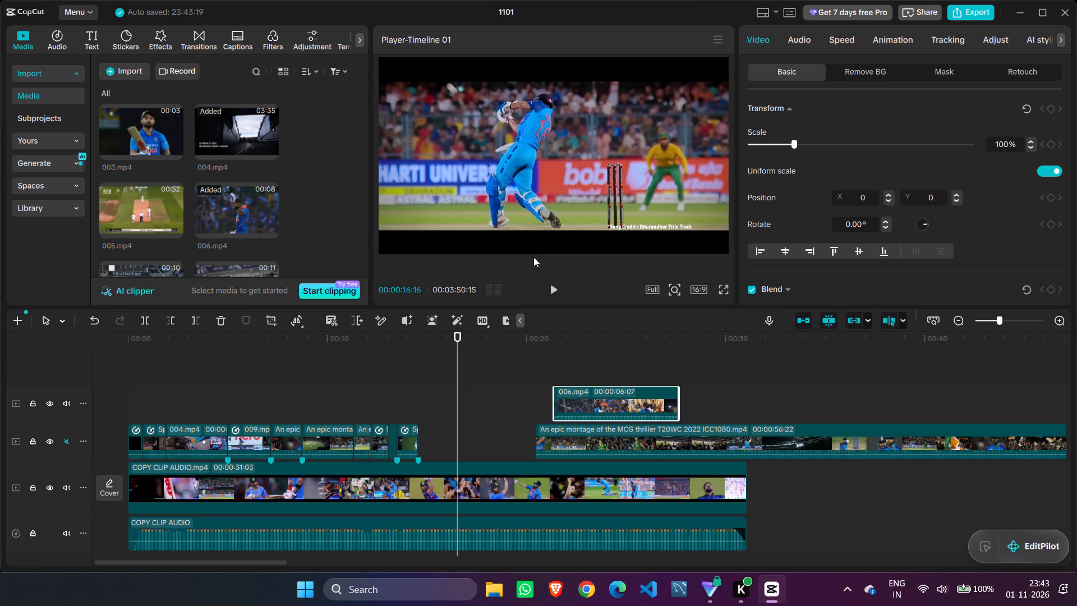
pyautogui.press('Left')
pyautogui.press('Left')
pyautogui.press('Left')
pyautogui.press('Left')
pyautogui.press('Left')
pyautogui.press('Left')
pyautogui.press('Right')
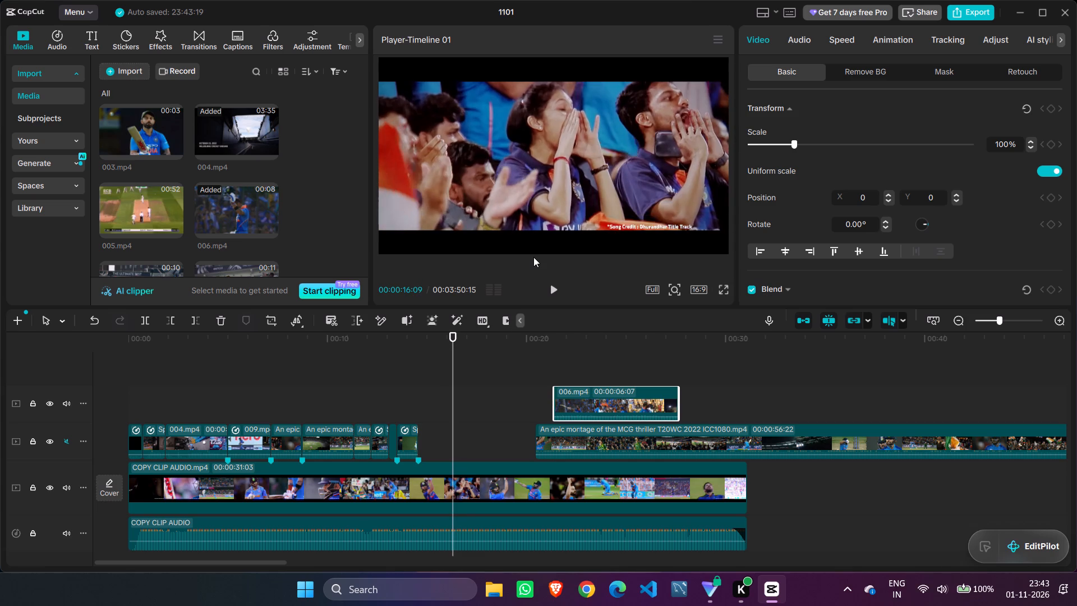
pyautogui.press('Right')
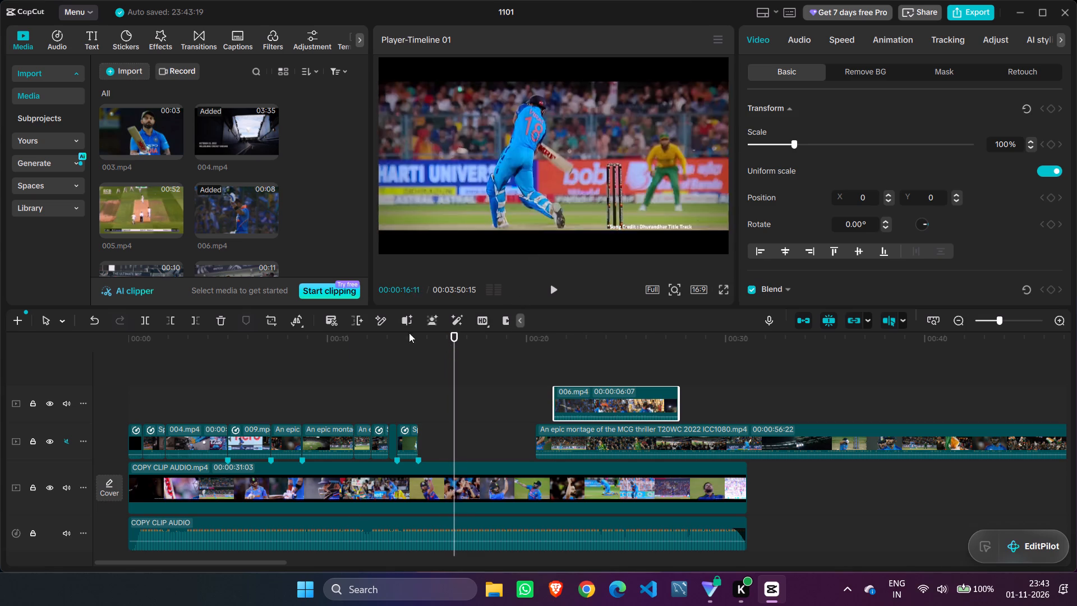
pyautogui.click(247, 321)
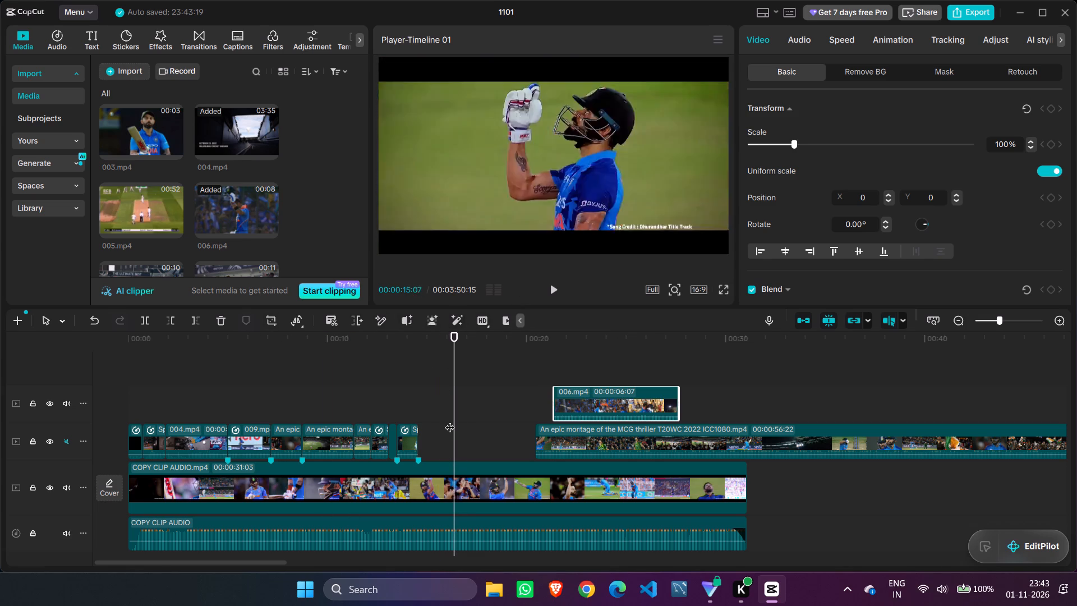
pyautogui.click(453, 473)
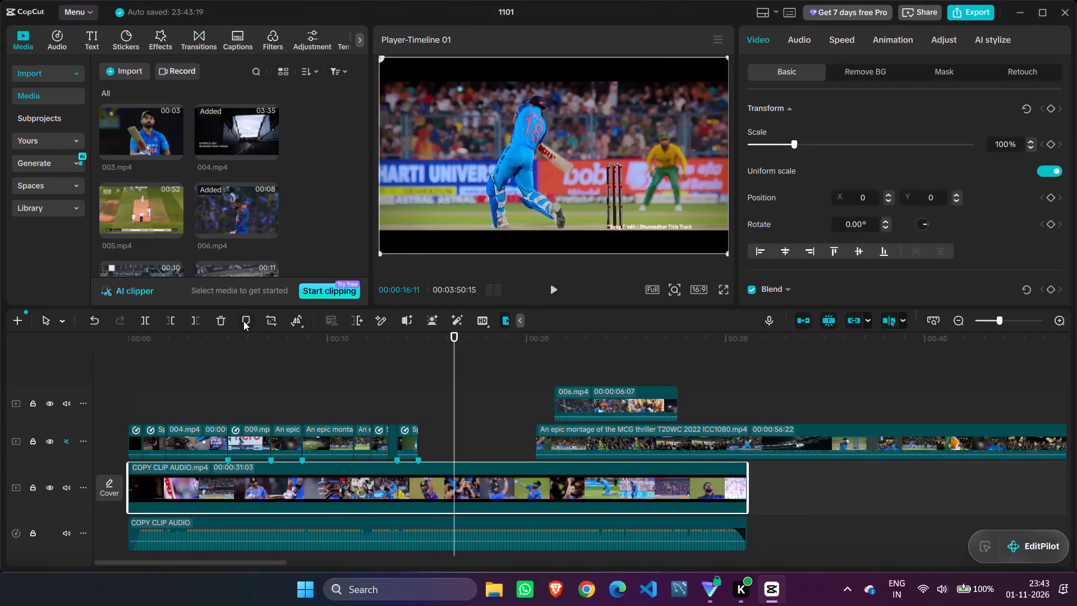
pyautogui.click(245, 322)
# Align 006.mp4 with the last montage clip's end, cut off its part after 00:00:16:11, and fit it into the montage track gap.
pyautogui.moveTo(603, 400); pyautogui.dragTo(464, 410)
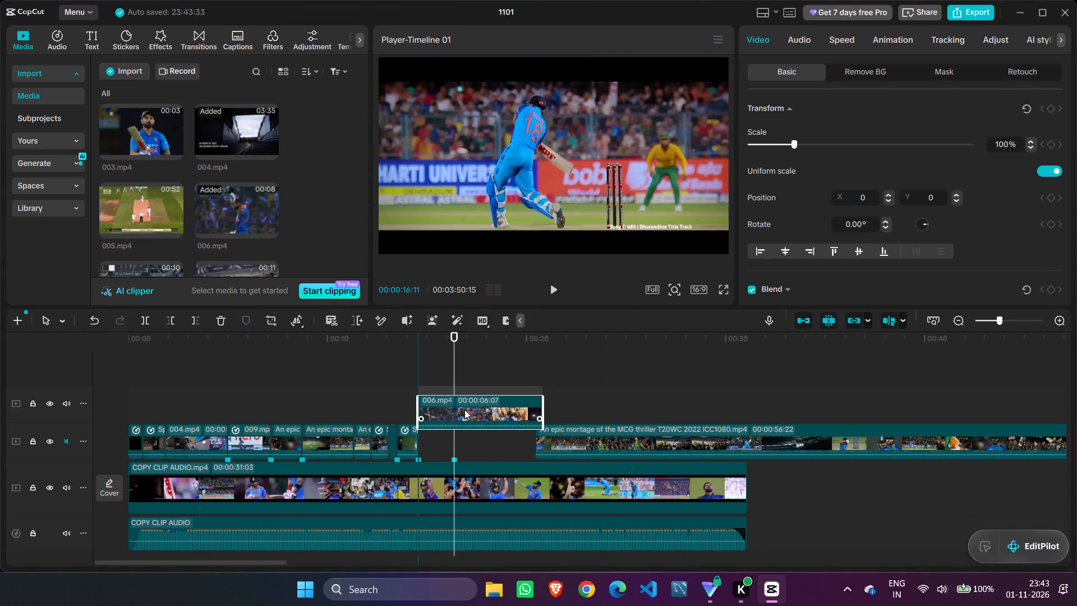
pyautogui.moveTo(464, 410); pyautogui.dragTo(467, 402)
pyautogui.click(455, 342)
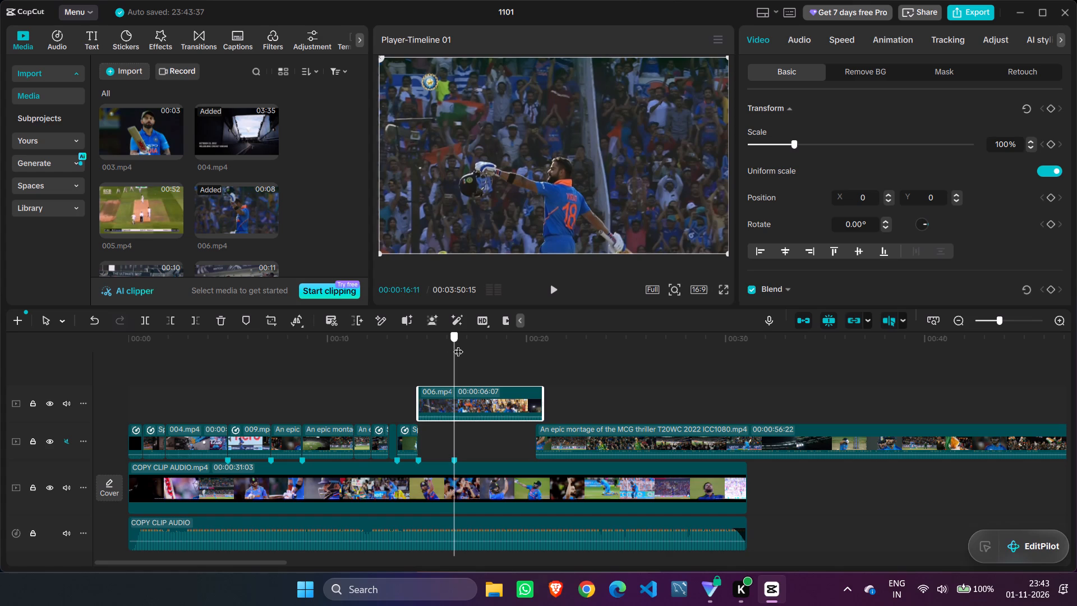
pyautogui.click(463, 393)
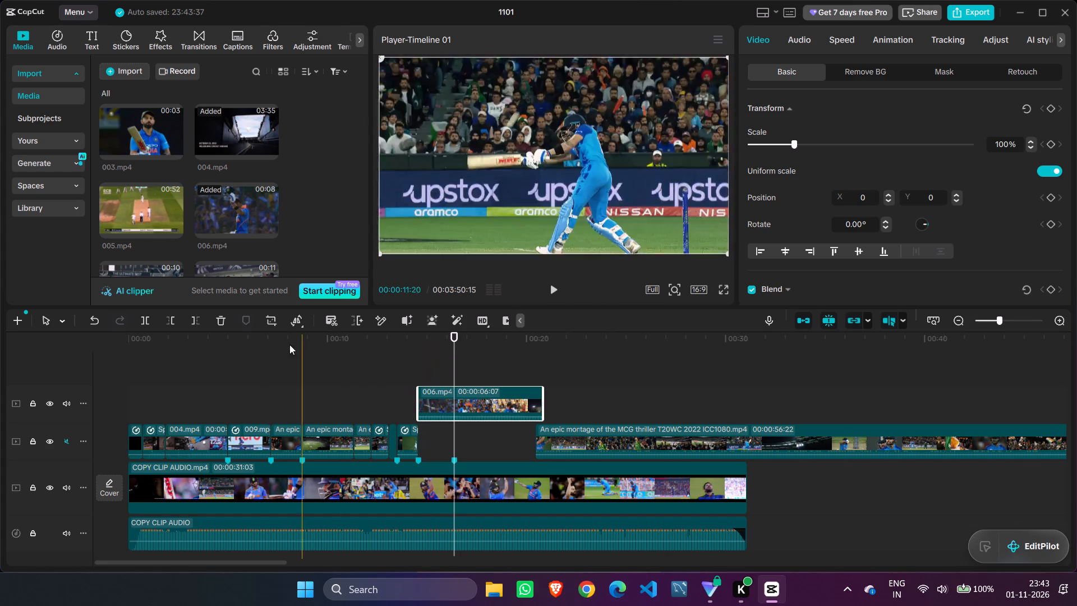
pyautogui.click(193, 320)
pyautogui.moveTo(433, 398); pyautogui.dragTo(434, 416)
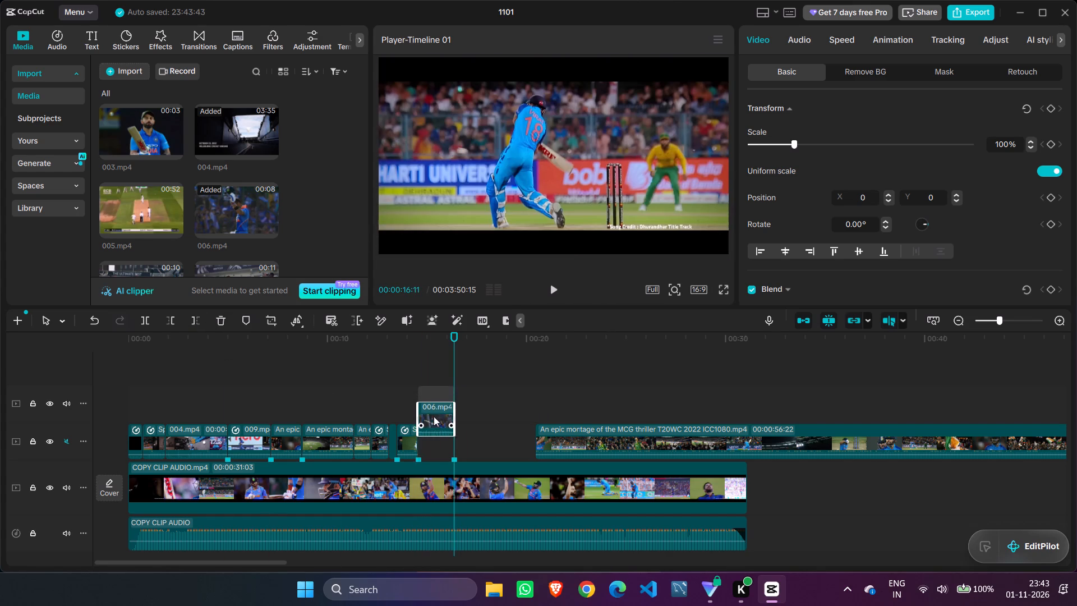
pyautogui.moveTo(434, 416); pyautogui.dragTo(435, 432)
# Replay the montage from the beginning, then the end section around 00:00:14 to 00:00:16, to judge the bat-raising celebration shot.
pyautogui.moveTo(449, 335); pyautogui.dragTo(399, 347)
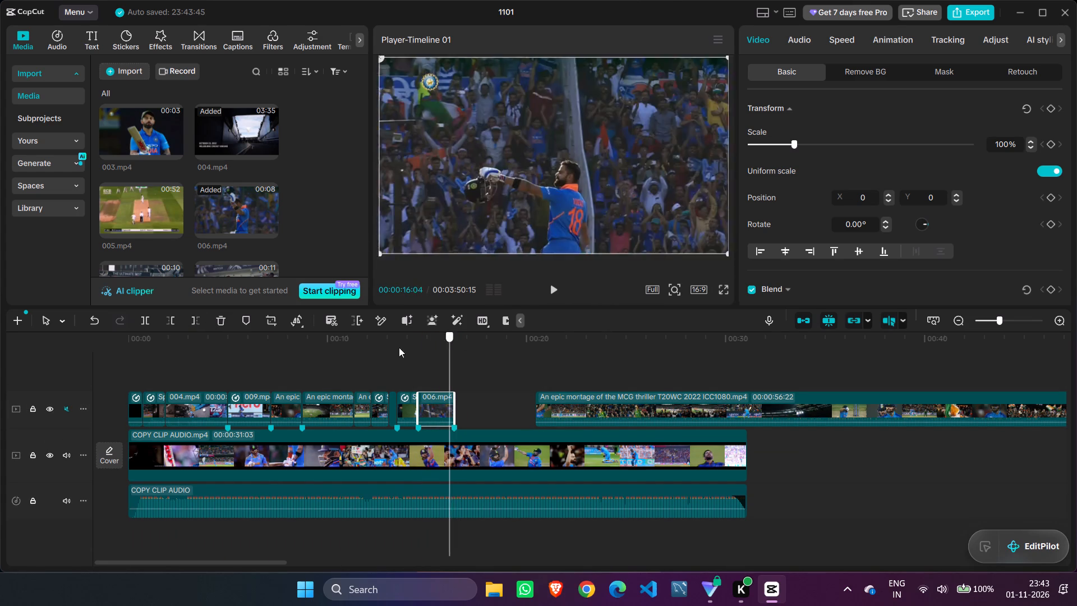
pyautogui.moveTo(399, 347); pyautogui.dragTo(39, 415)
pyautogui.click(550, 287)
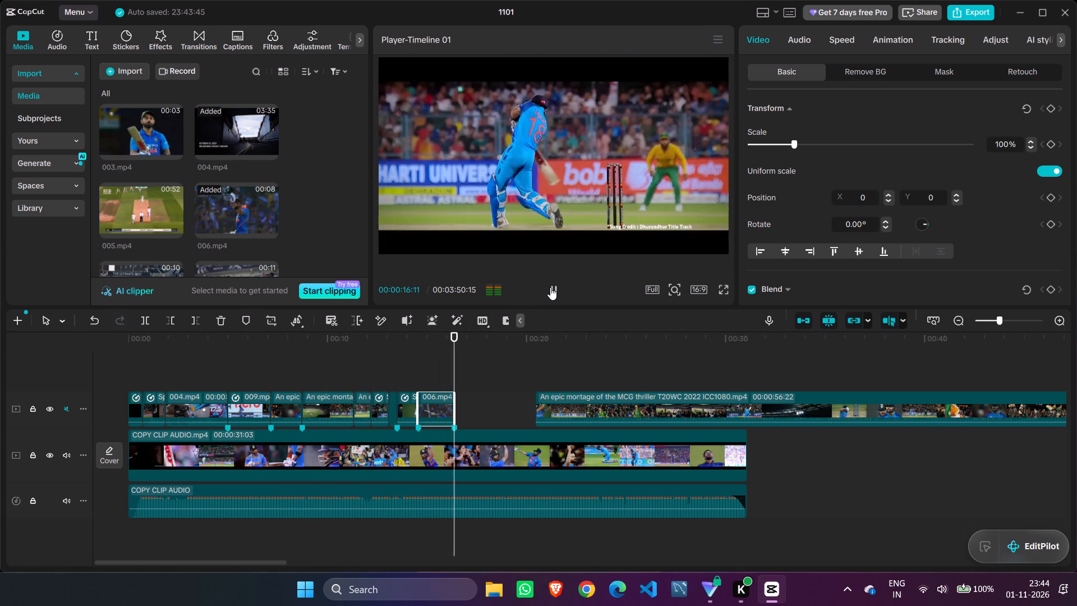
pyautogui.click(550, 287)
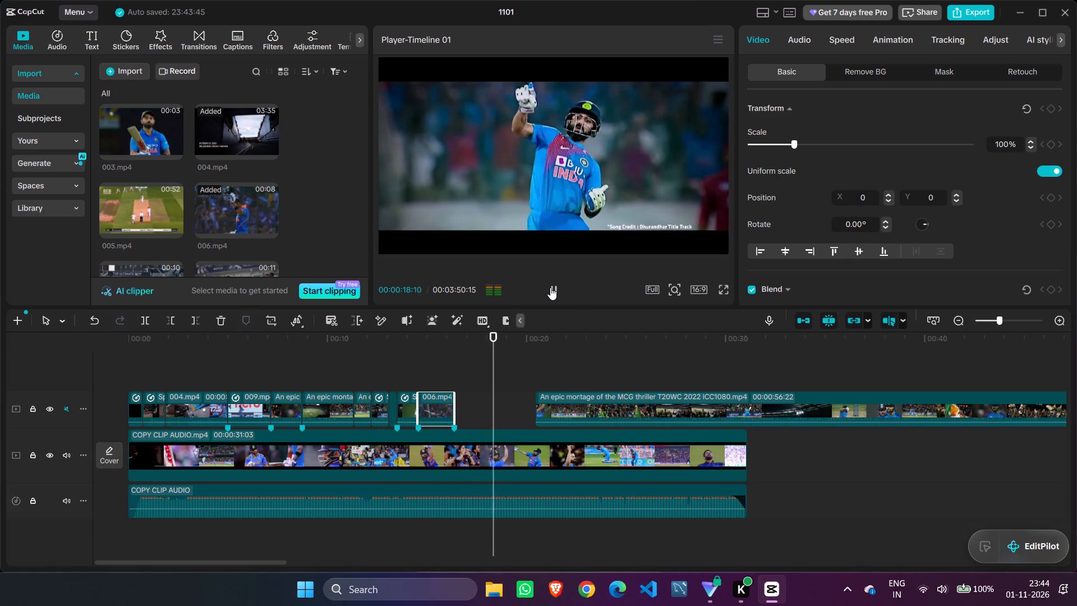
pyautogui.click(442, 360)
pyautogui.moveTo(442, 360); pyautogui.dragTo(407, 361)
pyautogui.click(557, 287)
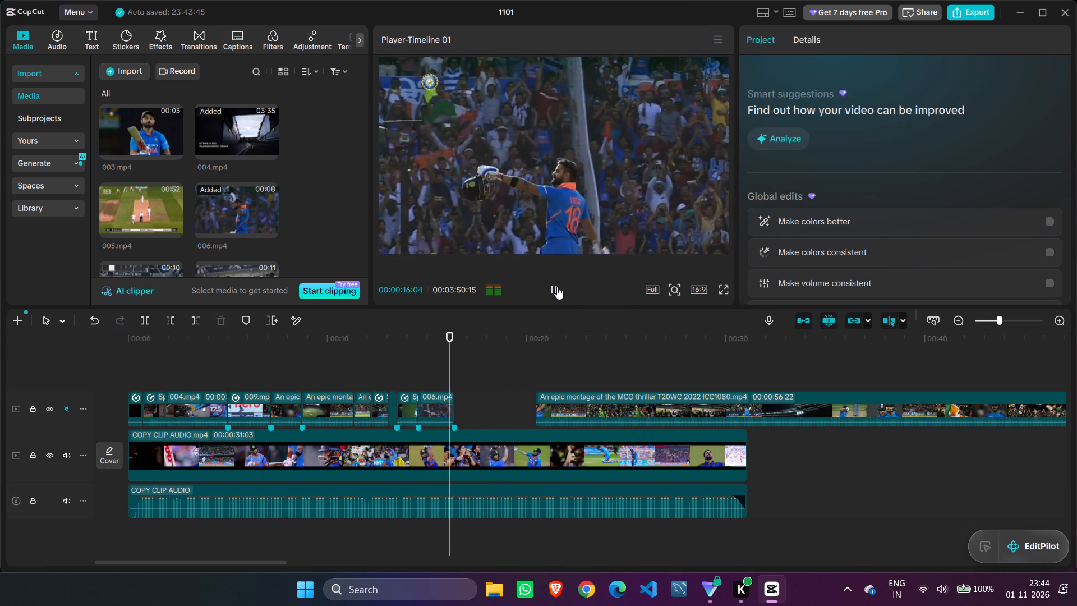
pyautogui.moveTo(490, 347); pyautogui.dragTo(419, 349)
pyautogui.click(554, 290)
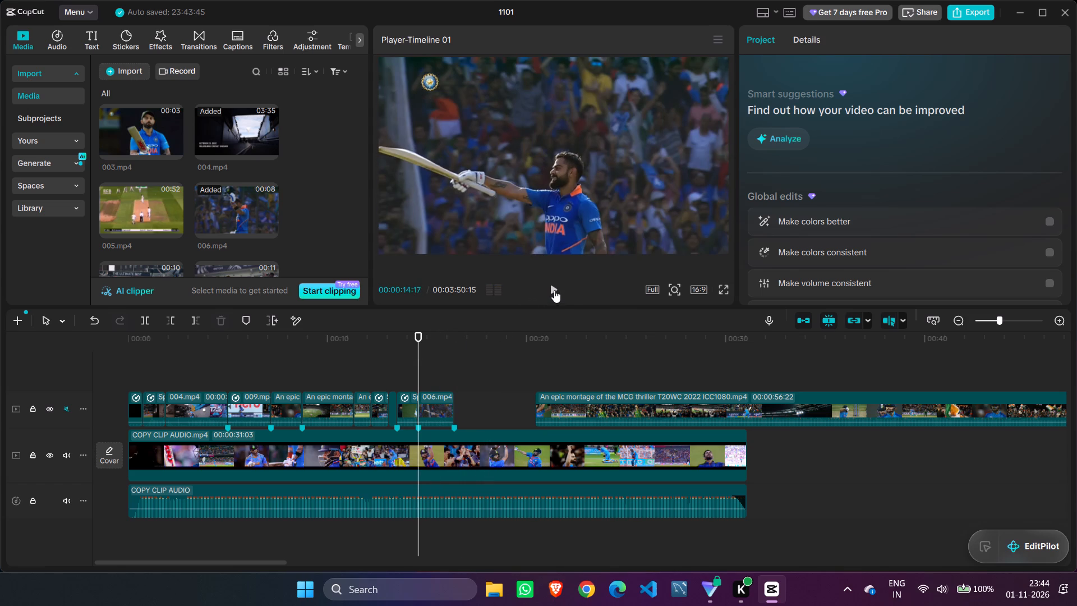
pyautogui.click(554, 290)
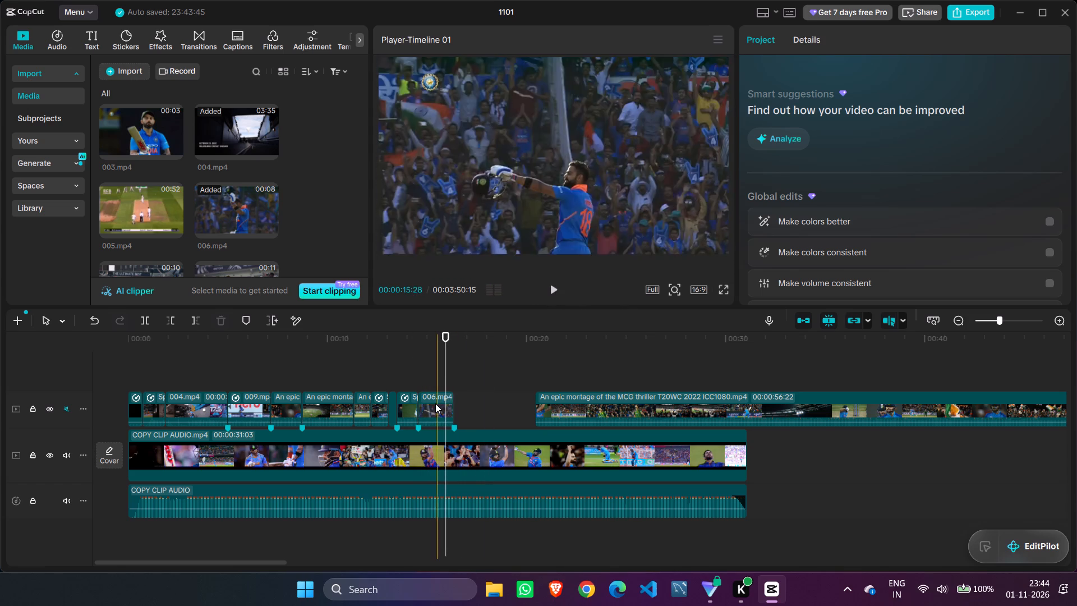
# Take the 006.mp4 clip out of the montage gap and park it on the track above the long match montage clip's start.
pyautogui.moveTo(435, 403); pyautogui.dragTo(458, 370)
pyautogui.moveTo(460, 390); pyautogui.dragTo(468, 394)
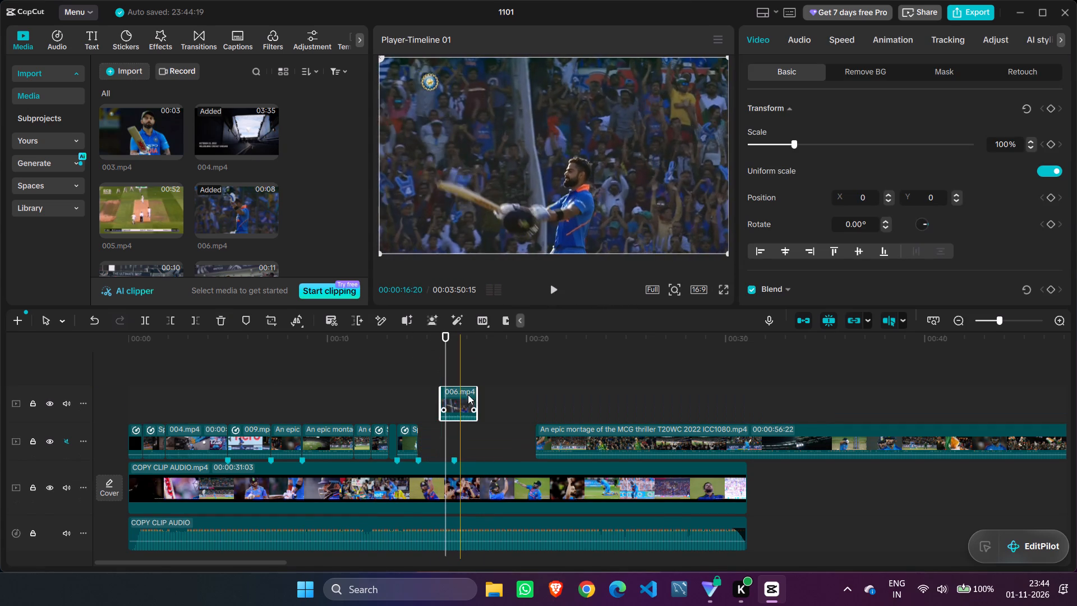
pyautogui.moveTo(468, 394); pyautogui.dragTo(551, 378)
# Find the shot of the batter wiping his face in the long match montage clip and remove everything before 00:00:35:06.
pyautogui.moveTo(443, 337); pyautogui.dragTo(552, 346)
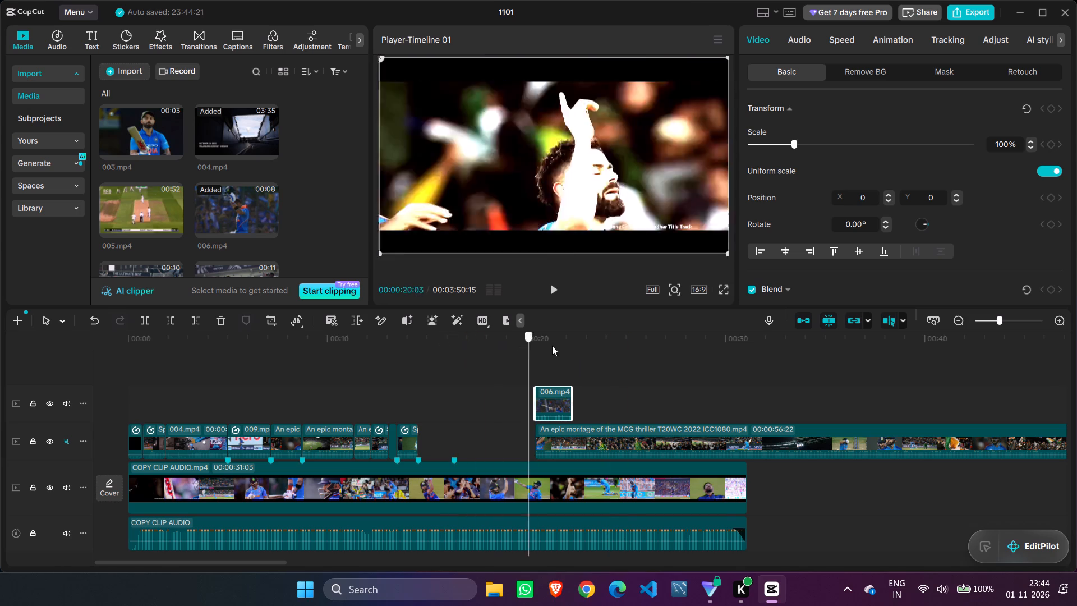
pyautogui.moveTo(552, 346); pyautogui.dragTo(738, 348)
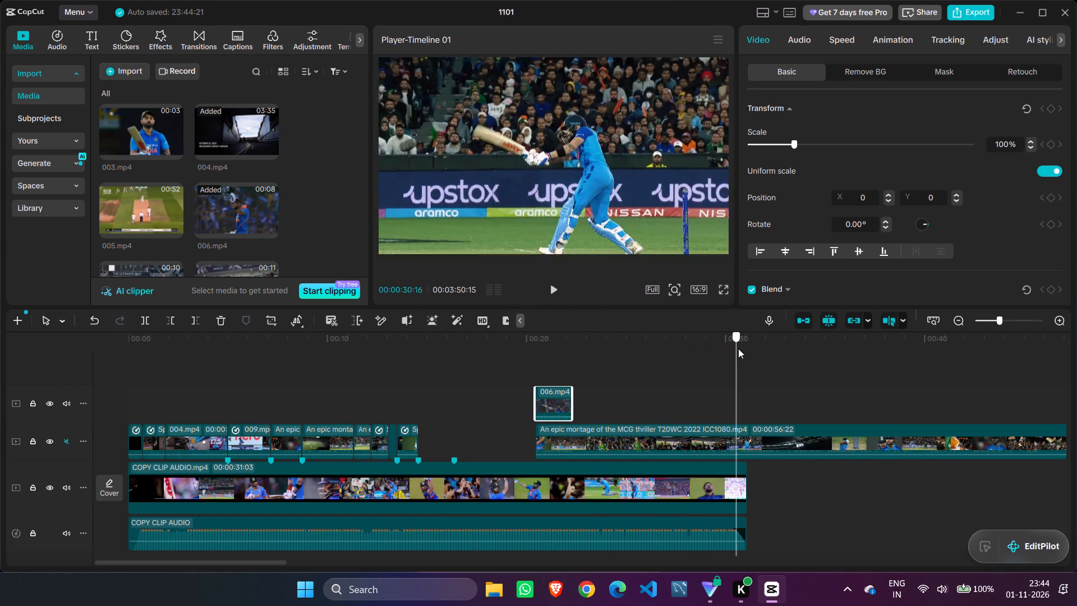
pyautogui.moveTo(738, 348); pyautogui.dragTo(815, 348)
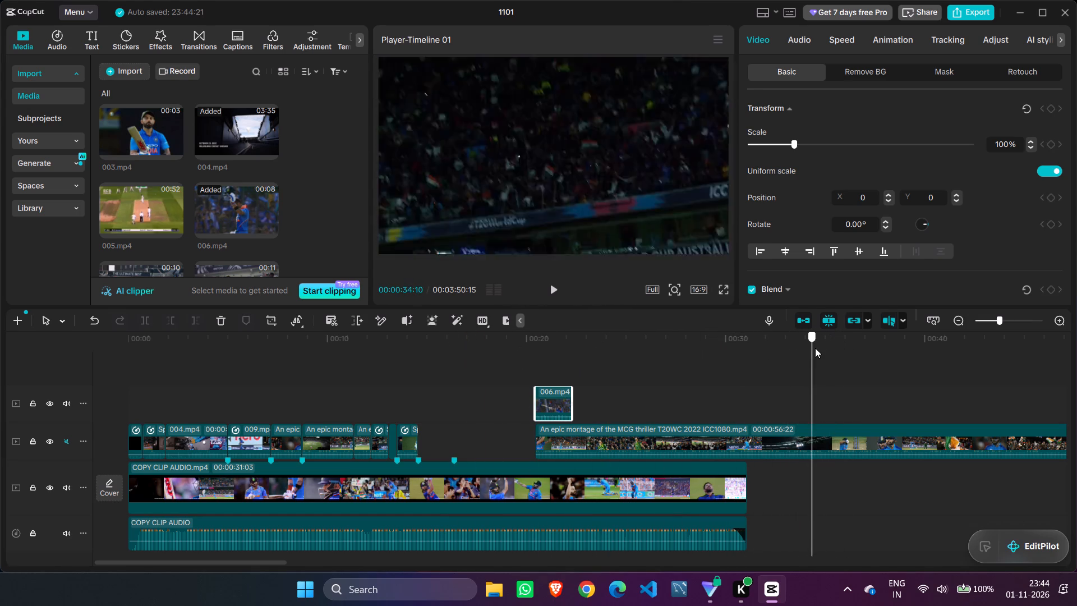
pyautogui.moveTo(815, 348); pyautogui.dragTo(831, 352)
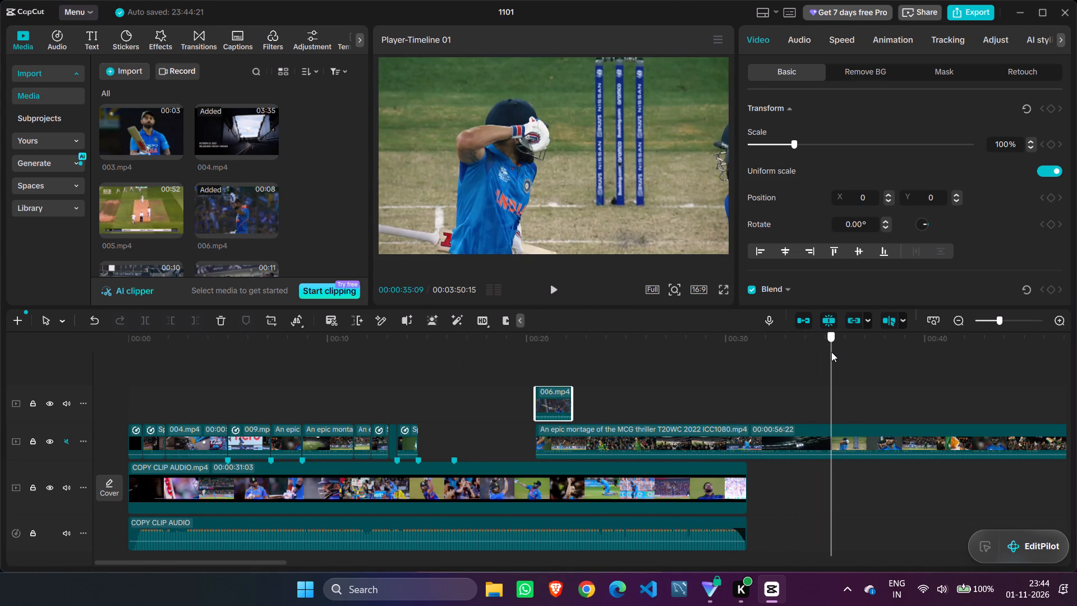
pyautogui.moveTo(831, 352); pyautogui.dragTo(826, 351)
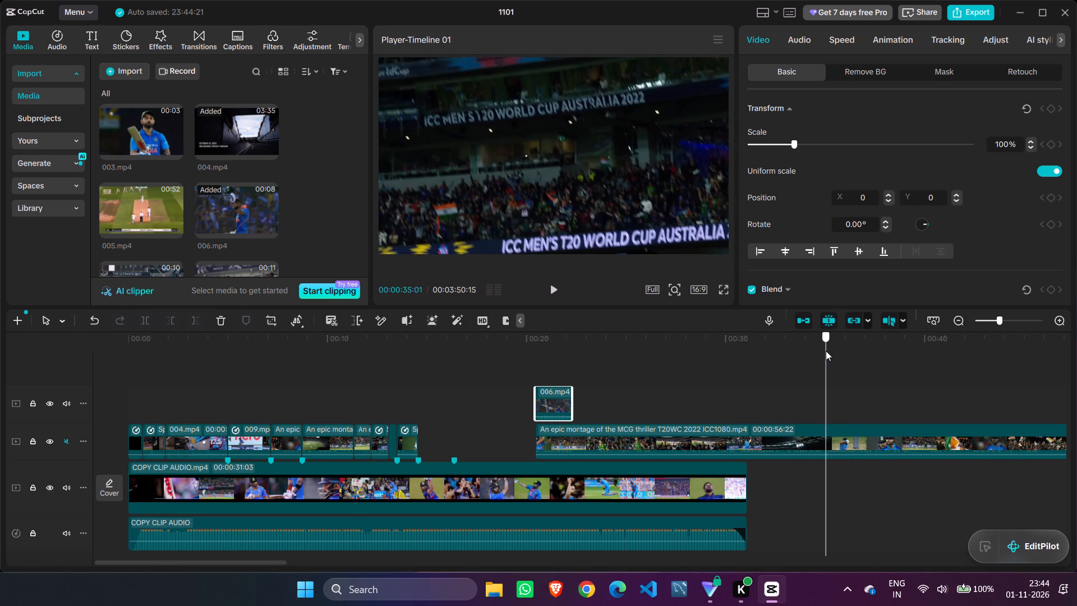
pyautogui.moveTo(826, 351); pyautogui.dragTo(829, 351)
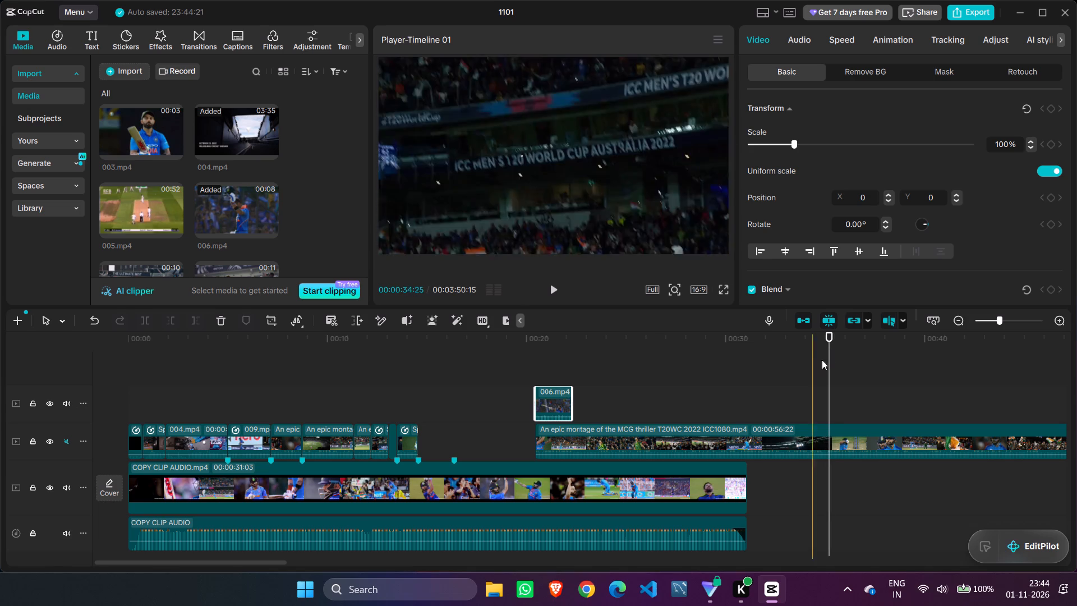
pyautogui.click(832, 434)
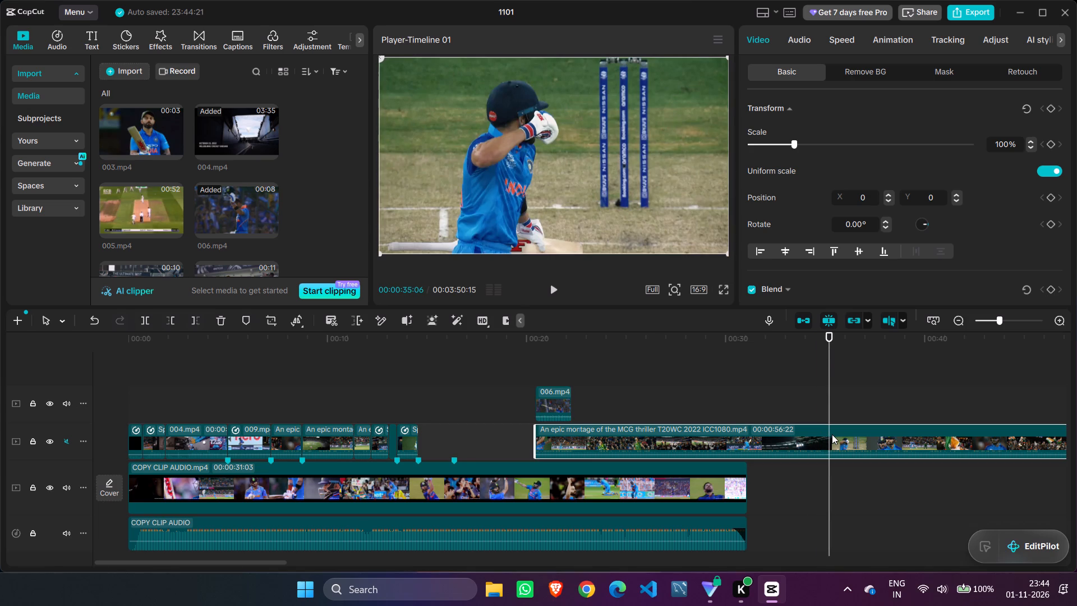
pyautogui.press('Left')
pyautogui.press('Right')
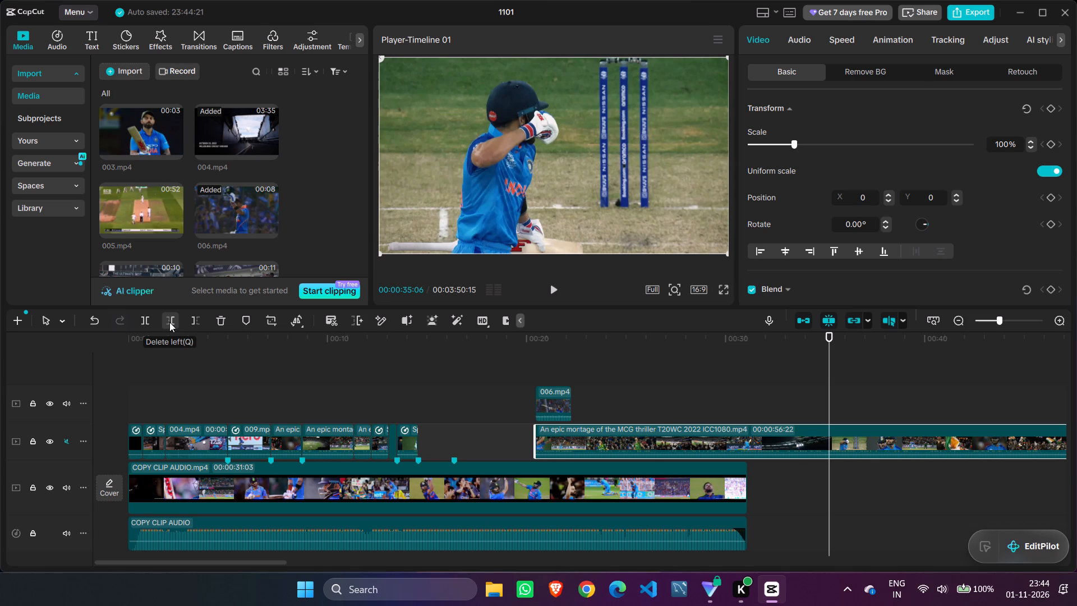
pyautogui.click(169, 322)
# Find the close-up of the two helmeted batters in the long match montage clip and remove everything before 00:00:36:15.
pyautogui.press('space')
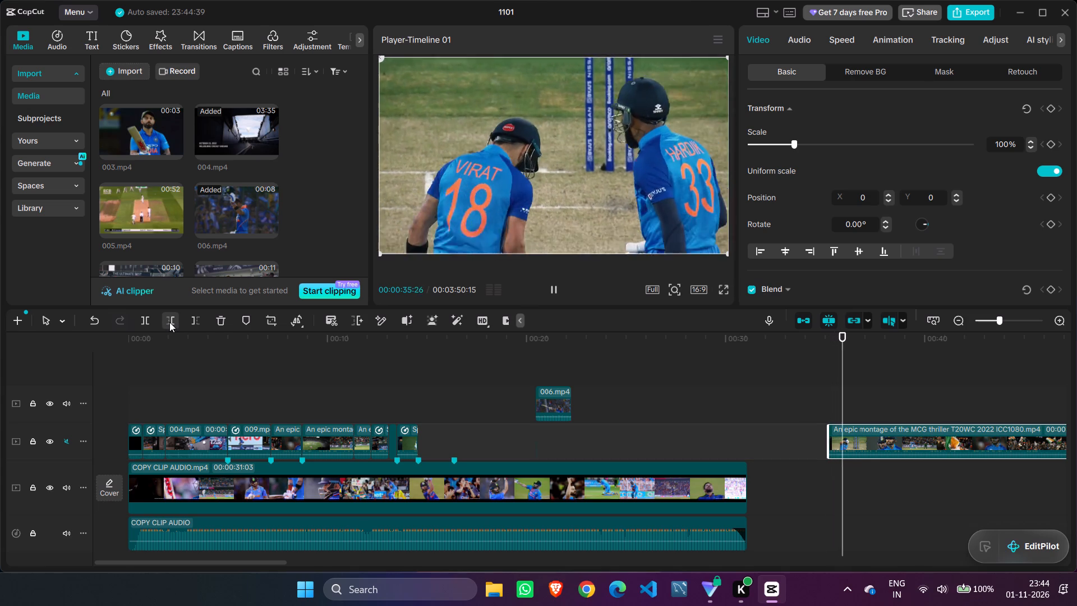
pyautogui.press('space')
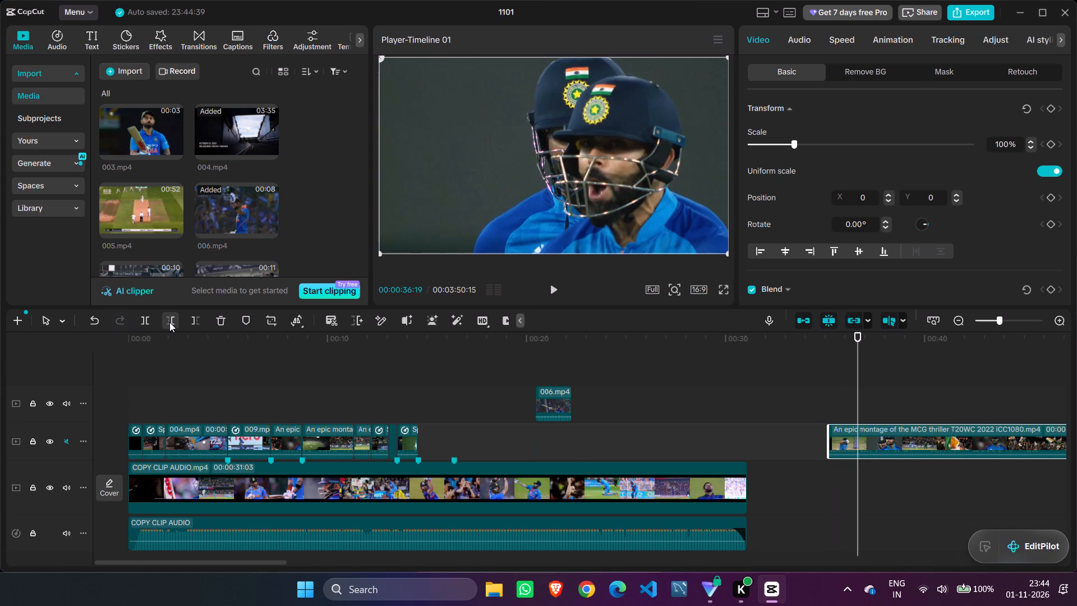
pyautogui.press('Left')
pyautogui.press('Left')
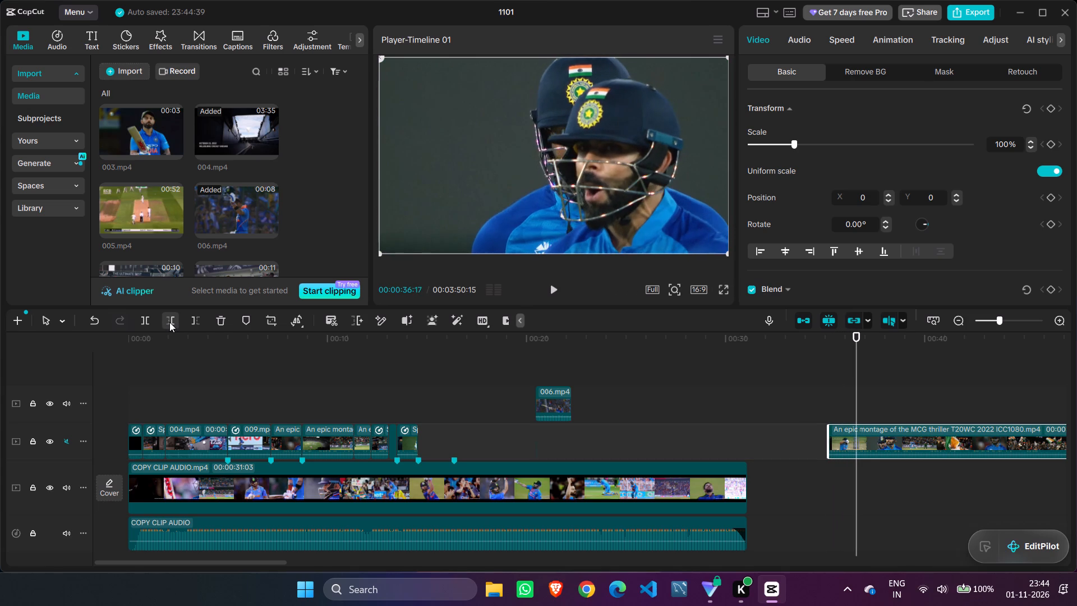
pyautogui.press('Left')
pyautogui.press('Left')
pyautogui.press('Left')
pyautogui.press('Right')
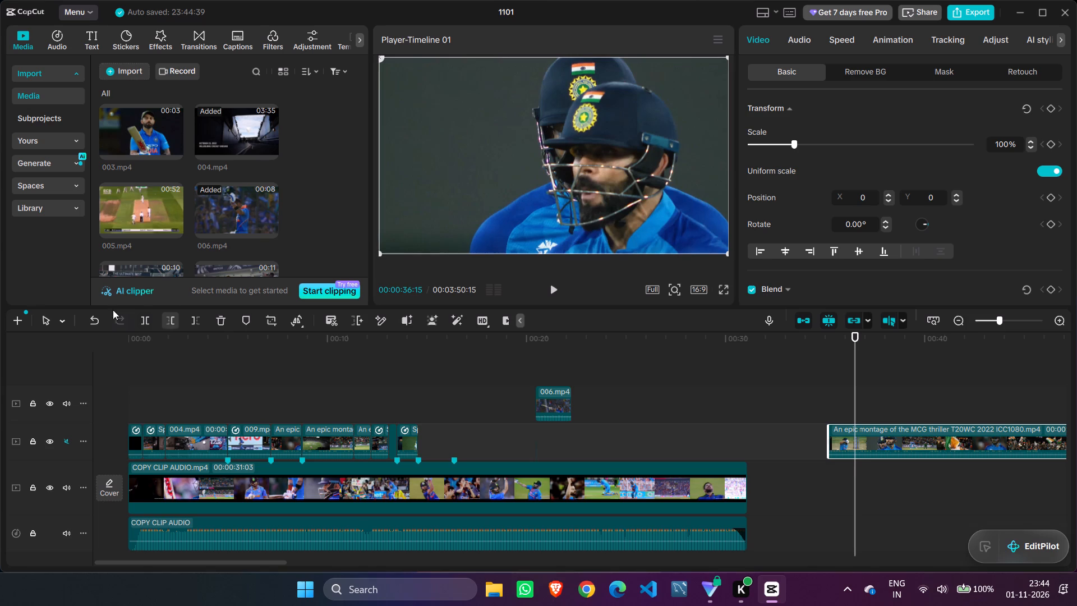
pyautogui.click(169, 318)
# Find the end of the two-batters close-up and split the long match montage clip at 00:00:37:26.
pyautogui.press('space')
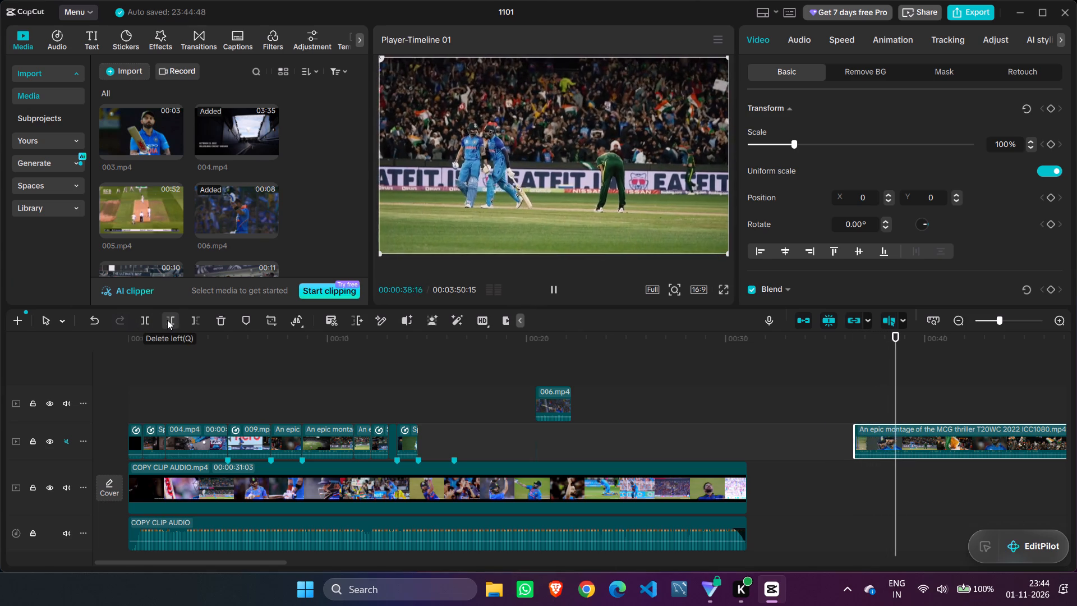
pyautogui.press('space')
pyautogui.press('Left')
pyautogui.press('Left')
pyautogui.press('Left')
pyautogui.press('Left')
pyautogui.press('Left')
pyautogui.press('Left')
pyautogui.press('Left')
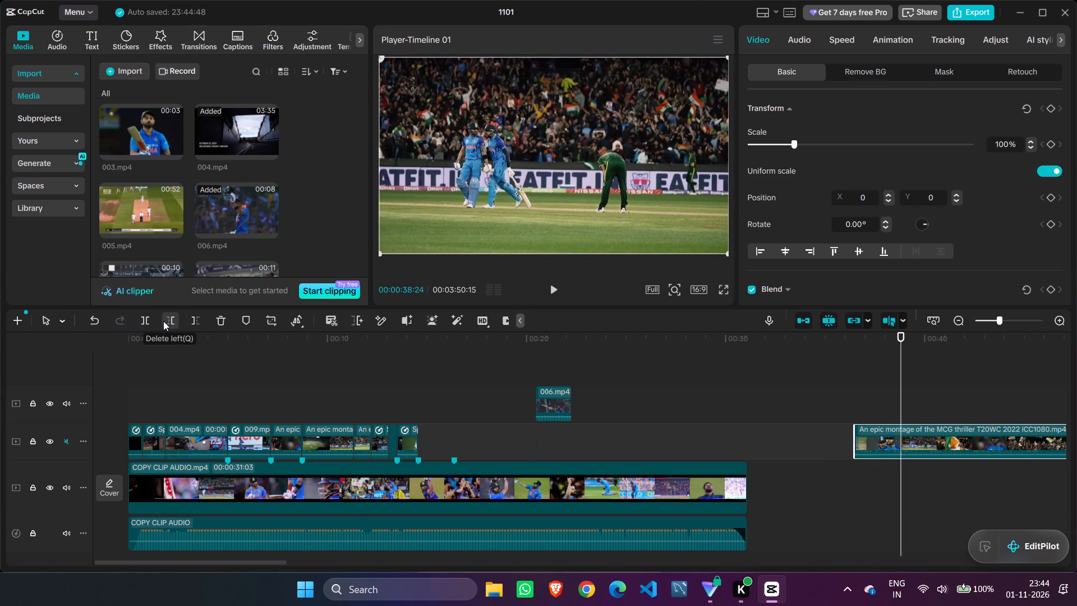
pyautogui.press('Left')
pyautogui.press('Left')
pyautogui.press('Left')
pyautogui.press('Left')
pyautogui.press('Left')
pyautogui.press('Left')
pyautogui.press('Left')
pyautogui.press('Left')
pyautogui.press('Left')
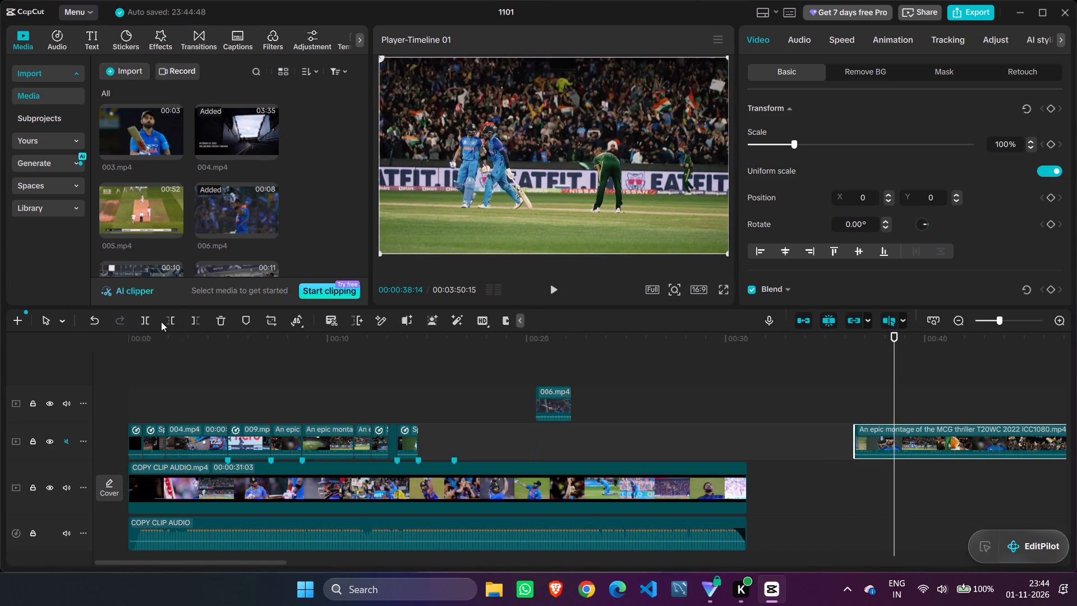
pyautogui.press('Left')
pyautogui.press('Left')
pyautogui.press('Left')
pyautogui.press('Left')
pyautogui.press('Left')
pyautogui.press('Left')
pyautogui.press('Left')
pyautogui.press('Left')
pyautogui.press('Left')
pyautogui.press('Left')
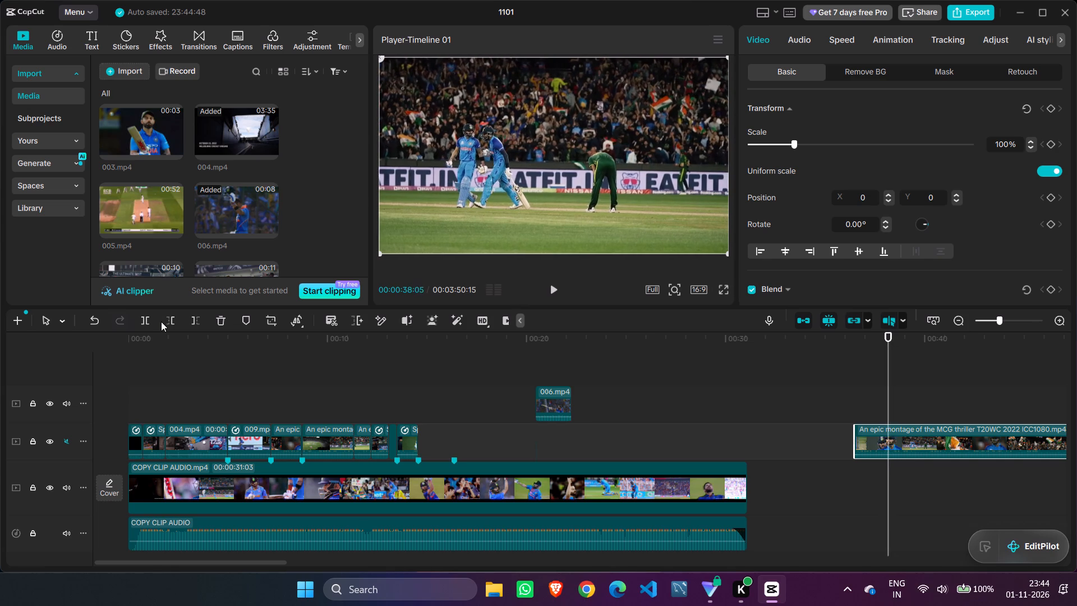
pyautogui.press('Left')
pyautogui.press('Left')
pyautogui.press('Left')
pyautogui.press('Left')
pyautogui.press('Left')
pyautogui.press('Left')
pyautogui.press('Left')
pyautogui.press('Left')
pyautogui.press('Left')
pyautogui.press('Left')
pyautogui.press('Left')
pyautogui.press('Left')
pyautogui.press('Left')
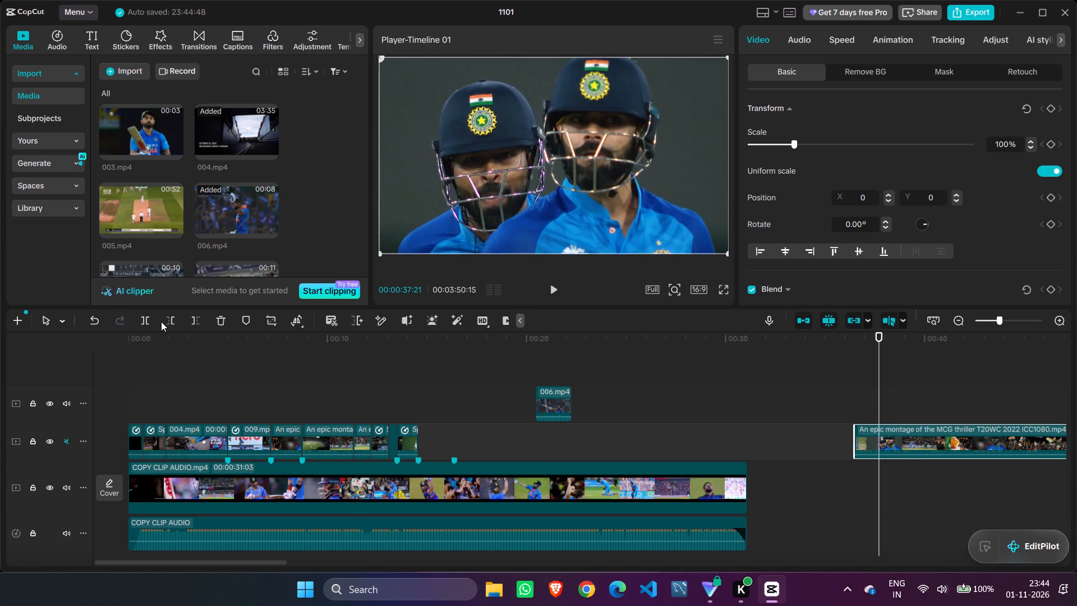
pyautogui.press('Right')
pyautogui.press('Right')
pyautogui.press('Right')
pyautogui.press('Right')
pyautogui.press('Right')
pyautogui.press('Right')
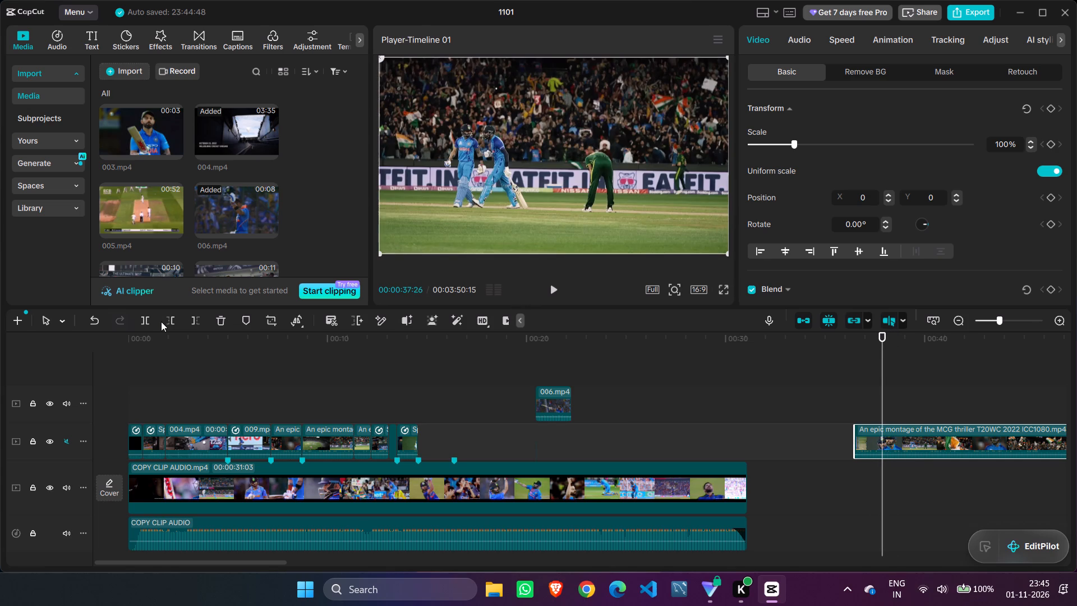
pyautogui.press('Left')
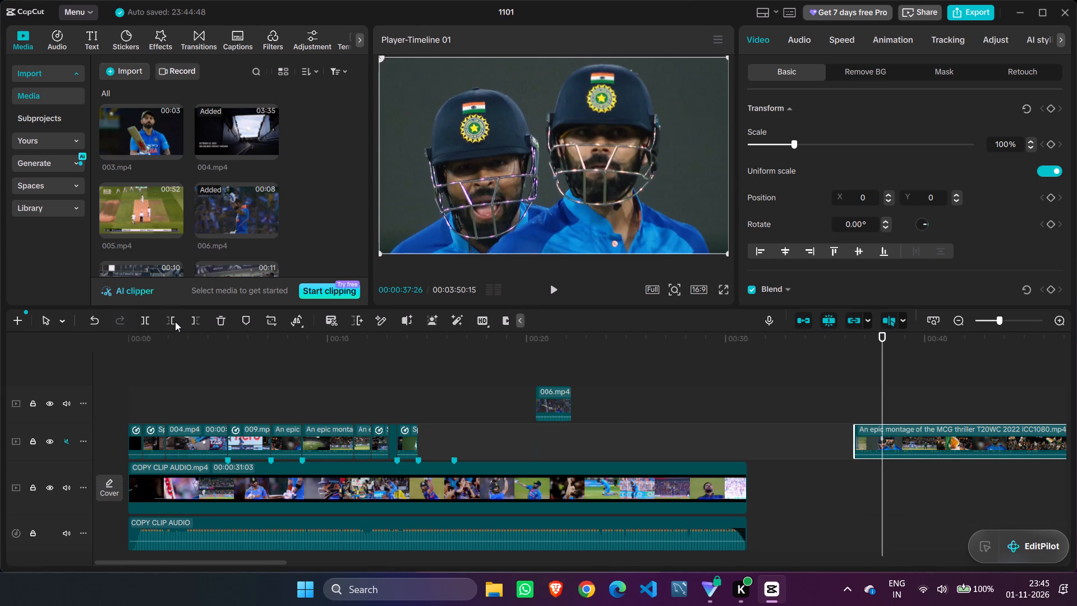
pyautogui.click(145, 324)
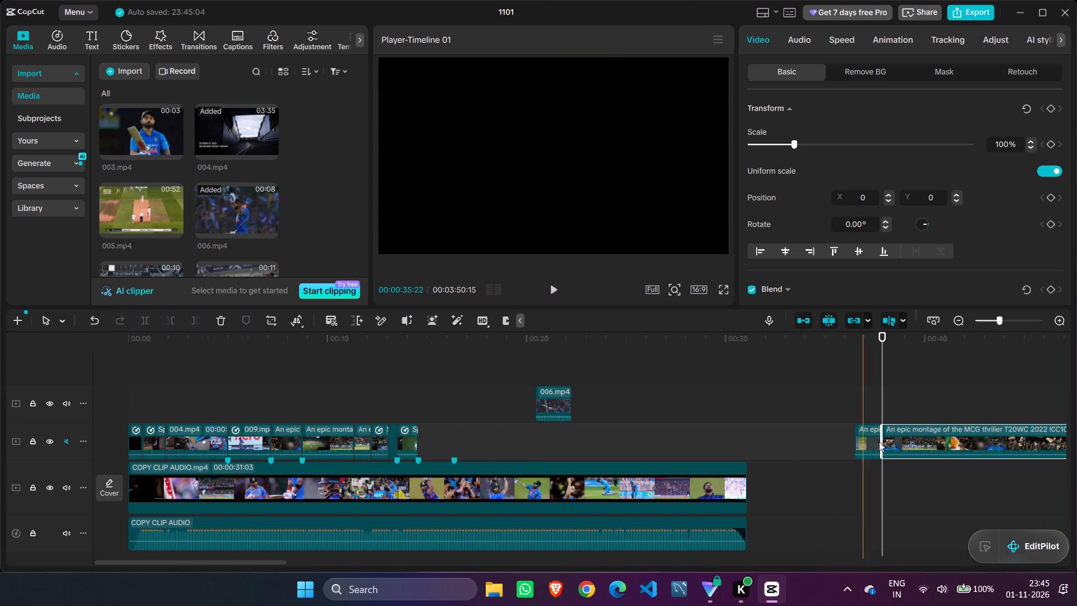
# Move the split-off two-batters clip directly after the last montage clip and play the montage's end from 00:00:11:26 to check it.
pyautogui.moveTo(868, 440); pyautogui.dragTo(431, 442)
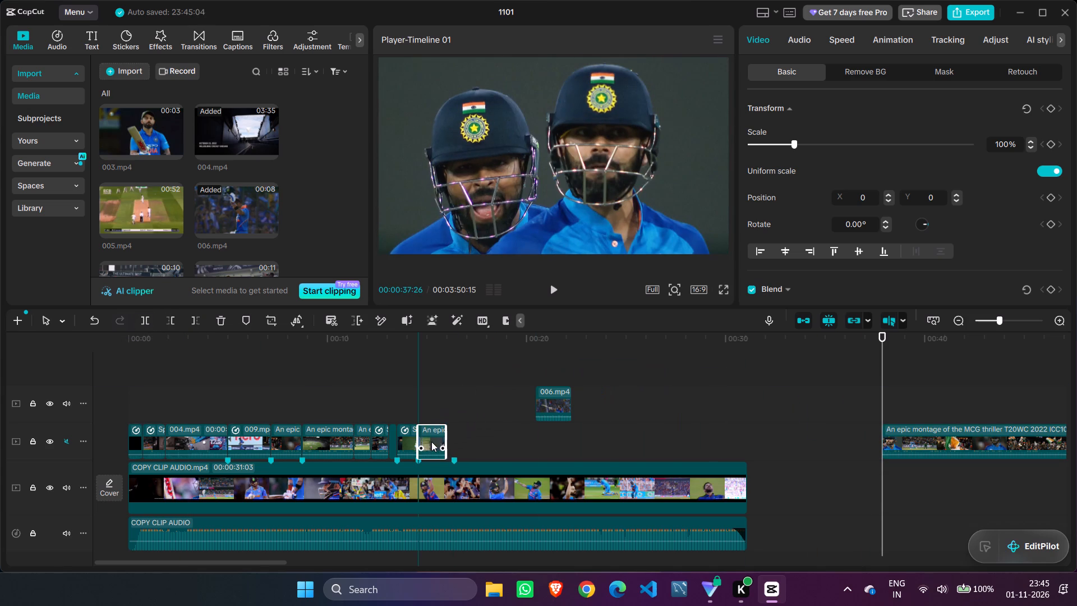
pyautogui.moveTo(431, 442); pyautogui.dragTo(430, 442)
pyautogui.click(432, 434)
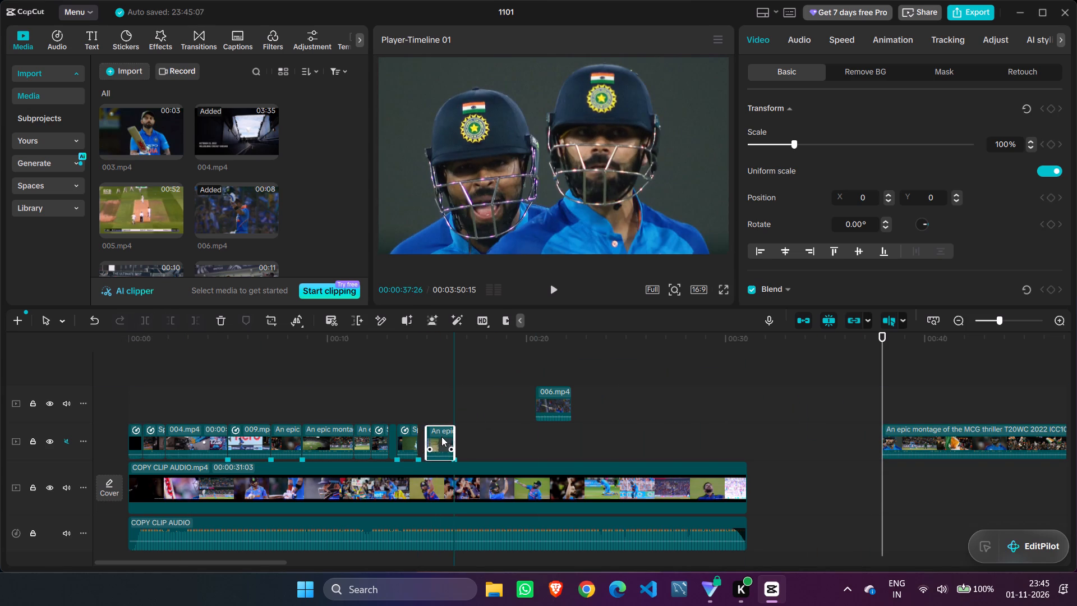
pyautogui.click(428, 379)
pyautogui.moveTo(428, 379); pyautogui.dragTo(365, 378)
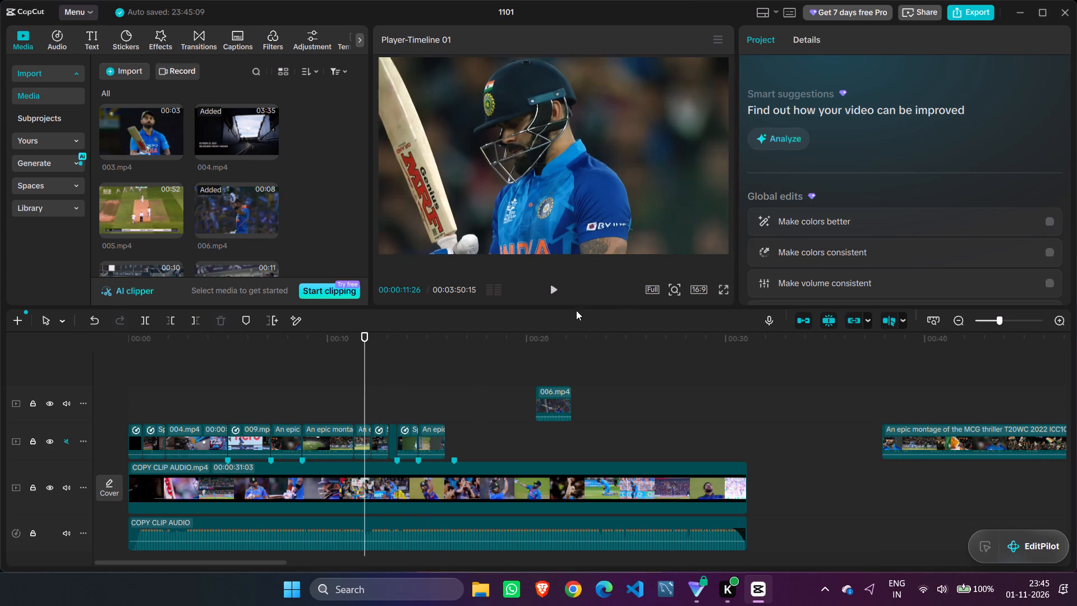
pyautogui.click(549, 288)
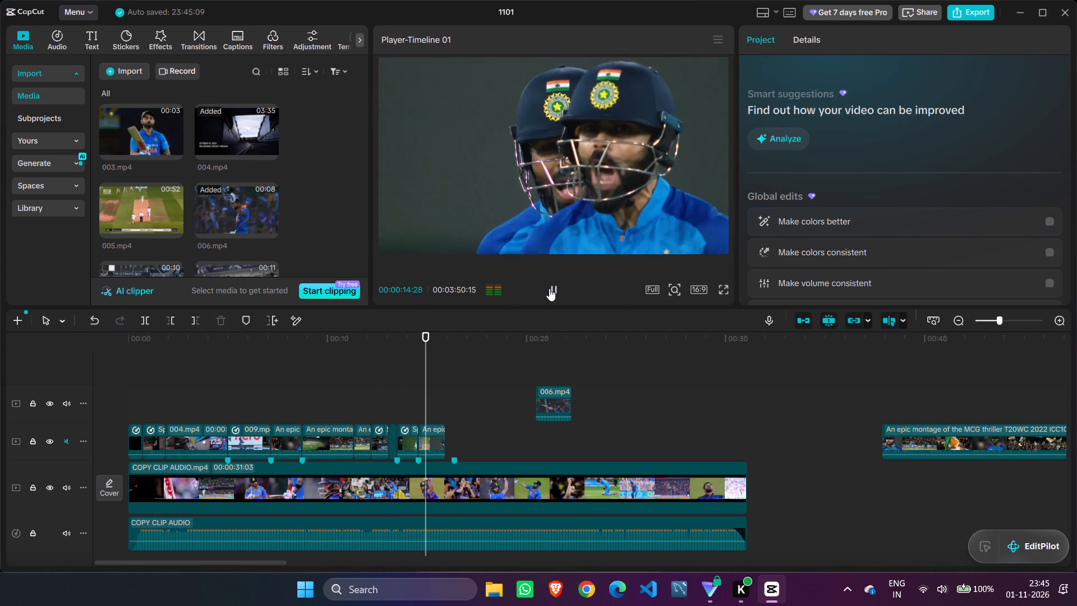
pyautogui.click(549, 288)
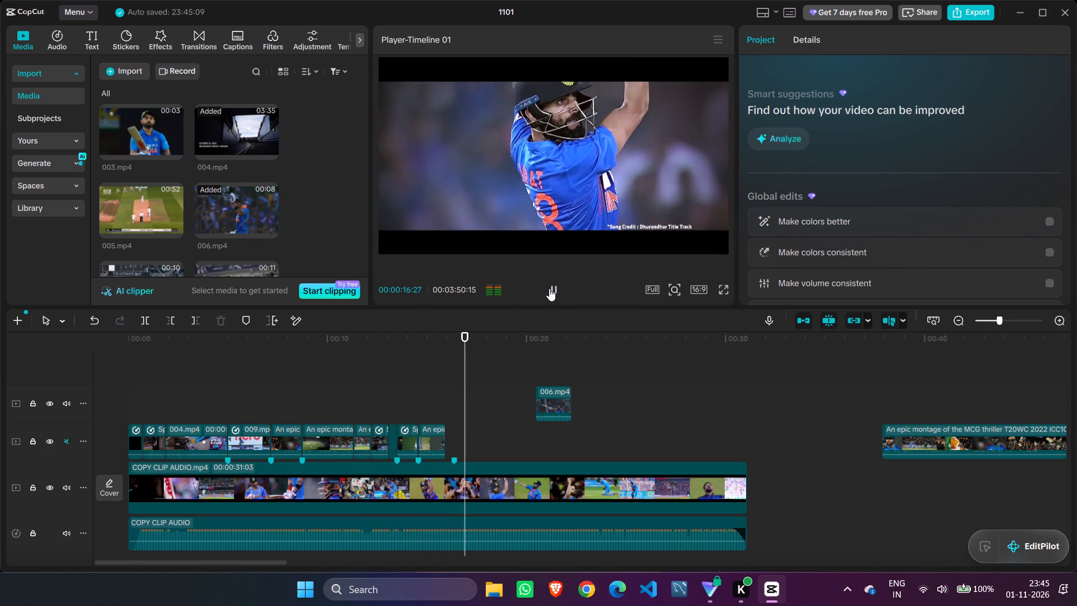
# Move the two-batters clip aside to expose the reference and mark its cut to the crowd at 00:00:15:18 on COPY CLIP AUDIO.mp4.
pyautogui.moveTo(470, 339); pyautogui.dragTo(438, 339)
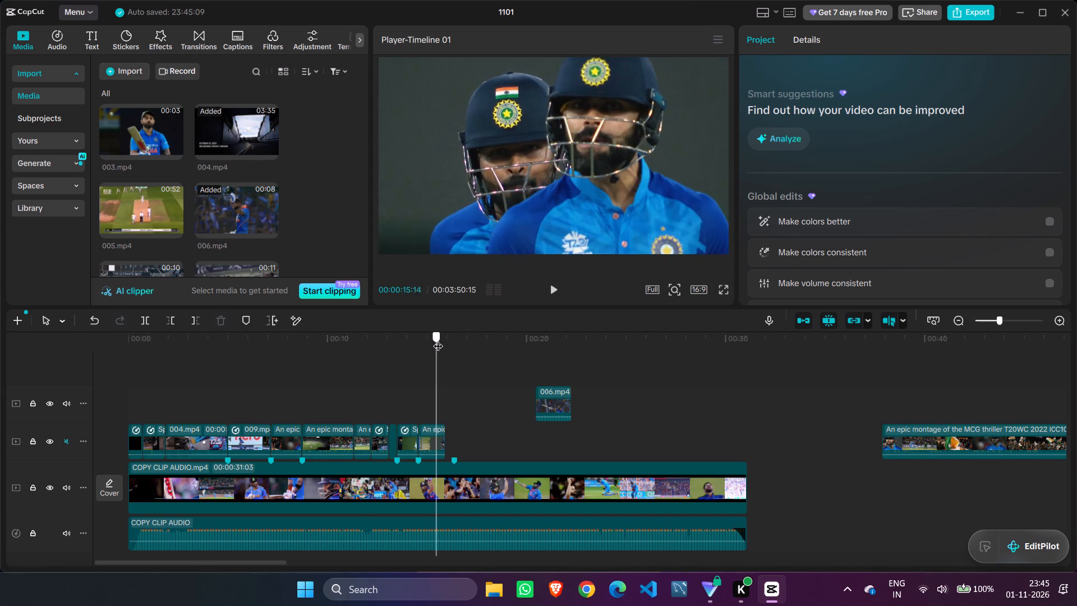
pyautogui.moveTo(438, 339); pyautogui.dragTo(440, 339)
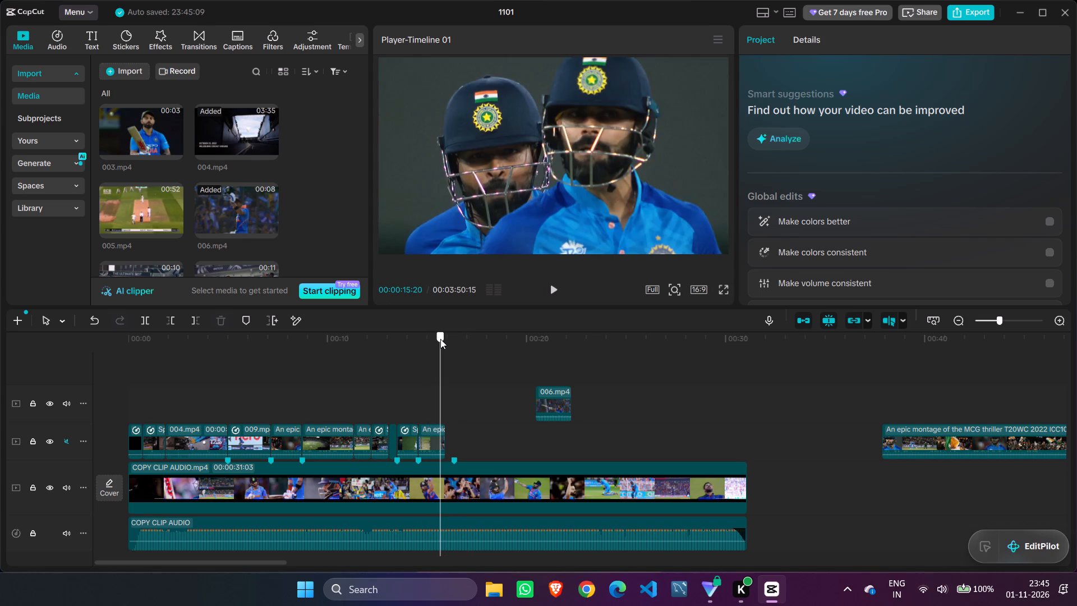
pyautogui.moveTo(440, 339); pyautogui.dragTo(438, 339)
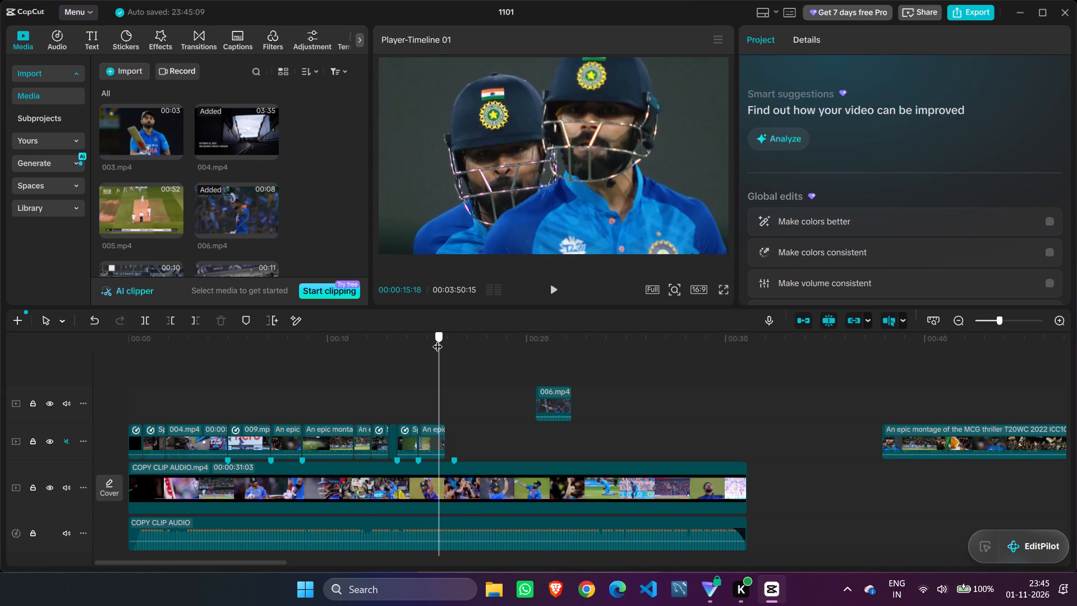
pyautogui.moveTo(438, 339); pyautogui.dragTo(439, 339)
pyautogui.moveTo(434, 433); pyautogui.dragTo(493, 423)
pyautogui.click(440, 360)
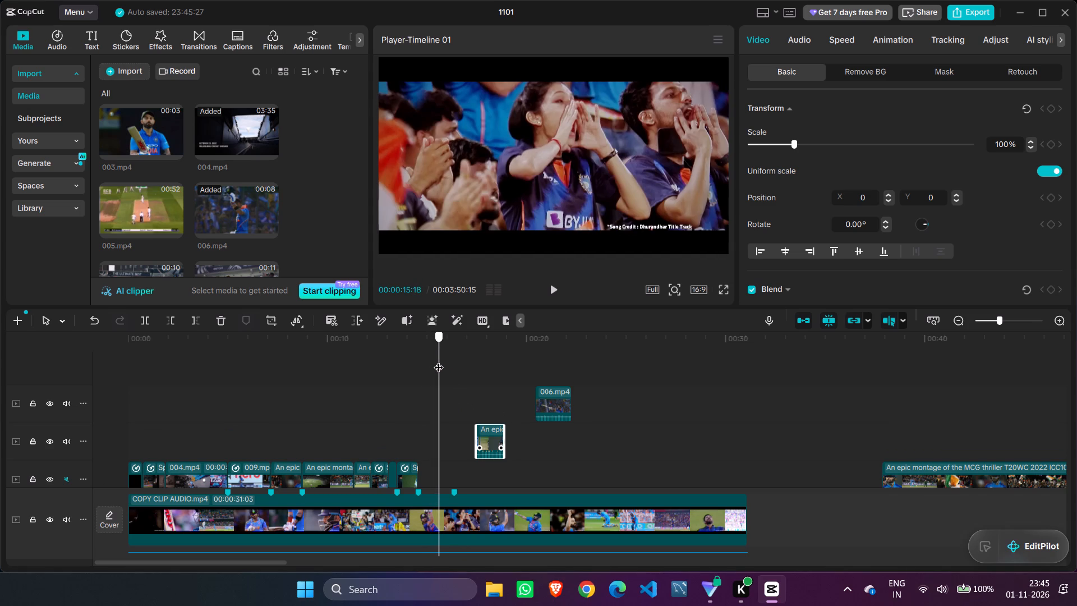
pyautogui.press('Left')
pyautogui.press('Right')
pyautogui.press('Left')
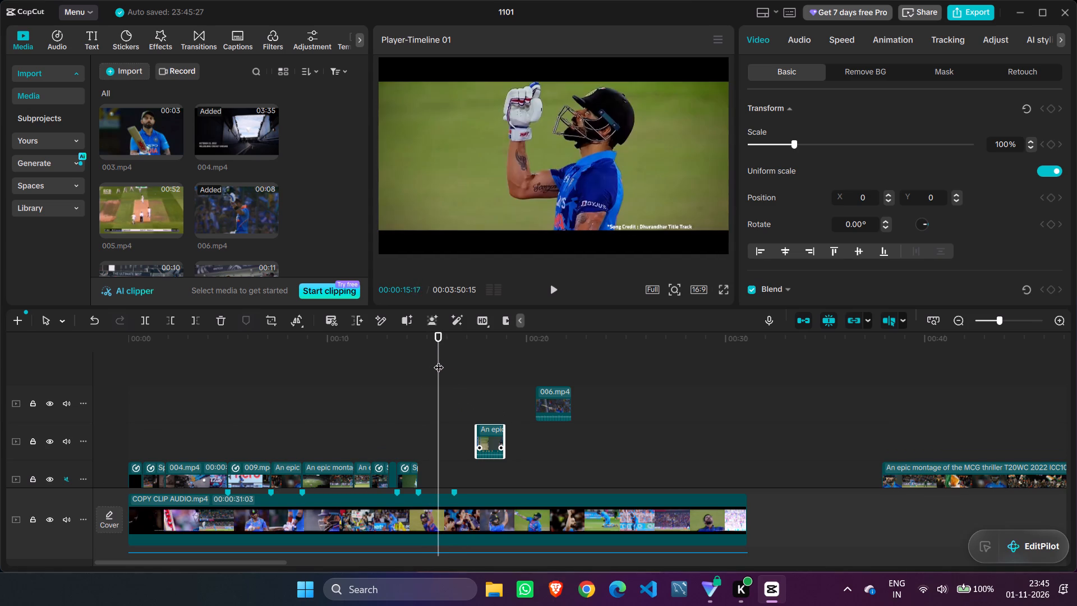
pyautogui.press('Right')
pyautogui.click(444, 513)
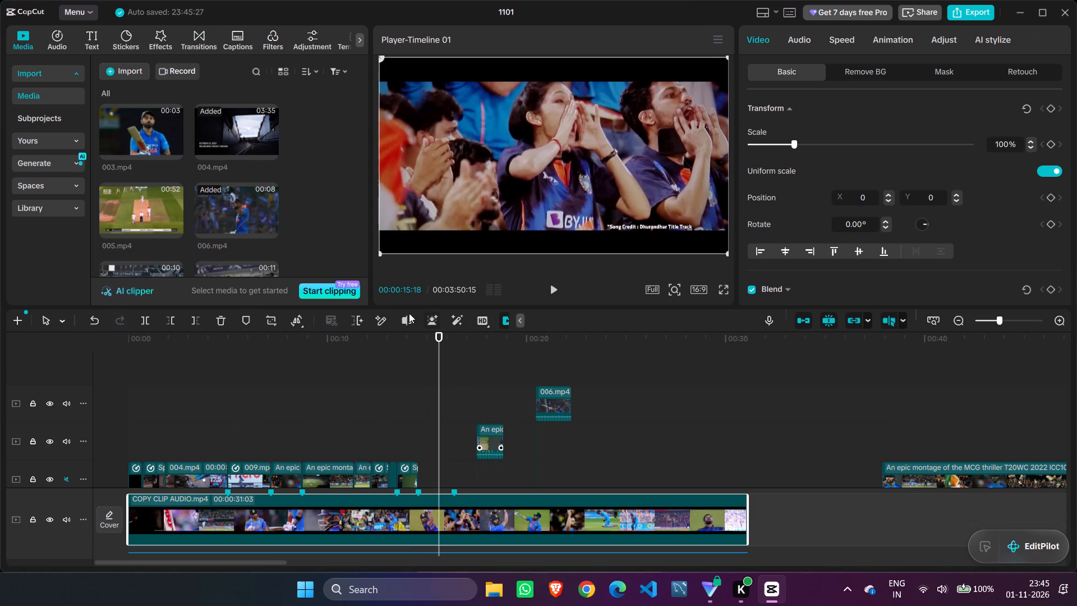
pyautogui.click(247, 320)
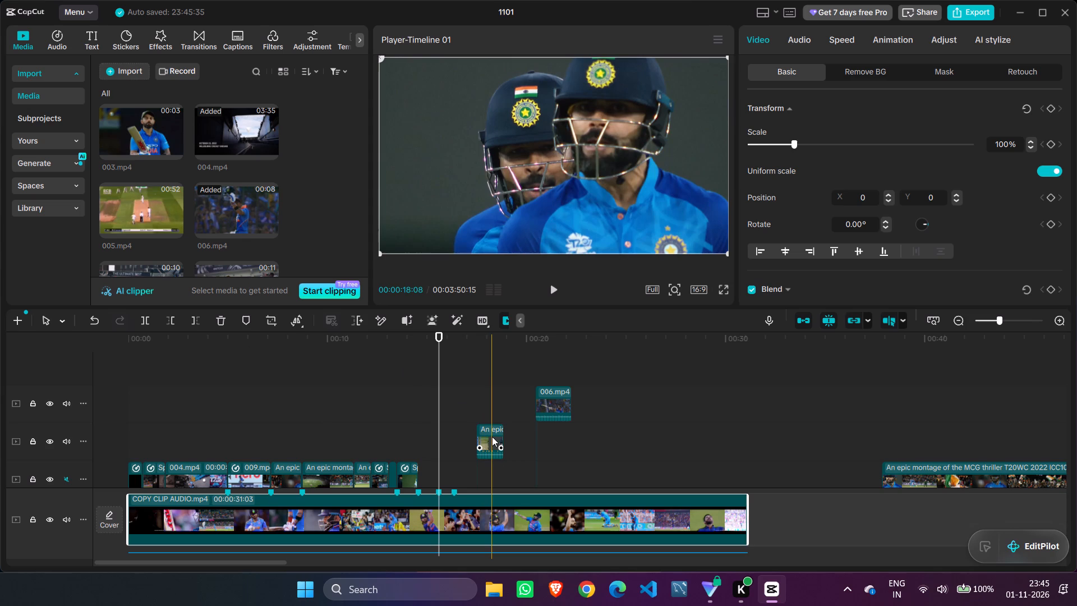
# Put the two-batters clip back directly after the last montage clip.
pyautogui.moveTo(492, 437); pyautogui.dragTo(436, 469)
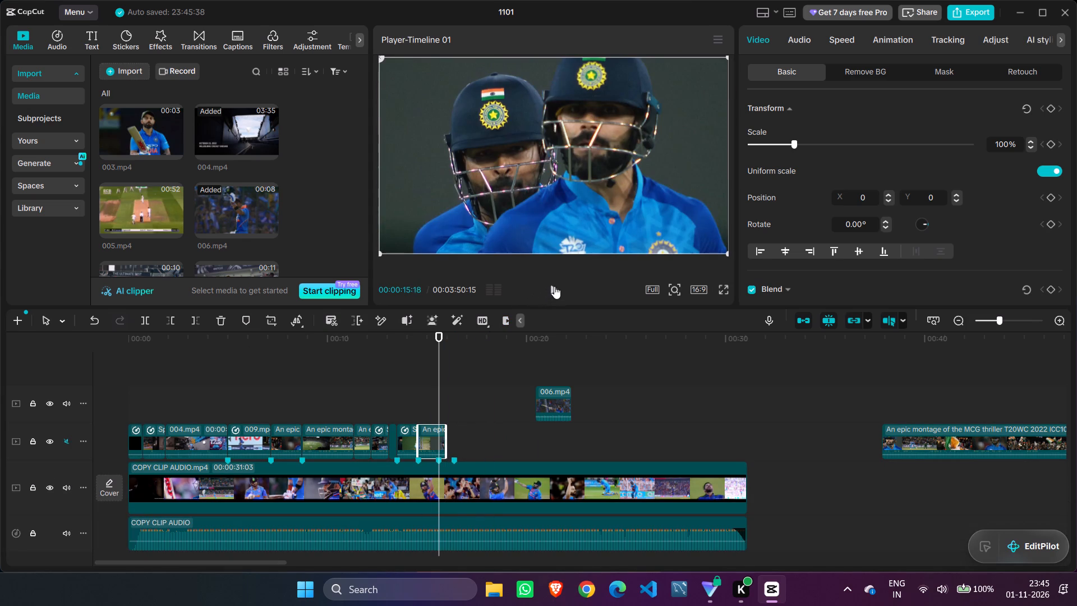
pyautogui.doubleClick(554, 286)
# Trim about two frames off the start of the two-batters clip and move it against the previous montage clip.
pyautogui.click(422, 434)
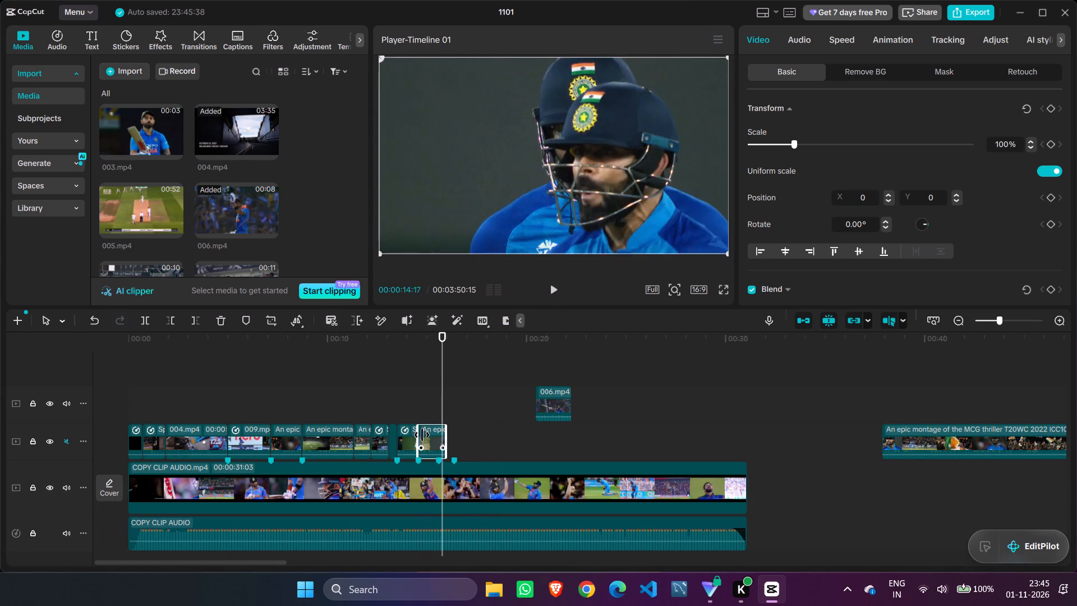
pyautogui.doubleClick(1063, 320)
pyautogui.moveTo(344, 440); pyautogui.dragTo(348, 443)
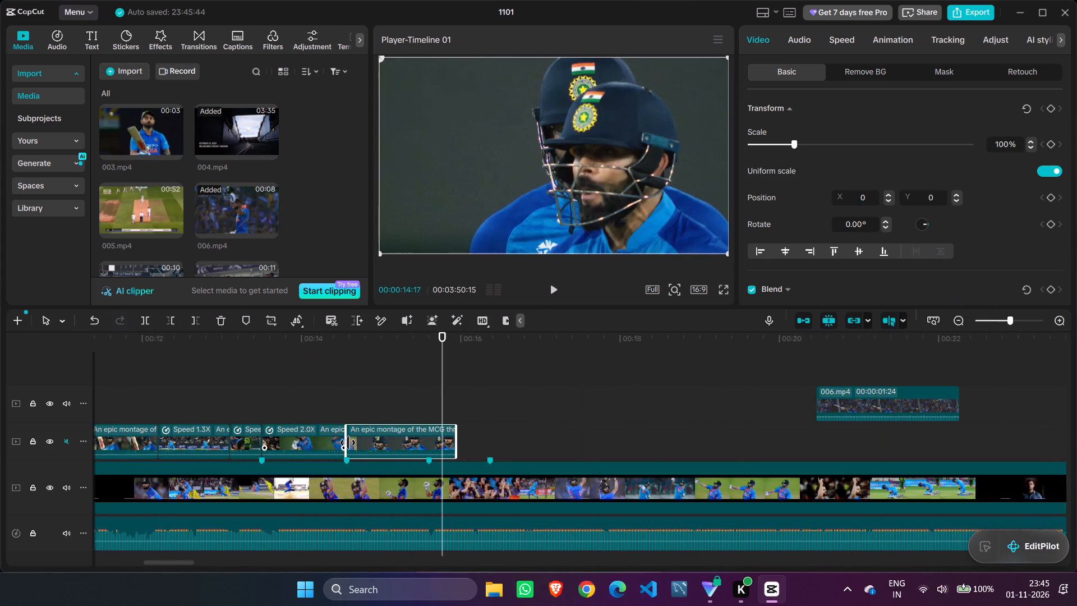
pyautogui.moveTo(348, 443); pyautogui.dragTo(351, 443)
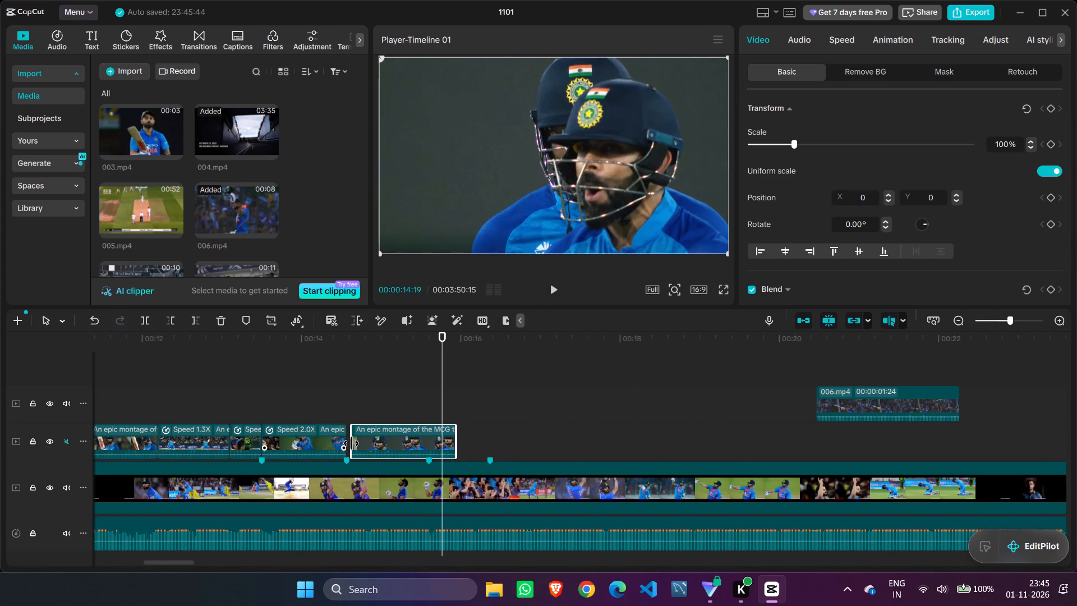
pyautogui.moveTo(398, 443); pyautogui.dragTo(391, 443)
# Replay the two-batters clip from about 00:00:14:10 and trim its end back to the reference marker at 00:00:15:18.
pyautogui.moveTo(444, 346); pyautogui.dragTo(327, 366)
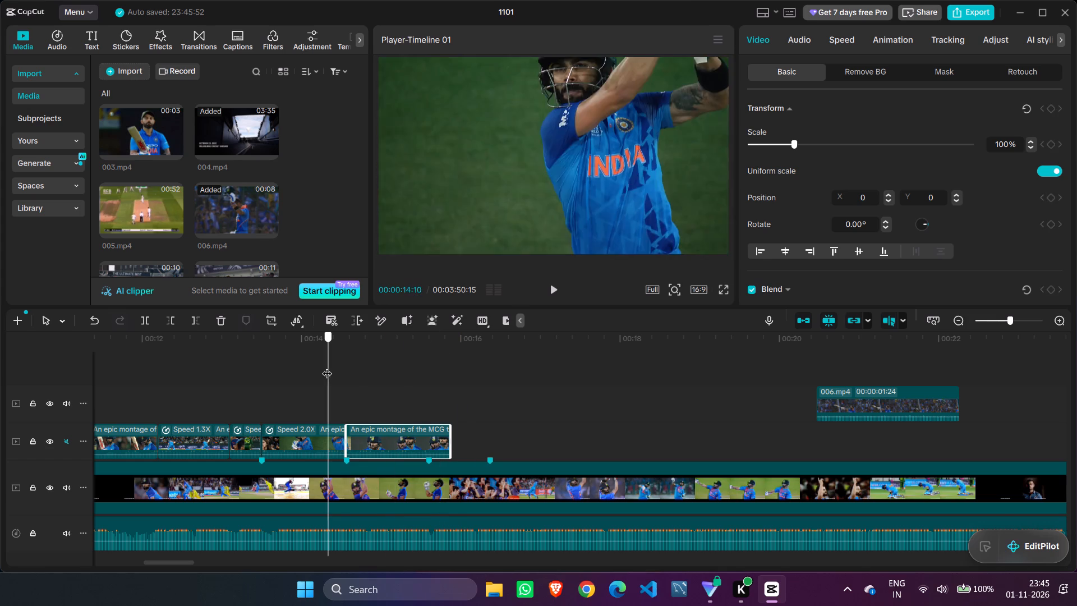
pyautogui.moveTo(327, 366); pyautogui.dragTo(326, 366)
pyautogui.click(550, 290)
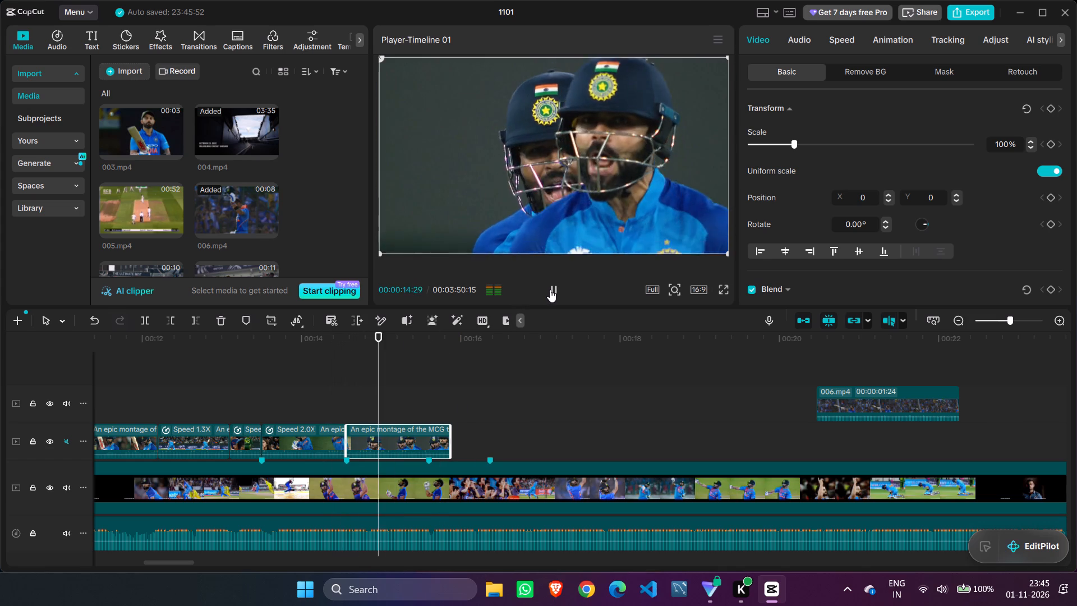
pyautogui.click(550, 290)
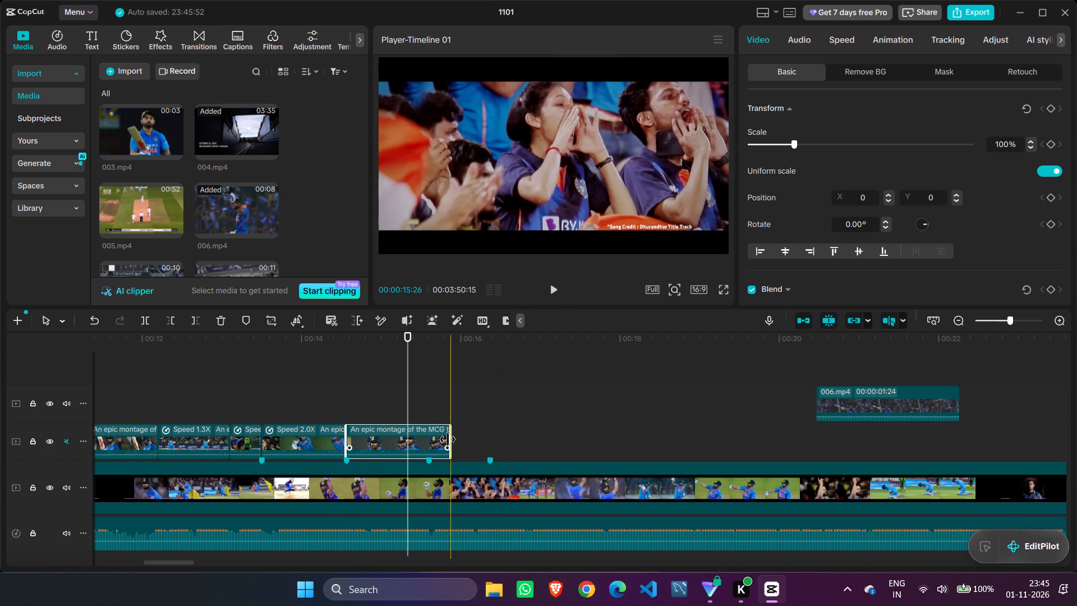
pyautogui.doubleClick(557, 290)
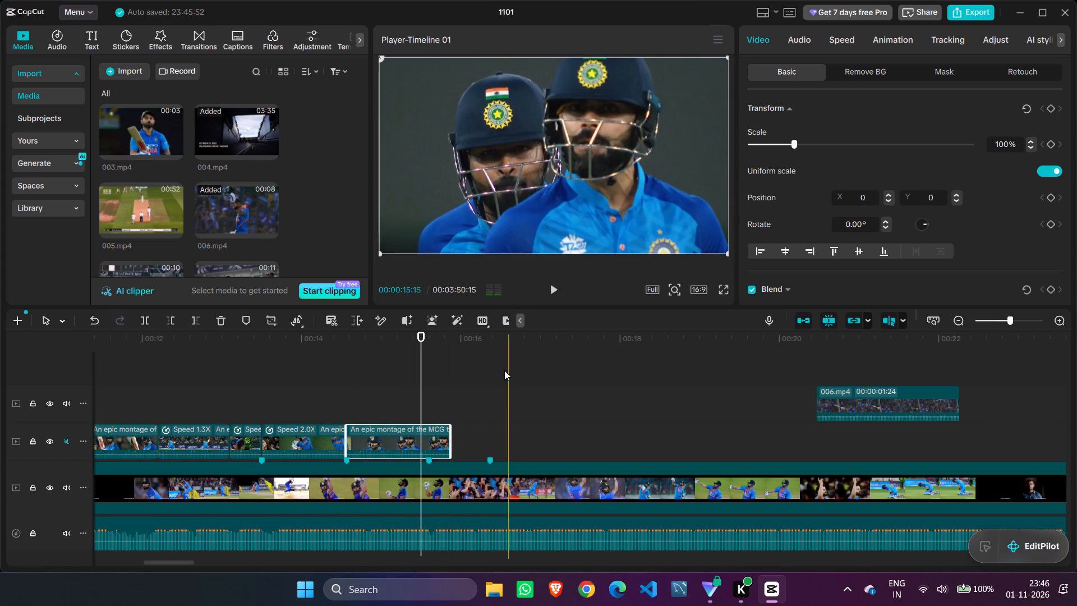
pyautogui.moveTo(452, 440); pyautogui.dragTo(428, 437)
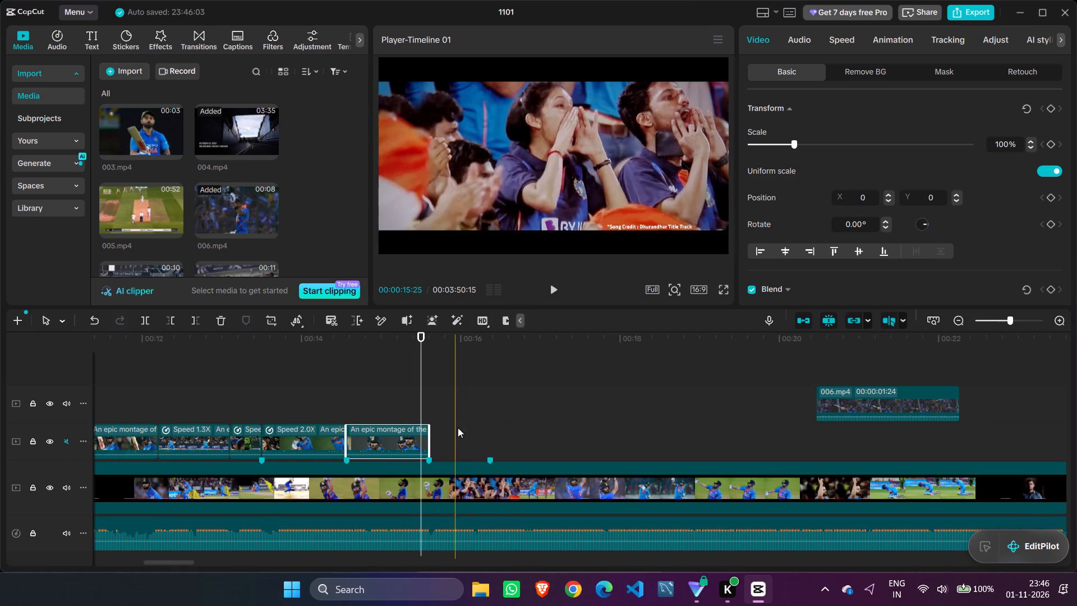
pyautogui.click(575, 389)
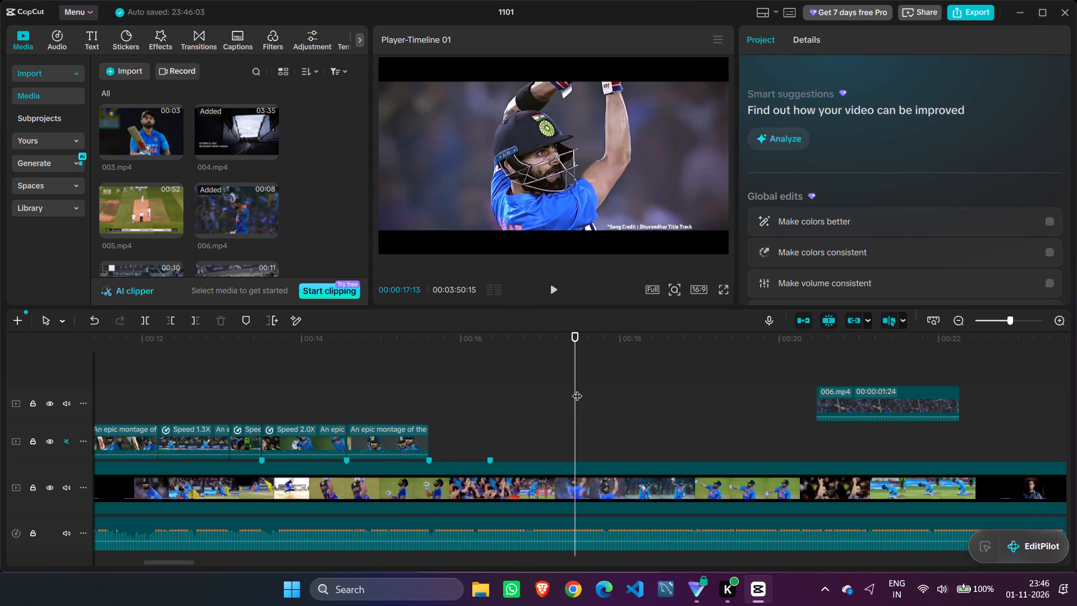
# Play the montage from the start to the last reference marker, rechecking the two-batters clip from 00:00:14:17 against the reference cuts.
pyautogui.moveTo(577, 389); pyautogui.dragTo(0, 381)
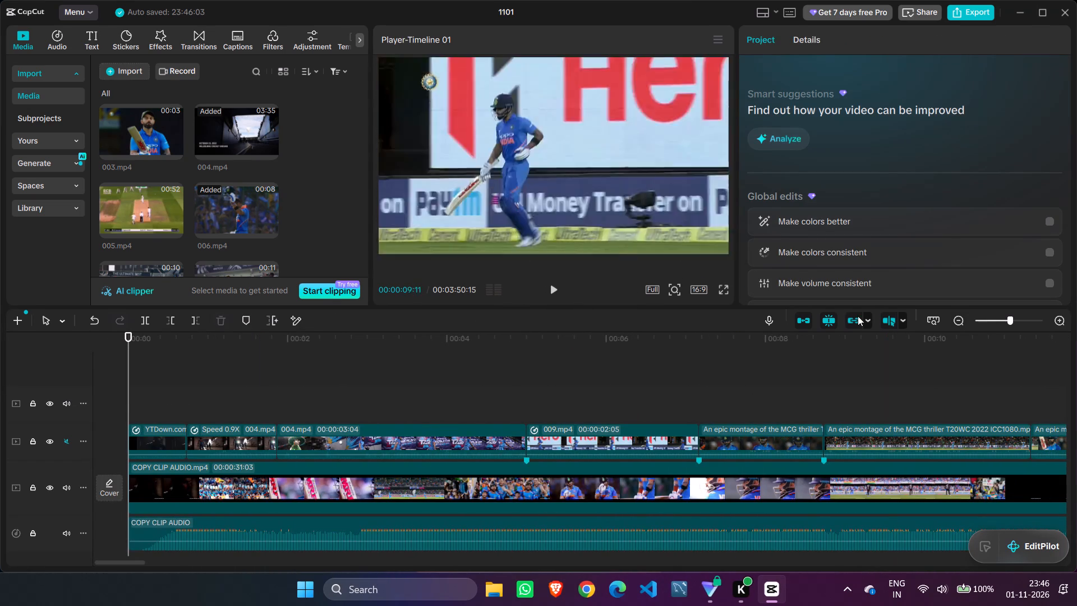
pyautogui.click(555, 282)
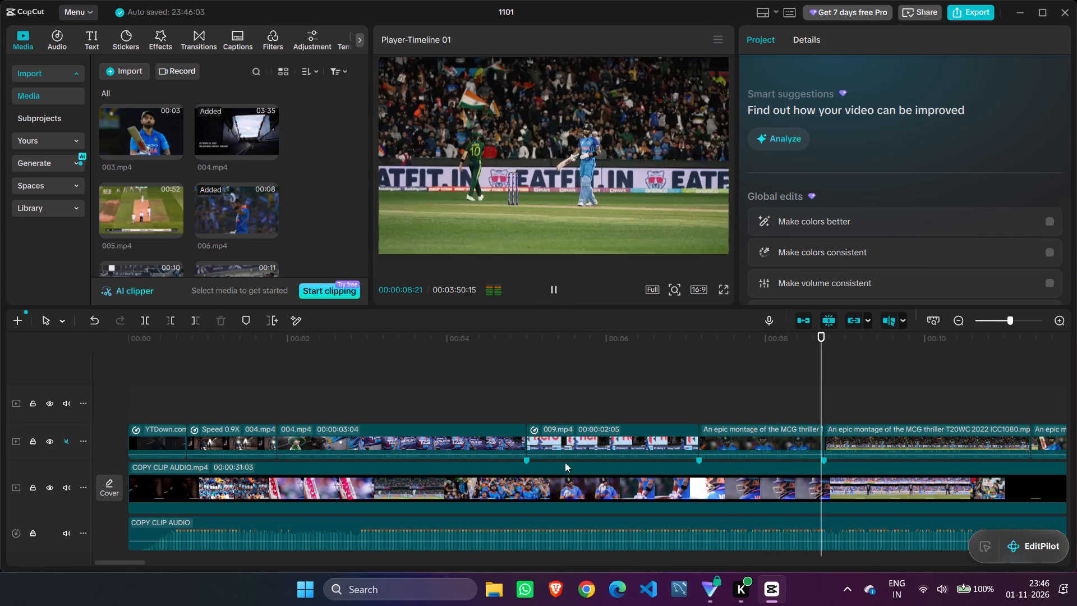
pyautogui.click(964, 322)
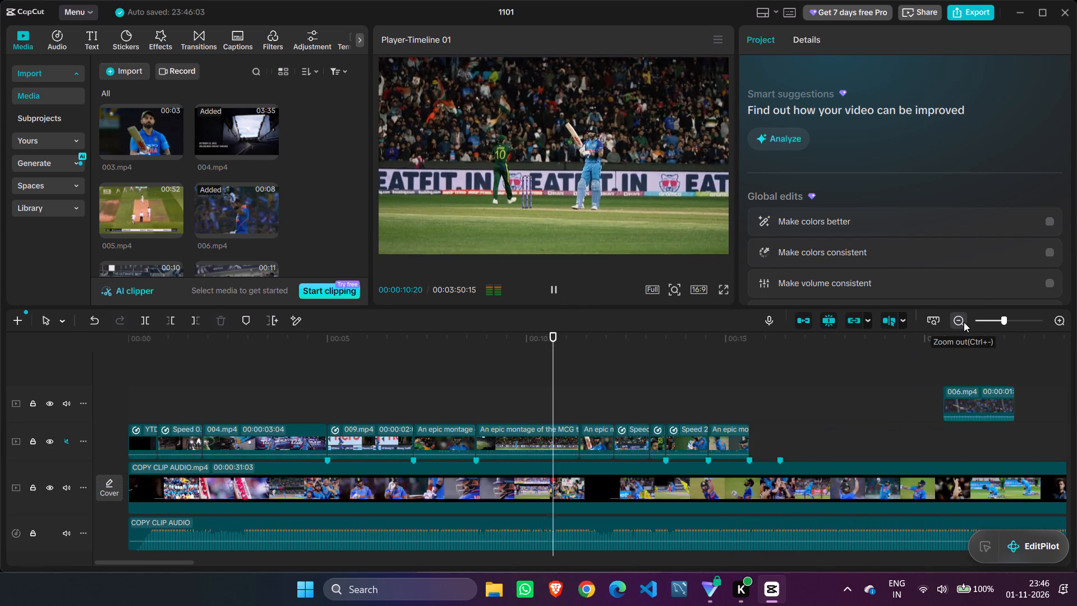
pyautogui.click(558, 287)
pyautogui.moveTo(824, 336); pyautogui.dragTo(707, 355)
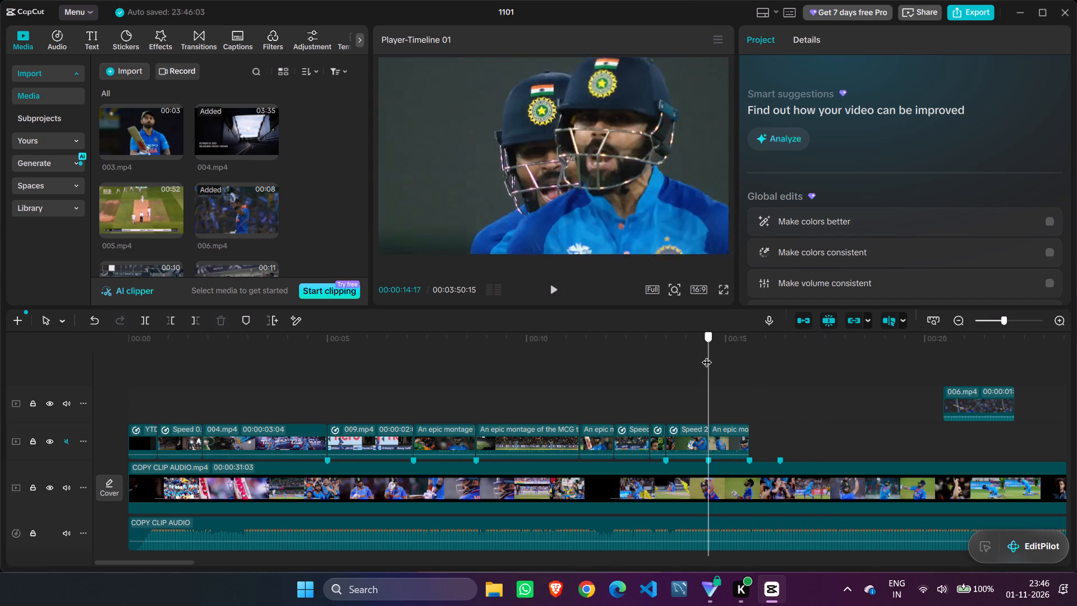
pyautogui.moveTo(707, 355); pyautogui.dragTo(708, 357)
pyautogui.click(551, 286)
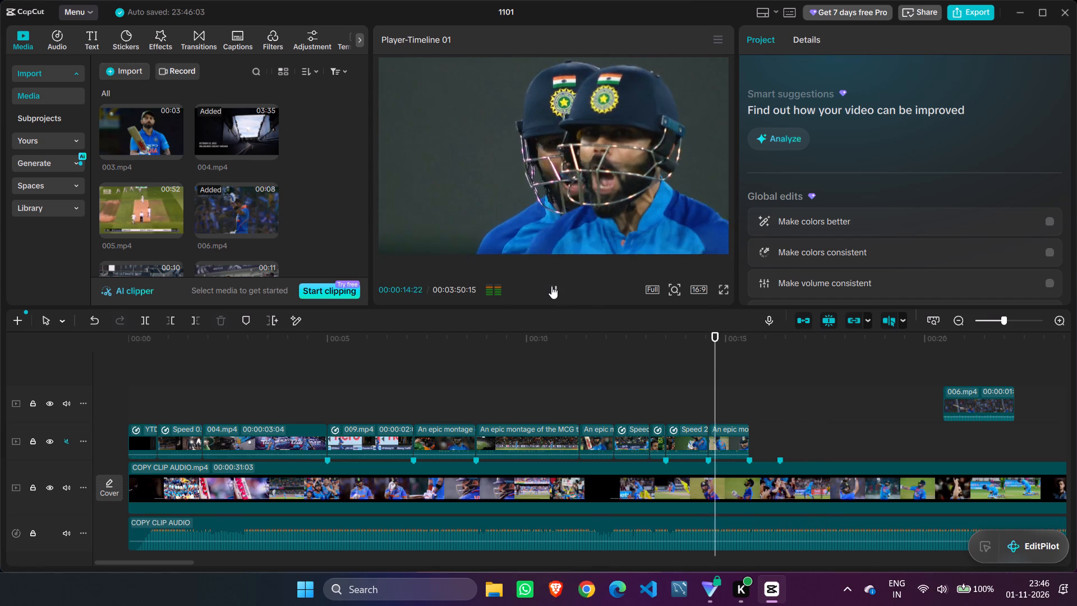
pyautogui.click(550, 287)
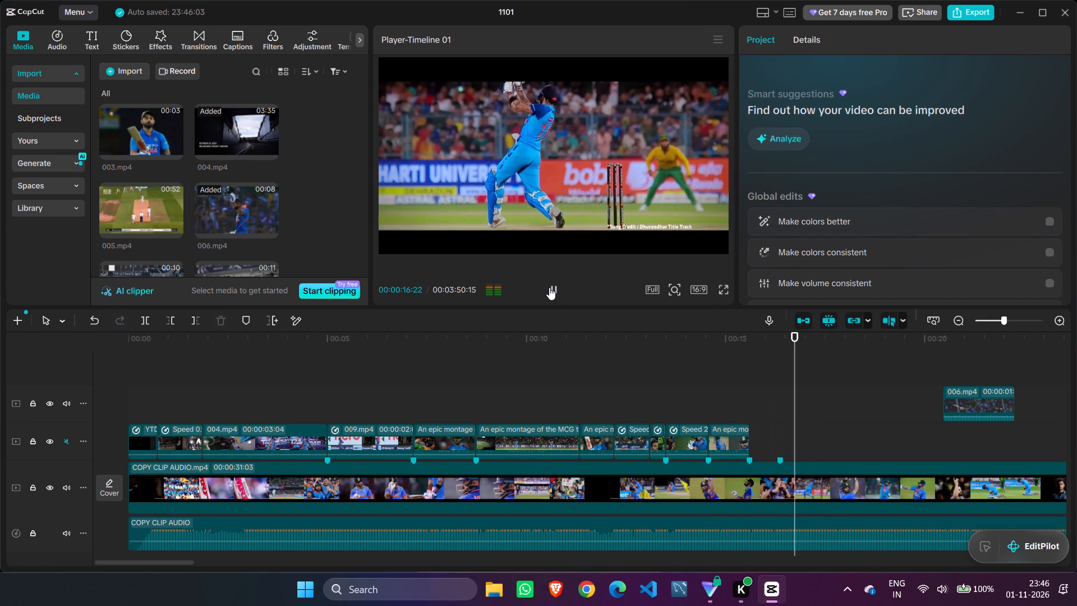
pyautogui.moveTo(799, 336); pyautogui.dragTo(781, 336)
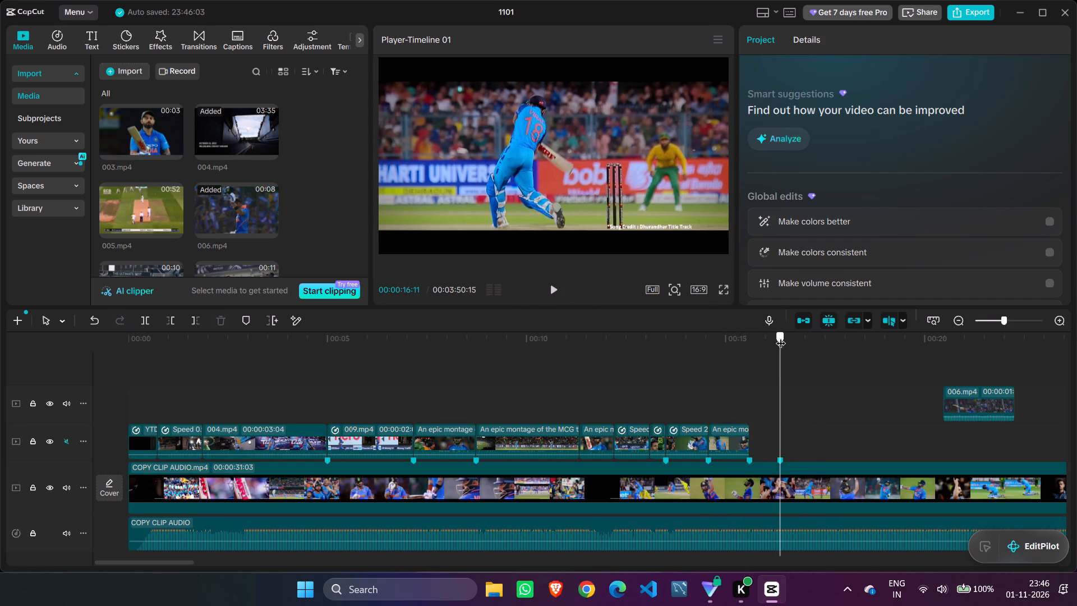
# Replay the montage from about 00:00:09:11 and again from about 00:00:12:10 to check the latest cuts leading into the two-batters clip.
pyautogui.moveTo(781, 336); pyautogui.dragTo(501, 356)
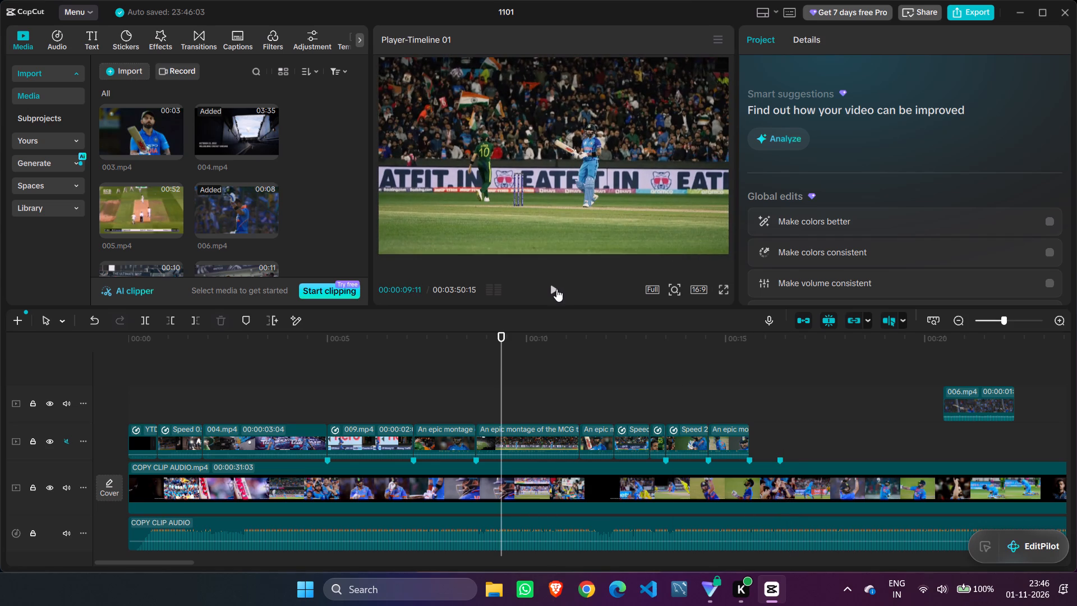
pyautogui.click(556, 289)
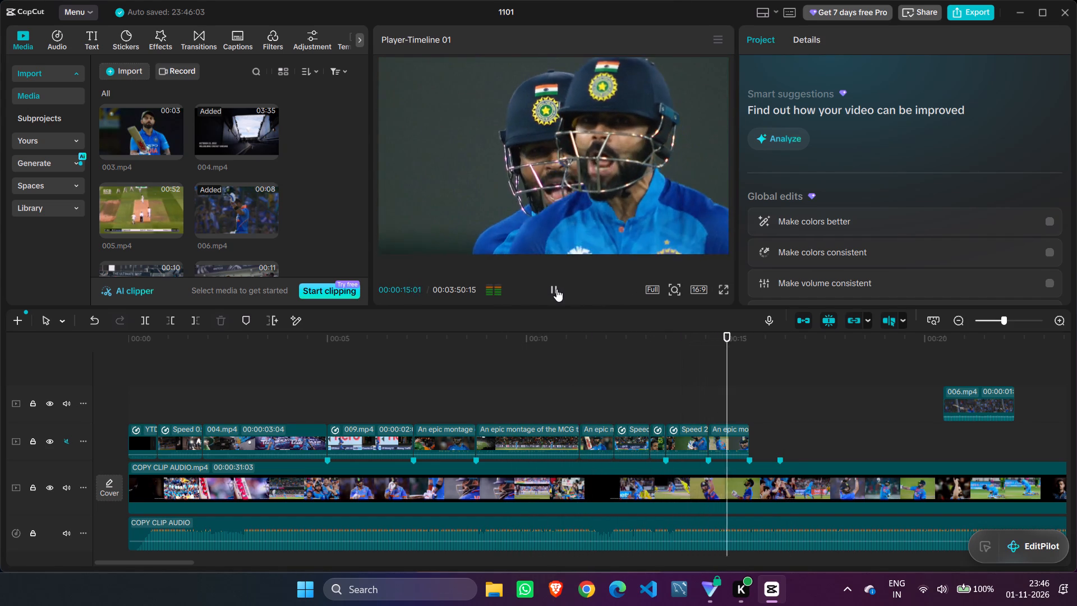
pyautogui.click(556, 289)
pyautogui.moveTo(734, 334); pyautogui.dragTo(619, 336)
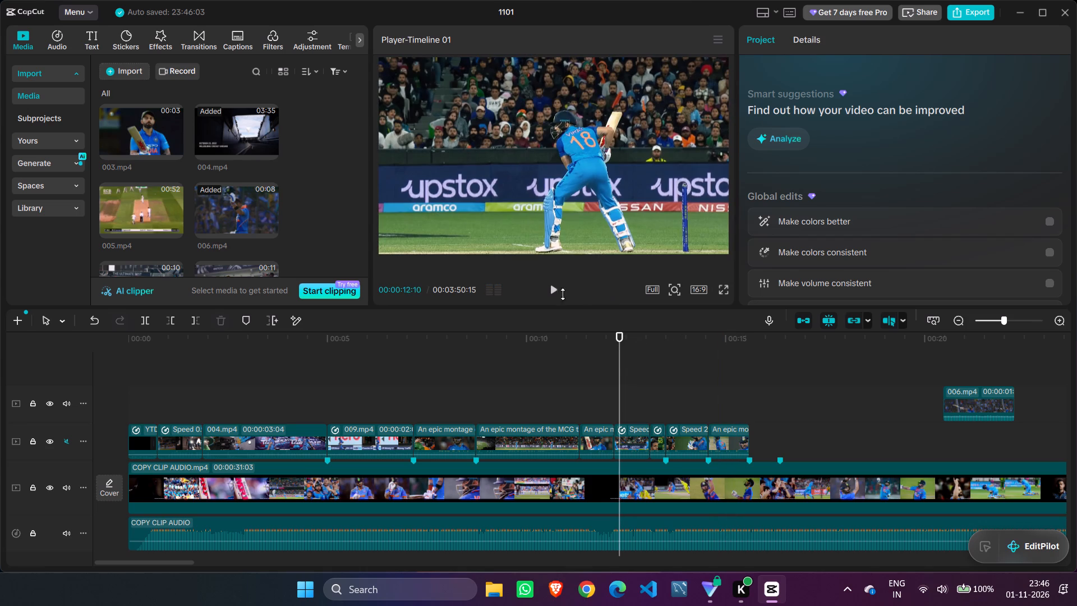
pyautogui.click(549, 291)
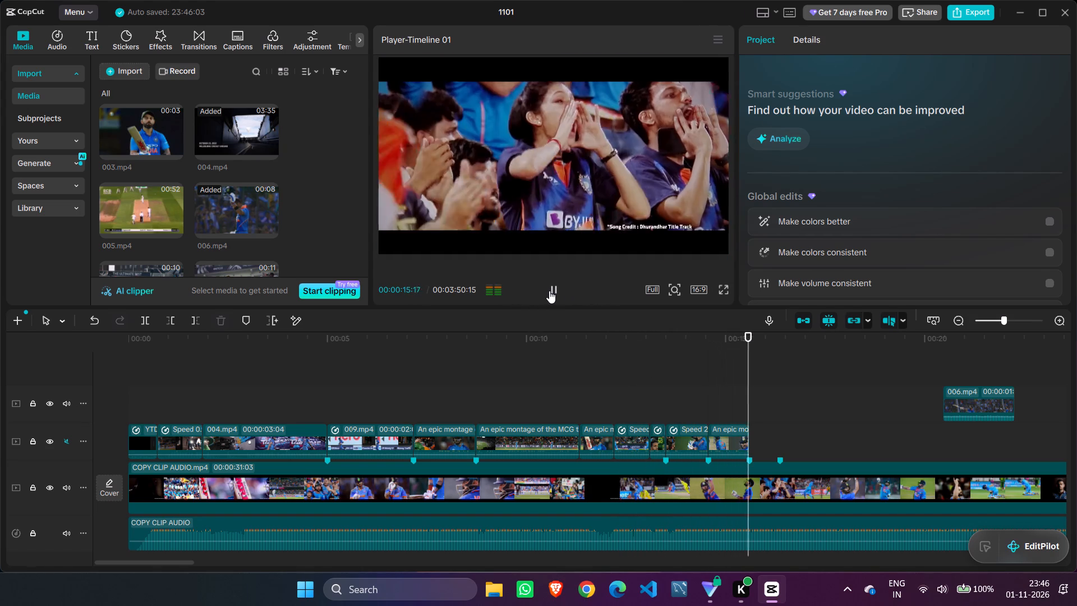
pyautogui.click(549, 291)
pyautogui.moveTo(762, 343); pyautogui.dragTo(622, 350)
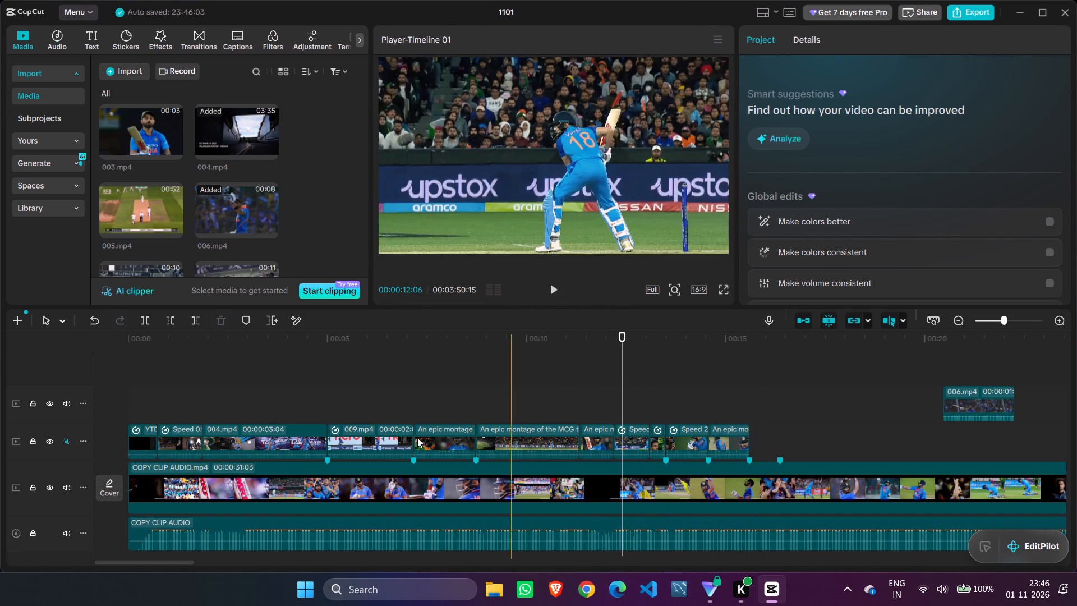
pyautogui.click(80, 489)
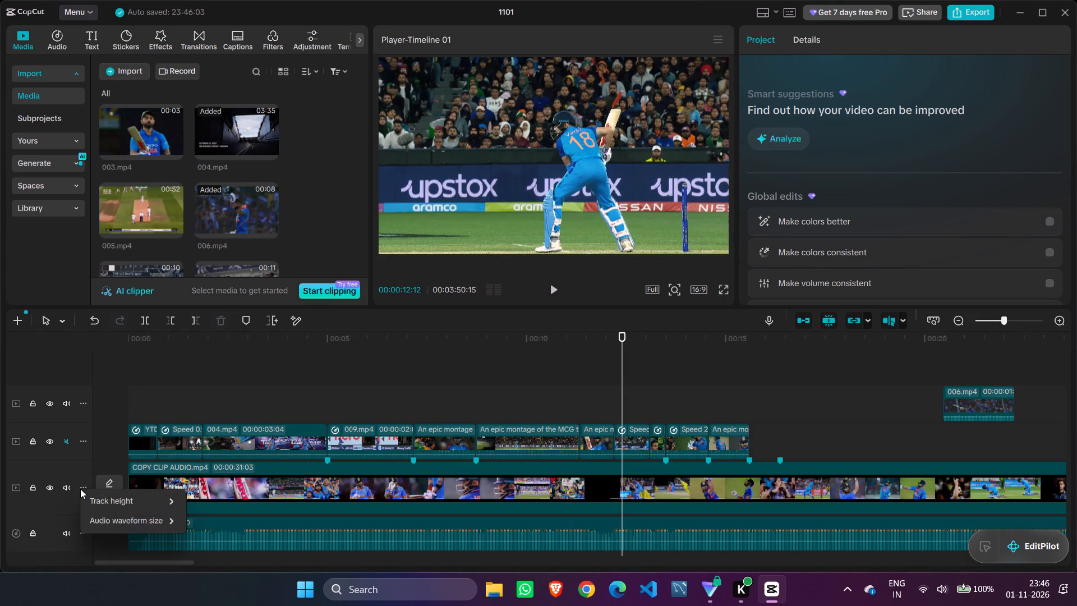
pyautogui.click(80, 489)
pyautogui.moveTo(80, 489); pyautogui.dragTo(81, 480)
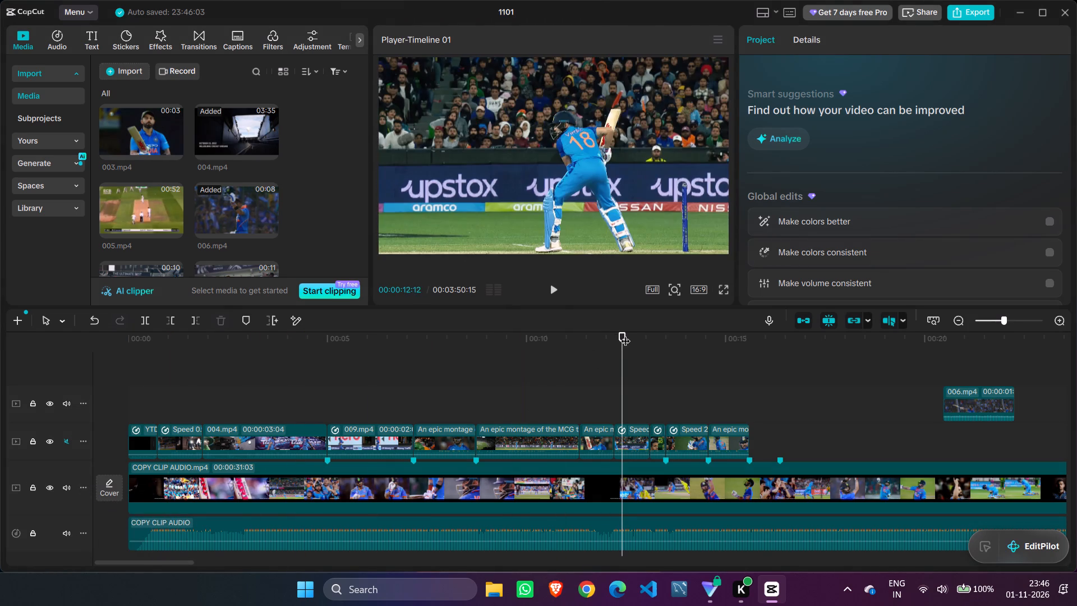
# Play the whole montage from 00:00:00:00 again and recheck the two-batters clip from 00:00:14:17 through its end.
pyautogui.moveTo(625, 334); pyautogui.dragTo(20, 431)
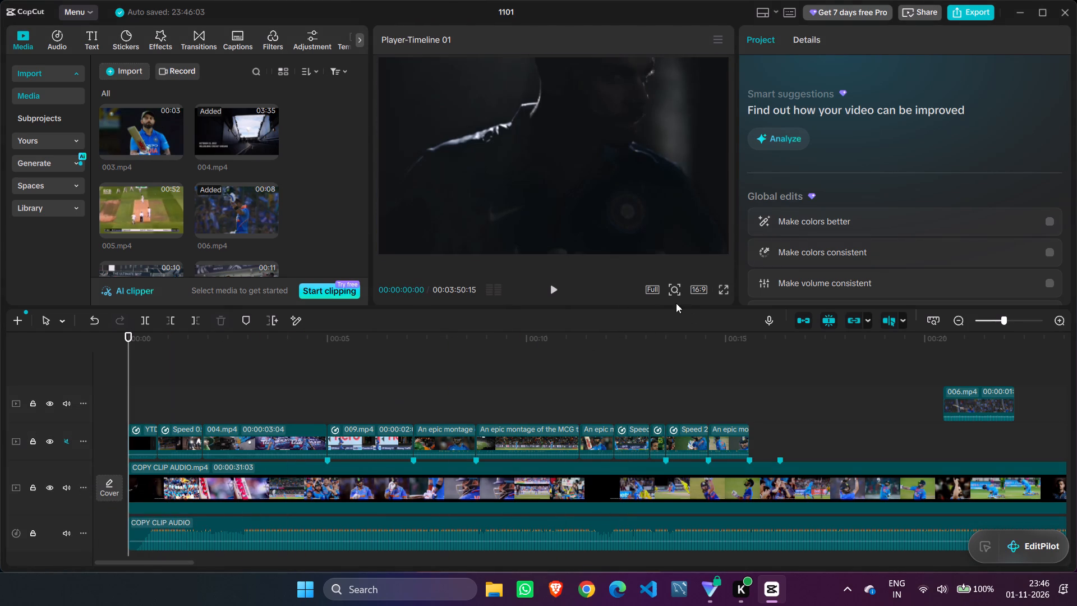
pyautogui.click(551, 287)
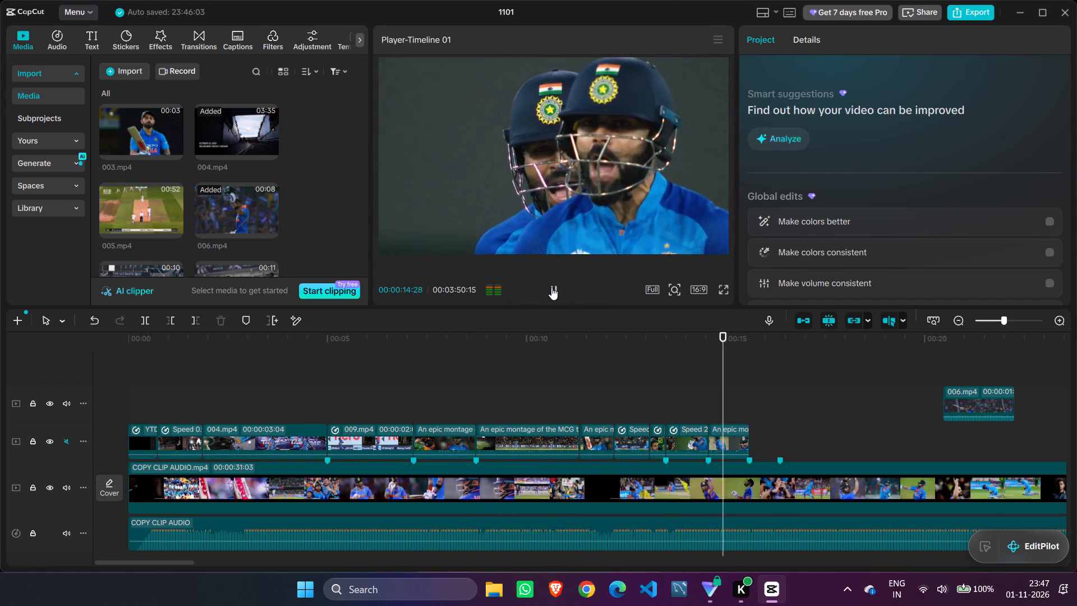
pyautogui.click(551, 287)
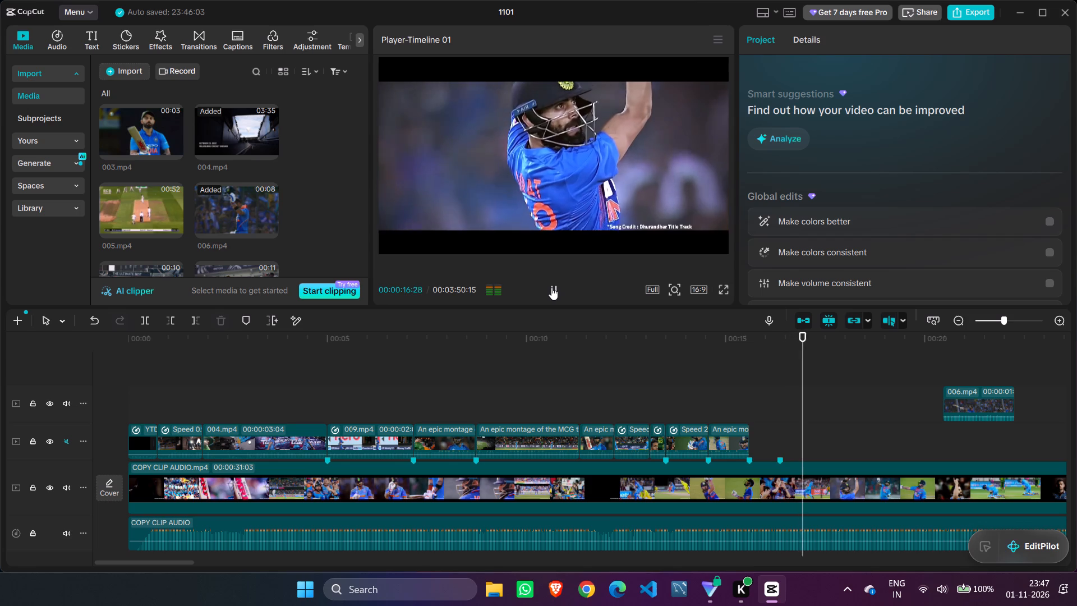
pyautogui.moveTo(811, 337); pyautogui.dragTo(707, 355)
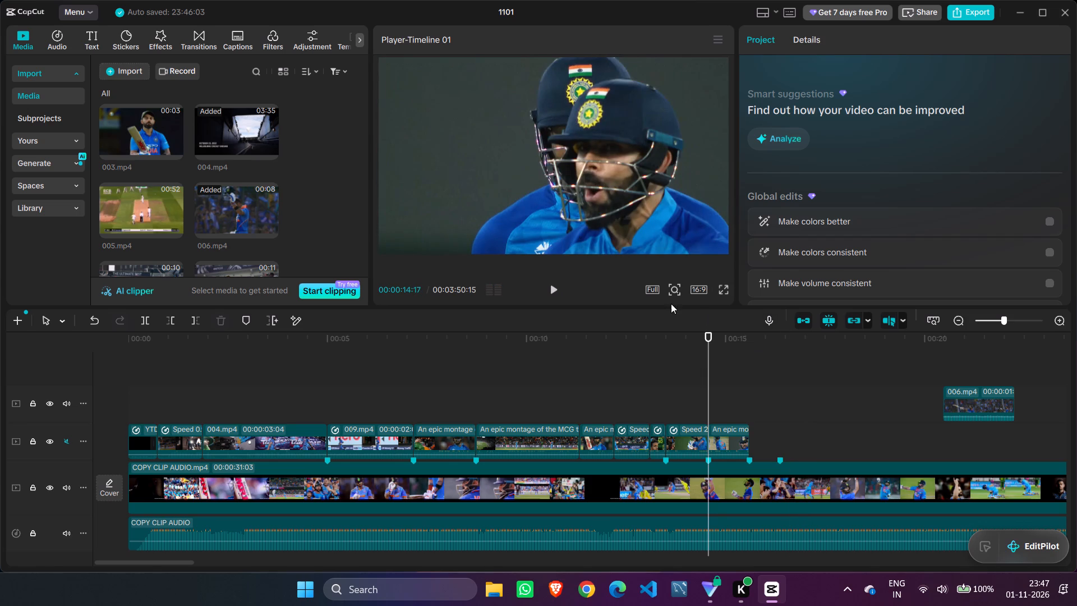
pyautogui.click(553, 289)
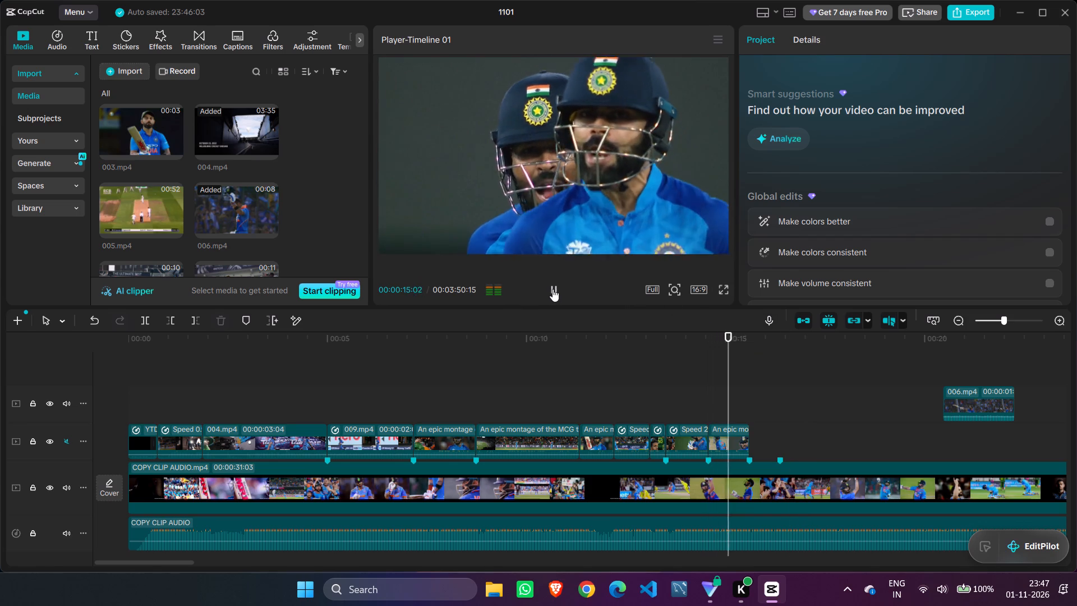
pyautogui.click(553, 289)
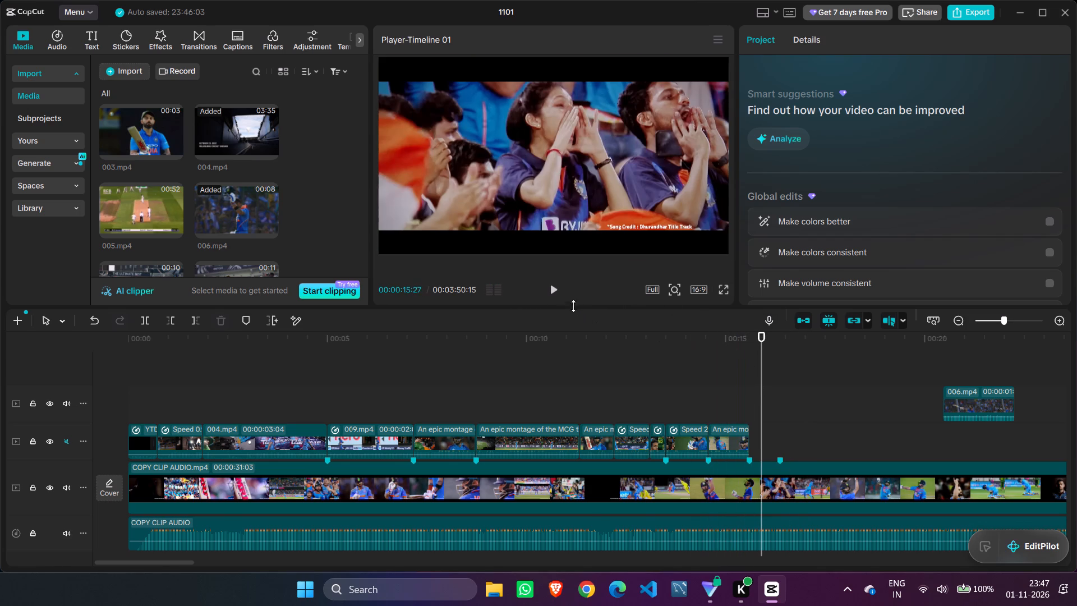
pyautogui.click(556, 291)
pyautogui.click(556, 291)
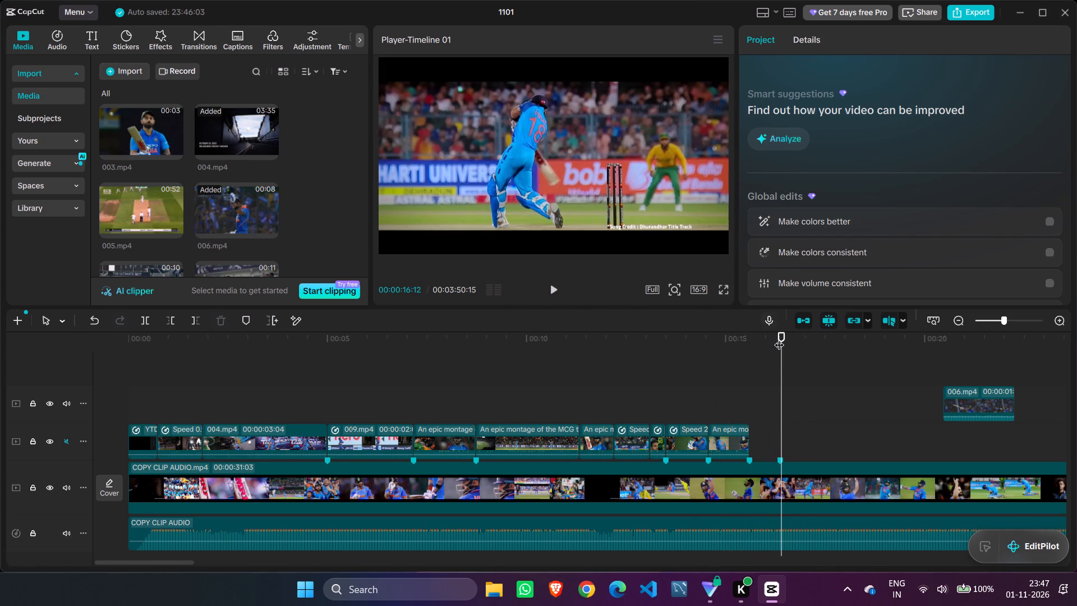
# Move the two-batters clip slightly later and extend its start back to the end of the previous montage clip.
pyautogui.moveTo(735, 433); pyautogui.dragTo(752, 433)
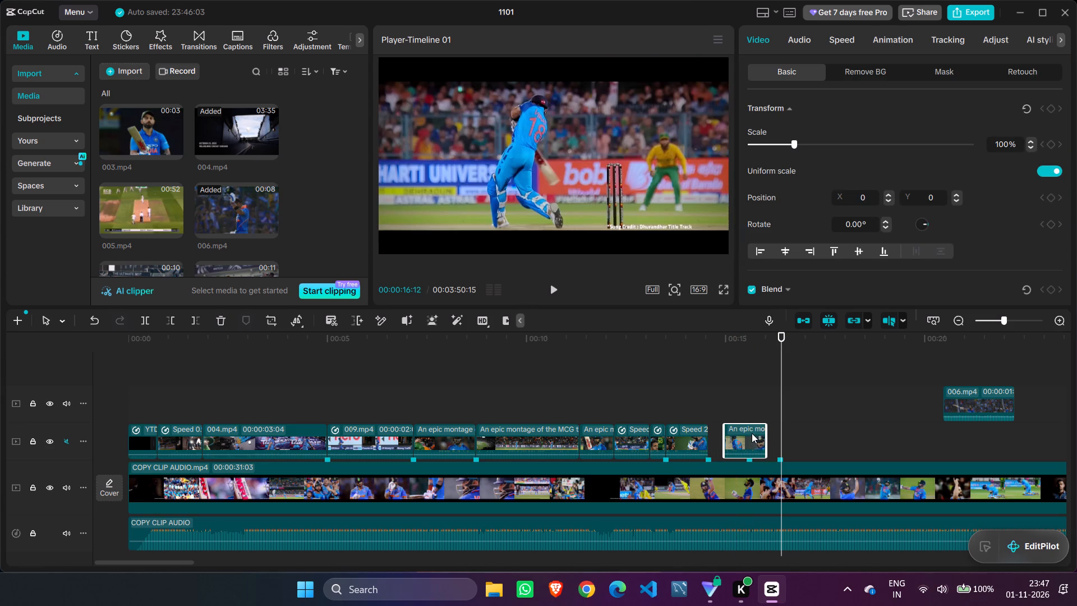
pyautogui.moveTo(752, 433); pyautogui.dragTo(753, 433)
pyautogui.click(727, 437)
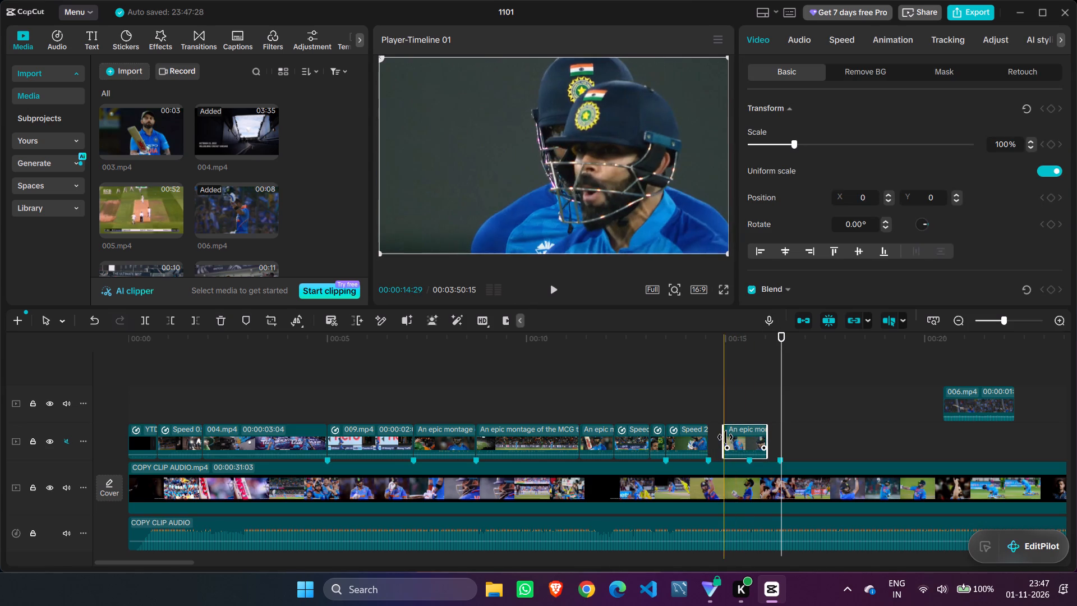
pyautogui.moveTo(725, 437); pyautogui.dragTo(707, 437)
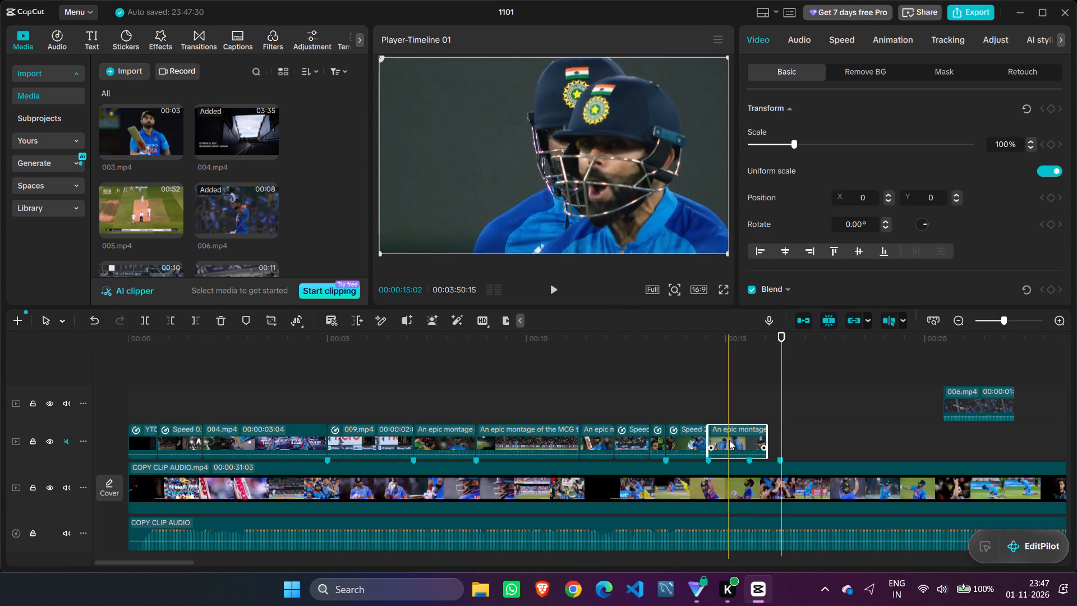
# Move the two-batters clip to 00:00:15:18, extend its start to include the batters at the stumps, and move it against the previous clip.
pyautogui.moveTo(729, 440); pyautogui.dragTo(755, 434)
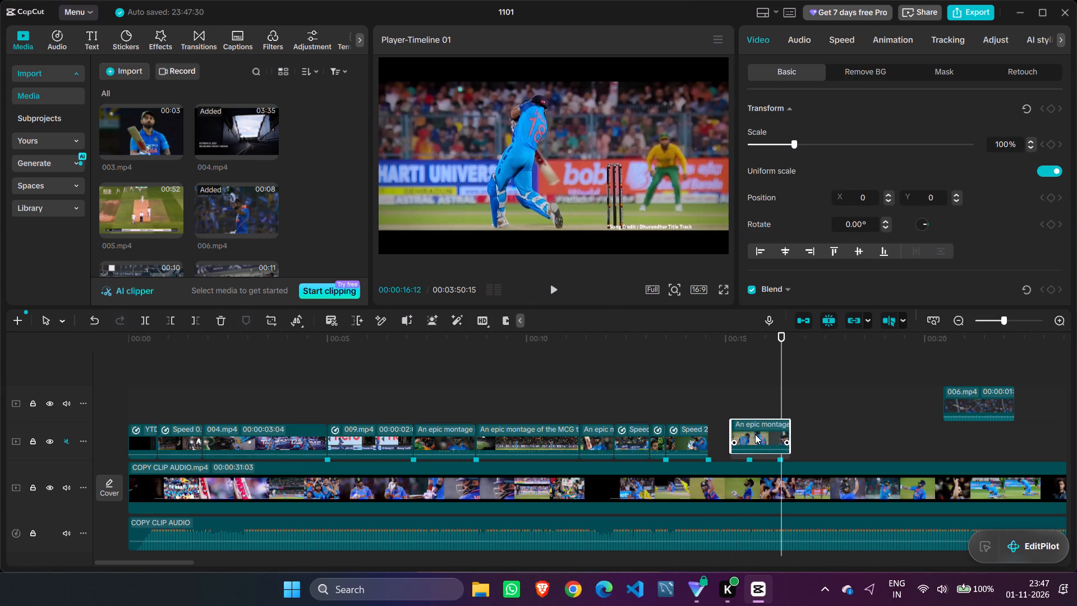
pyautogui.moveTo(755, 434); pyautogui.dragTo(771, 435)
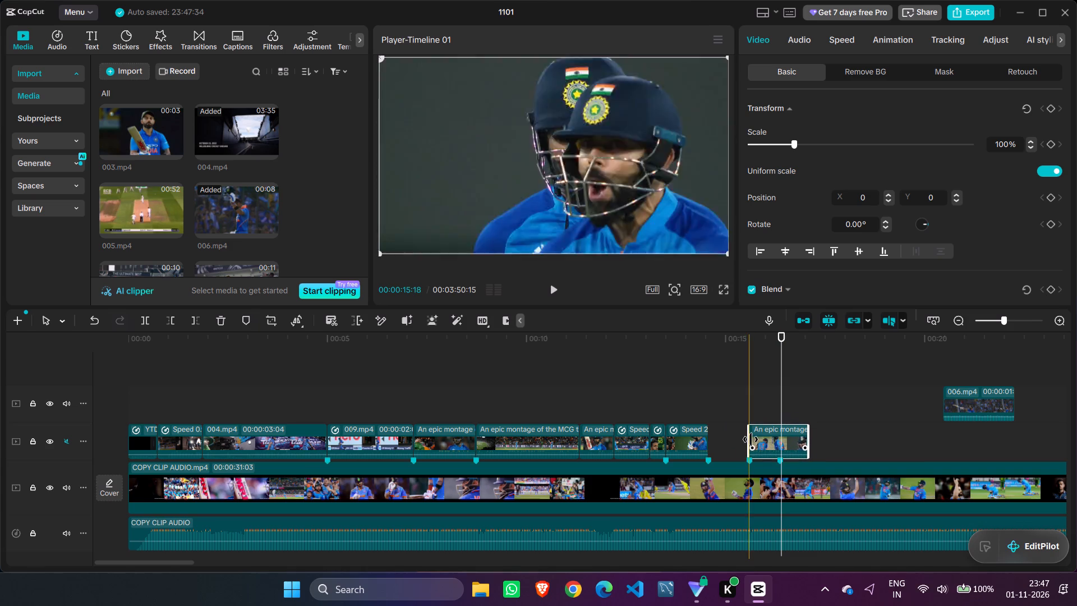
pyautogui.moveTo(750, 439); pyautogui.dragTo(719, 435)
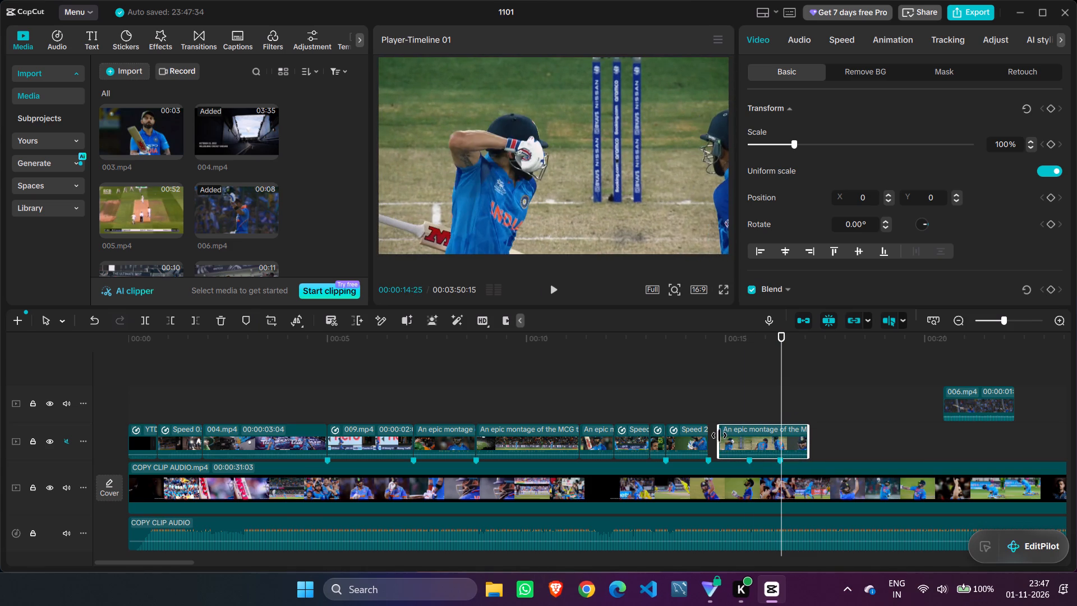
pyautogui.moveTo(719, 435); pyautogui.dragTo(714, 434)
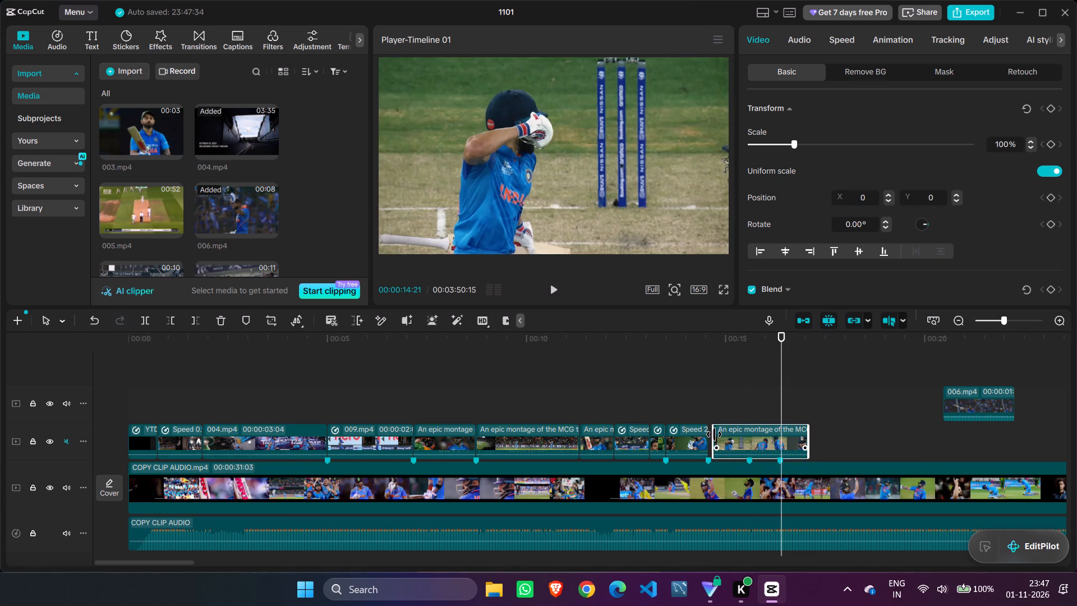
pyautogui.moveTo(714, 434); pyautogui.dragTo(712, 433)
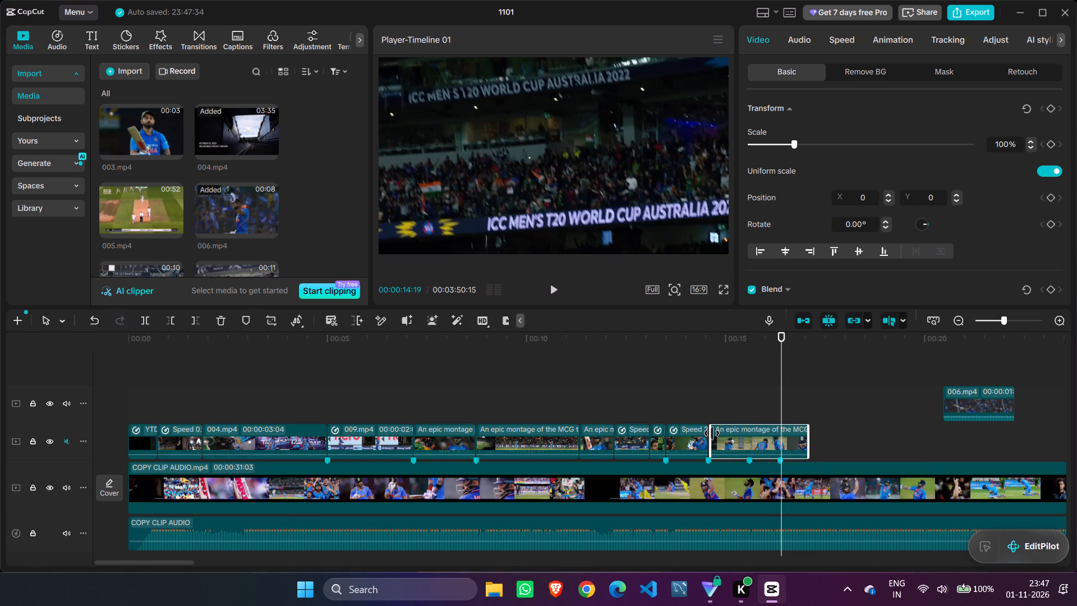
pyautogui.moveTo(712, 433); pyautogui.dragTo(713, 433)
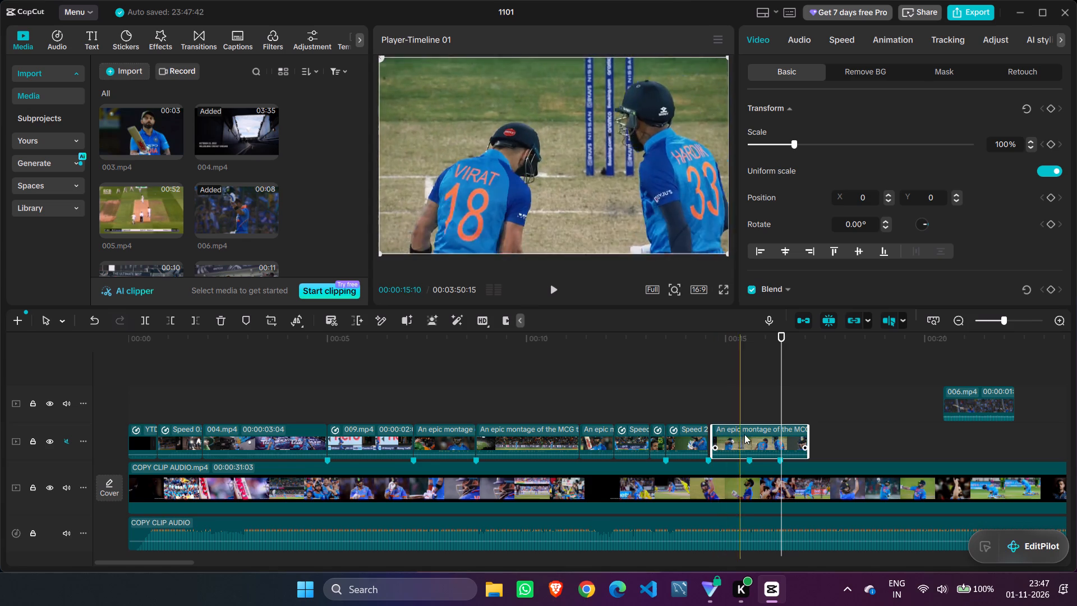
pyautogui.moveTo(746, 434); pyautogui.dragTo(739, 434)
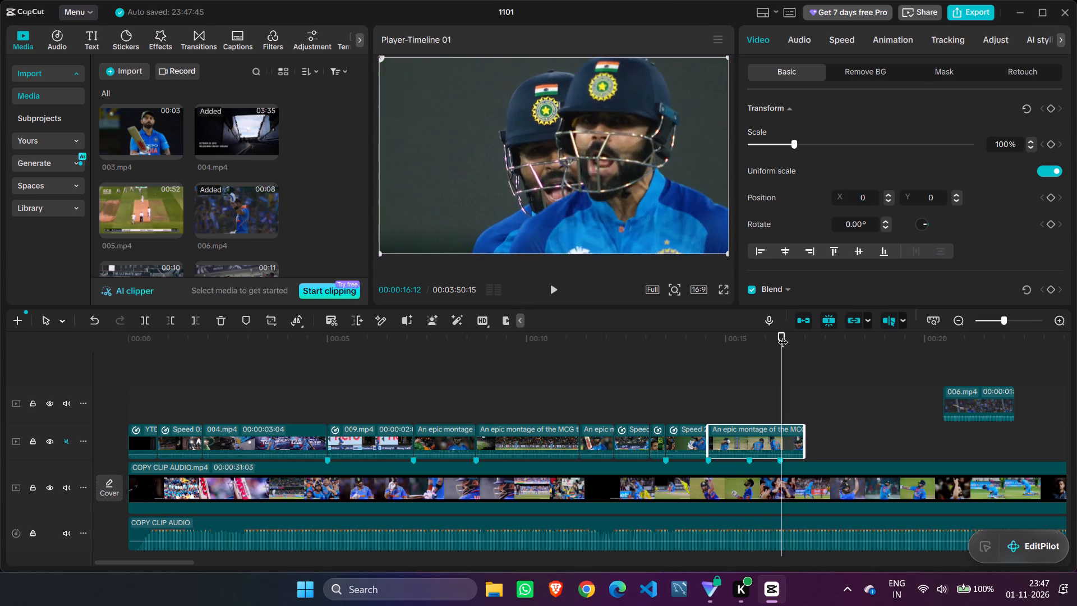
# Replay the extended two-batters clip from about 00:00:12:12 and split it at the 00:00:15:18 reference marker.
pyautogui.moveTo(783, 335); pyautogui.dragTo(622, 360)
pyautogui.click(551, 288)
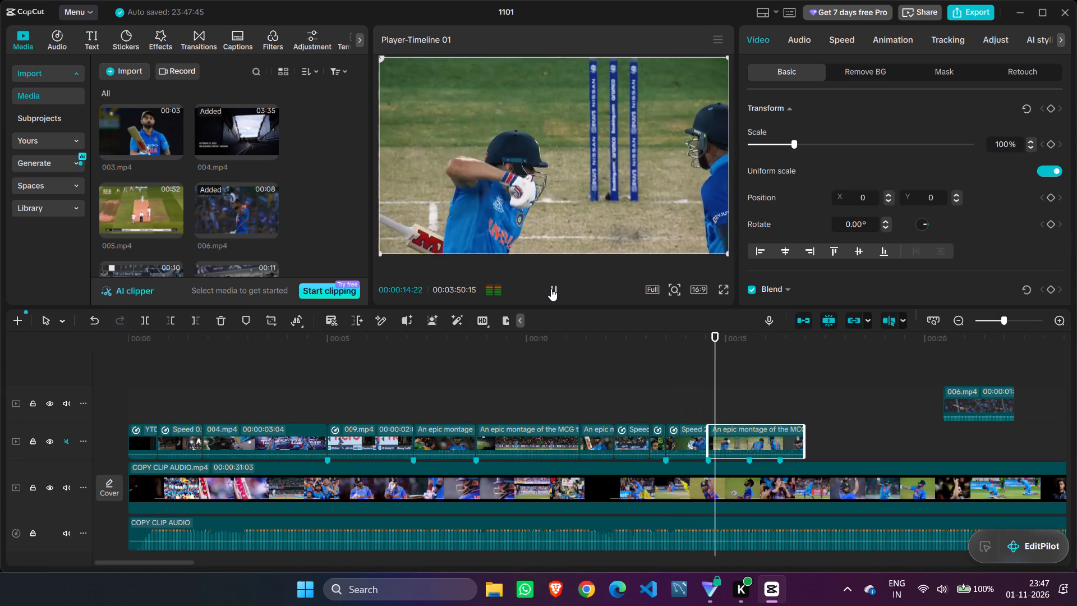
pyautogui.click(551, 288)
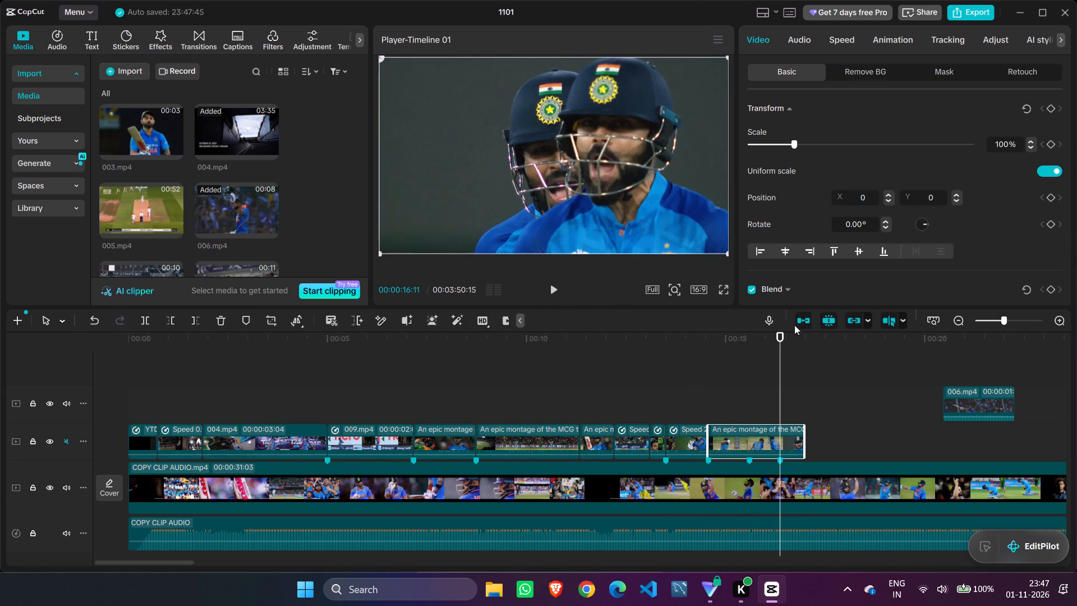
pyautogui.moveTo(780, 337); pyautogui.dragTo(746, 341)
pyautogui.click(751, 437)
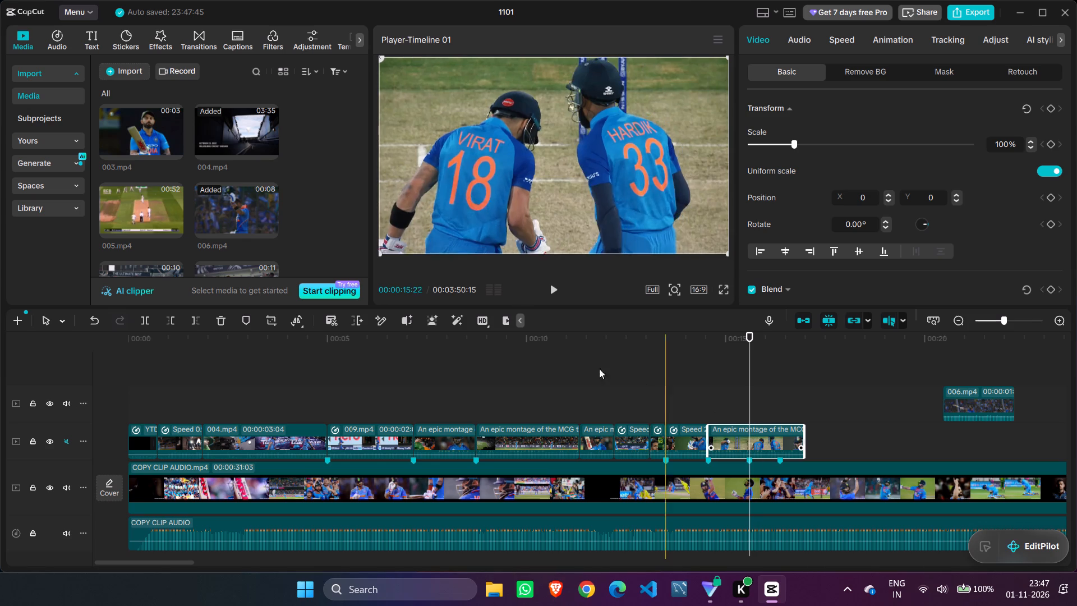
pyautogui.click(150, 320)
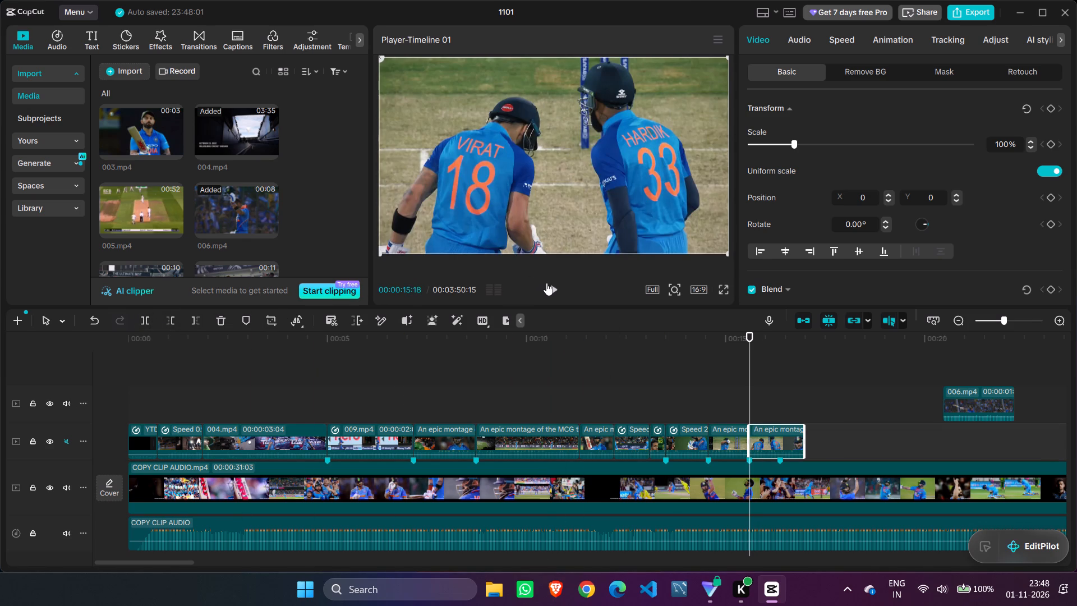
# Delete the part of the last two-batters clip before 00:00:15:28 and move the remaining close-up against the previous clip.
pyautogui.press('Right')
pyautogui.press('Right')
pyautogui.press('Right')
pyautogui.press('Right')
pyautogui.press('Right')
pyautogui.press('Right')
pyautogui.press('Right')
pyautogui.press('Right')
pyautogui.press('Right')
pyautogui.press('Right')
pyautogui.press('Right')
pyautogui.press('Right')
pyautogui.press('Right')
pyautogui.press('Left')
pyautogui.press('Left')
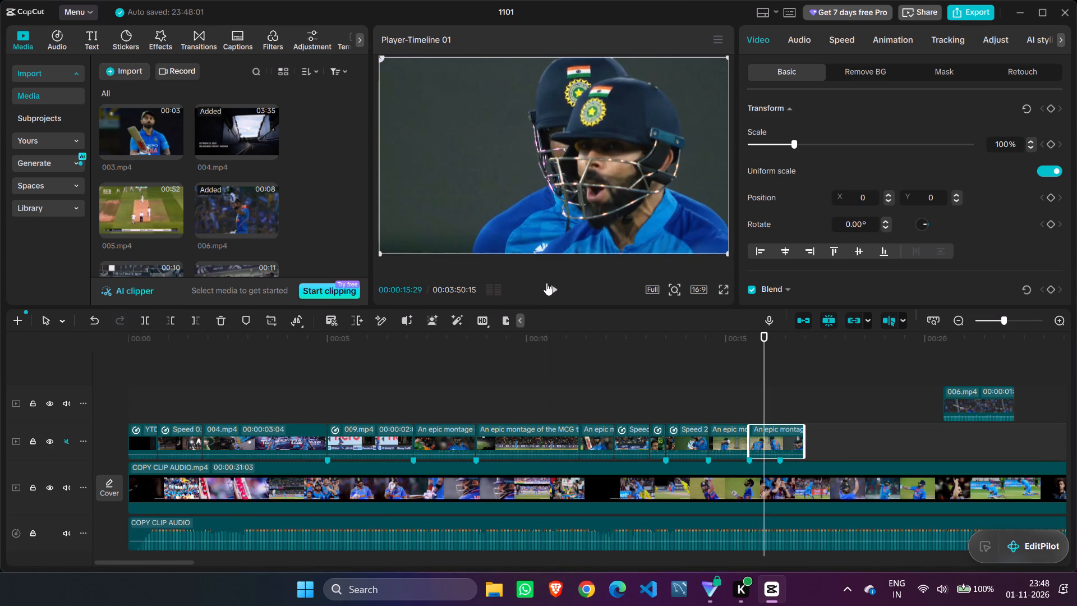
pyautogui.press('Left')
pyautogui.press('Left')
pyautogui.press('Left')
pyautogui.press('Left')
pyautogui.press('Right')
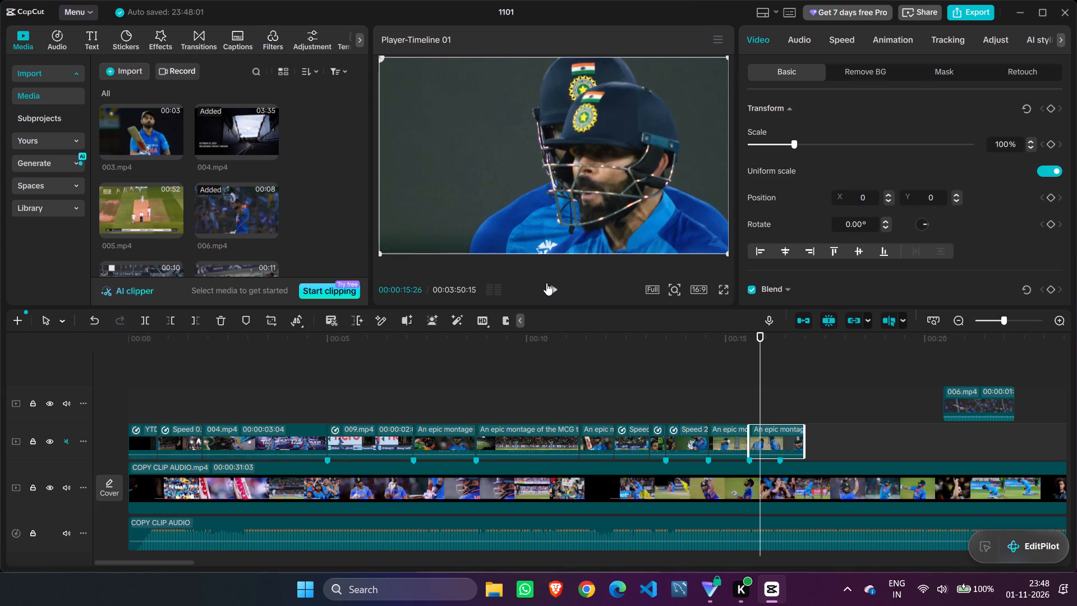
pyautogui.press('Right')
pyautogui.press('Right')
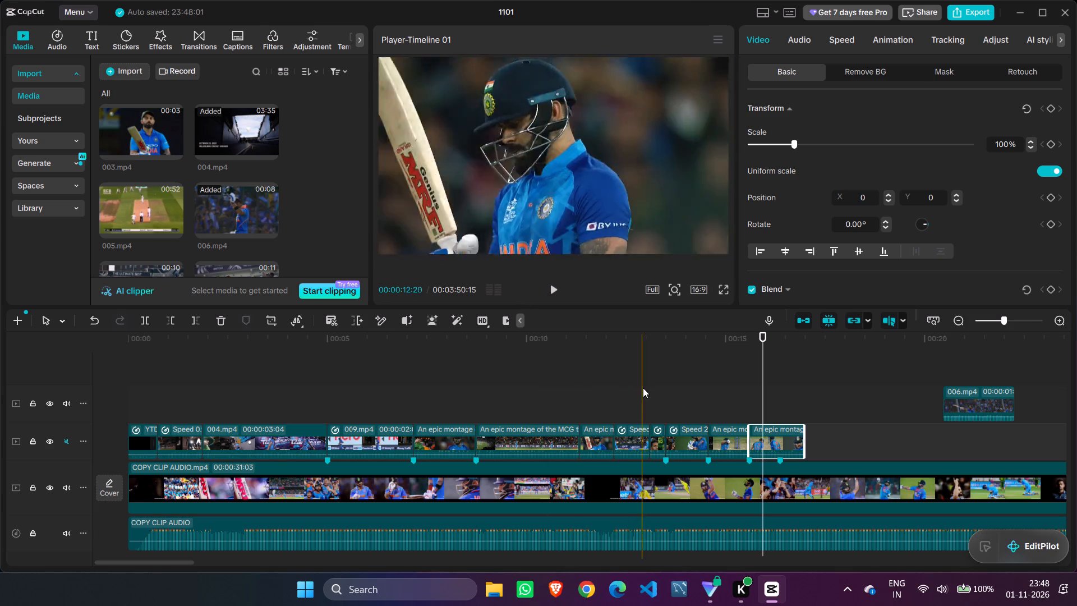
pyautogui.click(164, 322)
pyautogui.moveTo(774, 438); pyautogui.dragTo(766, 439)
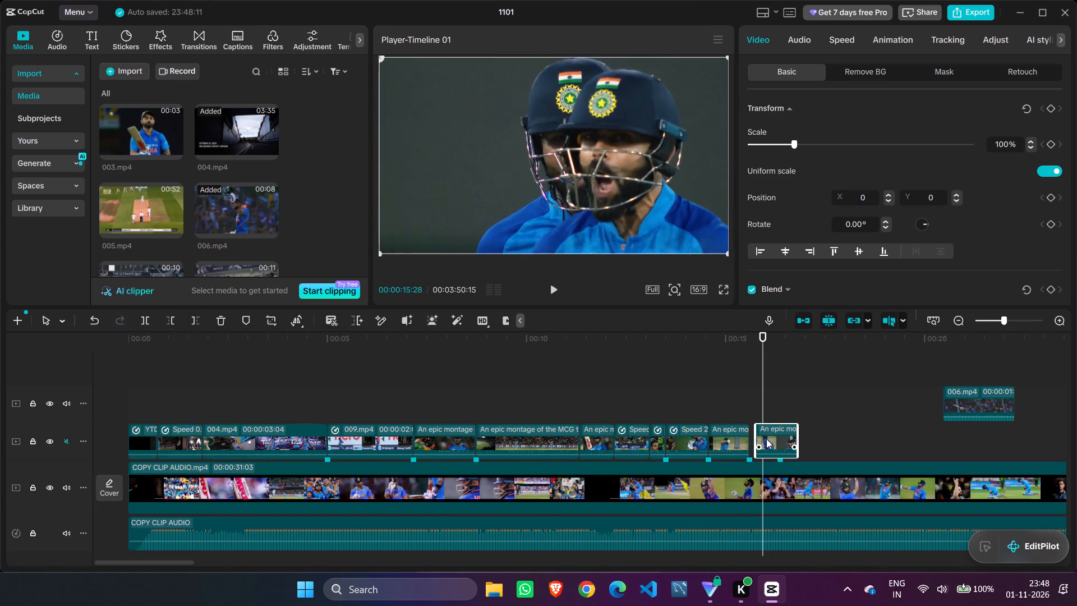
pyautogui.moveTo(766, 439); pyautogui.dragTo(762, 440)
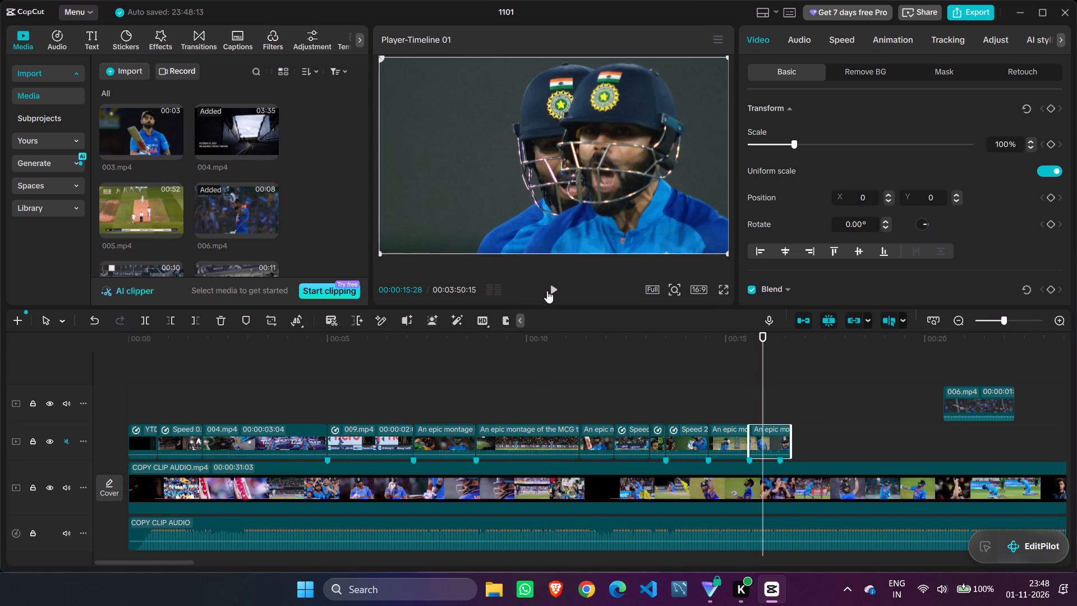
# Replay the helmeted close-up clip and trim a few more frames off its start.
pyautogui.click(550, 291)
pyautogui.click(550, 291)
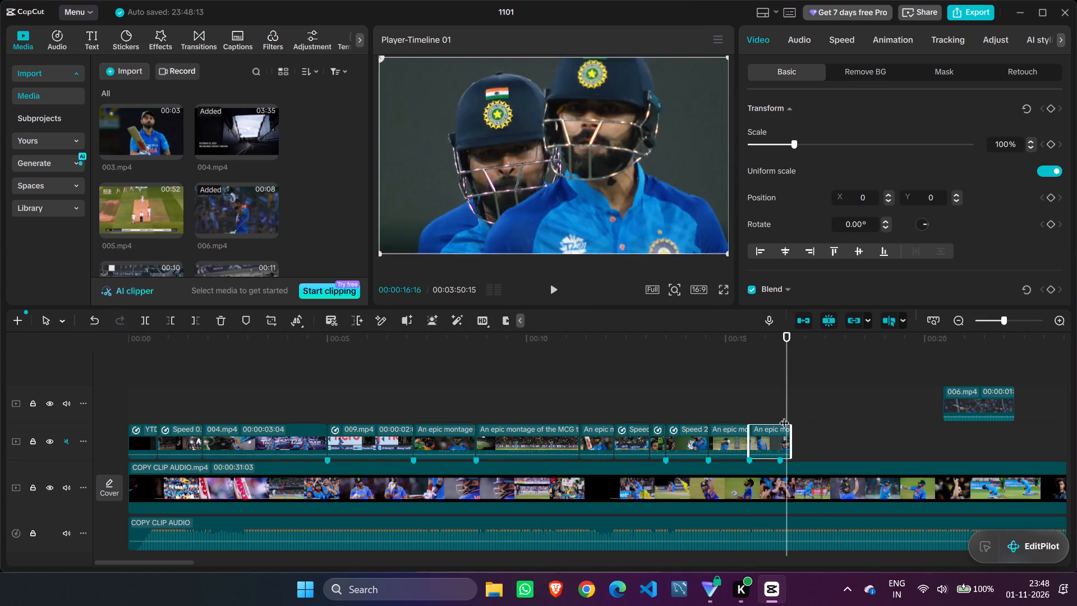
pyautogui.click(753, 437)
pyautogui.click(758, 438)
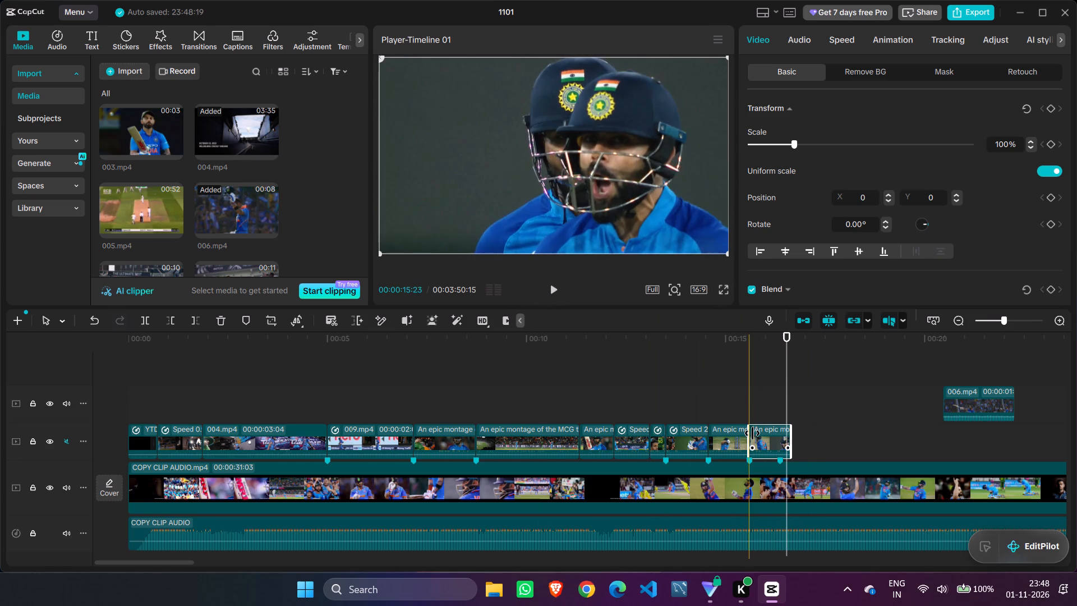
pyautogui.click(749, 433)
pyautogui.moveTo(766, 436); pyautogui.dragTo(760, 437)
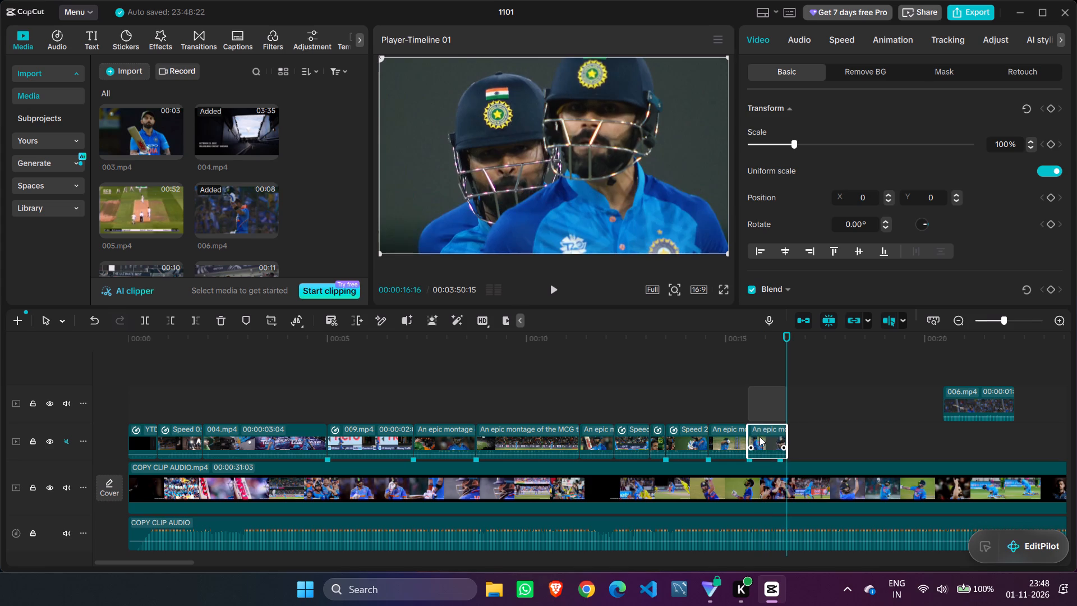
# Place the trimmed close-up back on the montage track, directly against the previous clip at the 00:00:15:18 marker.
pyautogui.moveTo(761, 399); pyautogui.dragTo(765, 436)
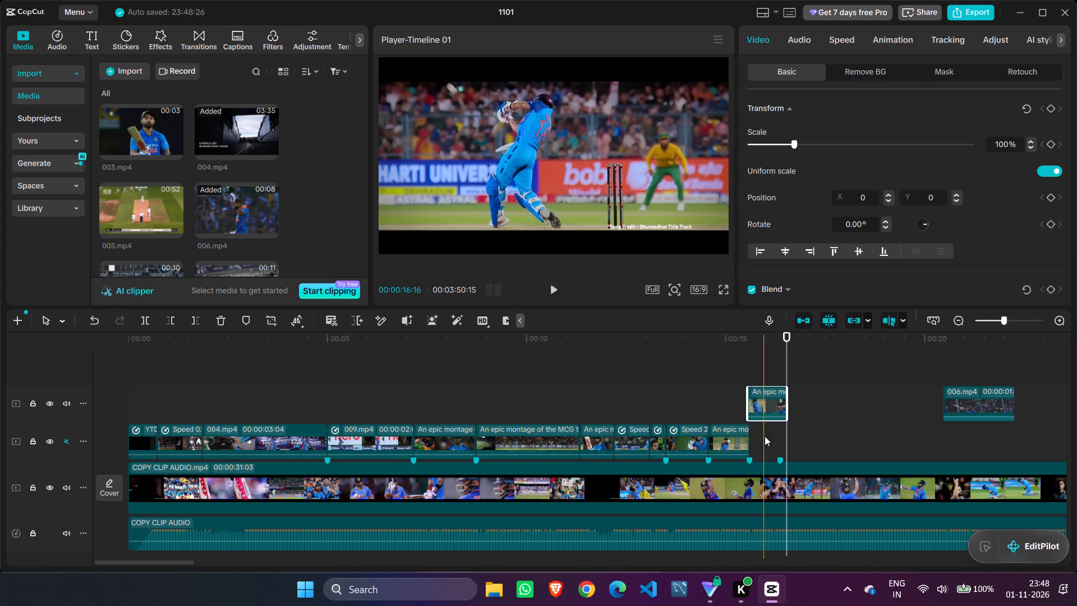
pyautogui.moveTo(762, 408); pyautogui.dragTo(765, 450)
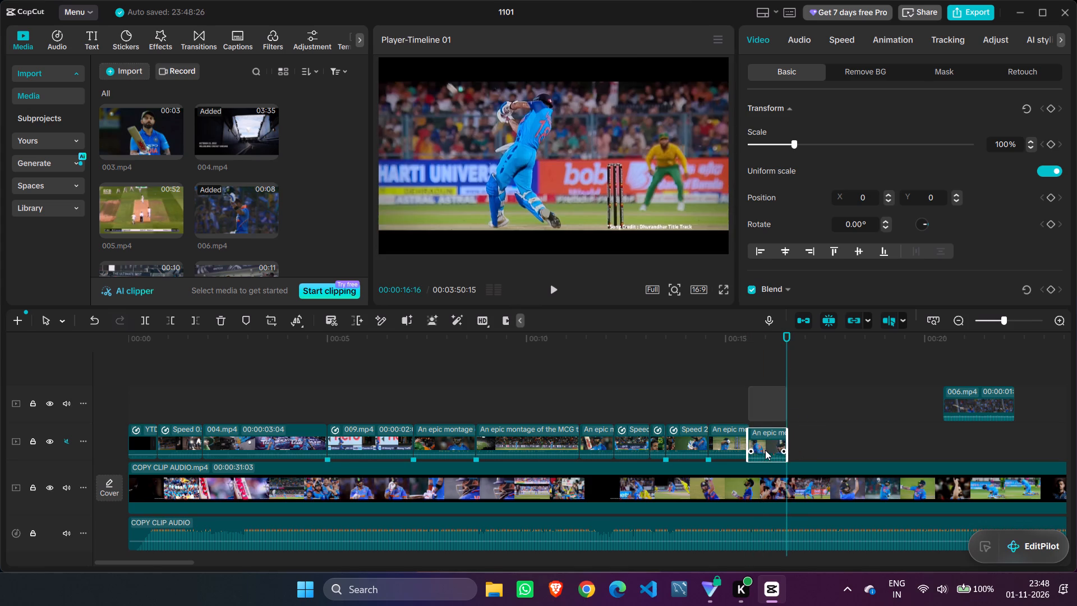
pyautogui.moveTo(765, 450); pyautogui.dragTo(769, 443)
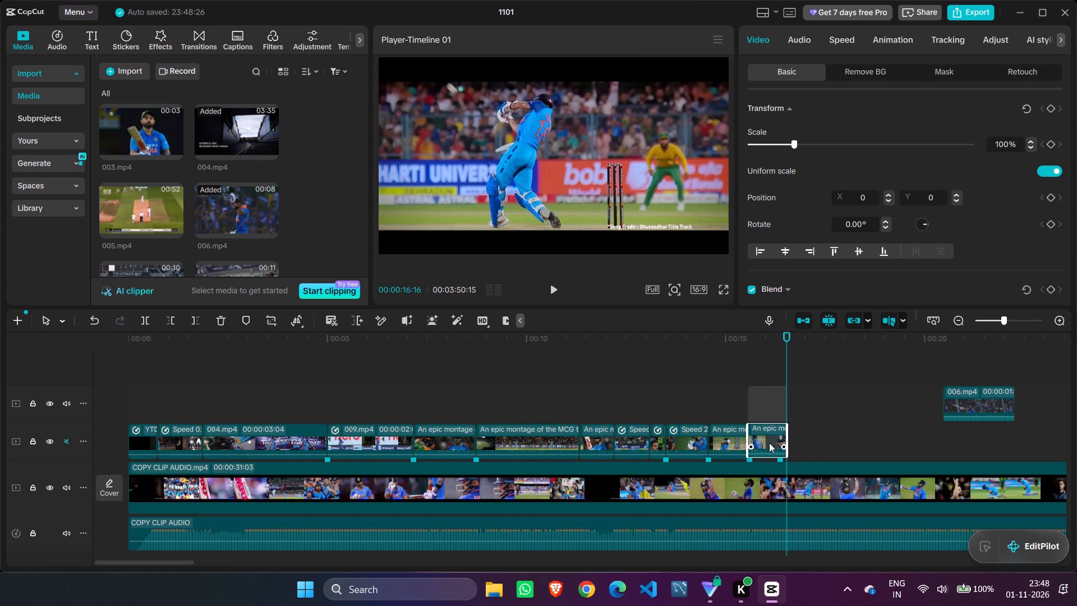
pyautogui.moveTo(769, 443); pyautogui.dragTo(797, 412)
pyautogui.tripleClick(1061, 320)
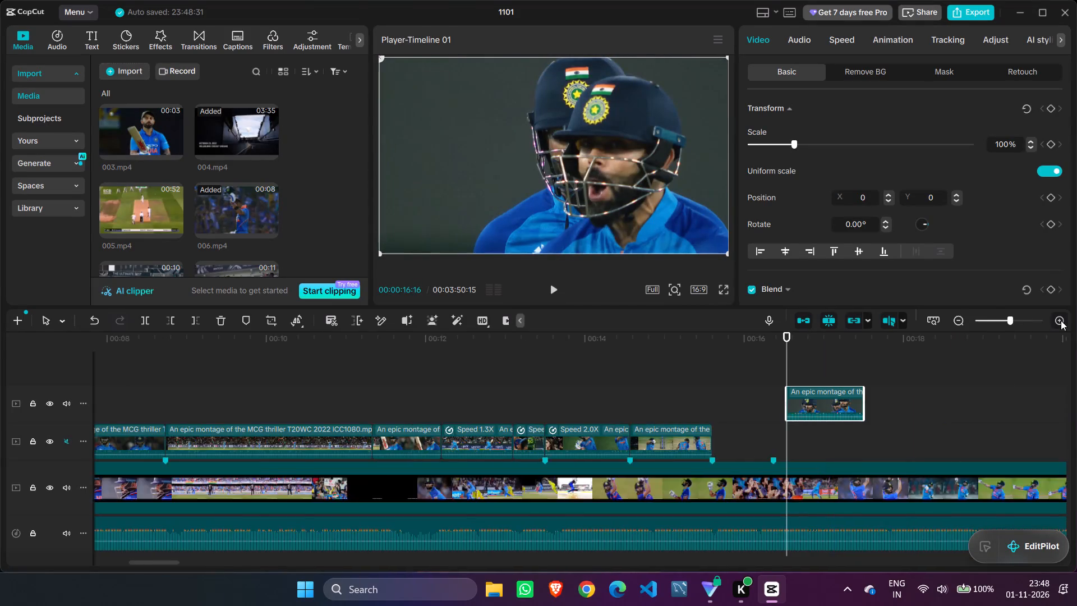
pyautogui.click(1061, 320)
pyautogui.moveTo(852, 400); pyautogui.dragTo(832, 402)
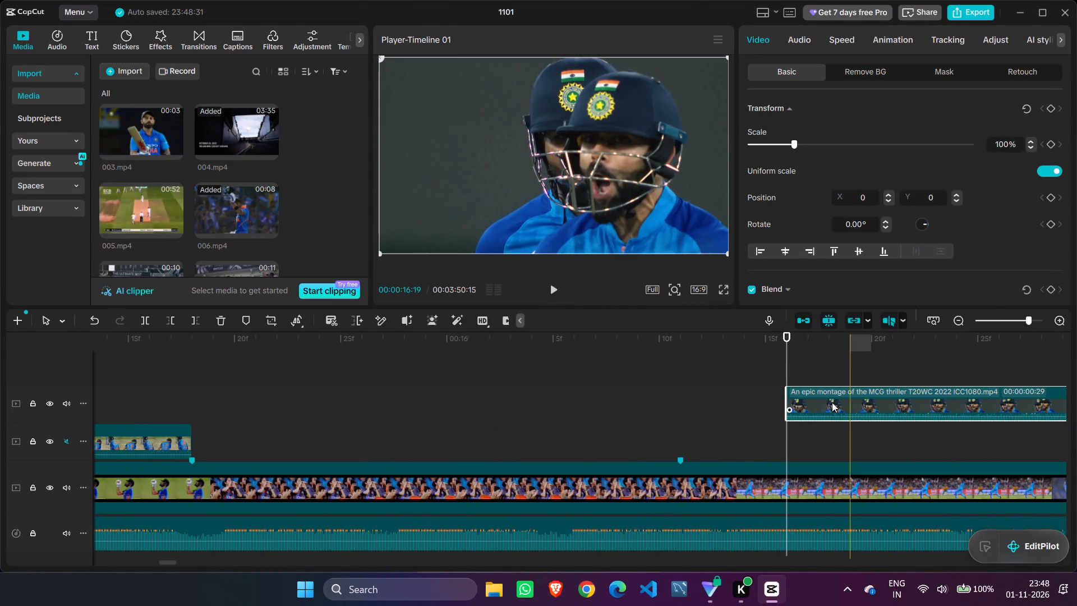
pyautogui.moveTo(832, 402); pyautogui.dragTo(257, 434)
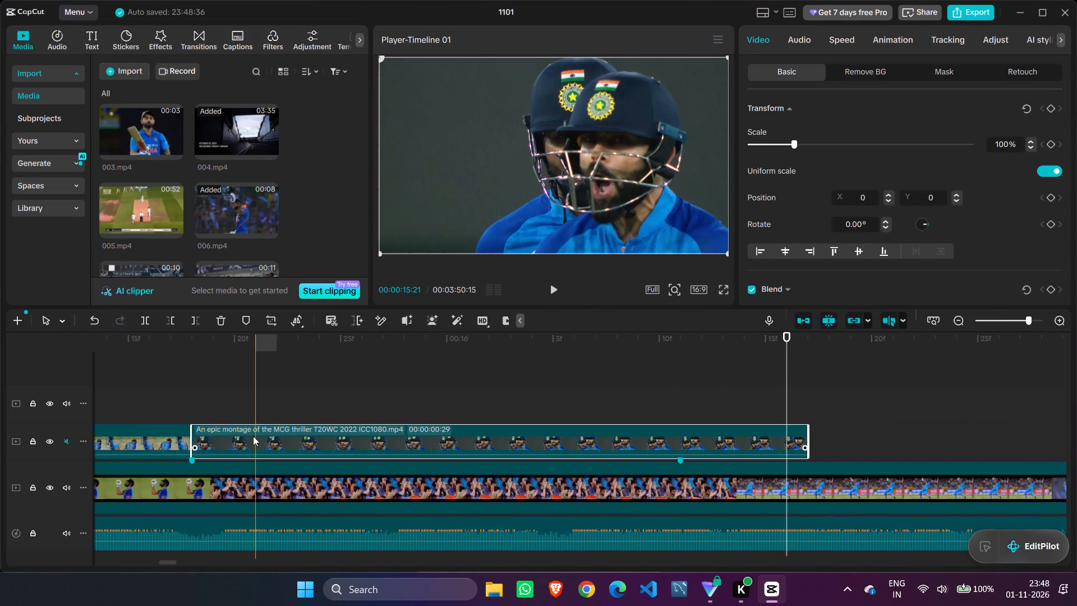
# Replay the montage from 00:00:14:02 and trim the close-up clip's end to the reference marker at 00:00:16:11.
pyautogui.tripleClick(960, 316)
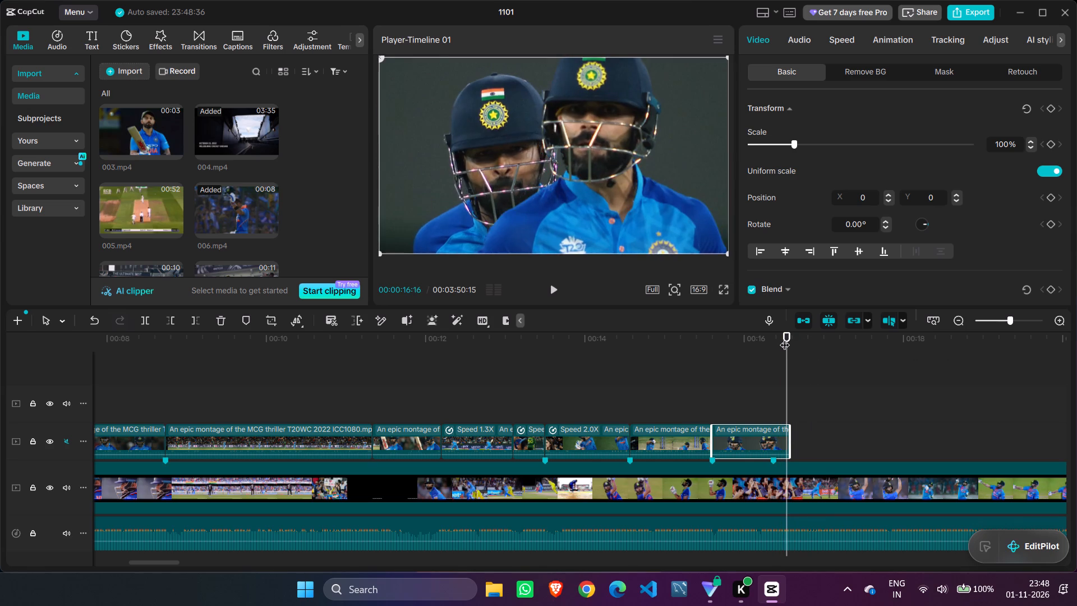
pyautogui.moveTo(785, 338); pyautogui.dragTo(590, 387)
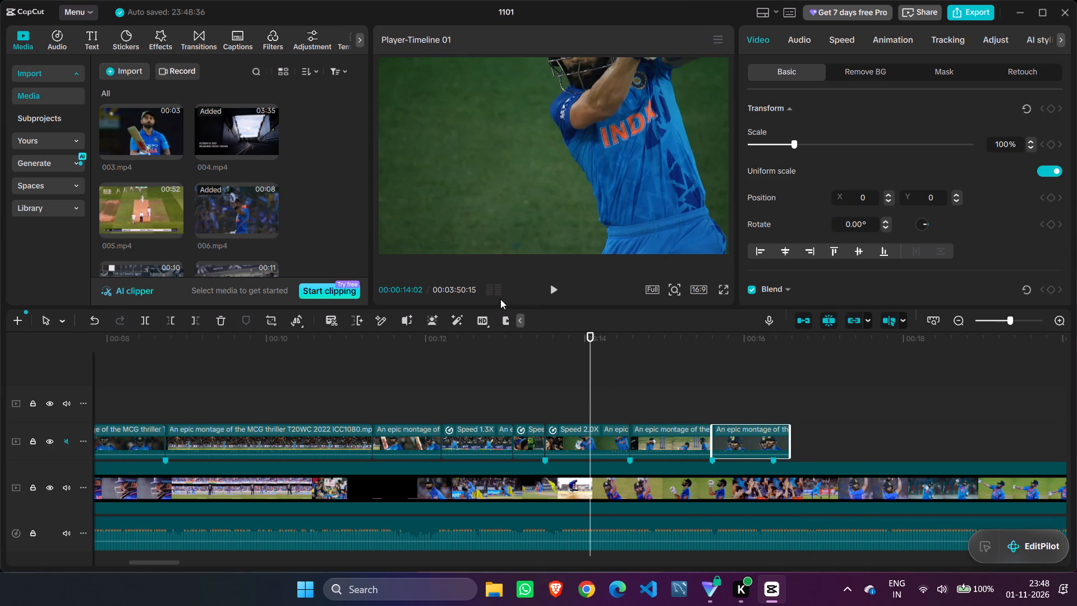
pyautogui.click(549, 287)
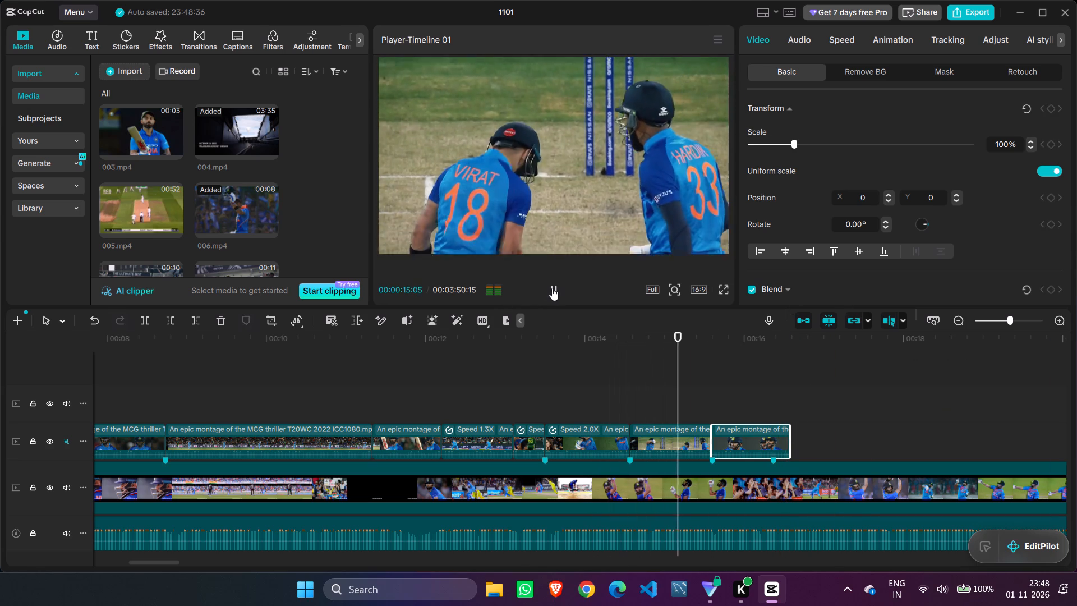
pyautogui.click(552, 288)
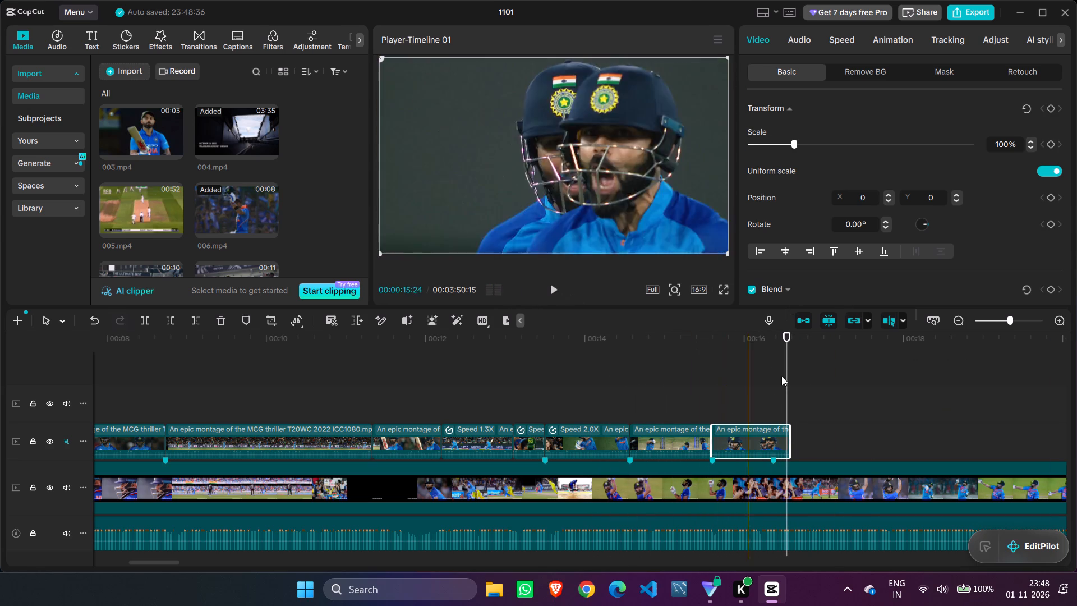
pyautogui.moveTo(789, 433); pyautogui.dragTo(771, 435)
pyautogui.moveTo(786, 348); pyautogui.dragTo(774, 351)
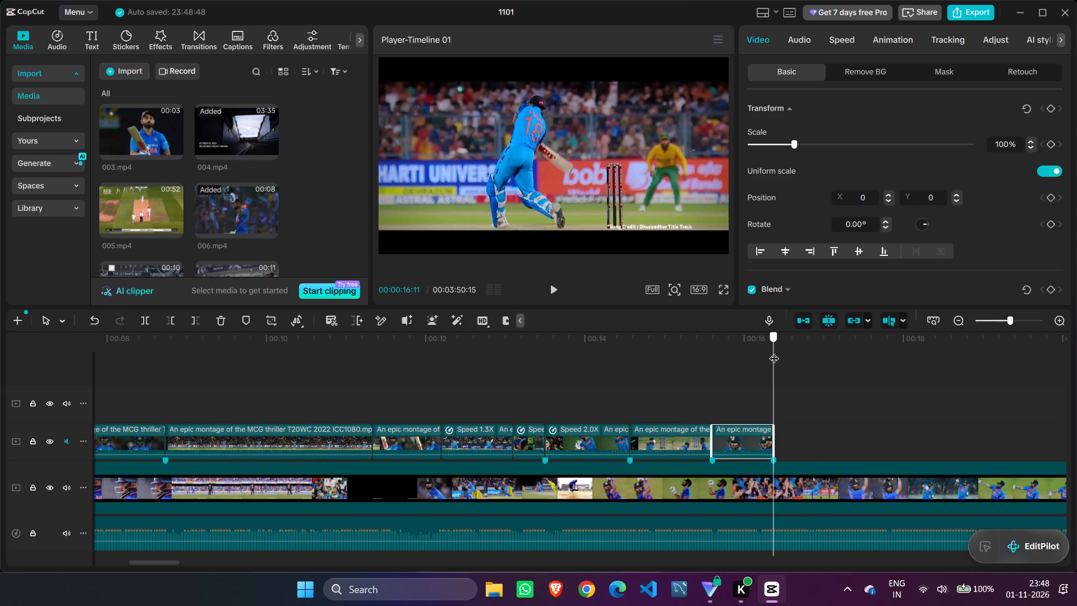
# Play the whole montage from 00:00:00:00 through the end of the helmeted close-up and on into the reference footage.
pyautogui.moveTo(774, 351); pyautogui.dragTo(14, 449)
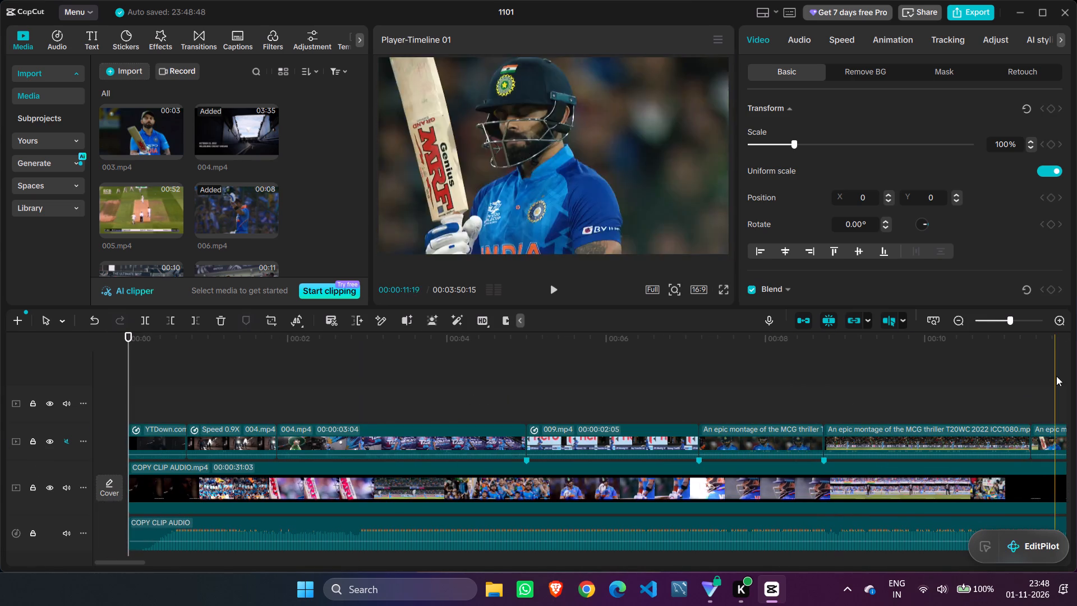
pyautogui.tripleClick(952, 322)
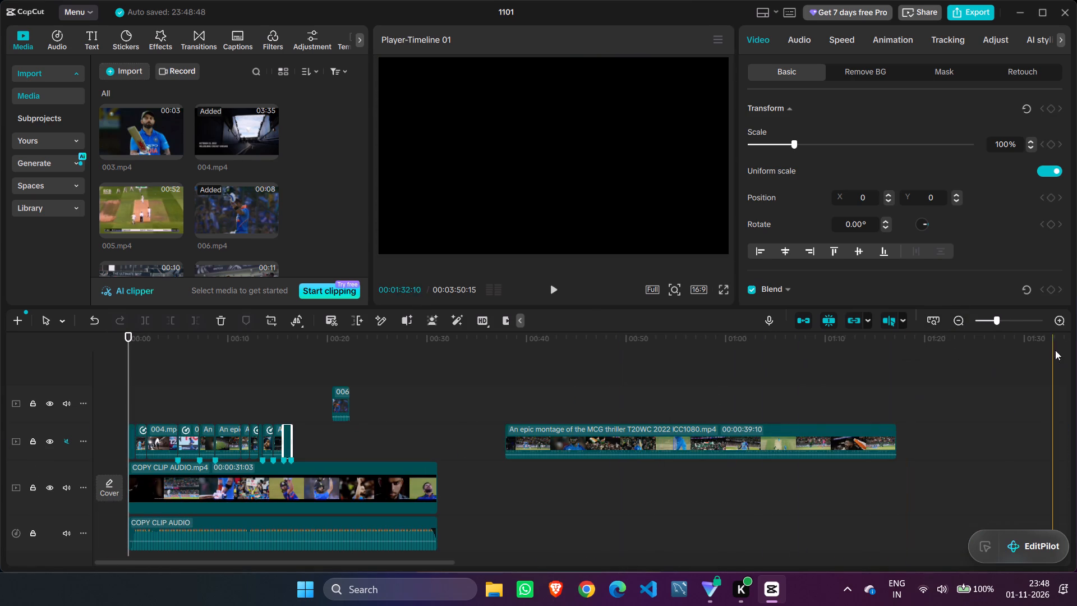
pyautogui.click(1057, 319)
pyautogui.click(1056, 319)
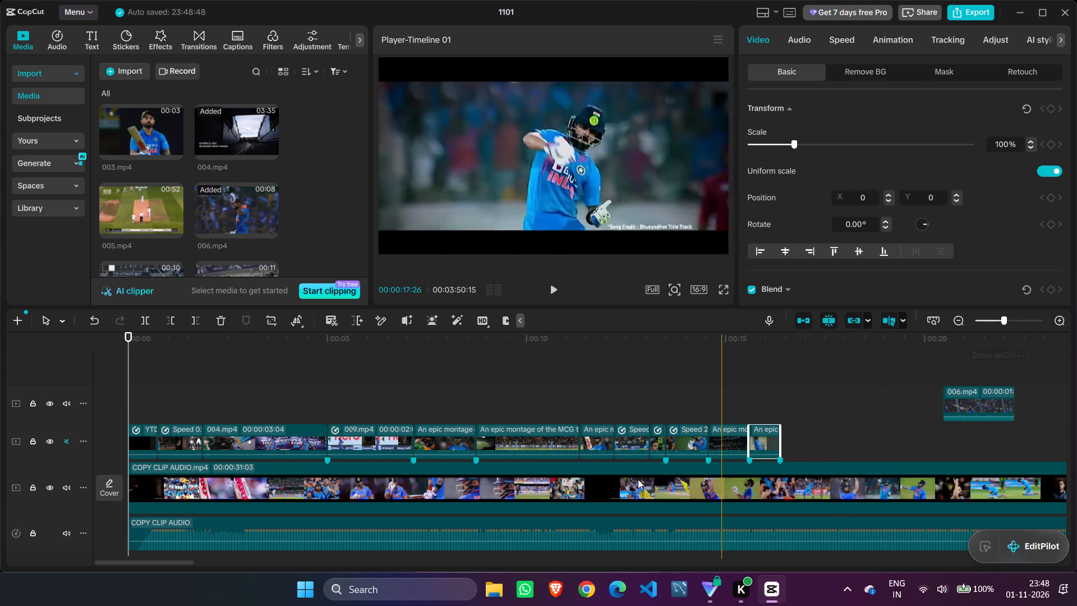
pyautogui.click(398, 391)
pyautogui.moveTo(394, 390); pyautogui.dragTo(162, 395)
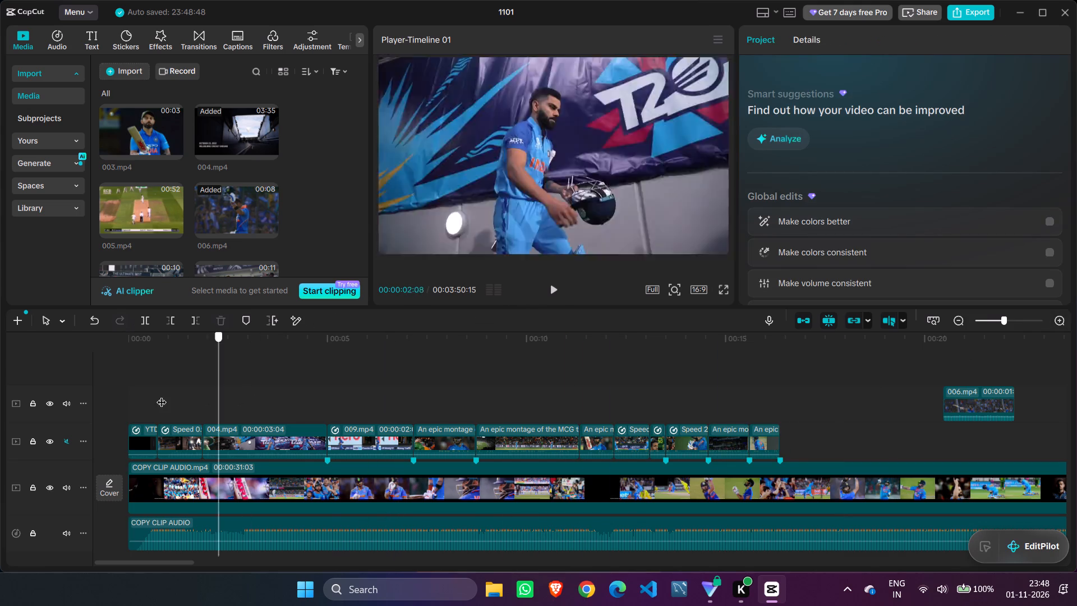
pyautogui.moveTo(162, 395); pyautogui.dragTo(123, 394)
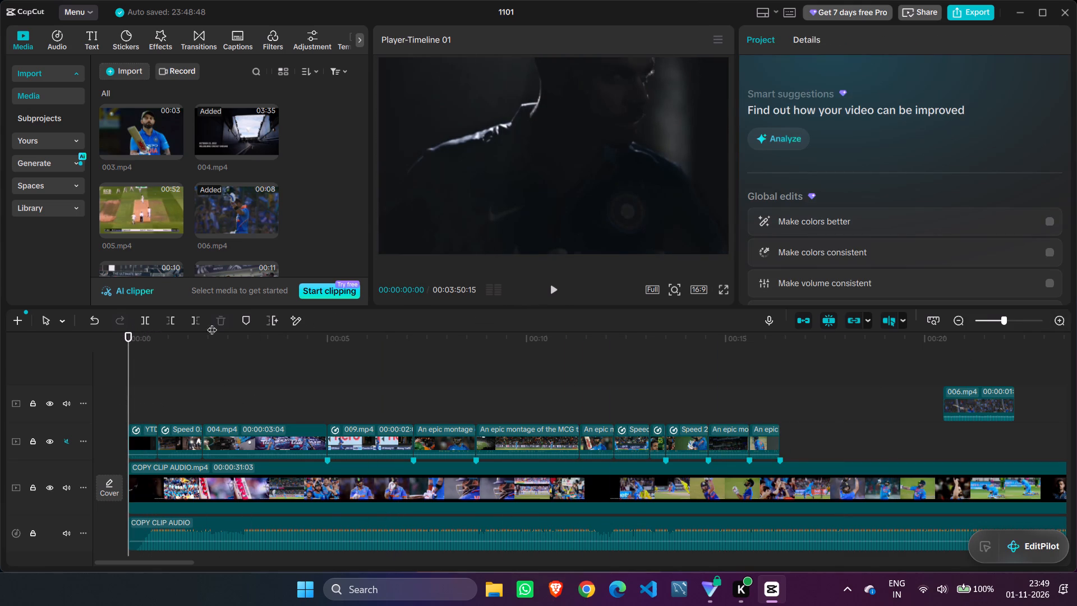
pyautogui.click(550, 285)
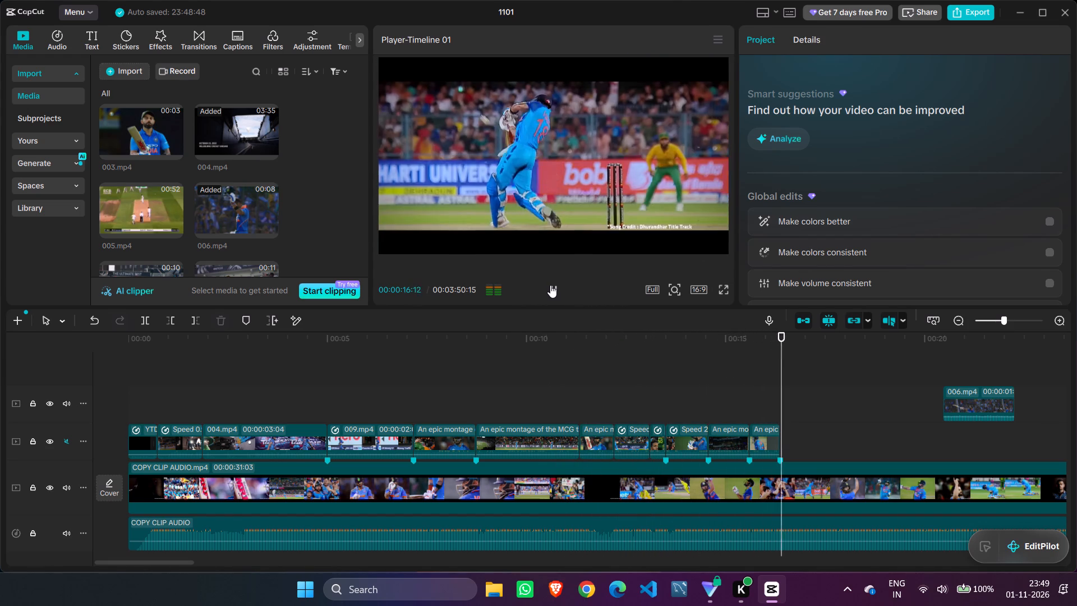
pyautogui.click(550, 285)
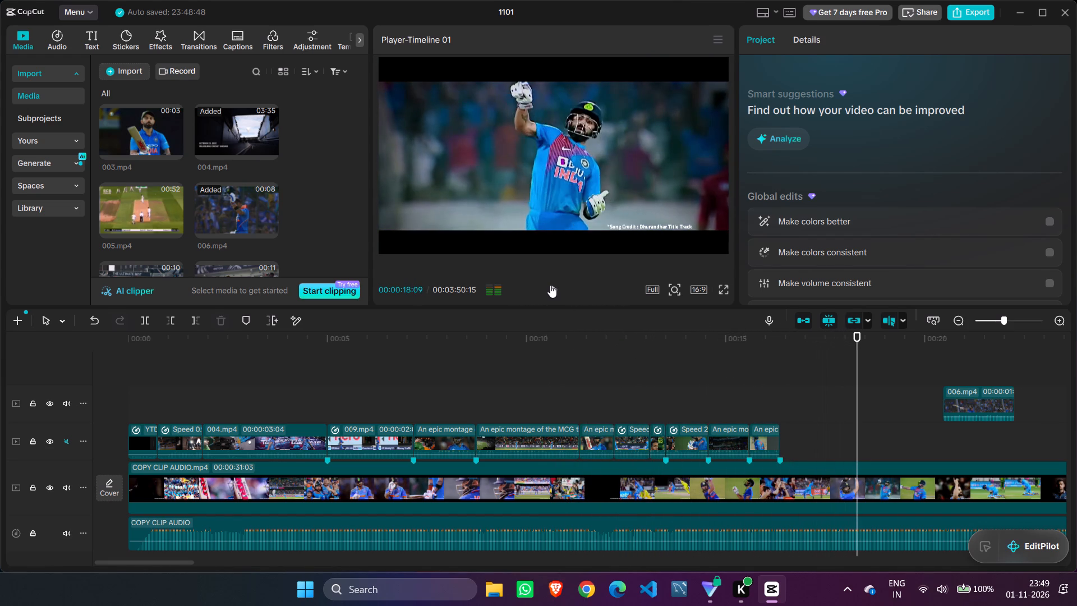
# Replay the montage's ending several times, starting from 00:00:14:11, to check the last cuts and the reference shots that follow.
pyautogui.moveTo(858, 336); pyautogui.dragTo(700, 348)
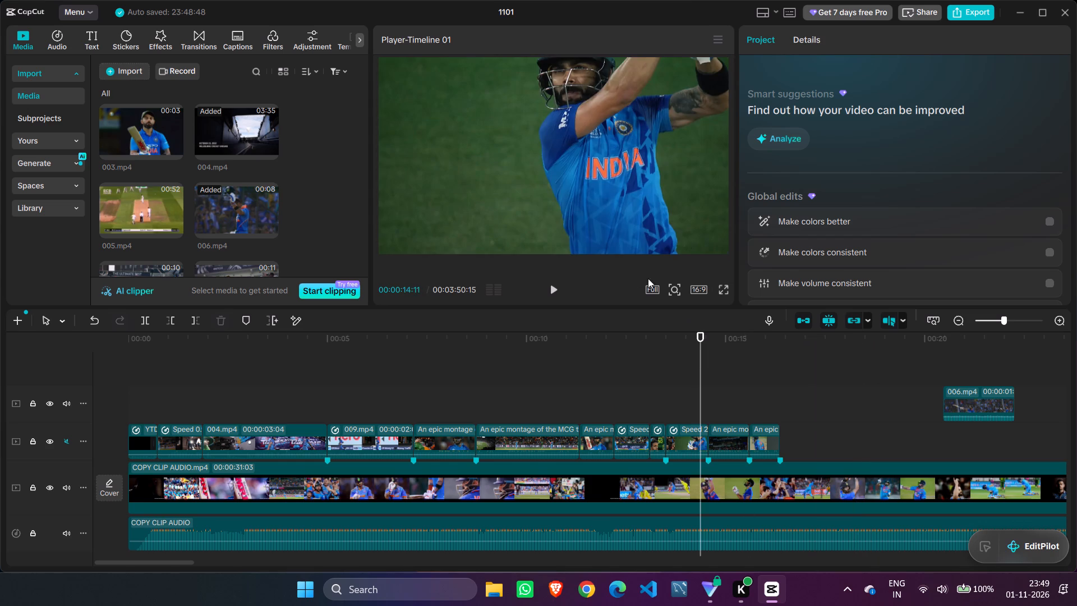
pyautogui.click(553, 287)
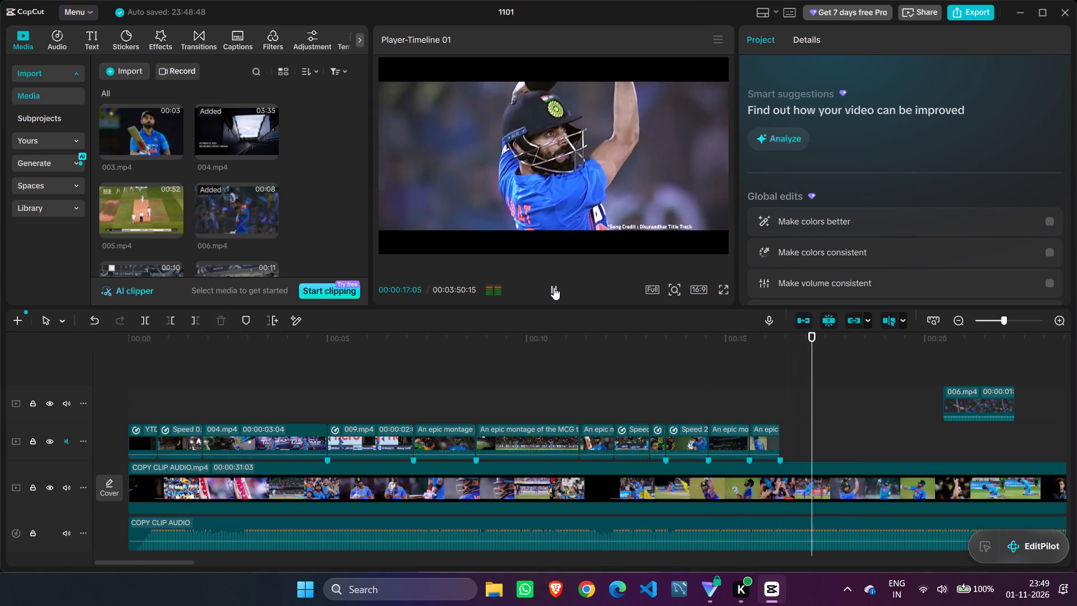
pyautogui.click(554, 287)
pyautogui.moveTo(840, 334); pyautogui.dragTo(725, 343)
pyautogui.click(555, 284)
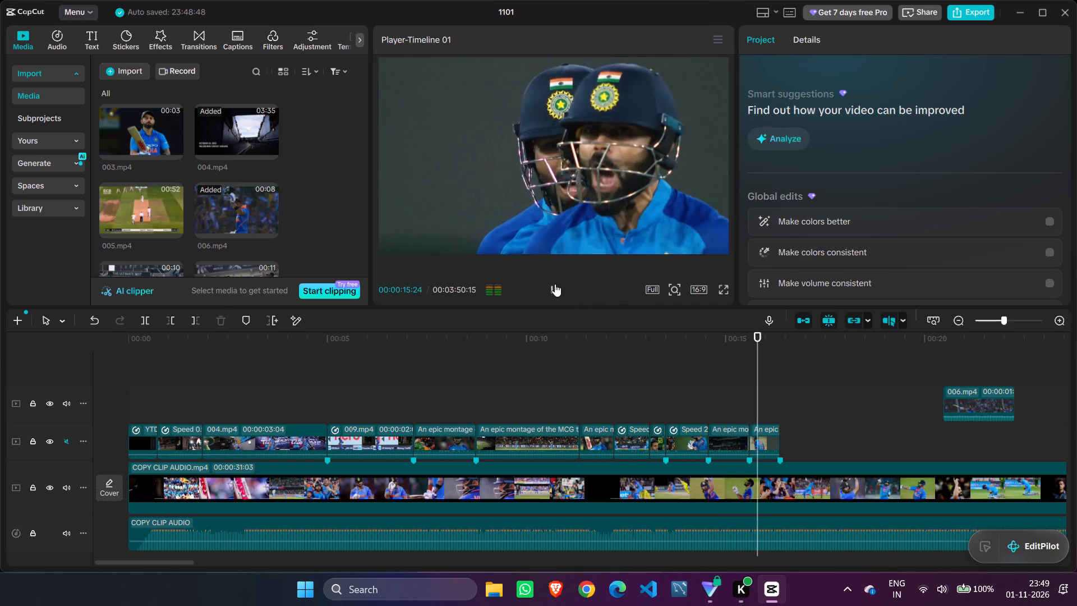
pyautogui.click(555, 284)
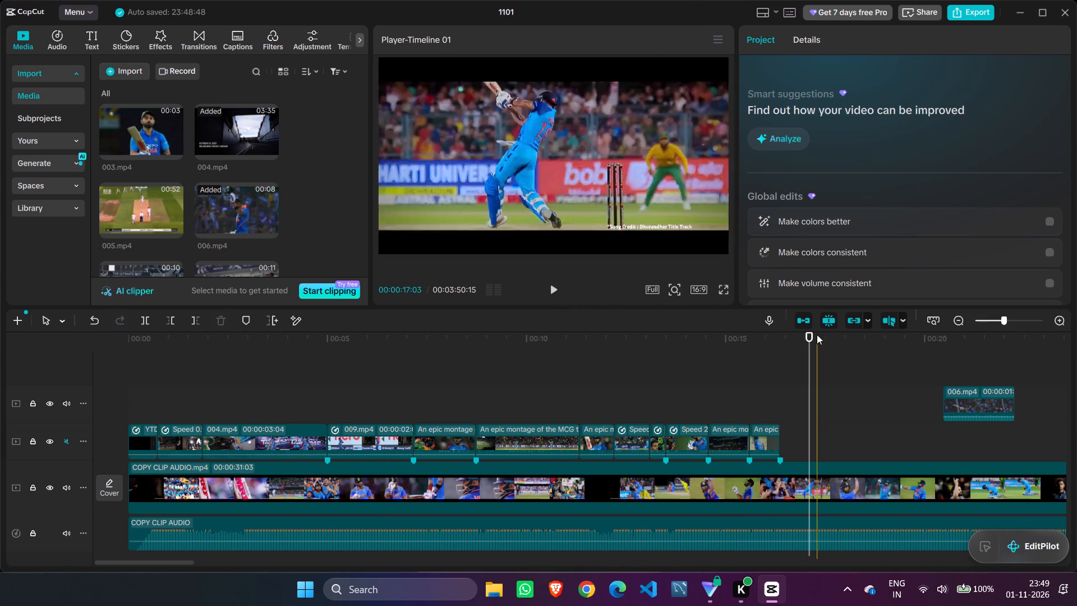
pyautogui.moveTo(811, 334); pyautogui.dragTo(731, 341)
pyautogui.click(553, 286)
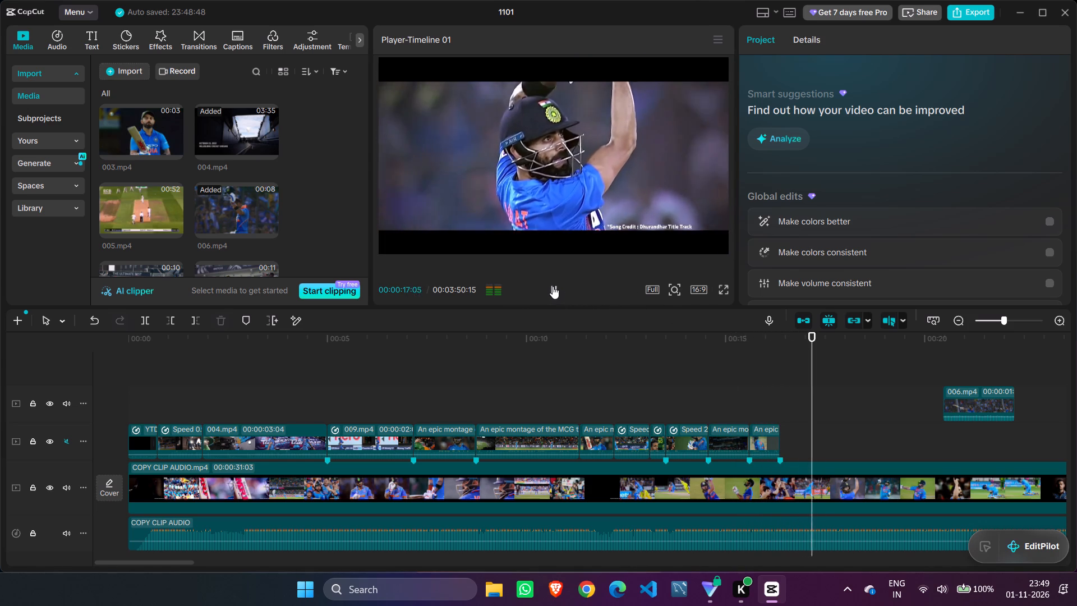
pyautogui.click(553, 286)
pyautogui.moveTo(827, 345); pyautogui.dragTo(744, 343)
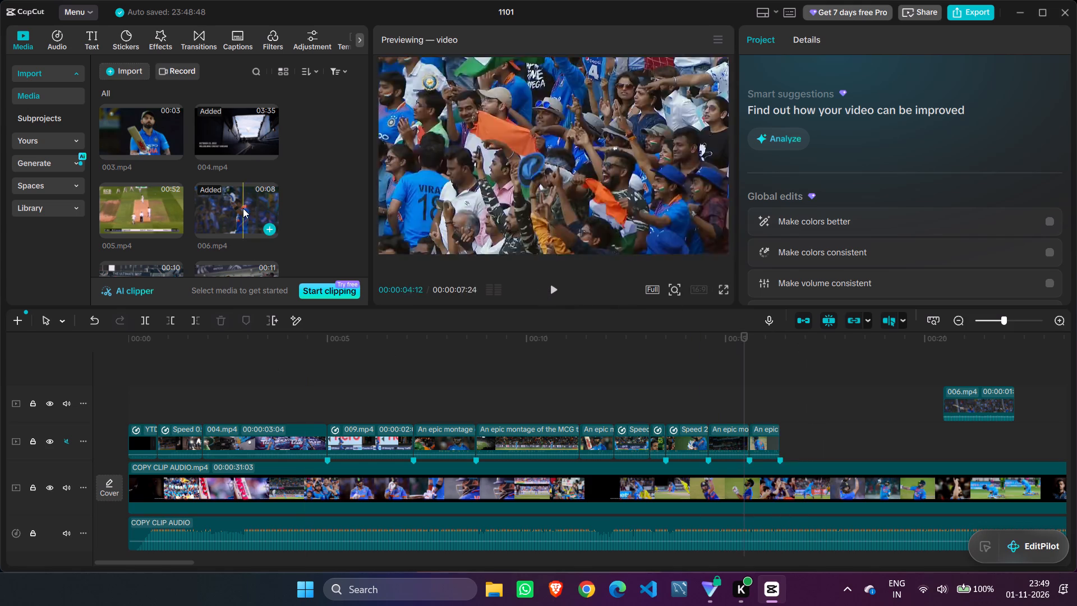
# Browse the imported clips and place 004.mp4 on its own track above the montage, starting at about 00:00:17.
pyautogui.scroll(3, 243, 208)
pyautogui.scroll(-2, 227, 177)
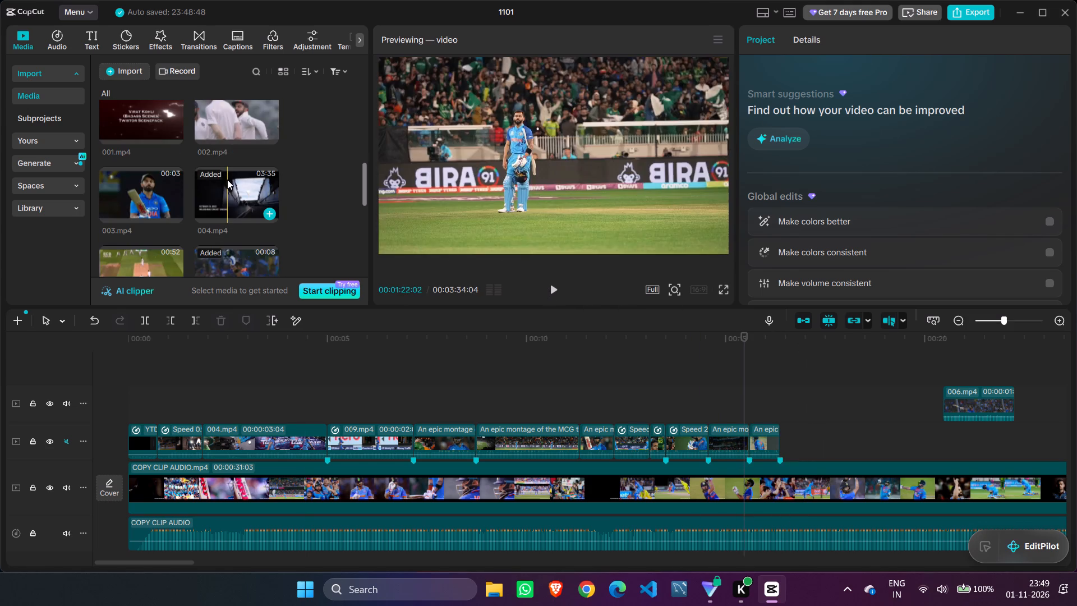
pyautogui.scroll(-4, 227, 180)
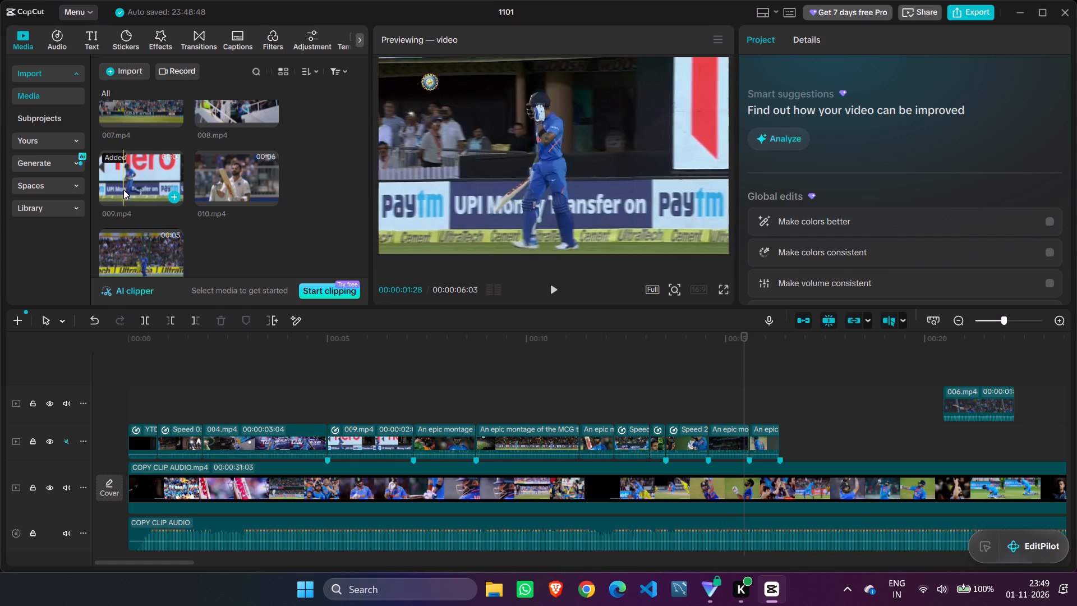
pyautogui.scroll(1, 273, 182)
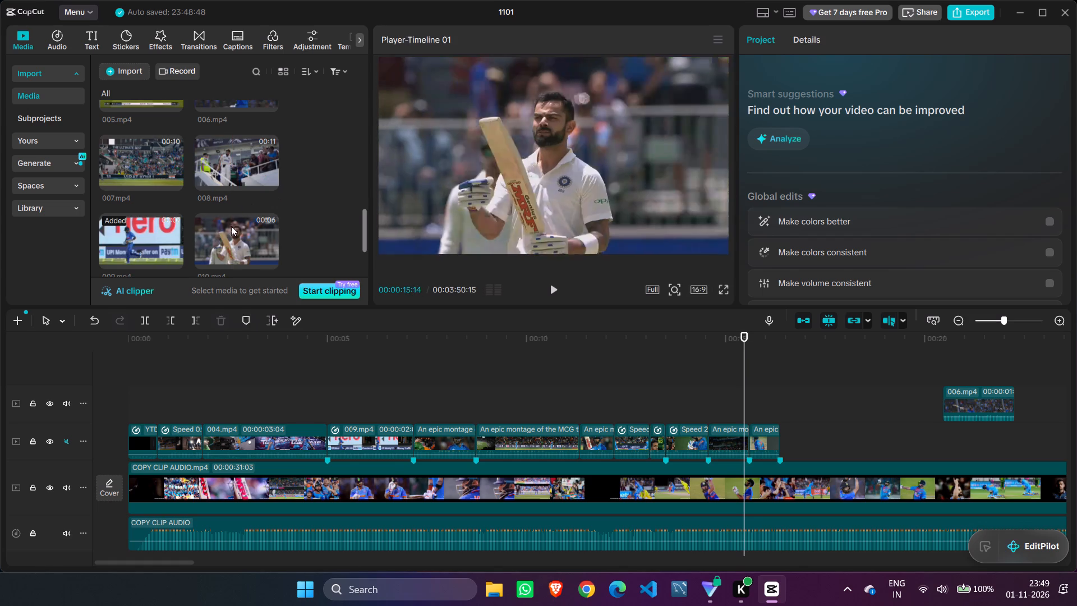
pyautogui.scroll(1, 269, 226)
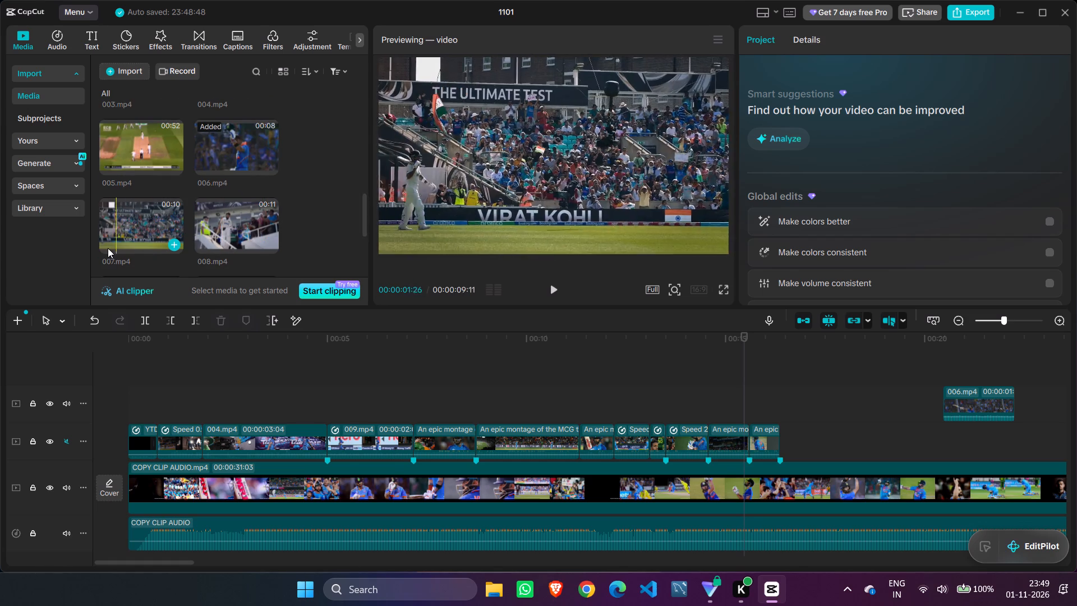
pyautogui.scroll(1, 237, 177)
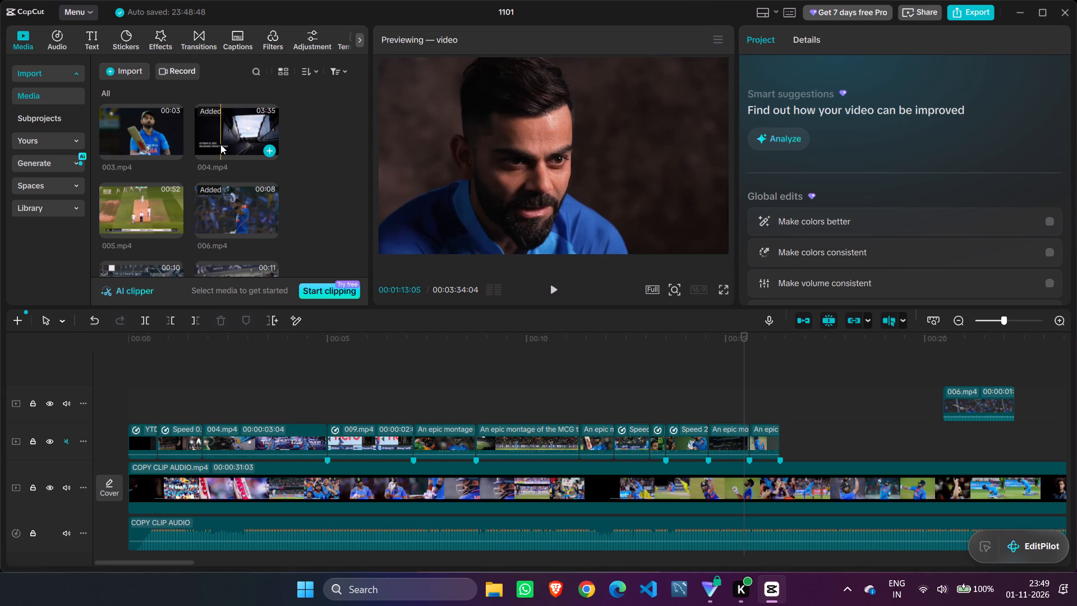
pyautogui.moveTo(220, 144); pyautogui.dragTo(803, 417)
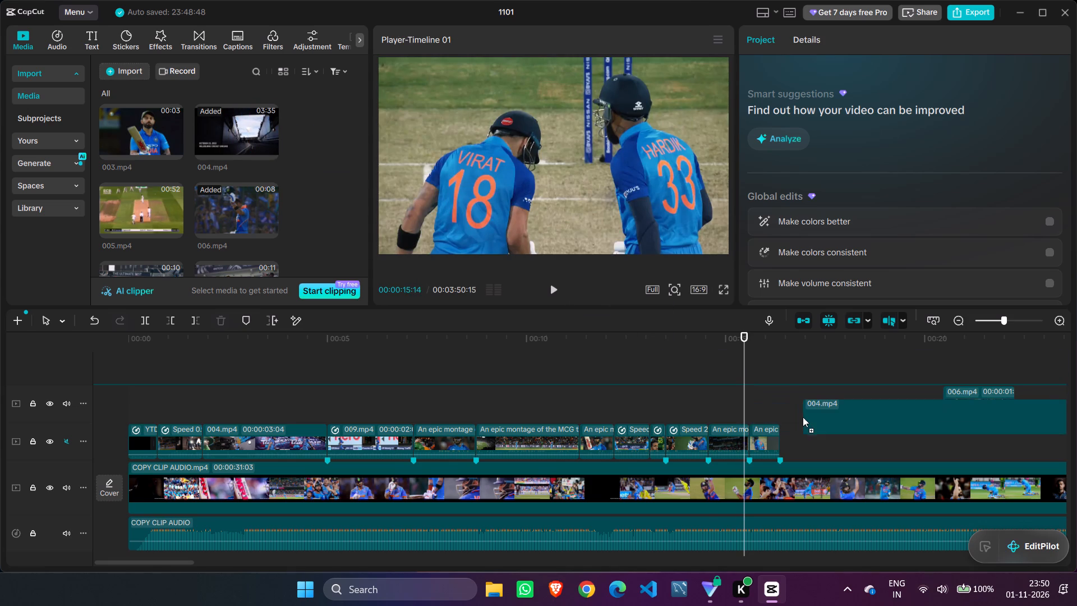
pyautogui.moveTo(803, 417); pyautogui.dragTo(808, 438)
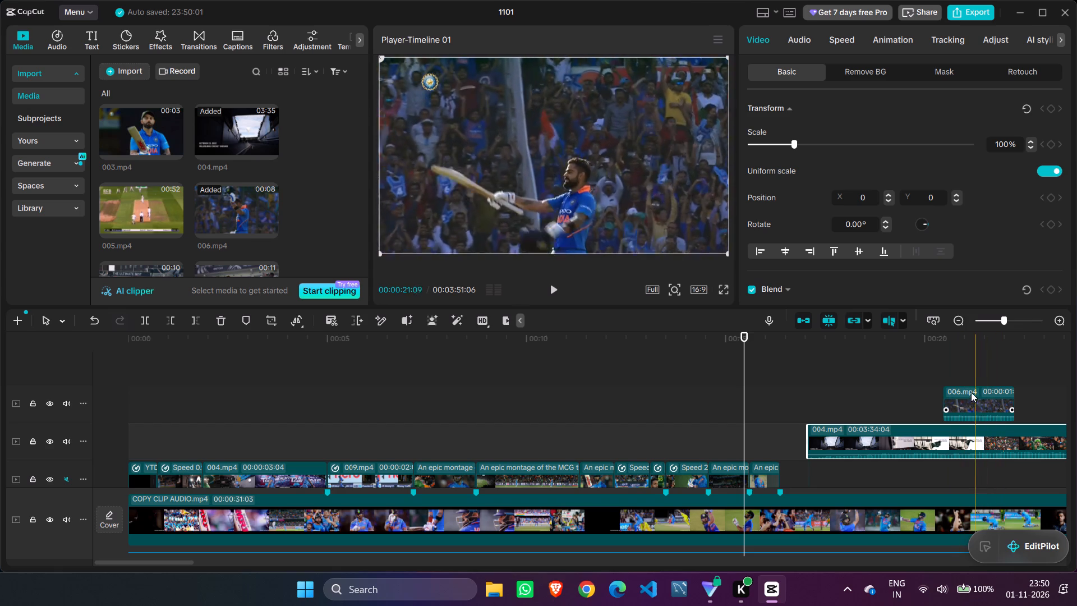
# Move the short 006.mp4 clip along the upper track, past the end of the reference video, to about 00:00:44.
pyautogui.moveTo(968, 390); pyautogui.dragTo(959, 389)
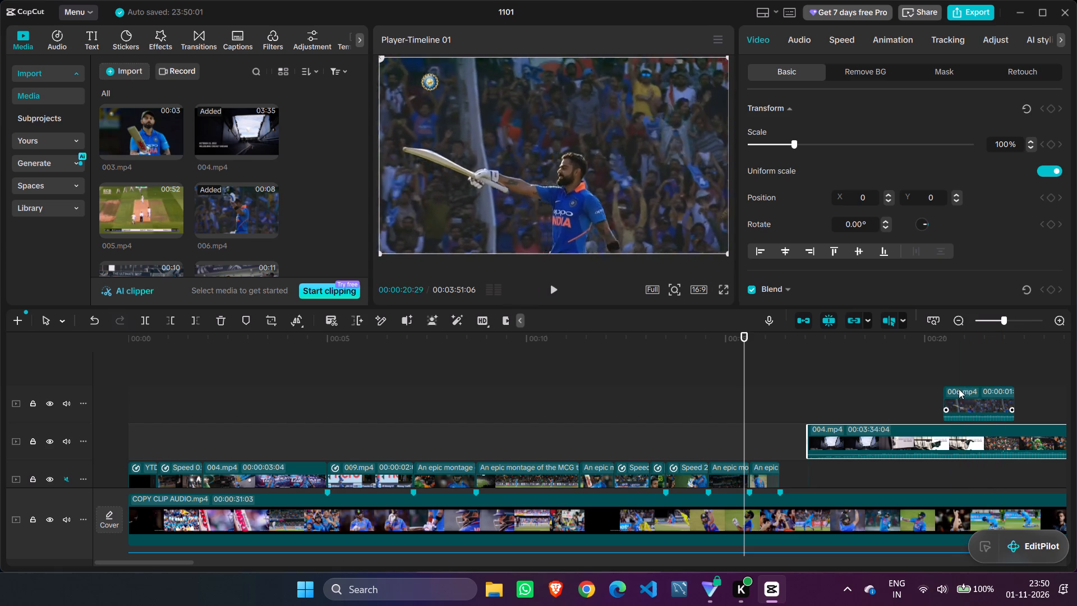
pyautogui.moveTo(959, 389); pyautogui.dragTo(923, 387)
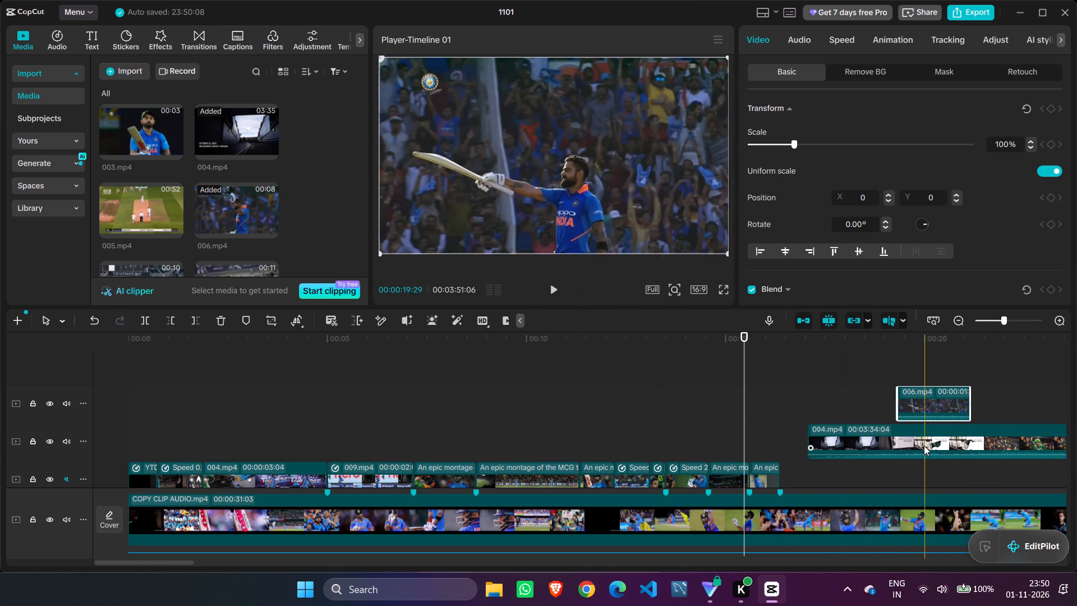
pyautogui.moveTo(926, 398); pyautogui.dragTo(745, 406)
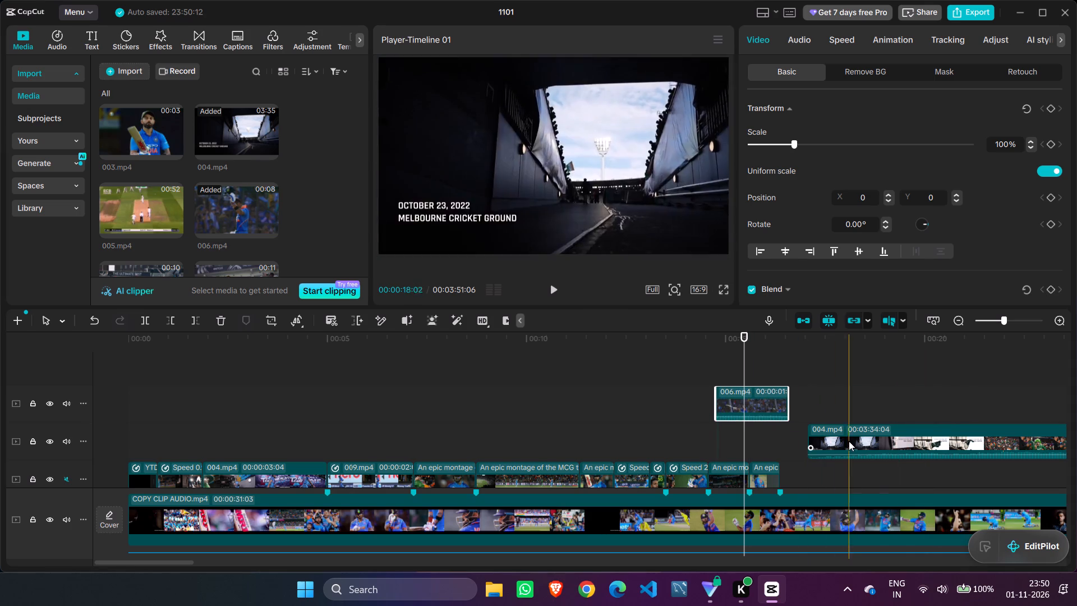
pyautogui.moveTo(738, 402); pyautogui.dragTo(1076, 405)
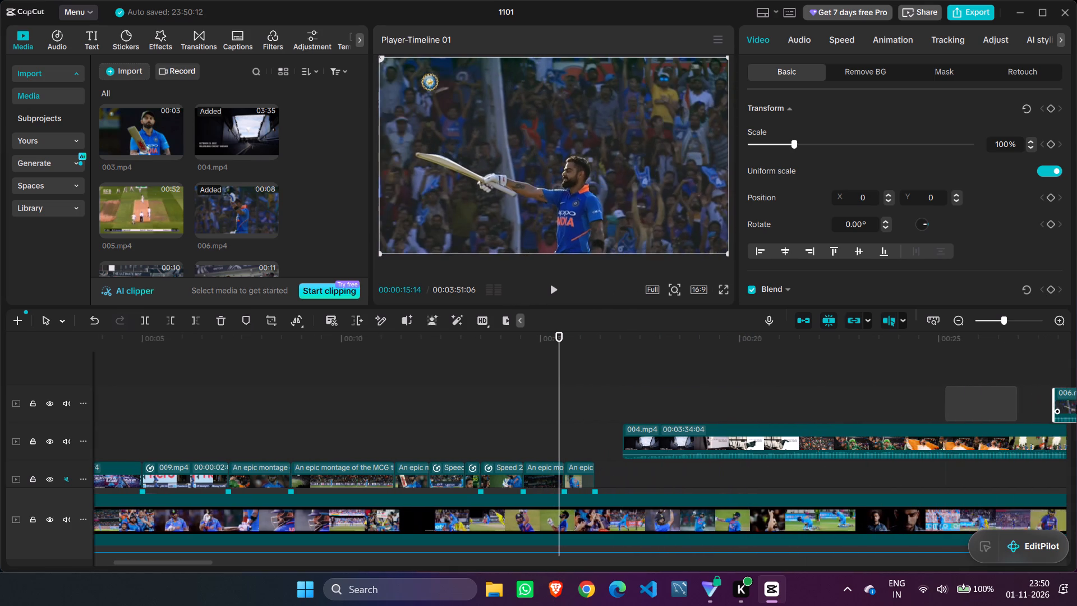
pyautogui.moveTo(1076, 405); pyautogui.dragTo(888, 517)
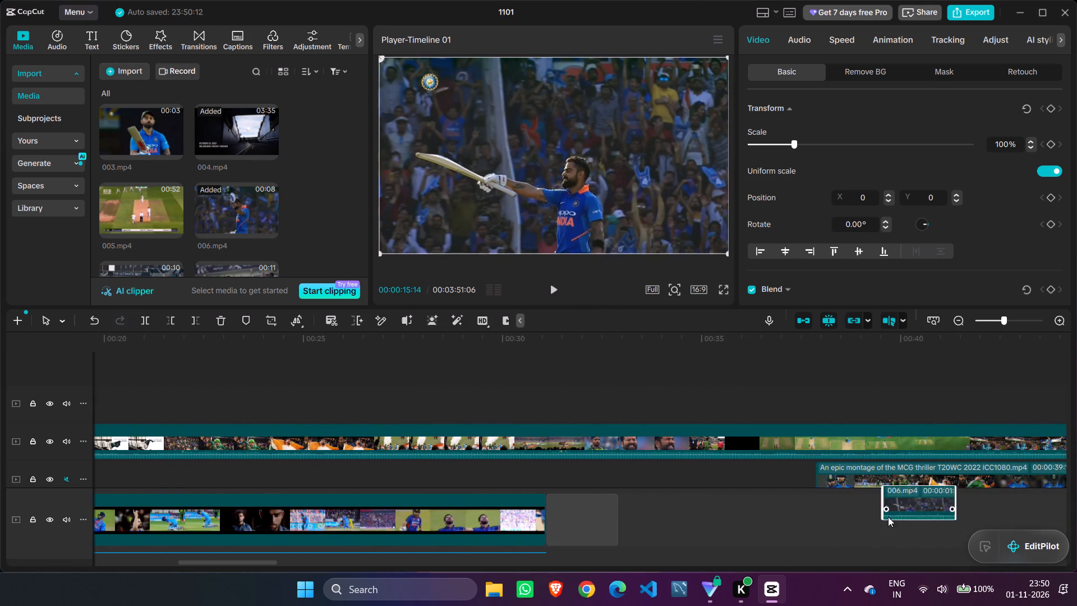
pyautogui.moveTo(888, 517); pyautogui.dragTo(956, 402)
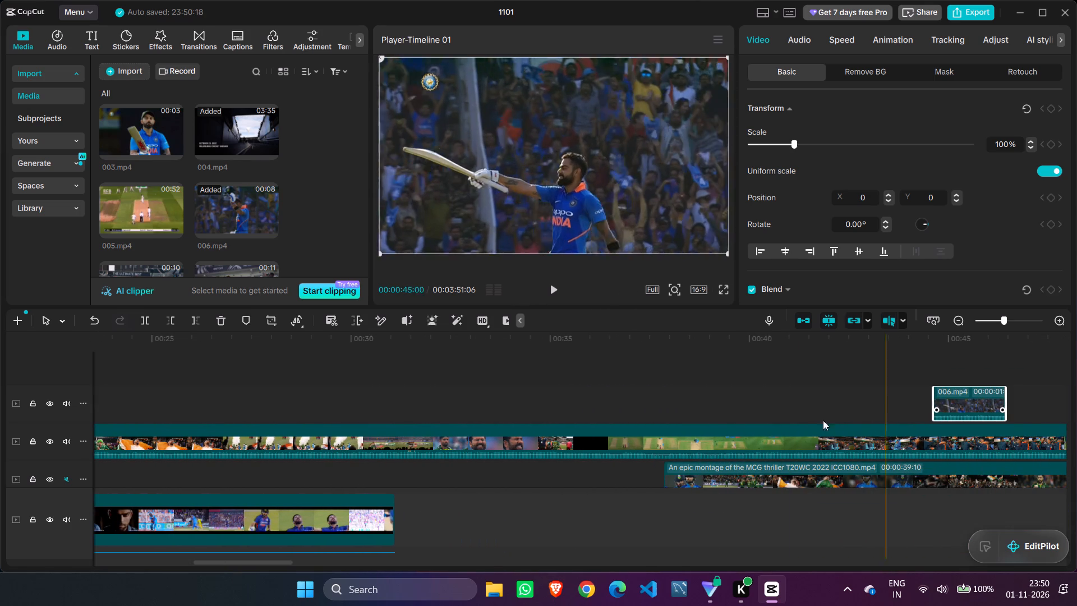
# Delete the leftover long MCG thriller montage clip that sits beyond the reference video on the montage track.
pyautogui.scroll(-1, 794, 420)
pyautogui.click(717, 462)
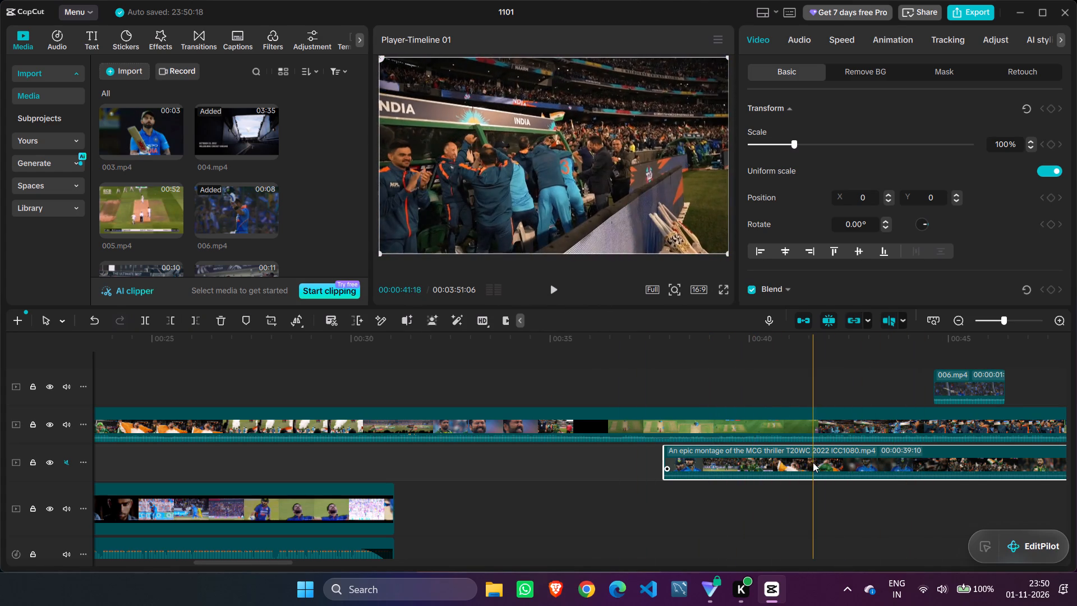
pyautogui.click(225, 323)
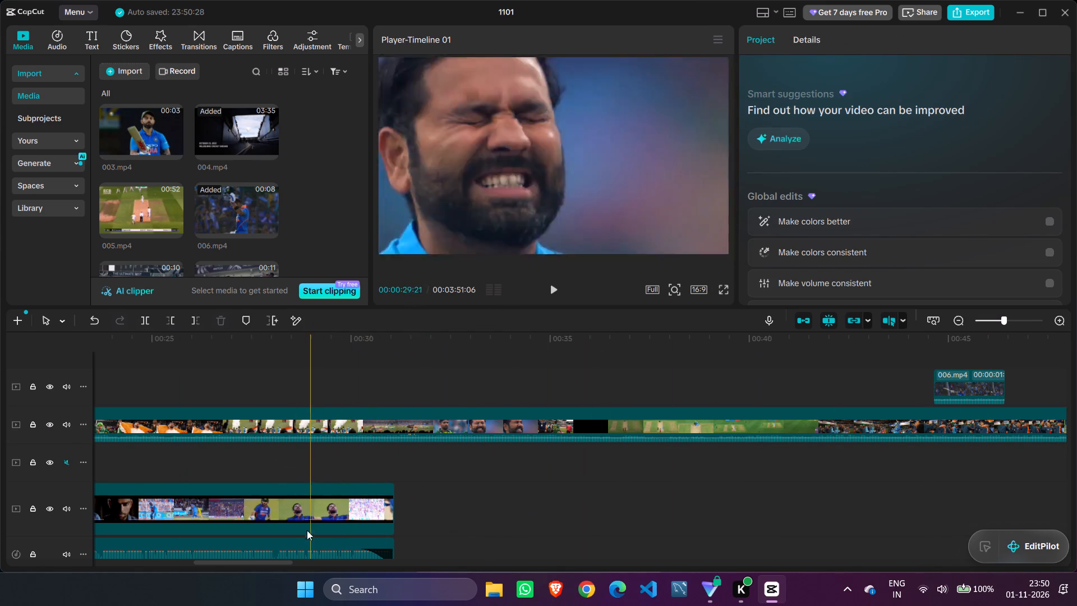
# Replay the montage from 00:00:00:00 through its last clip to review the cuts and the reference footage that follows.
pyautogui.moveTo(275, 562); pyautogui.dragTo(0, 575)
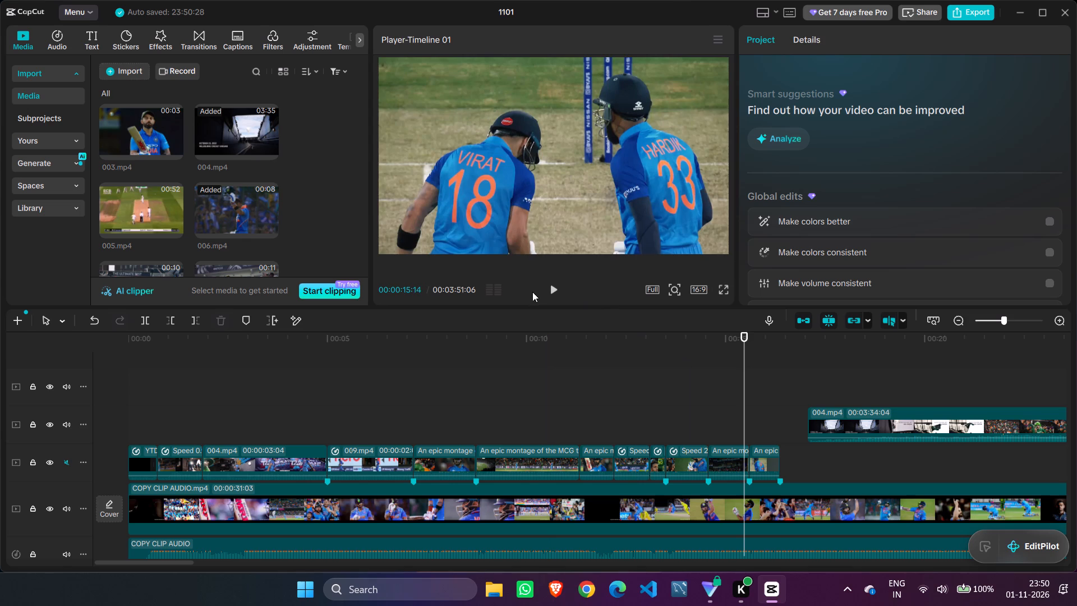
pyautogui.moveTo(743, 337); pyautogui.dragTo(179, 416)
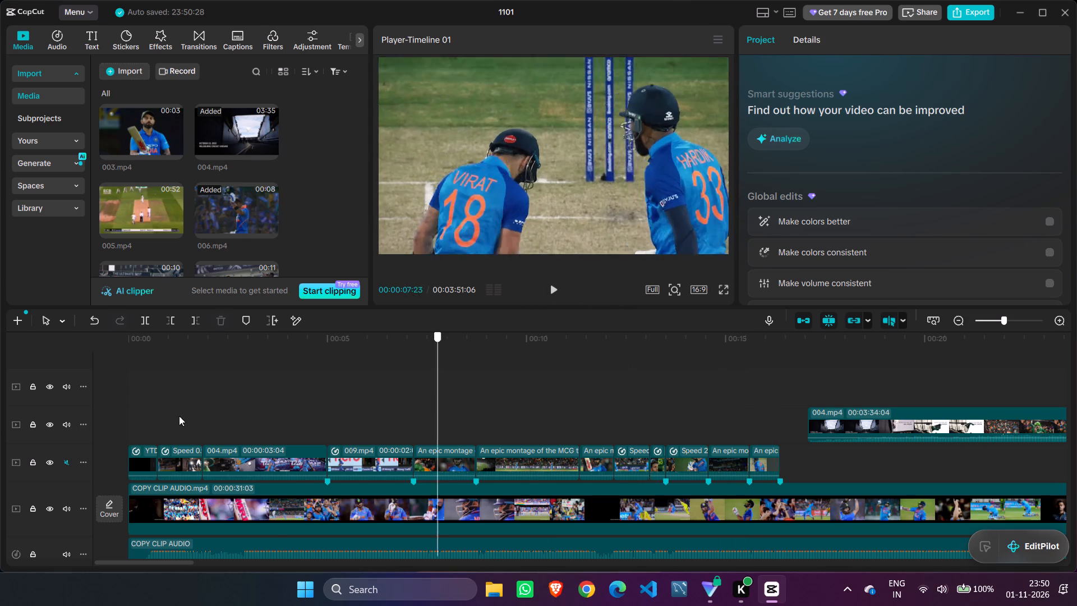
pyautogui.moveTo(179, 416); pyautogui.dragTo(6, 448)
pyautogui.click(554, 290)
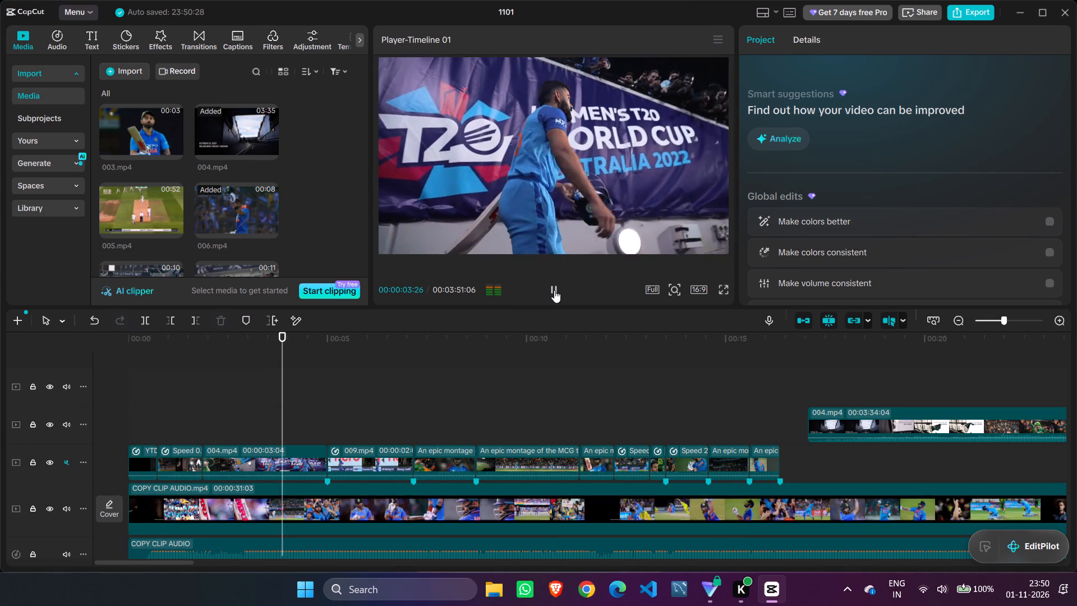
pyautogui.click(560, 283)
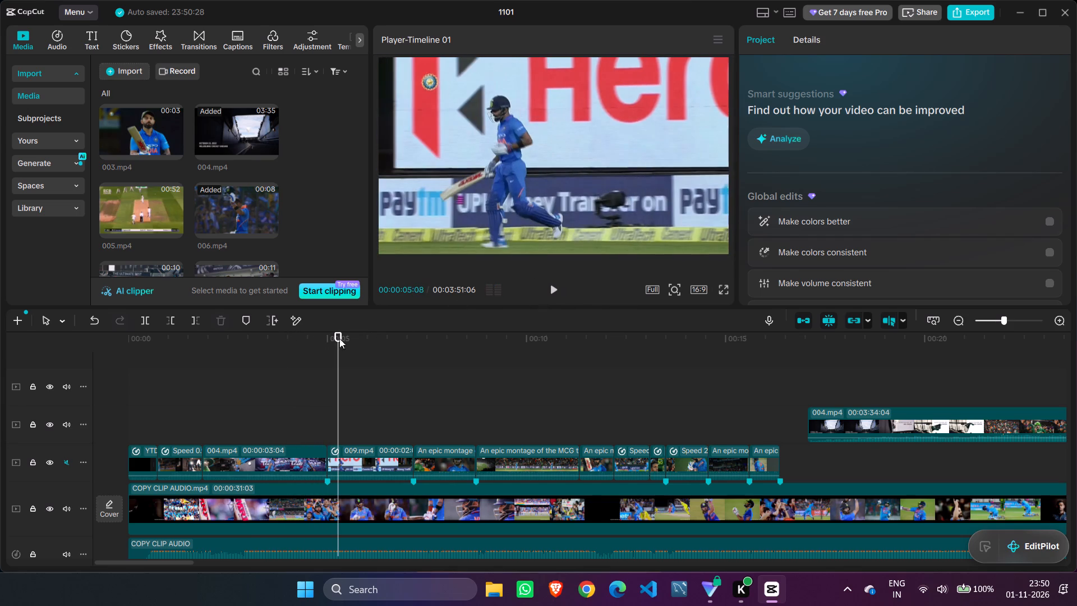
pyautogui.moveTo(335, 337); pyautogui.dragTo(63, 383)
pyautogui.click(555, 287)
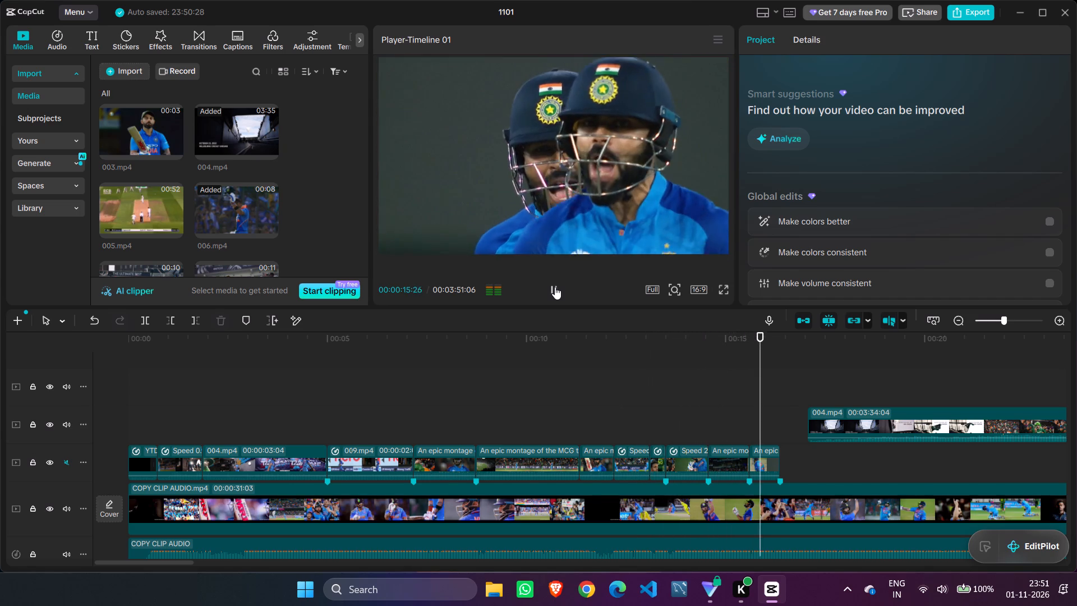
pyautogui.click(555, 287)
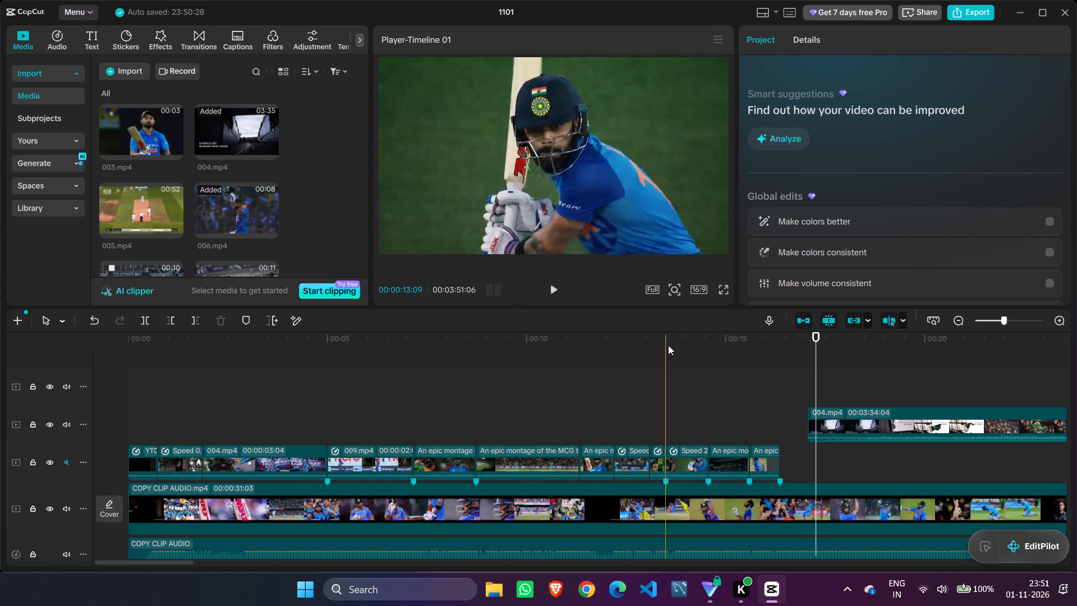
# Scrub and play through 004.mp4 from about 00:00:17 to 00:00:59, examining the crowd, walk-out and celebration footage for usable shots.
pyautogui.moveTo(814, 334); pyautogui.dragTo(1076, 379)
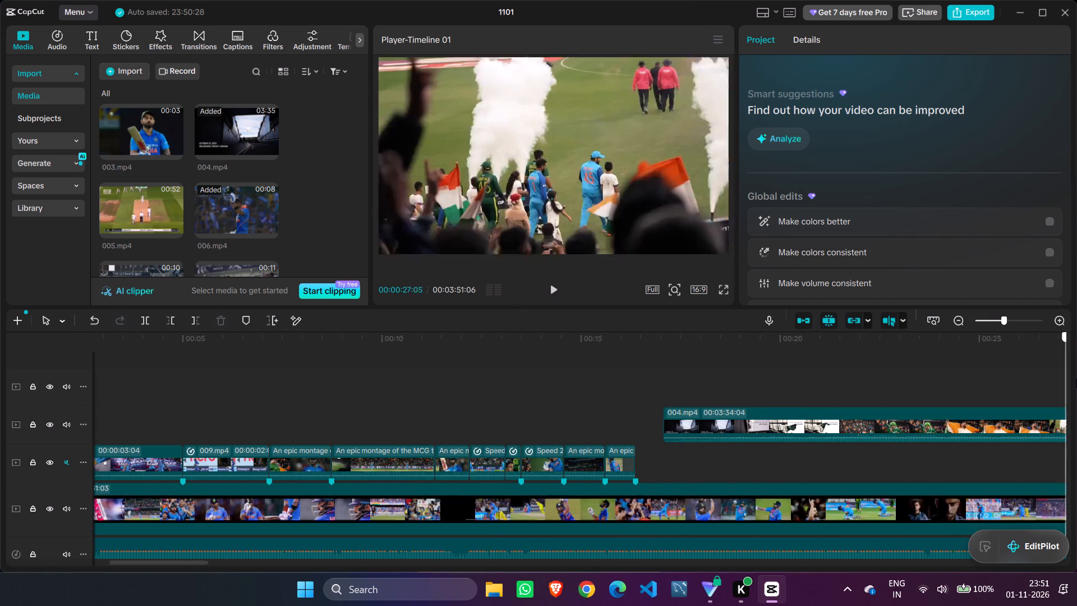
pyautogui.moveTo(1076, 379); pyautogui.dragTo(686, 444)
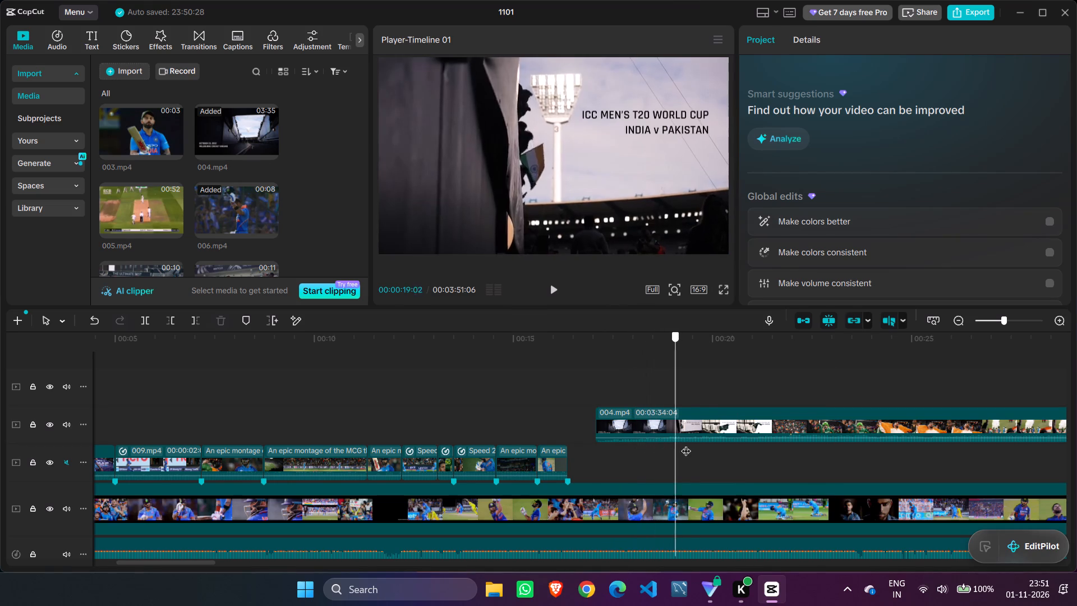
pyautogui.moveTo(686, 444); pyautogui.dragTo(754, 438)
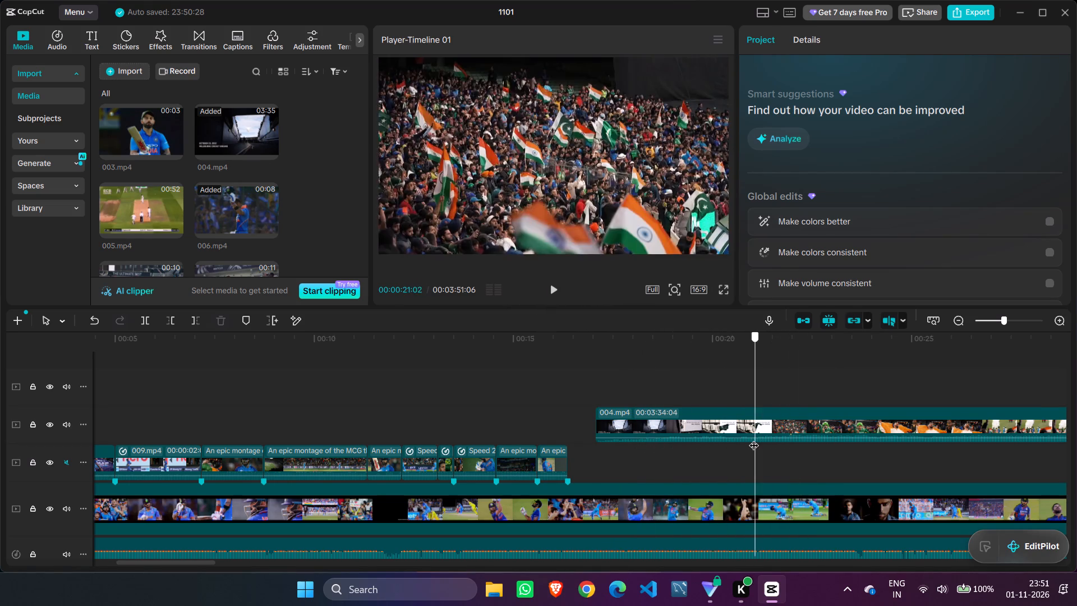
pyautogui.moveTo(754, 438); pyautogui.dragTo(1051, 418)
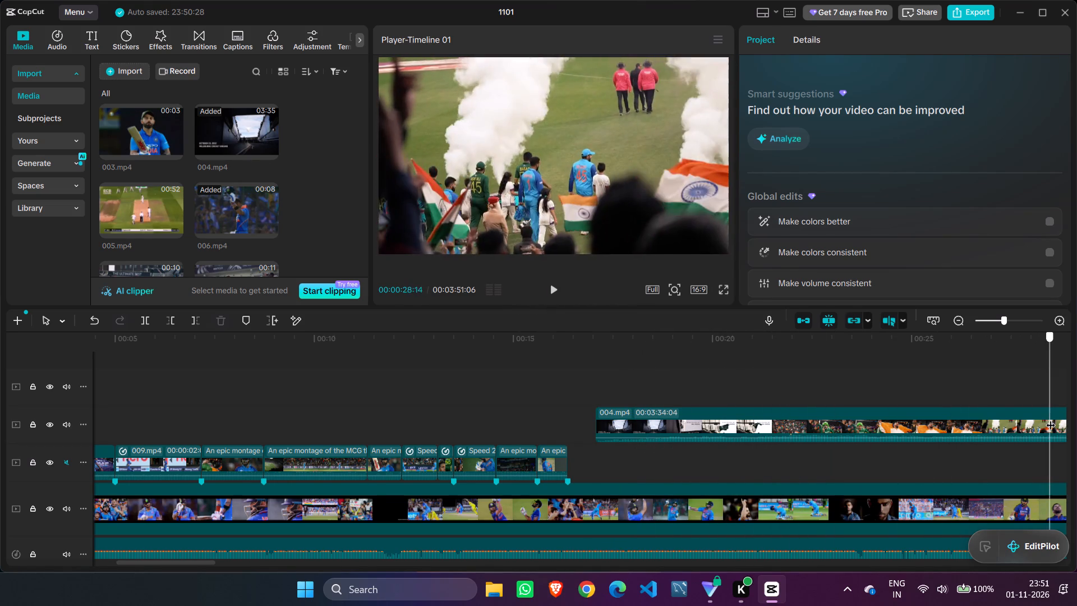
pyautogui.moveTo(1051, 418); pyautogui.dragTo(642, 439)
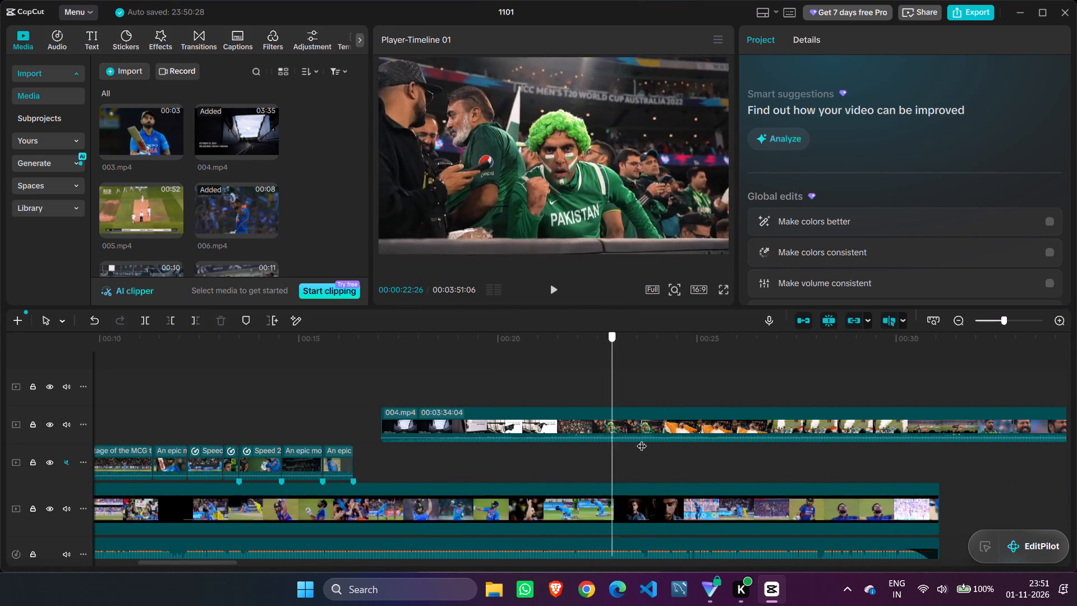
pyautogui.moveTo(642, 439); pyautogui.dragTo(1060, 411)
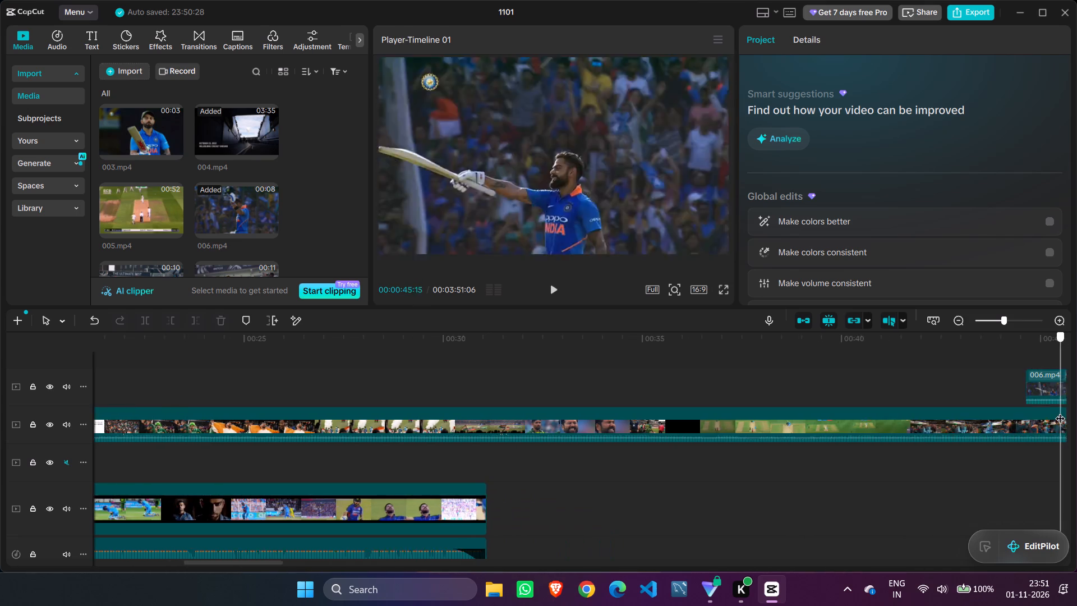
pyautogui.moveTo(1060, 411); pyautogui.dragTo(647, 449)
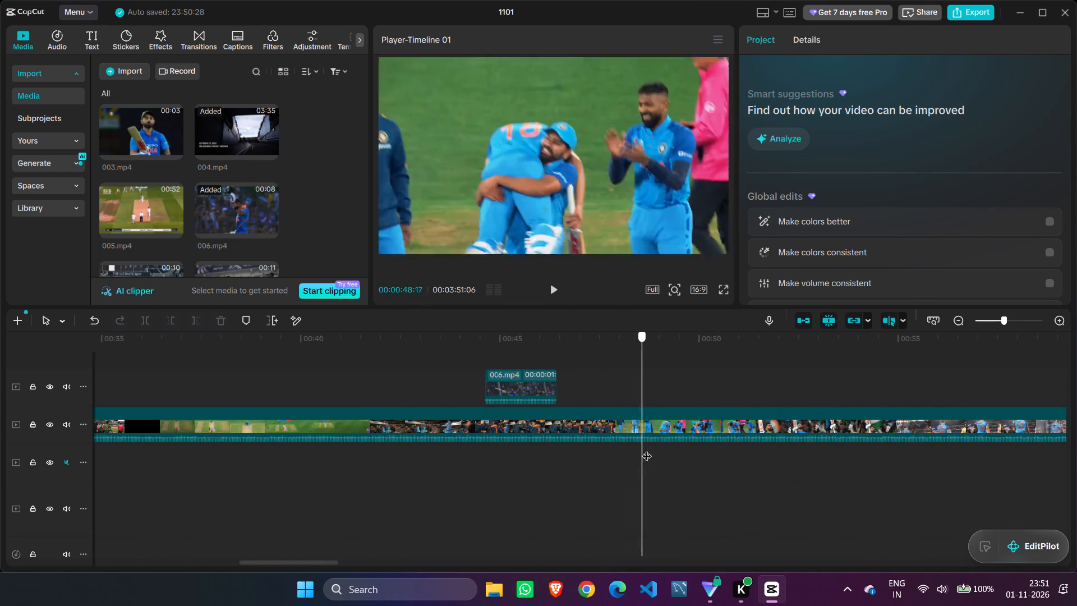
pyautogui.moveTo(647, 449); pyautogui.dragTo(771, 447)
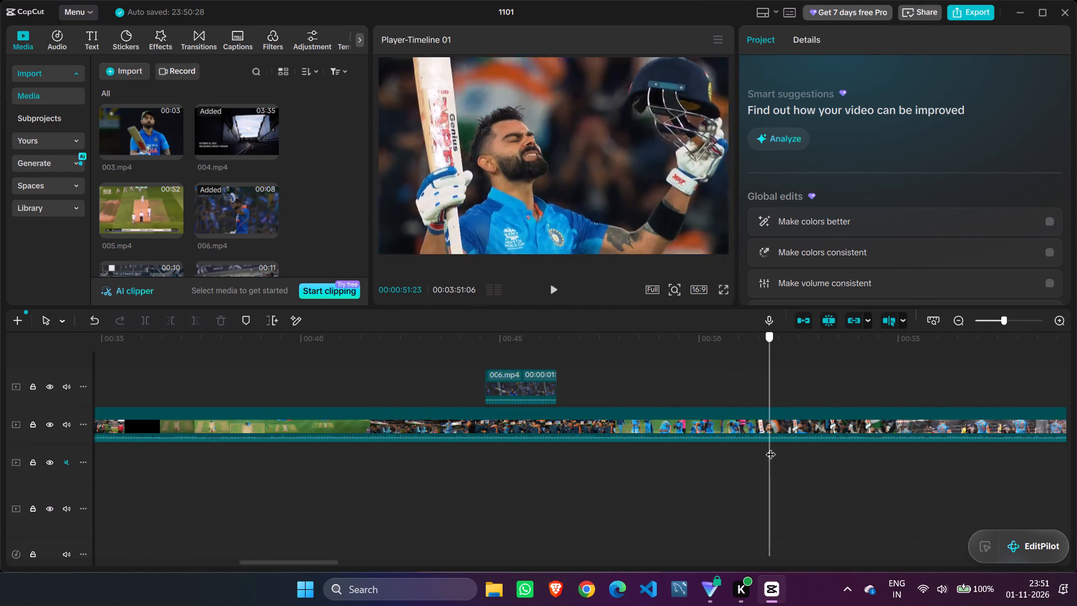
pyautogui.moveTo(771, 447); pyautogui.dragTo(683, 454)
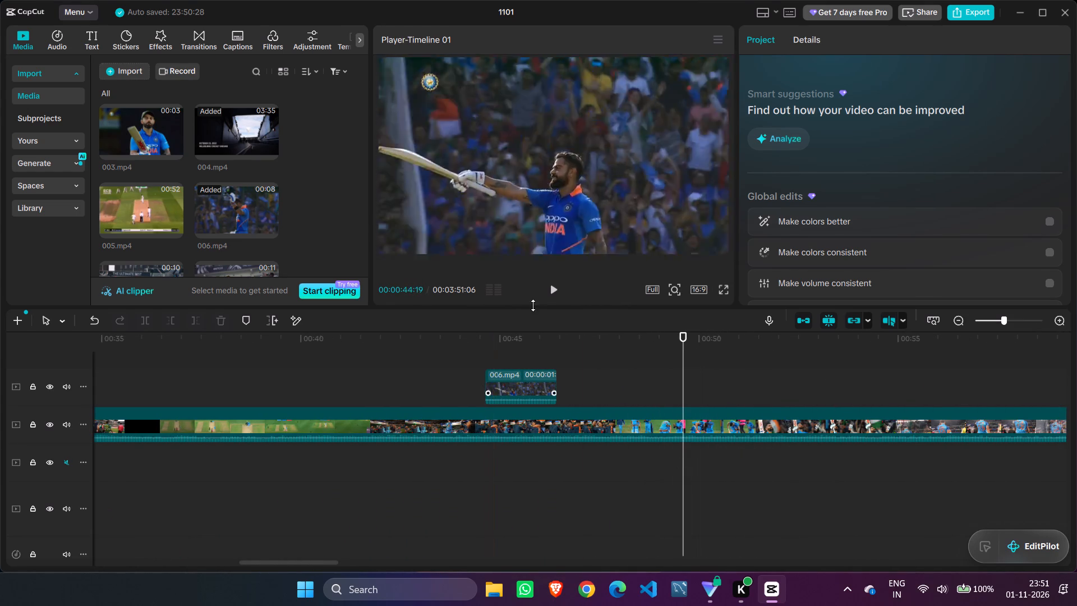
pyautogui.click(551, 287)
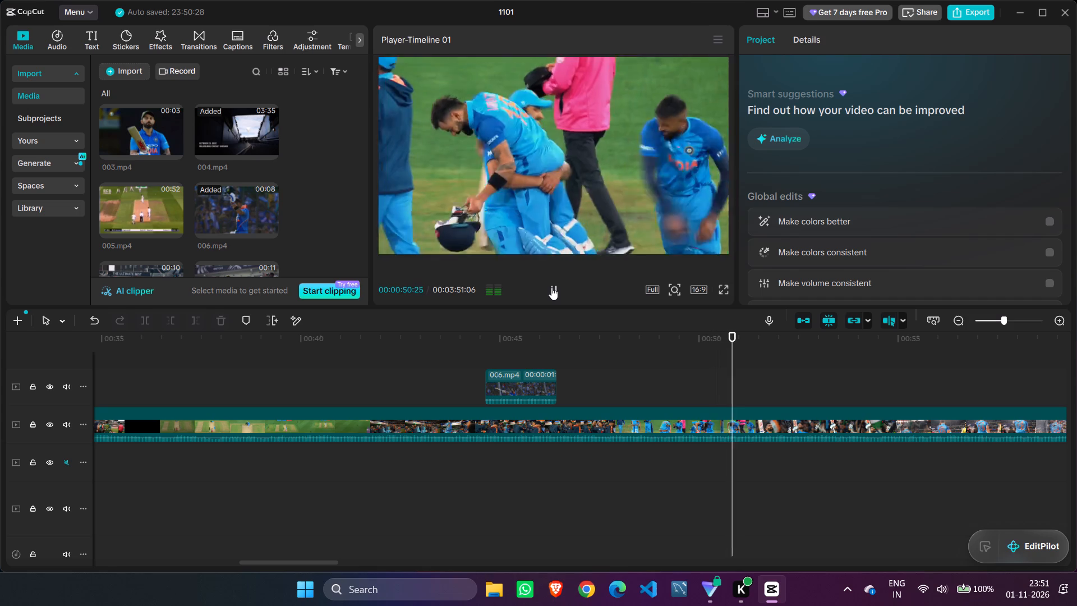
pyautogui.click(551, 287)
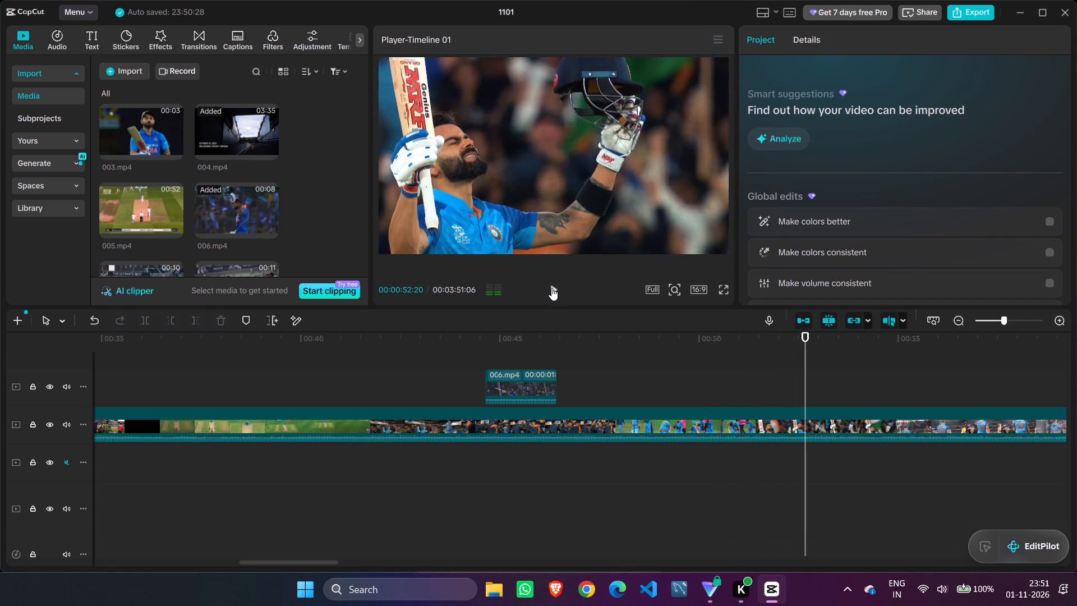
pyautogui.click(553, 288)
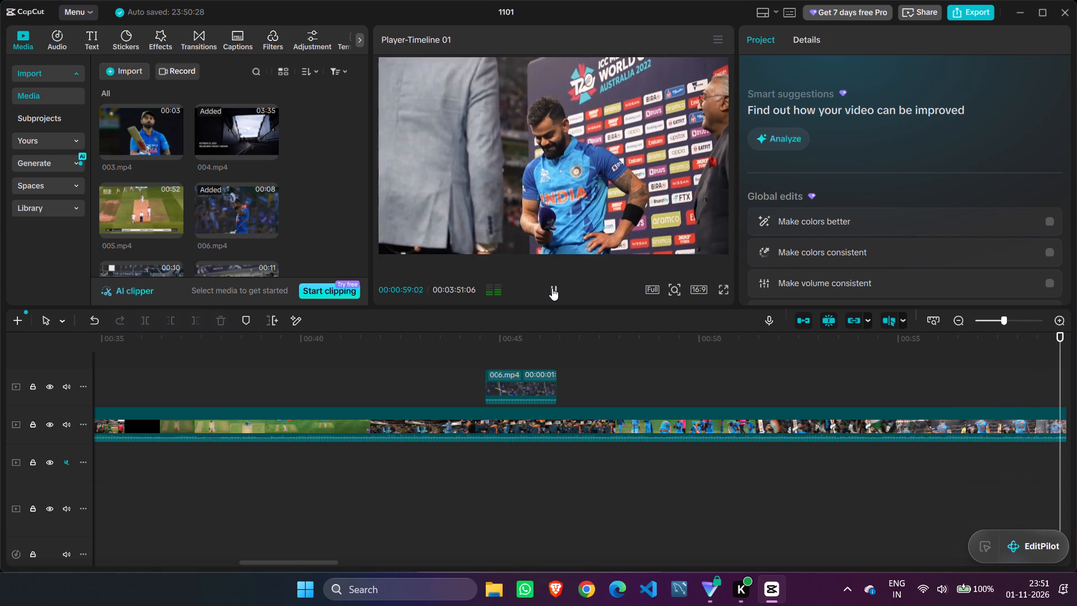
pyautogui.click(552, 288)
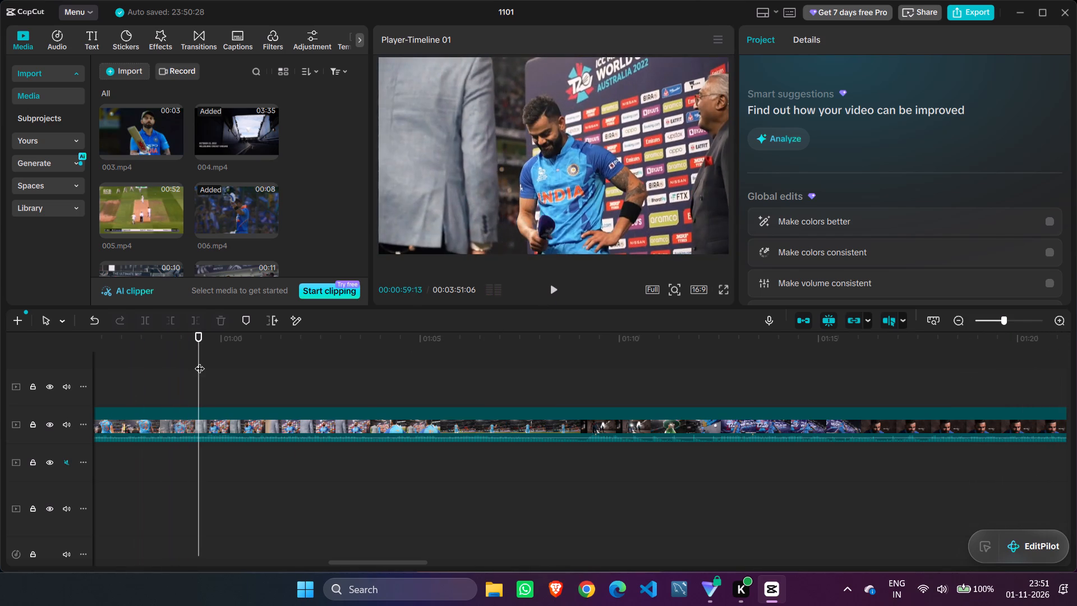
# Scan 004.mp4 from about 00:00:59 to 00:01:56 for further batting, crowd and match shots to use in the montage.
pyautogui.moveTo(200, 361); pyautogui.dragTo(512, 374)
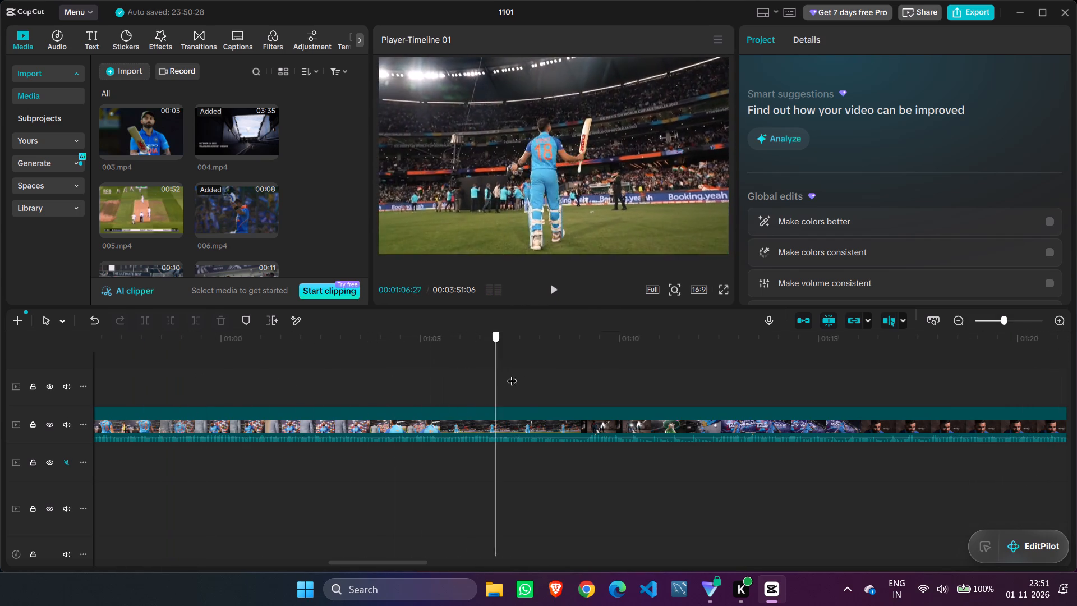
pyautogui.moveTo(512, 374); pyautogui.dragTo(757, 382)
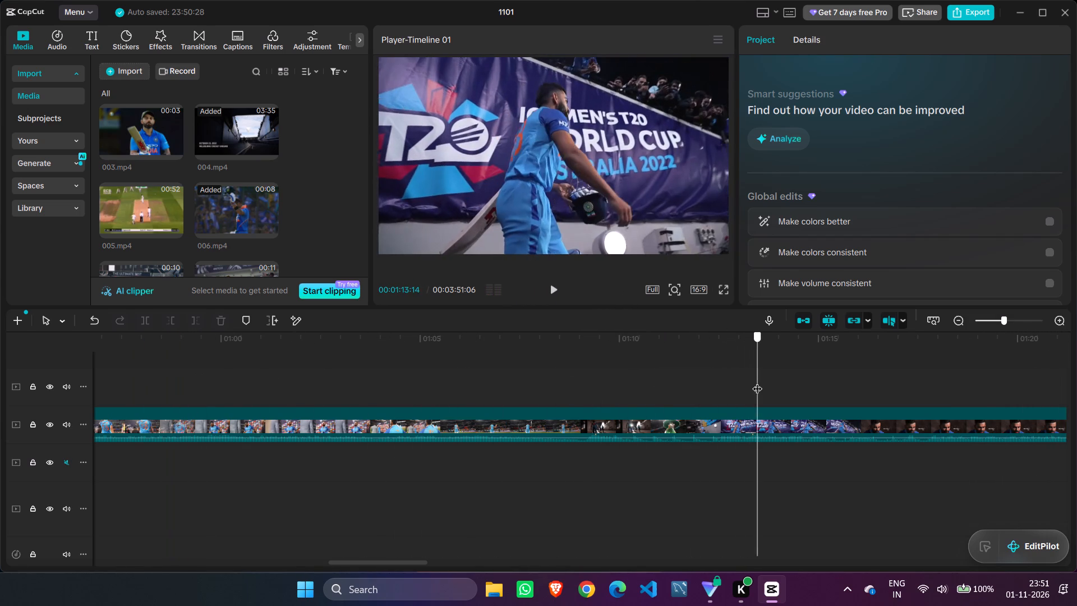
pyautogui.moveTo(757, 382); pyautogui.dragTo(800, 401)
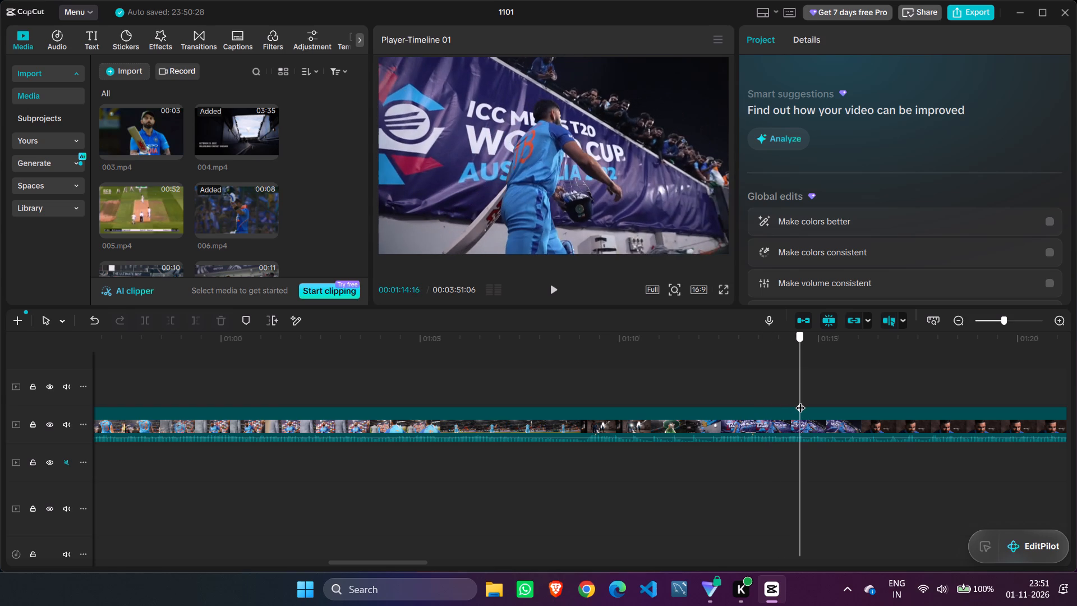
pyautogui.moveTo(800, 401); pyautogui.dragTo(820, 419)
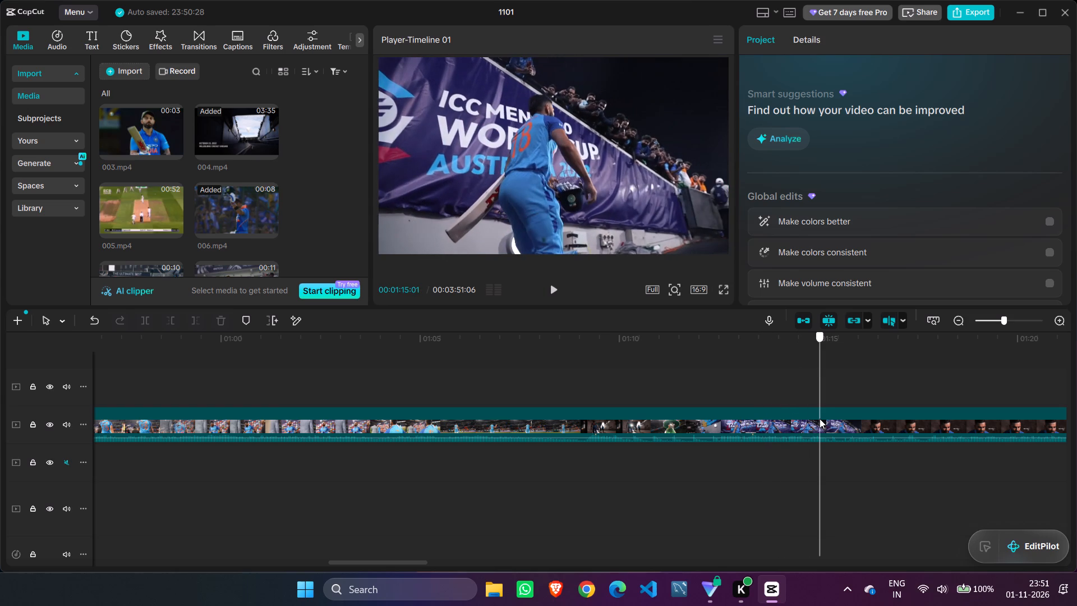
pyautogui.moveTo(820, 419); pyautogui.dragTo(558, 403)
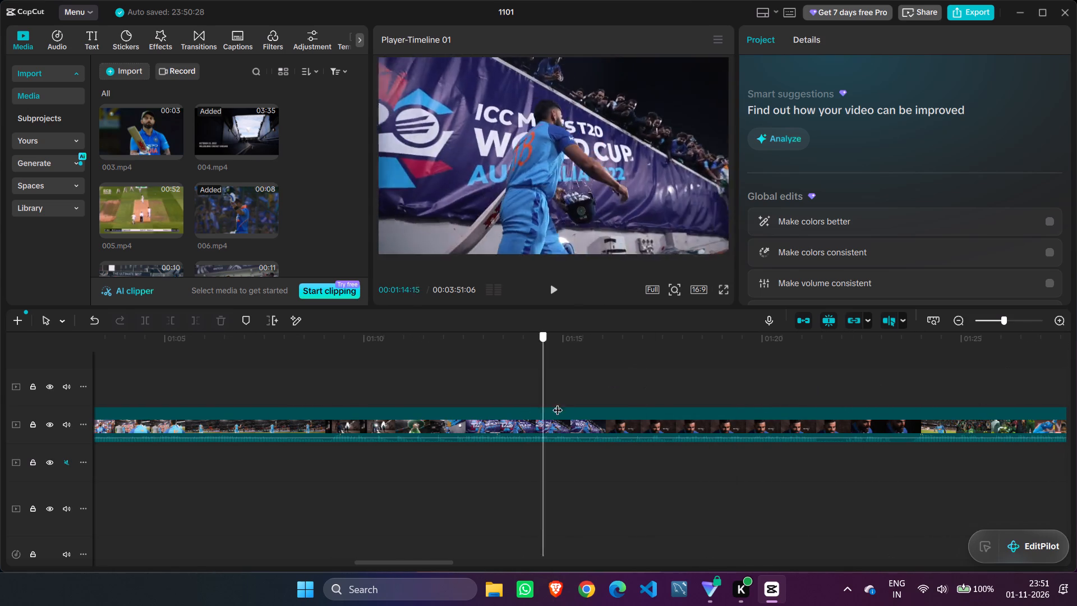
pyautogui.moveTo(558, 403); pyautogui.dragTo(1036, 371)
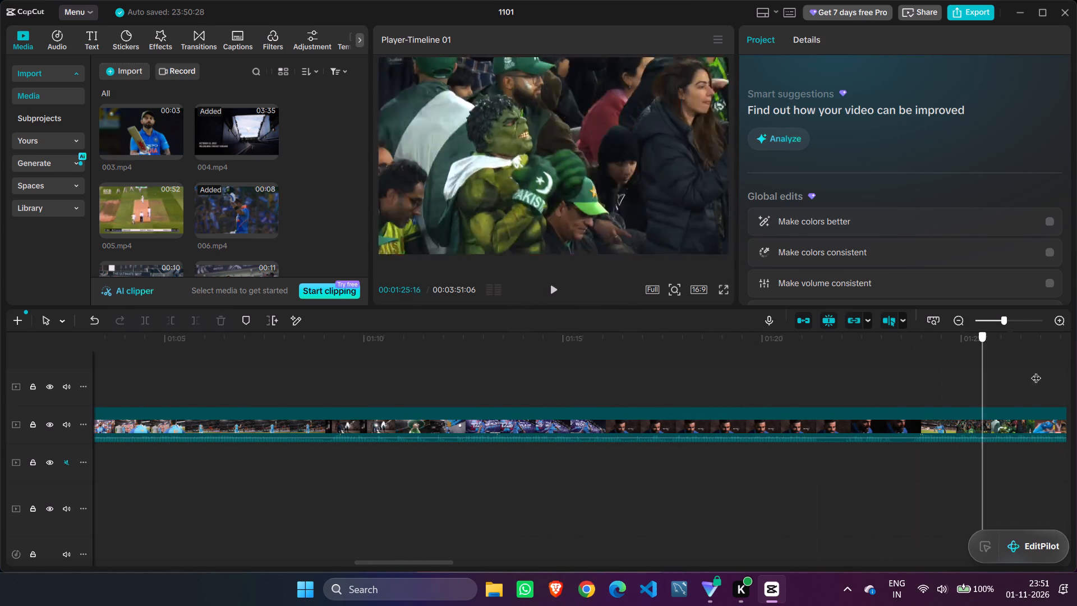
pyautogui.moveTo(1036, 371); pyautogui.dragTo(918, 382)
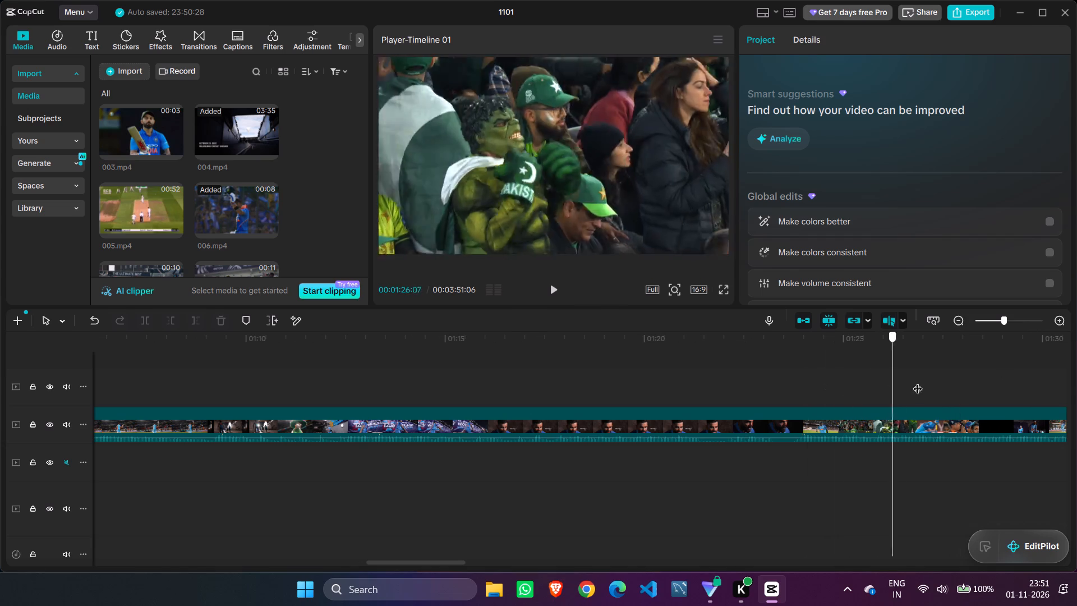
pyautogui.moveTo(918, 382); pyautogui.dragTo(1076, 386)
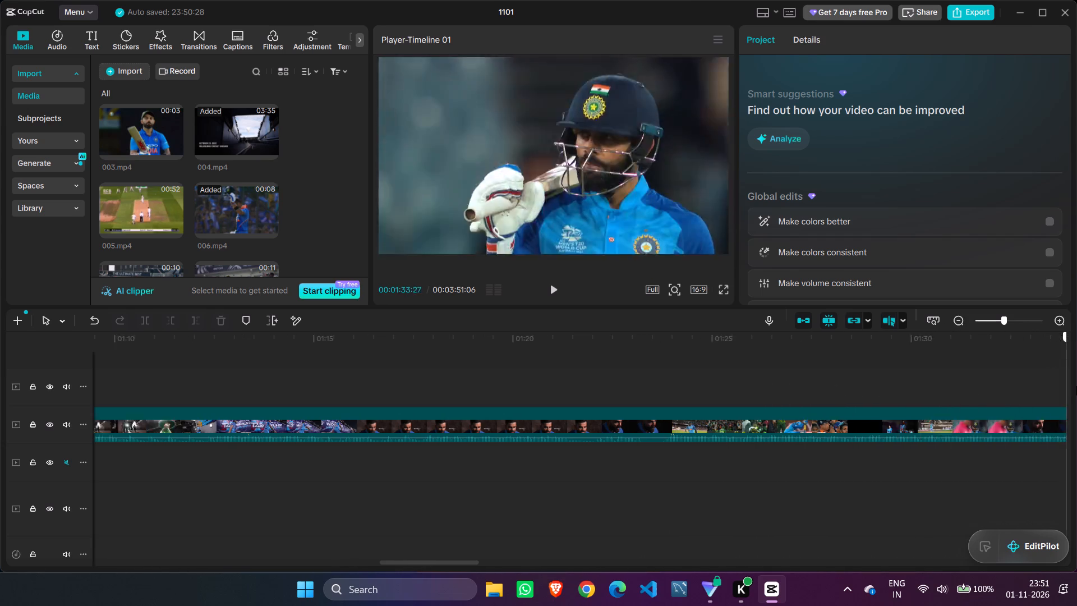
pyautogui.moveTo(1076, 386); pyautogui.dragTo(787, 392)
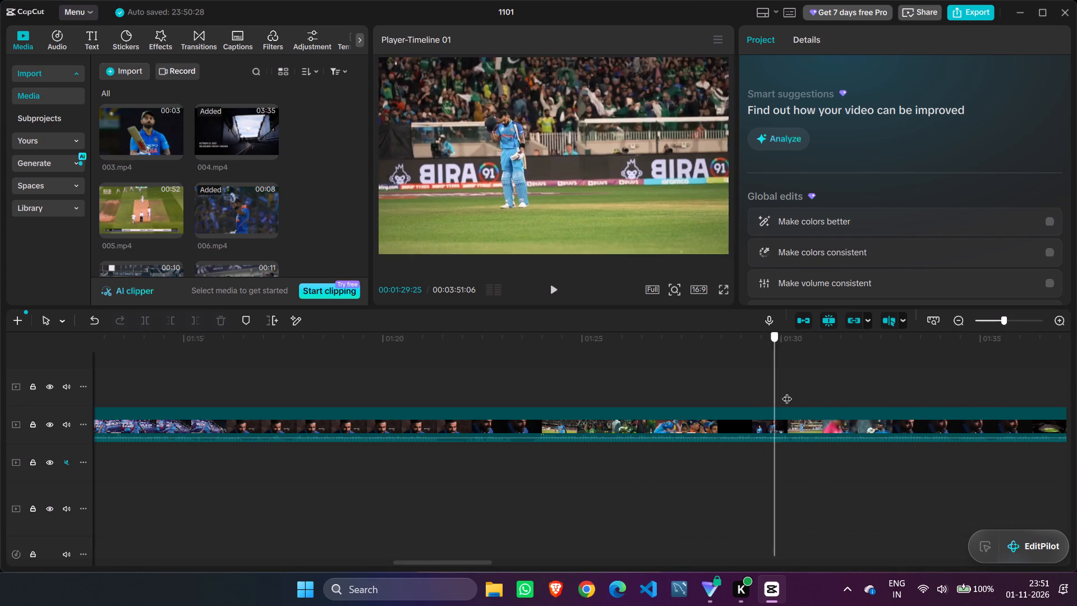
pyautogui.moveTo(787, 392); pyautogui.dragTo(851, 389)
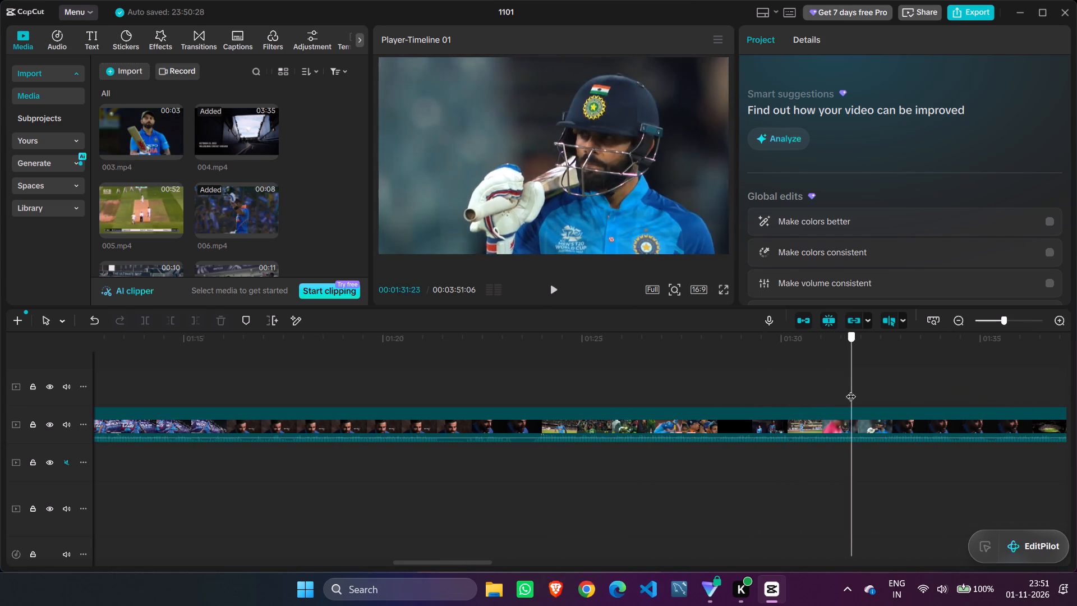
pyautogui.moveTo(851, 389); pyautogui.dragTo(813, 392)
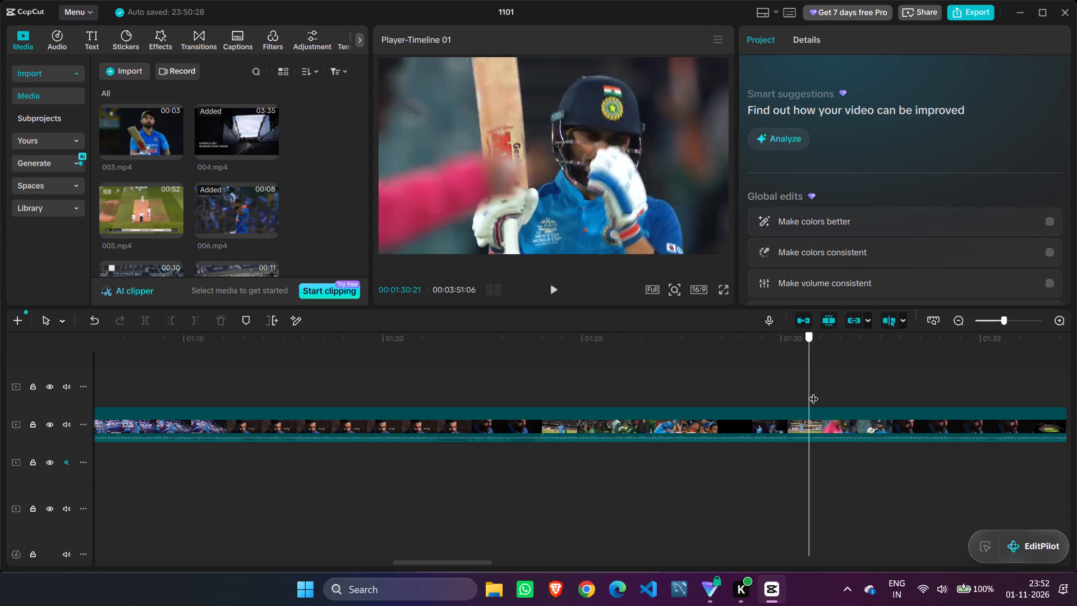
pyautogui.moveTo(813, 392); pyautogui.dragTo(919, 379)
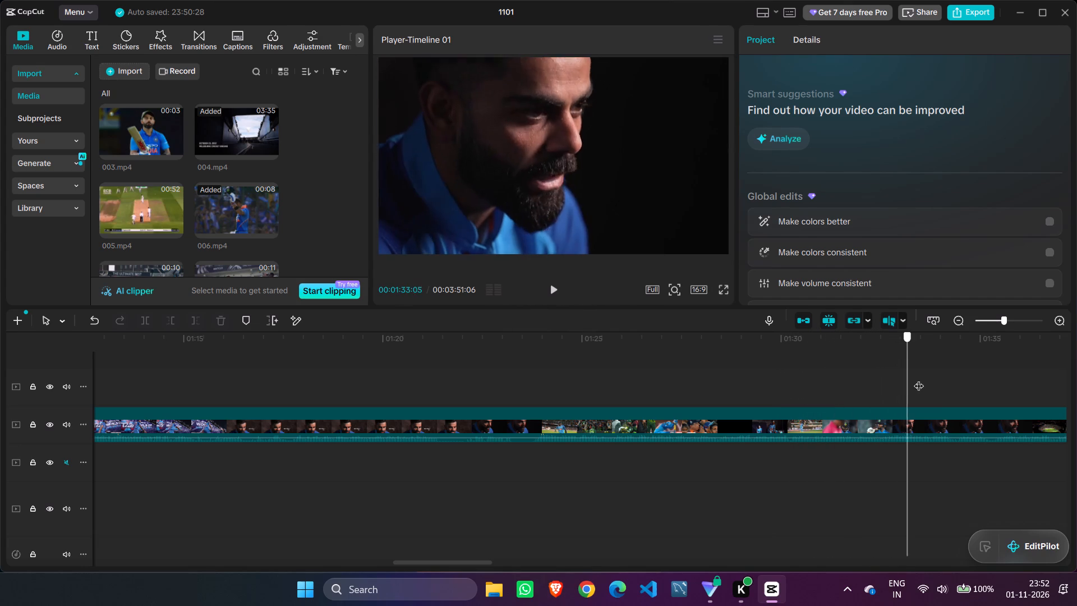
pyautogui.moveTo(919, 379); pyautogui.dragTo(1073, 366)
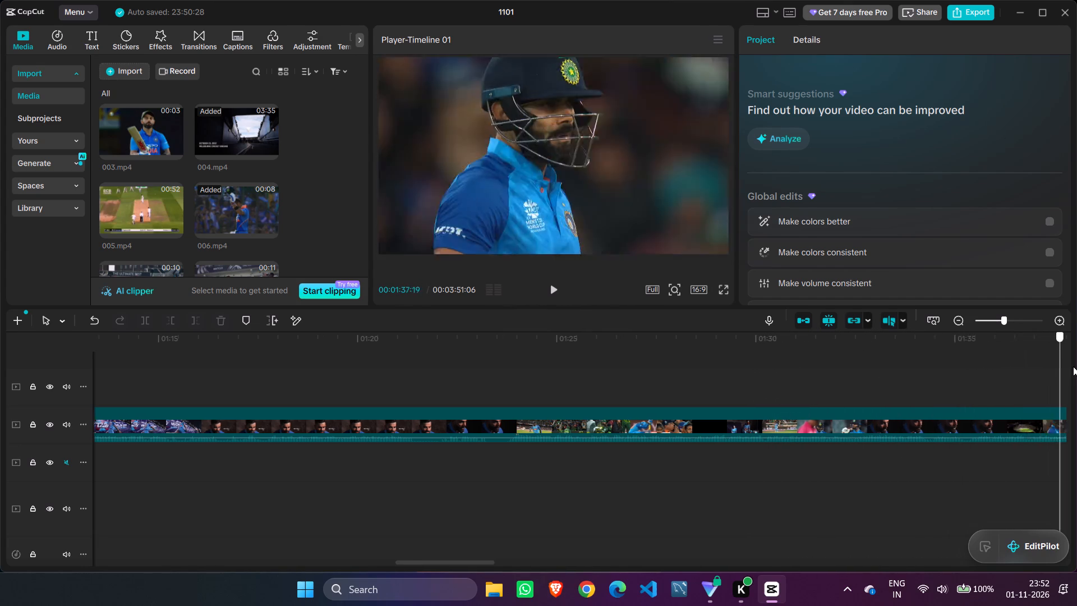
pyautogui.moveTo(1073, 366); pyautogui.dragTo(981, 377)
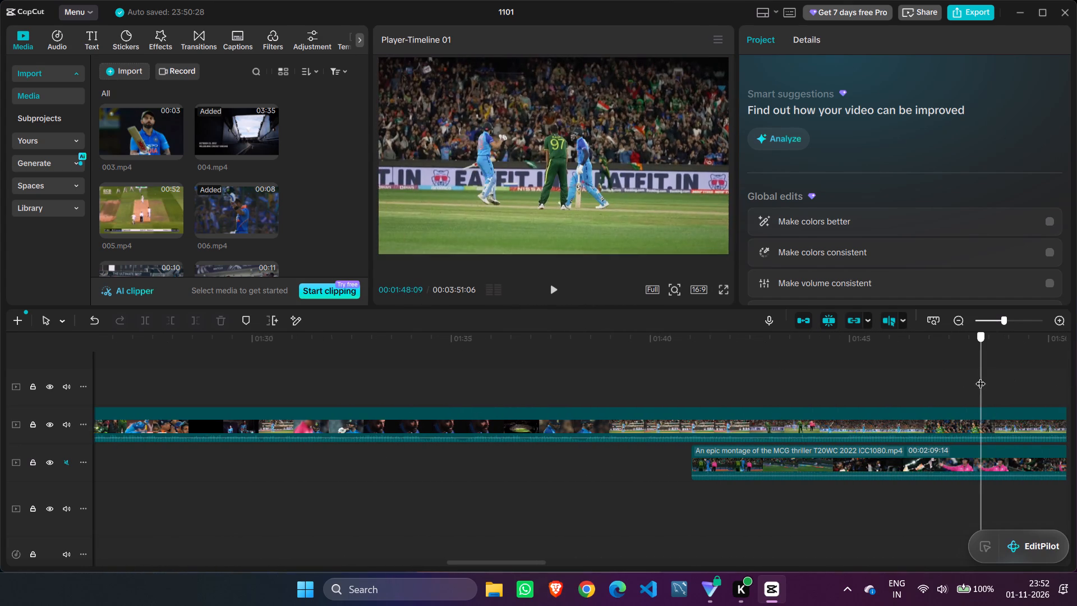
pyautogui.moveTo(981, 377); pyautogui.dragTo(1064, 385)
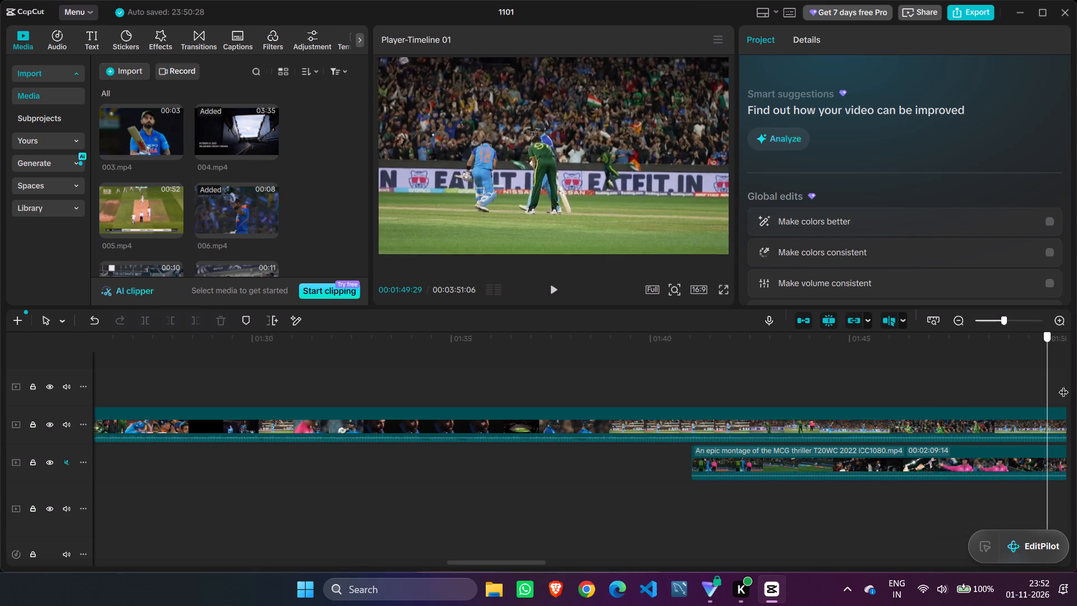
pyautogui.moveTo(1064, 385); pyautogui.dragTo(1074, 385)
# Delete the remaining long MCG thriller montage clip that starts at about 00:01:41 below 004.mp4.
pyautogui.click(814, 460)
pyautogui.moveTo(808, 465); pyautogui.dragTo(742, 407)
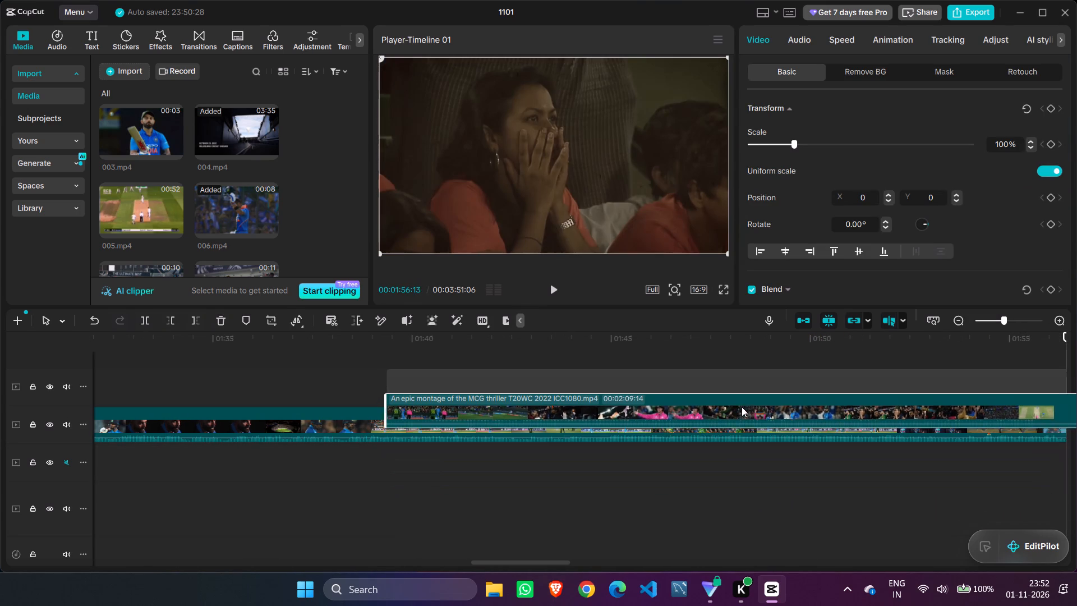
pyautogui.moveTo(742, 407); pyautogui.dragTo(742, 403)
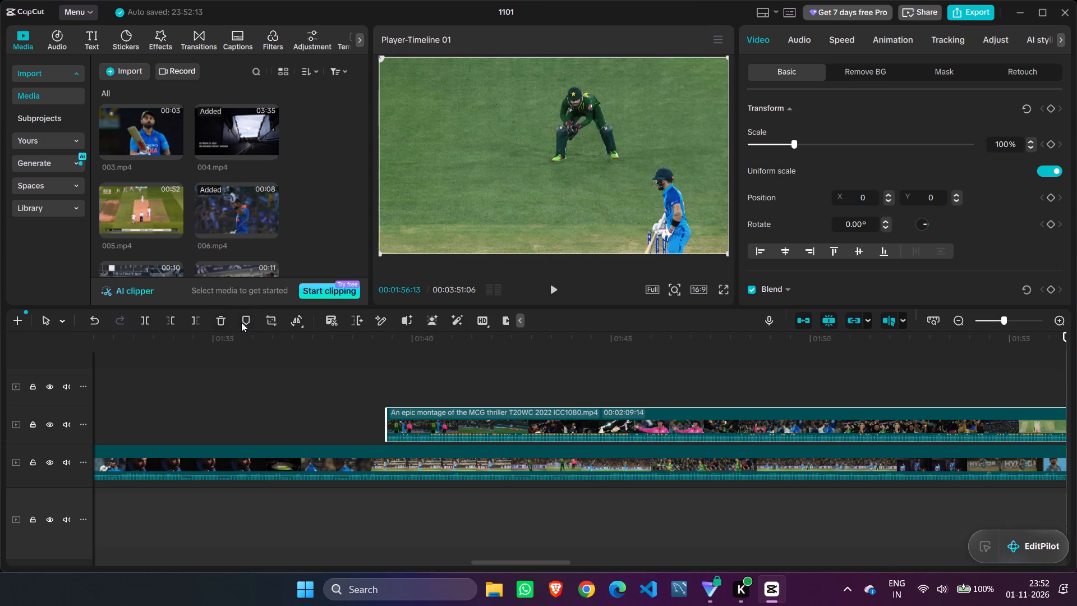
pyautogui.click(228, 320)
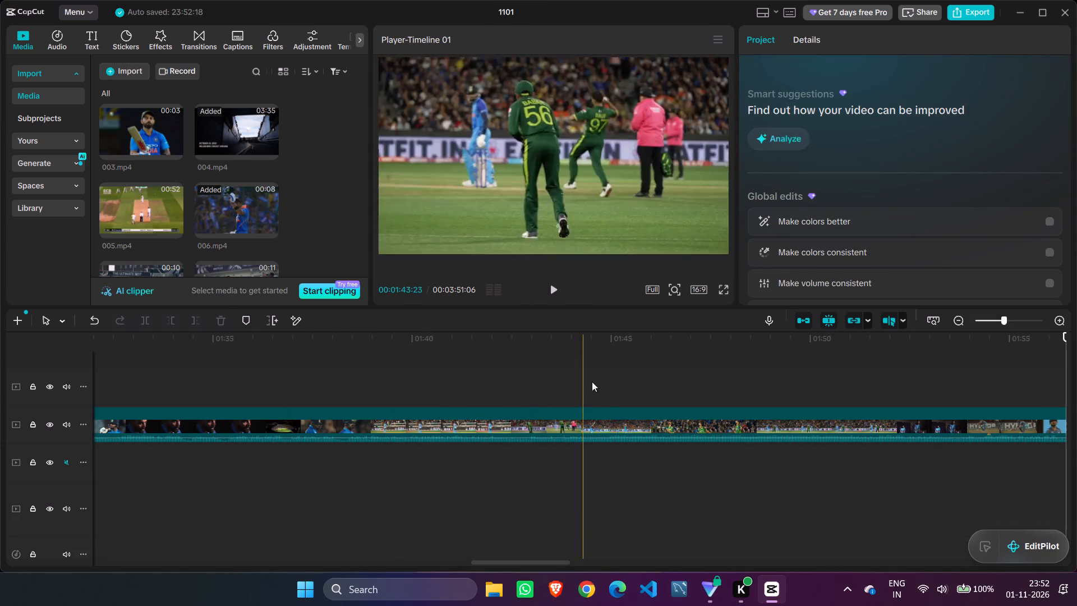
# Shift 004.mp4 about one second later along its track.
pyautogui.scroll(-1, 937, 400)
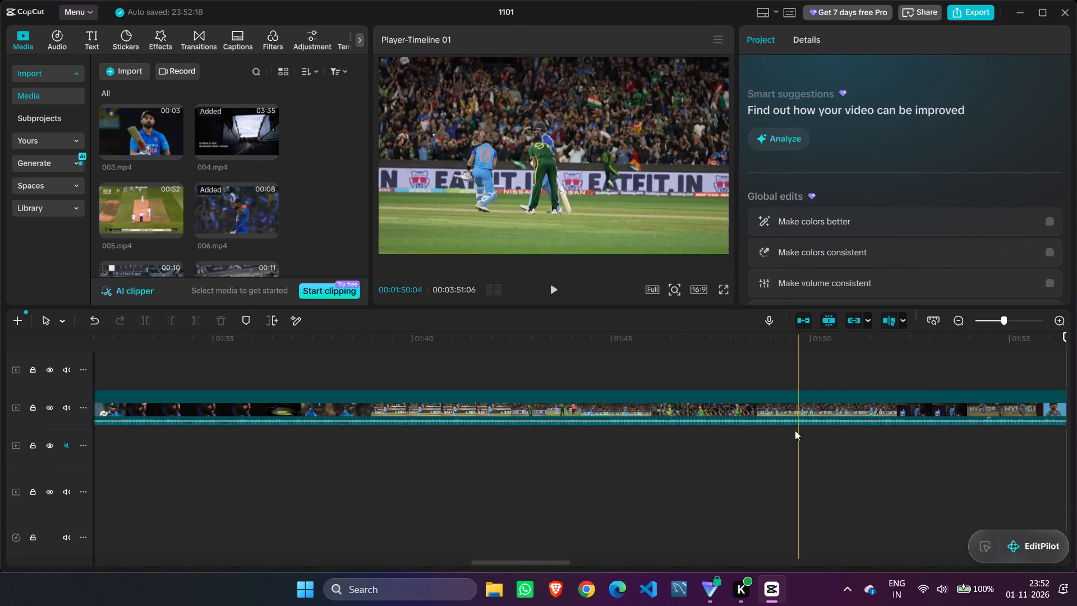
pyautogui.moveTo(827, 402); pyautogui.dragTo(872, 405)
# Scrub through 004.mp4 between about 00:01:44 and 00:02:00, examining the bowler, batting and crowd shots for usable moments.
pyautogui.click(792, 373)
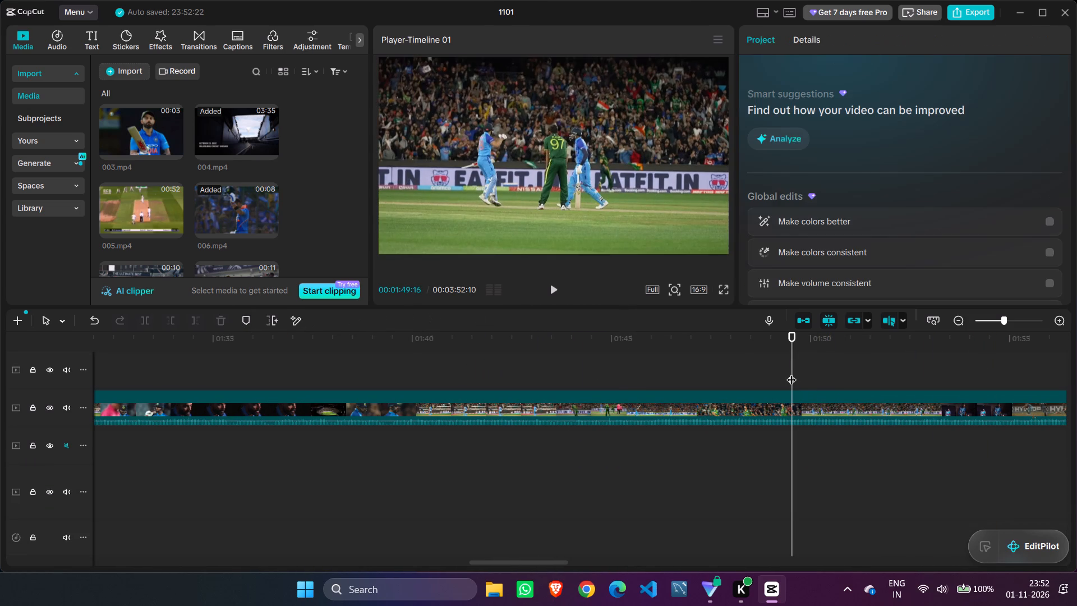
pyautogui.moveTo(791, 373); pyautogui.dragTo(920, 377)
pyautogui.click(757, 363)
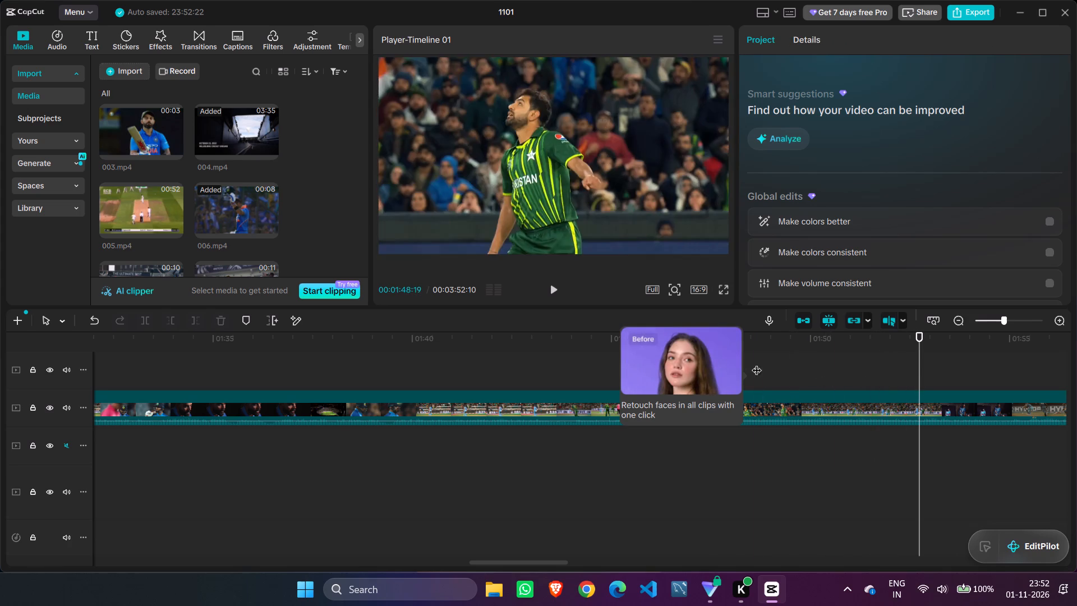
pyautogui.click(516, 365)
pyautogui.click(605, 439)
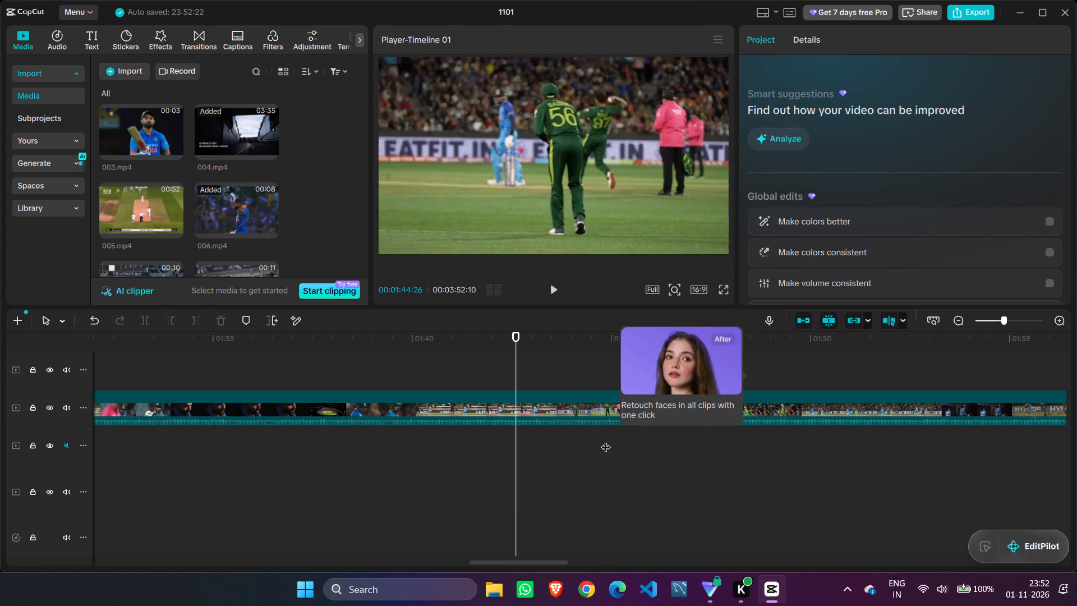
pyautogui.click(708, 381)
pyautogui.click(790, 369)
pyautogui.click(757, 419)
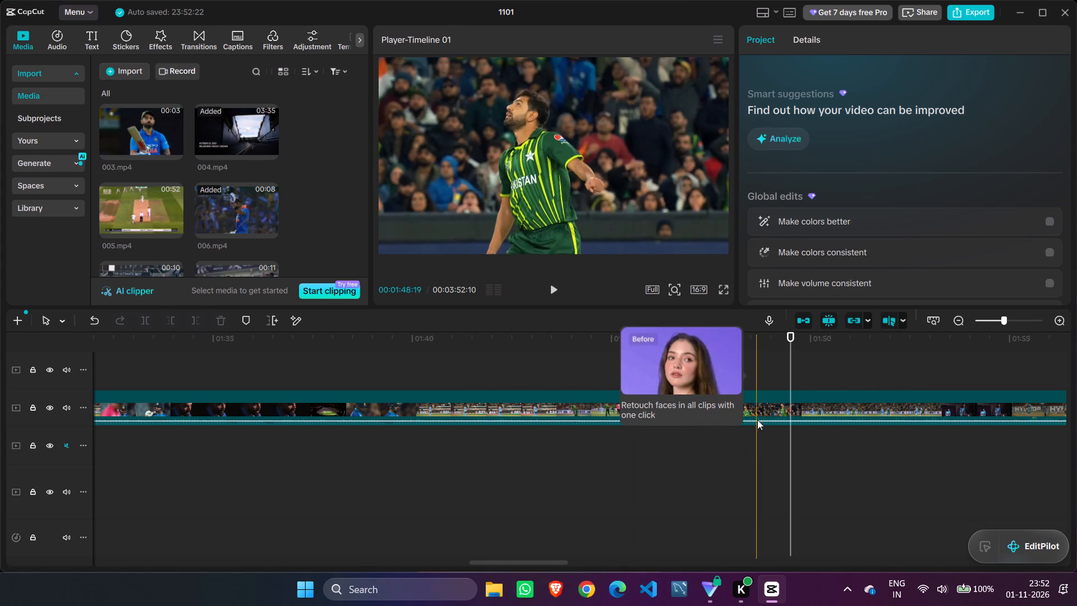
pyautogui.moveTo(790, 369); pyautogui.dragTo(830, 419)
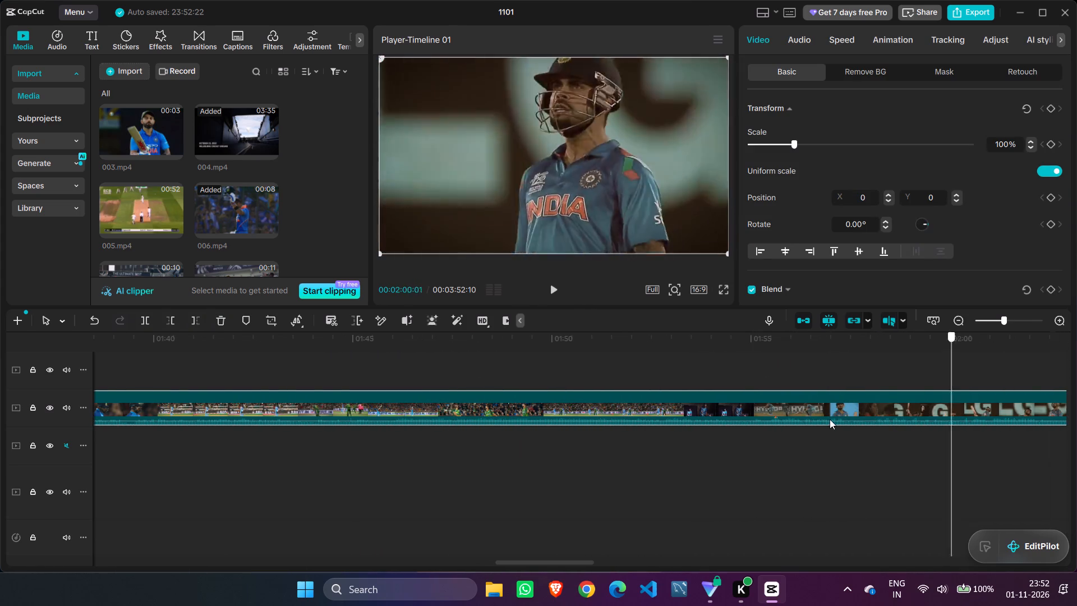
pyautogui.moveTo(830, 419); pyautogui.dragTo(521, 439)
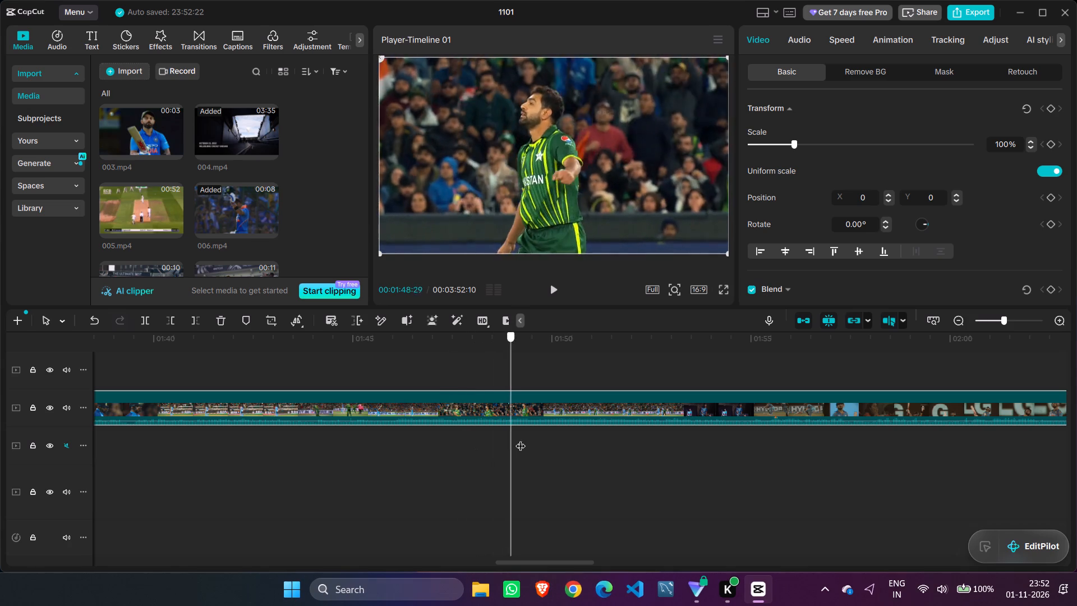
pyautogui.moveTo(521, 439); pyautogui.dragTo(668, 443)
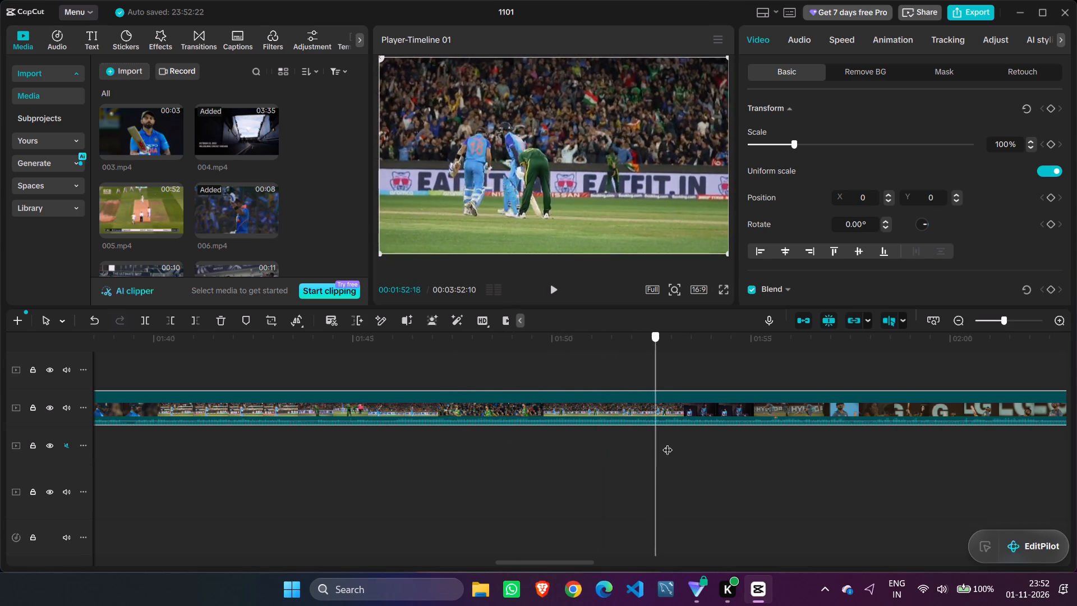
pyautogui.moveTo(668, 443); pyautogui.dragTo(761, 417)
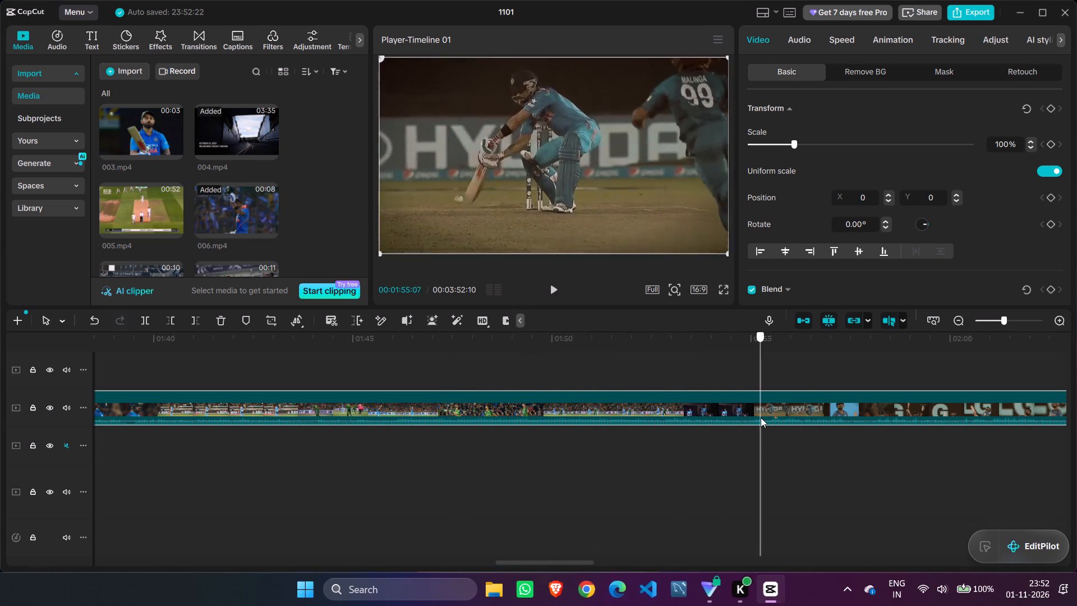
# Scan 004.mp4 from about 00:02:00 to 00:03:30 for further match, crowd and victory celebration shots to use.
pyautogui.moveTo(761, 417); pyautogui.dragTo(1034, 396)
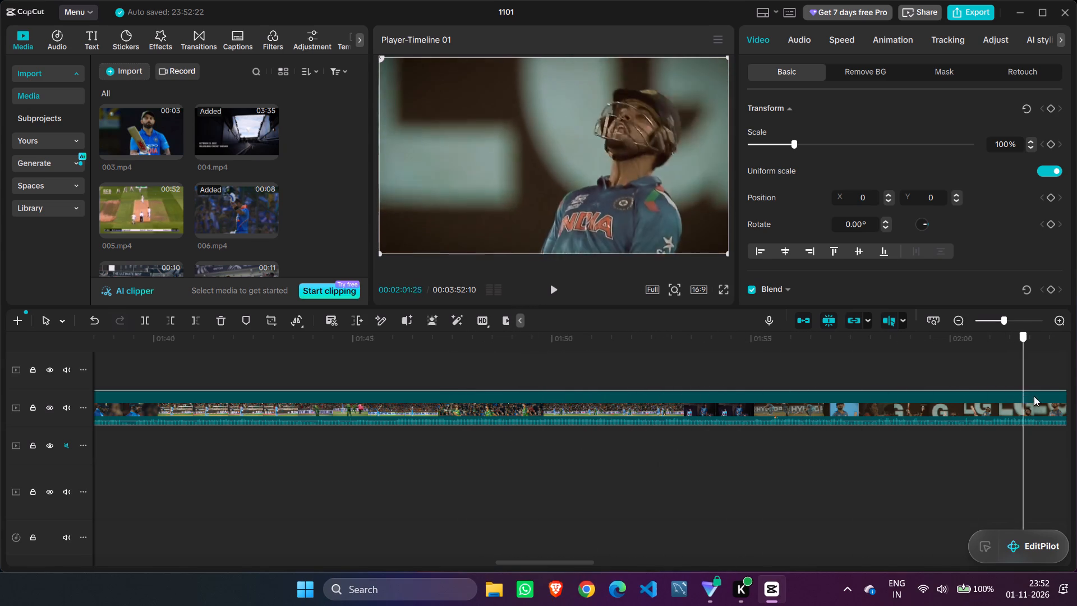
pyautogui.moveTo(1034, 396); pyautogui.dragTo(1035, 391)
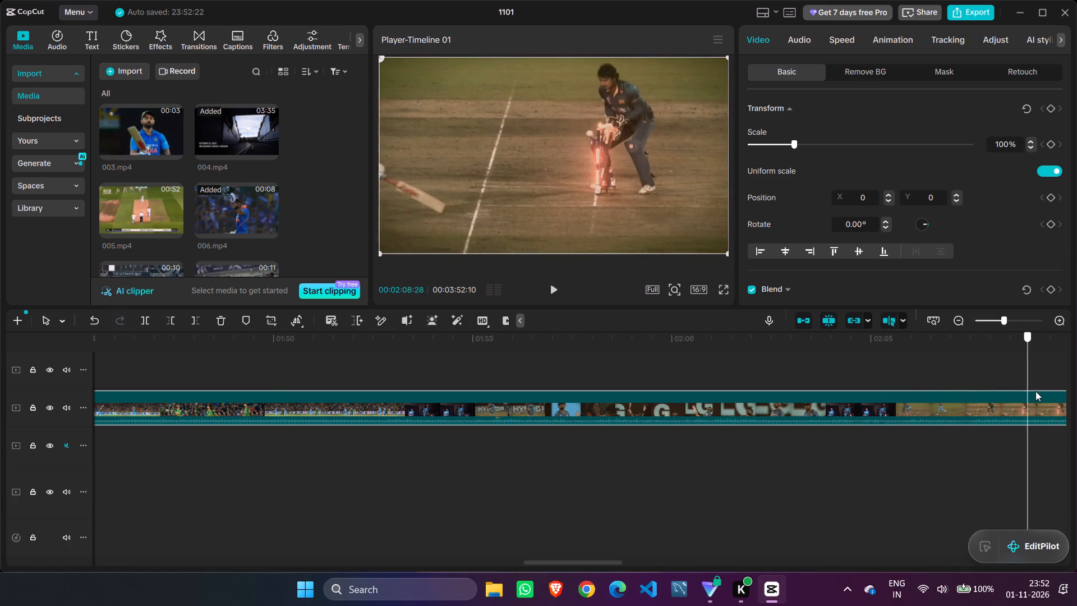
pyautogui.moveTo(1035, 391); pyautogui.dragTo(980, 397)
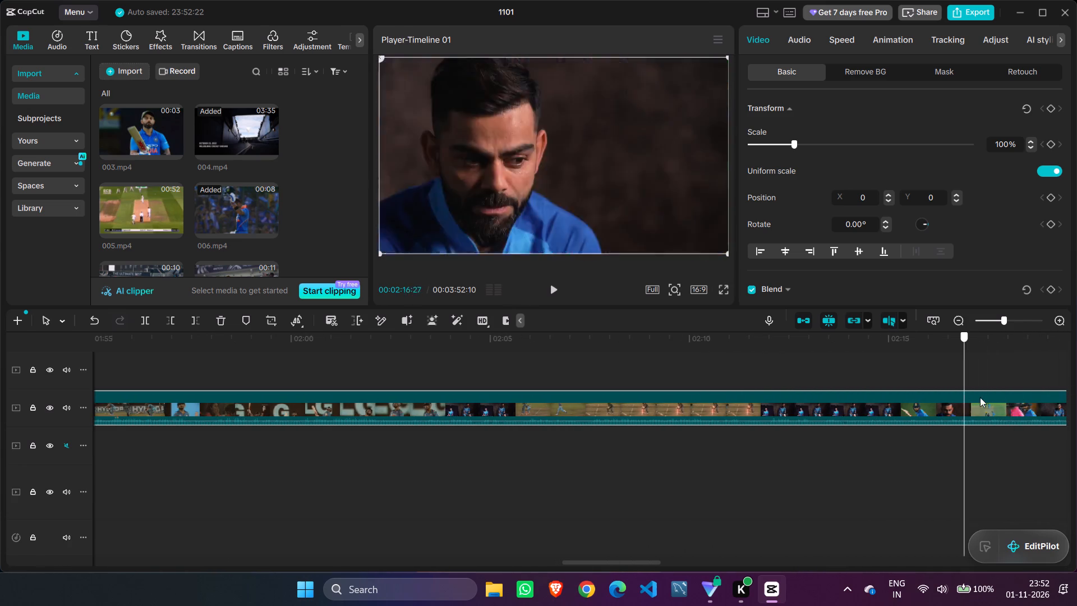
pyautogui.moveTo(980, 397); pyautogui.dragTo(1021, 393)
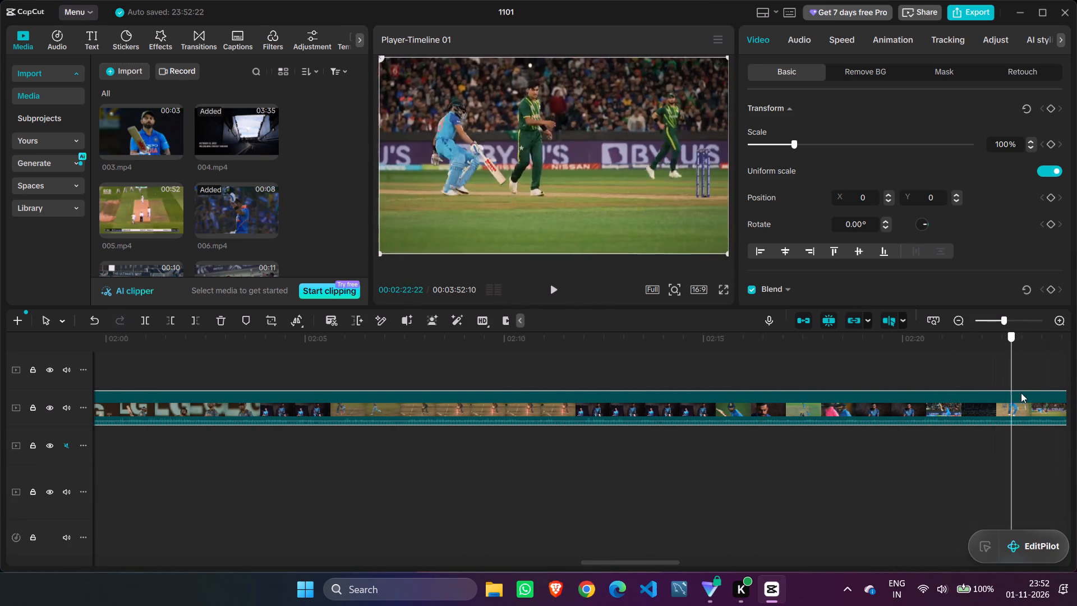
pyautogui.moveTo(1021, 393); pyautogui.dragTo(995, 397)
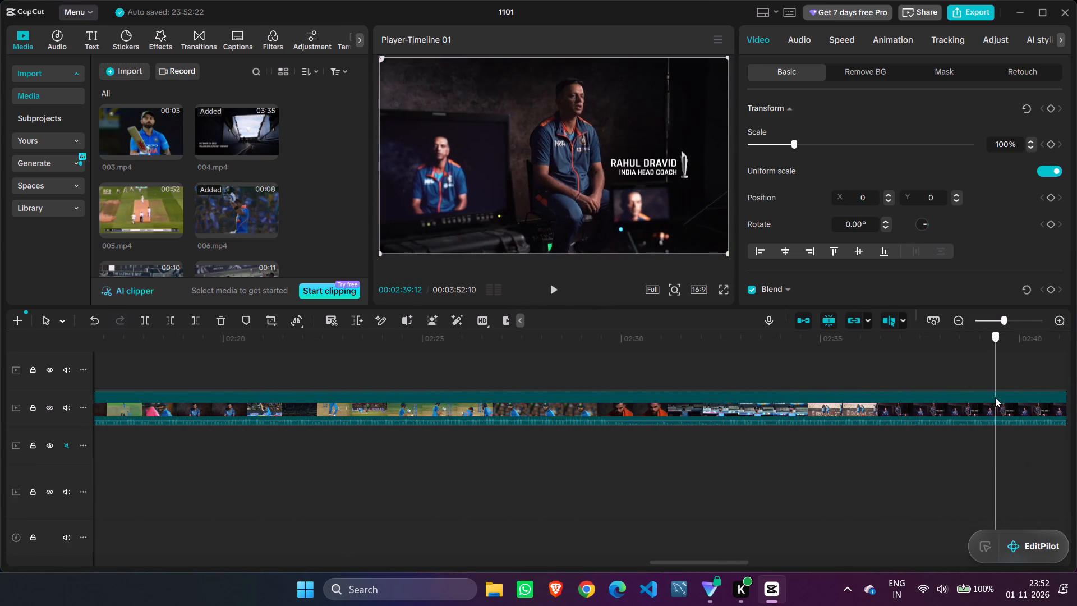
pyautogui.moveTo(995, 397); pyautogui.dragTo(1053, 397)
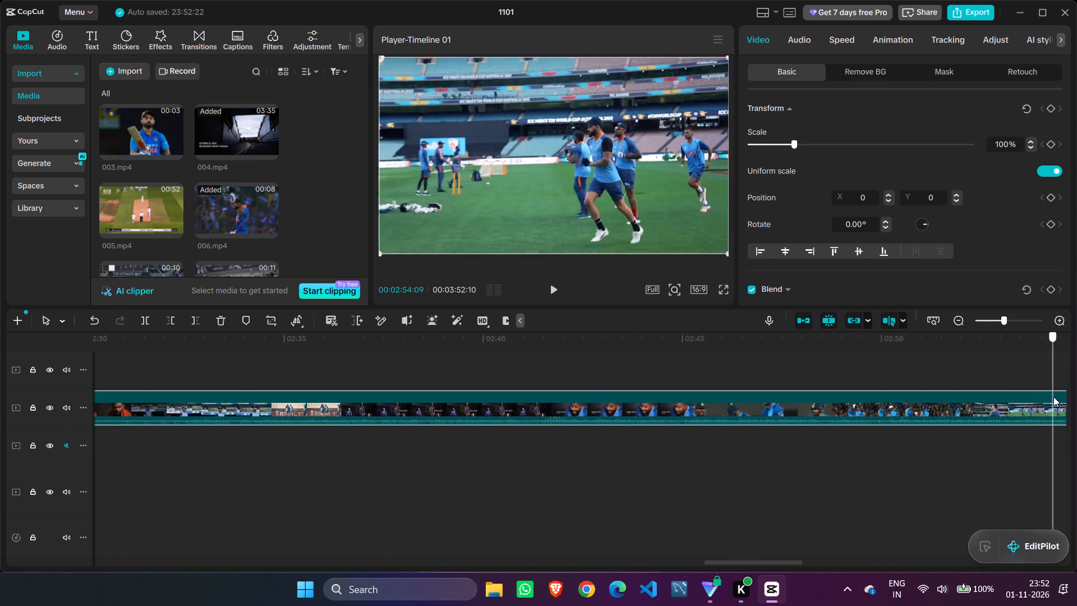
pyautogui.moveTo(1053, 397); pyautogui.dragTo(933, 401)
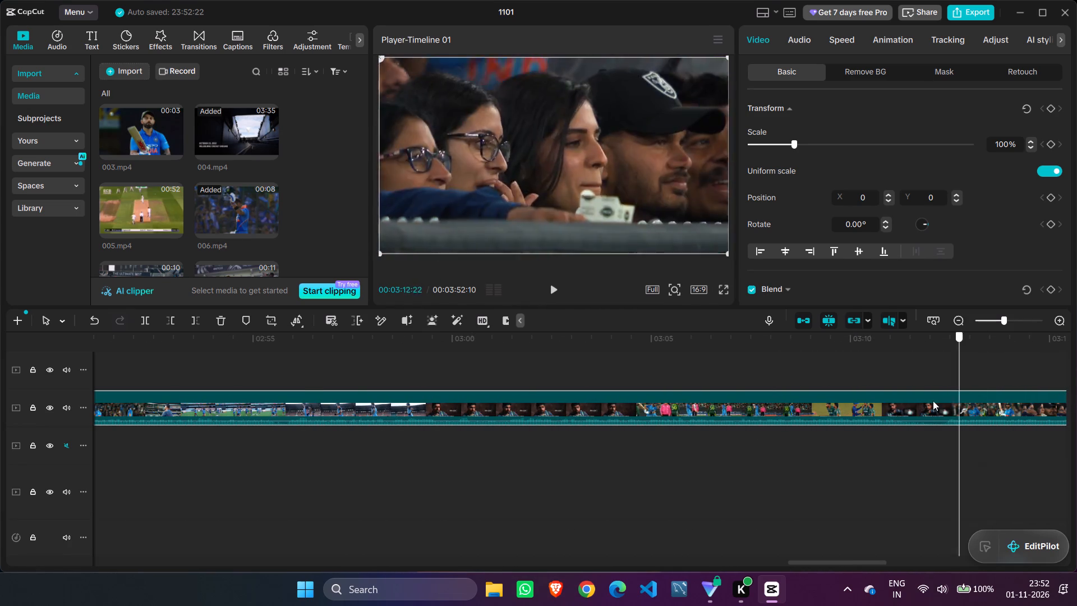
pyautogui.moveTo(933, 401); pyautogui.dragTo(989, 393)
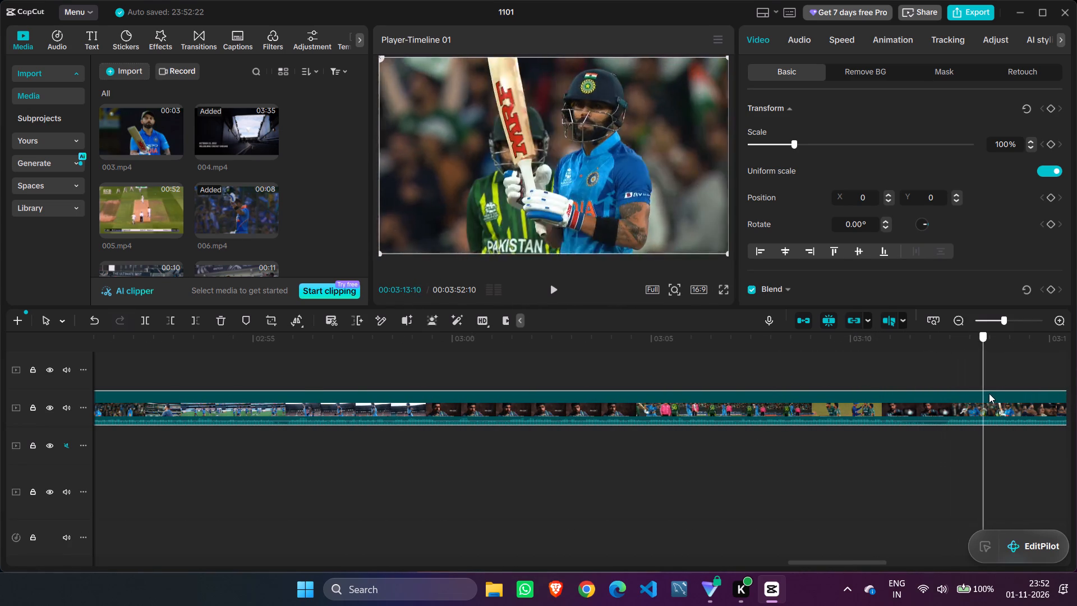
pyautogui.moveTo(989, 393); pyautogui.dragTo(1076, 362)
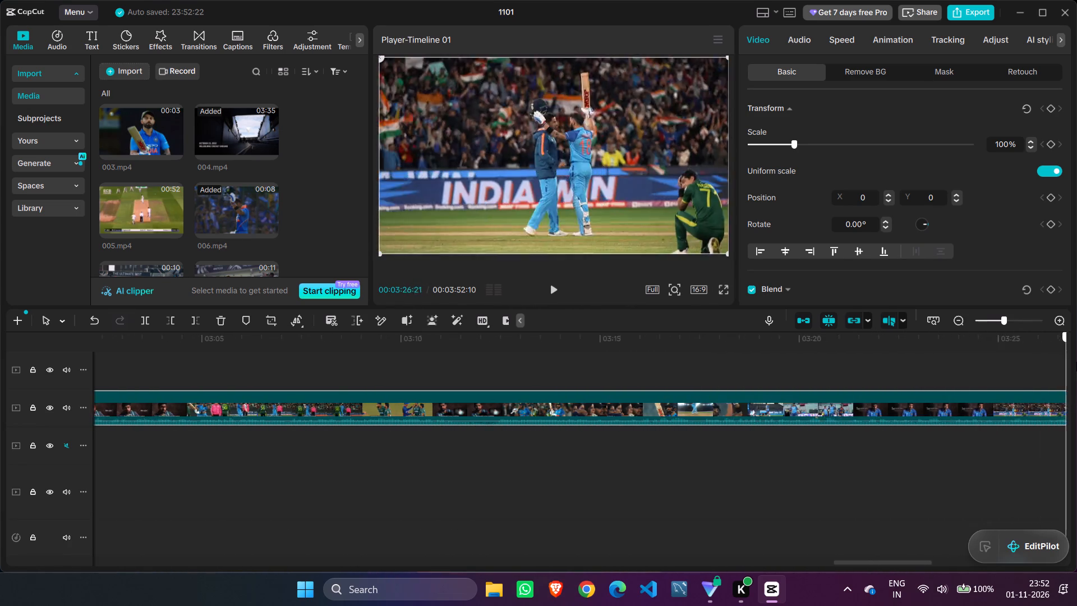
pyautogui.moveTo(1076, 362); pyautogui.dragTo(872, 391)
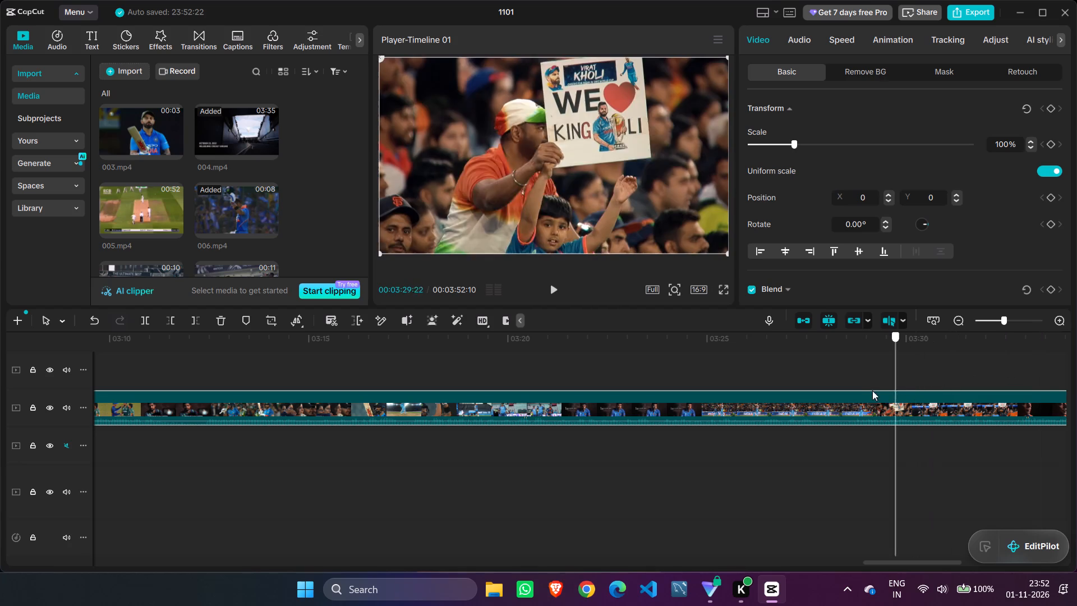
# Split 004.mp4 at 00:03:28:15, where the shot of fans holding the King Kohli sign begins.
pyautogui.moveTo(872, 391); pyautogui.dragTo(826, 397)
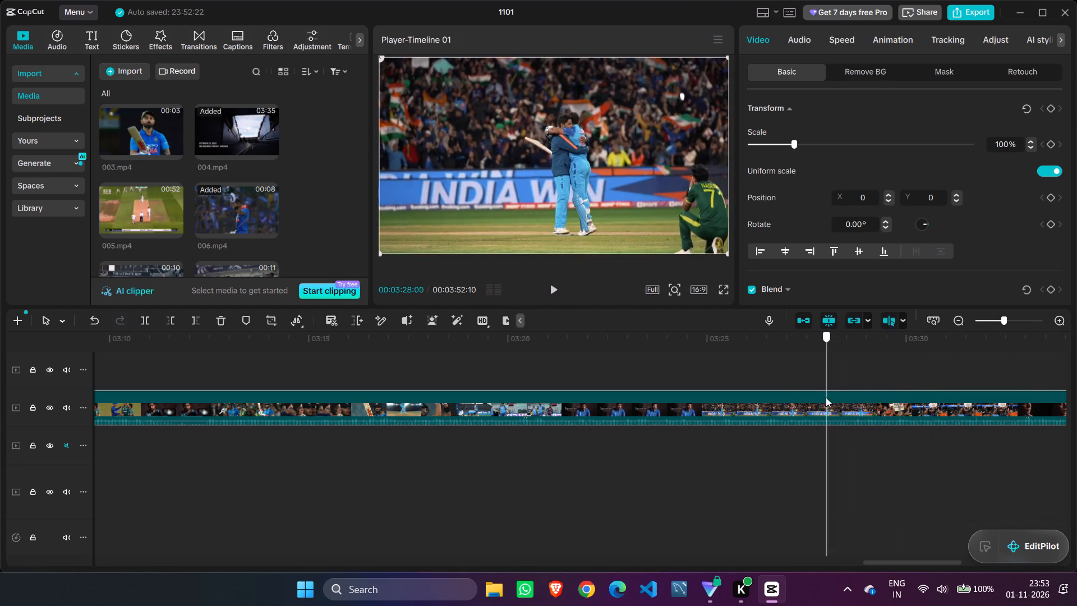
pyautogui.moveTo(826, 397); pyautogui.dragTo(866, 400)
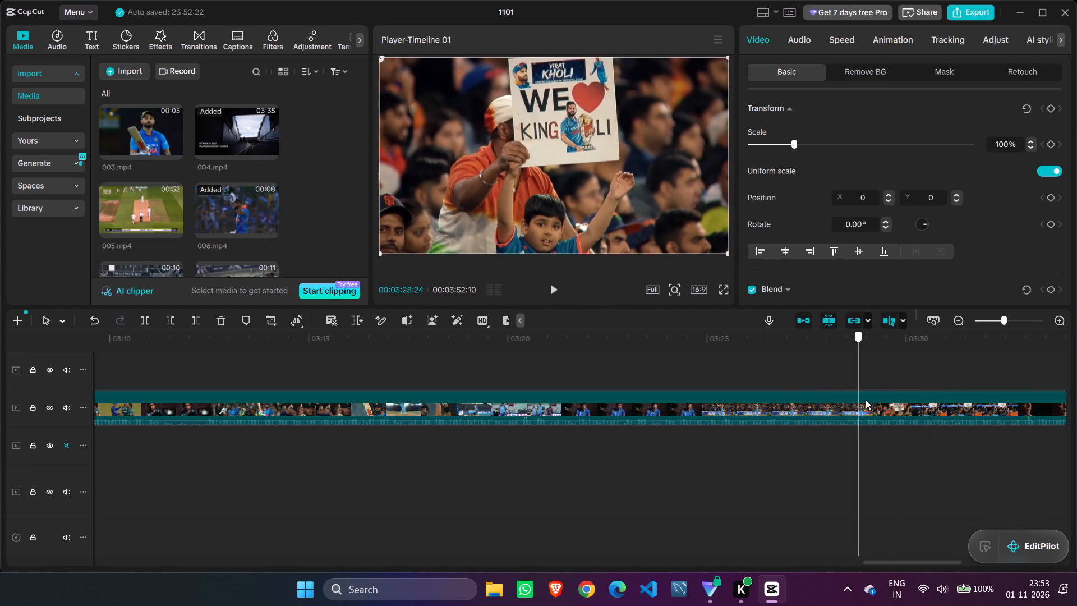
pyautogui.moveTo(866, 400); pyautogui.dragTo(892, 399)
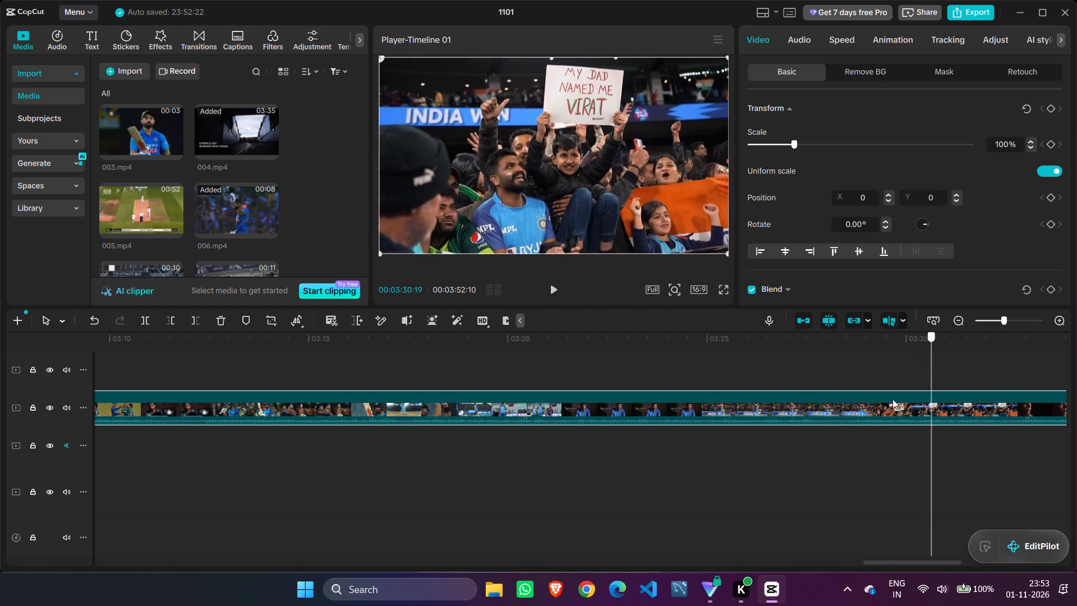
pyautogui.moveTo(892, 399); pyautogui.dragTo(844, 403)
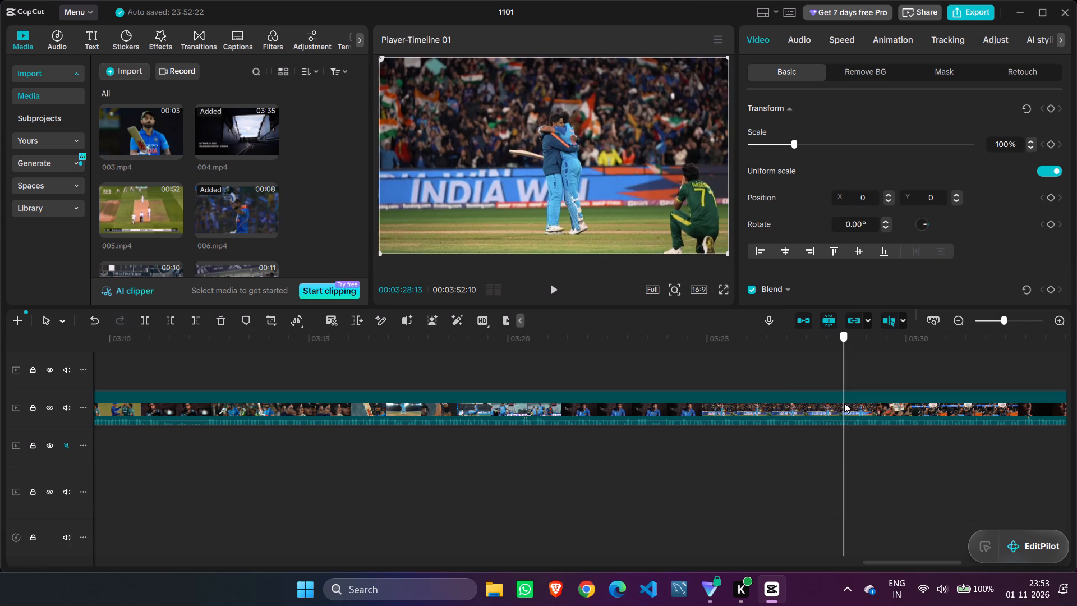
pyautogui.moveTo(844, 403); pyautogui.dragTo(845, 402)
pyautogui.press('space')
pyautogui.press('space')
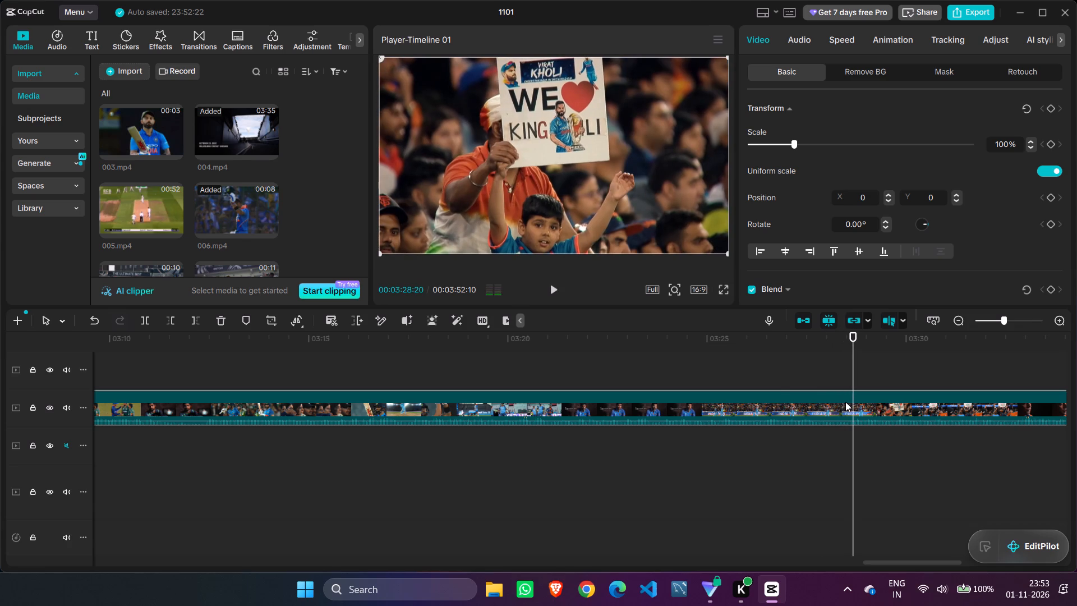
pyautogui.press('Left')
pyautogui.press('Left')
pyautogui.press('Left')
pyautogui.press('Left')
pyautogui.press('Left')
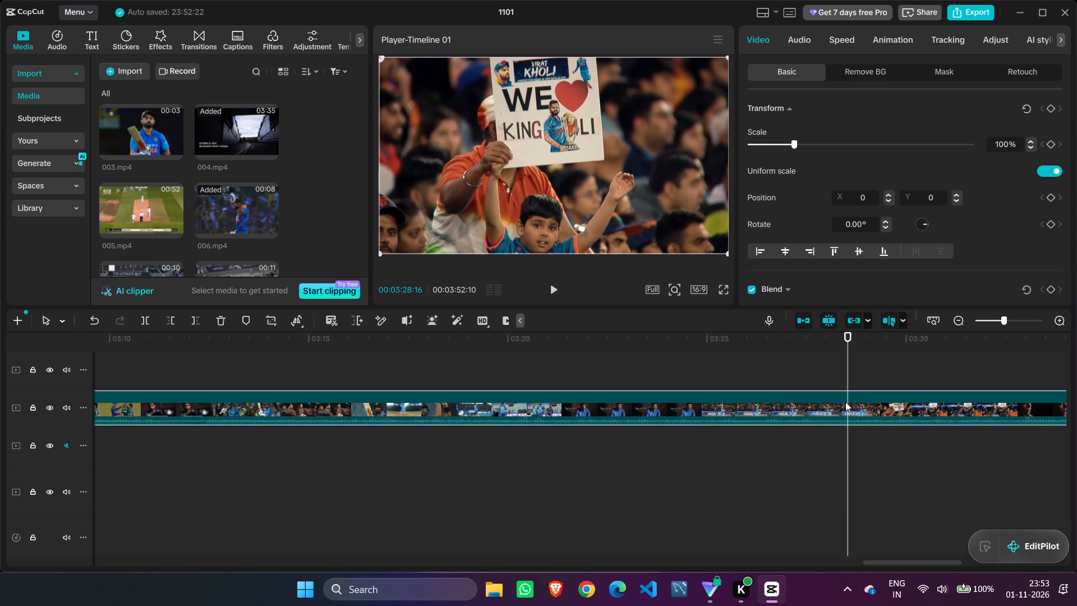
pyautogui.press('Left')
pyautogui.press('Left')
pyautogui.press('Right')
pyautogui.press('Right')
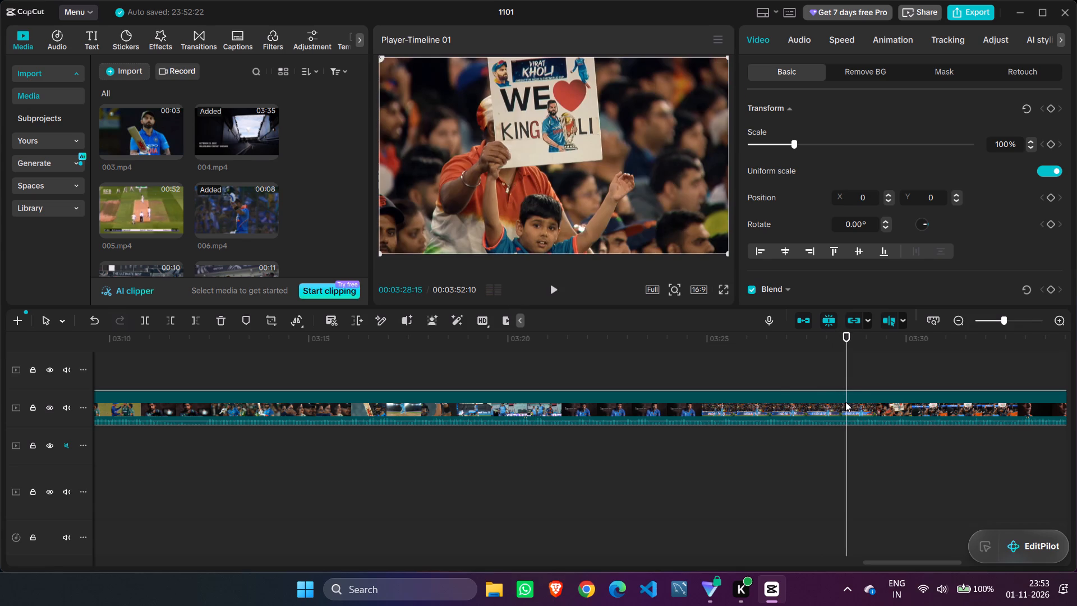
pyautogui.click(144, 321)
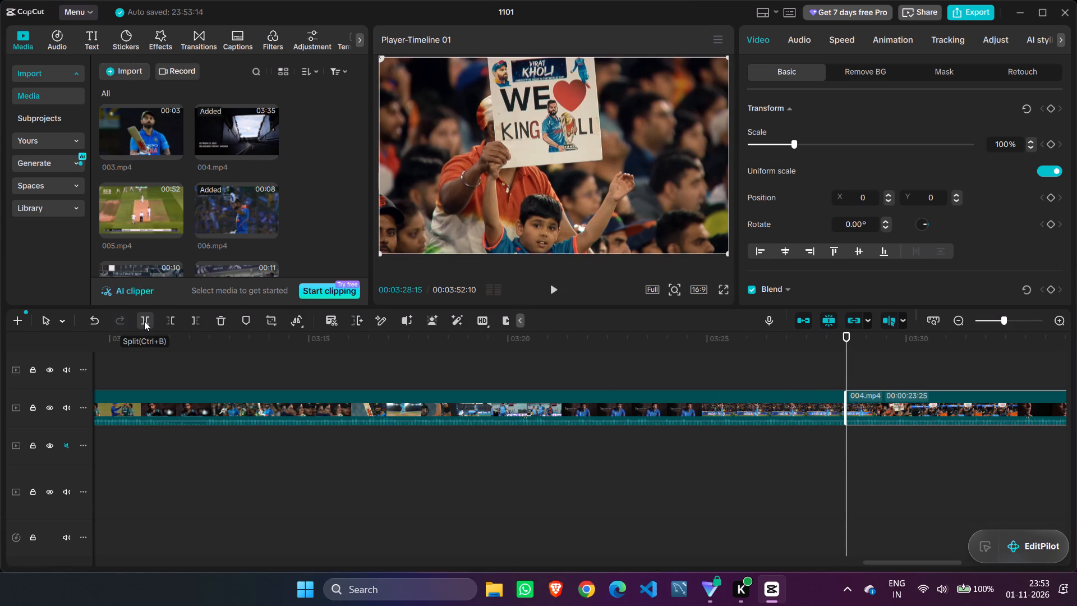
# Split 004.mp4 at 00:03:30:01, at the end of the King Kohli sign shot.
pyautogui.press('space')
pyautogui.press('space')
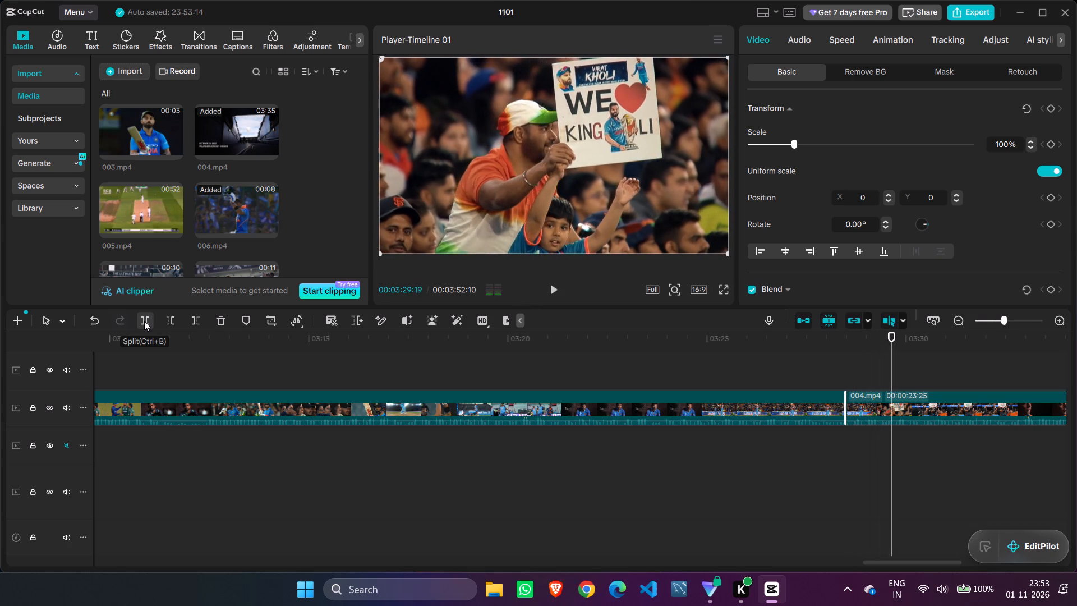
pyautogui.press('space')
pyautogui.press('space')
pyautogui.press('space')
pyautogui.press('space')
pyautogui.press('Left')
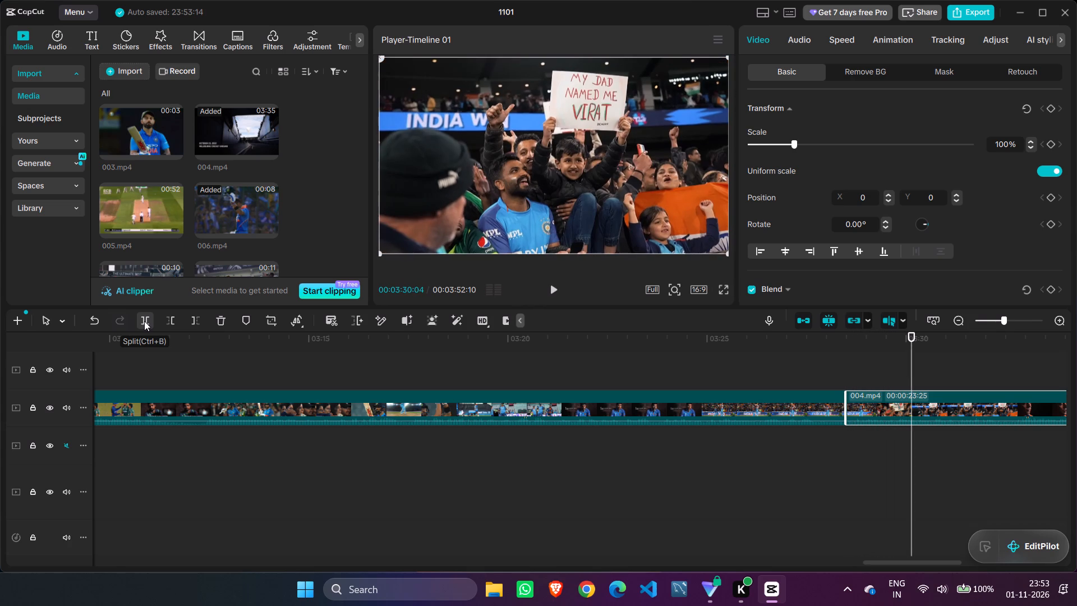
pyautogui.press('Left')
pyautogui.press('Left')
pyautogui.press('Left')
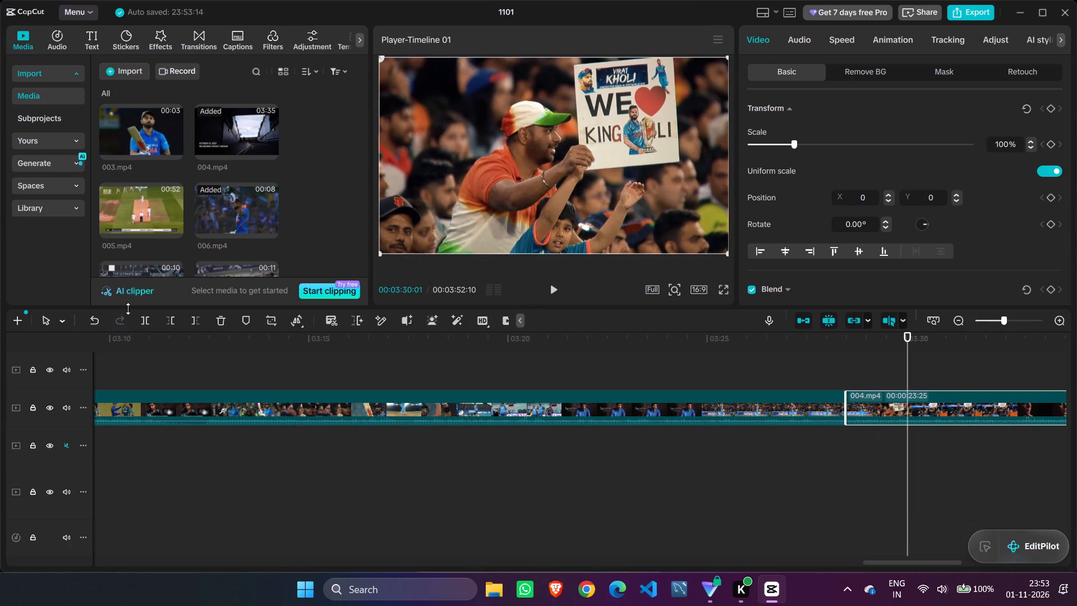
pyautogui.click(144, 323)
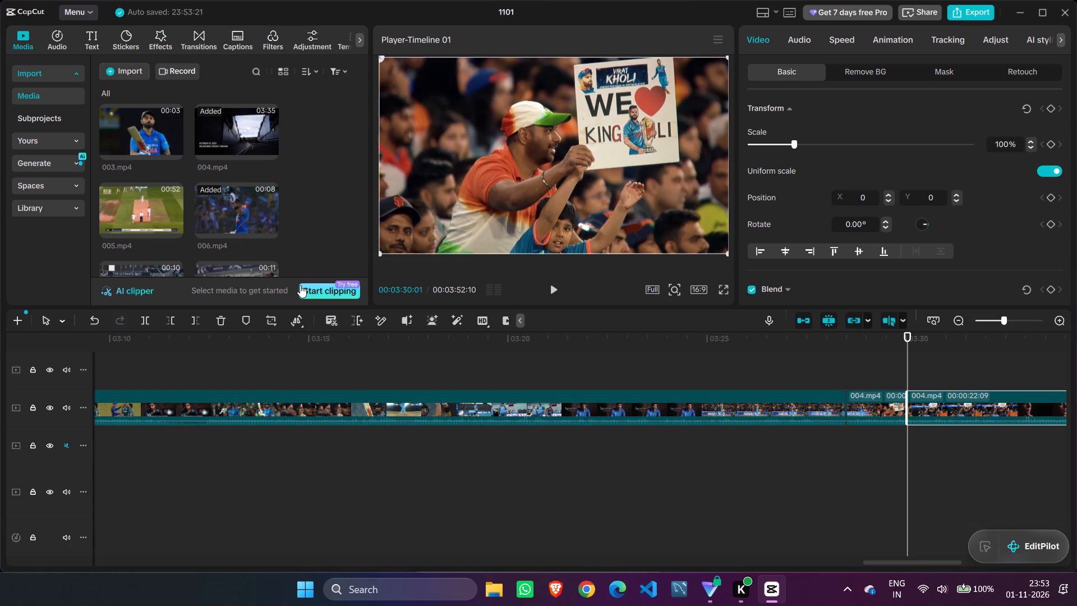
# Play and scrub through the rest of 004.mp4 from 00:03:30 to its closing logo, examining the remaining celebration footage.
pyautogui.press('space')
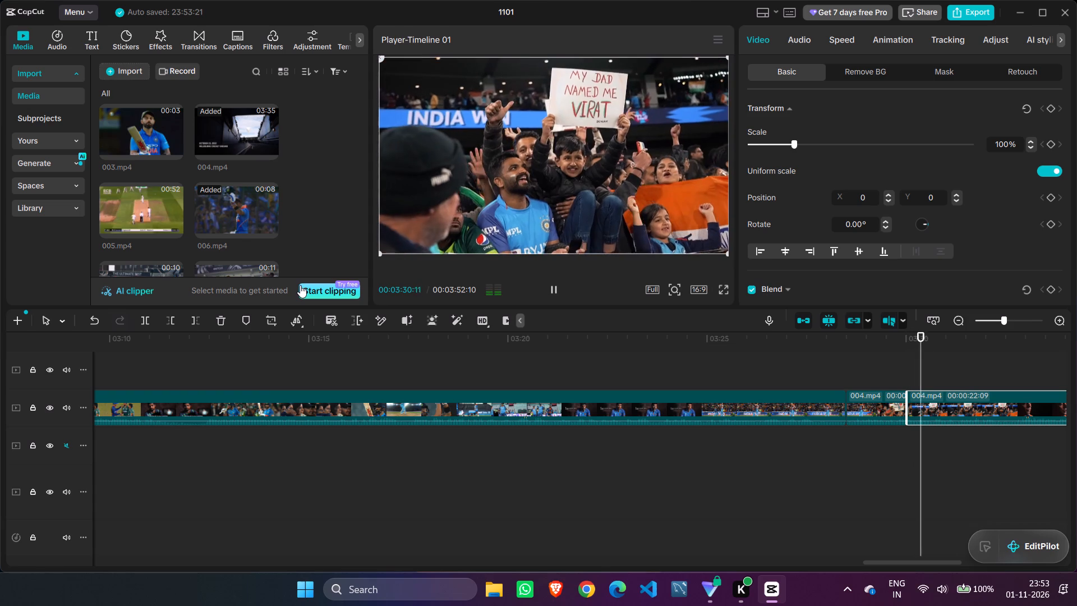
pyautogui.press('space')
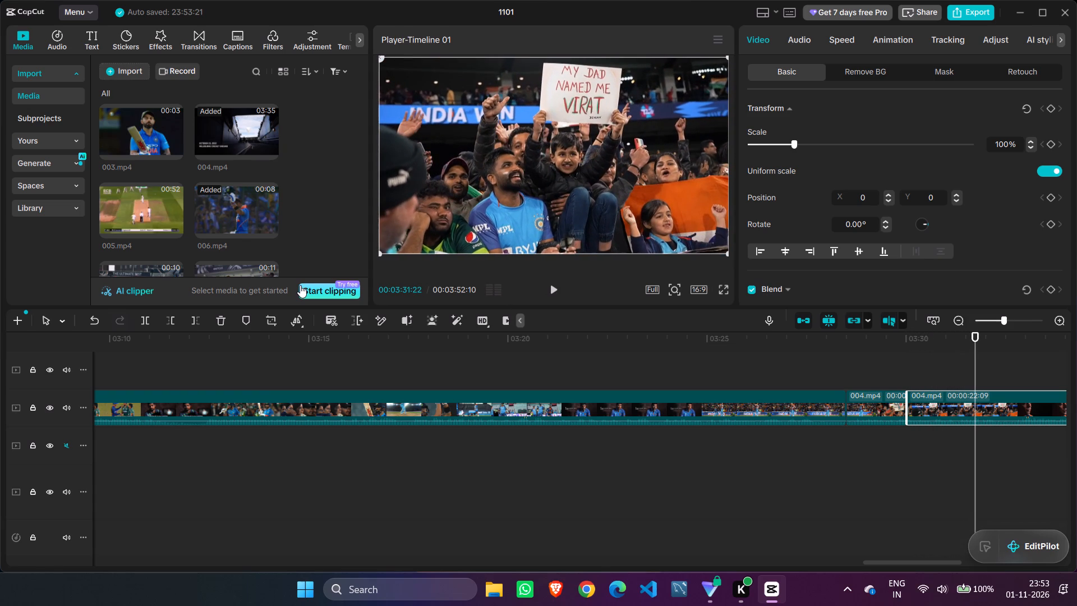
pyautogui.moveTo(974, 342); pyautogui.dragTo(1076, 339)
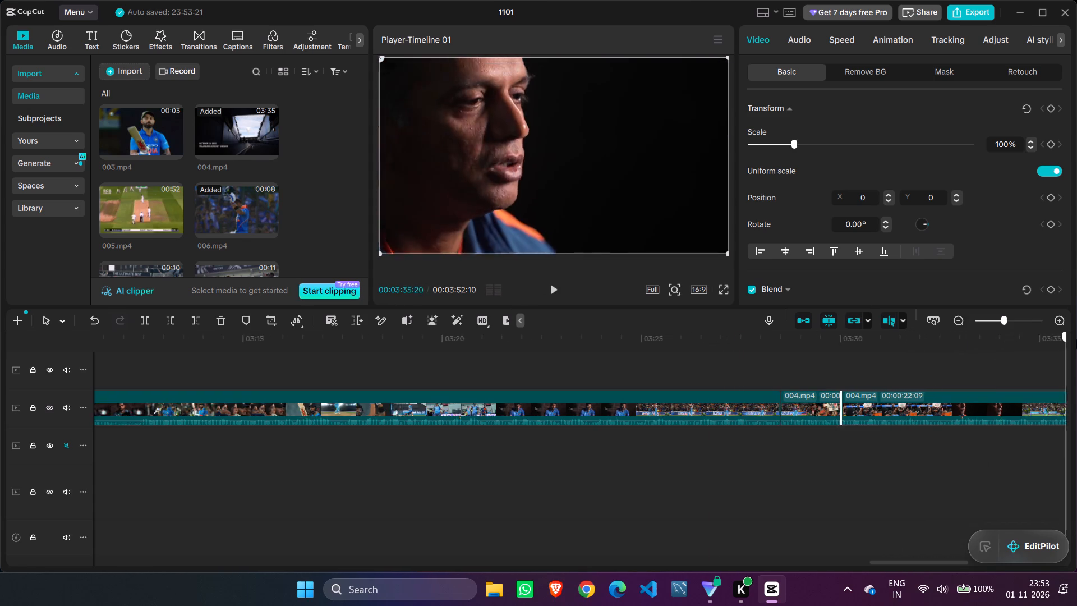
pyautogui.moveTo(1076, 339); pyautogui.dragTo(1062, 373)
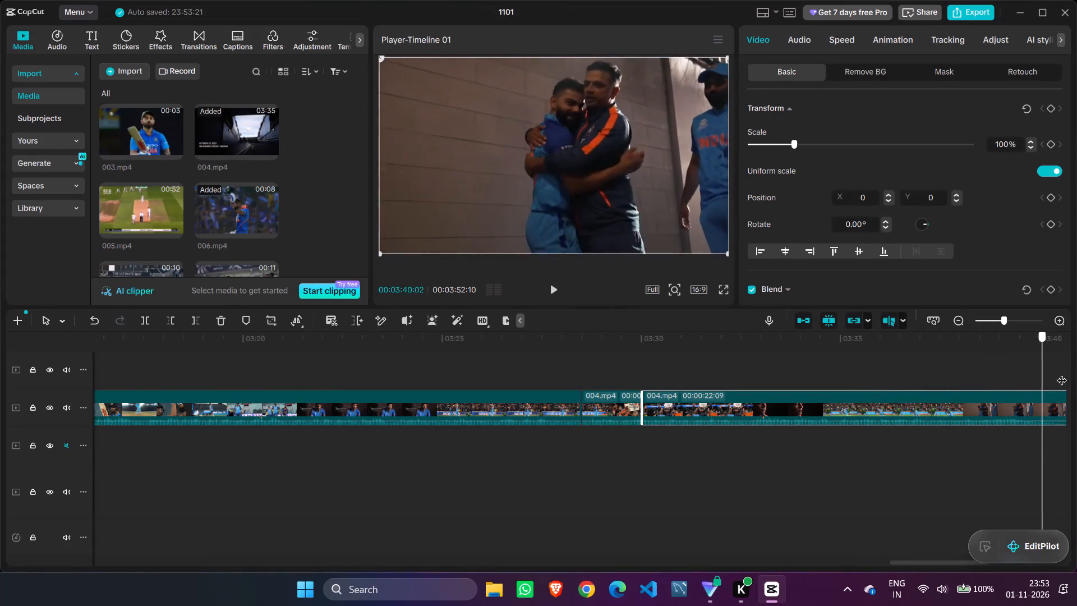
pyautogui.moveTo(1062, 373); pyautogui.dragTo(824, 388)
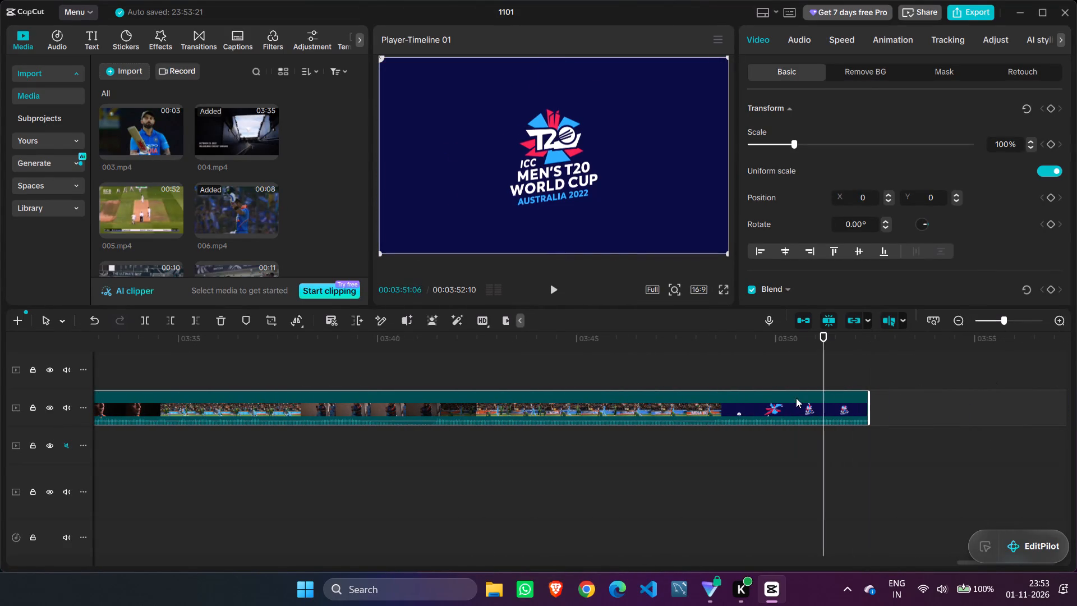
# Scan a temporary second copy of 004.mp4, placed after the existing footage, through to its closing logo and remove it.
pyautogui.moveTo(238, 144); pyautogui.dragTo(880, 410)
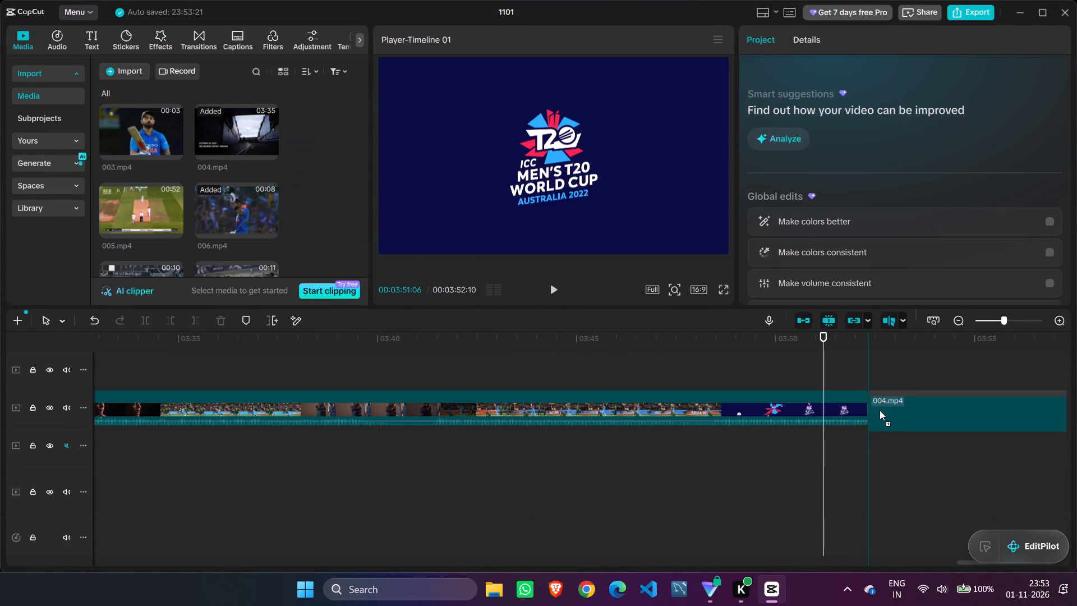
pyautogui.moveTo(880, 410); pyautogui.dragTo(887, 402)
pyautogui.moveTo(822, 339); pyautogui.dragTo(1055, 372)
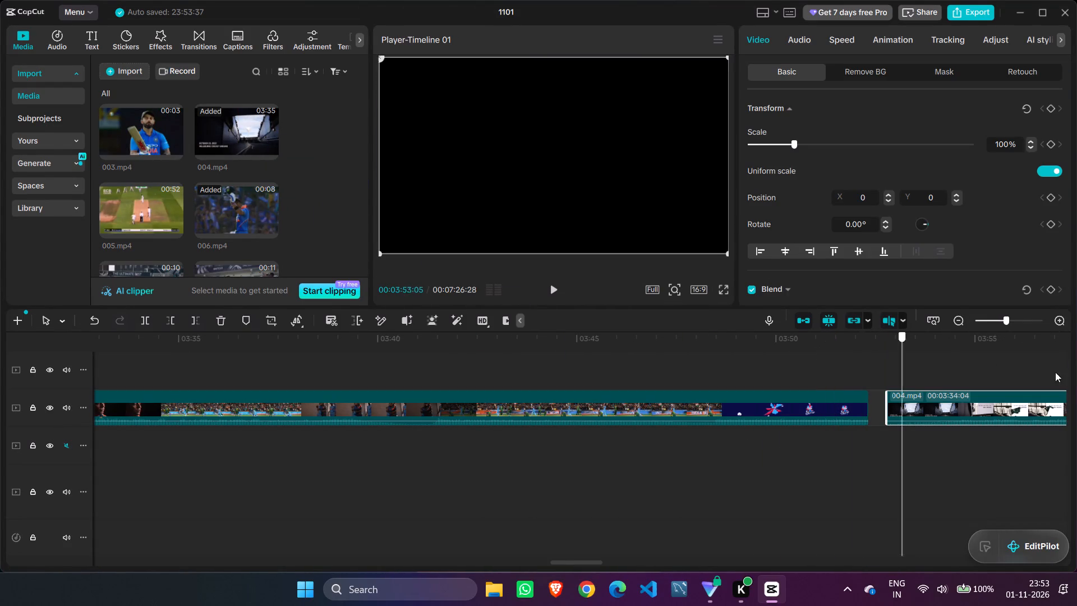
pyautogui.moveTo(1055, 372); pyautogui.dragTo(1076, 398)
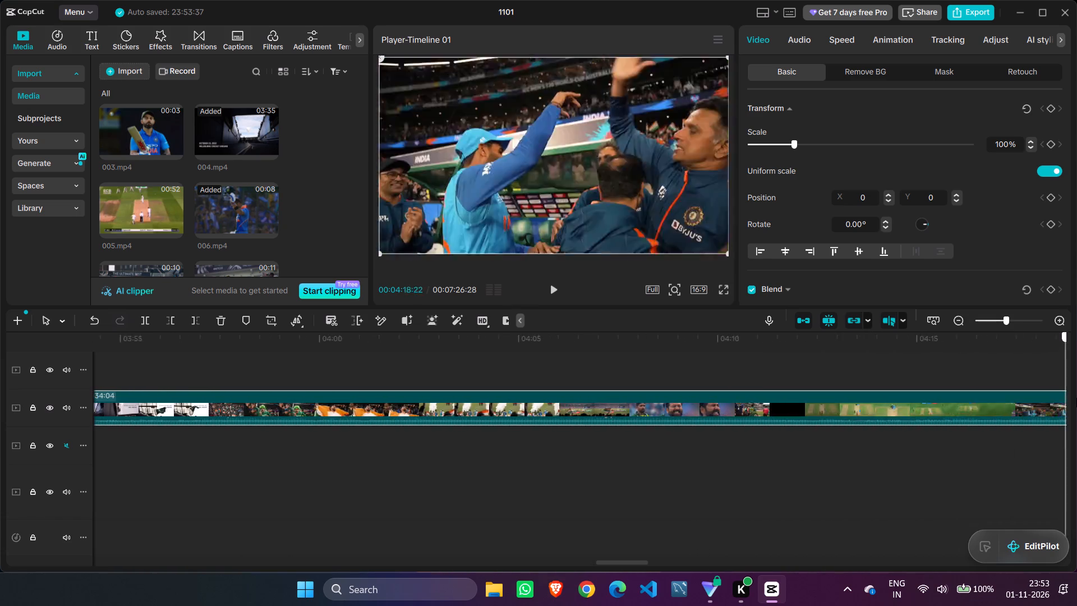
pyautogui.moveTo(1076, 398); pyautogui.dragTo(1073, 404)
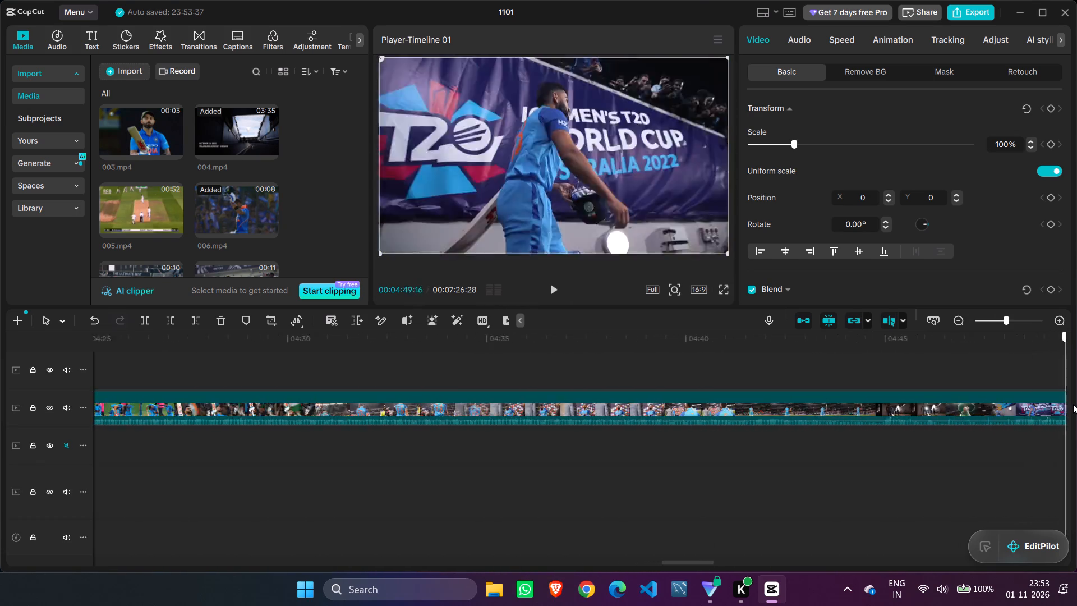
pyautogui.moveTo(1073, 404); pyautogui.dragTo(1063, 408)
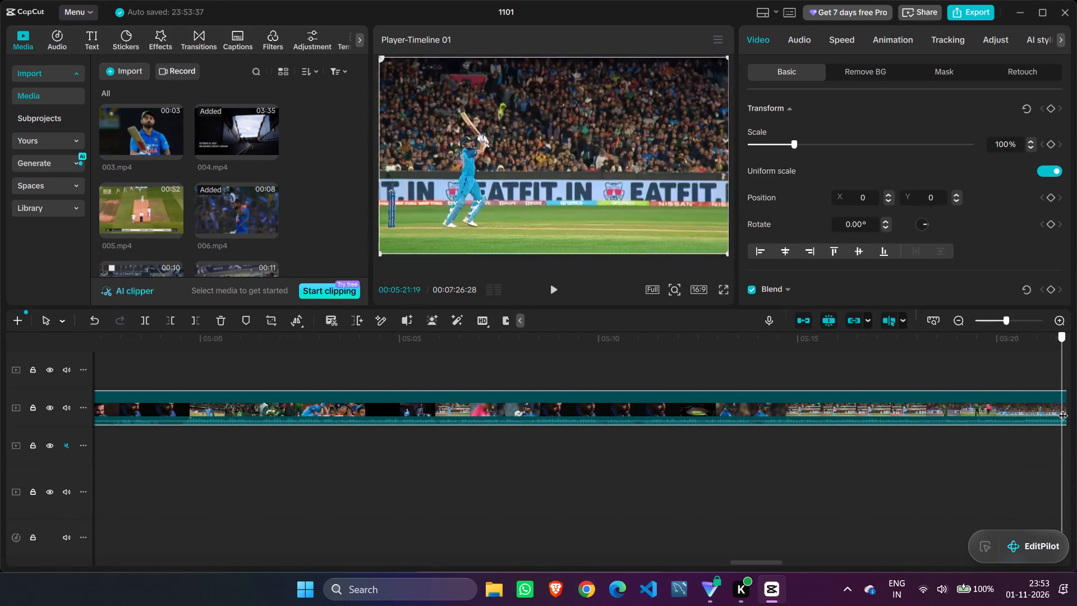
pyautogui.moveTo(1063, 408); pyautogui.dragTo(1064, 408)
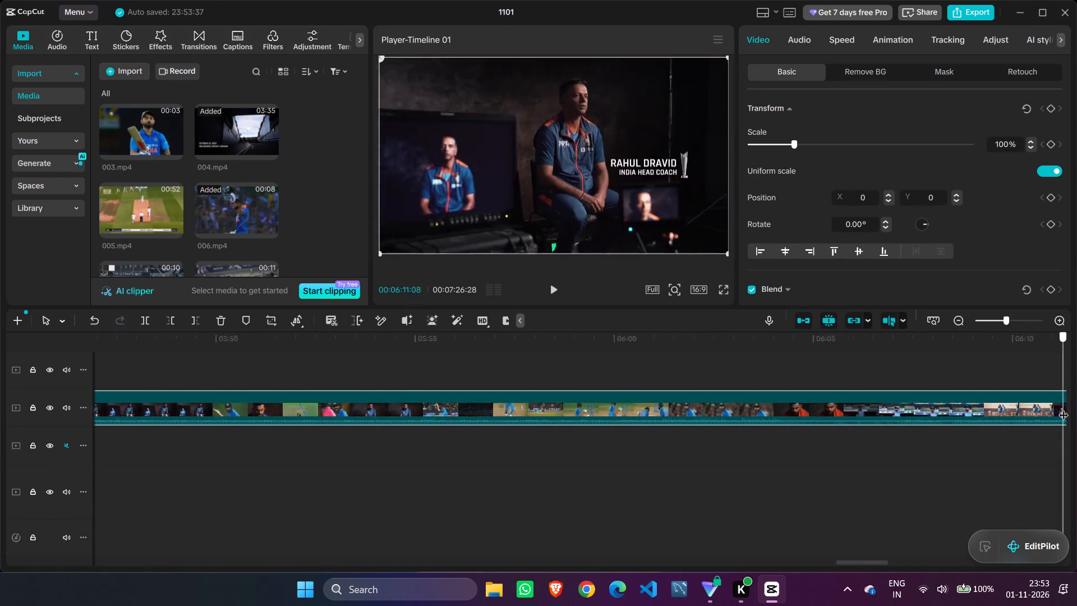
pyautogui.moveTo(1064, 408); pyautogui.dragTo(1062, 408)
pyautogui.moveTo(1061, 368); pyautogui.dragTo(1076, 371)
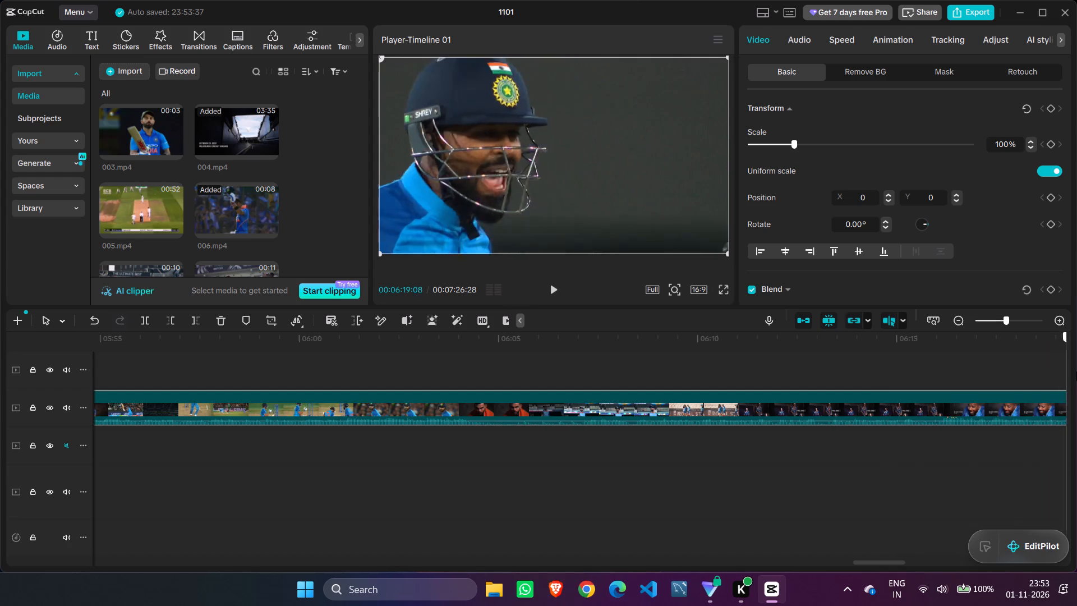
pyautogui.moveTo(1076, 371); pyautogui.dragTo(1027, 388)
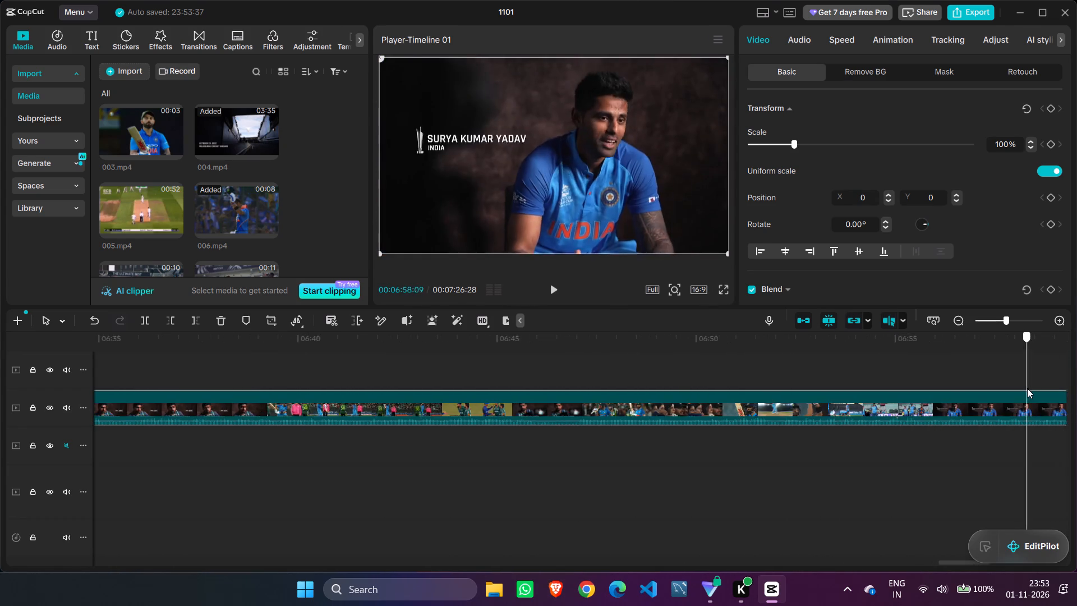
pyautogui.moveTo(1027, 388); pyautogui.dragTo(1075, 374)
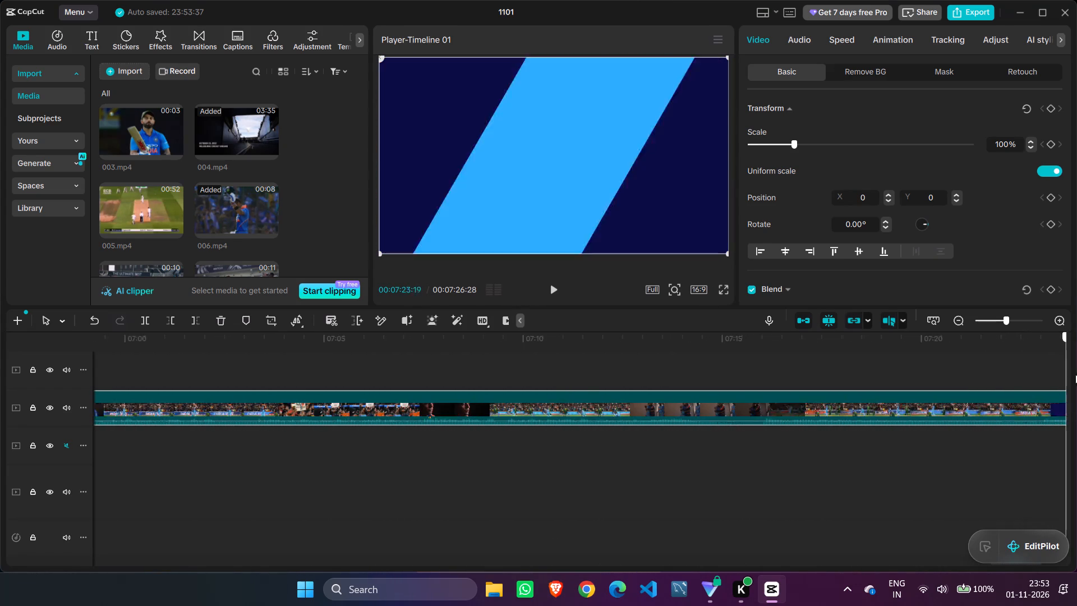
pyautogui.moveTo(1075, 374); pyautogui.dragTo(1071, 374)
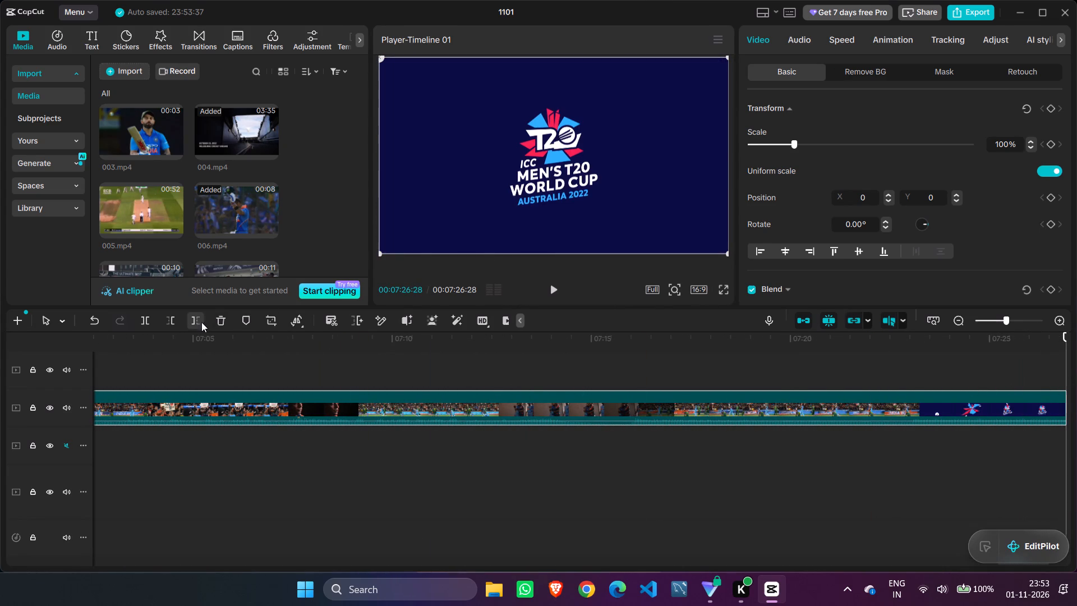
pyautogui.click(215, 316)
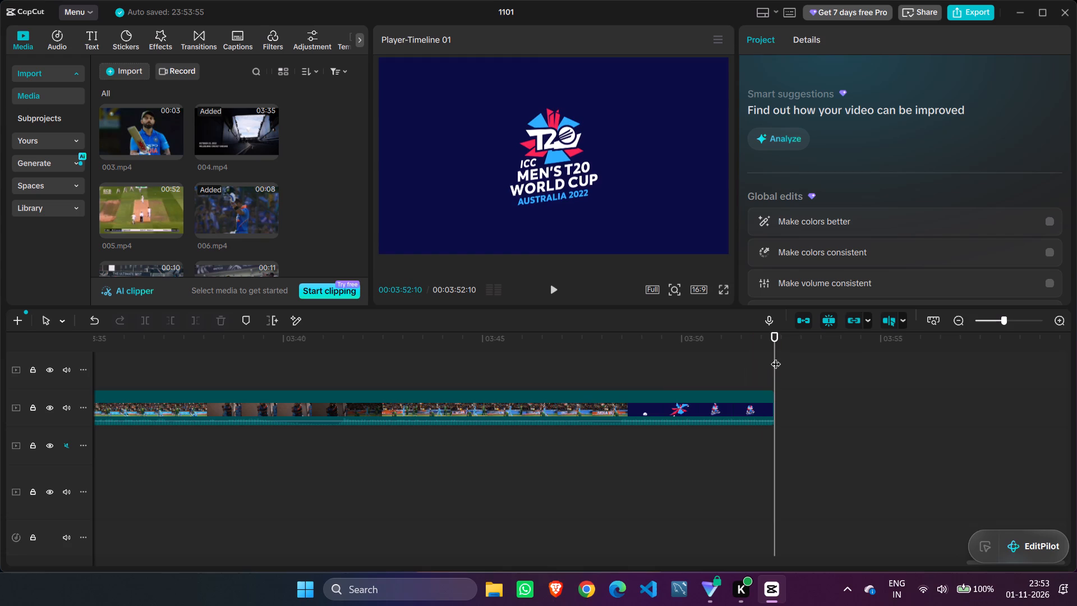
# Browse the media library and preview the short clips from 006.mp4 to 010.mp4 for further usable shots.
pyautogui.moveTo(774, 358); pyautogui.dragTo(185, 411)
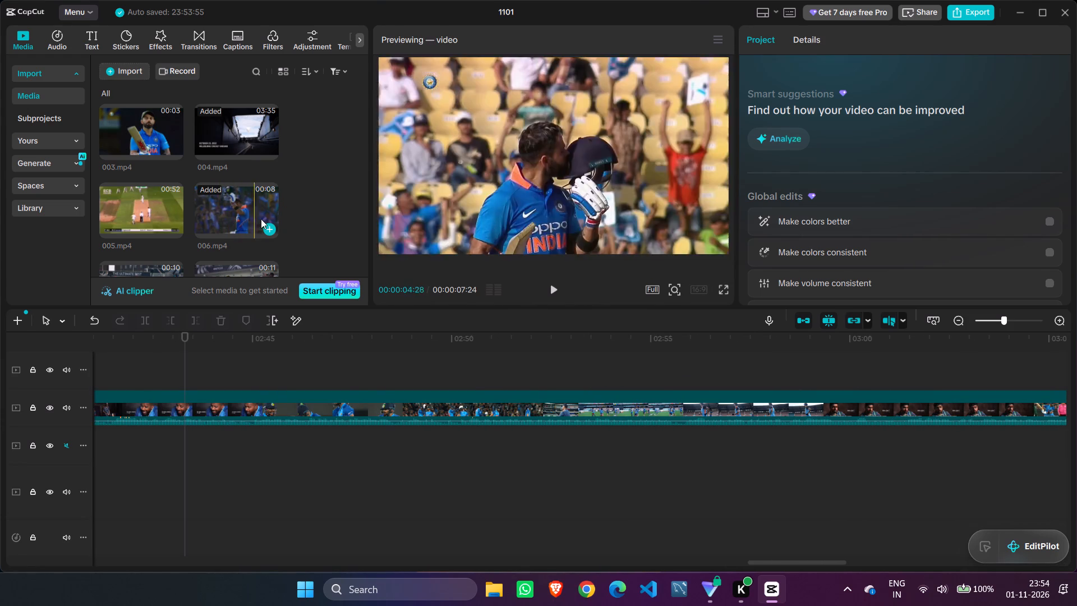
pyautogui.scroll(-2, 223, 238)
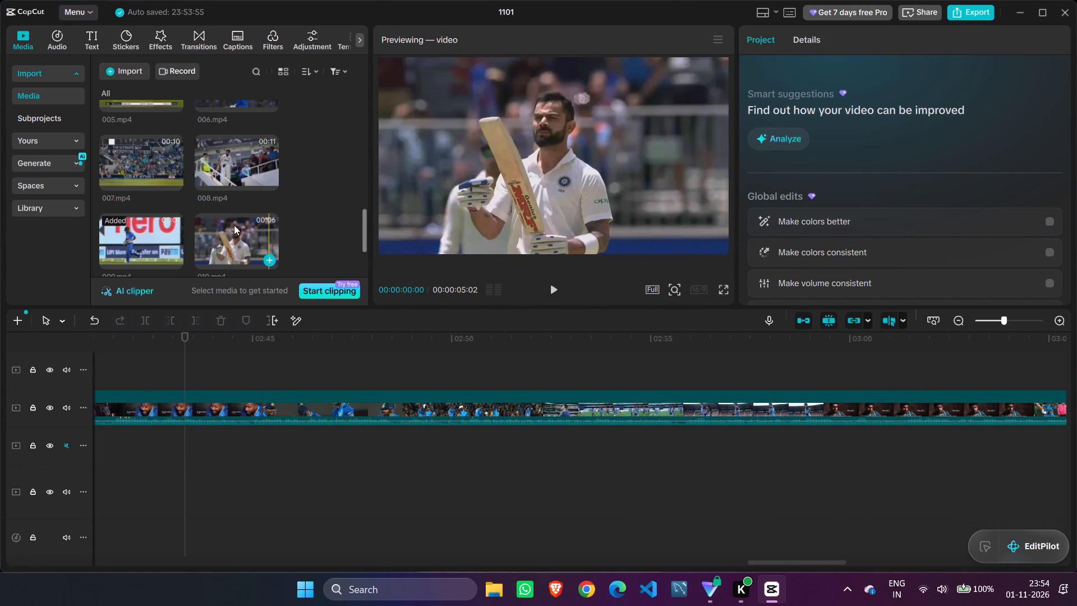
pyautogui.scroll(-1, 257, 234)
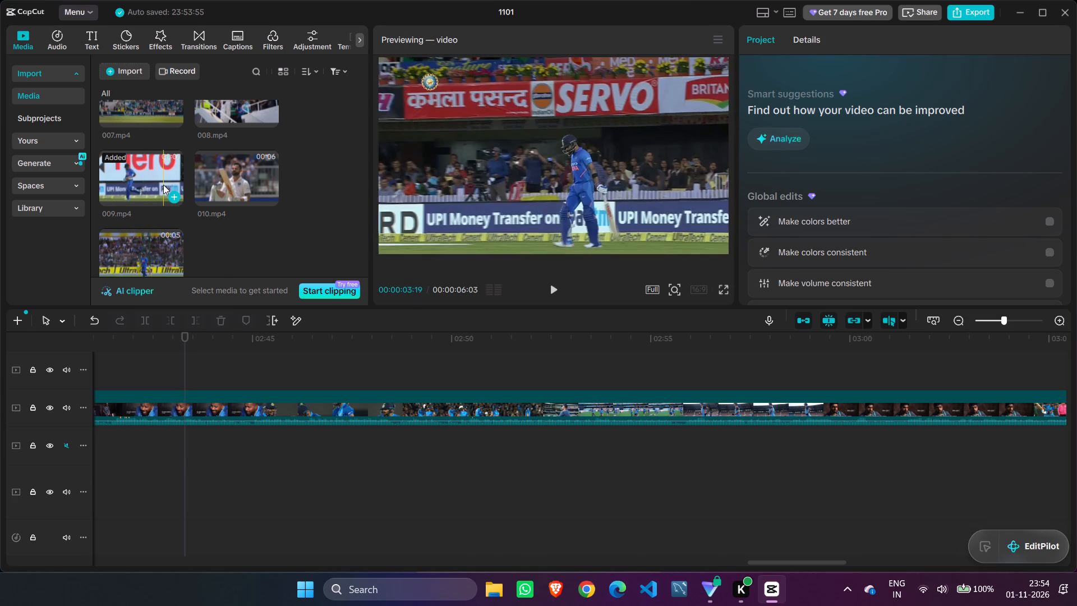
pyautogui.scroll(1, 163, 185)
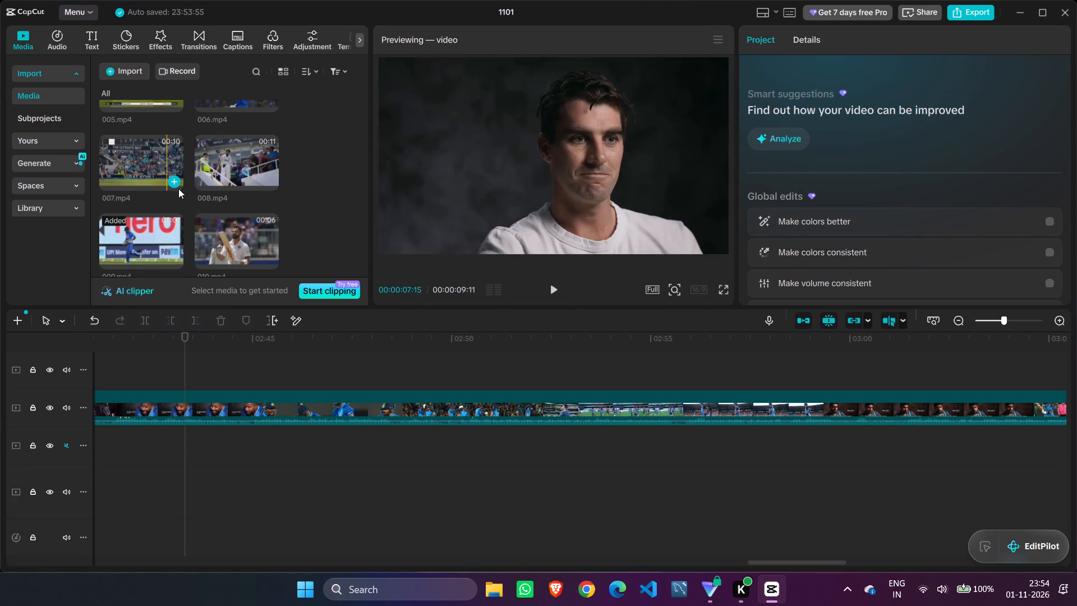
# Play back the first five seconds of the montage from the timeline start, reviewing the tunnel and walk-out shots.
pyautogui.moveTo(185, 345); pyautogui.dragTo(0, 354)
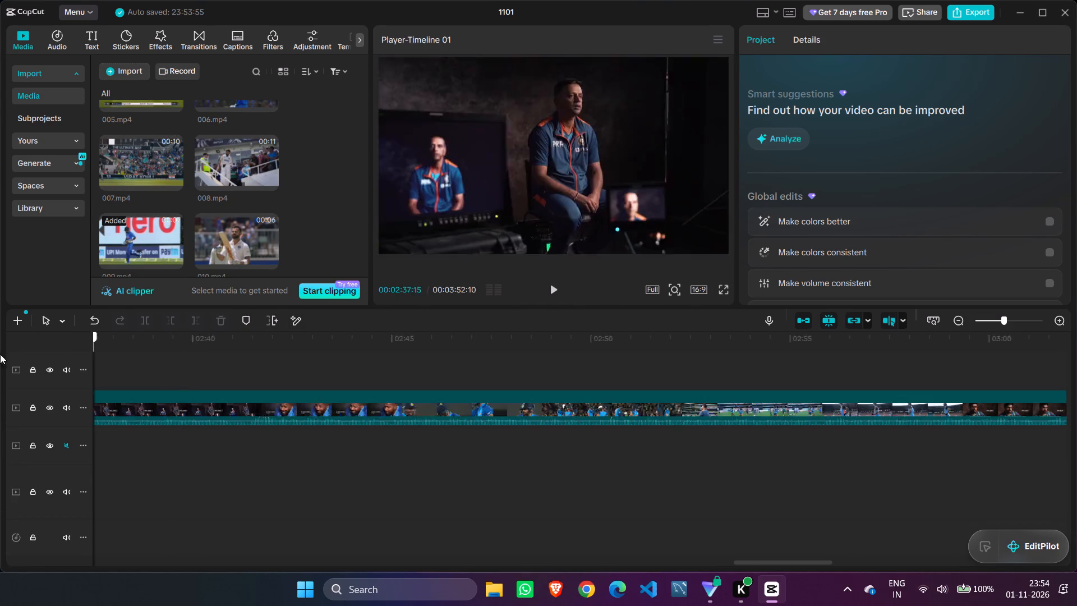
pyautogui.moveTo(0, 354); pyautogui.dragTo(86, 420)
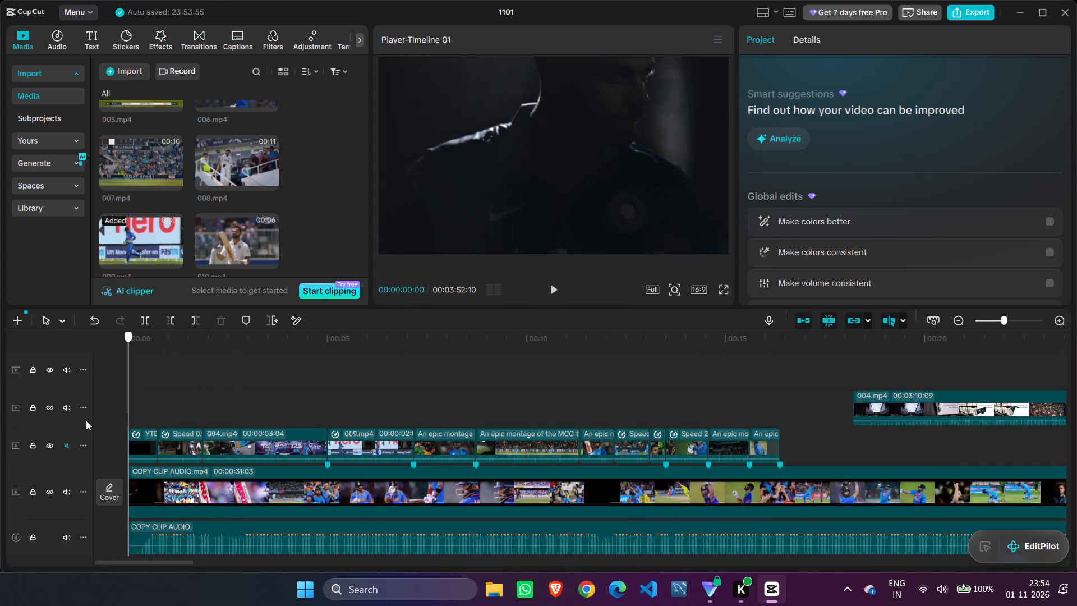
pyautogui.moveTo(86, 420); pyautogui.dragTo(89, 420)
pyautogui.click(555, 289)
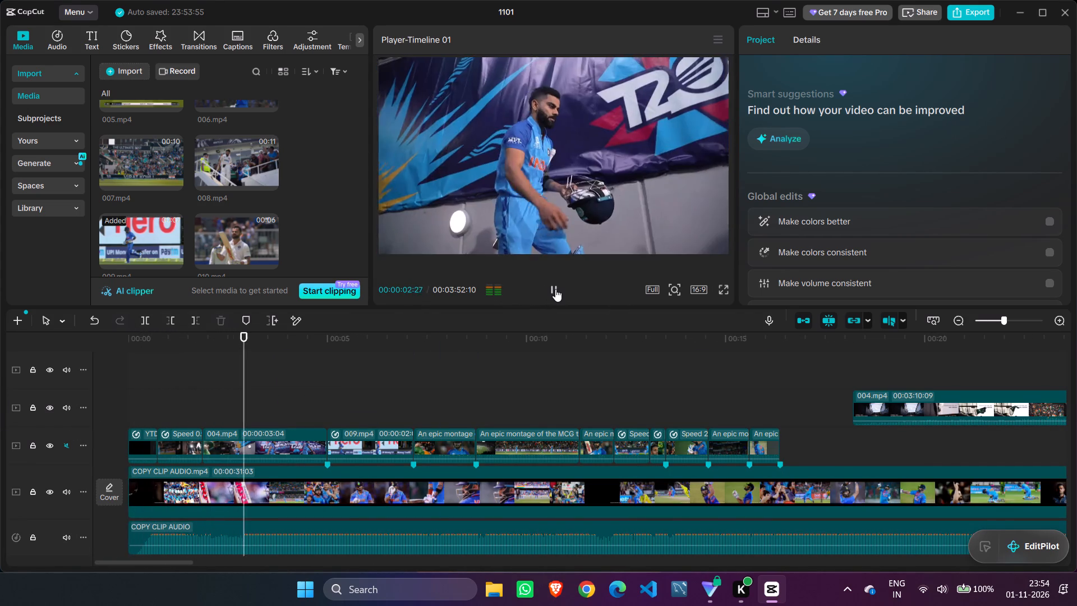
pyautogui.click(555, 289)
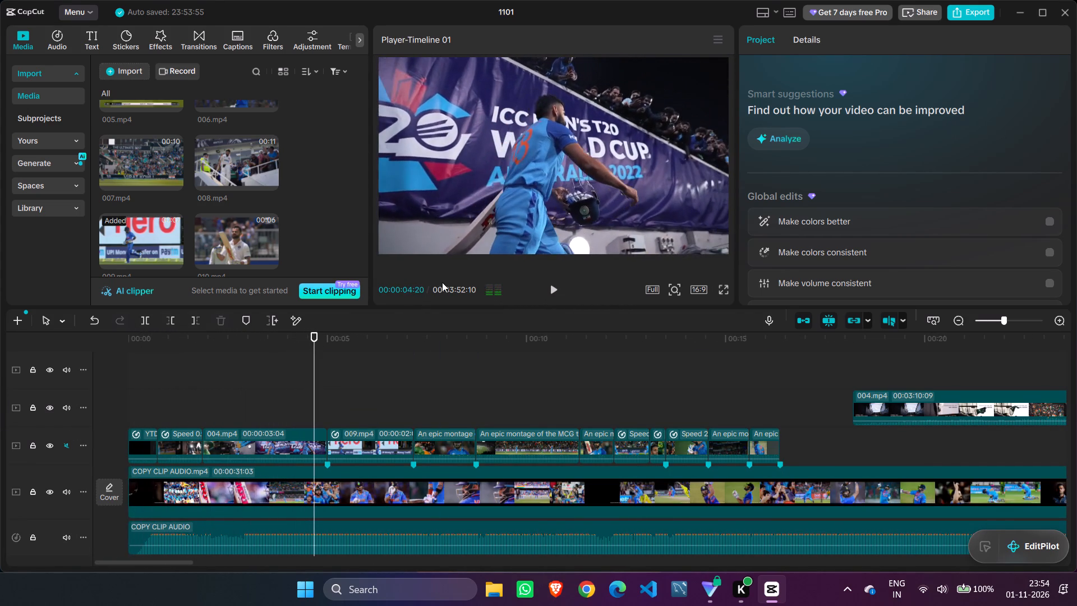
pyautogui.moveTo(314, 337); pyautogui.dragTo(196, 361)
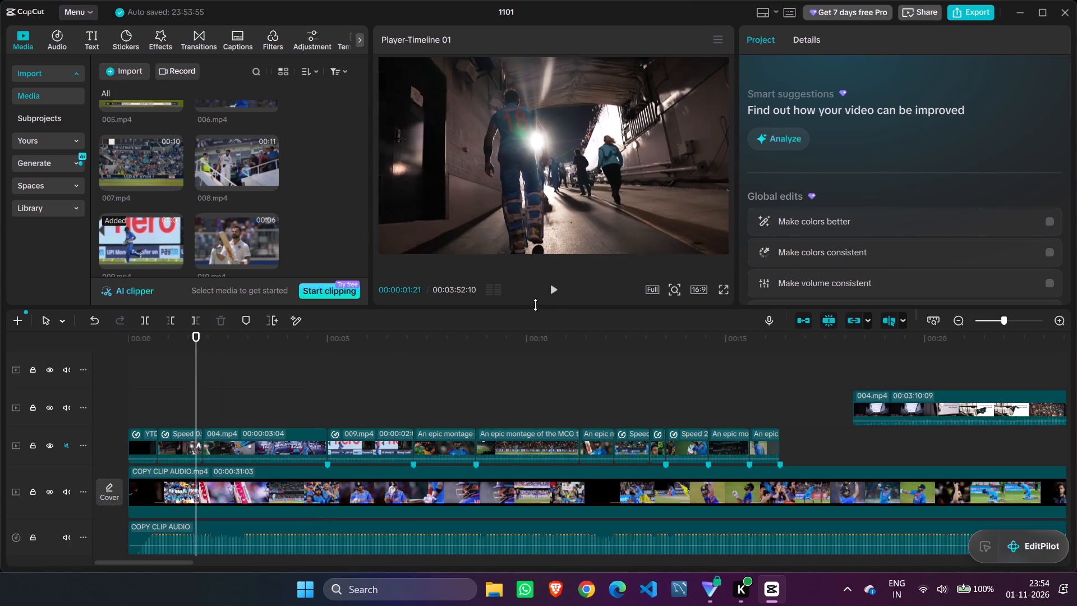
pyautogui.click(553, 284)
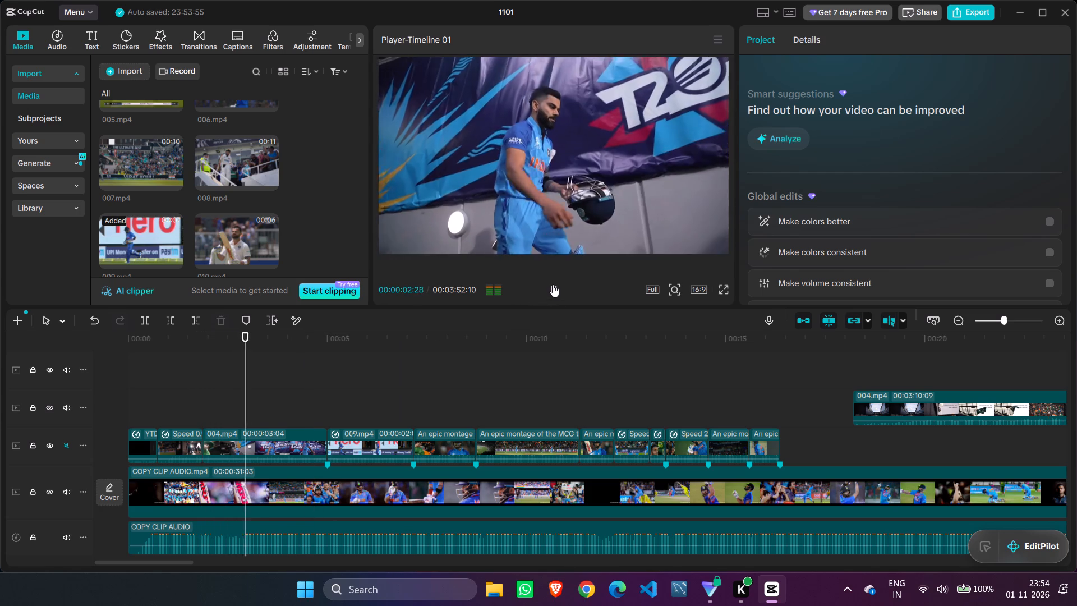
pyautogui.click(553, 284)
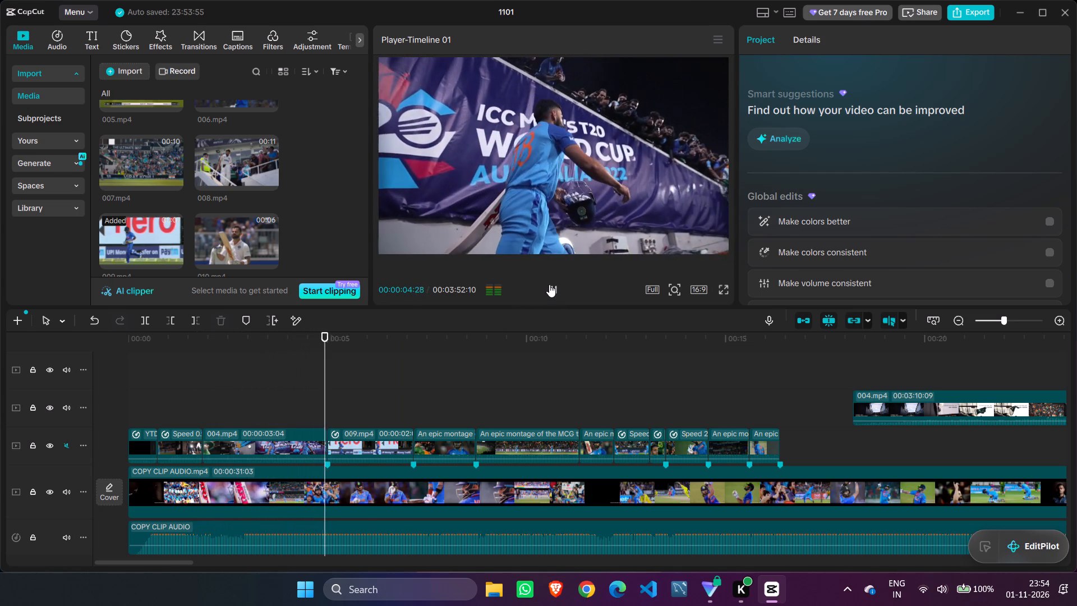
# Play the montage from its beginning past its last placed clip into the reference footage, rechecking the cuts from about 00:00:10.
pyautogui.moveTo(326, 343); pyautogui.dragTo(103, 384)
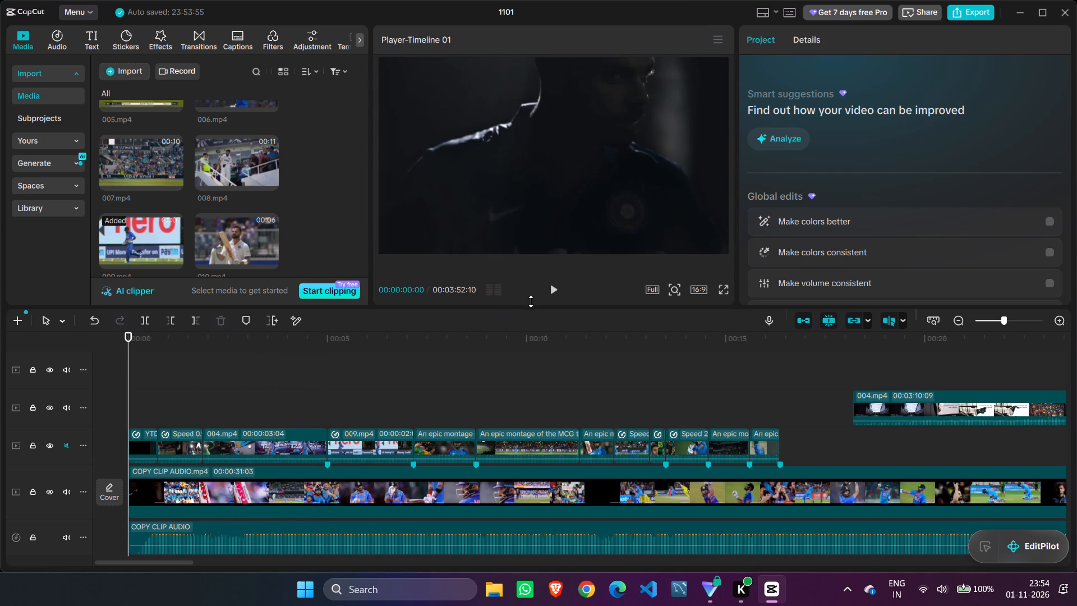
pyautogui.click(555, 291)
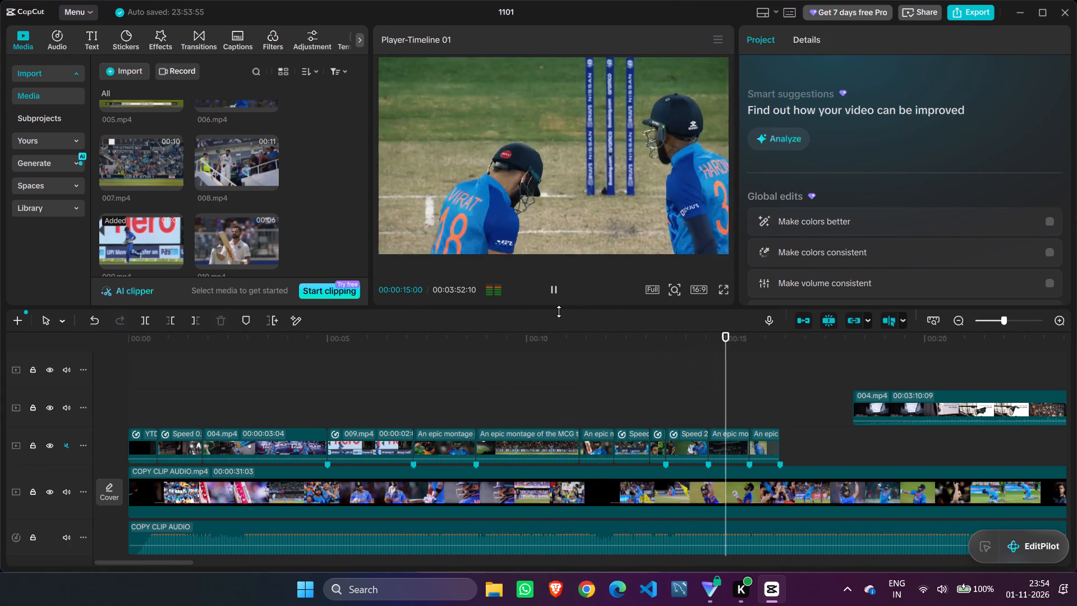
pyautogui.click(556, 294)
pyautogui.moveTo(755, 335); pyautogui.dragTo(606, 357)
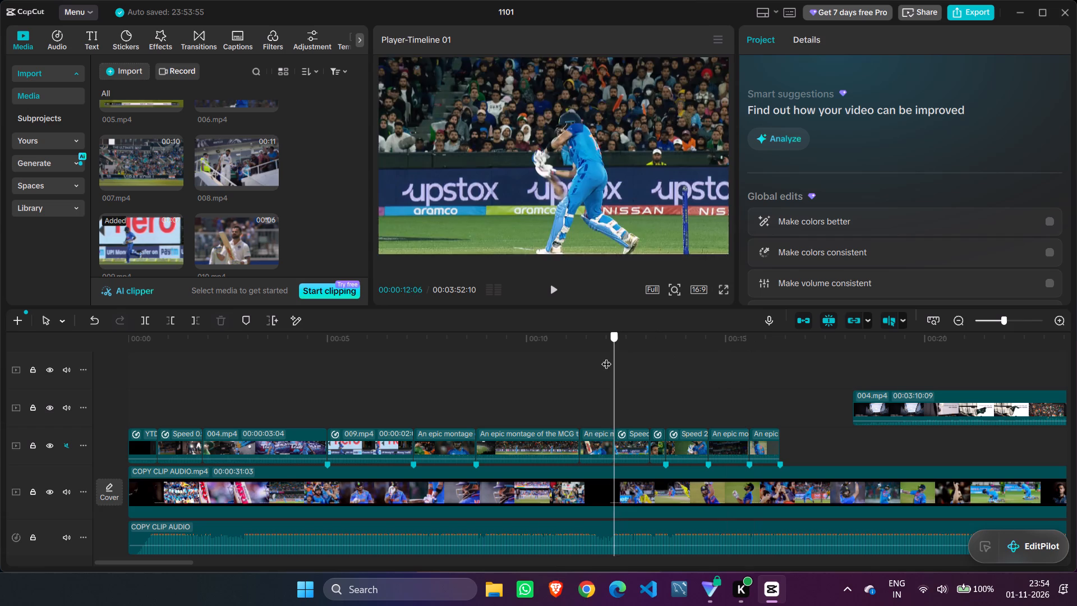
pyautogui.moveTo(606, 357); pyautogui.dragTo(545, 367)
pyautogui.click(549, 288)
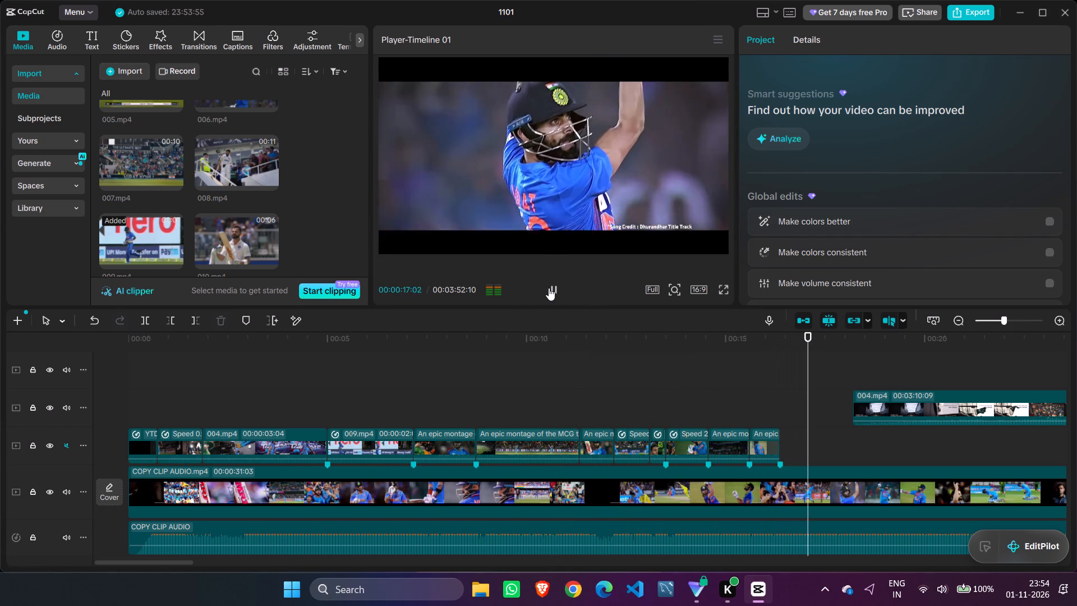
pyautogui.click(549, 288)
pyautogui.click(550, 291)
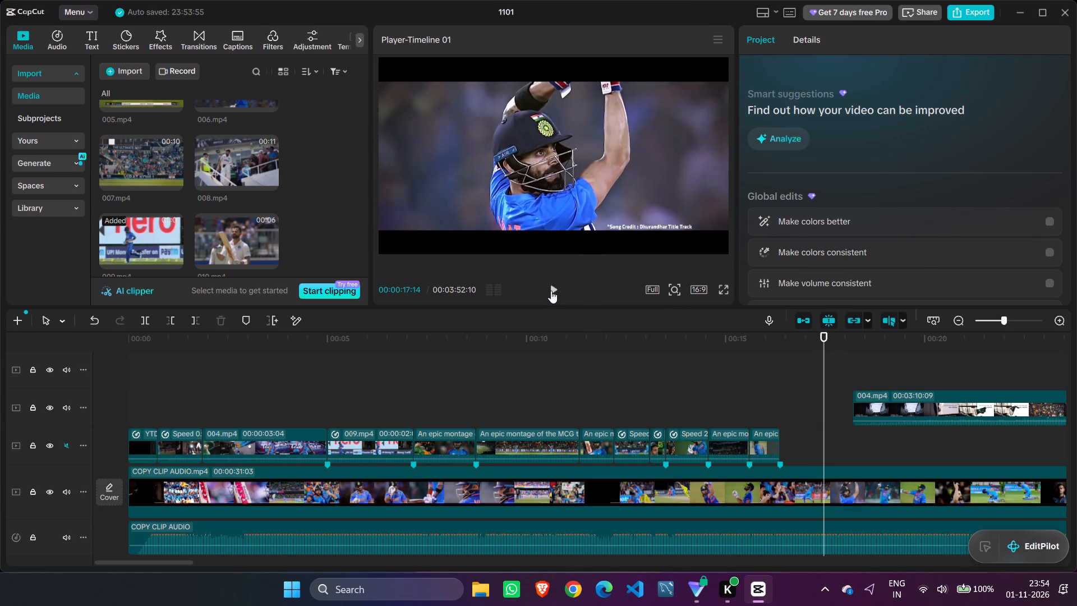
pyautogui.click(551, 291)
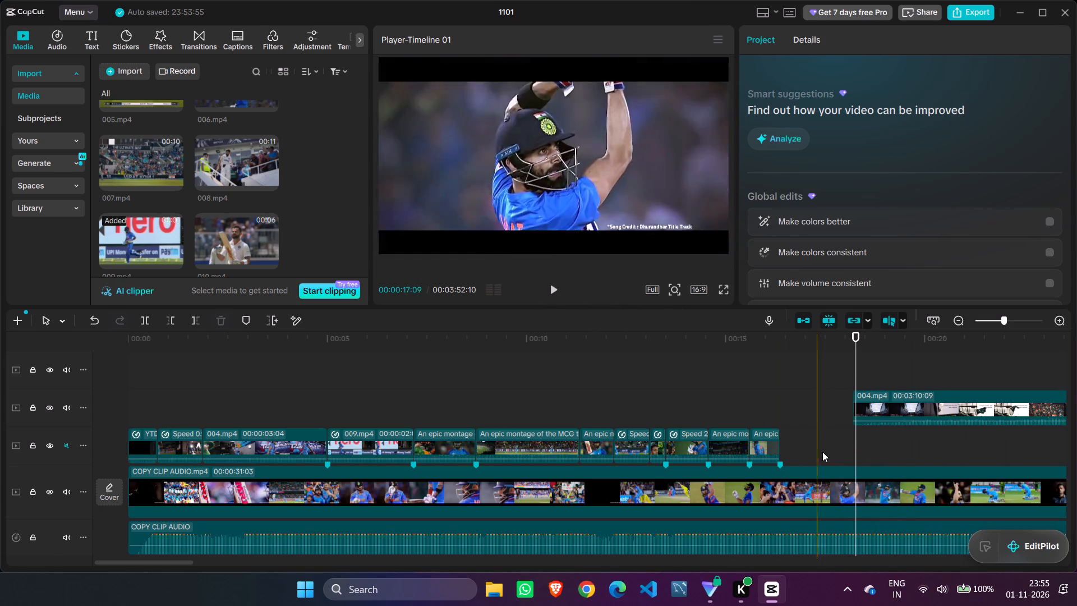
# Delete the 00:03:10:09 segment of 004.mp4 that sits on the track above the montage, starting at about 00:00:18.
pyautogui.moveTo(857, 354); pyautogui.dragTo(926, 350)
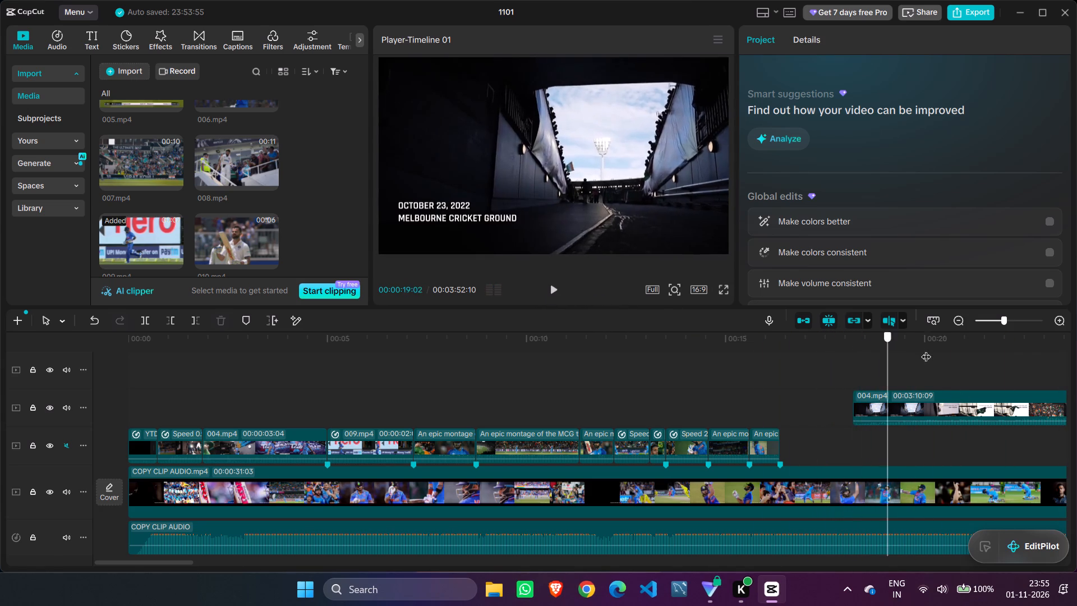
pyautogui.moveTo(926, 350); pyautogui.dragTo(703, 400)
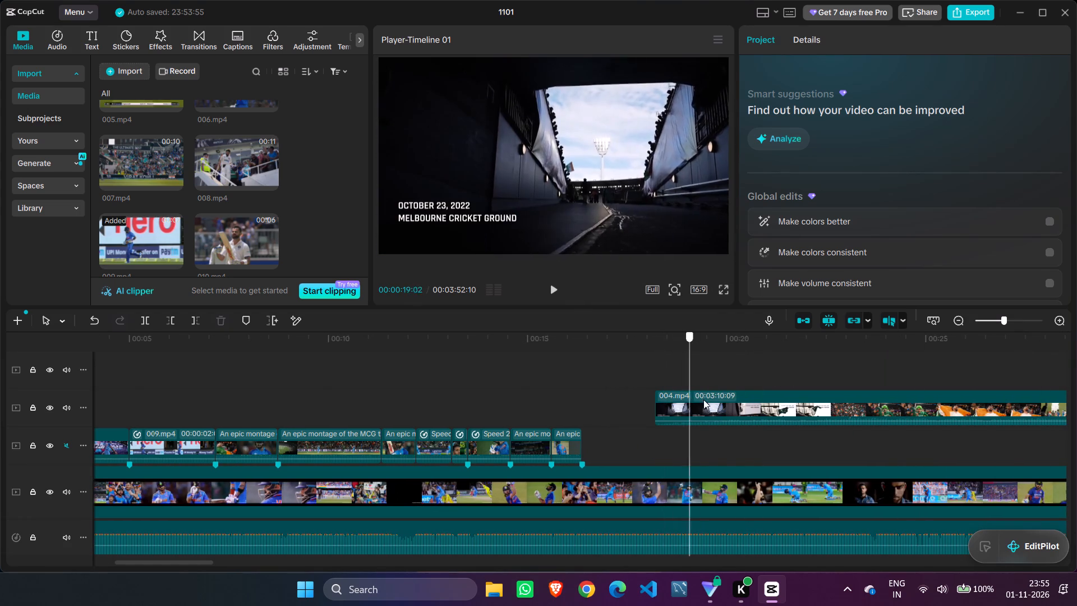
pyautogui.moveTo(703, 400); pyautogui.dragTo(925, 397)
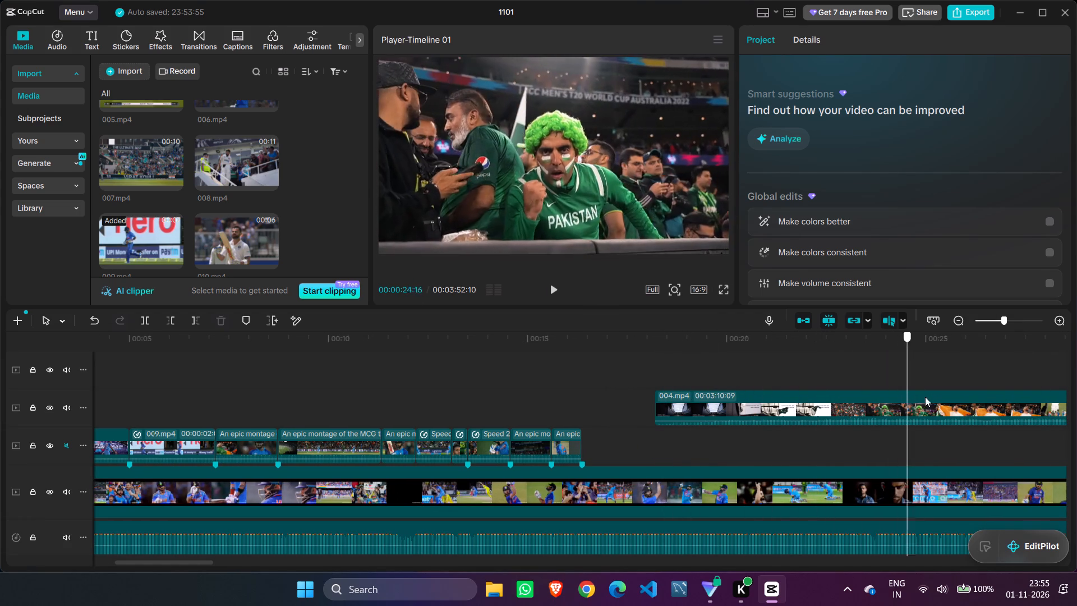
pyautogui.moveTo(925, 397); pyautogui.dragTo(969, 394)
pyautogui.click(878, 416)
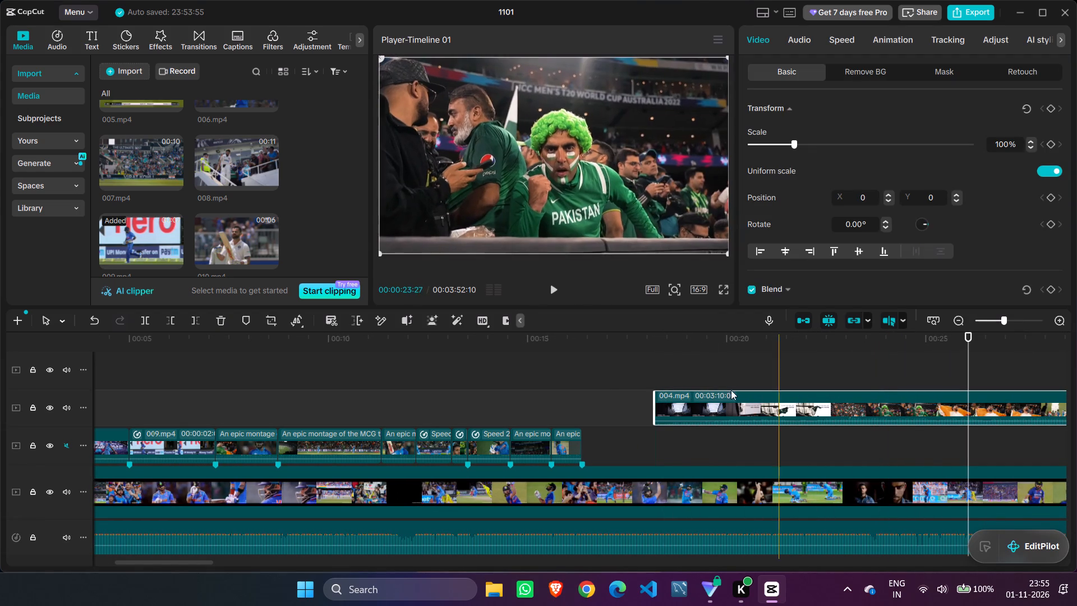
pyautogui.click(228, 324)
# Place the CWC19 IND v PAK Kohli fifty montage clip on the track above the montage, starting at about 00:00:17.
pyautogui.scroll(-1, 234, 232)
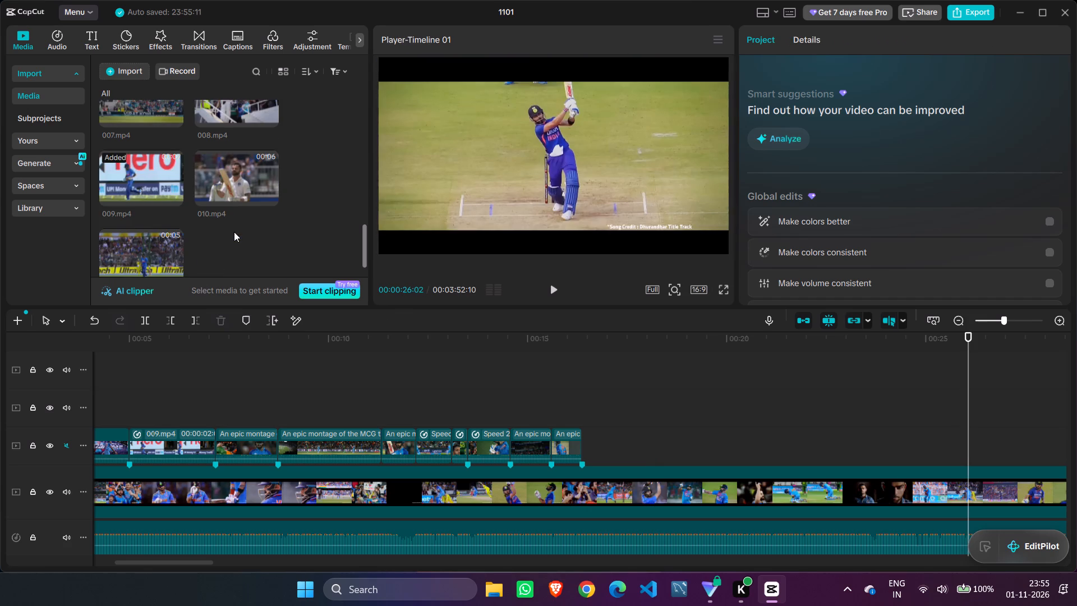
pyautogui.scroll(12, 234, 232)
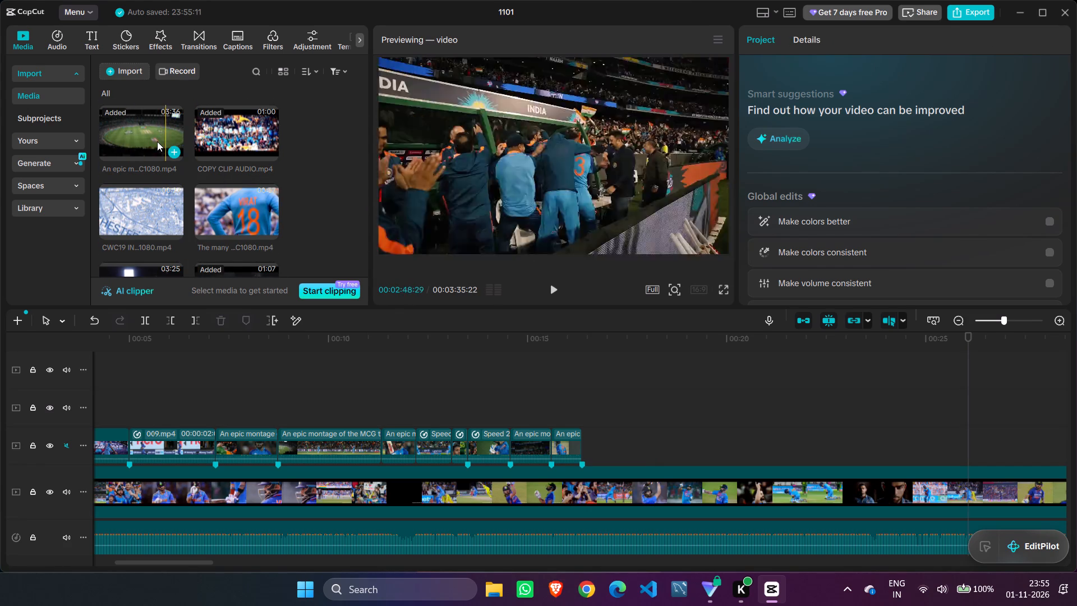
pyautogui.scroll(-1, 136, 166)
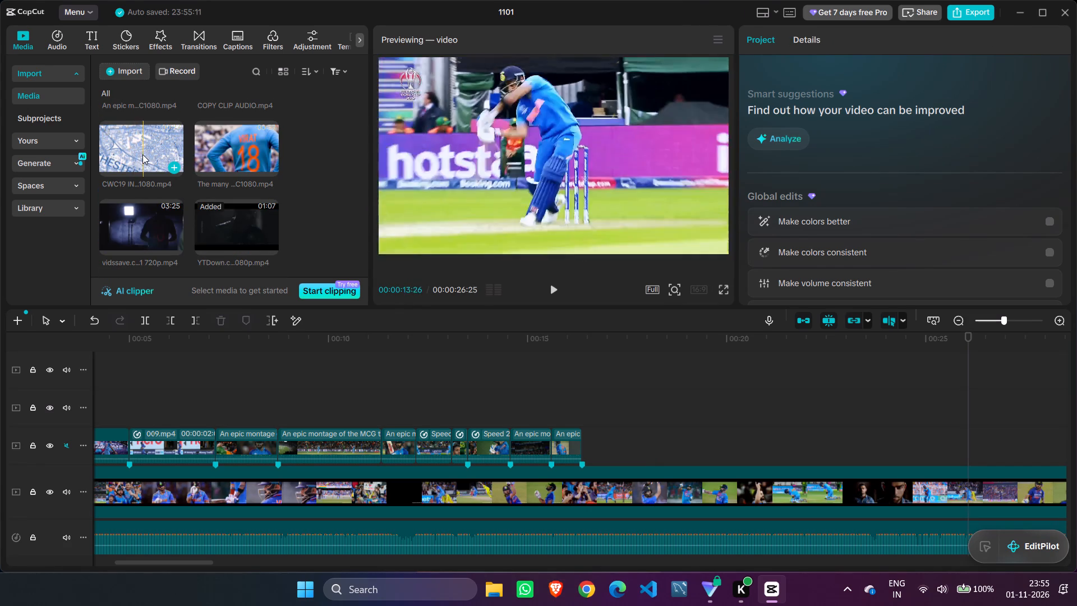
pyautogui.moveTo(142, 154); pyautogui.dragTo(624, 393)
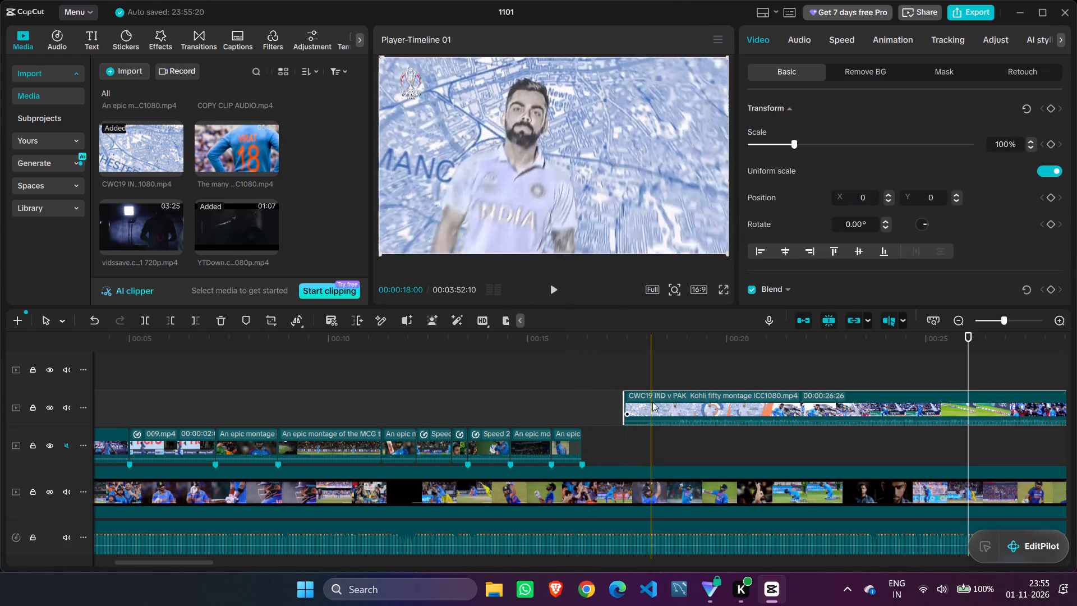
# Trim the CWC19 clip's start to the batting shot at 00:00:23:24, and move the rest onto the montage track at about 00:00:18.
pyautogui.click(550, 289)
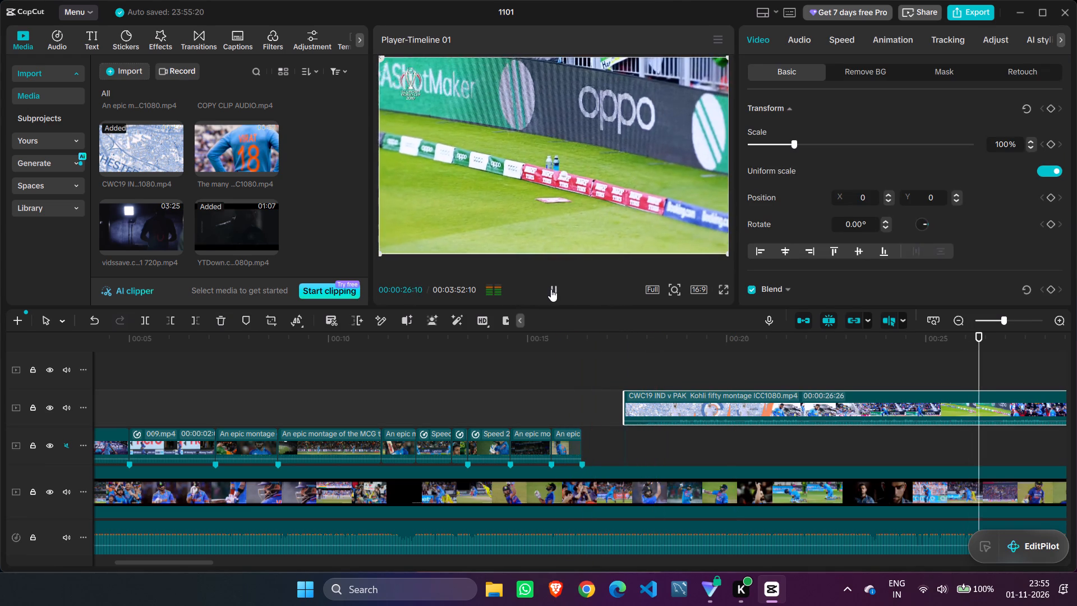
pyautogui.click(551, 289)
pyautogui.click(964, 318)
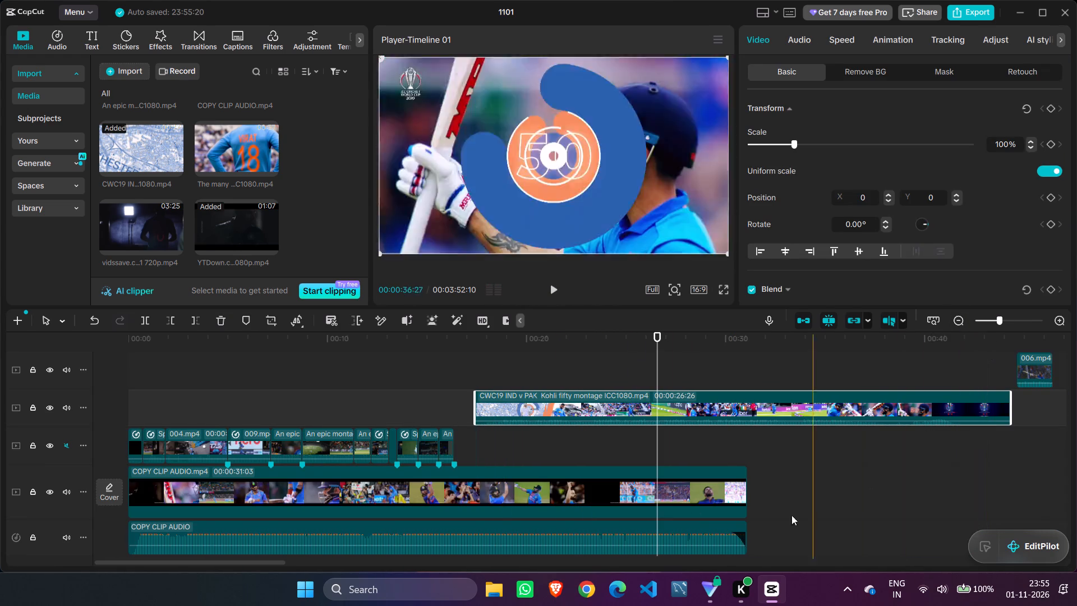
pyautogui.moveTo(657, 352); pyautogui.dragTo(491, 385)
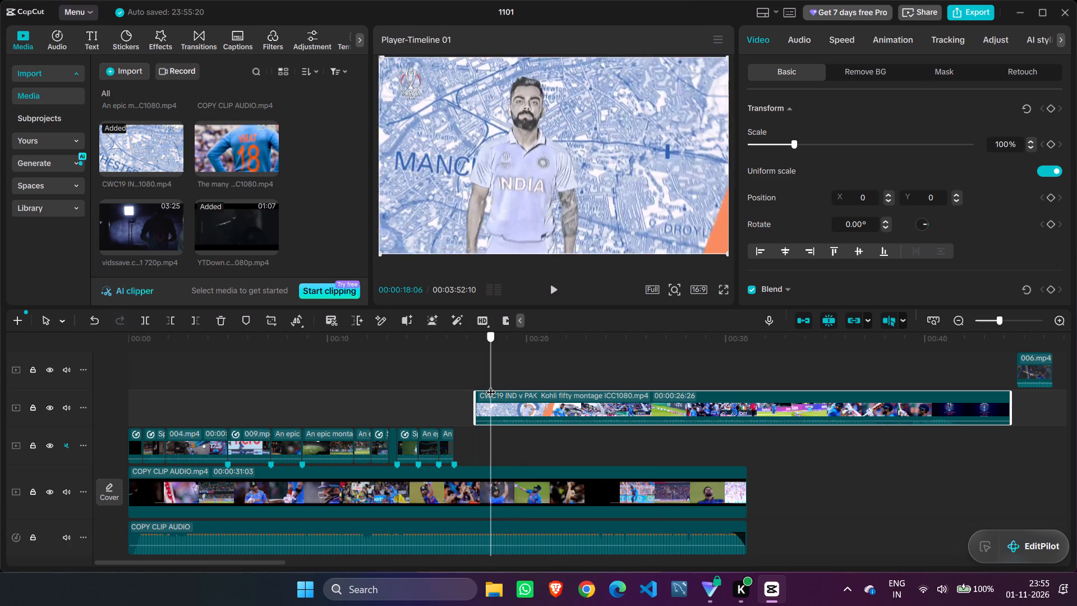
pyautogui.moveTo(491, 385); pyautogui.dragTo(551, 387)
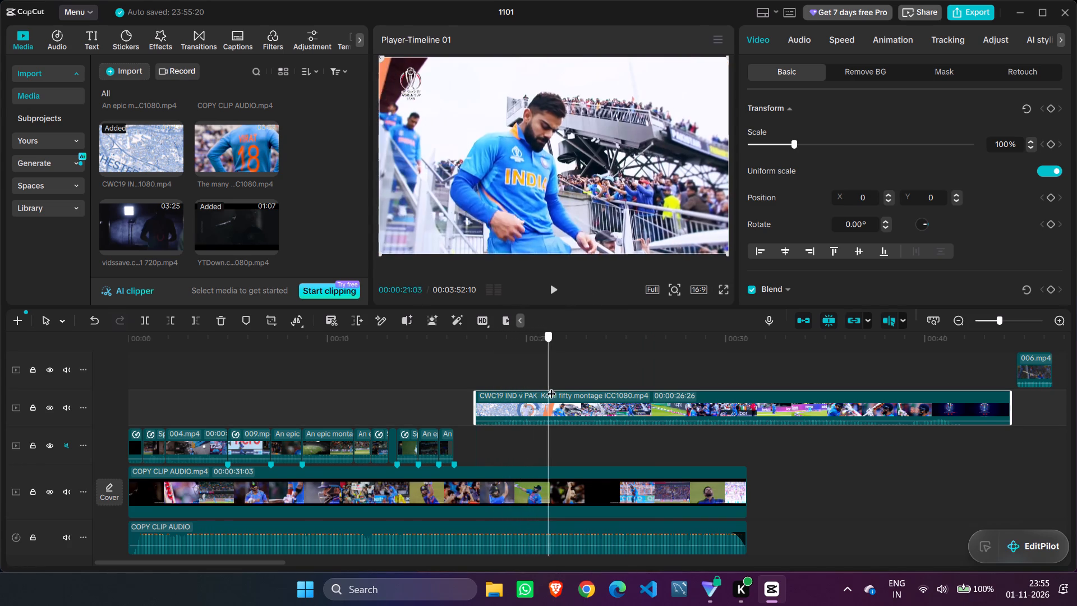
pyautogui.moveTo(551, 387); pyautogui.dragTo(599, 389)
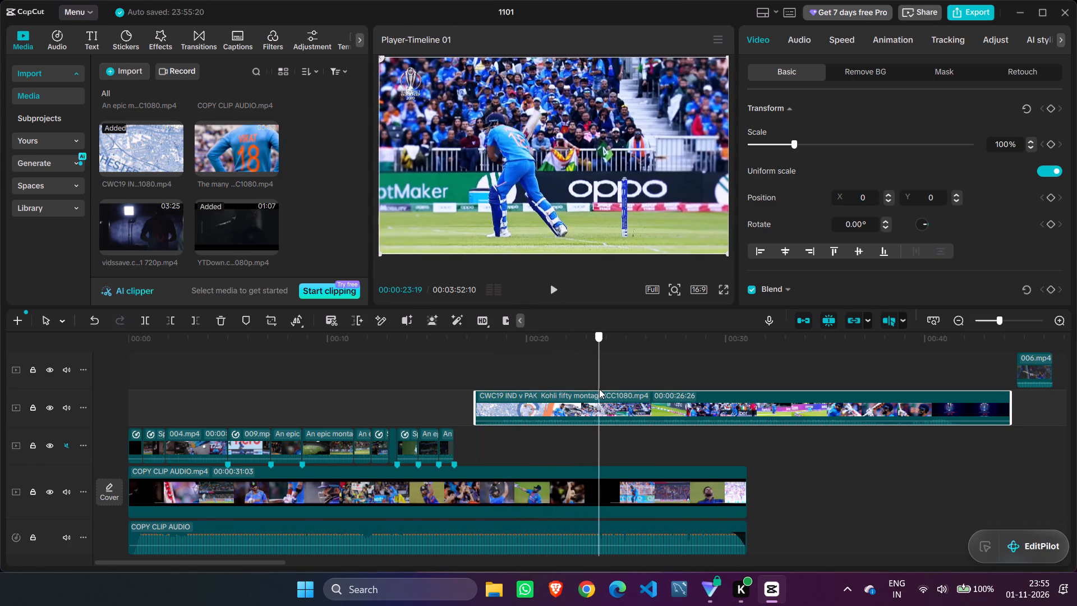
pyautogui.moveTo(599, 389); pyautogui.dragTo(601, 389)
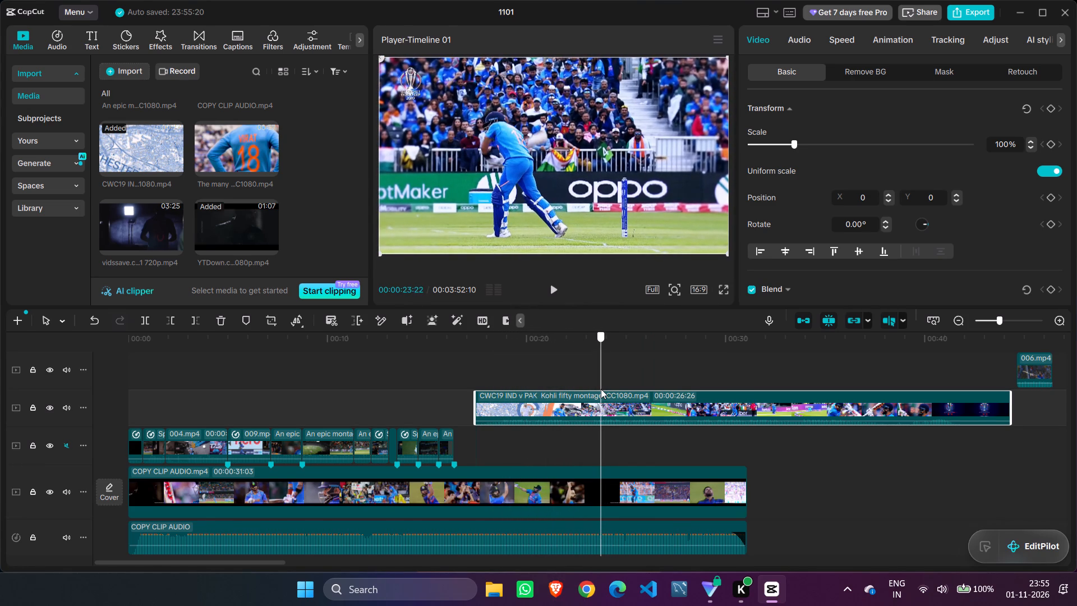
pyautogui.moveTo(601, 389); pyautogui.dragTo(602, 389)
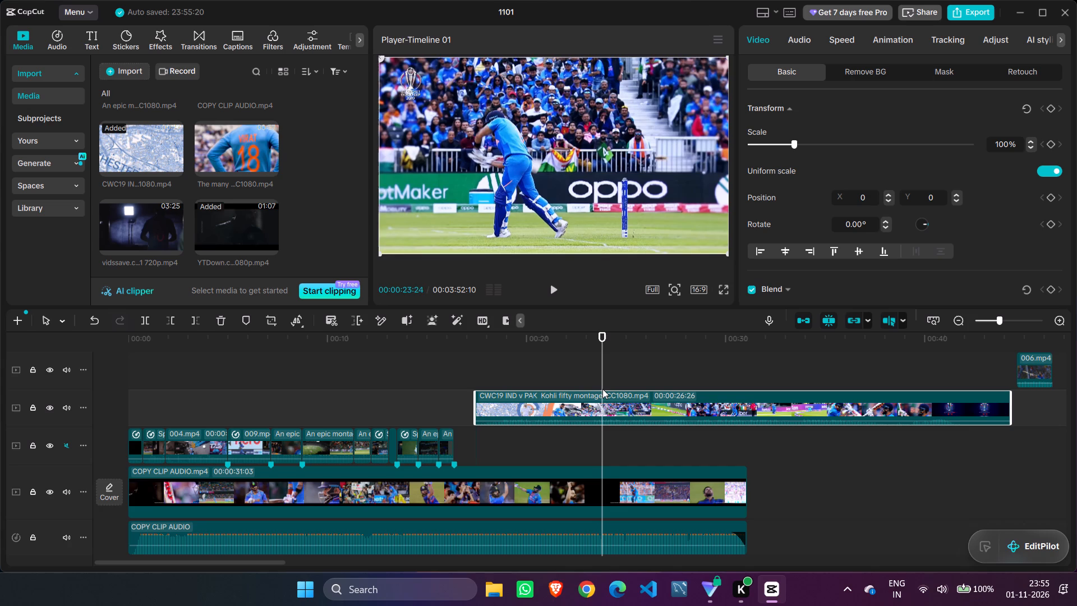
pyautogui.click(176, 319)
pyautogui.moveTo(623, 408); pyautogui.dragTo(517, 439)
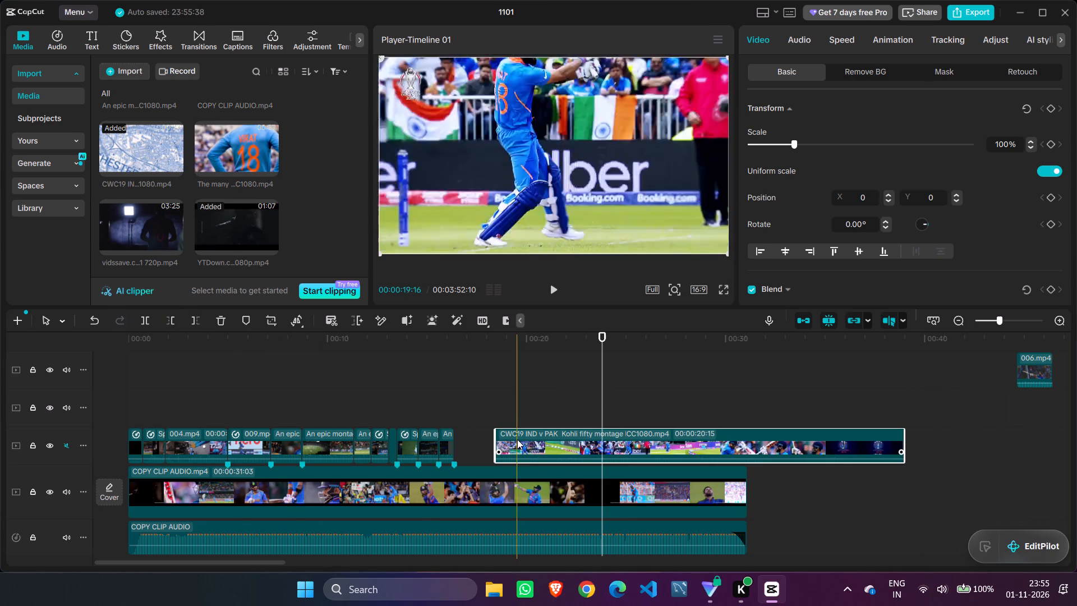
# Find the next reference cut after the last montage clip and mark it on COPY CLIP AUDIO.mp4 at 00:00:16:27.
pyautogui.click(1064, 321)
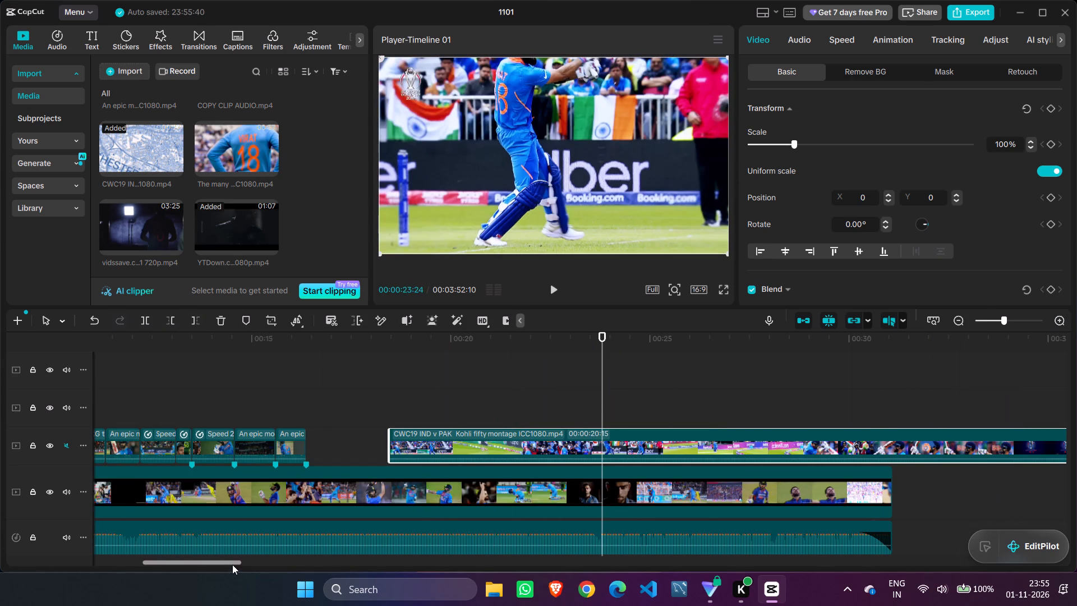
pyautogui.moveTo(232, 564); pyautogui.dragTo(24, 578)
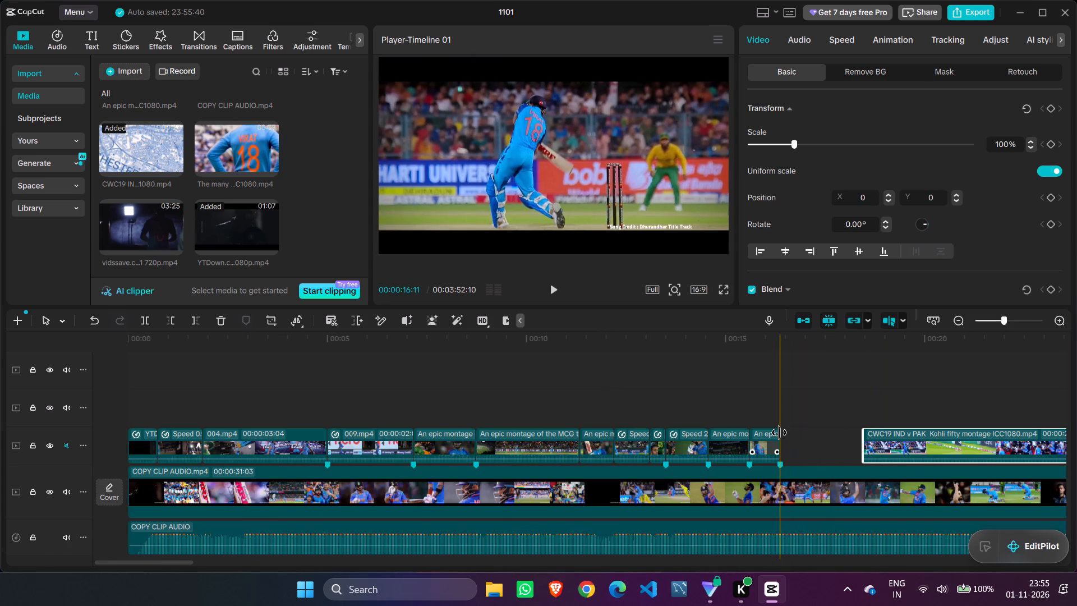
pyautogui.click(779, 433)
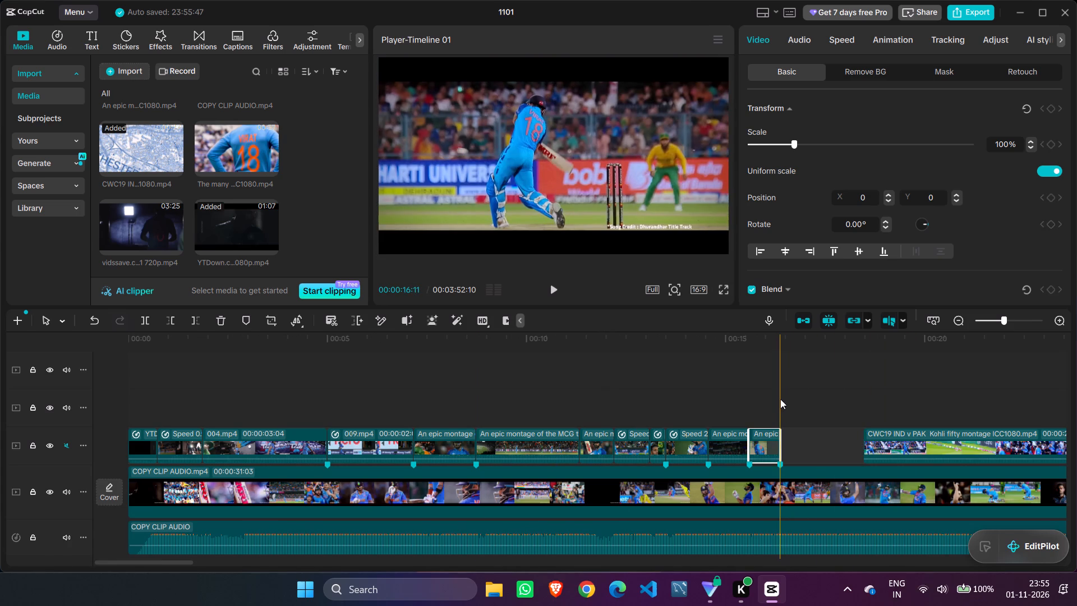
pyautogui.click(773, 390)
pyautogui.press('space')
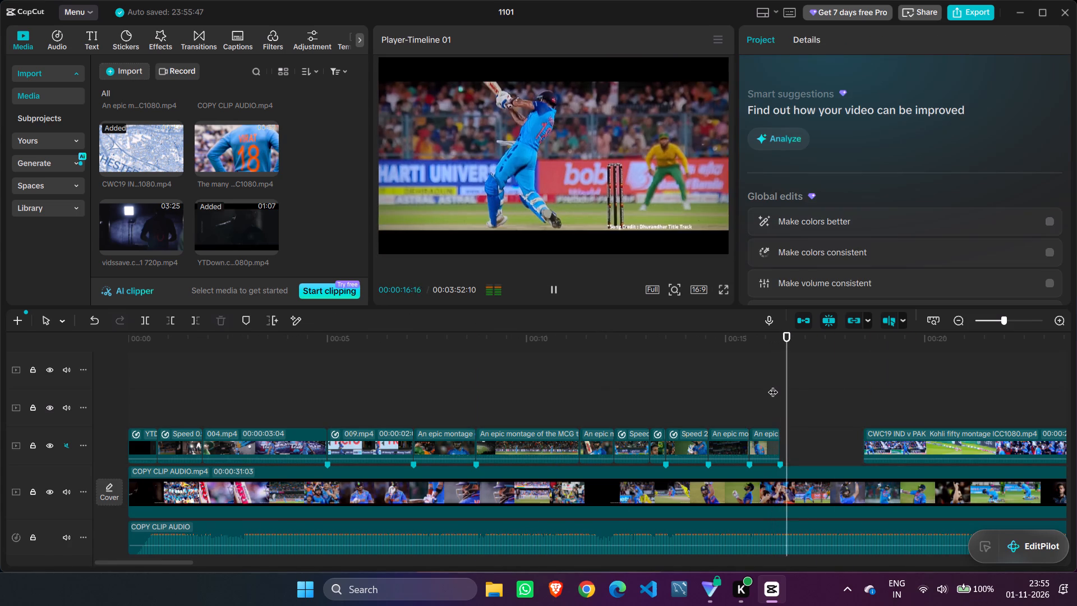
pyautogui.press('space')
pyautogui.press('space')
pyautogui.press('space')
pyautogui.press('space')
pyautogui.press('space')
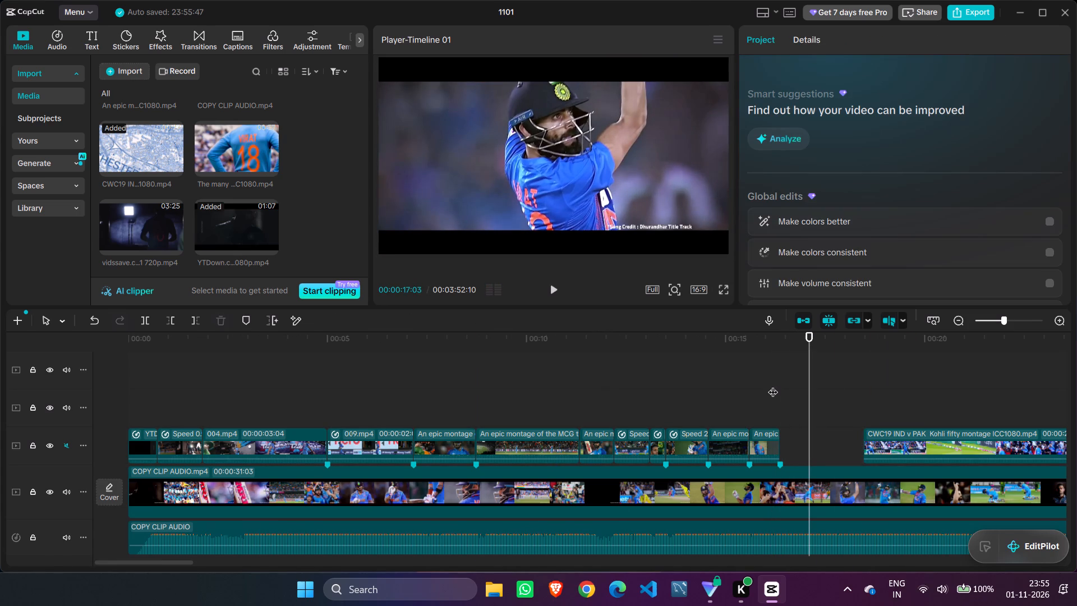
pyautogui.press('Left')
pyautogui.press('Left')
pyautogui.press('Left')
pyautogui.press('Left')
pyautogui.press('Left')
pyautogui.press('Left')
pyautogui.press('Left')
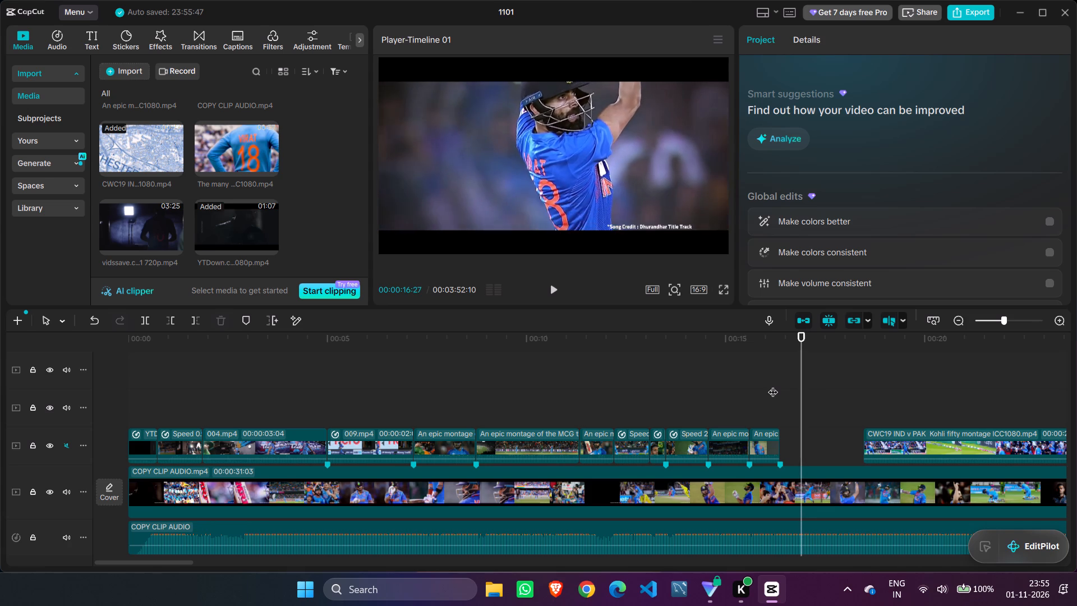
pyautogui.press('Right')
pyautogui.press('Left')
pyautogui.press('Right')
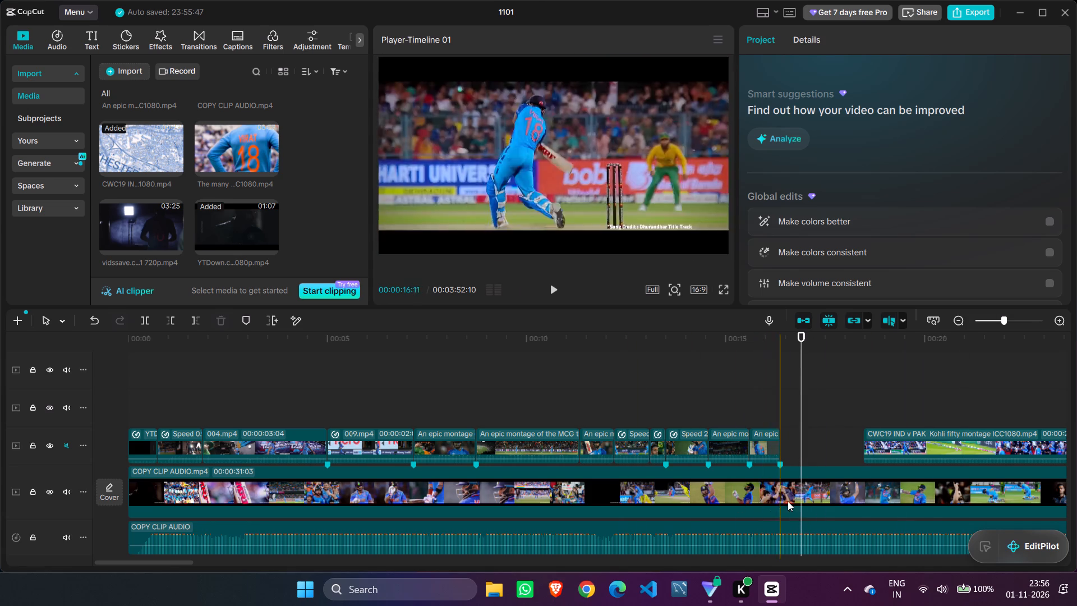
pyautogui.click(245, 319)
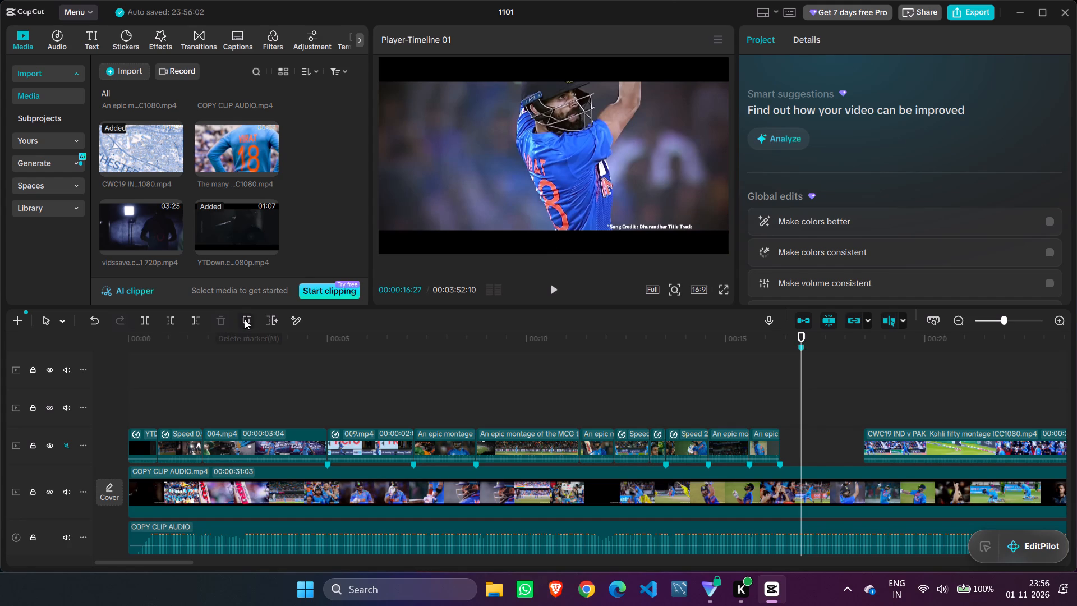
pyautogui.click(245, 319)
pyautogui.click(799, 480)
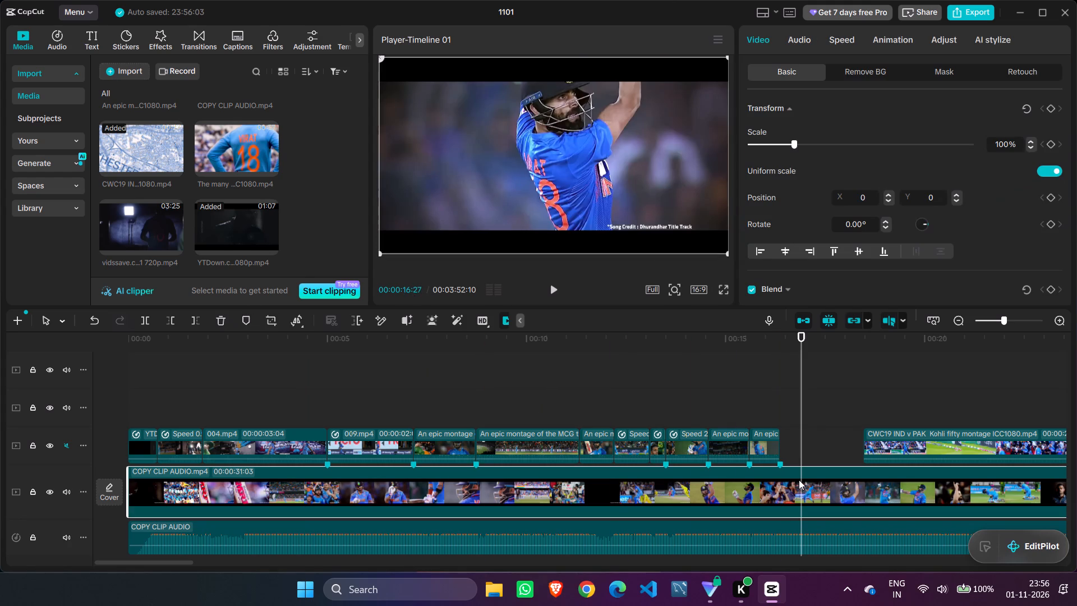
pyautogui.click(246, 319)
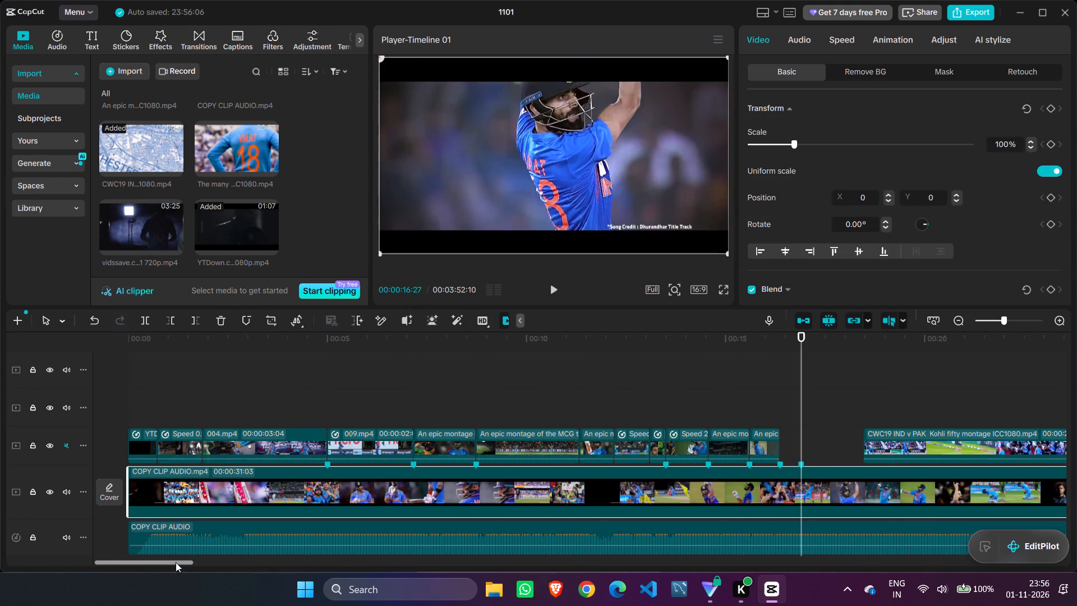
# Move the trimmed CWC19 clip against the end of the last montage clip at about 00:00:16:11.
pyautogui.moveTo(176, 562); pyautogui.dragTo(231, 563)
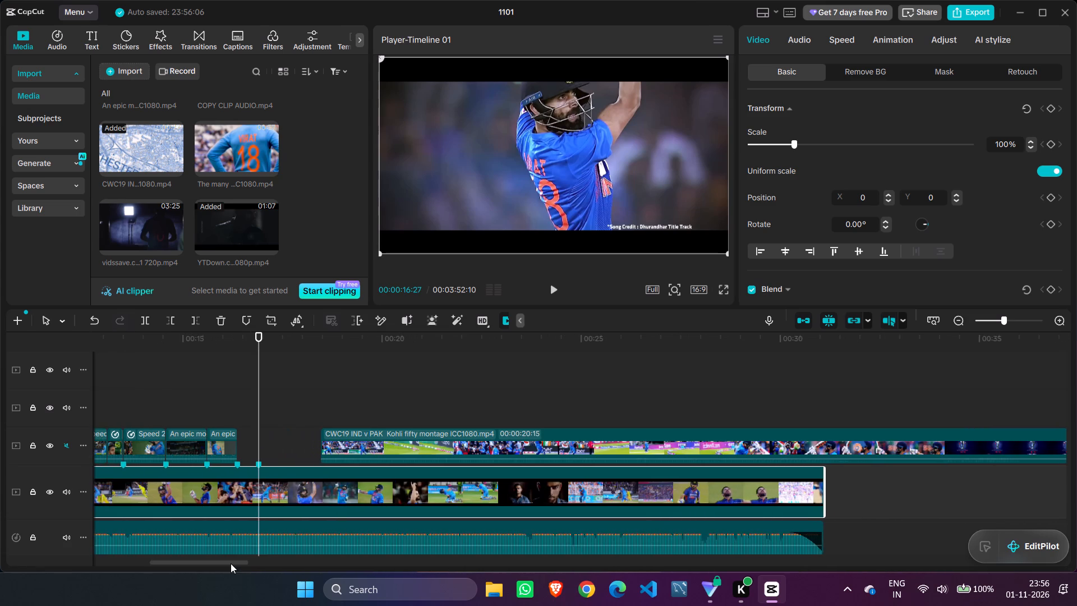
pyautogui.moveTo(231, 563); pyautogui.dragTo(228, 563)
pyautogui.moveTo(401, 440); pyautogui.dragTo(329, 444)
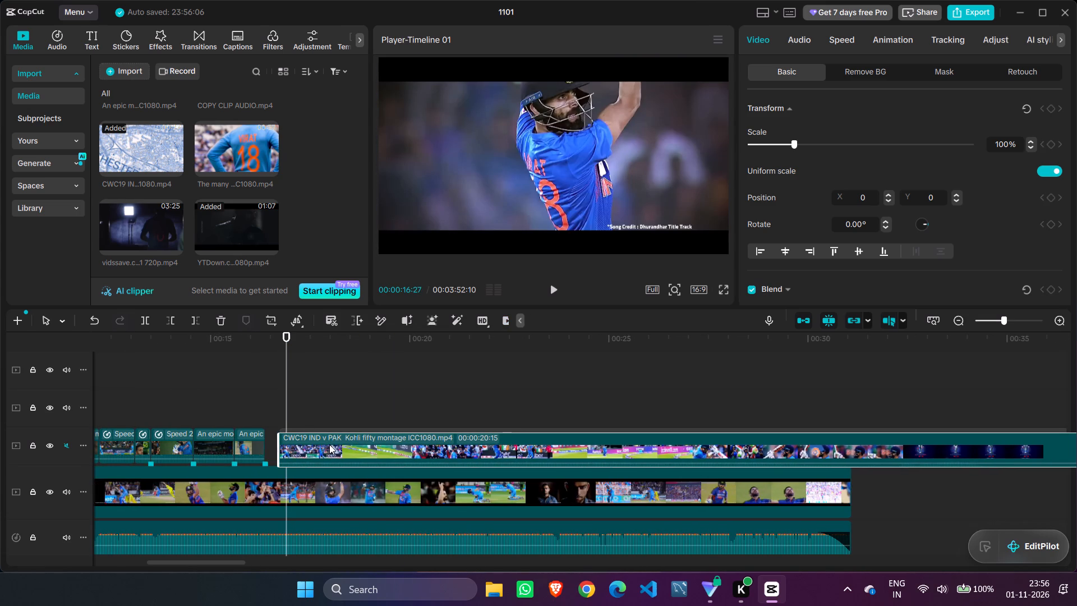
pyautogui.moveTo(329, 444); pyautogui.dragTo(317, 442)
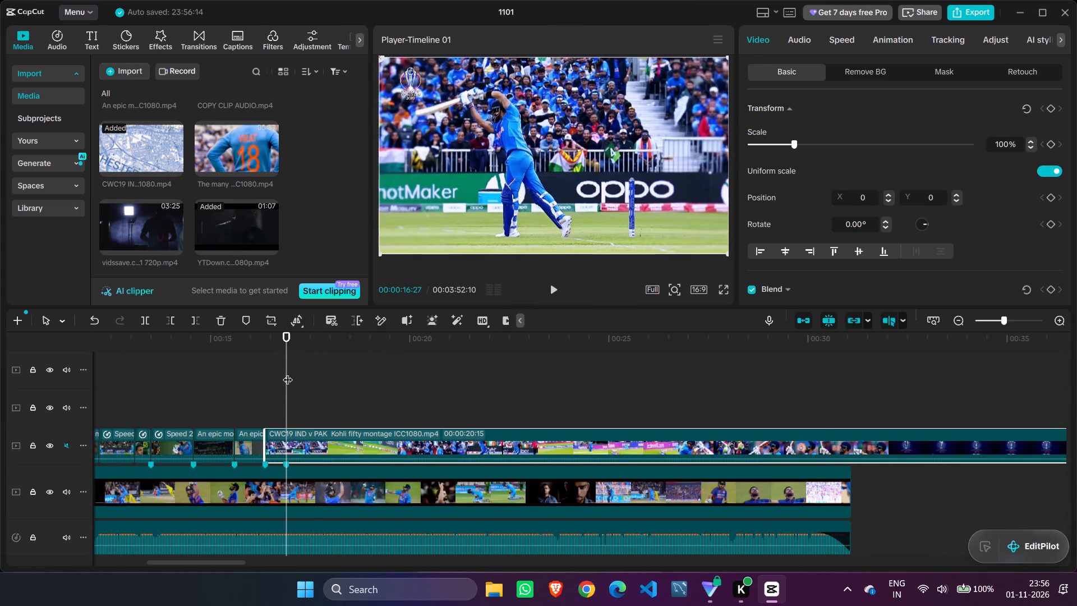
# Check the new join, split the CWC19 clip at 00:00:17:00, and shift the remainder to start at about 00:00:19.
pyautogui.moveTo(288, 362); pyautogui.dragTo(241, 368)
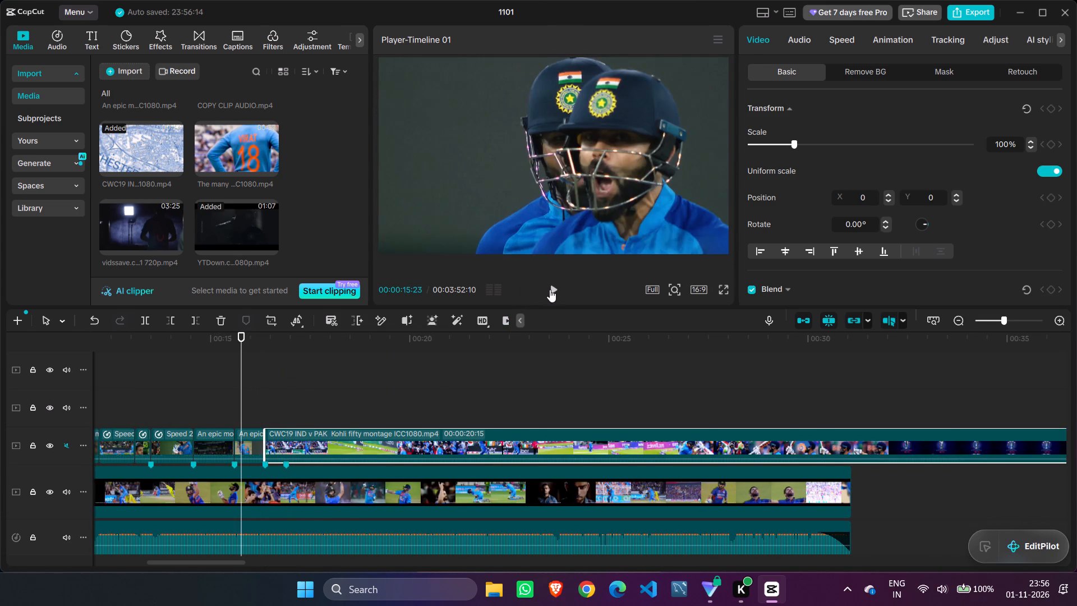
pyautogui.click(551, 288)
pyautogui.click(554, 288)
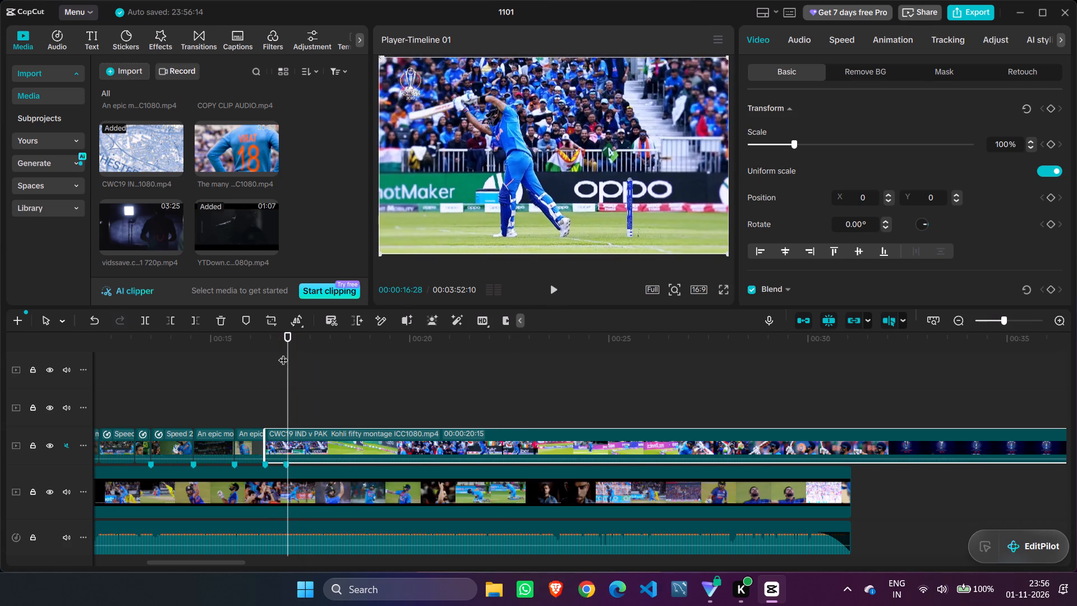
pyautogui.moveTo(286, 353); pyautogui.dragTo(256, 353)
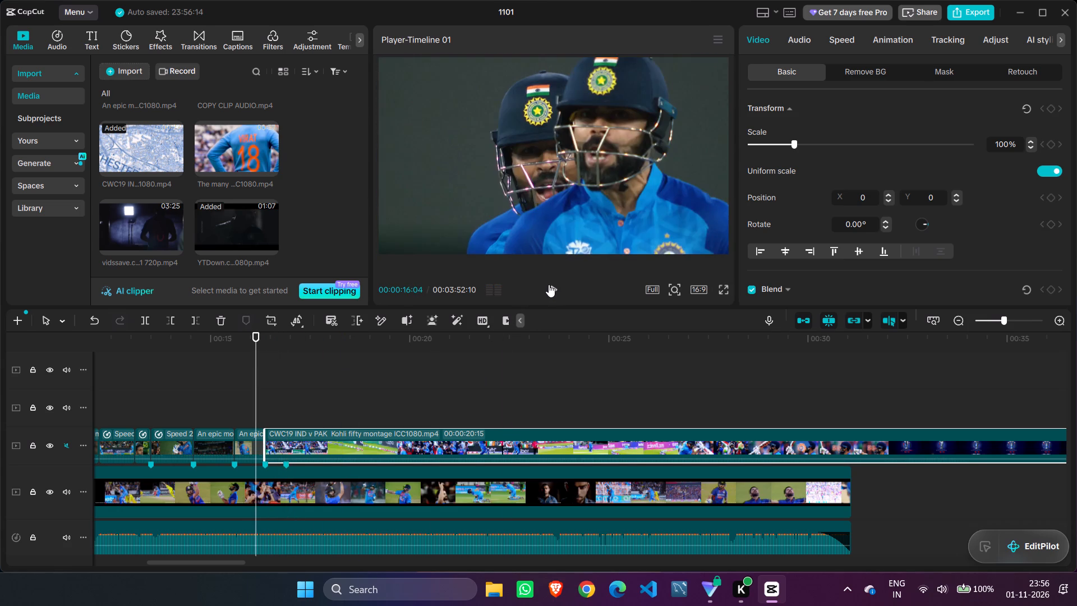
pyautogui.click(549, 284)
pyautogui.click(549, 284)
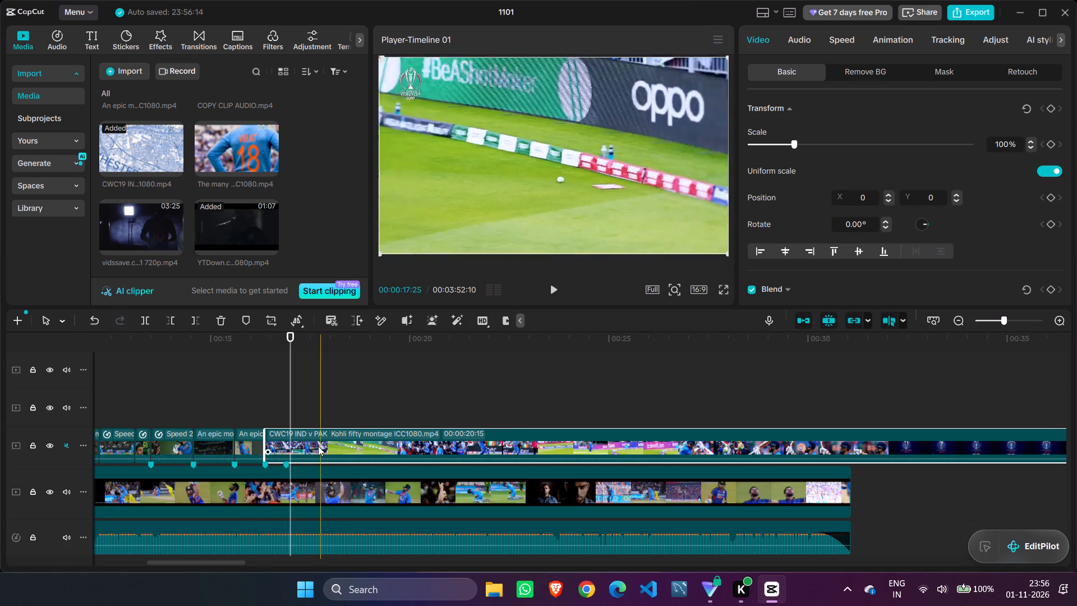
pyautogui.click(146, 313)
pyautogui.moveTo(340, 440); pyautogui.dragTo(415, 458)
# Trim the end of the short CWC19 batting piece to the marker at 00:00:16:27.
pyautogui.click(286, 438)
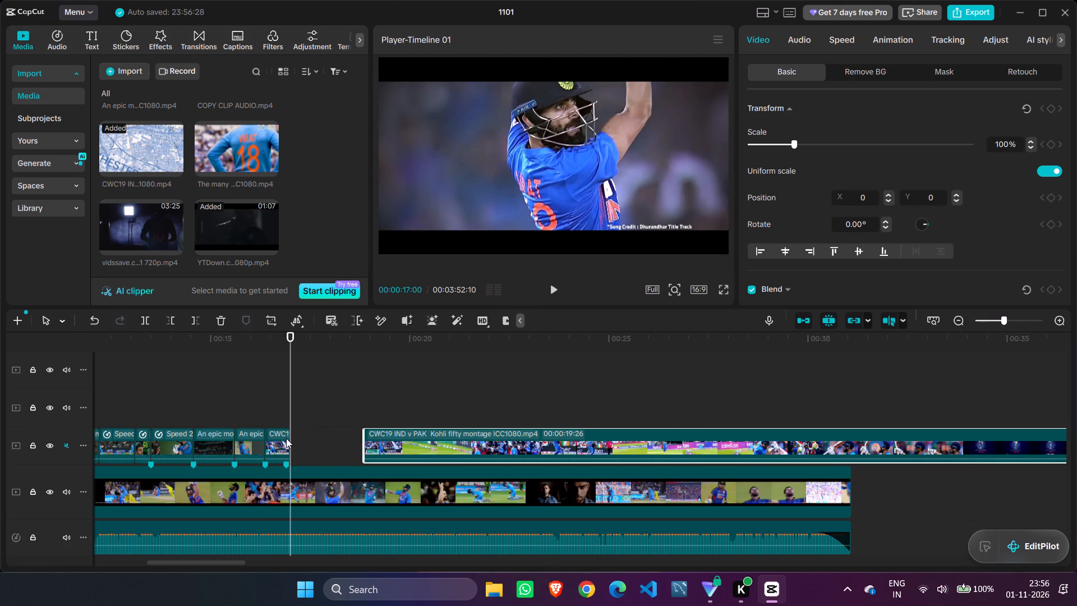
pyautogui.moveTo(289, 438); pyautogui.dragTo(283, 438)
# Play the montage from 00:00:13:20 to about 00:00:17:20, reviewing the new batting shot and the reference shot that follows.
pyautogui.moveTo(292, 366); pyautogui.dragTo(200, 374)
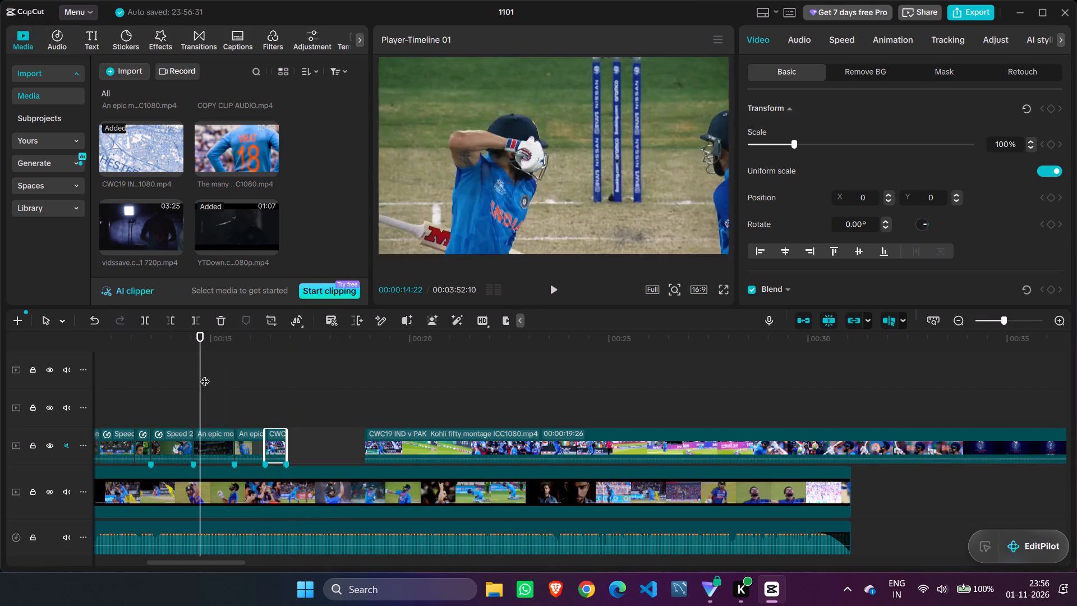
pyautogui.click(271, 369)
pyautogui.moveTo(271, 369); pyautogui.dragTo(158, 368)
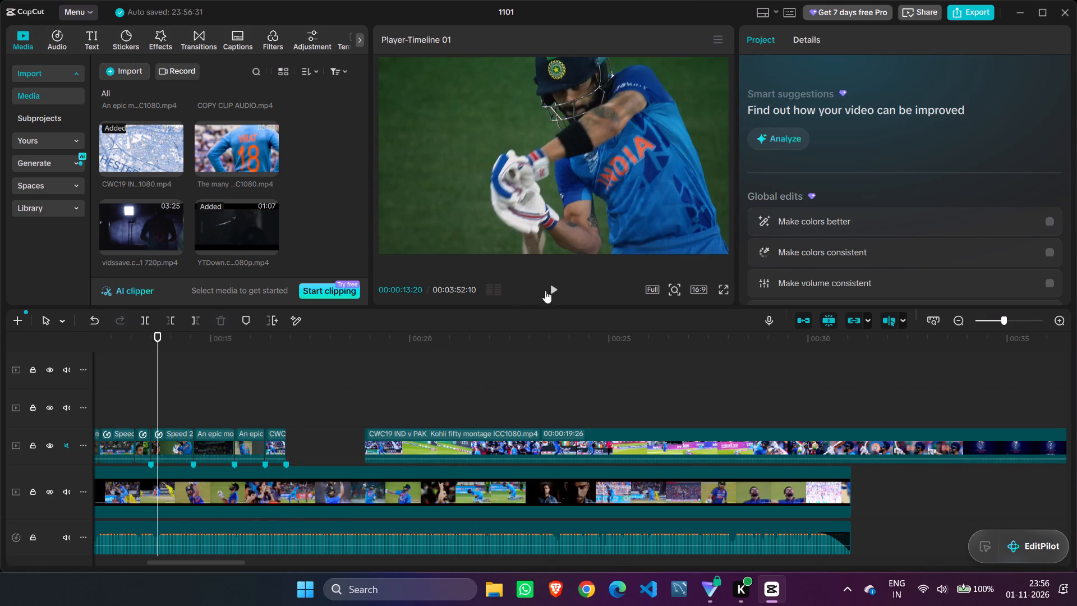
pyautogui.click(554, 287)
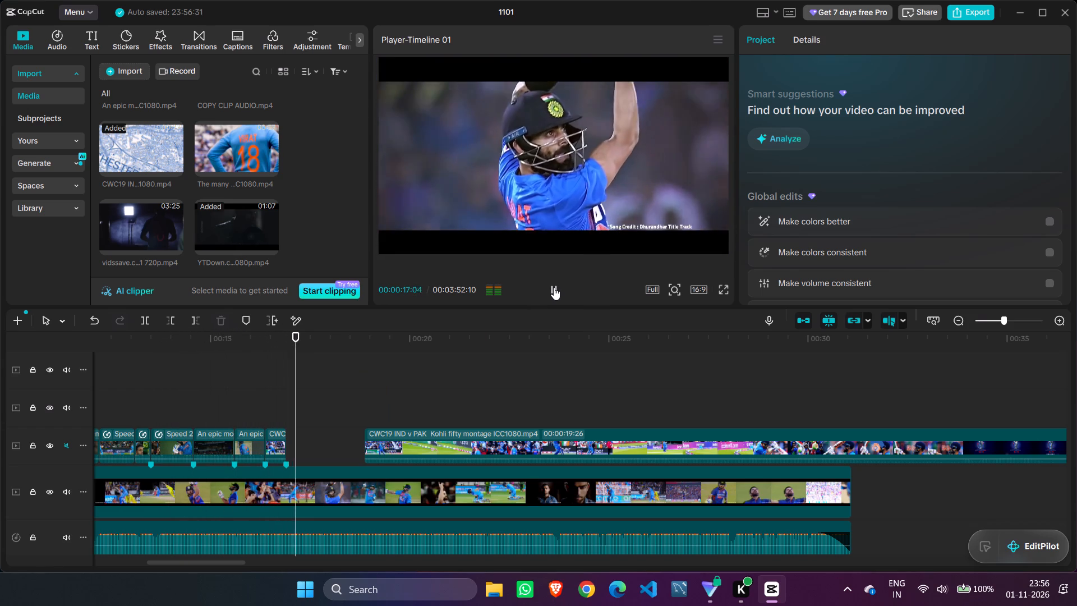
pyautogui.click(554, 287)
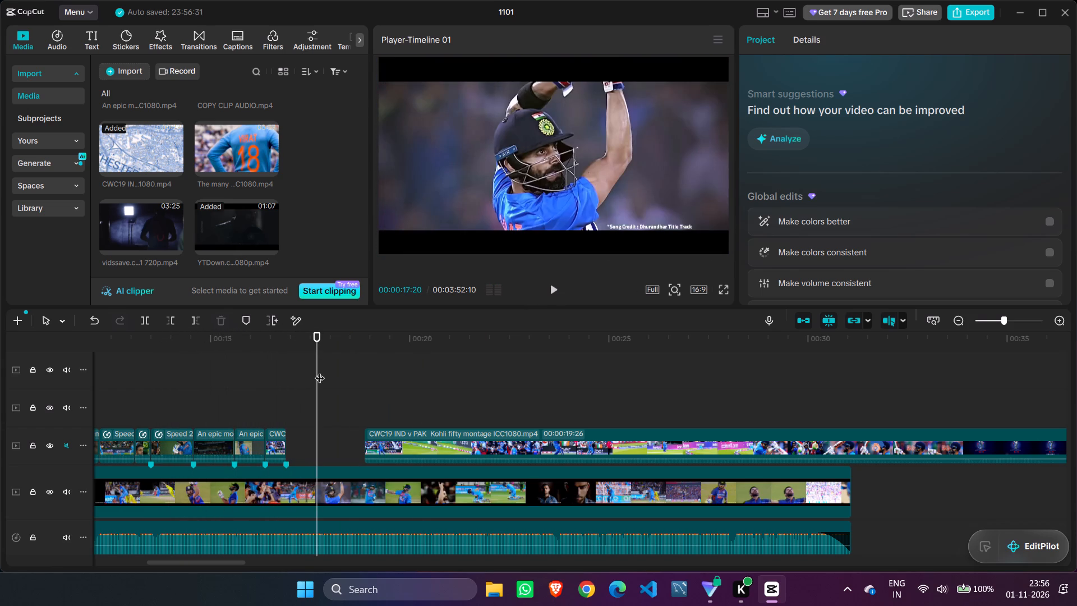
# Trim the start of the remaining CWC19 clip up to 00:00:21:28 and shift it to start at about 00:00:19.
pyautogui.moveTo(319, 371); pyautogui.dragTo(477, 410)
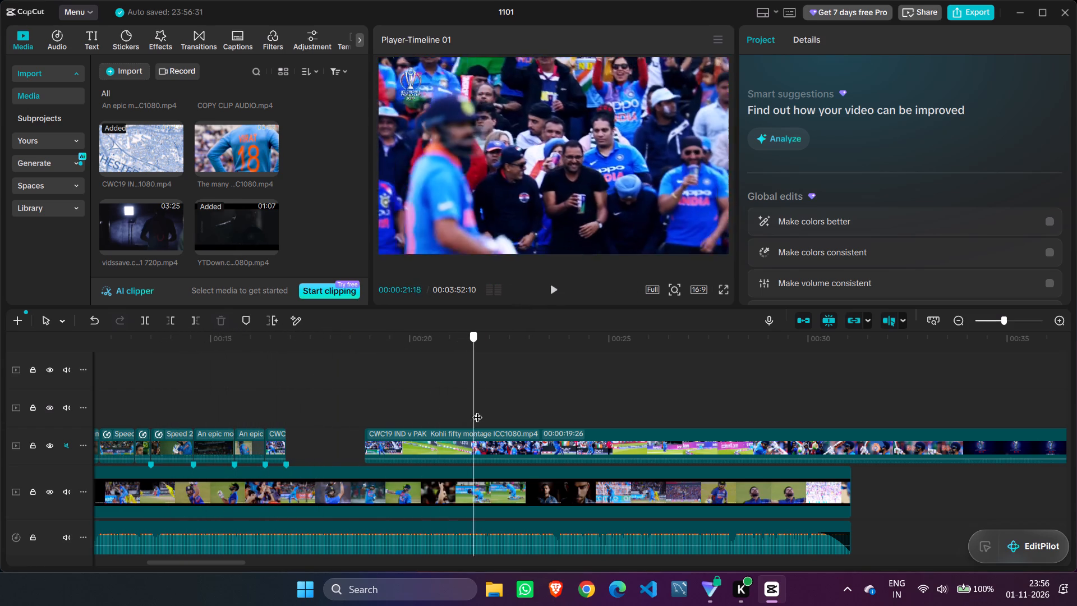
pyautogui.moveTo(477, 410); pyautogui.dragTo(545, 426)
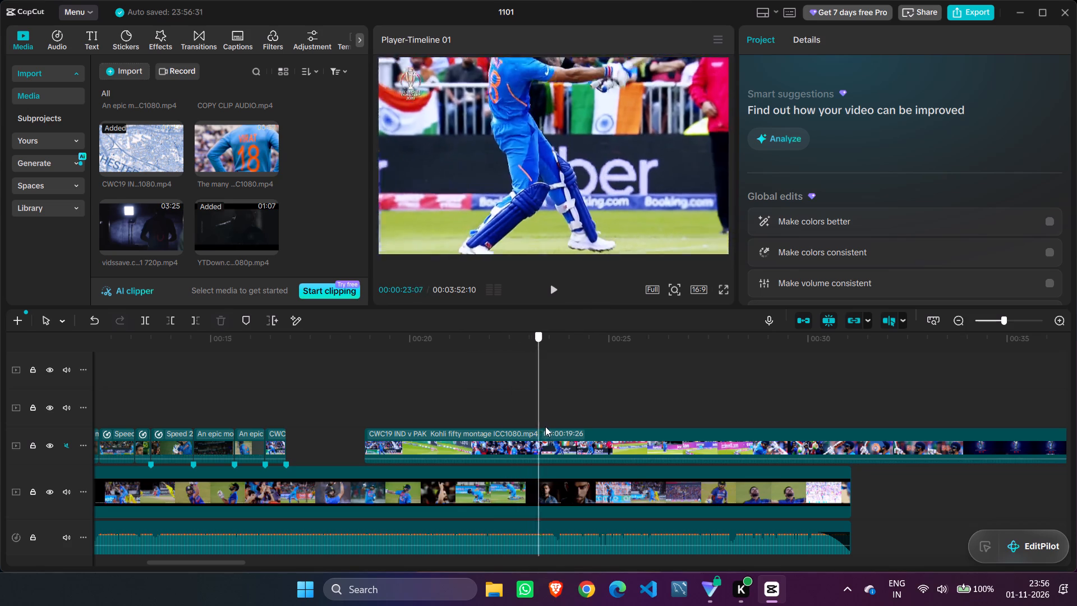
pyautogui.moveTo(545, 426); pyautogui.dragTo(518, 417)
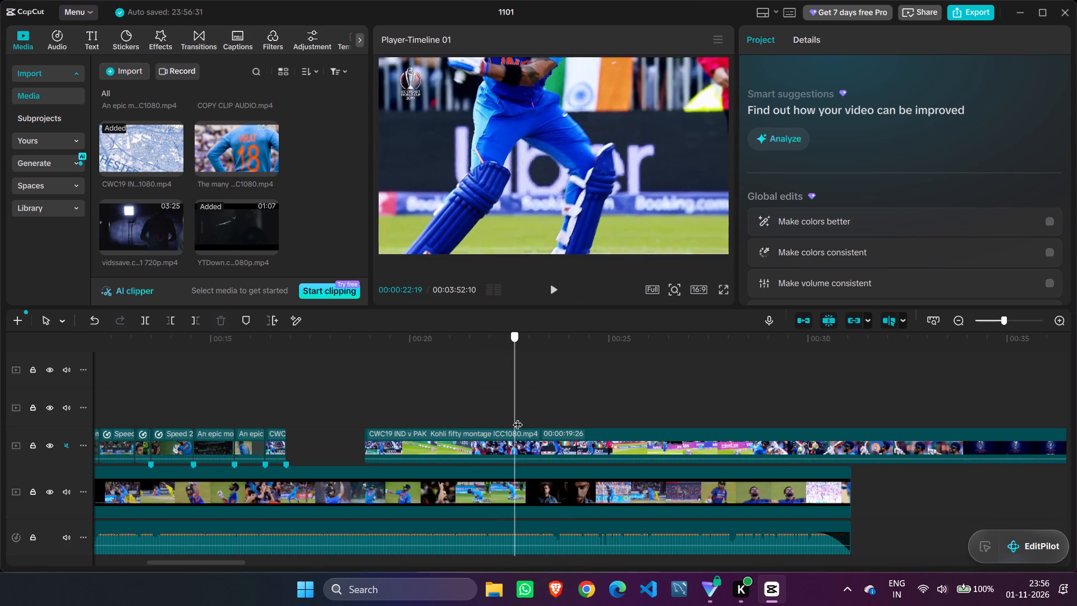
pyautogui.moveTo(518, 417); pyautogui.dragTo(504, 414)
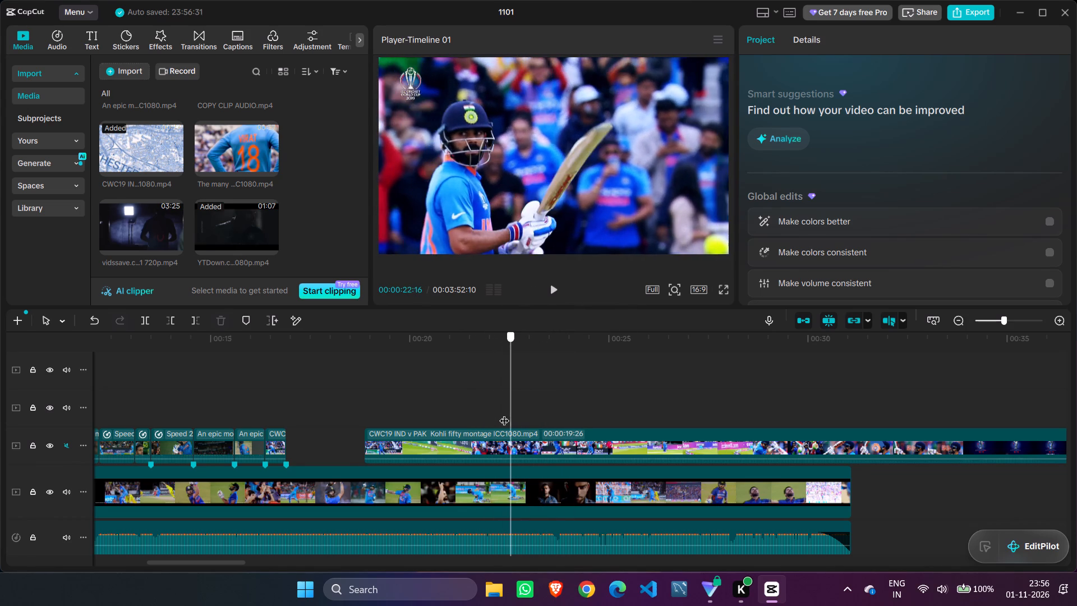
pyautogui.moveTo(504, 414); pyautogui.dragTo(487, 407)
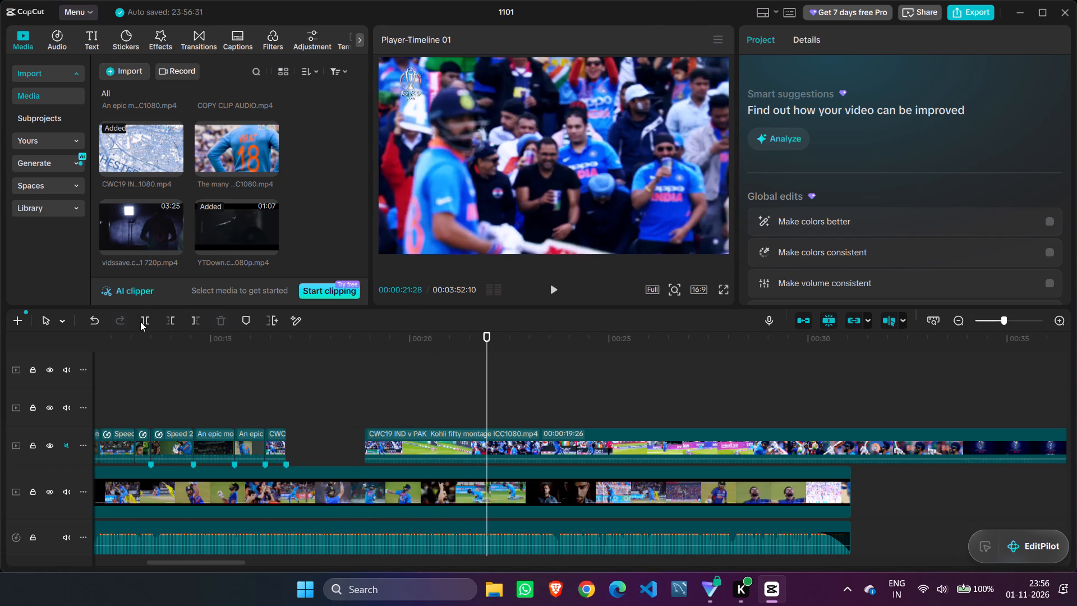
pyautogui.click(169, 319)
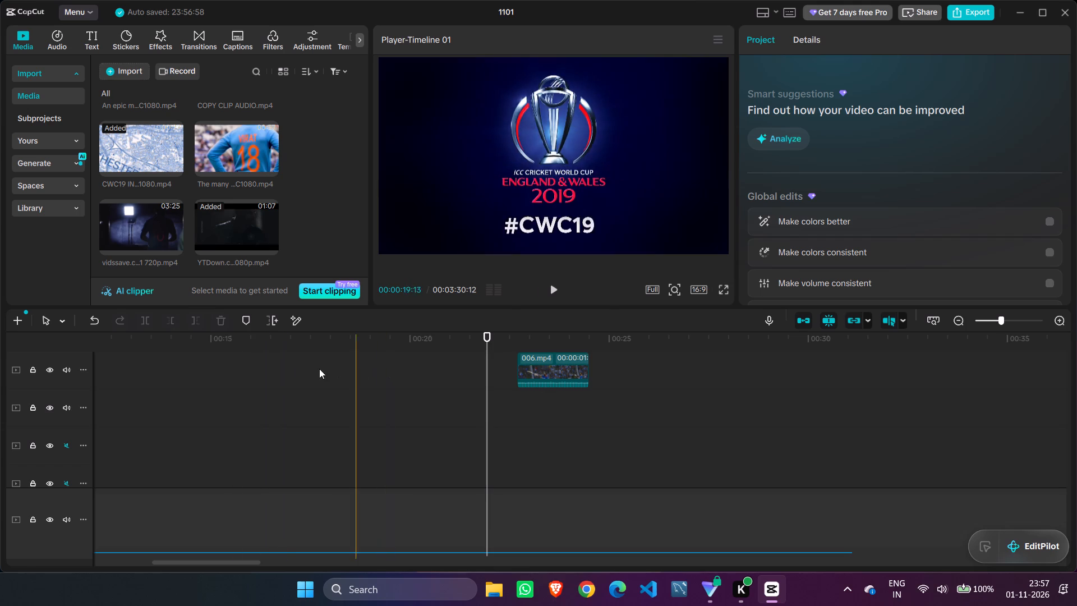
pyautogui.click(95, 317)
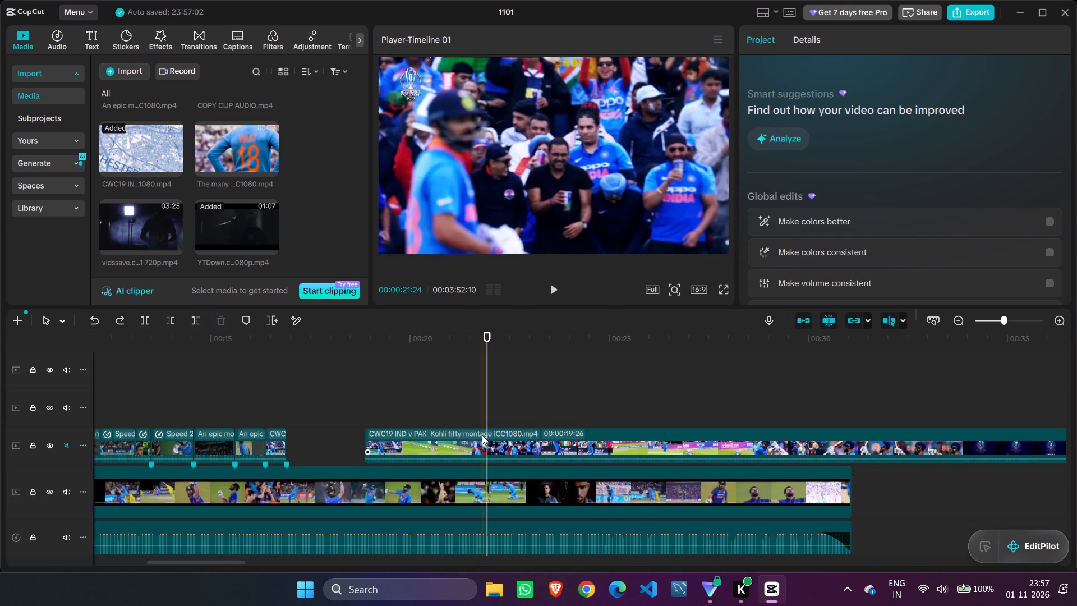
pyautogui.click(482, 435)
pyautogui.click(174, 319)
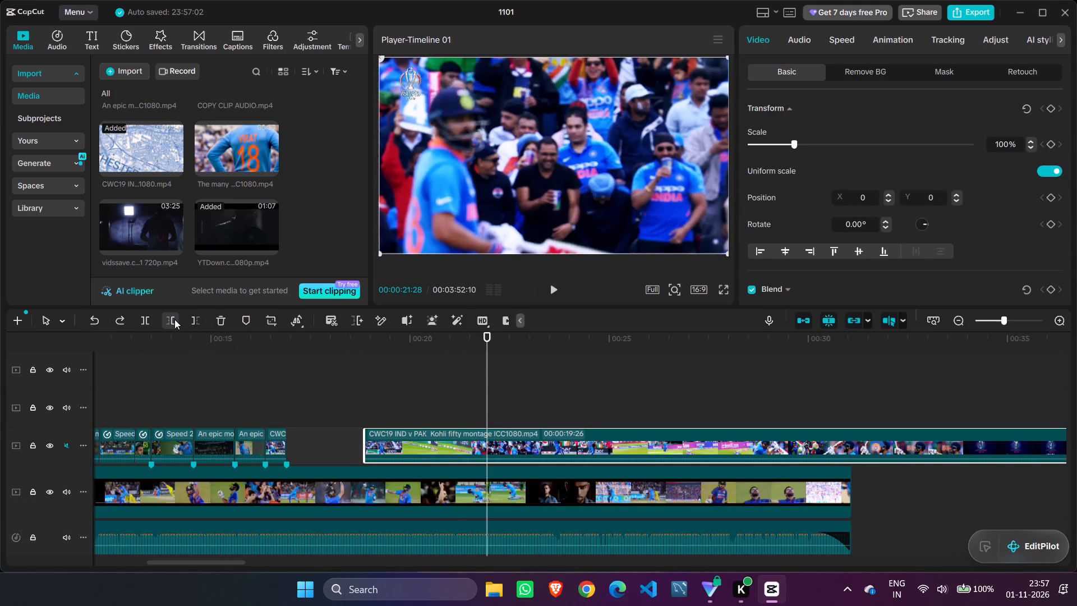
pyautogui.moveTo(639, 445); pyautogui.dragTo(465, 452)
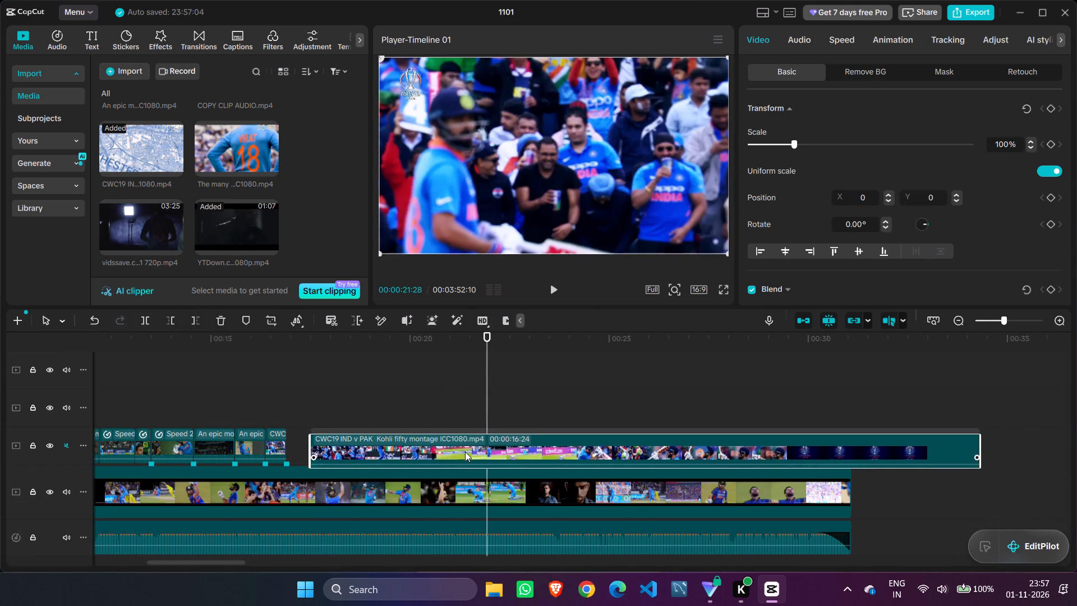
pyautogui.moveTo(465, 452); pyautogui.dragTo(533, 444)
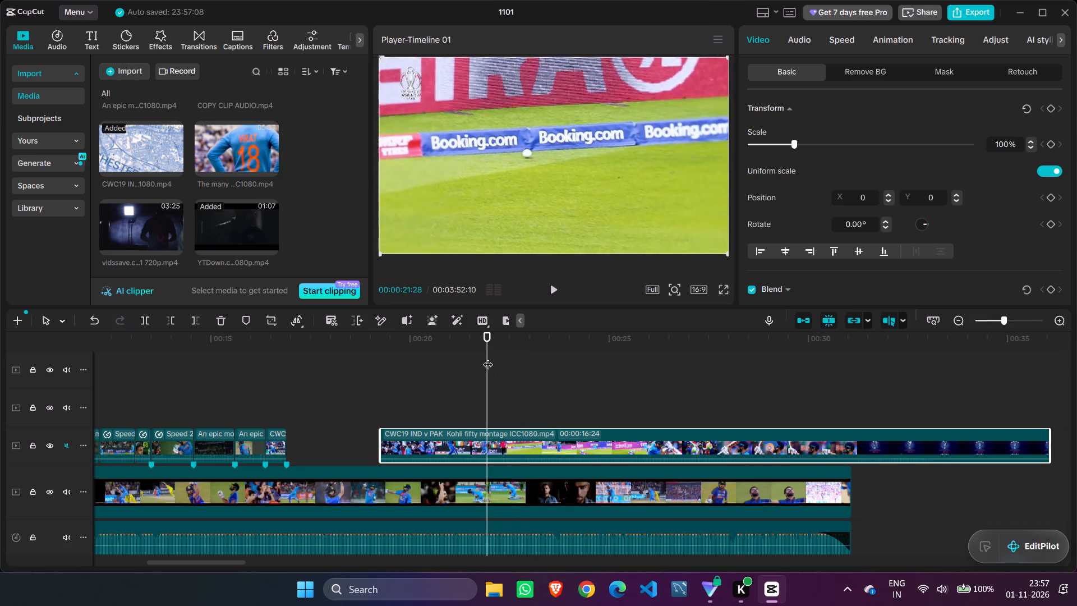
# Find the reference video's shot change after the last montage clip and add a marker to the reference clip there, at 00:00:17:24.
pyautogui.moveTo(488, 357); pyautogui.dragTo(264, 400)
pyautogui.press('space')
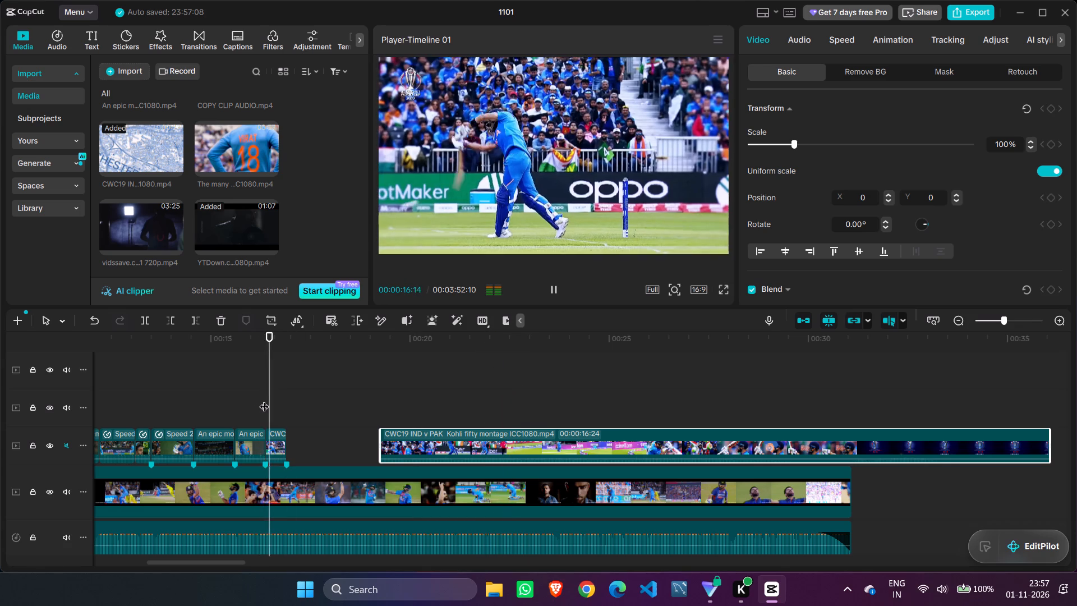
pyautogui.press('space')
pyautogui.press('space')
pyautogui.press('space')
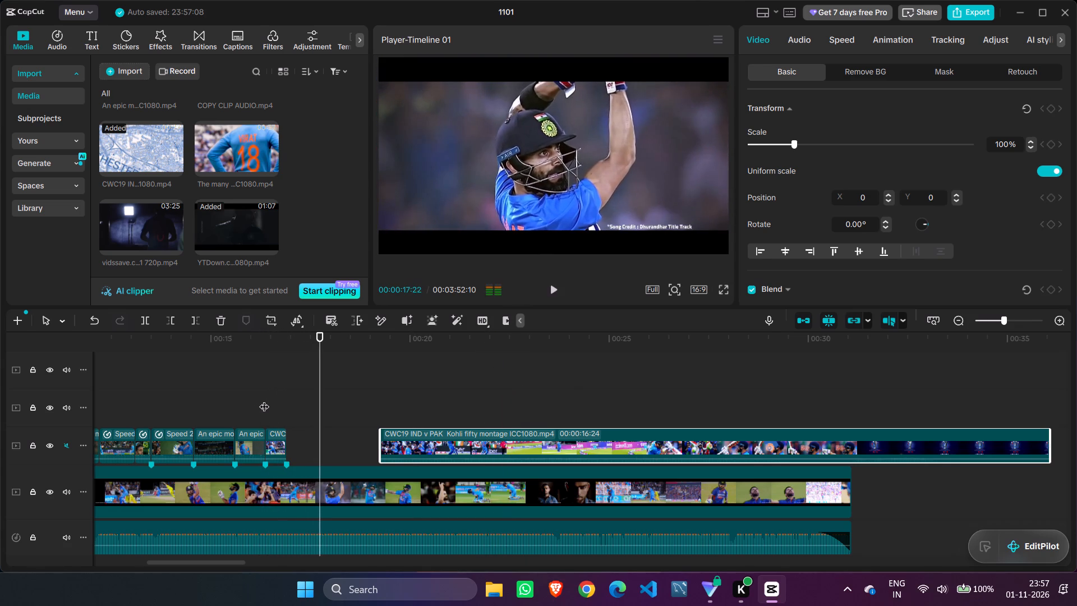
pyautogui.press('space')
pyautogui.press('space')
pyautogui.press('Left')
pyautogui.press('Left')
pyautogui.press('Left')
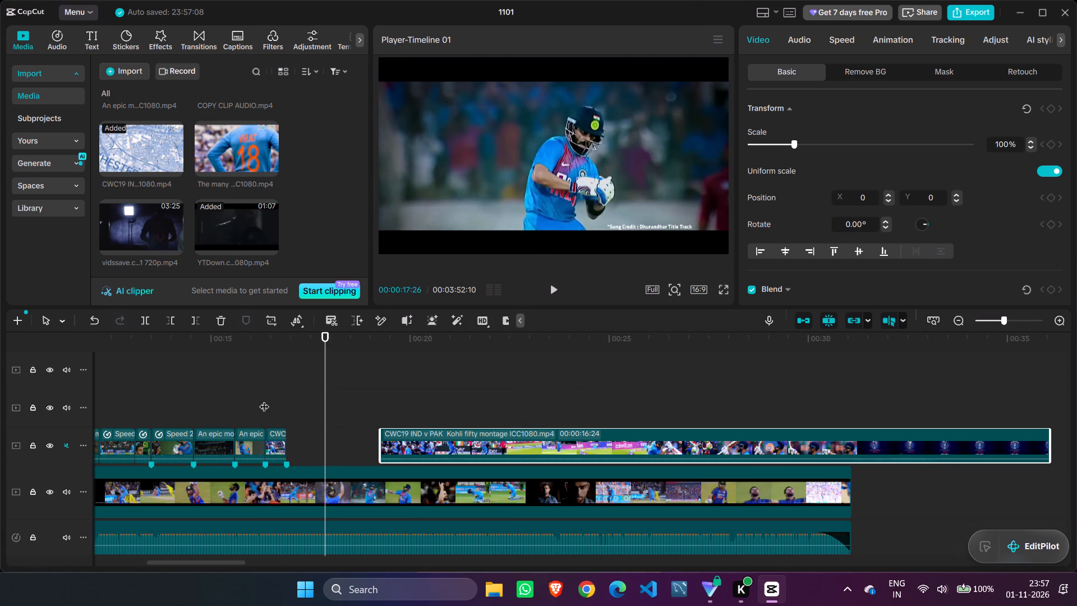
pyautogui.press('Left')
pyautogui.press('Left')
pyautogui.press('Left')
pyautogui.press('Right')
pyautogui.press('Left')
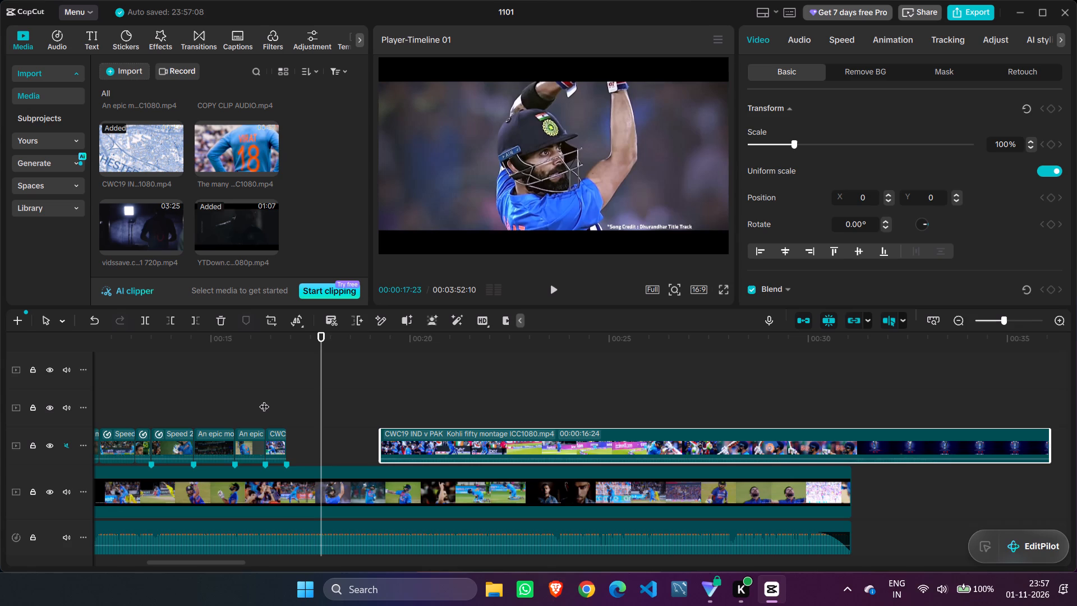
pyautogui.press('Right')
pyautogui.press('Left')
pyautogui.press('Right')
pyautogui.press('Left')
pyautogui.press('Right')
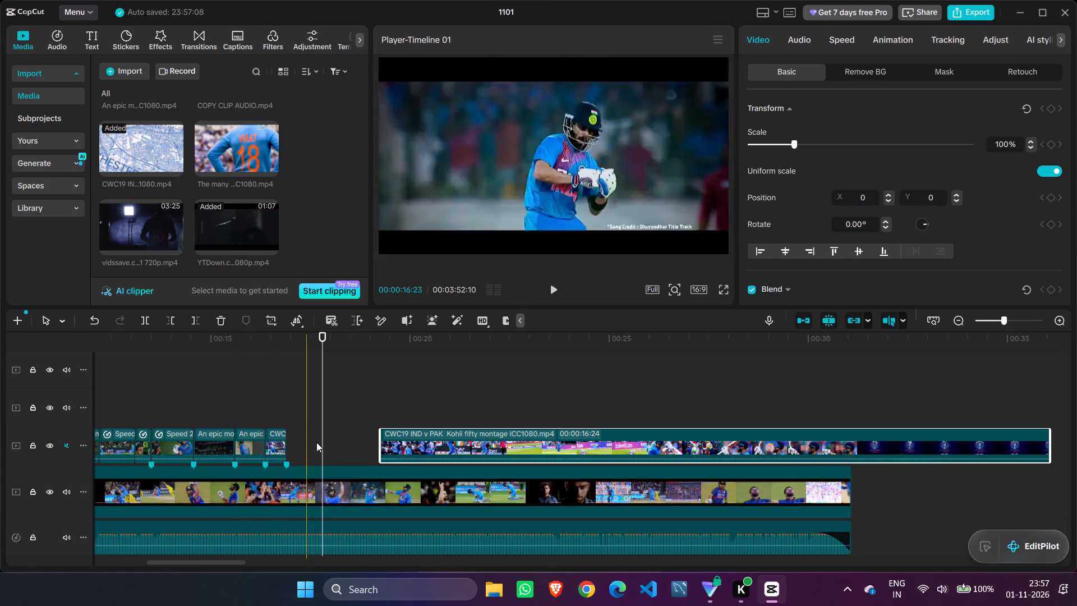
pyautogui.click(322, 495)
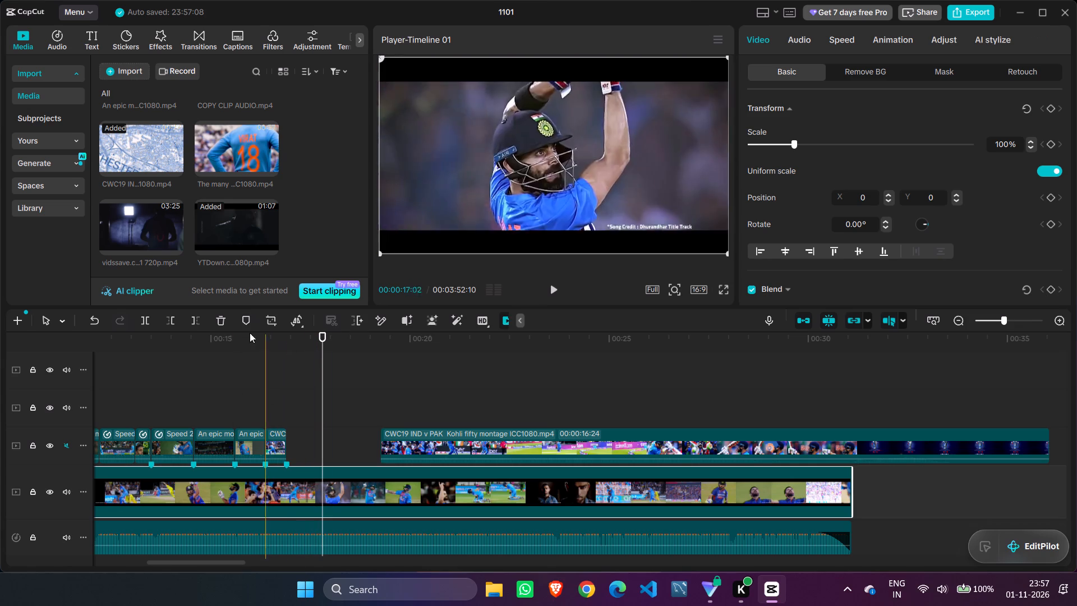
pyautogui.click(247, 319)
# Move the trimmed CWC19 clip against the end of the last montage clip at the 00:00:16:27 marker.
pyautogui.moveTo(501, 450); pyautogui.dragTo(428, 448)
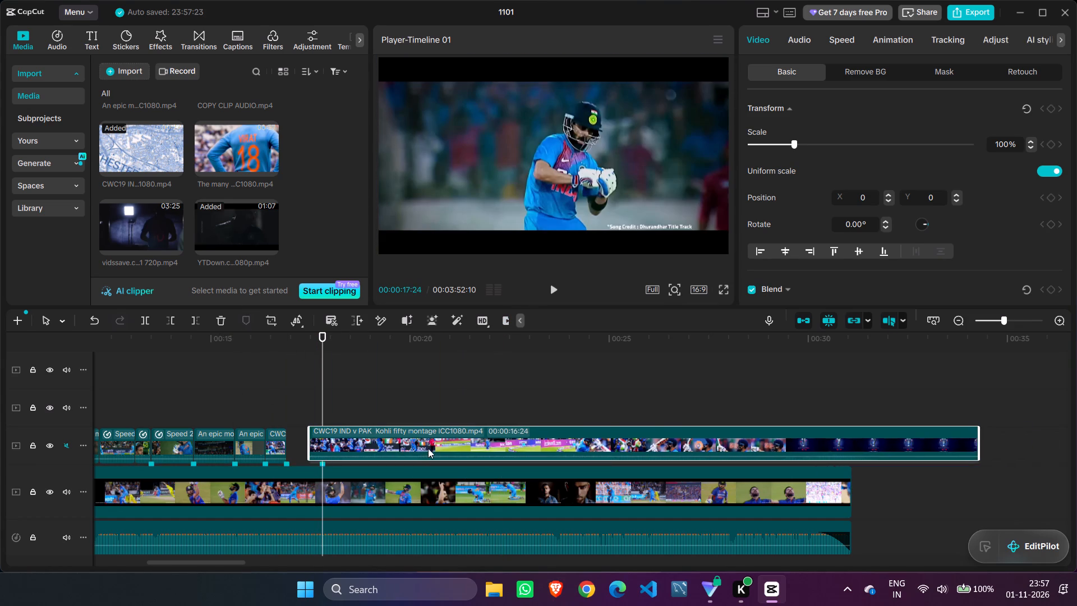
pyautogui.moveTo(428, 448); pyautogui.dragTo(409, 452)
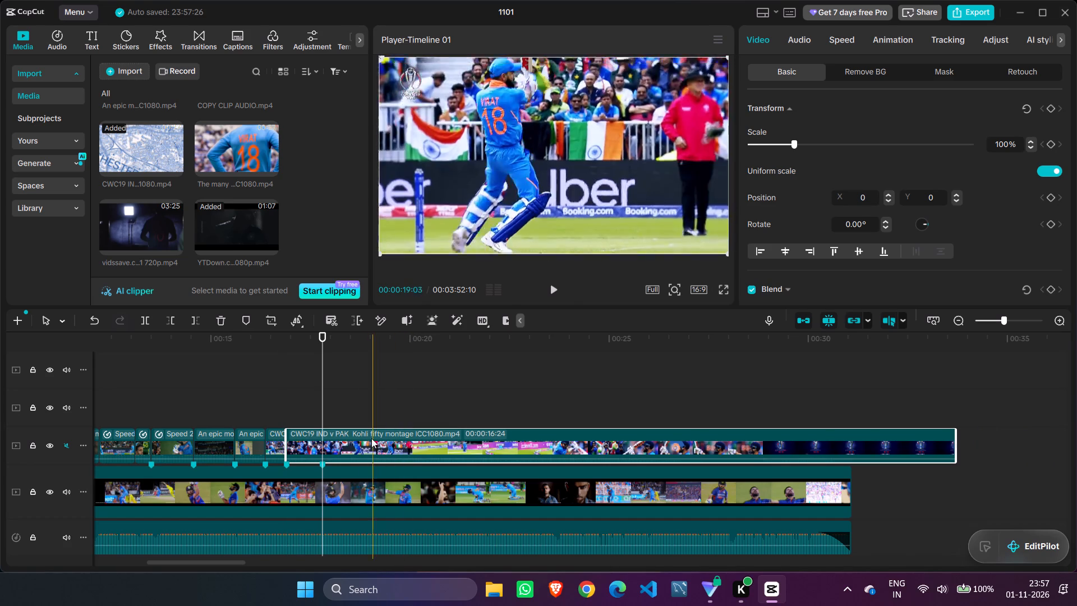
# Split the CWC19 clip at 00:00:17:16, just before the shot changes, and shift the remainder to start at about 00:00:19:16.
pyautogui.moveTo(321, 375); pyautogui.dragTo(304, 377)
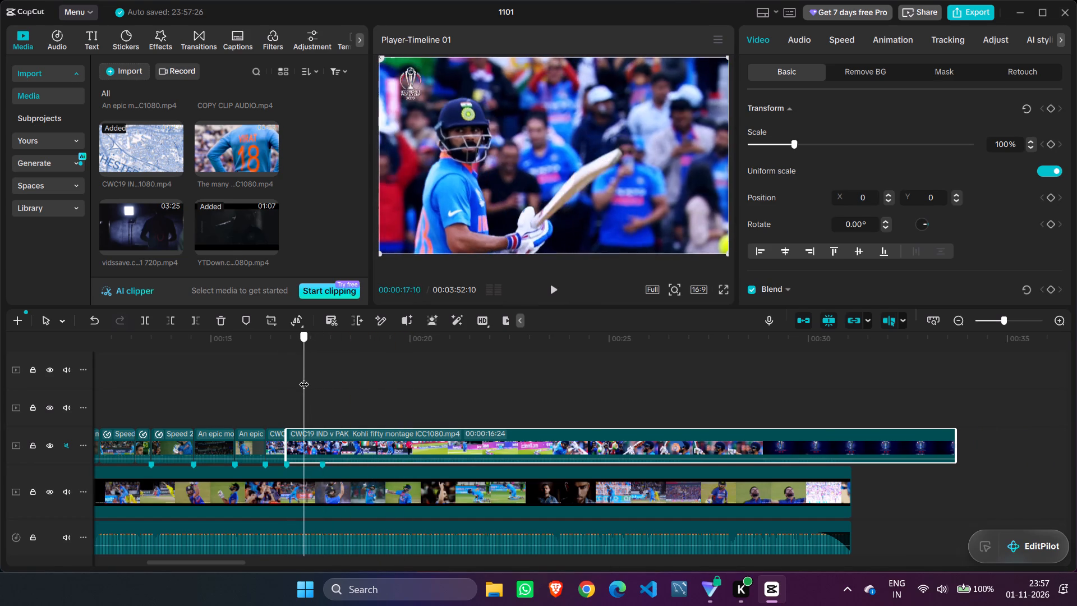
pyautogui.moveTo(304, 377); pyautogui.dragTo(315, 379)
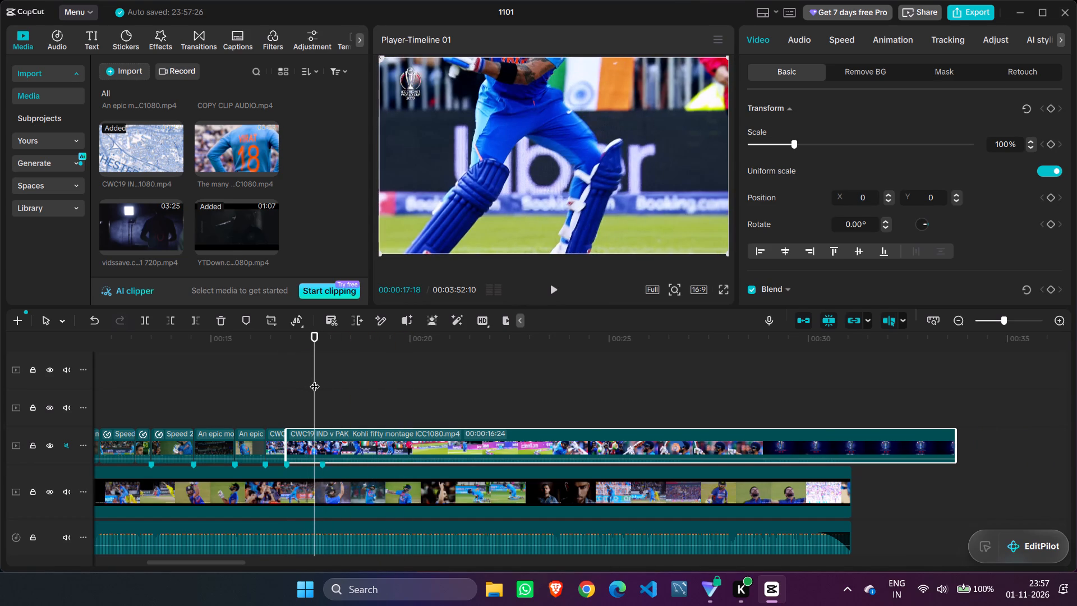
pyautogui.press('Left')
pyautogui.press('Left')
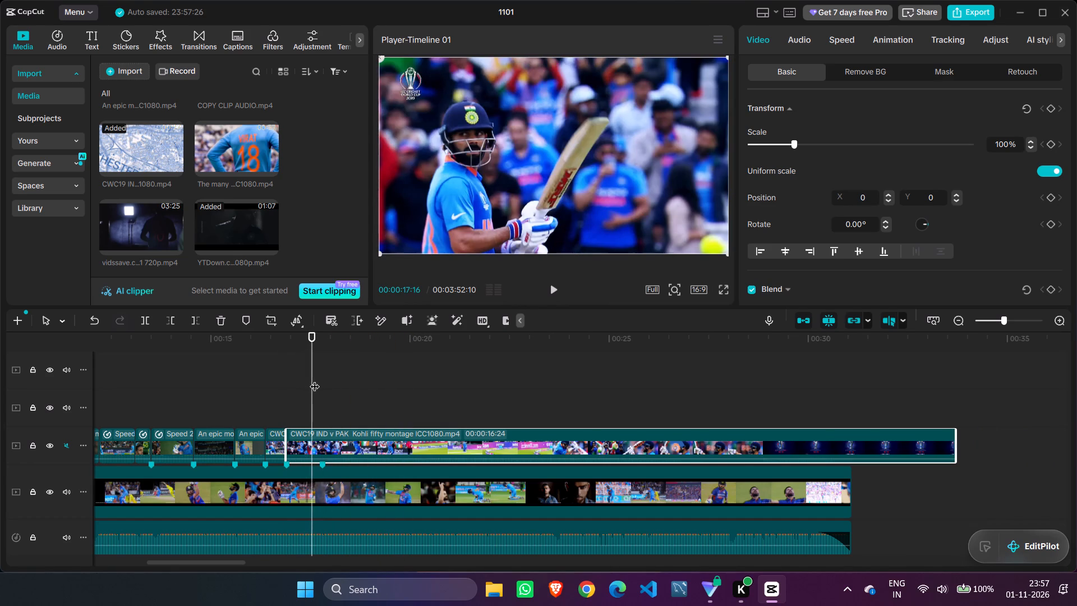
pyautogui.click(146, 322)
pyautogui.moveTo(369, 436); pyautogui.dragTo(448, 443)
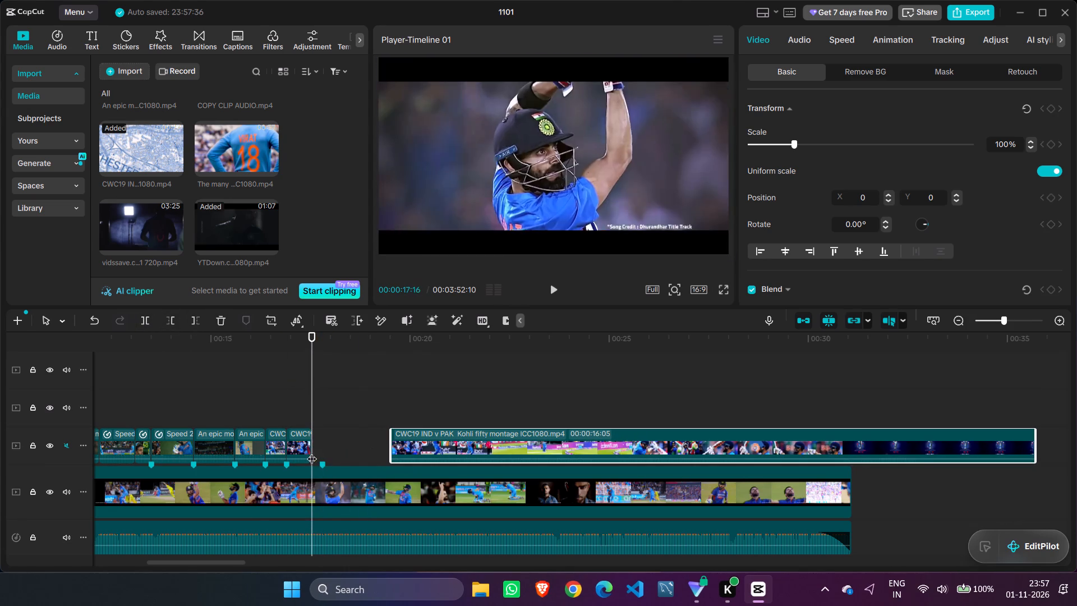
# Shift the short CWC19 piece to end at the 00:00:17:24 marker and extend its start back to the previous clip.
pyautogui.moveTo(302, 445); pyautogui.dragTo(316, 447)
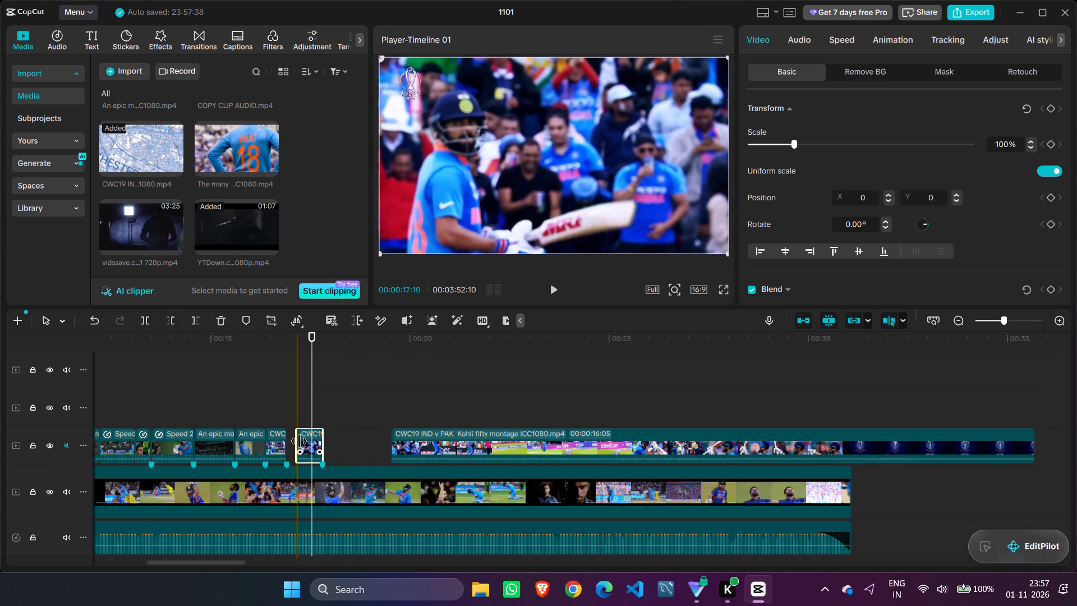
pyautogui.moveTo(294, 441); pyautogui.dragTo(270, 441)
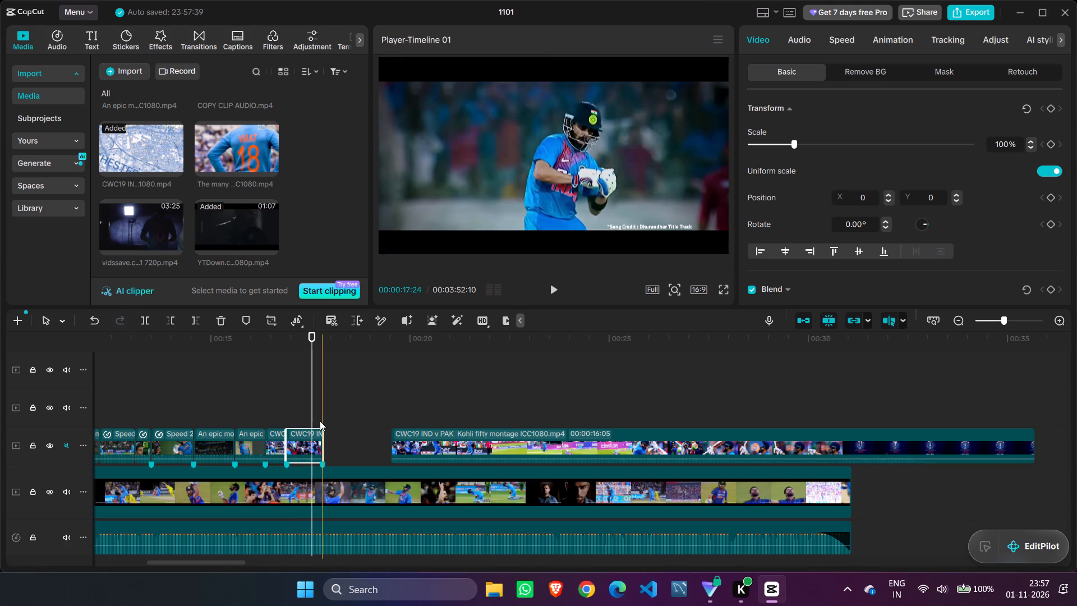
# Play the montage from the beginning through to the CWC19 remainder after the gap, reviewing the cuts against the music, and return to 00:00:16:11.
pyautogui.moveTo(321, 401); pyautogui.dragTo(145, 410)
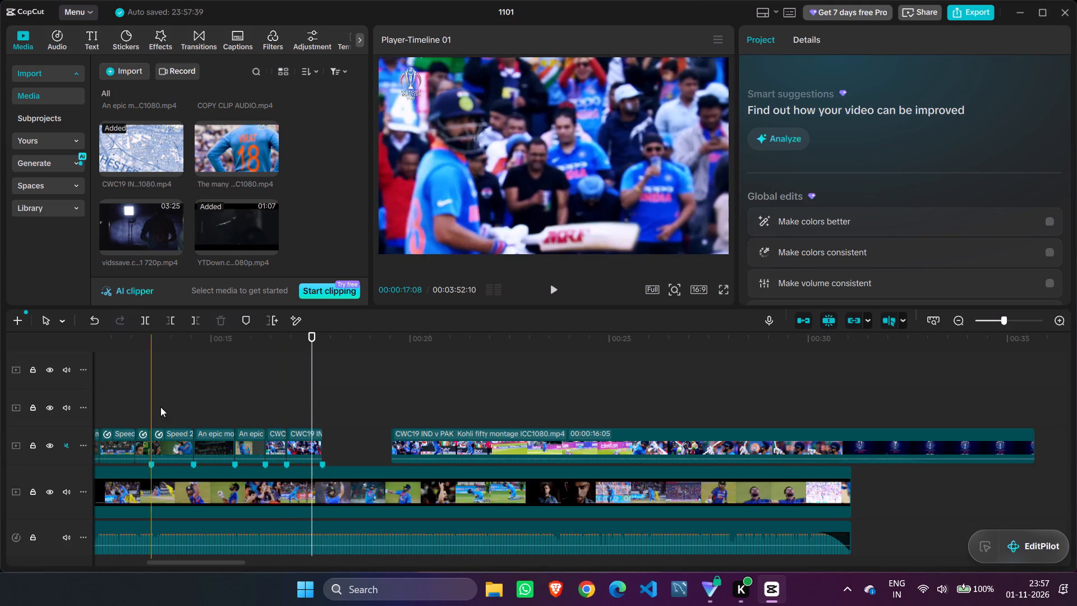
pyautogui.moveTo(310, 340); pyautogui.dragTo(0, 403)
pyautogui.press('space')
pyautogui.press('space')
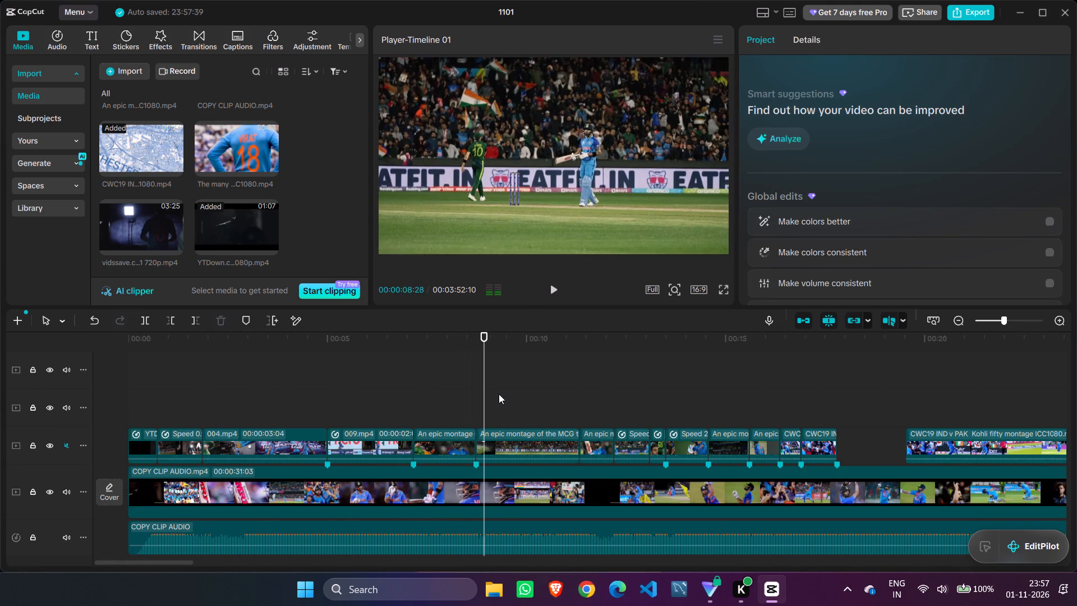
pyautogui.click(962, 322)
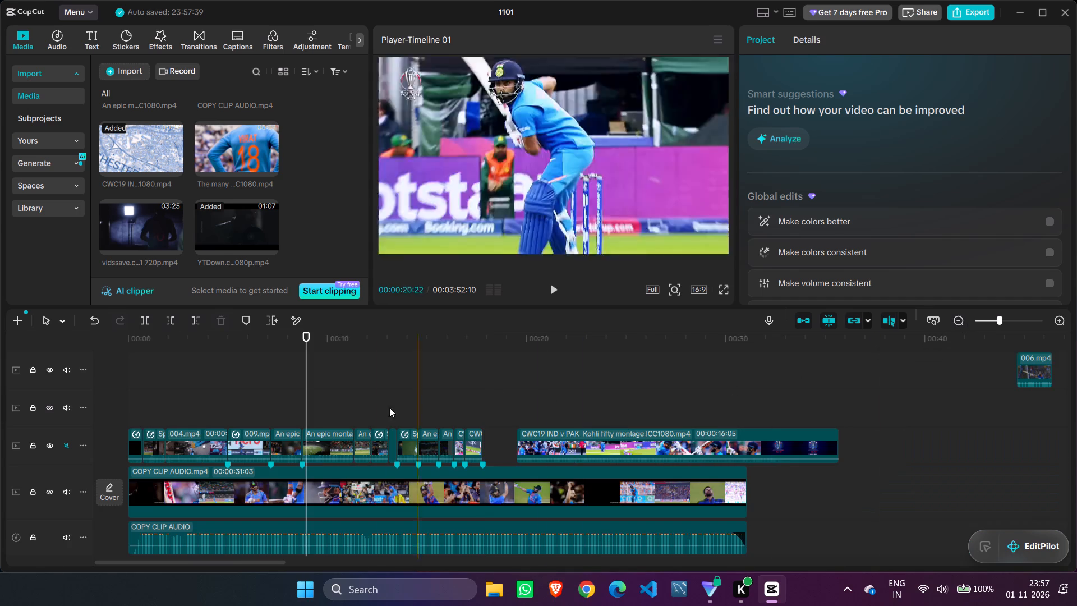
pyautogui.moveTo(306, 336); pyautogui.dragTo(100, 388)
pyautogui.press('space')
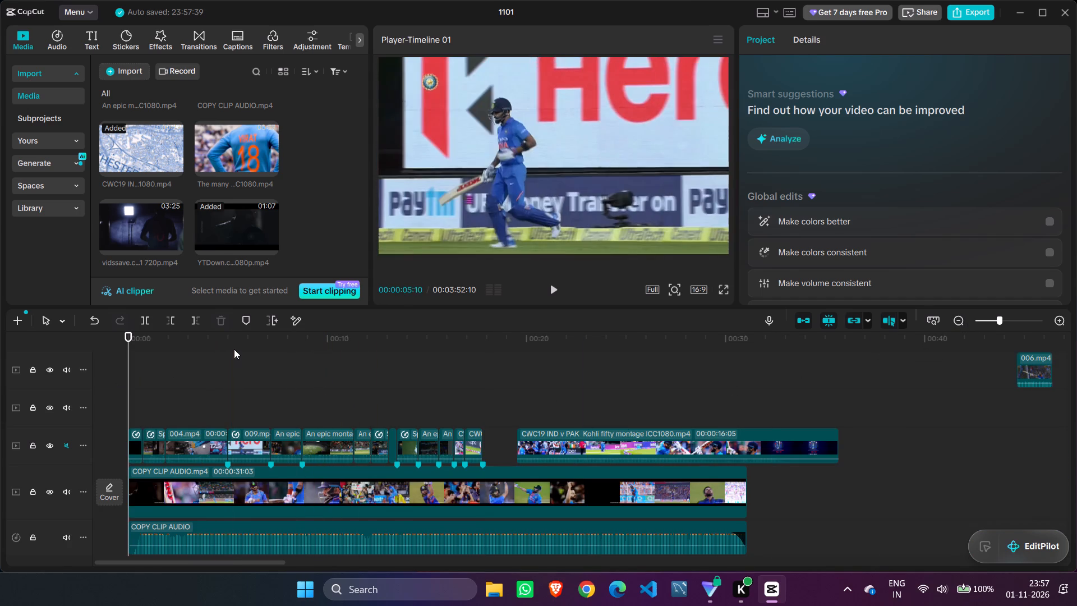
pyautogui.press('space')
pyautogui.click(94, 356)
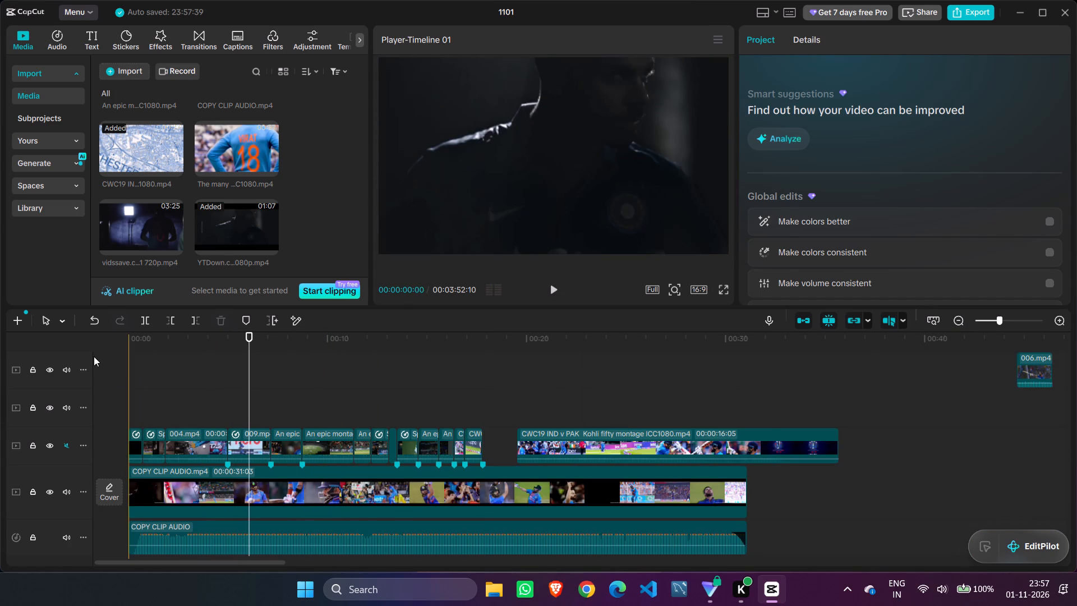
pyautogui.press('space')
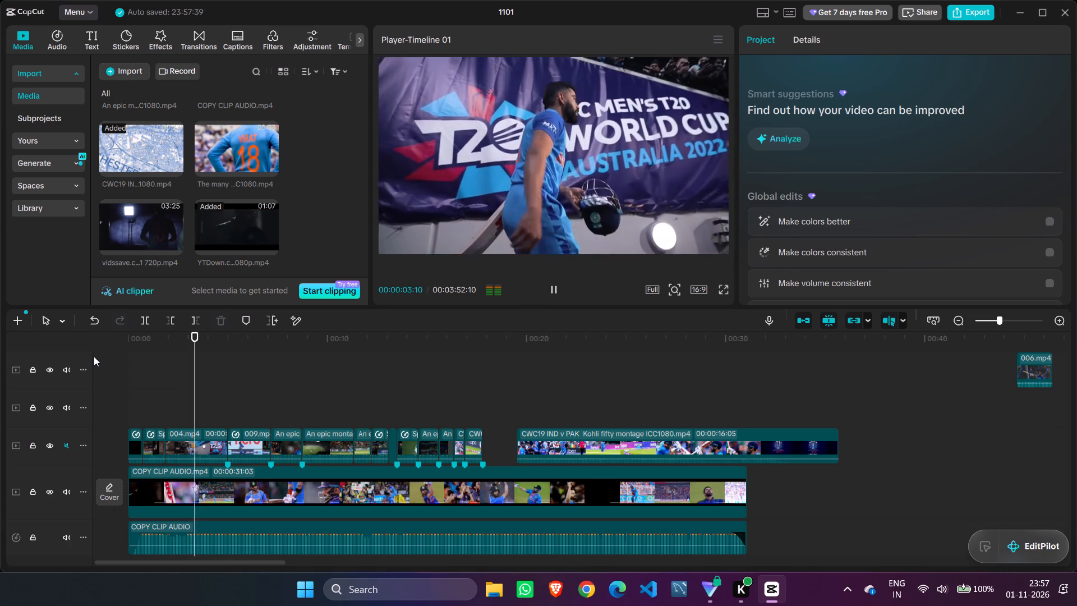
pyautogui.press('space')
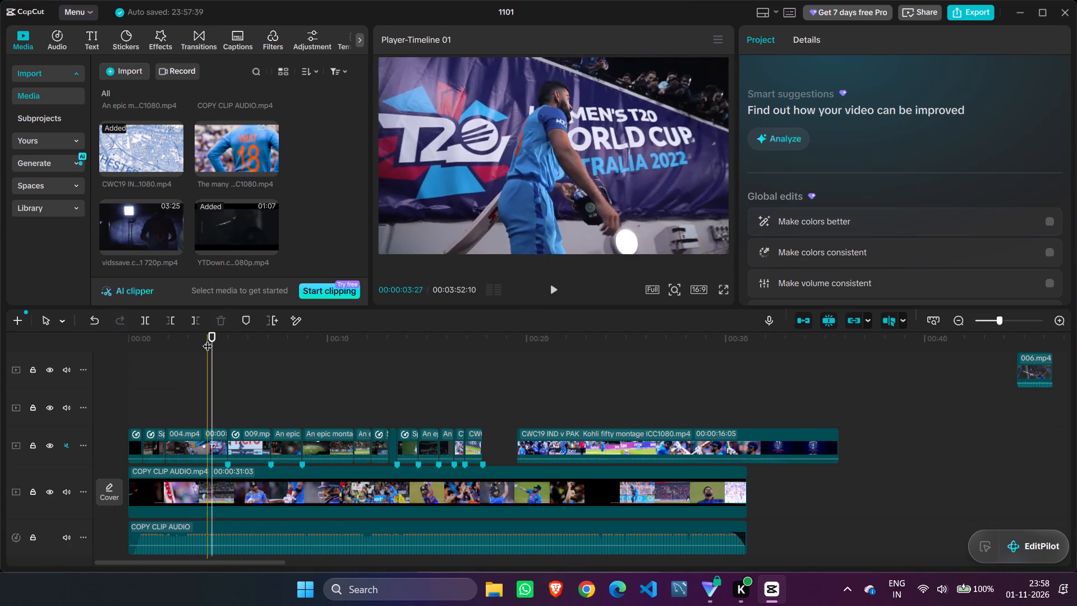
pyautogui.moveTo(211, 339); pyautogui.dragTo(112, 352)
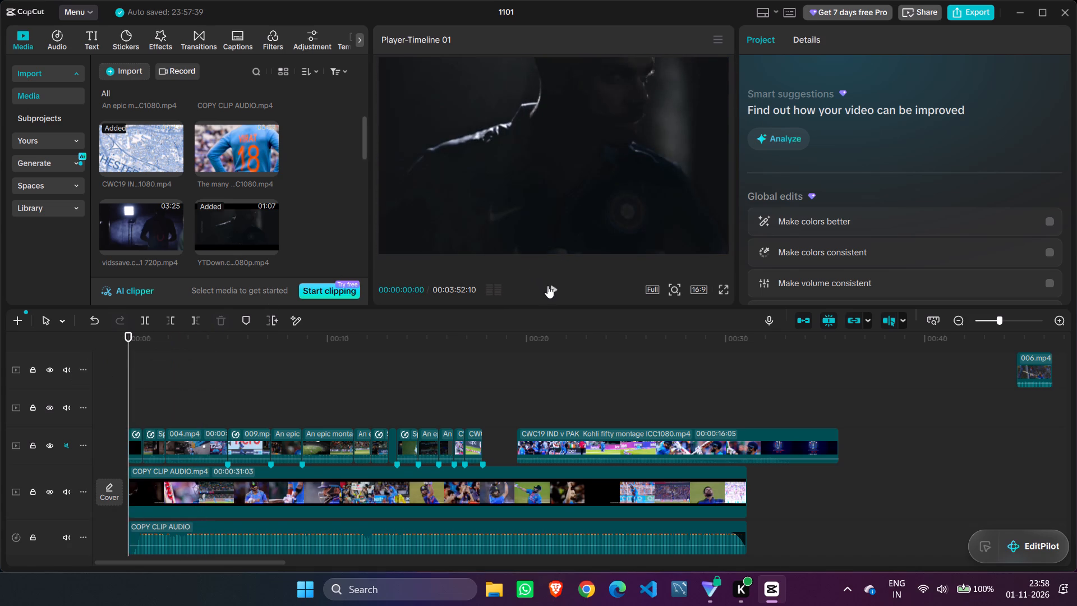
pyautogui.click(548, 287)
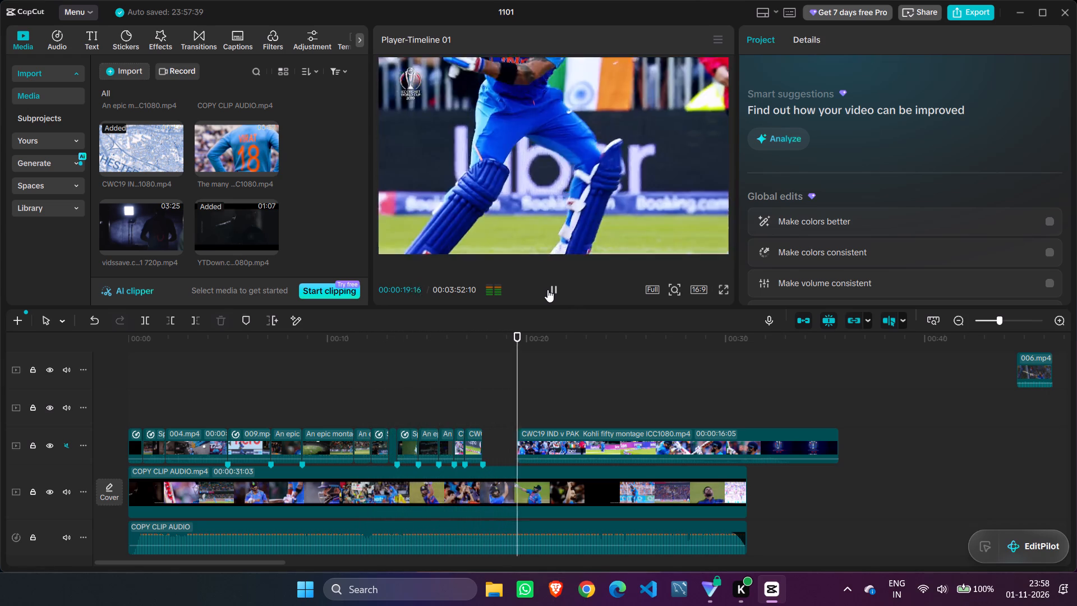
pyautogui.click(555, 286)
pyautogui.moveTo(536, 336); pyautogui.dragTo(447, 344)
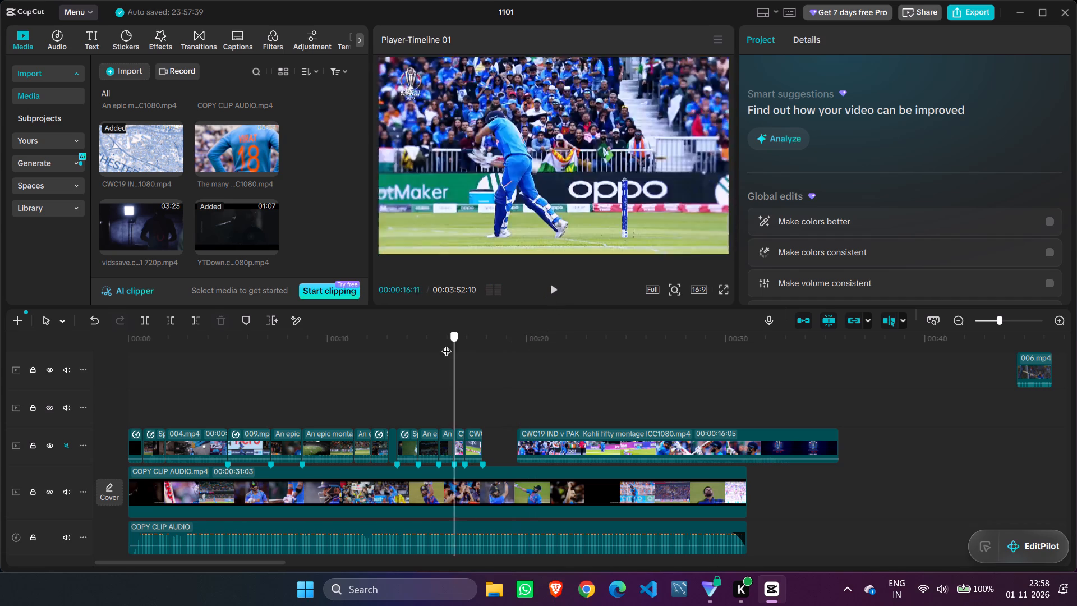
# Play the reference footage after the montage's end, from about 00:00:17 to 00:00:19, examining the next shot and its timing.
pyautogui.moveTo(447, 344); pyautogui.dragTo(476, 347)
pyautogui.click(554, 292)
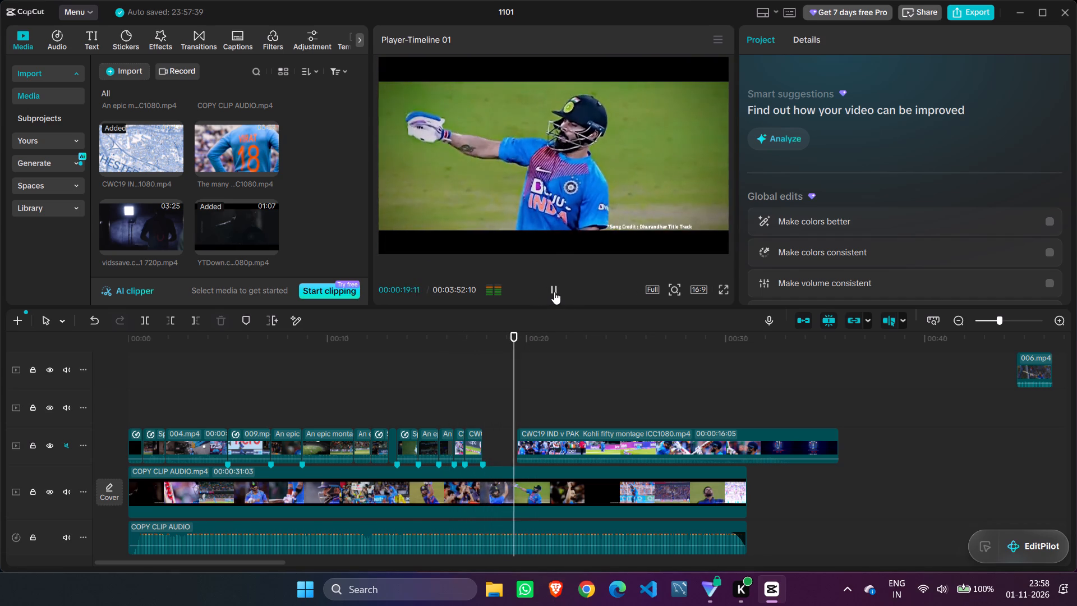
pyautogui.click(554, 292)
pyautogui.moveTo(522, 335); pyautogui.dragTo(471, 334)
pyautogui.click(555, 290)
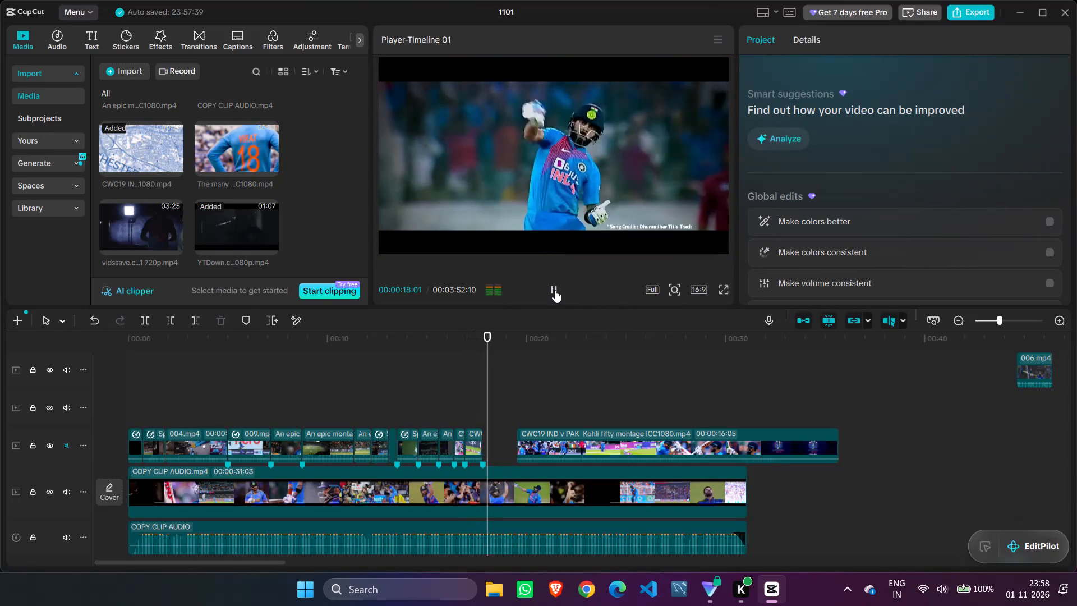
pyautogui.click(555, 290)
pyautogui.click(555, 286)
pyautogui.click(555, 286)
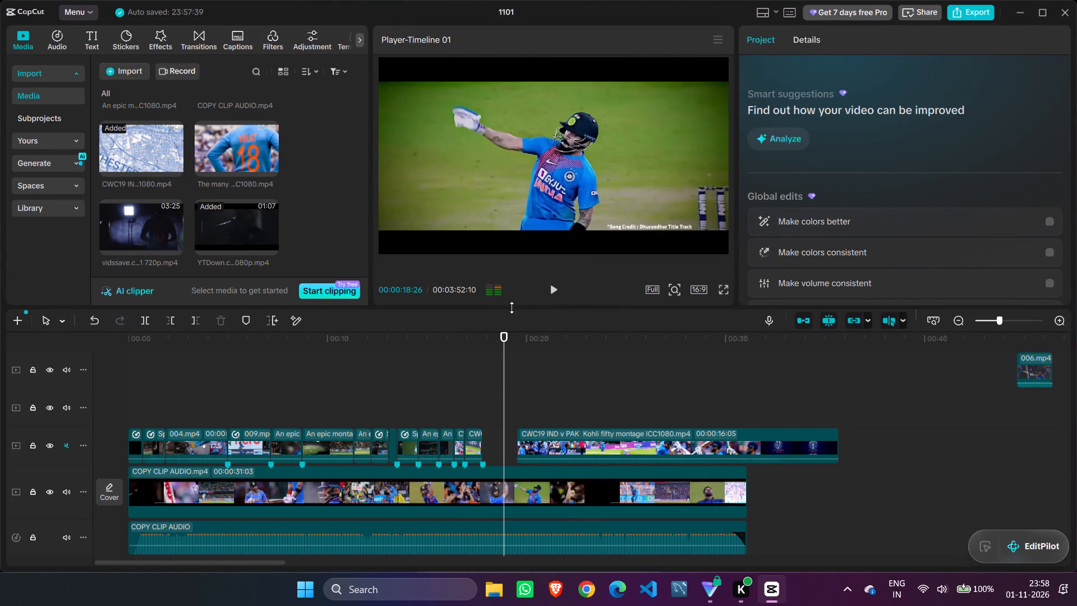
# Move the long CWC19 remainder further along its track to start at about 00:00:29.
pyautogui.moveTo(592, 436); pyautogui.dragTo(782, 436)
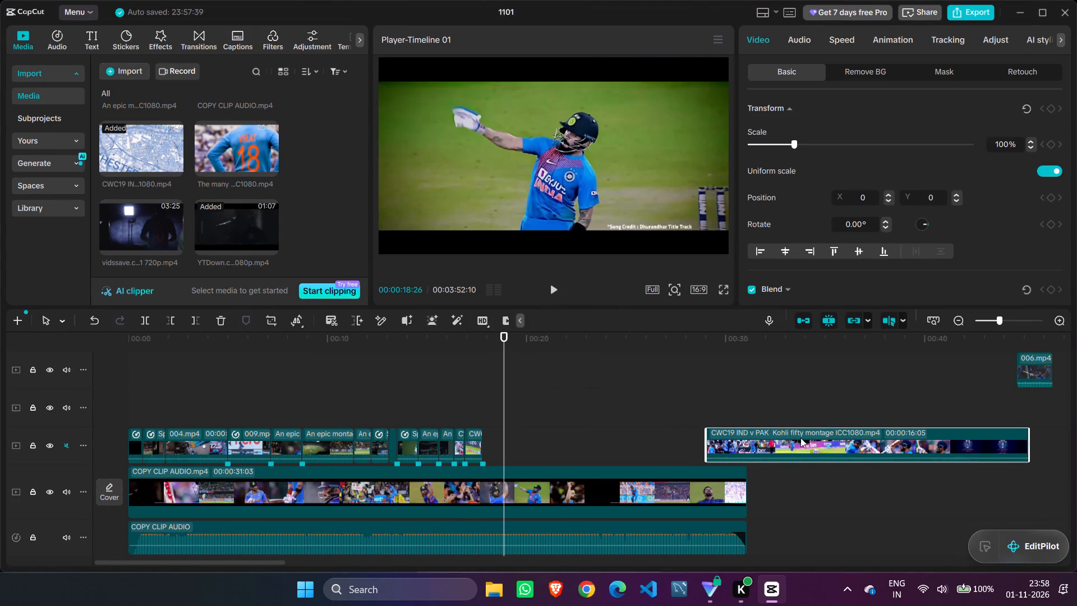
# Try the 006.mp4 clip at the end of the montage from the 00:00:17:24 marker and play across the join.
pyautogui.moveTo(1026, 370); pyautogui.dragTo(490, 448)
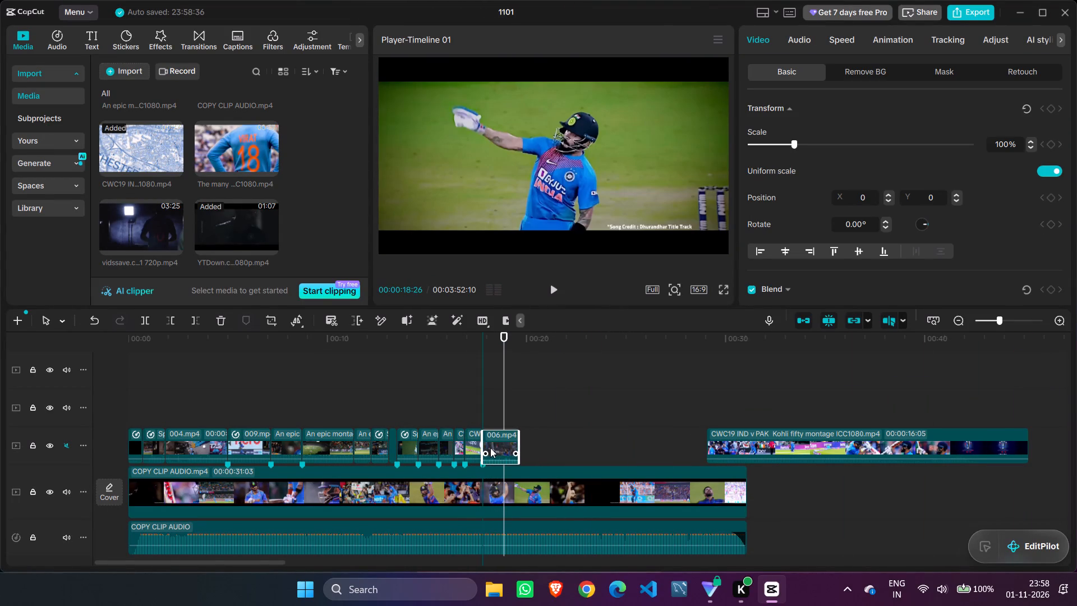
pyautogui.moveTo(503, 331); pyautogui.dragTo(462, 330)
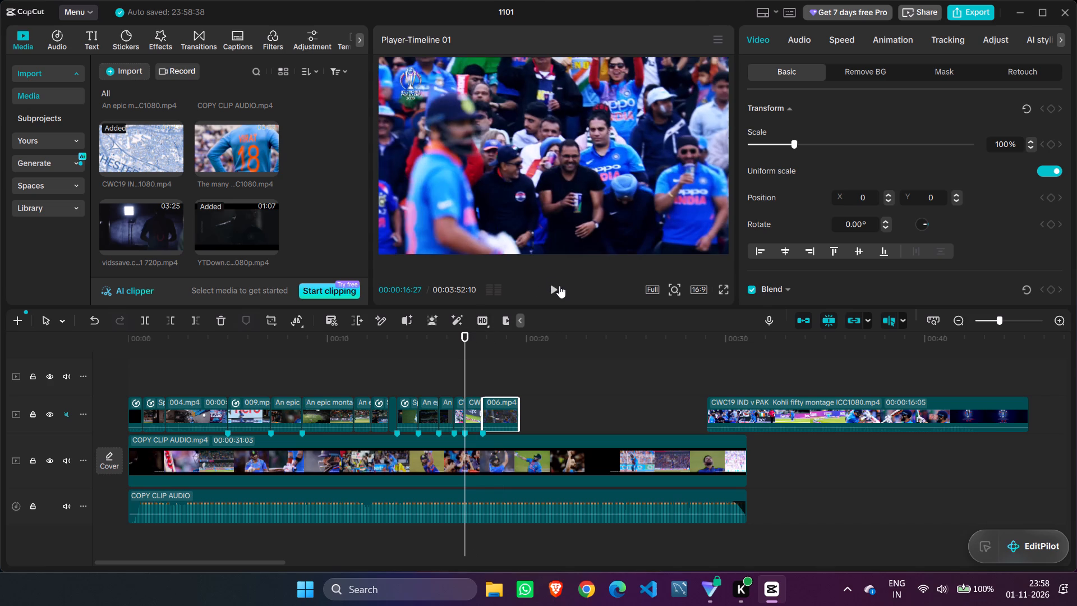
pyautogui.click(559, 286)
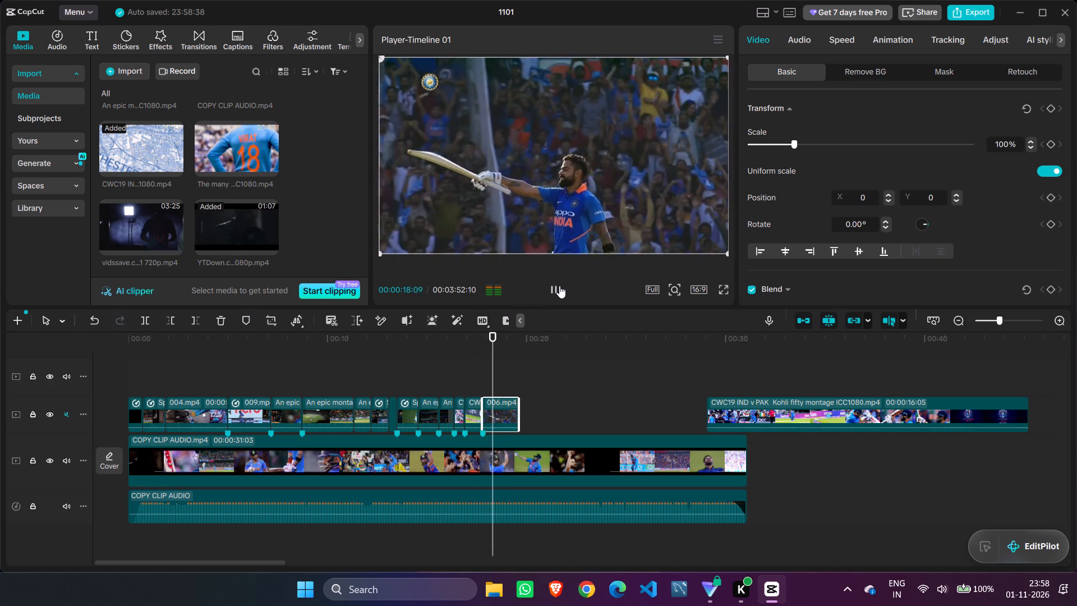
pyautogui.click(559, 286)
# Move 006.mp4 to the track above the short CWC19 piece, starting at the 00:00:16:27 marker, and play that section.
pyautogui.moveTo(496, 405); pyautogui.dragTo(583, 381)
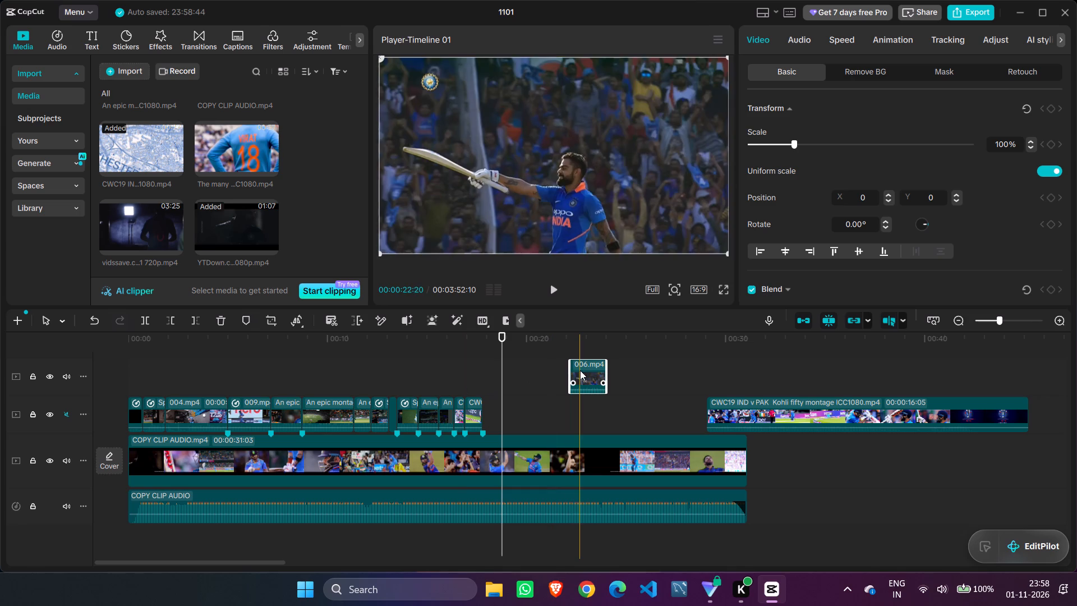
pyautogui.moveTo(580, 370); pyautogui.dragTo(475, 375)
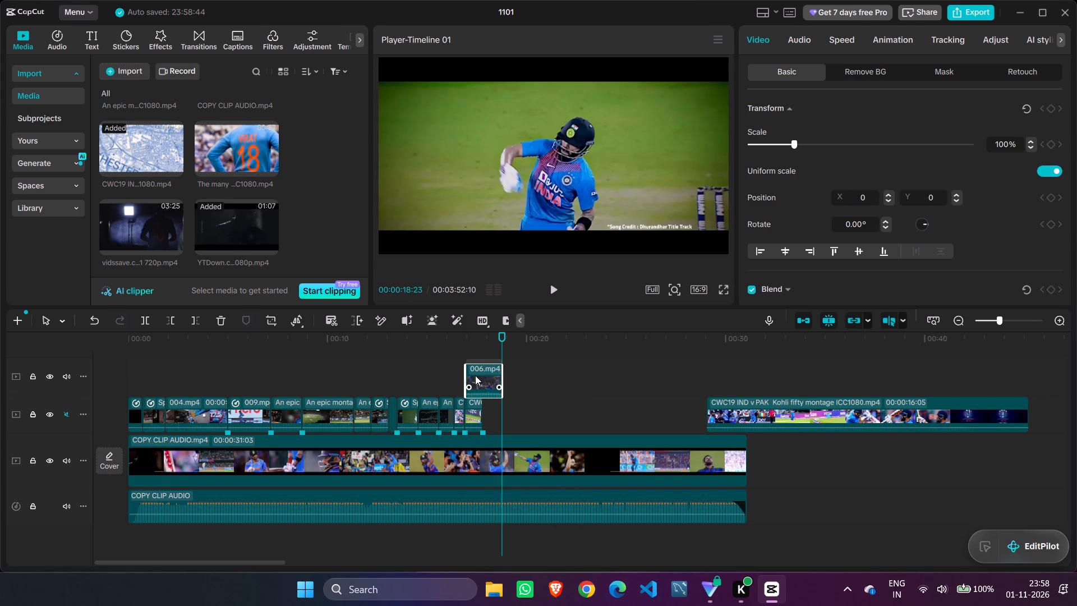
pyautogui.moveTo(475, 375); pyautogui.dragTo(471, 373)
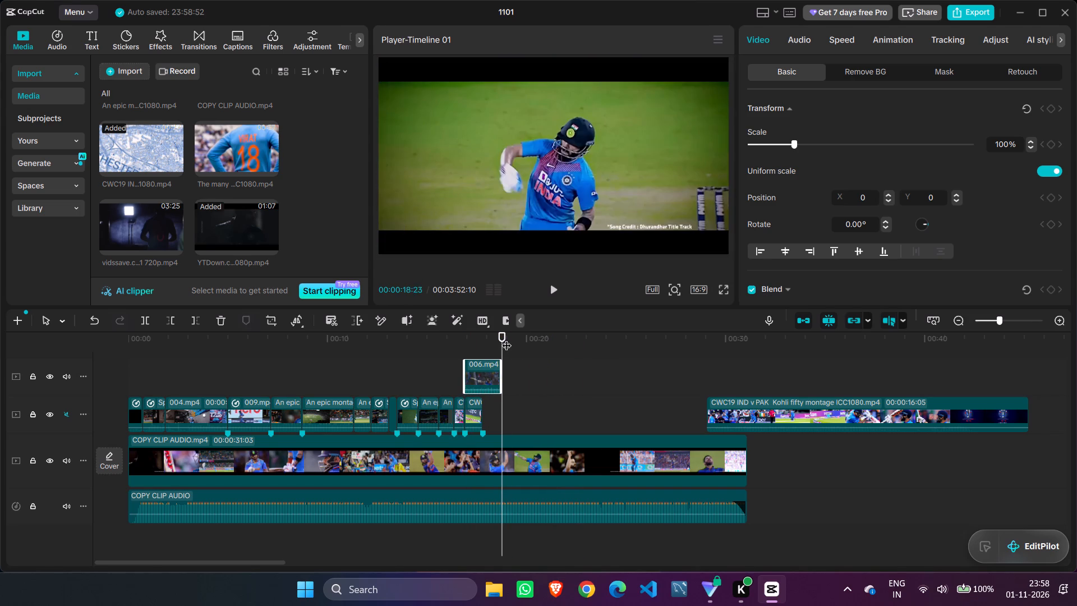
pyautogui.moveTo(502, 332); pyautogui.dragTo(455, 324)
pyautogui.click(413, 358)
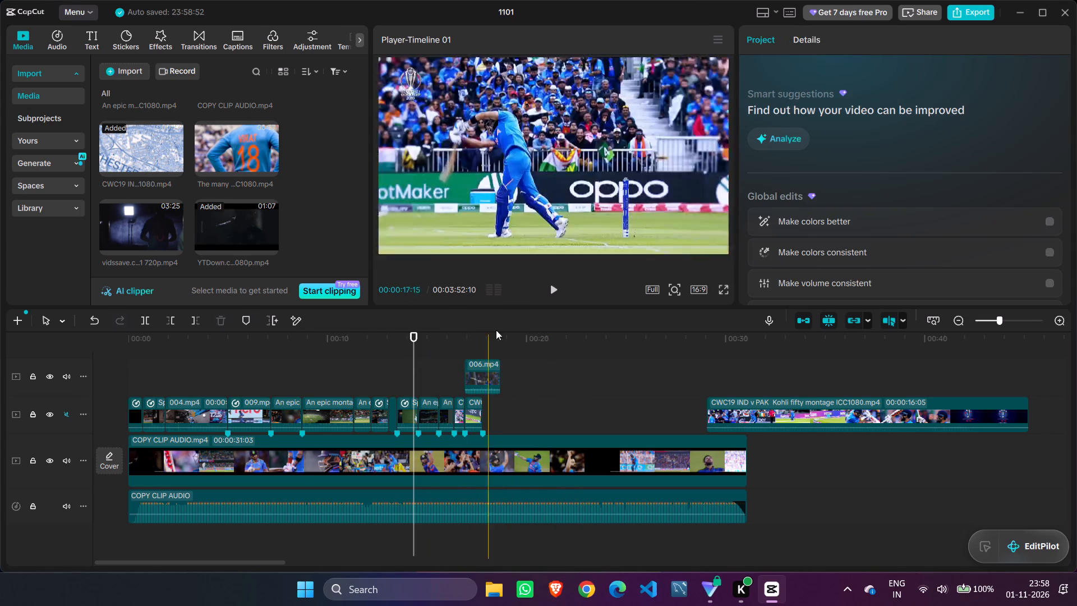
pyautogui.click(555, 290)
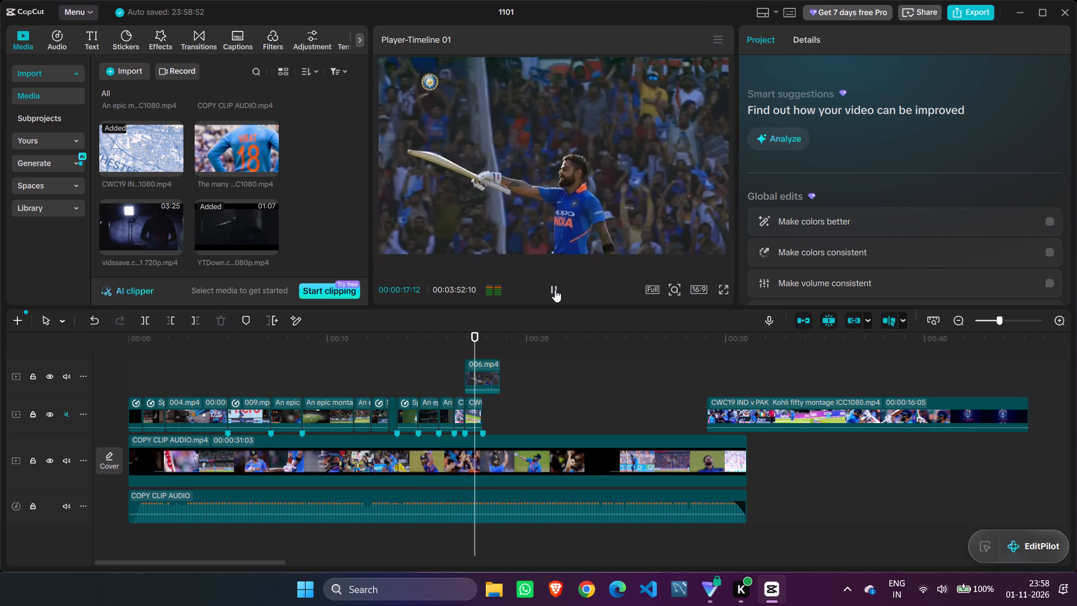
pyautogui.click(555, 290)
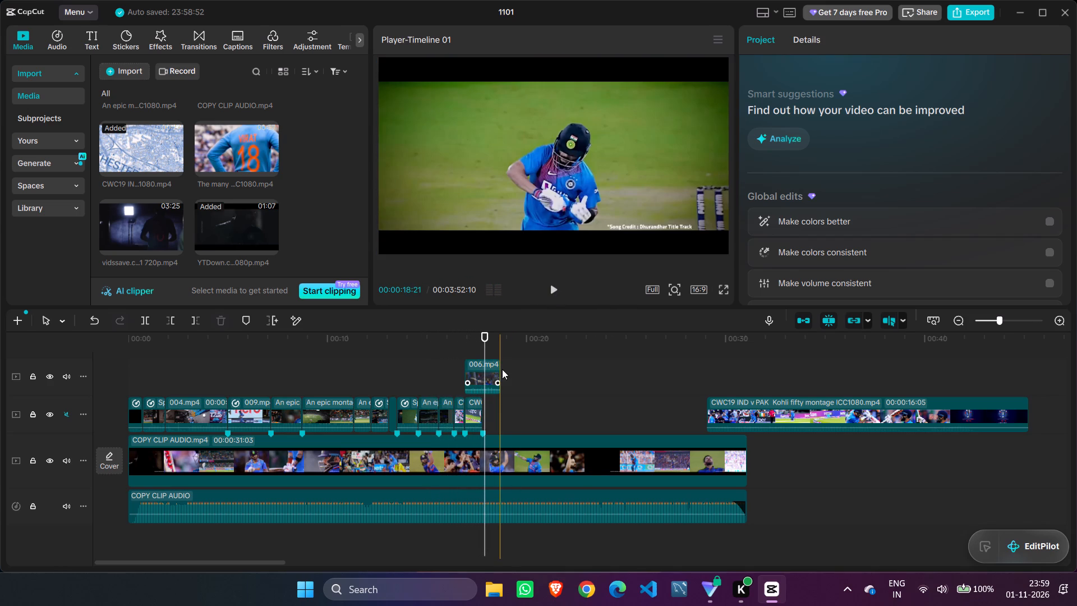
# Trim the end of 006.mp4 back to about the 00:00:17:24 marker.
pyautogui.moveTo(498, 369); pyautogui.dragTo(483, 367)
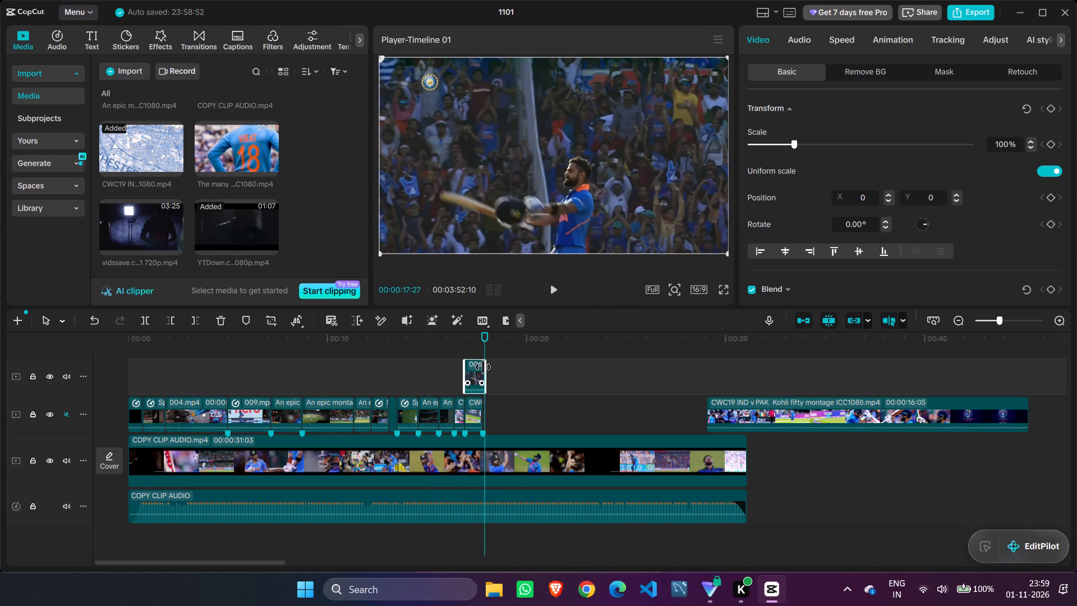
pyautogui.moveTo(483, 367); pyautogui.dragTo(475, 365)
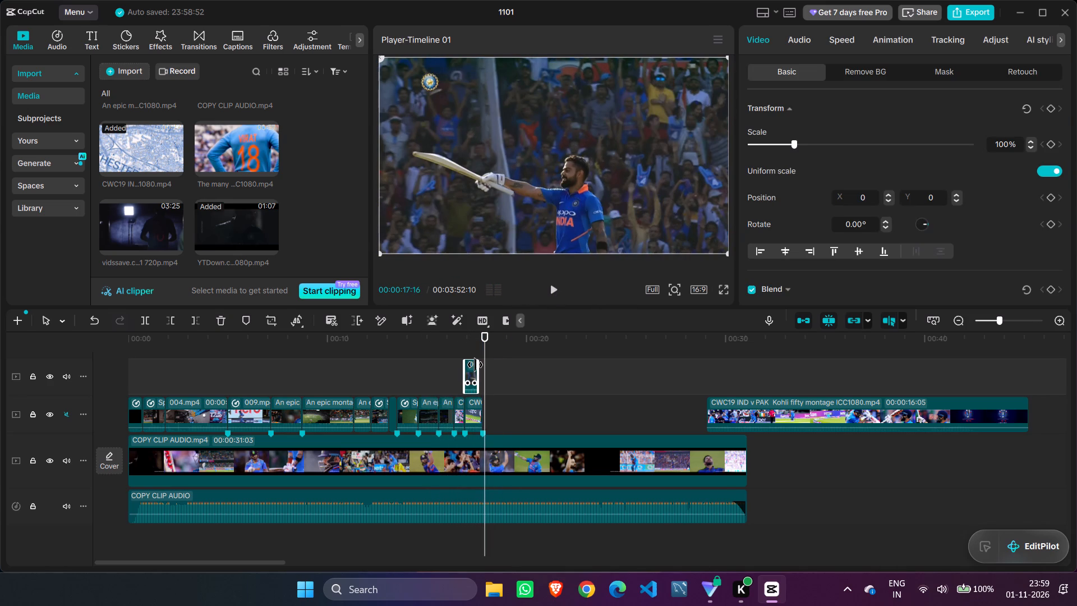
pyautogui.moveTo(475, 365); pyautogui.dragTo(475, 364)
pyautogui.moveTo(475, 364); pyautogui.dragTo(476, 364)
pyautogui.moveTo(476, 364); pyautogui.dragTo(476, 364)
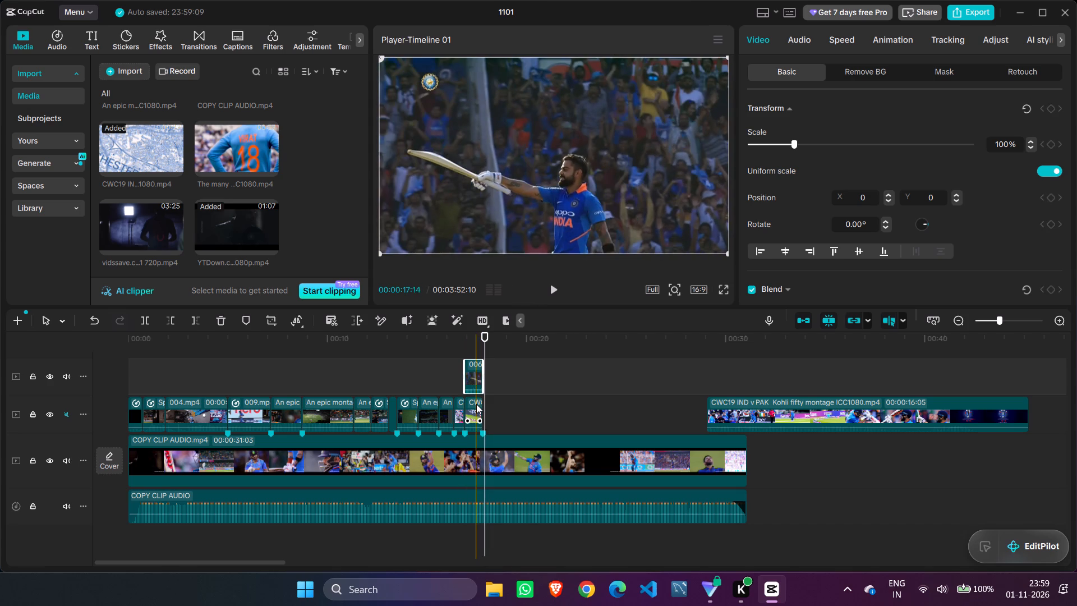
# Replace the short CWC19 piece between the 00:00:16:27 and 00:00:17:24 markers with the trimmed 006.mp4 clip.
pyautogui.click(476, 404)
pyautogui.click(219, 321)
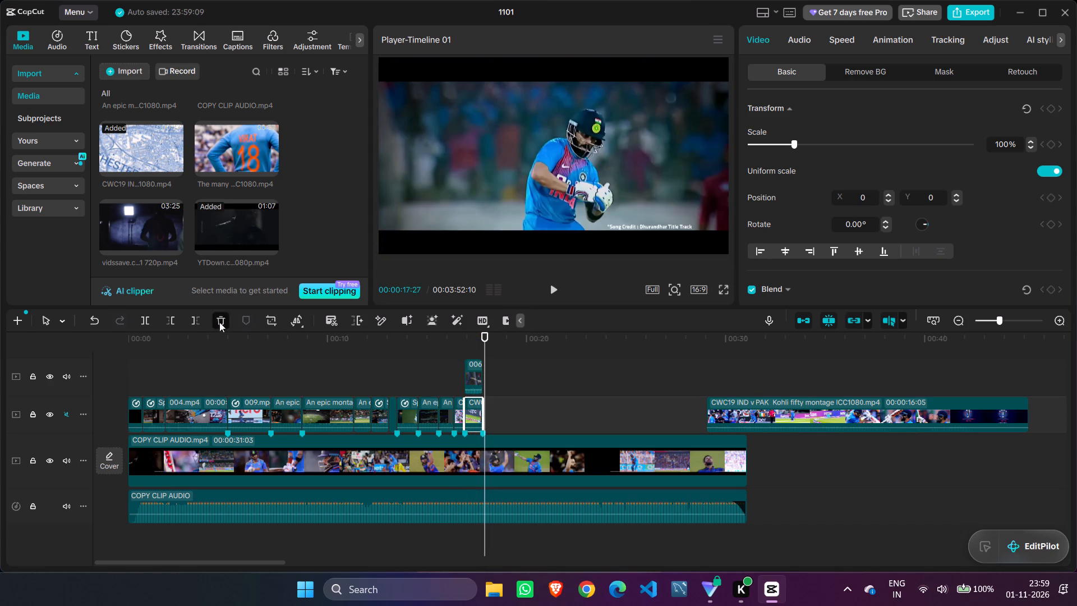
pyautogui.moveTo(472, 369); pyautogui.dragTo(472, 377)
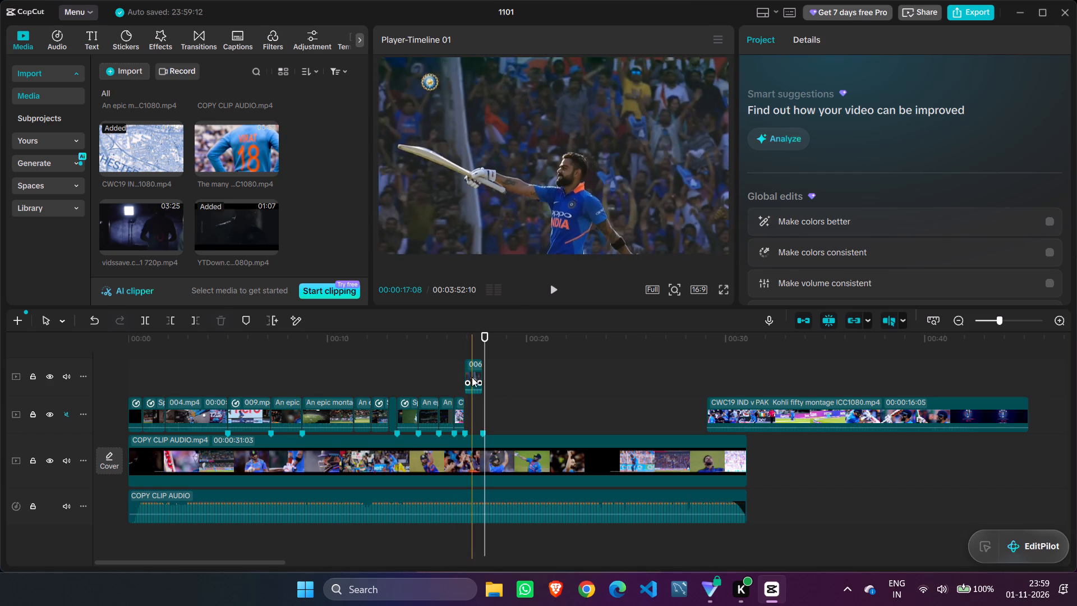
pyautogui.moveTo(472, 377); pyautogui.dragTo(474, 404)
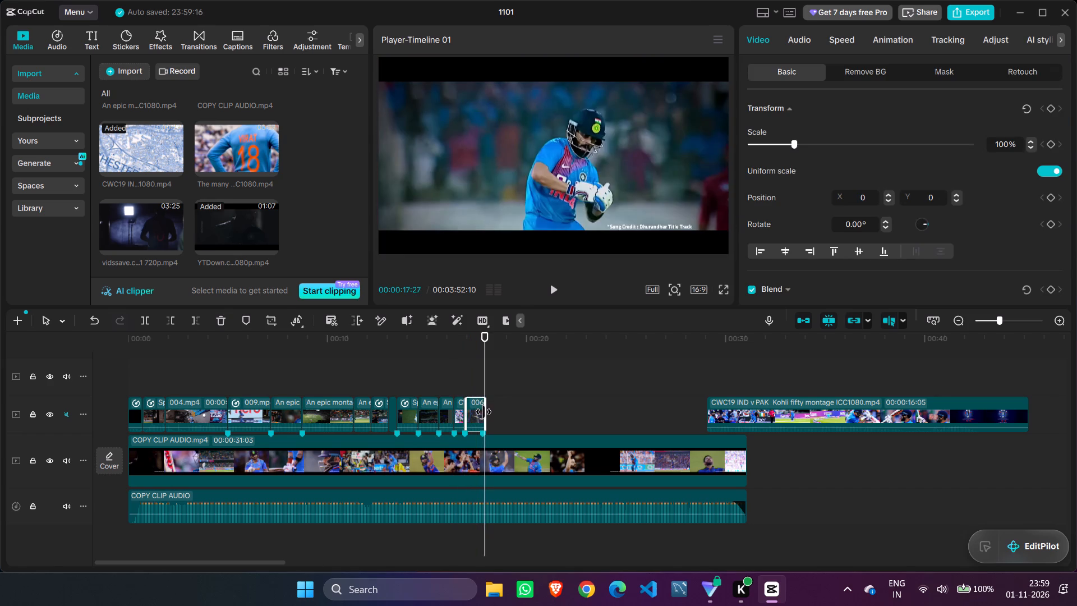
pyautogui.moveTo(484, 412); pyautogui.dragTo(478, 411)
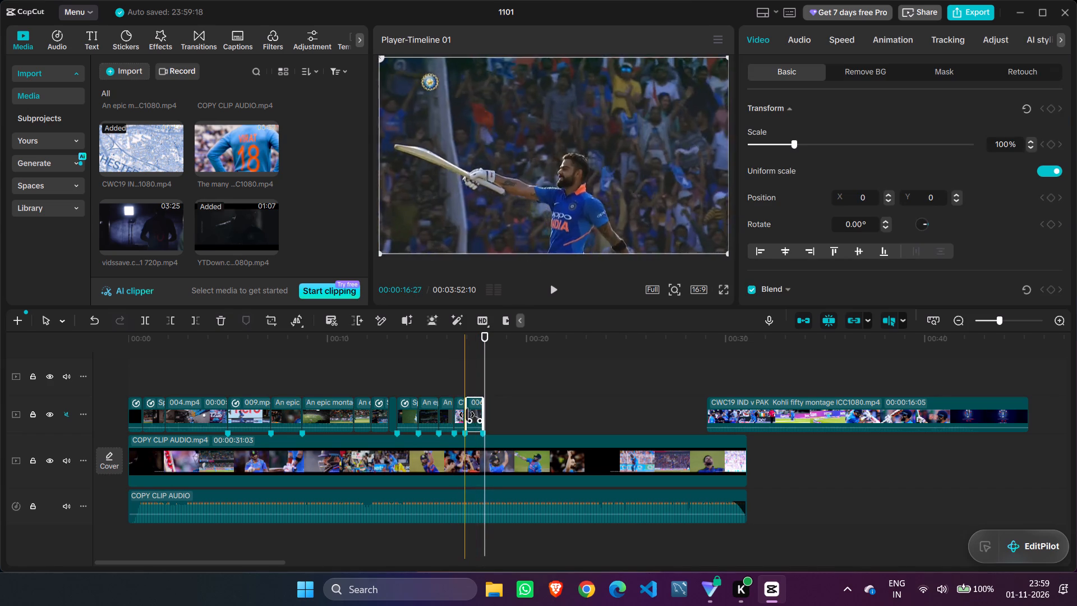
pyautogui.click(466, 414)
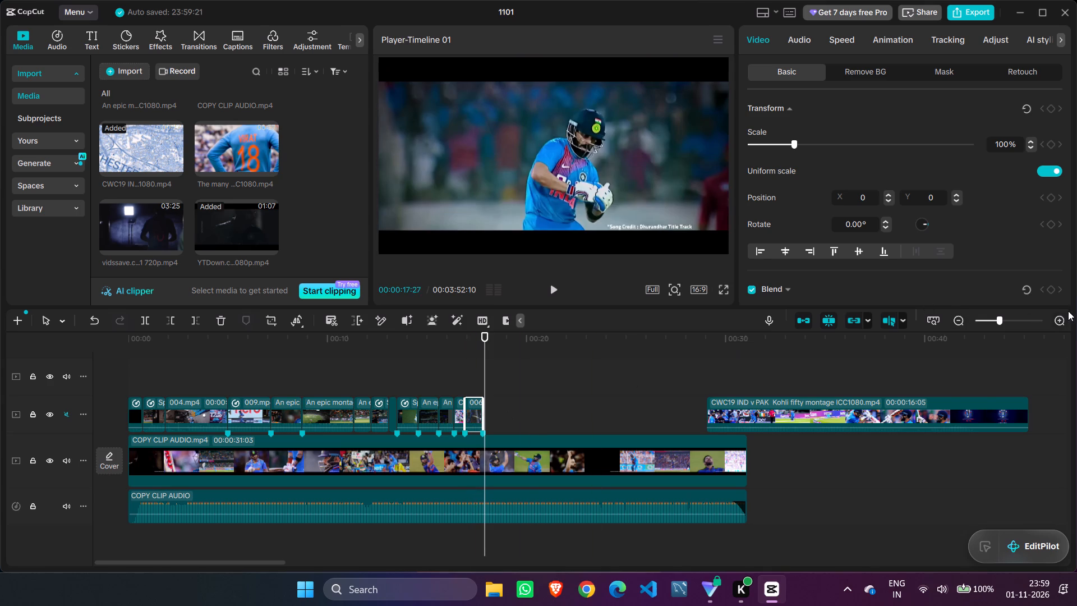
# Fine-align 006.mp4 so it starts directly after the CWC19 clip and ends at the 00:00:17:24 marker.
pyautogui.click(1058, 325)
pyautogui.click(1058, 325)
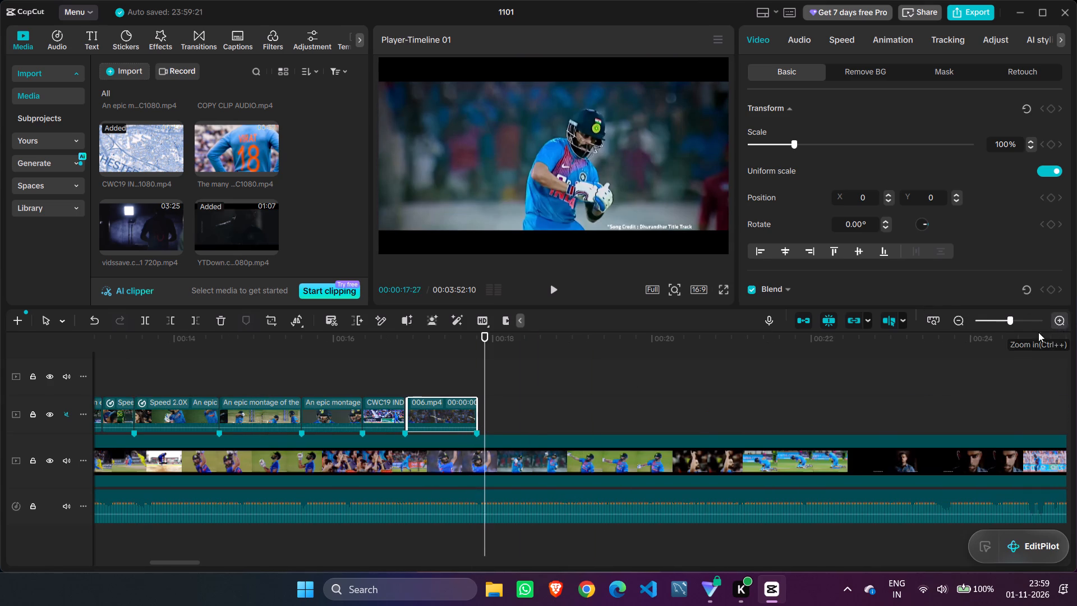
pyautogui.click(429, 413)
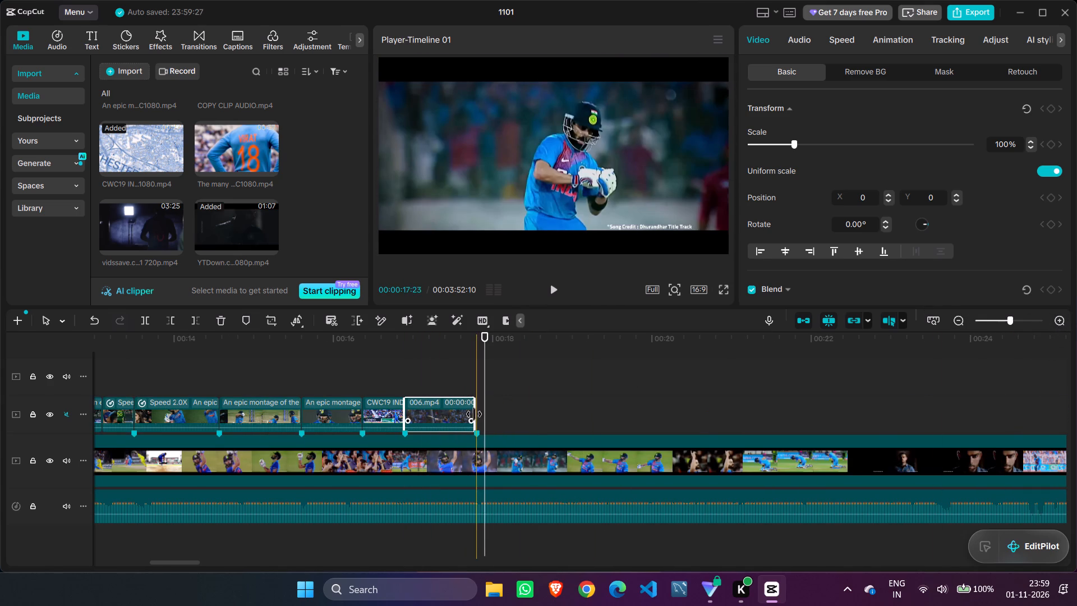
pyautogui.click(444, 413)
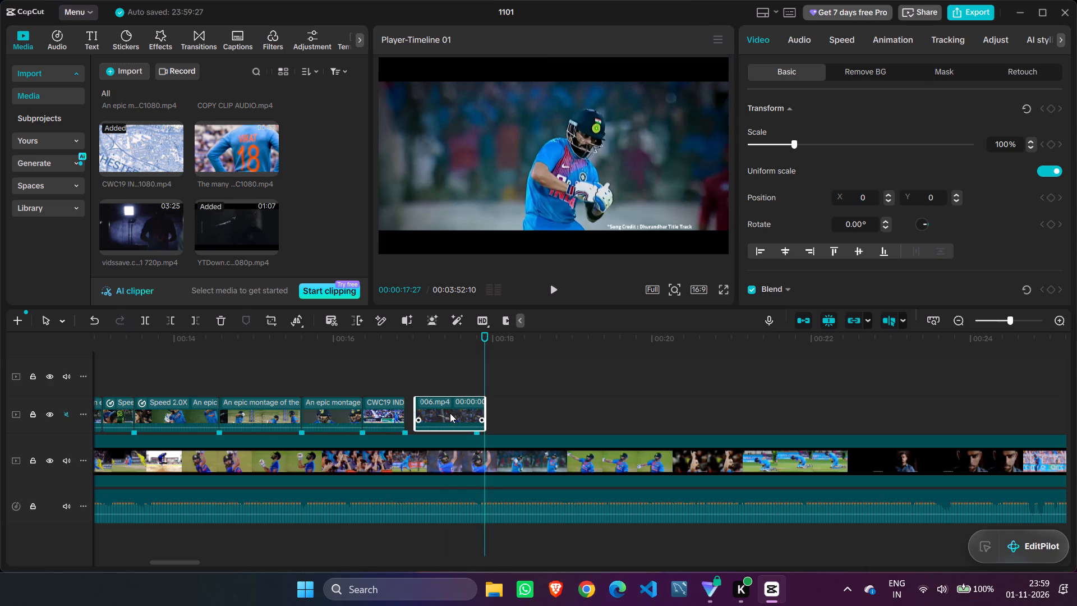
pyautogui.moveTo(406, 411); pyautogui.dragTo(374, 411)
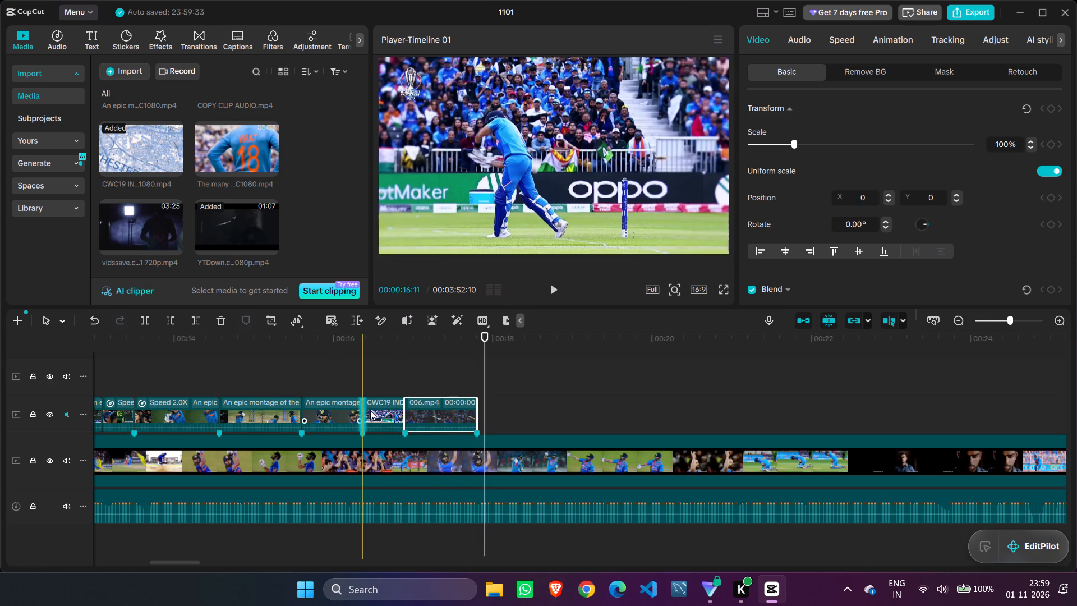
pyautogui.click(528, 394)
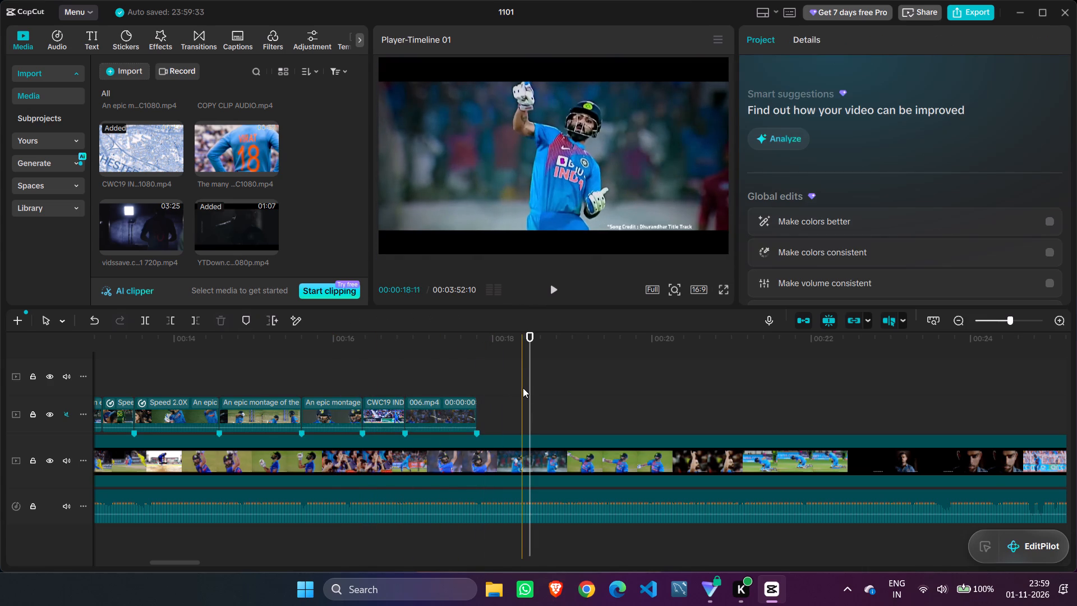
# Play the montage from the beginning through the 006.mp4 shot, and replay from 00:00:17:04 into the following reference shot.
pyautogui.click(959, 311)
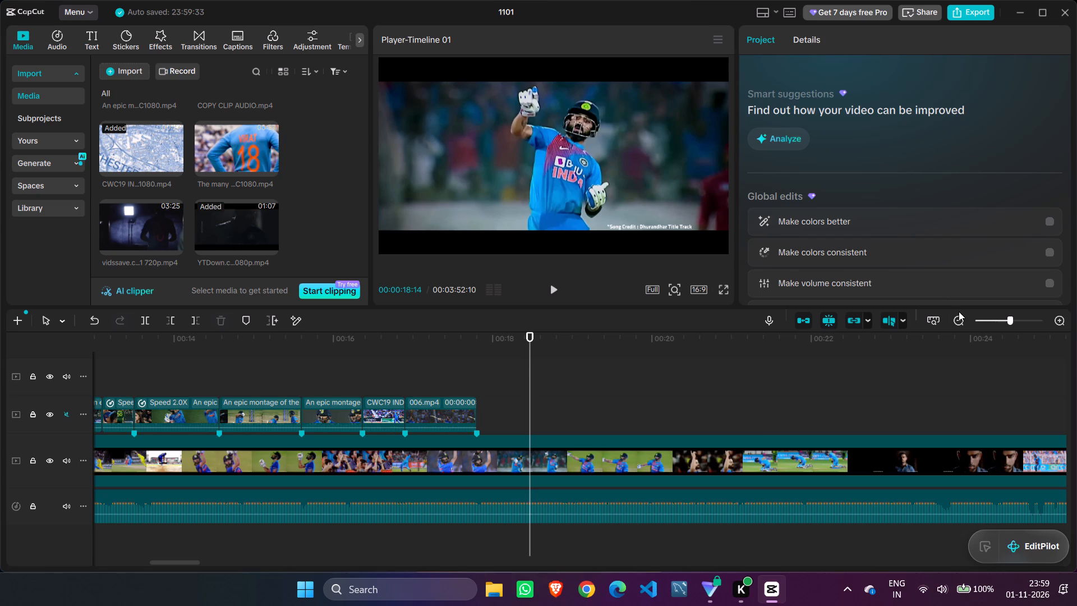
pyautogui.click(961, 315)
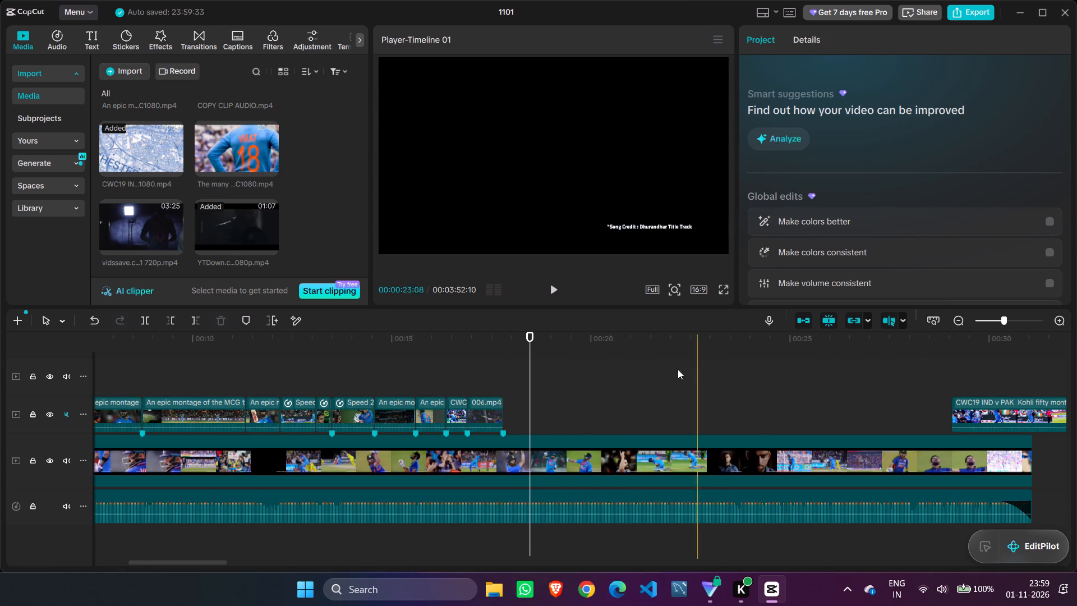
pyautogui.moveTo(534, 333); pyautogui.dragTo(0, 494)
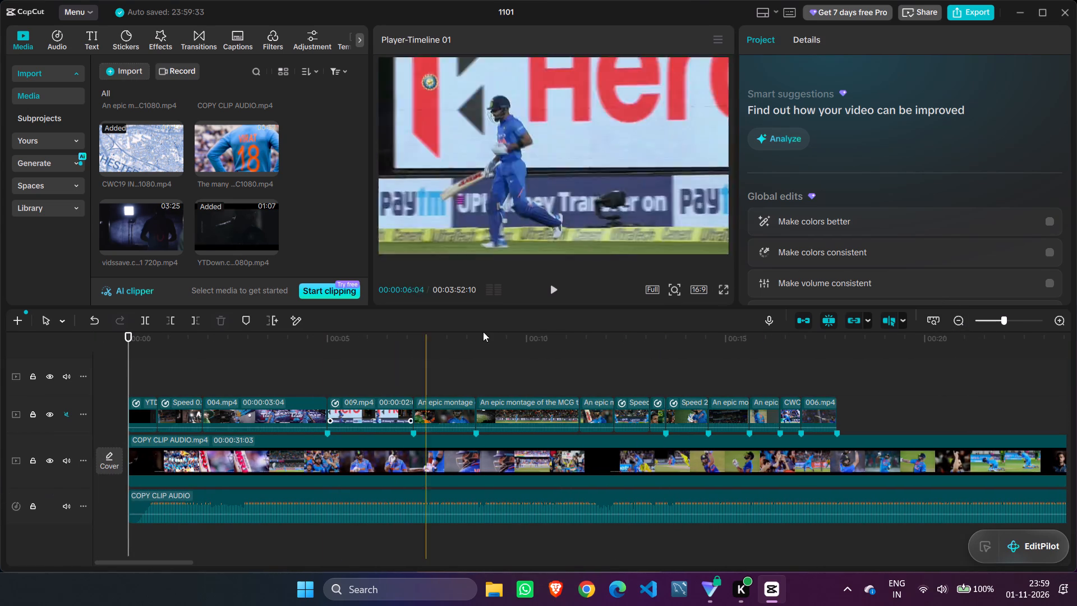
pyautogui.click(556, 289)
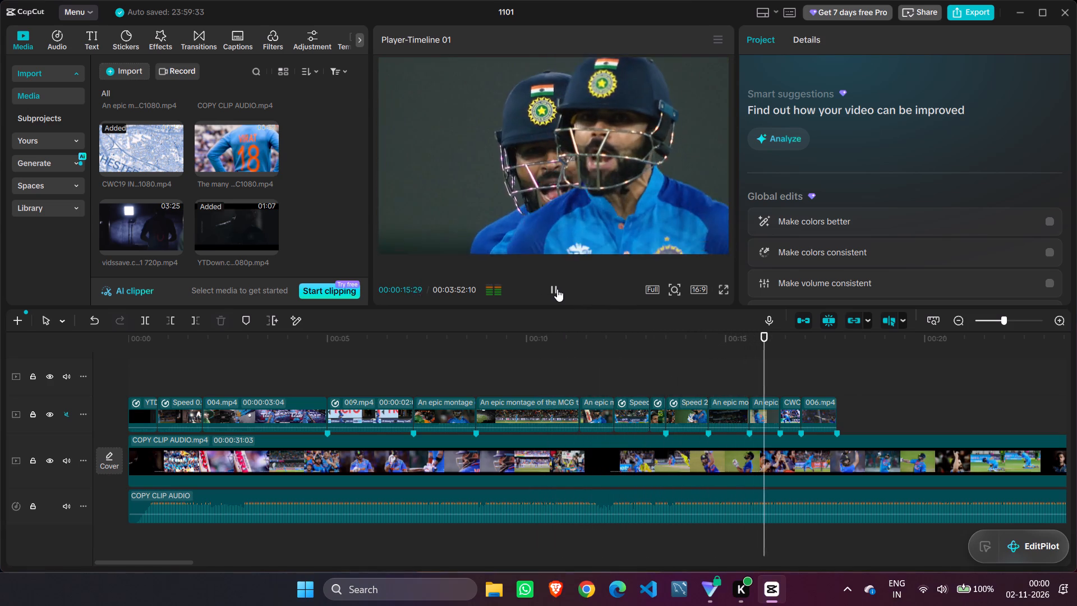
pyautogui.click(557, 289)
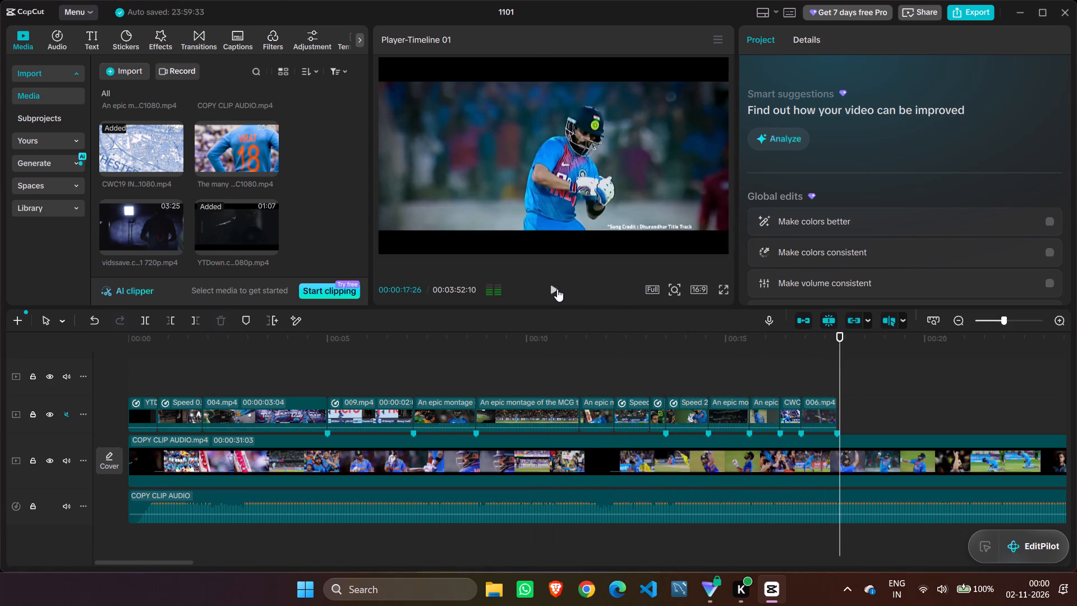
pyautogui.moveTo(839, 334); pyautogui.dragTo(811, 334)
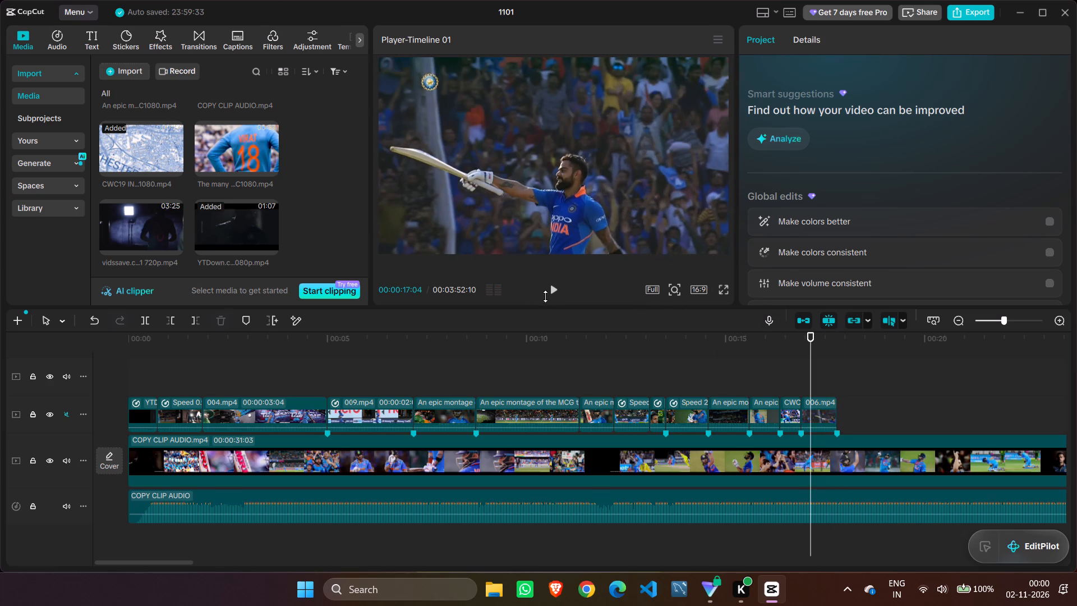
pyautogui.click(553, 291)
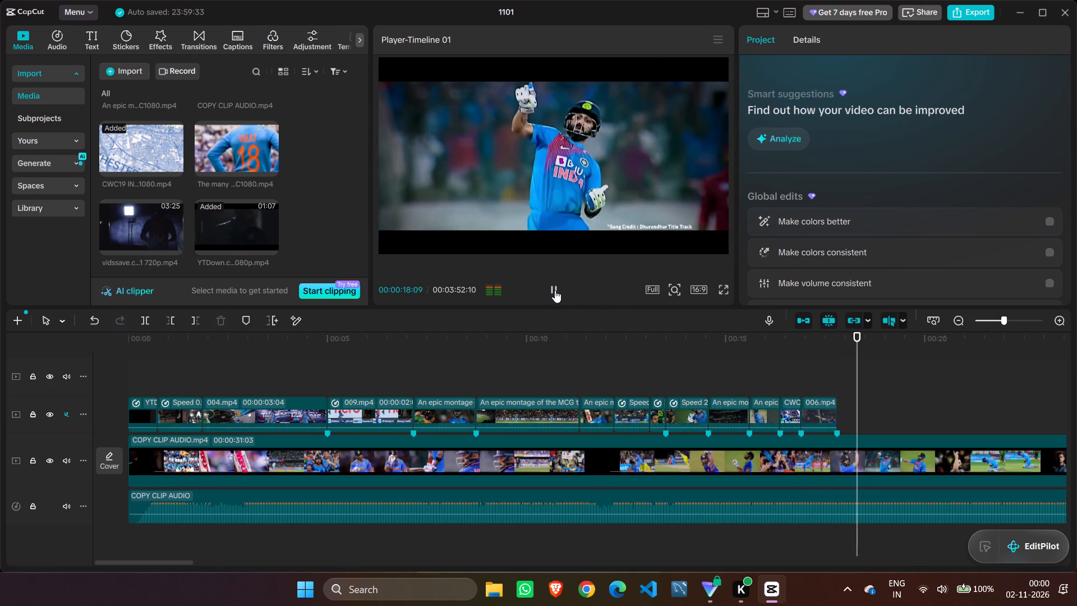
pyautogui.click(555, 290)
# Look through the imported media for the next montage clip, previewing the unused Virat 18 footage.
pyautogui.scroll(1, 144, 182)
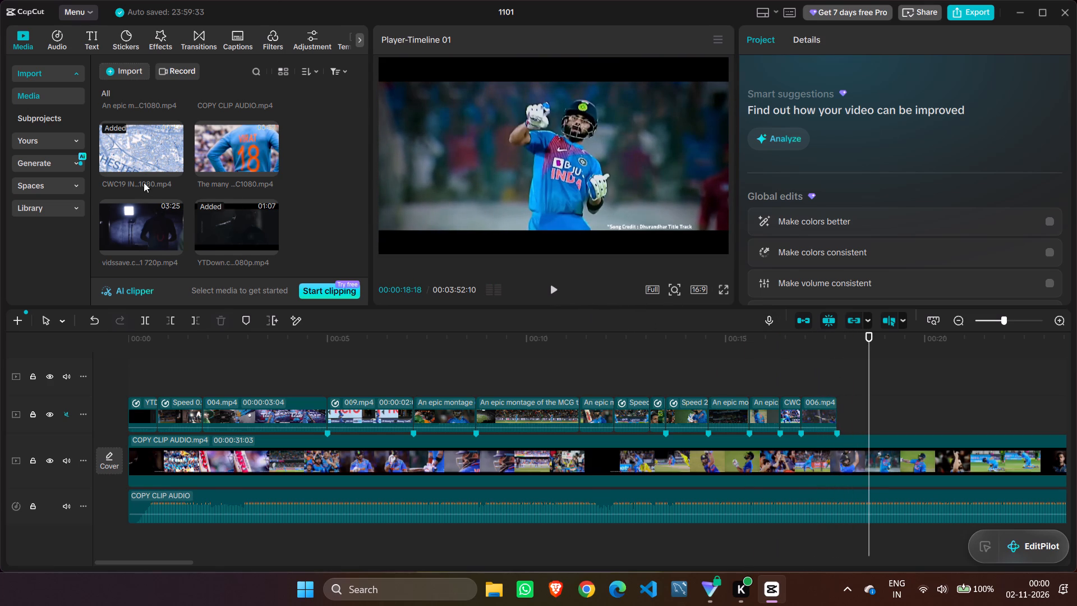
pyautogui.scroll(2, 144, 182)
pyautogui.scroll(1, 219, 155)
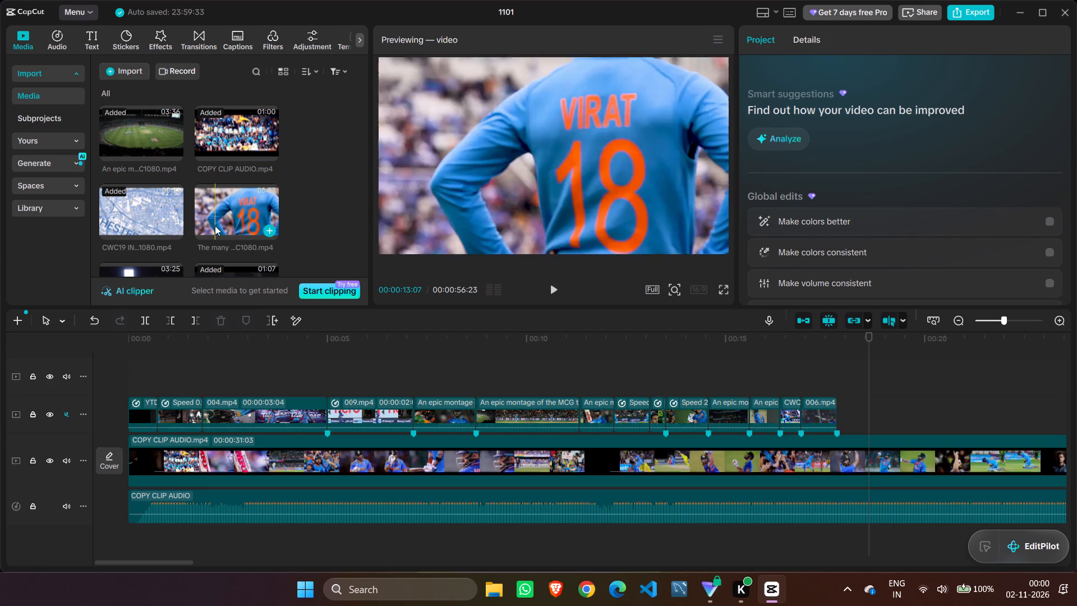
pyautogui.scroll(-1, 216, 226)
pyautogui.scroll(1, 216, 226)
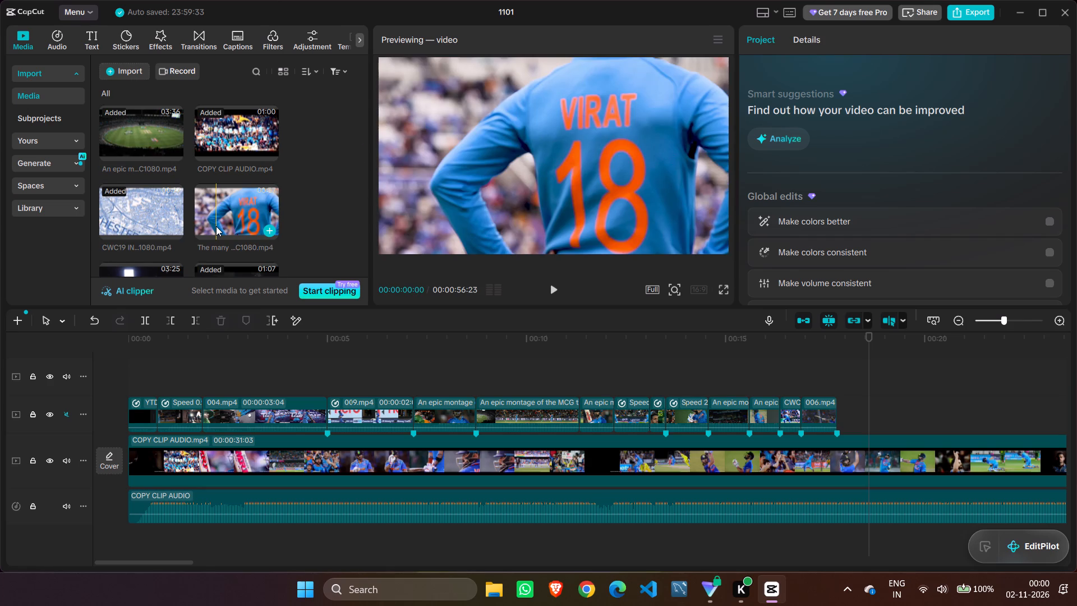
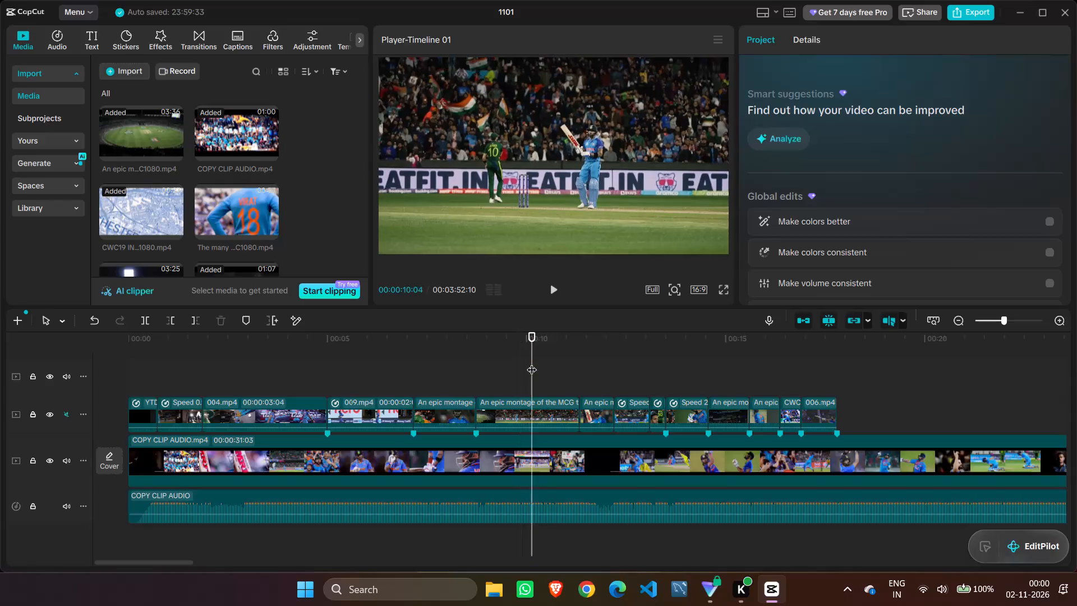
# Play the montage from the beginning past 006.mp4, and replay the later section up to the reference shot following it.
pyautogui.moveTo(532, 362); pyautogui.dragTo(103, 367)
pyautogui.click(558, 289)
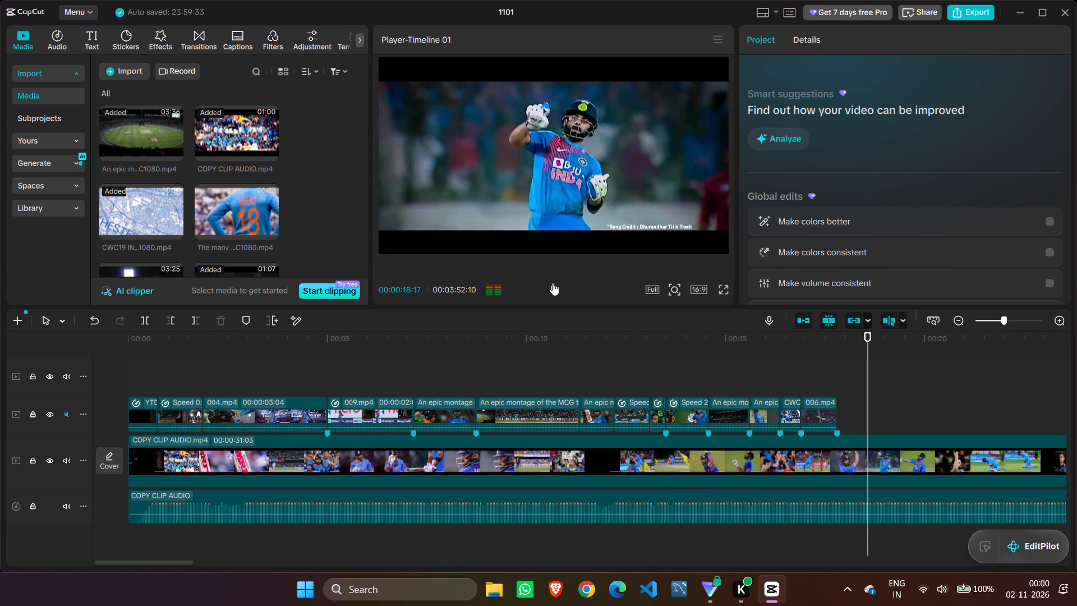
pyautogui.click(553, 283)
pyautogui.moveTo(897, 336); pyautogui.dragTo(814, 343)
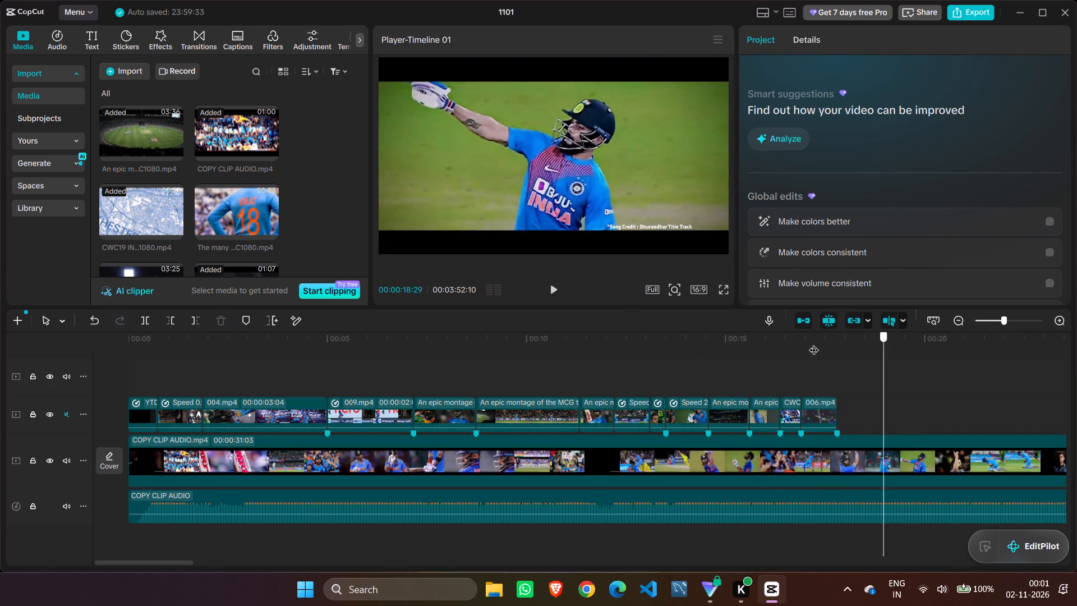
pyautogui.moveTo(814, 343); pyautogui.dragTo(597, 354)
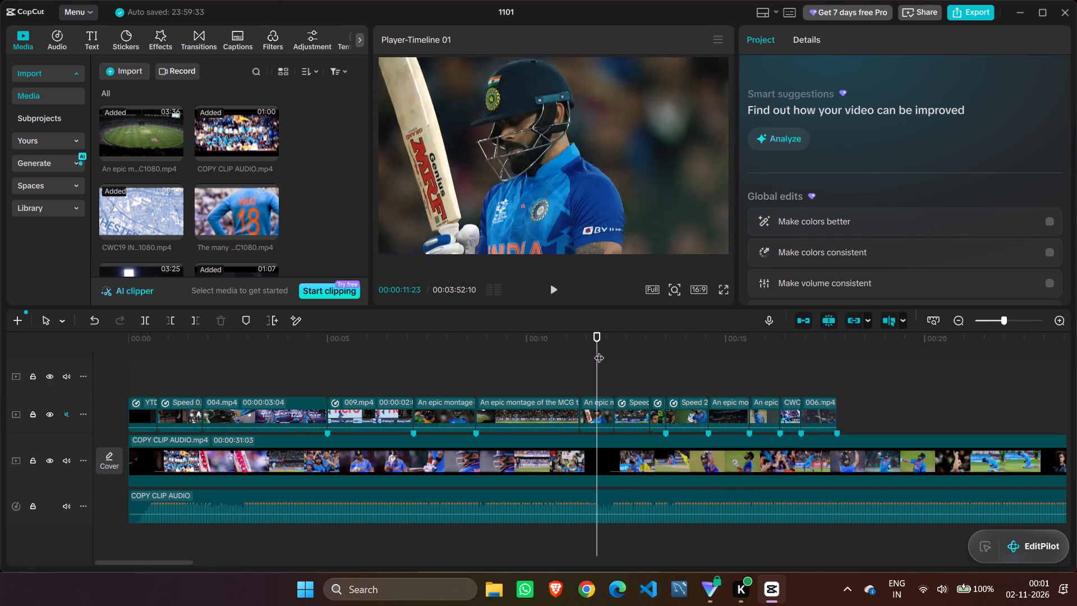
pyautogui.click(550, 290)
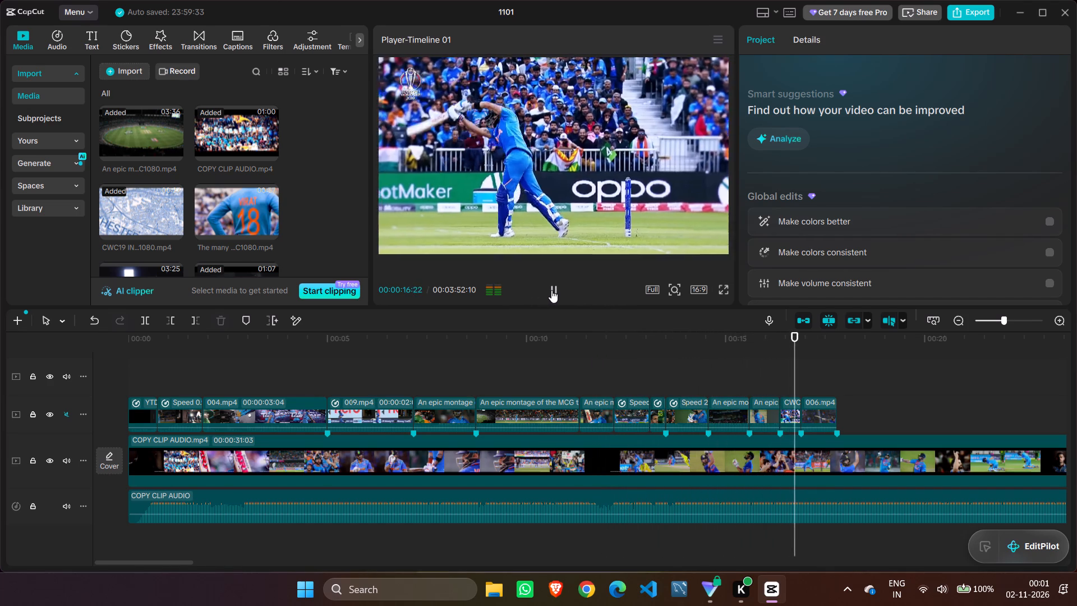
pyautogui.click(551, 290)
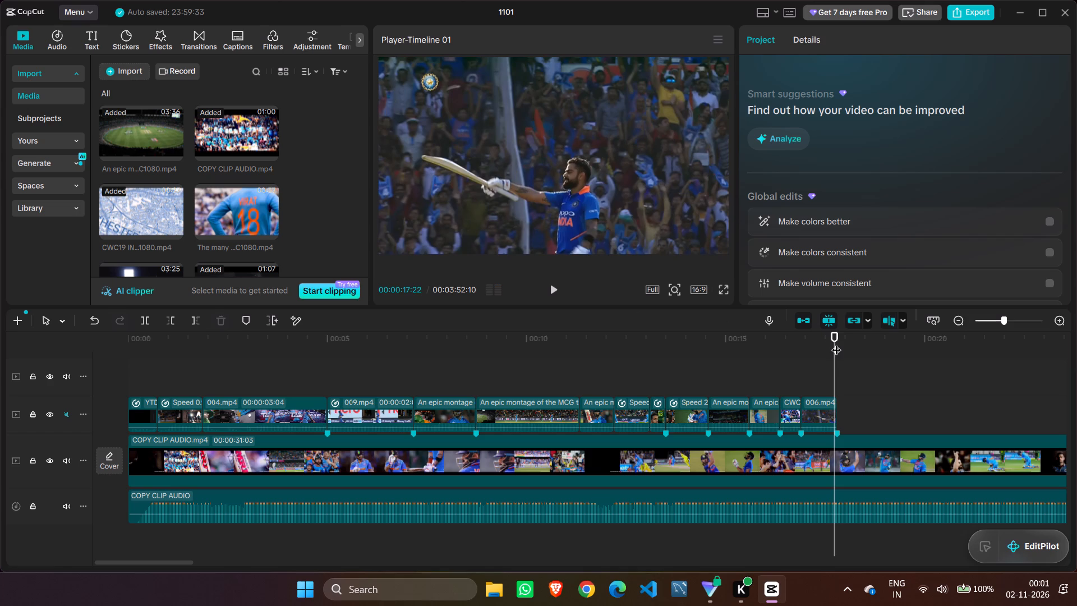
pyautogui.moveTo(836, 343); pyautogui.dragTo(762, 338)
pyautogui.click(549, 284)
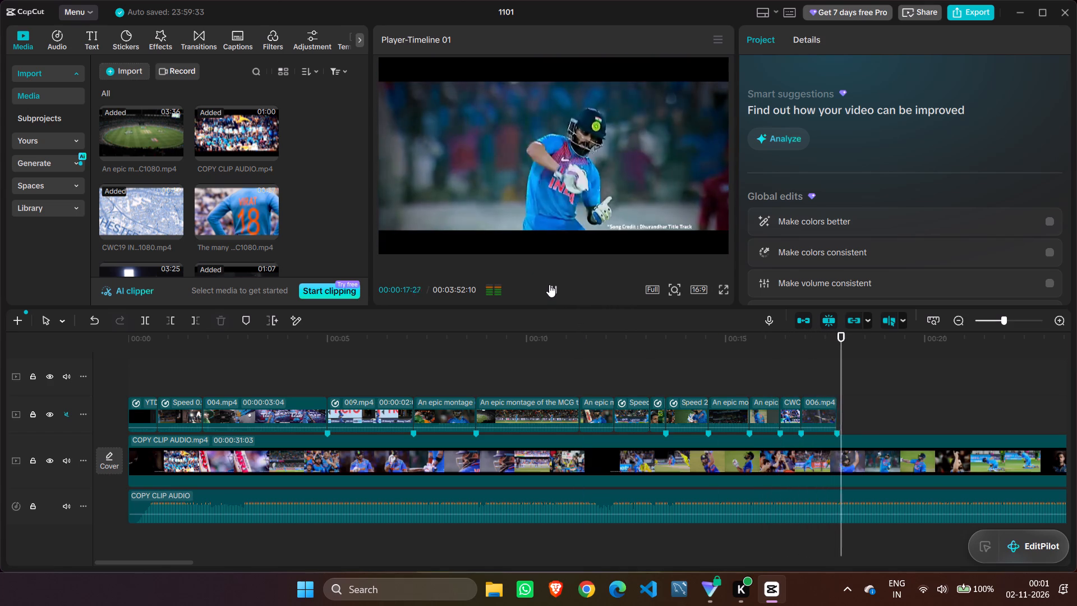
pyautogui.click(549, 284)
# Replay the montage from 00:00:12:18 into the reference footage after the 00:00:17:24 marker, pausing to study the next reference shot.
pyautogui.scroll(-1, 182, 200)
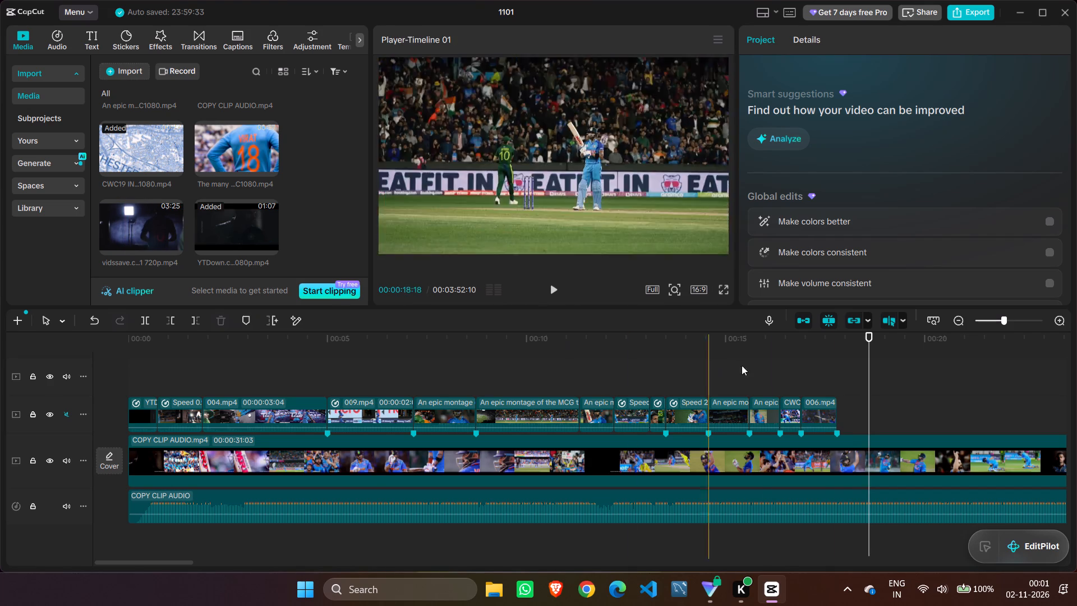
pyautogui.moveTo(868, 337); pyautogui.dragTo(630, 346)
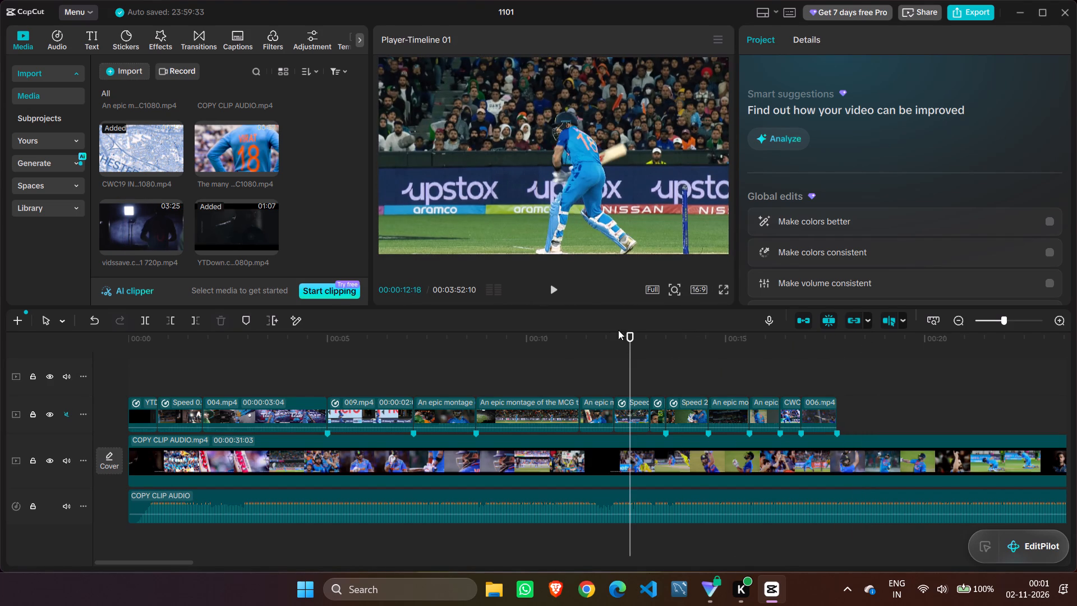
pyautogui.click(553, 288)
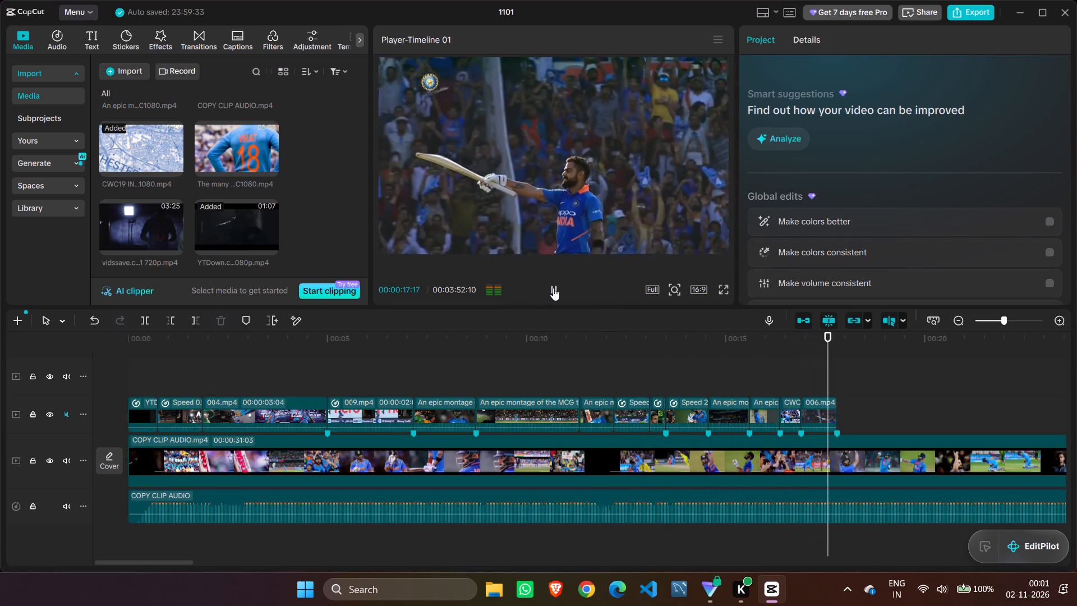
pyautogui.click(553, 288)
pyautogui.click(553, 288)
pyautogui.click(553, 288)
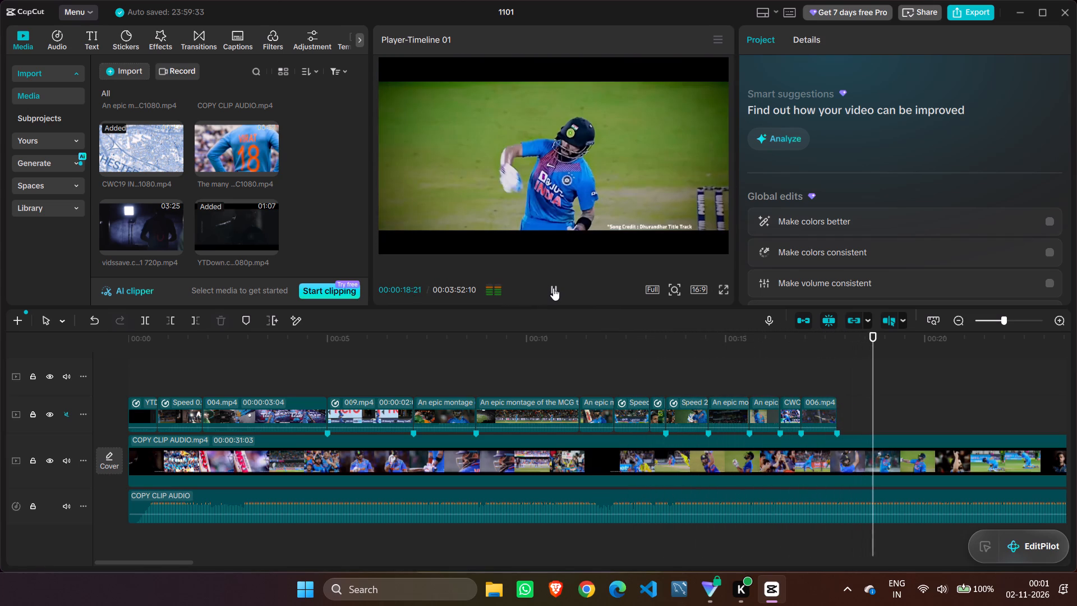
pyautogui.click(554, 287)
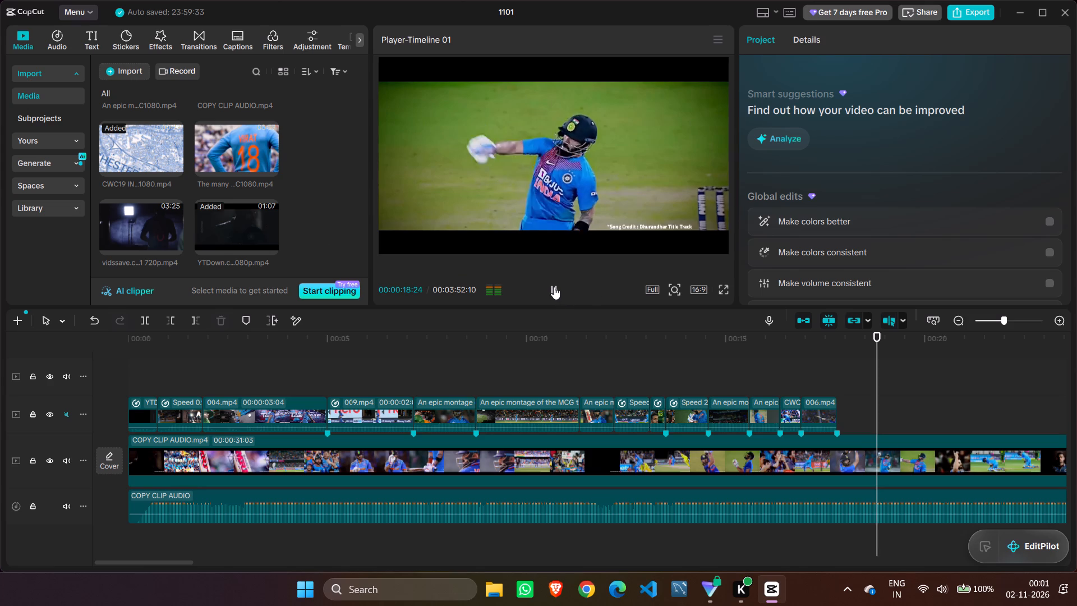
pyautogui.click(554, 287)
# Look through the imported media for a matching shot and place 010.mp4 directly after 006.mp4 at the 00:00:17:24 marker.
pyautogui.scroll(3, 189, 137)
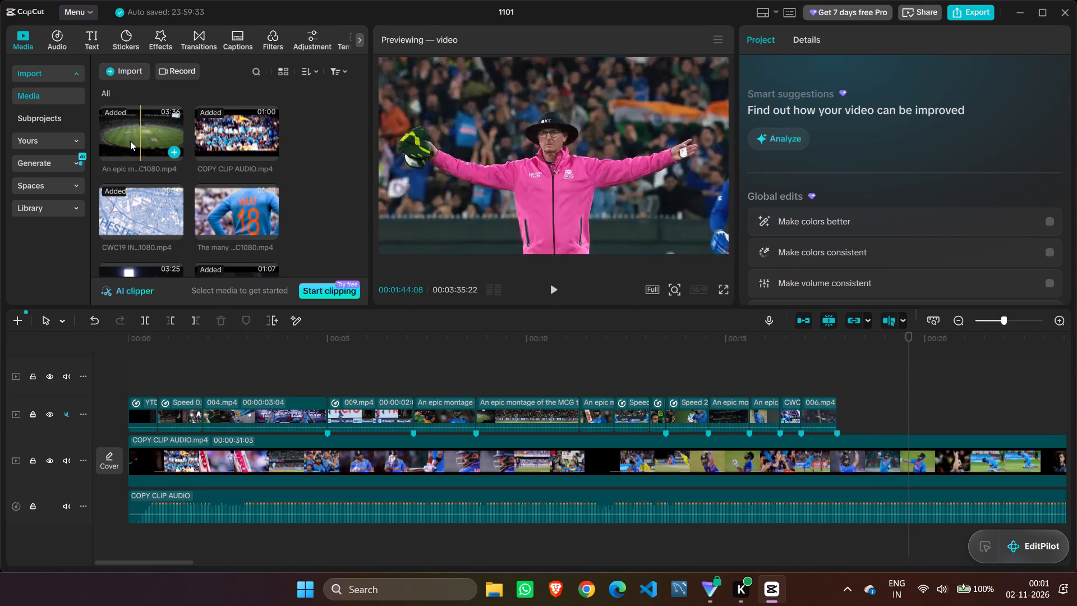
pyautogui.scroll(-1, 144, 171)
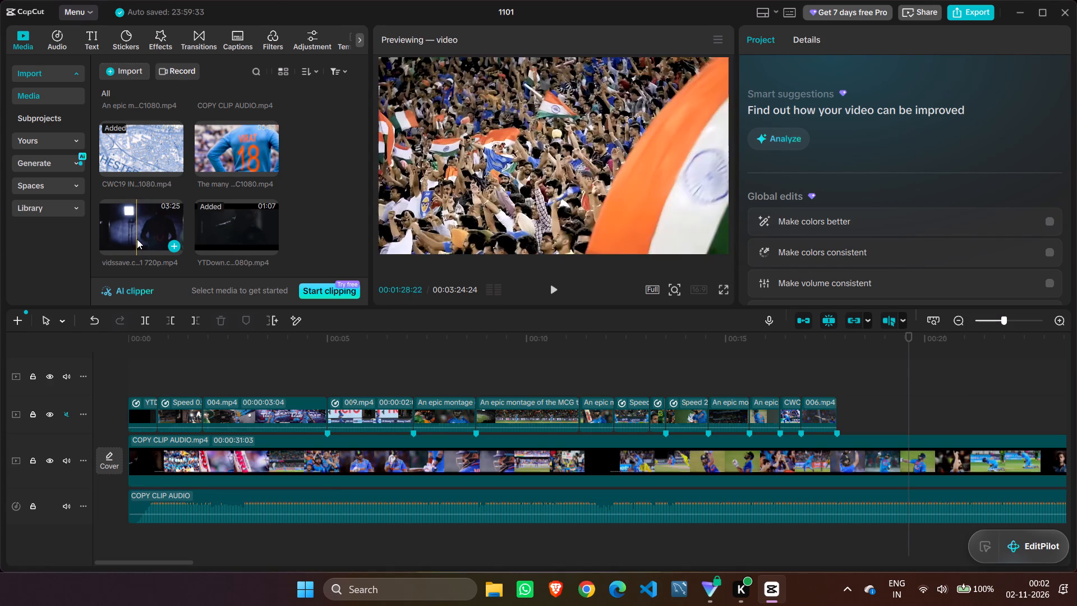
pyautogui.scroll(2, 178, 195)
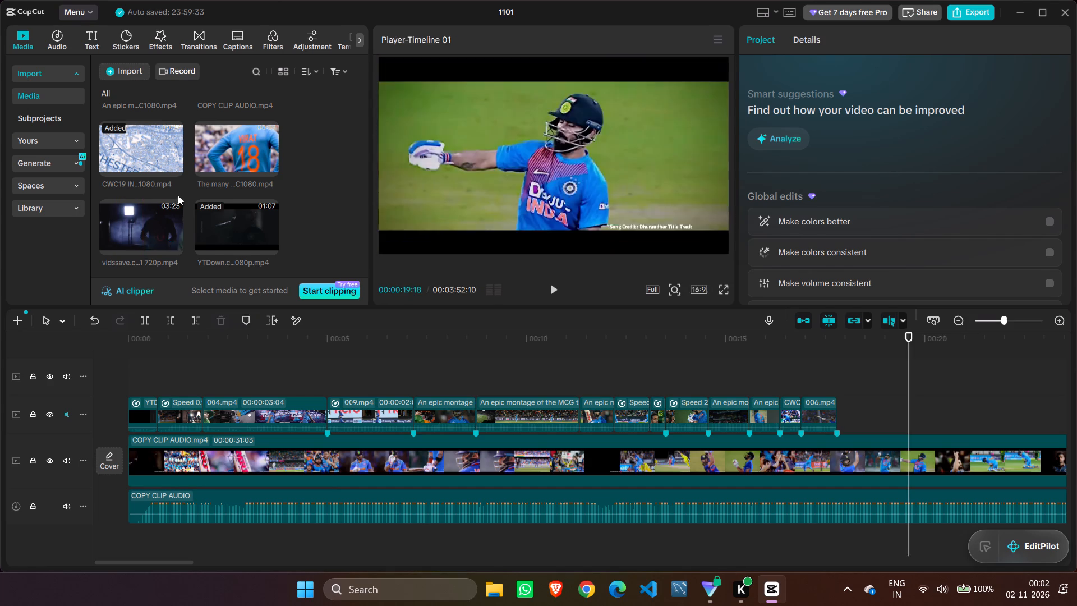
pyautogui.scroll(8, 178, 195)
pyautogui.scroll(-4, 178, 195)
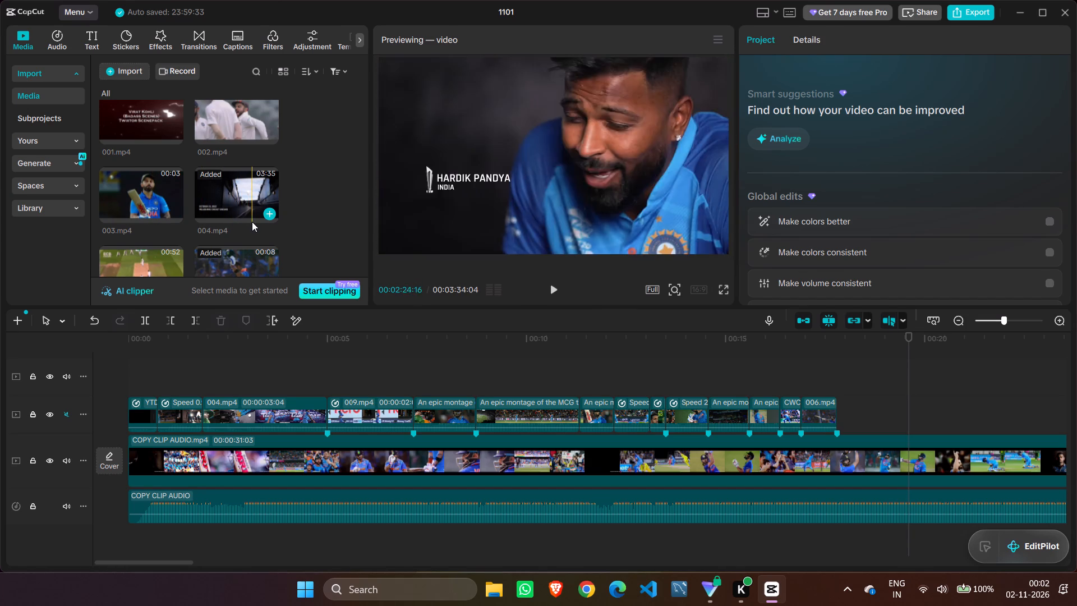
pyautogui.scroll(-1, 227, 216)
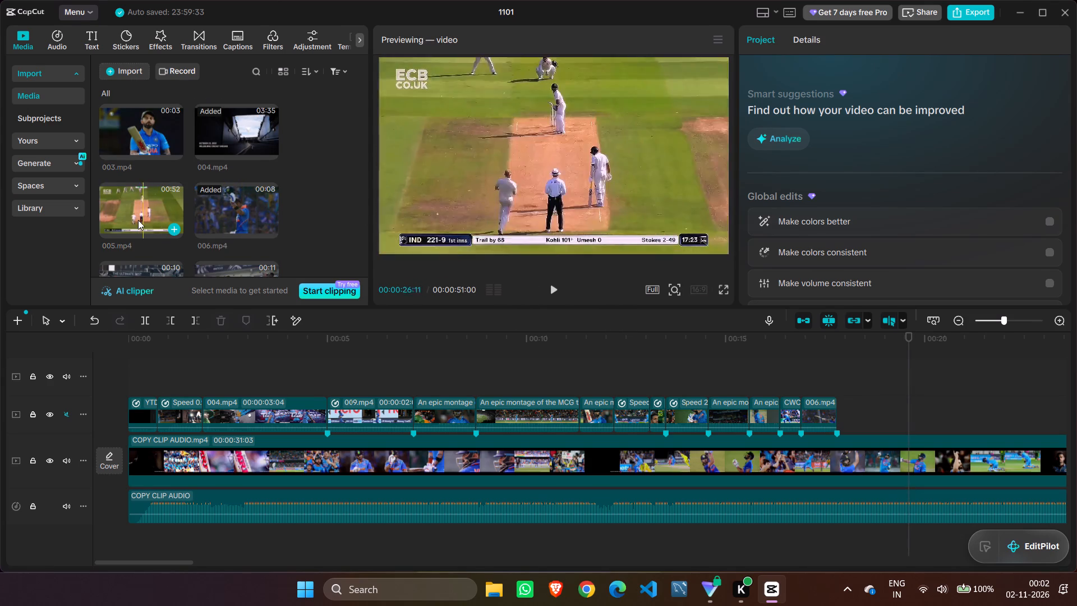
pyautogui.scroll(-1, 130, 221)
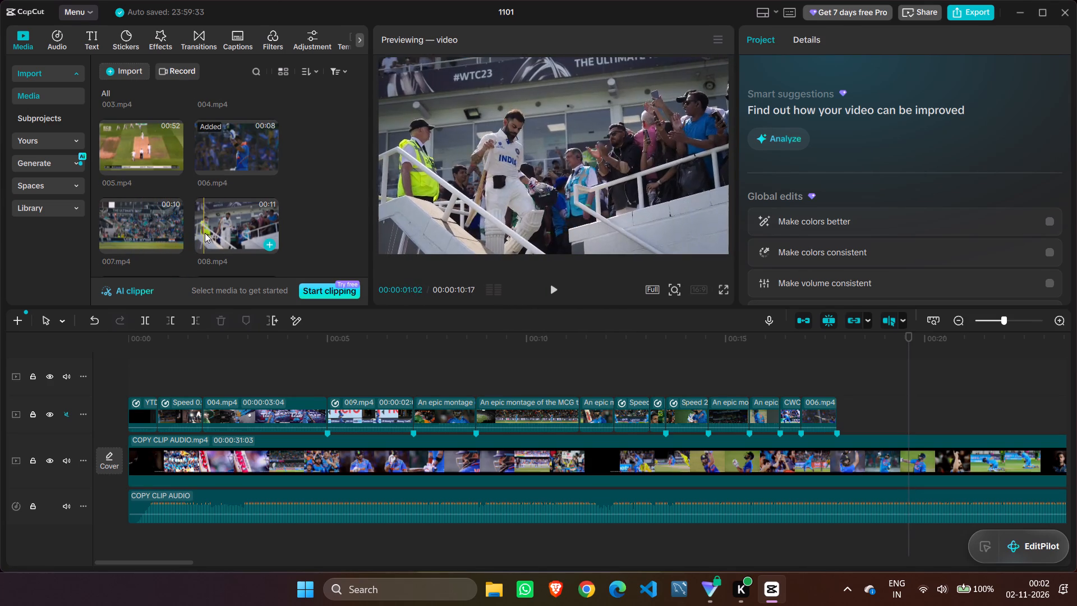
pyautogui.scroll(-2, 270, 231)
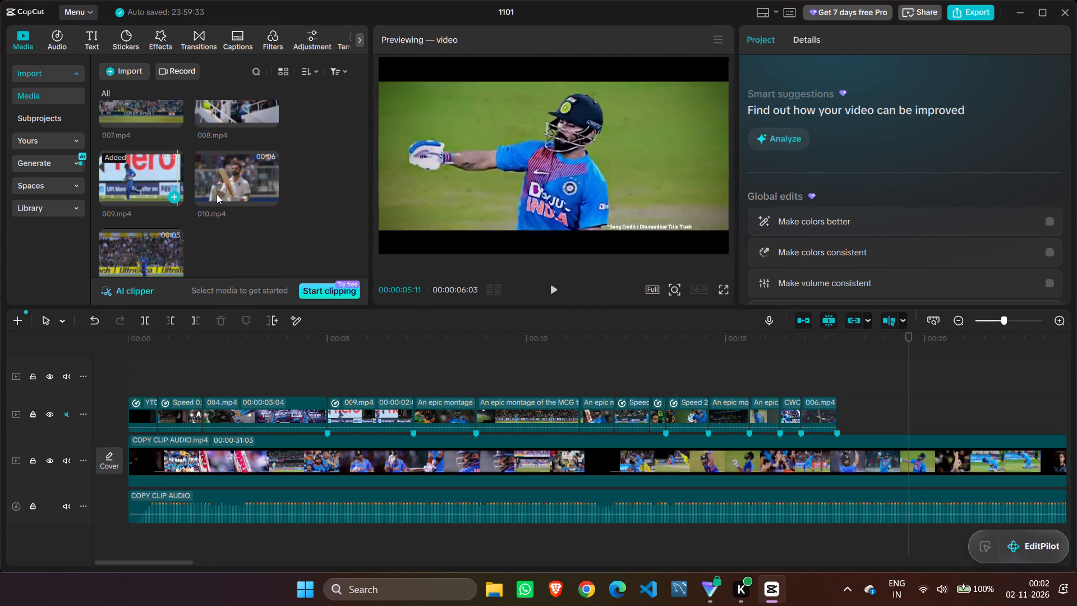
pyautogui.moveTo(216, 185); pyautogui.dragTo(863, 406)
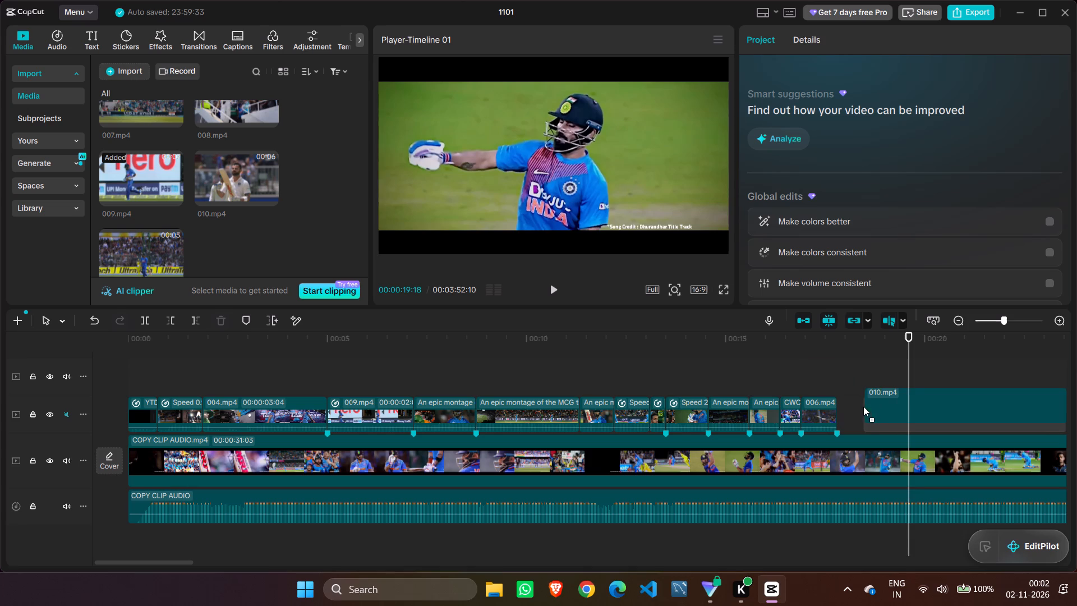
pyautogui.moveTo(863, 406); pyautogui.dragTo(835, 399)
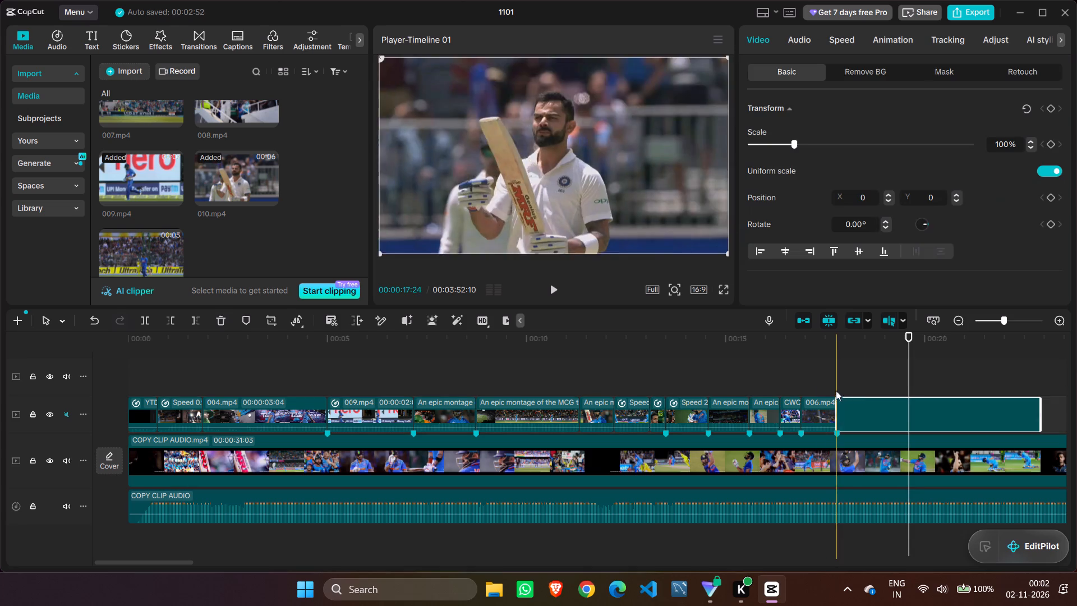
# Play the montage from 00:00:10:06 through the newly placed 010.mp4 clip to check how it fits.
pyautogui.moveTo(908, 344); pyautogui.dragTo(660, 369)
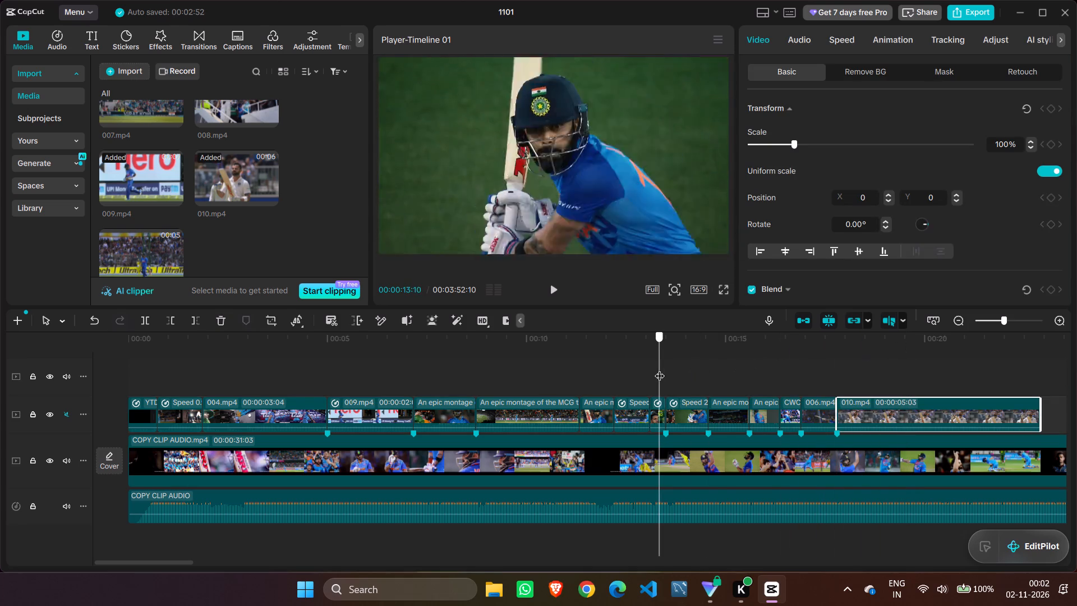
pyautogui.moveTo(660, 369); pyautogui.dragTo(659, 369)
pyautogui.click(1005, 316)
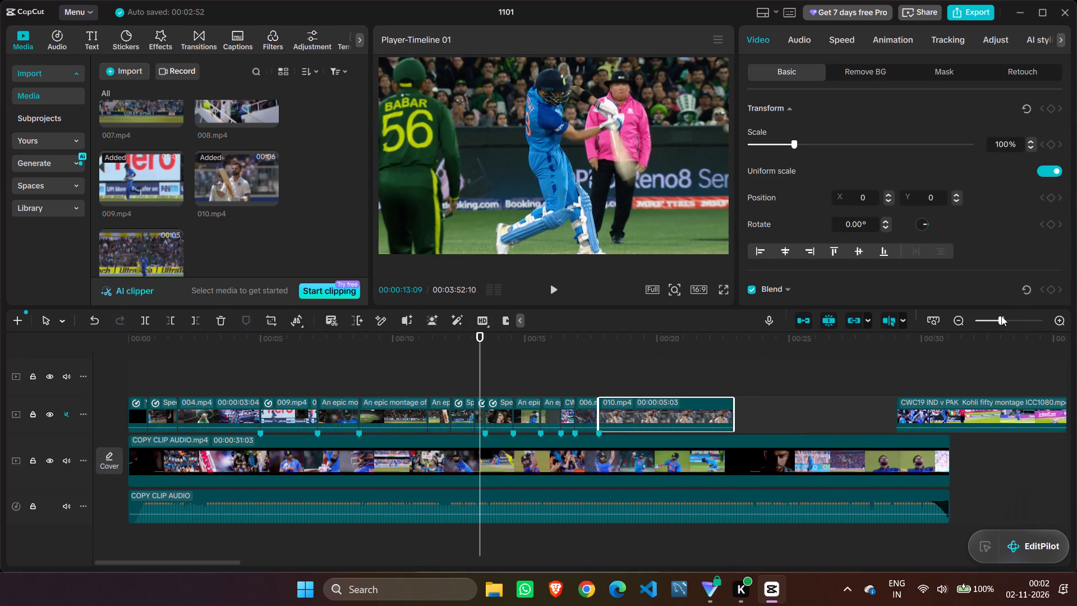
pyautogui.moveTo(1001, 316); pyautogui.dragTo(1008, 318)
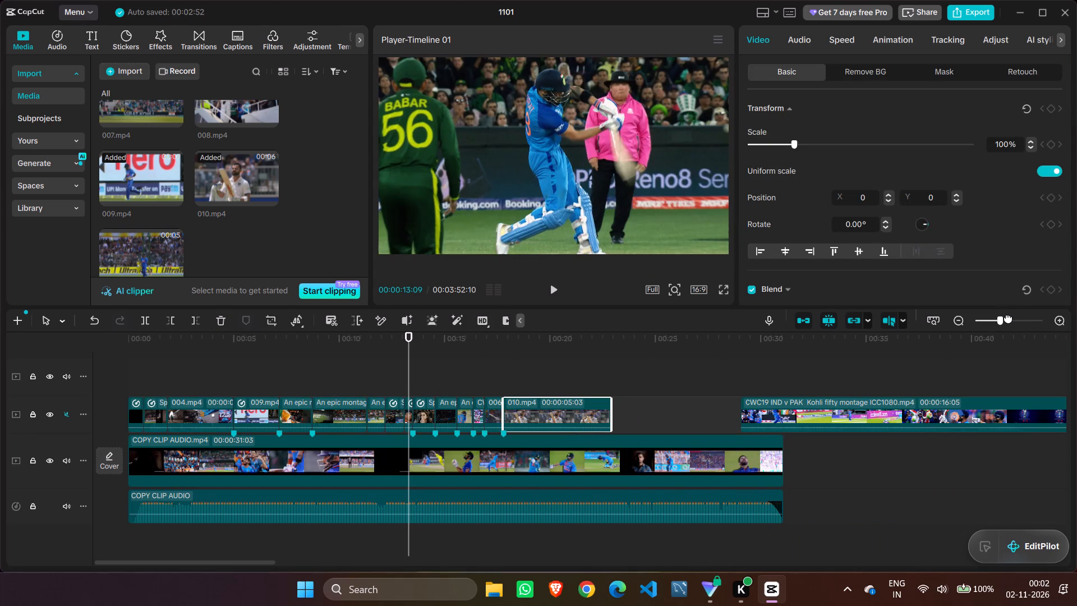
pyautogui.moveTo(1008, 318); pyautogui.dragTo(1012, 327)
pyautogui.click(1002, 320)
pyautogui.click(457, 374)
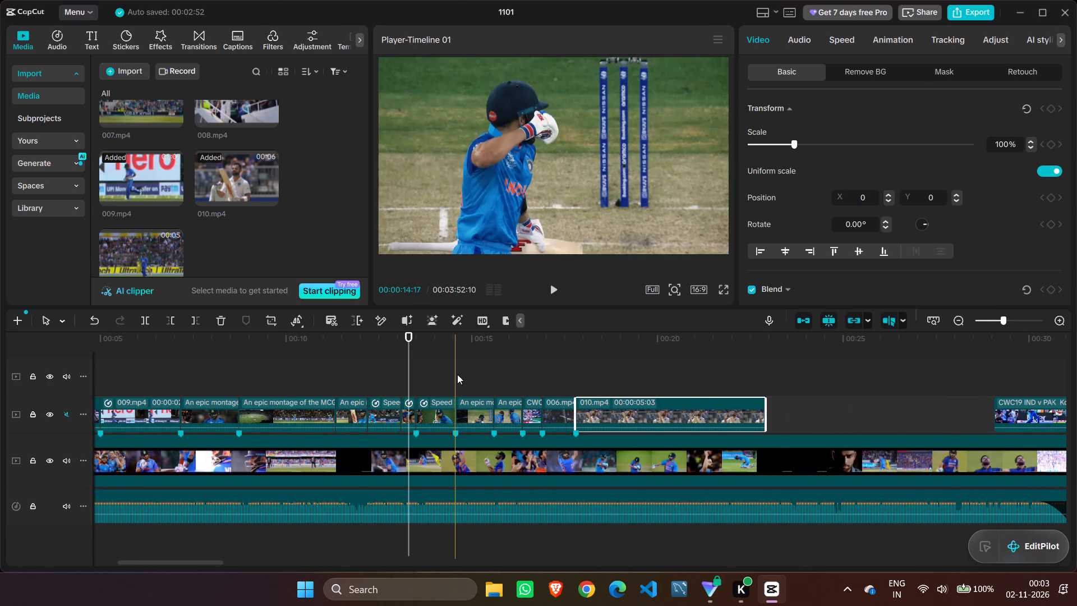
pyautogui.moveTo(457, 374); pyautogui.dragTo(293, 398)
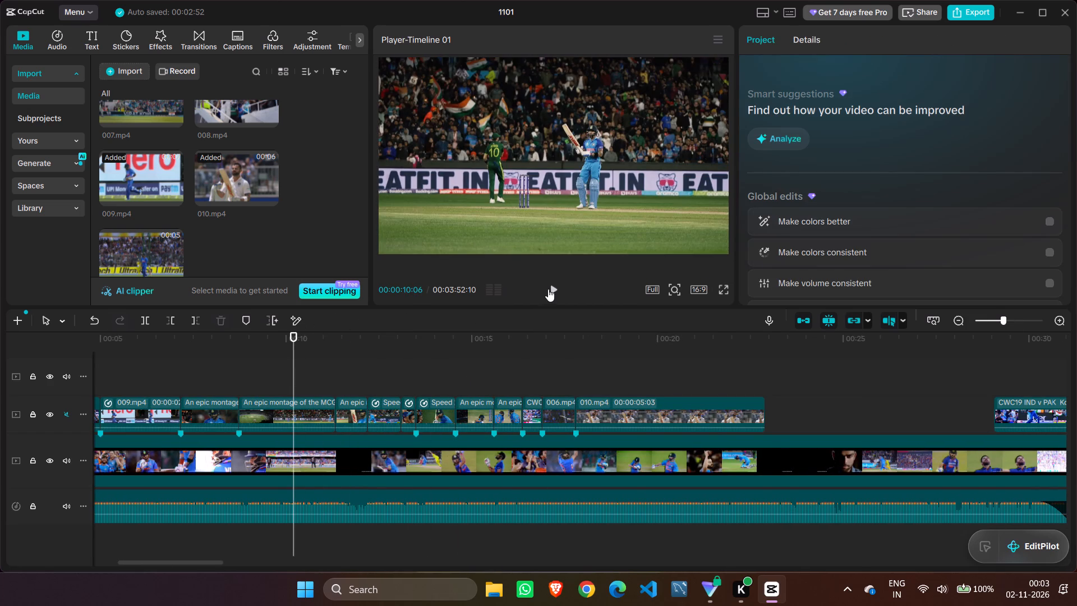
pyautogui.click(549, 290)
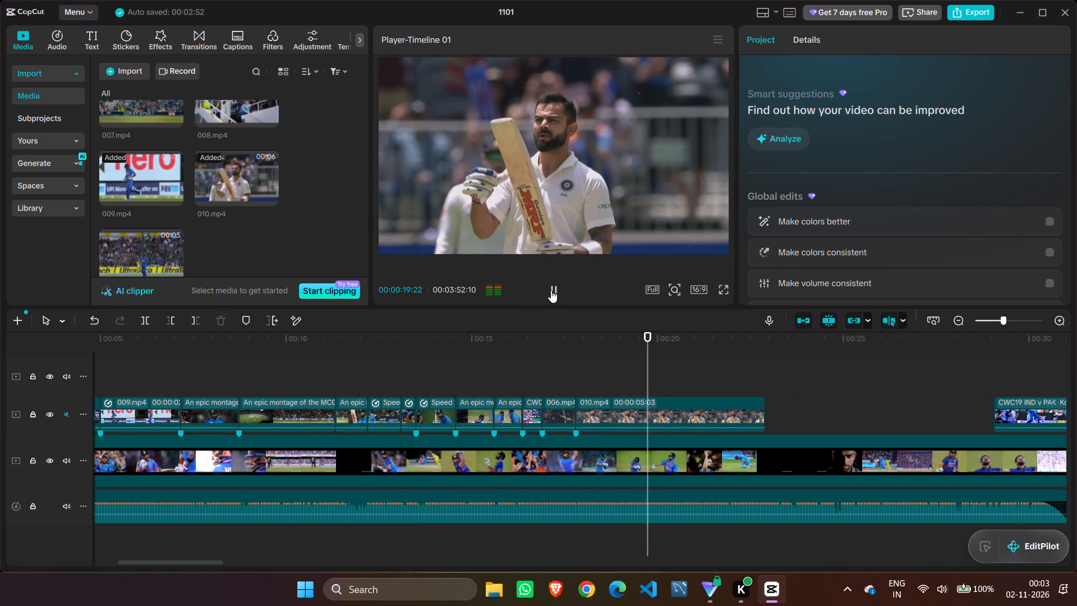
pyautogui.click(551, 290)
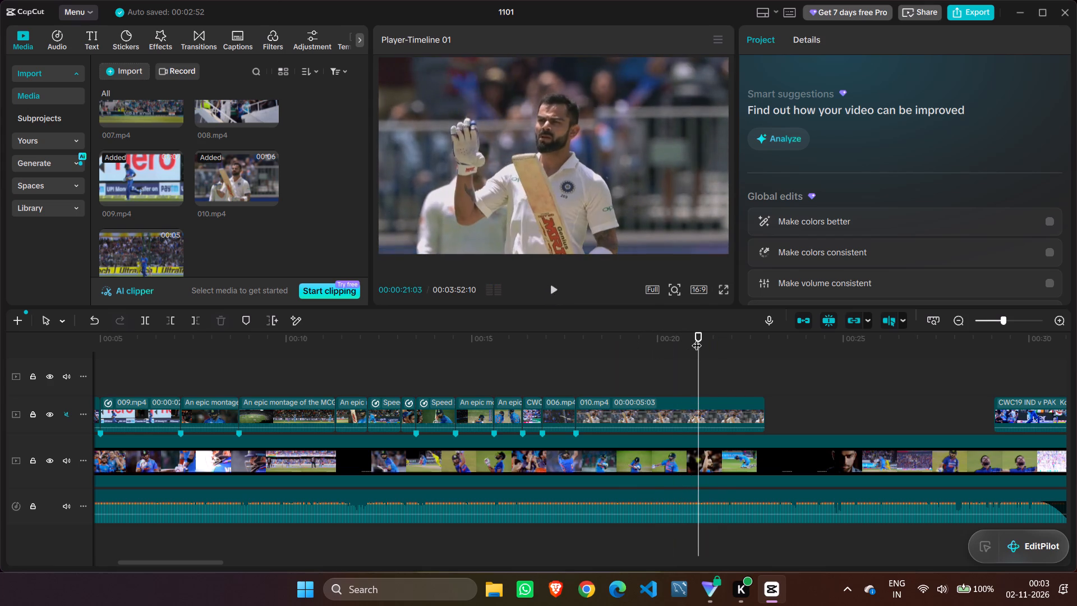
# Replay the cut from 006.mp4 into 010.mp4 starting at 00:00:17:02, pausing within the 010.mp4 shot.
pyautogui.moveTo(696, 338); pyautogui.dragTo(549, 361)
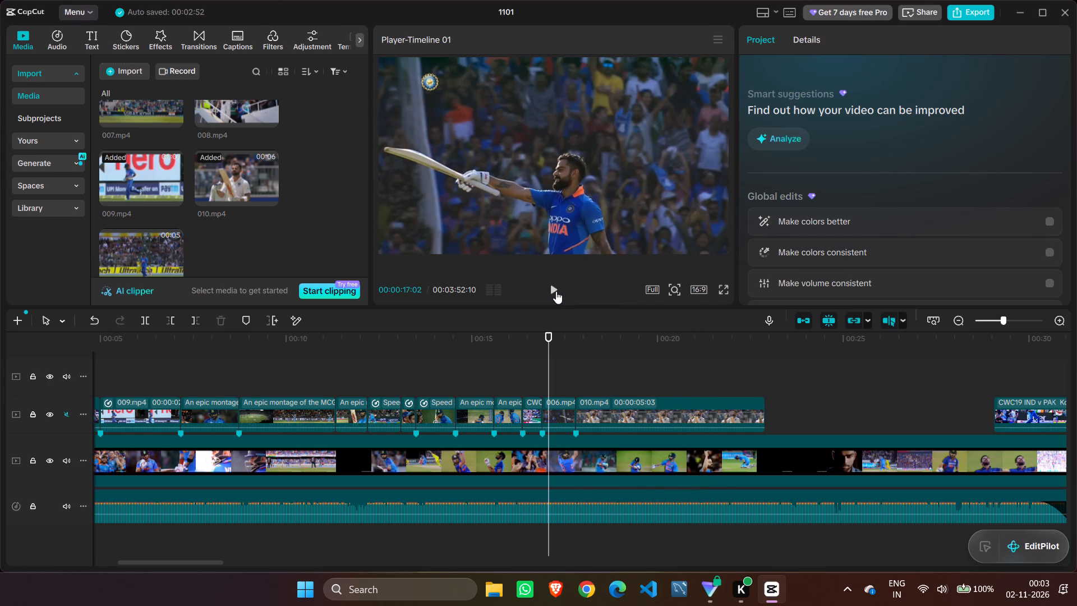
pyautogui.click(556, 291)
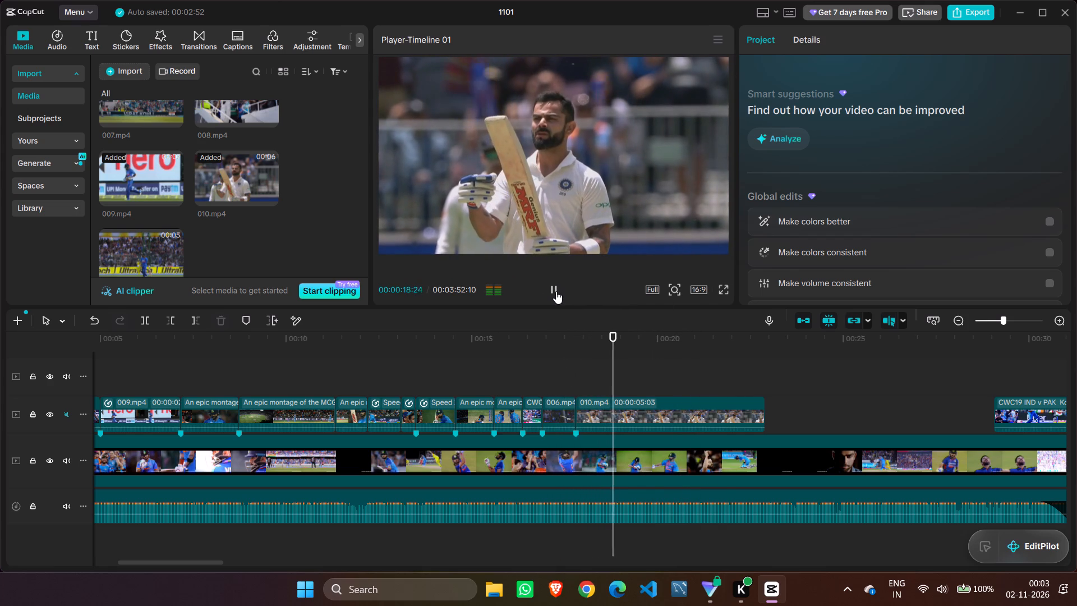
pyautogui.click(556, 291)
pyautogui.click(556, 291)
pyautogui.click(556, 291)
pyautogui.click(556, 291)
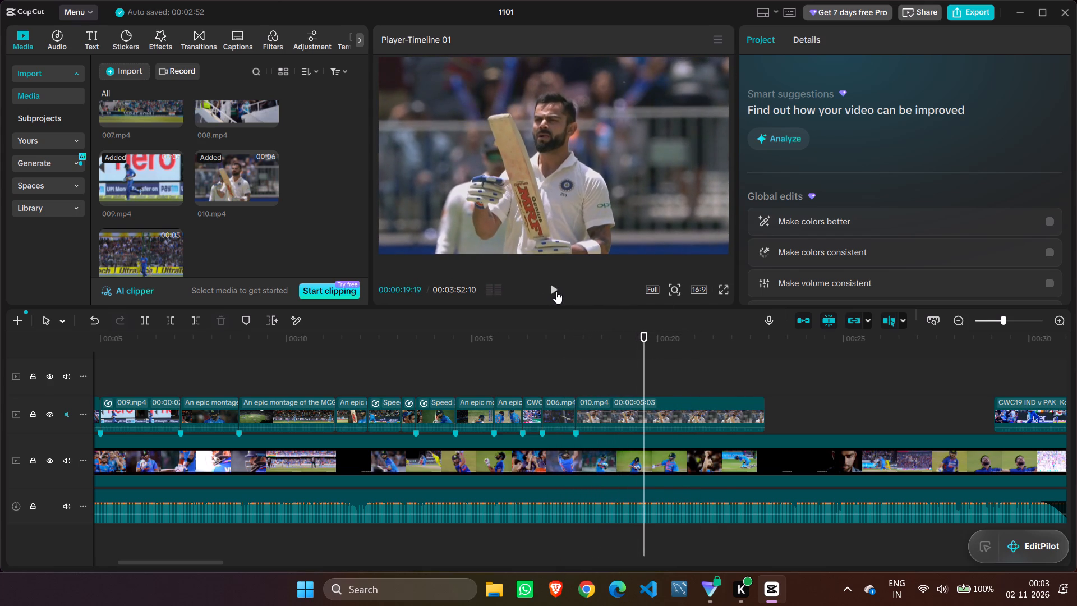
pyautogui.click(556, 291)
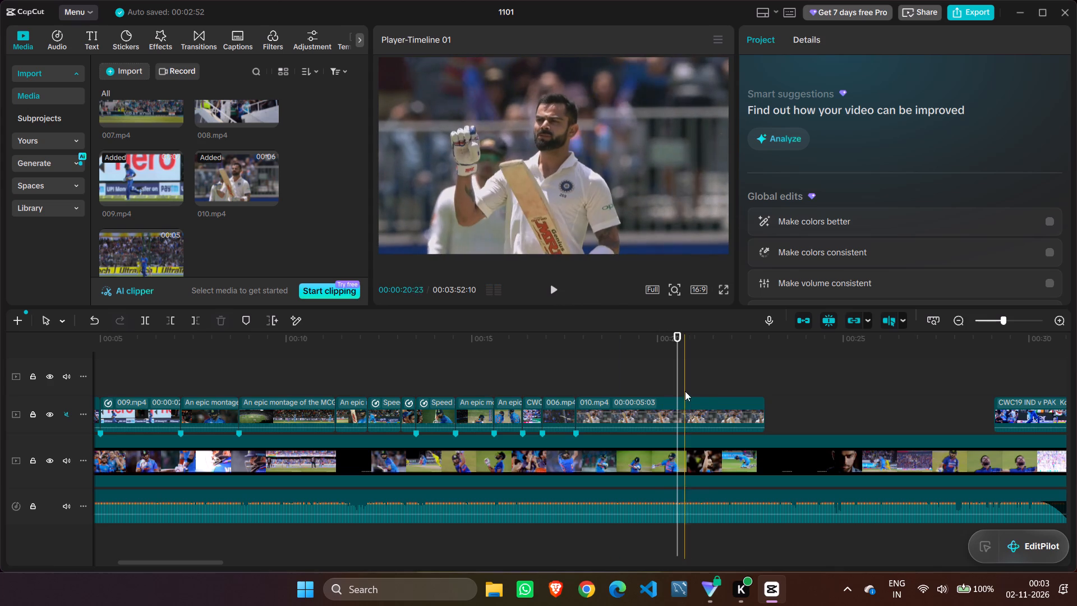
# Move 010.mp4 off the montage track onto the empty track above the earlier clips, uncovering the reference after 00:00:17:24.
pyautogui.moveTo(658, 410); pyautogui.dragTo(436, 361)
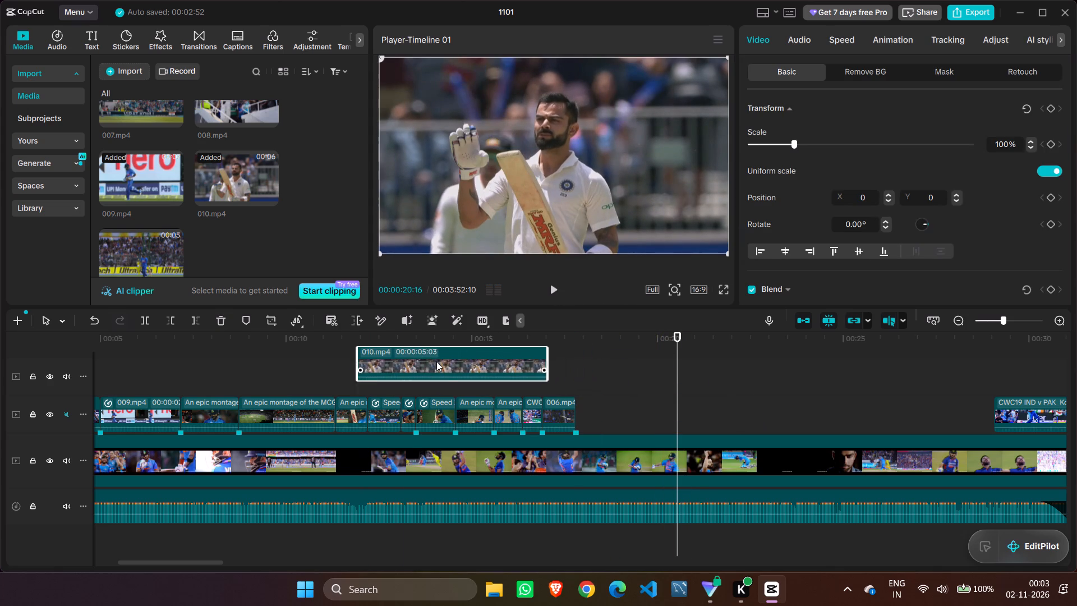
pyautogui.moveTo(436, 361); pyautogui.dragTo(435, 369)
# Play the reference after 006.mp4, step to its next shot change at 00:00:20:04, and add a marker there on the reference clip.
pyautogui.moveTo(678, 342); pyautogui.dragTo(559, 356)
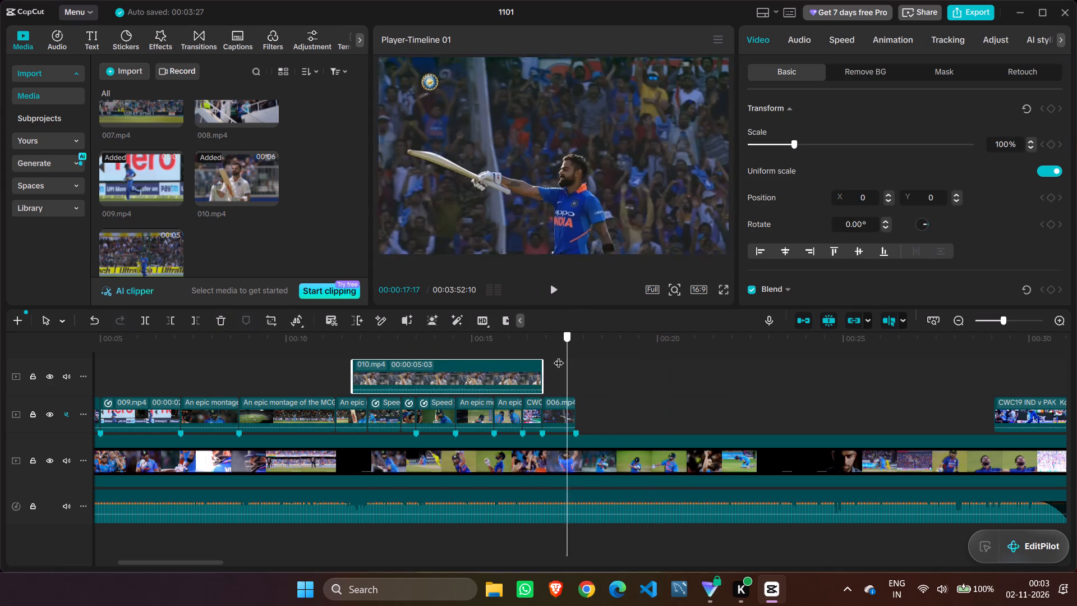
pyautogui.moveTo(559, 356); pyautogui.dragTo(558, 356)
pyautogui.click(558, 288)
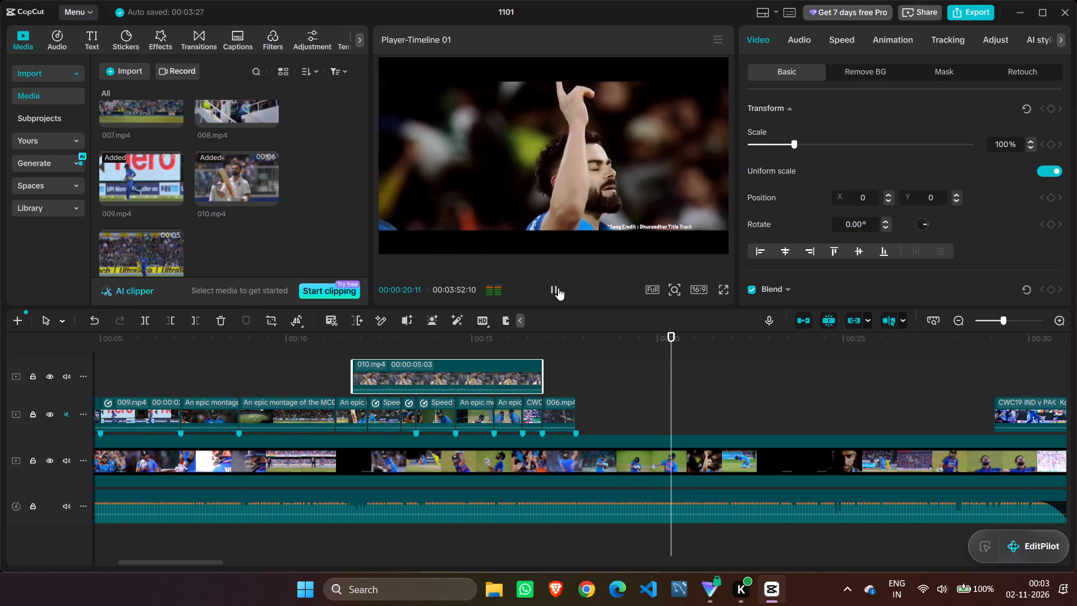
pyautogui.click(558, 288)
pyautogui.moveTo(682, 334); pyautogui.dragTo(664, 338)
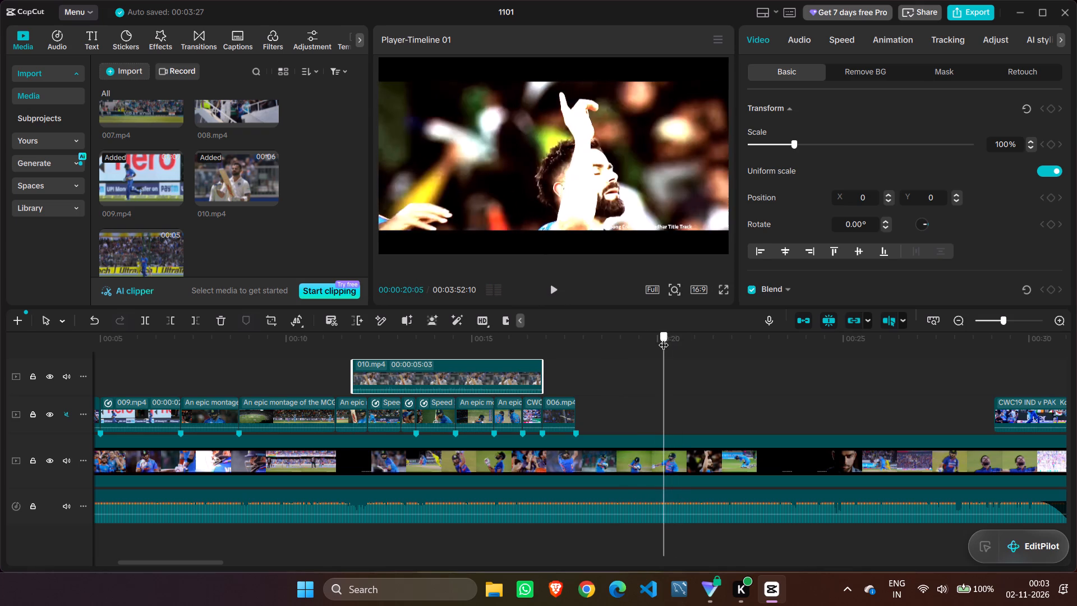
pyautogui.moveTo(664, 338); pyautogui.dragTo(662, 337)
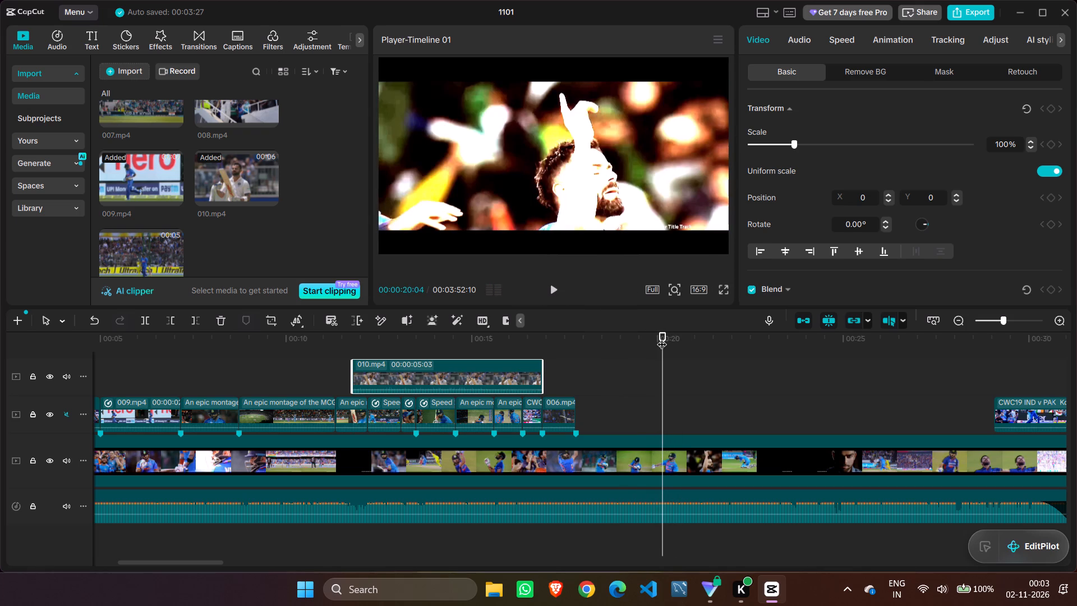
pyautogui.press('Left')
pyautogui.press('Left')
pyautogui.press('Right')
pyautogui.press('Right')
pyautogui.press('Left')
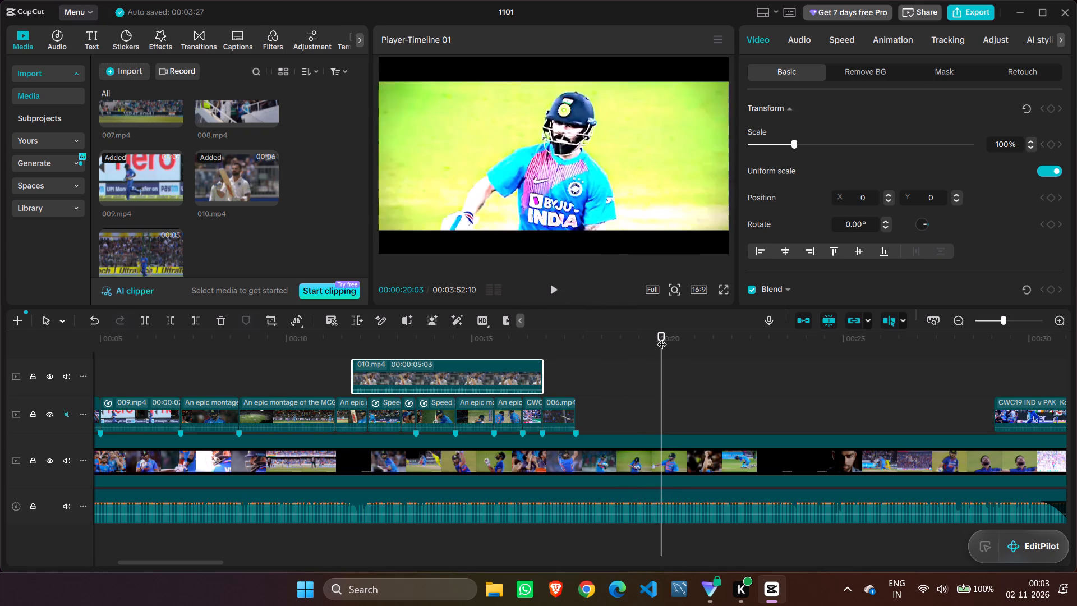
pyautogui.press('Right')
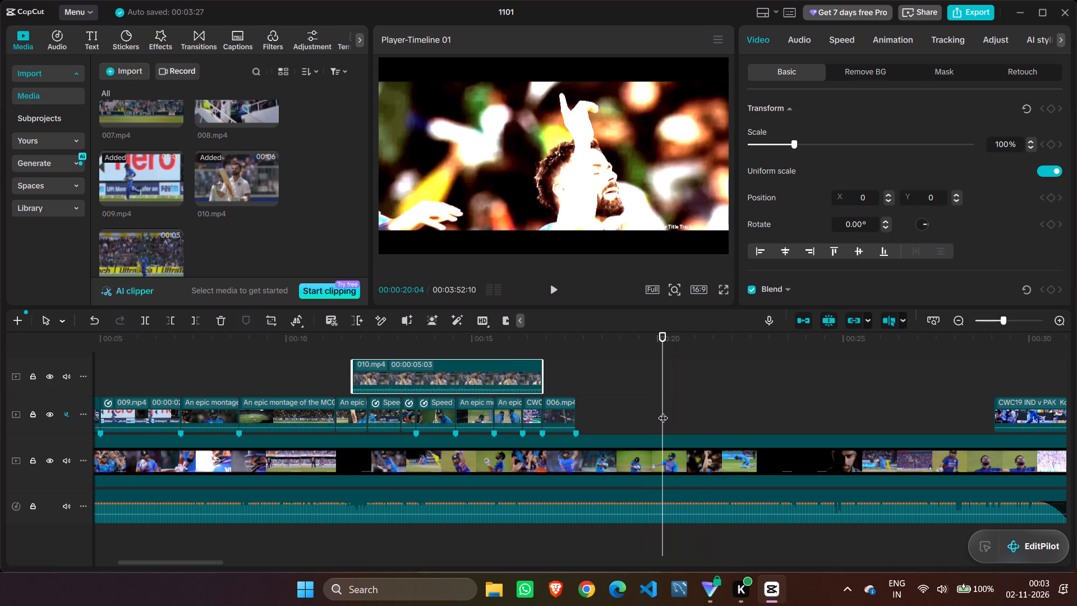
pyautogui.click(663, 411)
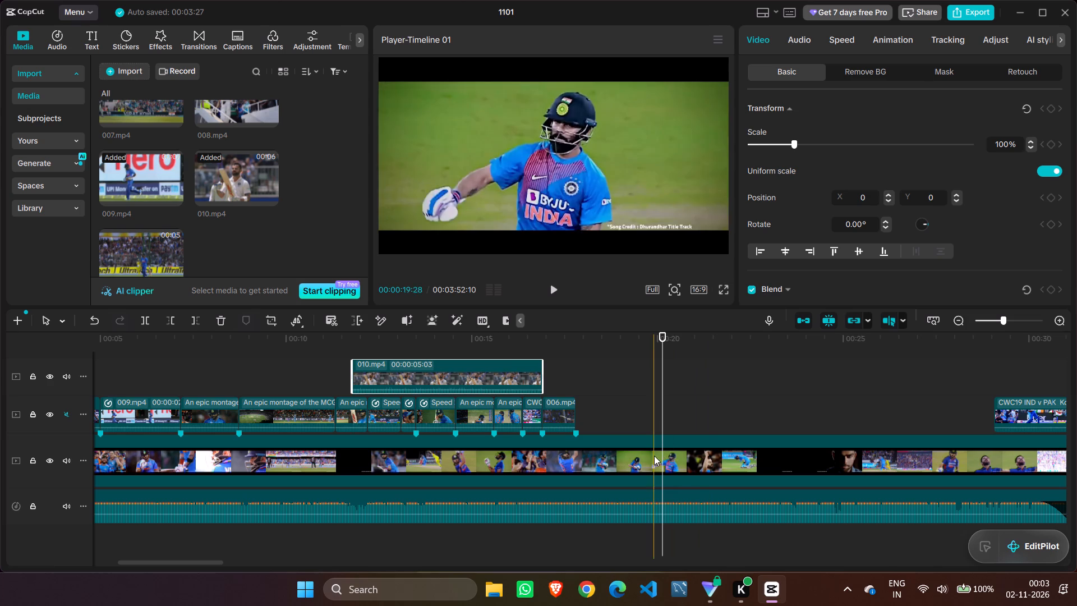
pyautogui.click(663, 456)
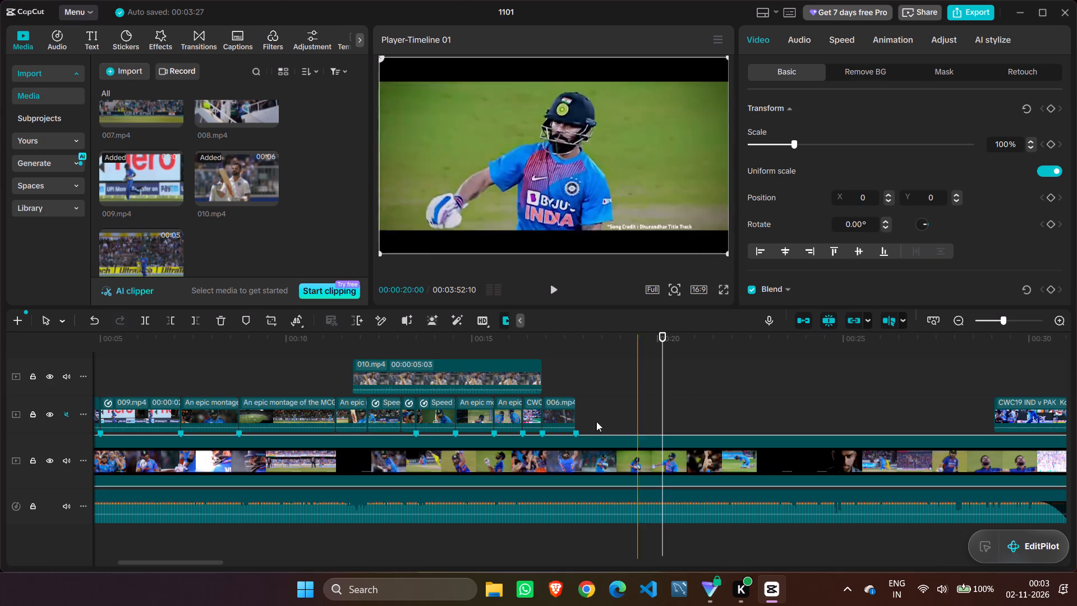
pyautogui.click(247, 322)
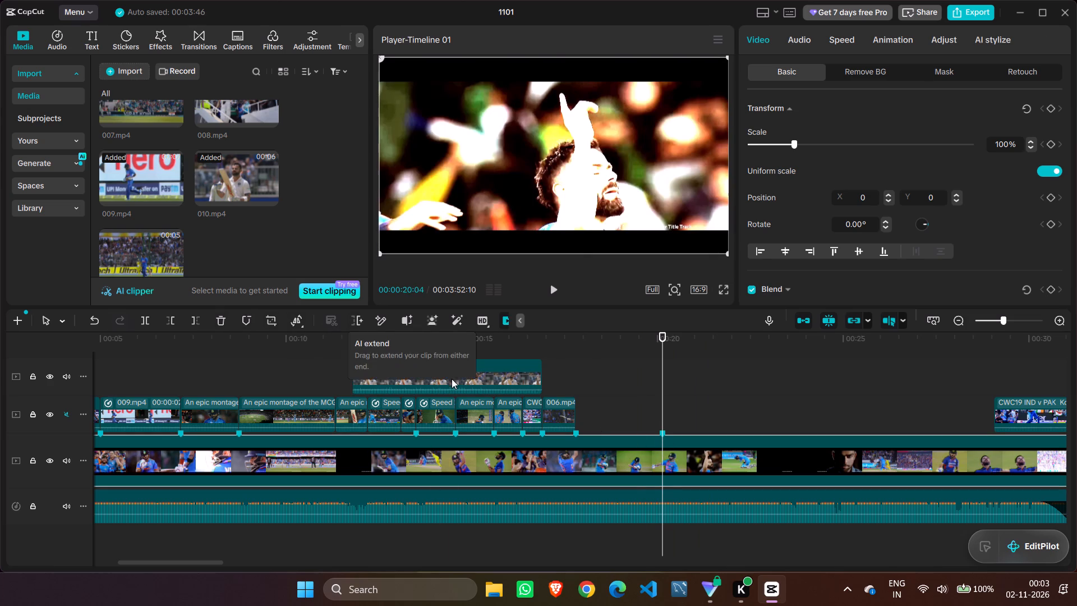
# Move 010.mp4 back onto the montage track so it starts directly after 006.mp4.
pyautogui.moveTo(476, 375); pyautogui.dragTo(697, 412)
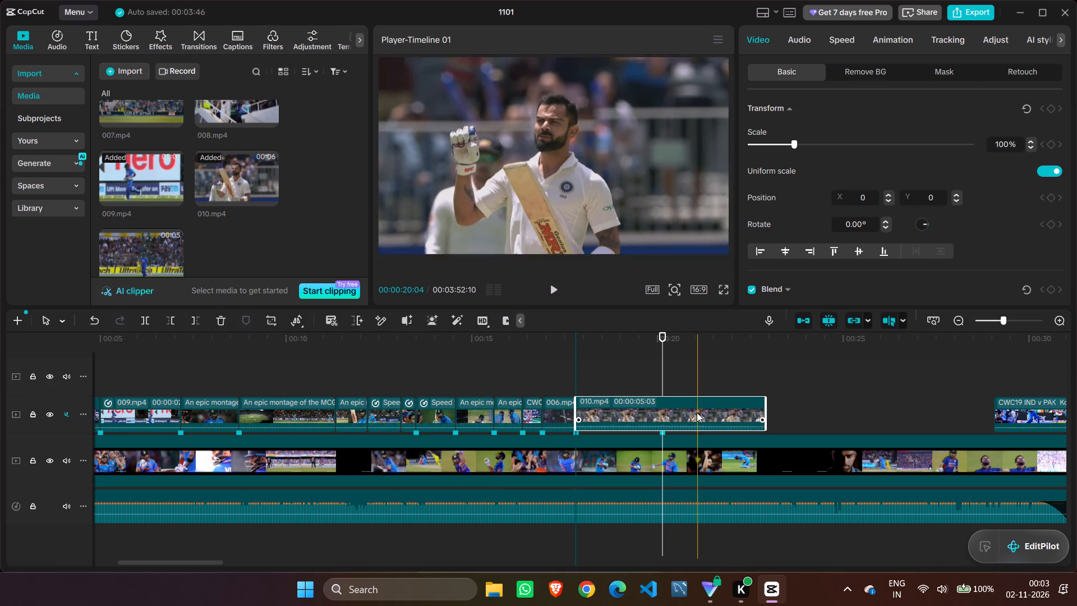
pyautogui.click(646, 410)
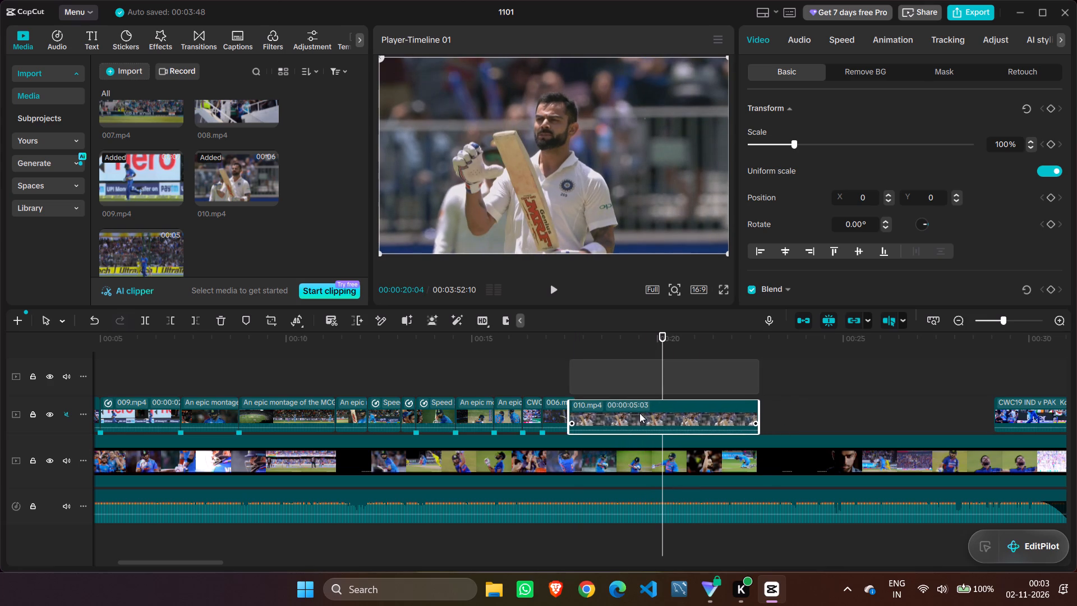
# Play the cut from 006.mp4 into 010.mp4 in short bursts, pausing at 00:00:19:17 to check the shot's motion.
pyautogui.moveTo(662, 340); pyautogui.dragTo(623, 340)
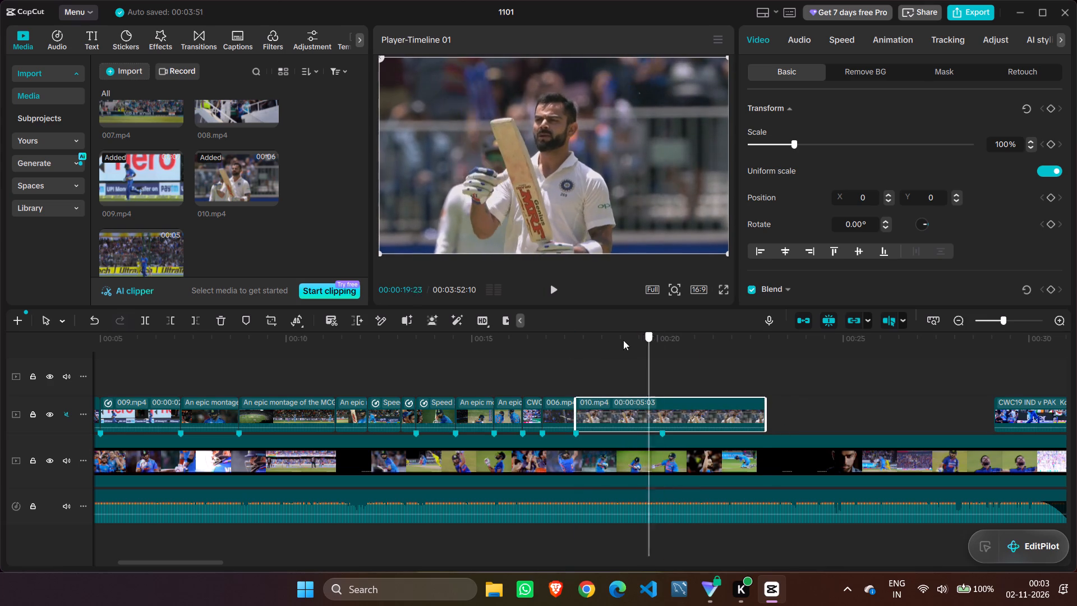
pyautogui.moveTo(623, 340); pyautogui.dragTo(565, 344)
pyautogui.press('space')
pyautogui.press('space')
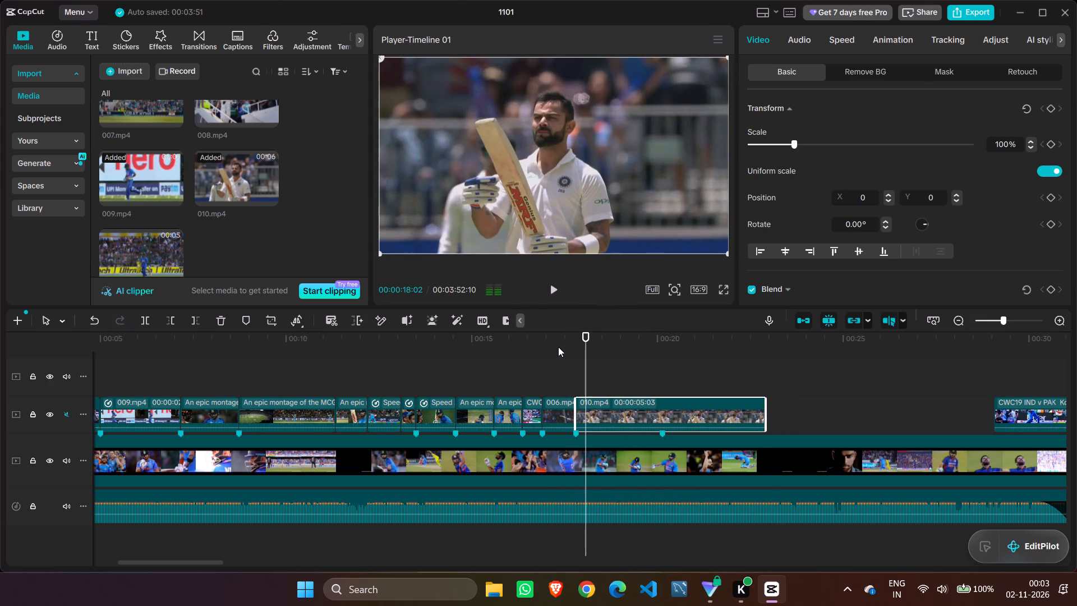
pyautogui.press('space')
pyautogui.press('space')
pyautogui.press('space')
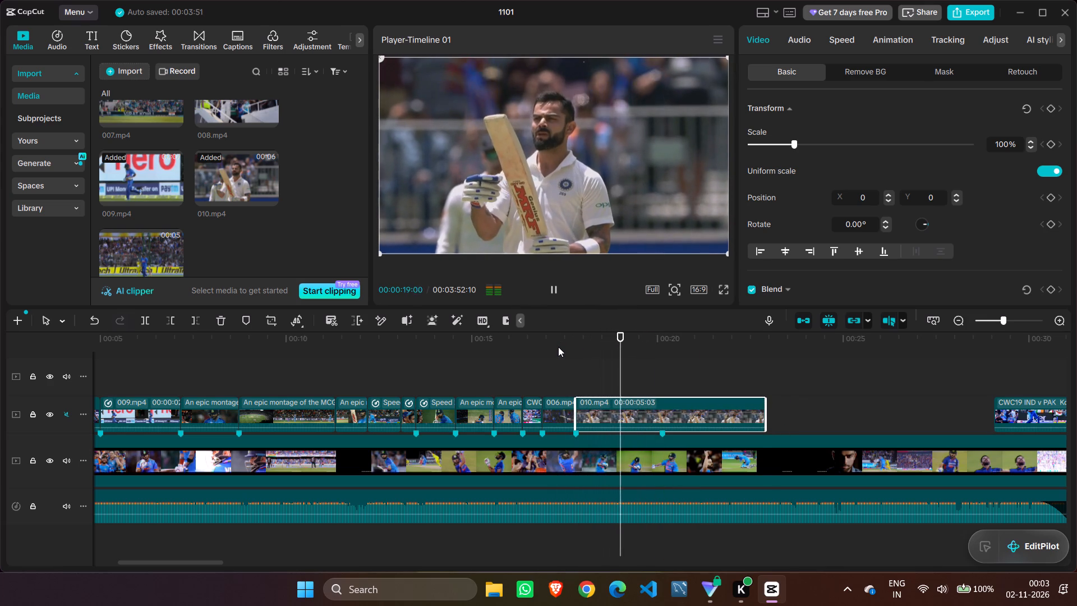
pyautogui.press('space')
pyautogui.press('space')
pyautogui.press('space')
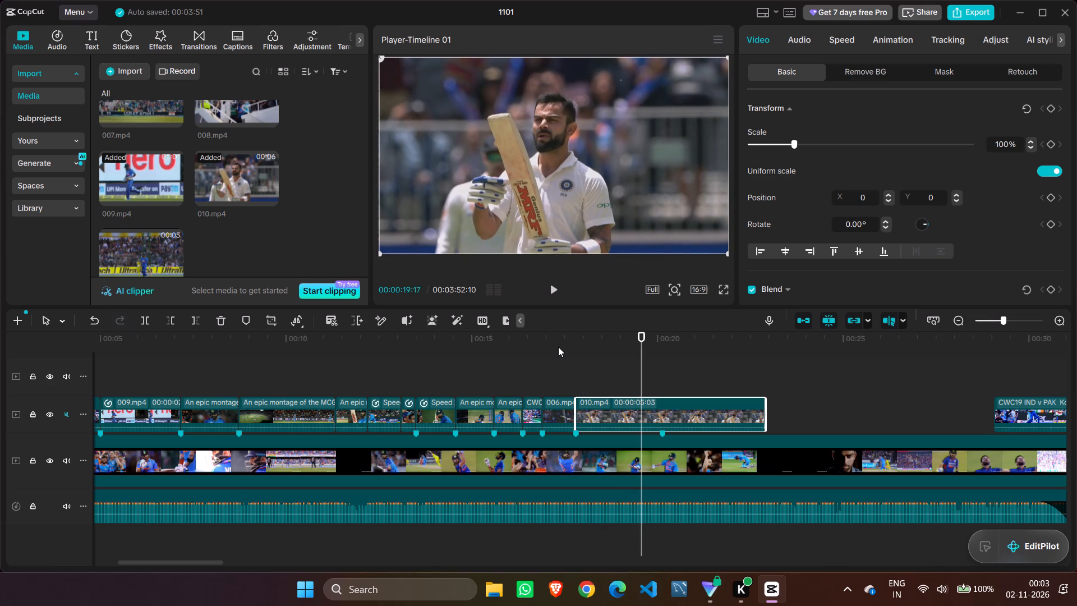
# Step back frame by frame through 010.mp4 and replay the cut from 006.mp4, pausing short of the 00:00:20:04 marker.
pyautogui.press('Left')
pyautogui.press('Left')
pyautogui.press('Left')
pyautogui.press('Left')
pyautogui.press('Left')
pyautogui.press('Left')
pyautogui.press('Left')
pyautogui.press('Left')
pyautogui.press('Left')
pyautogui.press('Left')
pyautogui.press('Left')
pyautogui.press('Left')
pyautogui.press('Left')
pyautogui.press('Left')
pyautogui.press('Left')
pyautogui.press('Left')
pyautogui.press('Left')
pyautogui.press('Left')
pyautogui.press('Left')
pyautogui.press('Left')
pyautogui.press('Left')
pyautogui.press('Left')
pyautogui.press('Left')
pyautogui.press('Left')
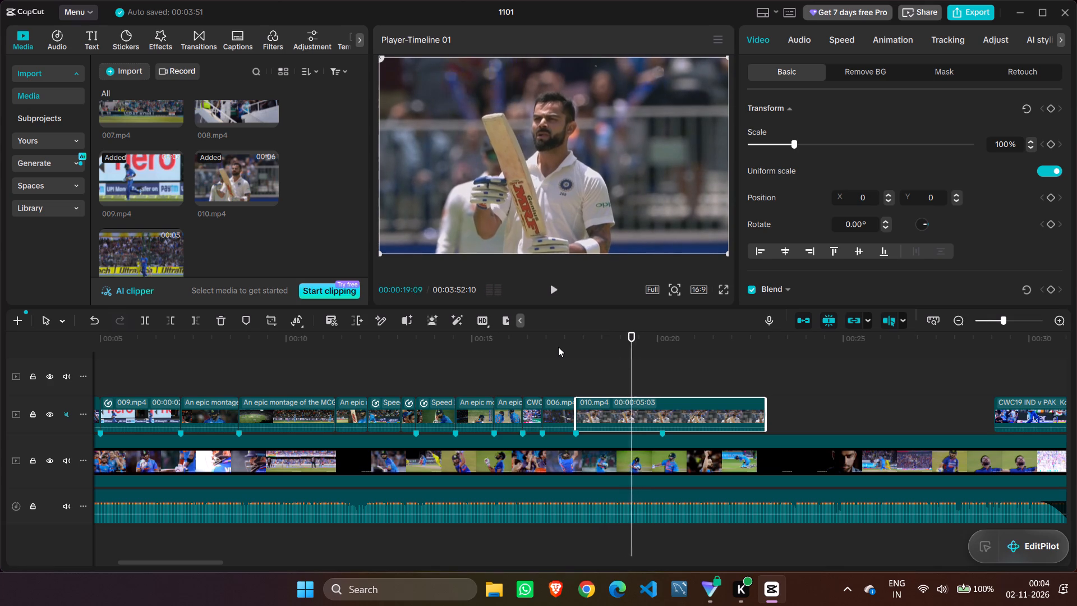
pyautogui.press('space')
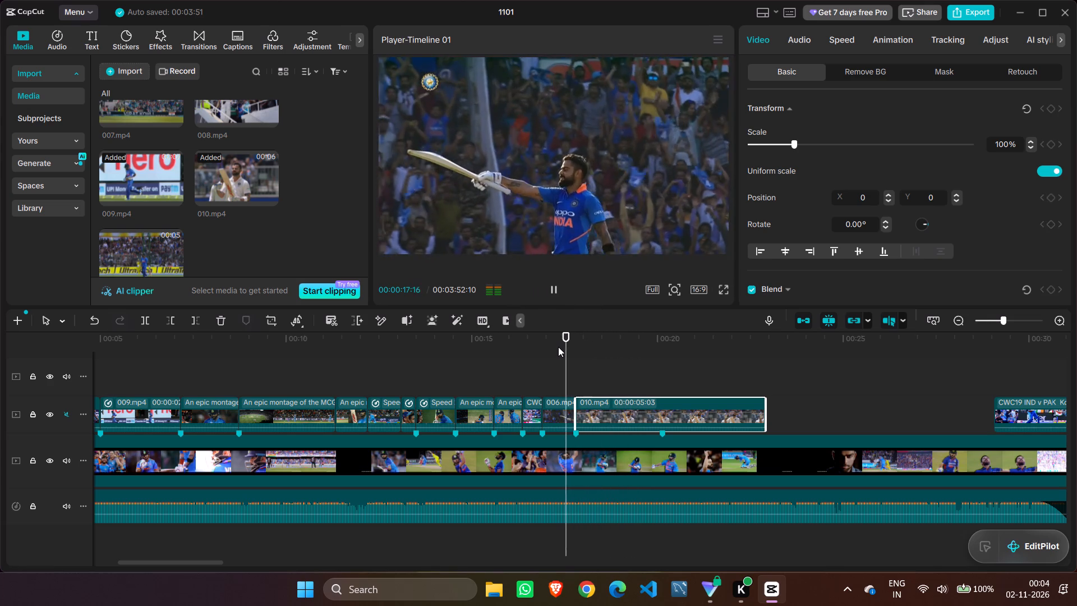
pyautogui.press('space')
pyautogui.press('space')
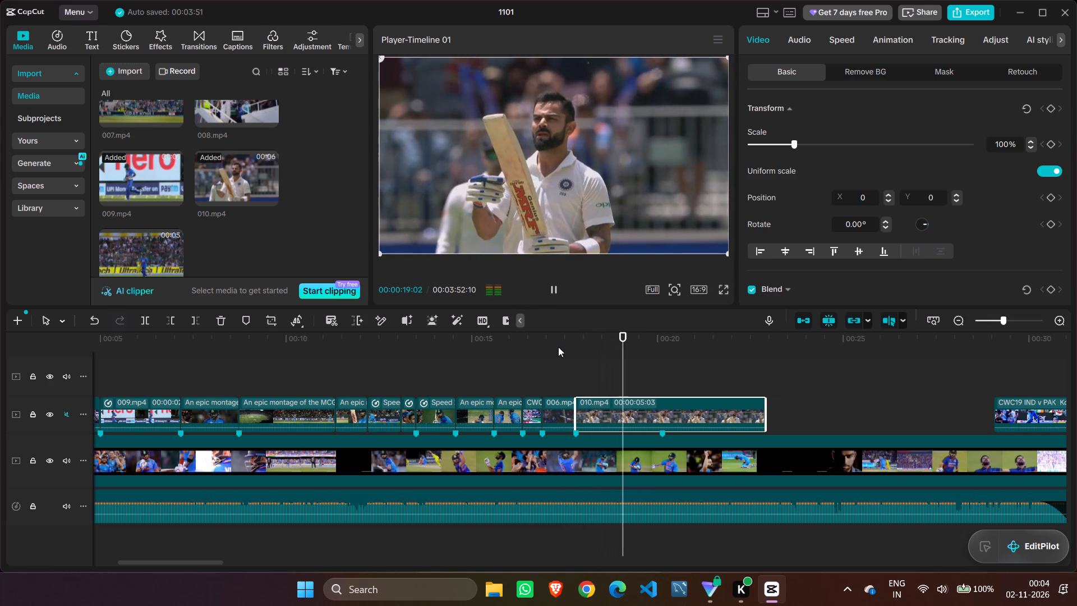
pyautogui.press('space')
pyautogui.press('Left')
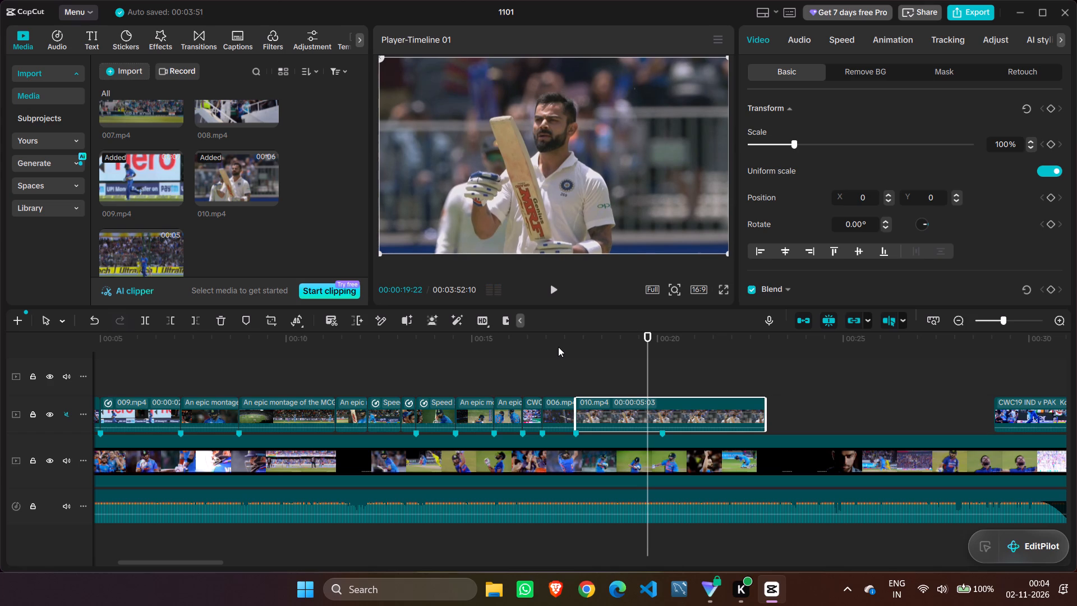
pyautogui.press('Left')
pyautogui.press('Left')
pyautogui.press('Left')
pyautogui.press('Left')
pyautogui.press('Left')
pyautogui.press('Left')
pyautogui.press('space')
pyautogui.press('space')
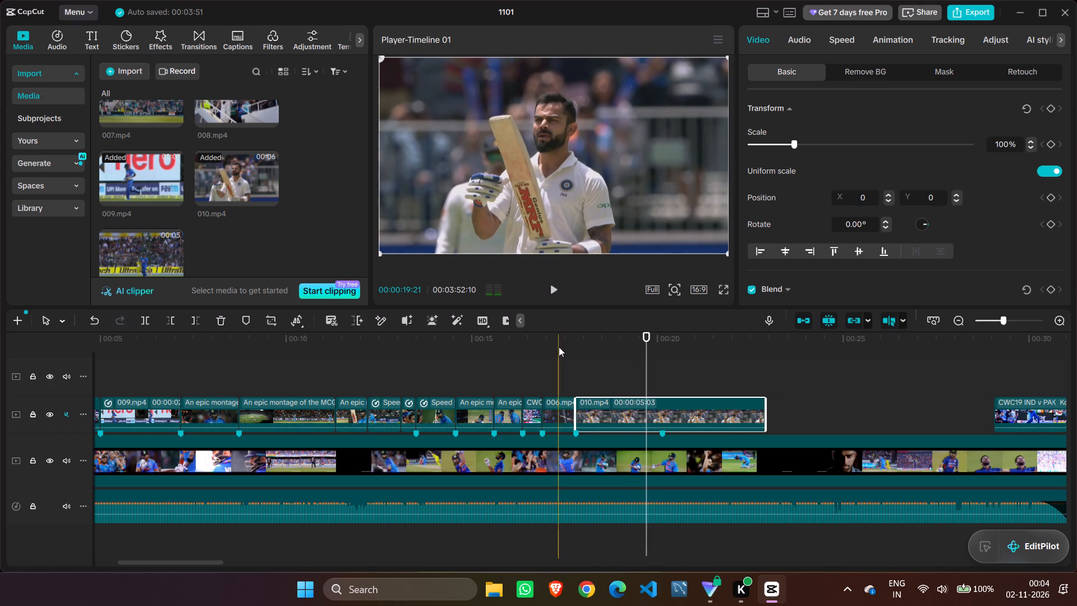
# Replay the cut into 010.mp4 from 00:00:17:11, then examine the shot frame by frame backward to 00:00:18:07.
pyautogui.click(560, 378)
pyautogui.press('space')
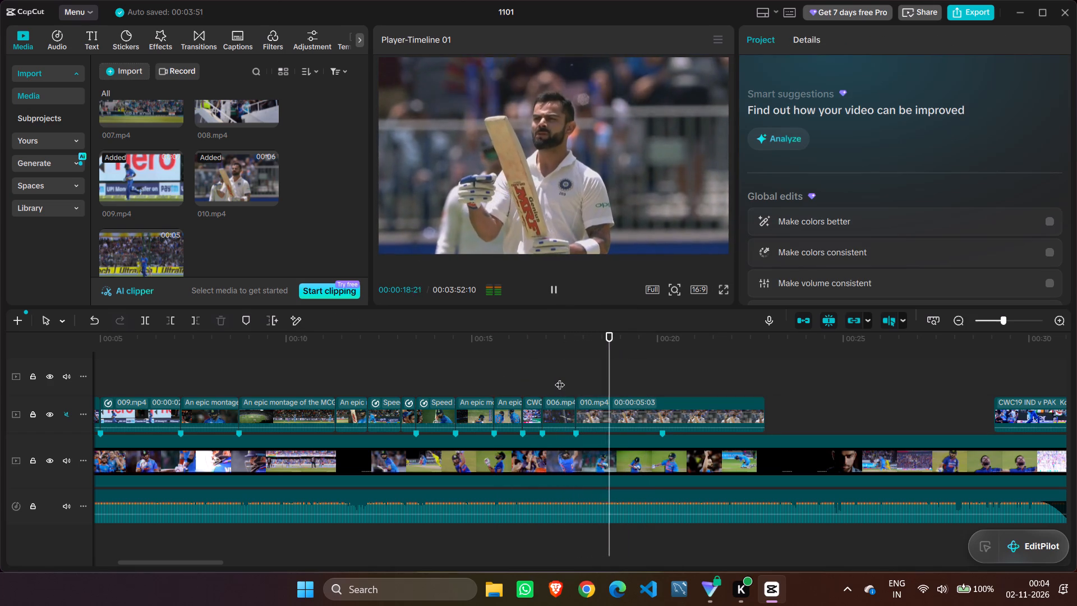
pyautogui.press('space')
pyautogui.press('Left')
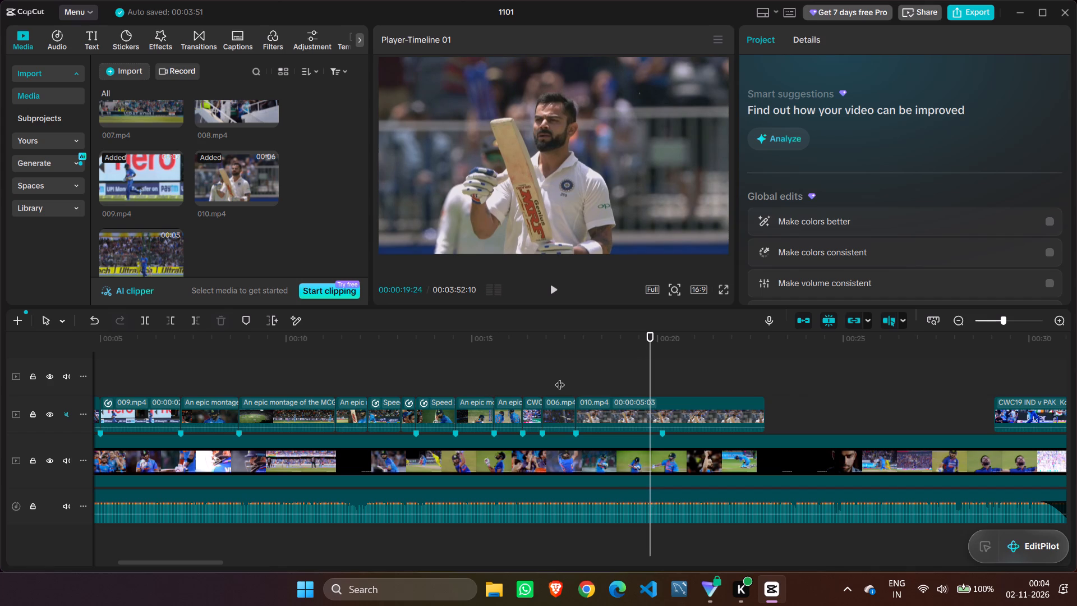
pyautogui.press('Left')
pyautogui.press('Left')
pyautogui.press('Left')
pyautogui.press('Left')
pyautogui.press('Left')
pyautogui.press('Left')
pyautogui.press('Left')
pyautogui.press('Left')
pyautogui.press('Left')
pyautogui.press('Left')
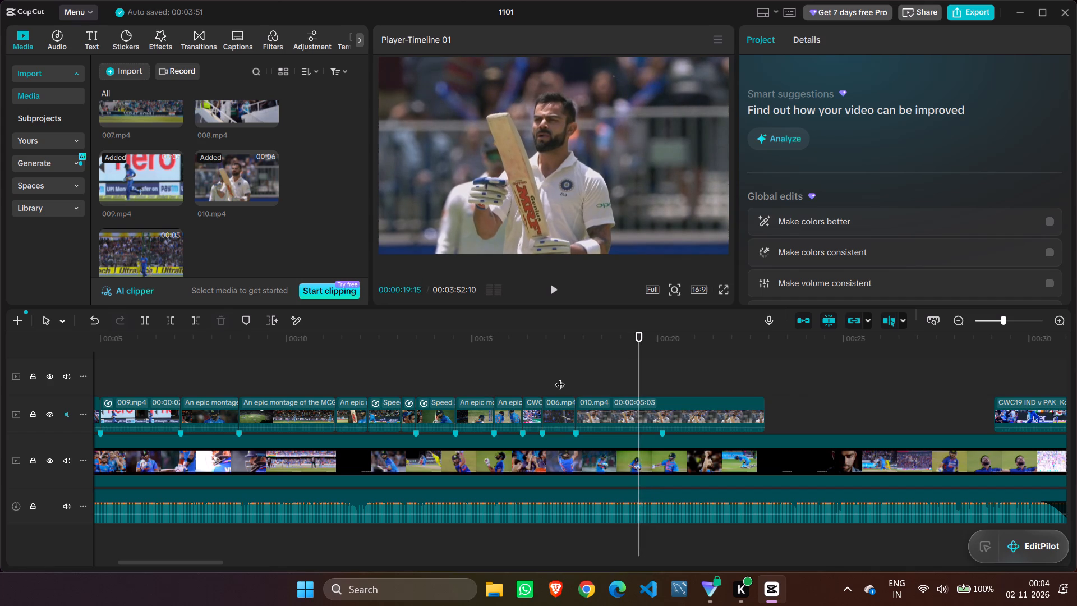
pyautogui.press('Left')
pyautogui.press('Left')
pyautogui.press('Left')
pyautogui.press('Left')
pyautogui.press('Left')
pyautogui.press('Left')
pyautogui.press('Left')
pyautogui.press('Left')
pyautogui.press('Left')
pyautogui.press('Left')
pyautogui.press('Left')
pyautogui.press('Left')
pyautogui.press('Left')
pyautogui.press('Left')
pyautogui.press('Left')
pyautogui.press('Left')
pyautogui.press('Left')
pyautogui.press('Left')
pyautogui.press('Left')
pyautogui.press('Left')
pyautogui.press('Left')
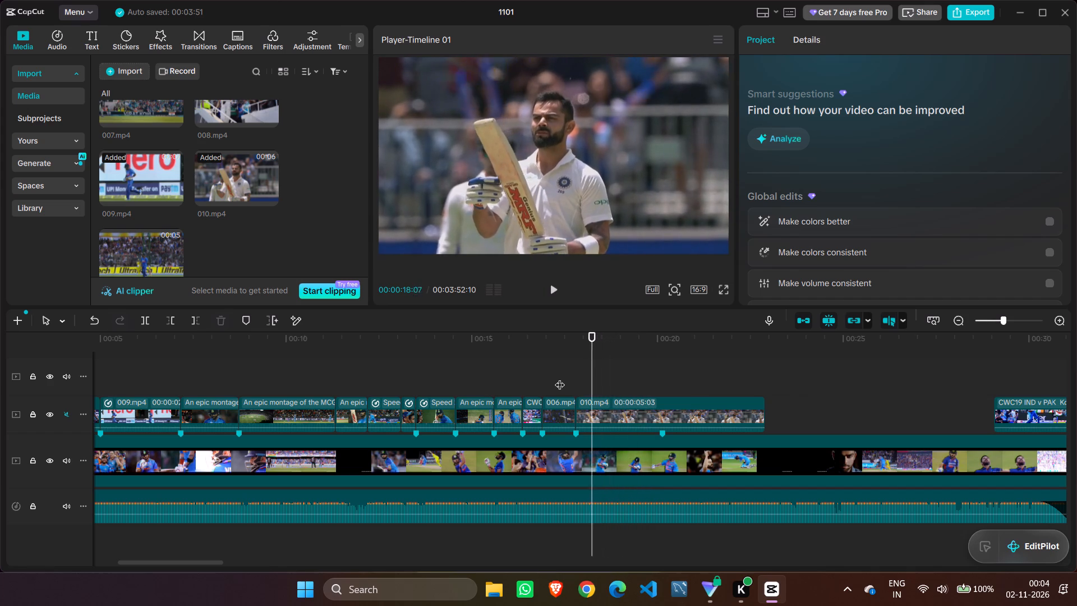
# Play 010.mp4 from 00:00:18:07 to 00:00:19:14 and split the clip there.
pyautogui.press('space')
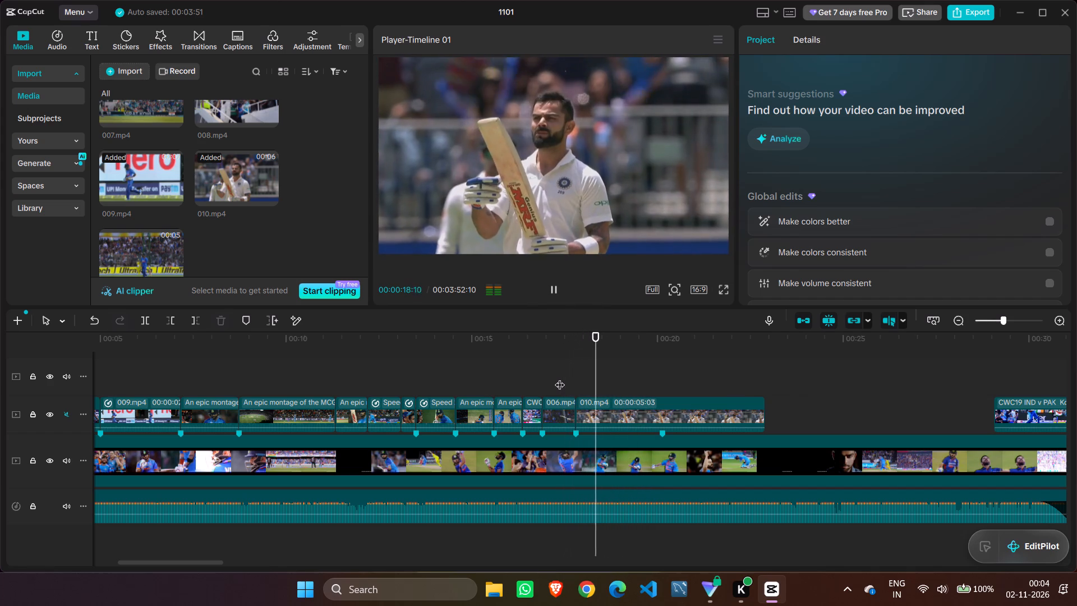
pyautogui.press('space')
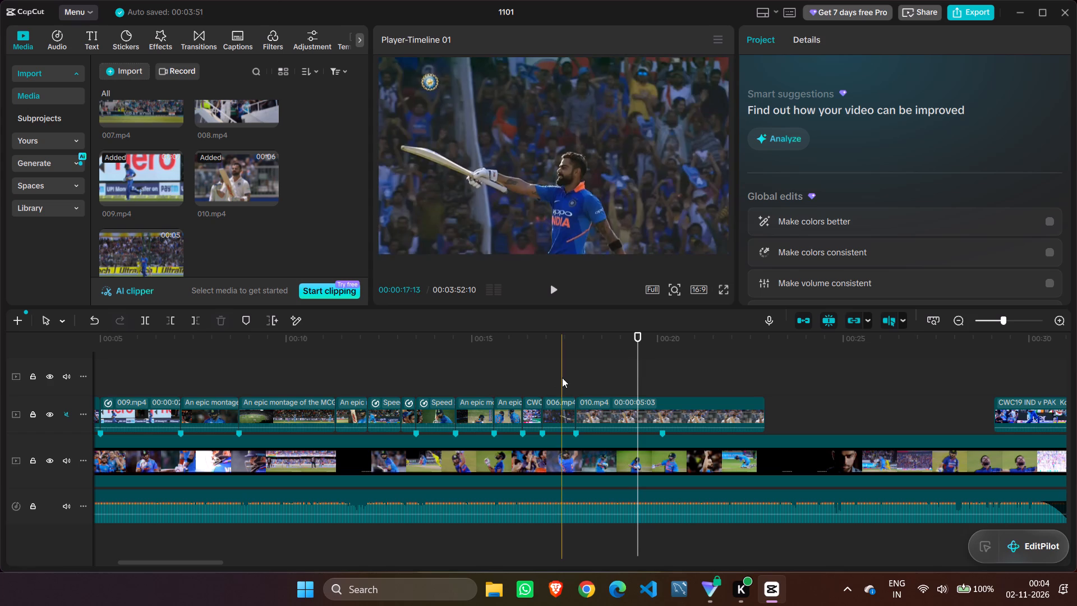
pyautogui.click(636, 398)
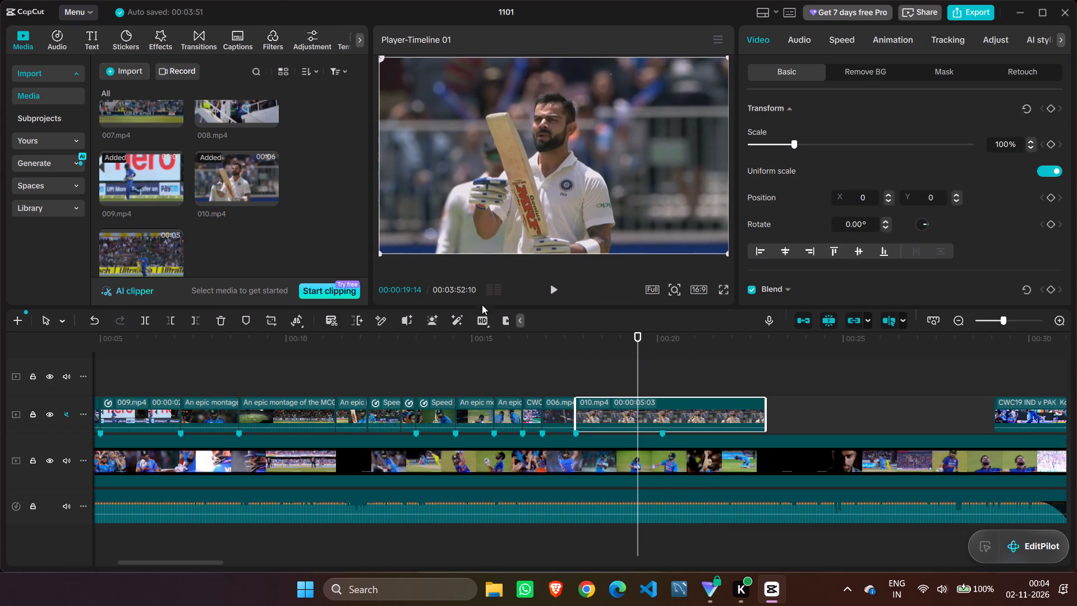
pyautogui.click(144, 322)
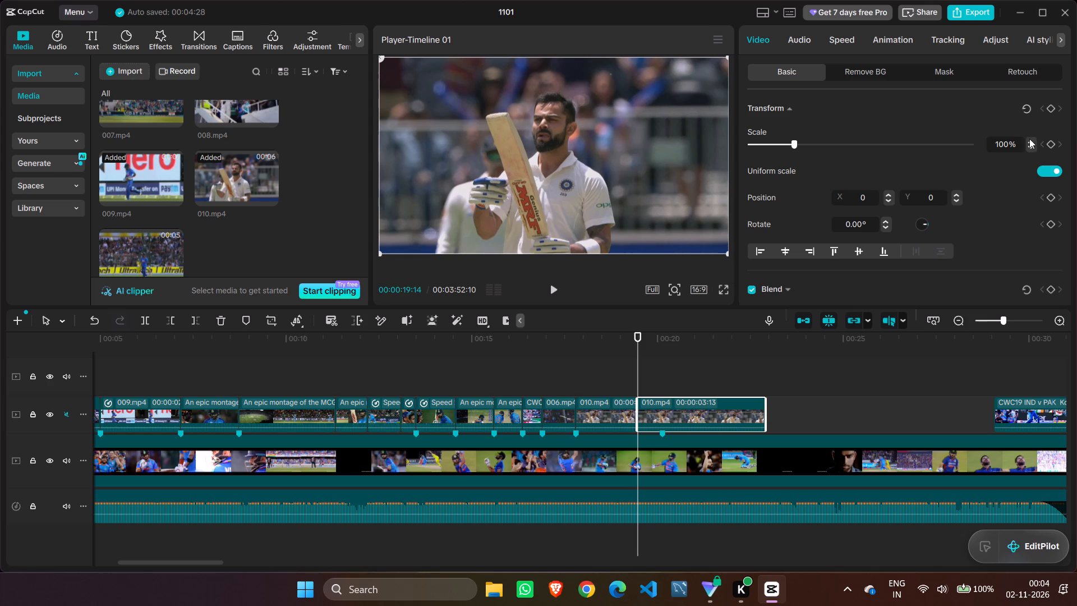
# Set the speed of the second 010.mp4 piece, after the split, to 2.00x.
pyautogui.click(832, 43)
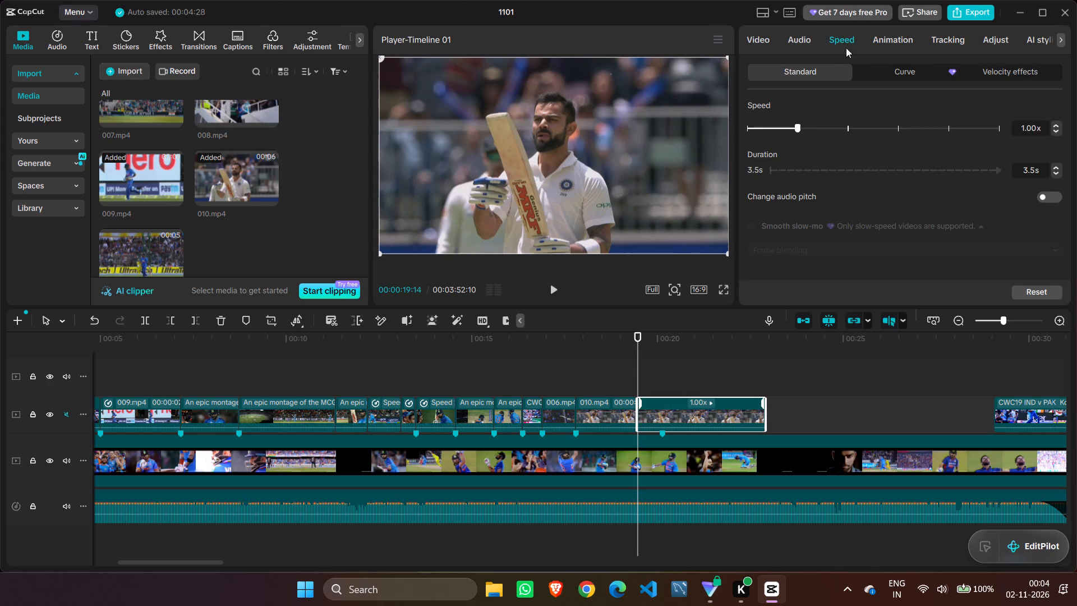
pyautogui.doubleClick(1057, 126)
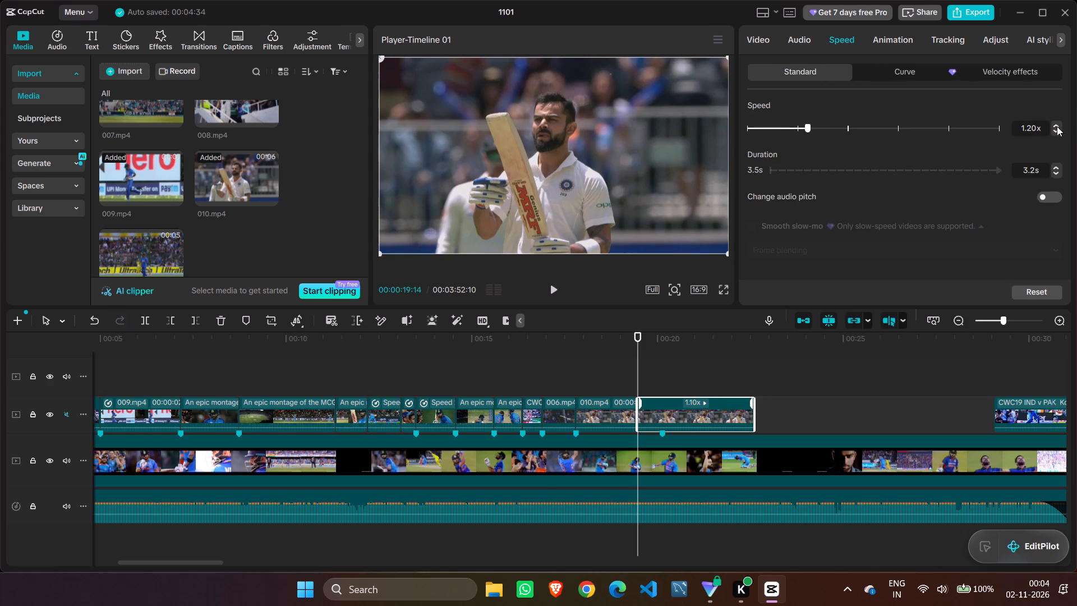
pyautogui.tripleClick(1057, 126)
pyautogui.tripleClick(1057, 126)
pyautogui.click(1057, 126)
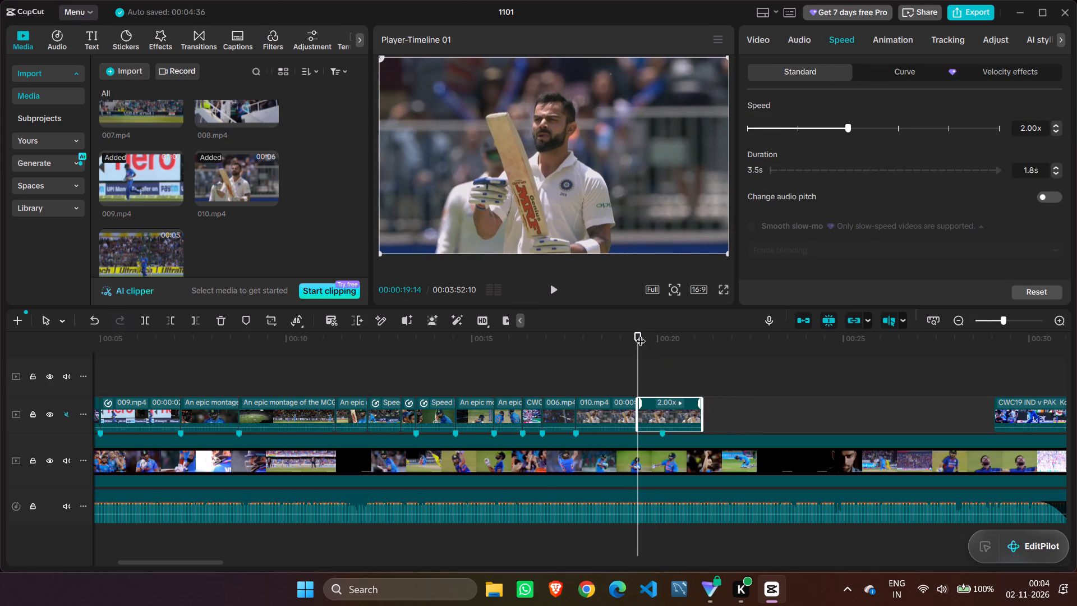
# Play the montage across both 010.mp4 pieces twice to check the sped-up part, pausing at 00:00:20:26.
pyautogui.moveTo(639, 335); pyautogui.dragTo(542, 348)
pyautogui.click(553, 287)
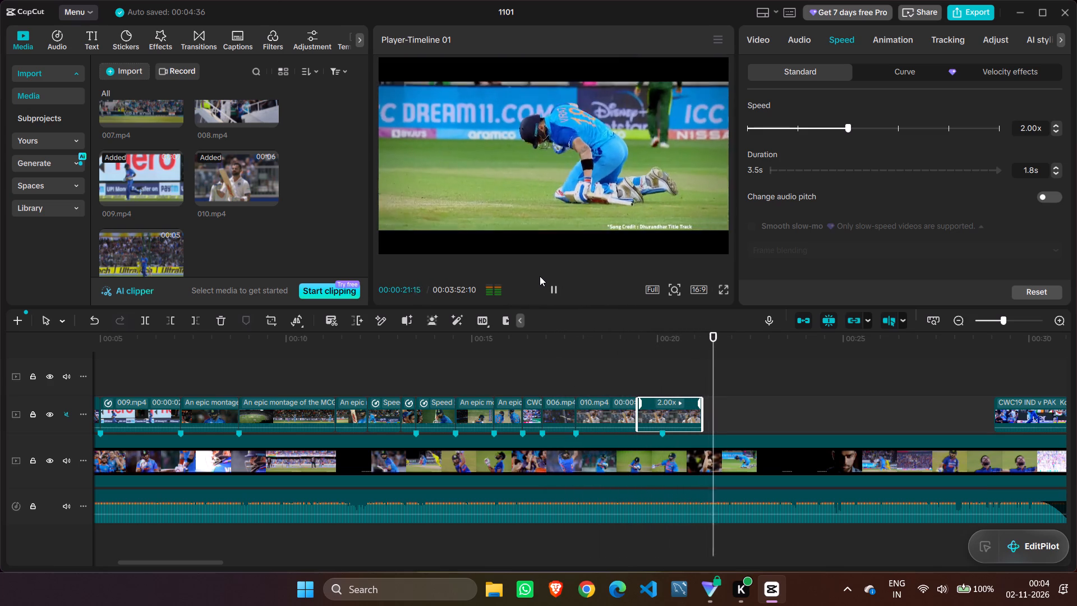
pyautogui.moveTo(740, 350); pyautogui.dragTo(585, 356)
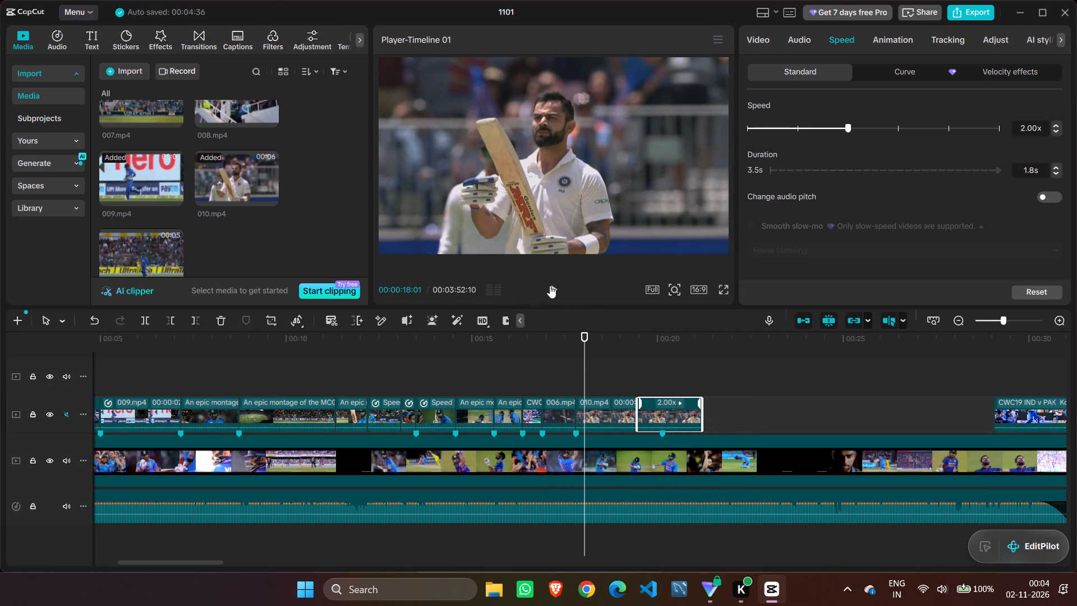
pyautogui.click(550, 286)
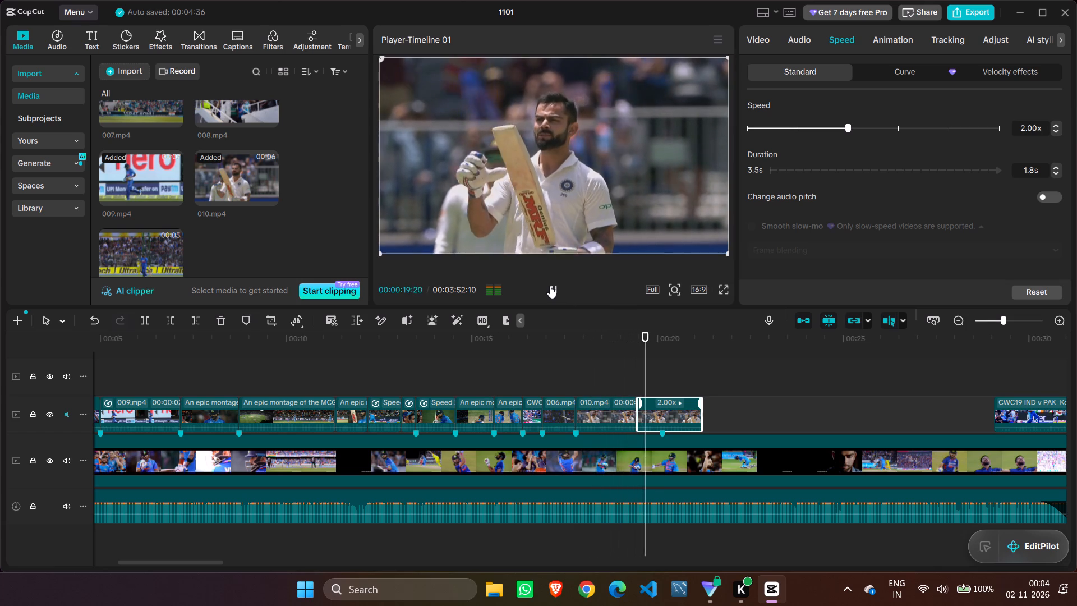
pyautogui.click(550, 286)
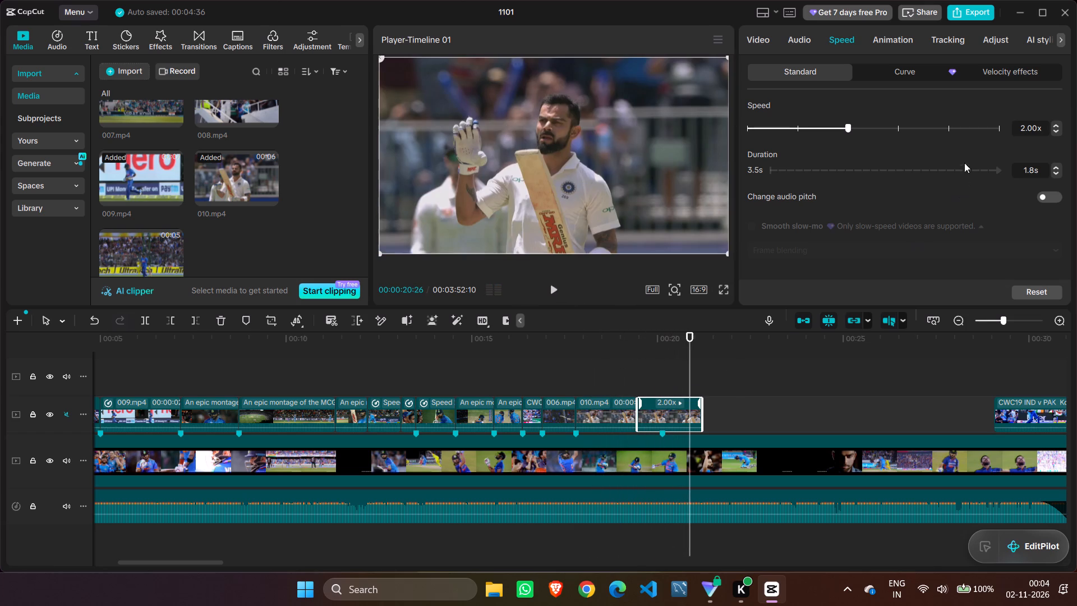
# Set the speed of the second 010.mp4 piece to 4.74x so it ends near the 00:00:20:04 marker.
pyautogui.moveTo(851, 124); pyautogui.dragTo(878, 128)
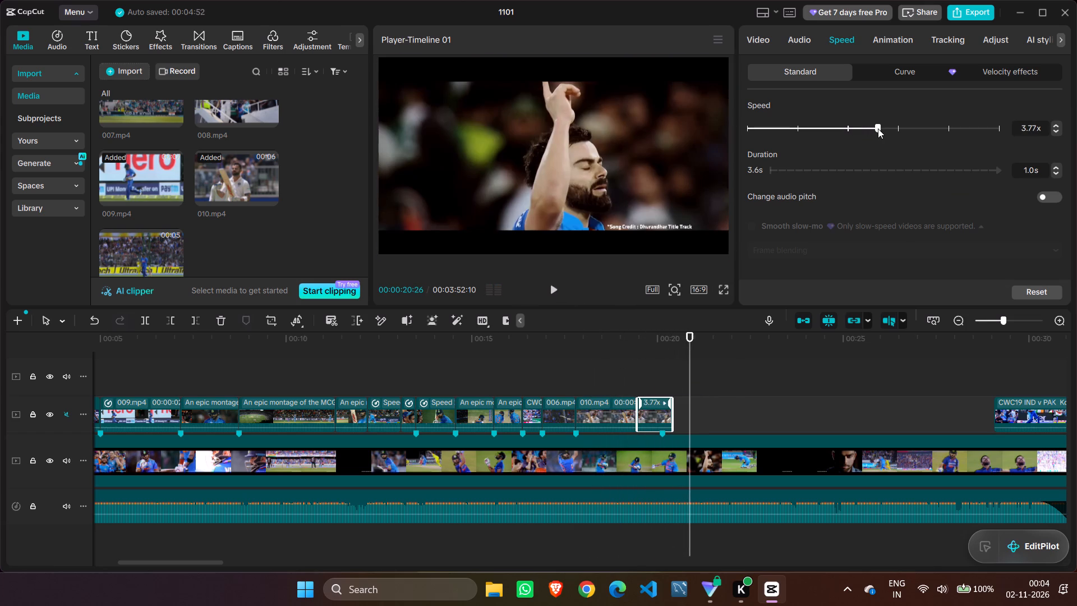
pyautogui.moveTo(878, 128); pyautogui.dragTo(890, 132)
pyautogui.click(890, 132)
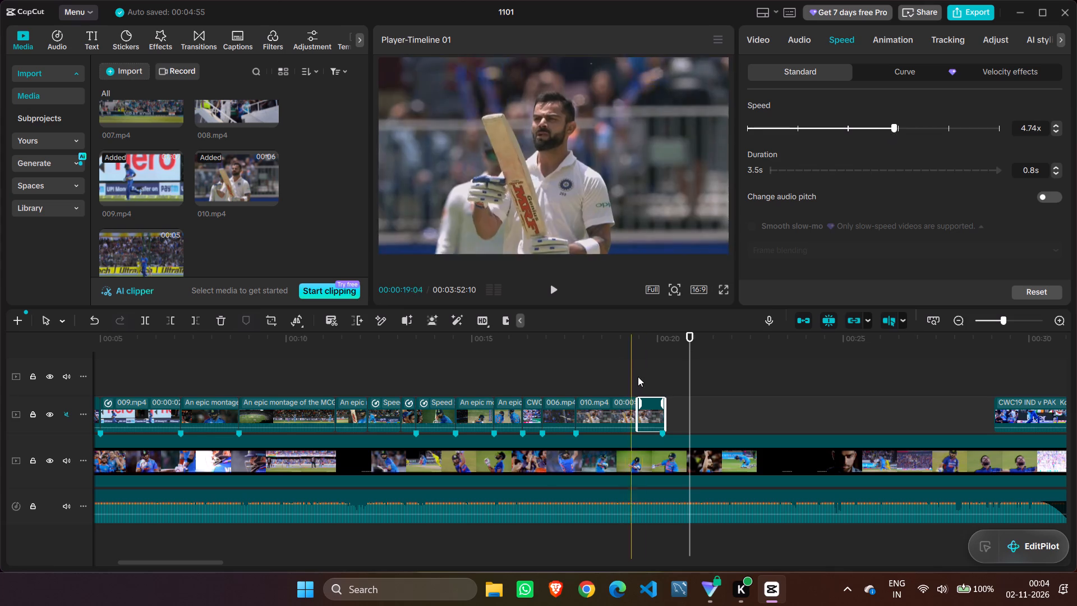
# Trim the end of the second 010.mp4 piece to the marker at 00:00:20:04.
pyautogui.click(667, 410)
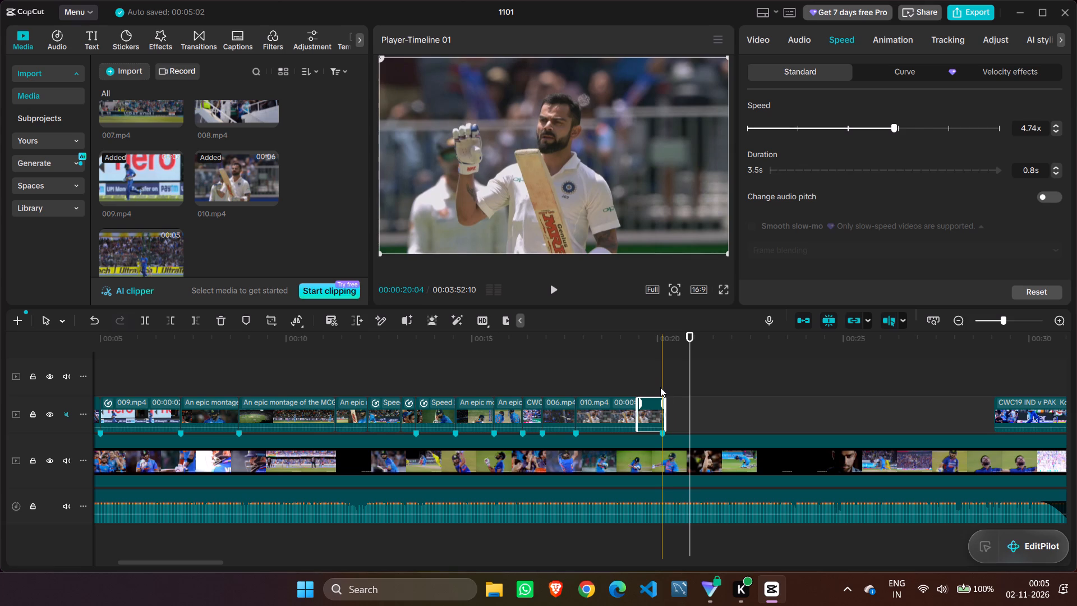
pyautogui.click(660, 387)
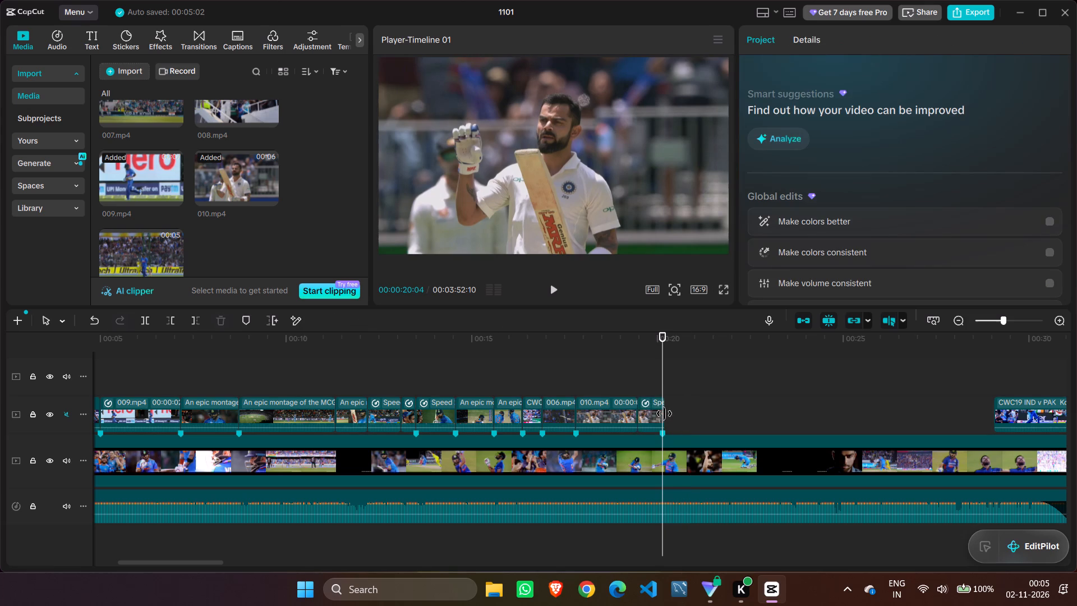
pyautogui.click(663, 415)
pyautogui.moveTo(666, 416); pyautogui.dragTo(663, 414)
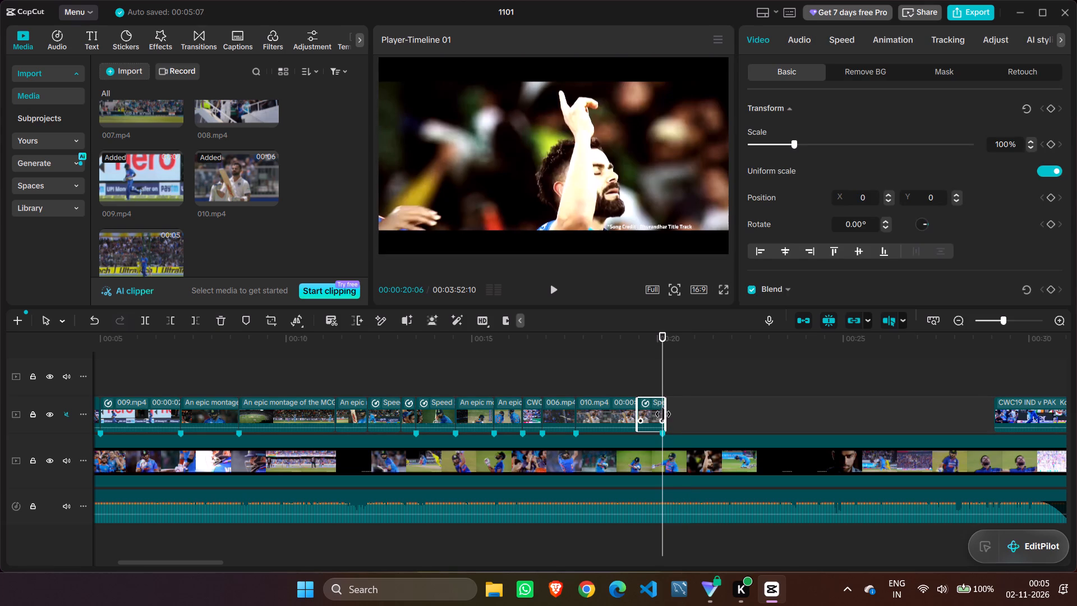
pyautogui.moveTo(663, 414); pyautogui.dragTo(660, 414)
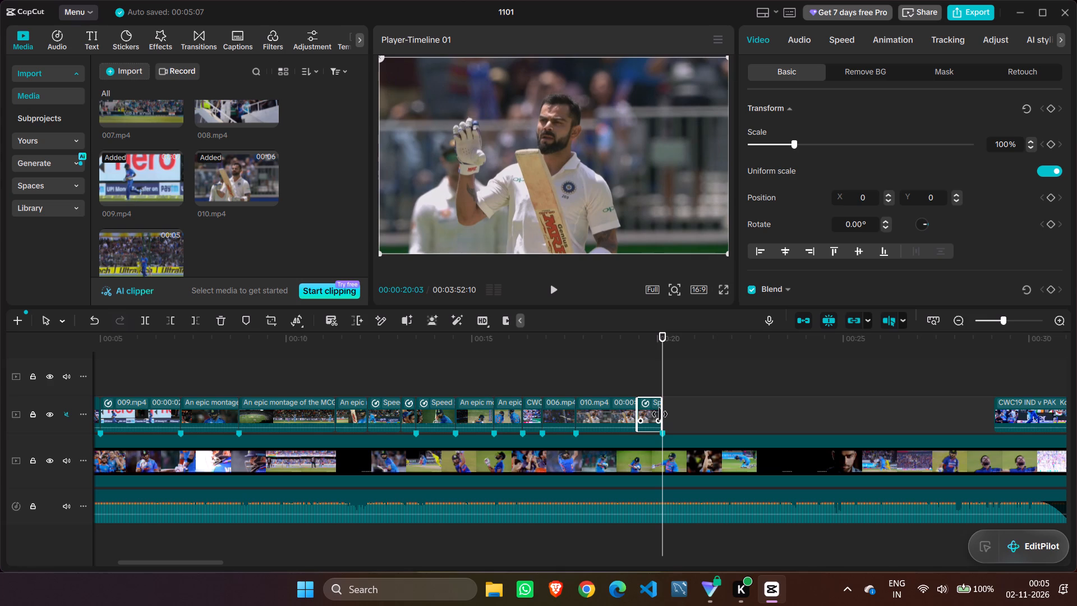
pyautogui.moveTo(660, 414); pyautogui.dragTo(661, 414)
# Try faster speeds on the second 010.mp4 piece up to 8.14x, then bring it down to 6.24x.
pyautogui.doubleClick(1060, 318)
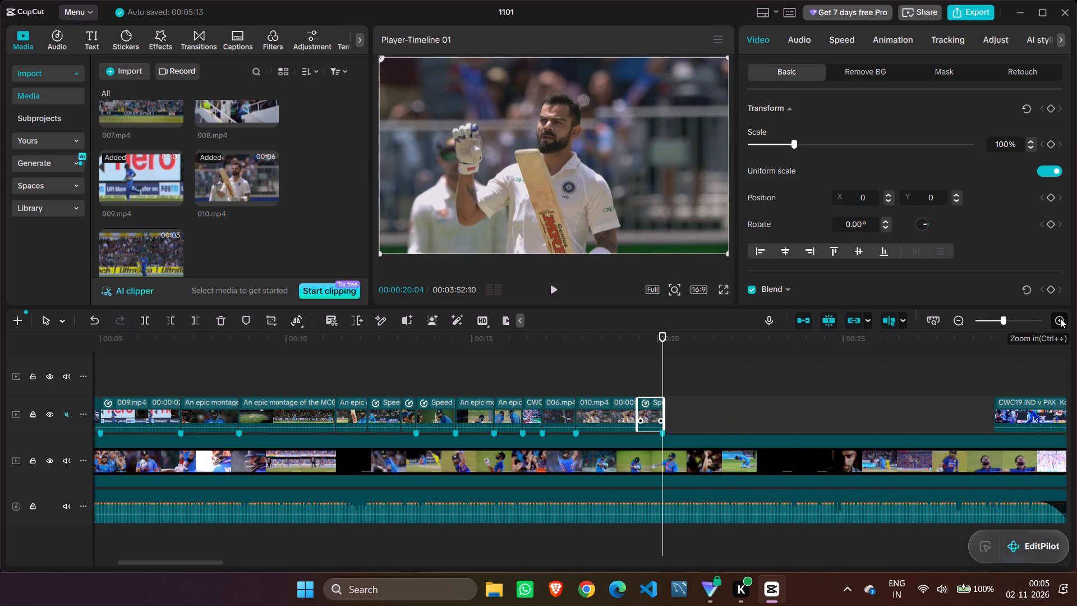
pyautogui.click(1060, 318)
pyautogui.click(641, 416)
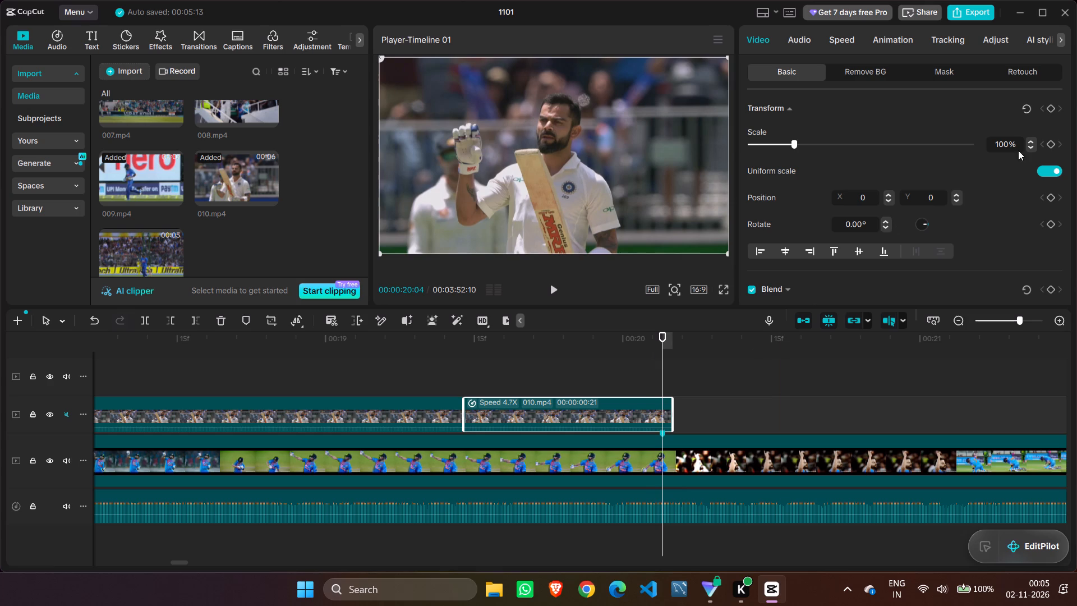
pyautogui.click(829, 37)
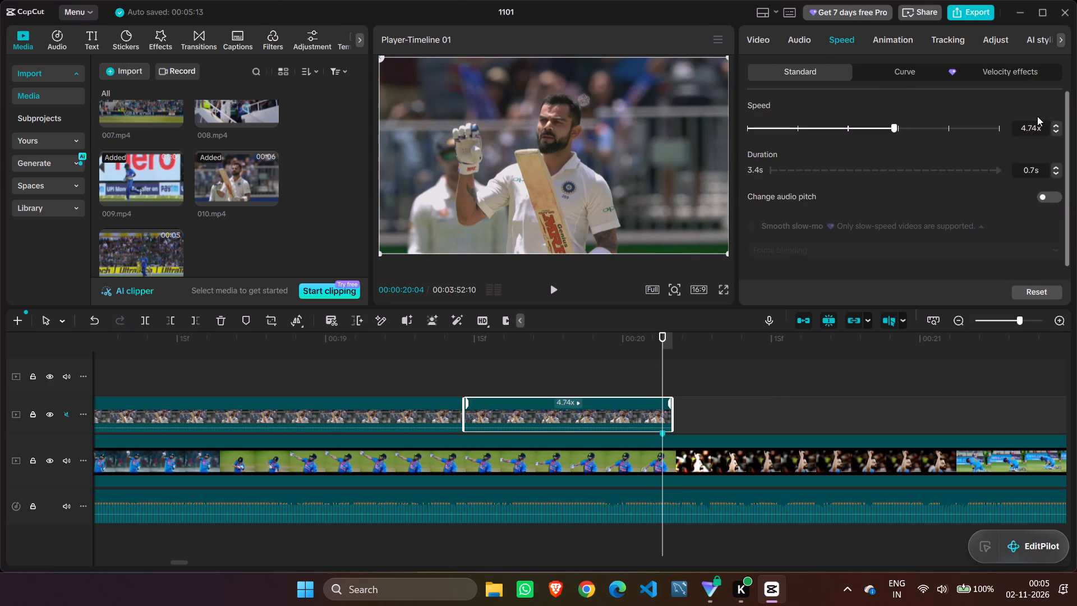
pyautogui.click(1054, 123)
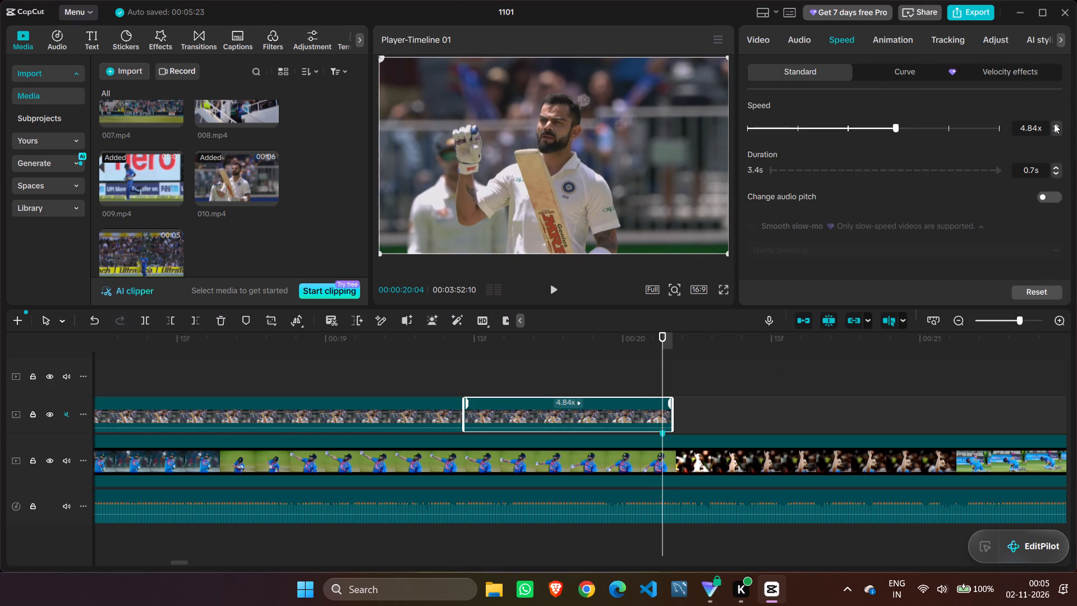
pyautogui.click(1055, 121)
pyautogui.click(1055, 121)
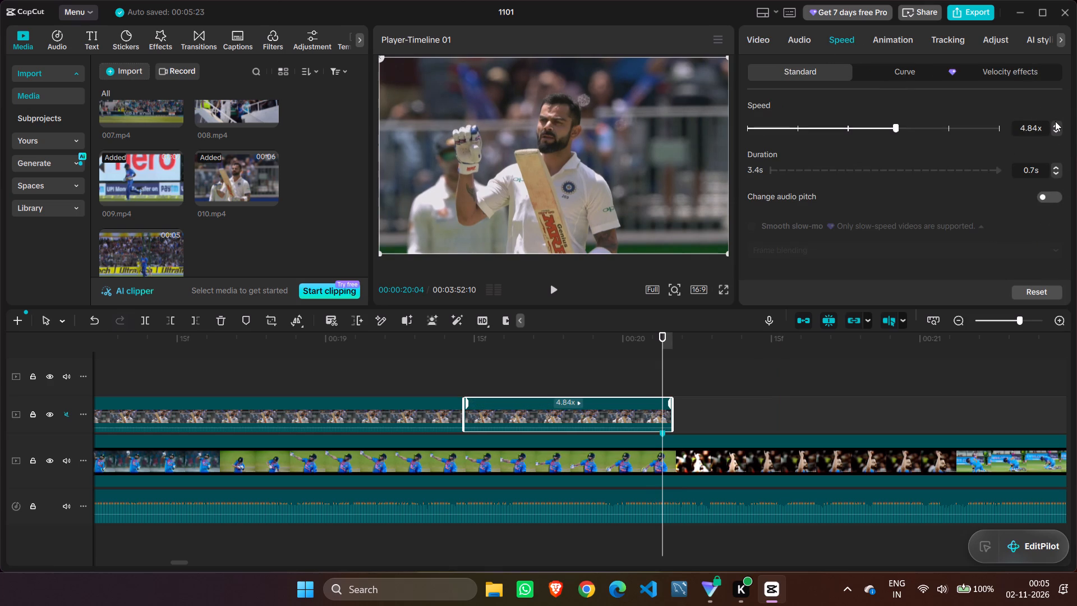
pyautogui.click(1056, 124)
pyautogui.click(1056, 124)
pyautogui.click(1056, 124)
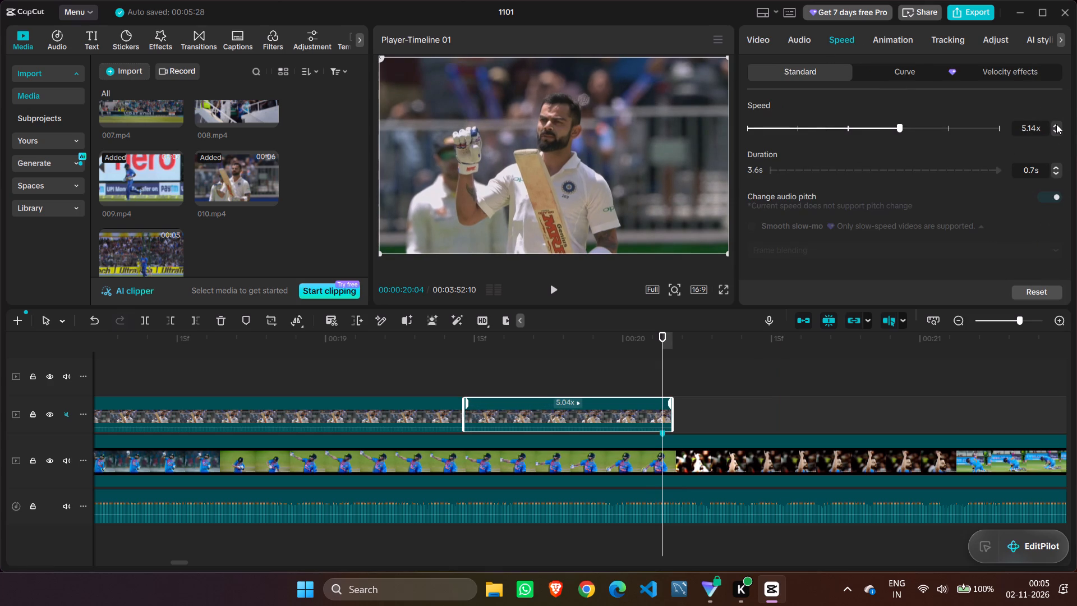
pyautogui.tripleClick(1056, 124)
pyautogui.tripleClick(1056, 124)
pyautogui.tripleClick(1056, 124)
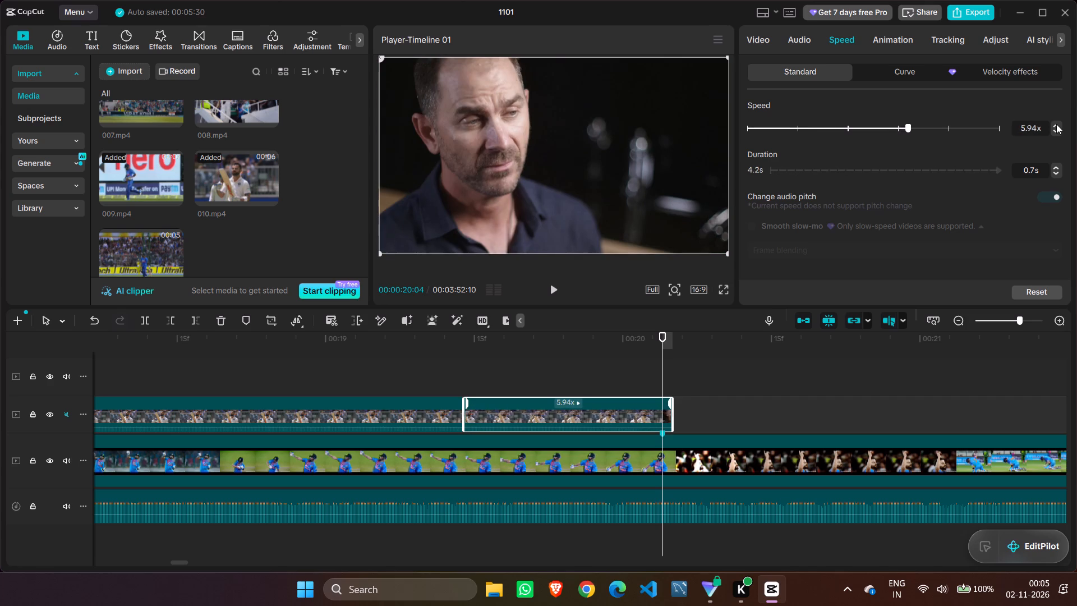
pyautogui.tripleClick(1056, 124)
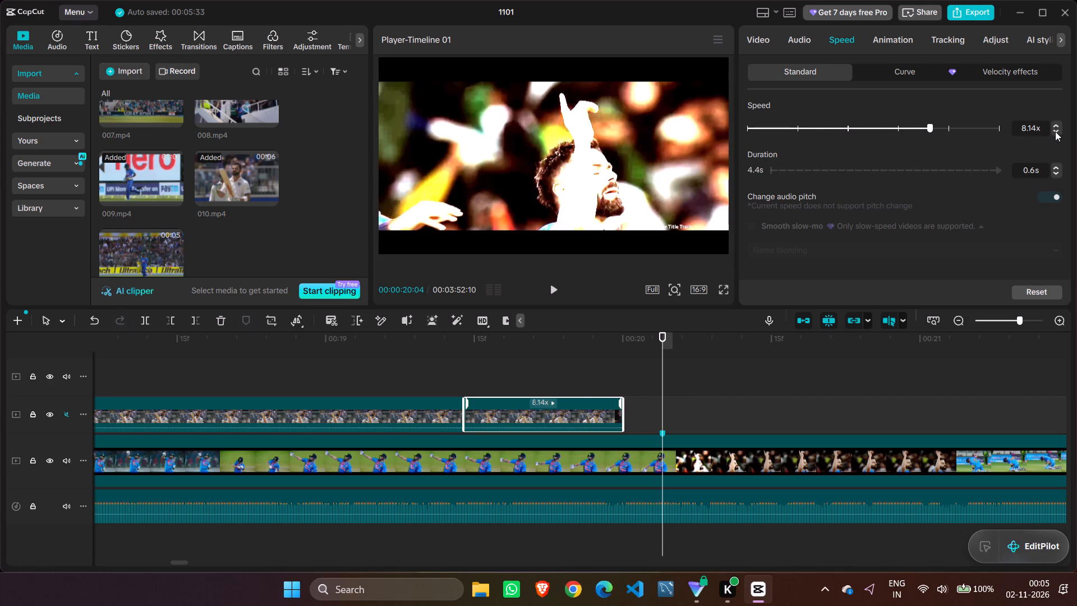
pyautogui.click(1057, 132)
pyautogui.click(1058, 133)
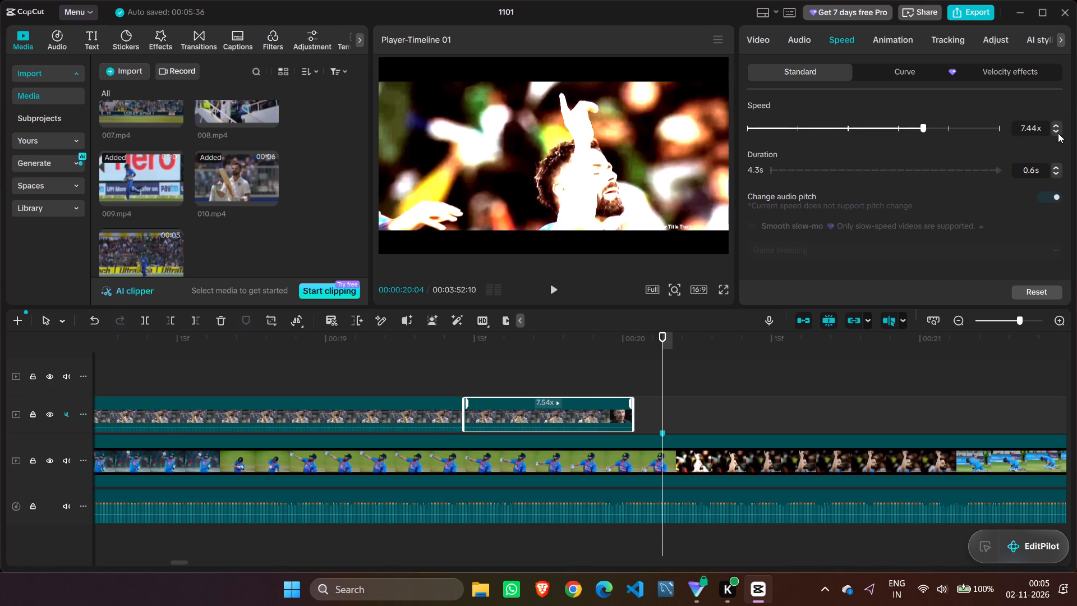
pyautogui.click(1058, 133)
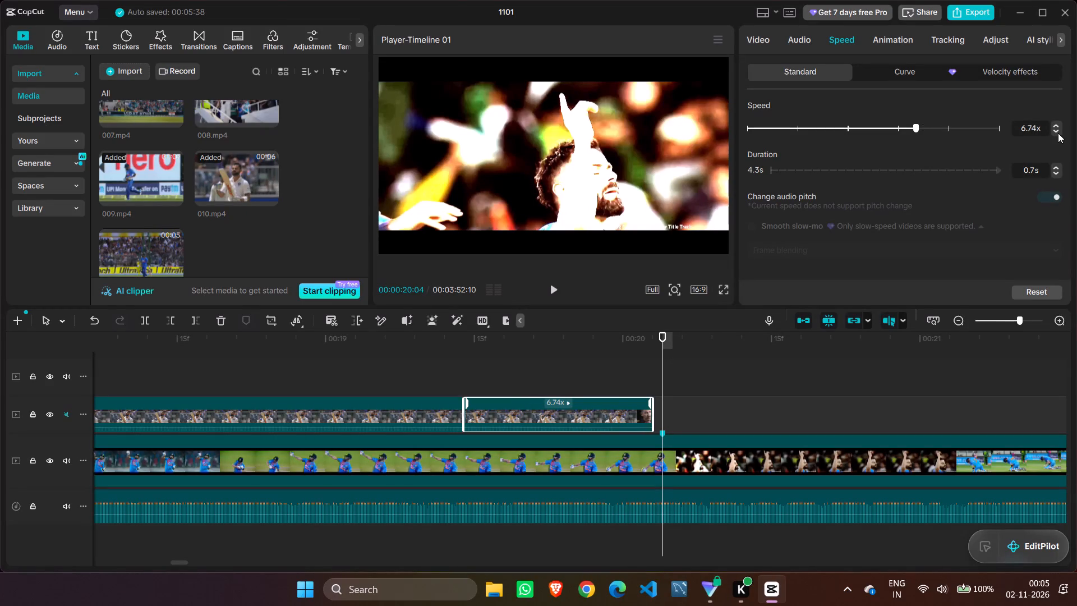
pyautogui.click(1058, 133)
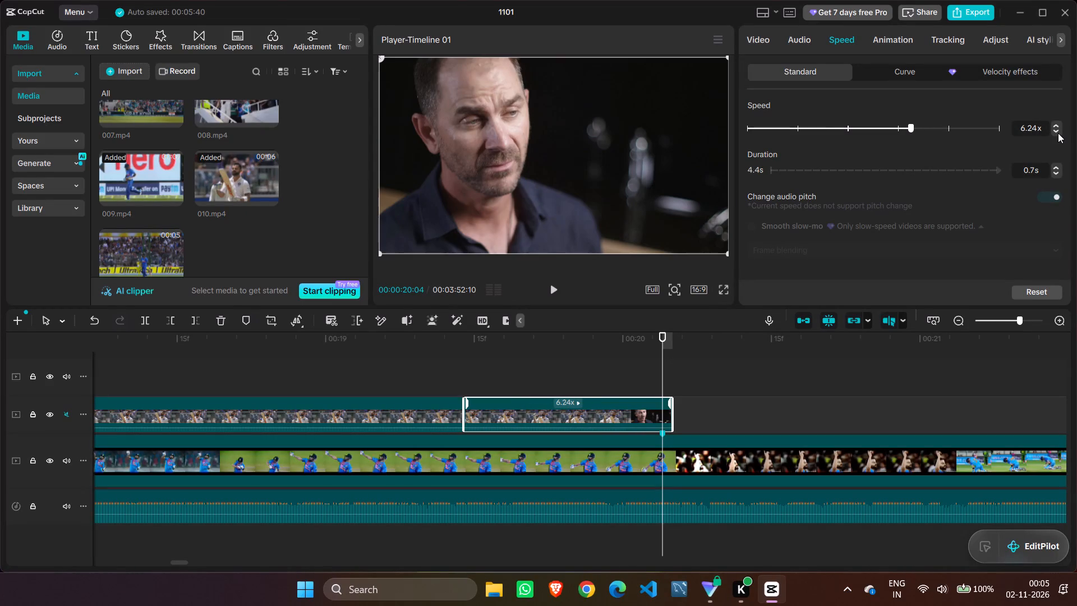
# Find the last batsman frame in the sped-up 010.mp4 piece and delete everything after 00:00:20:00 from that piece.
pyautogui.moveTo(661, 336); pyautogui.dragTo(643, 338)
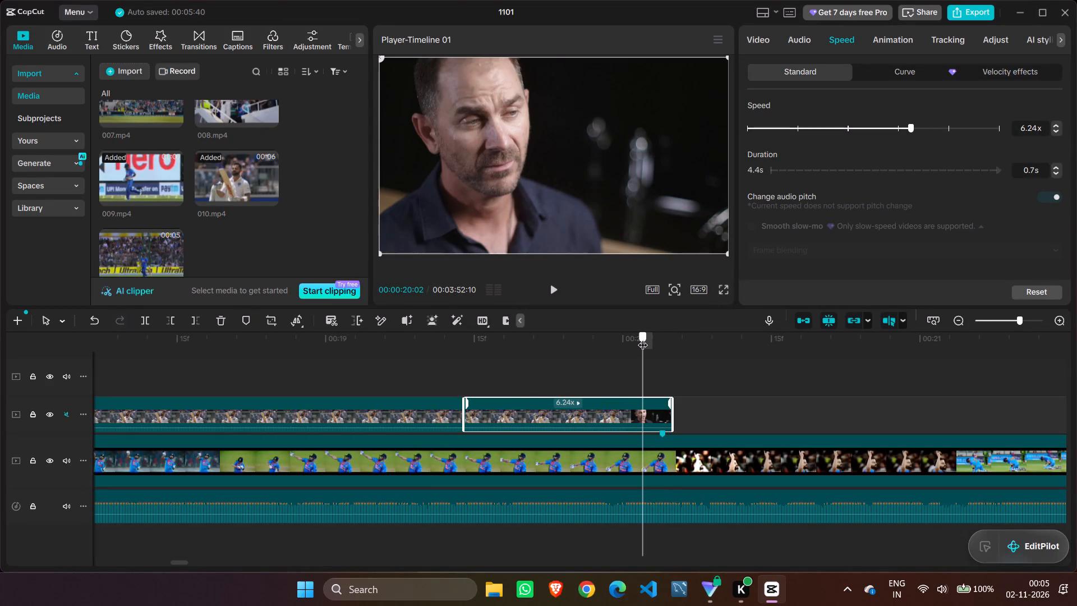
pyautogui.moveTo(643, 338); pyautogui.dragTo(638, 338)
pyautogui.moveTo(644, 338); pyautogui.dragTo(584, 338)
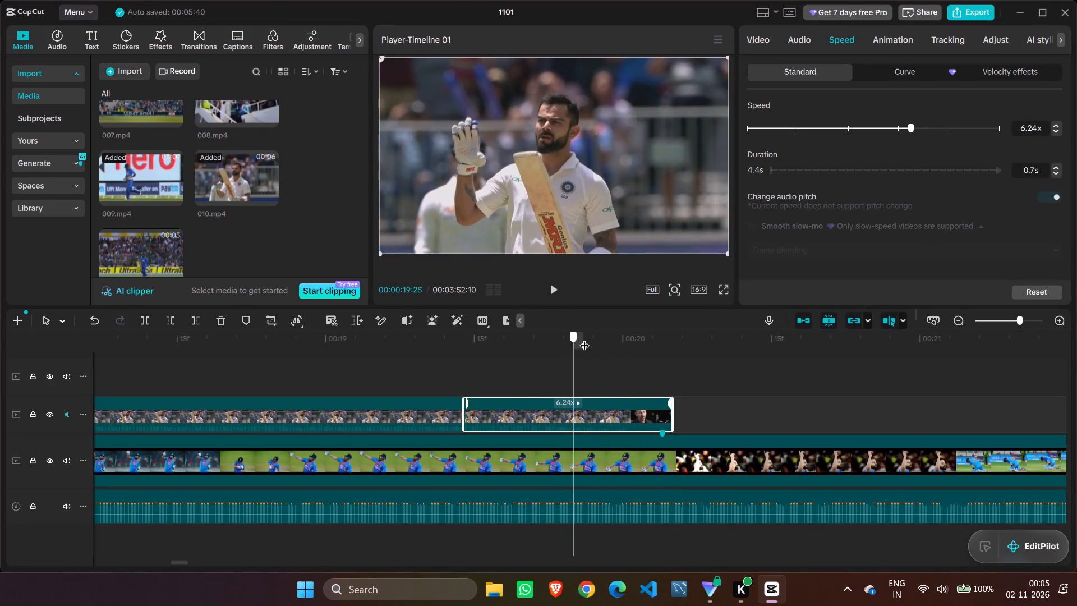
pyautogui.moveTo(584, 338); pyautogui.dragTo(623, 334)
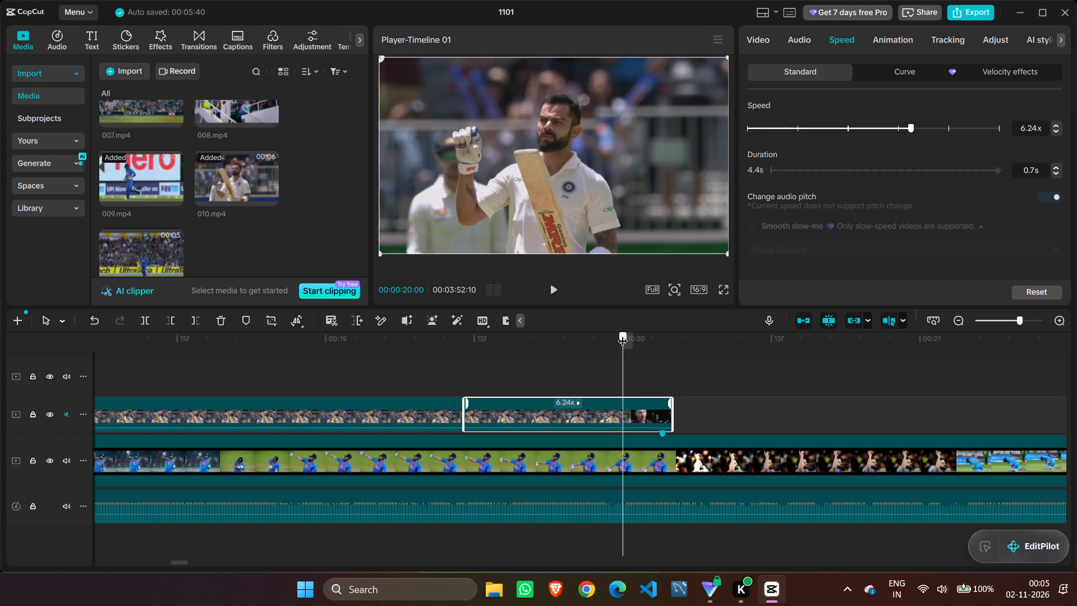
pyautogui.moveTo(623, 334); pyautogui.dragTo(622, 334)
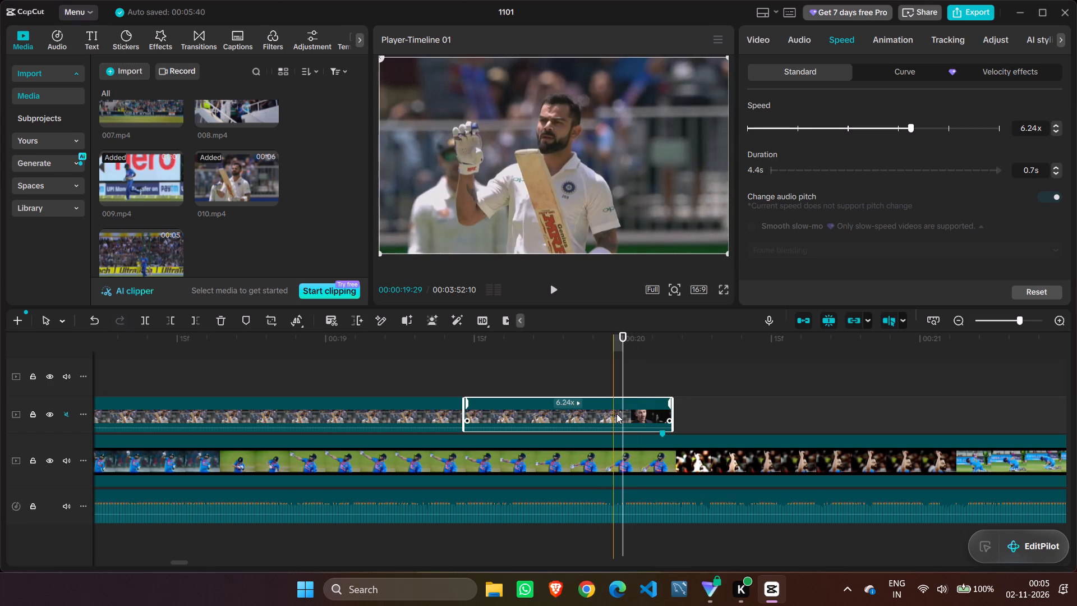
pyautogui.click(192, 318)
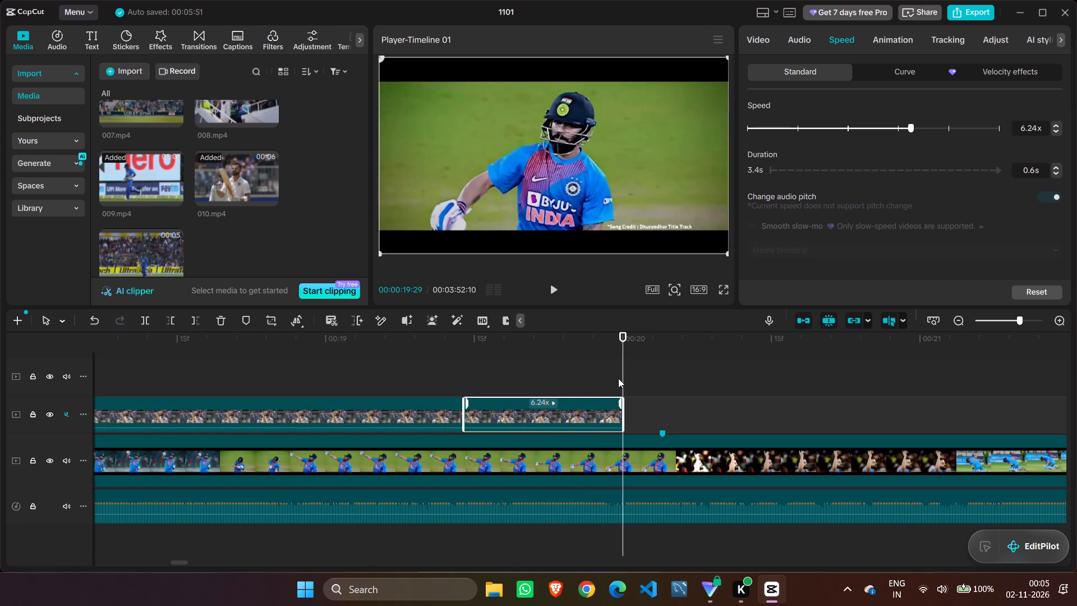
# Lower the trimmed 010.mp4 piece's speed to 5.64x, check its motion, and reduce the speed further to 4.64x.
pyautogui.tripleClick(1057, 134)
pyautogui.tripleClick(1057, 134)
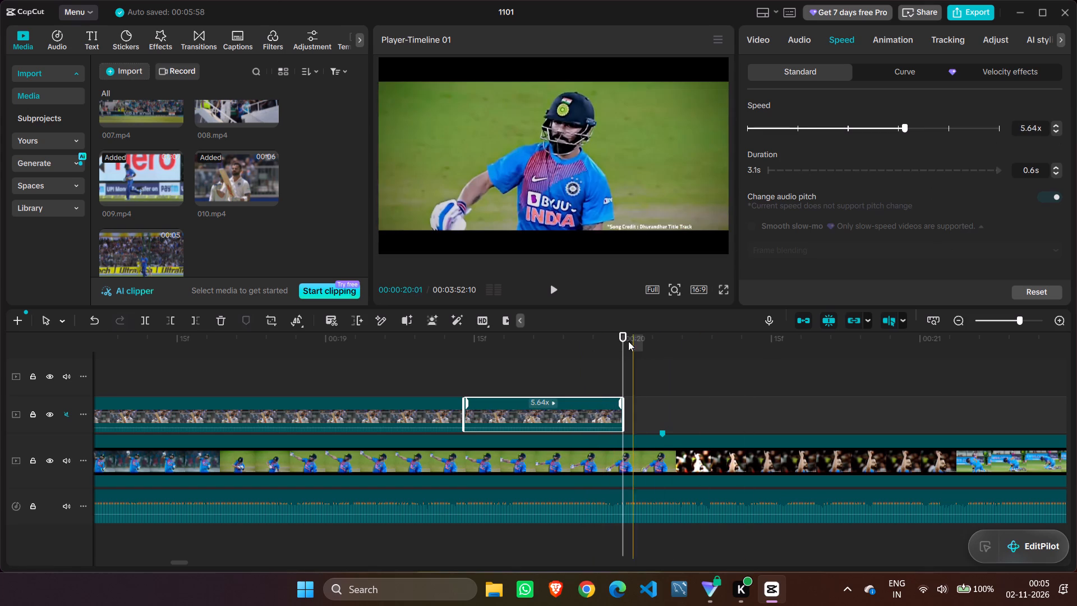
pyautogui.moveTo(622, 338); pyautogui.dragTo(517, 353)
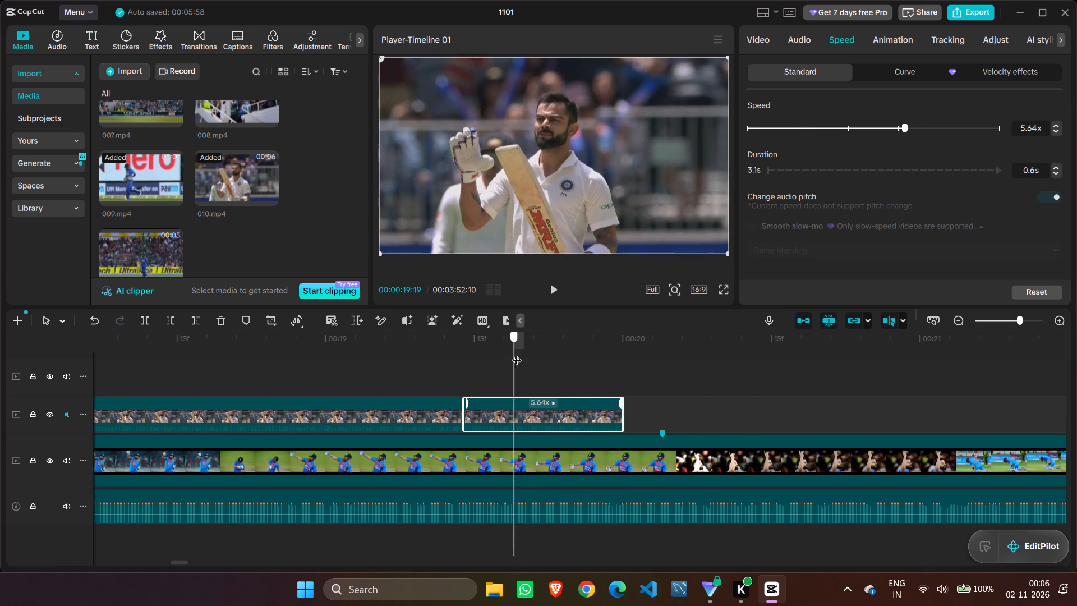
pyautogui.moveTo(517, 353); pyautogui.dragTo(597, 355)
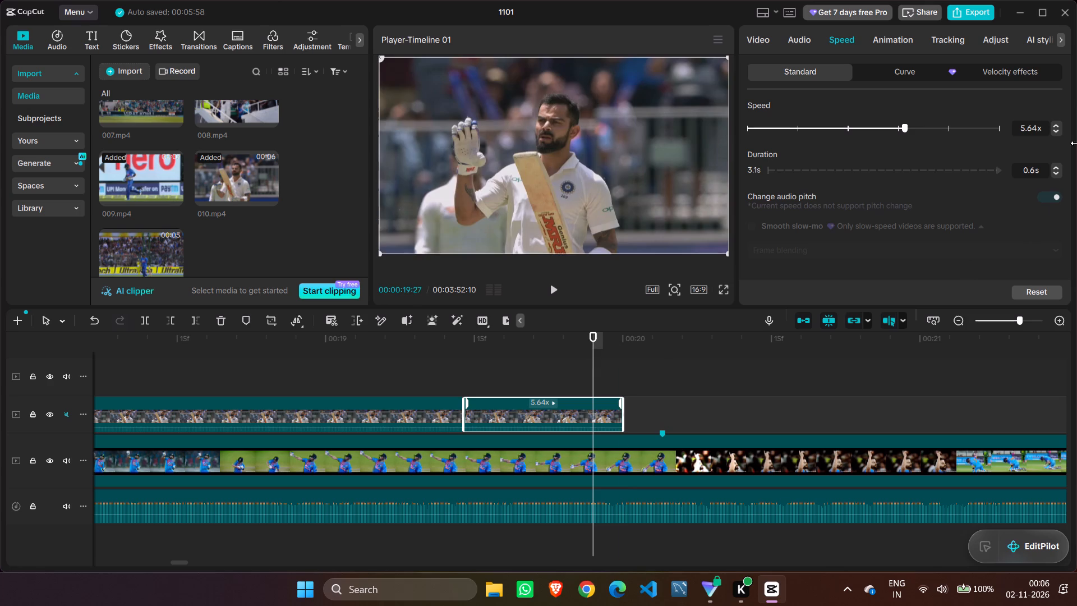
pyautogui.tripleClick(1055, 132)
pyautogui.tripleClick(1055, 132)
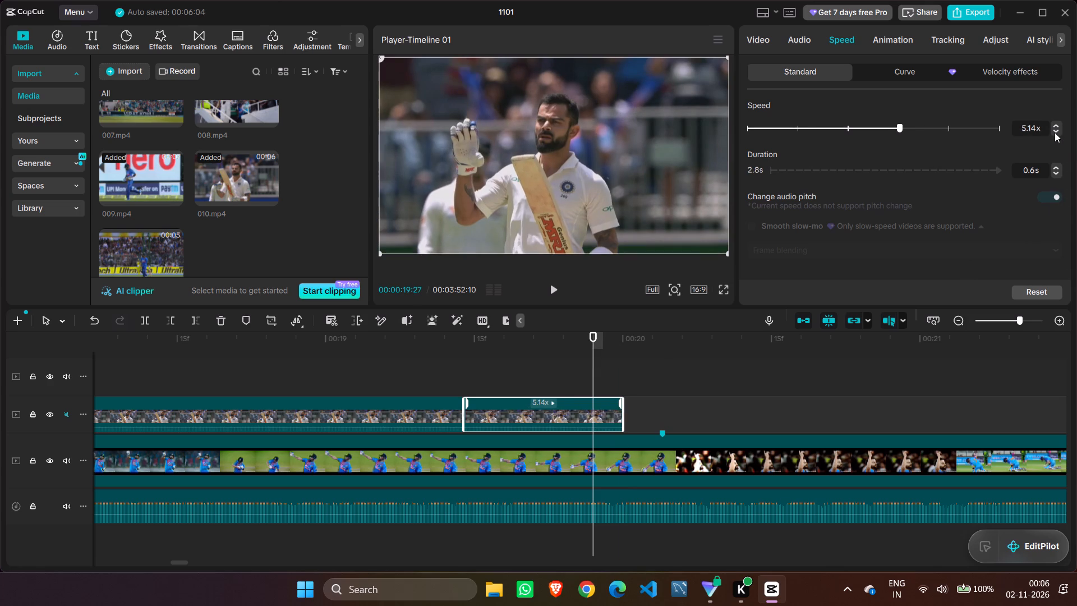
pyautogui.tripleClick(1055, 132)
pyautogui.click(1055, 132)
pyautogui.click(448, 535)
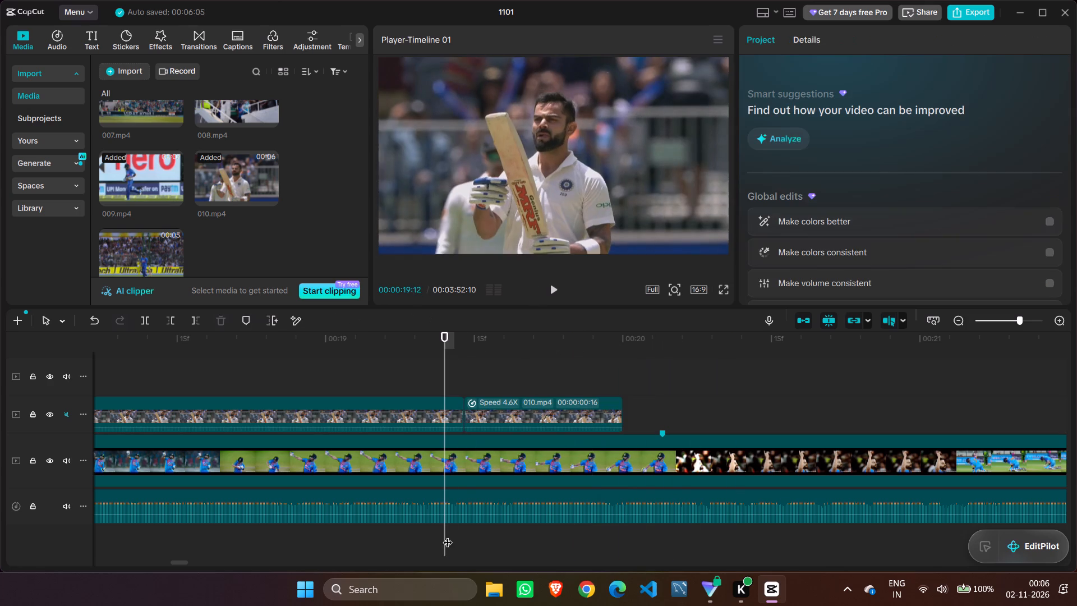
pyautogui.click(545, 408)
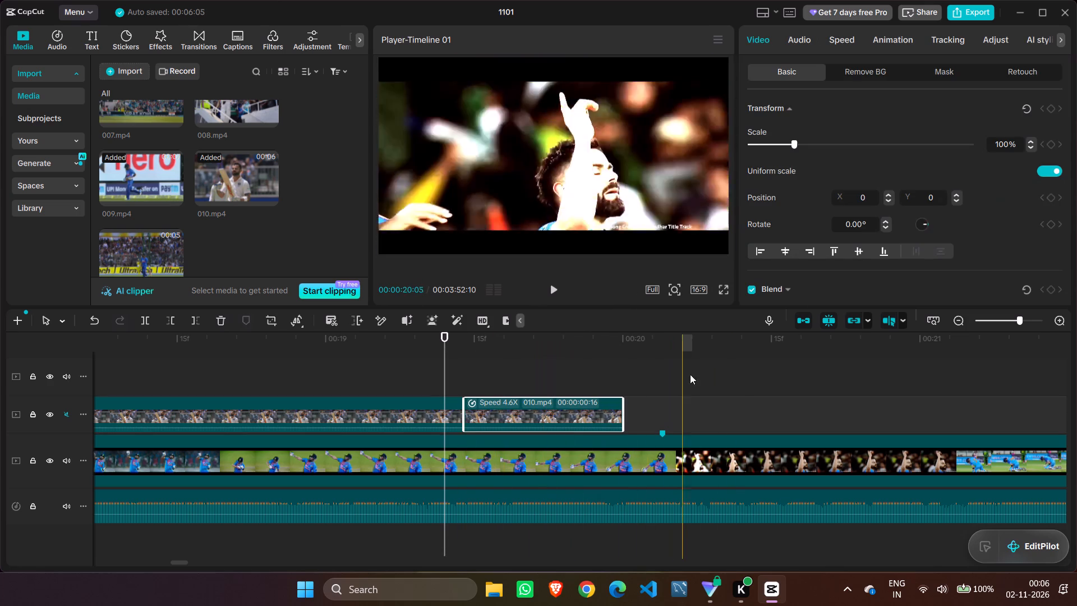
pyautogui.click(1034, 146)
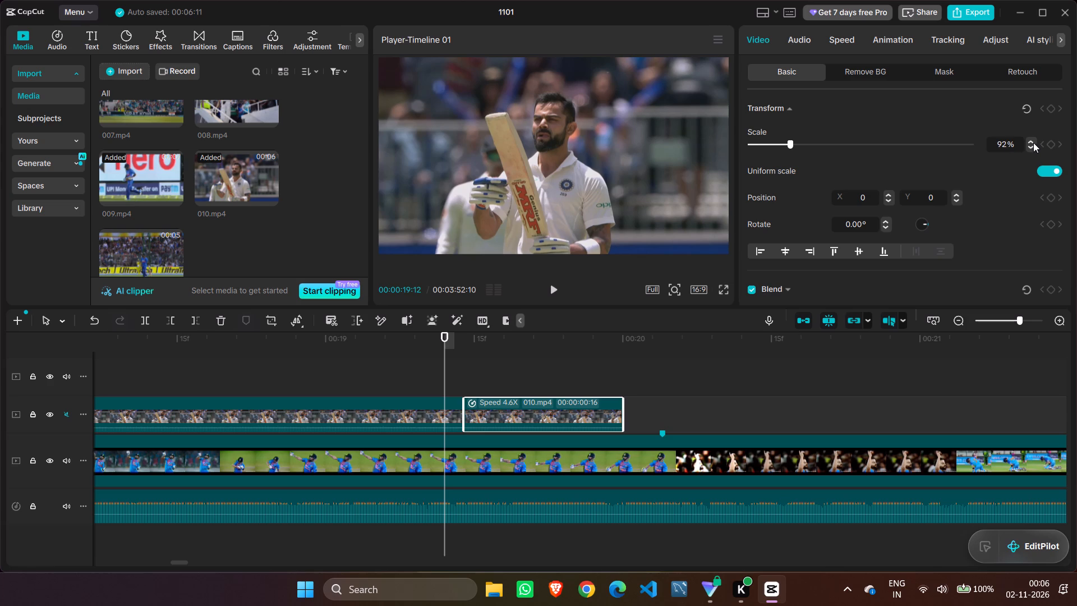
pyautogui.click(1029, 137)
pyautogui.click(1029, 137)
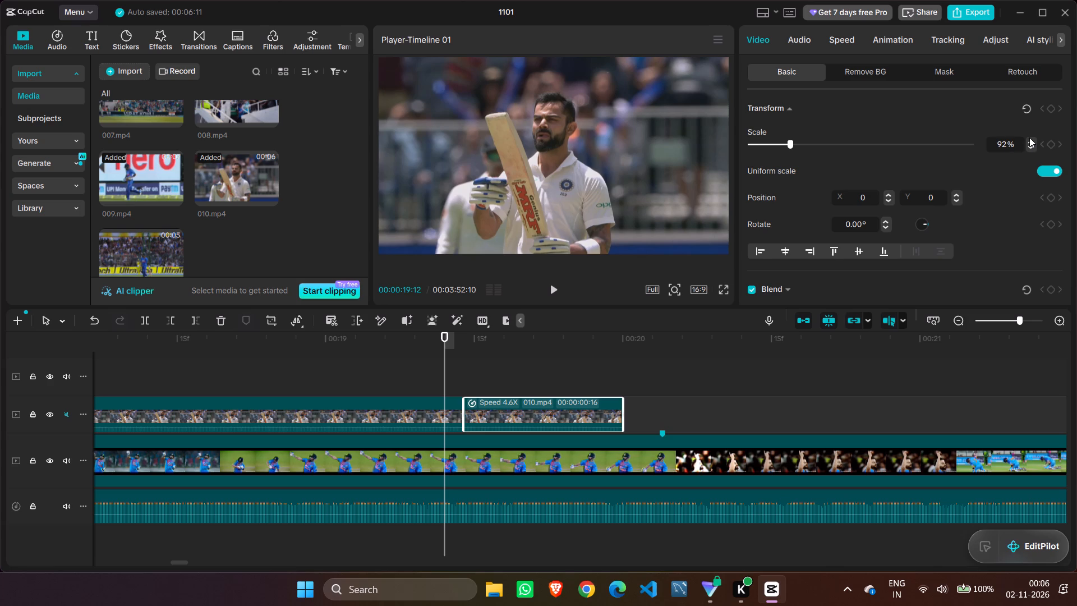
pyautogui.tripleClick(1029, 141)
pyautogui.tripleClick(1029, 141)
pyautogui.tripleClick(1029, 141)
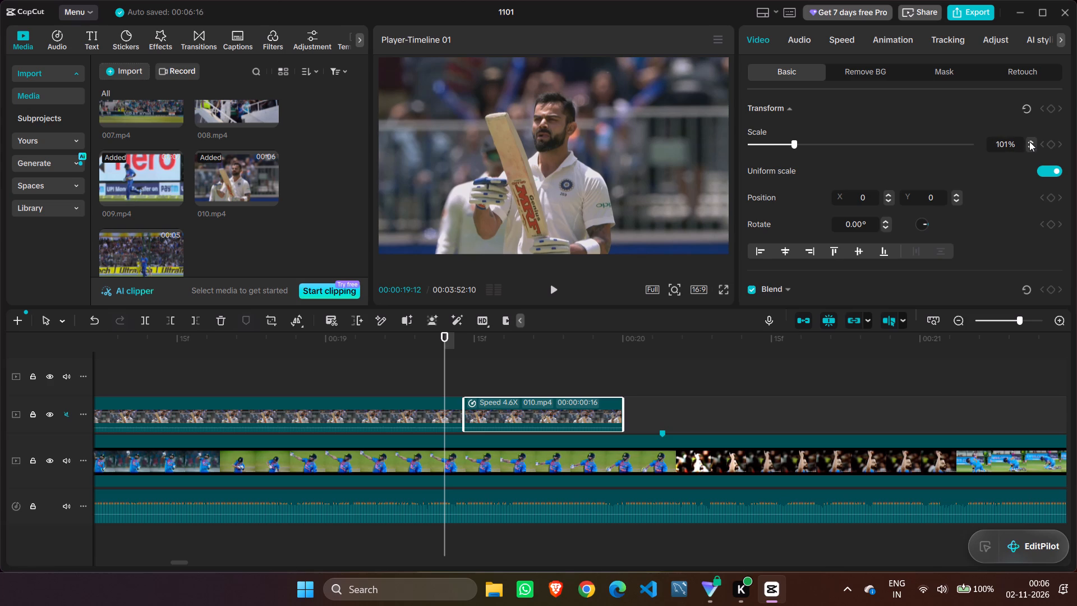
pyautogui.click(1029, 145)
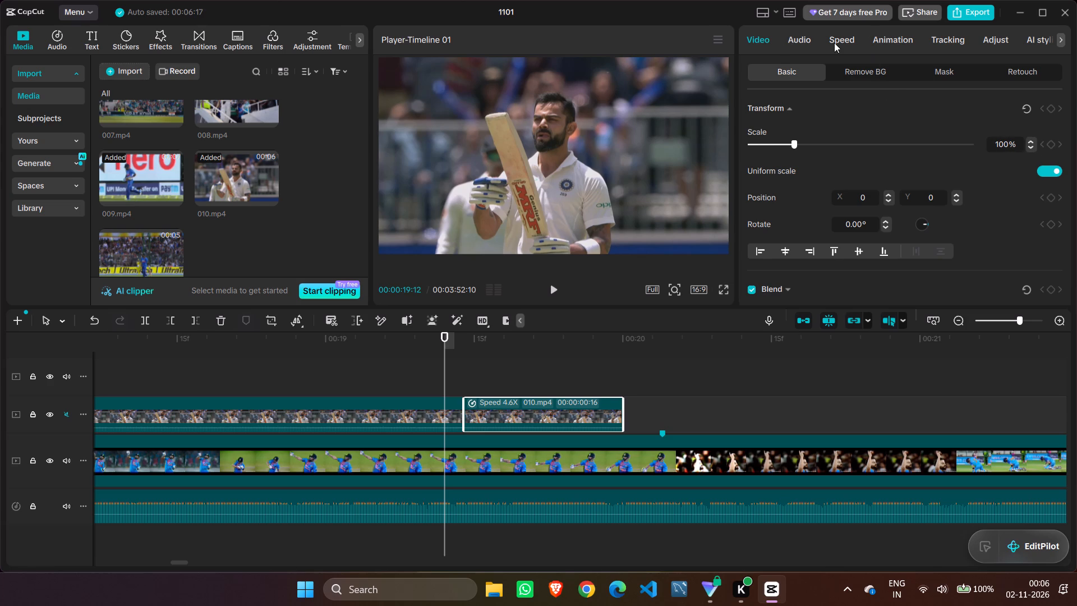
# Set the speed of the second 010.mp4 piece to 4.54x.
pyautogui.click(834, 43)
pyautogui.click(1055, 122)
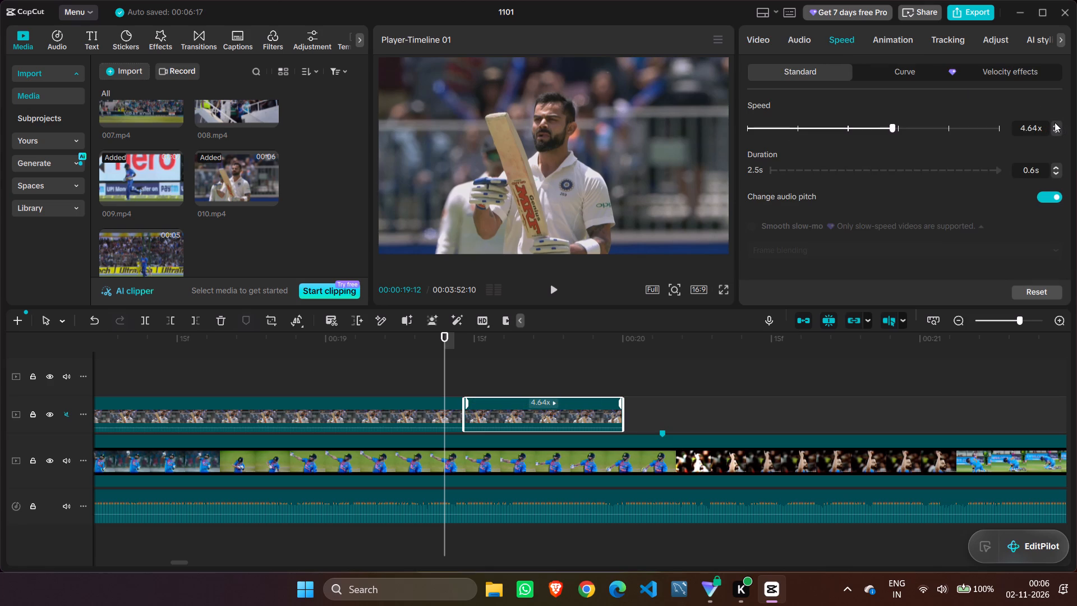
pyautogui.click(1053, 128)
pyautogui.click(1052, 134)
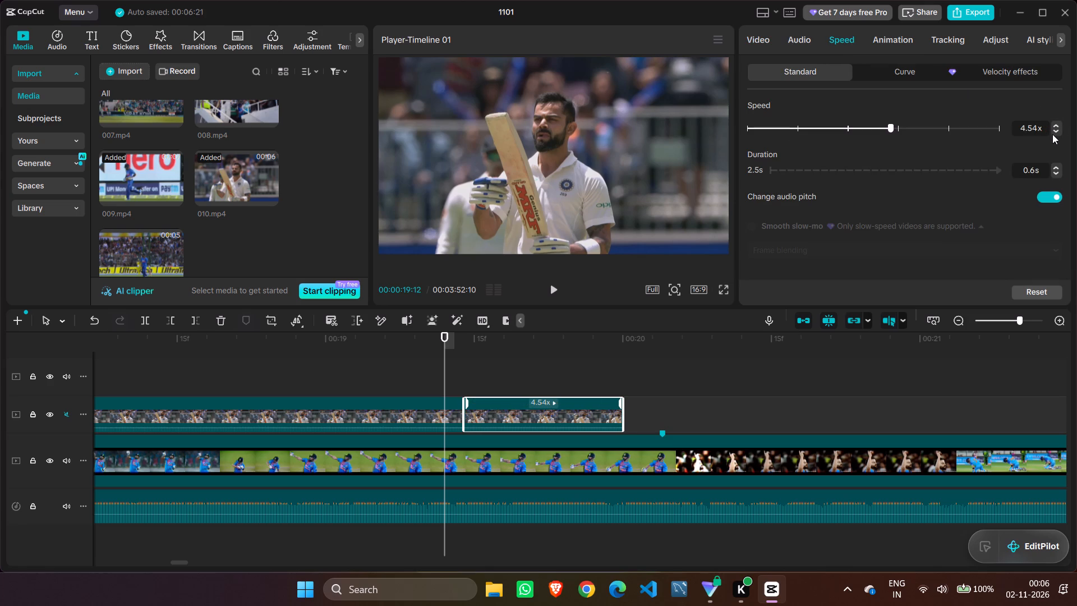
pyautogui.moveTo(539, 408); pyautogui.dragTo(587, 408)
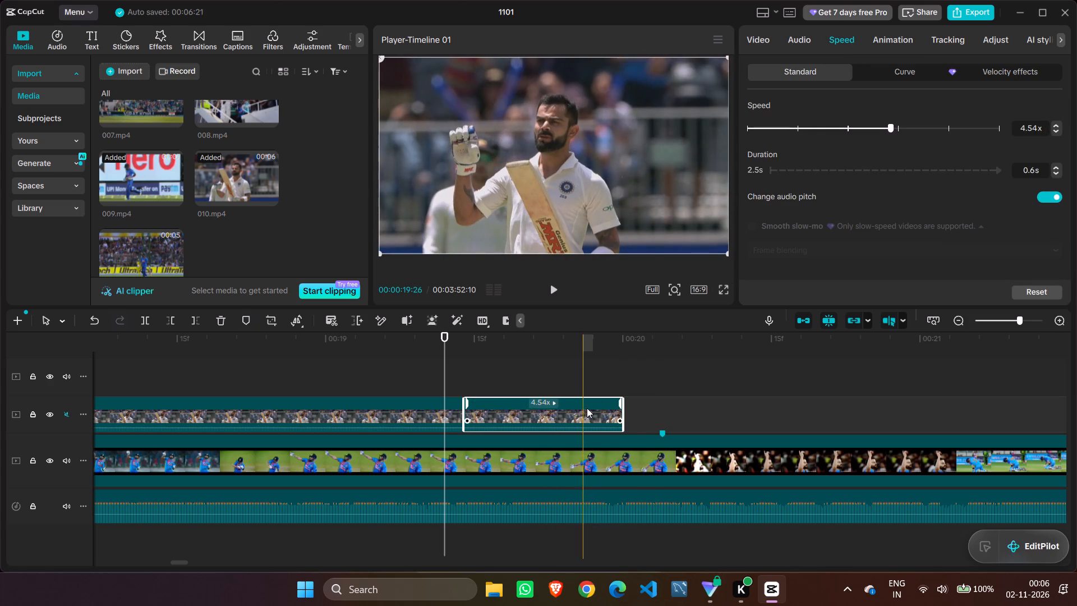
# Select the second 010.mp4 piece and turn off the timeline's preview axis.
pyautogui.moveTo(587, 408); pyautogui.dragTo(590, 408)
pyautogui.click(522, 420)
pyautogui.click(470, 375)
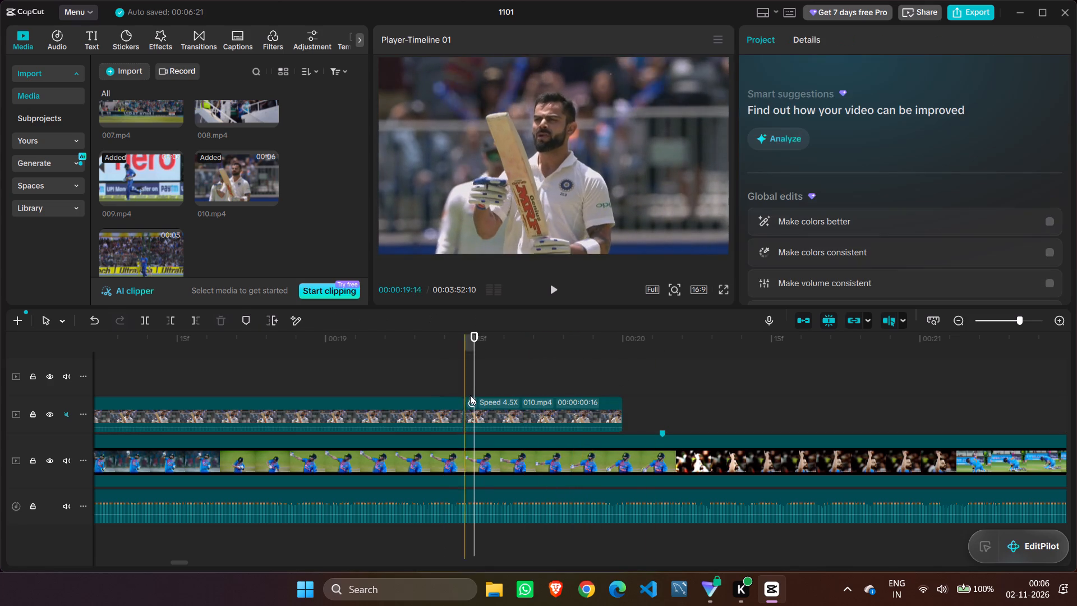
pyautogui.click(519, 403)
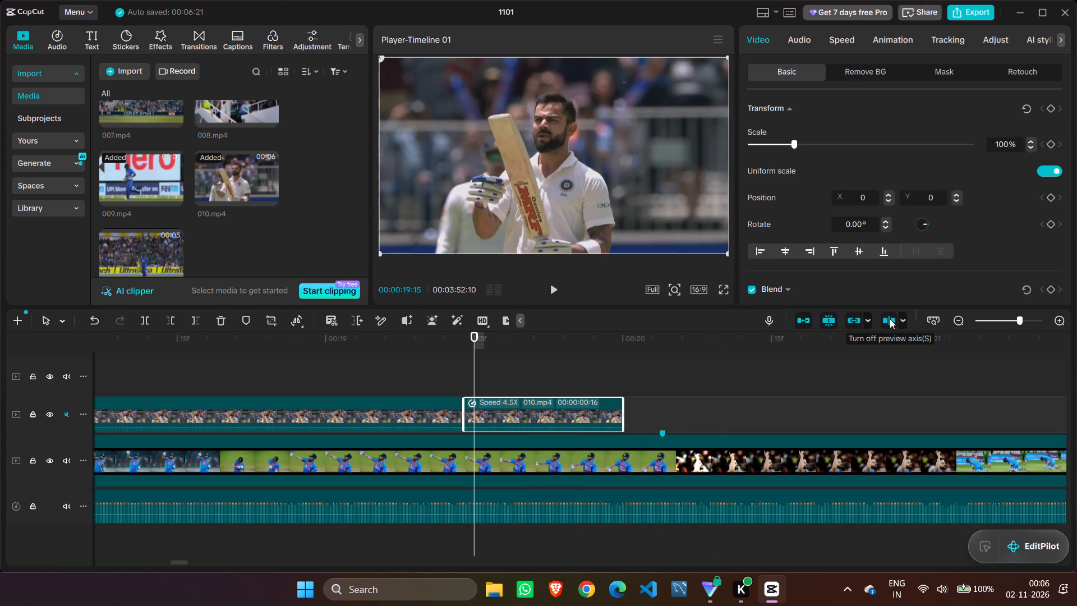
pyautogui.click(890, 319)
# Shift the second 010.mp4 piece later, away from the first, and lower its speed to 3.54x.
pyautogui.moveTo(565, 412); pyautogui.dragTo(583, 412)
pyautogui.moveTo(583, 412); pyautogui.dragTo(594, 412)
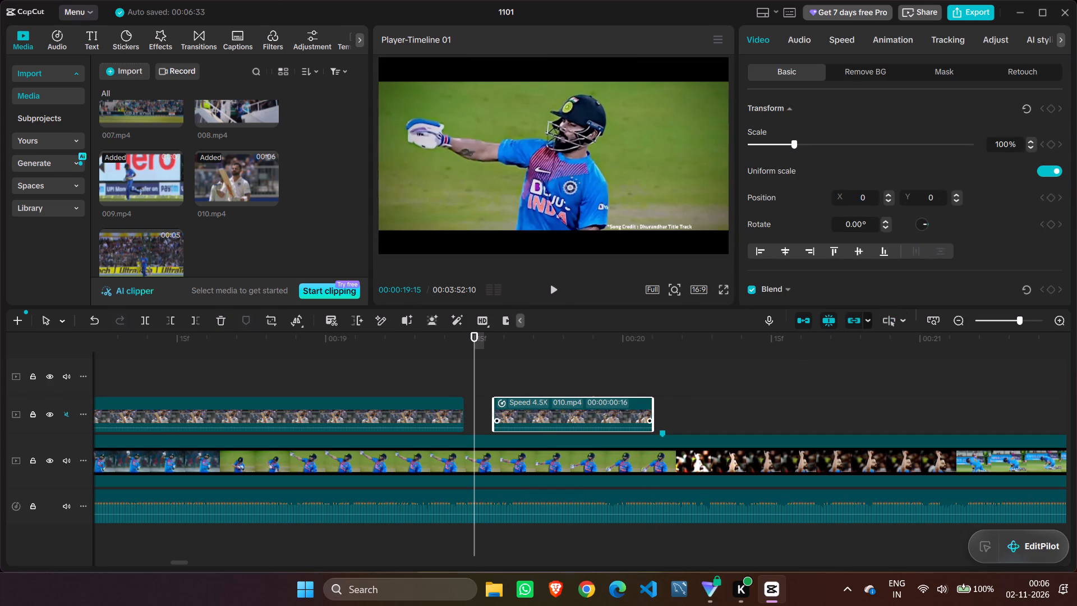
pyautogui.click(845, 37)
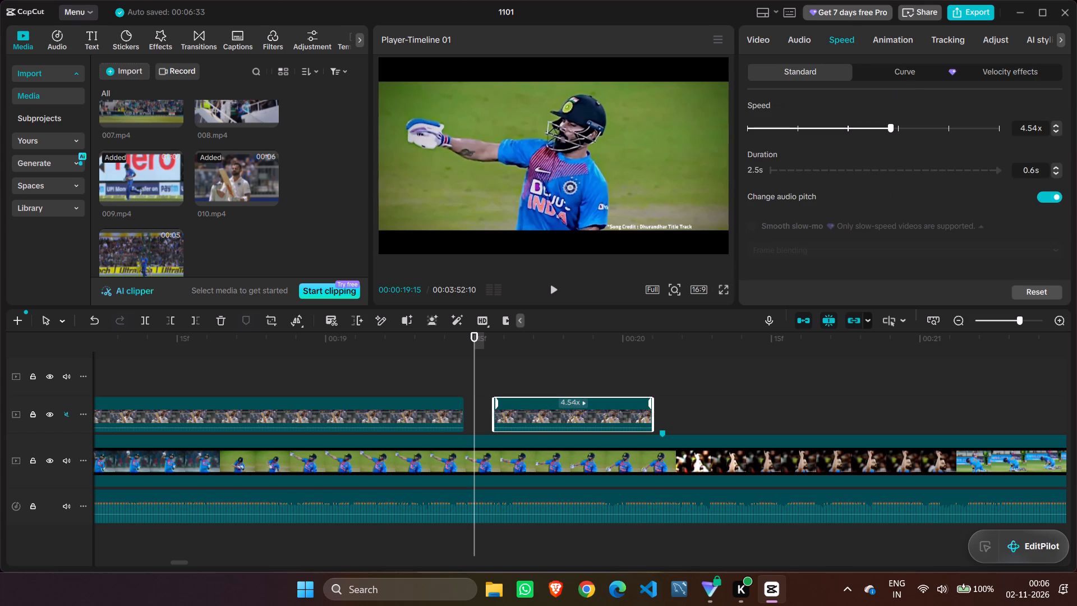
pyautogui.click(1060, 130)
pyautogui.tripleClick(1059, 129)
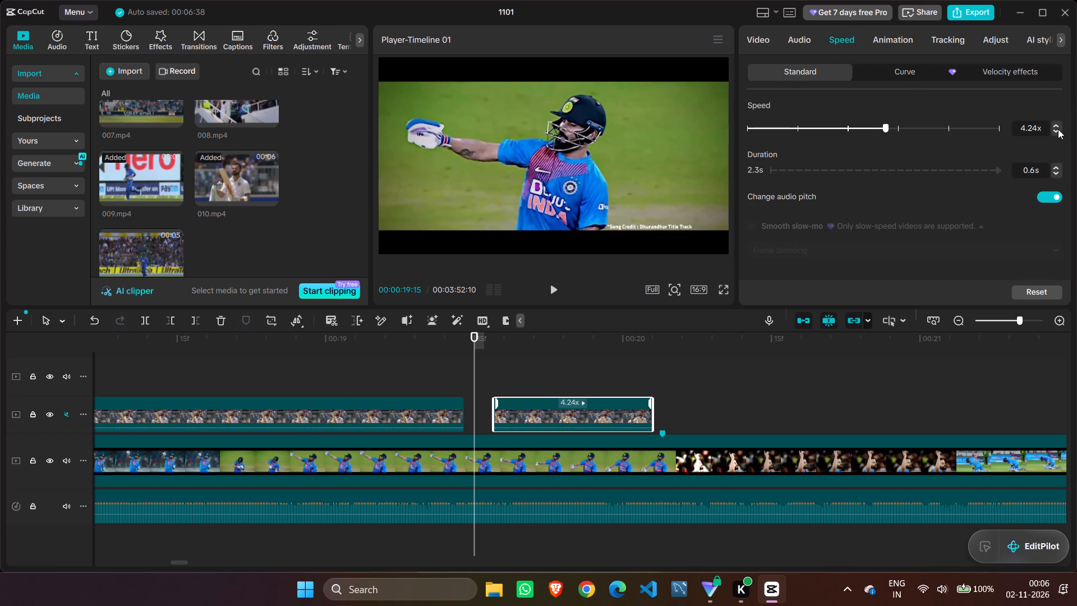
pyautogui.tripleClick(1058, 129)
pyautogui.tripleClick(1058, 129)
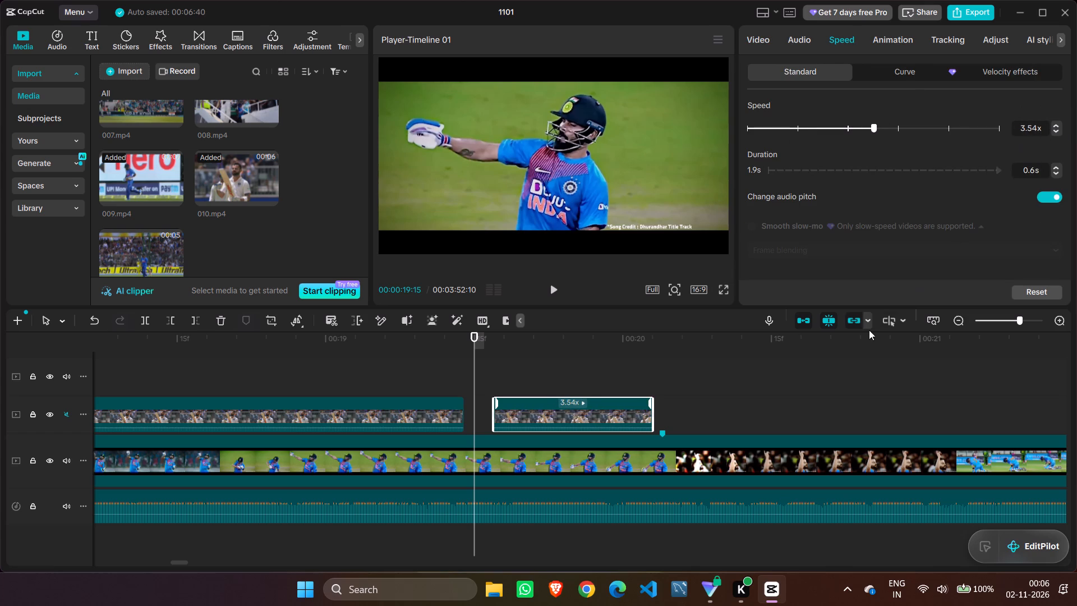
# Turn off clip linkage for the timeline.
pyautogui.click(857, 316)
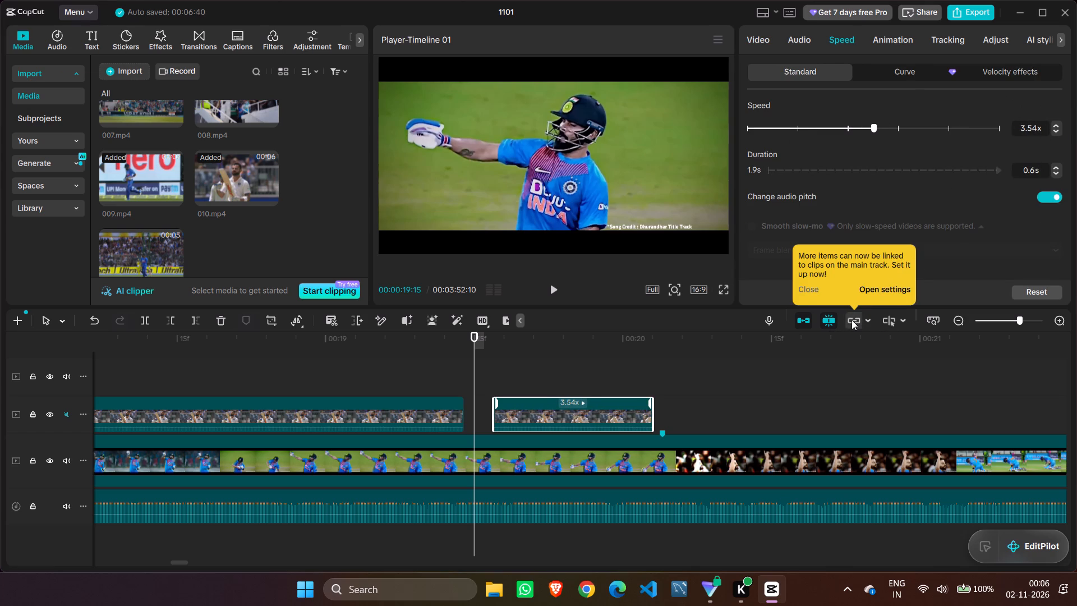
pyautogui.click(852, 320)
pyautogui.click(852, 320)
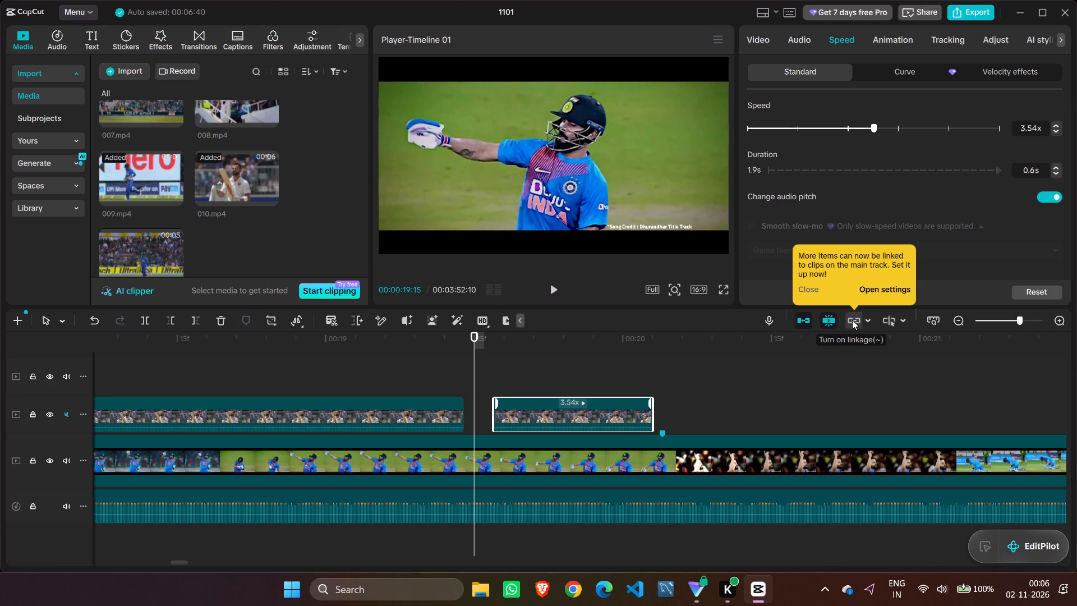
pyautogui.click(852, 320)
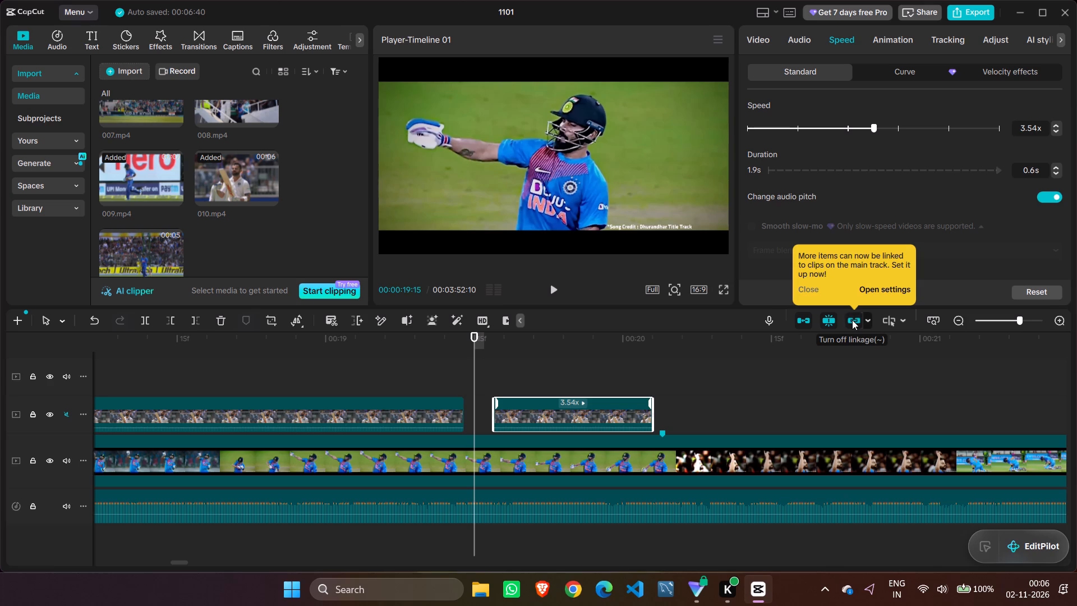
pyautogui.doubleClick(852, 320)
# Move the second 010.mp4 piece back against the end of the first one and play across the join.
pyautogui.moveTo(570, 410); pyautogui.dragTo(521, 410)
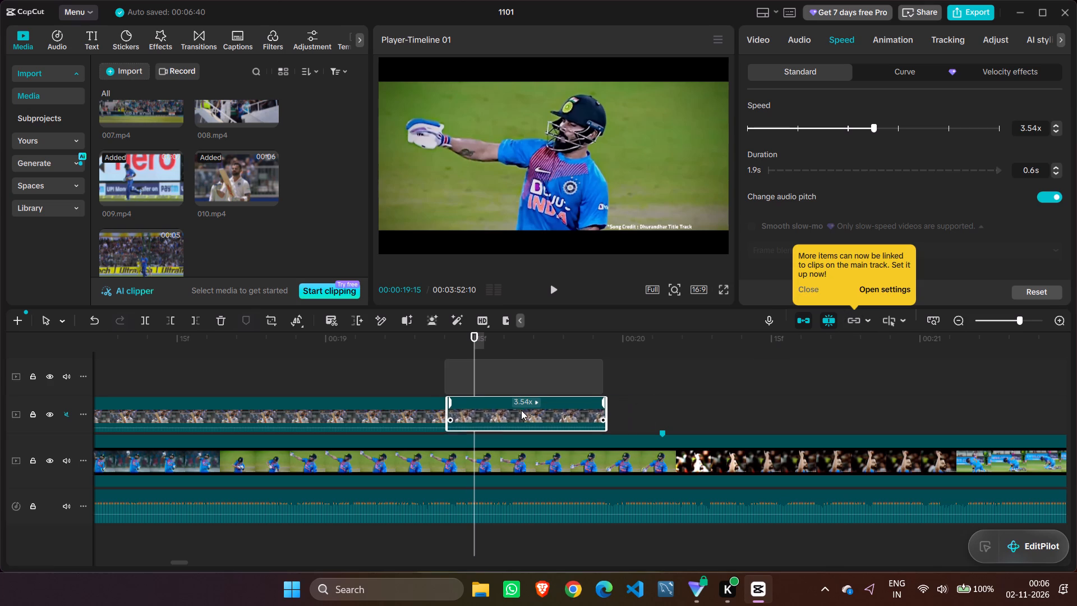
pyautogui.moveTo(521, 410); pyautogui.dragTo(542, 412)
pyautogui.moveTo(473, 347); pyautogui.dragTo(314, 355)
pyautogui.click(555, 289)
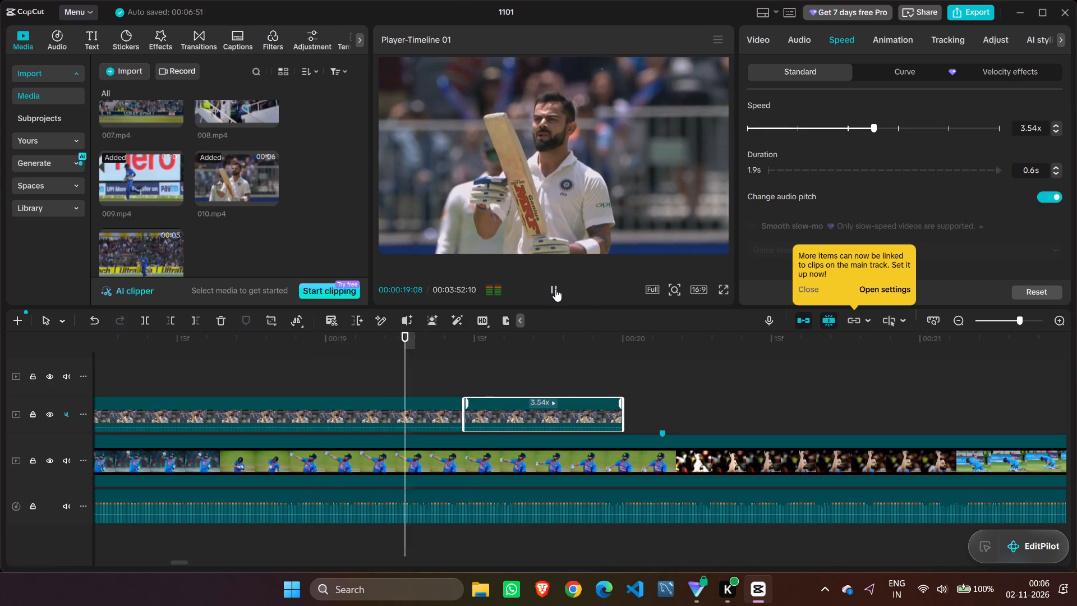
pyautogui.click(555, 289)
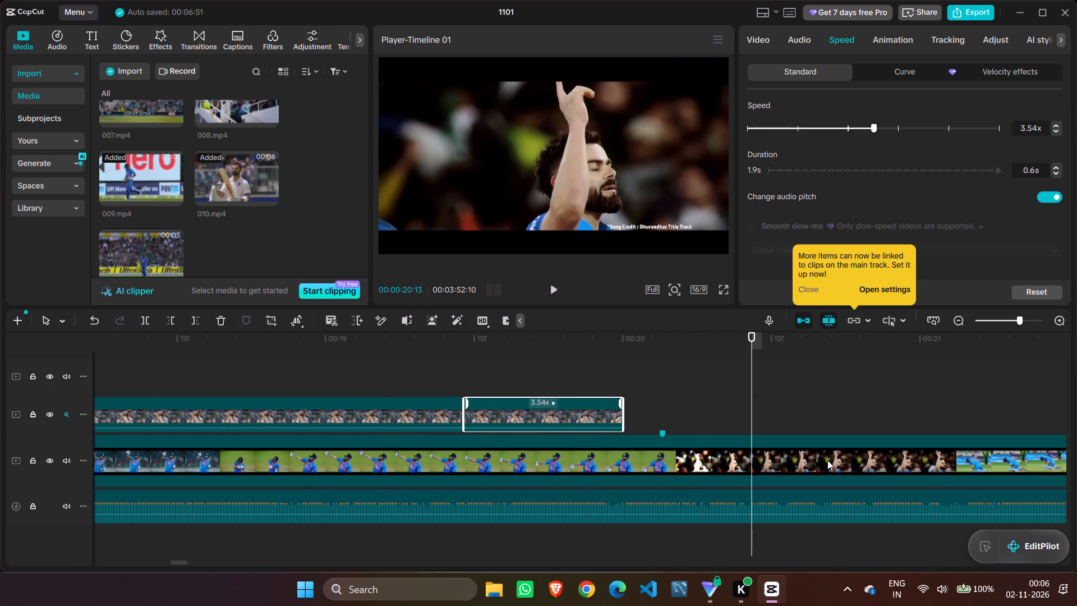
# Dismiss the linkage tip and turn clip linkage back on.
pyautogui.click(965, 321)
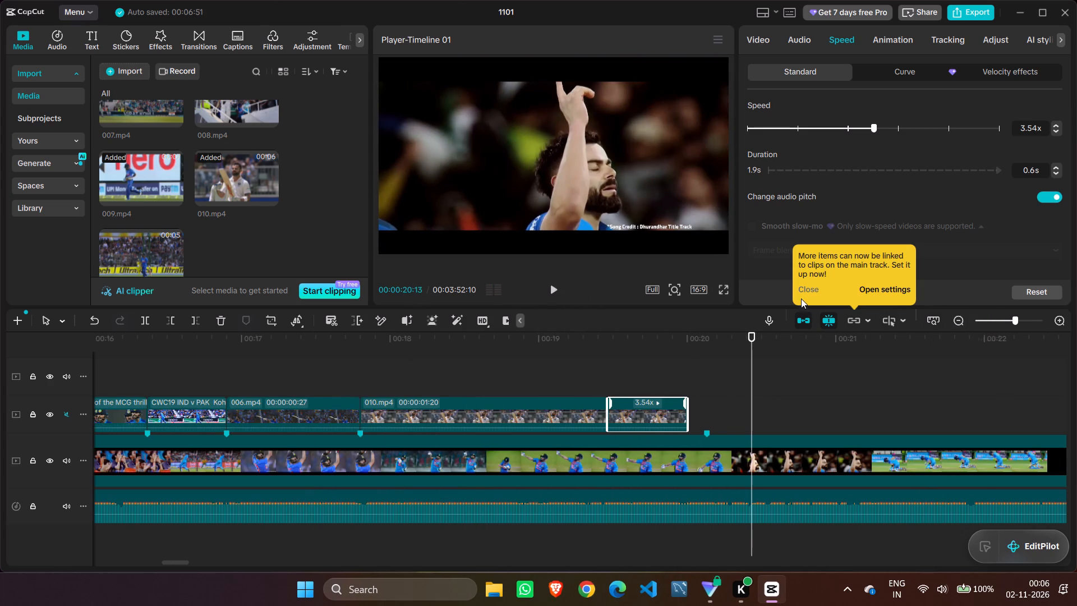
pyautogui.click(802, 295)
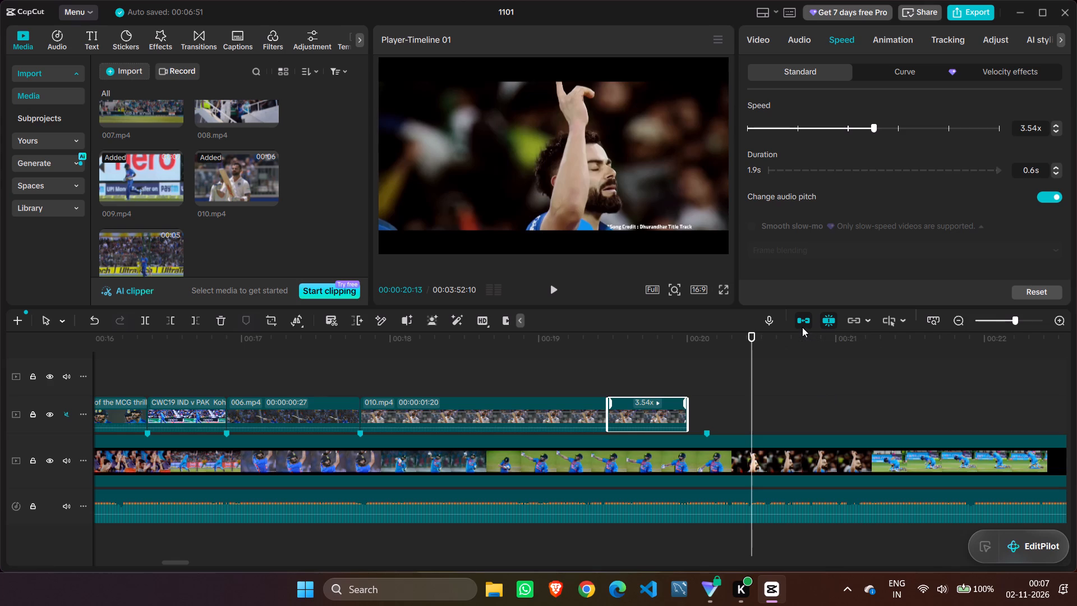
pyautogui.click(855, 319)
# Play the whole montage from 00:00:00:00 to past the last 010.mp4 piece to review the cuts.
pyautogui.moveTo(753, 337); pyautogui.dragTo(247, 457)
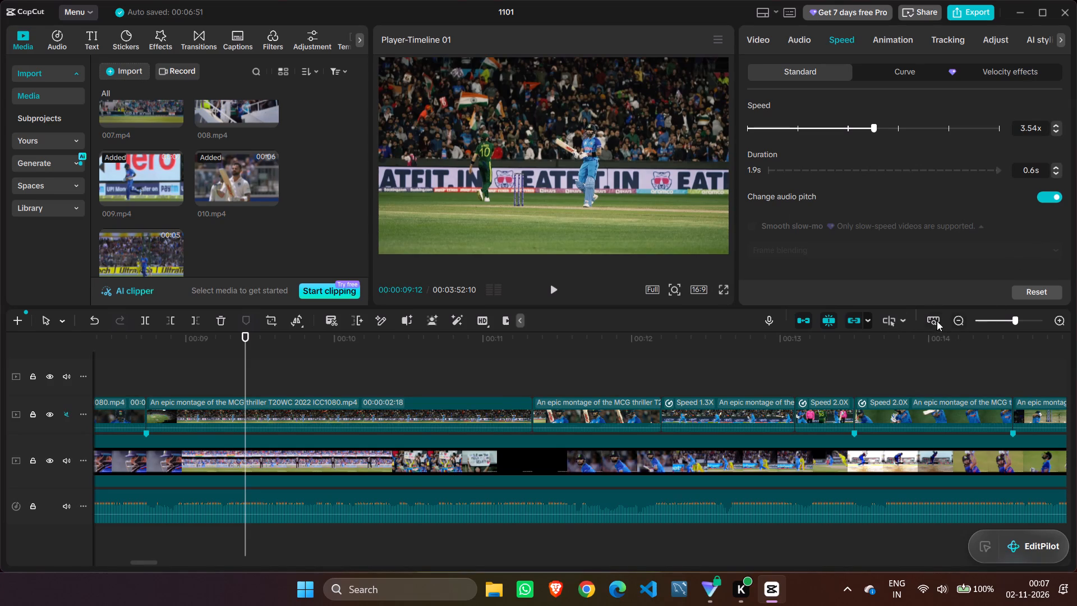
pyautogui.click(956, 315)
pyautogui.click(959, 316)
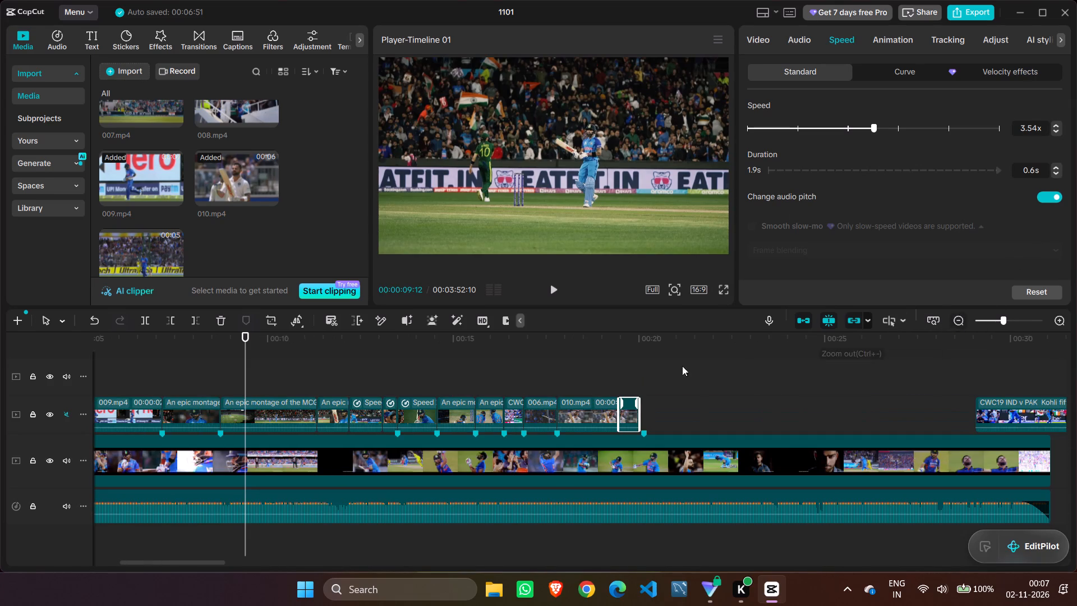
pyautogui.click(334, 368)
pyautogui.moveTo(334, 368); pyautogui.dragTo(0, 406)
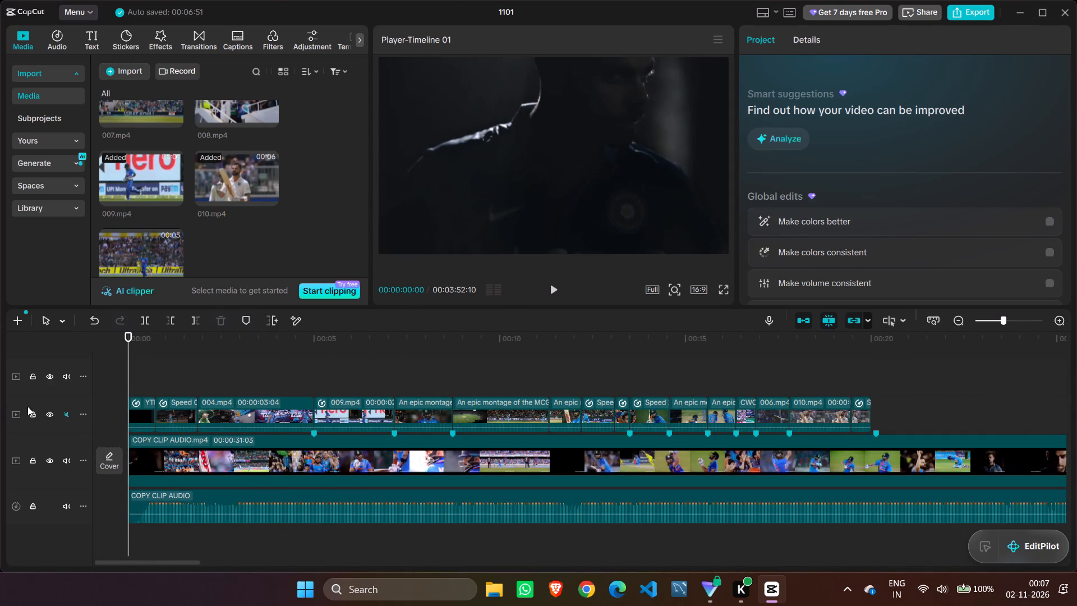
pyautogui.click(560, 288)
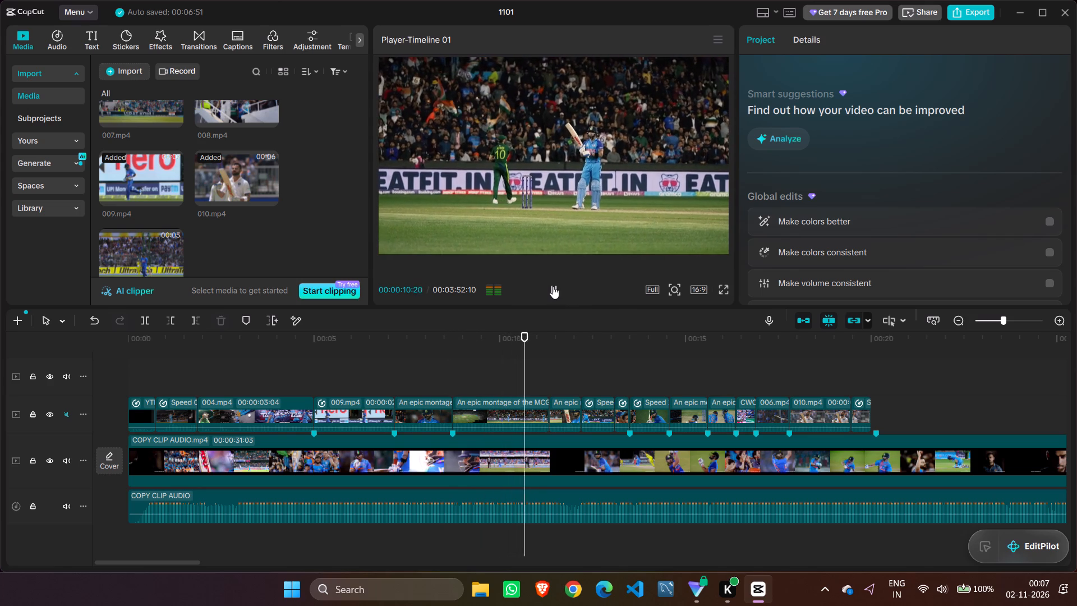
pyautogui.doubleClick(553, 286)
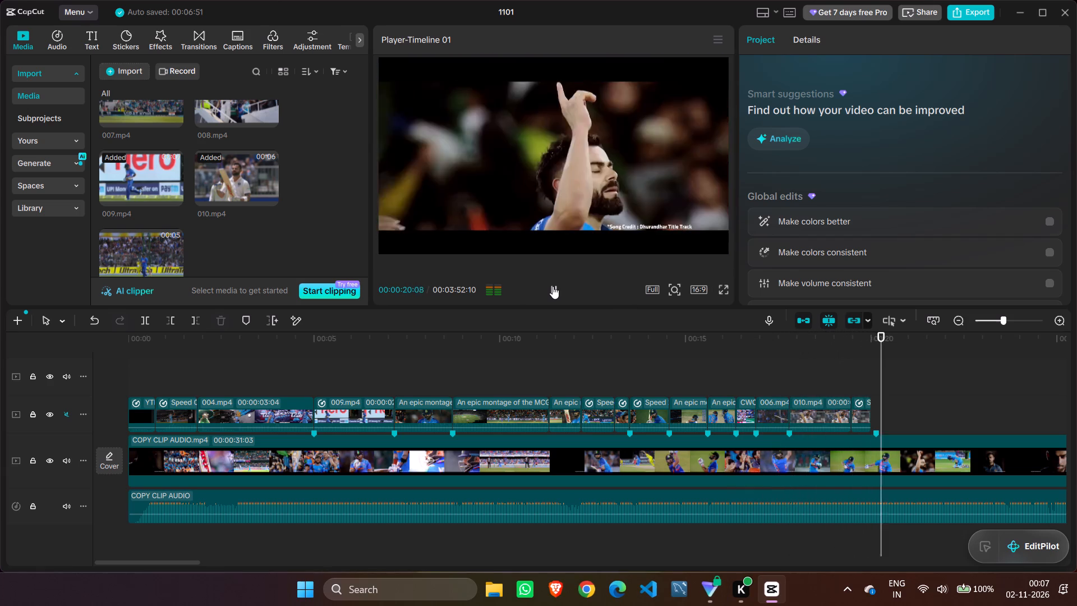
pyautogui.click(553, 286)
# Extend the end of the second 010.mp4 piece to the marker at 00:00:20:04.
pyautogui.moveTo(906, 343); pyautogui.dragTo(893, 344)
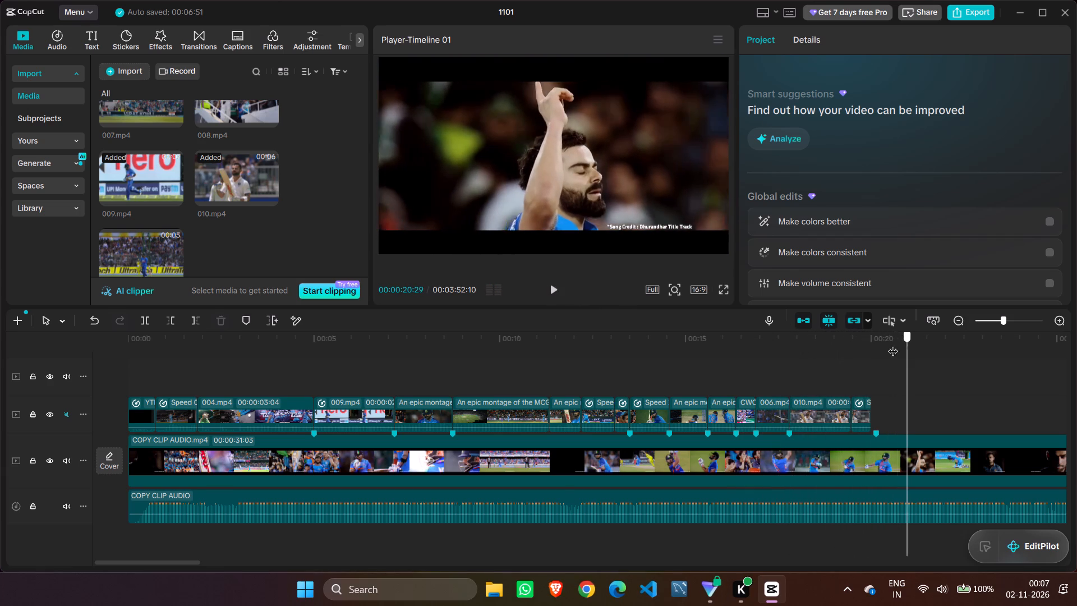
pyautogui.moveTo(893, 344); pyautogui.dragTo(864, 351)
pyautogui.click(859, 414)
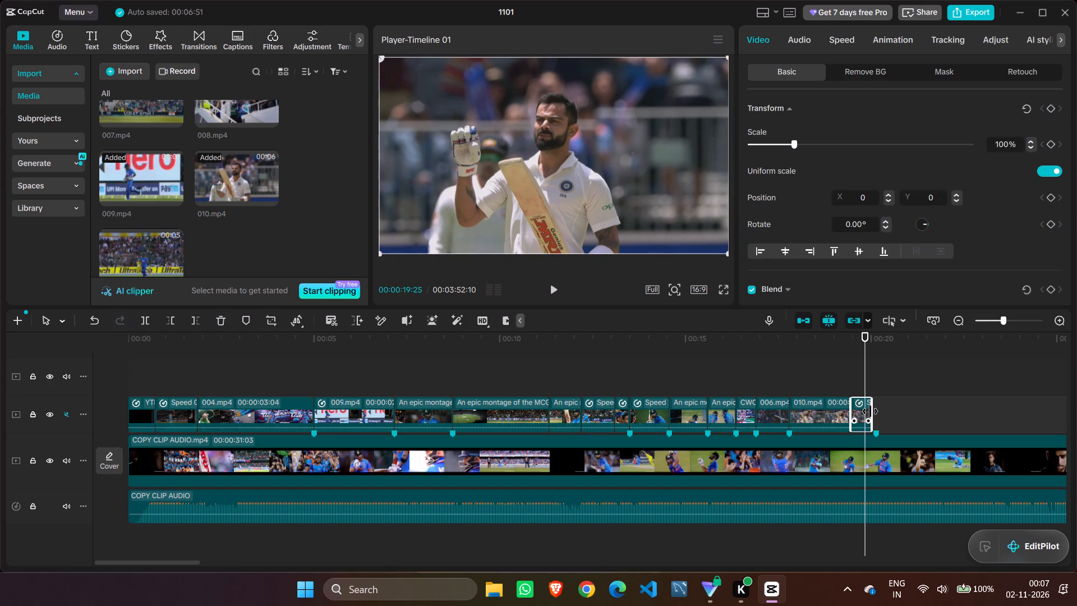
pyautogui.click(871, 411)
# Review the montage around the extended 010.mp4 piece, including a playback from 00:00:12:25, and examine the following reference shots.
pyautogui.click(550, 290)
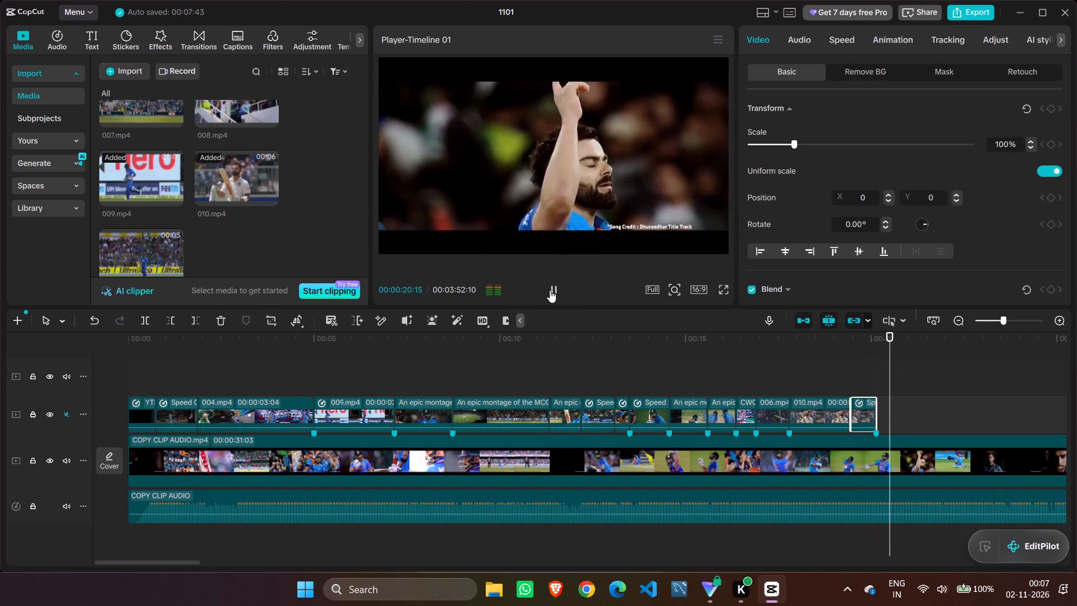
pyautogui.click(550, 290)
pyautogui.moveTo(908, 344); pyautogui.dragTo(881, 344)
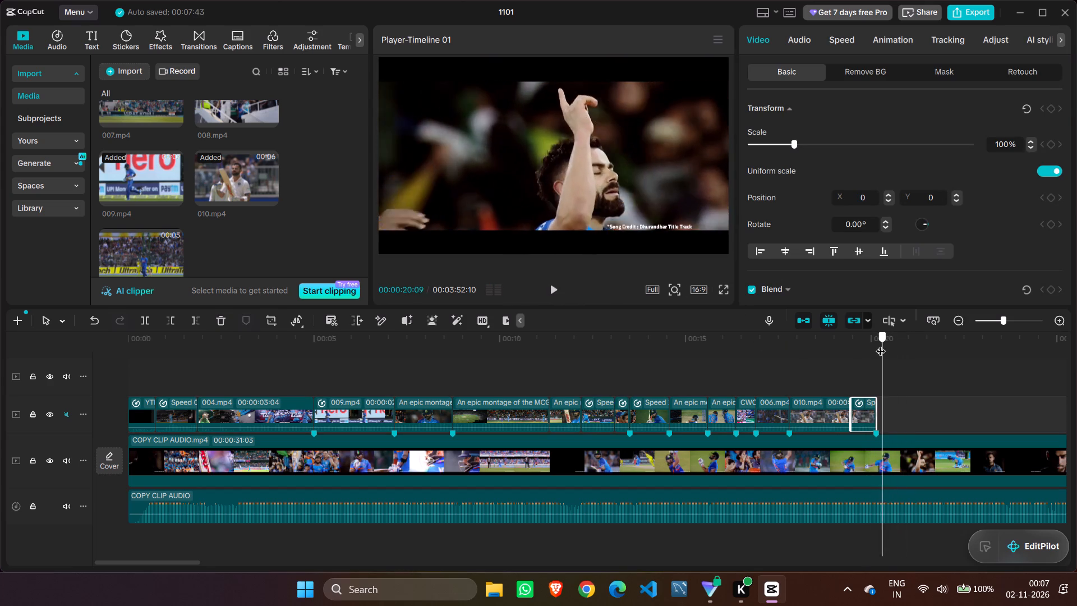
pyautogui.moveTo(881, 344); pyautogui.dragTo(871, 345)
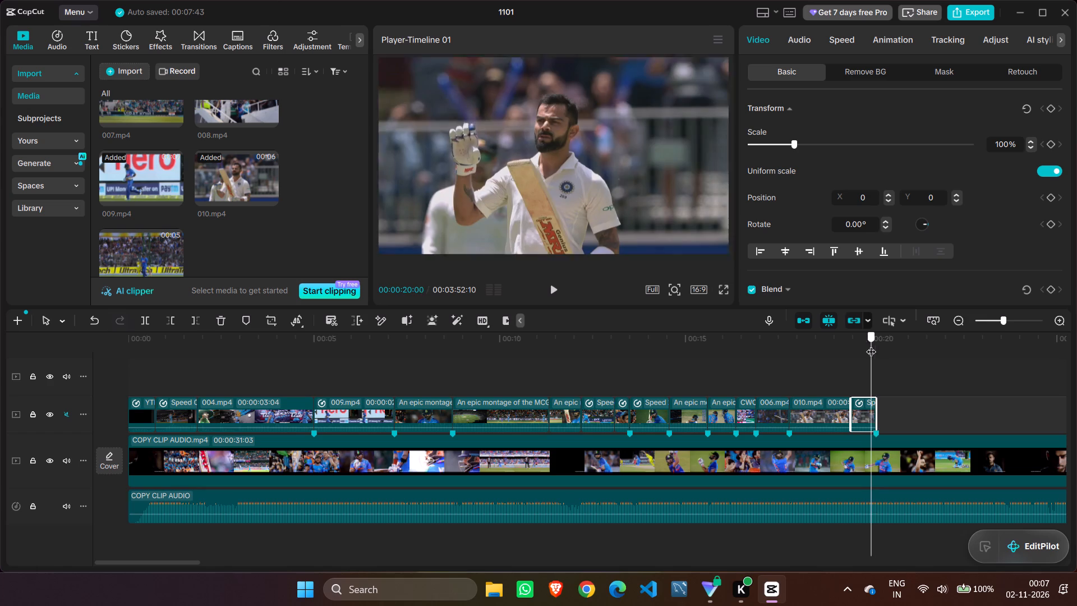
pyautogui.moveTo(871, 345); pyautogui.dragTo(646, 349)
pyautogui.click(605, 370)
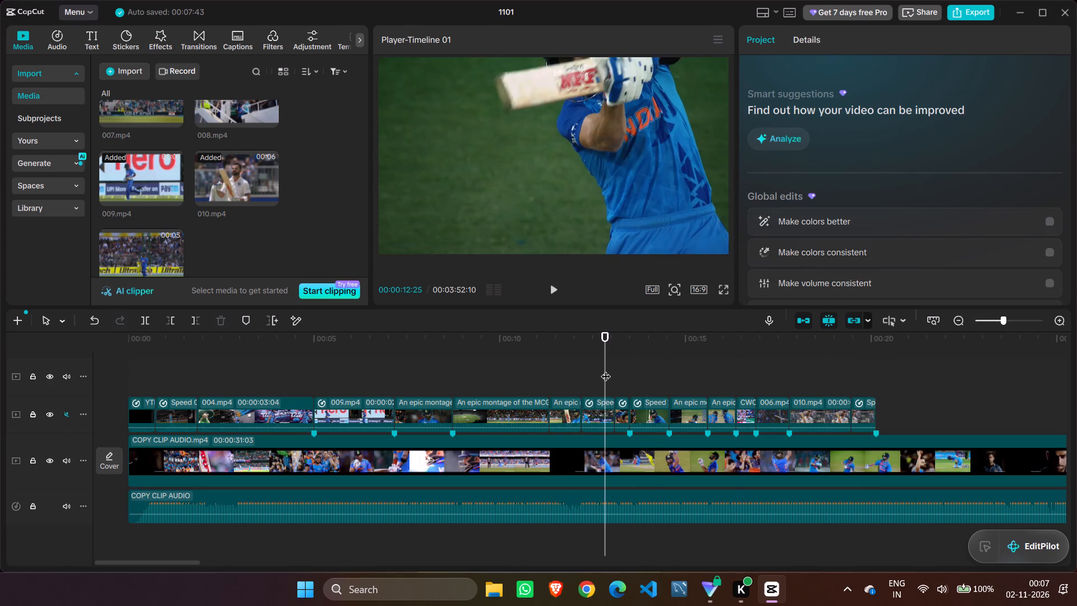
pyautogui.click(552, 290)
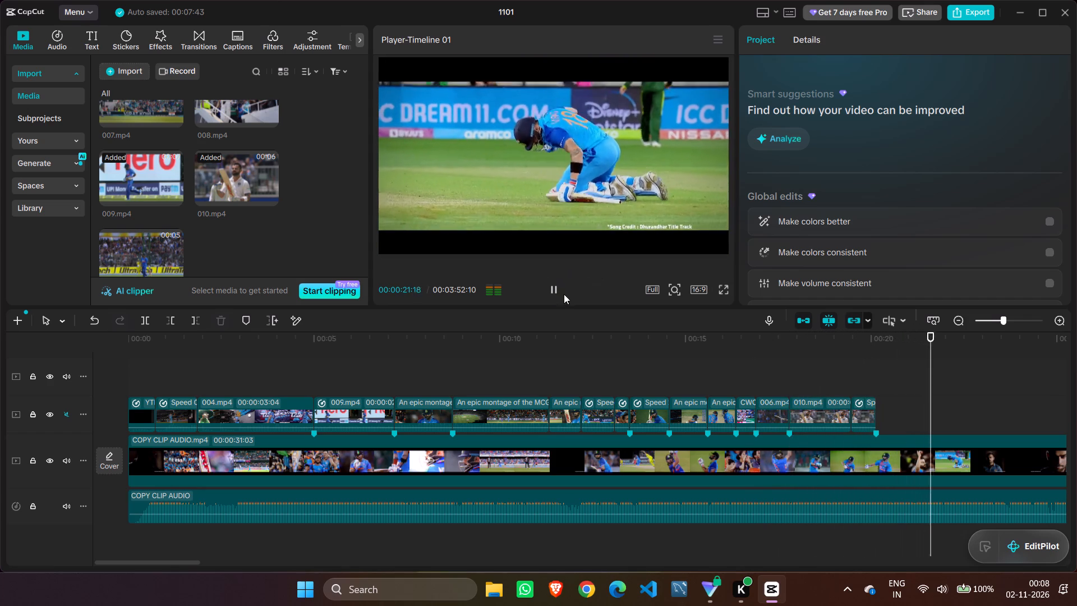
pyautogui.click(551, 289)
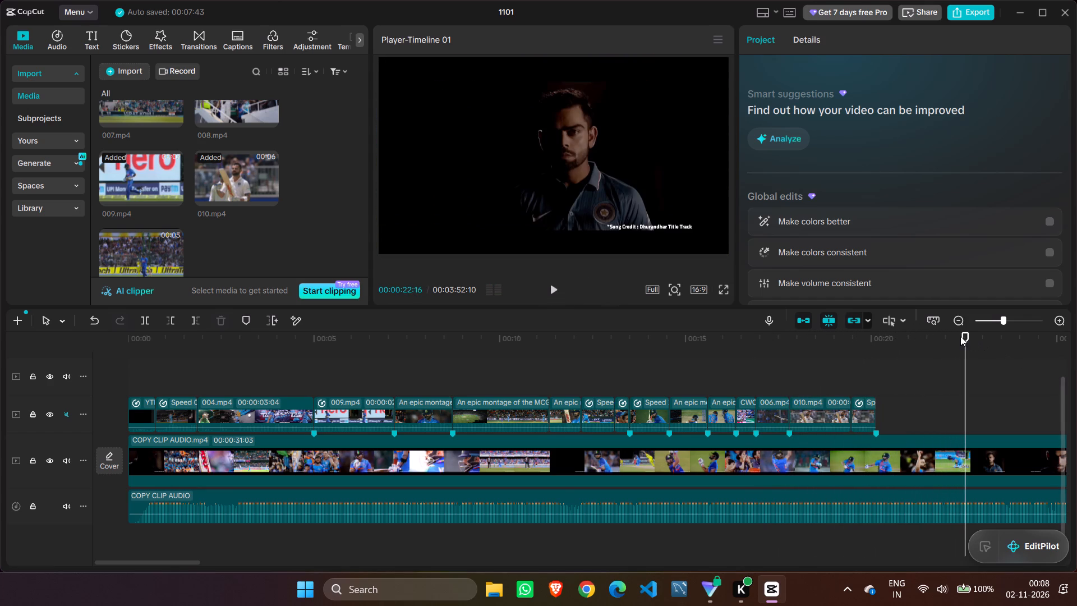
pyautogui.moveTo(969, 335); pyautogui.dragTo(840, 366)
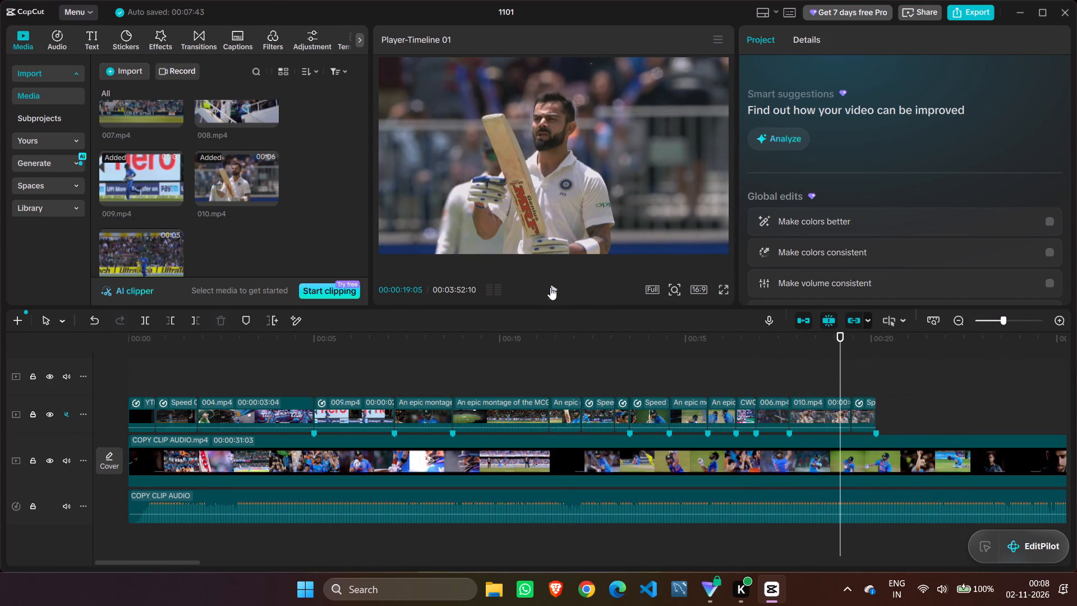
pyautogui.click(546, 293)
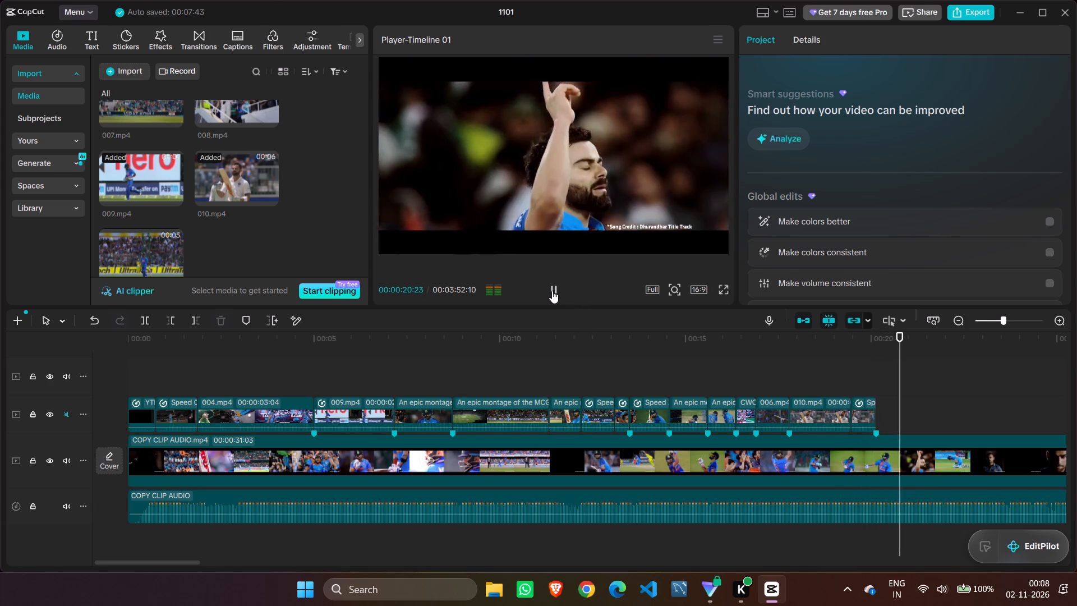
pyautogui.click(552, 291)
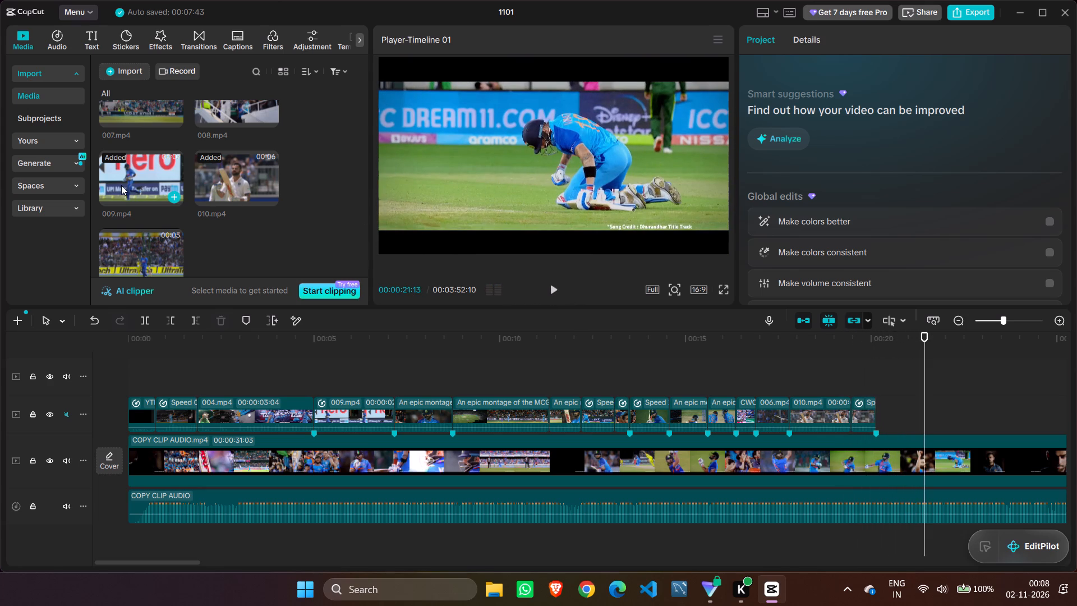
# Preview 010.mp4, the last imported clip, 006.mp4 and 004.mp4 in the media library as candidates for the next shot.
pyautogui.scroll(1, 248, 178)
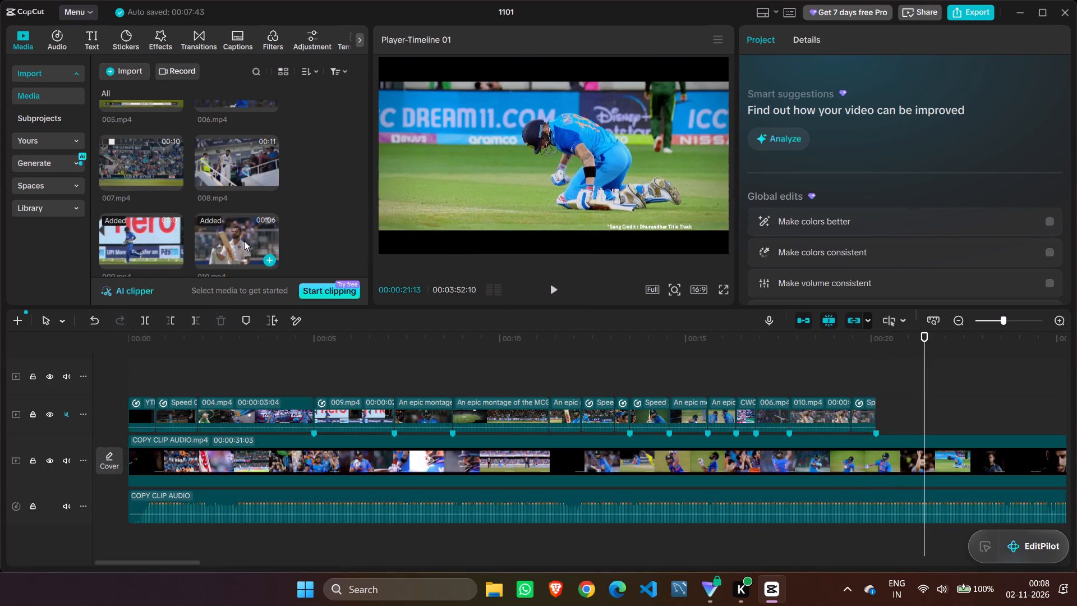
pyautogui.click(244, 241)
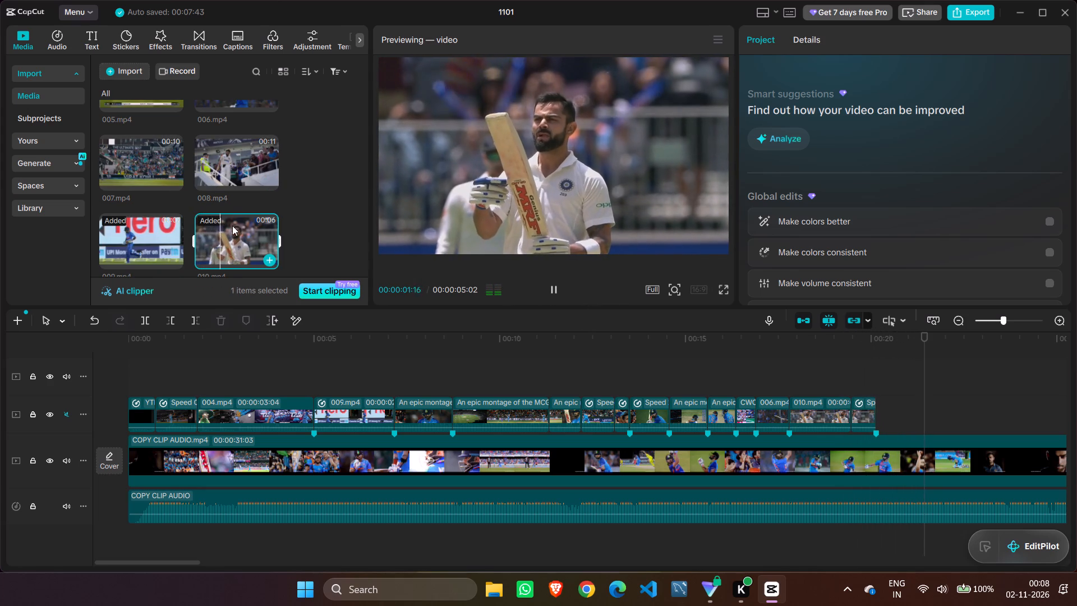
pyautogui.scroll(-1, 232, 226)
pyautogui.click(135, 245)
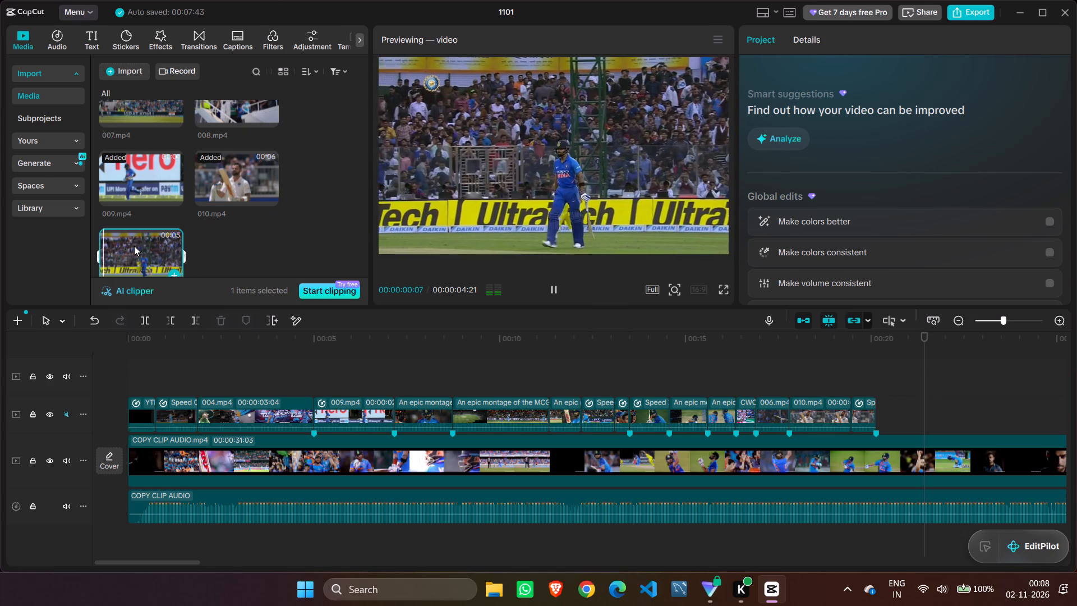
pyautogui.scroll(3, 134, 246)
pyautogui.click(126, 217)
pyautogui.click(210, 214)
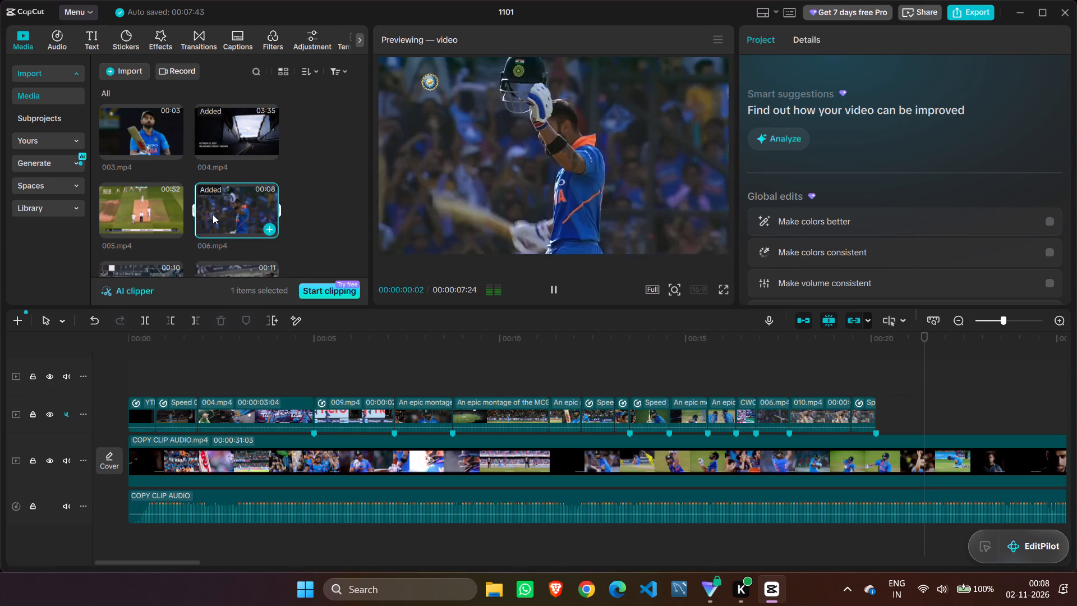
pyautogui.scroll(1, 213, 214)
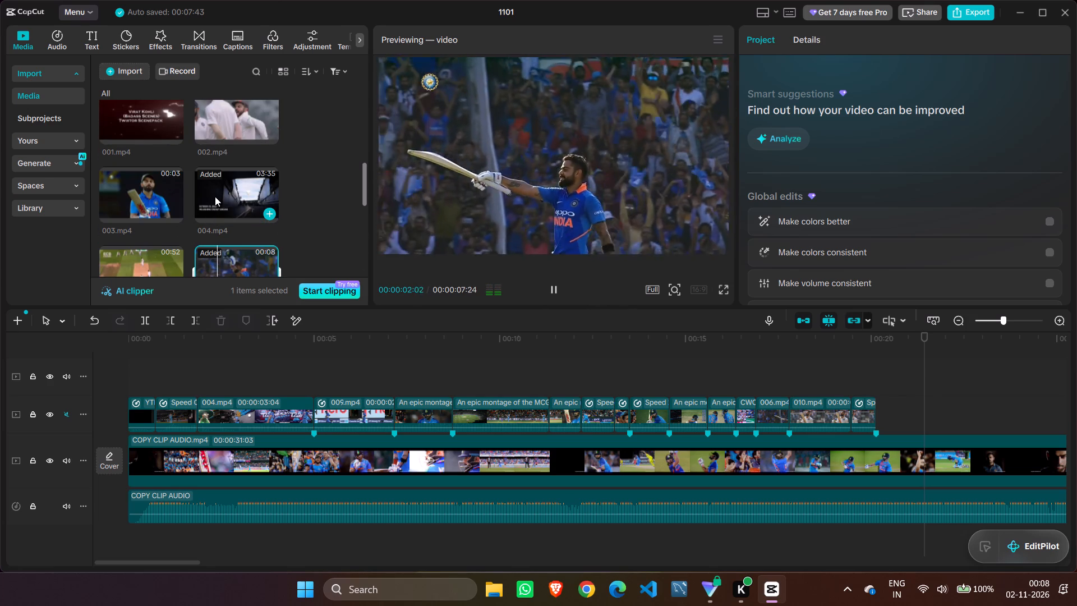
pyautogui.click(215, 196)
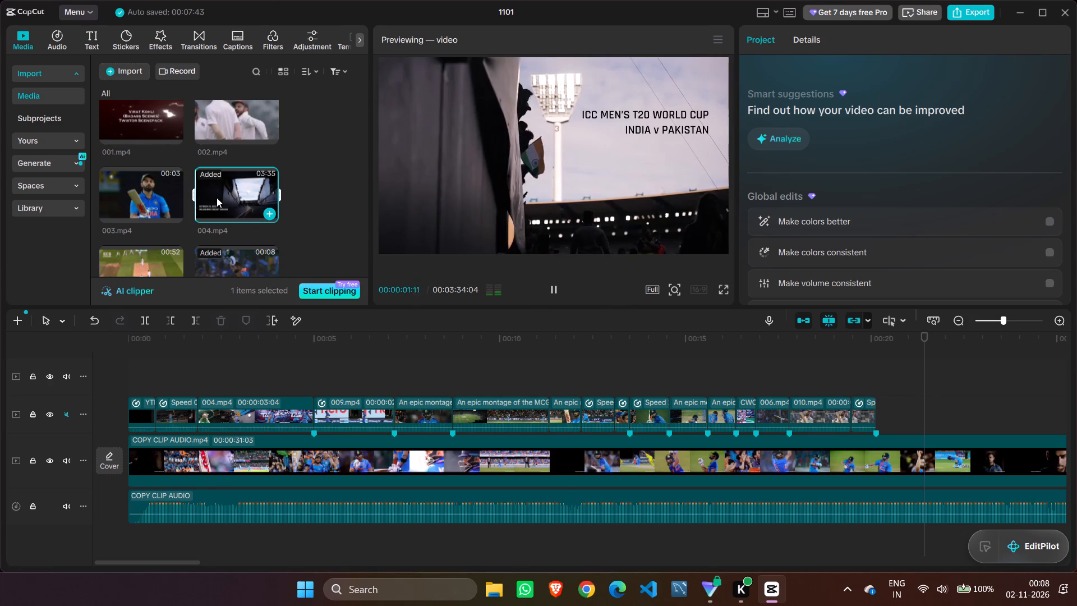
pyautogui.moveTo(217, 198); pyautogui.dragTo(231, 201)
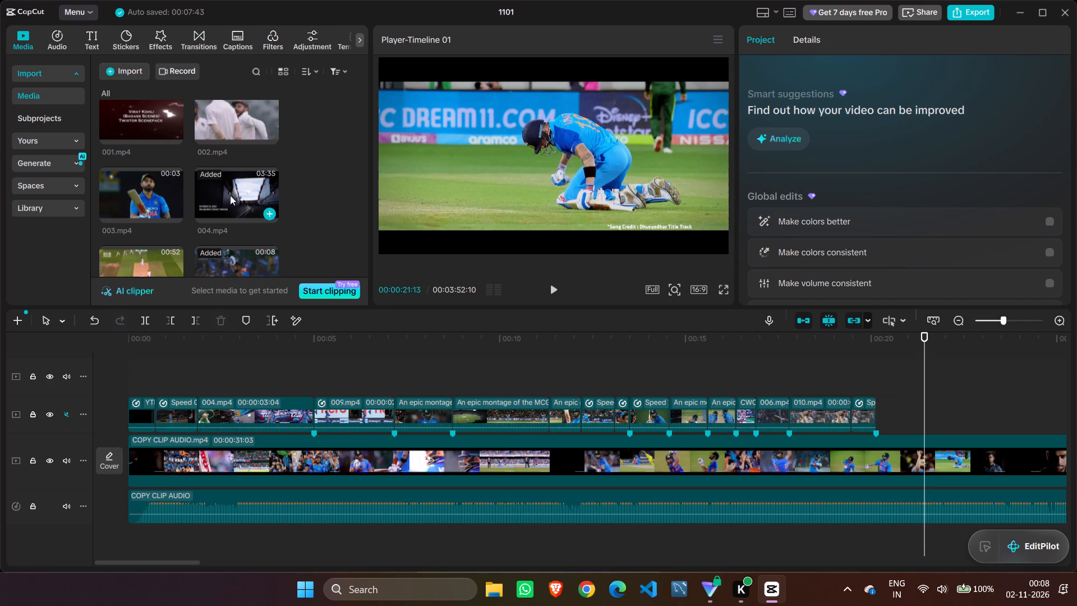
pyautogui.click(219, 199)
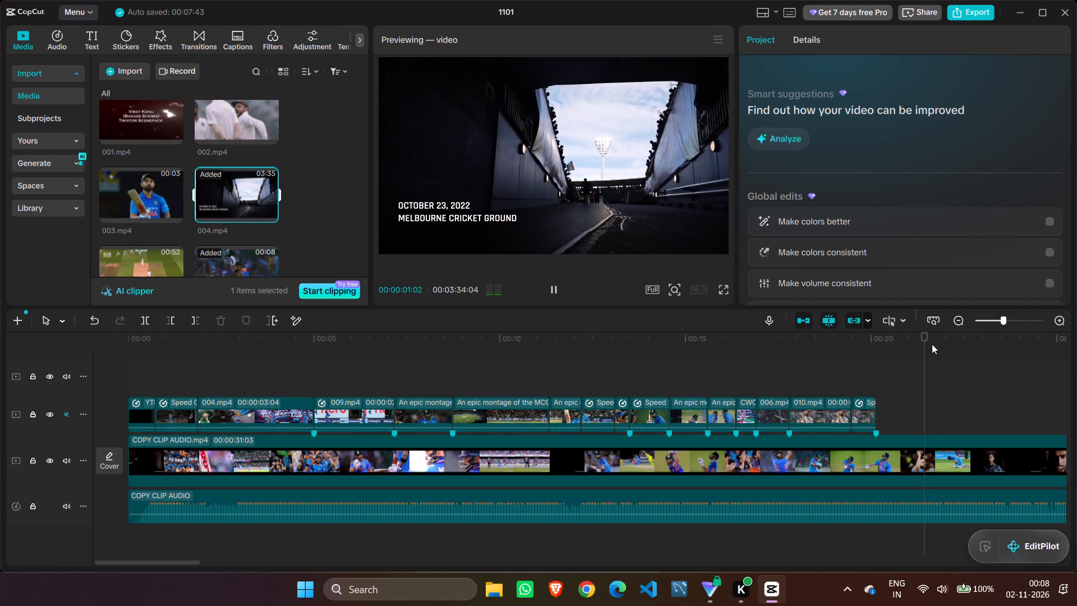
# Scrub through the leftover CWC19 IND v PAK Kohli fifty montage clip near the end of the reference and delete it.
pyautogui.click(923, 336)
pyautogui.click(921, 373)
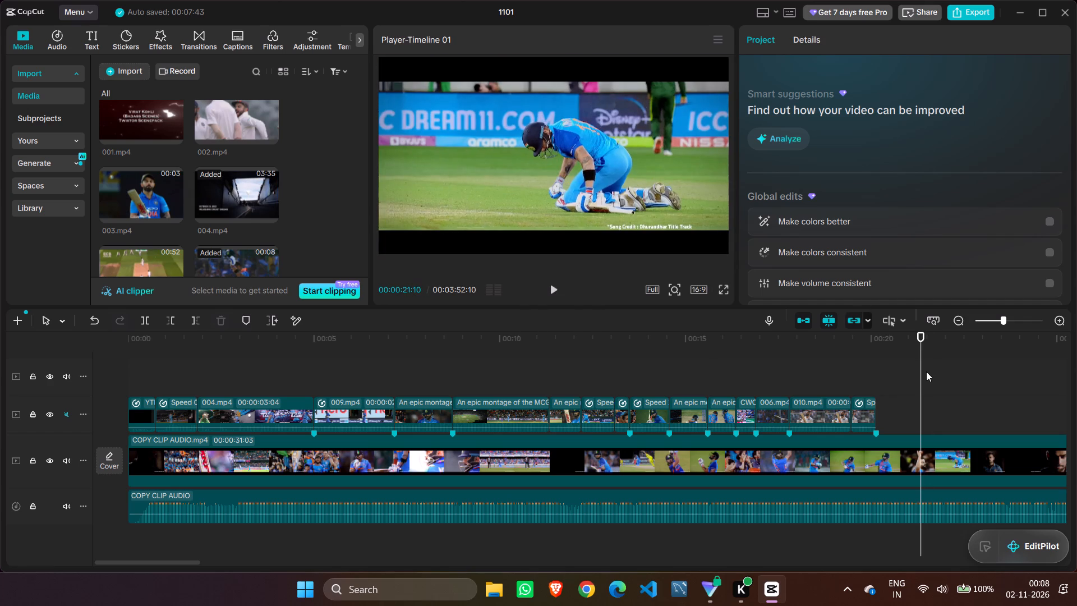
pyautogui.moveTo(922, 375); pyautogui.dragTo(1016, 410)
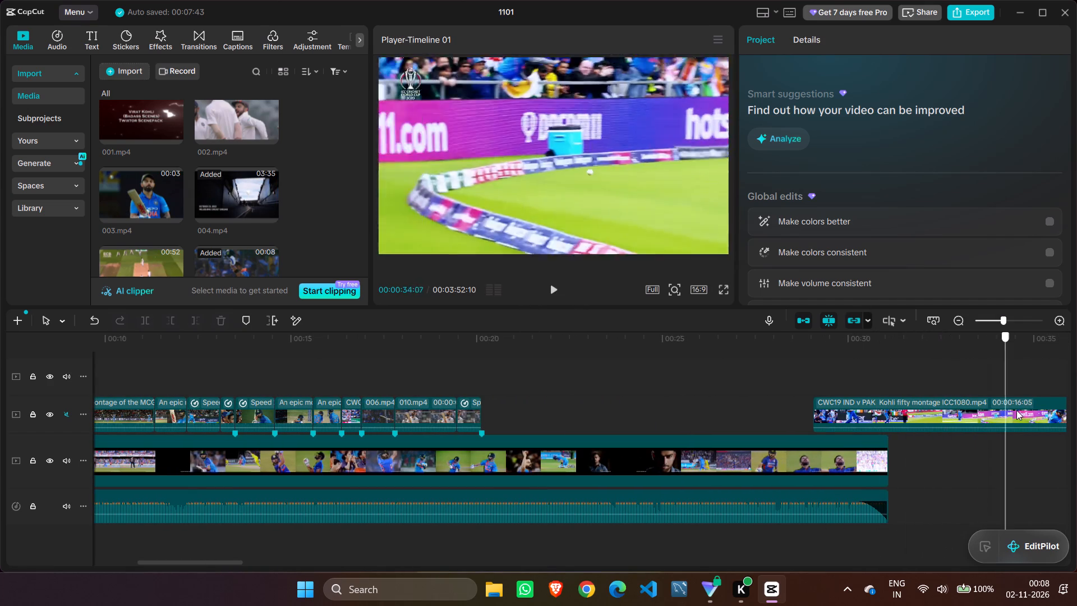
pyautogui.moveTo(1016, 410); pyautogui.dragTo(756, 420)
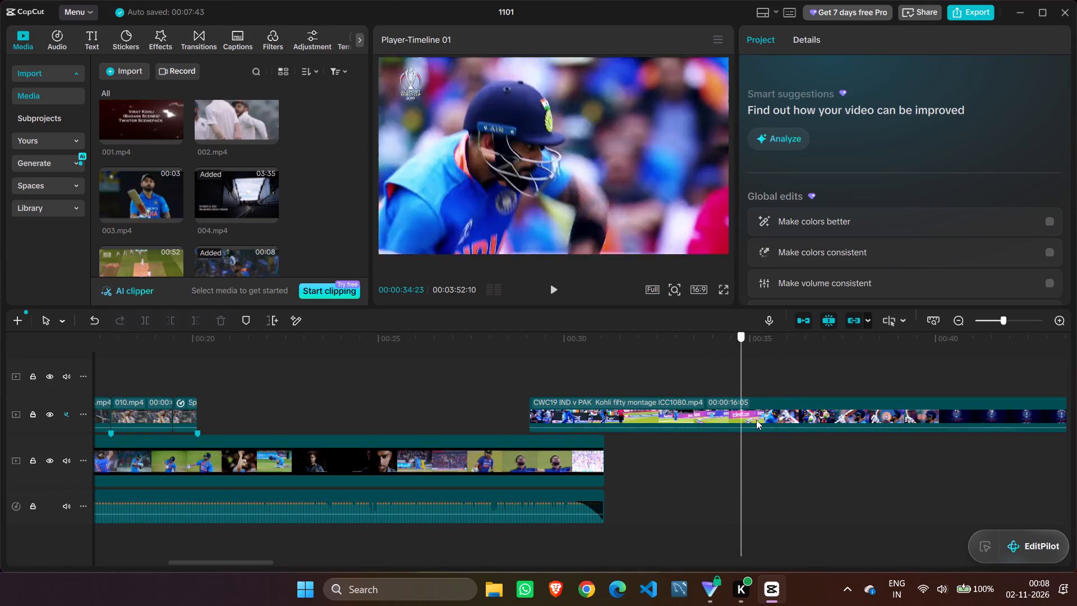
pyautogui.moveTo(756, 420); pyautogui.dragTo(993, 380)
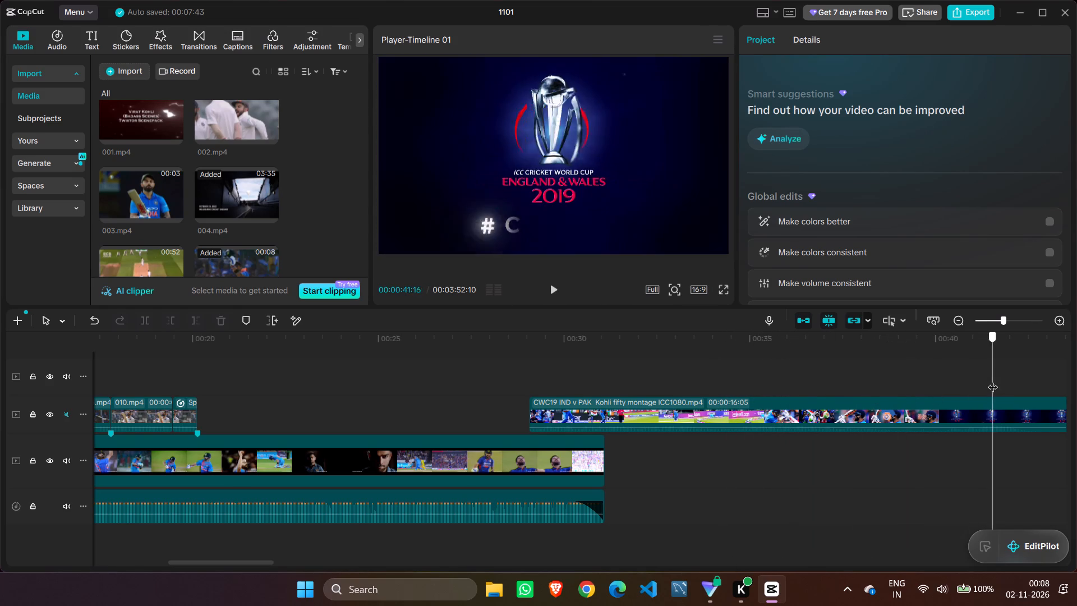
pyautogui.moveTo(993, 380); pyautogui.dragTo(716, 406)
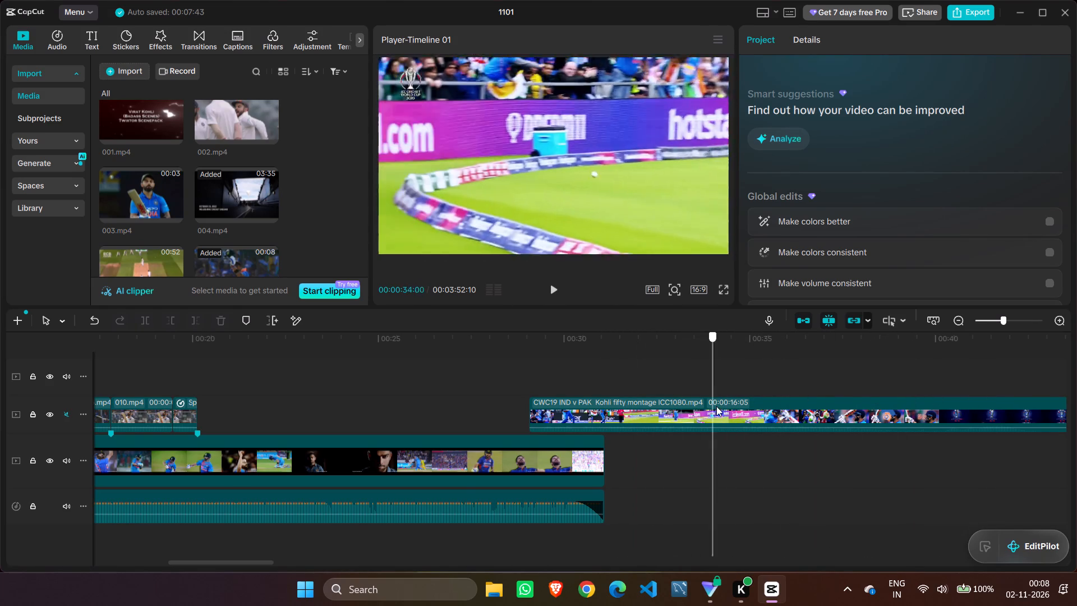
pyautogui.moveTo(716, 406); pyautogui.dragTo(641, 400)
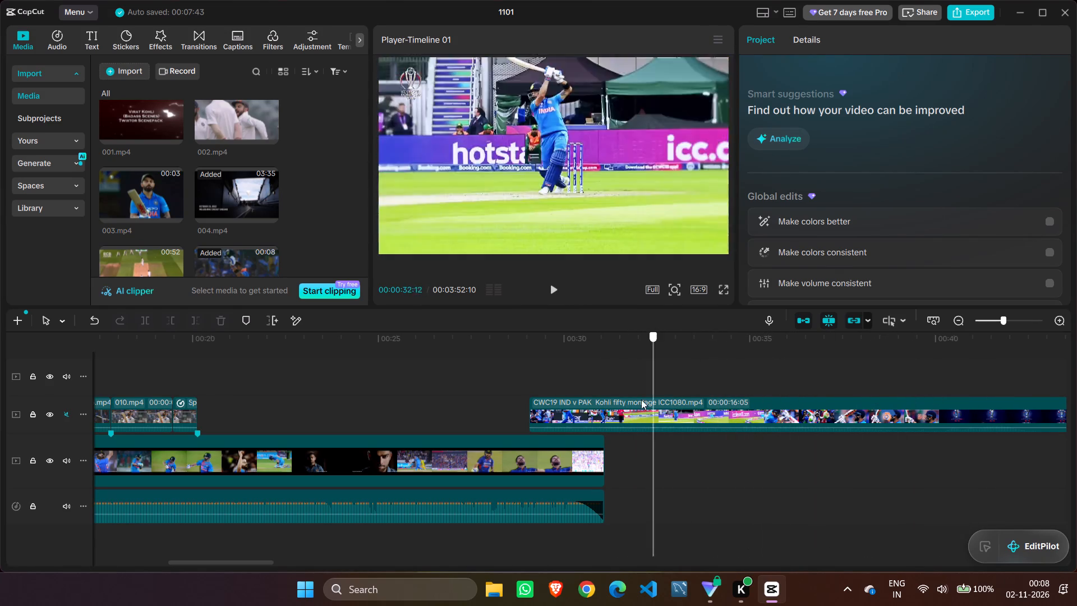
pyautogui.moveTo(641, 400); pyautogui.dragTo(574, 402)
pyautogui.click(632, 407)
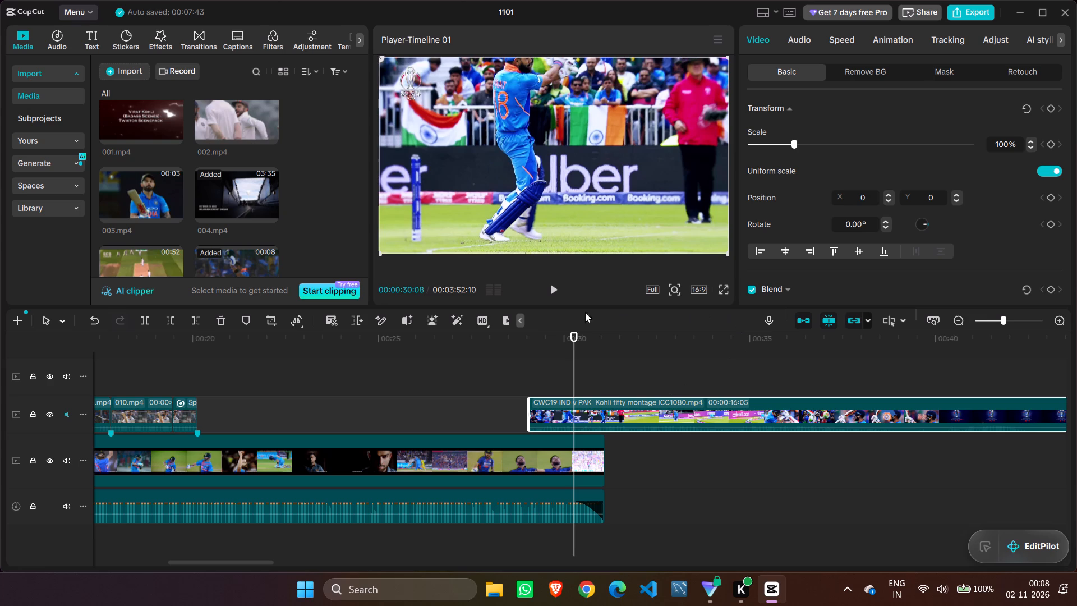
pyautogui.click(218, 320)
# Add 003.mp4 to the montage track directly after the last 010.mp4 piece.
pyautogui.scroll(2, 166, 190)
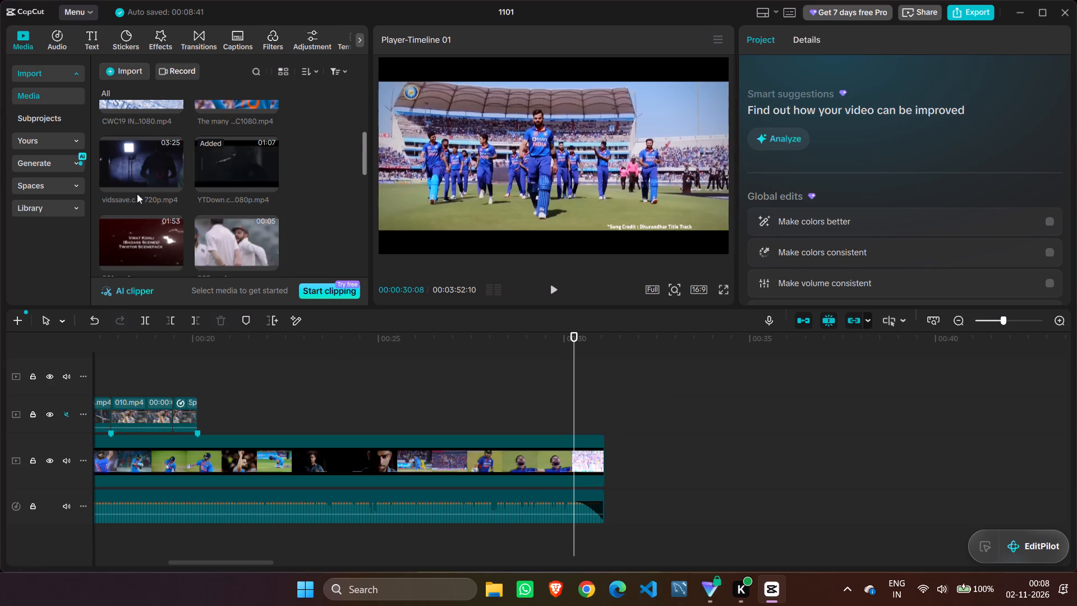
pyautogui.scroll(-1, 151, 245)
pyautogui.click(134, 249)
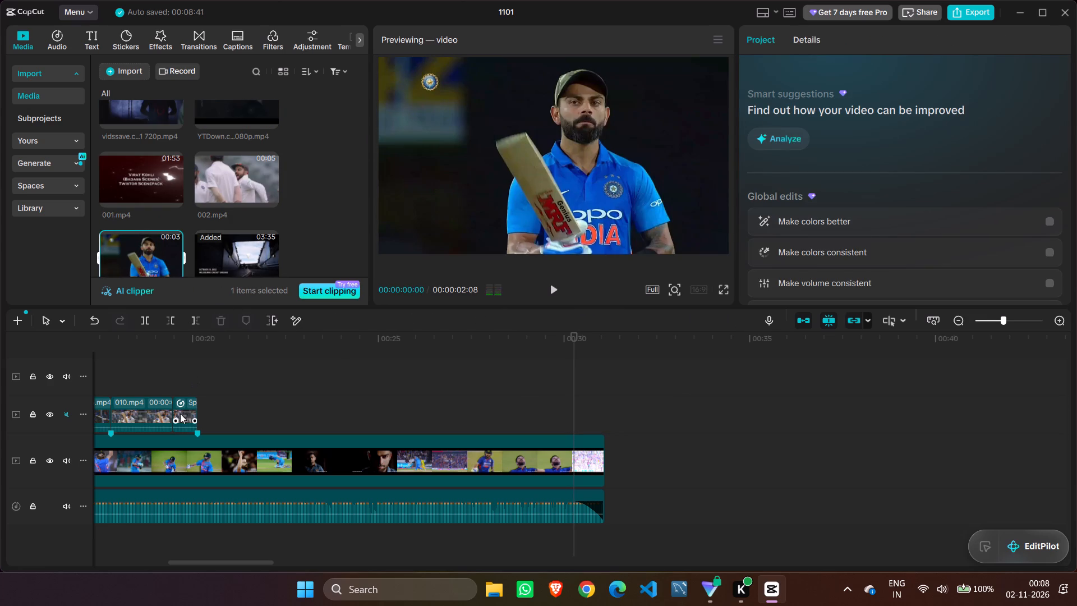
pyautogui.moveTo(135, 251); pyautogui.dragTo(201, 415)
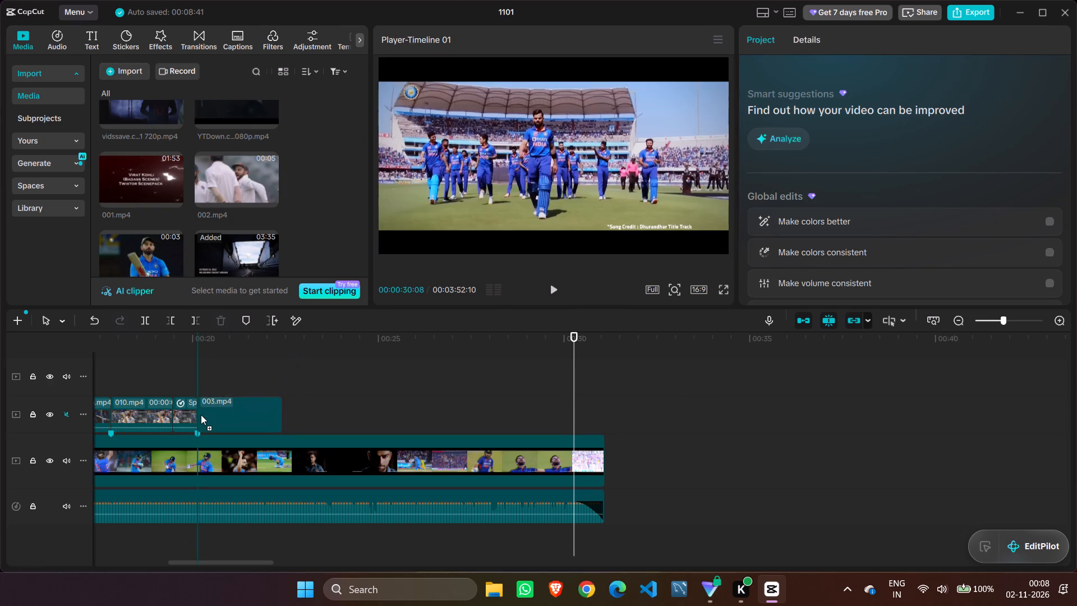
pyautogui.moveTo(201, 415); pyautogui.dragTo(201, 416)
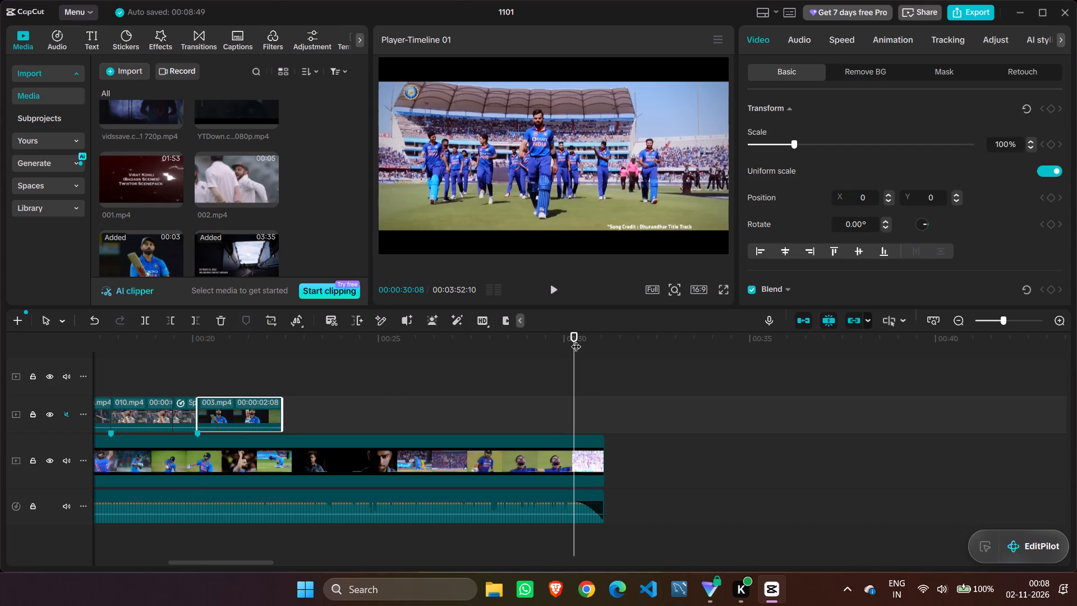
# Play the montage from 00:00:17:09 into 003.mp4 to review how it follows 010.mp4.
pyautogui.moveTo(574, 337); pyautogui.dragTo(272, 423)
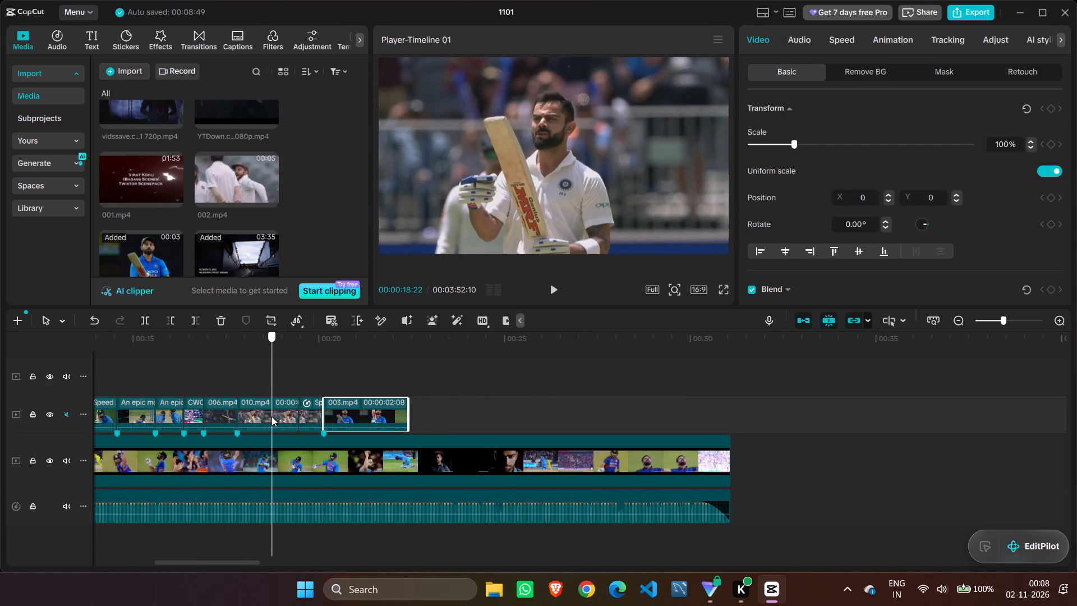
pyautogui.click(305, 372)
pyautogui.moveTo(305, 372); pyautogui.dragTo(219, 371)
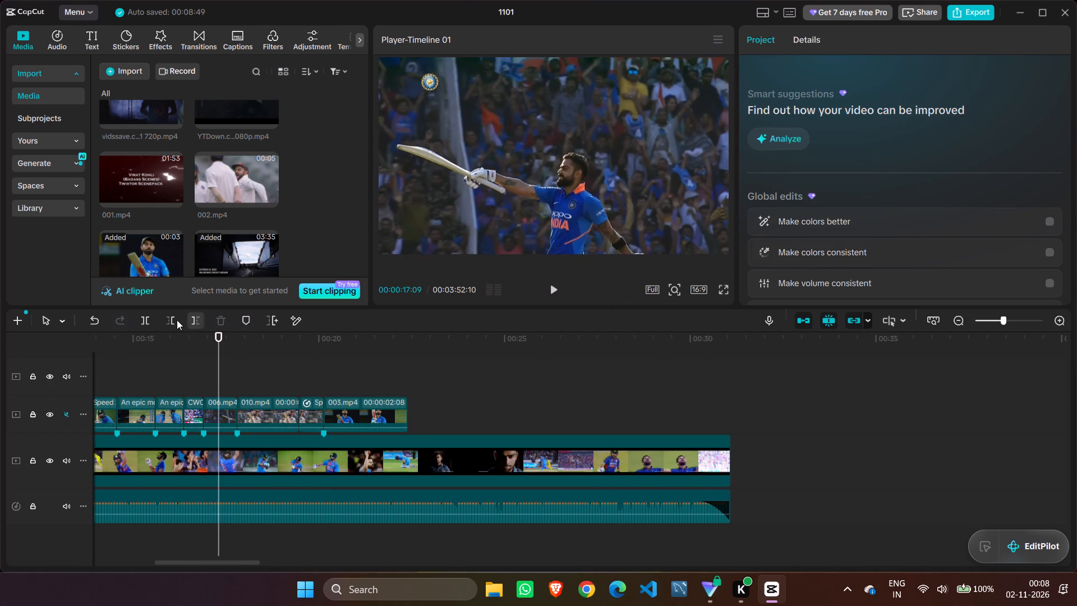
pyautogui.click(549, 289)
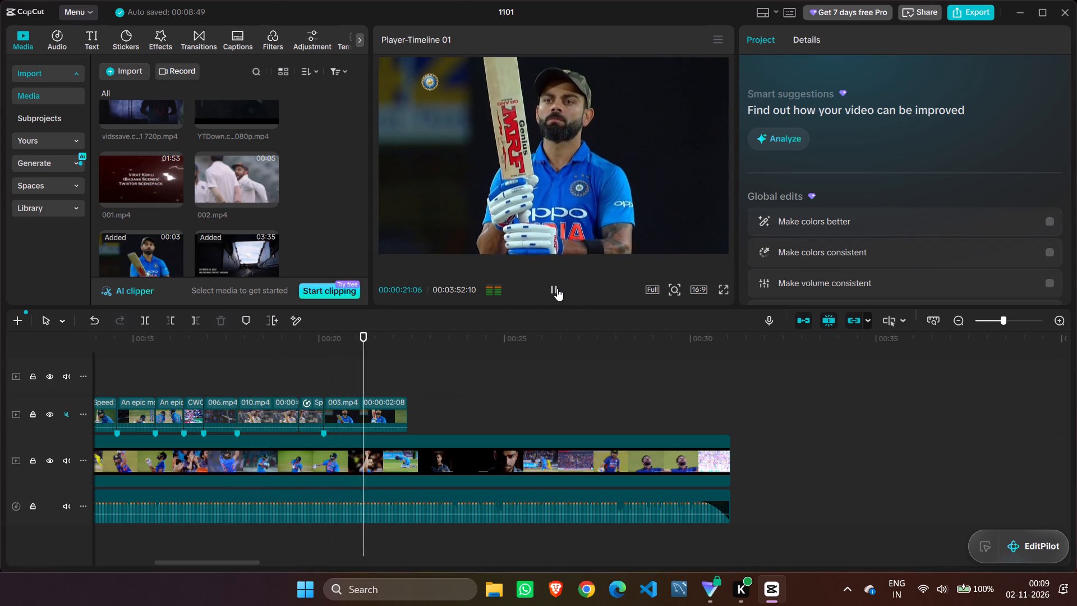
pyautogui.click(557, 288)
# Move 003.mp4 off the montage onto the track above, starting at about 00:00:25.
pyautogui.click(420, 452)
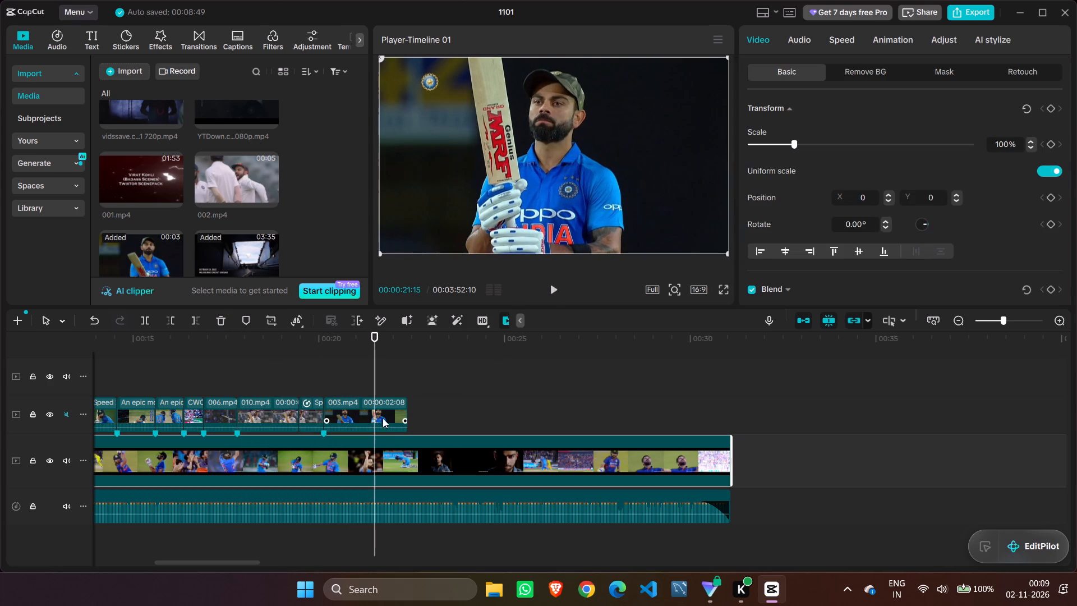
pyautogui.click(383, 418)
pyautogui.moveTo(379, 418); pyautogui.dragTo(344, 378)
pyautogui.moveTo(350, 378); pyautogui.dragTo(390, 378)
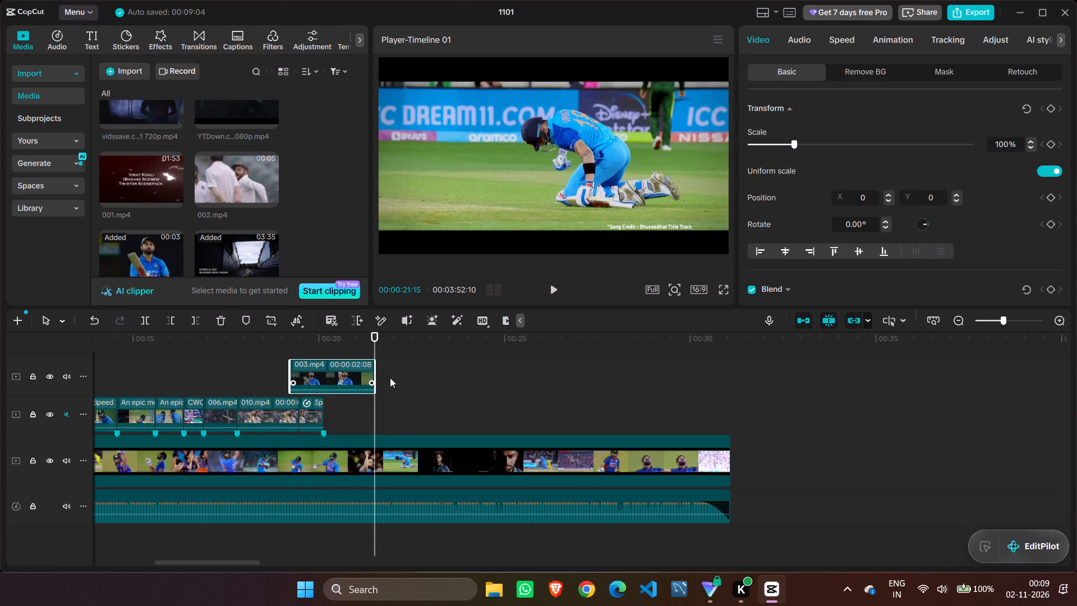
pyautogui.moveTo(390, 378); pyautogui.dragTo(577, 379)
# Find the reference cut to the kneeling batter and add a timeline marker there at 00:00:21:02.
pyautogui.moveTo(374, 339); pyautogui.dragTo(347, 341)
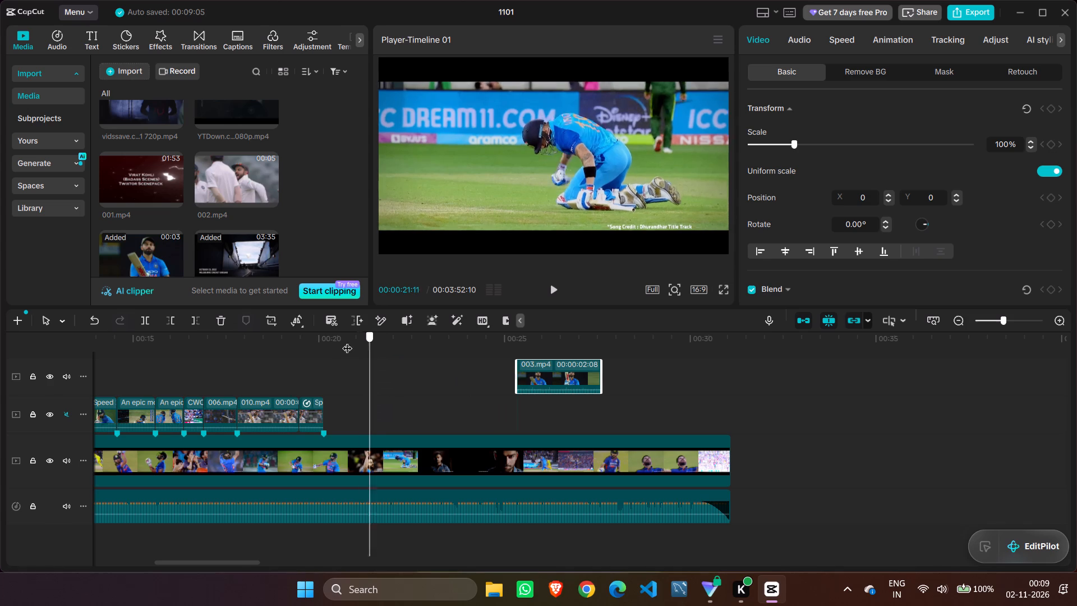
pyautogui.moveTo(347, 341); pyautogui.dragTo(329, 347)
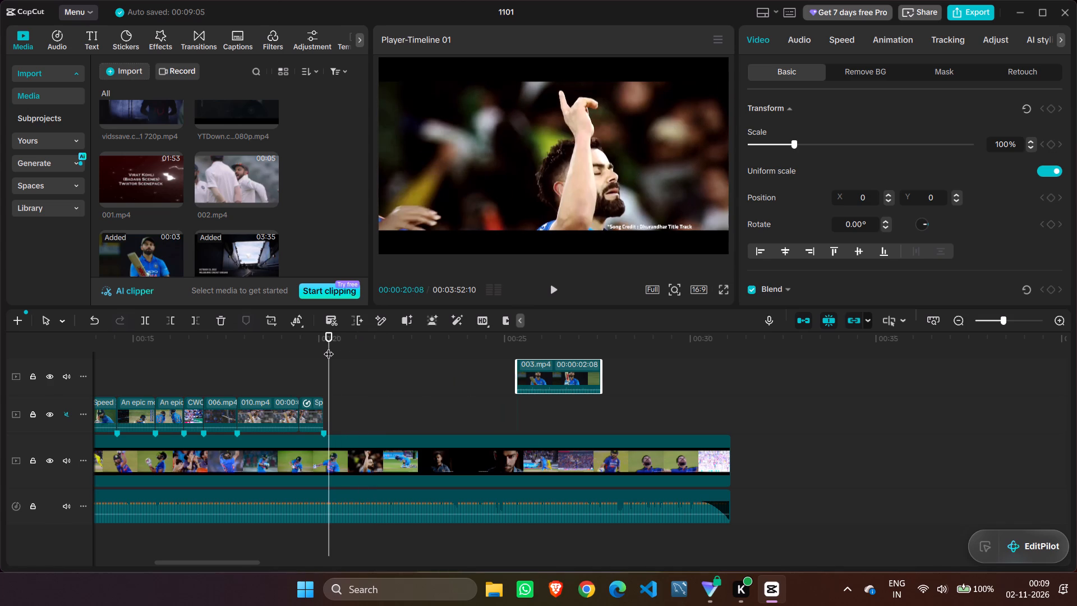
pyautogui.press('space')
pyautogui.press('space')
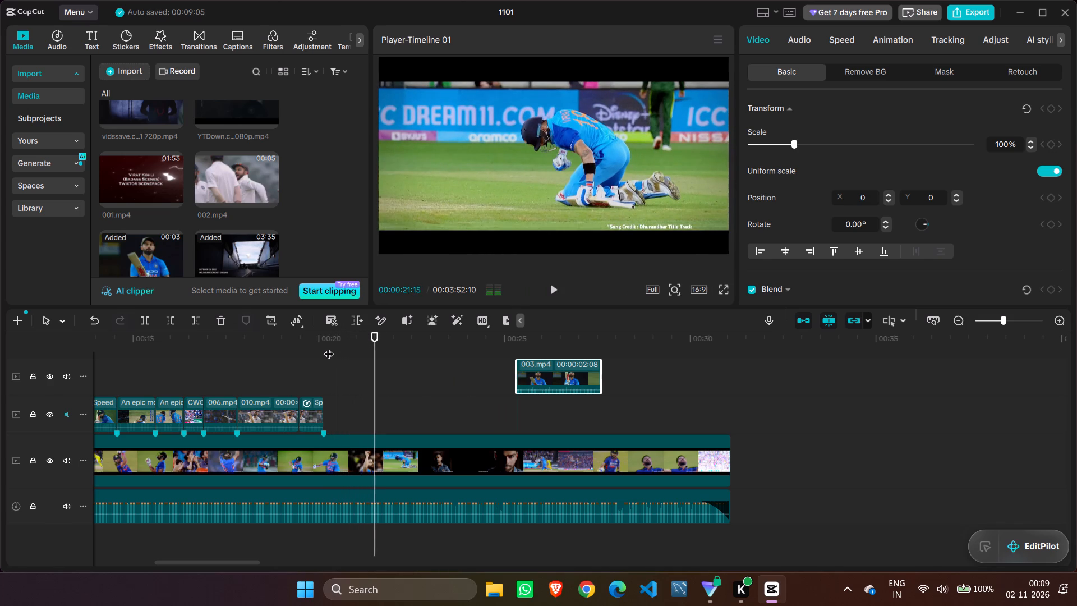
pyautogui.press('Left')
pyautogui.press('Left')
pyautogui.press('Left')
pyautogui.press('Left')
pyautogui.press('Left')
pyautogui.press('Left')
pyautogui.press('Left')
pyautogui.press('Left')
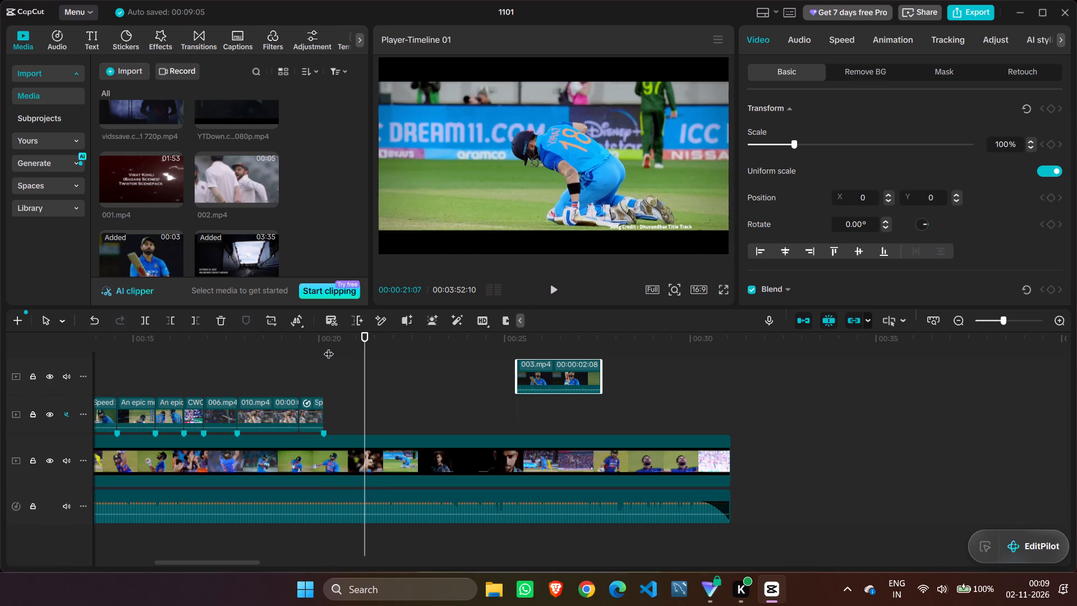
pyautogui.press('Left')
pyautogui.press('Left')
pyautogui.press('Left')
pyautogui.press('Left')
pyautogui.press('Left')
pyautogui.press('Left')
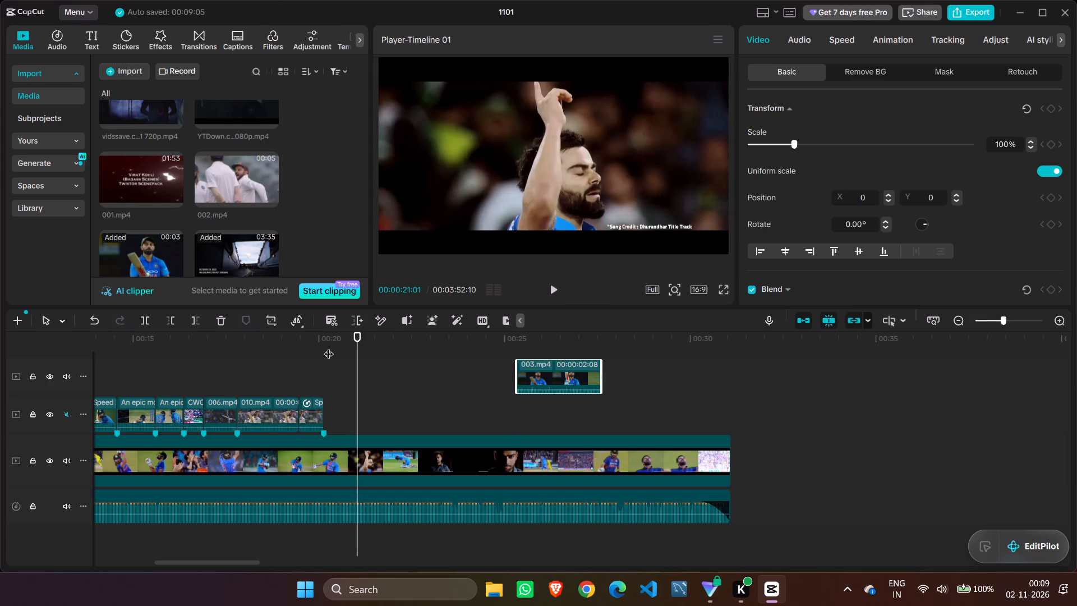
pyautogui.press('Right')
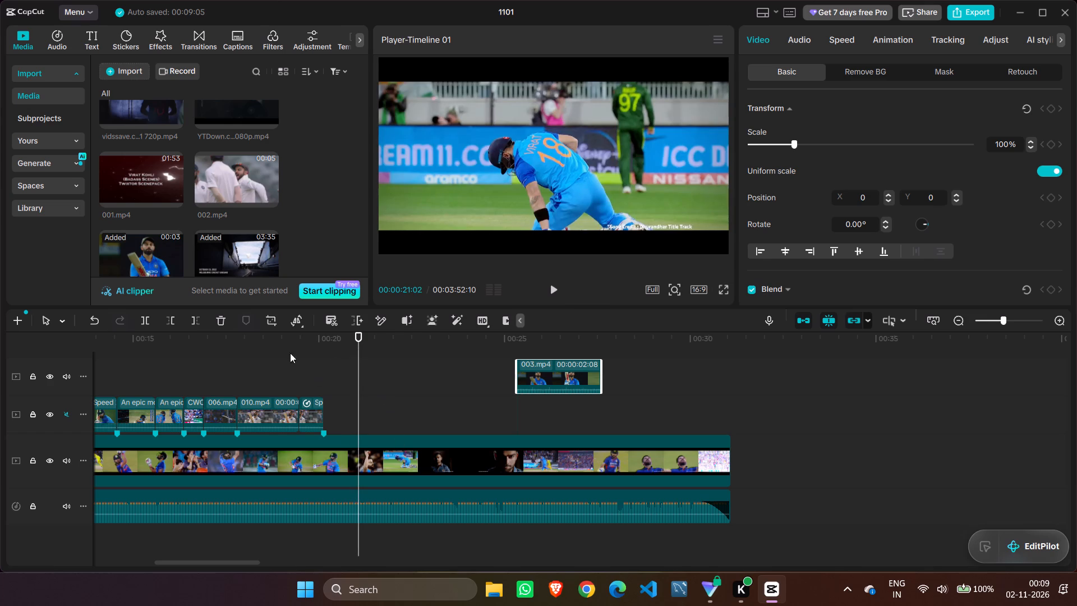
pyautogui.click(366, 459)
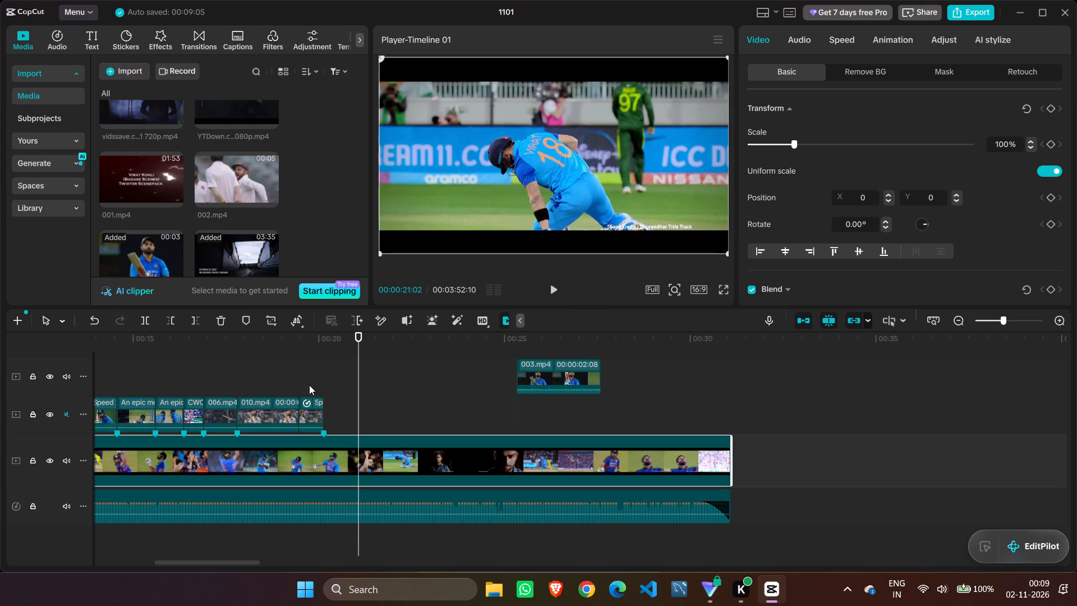
pyautogui.click(245, 319)
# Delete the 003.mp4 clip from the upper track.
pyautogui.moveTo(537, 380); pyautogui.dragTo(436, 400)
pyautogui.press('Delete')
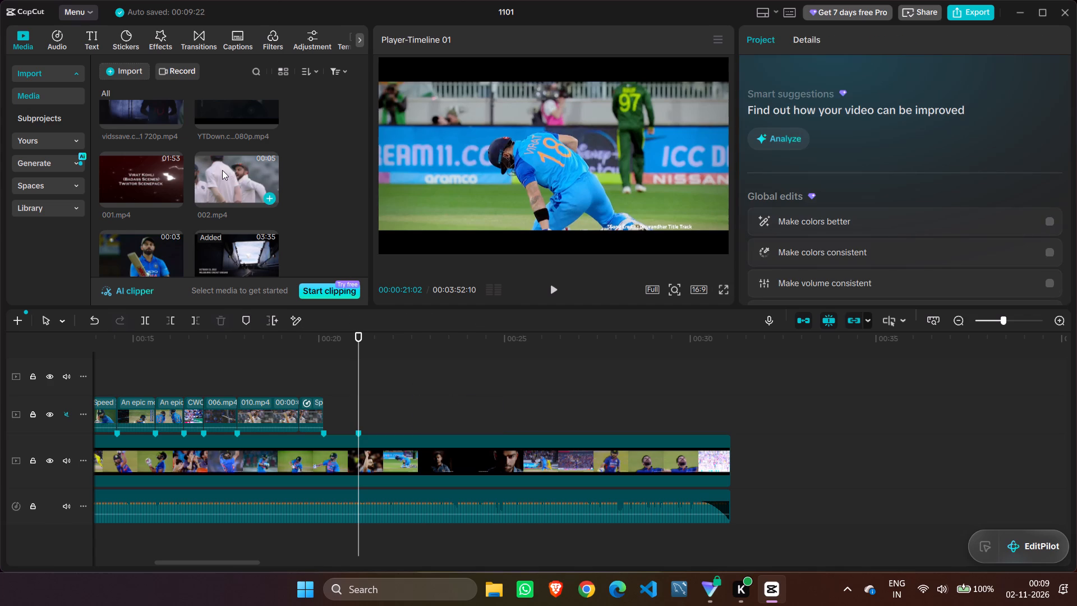
# Preview 002.mp4 and place it on the montage track directly after the last 010.mp4 piece.
pyautogui.scroll(-1, 223, 171)
pyautogui.click(224, 132)
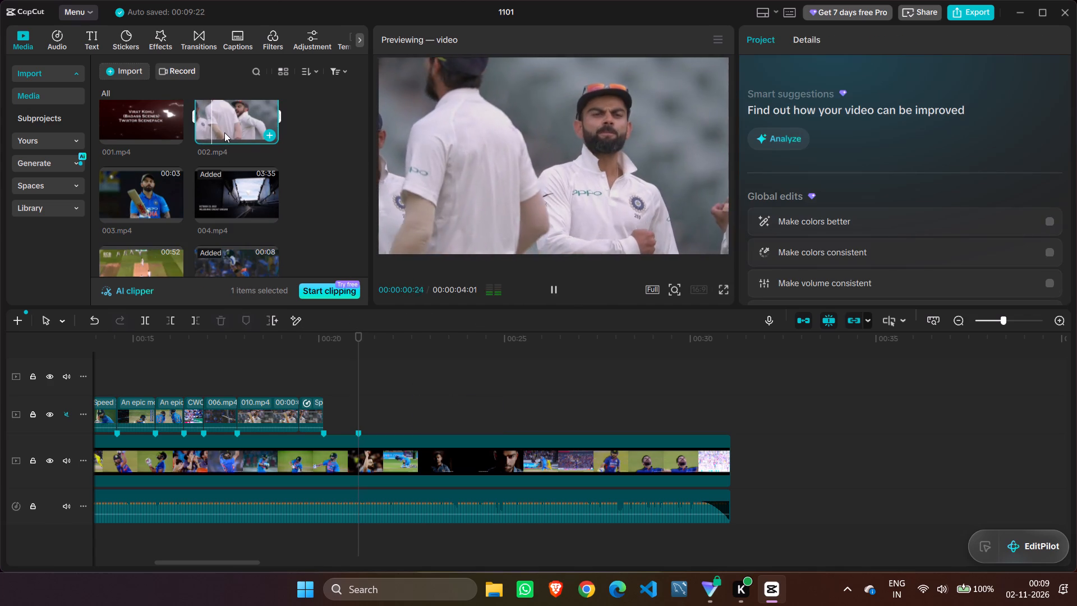
pyautogui.moveTo(224, 132); pyautogui.dragTo(323, 411)
# Scrub and play the montage around the cut from the last 010.mp4 piece into 002.mp4 to judge its timing.
pyautogui.moveTo(359, 350); pyautogui.dragTo(379, 359)
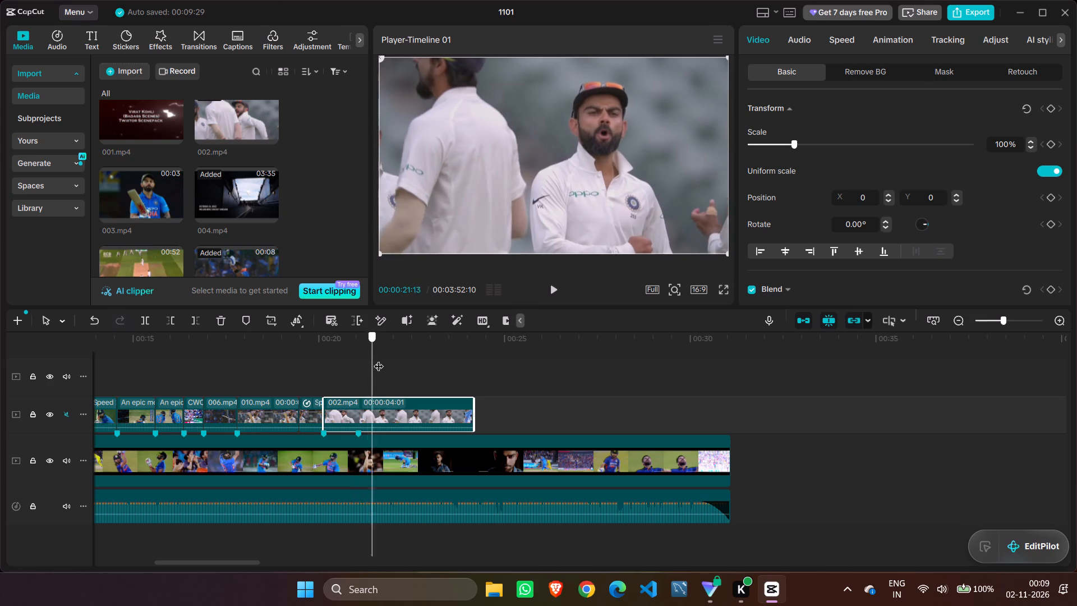
pyautogui.moveTo(379, 359); pyautogui.dragTo(348, 365)
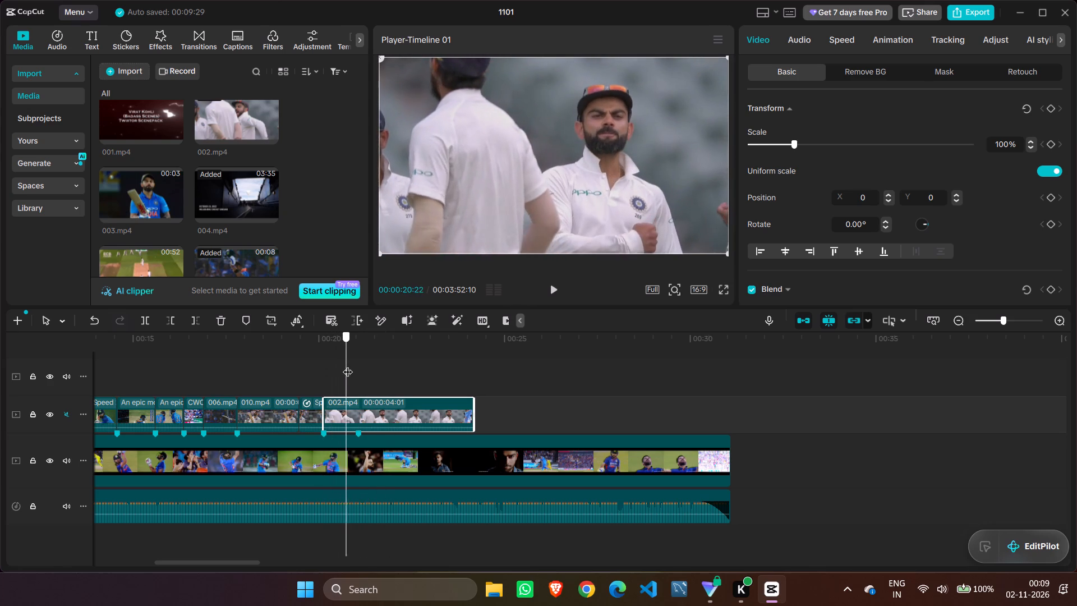
pyautogui.moveTo(348, 365); pyautogui.dragTo(337, 363)
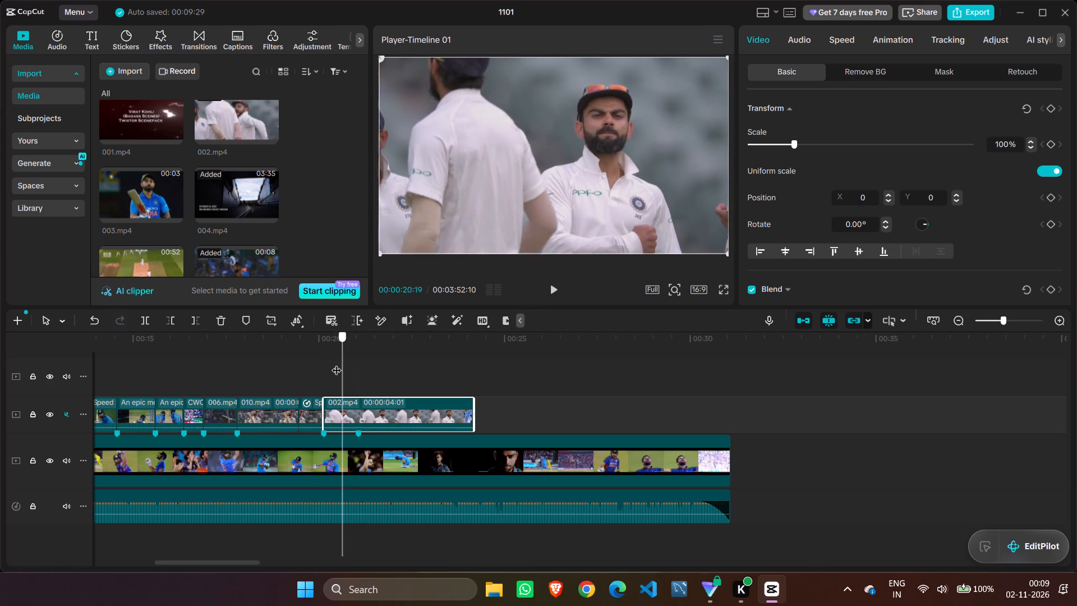
pyautogui.moveTo(337, 363); pyautogui.dragTo(300, 348)
pyautogui.click(309, 364)
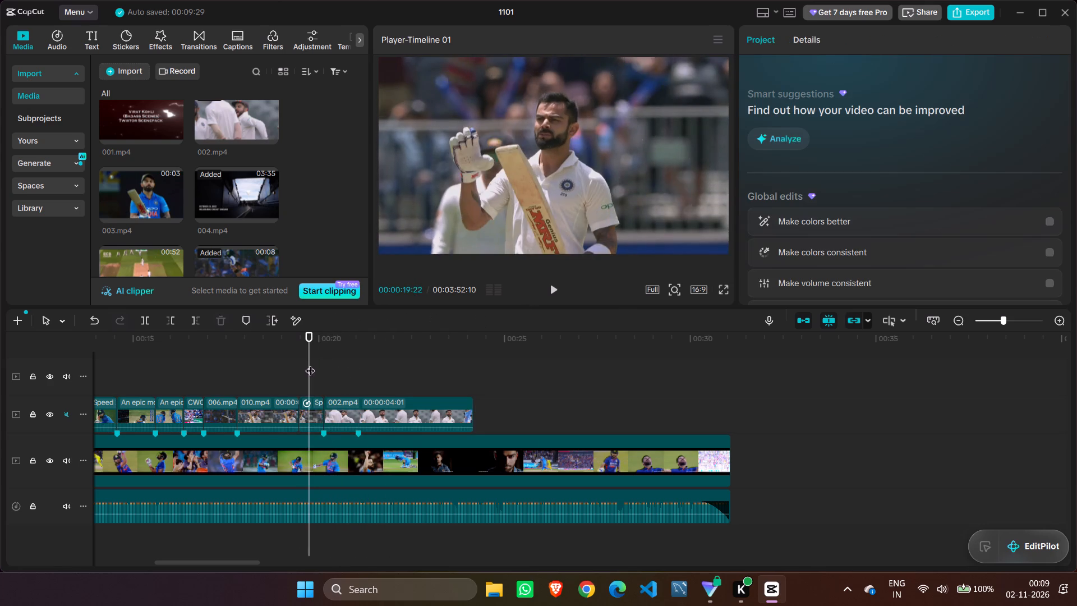
pyautogui.moveTo(310, 364); pyautogui.dragTo(278, 355)
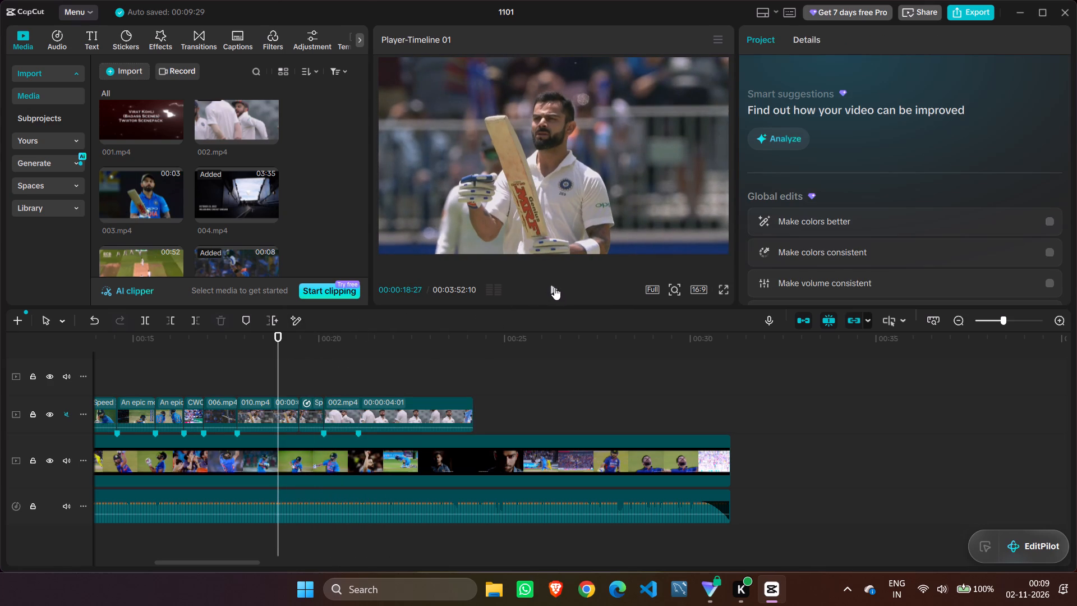
pyautogui.click(554, 286)
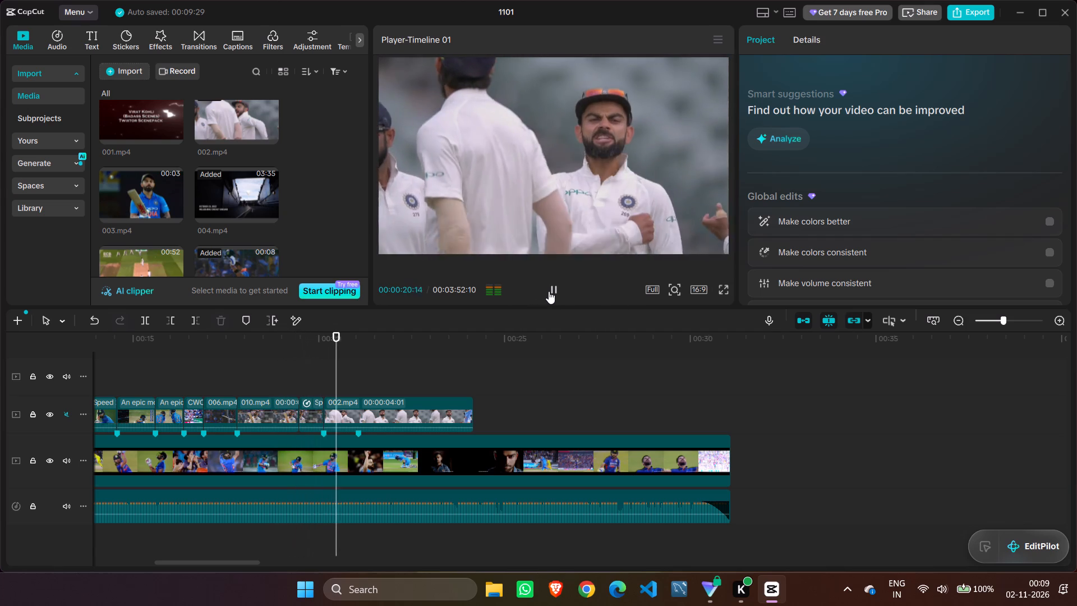
pyautogui.click(549, 291)
# Set the playback speed of the 002.mp4 clip on the montage track to 1.20x.
pyautogui.click(391, 406)
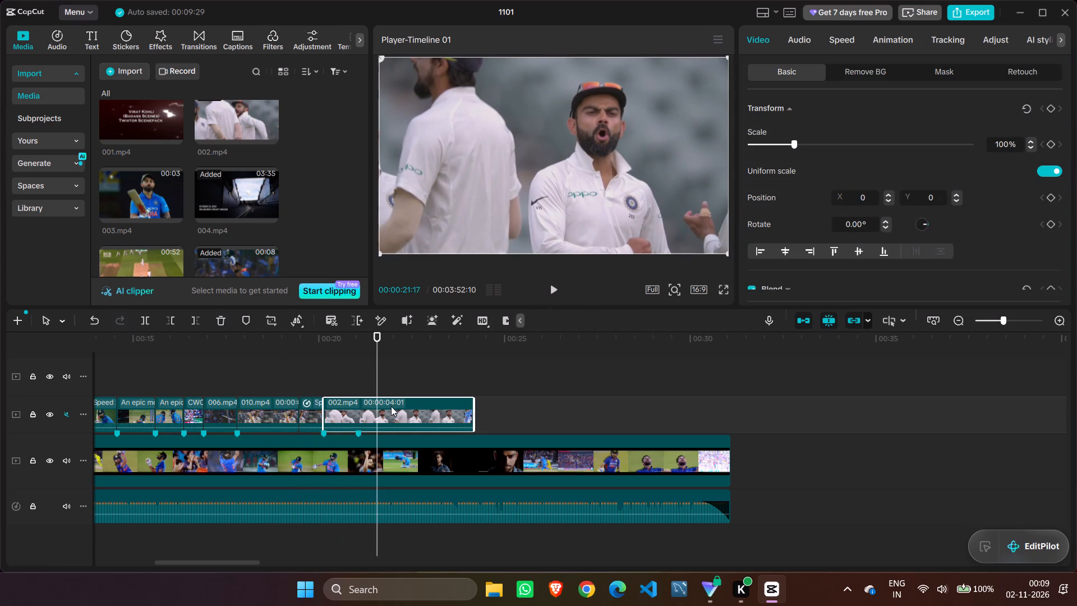
pyautogui.click(841, 34)
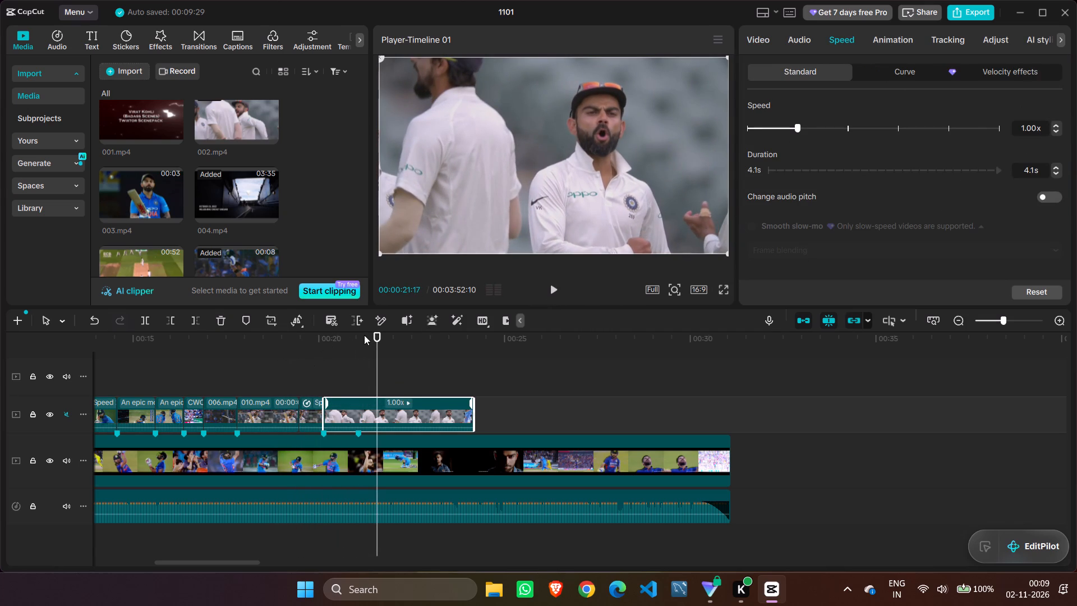
pyautogui.moveTo(379, 336); pyautogui.dragTo(326, 330)
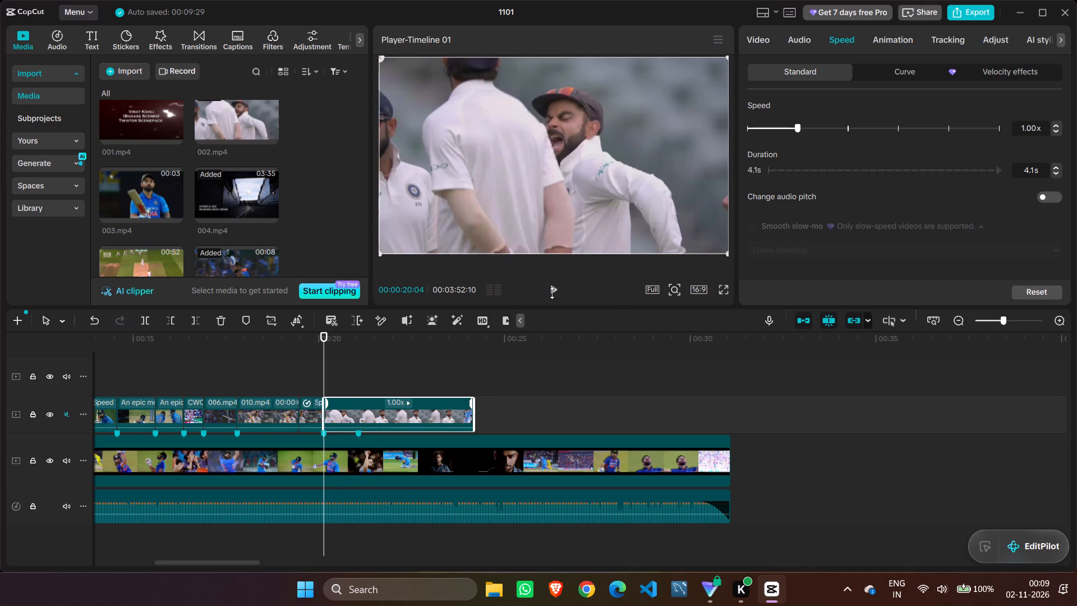
pyautogui.click(556, 290)
pyautogui.click(556, 290)
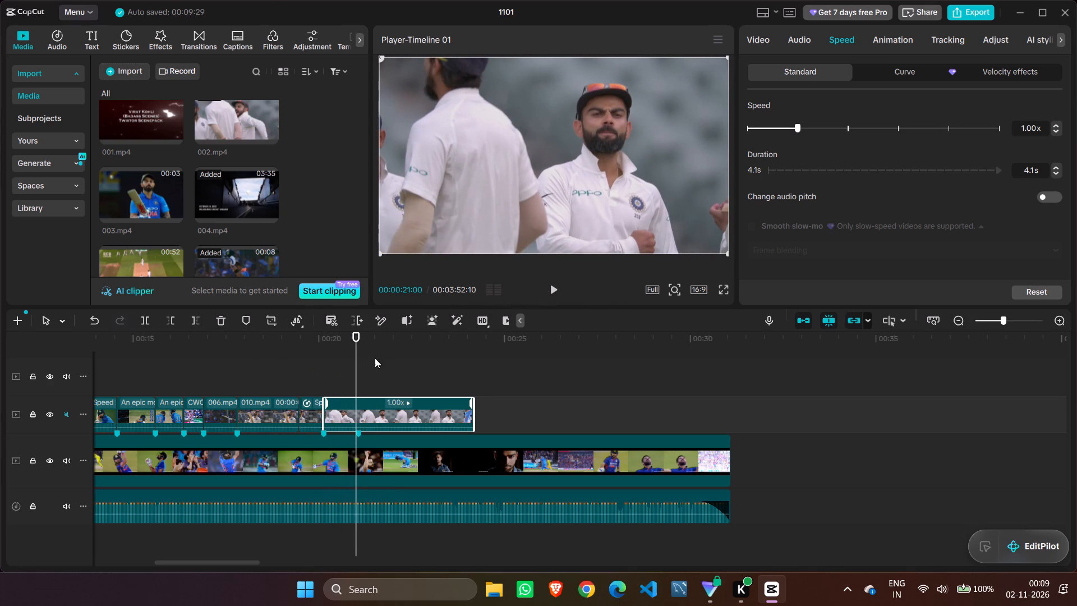
pyautogui.doubleClick(1057, 124)
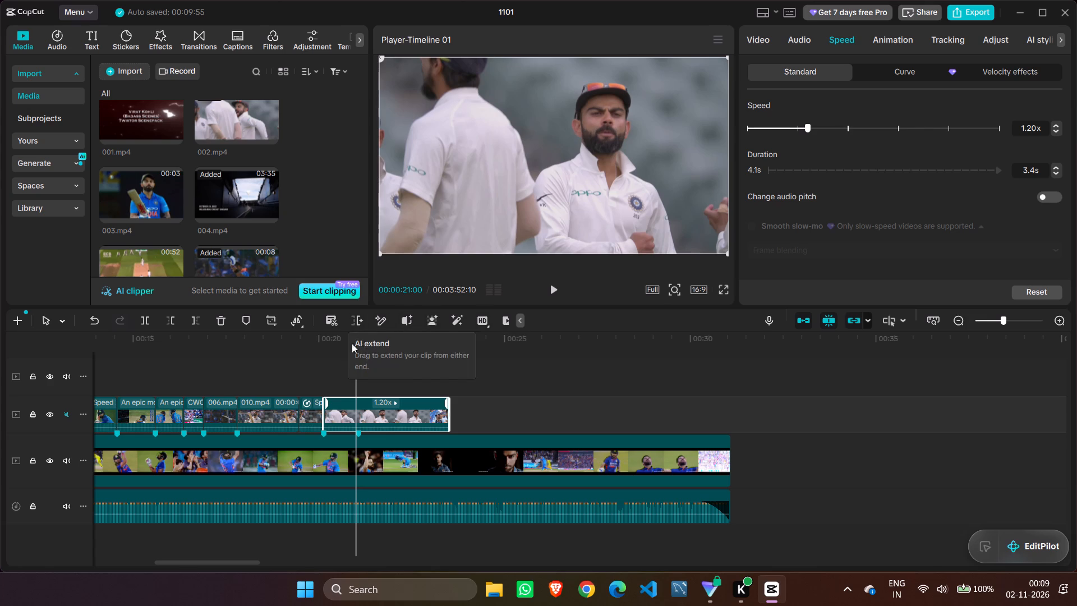
# Play back the sped-up 002.mp4 and trim its end back to the marker at 00:00:21:02.
pyautogui.click(343, 362)
pyautogui.moveTo(345, 346); pyautogui.dragTo(279, 357)
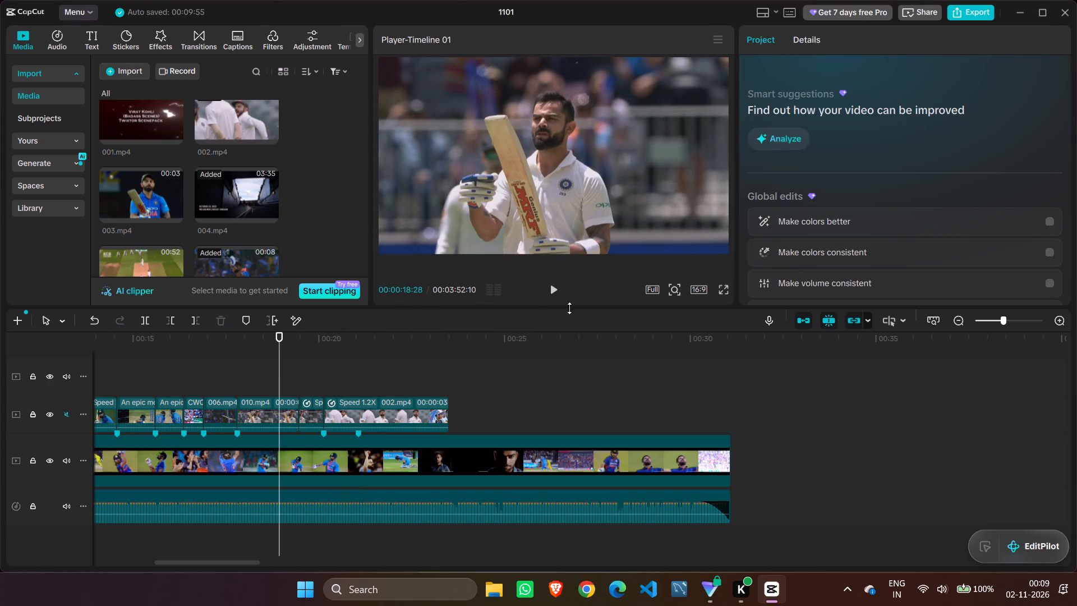
pyautogui.click(554, 283)
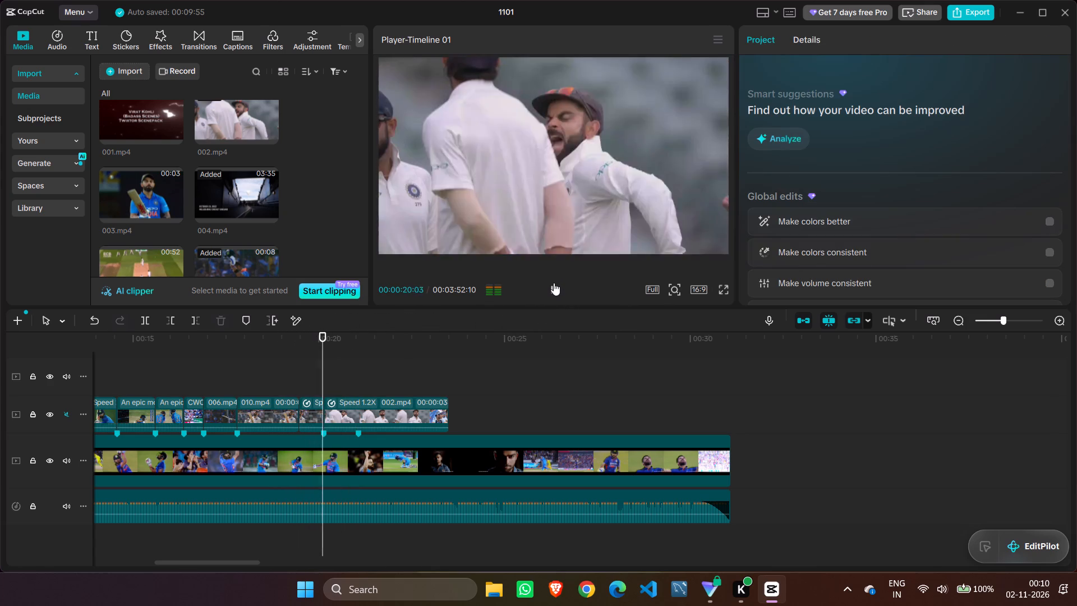
pyautogui.click(554, 283)
pyautogui.click(397, 405)
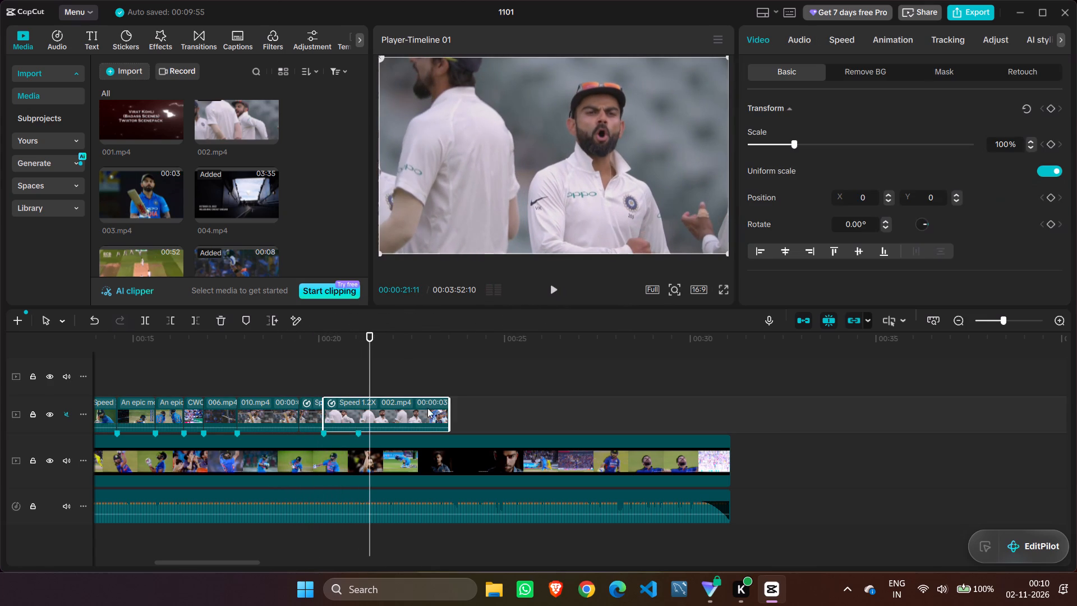
pyautogui.moveTo(447, 408); pyautogui.dragTo(358, 412)
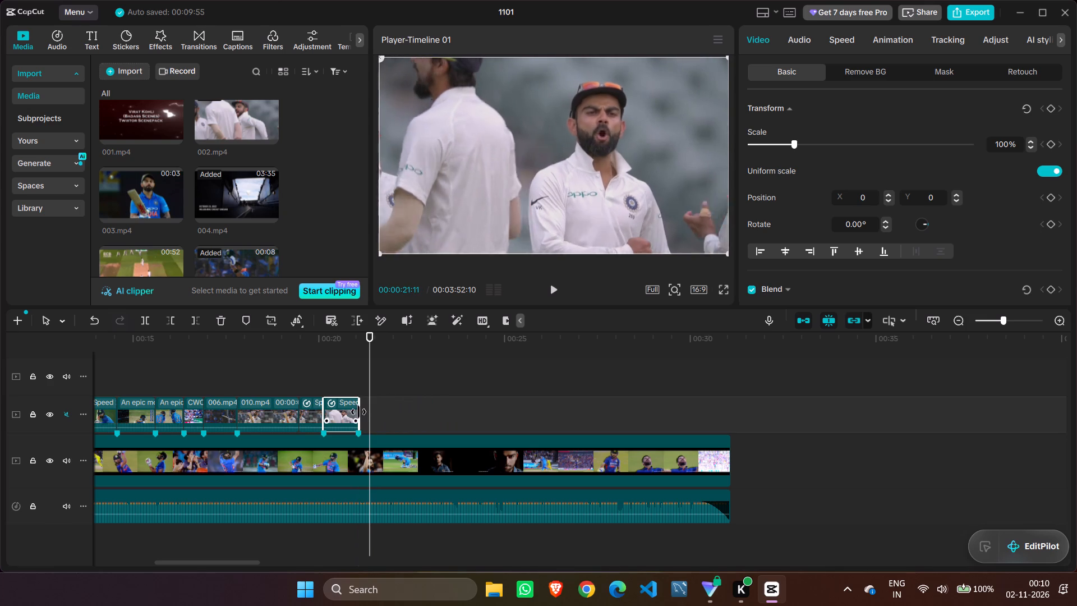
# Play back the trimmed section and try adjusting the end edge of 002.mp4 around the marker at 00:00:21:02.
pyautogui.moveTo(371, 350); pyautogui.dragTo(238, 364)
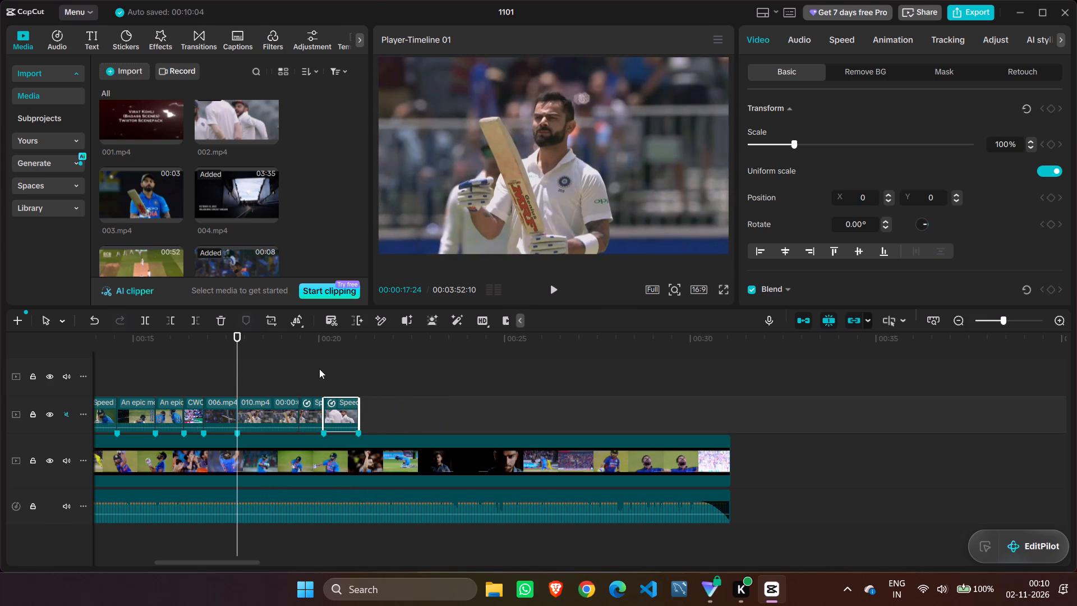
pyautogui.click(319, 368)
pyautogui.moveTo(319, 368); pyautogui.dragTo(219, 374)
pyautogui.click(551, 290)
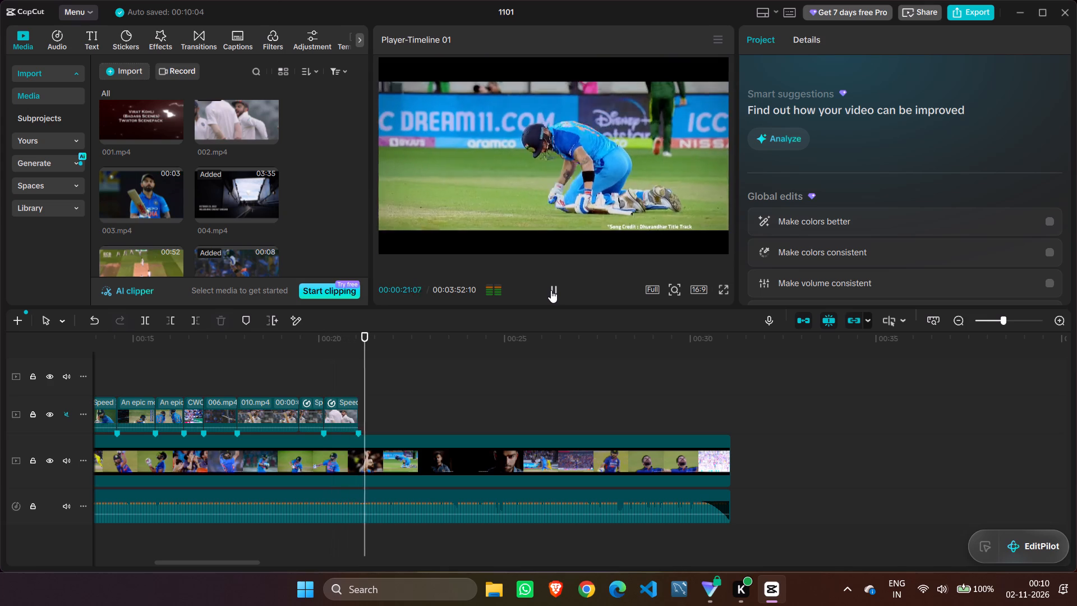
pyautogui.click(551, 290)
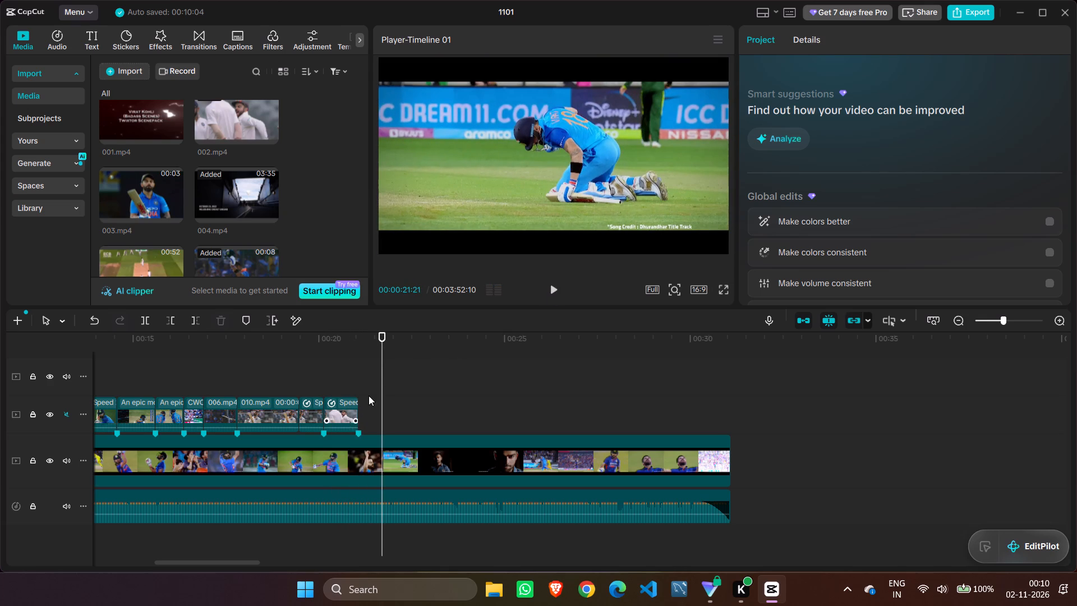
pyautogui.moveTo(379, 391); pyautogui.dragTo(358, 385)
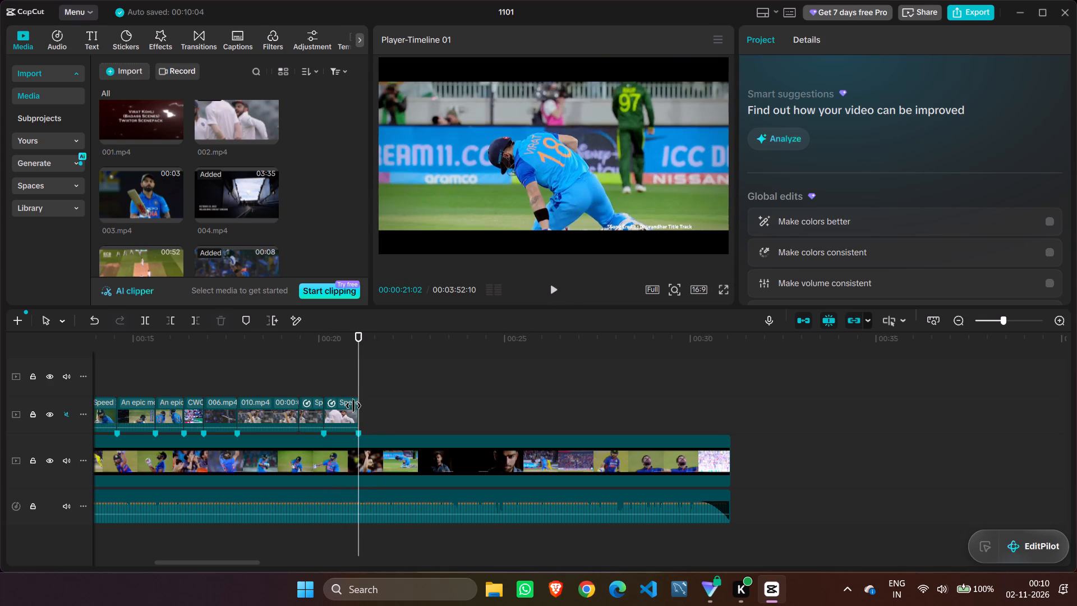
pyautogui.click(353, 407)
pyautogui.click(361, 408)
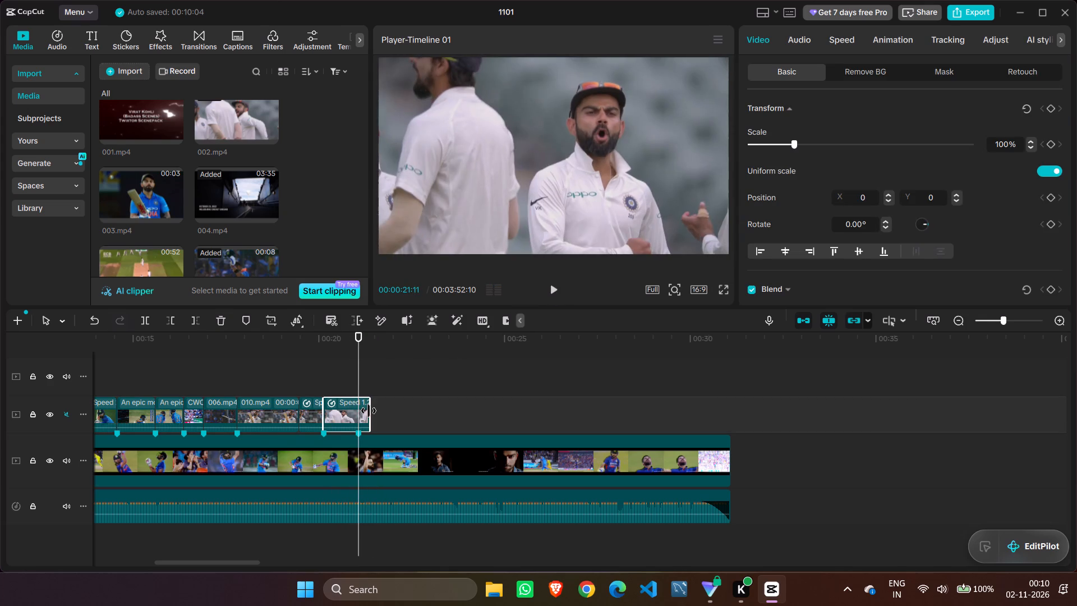
# Play the montage from the 010.mp4 pieces through 002.mp4 to check the cut timing.
pyautogui.moveTo(358, 386); pyautogui.dragTo(292, 387)
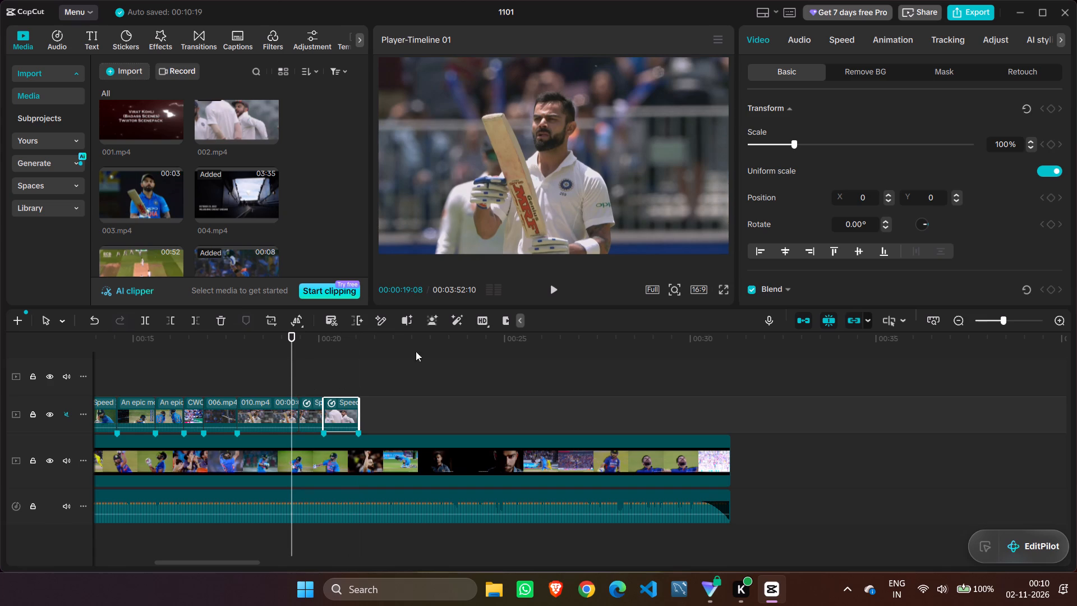
pyautogui.click(554, 291)
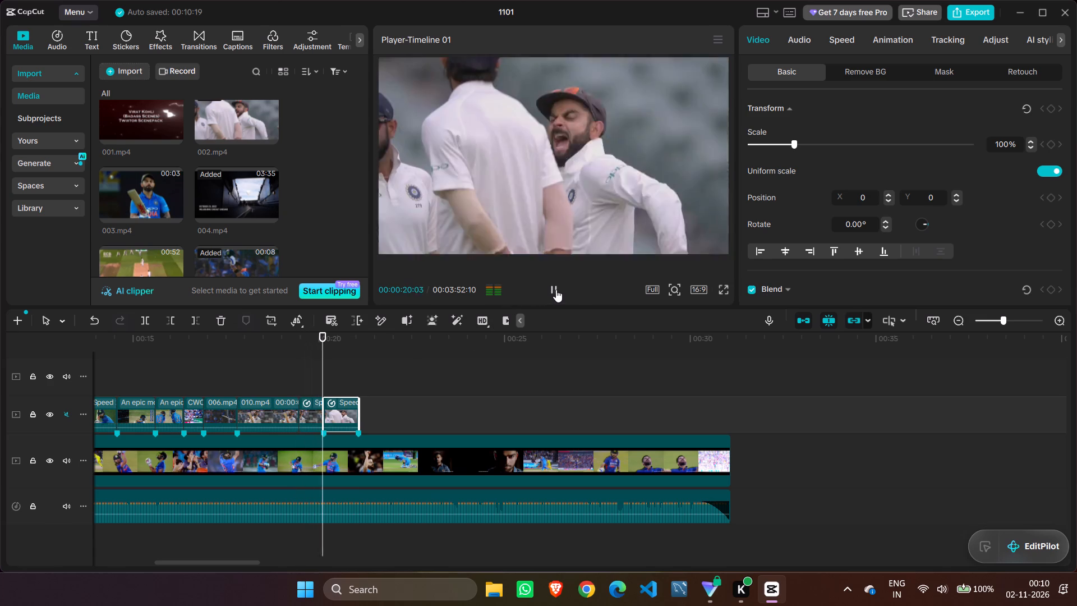
pyautogui.click(556, 290)
pyautogui.click(436, 391)
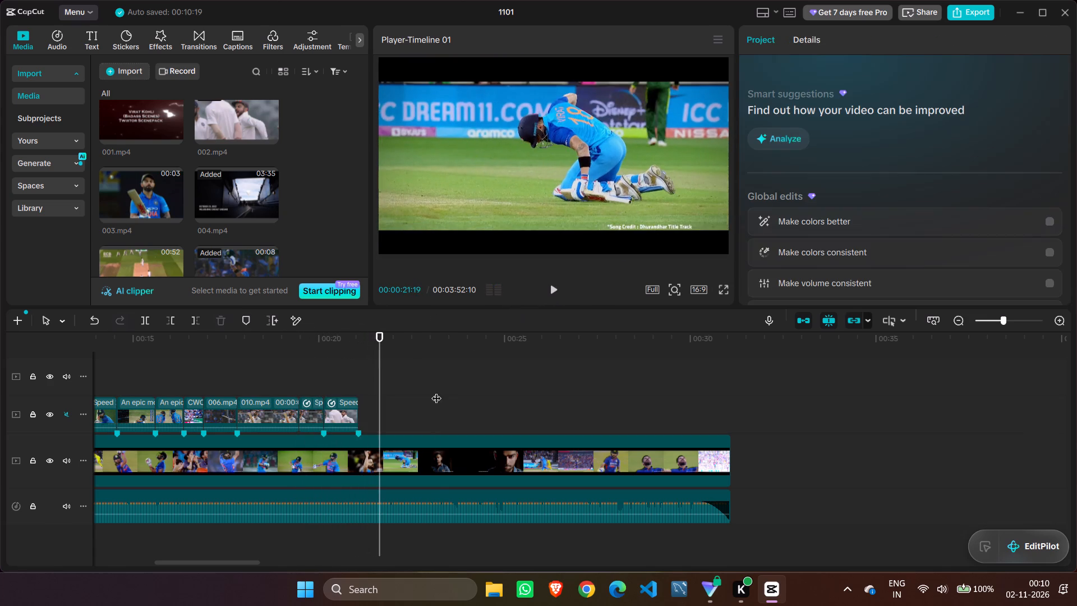
pyautogui.moveTo(436, 377); pyautogui.dragTo(265, 388)
pyautogui.click(553, 290)
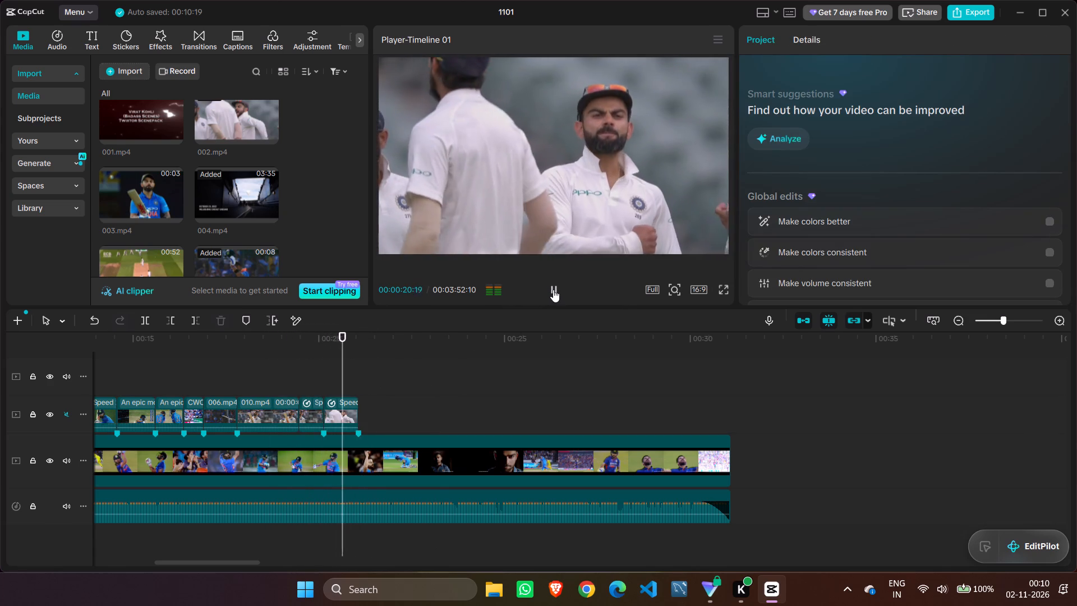
pyautogui.click(553, 290)
# Find the out-point within 002.mp4 frame by frame and trim off everything after 00:00:20:27.
pyautogui.click(342, 411)
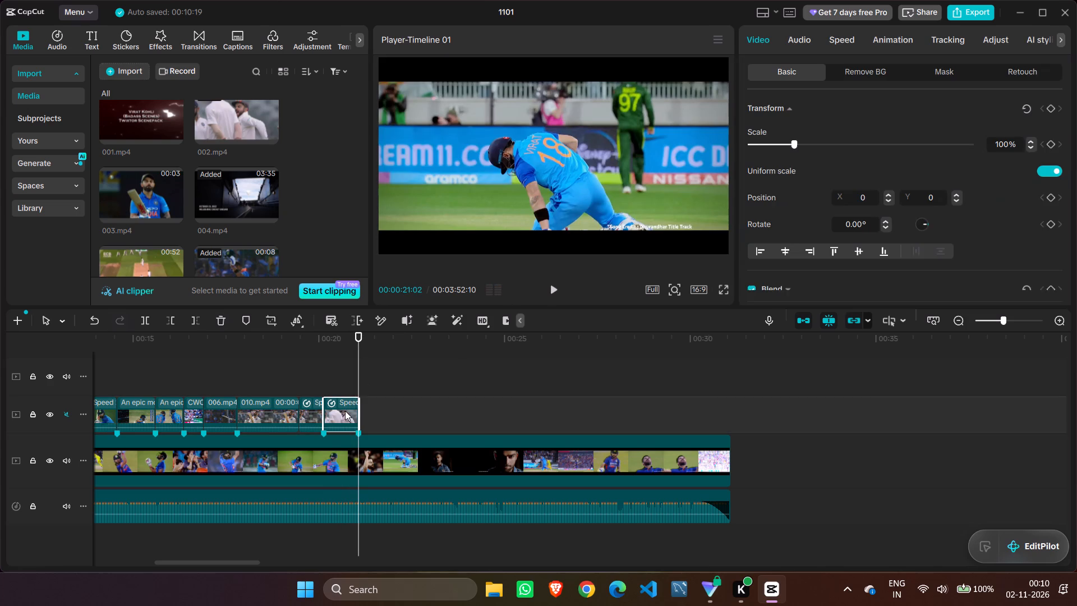
pyautogui.click(357, 382)
pyautogui.click(1058, 325)
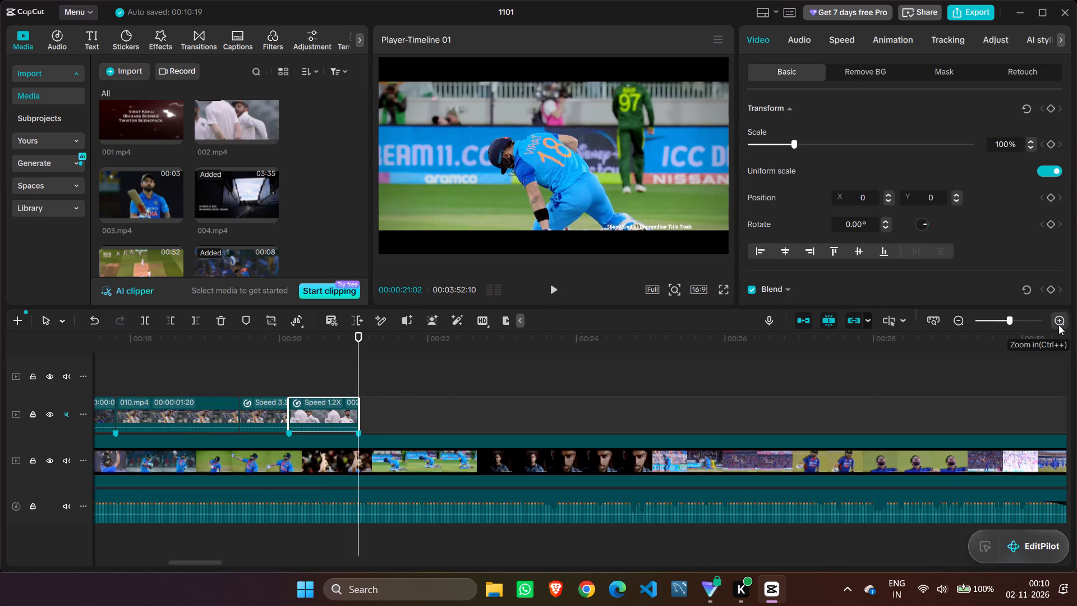
pyautogui.click(1058, 325)
pyautogui.press('Left')
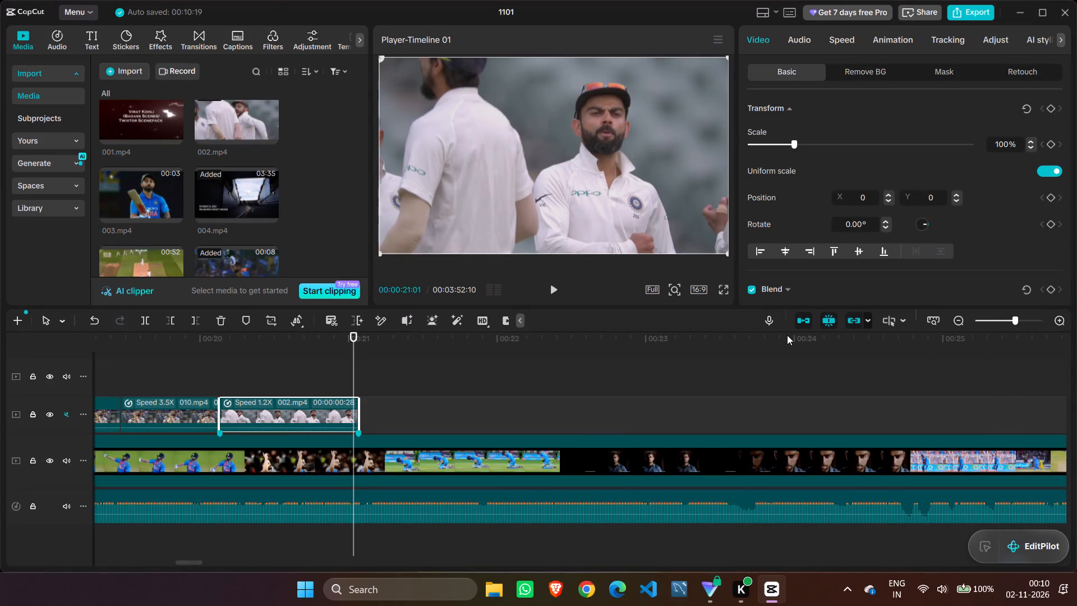
pyautogui.press('Left')
pyautogui.press('Left')
pyautogui.press('Left')
pyautogui.press('Left')
pyautogui.press('Left')
pyautogui.press('Left')
pyautogui.press('Left')
pyautogui.press('Left')
pyautogui.press('Left')
pyautogui.press('Left')
pyautogui.press('Left')
pyautogui.press('Left')
pyautogui.press('Left')
pyautogui.press('Left')
pyautogui.press('Left')
pyautogui.press('Left')
pyautogui.press('Left')
pyautogui.press('Left')
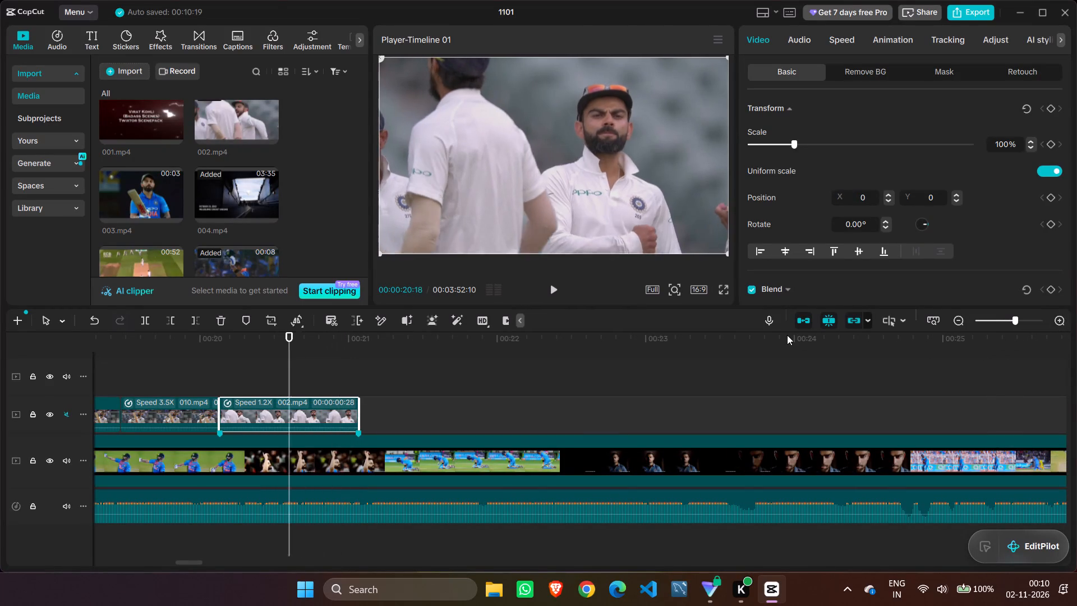
pyautogui.press('space')
pyautogui.press('space')
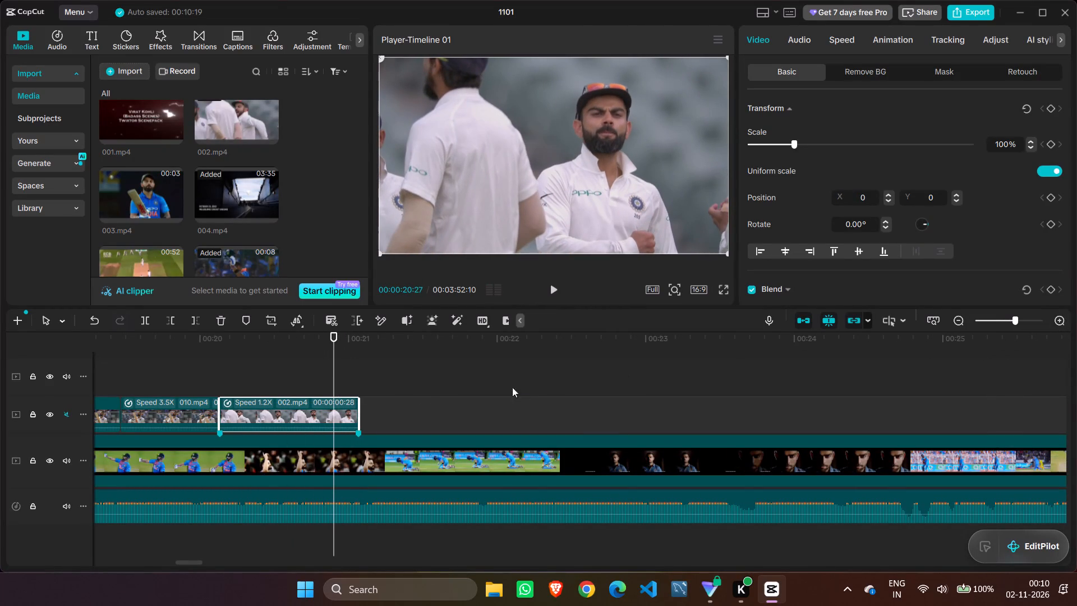
pyautogui.click(190, 320)
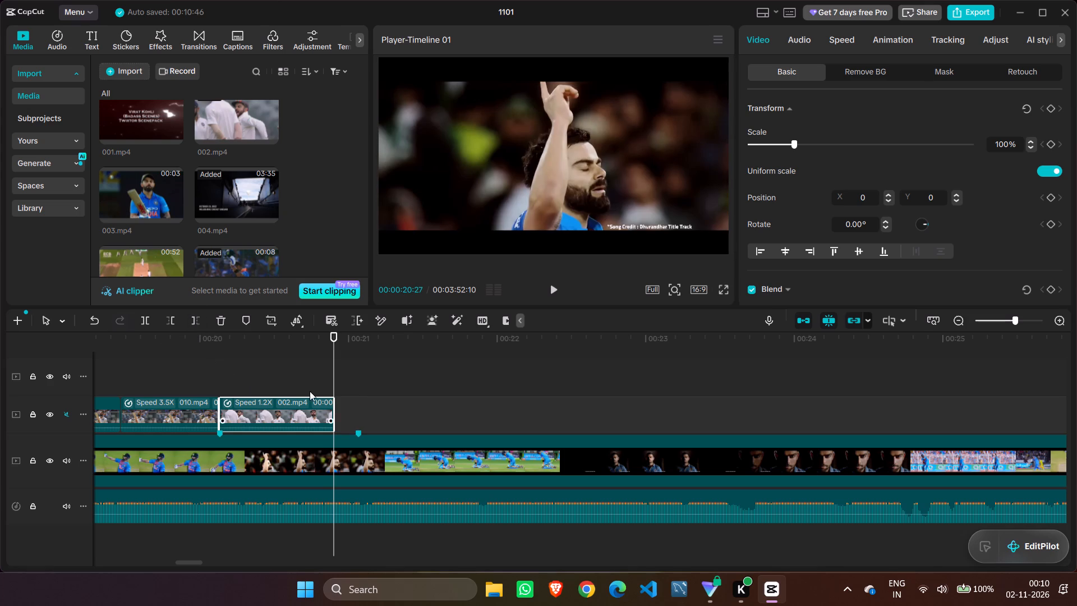
# Set the speed of the trimmed 002.mp4 clip to 1.00x.
pyautogui.moveTo(334, 376); pyautogui.dragTo(259, 370)
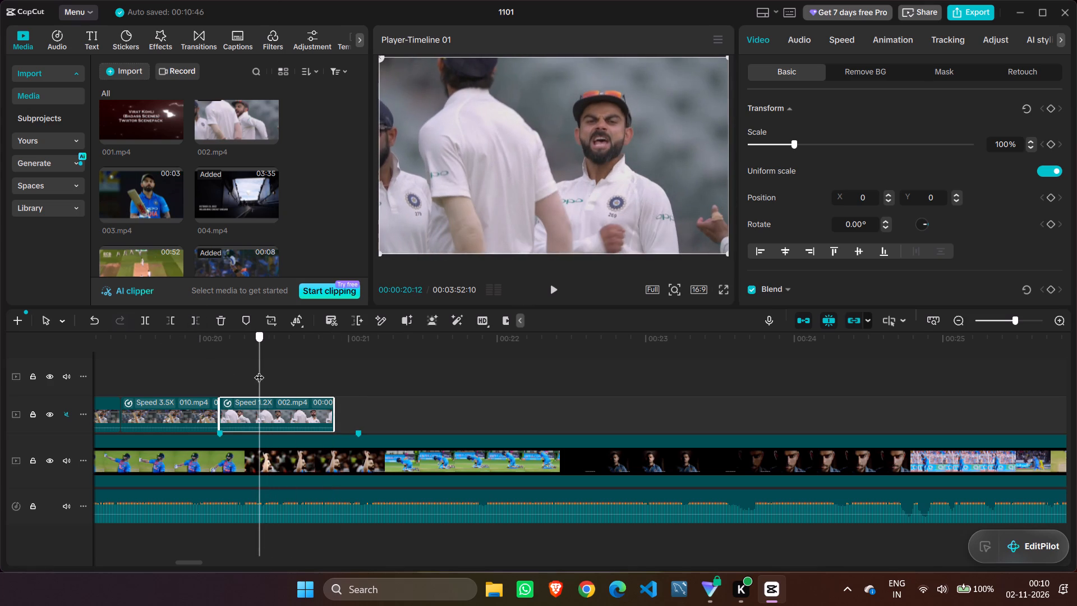
pyautogui.moveTo(259, 370); pyautogui.dragTo(255, 369)
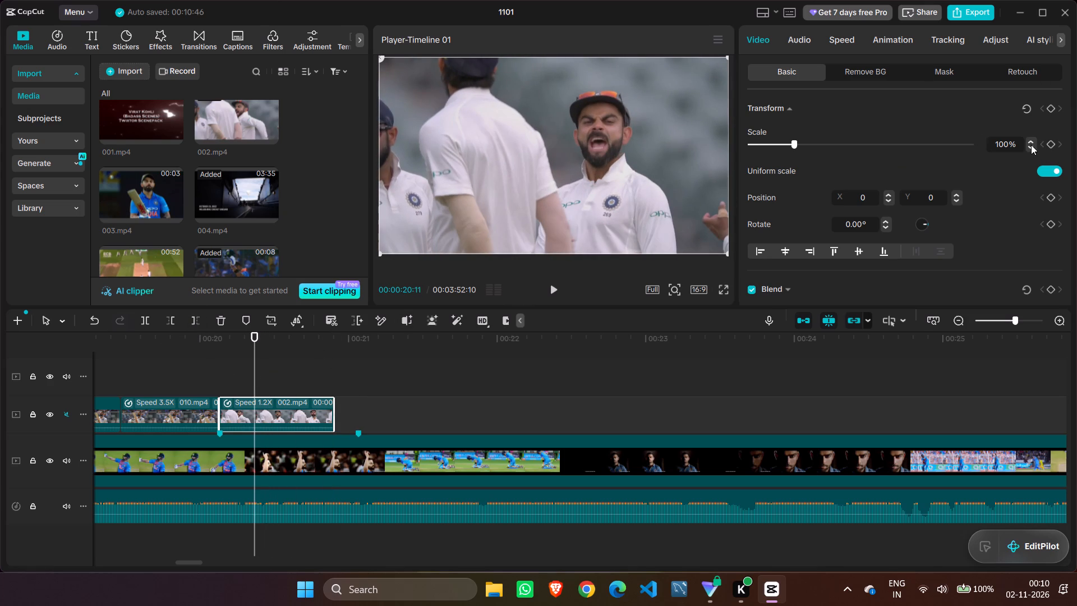
pyautogui.click(838, 47)
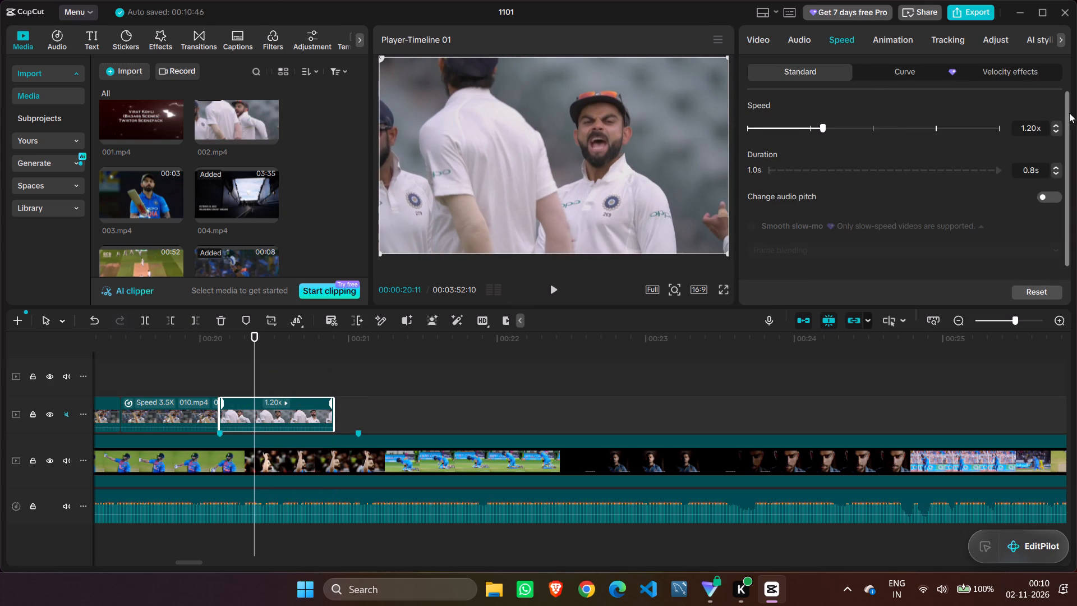
pyautogui.click(1058, 131)
pyautogui.click(1058, 131)
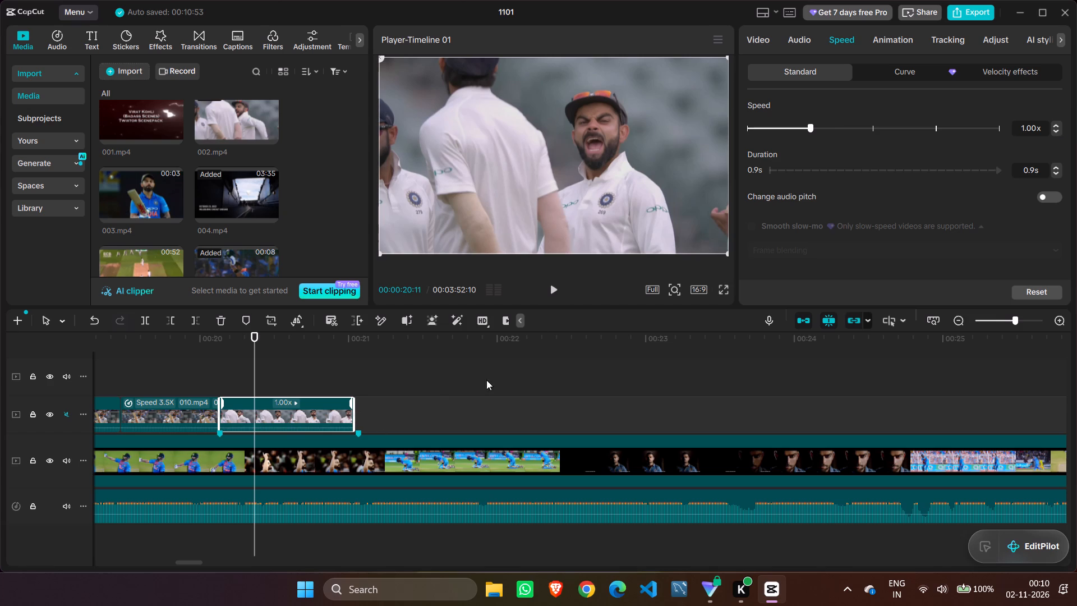
# Set the speed of 002.mp4 to 0.90x and trim its end back to the marker at 00:00:21:02.
pyautogui.click(1053, 131)
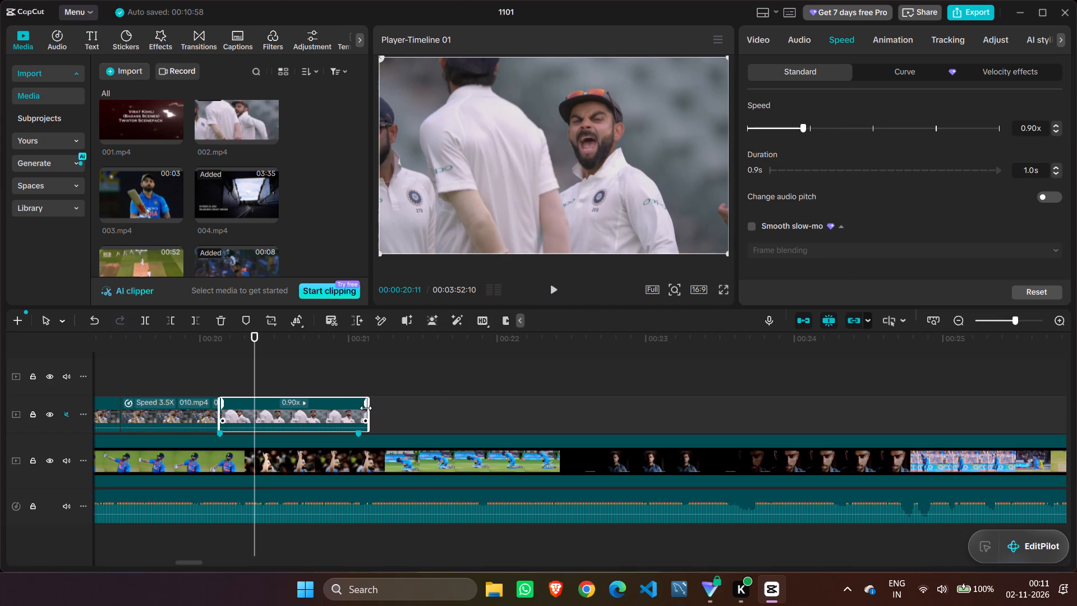
pyautogui.moveTo(369, 408); pyautogui.dragTo(363, 408)
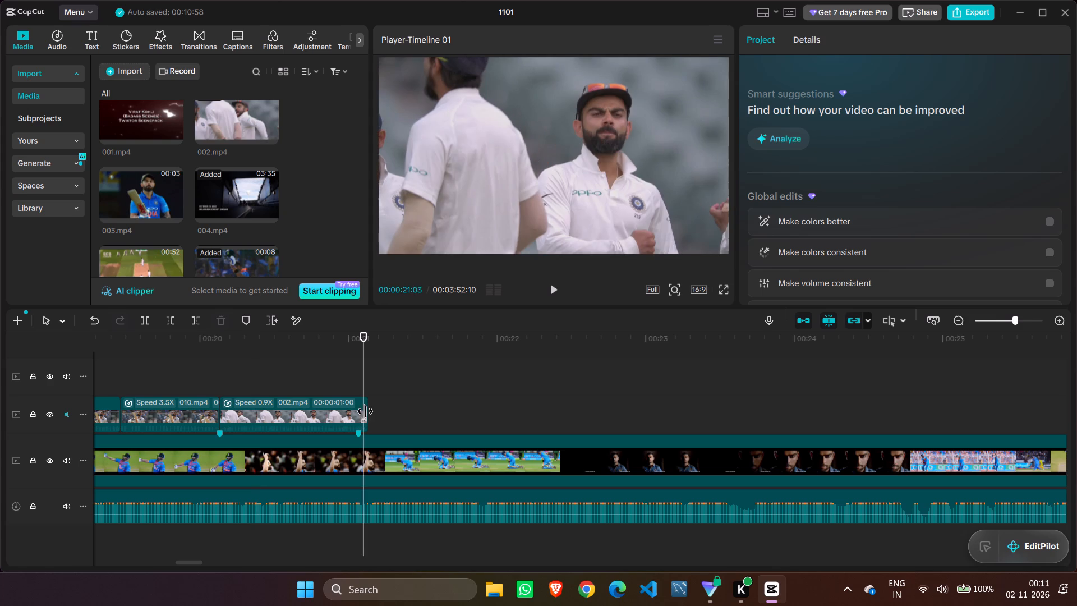
pyautogui.click(357, 414)
pyautogui.moveTo(367, 411); pyautogui.dragTo(361, 411)
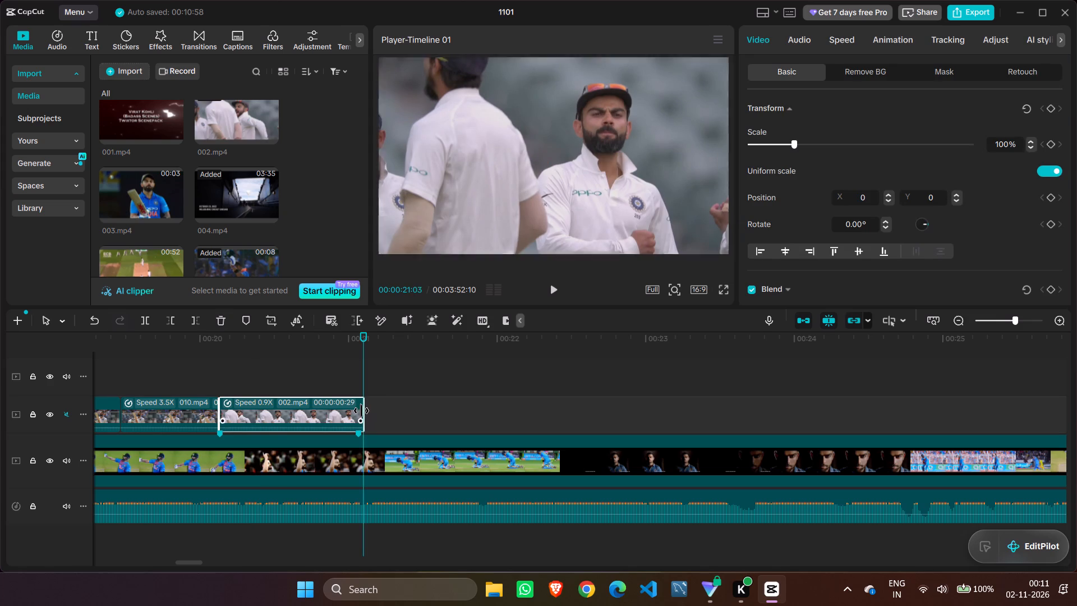
pyautogui.moveTo(361, 411); pyautogui.dragTo(358, 411)
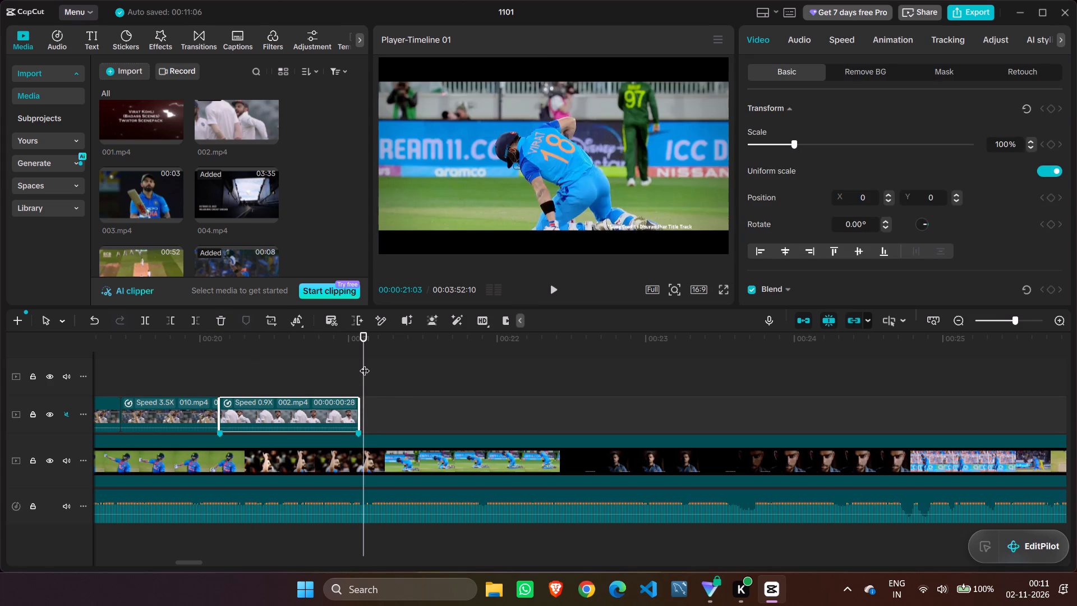
# Play the montage from around 00:00:14:14 through the end of 002.mp4 to check the cut timing.
pyautogui.moveTo(365, 364); pyautogui.dragTo(142, 372)
pyautogui.click(188, 364)
pyautogui.moveTo(189, 364); pyautogui.dragTo(278, 376)
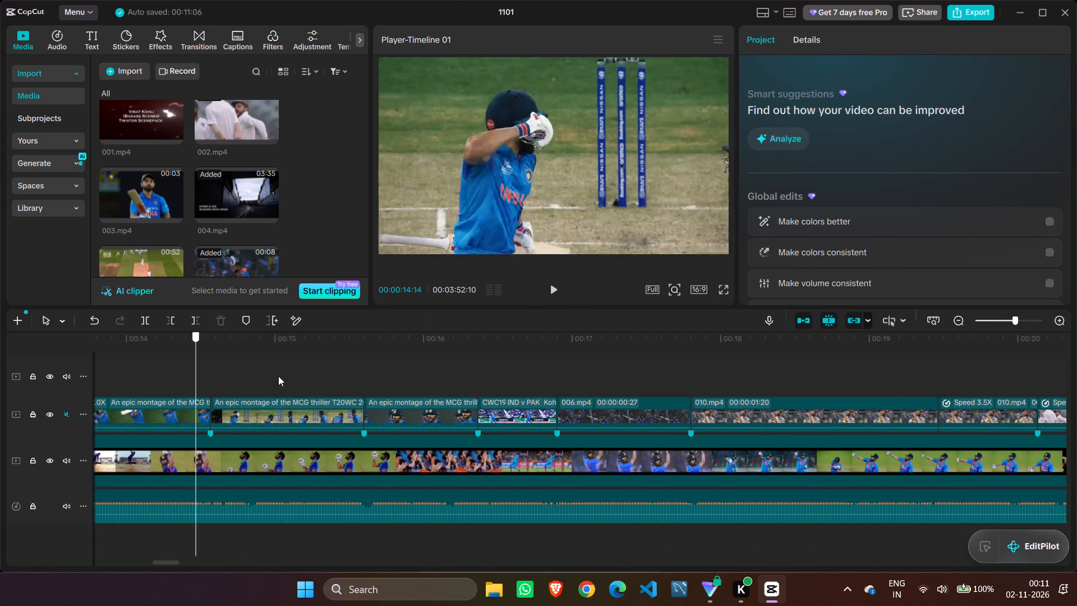
pyautogui.moveTo(278, 376); pyautogui.dragTo(301, 376)
pyautogui.click(556, 290)
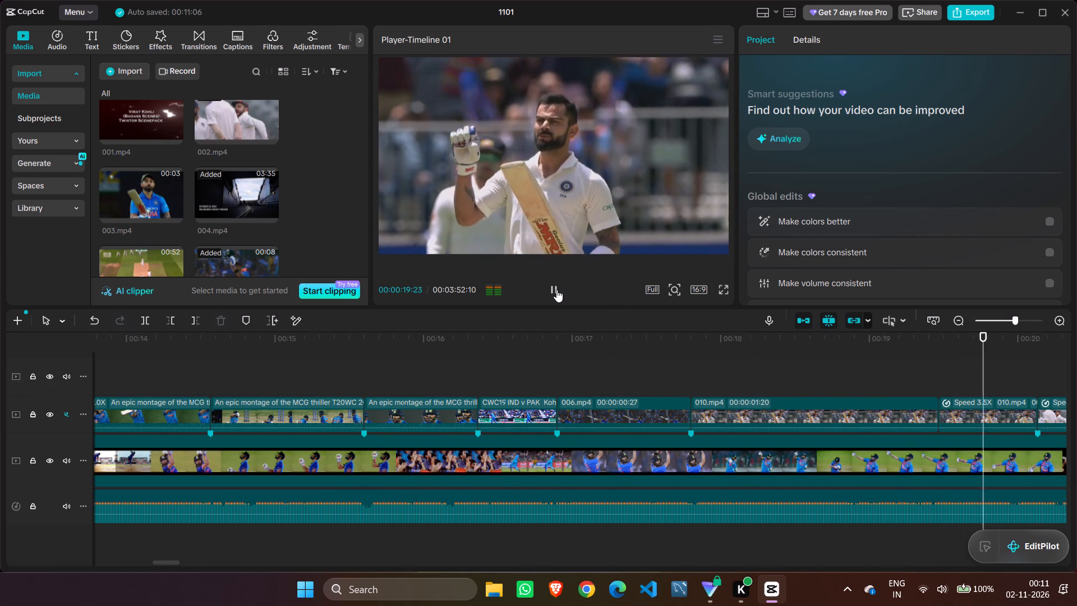
pyautogui.click(556, 290)
pyautogui.click(556, 290)
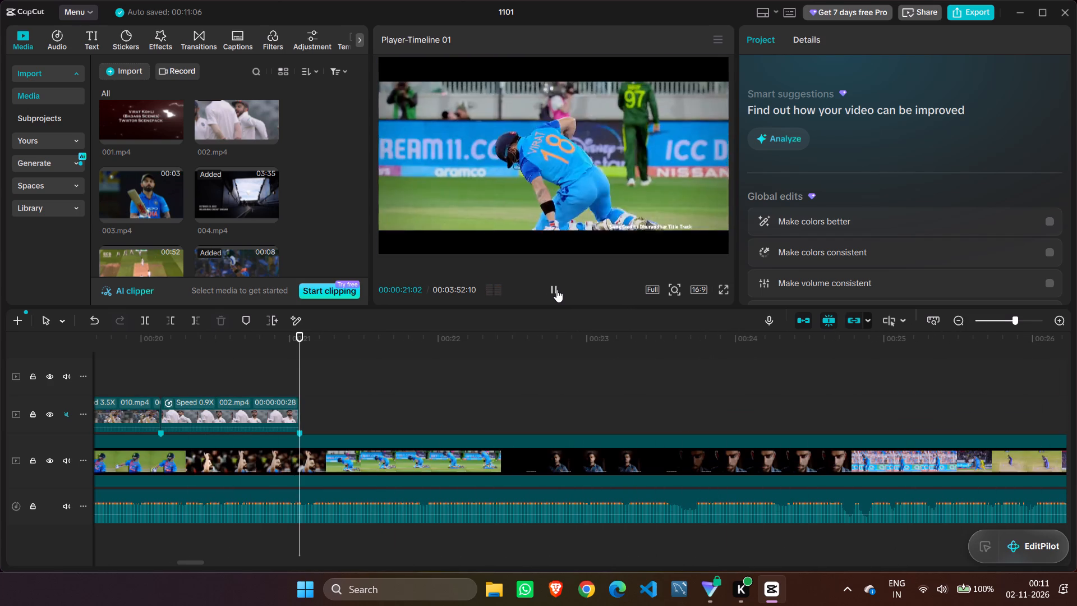
pyautogui.click(556, 290)
# Play the whole montage from 00:00:00:00 to beyond the end of the reference clip to review it against the audio.
pyautogui.moveTo(442, 368); pyautogui.dragTo(410, 359)
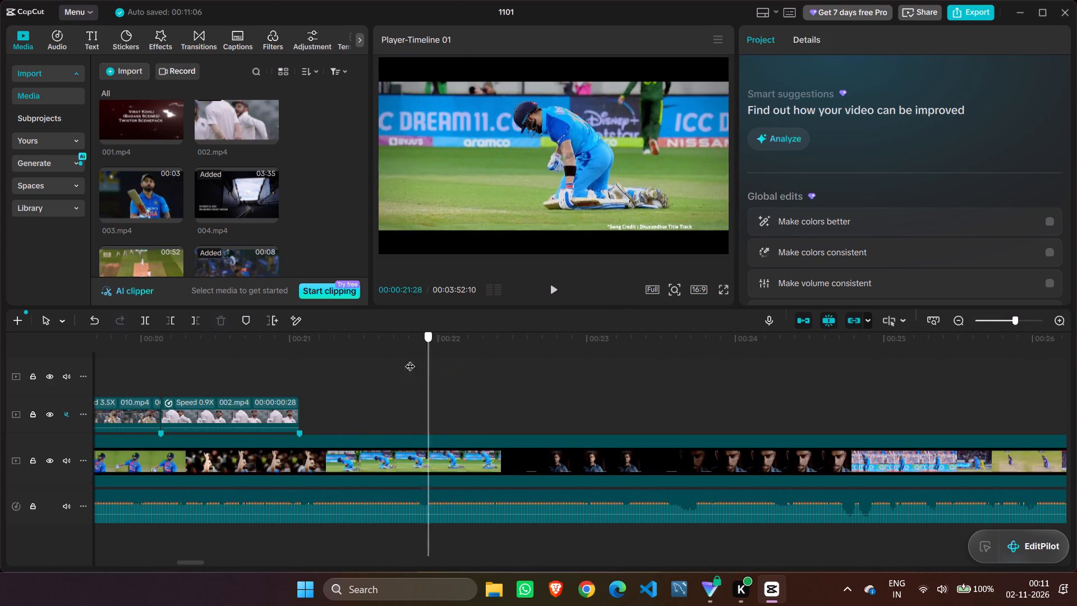
pyautogui.moveTo(410, 359); pyautogui.dragTo(0, 384)
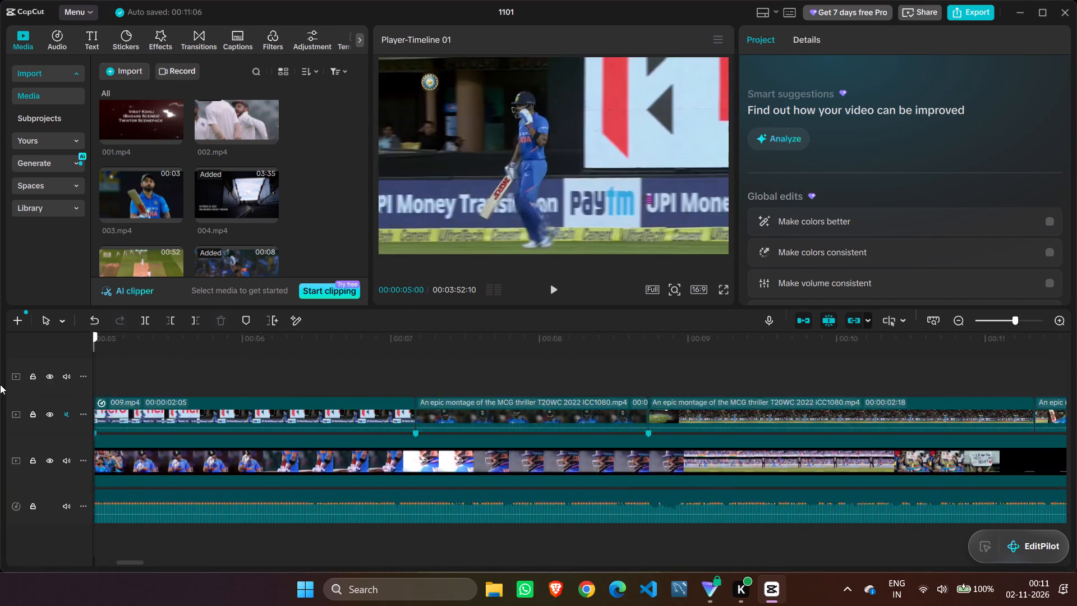
pyautogui.moveTo(0, 384); pyautogui.dragTo(0, 382)
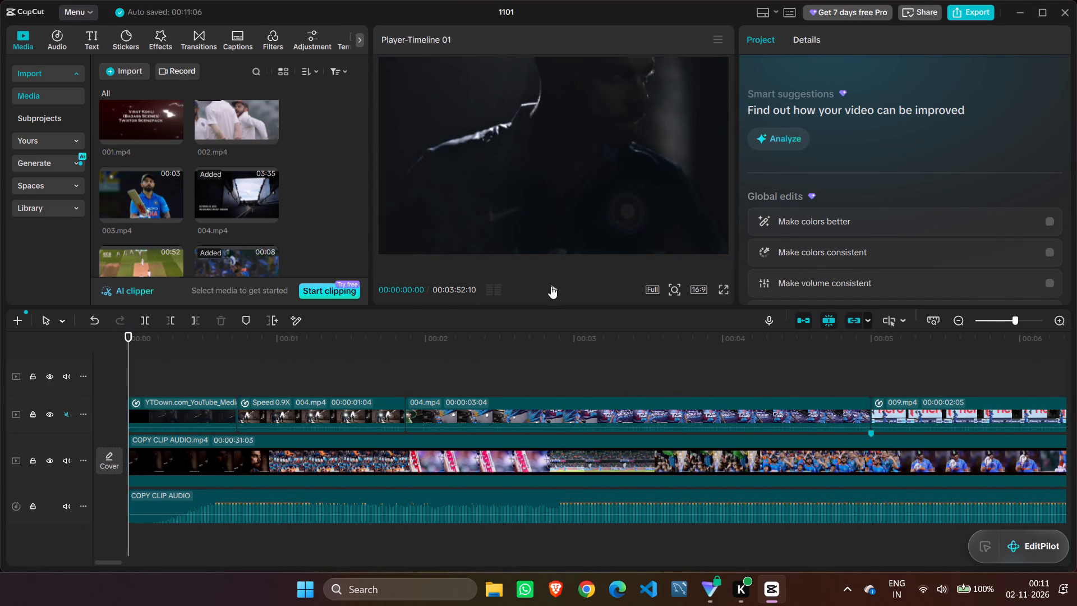
pyautogui.click(551, 286)
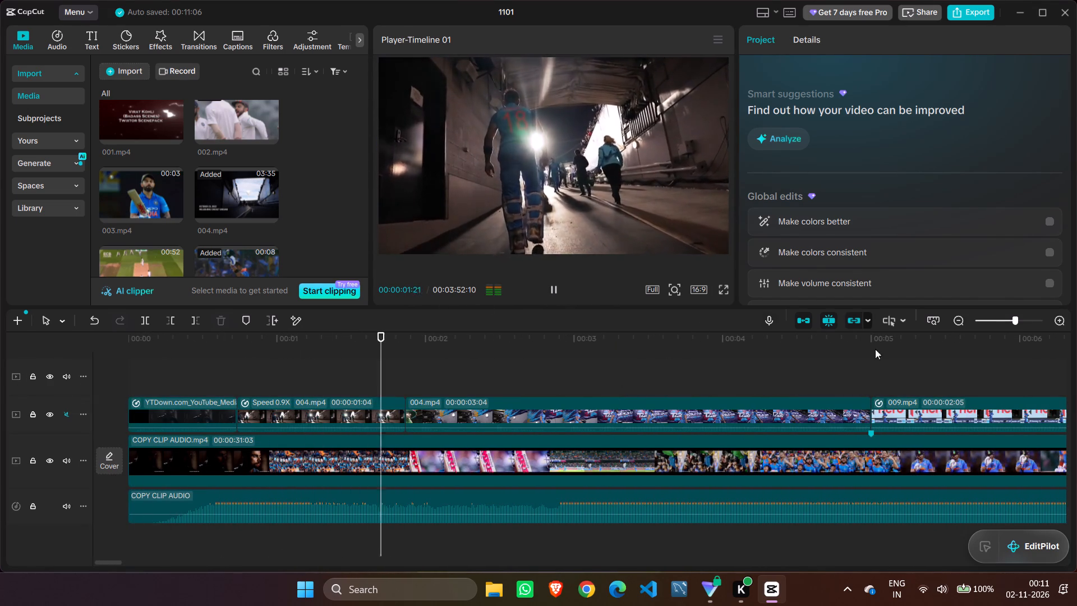
pyautogui.click(963, 320)
pyautogui.click(962, 320)
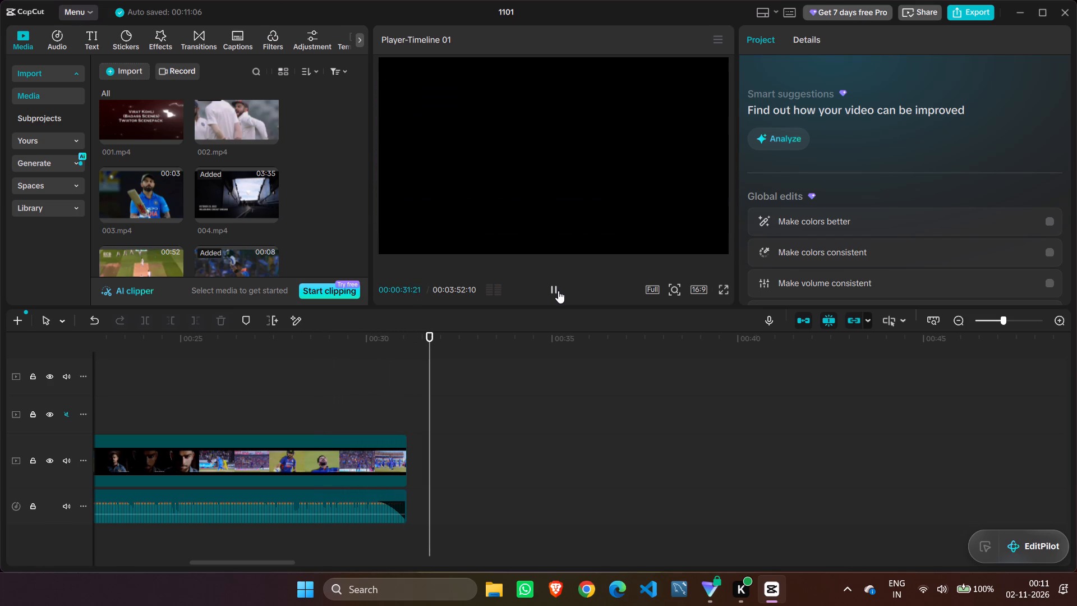
pyautogui.click(558, 291)
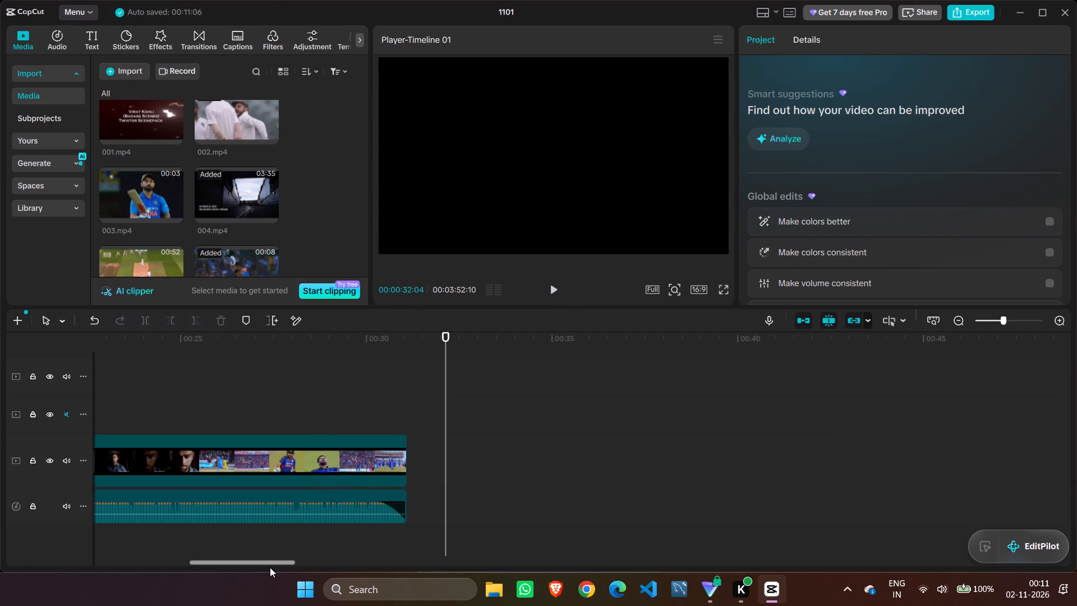
# Find the leftover 004.mp4 pieces near 00:03:28 on the timeline and preview the shorter one.
pyautogui.click(270, 567)
pyautogui.moveTo(271, 564); pyautogui.dragTo(955, 518)
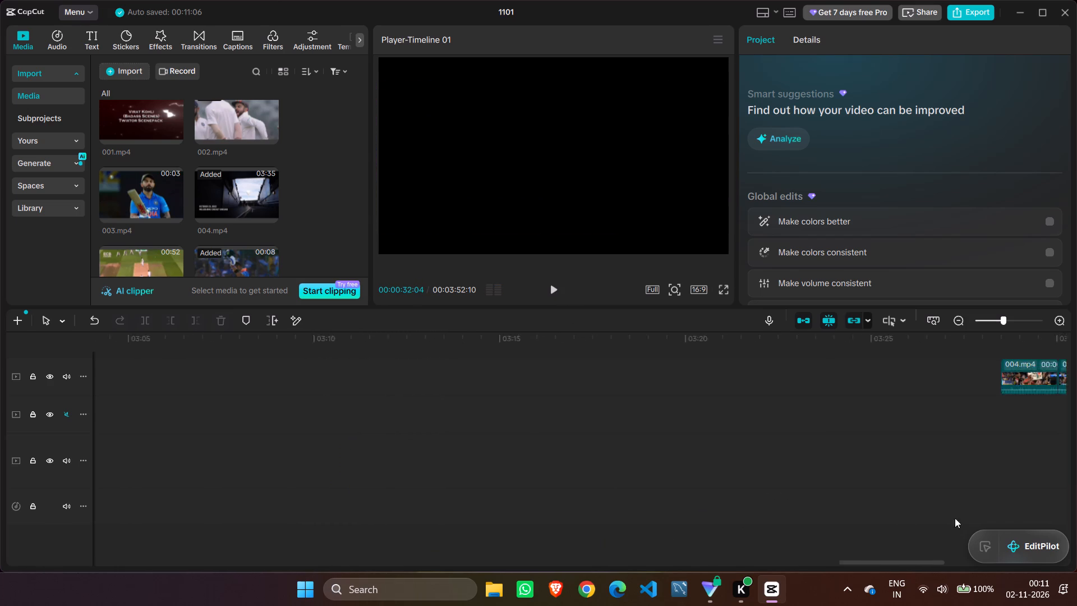
pyautogui.moveTo(955, 518); pyautogui.dragTo(938, 517)
pyautogui.click(871, 378)
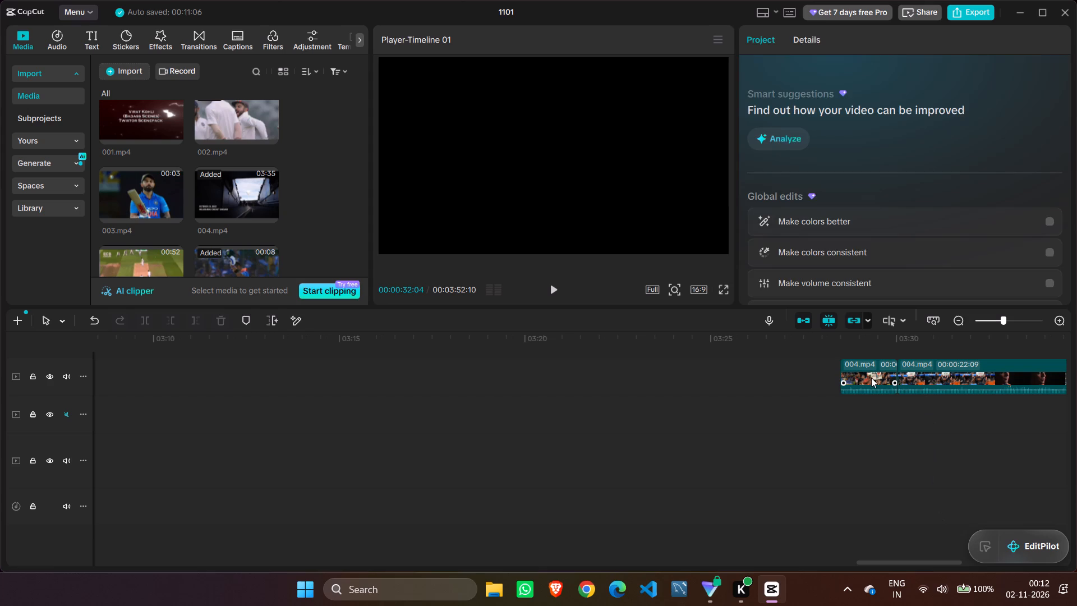
pyautogui.click(809, 434)
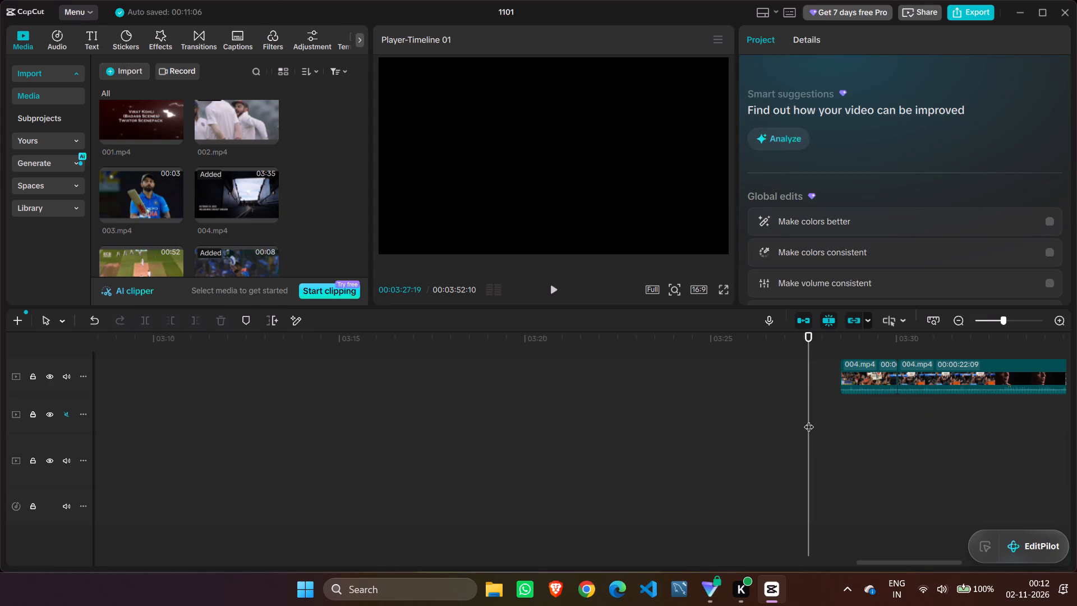
pyautogui.moveTo(809, 419); pyautogui.dragTo(844, 421)
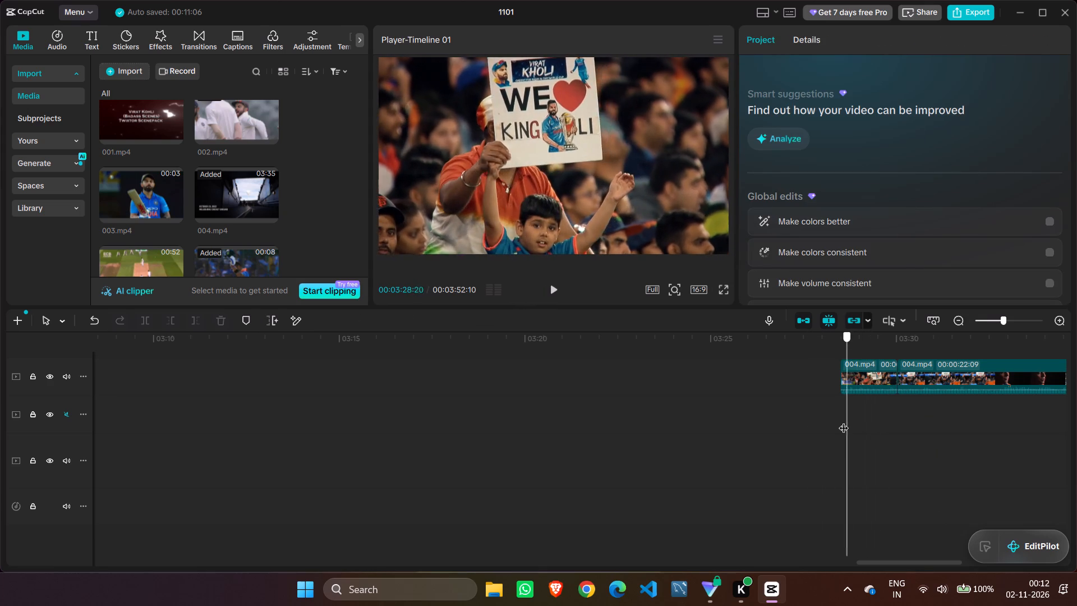
pyautogui.moveTo(844, 421); pyautogui.dragTo(833, 418)
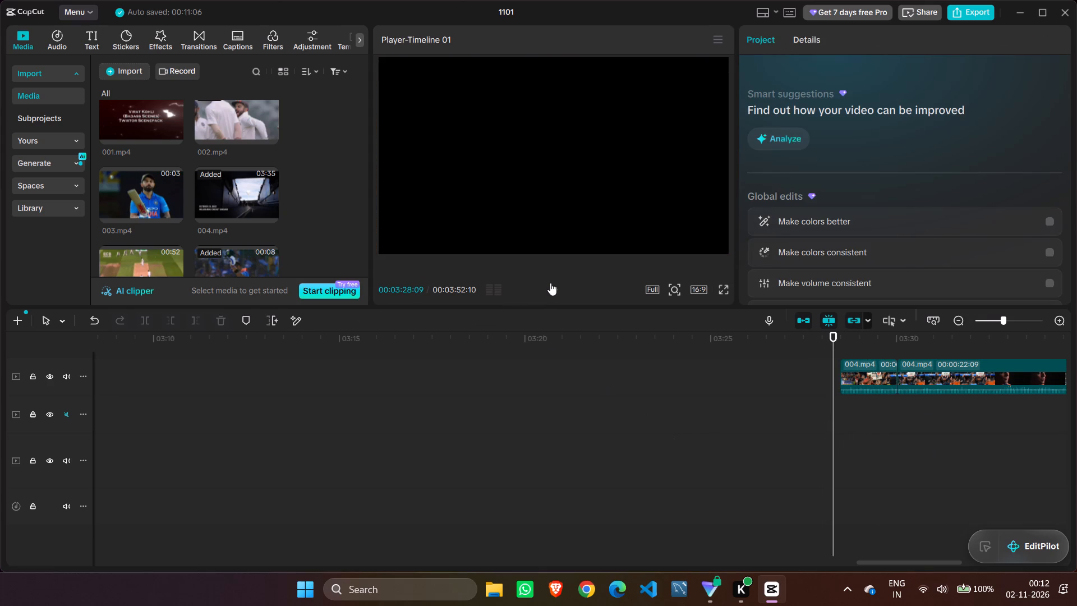
pyautogui.click(557, 284)
pyautogui.click(557, 284)
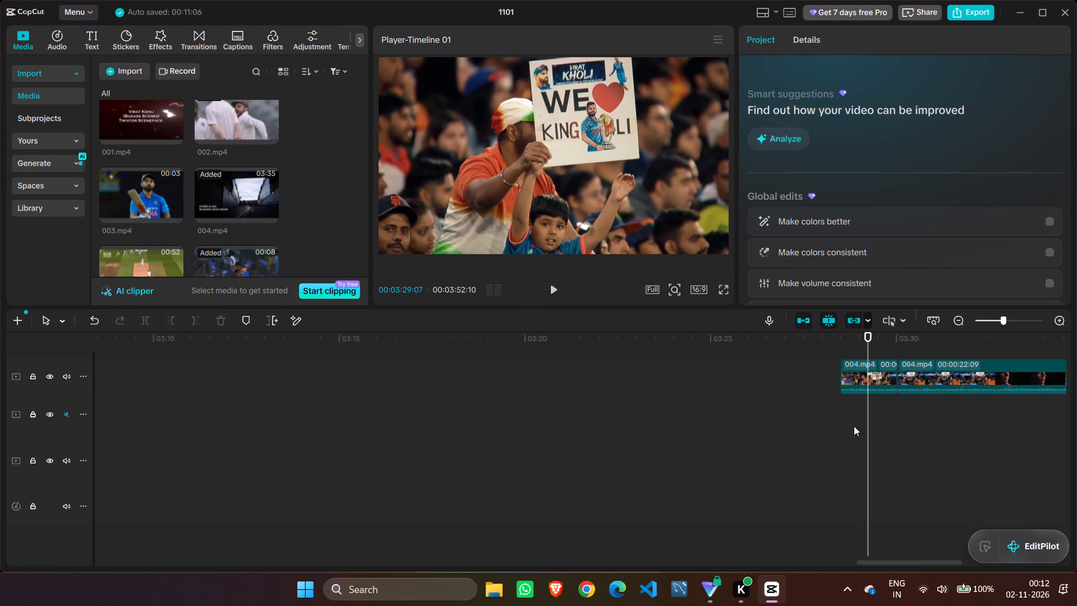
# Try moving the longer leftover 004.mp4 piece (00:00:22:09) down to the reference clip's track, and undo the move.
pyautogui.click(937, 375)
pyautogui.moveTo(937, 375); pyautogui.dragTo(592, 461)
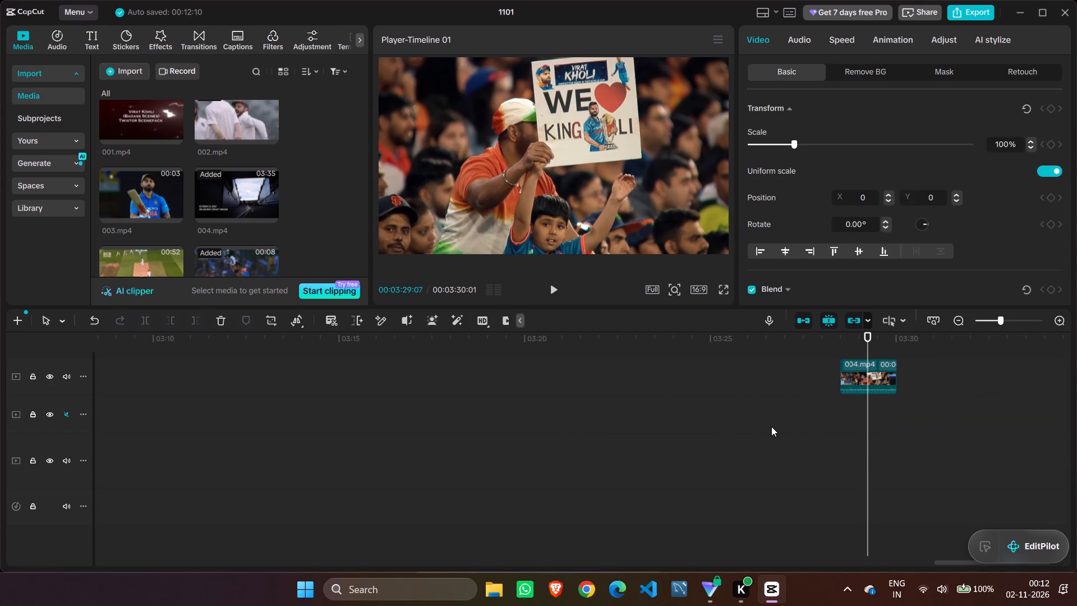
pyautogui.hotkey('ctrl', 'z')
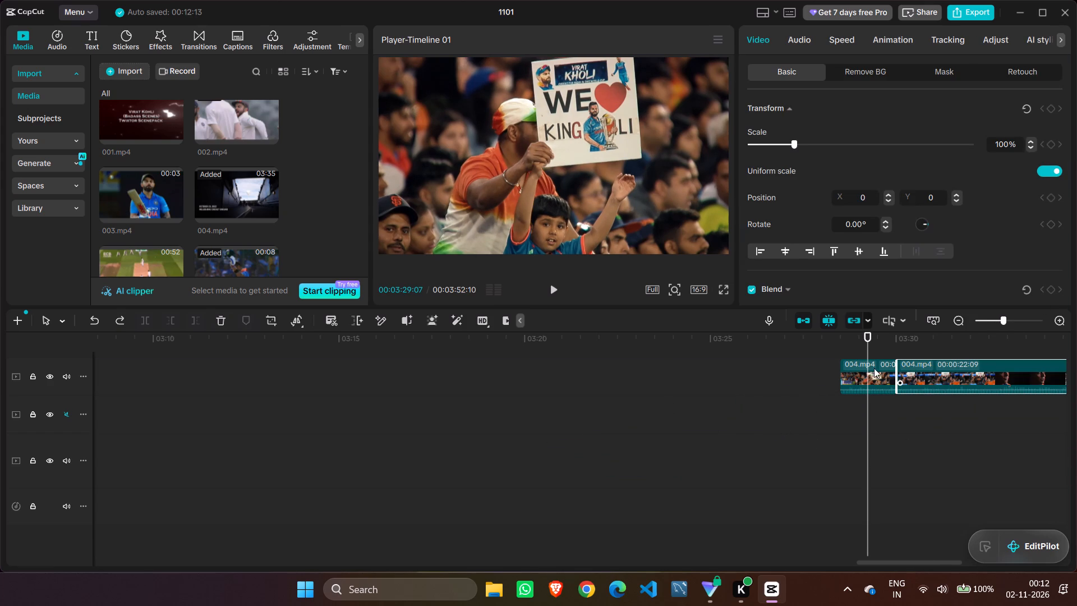
# Play through the longer leftover 004.mp4 piece near 00:03:30 and delete it from the timeline.
pyautogui.click(554, 291)
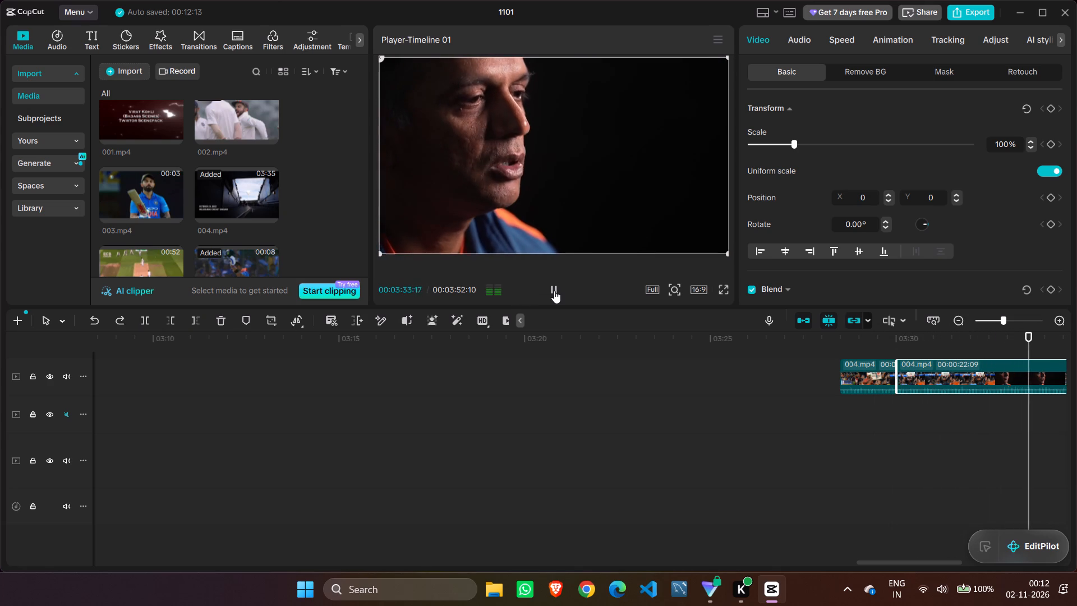
pyautogui.click(554, 291)
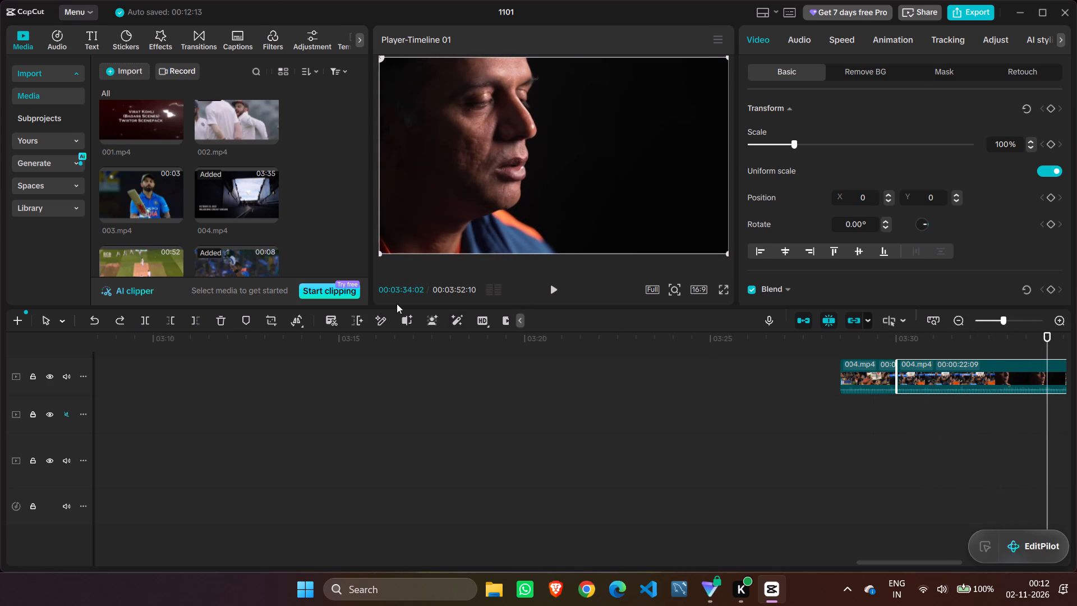
pyautogui.click(224, 318)
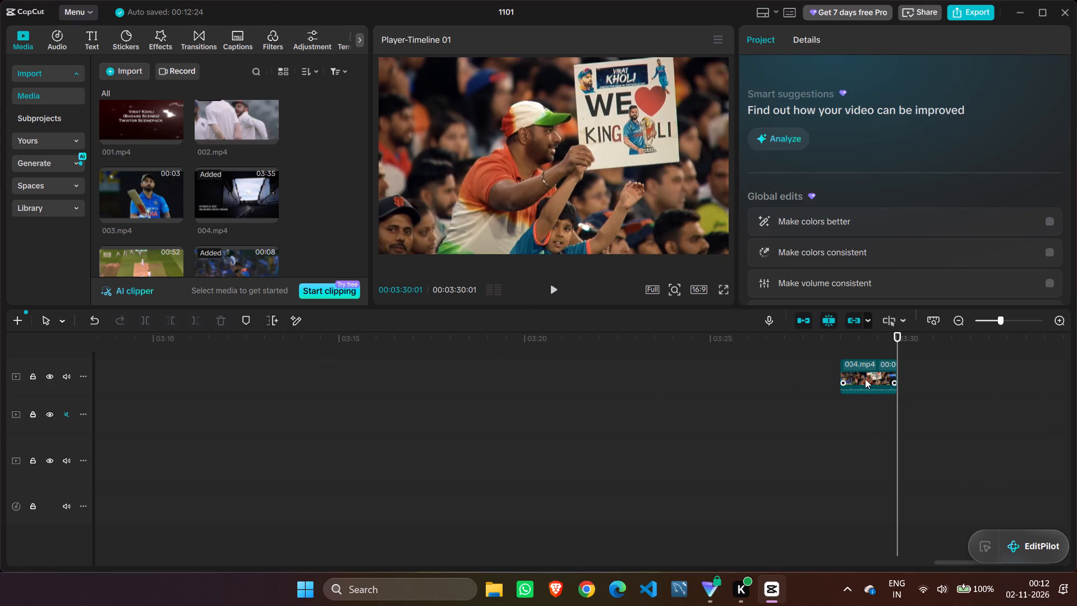
# Move the remaining short 004.mp4 piece onto the reference track, directly after COPY CLIP AUDIO.mp4.
pyautogui.moveTo(865, 379); pyautogui.dragTo(0, 417)
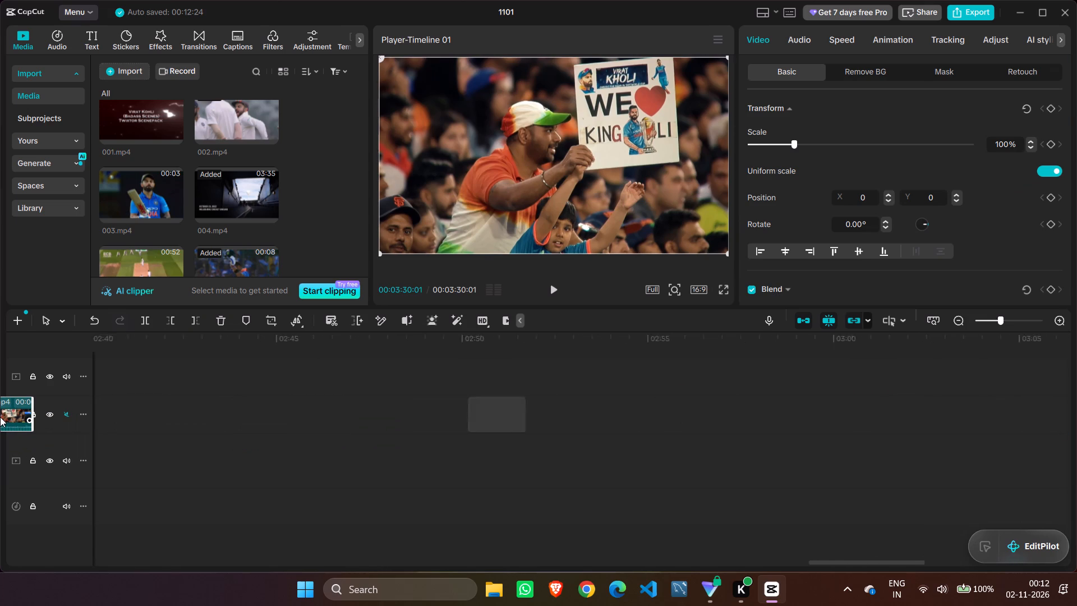
pyautogui.moveTo(0, 417); pyautogui.dragTo(1009, 466)
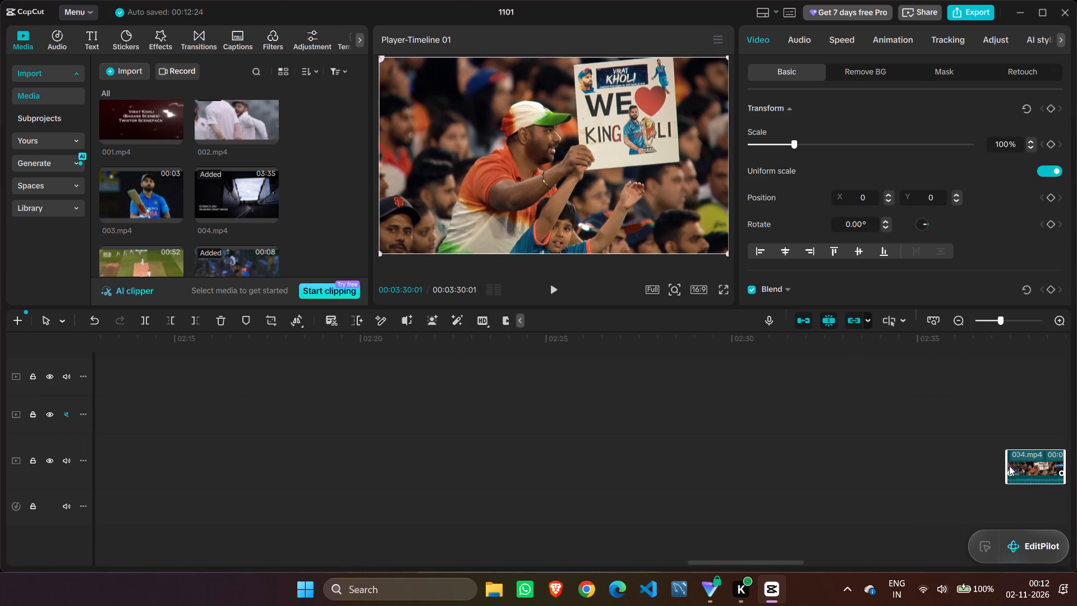
pyautogui.moveTo(1009, 466); pyautogui.dragTo(1056, 513)
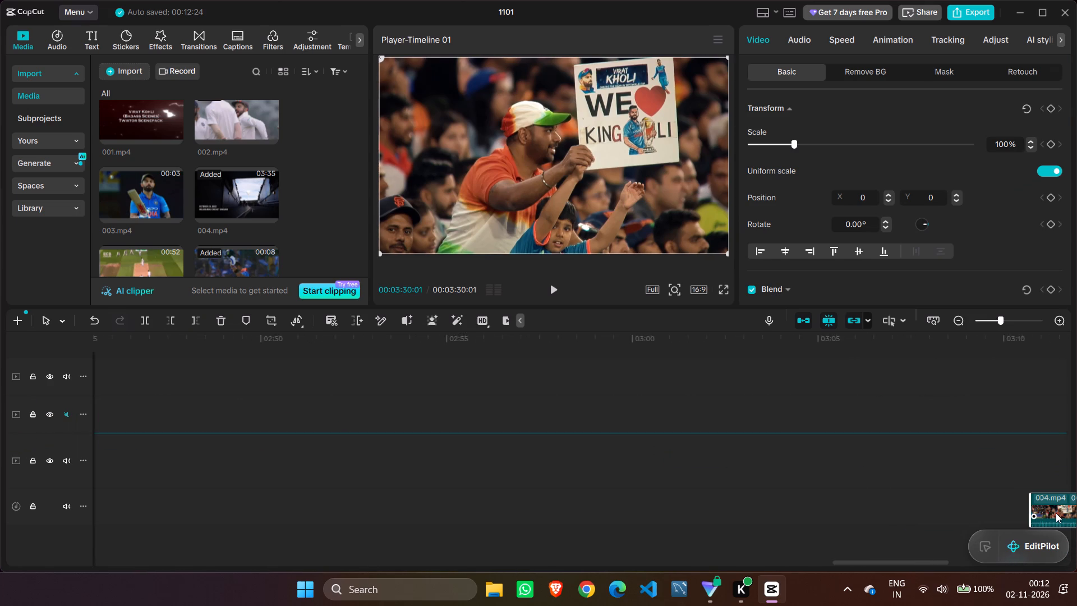
pyautogui.moveTo(1056, 513); pyautogui.dragTo(4, 485)
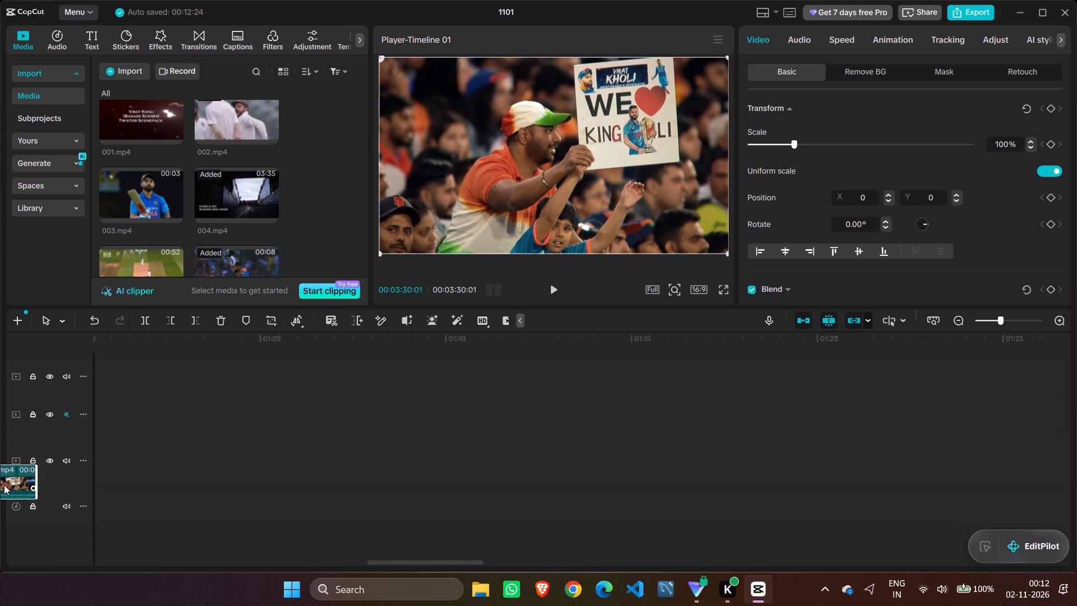
pyautogui.moveTo(4, 485); pyautogui.dragTo(0, 530)
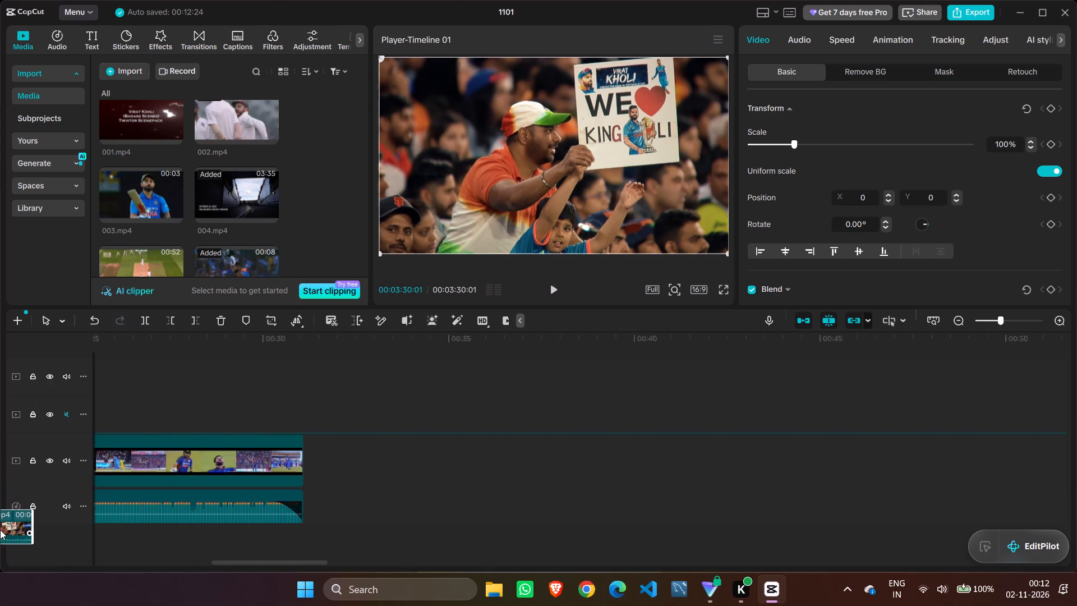
pyautogui.moveTo(0, 530); pyautogui.dragTo(614, 463)
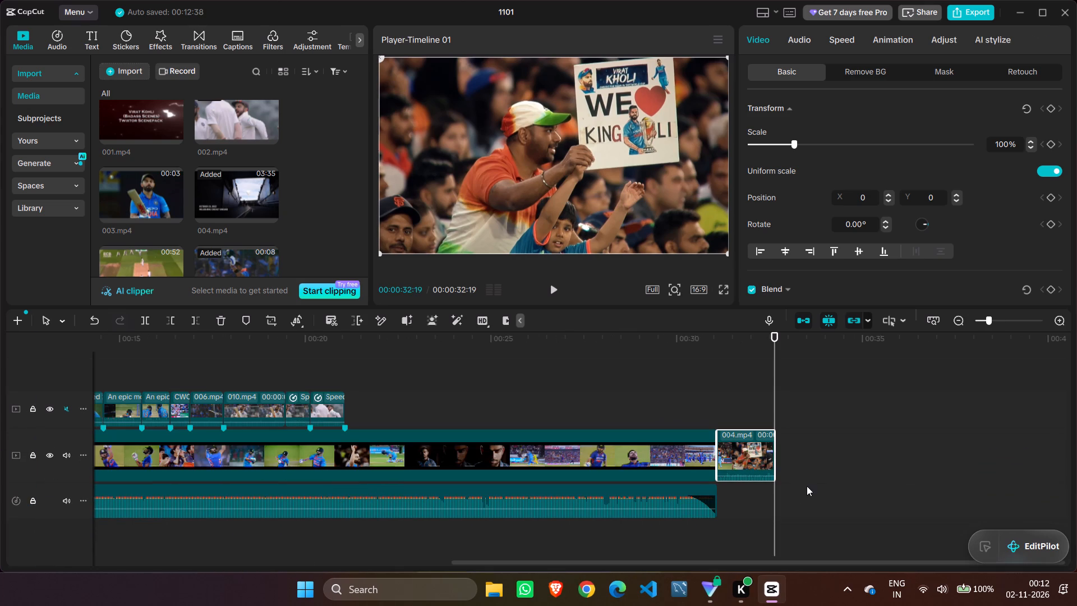
# Scrub back through the montage and play it from 00:00:16:27 to review the 006.mp4 shot.
pyautogui.click(691, 399)
pyautogui.moveTo(689, 400); pyautogui.dragTo(357, 388)
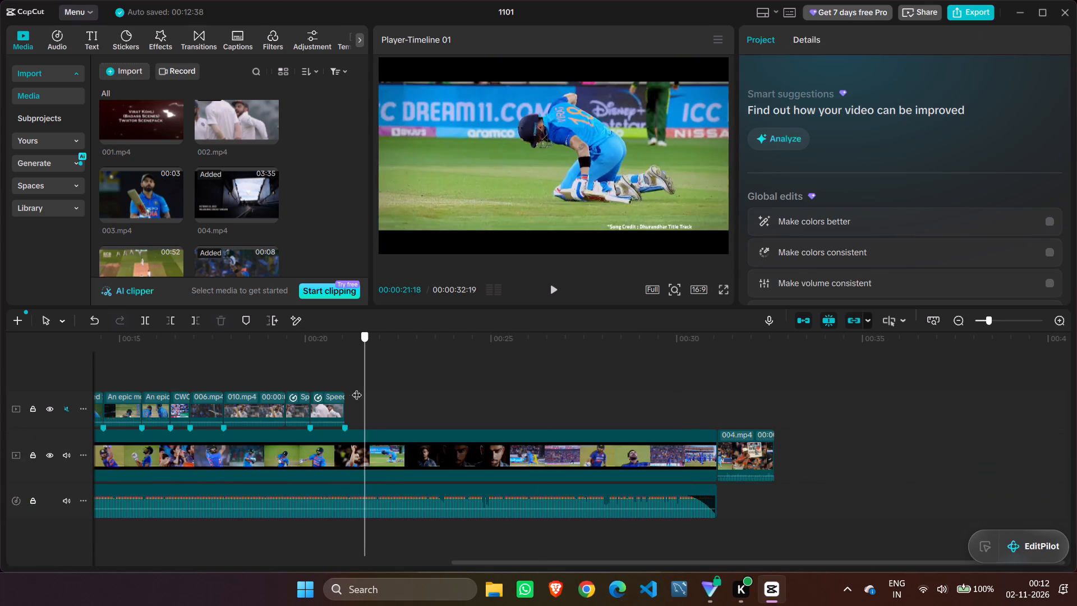
pyautogui.moveTo(357, 388); pyautogui.dragTo(194, 327)
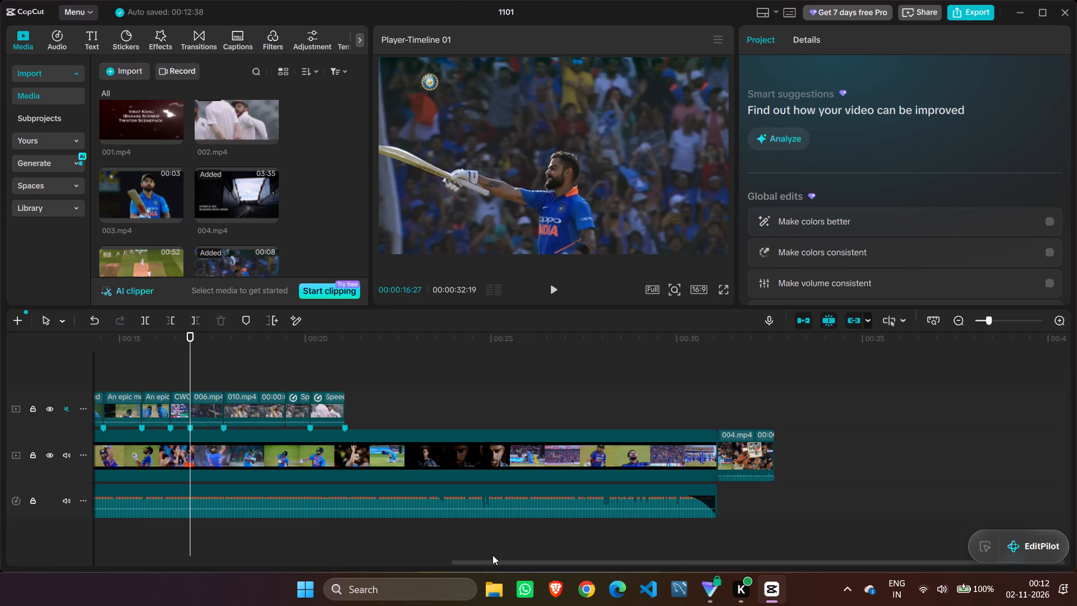
pyautogui.moveTo(490, 562); pyautogui.dragTo(0, 483)
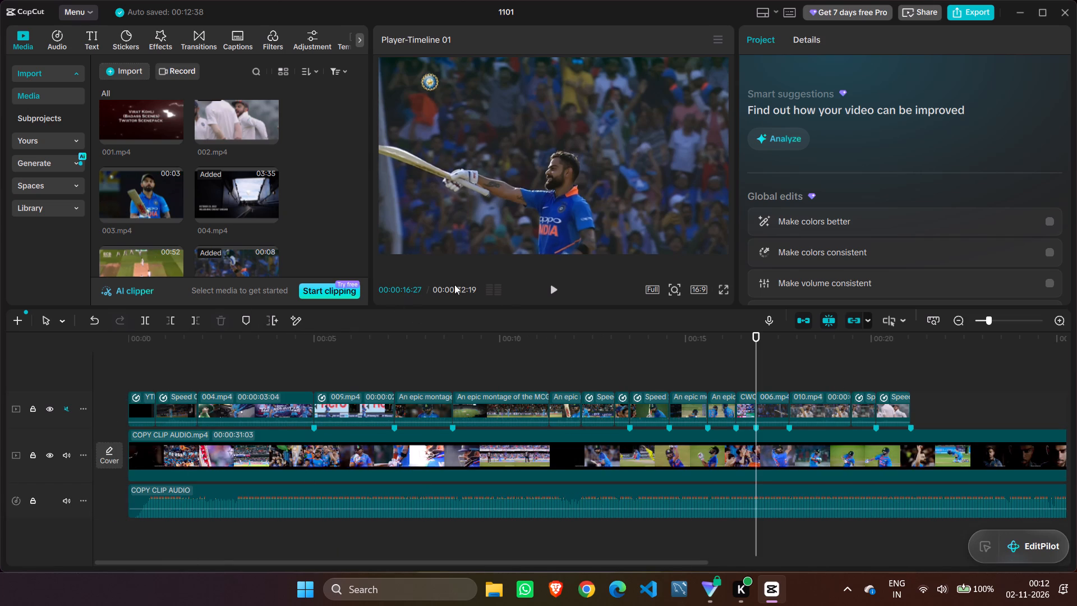
pyautogui.click(547, 287)
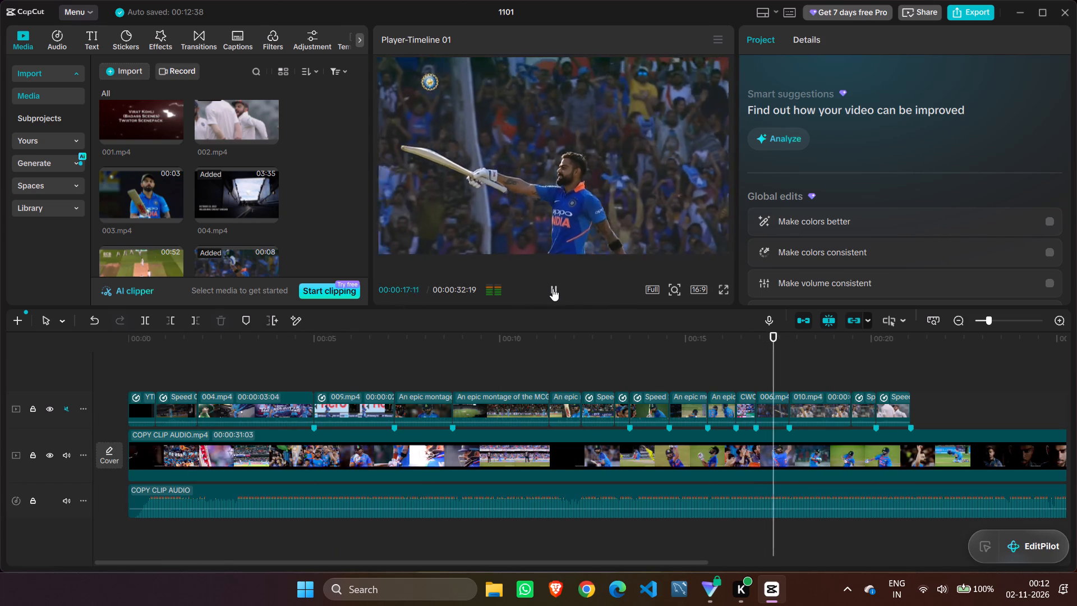
pyautogui.click(550, 288)
pyautogui.moveTo(791, 342); pyautogui.dragTo(576, 362)
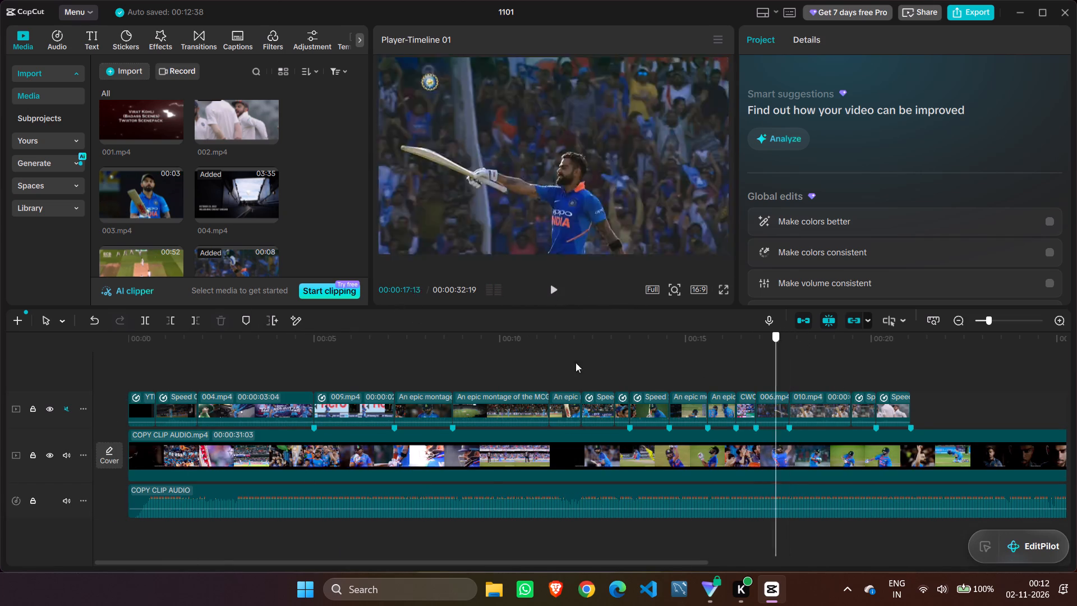
# Play the montage from its start to about 00:00:14:05, pausing along the way, to review the placed shots.
pyautogui.moveTo(576, 362); pyautogui.dragTo(43, 323)
pyautogui.click(558, 291)
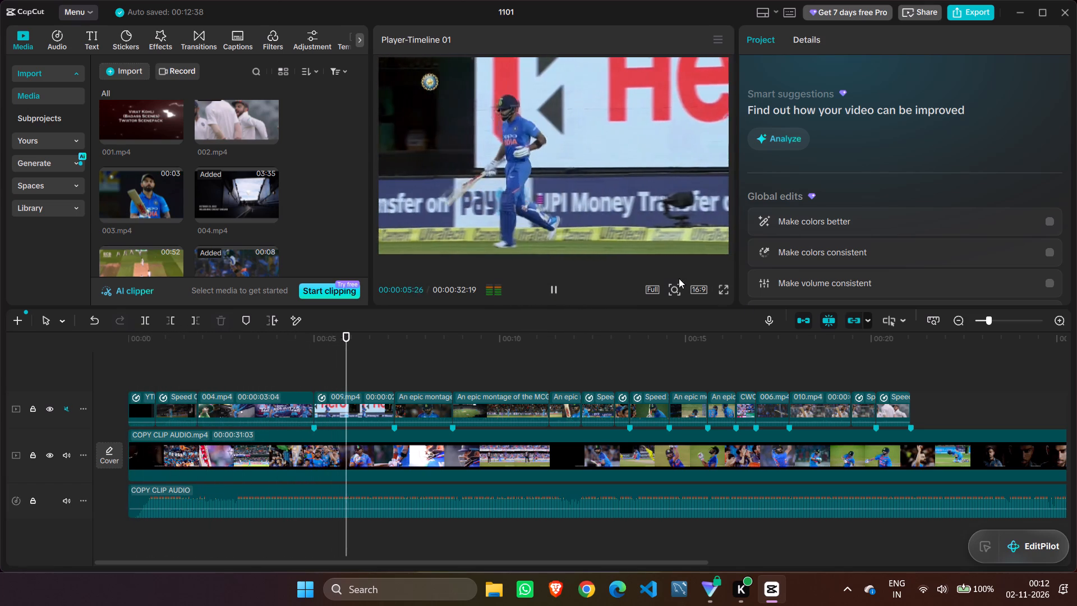
pyautogui.click(558, 287)
pyautogui.click(671, 287)
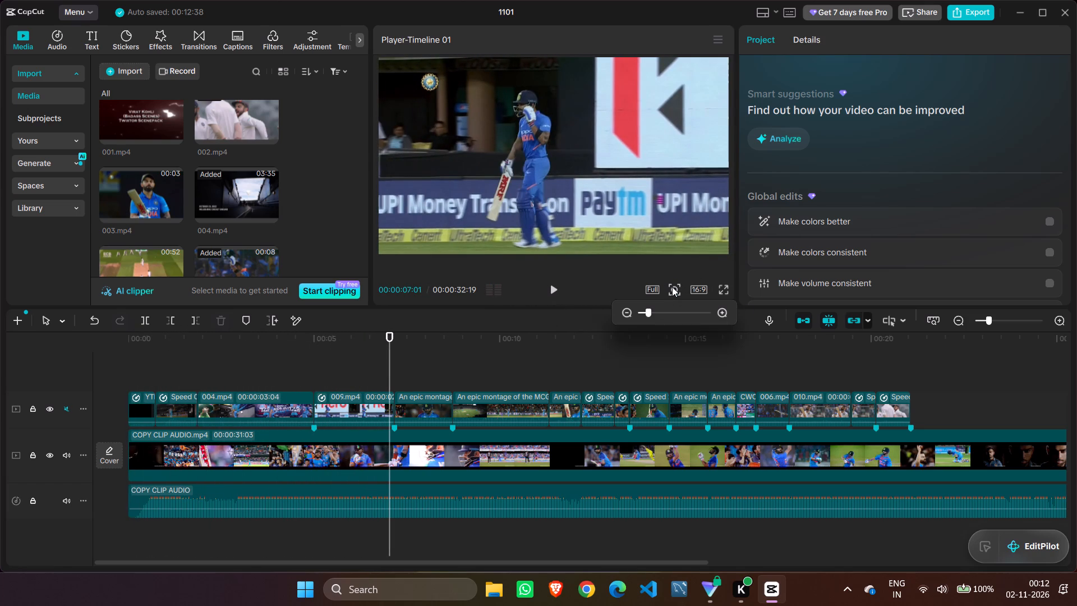
pyautogui.click(648, 313)
pyautogui.click(556, 351)
pyautogui.click(553, 292)
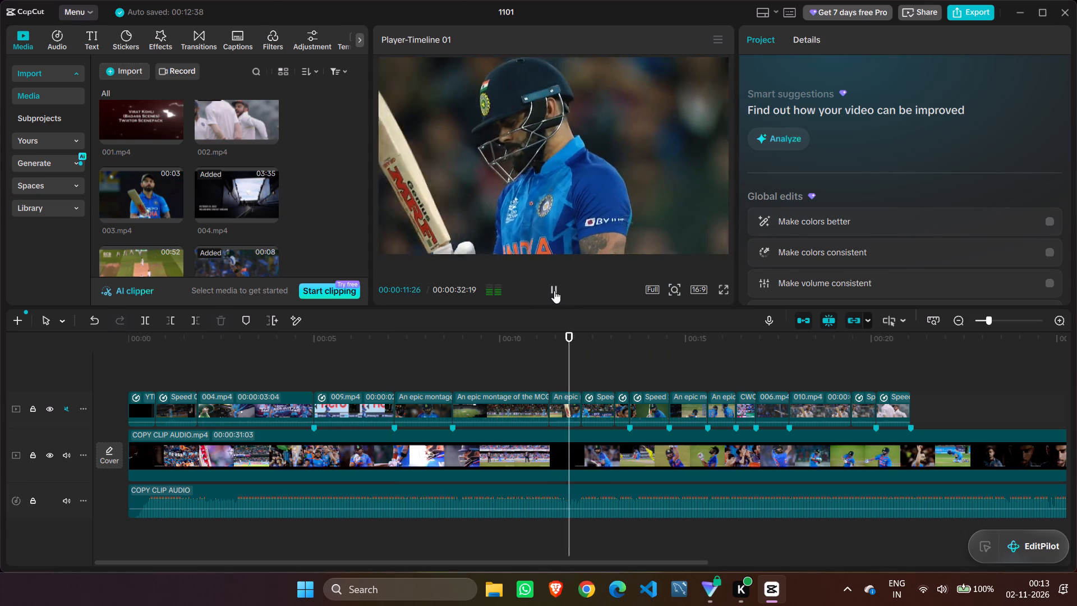
pyautogui.click(554, 291)
pyautogui.click(554, 291)
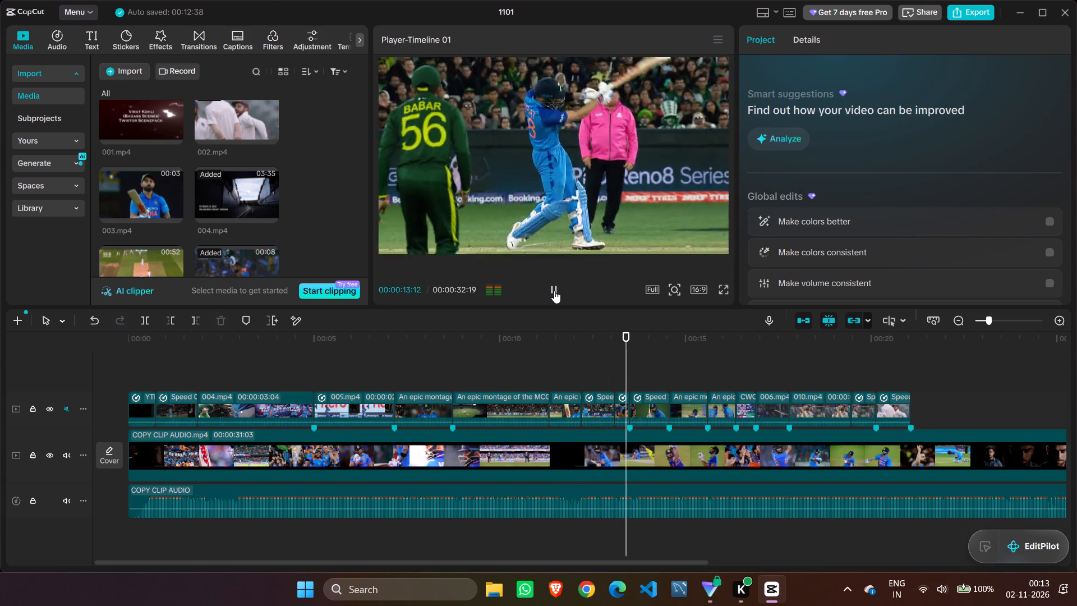
pyautogui.click(554, 291)
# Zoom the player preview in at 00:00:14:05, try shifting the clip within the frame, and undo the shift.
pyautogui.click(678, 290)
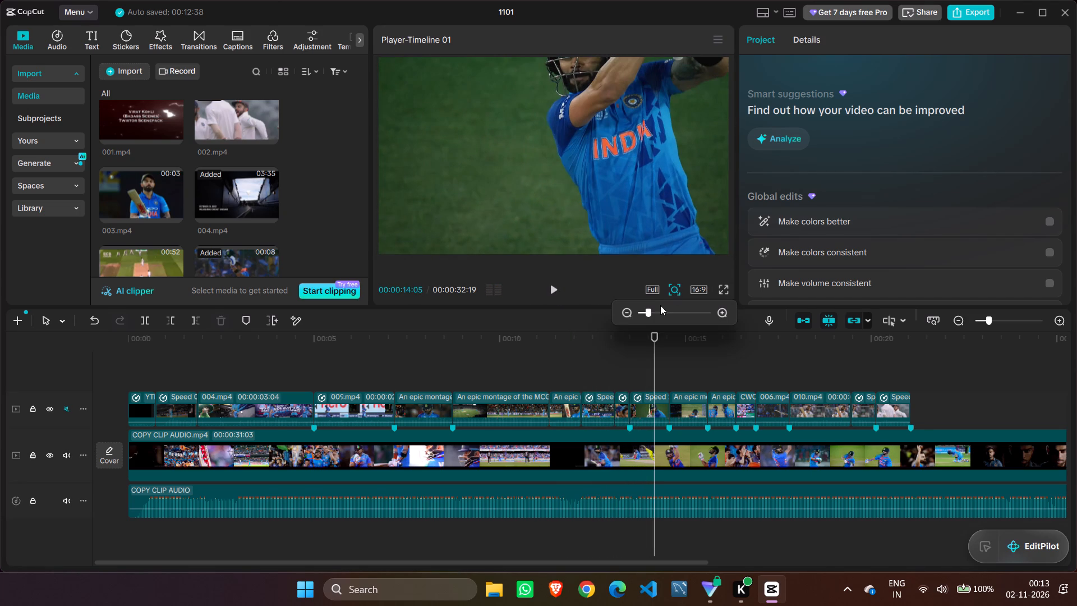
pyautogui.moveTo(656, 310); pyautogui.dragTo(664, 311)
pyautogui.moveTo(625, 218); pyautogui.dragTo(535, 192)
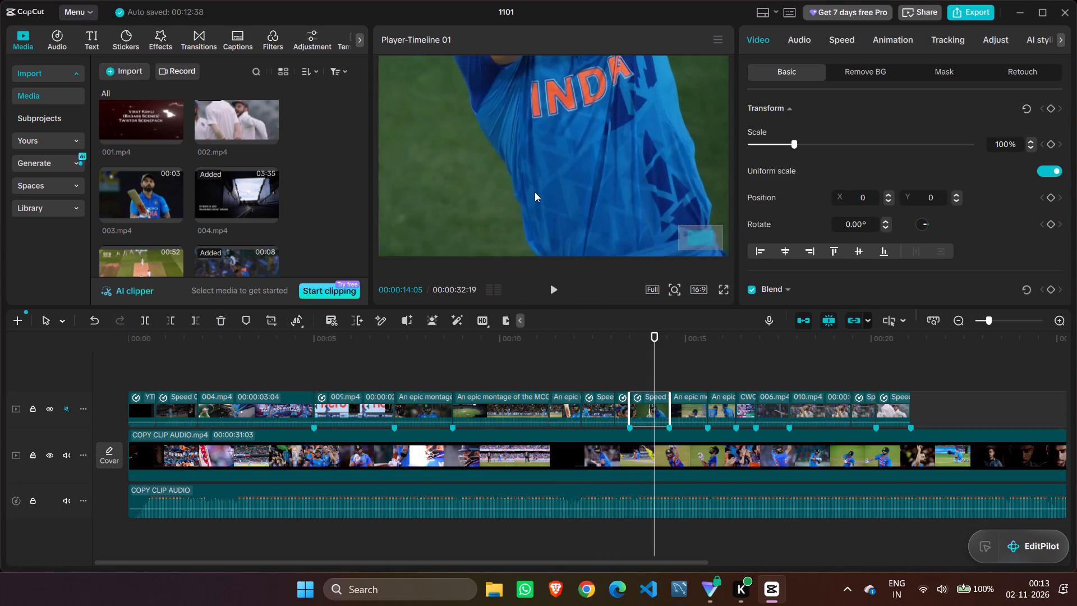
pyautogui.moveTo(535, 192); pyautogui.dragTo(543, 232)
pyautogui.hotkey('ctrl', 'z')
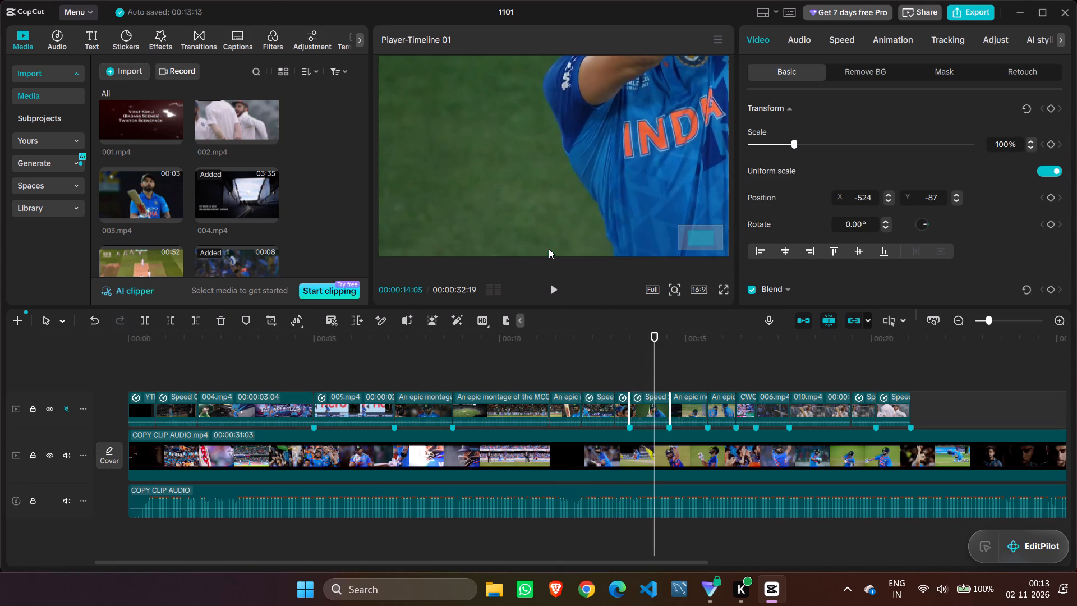
# Adjust the preview magnification, pan around the enlarged frame at 00:00:14:05, and return the preview to its fitted size.
pyautogui.click(671, 295)
pyautogui.moveTo(666, 311); pyautogui.dragTo(660, 311)
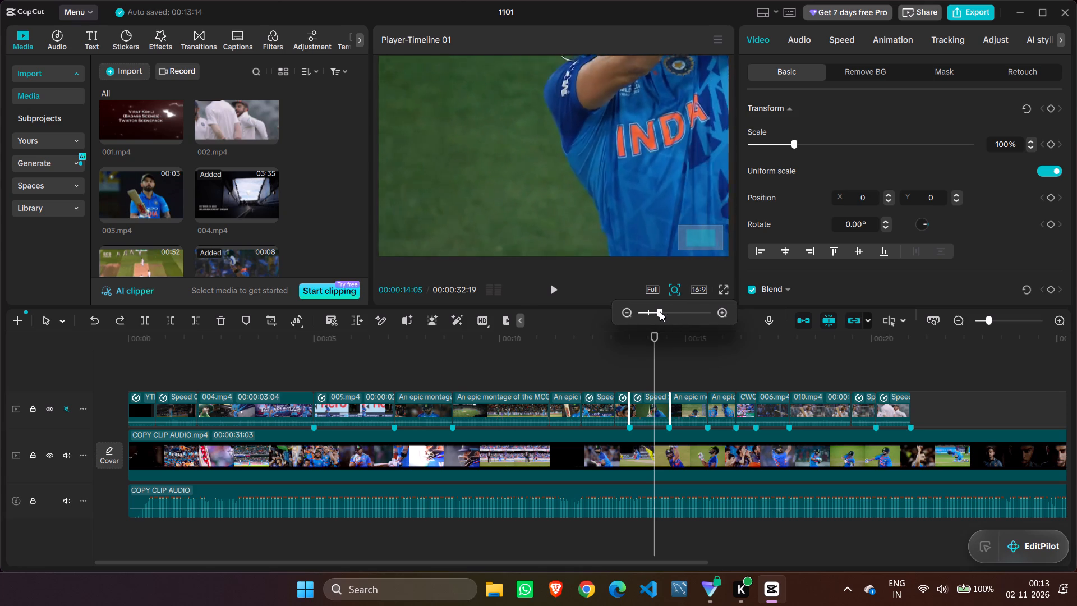
pyautogui.moveTo(660, 311); pyautogui.dragTo(662, 318)
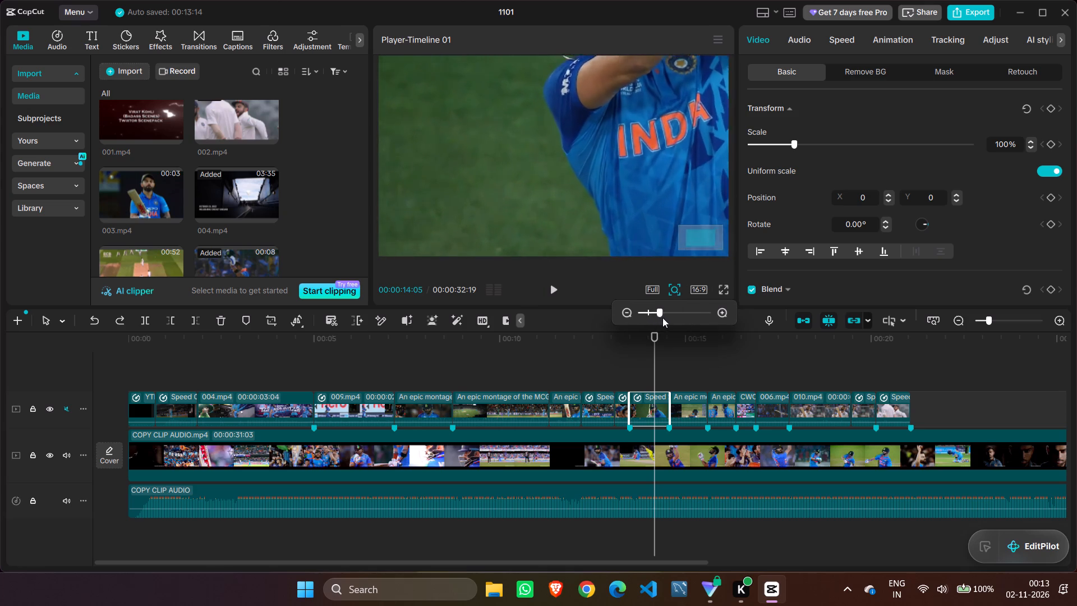
pyautogui.moveTo(662, 318); pyautogui.dragTo(667, 318)
pyautogui.moveTo(697, 240); pyautogui.dragTo(696, 236)
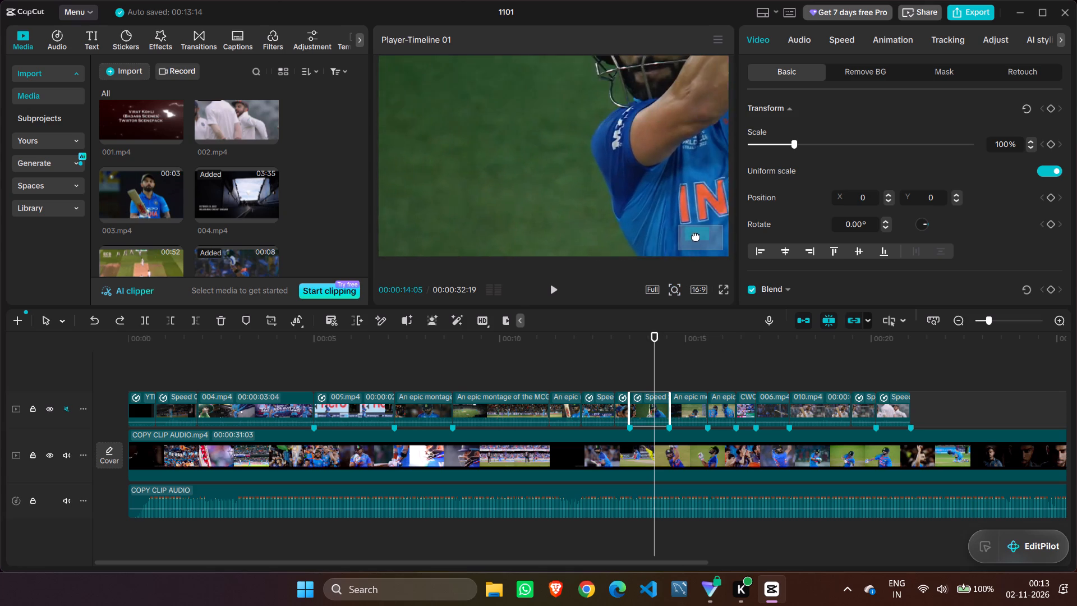
pyautogui.moveTo(696, 236); pyautogui.dragTo(708, 231)
pyautogui.moveTo(704, 240); pyautogui.dragTo(698, 240)
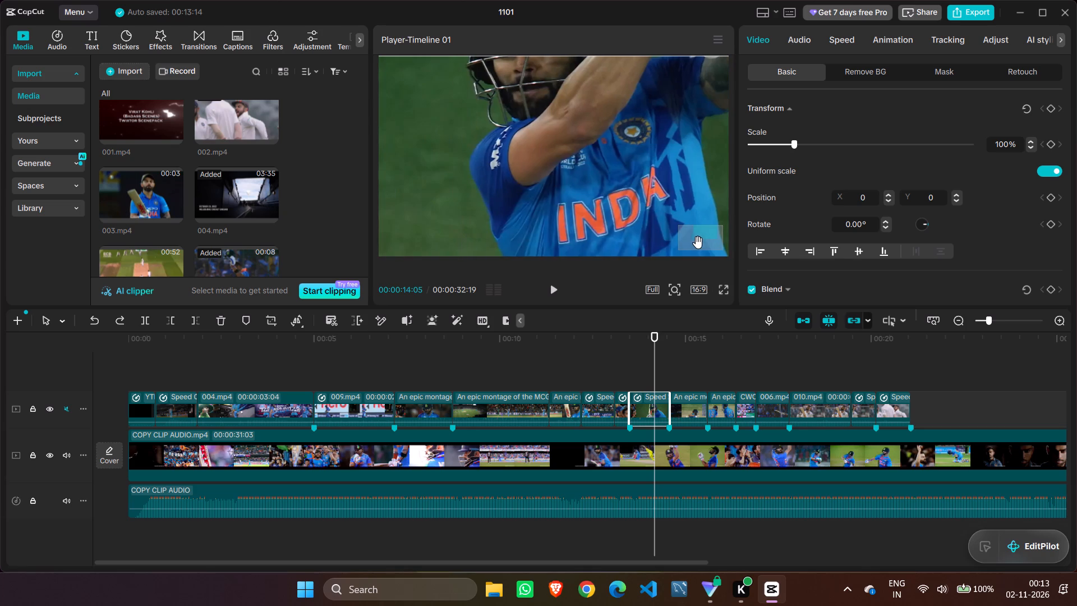
pyautogui.click(701, 241)
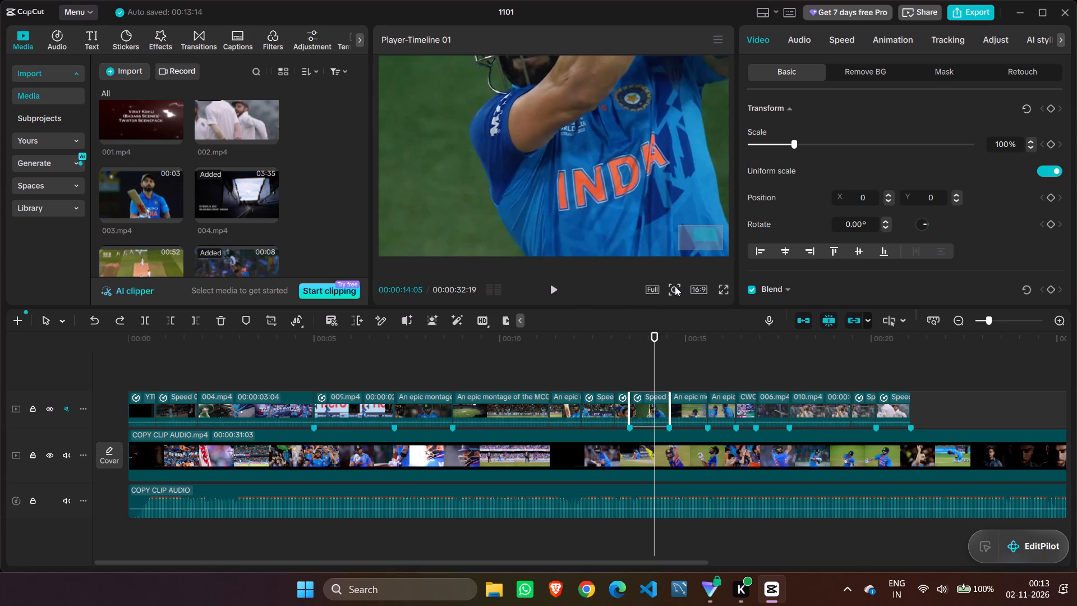
pyautogui.click(675, 286)
pyautogui.click(648, 313)
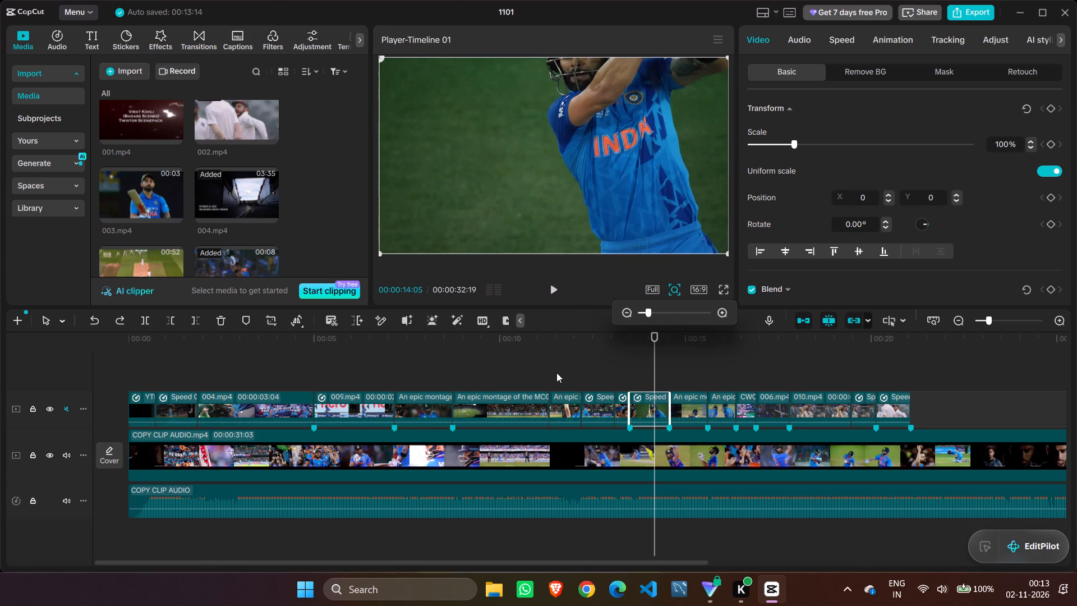
# Play the whole montage from the beginning past the end of the 002.mp4 shot.
pyautogui.click(557, 371)
pyautogui.moveTo(559, 371); pyautogui.dragTo(90, 383)
pyautogui.press('space')
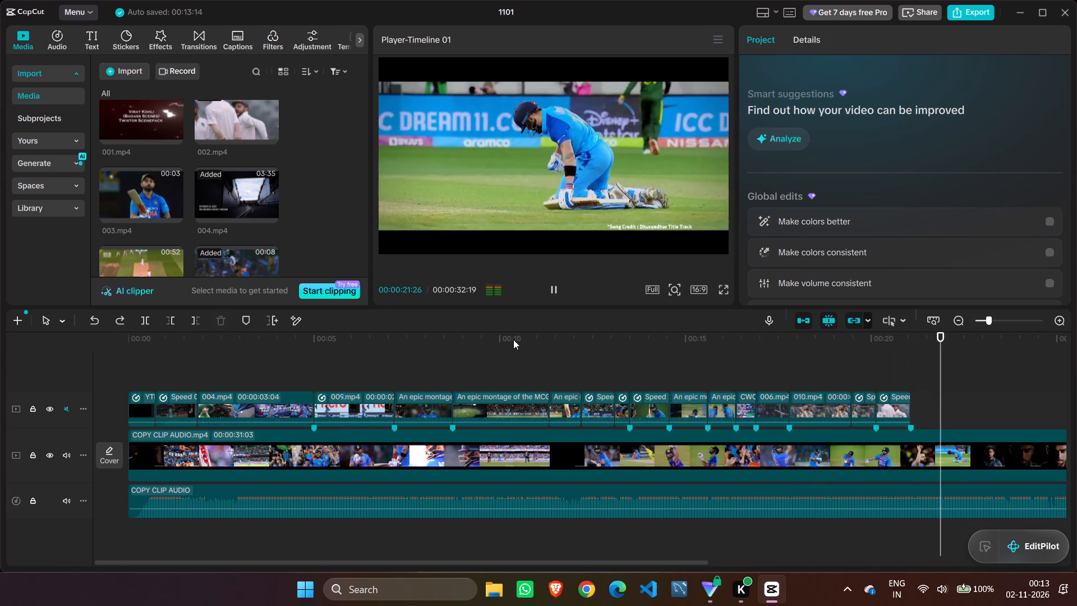
pyautogui.press('space')
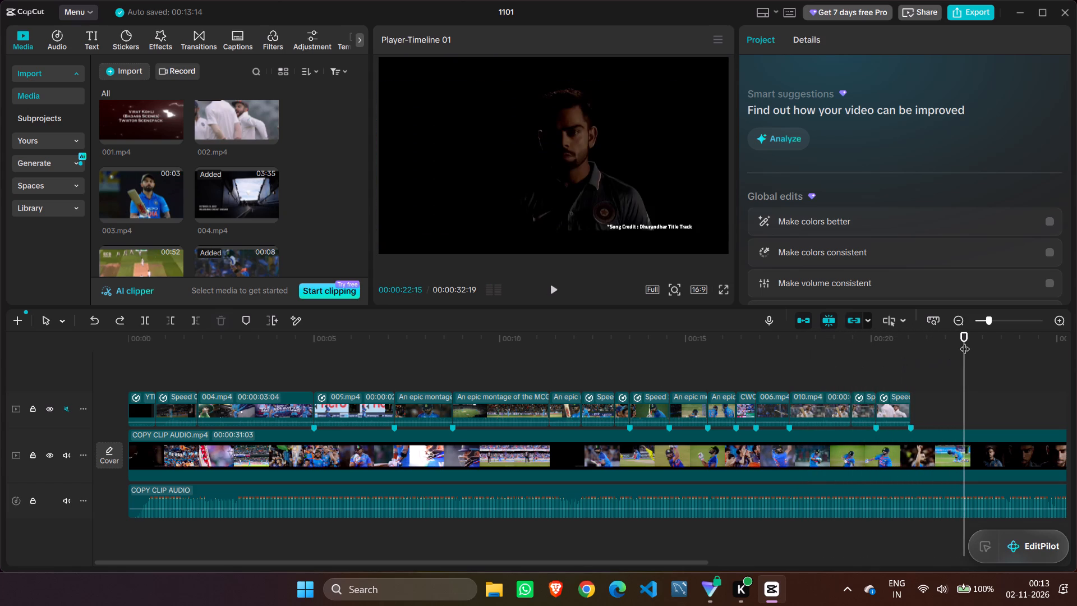
# Replay the stretch from about 00:00:17 to 00:00:23 several times to examine the last placed shots and the reference shot that follows.
pyautogui.moveTo(965, 342); pyautogui.dragTo(805, 344)
pyautogui.click(553, 291)
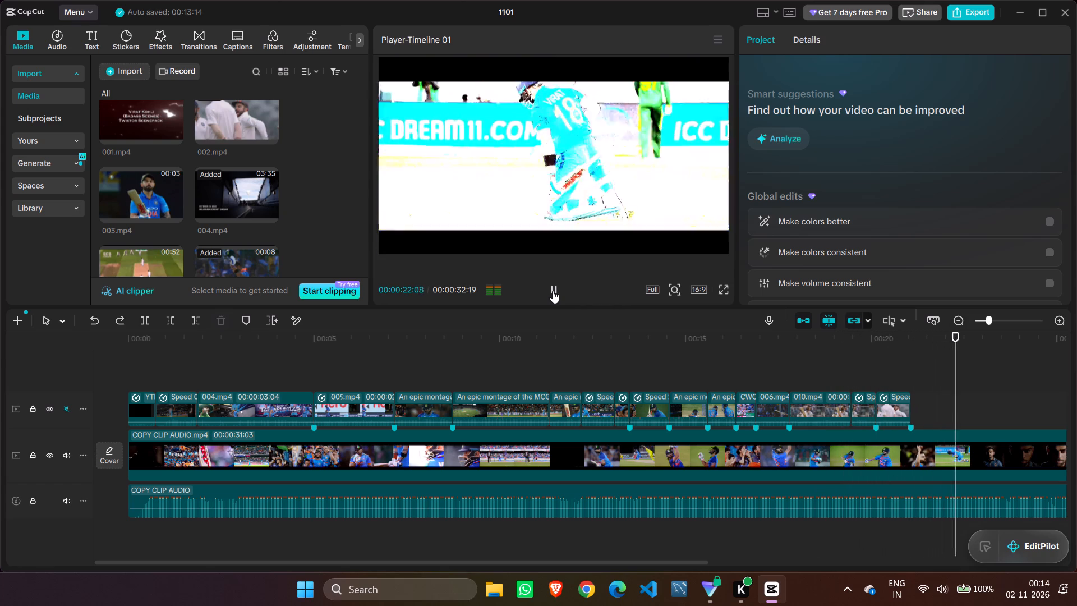
pyautogui.click(553, 291)
pyautogui.moveTo(978, 342); pyautogui.dragTo(846, 347)
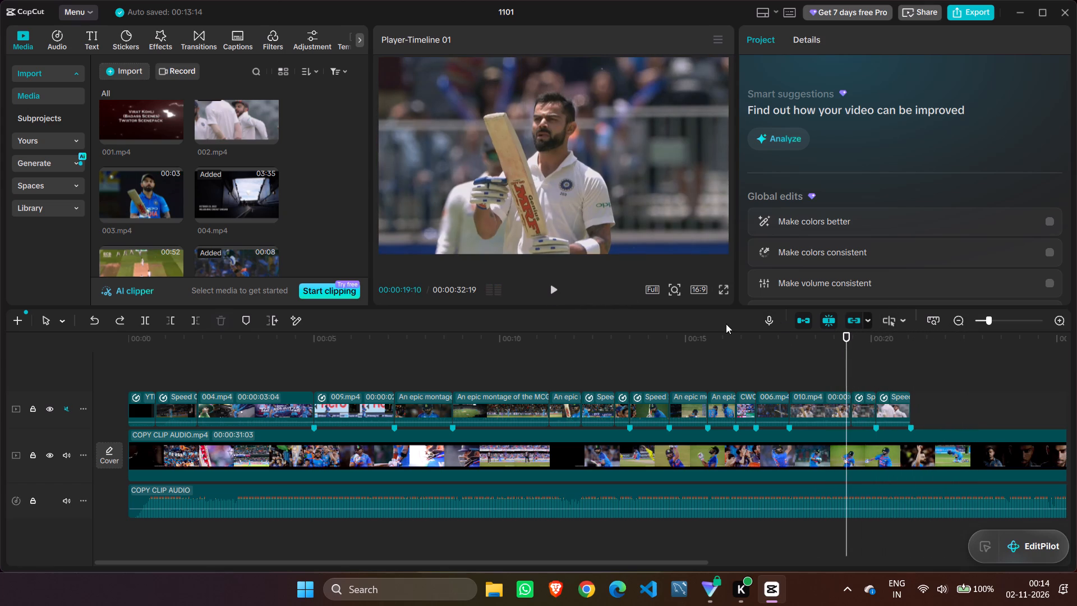
pyautogui.click(554, 288)
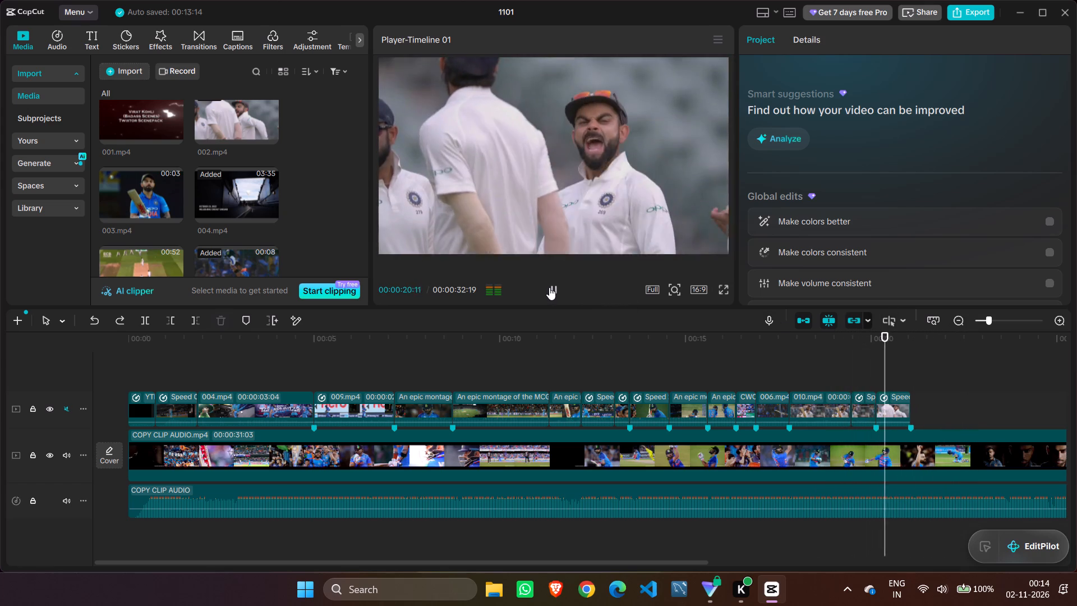
pyautogui.click(549, 287)
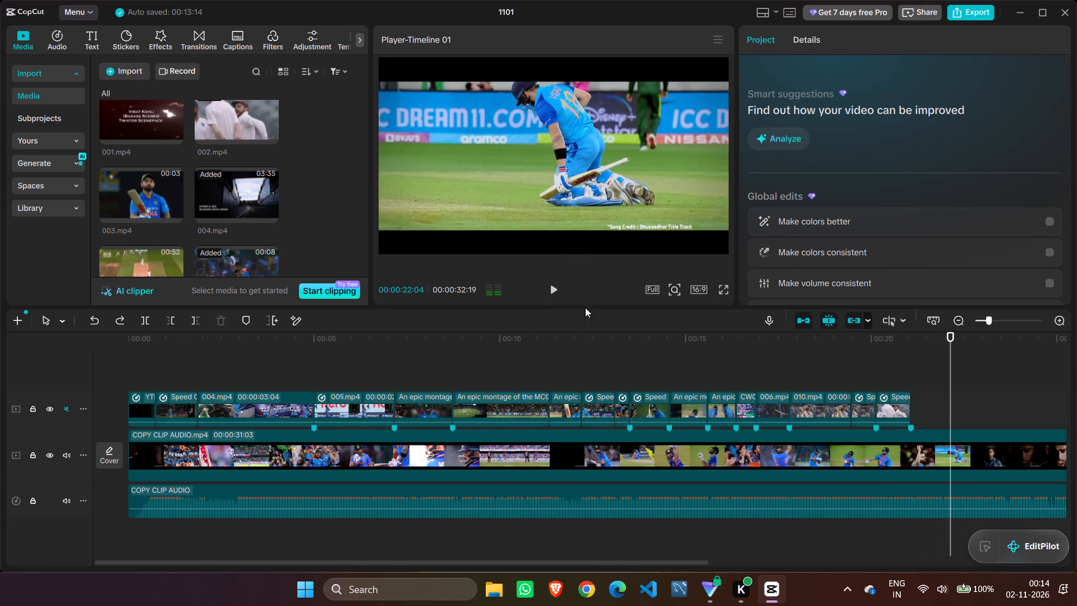
pyautogui.moveTo(951, 348); pyautogui.dragTo(762, 348)
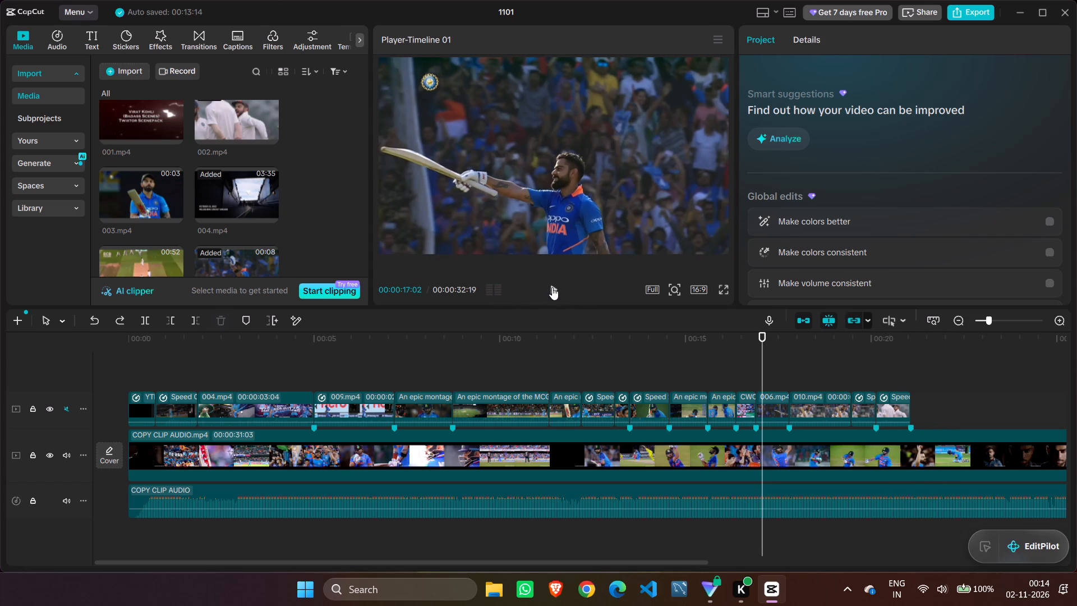
pyautogui.click(553, 287)
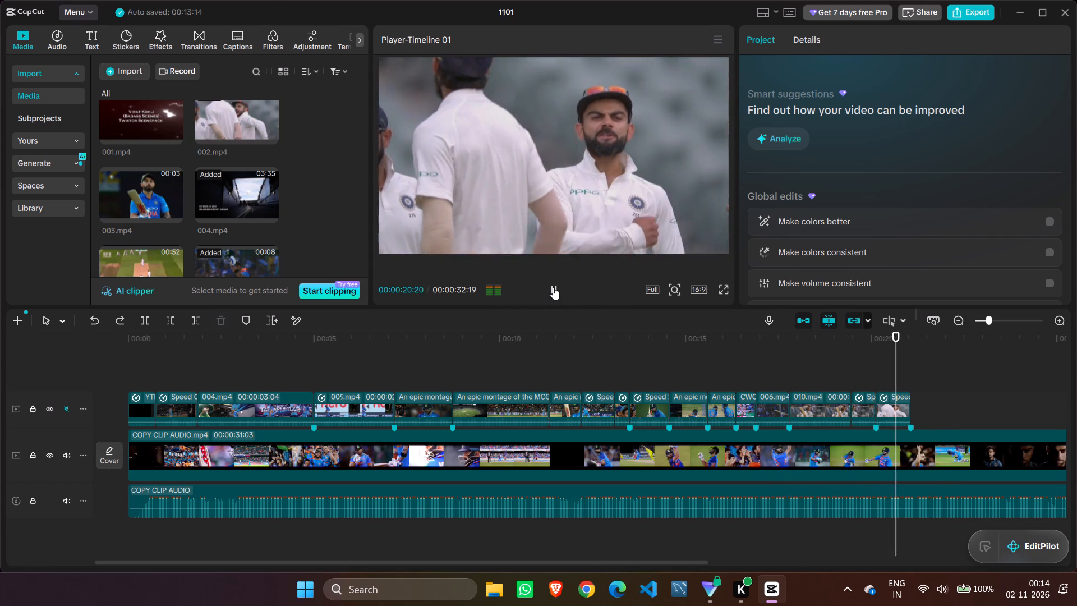
pyautogui.click(553, 287)
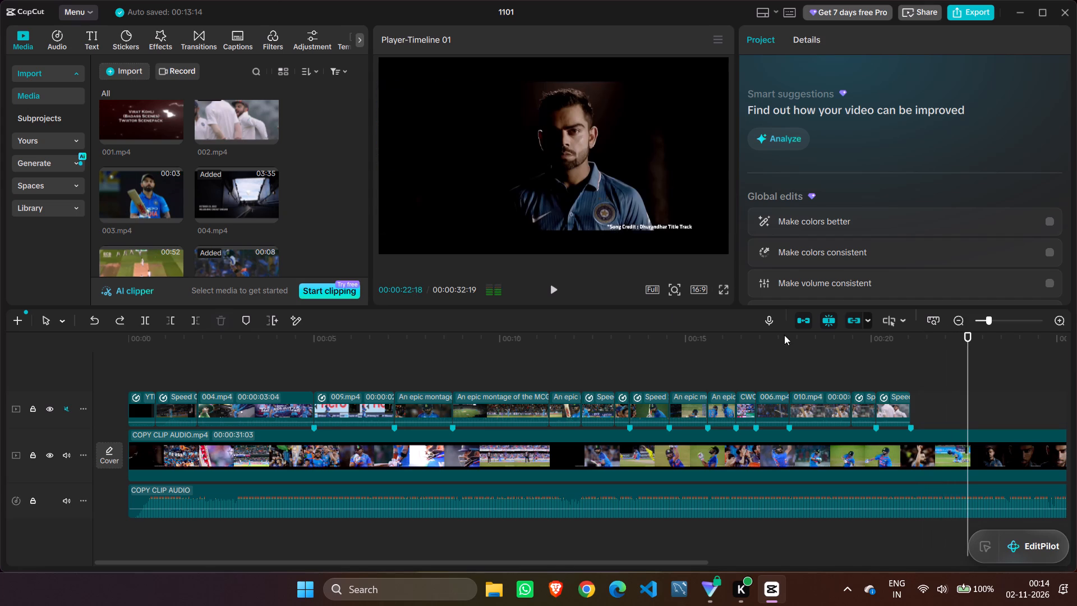
pyautogui.moveTo(972, 343); pyautogui.dragTo(840, 346)
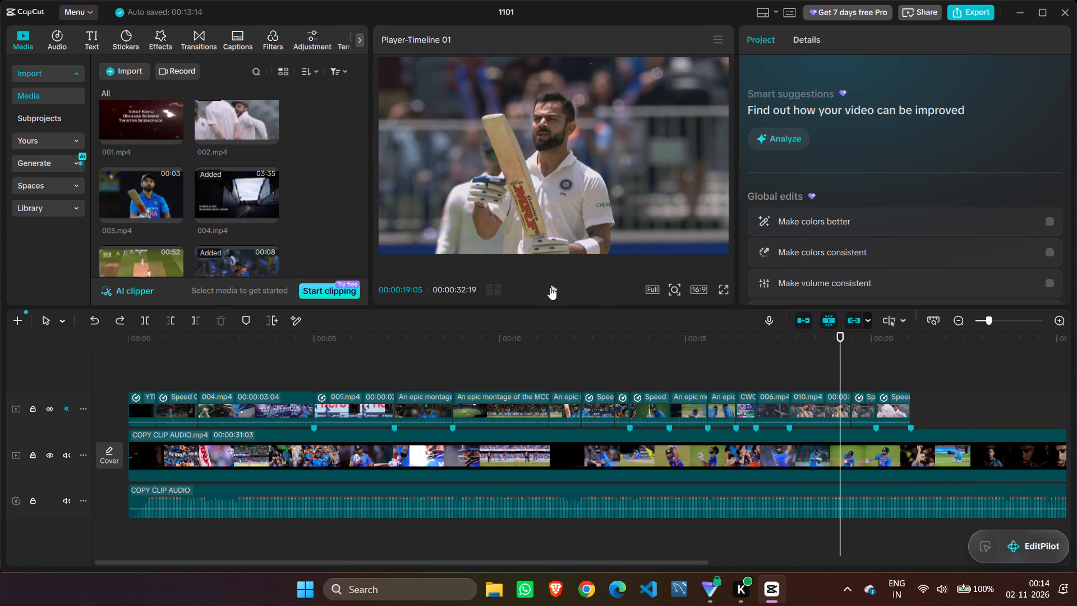
pyautogui.click(550, 287)
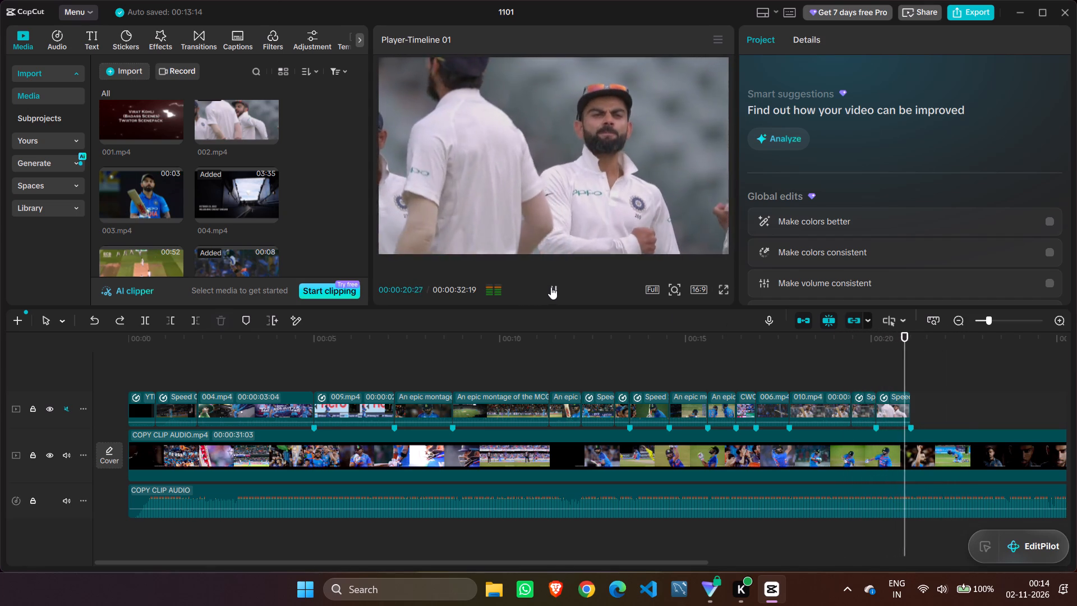
pyautogui.click(551, 287)
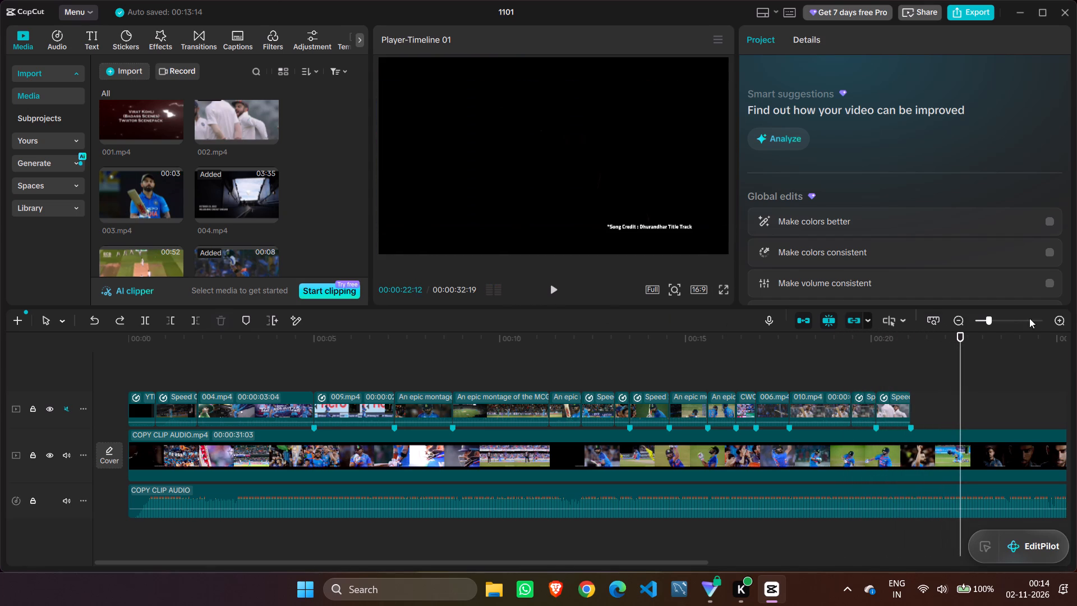
pyautogui.moveTo(958, 344); pyautogui.dragTo(837, 345)
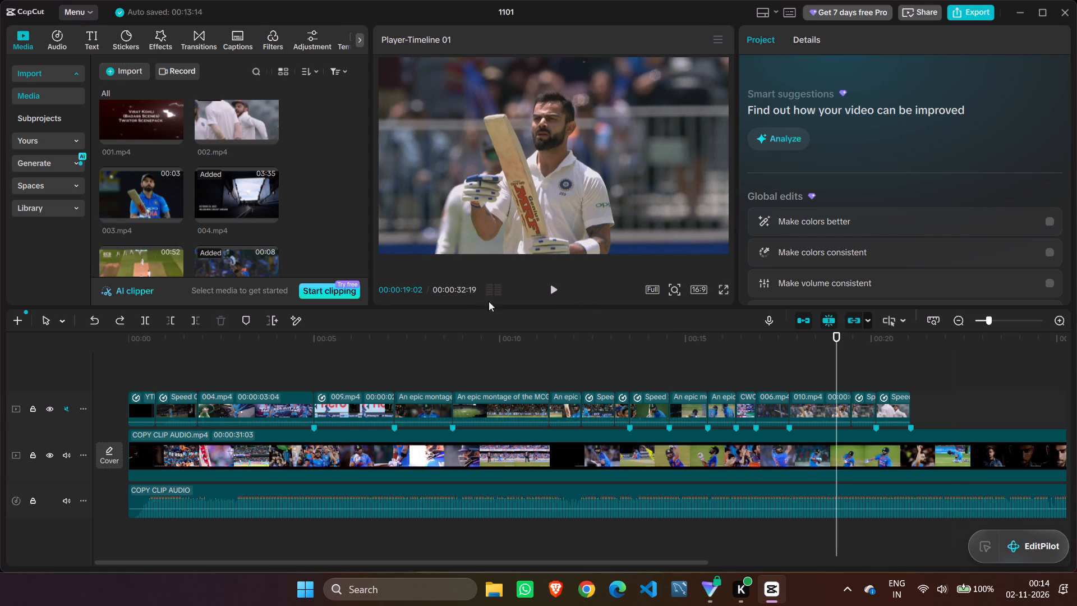
pyautogui.click(553, 290)
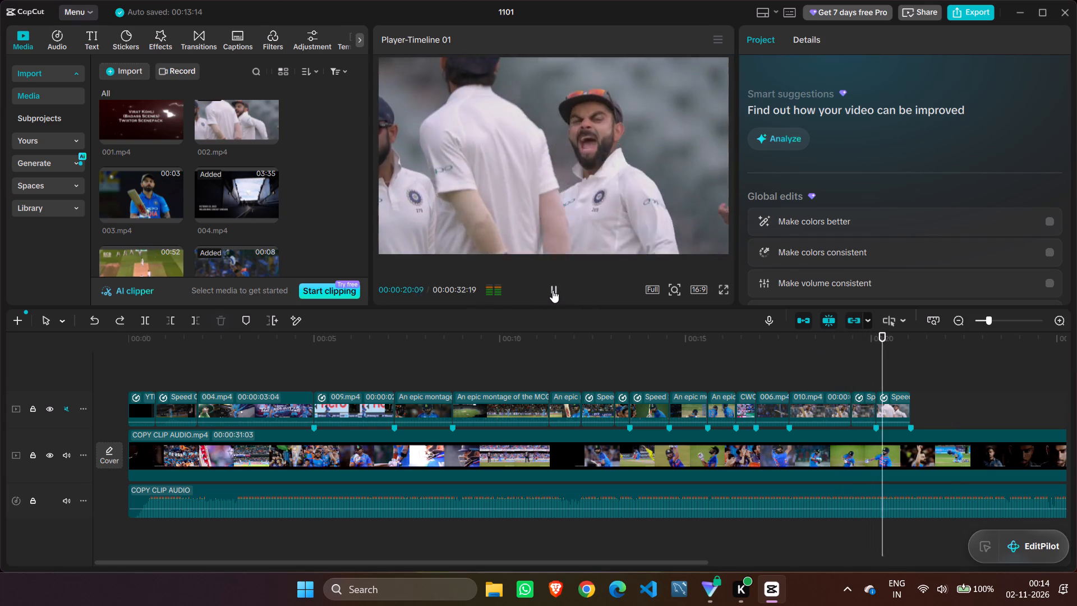
pyautogui.click(553, 290)
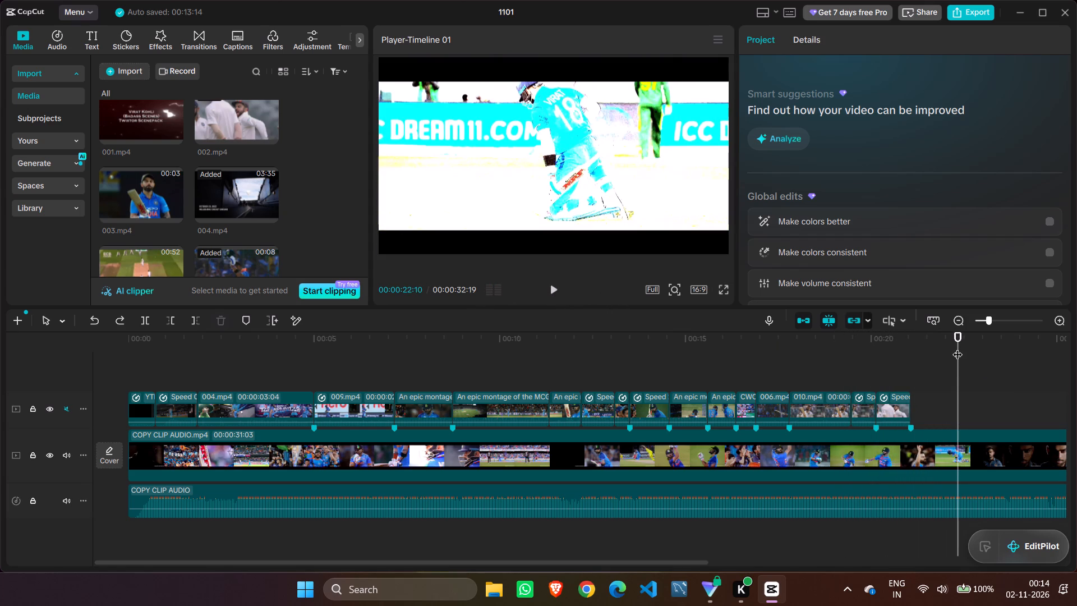
pyautogui.moveTo(958, 346); pyautogui.dragTo(804, 347)
pyautogui.click(555, 284)
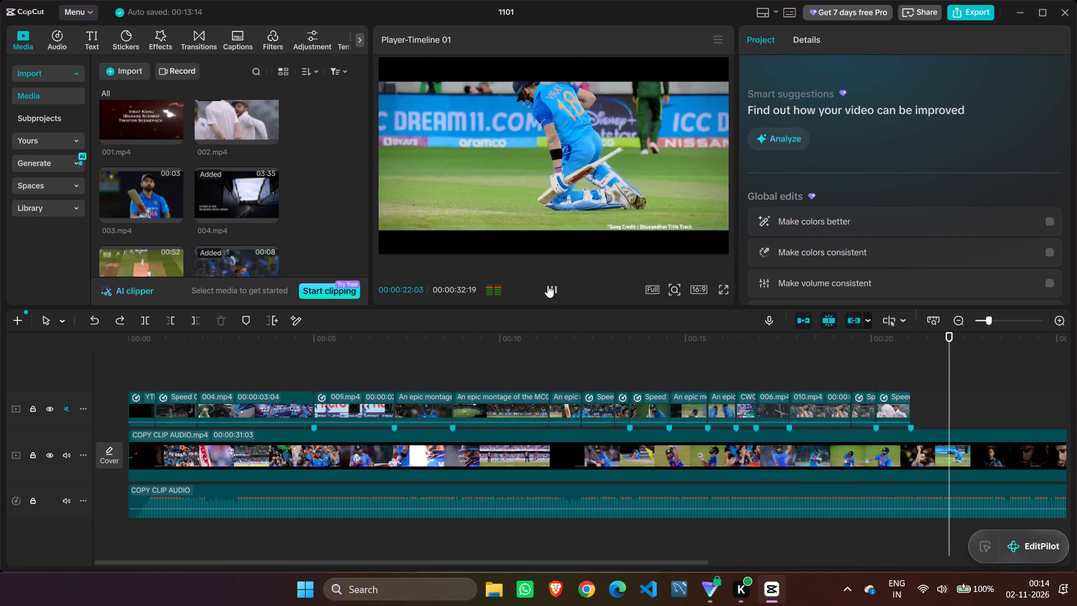
pyautogui.click(547, 285)
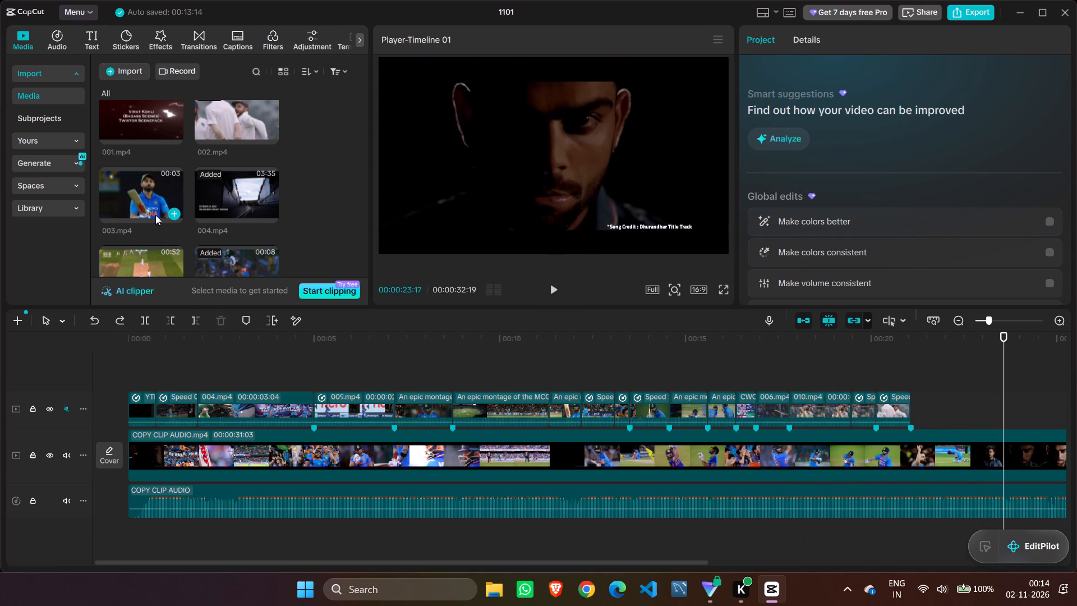
# Add "An epic montage of the MCG thriller T20WC 2022 ICC1080.mp4" to the upper video track after 002.mp4, starting at about 00:00:22:00.
pyautogui.scroll(-1, 155, 215)
pyautogui.scroll(5, 144, 209)
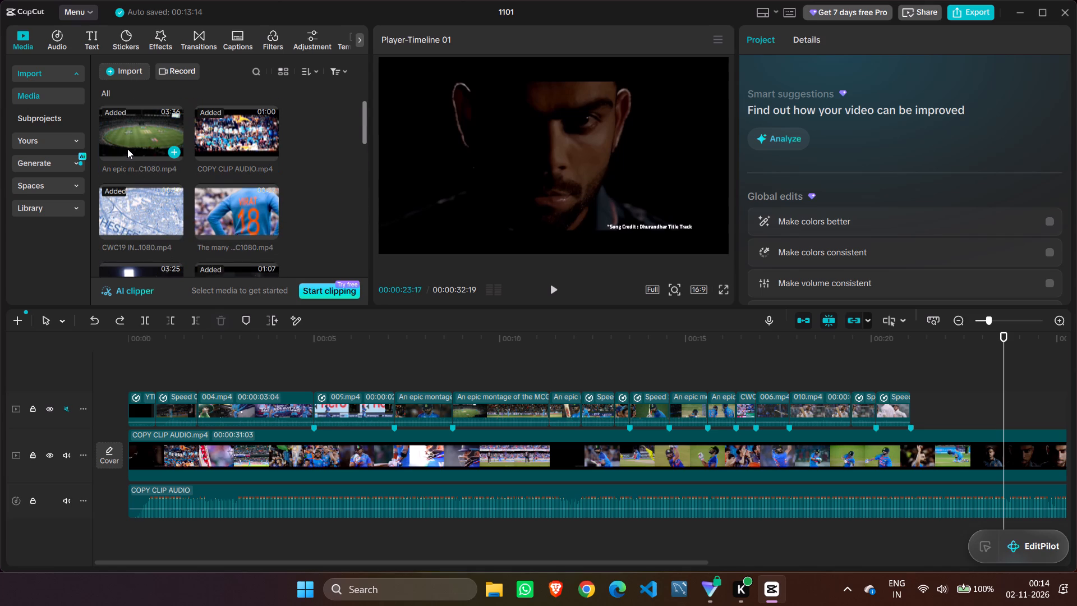
pyautogui.click(127, 149)
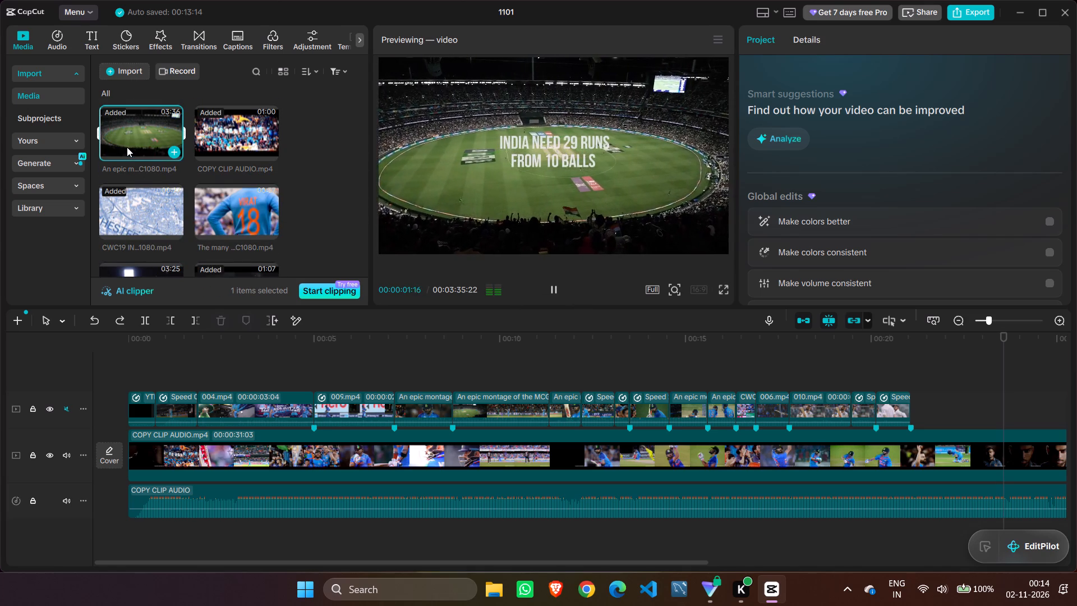
pyautogui.moveTo(127, 147); pyautogui.dragTo(895, 410)
pyautogui.moveTo(951, 367); pyautogui.dragTo(913, 368)
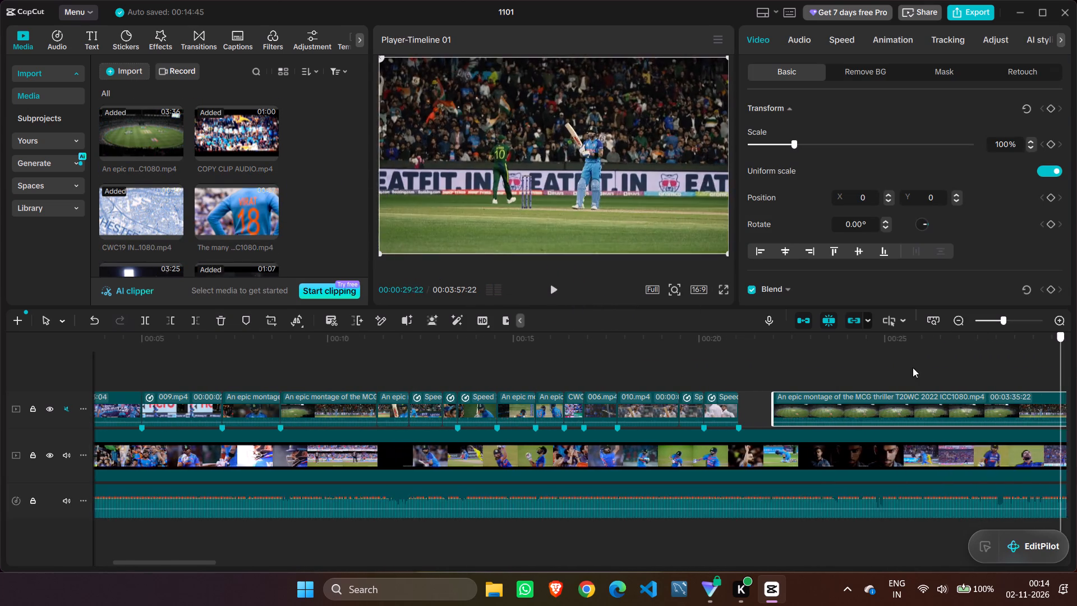
# Scrub and play through the MCG thriller clip between about 00:00:29 and 00:00:49 to look for footage for the shot after 002.mp4.
pyautogui.moveTo(913, 368); pyautogui.dragTo(711, 428)
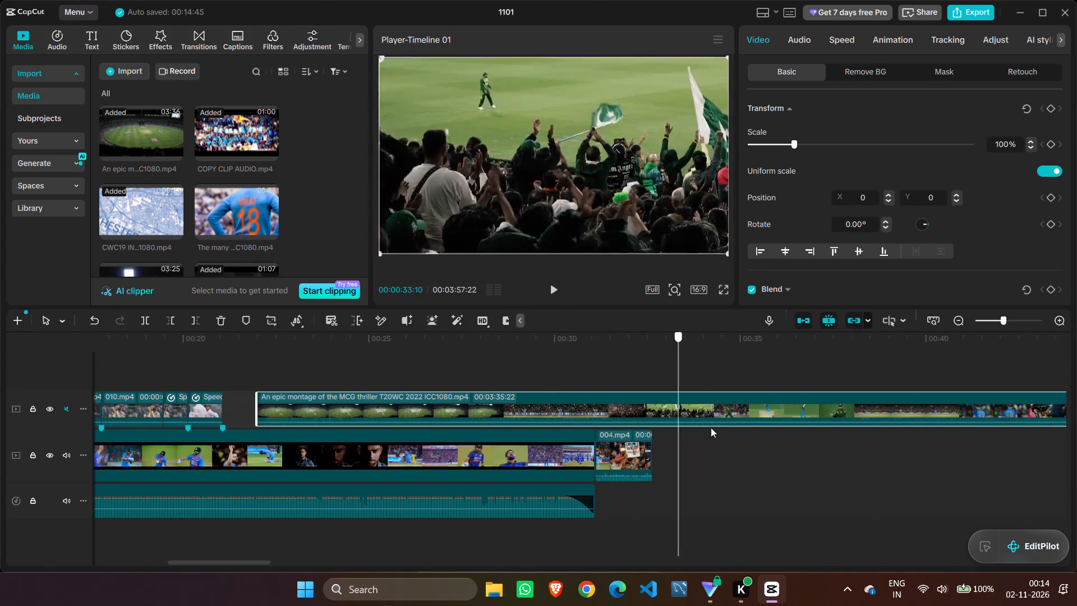
pyautogui.moveTo(711, 428); pyautogui.dragTo(980, 419)
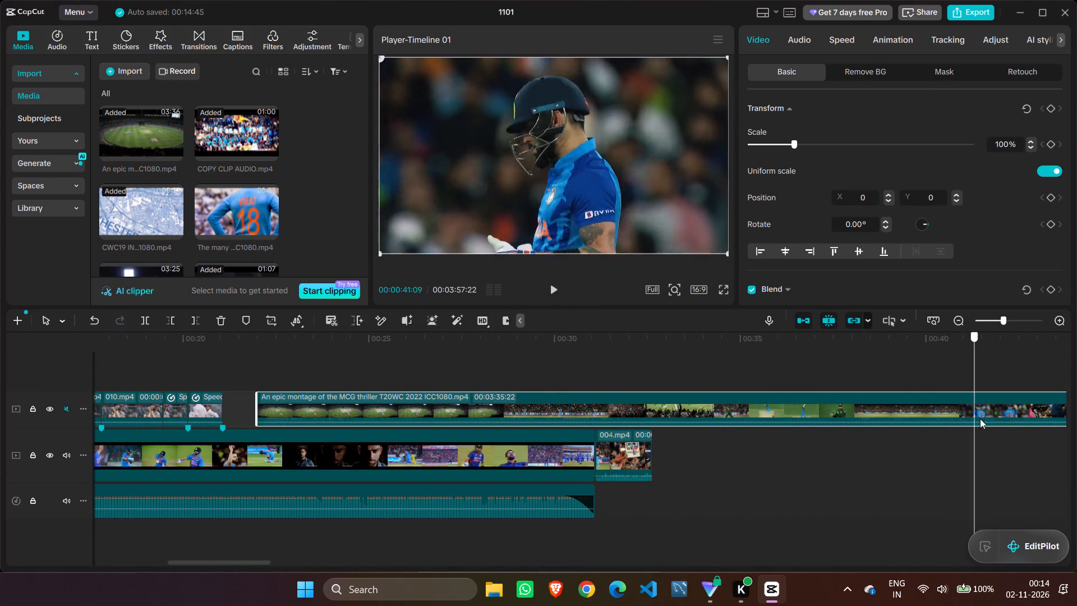
pyautogui.moveTo(980, 419); pyautogui.dragTo(1076, 389)
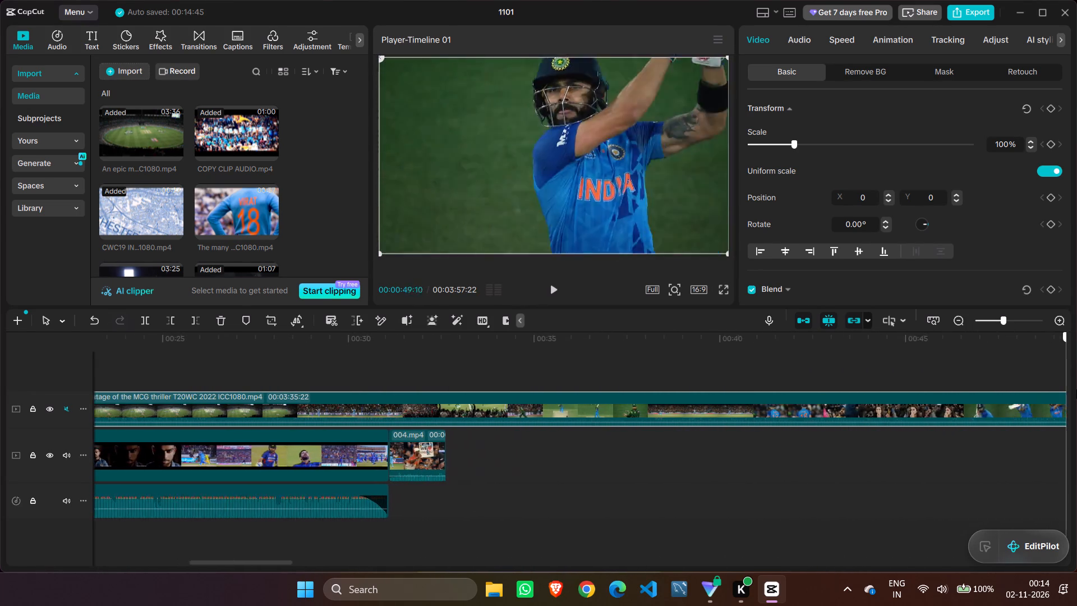
pyautogui.moveTo(1076, 389); pyautogui.dragTo(357, 463)
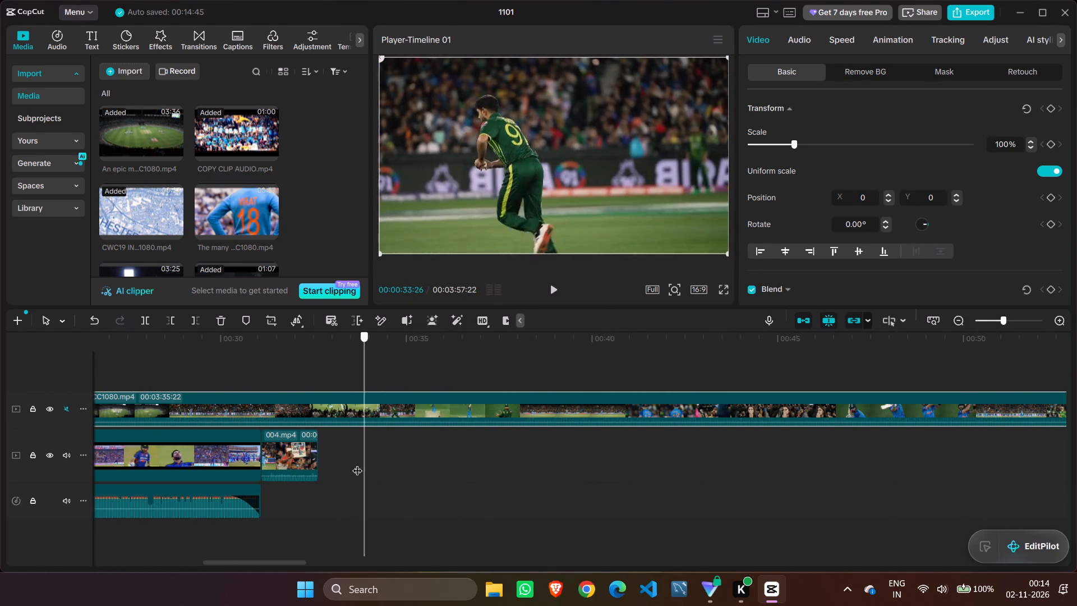
pyautogui.moveTo(357, 463); pyautogui.dragTo(348, 463)
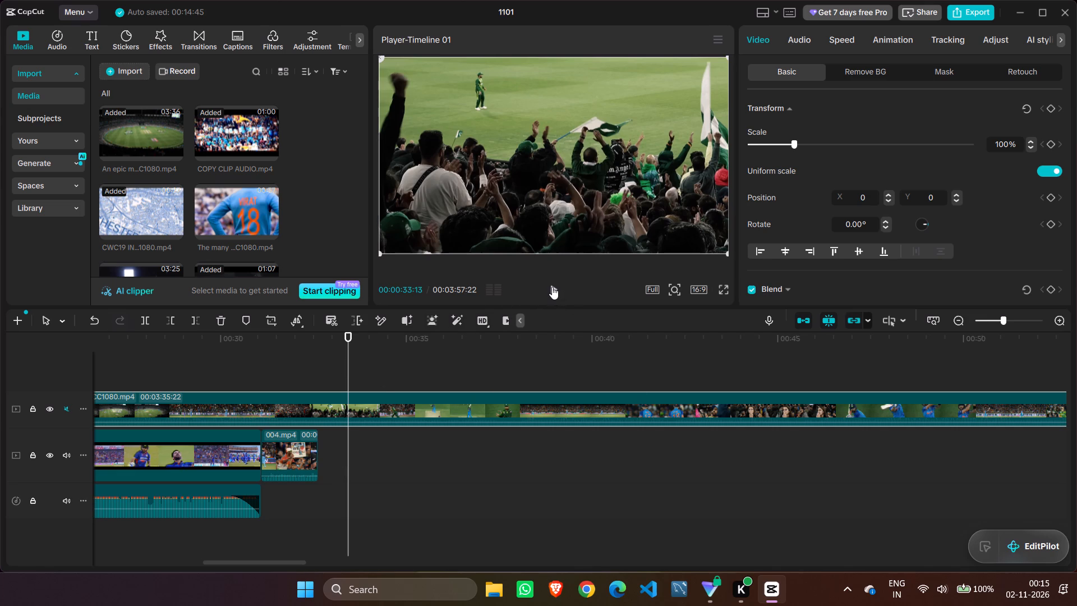
pyautogui.click(552, 287)
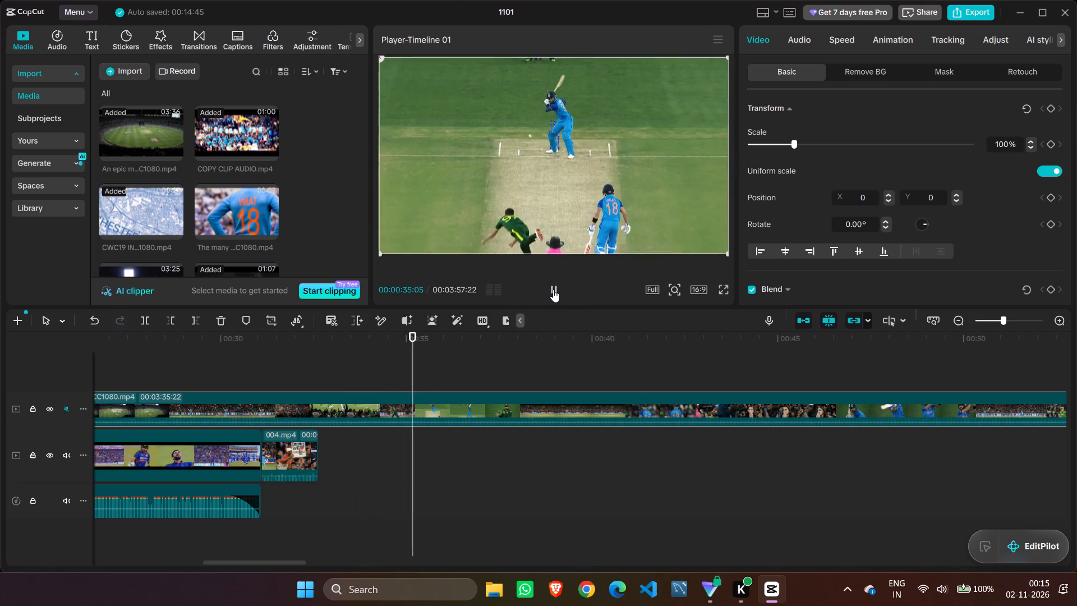
pyautogui.click(553, 290)
pyautogui.moveTo(427, 356); pyautogui.dragTo(182, 384)
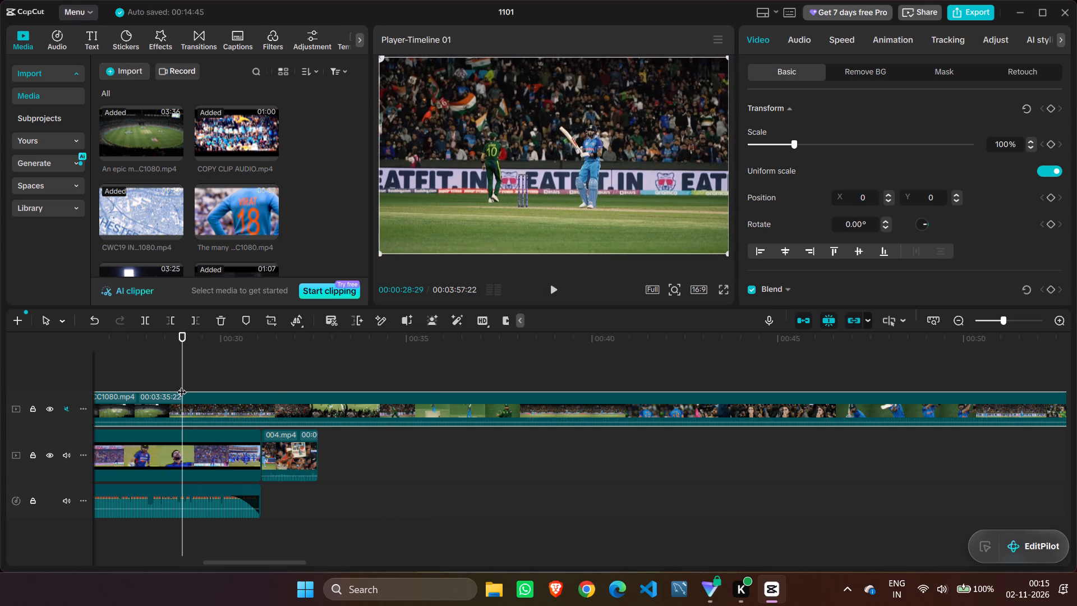
pyautogui.click(550, 287)
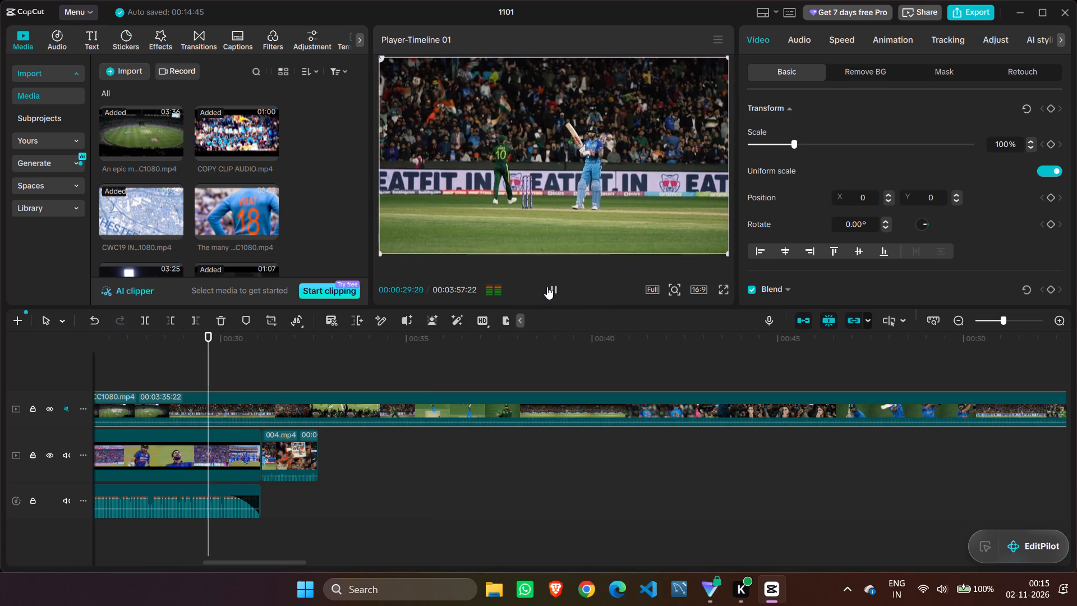
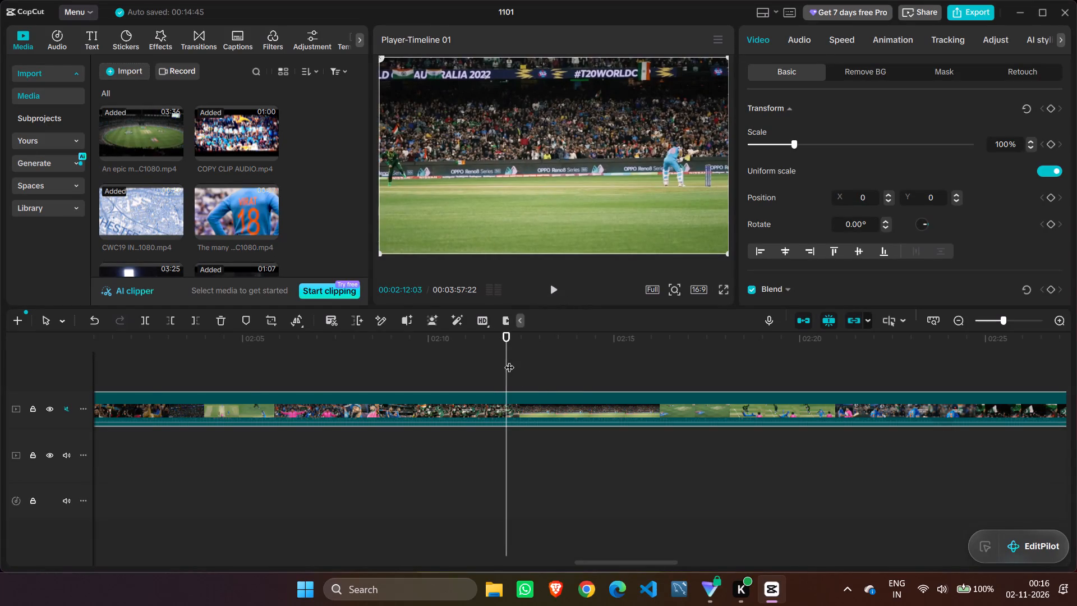
# Play back the edited cricket montage from the start of the timeline through the gap before the long MCG clip, and replay it.
pyautogui.moveTo(509, 360); pyautogui.dragTo(6, 430)
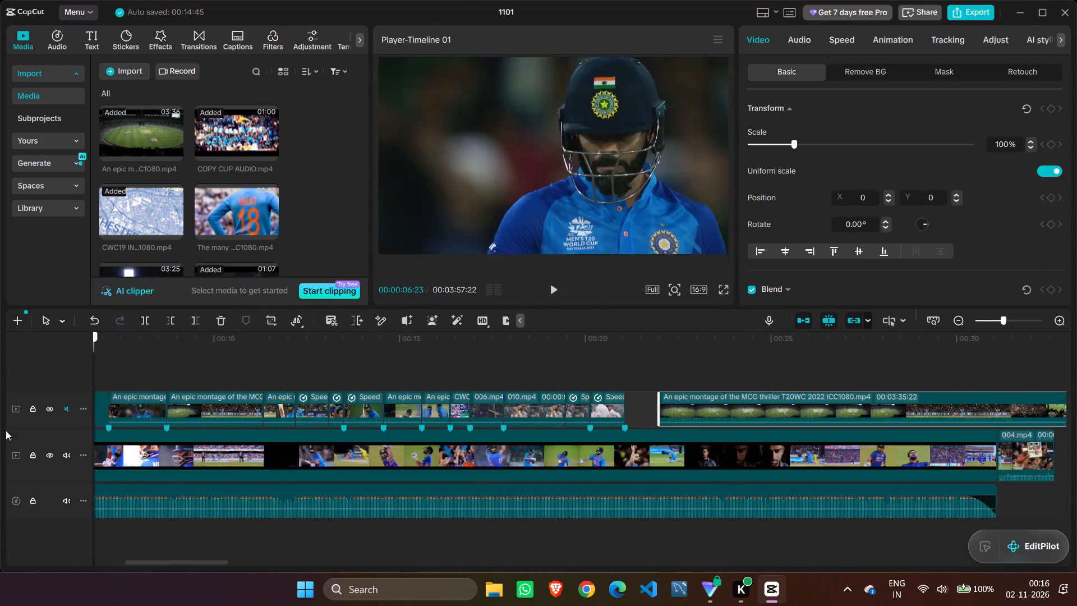
pyautogui.moveTo(6, 430); pyautogui.dragTo(19, 429)
pyautogui.click(554, 295)
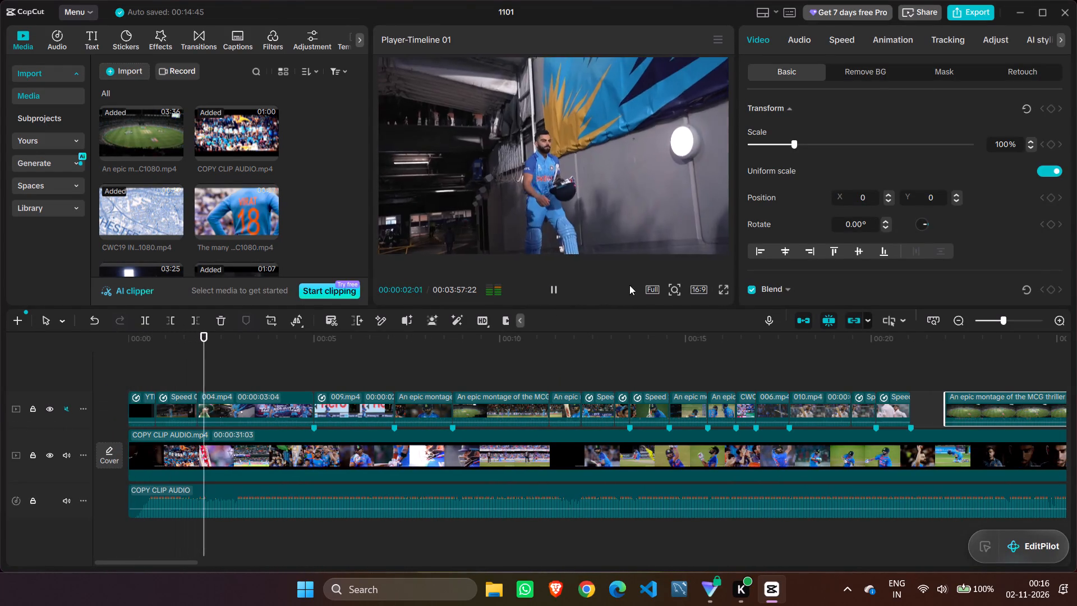
pyautogui.click(555, 293)
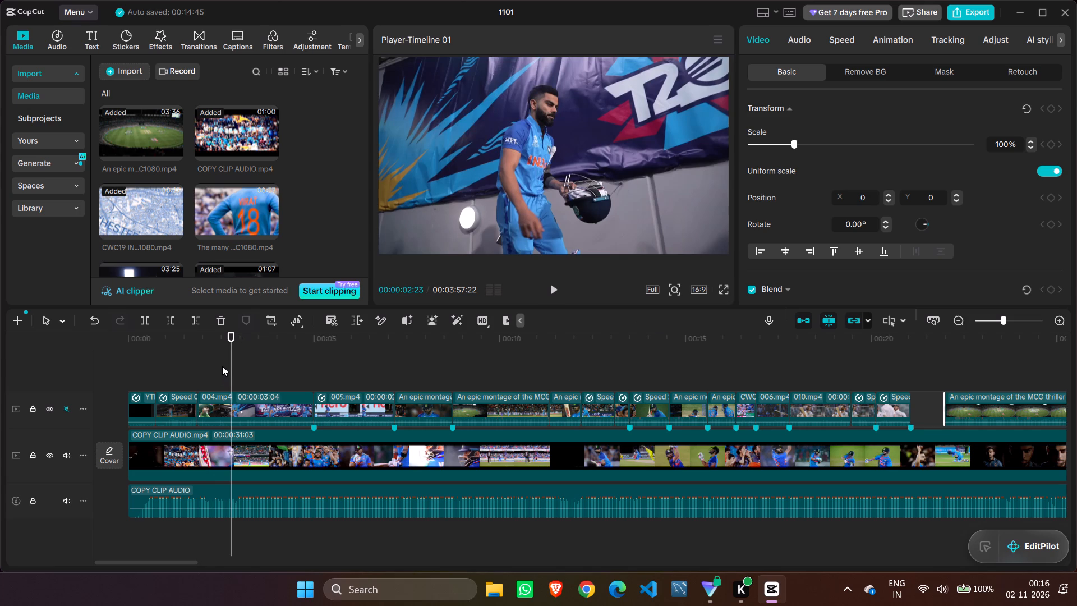
pyautogui.moveTo(230, 364); pyautogui.dragTo(65, 370)
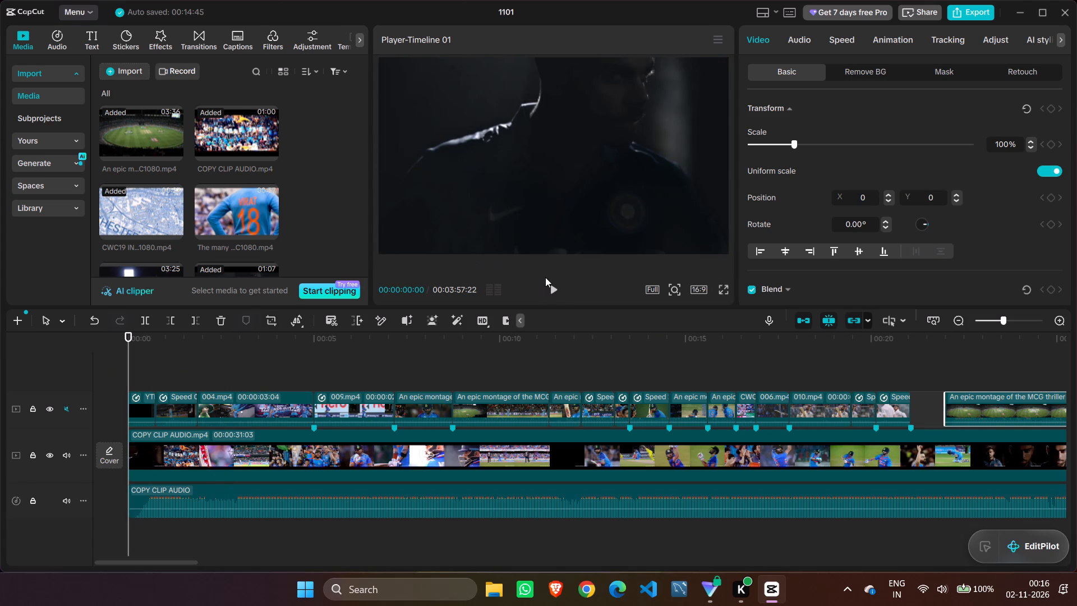
pyautogui.click(554, 286)
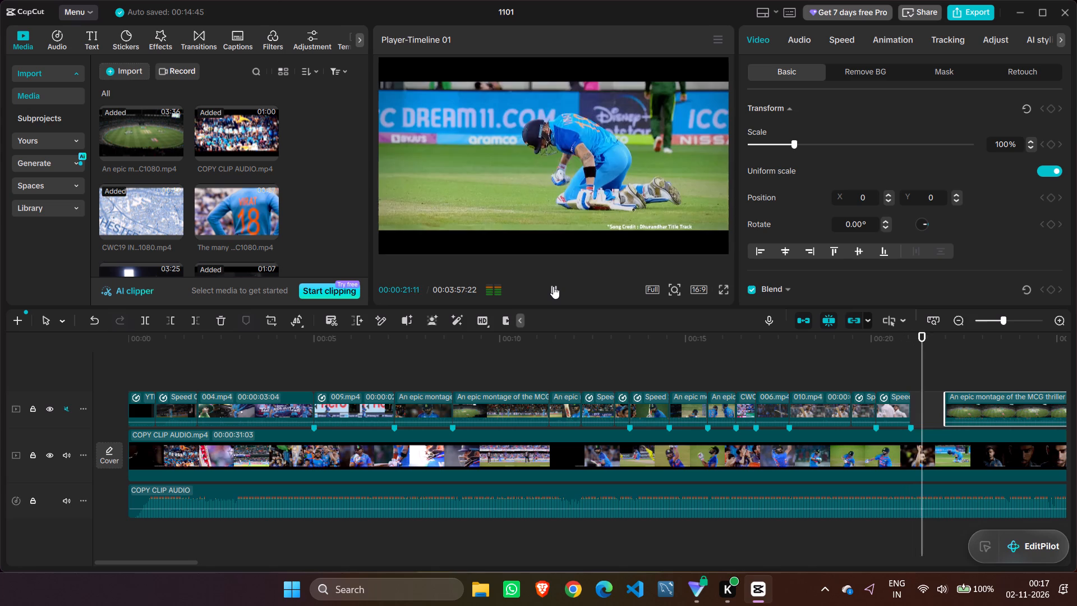
pyautogui.click(553, 286)
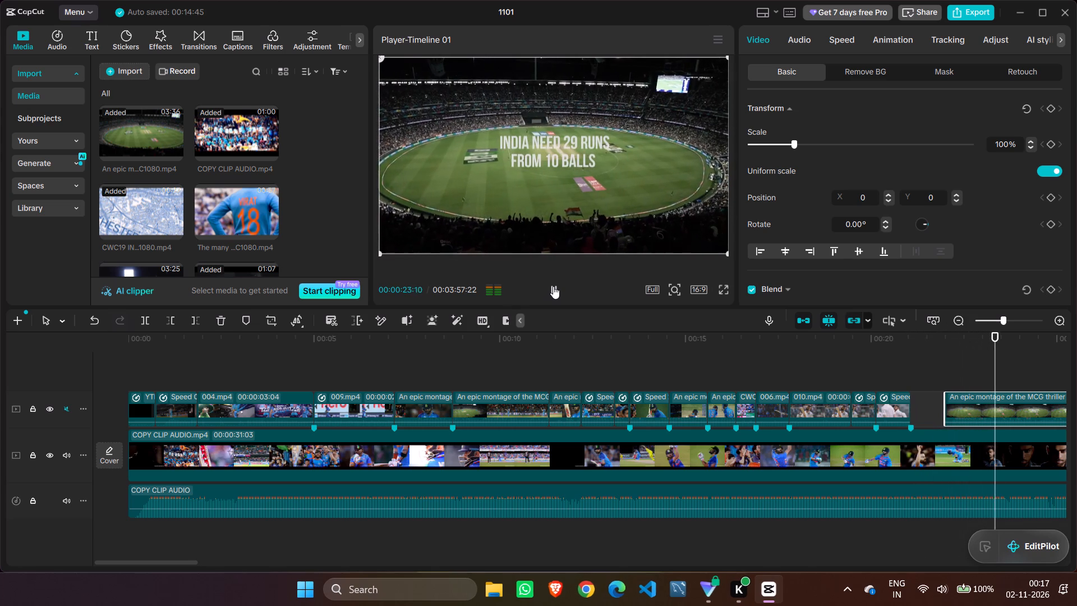
pyautogui.moveTo(1000, 343); pyautogui.dragTo(94, 440)
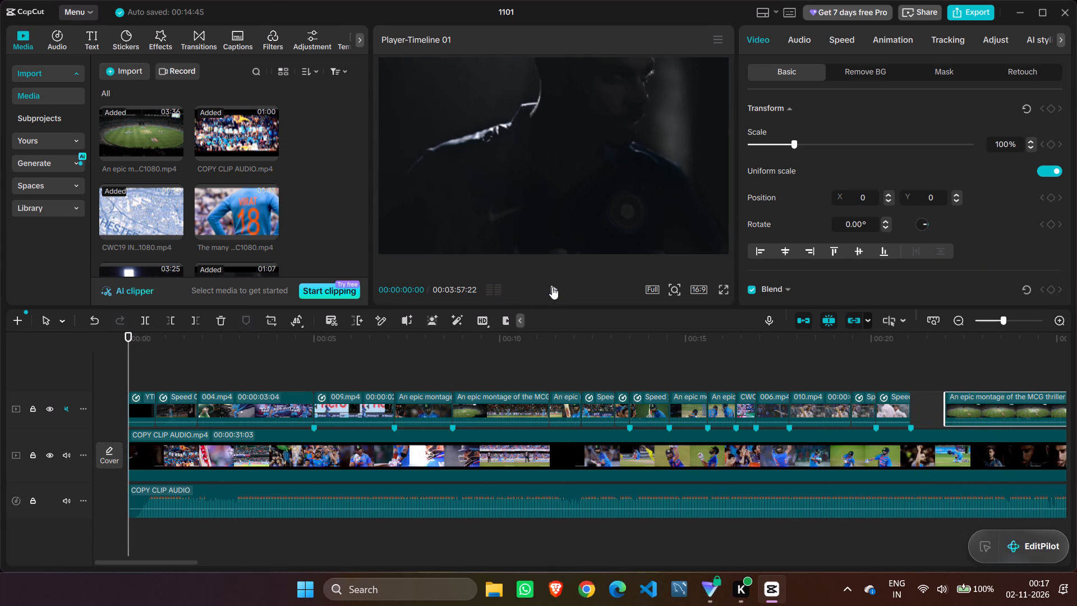
pyautogui.click(552, 287)
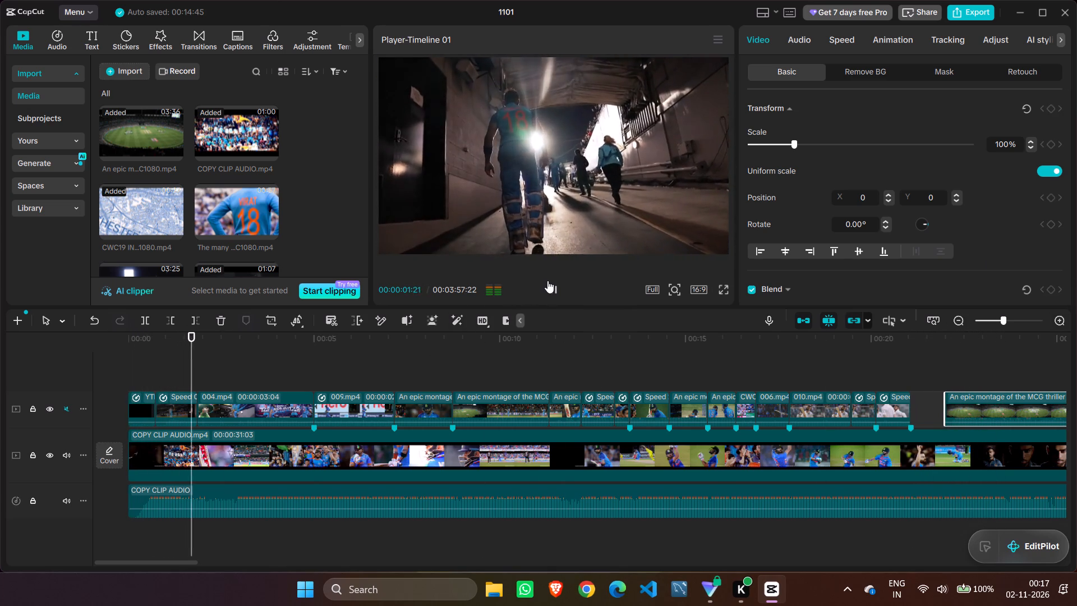
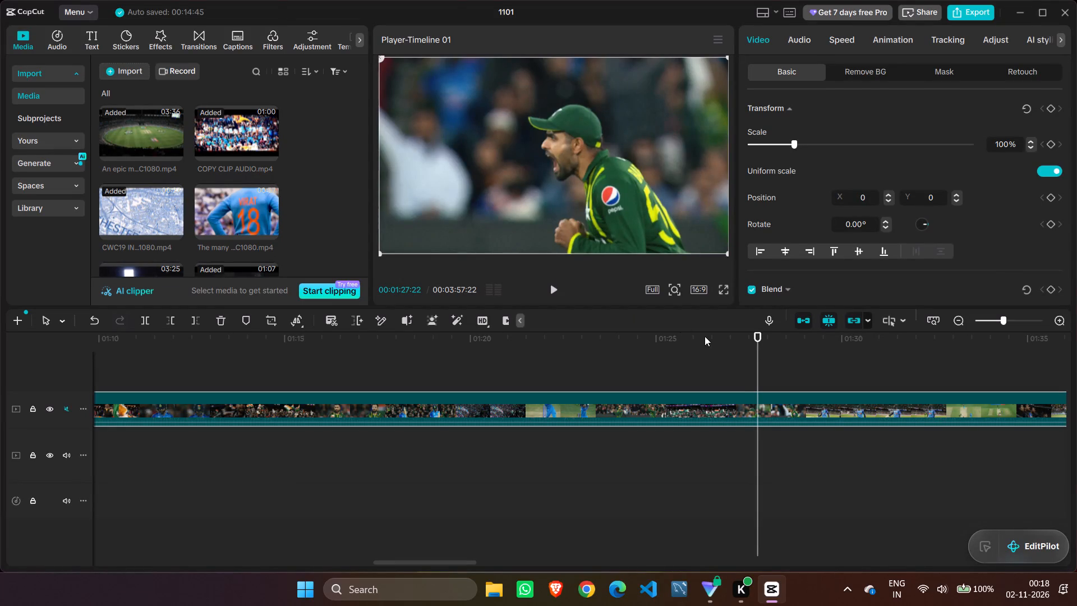
# Return to the start of the timeline and play the edited montage through its first 12 seconds.
pyautogui.moveTo(758, 336); pyautogui.dragTo(0, 505)
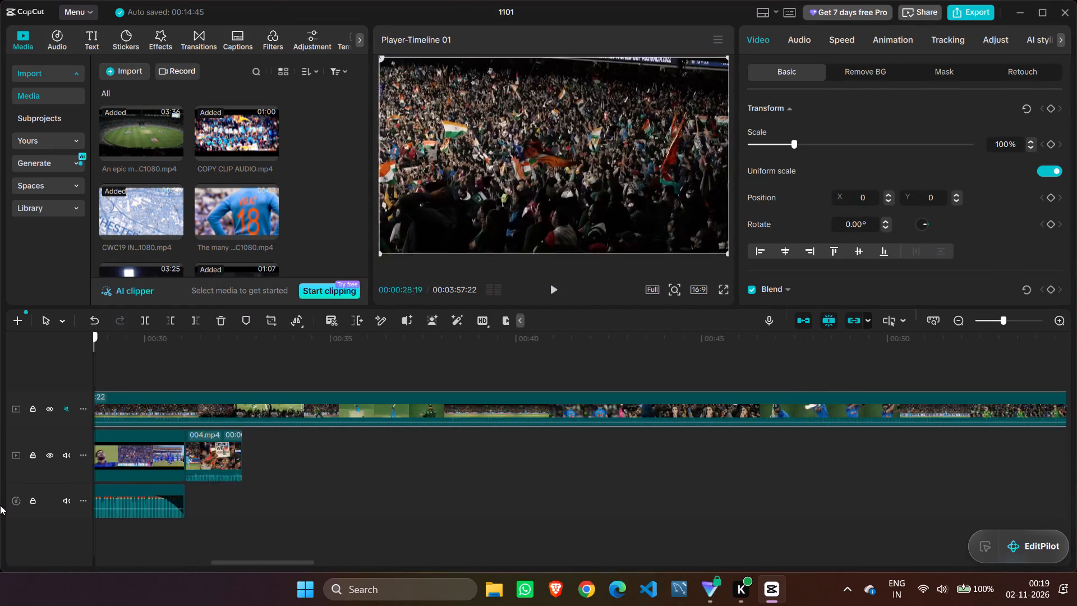
pyautogui.moveTo(0, 505); pyautogui.dragTo(0, 499)
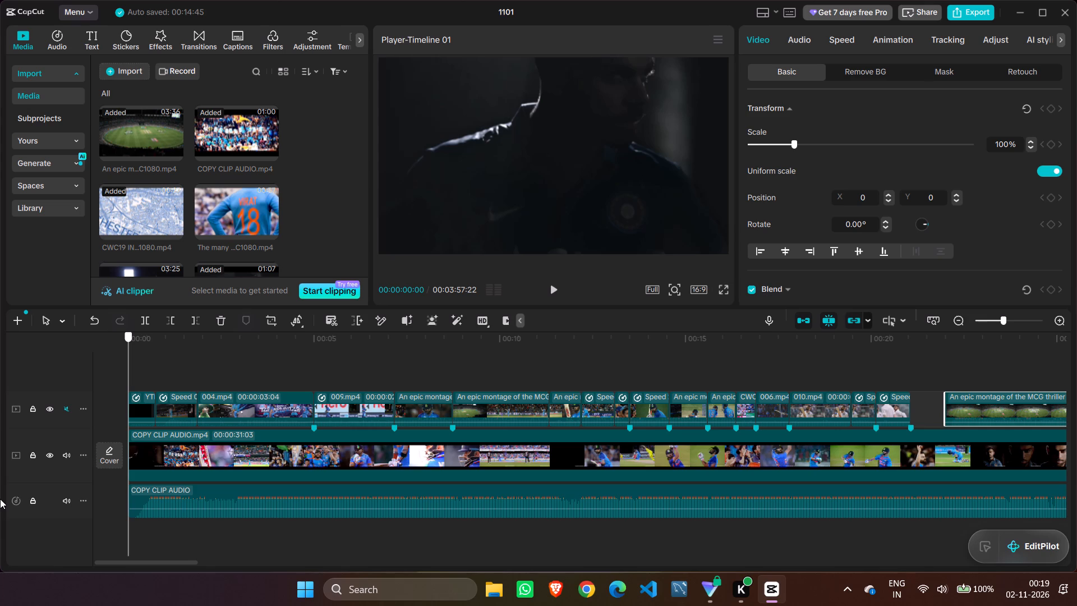
pyautogui.moveTo(0, 499); pyautogui.dragTo(0, 549)
pyautogui.click(552, 287)
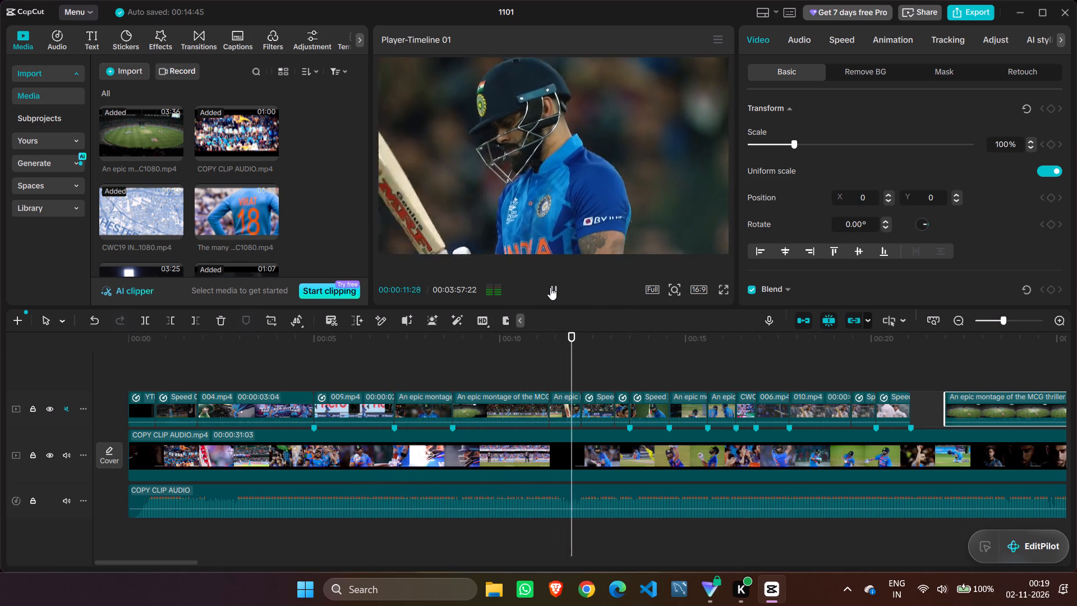
pyautogui.click(550, 287)
# Review the 009.mp4 batter walk-off clip, then play the montage from its beginning to the gap before the long MCG clip.
pyautogui.moveTo(583, 341); pyautogui.dragTo(355, 373)
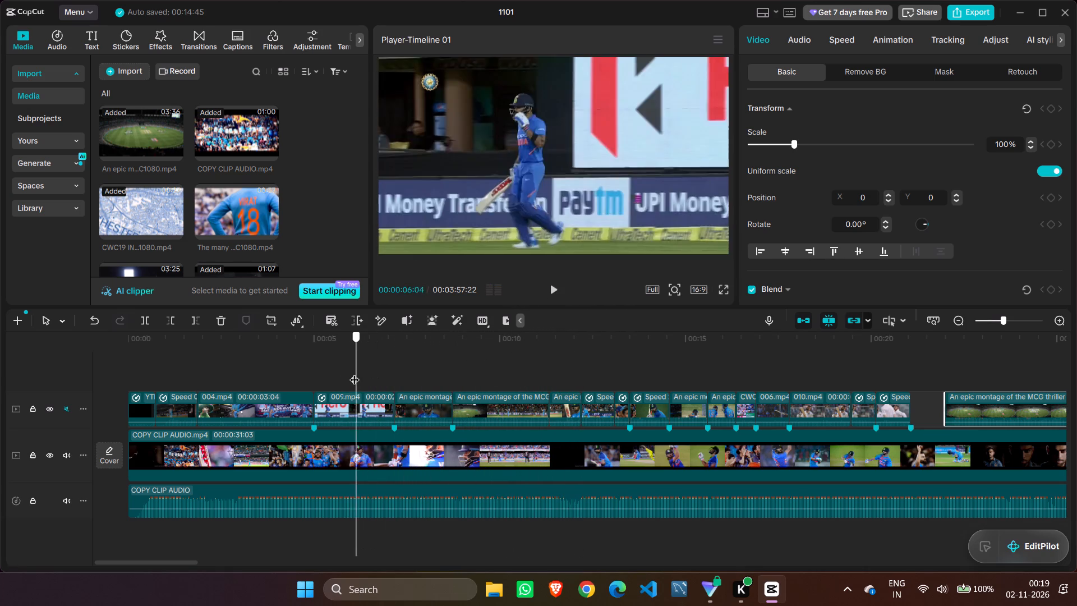
pyautogui.moveTo(355, 373); pyautogui.dragTo(384, 374)
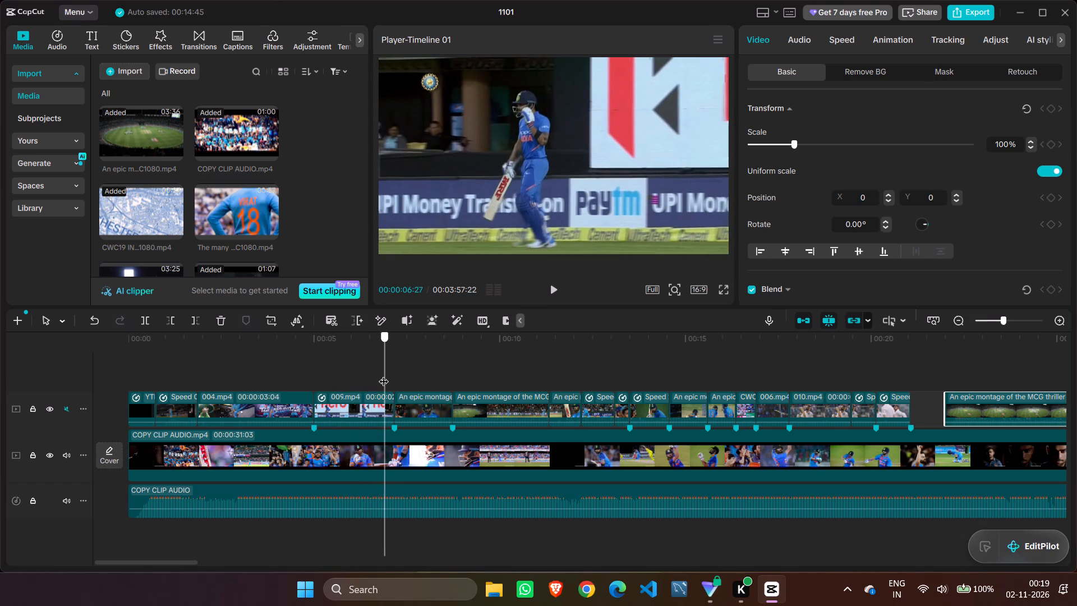
pyautogui.moveTo(384, 374); pyautogui.dragTo(291, 373)
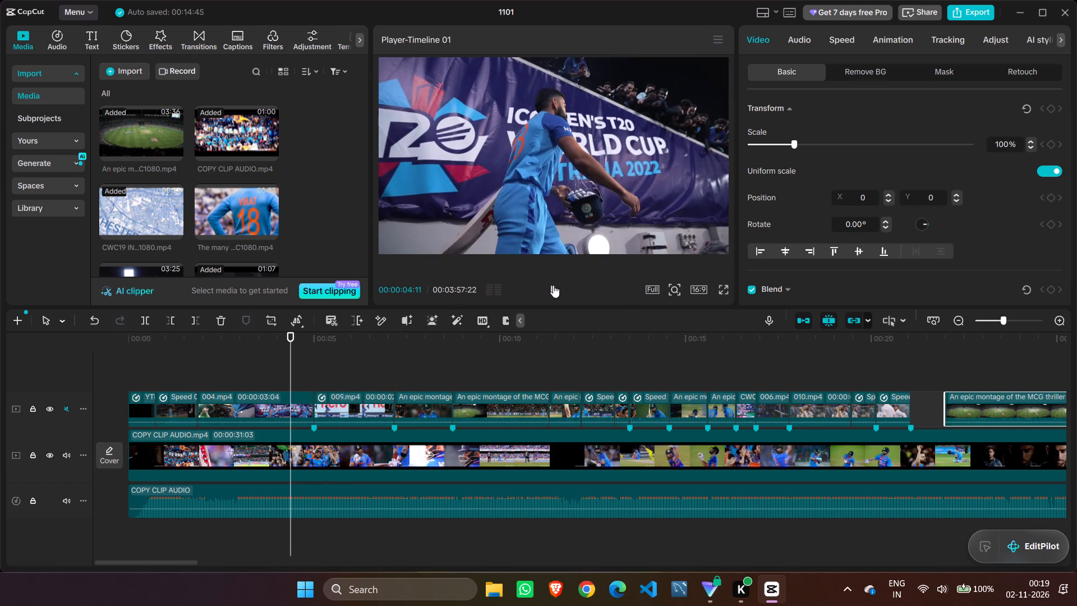
pyautogui.click(553, 285)
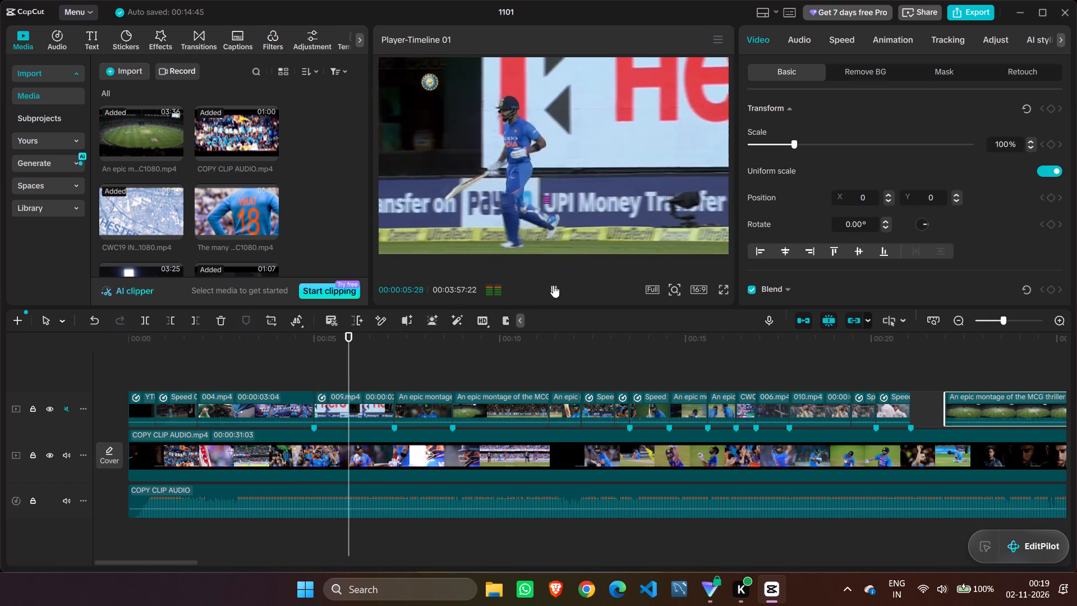
pyautogui.click(553, 285)
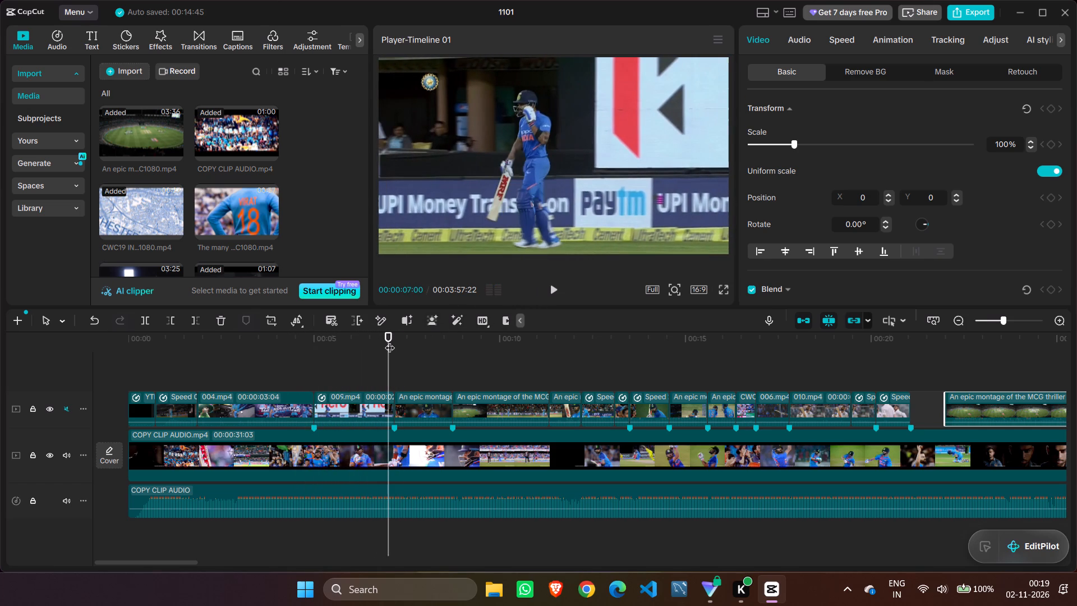
pyautogui.moveTo(390, 341); pyautogui.dragTo(326, 342)
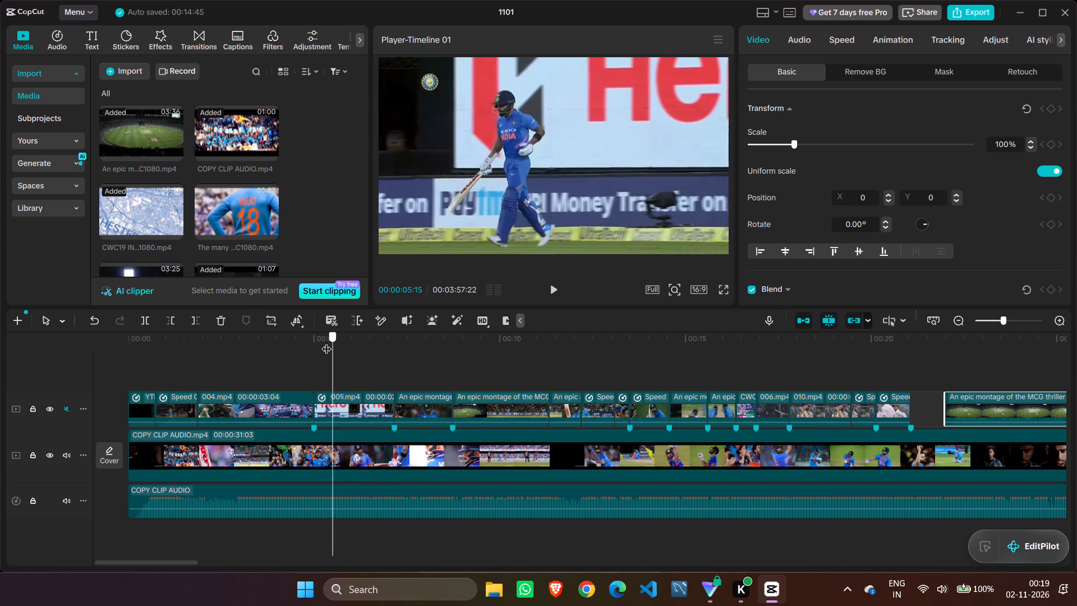
pyautogui.moveTo(326, 342); pyautogui.dragTo(331, 342)
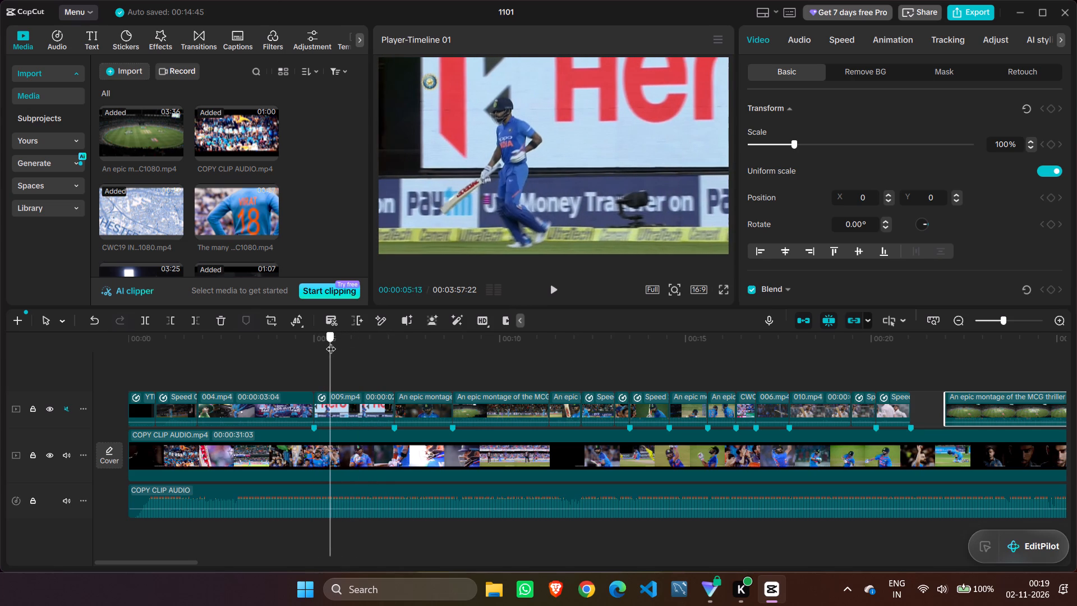
pyautogui.moveTo(331, 342); pyautogui.dragTo(317, 339)
pyautogui.click(547, 282)
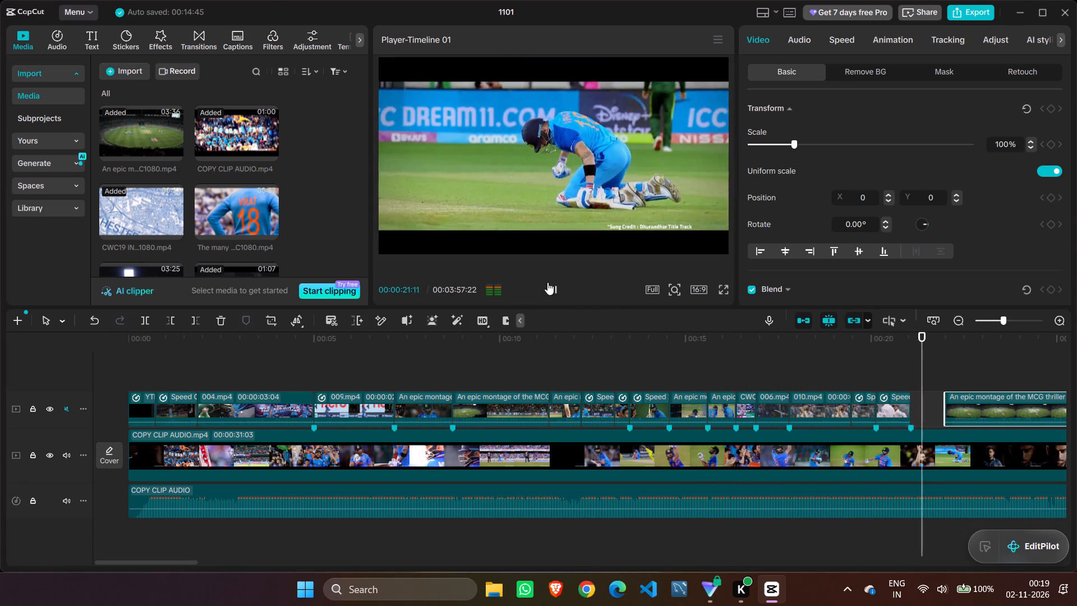
pyautogui.click(547, 282)
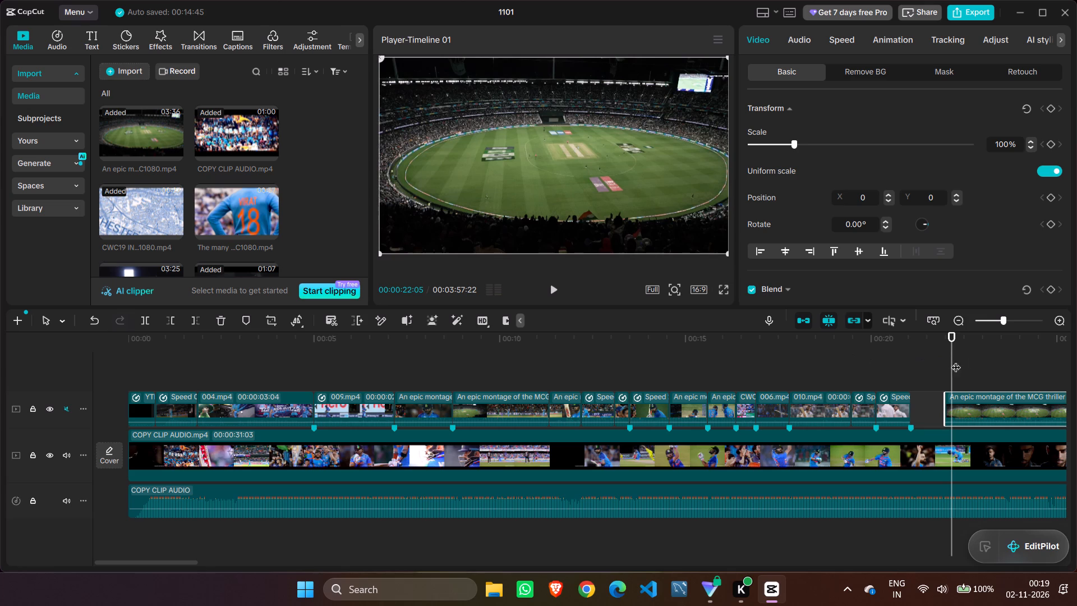
# Scan the long MCG thriller clip from its opening stadium shot to about 01:40 on the timeline for usable highlights.
pyautogui.moveTo(952, 345); pyautogui.dragTo(979, 359)
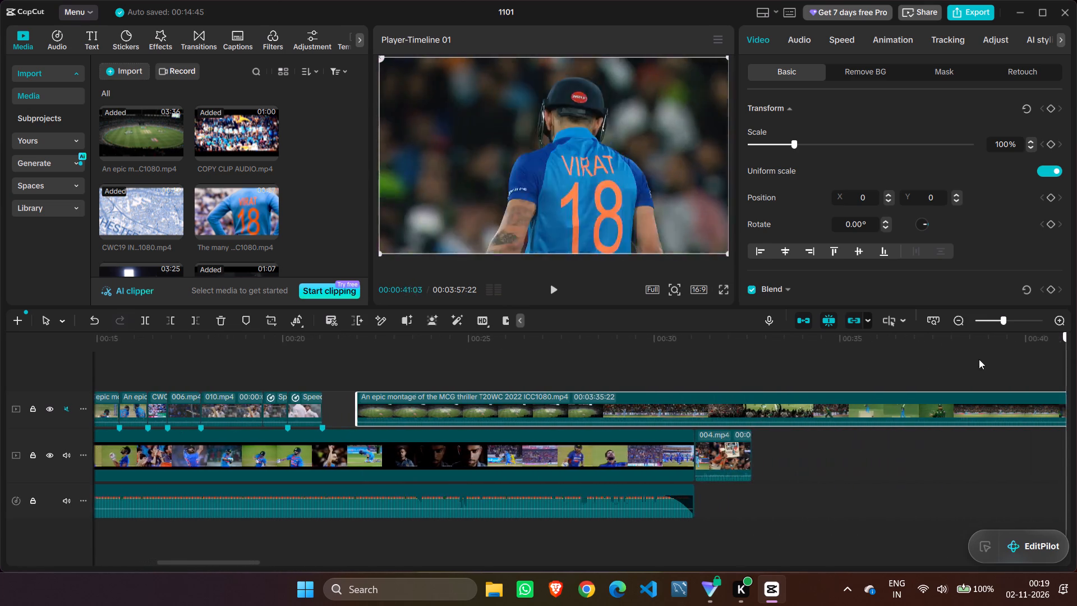
pyautogui.moveTo(979, 359); pyautogui.dragTo(922, 405)
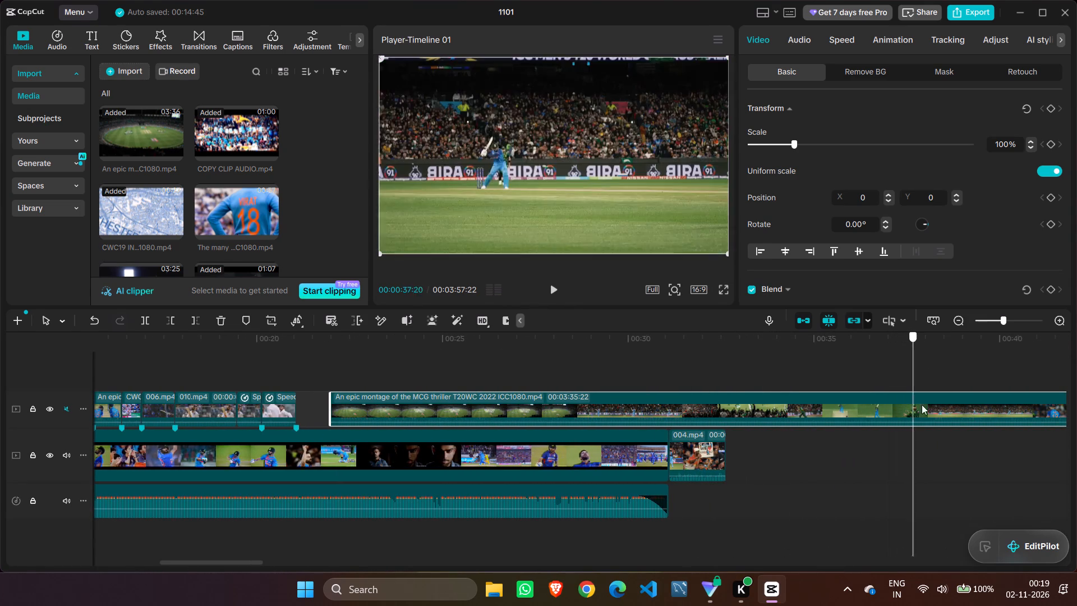
pyautogui.moveTo(922, 405); pyautogui.dragTo(951, 406)
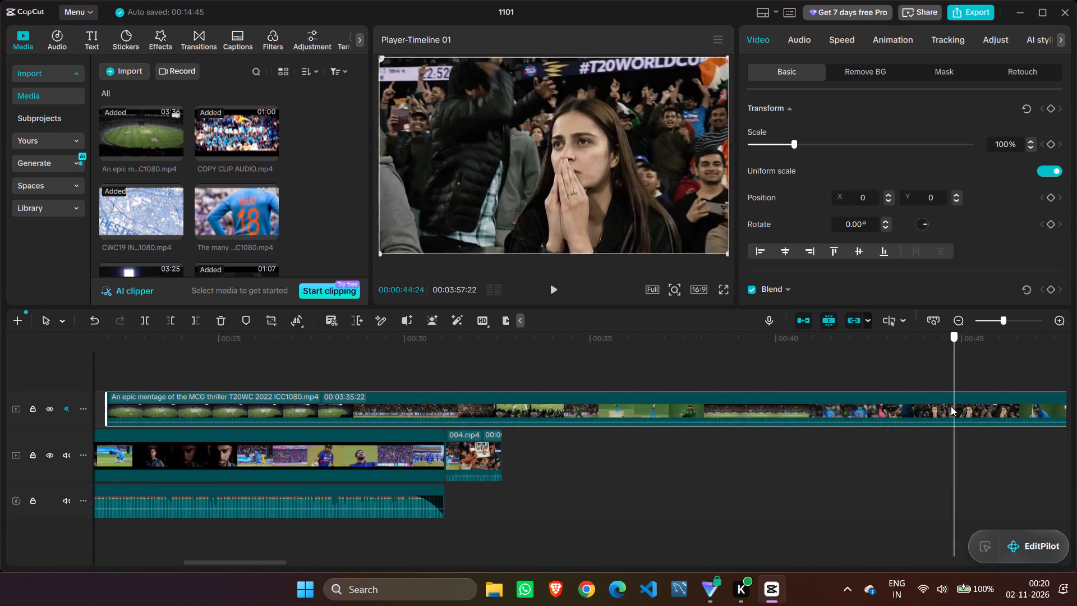
pyautogui.moveTo(951, 406); pyautogui.dragTo(767, 437)
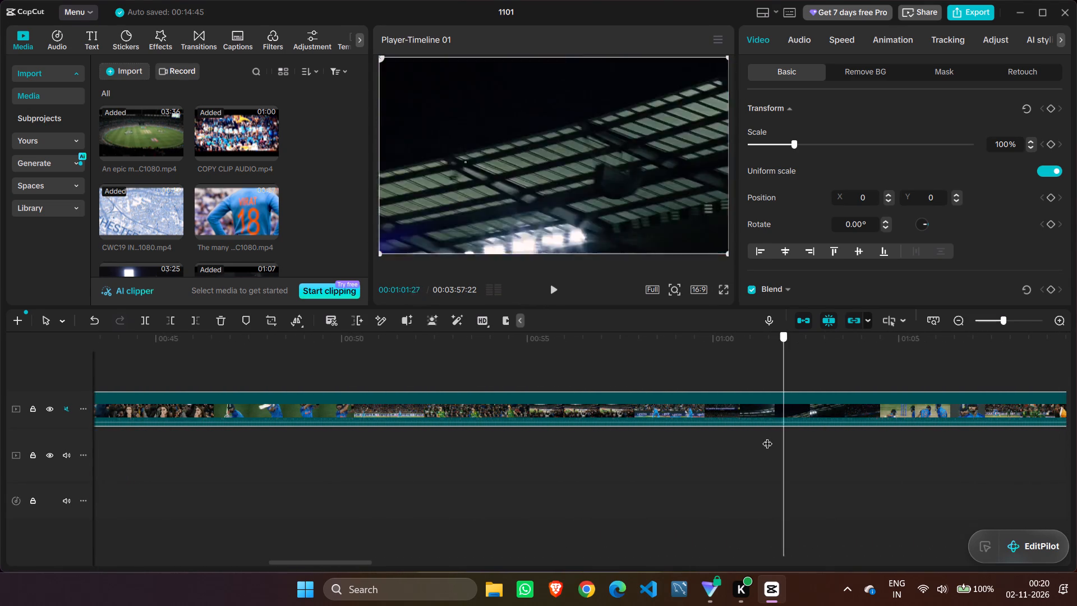
pyautogui.moveTo(767, 437); pyautogui.dragTo(935, 430)
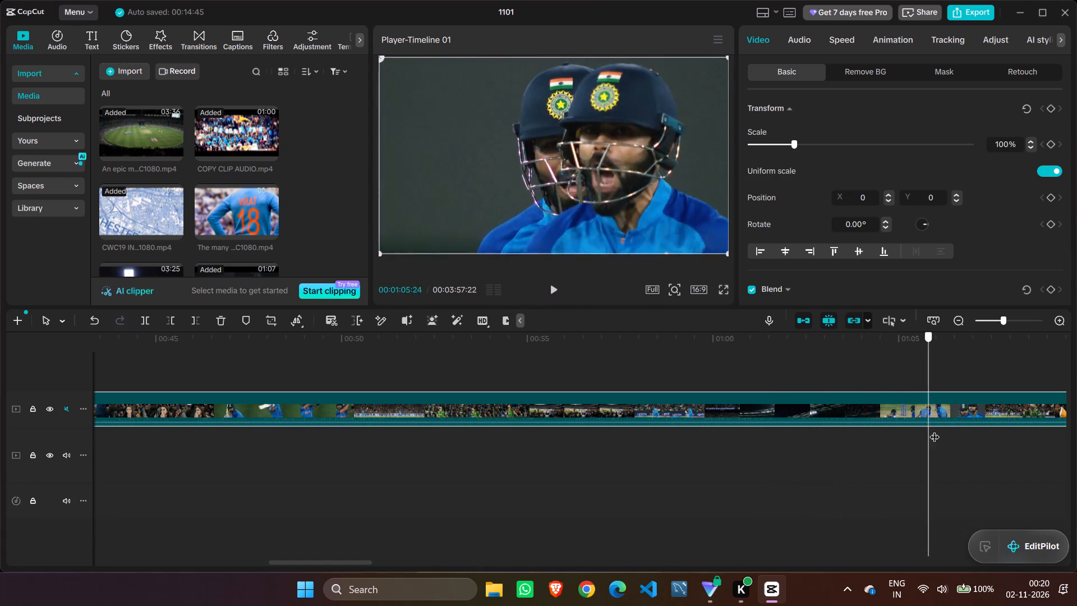
pyautogui.moveTo(935, 430); pyautogui.dragTo(1059, 422)
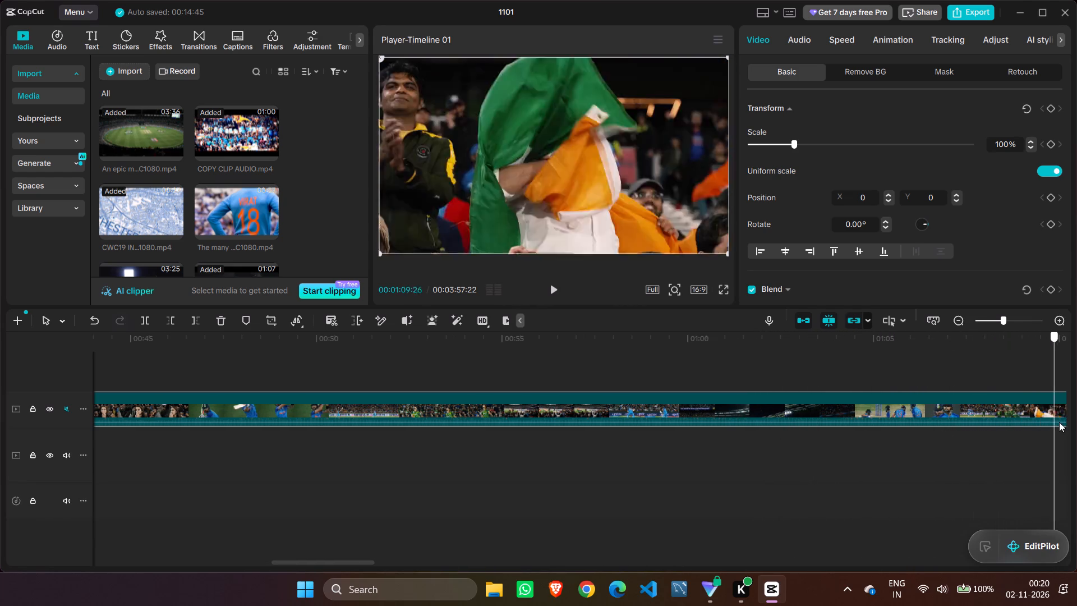
pyautogui.moveTo(1059, 422); pyautogui.dragTo(933, 424)
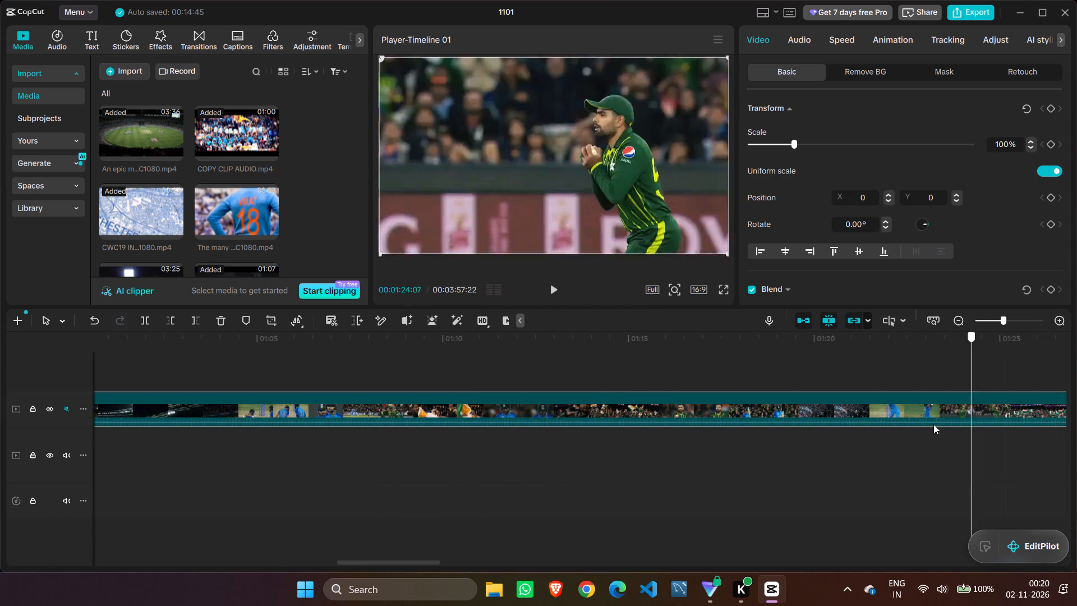
pyautogui.moveTo(933, 424); pyautogui.dragTo(1075, 420)
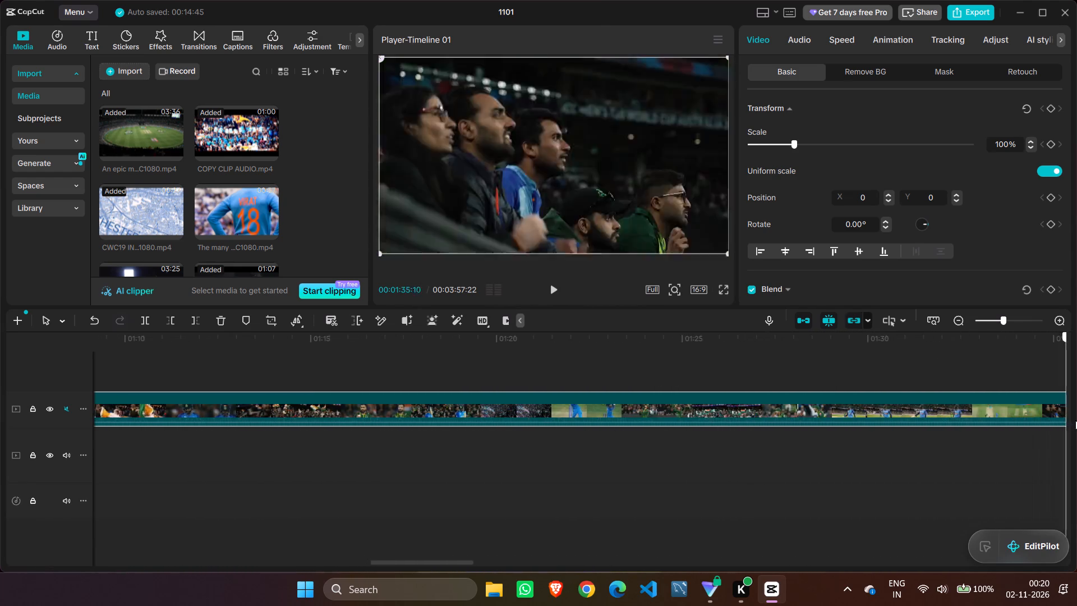
pyautogui.moveTo(1075, 420); pyautogui.dragTo(1000, 421)
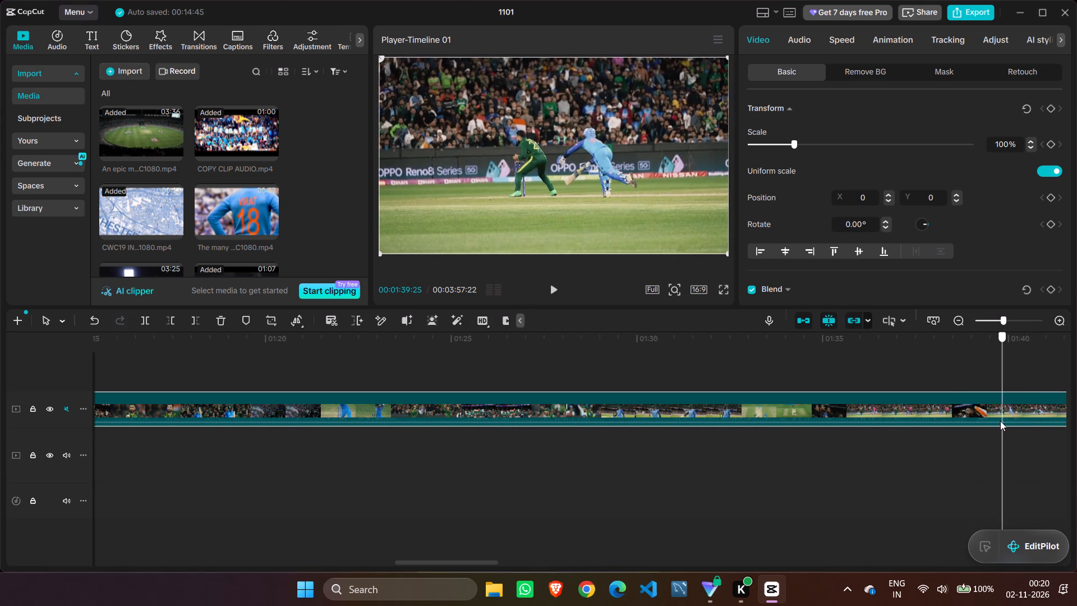
# Examine the diving batter shot in the long MCG clip closely, between about 01:39 and 01:41 on the timeline.
pyautogui.moveTo(1000, 421); pyautogui.dragTo(981, 423)
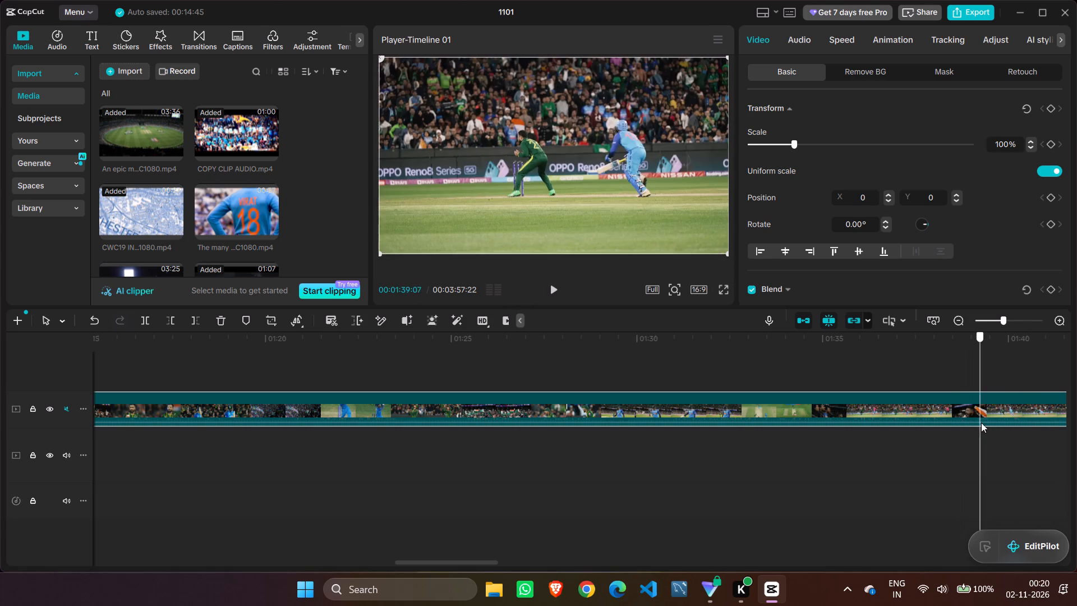
pyautogui.moveTo(981, 423); pyautogui.dragTo(1011, 421)
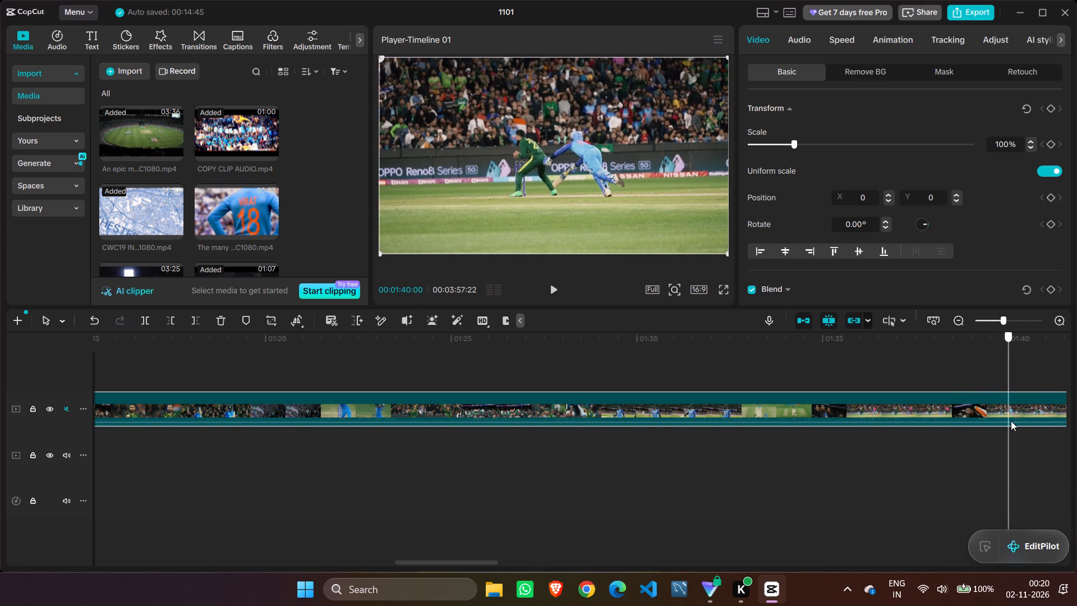
pyautogui.moveTo(1011, 421); pyautogui.dragTo(1028, 419)
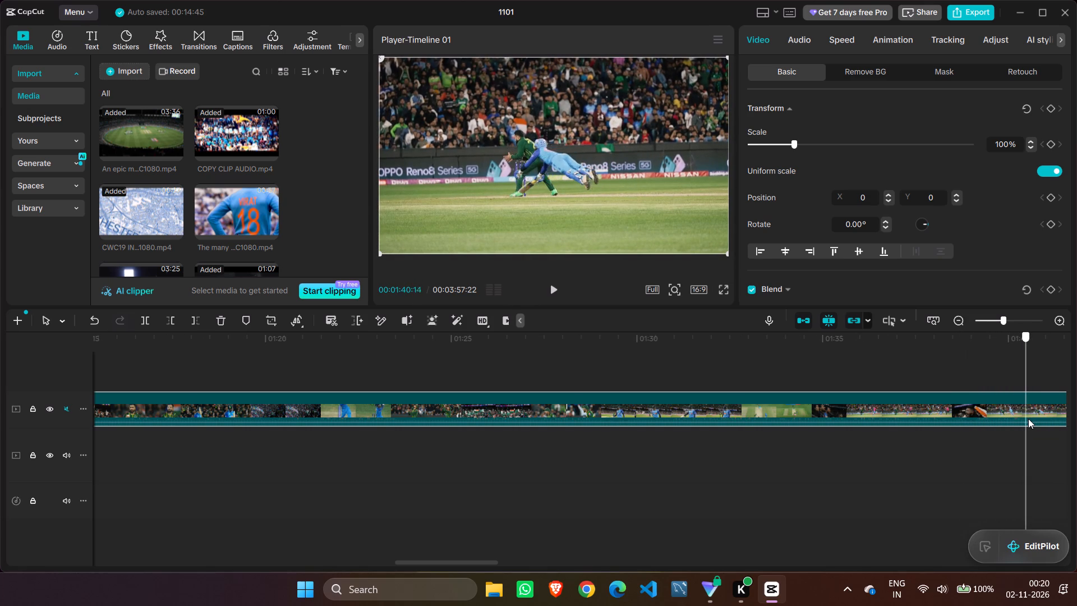
pyautogui.moveTo(1028, 419); pyautogui.dragTo(979, 420)
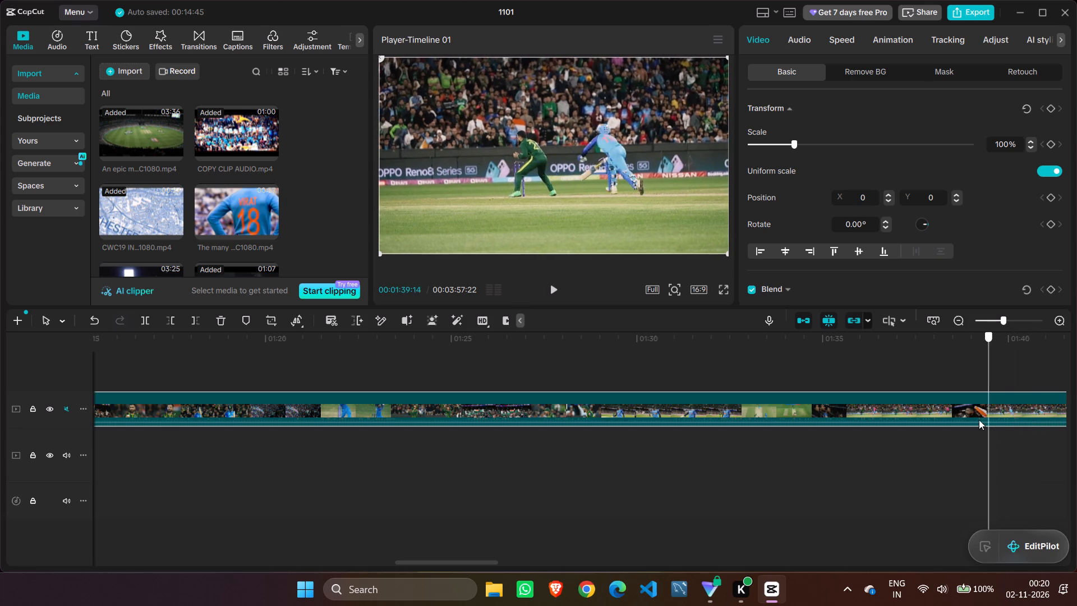
pyautogui.moveTo(979, 420); pyautogui.dragTo(1005, 416)
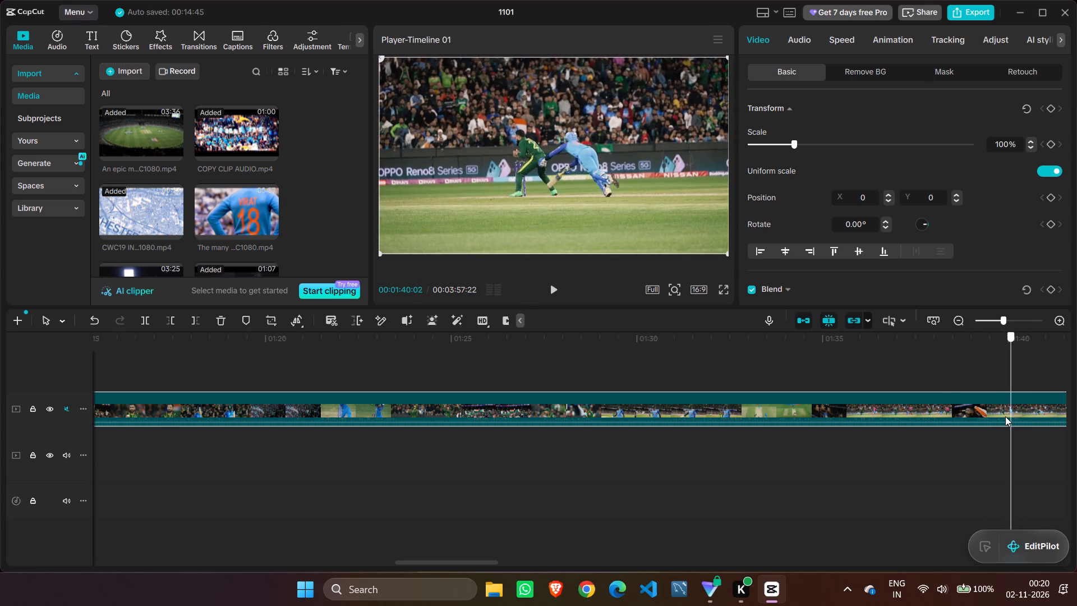
pyautogui.moveTo(1005, 416); pyautogui.dragTo(1010, 418)
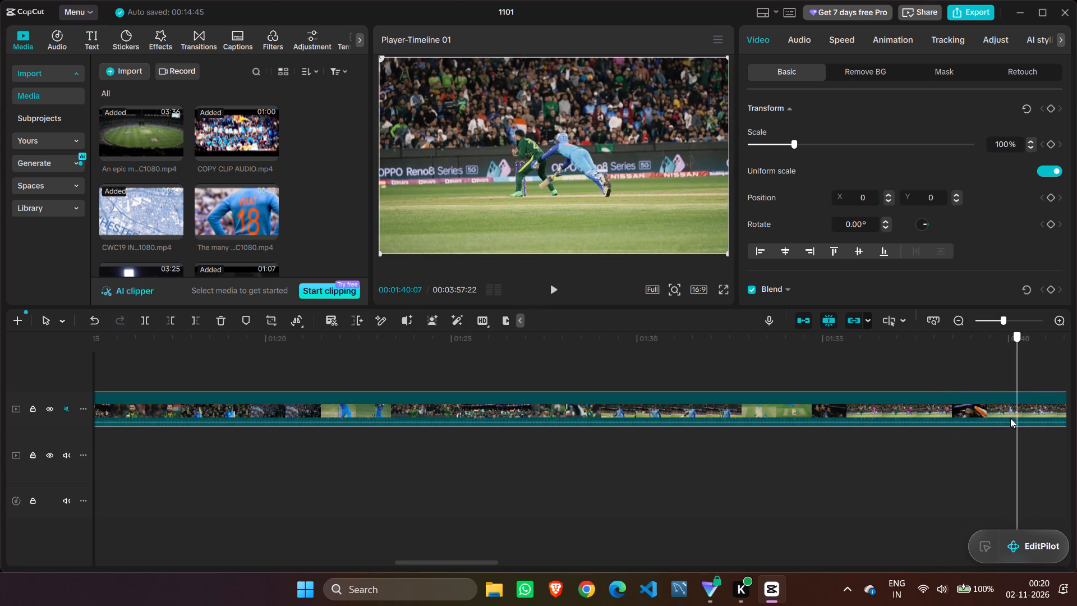
pyautogui.moveTo(1010, 418); pyautogui.dragTo(1006, 422)
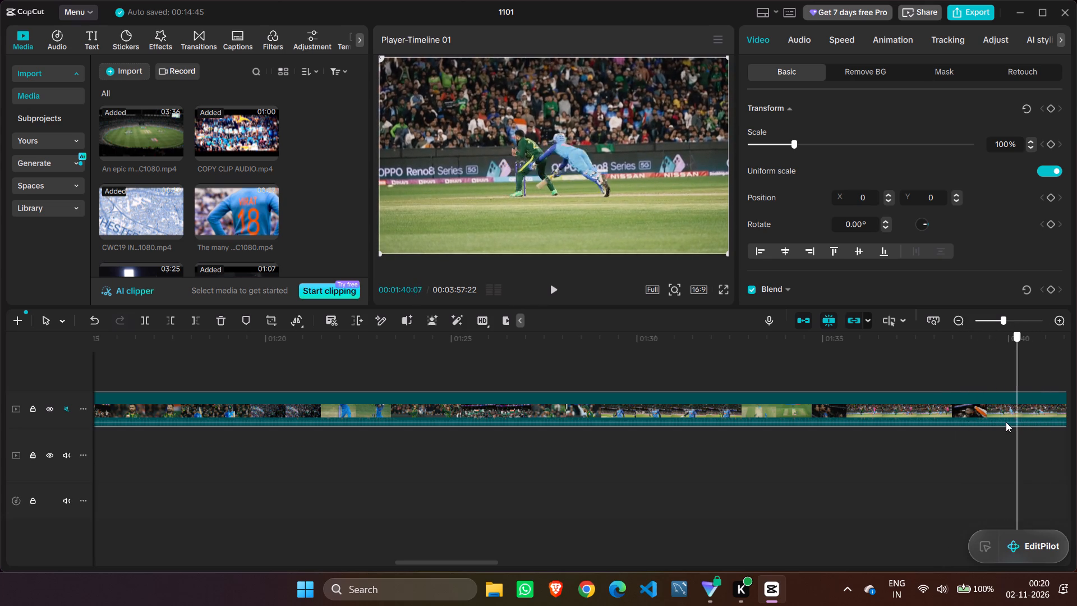
pyautogui.moveTo(1006, 422); pyautogui.dragTo(1048, 416)
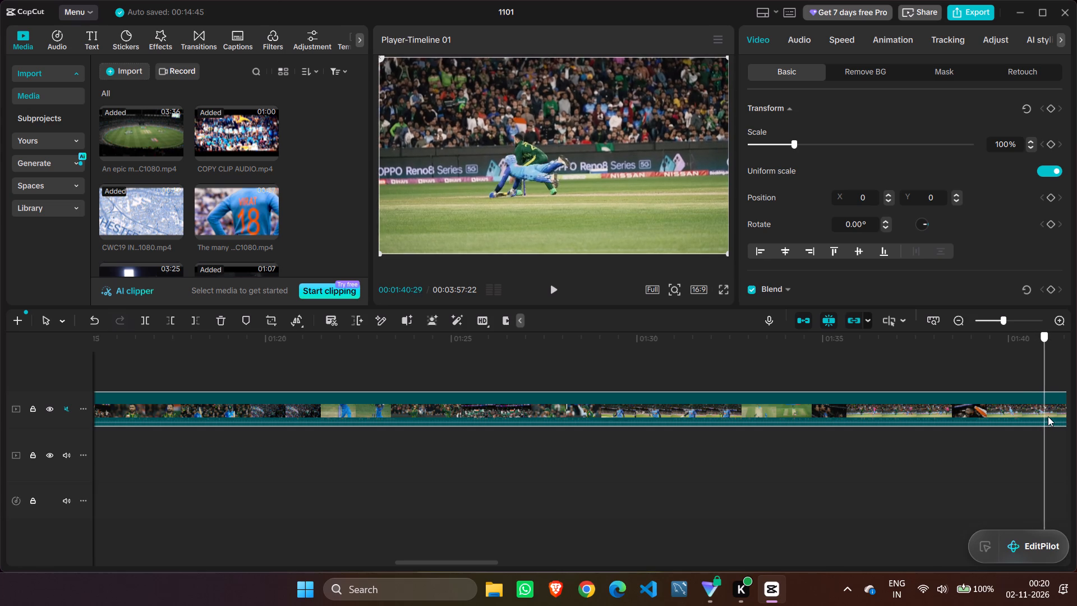
pyautogui.moveTo(1048, 416); pyautogui.dragTo(1033, 435)
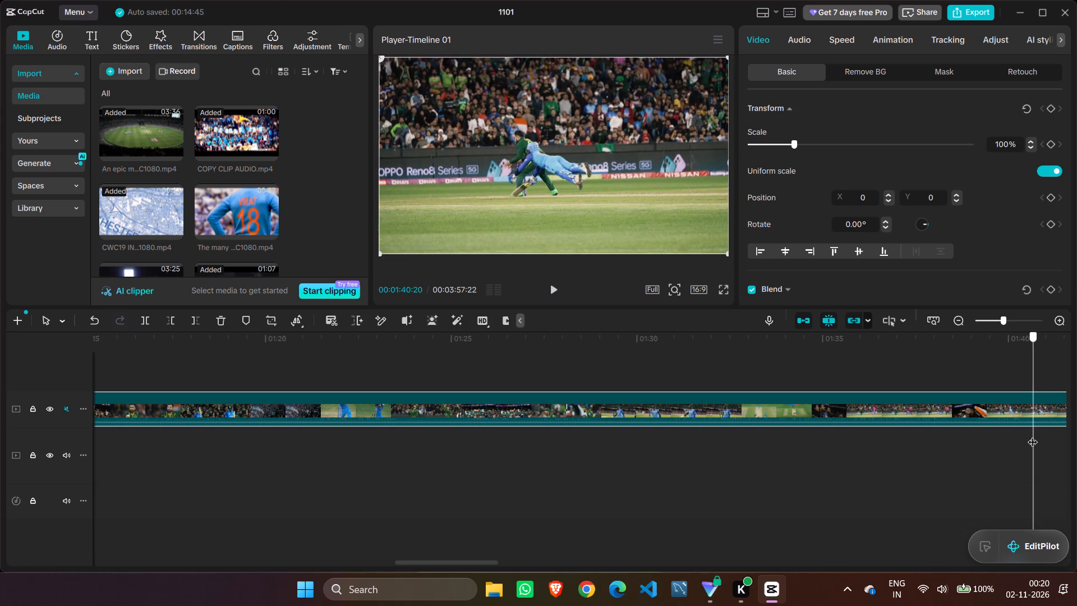
# Rescan the long MCG clip between about 01:20 and 01:45 on the timeline for usable highlights.
pyautogui.moveTo(1033, 435); pyautogui.dragTo(650, 439)
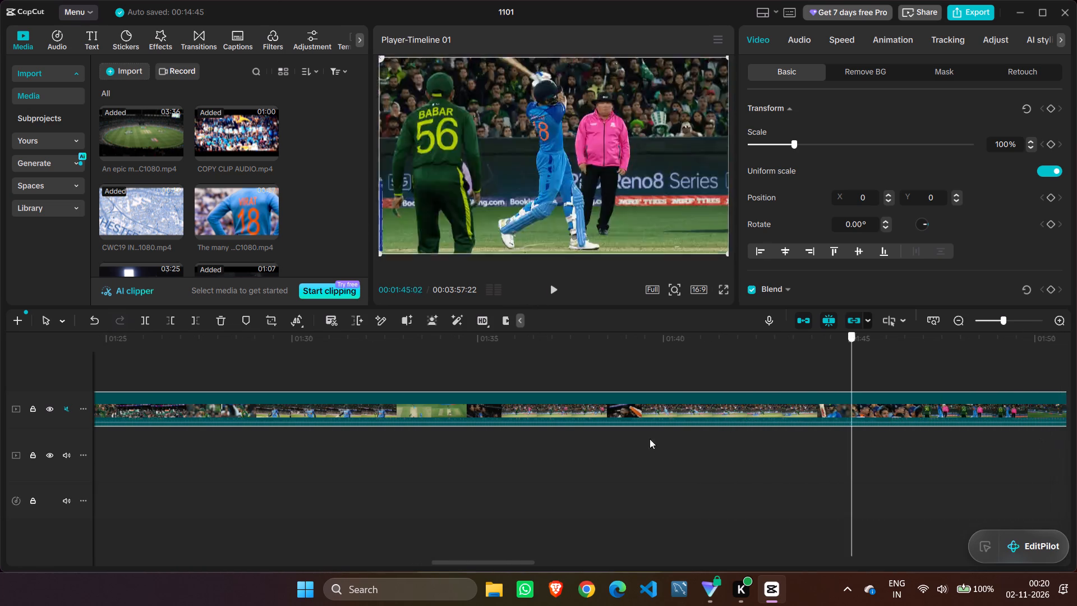
pyautogui.moveTo(650, 439); pyautogui.dragTo(335, 443)
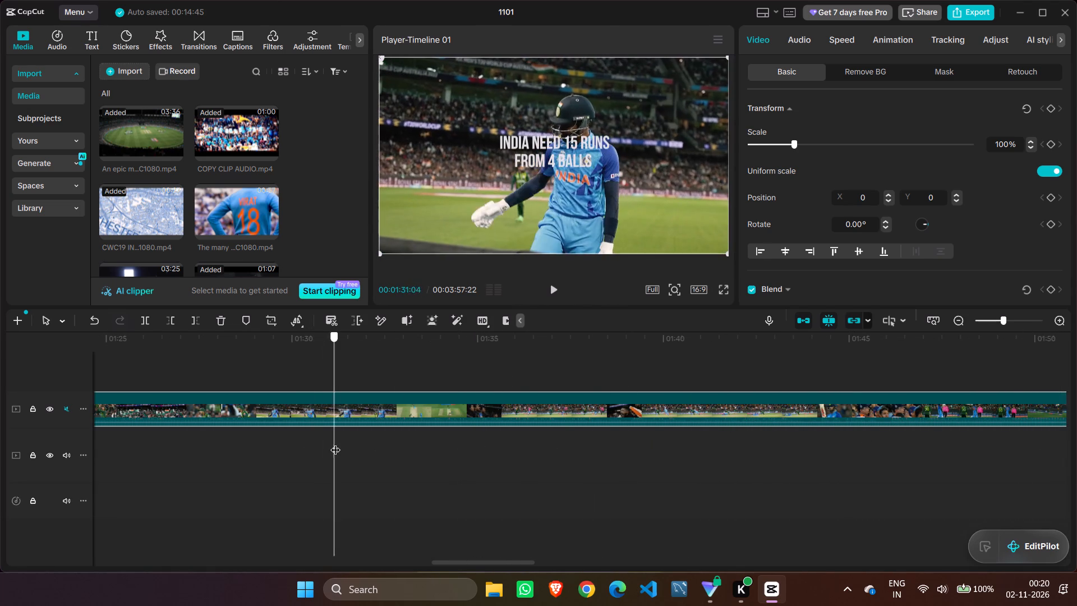
pyautogui.moveTo(335, 443); pyautogui.dragTo(109, 463)
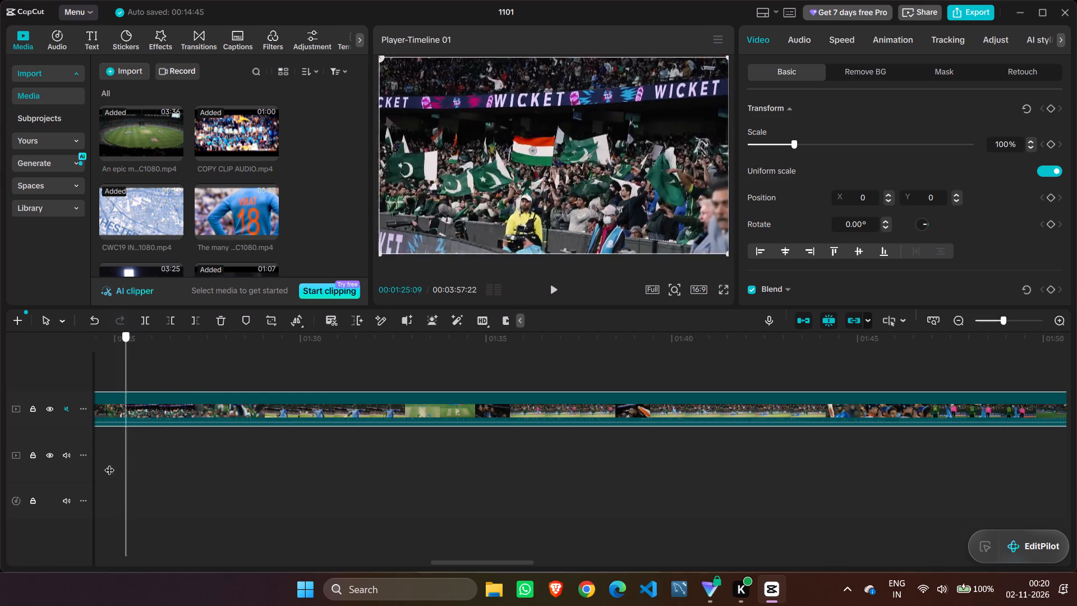
pyautogui.moveTo(109, 463); pyautogui.dragTo(492, 411)
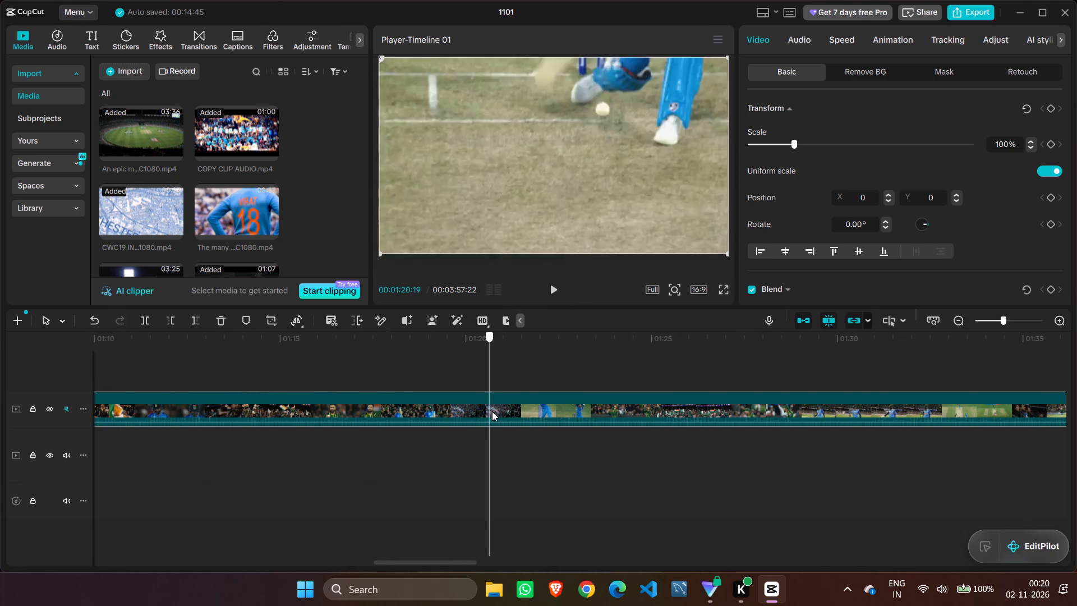
pyautogui.moveTo(492, 411); pyautogui.dragTo(926, 386)
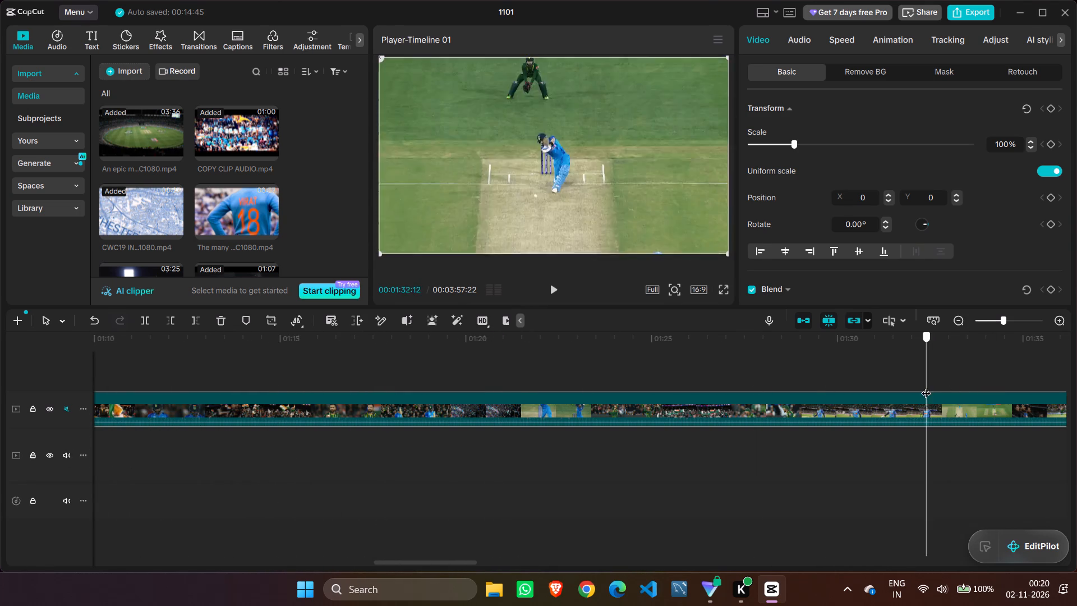
pyautogui.moveTo(926, 386); pyautogui.dragTo(1076, 383)
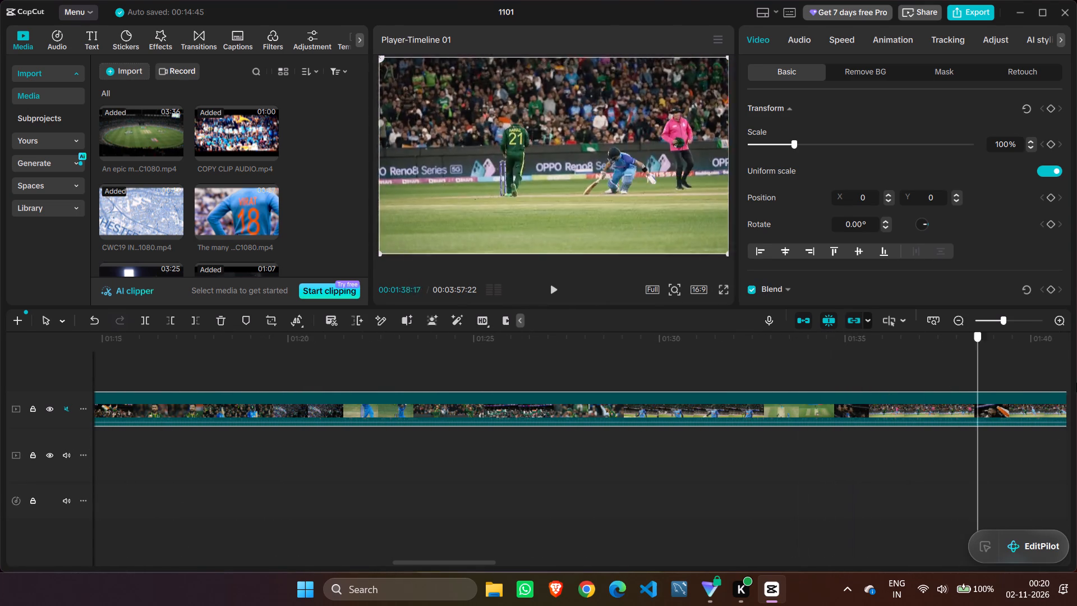
# Examine the crease shot leading into the diving batter, and play it from about 01:33 to 01:41 on the timeline.
pyautogui.moveTo(1076, 383); pyautogui.dragTo(784, 388)
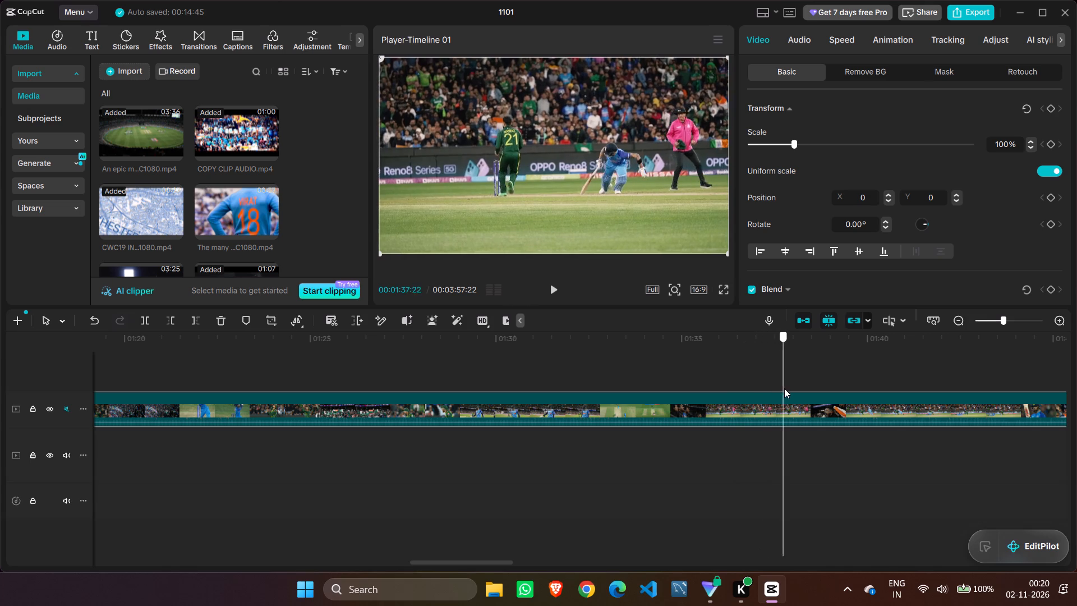
pyautogui.moveTo(784, 388); pyautogui.dragTo(708, 401)
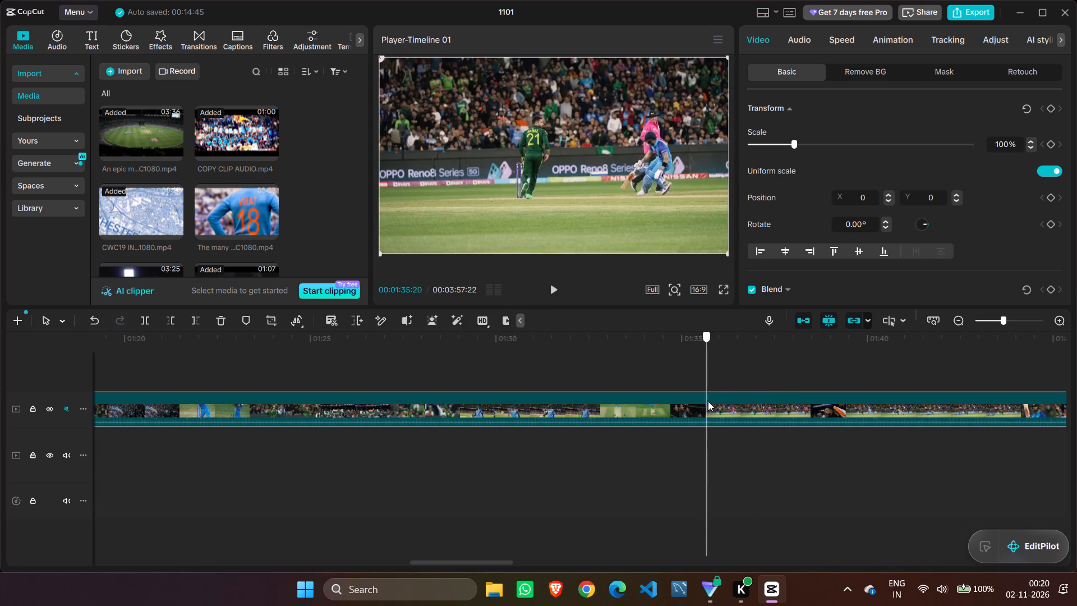
pyautogui.moveTo(708, 401); pyautogui.dragTo(738, 401)
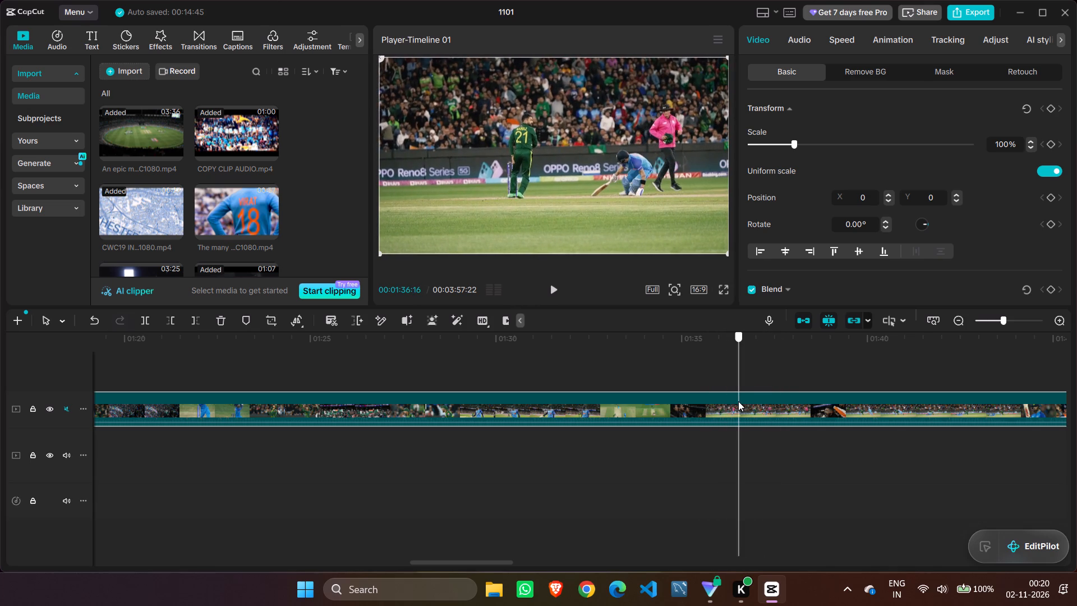
pyautogui.moveTo(738, 401); pyautogui.dragTo(632, 419)
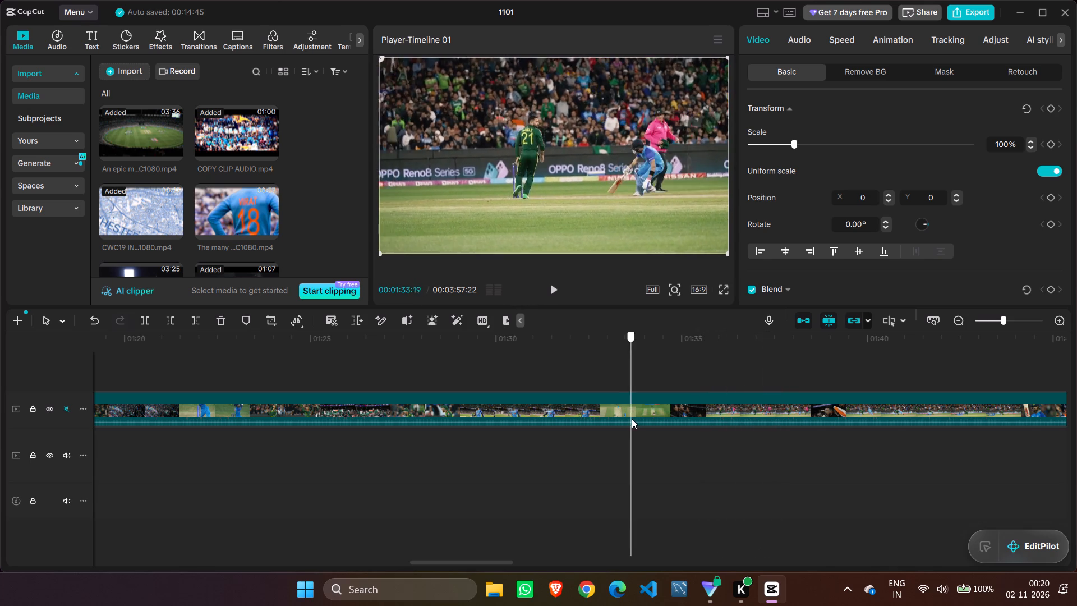
pyautogui.moveTo(632, 419); pyautogui.dragTo(636, 419)
pyautogui.click(555, 290)
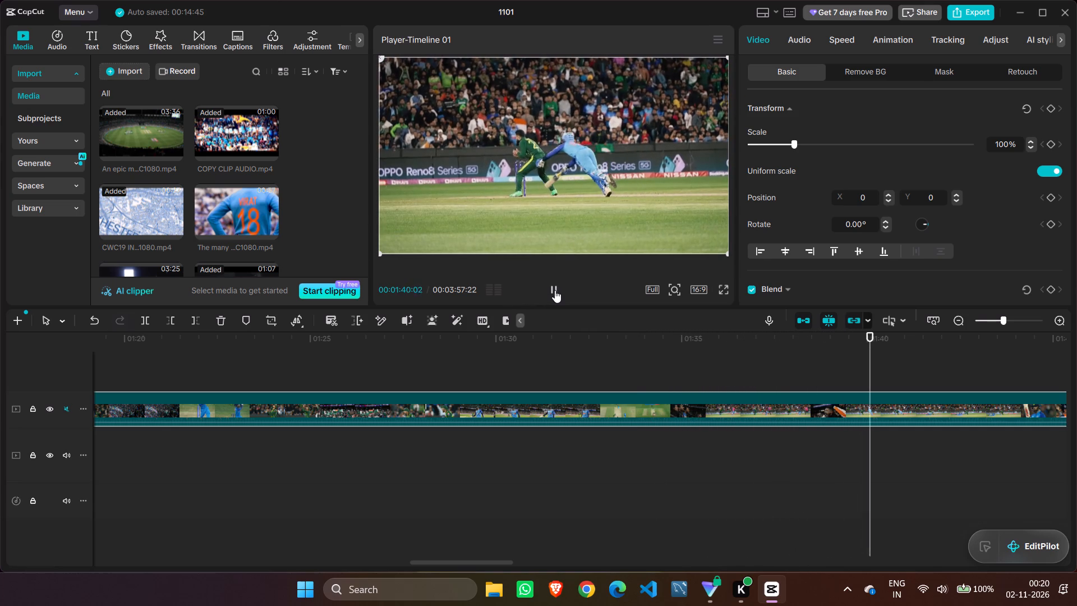
pyautogui.click(555, 290)
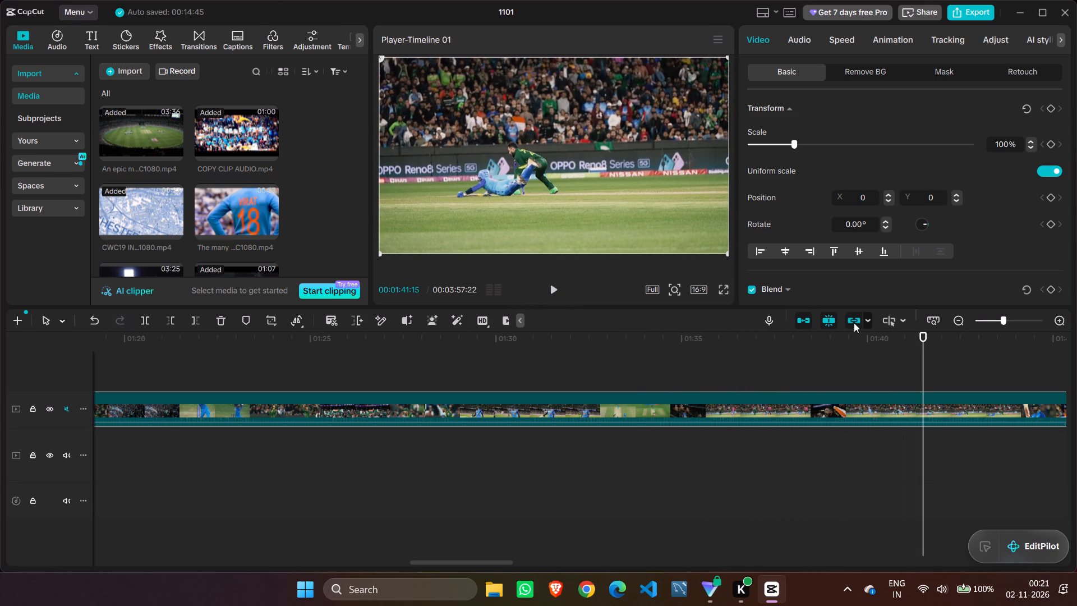
# Scan the long MCG clip onward from about 01:41 to 02:53 on the timeline, checking the batting, run-out and crowd shots for highlights.
pyautogui.moveTo(927, 352); pyautogui.dragTo(1076, 364)
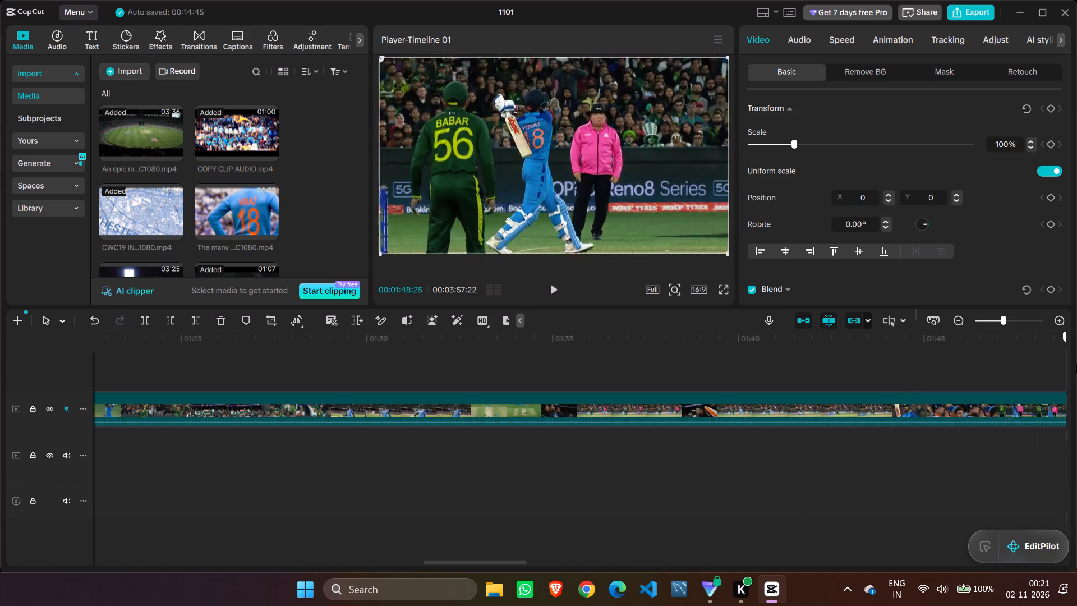
pyautogui.moveTo(1076, 364); pyautogui.dragTo(961, 379)
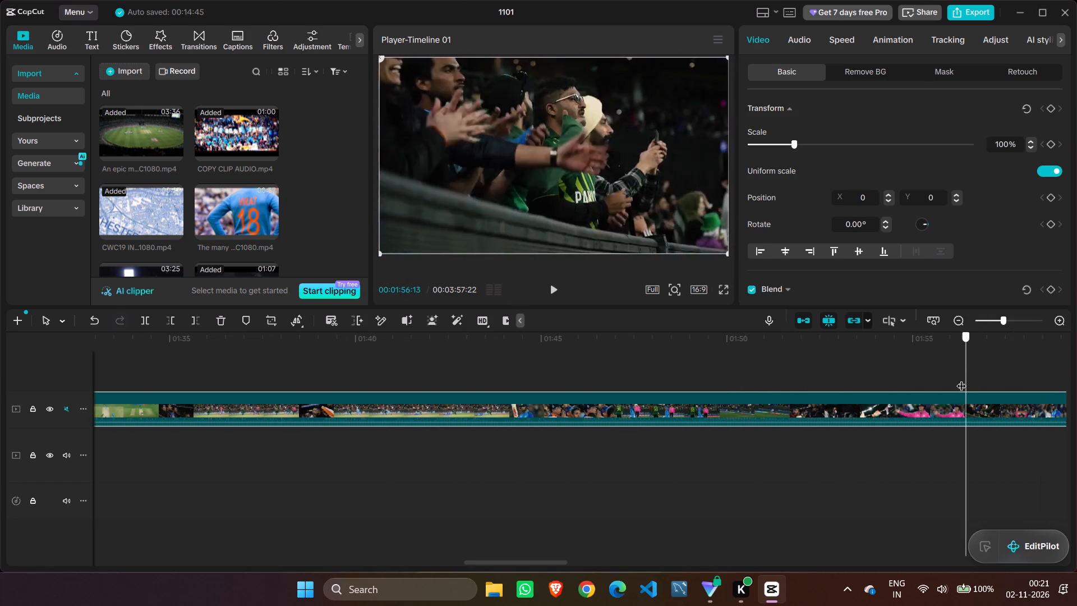
pyautogui.moveTo(961, 379); pyautogui.dragTo(780, 400)
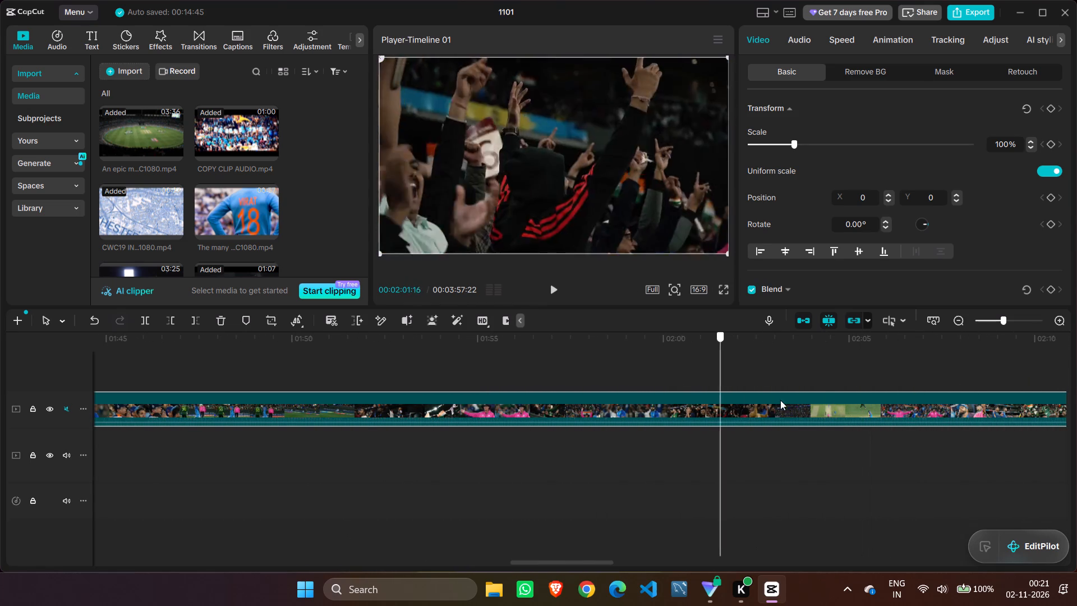
pyautogui.moveTo(780, 400); pyautogui.dragTo(1076, 375)
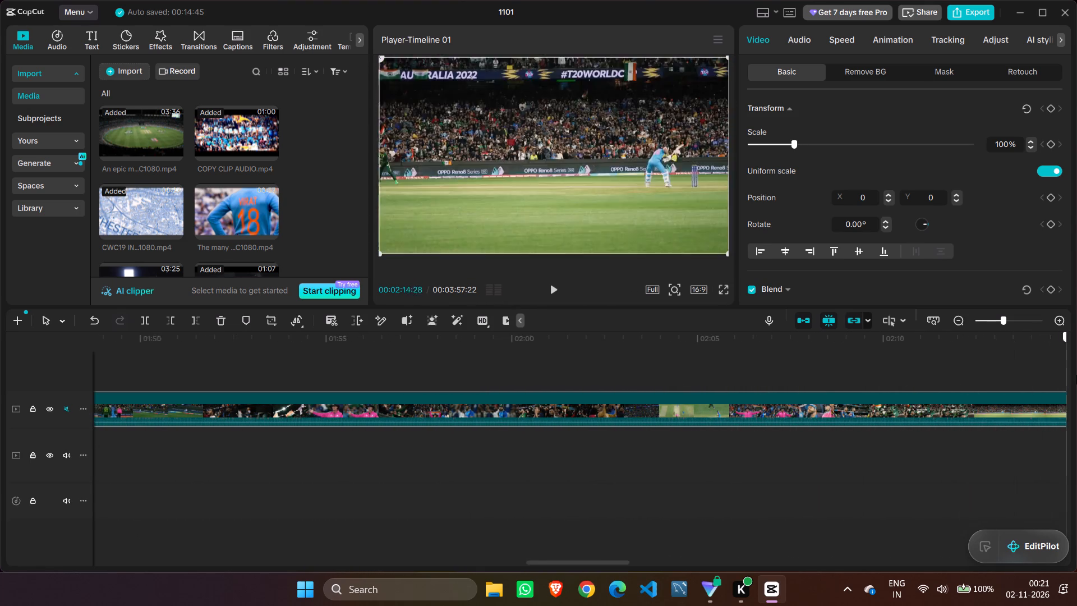
pyautogui.moveTo(1076, 375); pyautogui.dragTo(1055, 374)
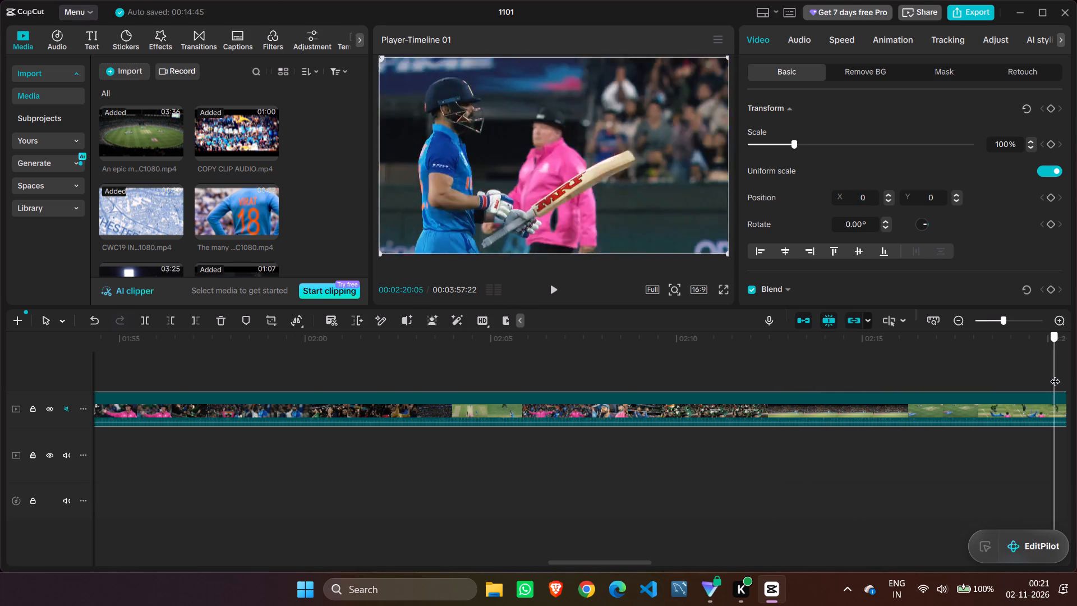
pyautogui.moveTo(1055, 374); pyautogui.dragTo(805, 388)
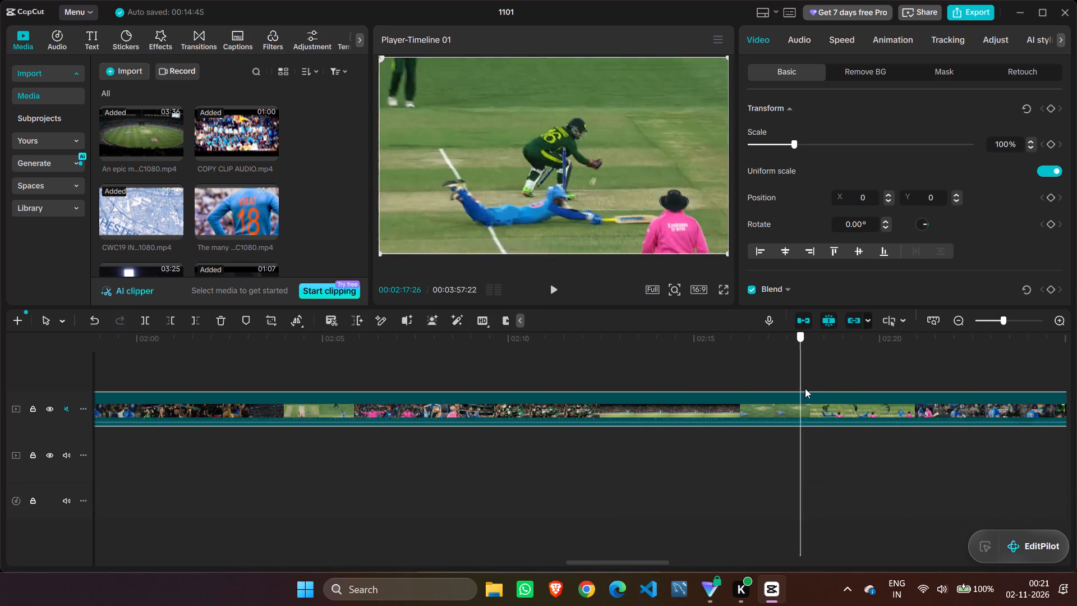
pyautogui.moveTo(805, 388); pyautogui.dragTo(791, 388)
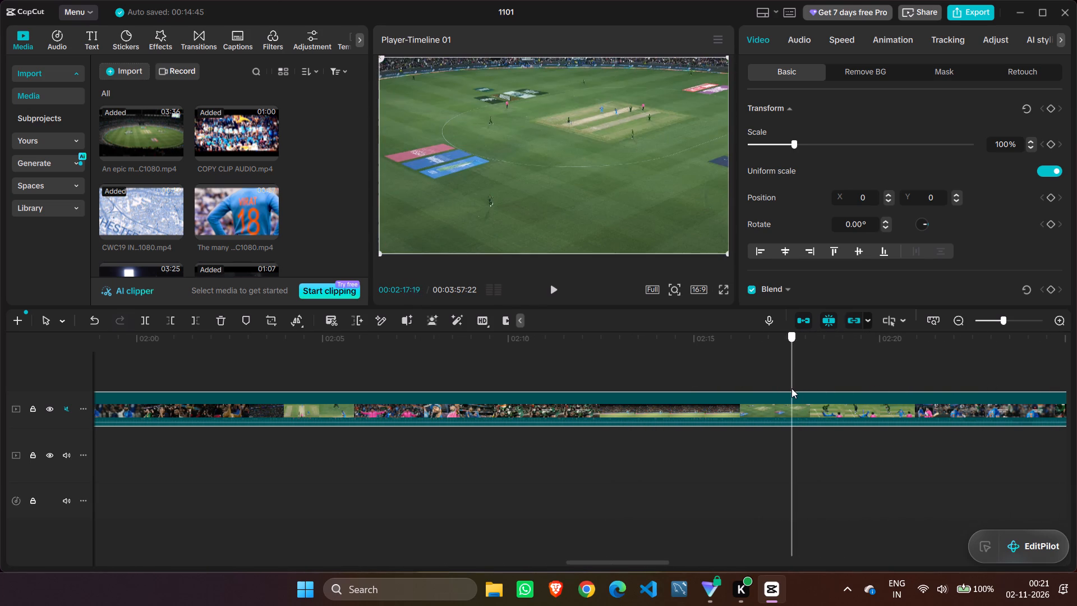
pyautogui.moveTo(791, 388); pyautogui.dragTo(889, 390)
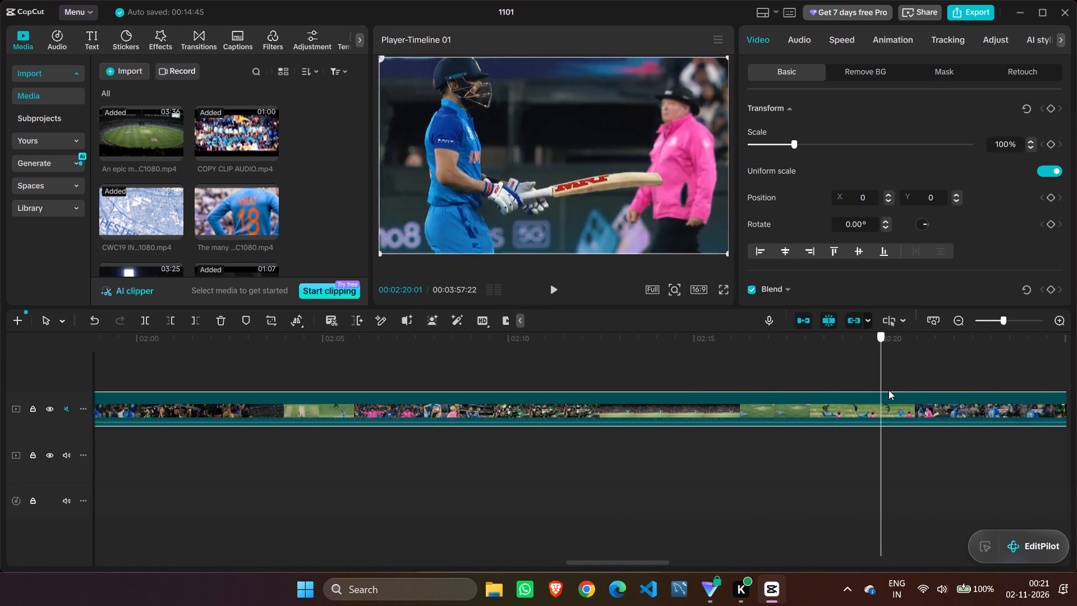
pyautogui.moveTo(889, 390); pyautogui.dragTo(961, 385)
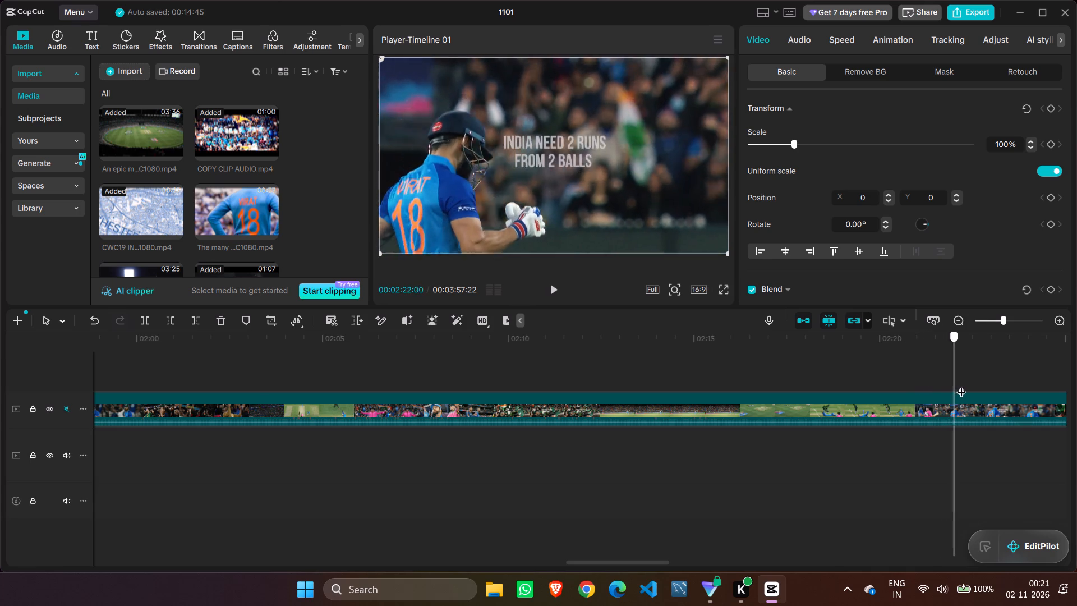
pyautogui.moveTo(961, 385); pyautogui.dragTo(803, 385)
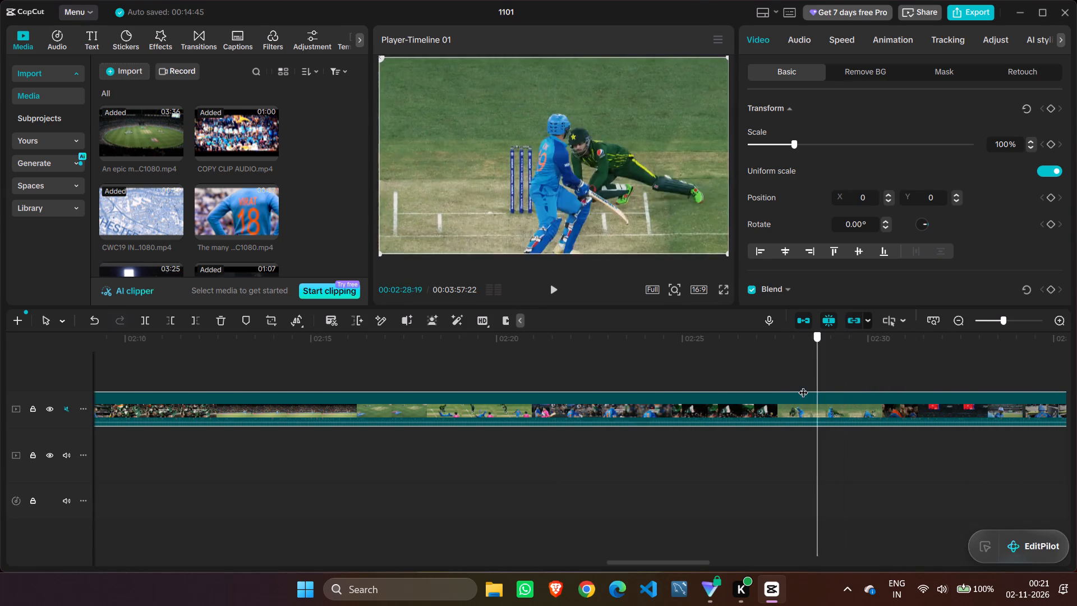
pyautogui.moveTo(803, 385); pyautogui.dragTo(945, 379)
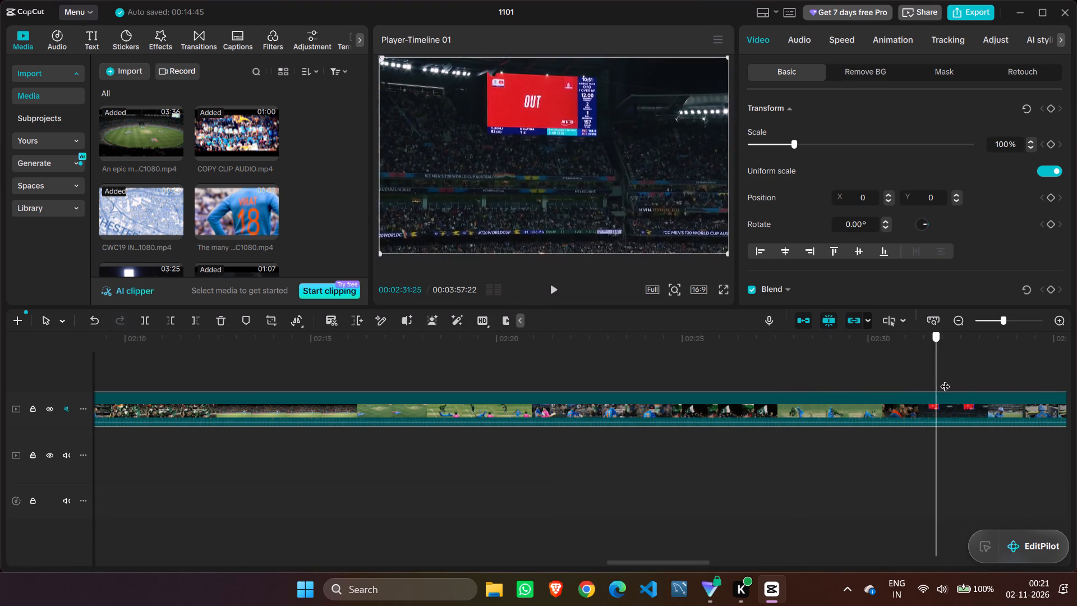
pyautogui.moveTo(945, 379); pyautogui.dragTo(1076, 369)
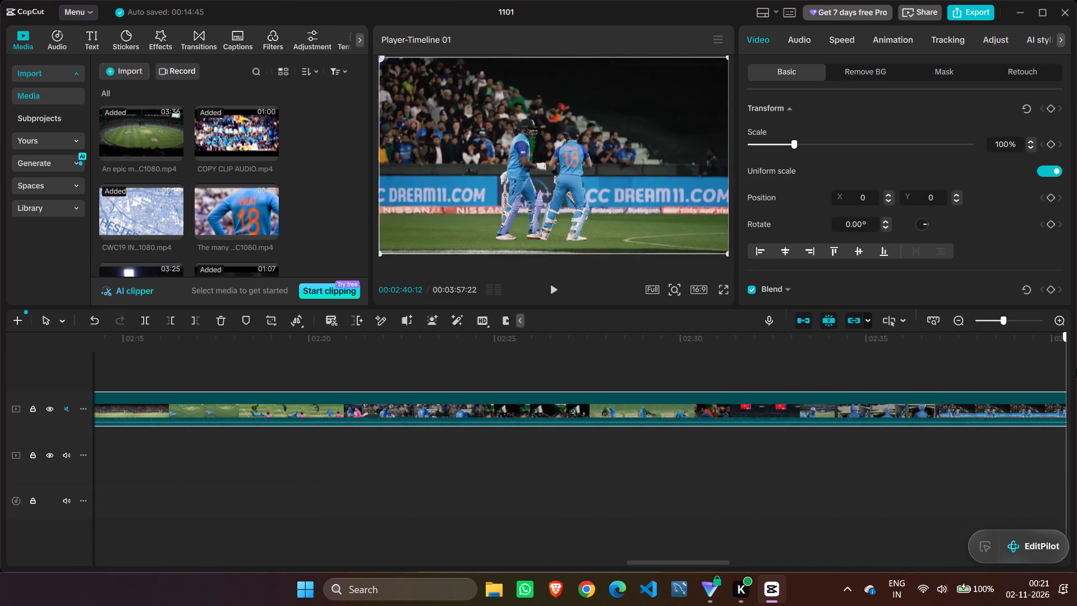
pyautogui.moveTo(1076, 369); pyautogui.dragTo(940, 380)
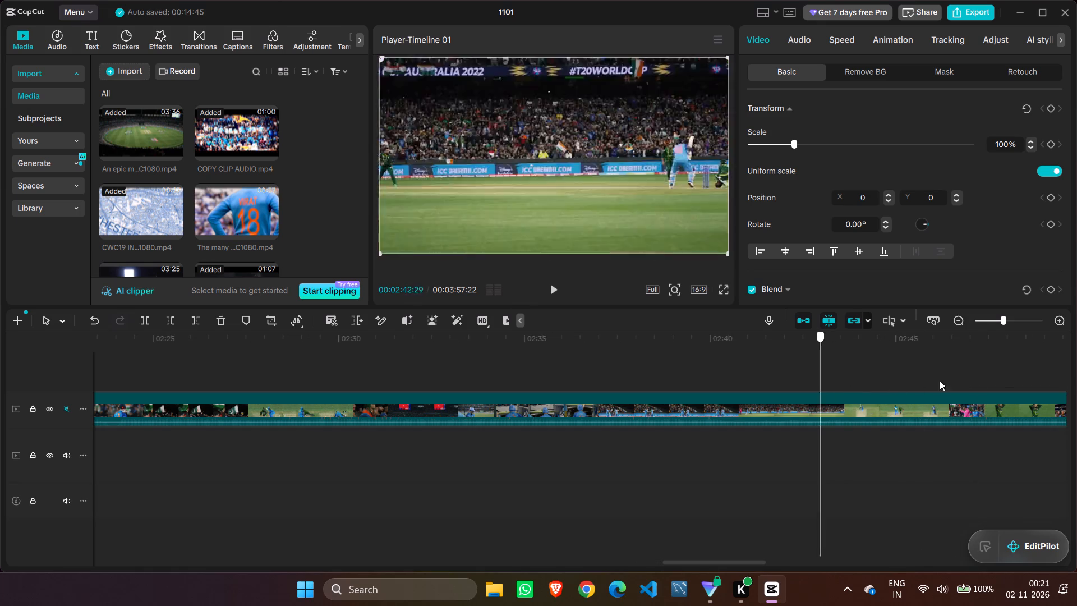
pyautogui.moveTo(940, 380); pyautogui.dragTo(788, 346)
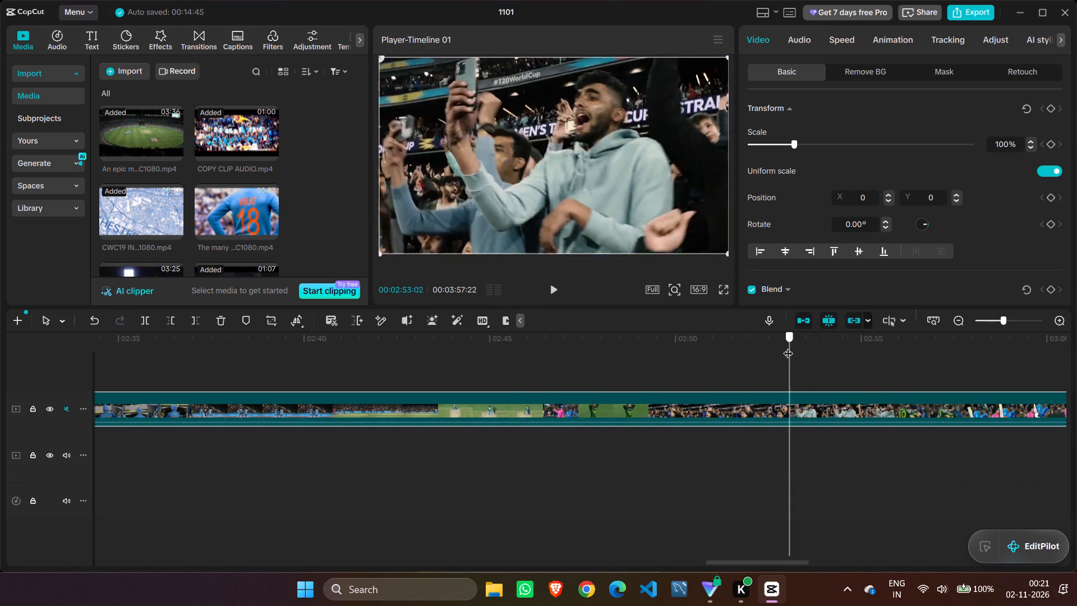
# Rescan the long MCG clip between about 02:42 and 03:10 on the timeline, checking the batting, umpire and crowd shots for highlights.
pyautogui.moveTo(788, 346); pyautogui.dragTo(395, 369)
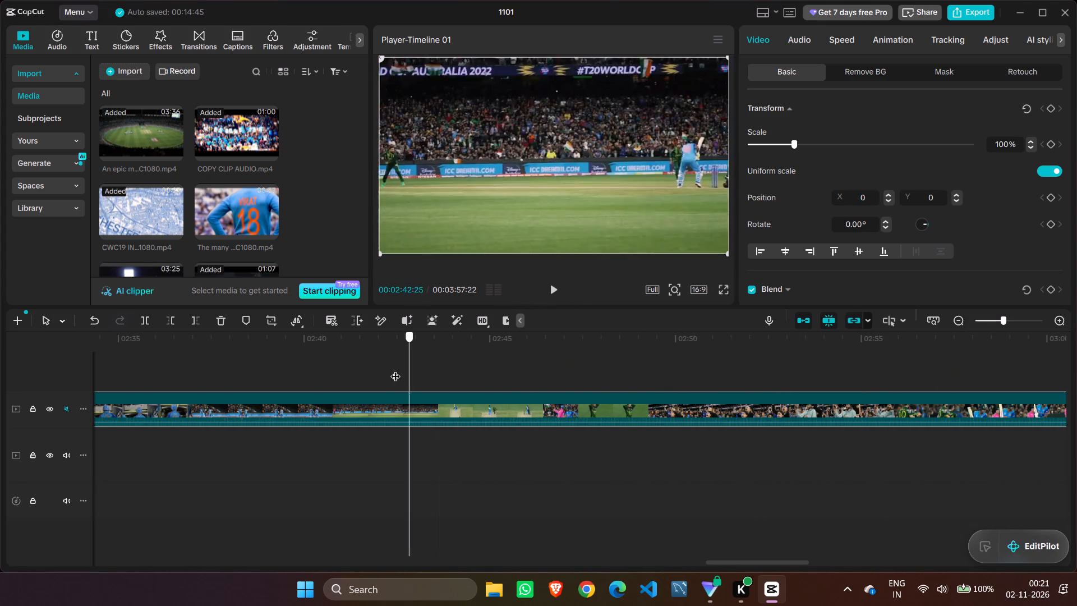
pyautogui.moveTo(395, 369); pyautogui.dragTo(429, 368)
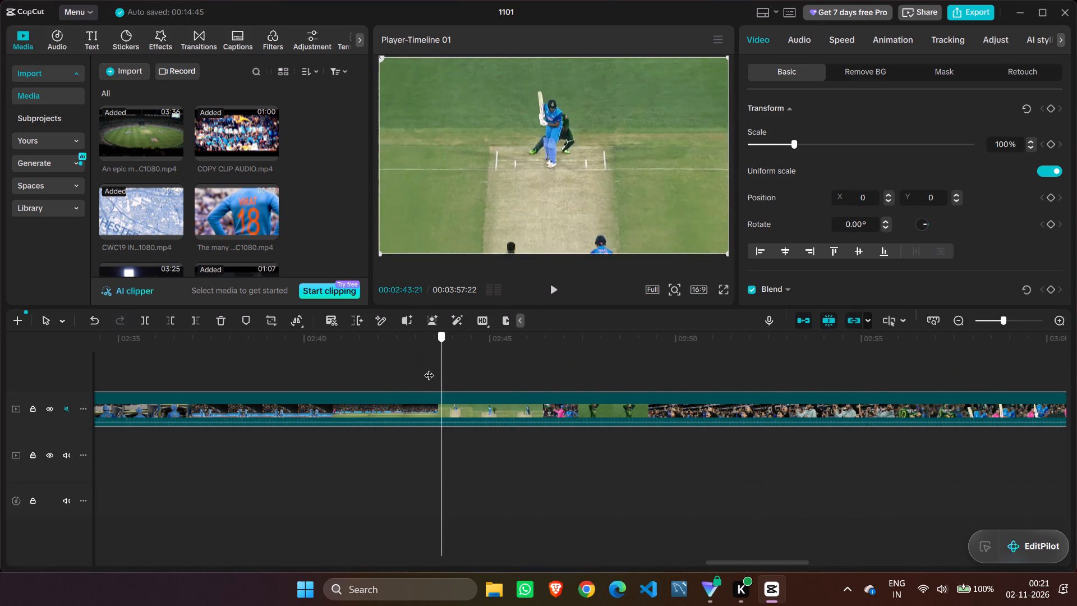
pyautogui.moveTo(429, 368); pyautogui.dragTo(567, 365)
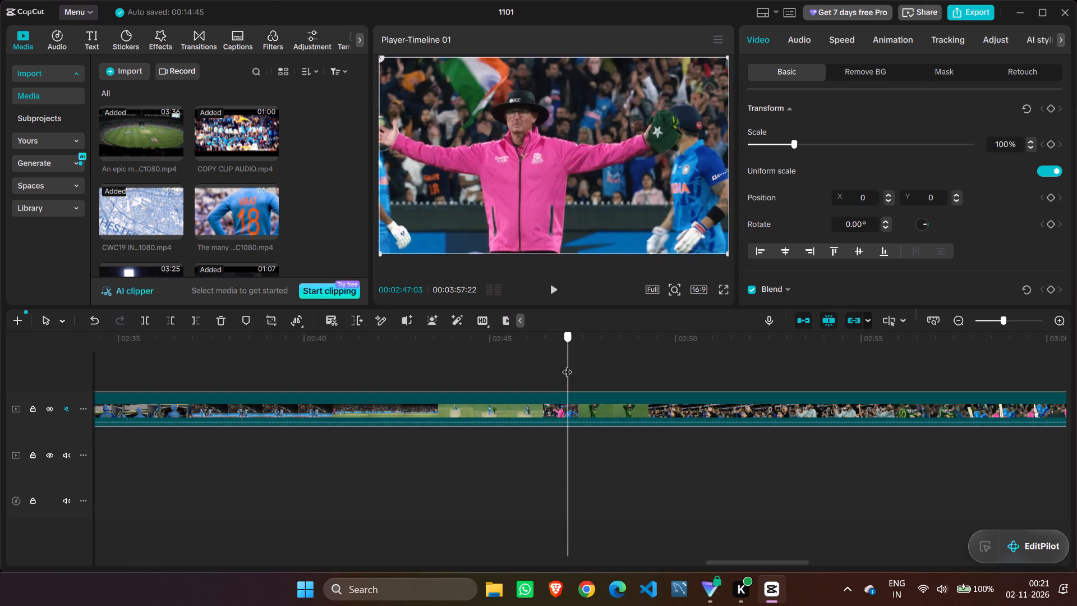
pyautogui.moveTo(567, 365); pyautogui.dragTo(632, 365)
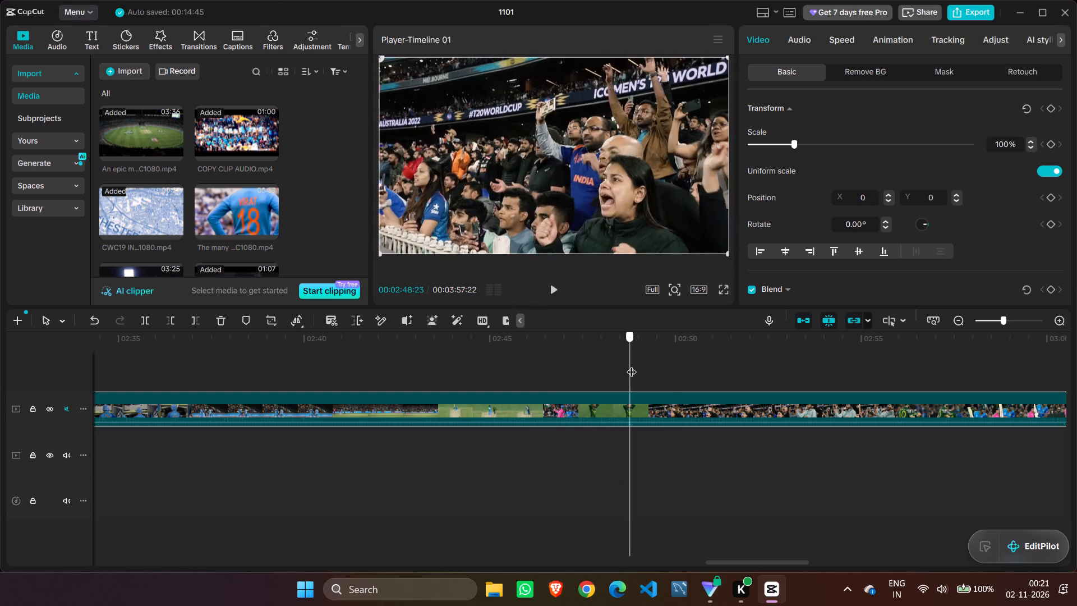
pyautogui.moveTo(632, 365); pyautogui.dragTo(761, 358)
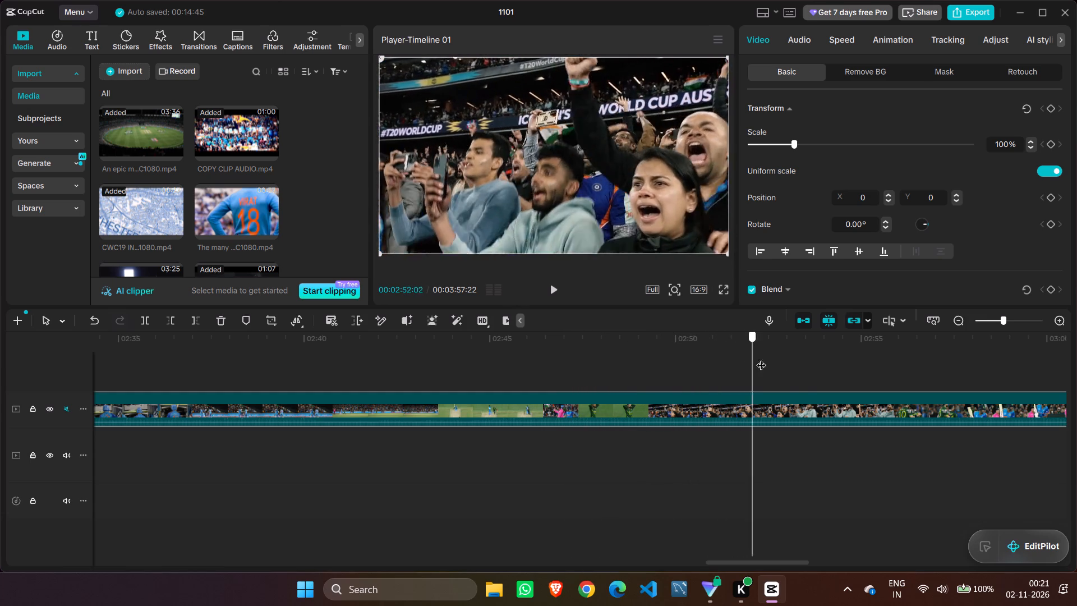
pyautogui.moveTo(761, 358); pyautogui.dragTo(907, 342)
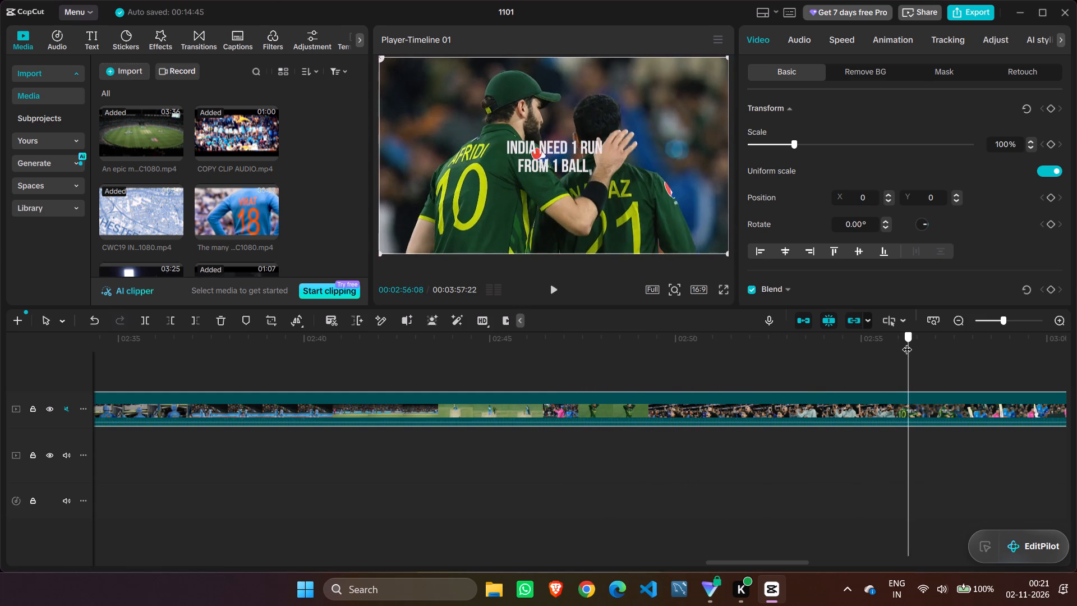
pyautogui.moveTo(907, 342); pyautogui.dragTo(997, 331)
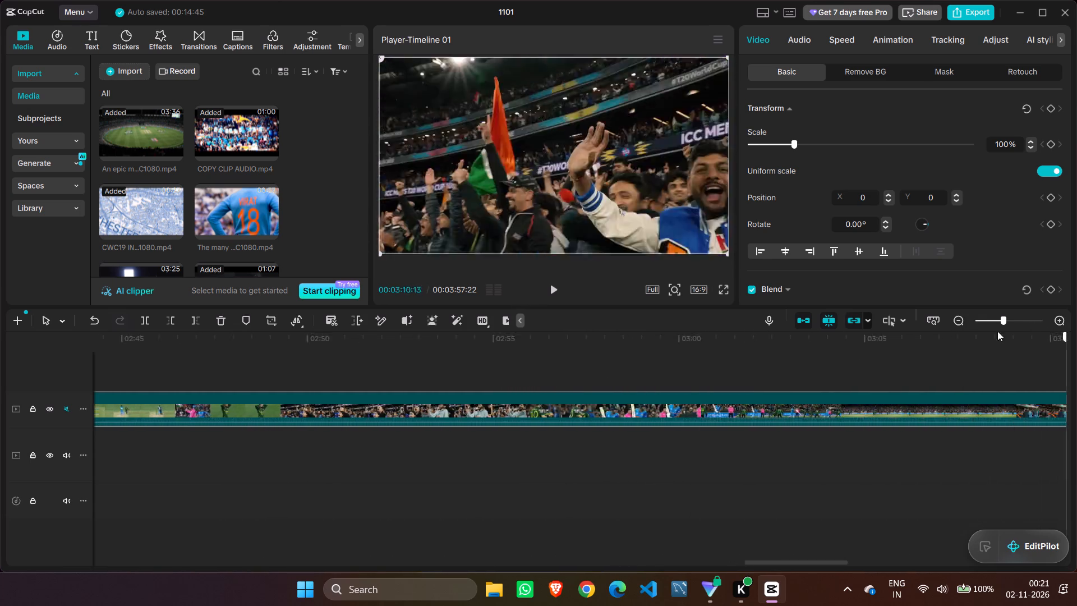
# Examine the batting shot facing the number 74 fielder closely, between about 03:01 and 03:06 on the timeline.
pyautogui.moveTo(997, 331); pyautogui.dragTo(760, 344)
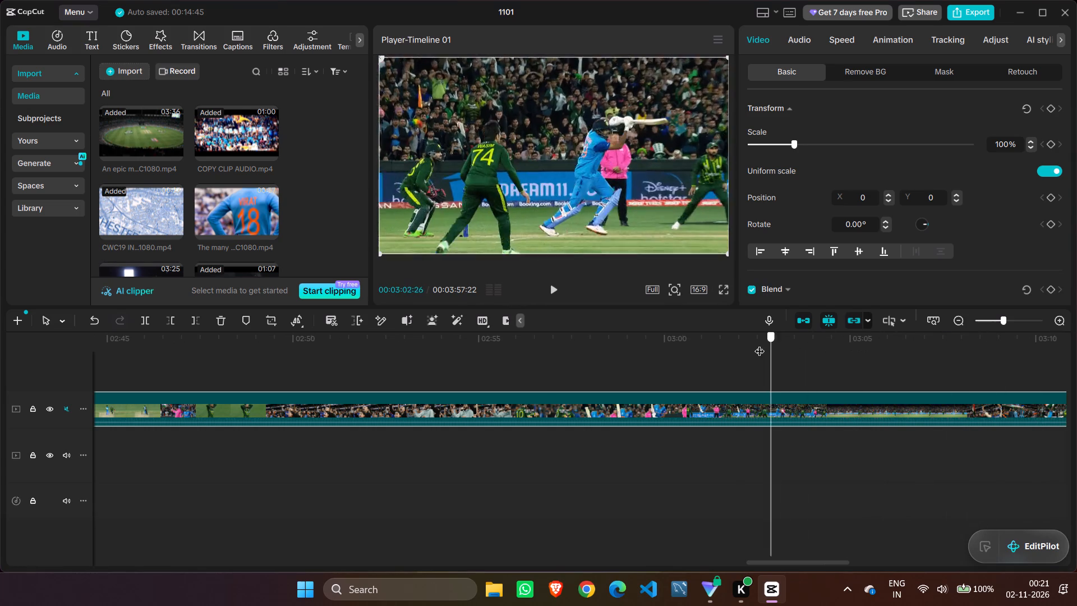
pyautogui.moveTo(760, 344); pyautogui.dragTo(743, 344)
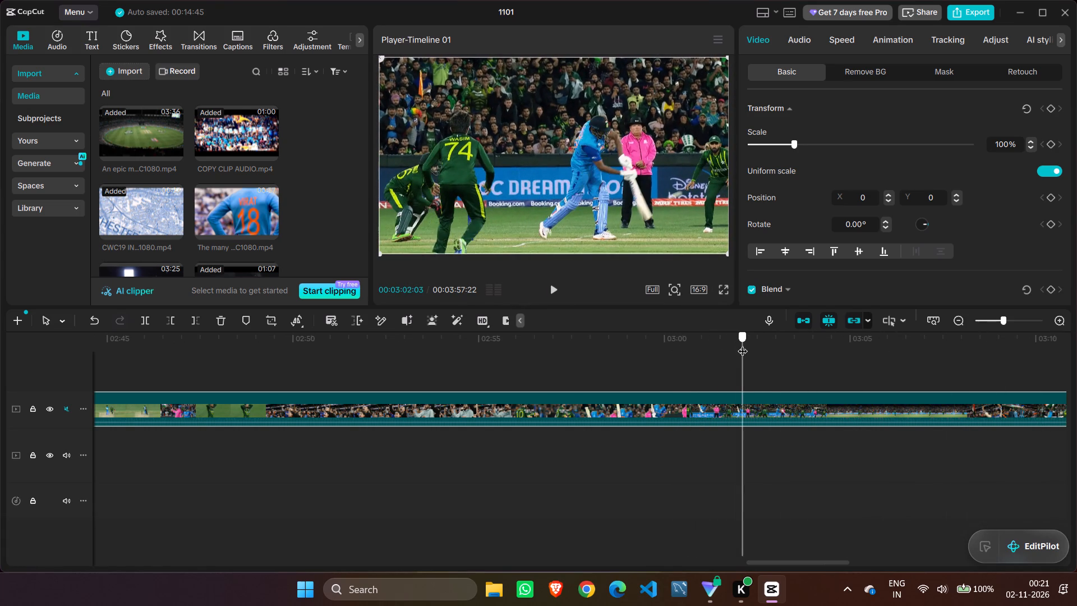
pyautogui.moveTo(743, 344); pyautogui.dragTo(733, 343)
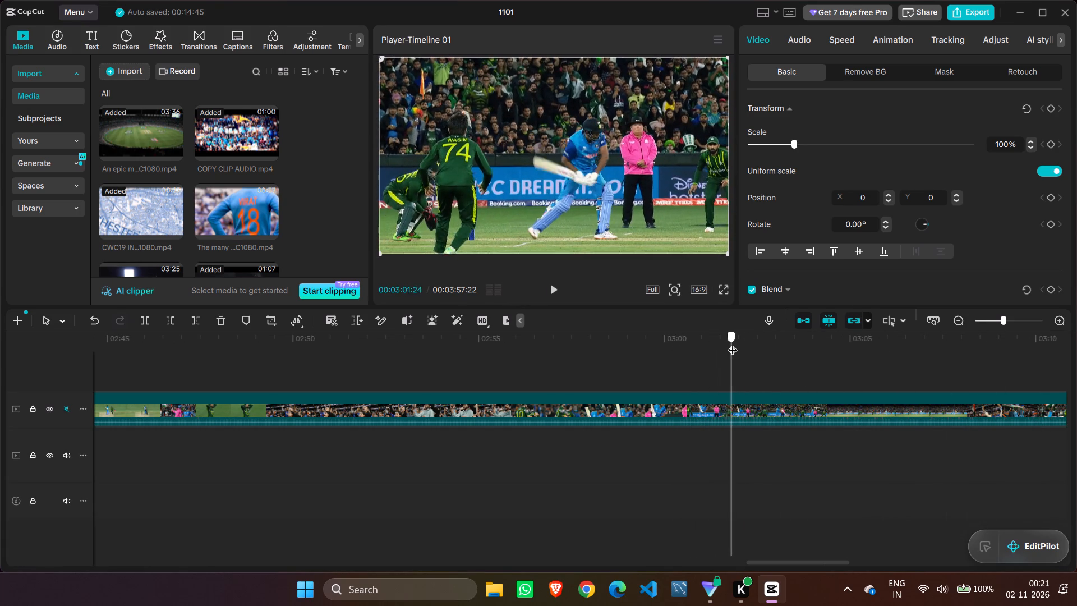
pyautogui.moveTo(733, 343); pyautogui.dragTo(742, 343)
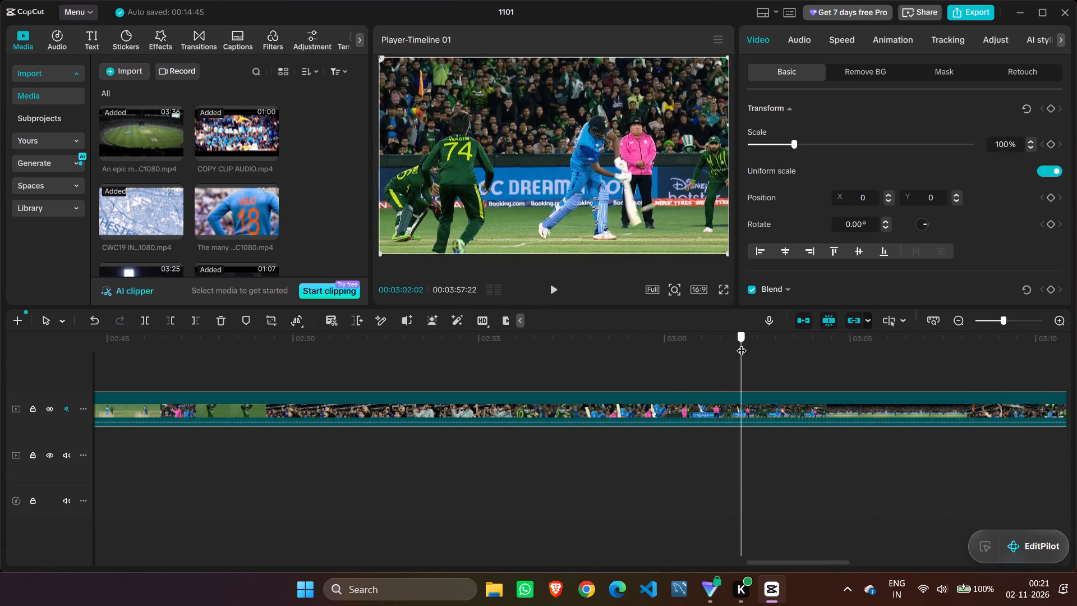
pyautogui.moveTo(742, 343); pyautogui.dragTo(732, 342)
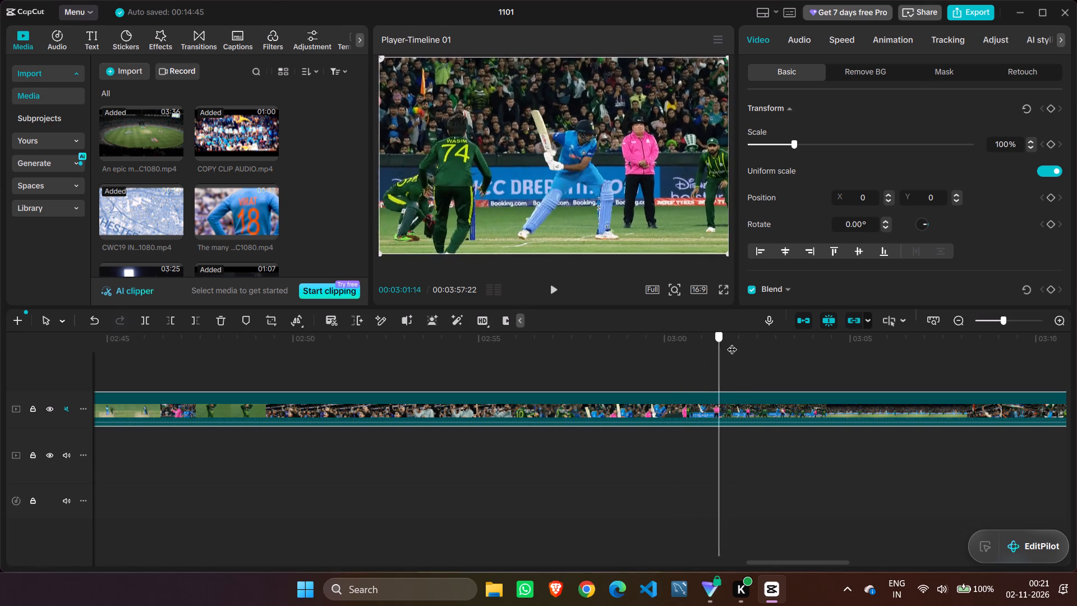
pyautogui.moveTo(732, 342); pyautogui.dragTo(783, 338)
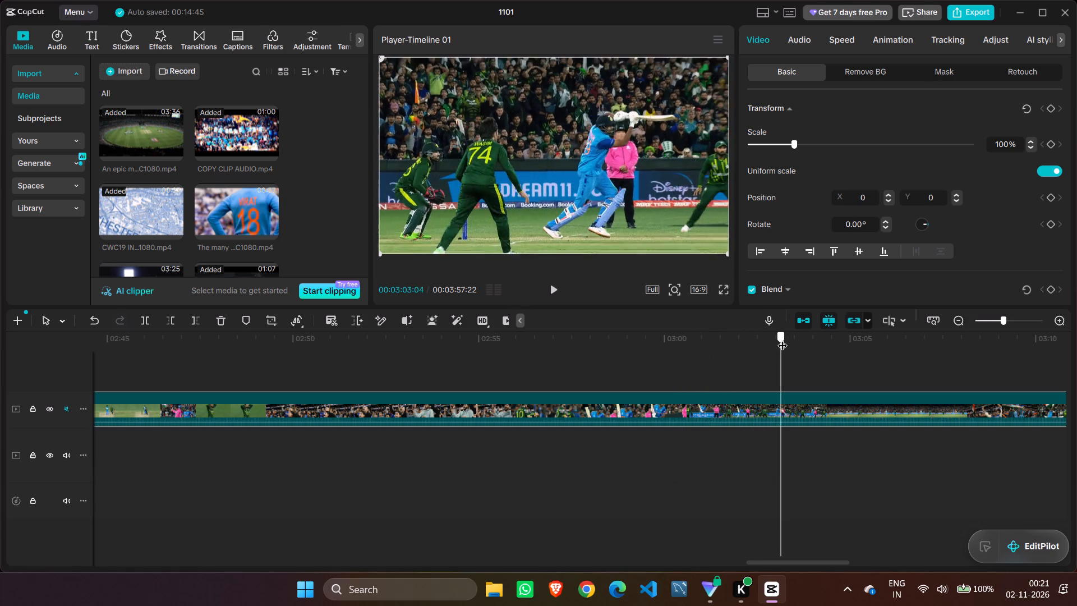
pyautogui.moveTo(783, 338); pyautogui.dragTo(905, 332)
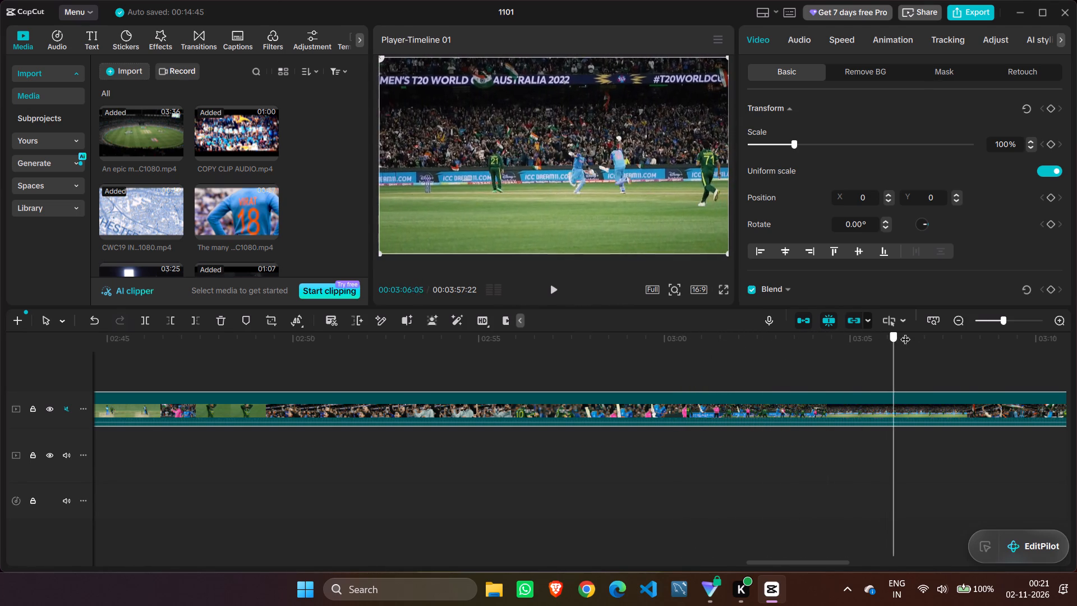
# Find the first frame of the kneeling number 18 batter shot, at 00:03:12:26, and trim away the long MCG clip's footage before it.
pyautogui.moveTo(905, 332); pyautogui.dragTo(1060, 318)
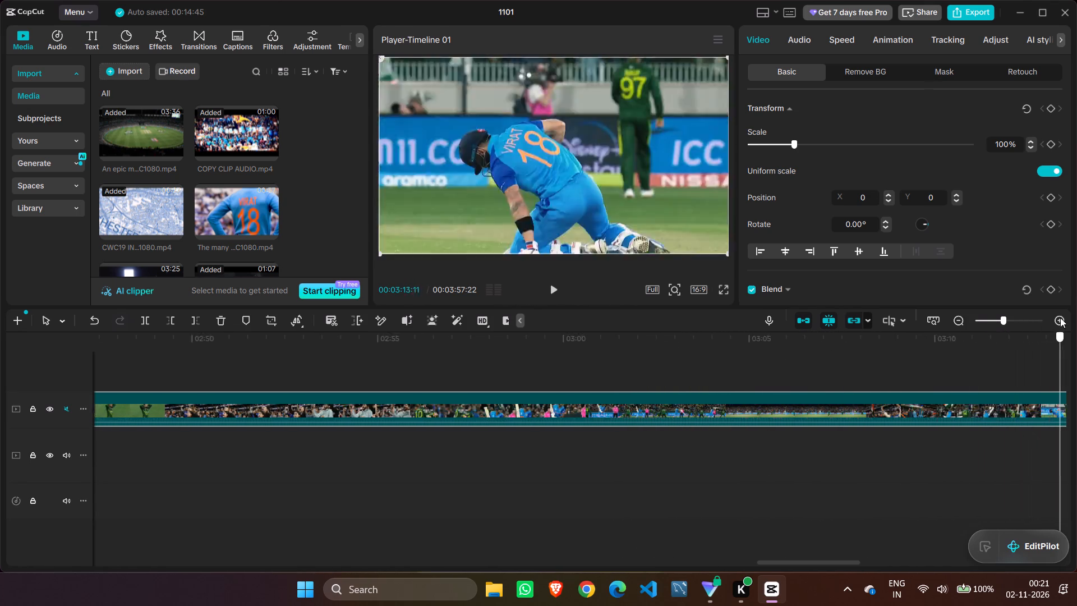
pyautogui.moveTo(1060, 318); pyautogui.dragTo(976, 329)
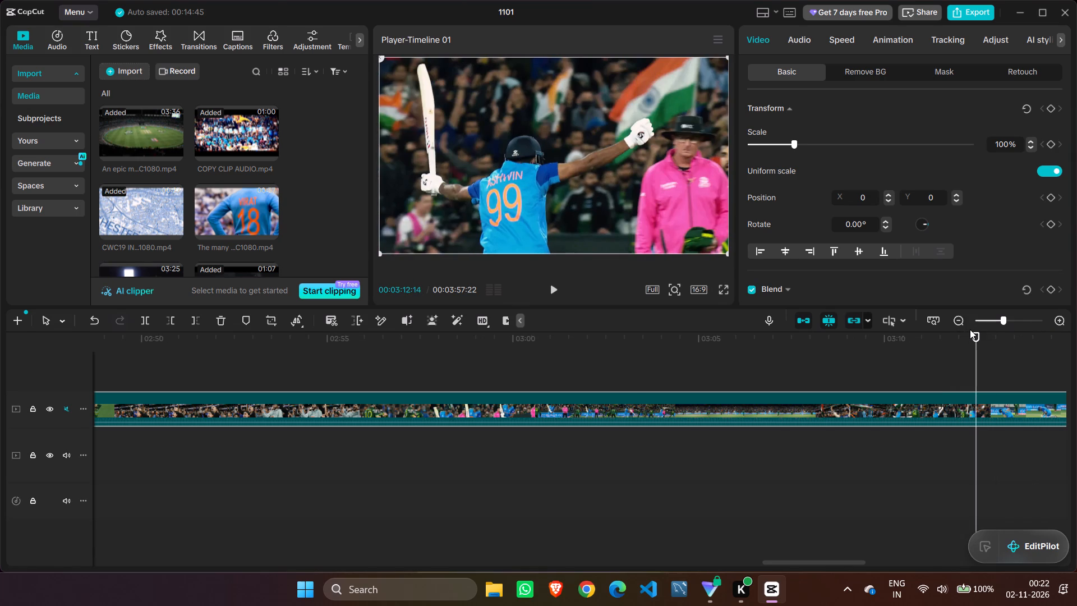
pyautogui.press('Right')
pyautogui.press('Right')
pyautogui.press('Right')
pyautogui.press('Right')
pyautogui.press('Right')
pyautogui.press('Right')
pyautogui.press('Right')
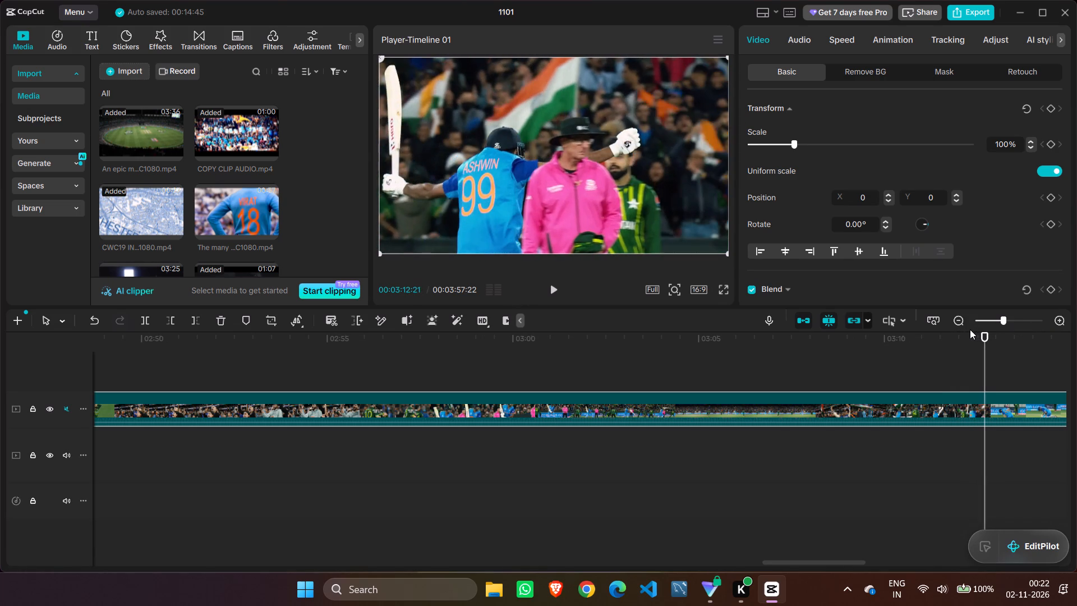
pyautogui.press('Right')
pyautogui.press('Right')
pyautogui.press('Right')
pyautogui.press('Right')
pyautogui.press('Right')
pyautogui.press('Right')
pyautogui.press('Left')
pyautogui.press('Left')
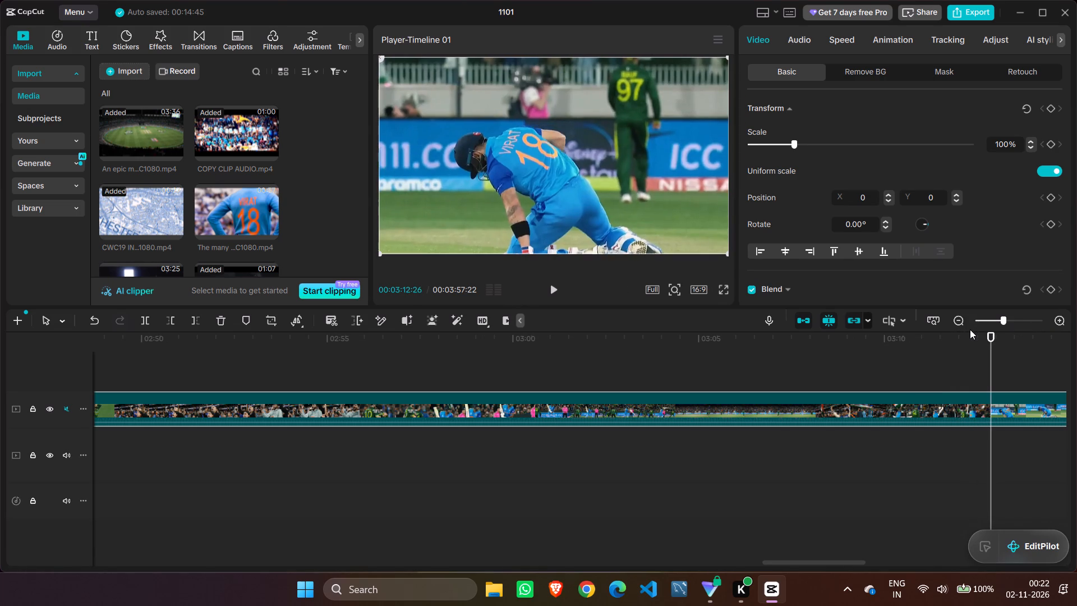
pyautogui.press('Right')
pyautogui.click(990, 396)
pyautogui.click(987, 404)
pyautogui.click(164, 316)
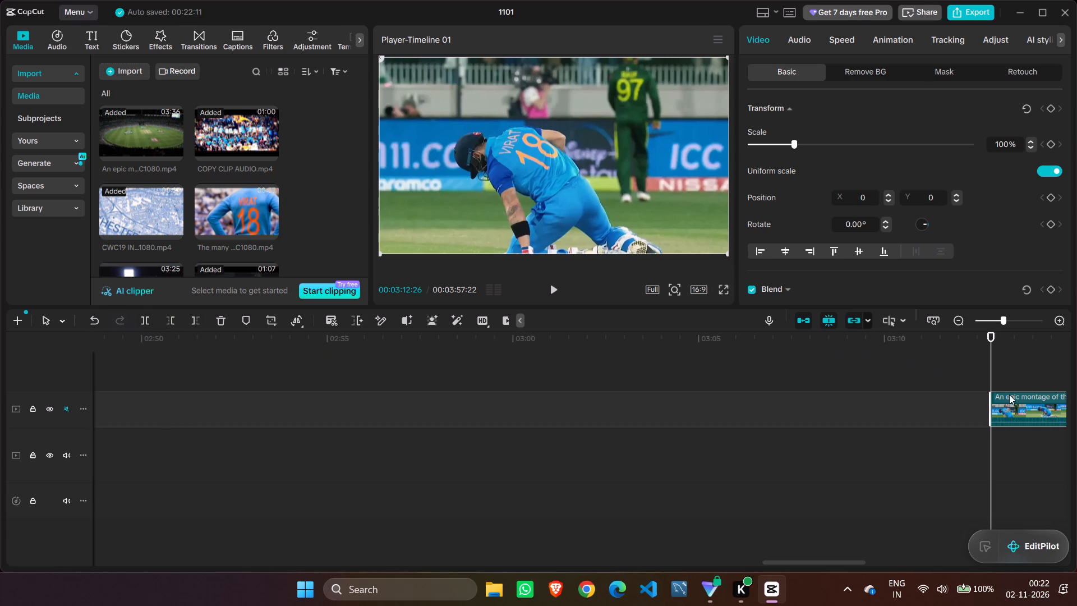
# Move the trimmed MCG clip back along the main track to follow the last montage clip, at about 00:21.
pyautogui.moveTo(1018, 397); pyautogui.dragTo(0, 375)
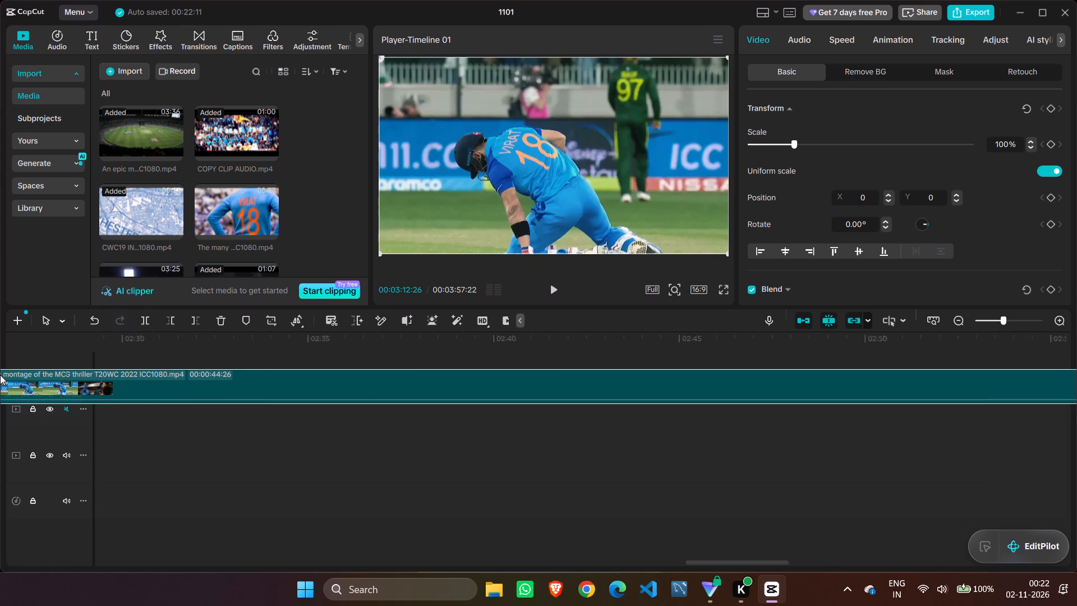
pyautogui.moveTo(0, 375); pyautogui.dragTo(0, 439)
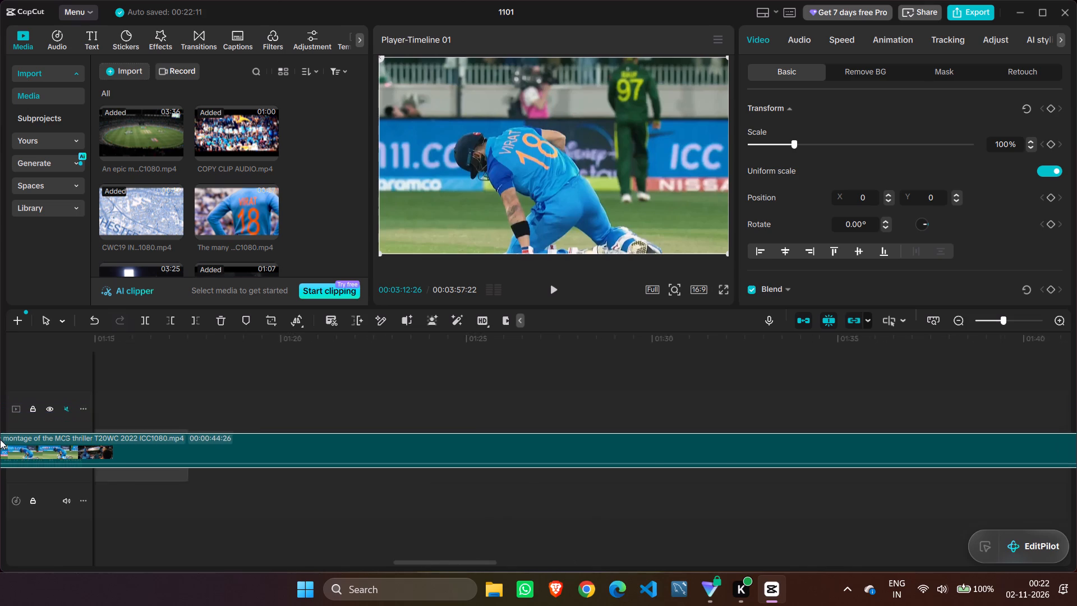
pyautogui.moveTo(0, 439); pyautogui.dragTo(559, 411)
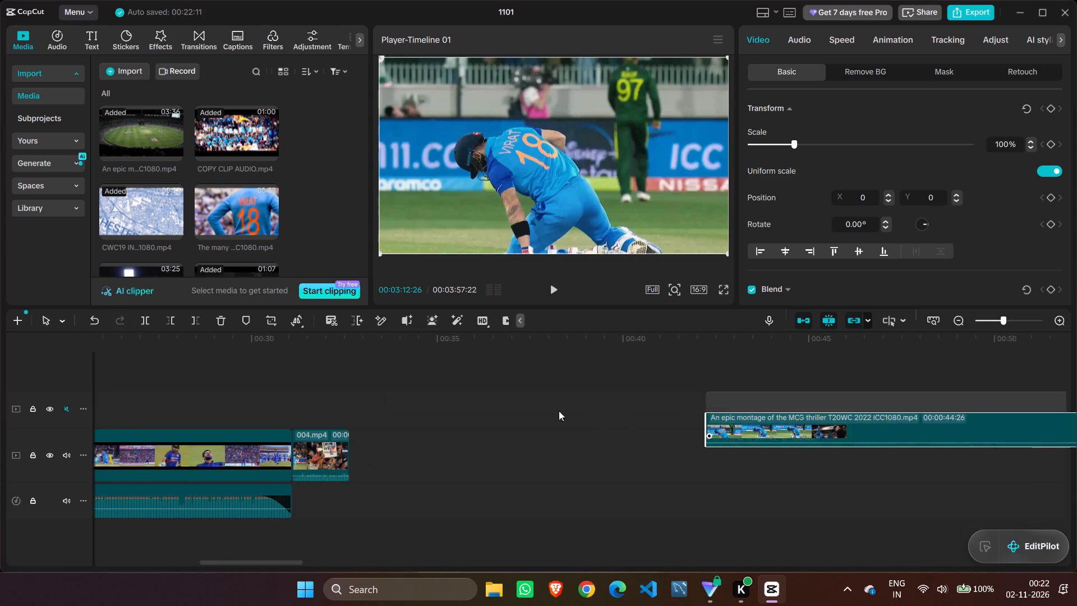
pyautogui.moveTo(559, 411); pyautogui.dragTo(936, 443)
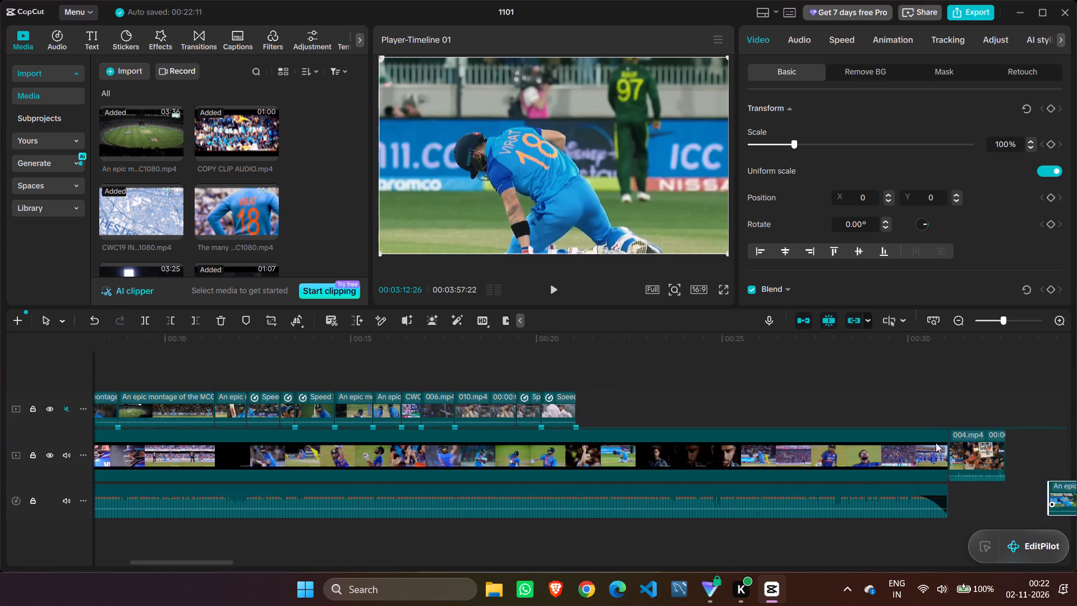
pyautogui.moveTo(936, 443); pyautogui.dragTo(590, 394)
# Play the kneeling batter shot through to its end and split the MCG clip at 00:00:23:20, before the team celebration shot.
pyautogui.click(586, 368)
pyautogui.moveTo(588, 367); pyautogui.dragTo(548, 365)
pyautogui.click(551, 292)
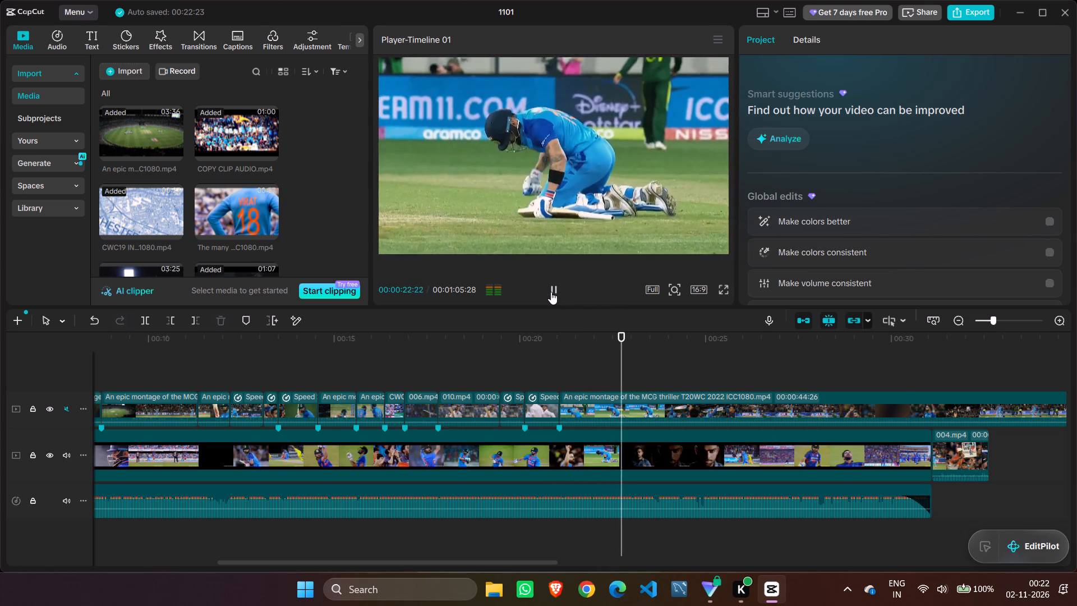
pyautogui.click(551, 292)
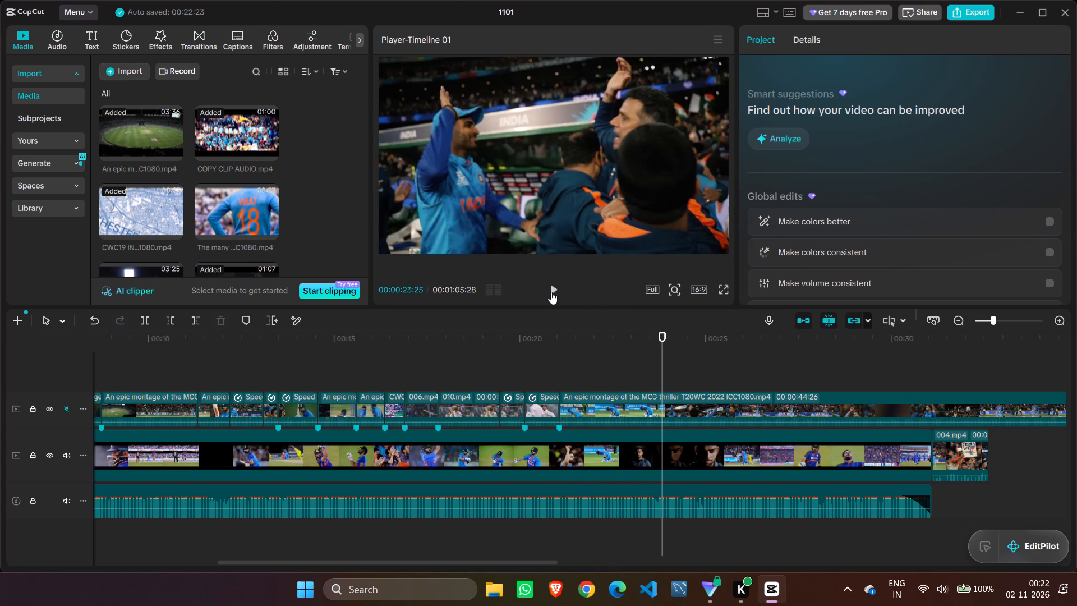
pyautogui.press('Left')
pyautogui.press('Left')
pyautogui.press('Left')
pyautogui.press('Left')
pyautogui.press('Left')
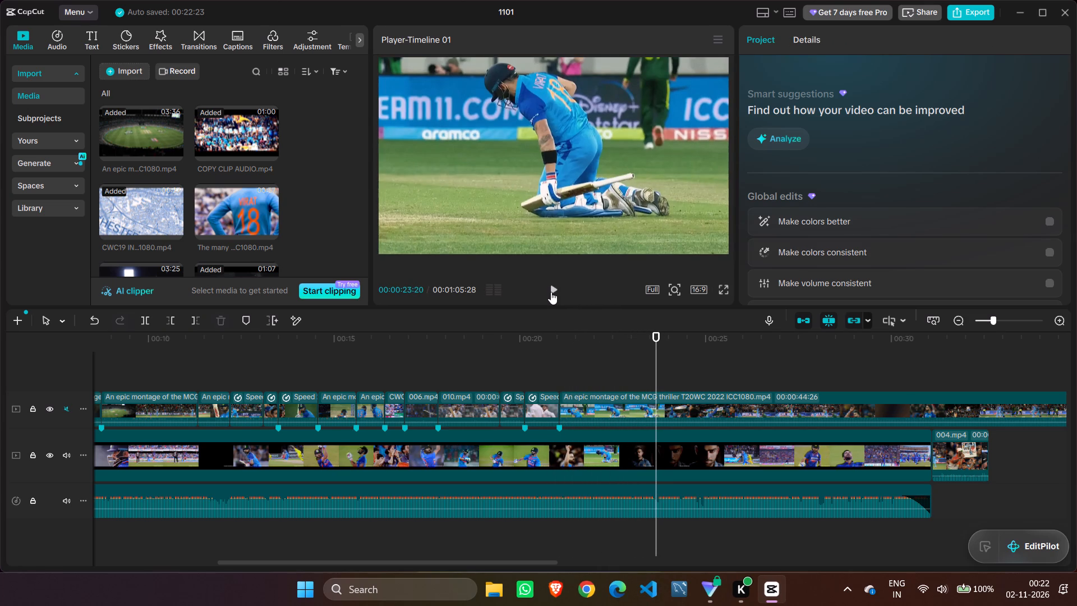
pyautogui.click(699, 400)
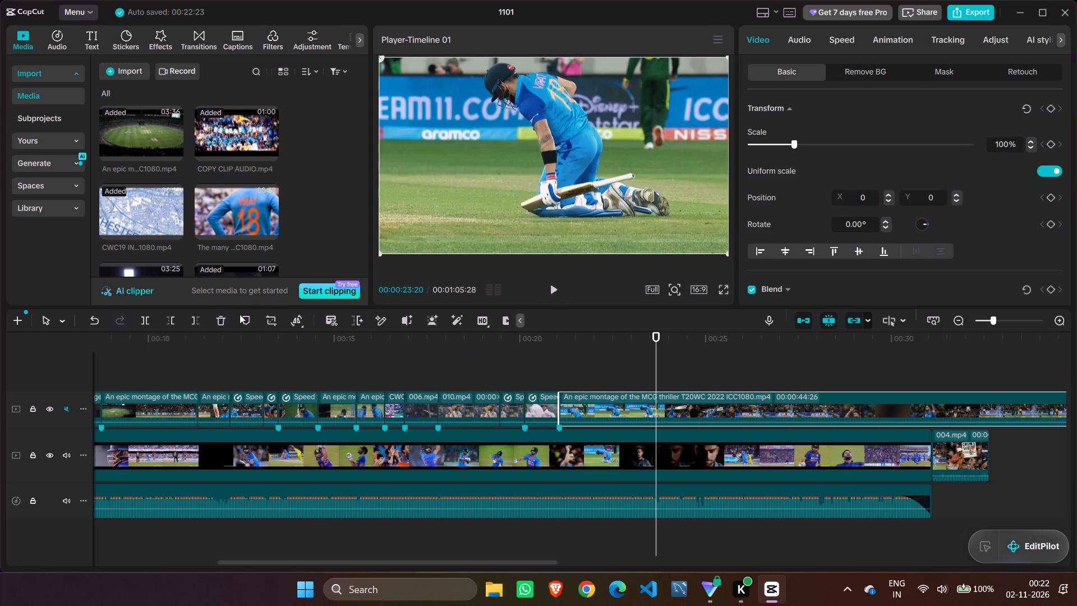
pyautogui.click(147, 319)
# Move the leftover MCG footage away from the kneeling batter shot, to start at about 00:32 on the main track.
pyautogui.moveTo(710, 408); pyautogui.dragTo(878, 405)
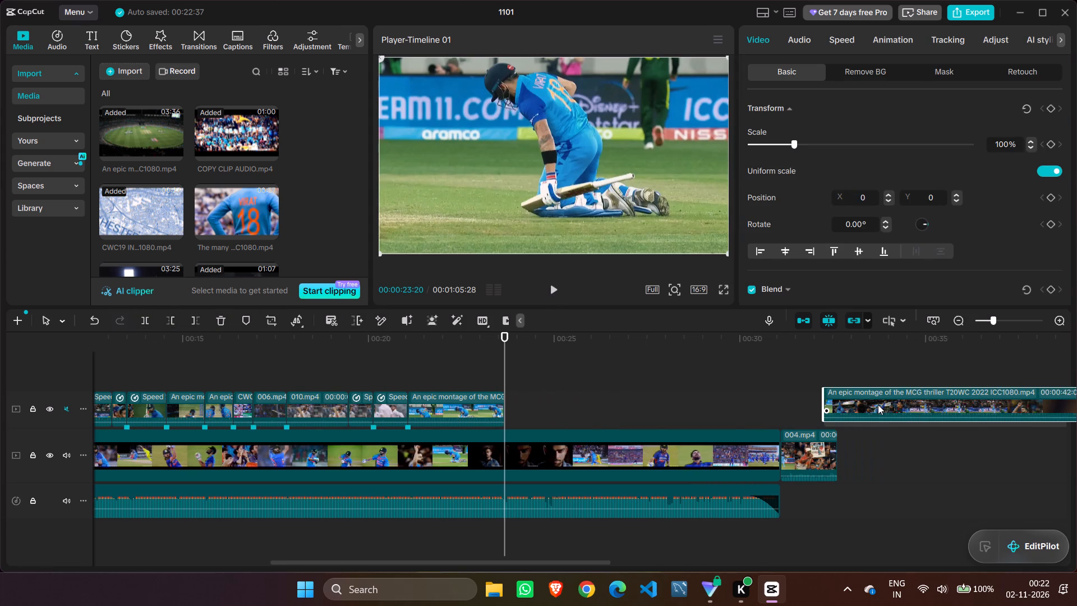
pyautogui.moveTo(878, 405); pyautogui.dragTo(877, 405)
# Replay the cut into the kneeling batter shot and trim away that clip's footage before 00:00:21:09.
pyautogui.moveTo(507, 343); pyautogui.dragTo(399, 346)
pyautogui.click(555, 285)
pyautogui.click(555, 285)
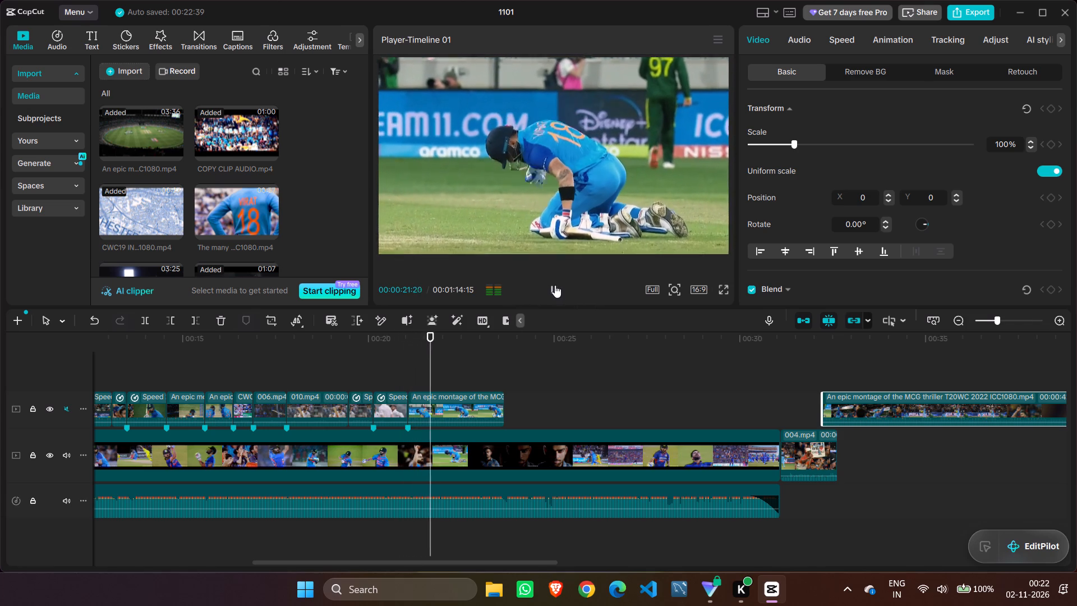
pyautogui.moveTo(434, 346); pyautogui.dragTo(393, 342)
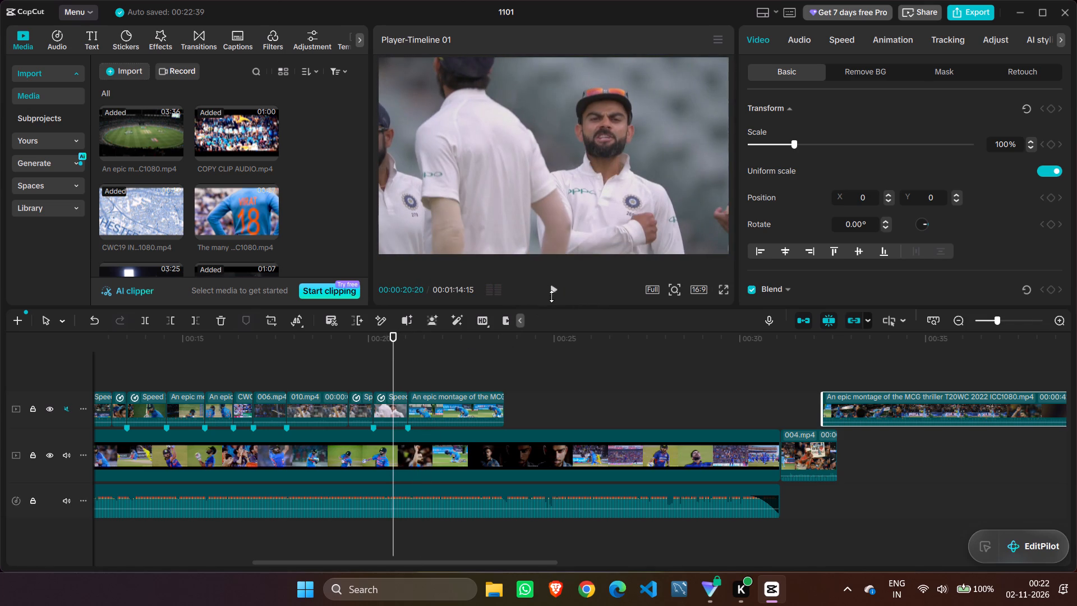
pyautogui.click(554, 293)
pyautogui.click(555, 288)
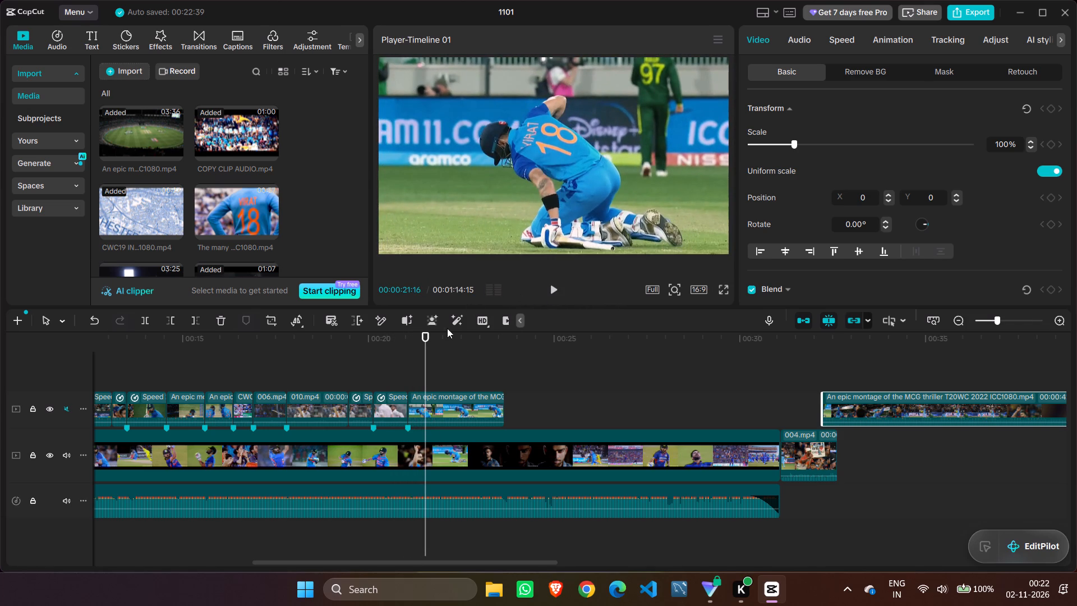
pyautogui.click(426, 344)
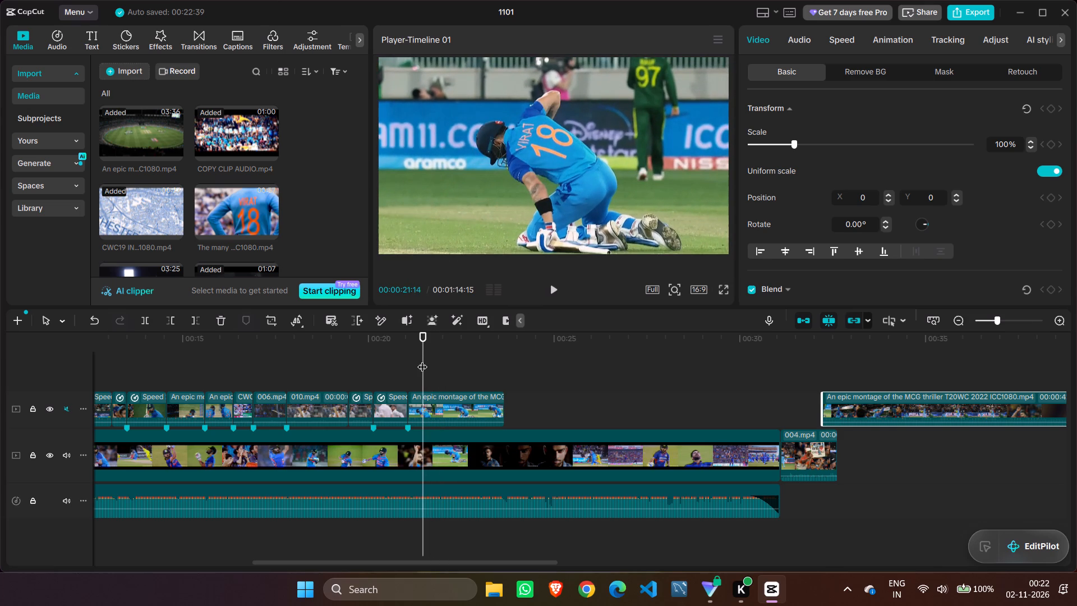
pyautogui.click(421, 379)
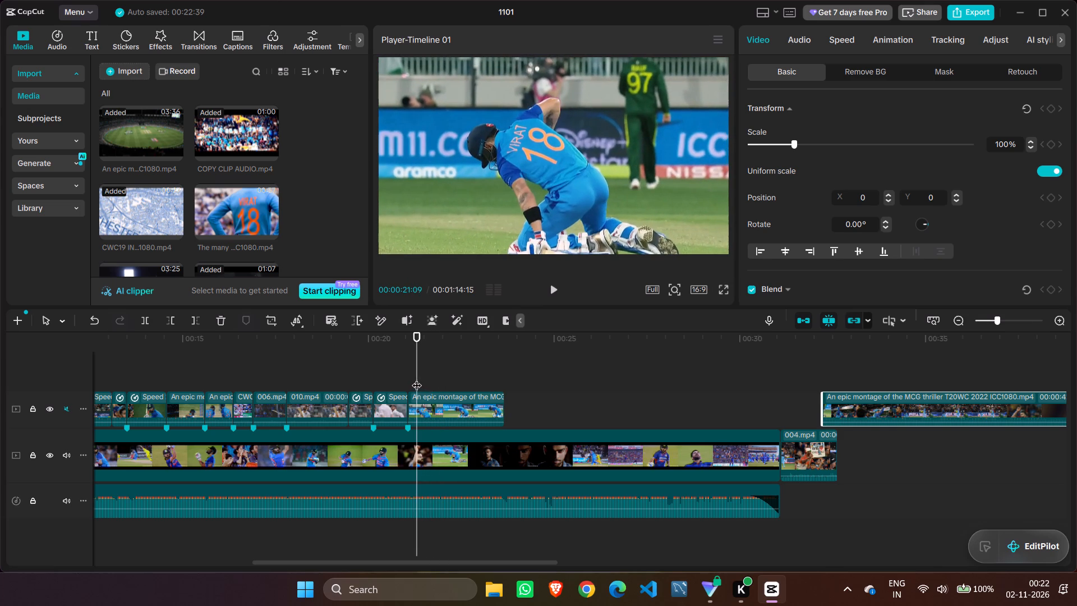
pyautogui.click(447, 410)
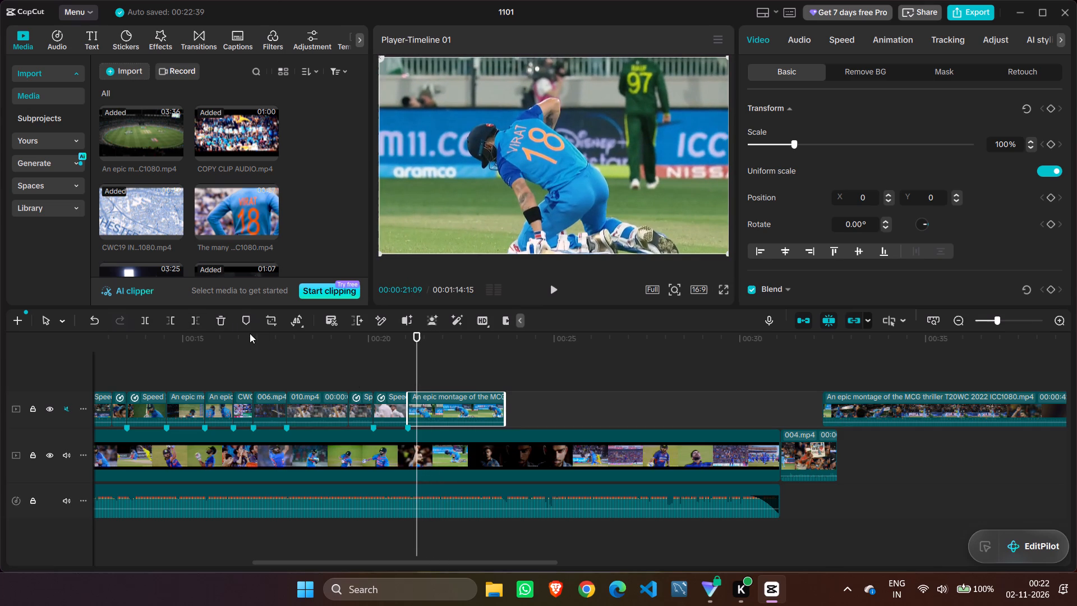
pyautogui.click(173, 320)
# Move the trimmed kneeling batter clip back against the preceding white-jersey clip, closing the gap at about 00:21.
pyautogui.moveTo(444, 400); pyautogui.dragTo(441, 401)
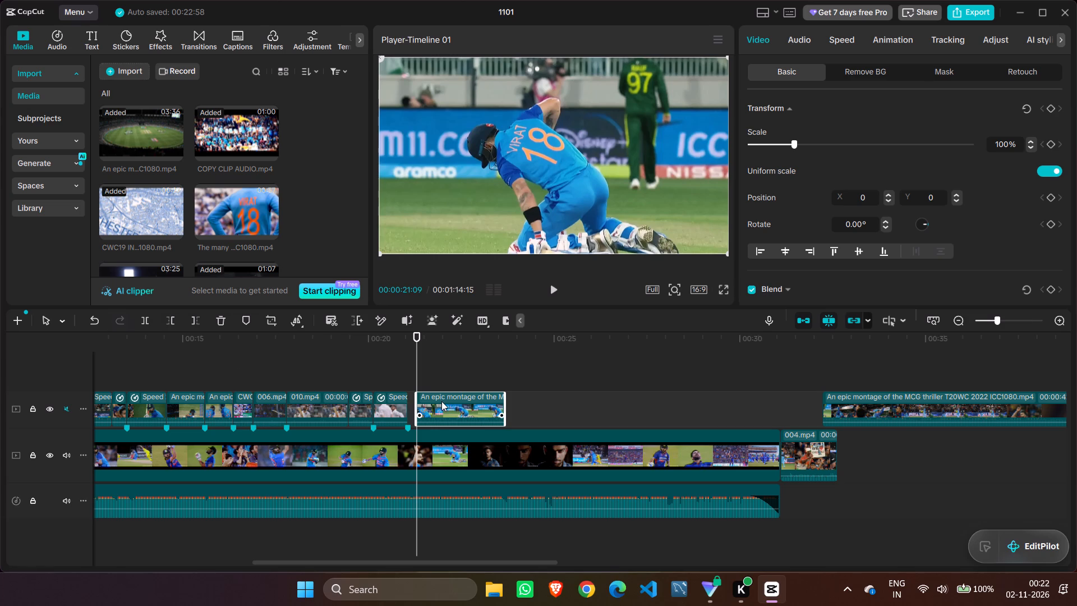
pyautogui.moveTo(441, 401); pyautogui.dragTo(439, 401)
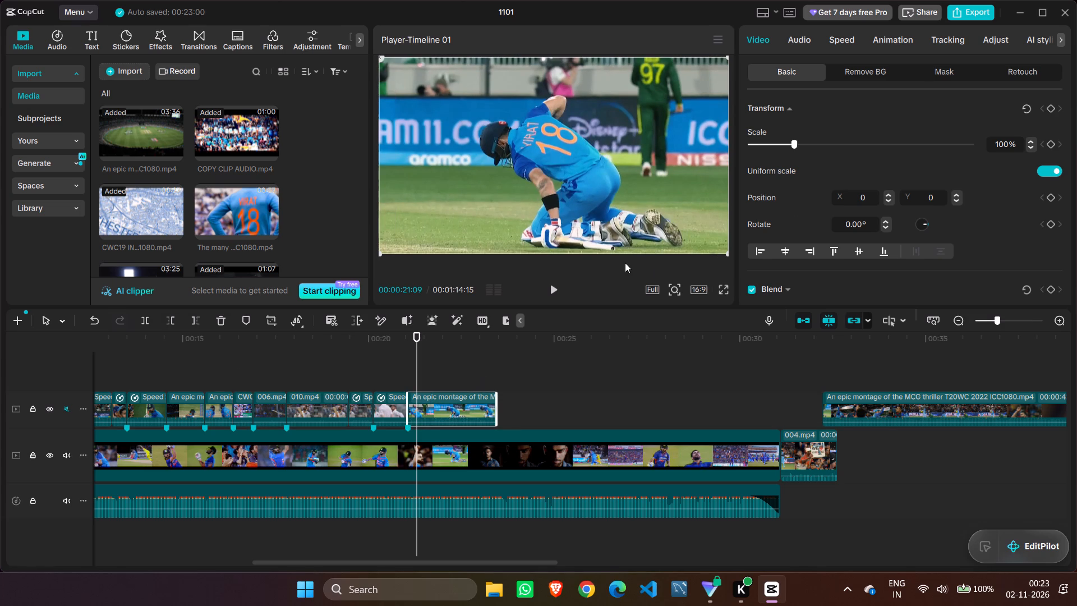
# Play the kneeling batter clip from its start against the reference audio and split it at 00:00:21:29.
pyautogui.press('Left')
pyautogui.press('Left')
pyautogui.press('Left')
pyautogui.press('Left')
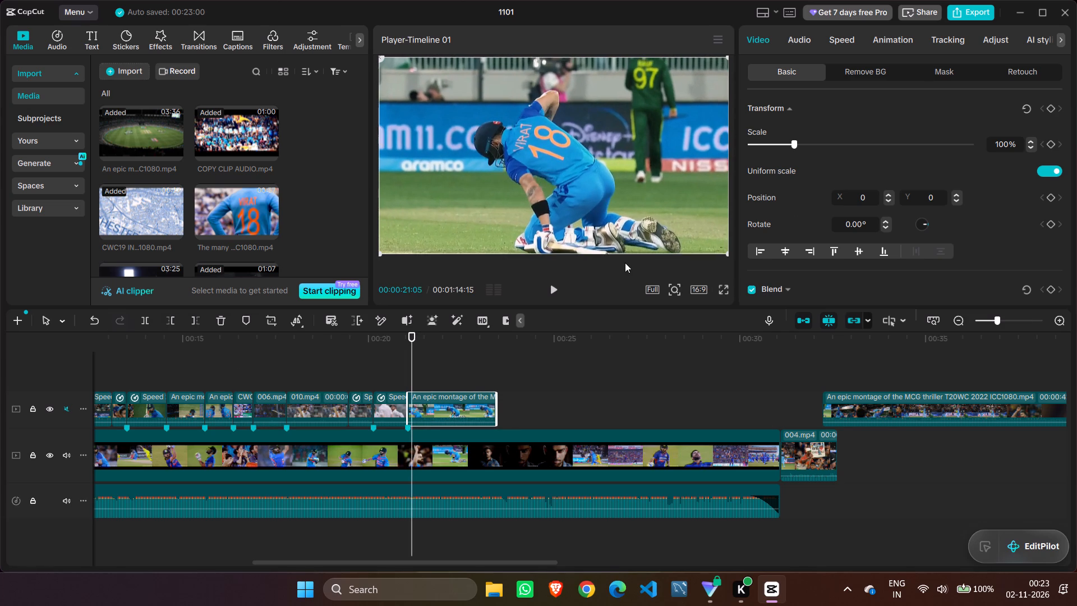
pyautogui.press('Left')
pyautogui.press('Left')
pyautogui.press('space')
pyautogui.press('space')
pyautogui.press('space')
pyautogui.press('space')
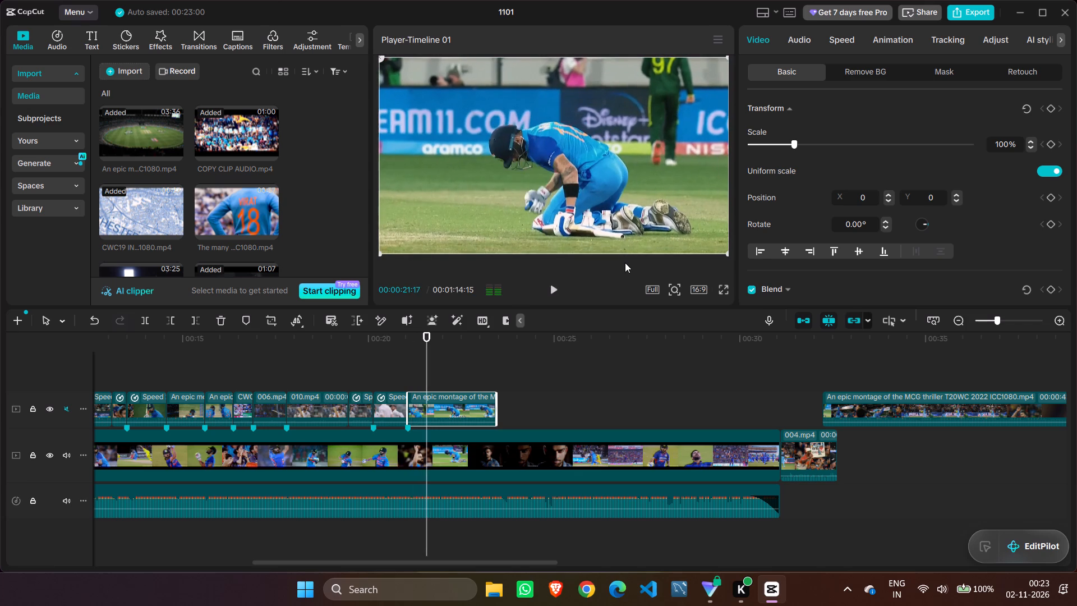
pyautogui.press('space')
pyautogui.press('space')
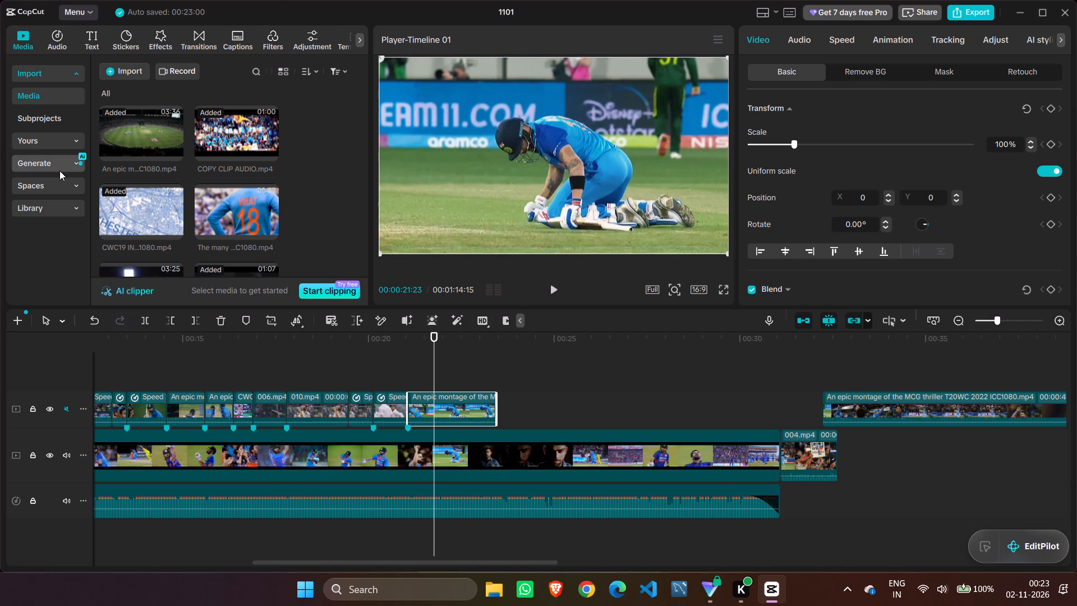
pyautogui.press('space')
pyautogui.press('space')
pyautogui.click(142, 318)
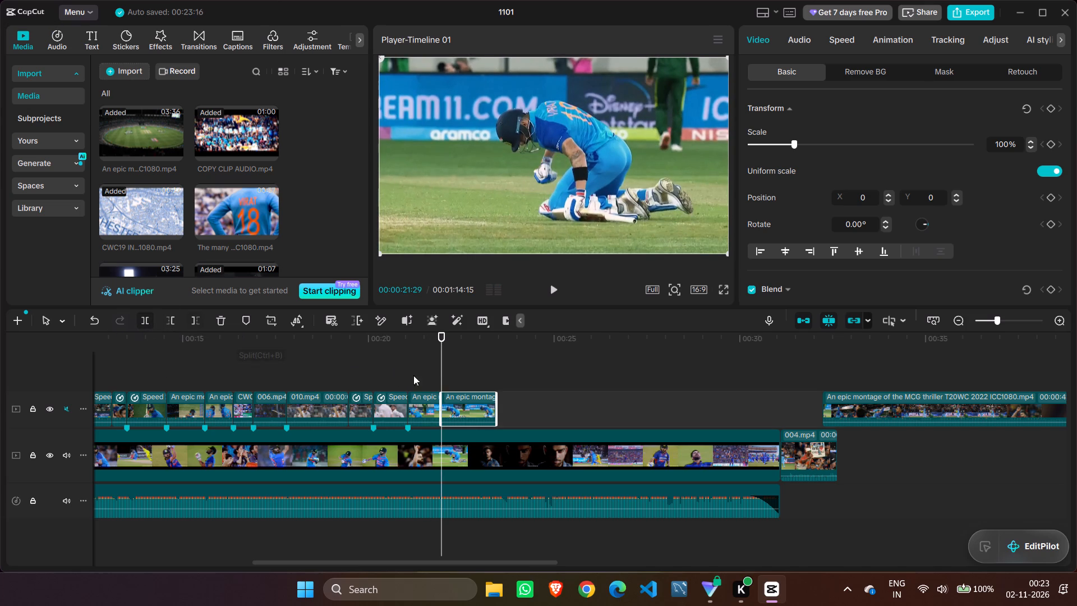
# Move the split-off second part of the kneeling batter shot away, to start at about 00:23:20 on the main track.
pyautogui.moveTo(458, 406); pyautogui.dragTo(521, 408)
# Preview the short kneeling batter clip at about 00:21 and set its speed to 1.20x.
pyautogui.click(416, 407)
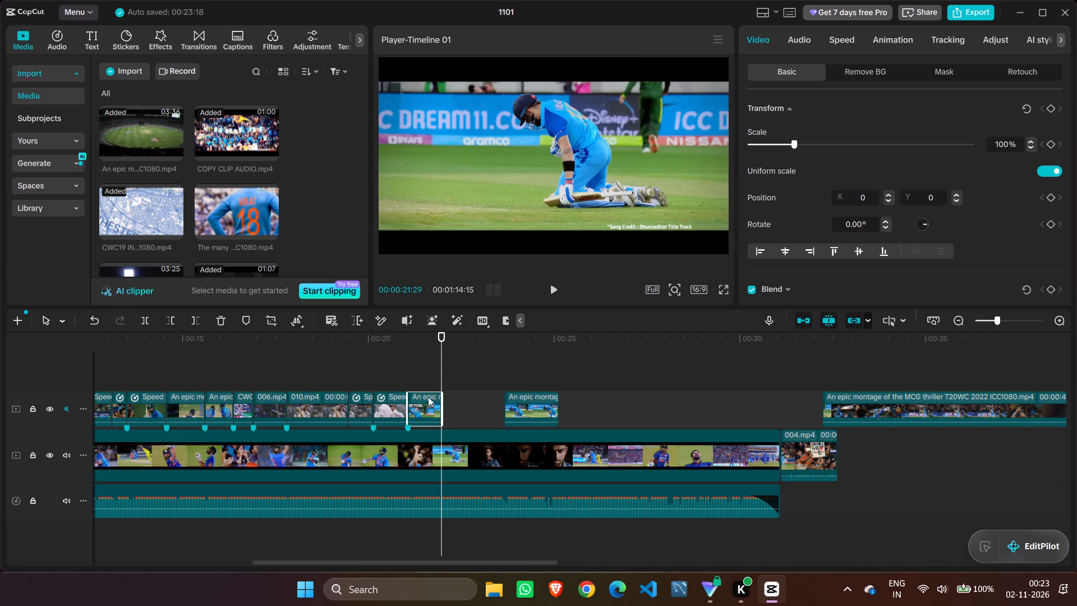
pyautogui.moveTo(440, 345); pyautogui.dragTo(381, 346)
pyautogui.press('space')
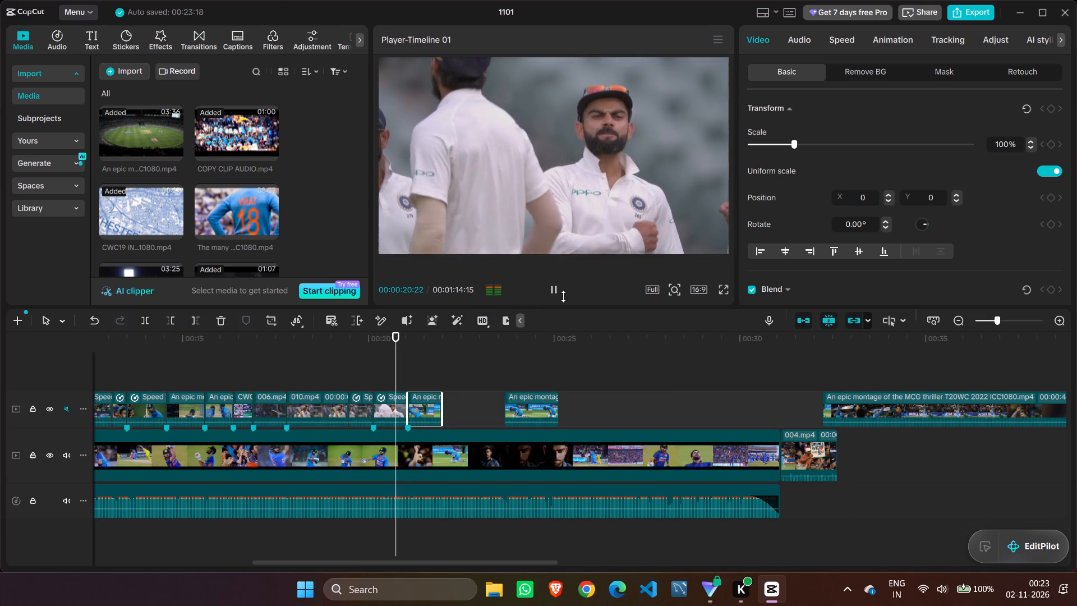
pyautogui.press('space')
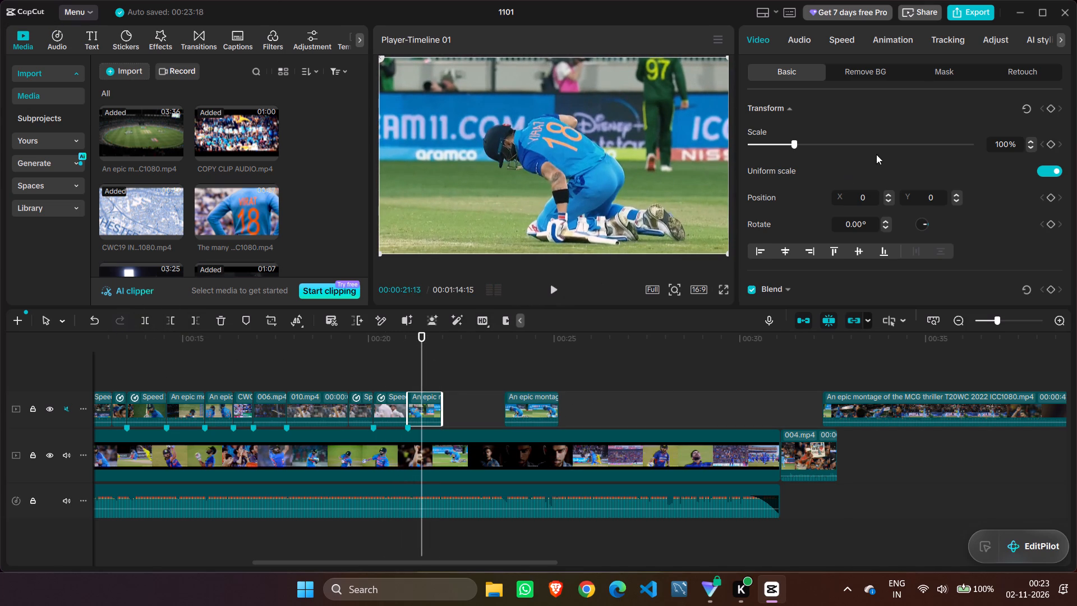
pyautogui.click(839, 38)
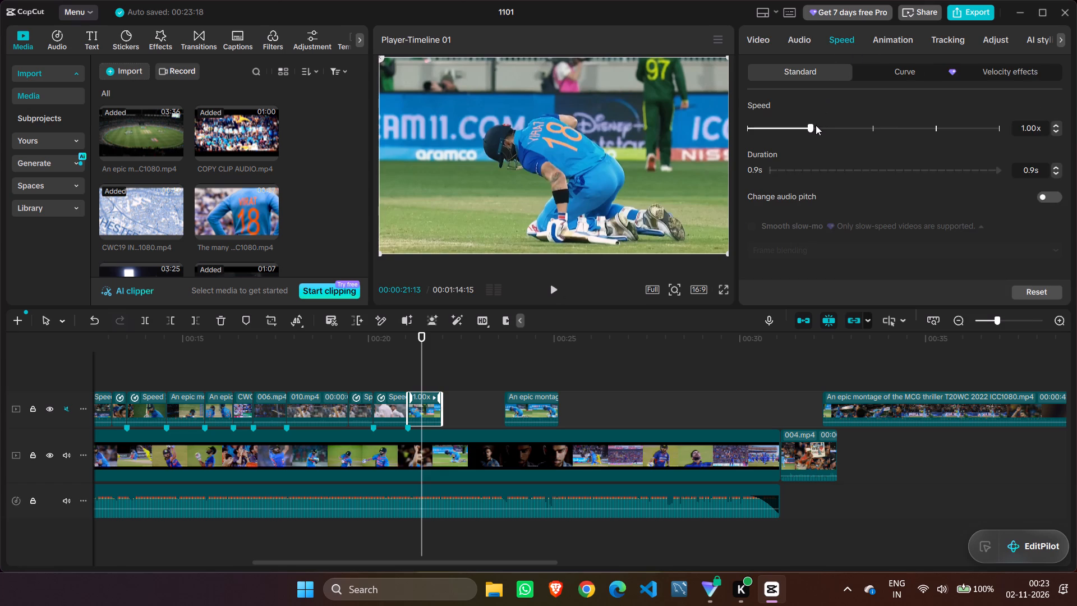
pyautogui.tripleClick(1057, 122)
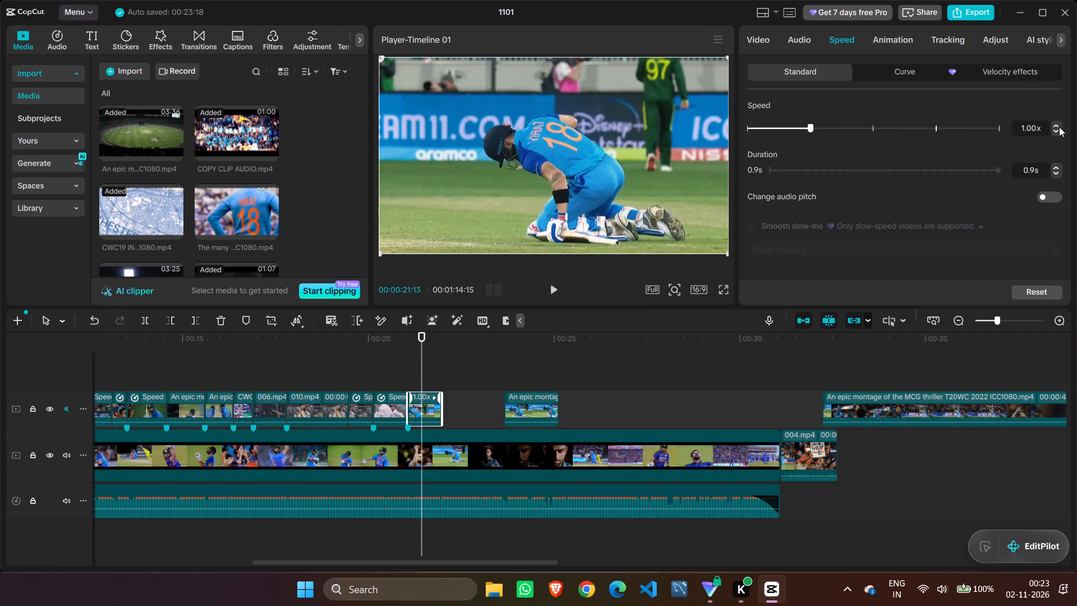
pyautogui.click(1059, 127)
pyautogui.click(1059, 127)
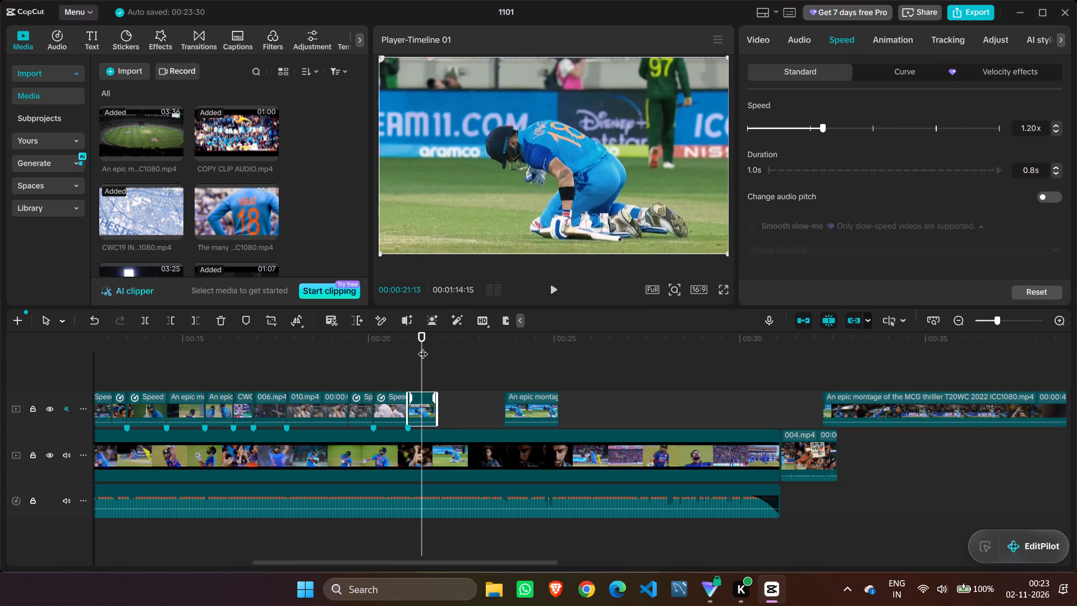
# Replay the transition from the white-jersey clip into the sped-up kneeling batter clip repeatedly, checking its timing against the reference track.
pyautogui.moveTo(422, 347); pyautogui.dragTo(383, 355)
pyautogui.click(554, 290)
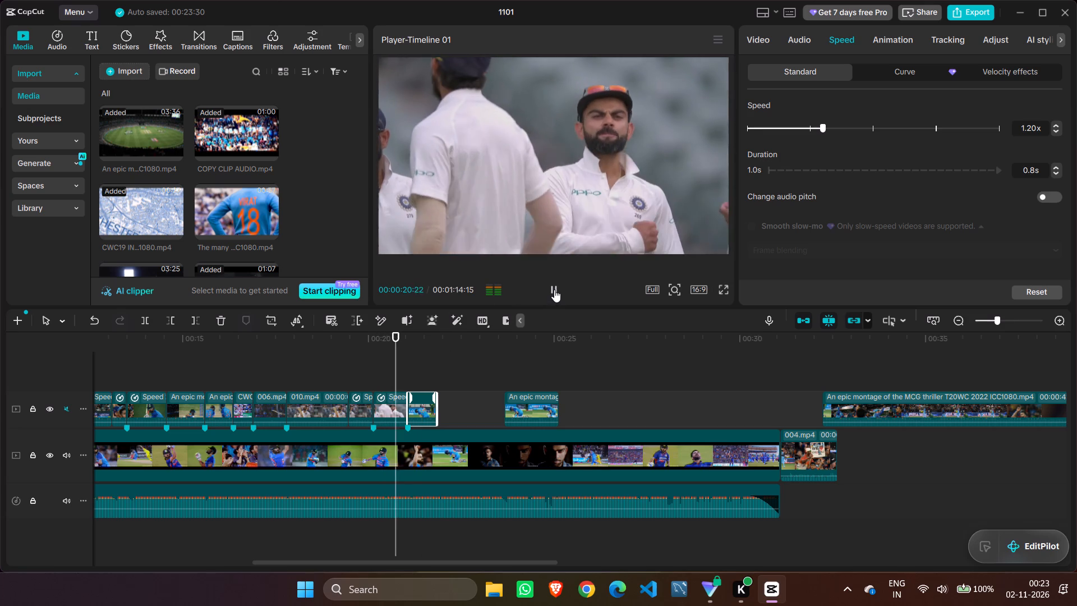
pyautogui.click(554, 290)
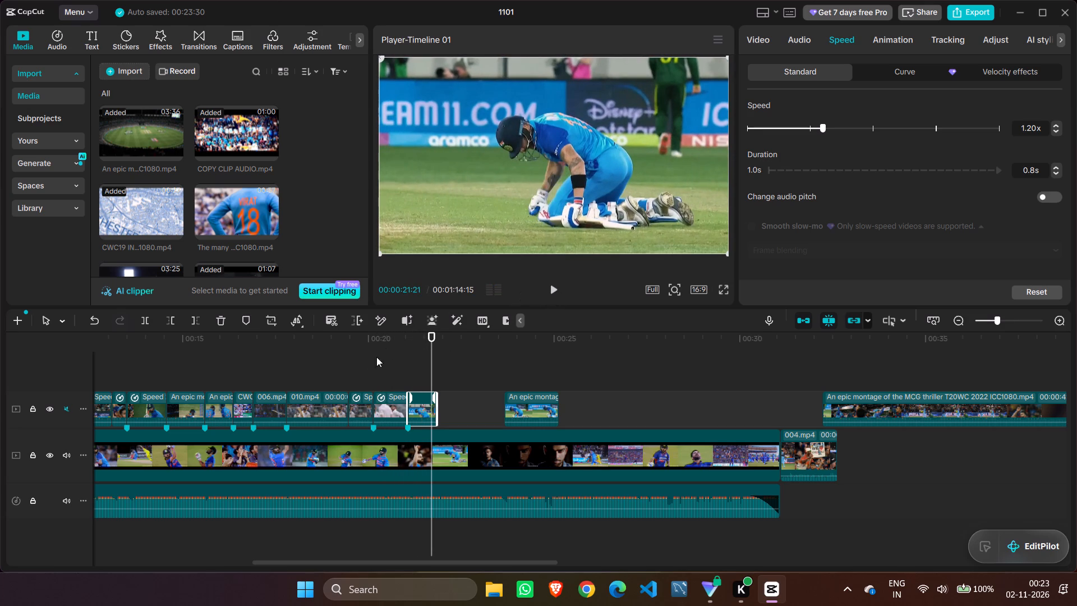
pyautogui.moveTo(427, 352); pyautogui.dragTo(395, 353)
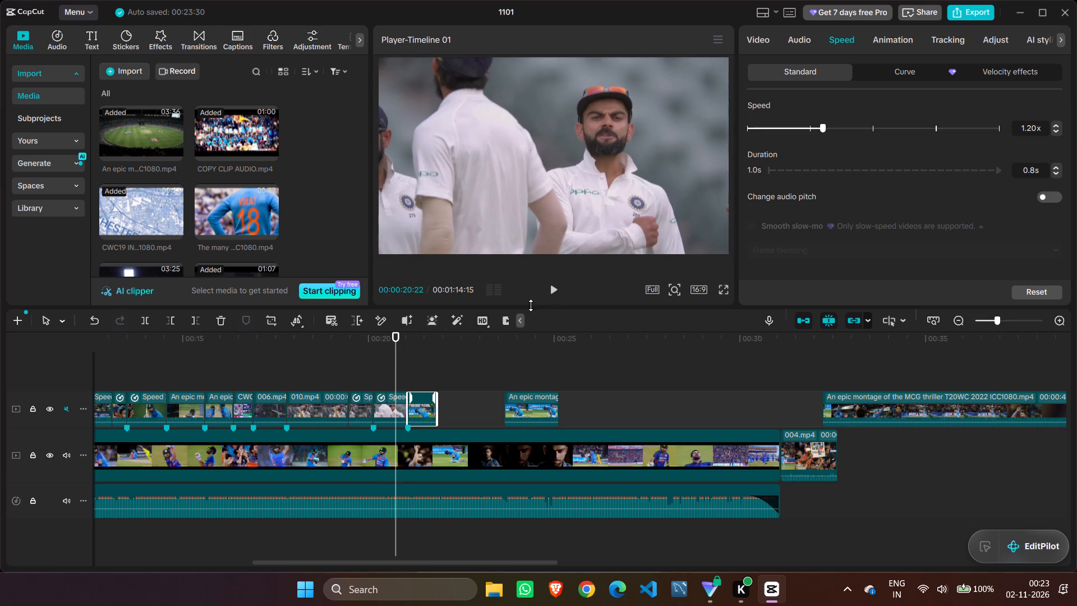
pyautogui.click(556, 286)
pyautogui.click(556, 286)
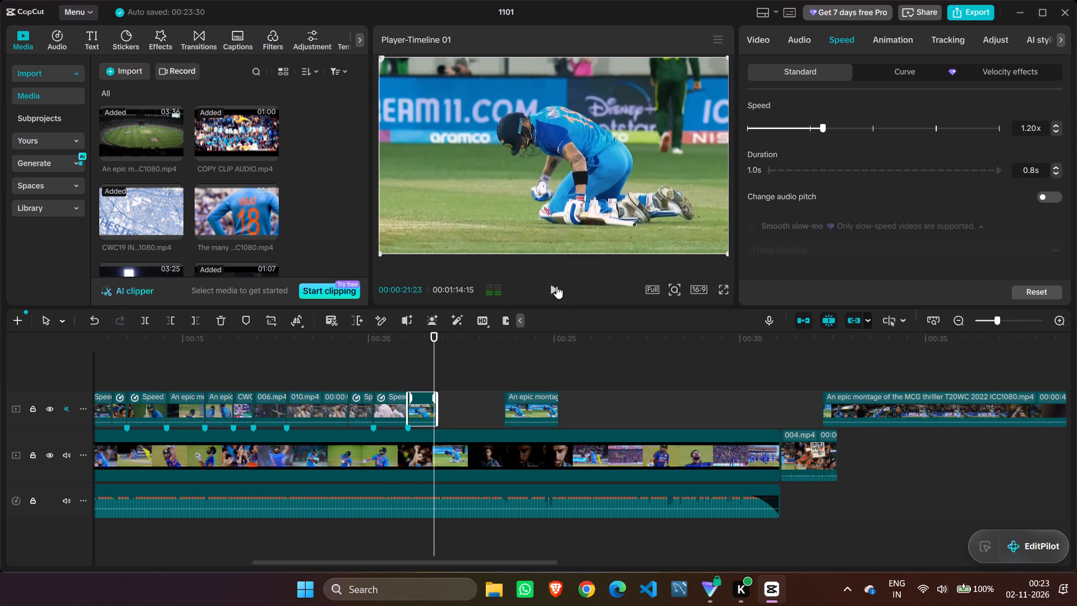
pyautogui.moveTo(436, 352); pyautogui.dragTo(399, 360)
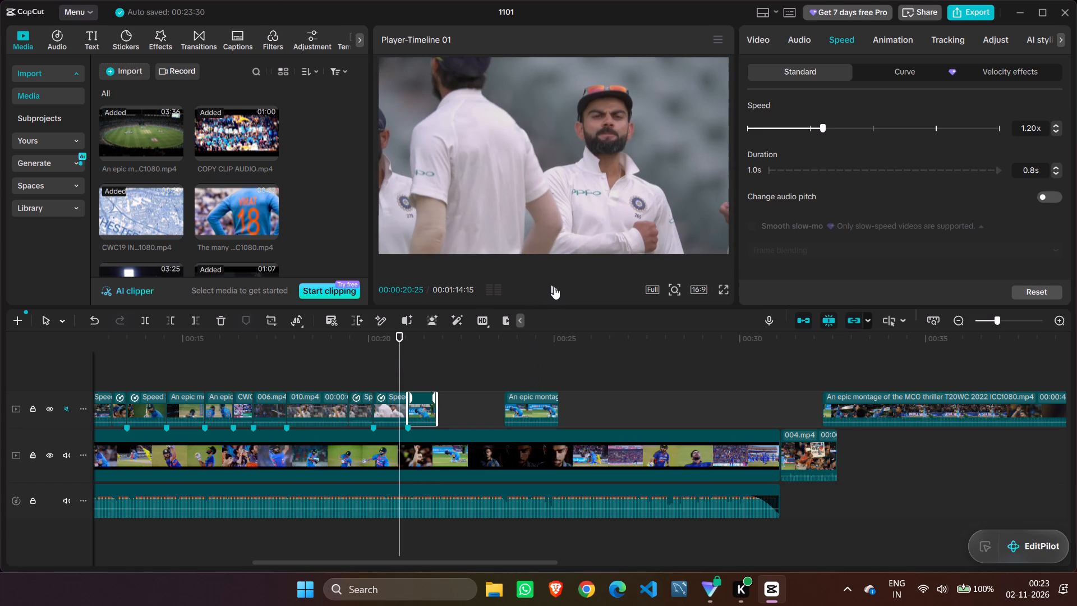
pyautogui.click(554, 286)
pyautogui.click(554, 286)
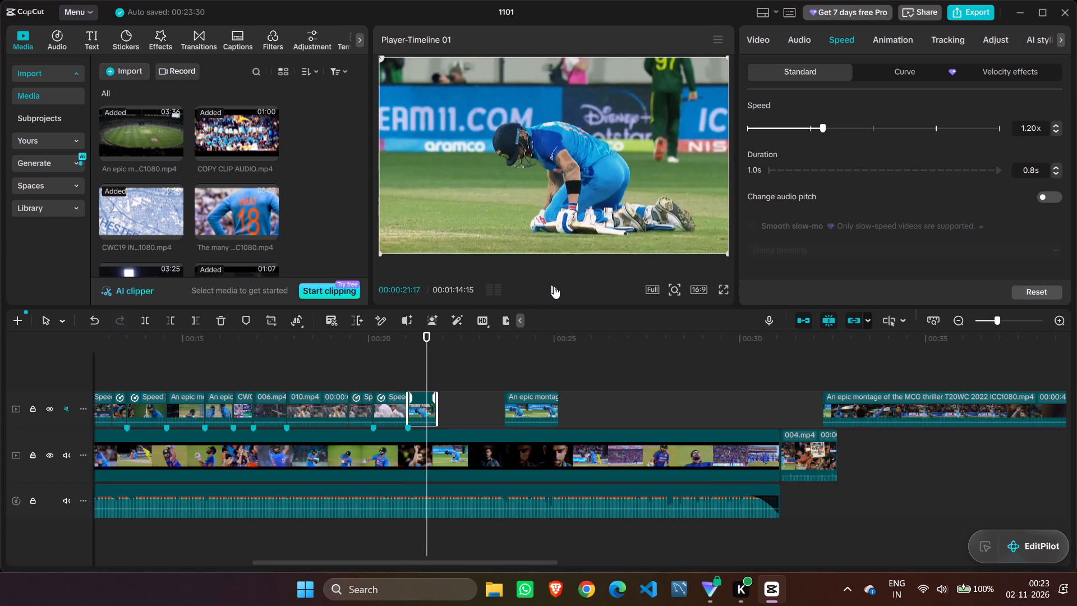
pyautogui.doubleClick(554, 286)
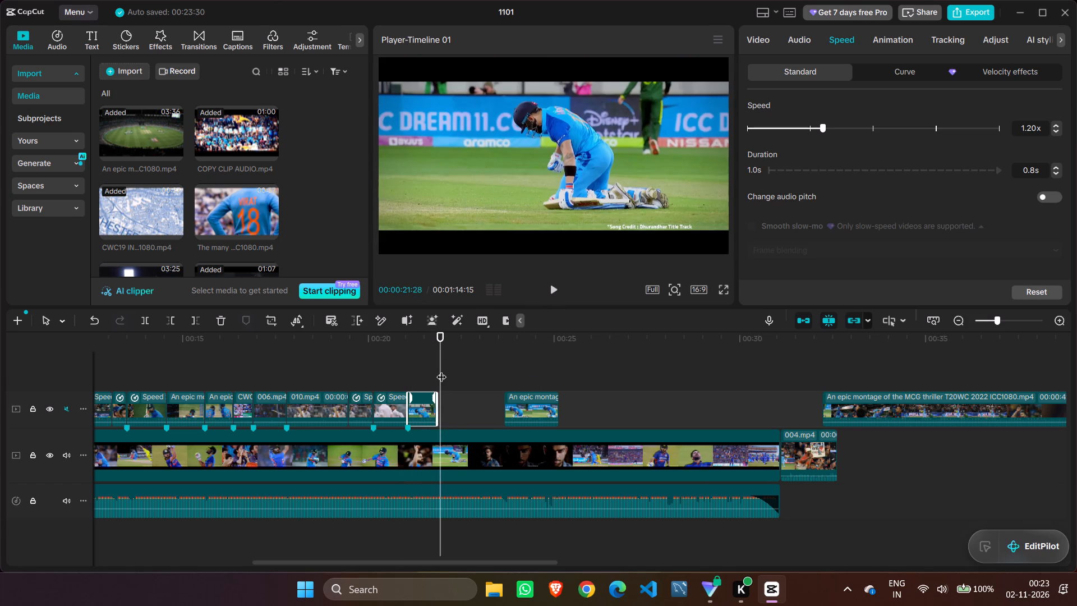
pyautogui.moveTo(441, 370); pyautogui.dragTo(391, 370)
pyautogui.click(556, 285)
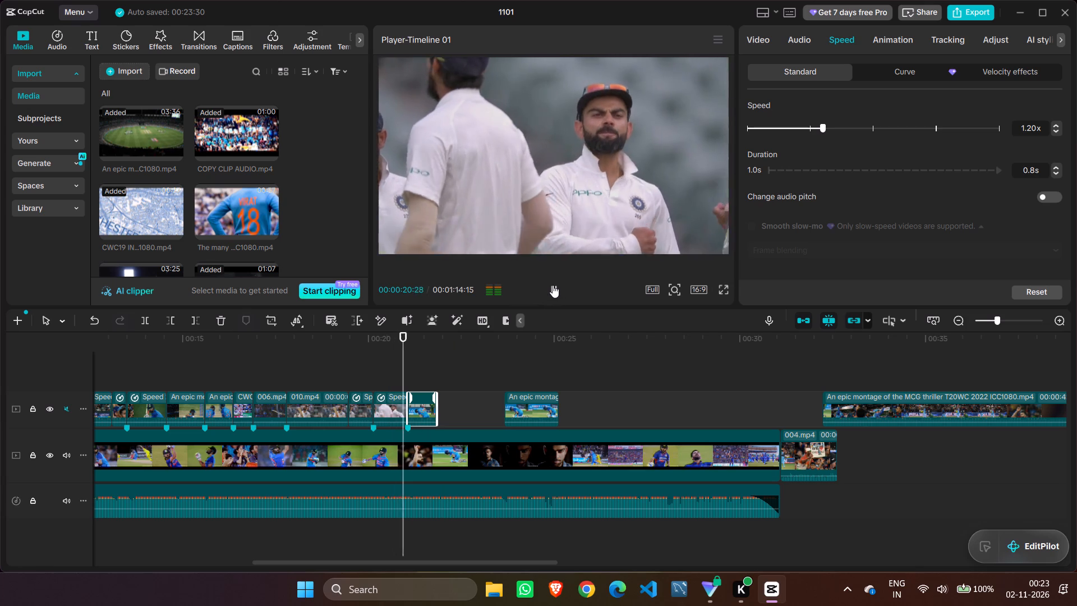
pyautogui.click(553, 285)
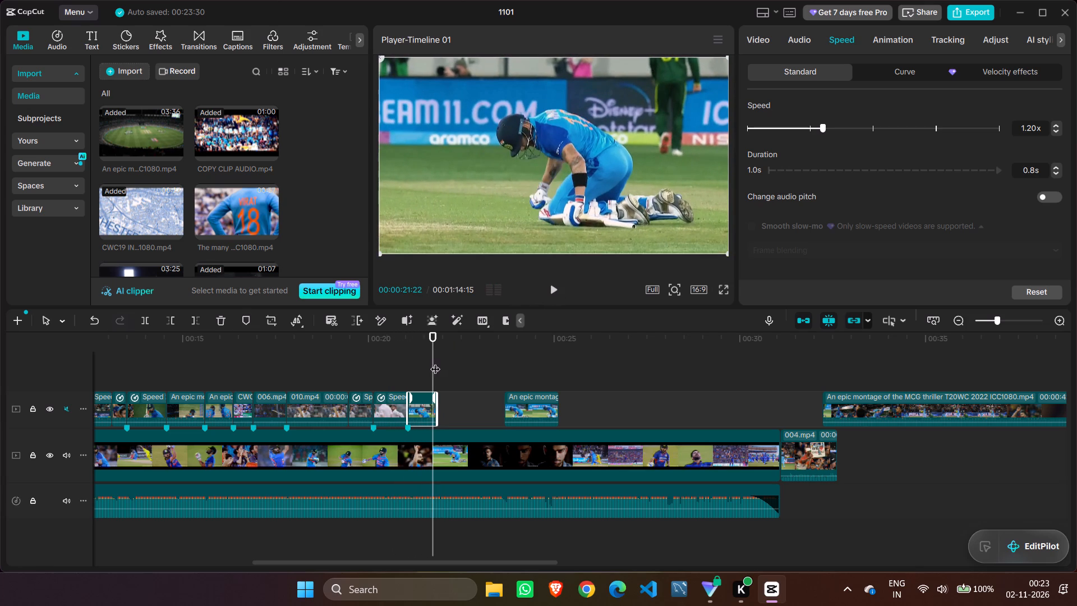
pyautogui.moveTo(435, 362); pyautogui.dragTo(386, 362)
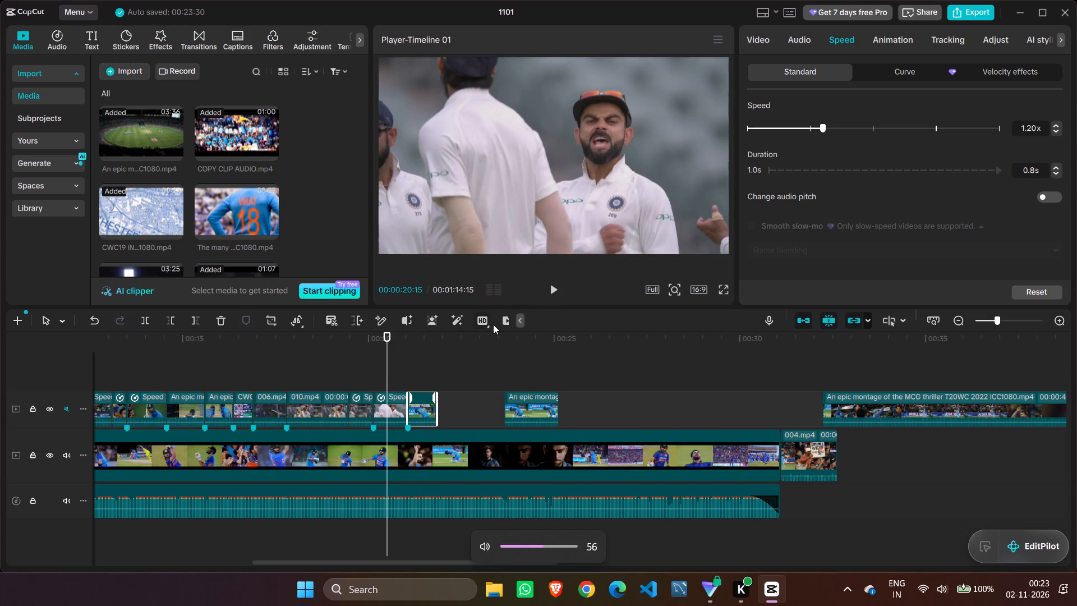
pyautogui.click(557, 290)
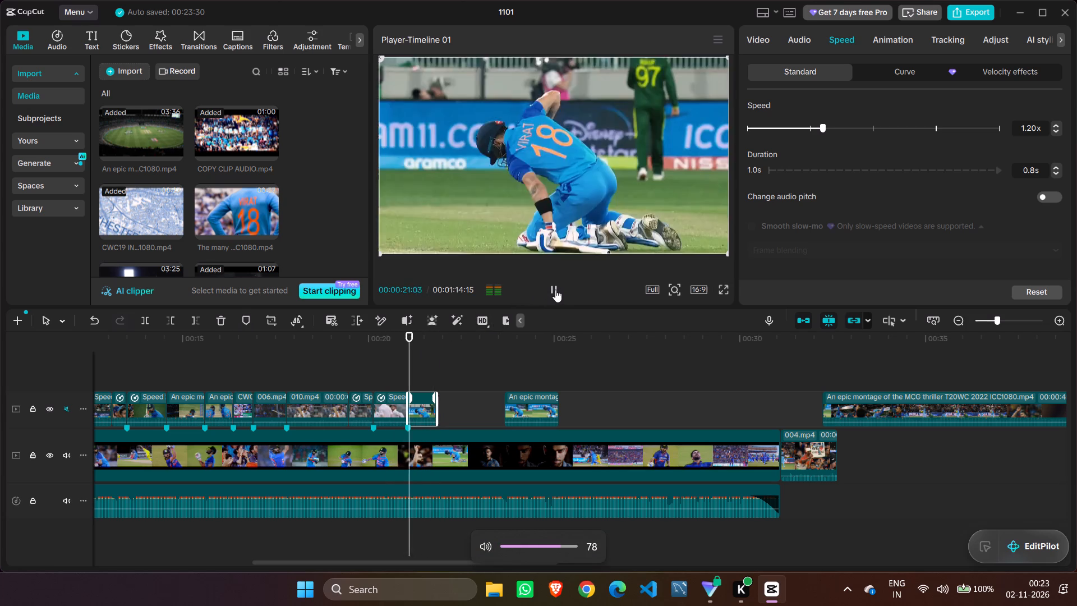
pyautogui.click(555, 290)
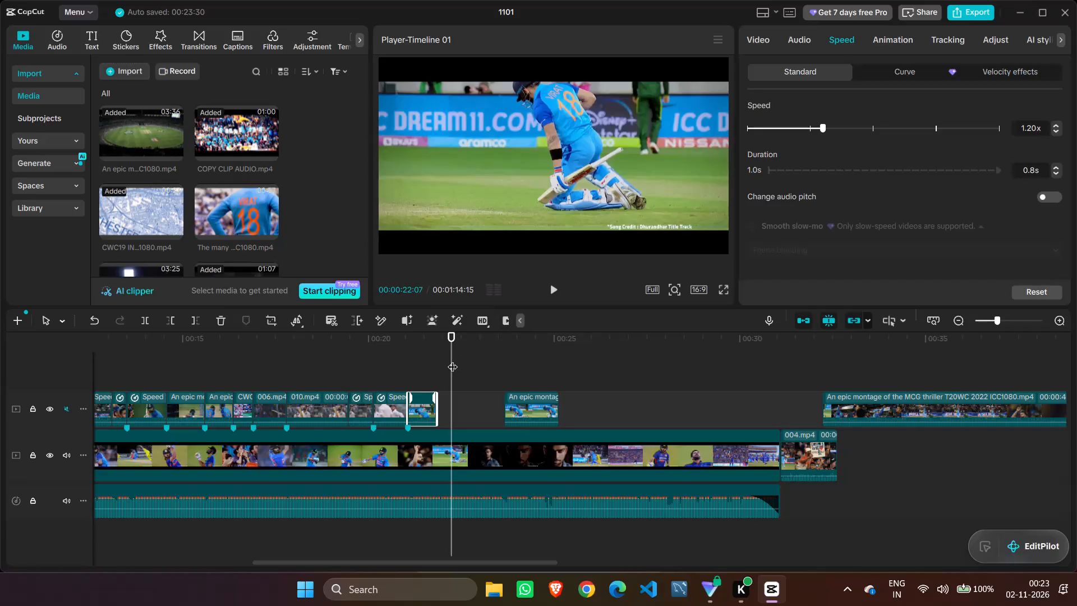
pyautogui.moveTo(451, 360); pyautogui.dragTo(385, 359)
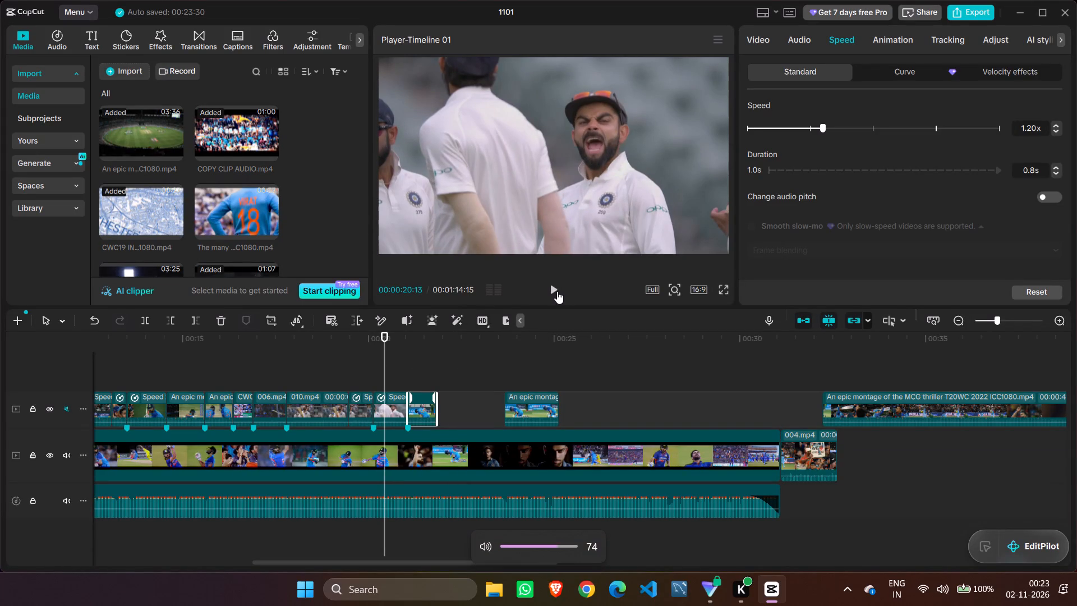
pyautogui.click(557, 291)
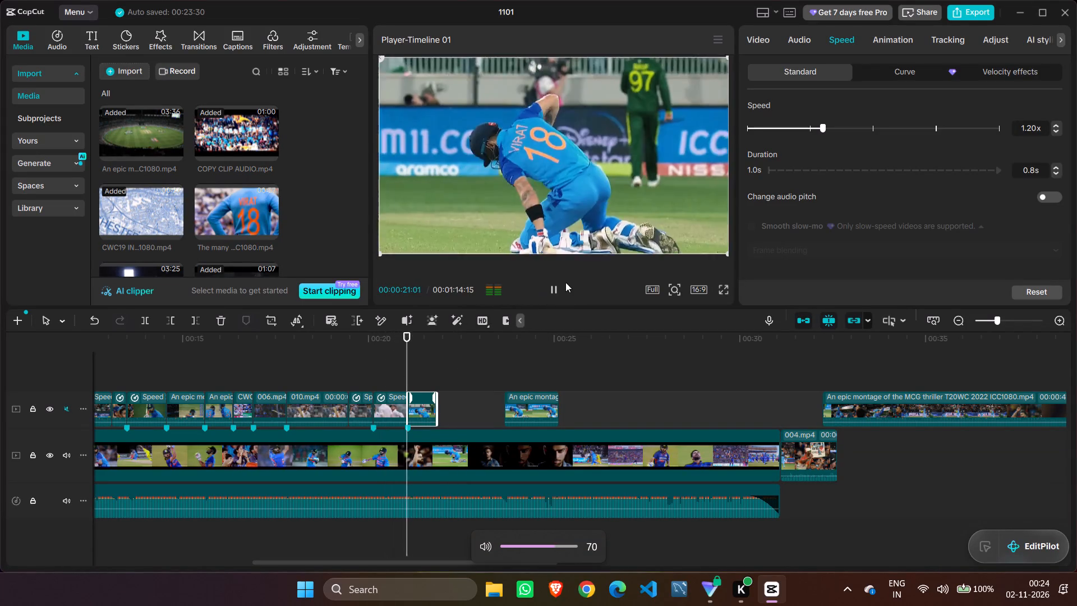
pyautogui.click(551, 292)
pyautogui.click(551, 292)
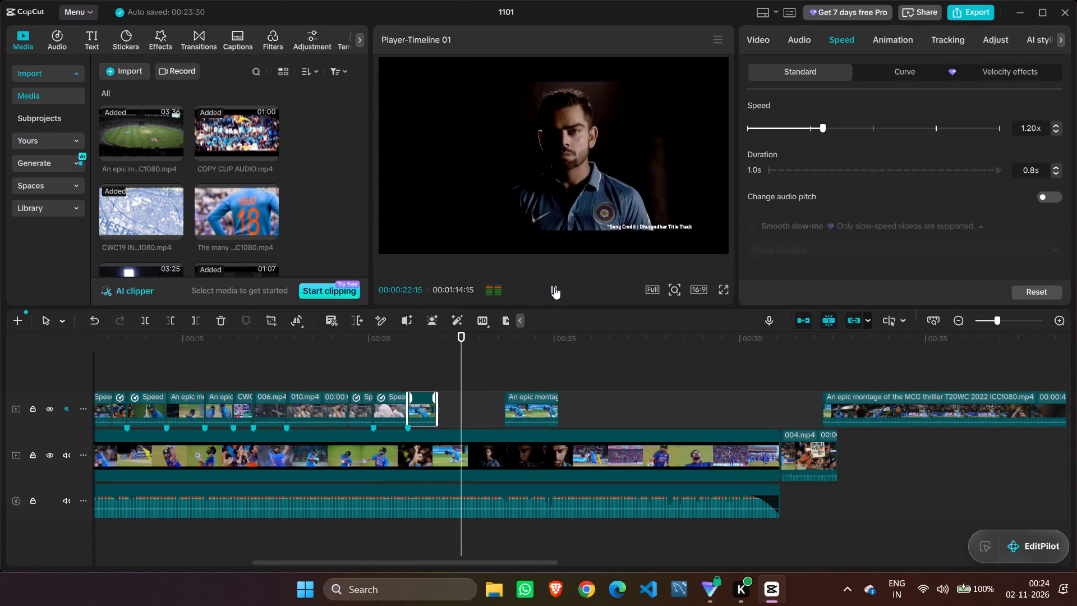
pyautogui.click(554, 287)
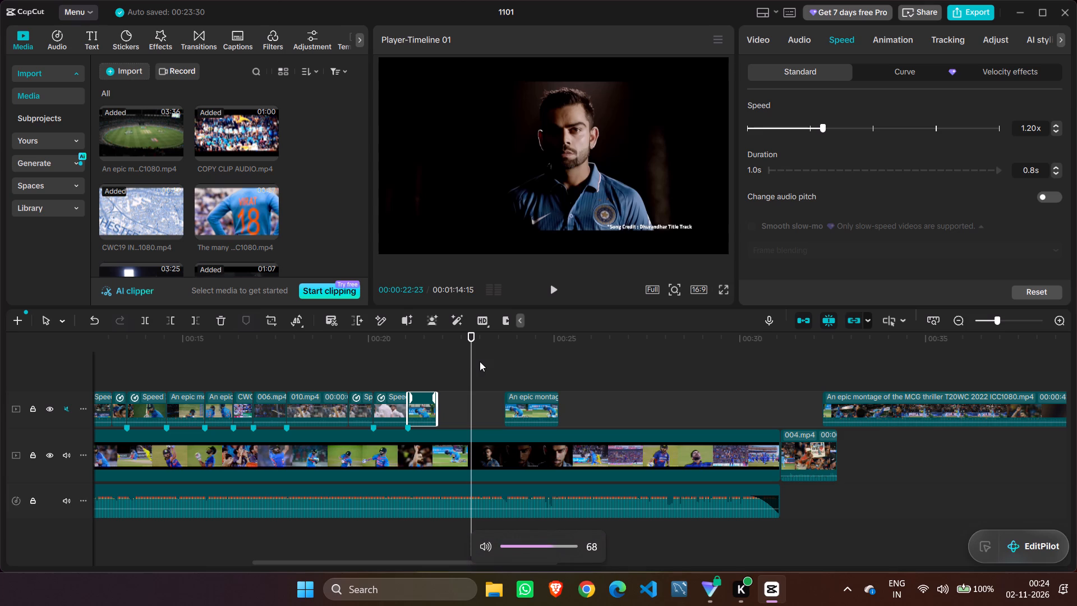
# Replay the transition from the white-jersey clip into the 1.20x kneeling batter clip, checking its timing against the reference track.
pyautogui.moveTo(473, 359); pyautogui.dragTo(393, 360)
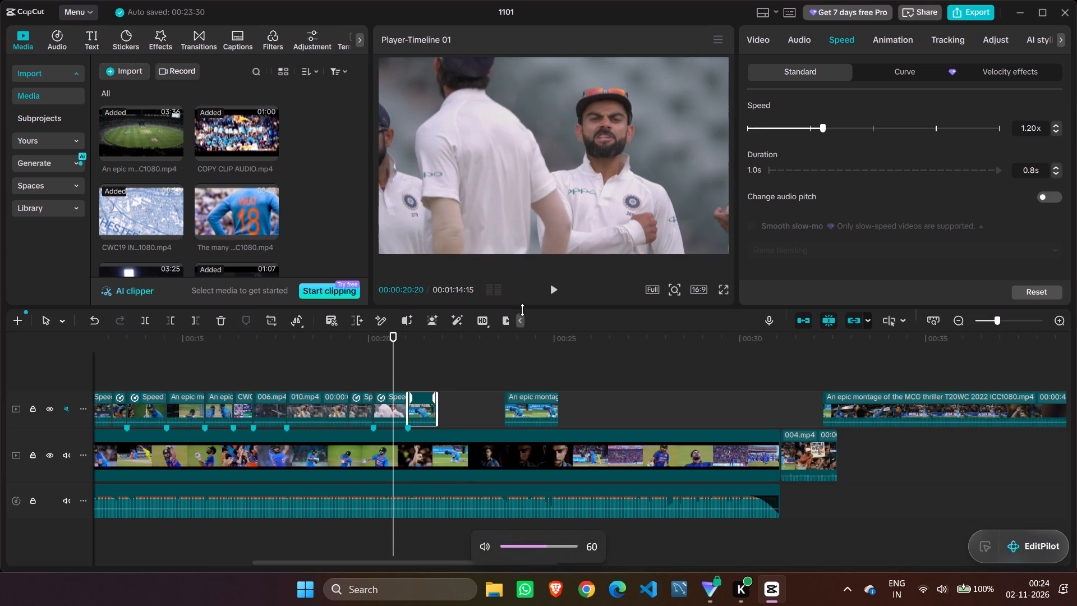
pyautogui.click(558, 285)
pyautogui.click(558, 284)
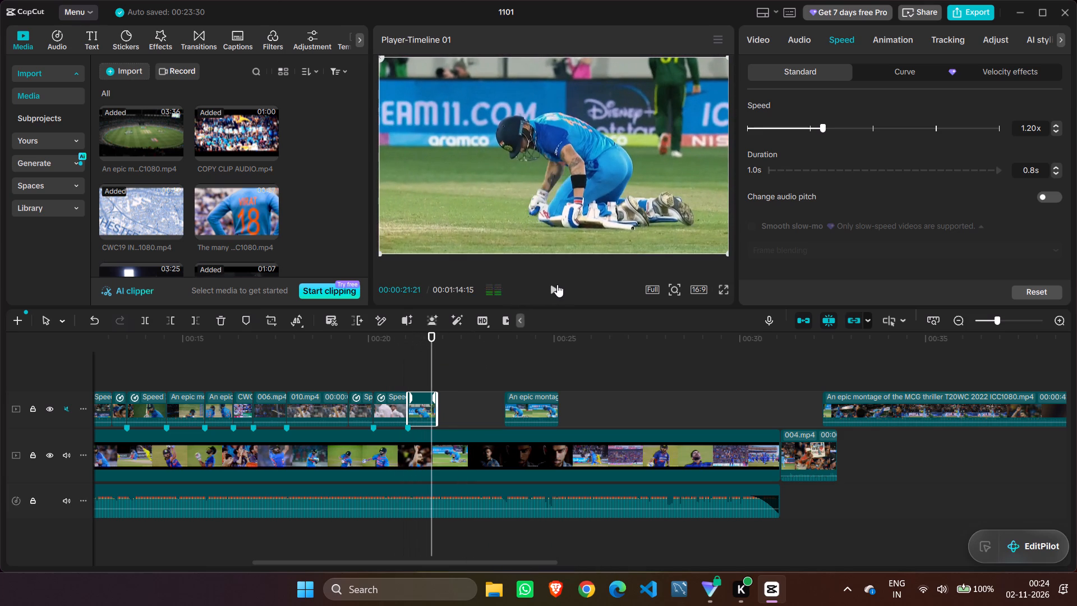
pyautogui.moveTo(431, 364); pyautogui.dragTo(377, 369)
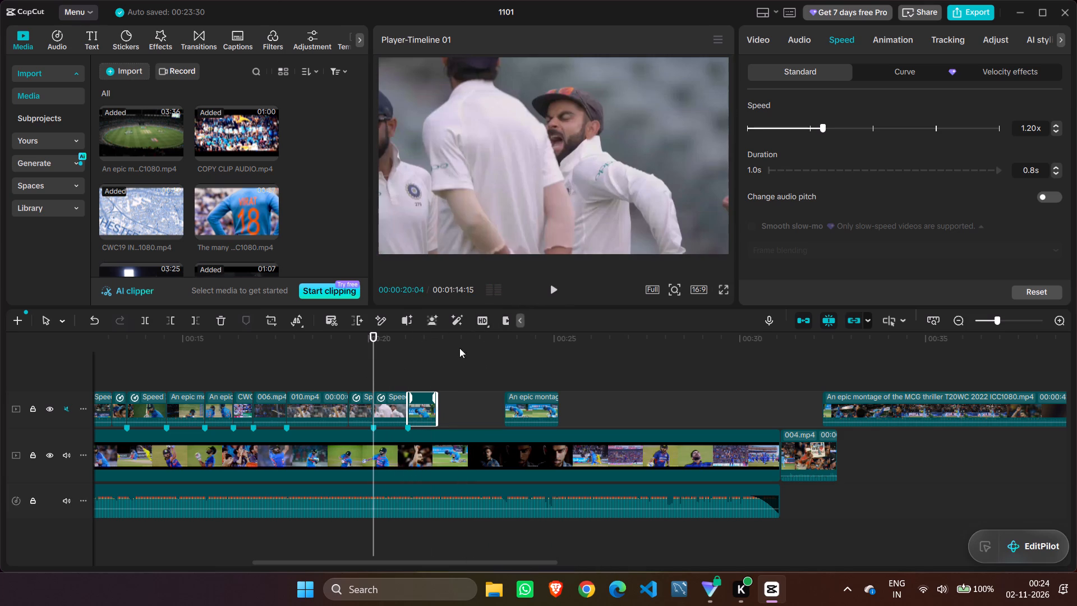
pyautogui.click(555, 291)
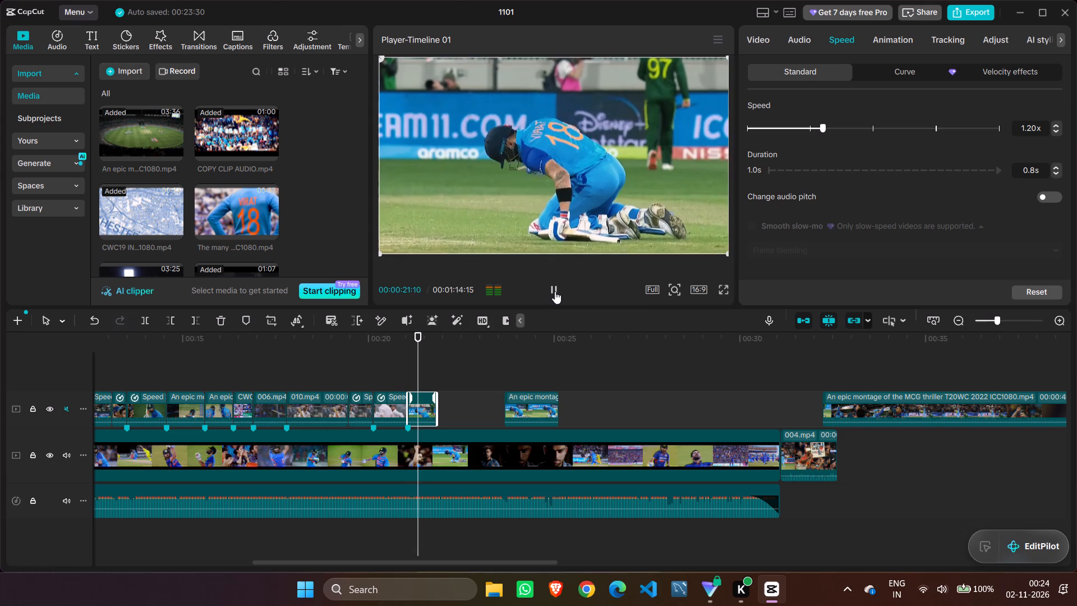
pyautogui.click(555, 291)
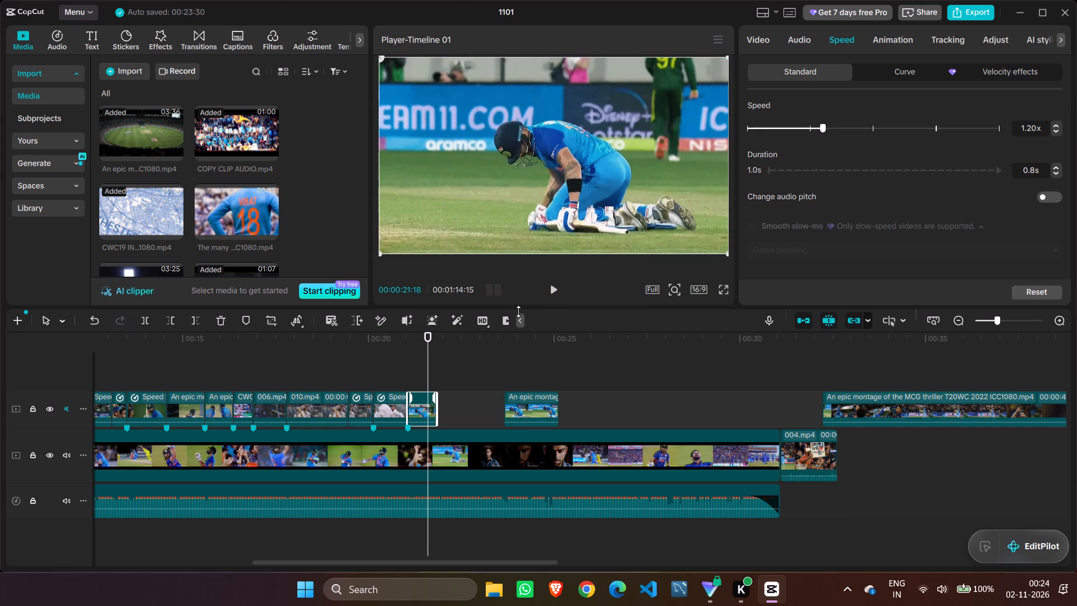
pyautogui.moveTo(430, 369); pyautogui.dragTo(393, 369)
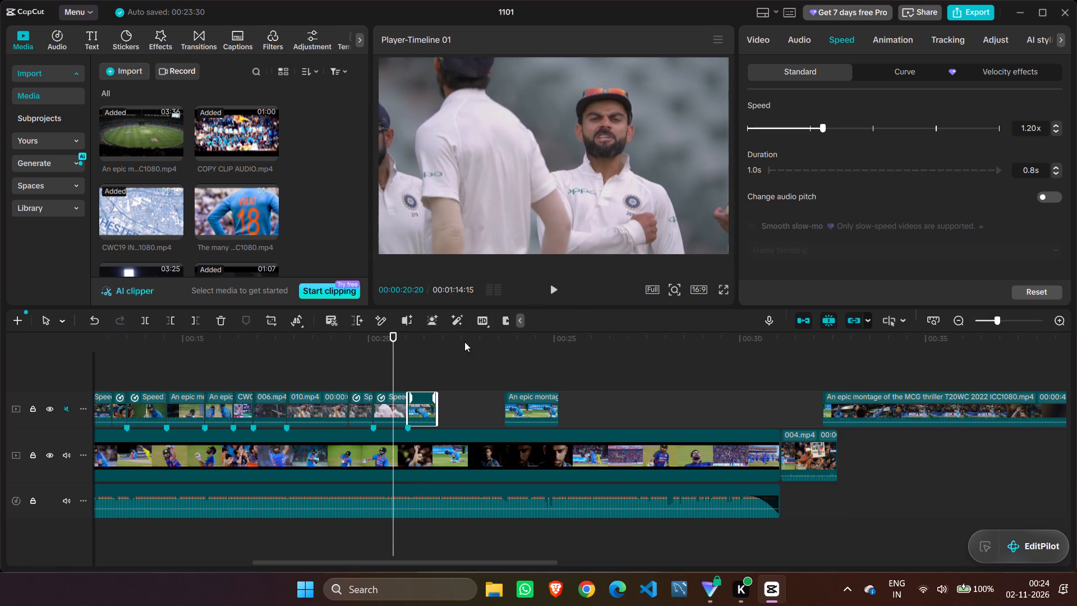
pyautogui.click(555, 292)
pyautogui.click(555, 292)
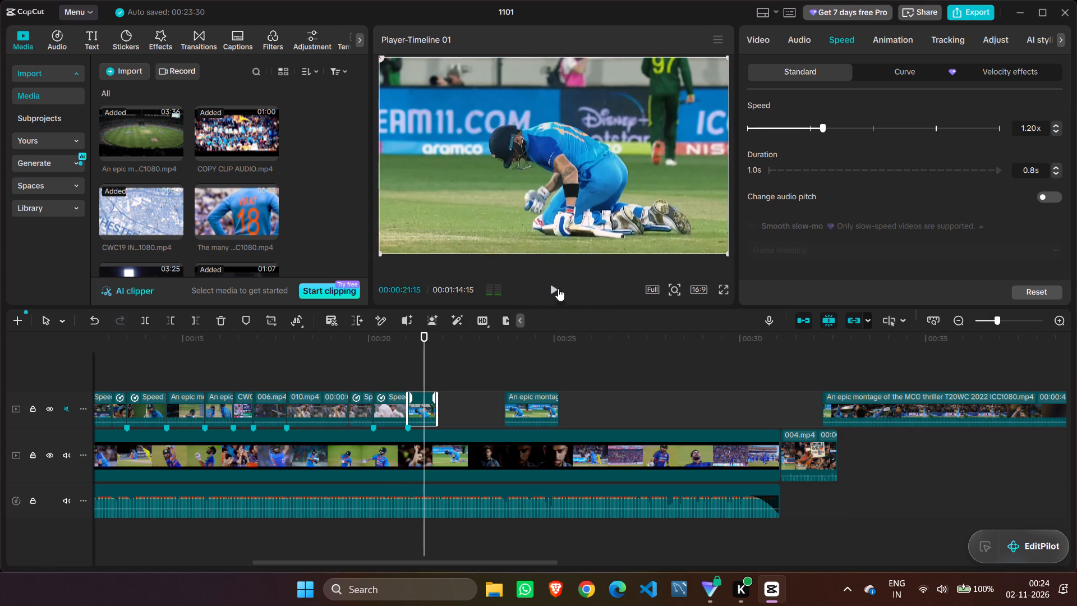
# Set the speed of the short kneeling batter clip at about 00:21 to 1.50x.
pyautogui.click(1053, 122)
pyautogui.click(1053, 122)
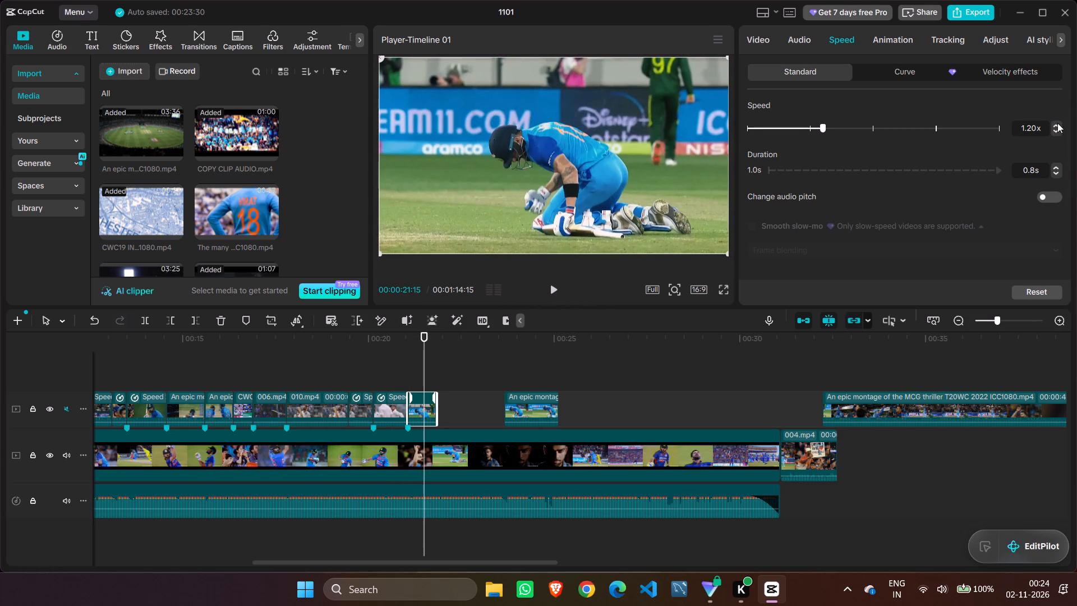
pyautogui.click(1057, 123)
pyautogui.click(1057, 123)
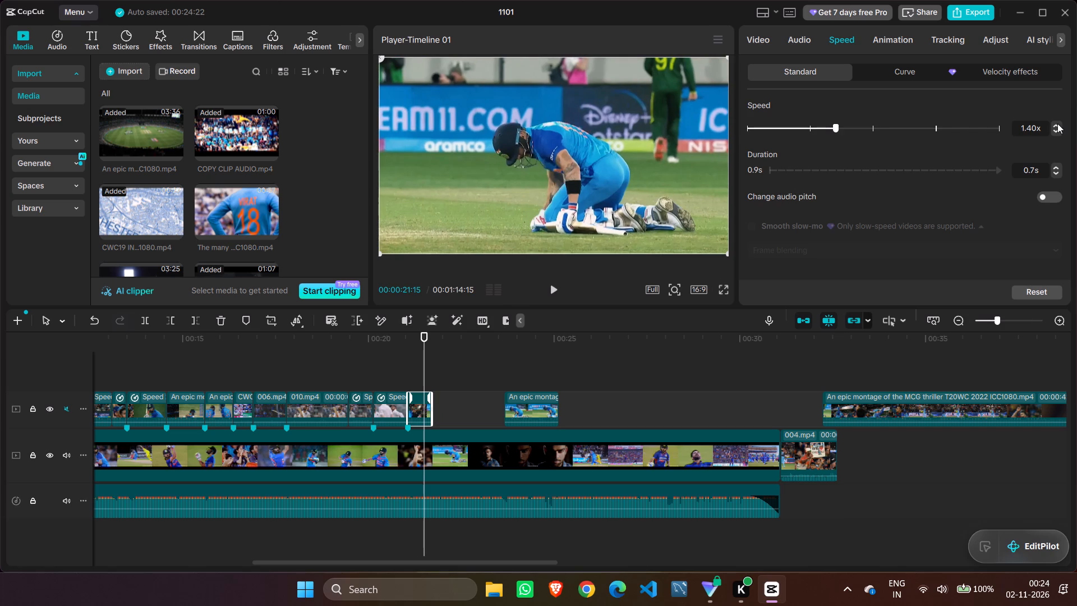
pyautogui.click(1057, 123)
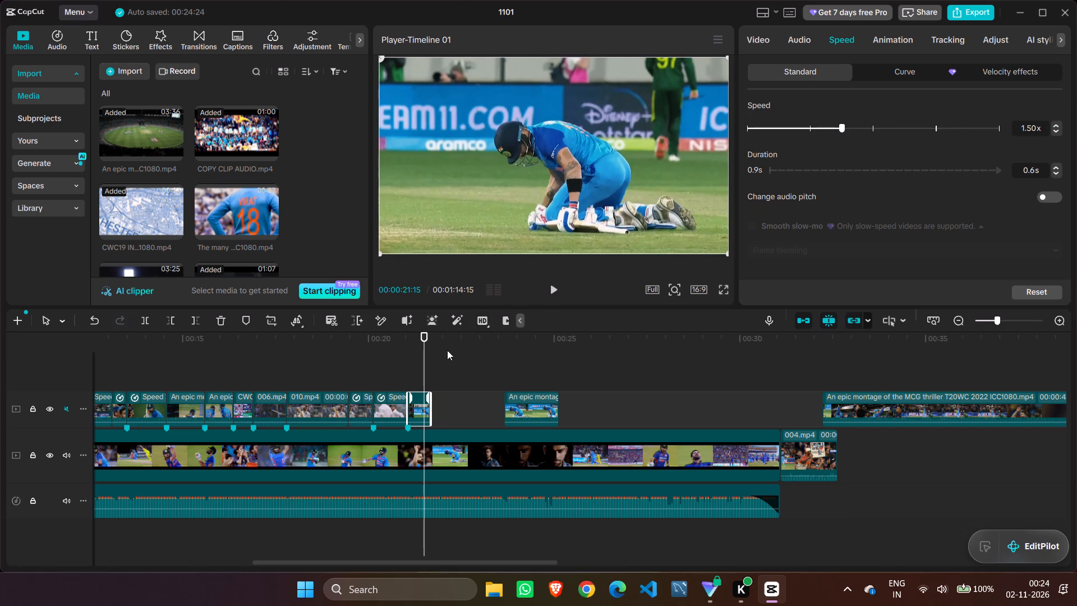
# Replay the white-jersey clip into the 1.50x kneeling batter clip, checking where it ends against the reference track.
pyautogui.moveTo(425, 356); pyautogui.dragTo(389, 358)
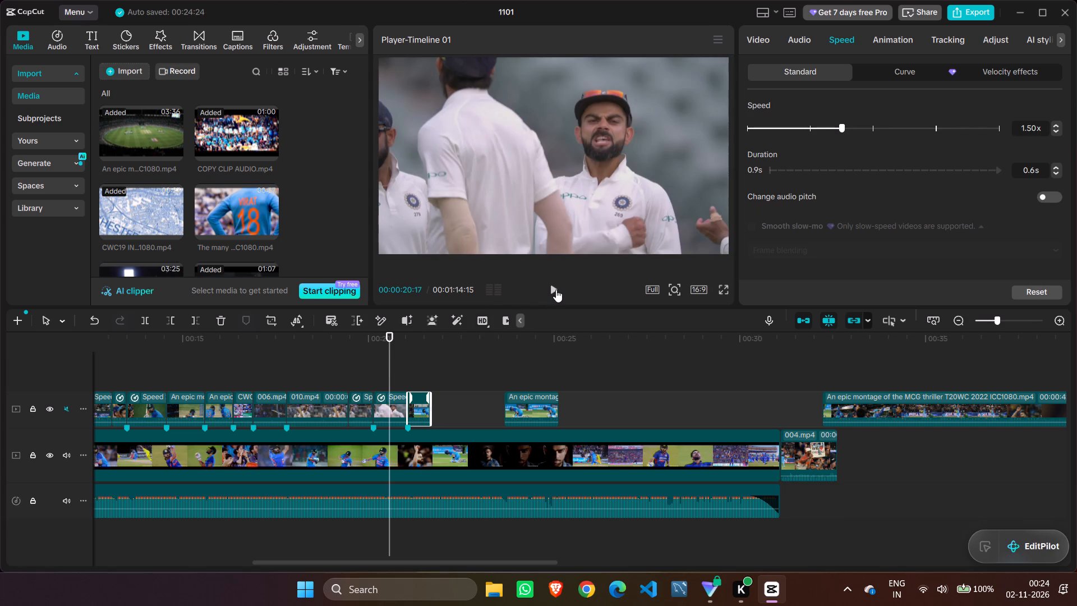
pyautogui.click(556, 290)
pyautogui.click(556, 289)
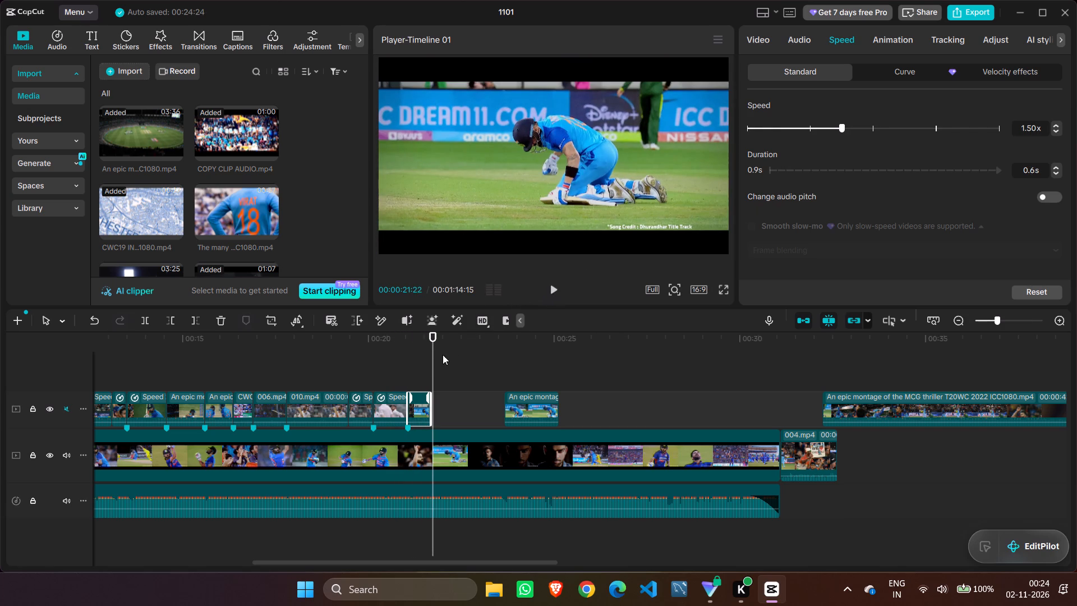
pyautogui.moveTo(434, 358); pyautogui.dragTo(398, 356)
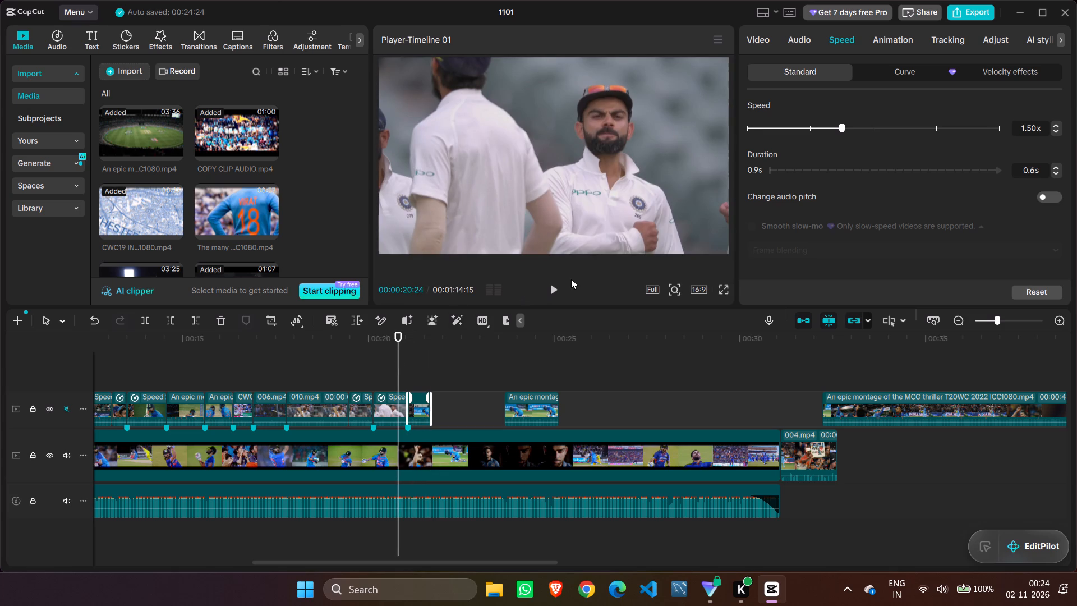
pyautogui.click(556, 291)
pyautogui.click(556, 291)
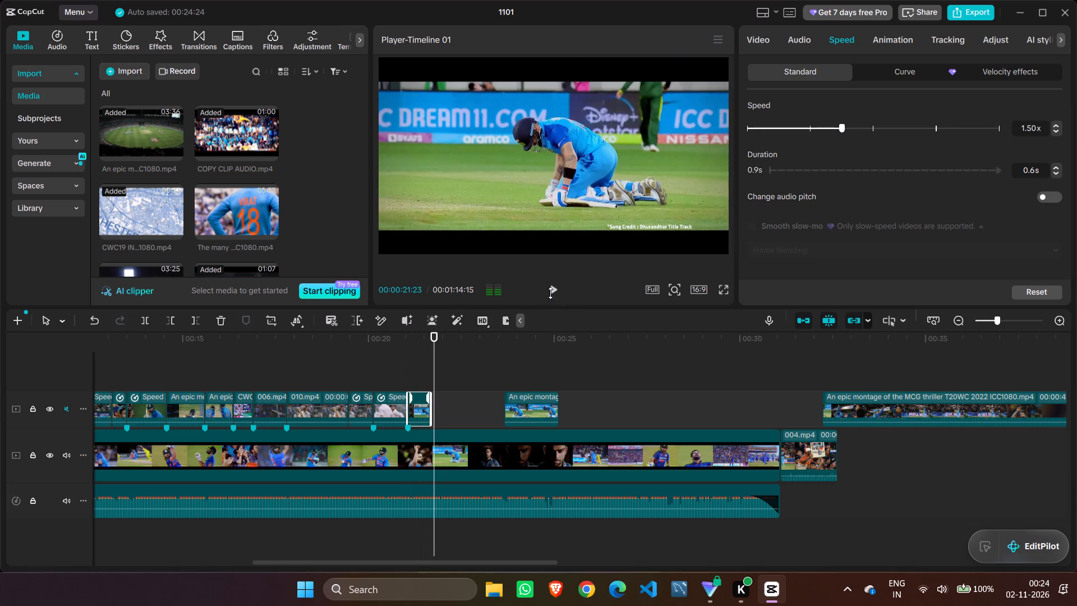
pyautogui.moveTo(432, 370); pyautogui.dragTo(407, 370)
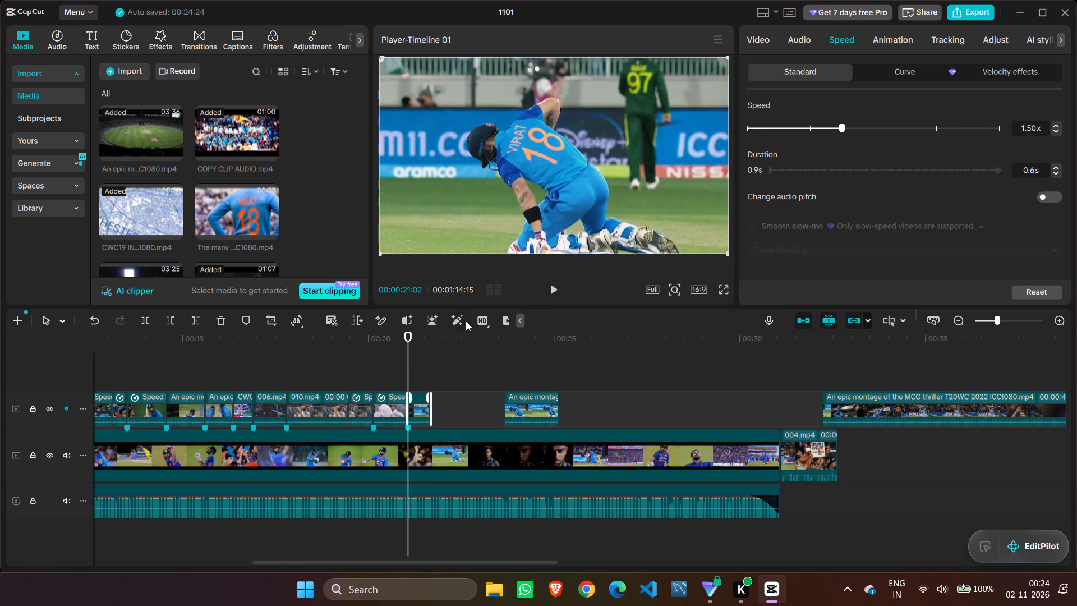
pyautogui.click(555, 291)
pyautogui.click(555, 290)
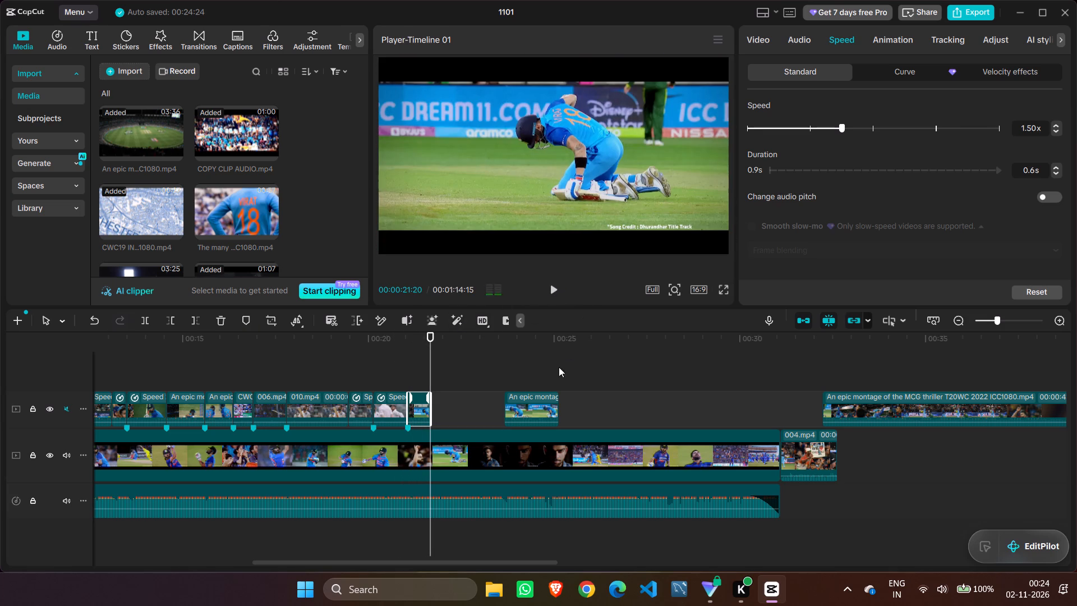
# Move the detached second kneeling batter part back on the main track to directly follow the sped-up part at about 00:21:20.
pyautogui.click(540, 397)
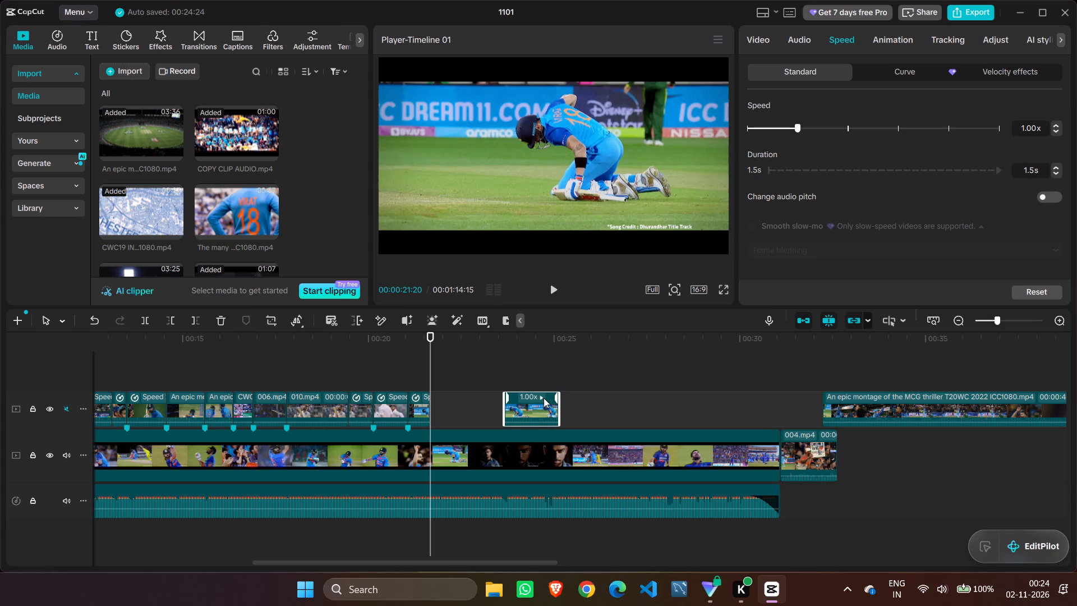
pyautogui.moveTo(536, 407); pyautogui.dragTo(466, 408)
# Play across the join between the two kneeling batter parts and examine its continuity and their speeds.
pyautogui.doubleClick(550, 282)
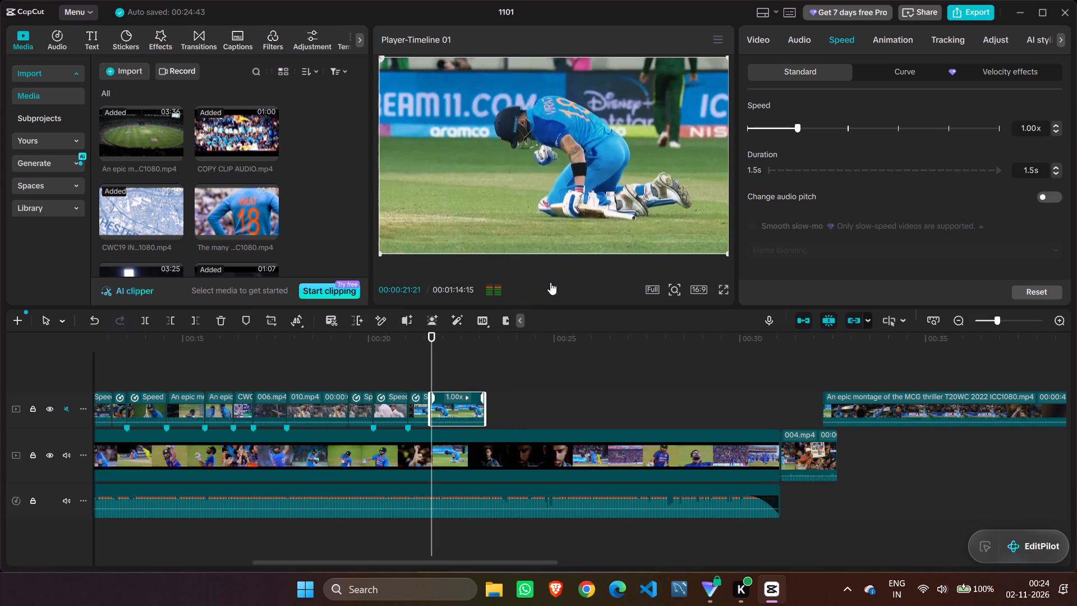
pyautogui.moveTo(439, 358); pyautogui.dragTo(420, 354)
pyautogui.click(420, 411)
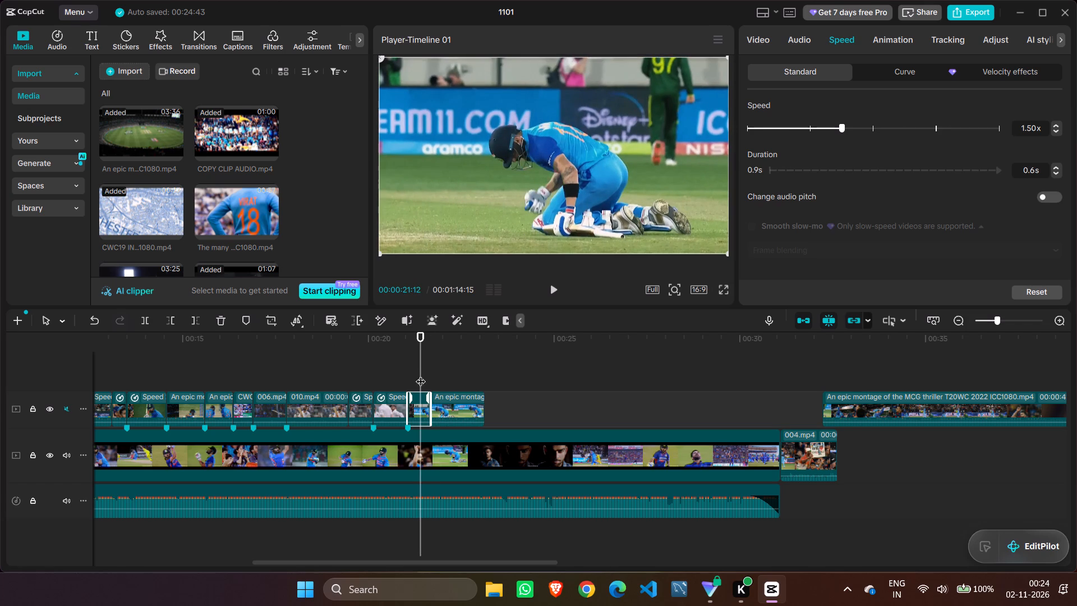
pyautogui.moveTo(422, 356); pyautogui.dragTo(449, 355)
pyautogui.click(449, 399)
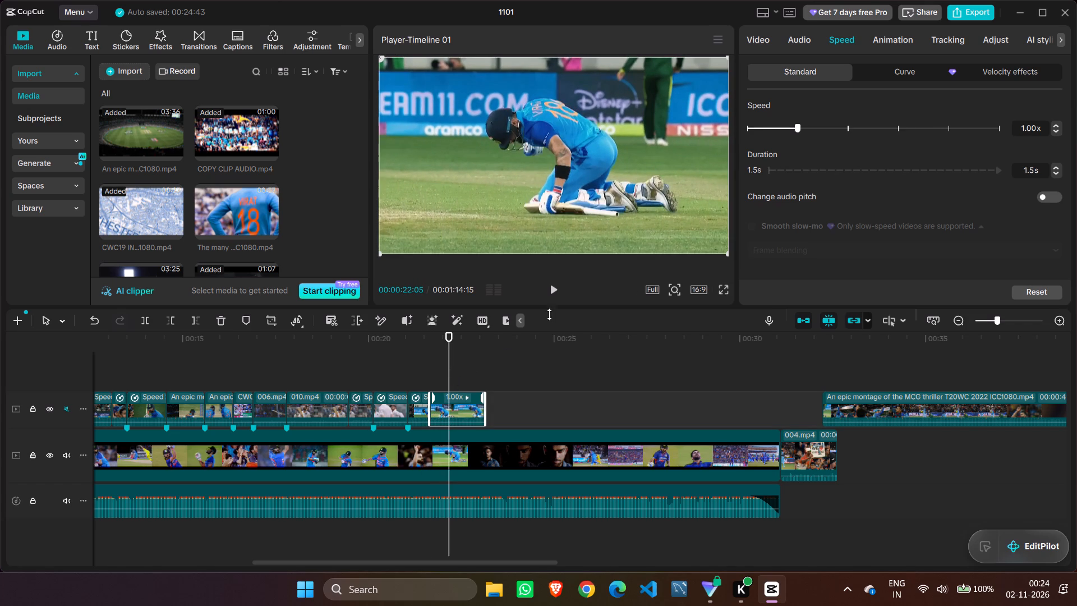
pyautogui.moveTo(451, 361); pyautogui.dragTo(420, 361)
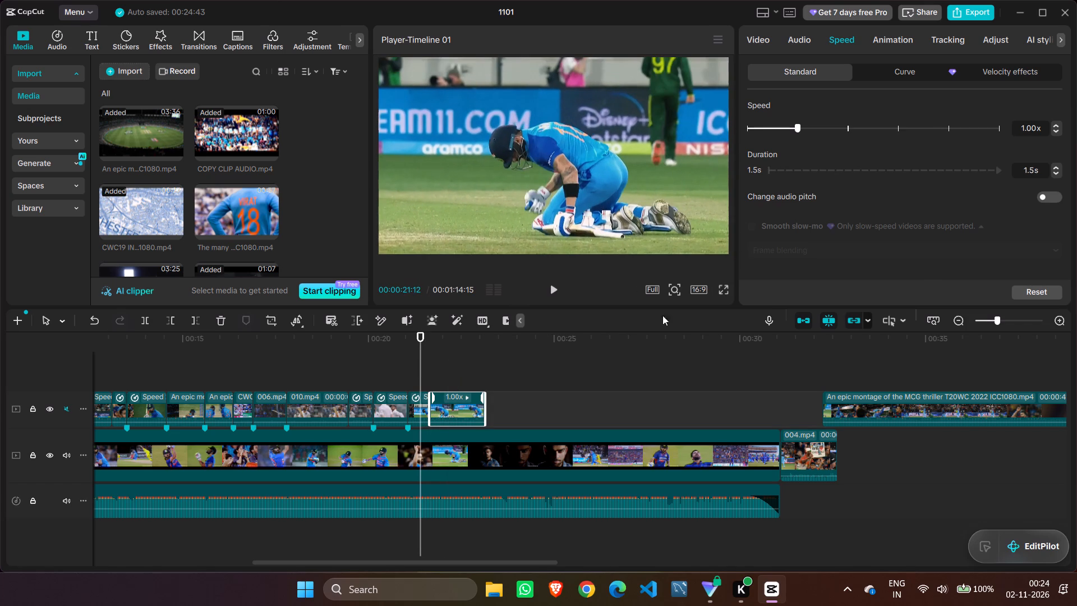
pyautogui.click(1066, 321)
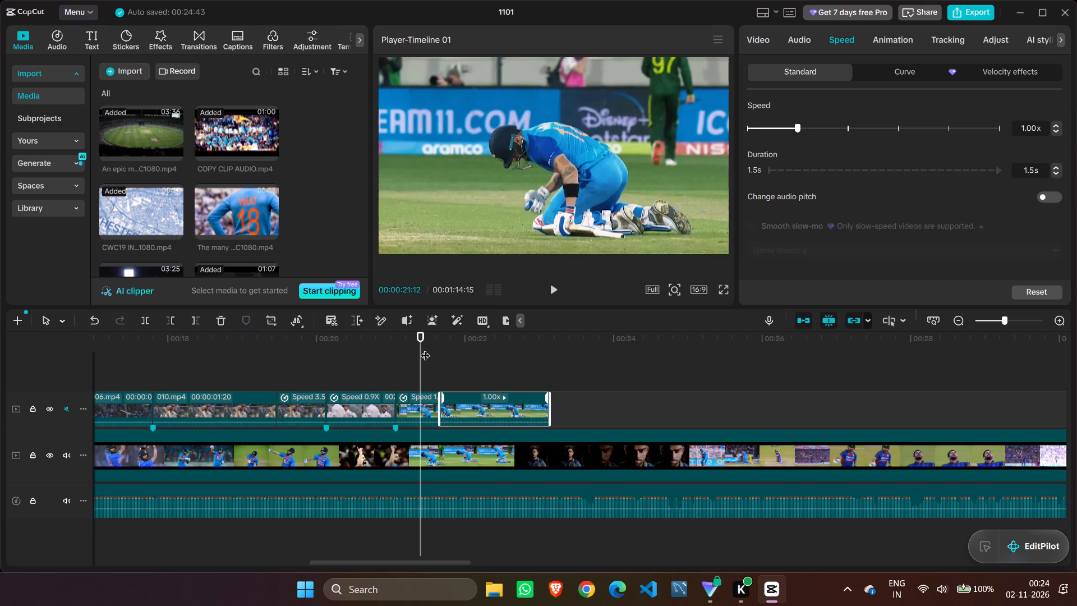
pyautogui.moveTo(421, 349); pyautogui.dragTo(412, 351)
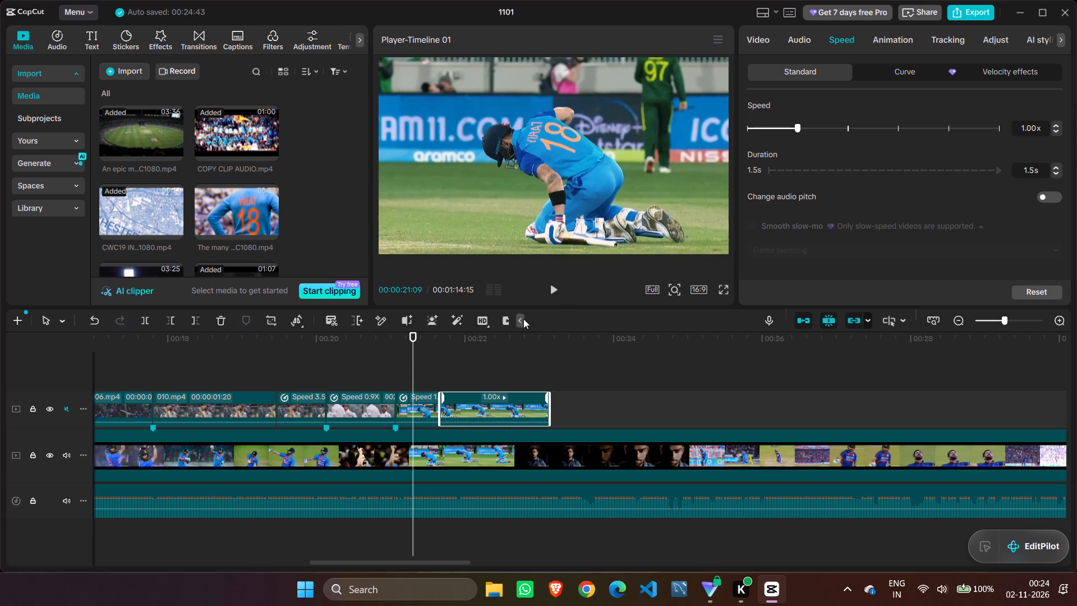
pyautogui.doubleClick(551, 290)
pyautogui.doubleClick(551, 289)
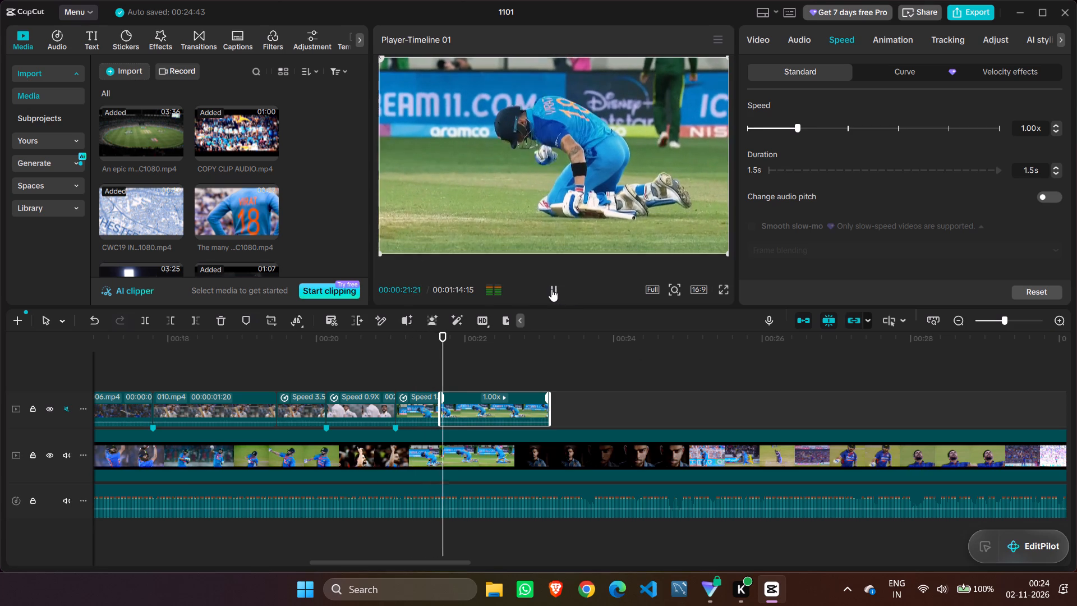
pyautogui.moveTo(463, 369); pyautogui.dragTo(406, 371)
pyautogui.click(550, 286)
pyautogui.click(550, 286)
pyautogui.doubleClick(550, 286)
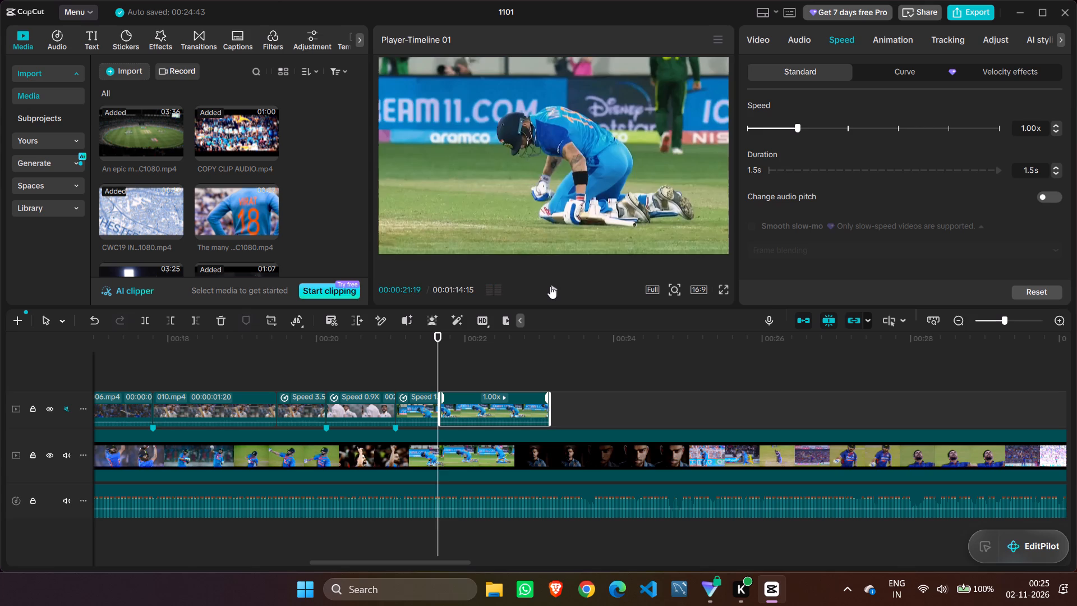
pyautogui.doubleClick(551, 286)
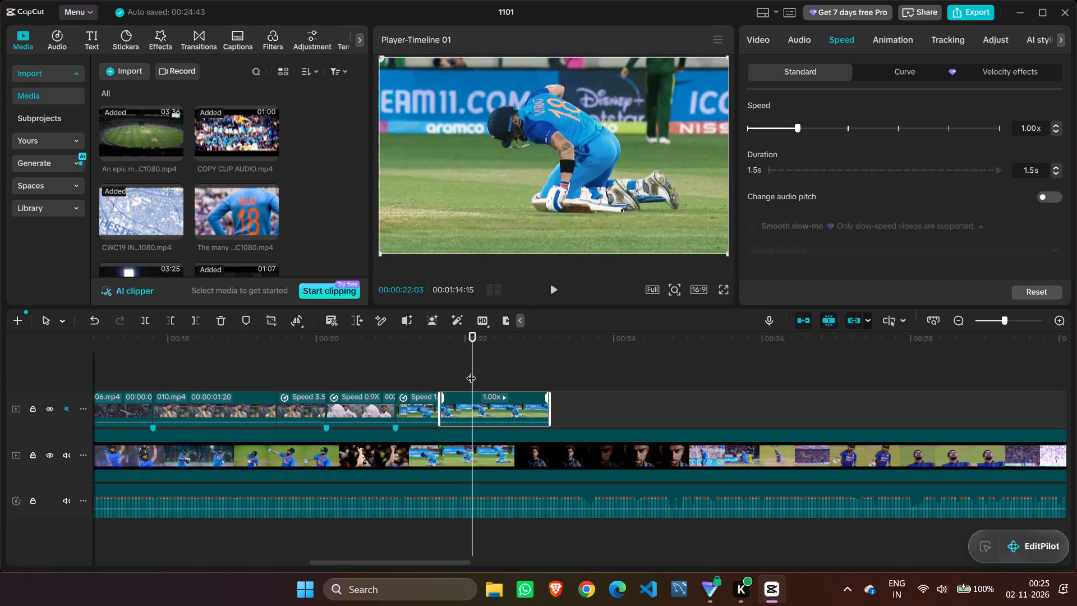
# Replay from the white-jersey clip across the join of the two kneeling batter parts, and check the frames at 00:21:20 and 00:21:05.
pyautogui.moveTo(471, 371); pyautogui.dragTo(335, 392)
pyautogui.click(547, 290)
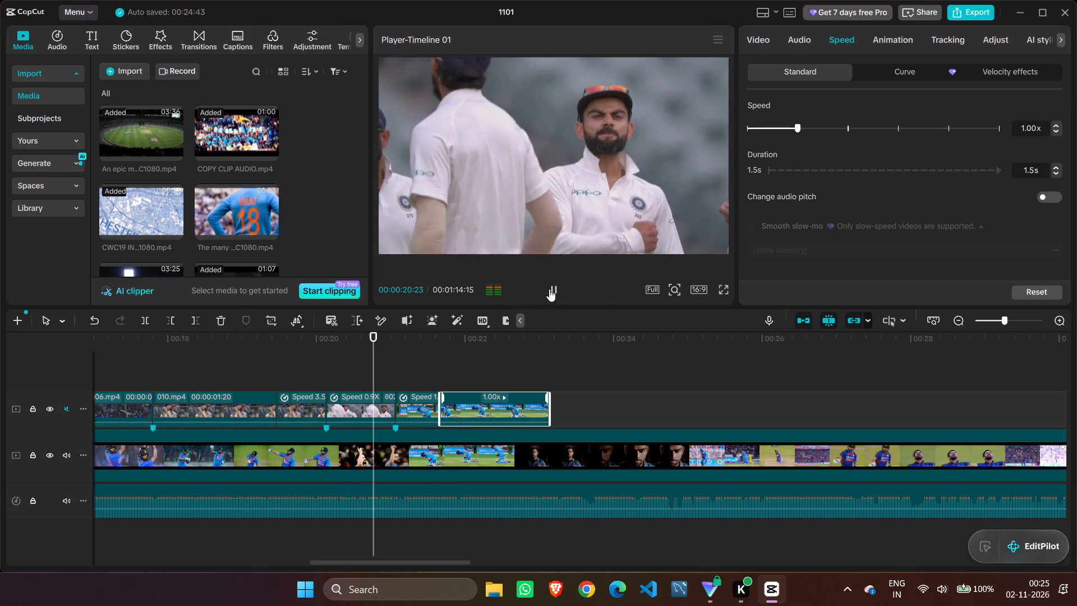
pyautogui.click(549, 289)
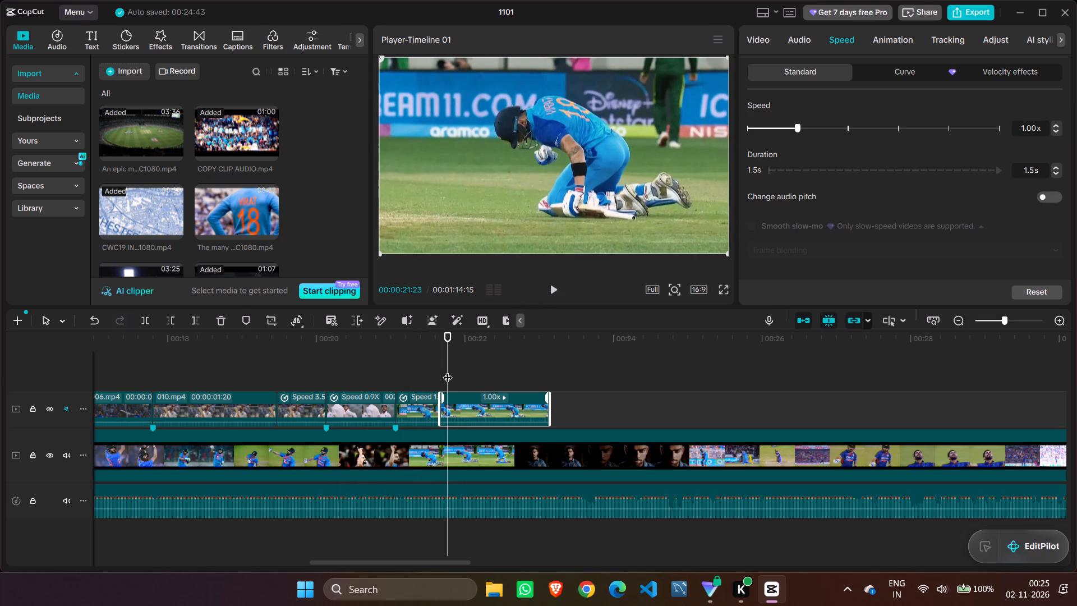
pyautogui.moveTo(448, 370); pyautogui.dragTo(370, 378)
pyautogui.click(555, 285)
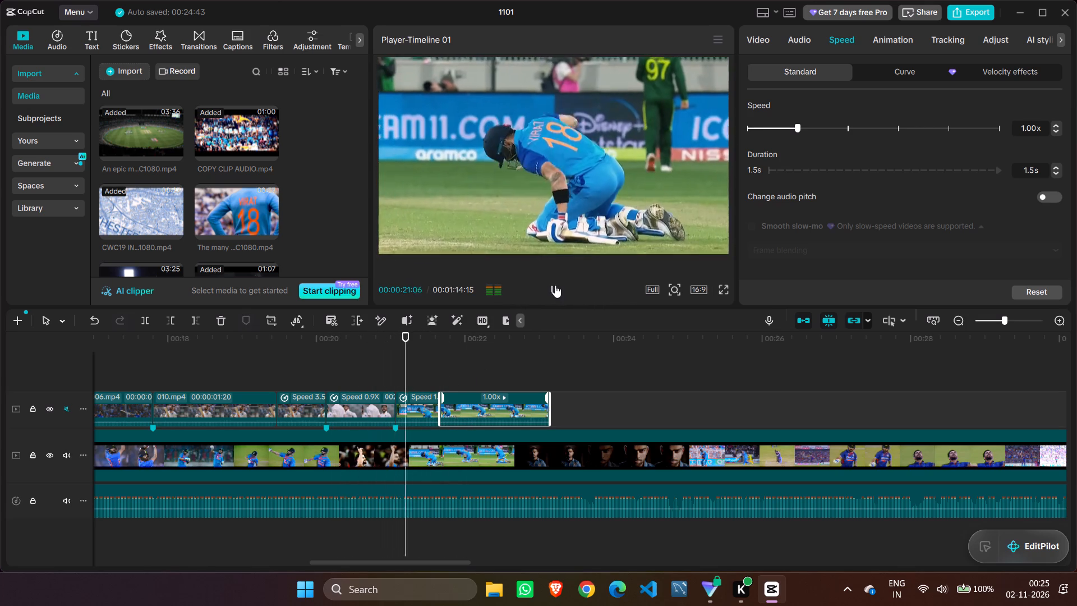
pyautogui.click(555, 285)
pyautogui.doubleClick(555, 285)
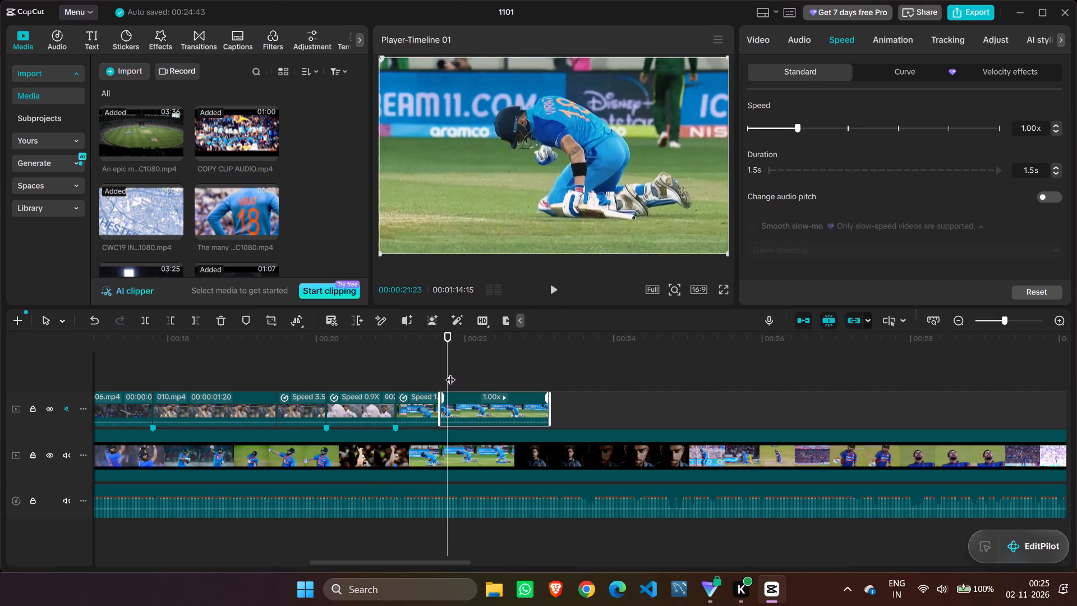
pyautogui.moveTo(449, 360); pyautogui.dragTo(436, 360)
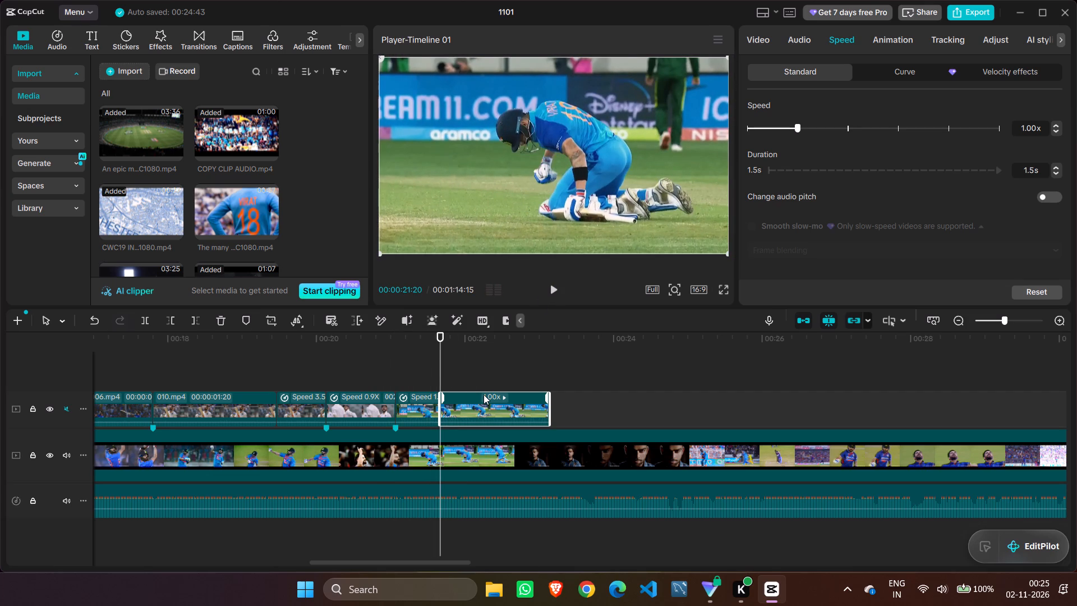
pyautogui.click(424, 406)
pyautogui.click(464, 403)
pyautogui.moveTo(441, 365); pyautogui.dragTo(395, 368)
pyautogui.click(401, 365)
pyautogui.moveTo(404, 364); pyautogui.dragTo(400, 363)
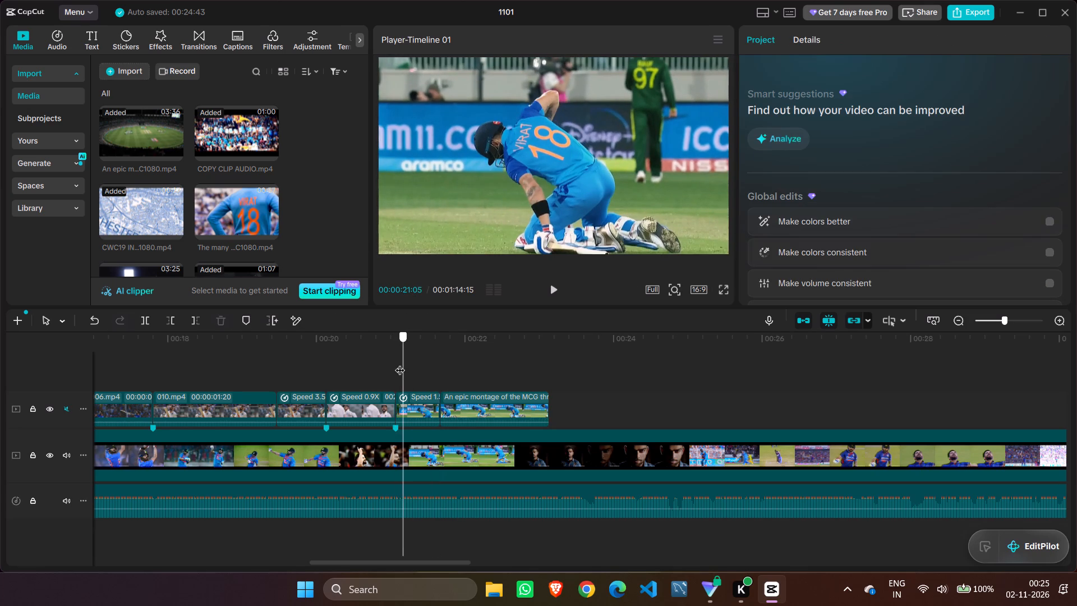
# Replay the stretch from the white-jersey clip into the kneeling batter parts repeatedly, checking its pacing against the reference track.
pyautogui.moveTo(400, 363); pyautogui.dragTo(365, 359)
pyautogui.press('space')
pyautogui.moveTo(409, 364); pyautogui.dragTo(402, 366)
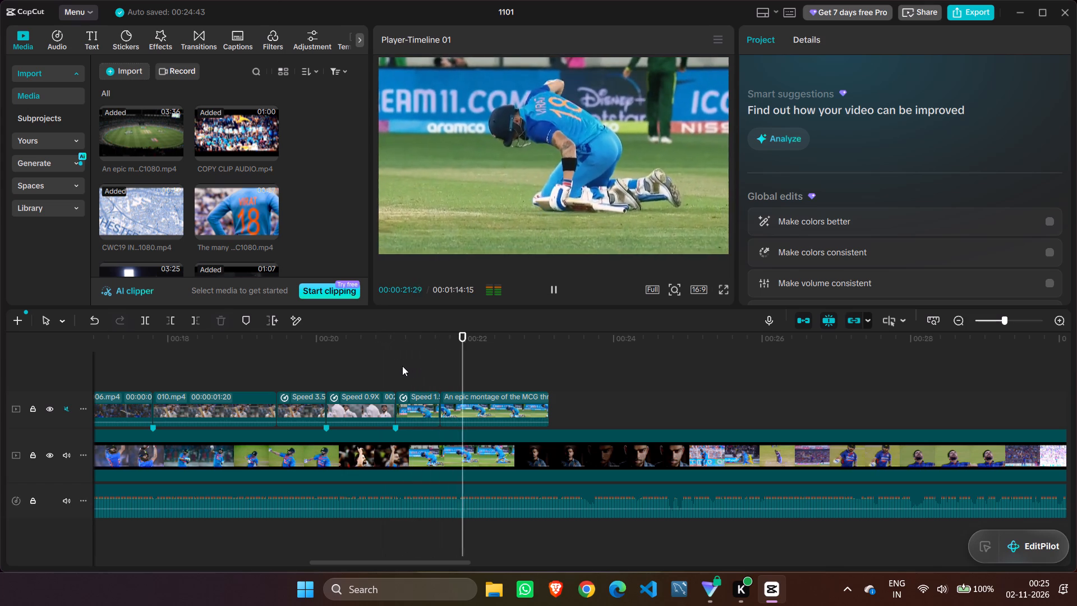
pyautogui.moveTo(402, 366); pyautogui.dragTo(401, 366)
pyautogui.moveTo(492, 378); pyautogui.dragTo(361, 379)
pyautogui.press('space')
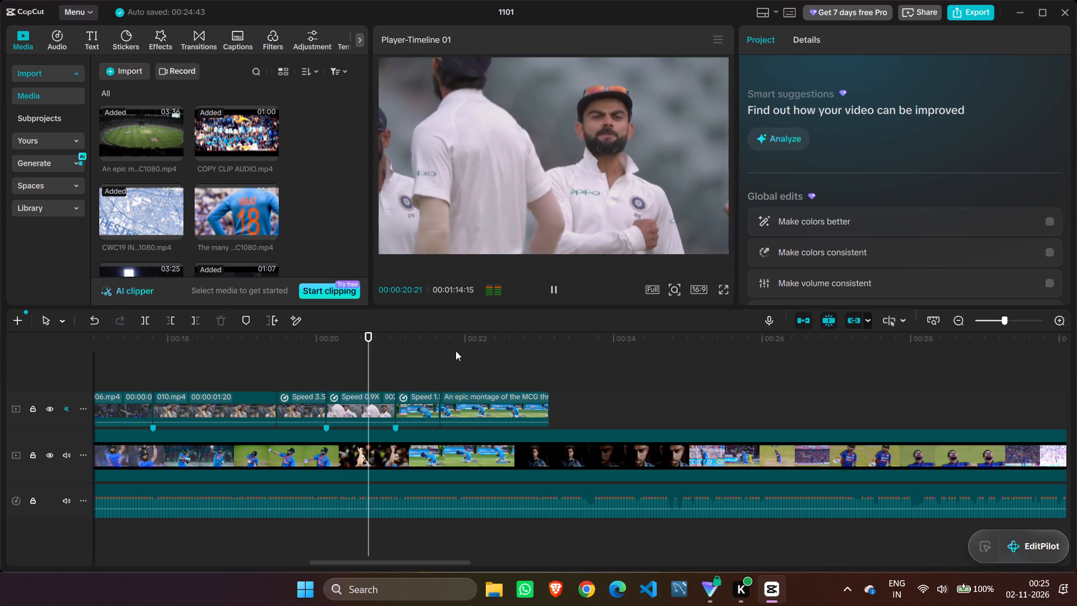
pyautogui.press('space')
pyautogui.moveTo(462, 362); pyautogui.dragTo(375, 366)
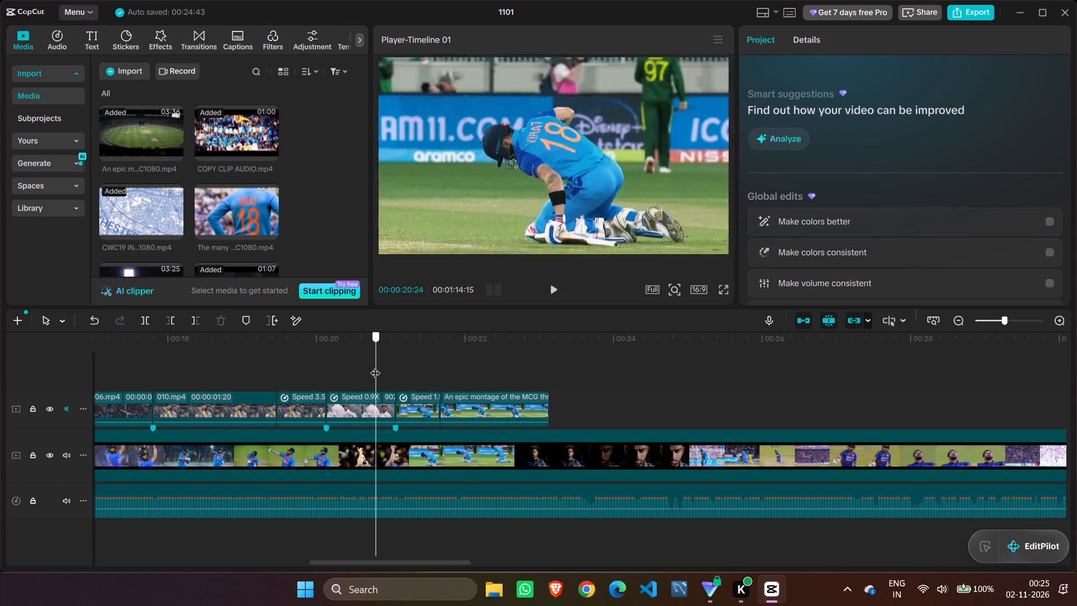
pyautogui.moveTo(375, 366); pyautogui.dragTo(375, 365)
pyautogui.press('space')
pyautogui.press('space')
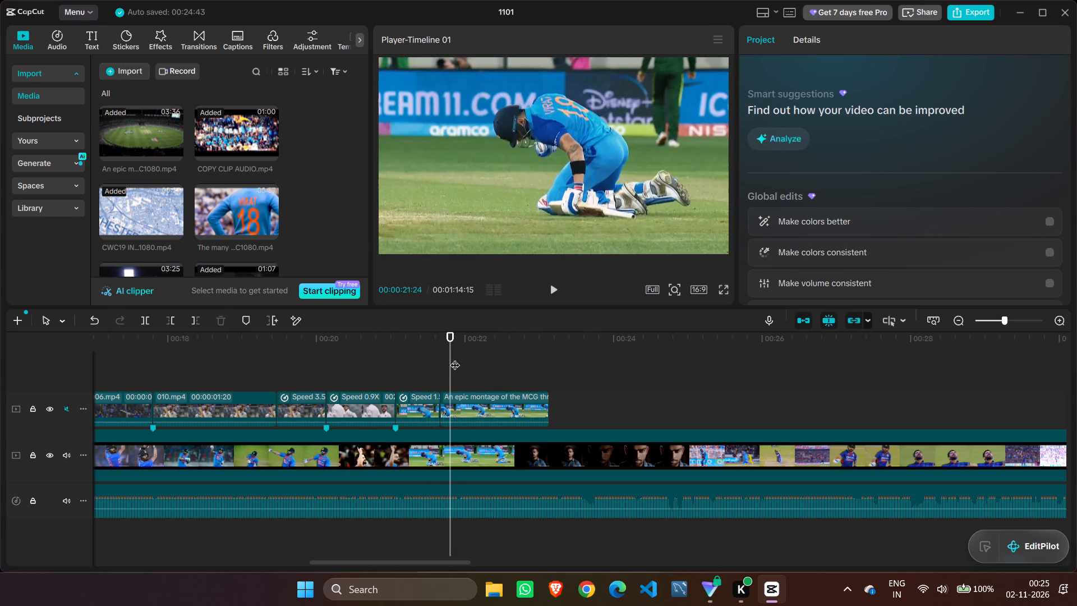
pyautogui.moveTo(449, 362); pyautogui.dragTo(334, 367)
pyautogui.press('space')
pyautogui.press('space')
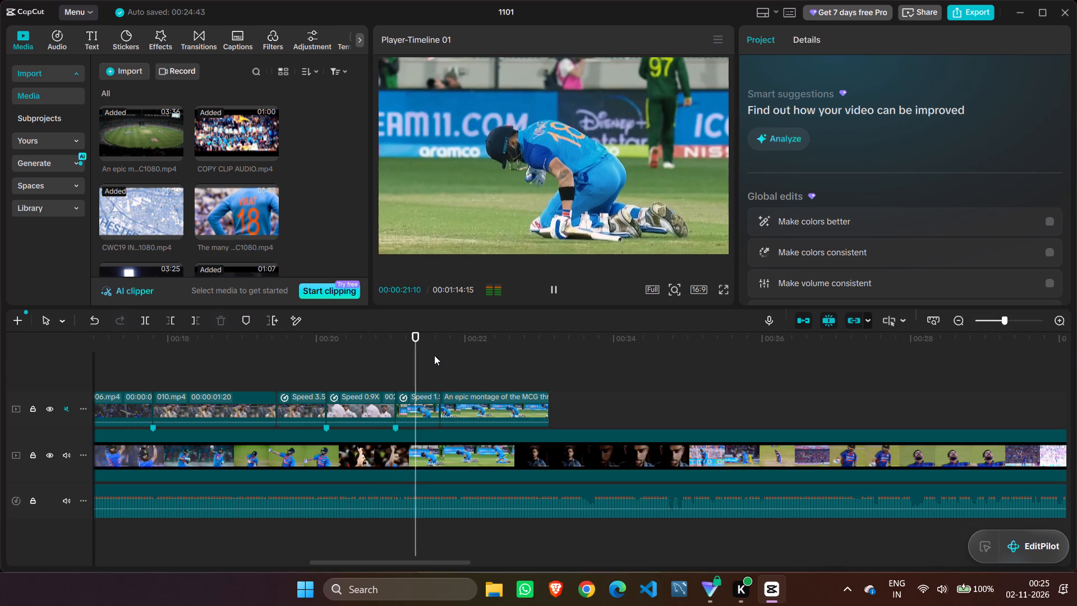
pyautogui.press('space')
pyautogui.press('space')
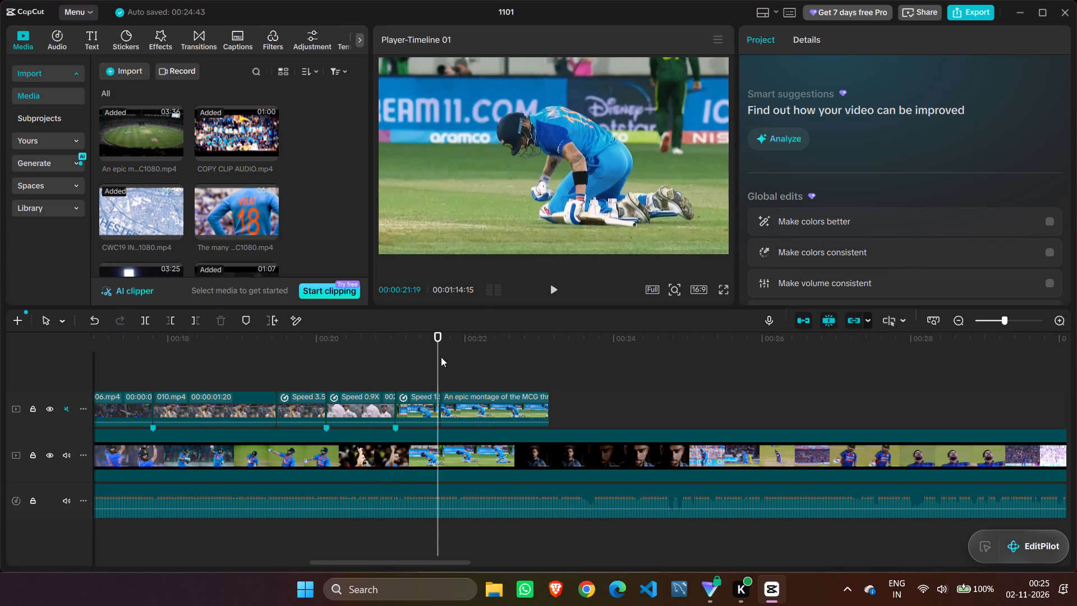
pyautogui.press('space')
pyautogui.press('space')
pyautogui.moveTo(449, 364); pyautogui.dragTo(393, 367)
pyautogui.press('space')
pyautogui.press('space')
pyautogui.press('space')
pyautogui.press('space')
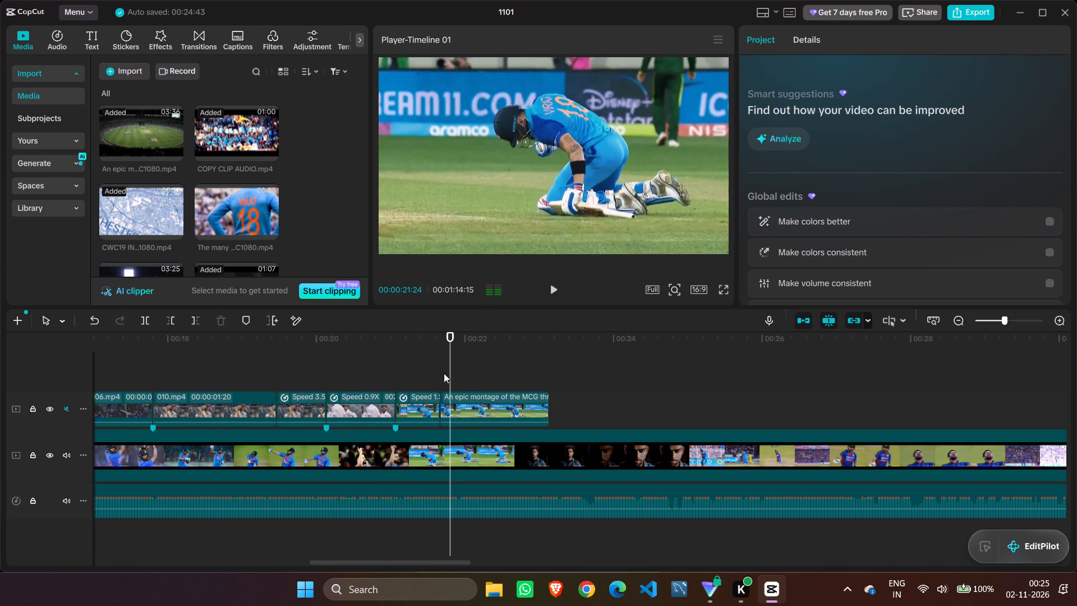
# Replay the short stretch between about 00:21:10 and 00:21:24 in brief bursts, examining the motion across the kneeling batter join.
pyautogui.moveTo(449, 374); pyautogui.dragTo(417, 377)
pyautogui.press('space')
pyautogui.press('space')
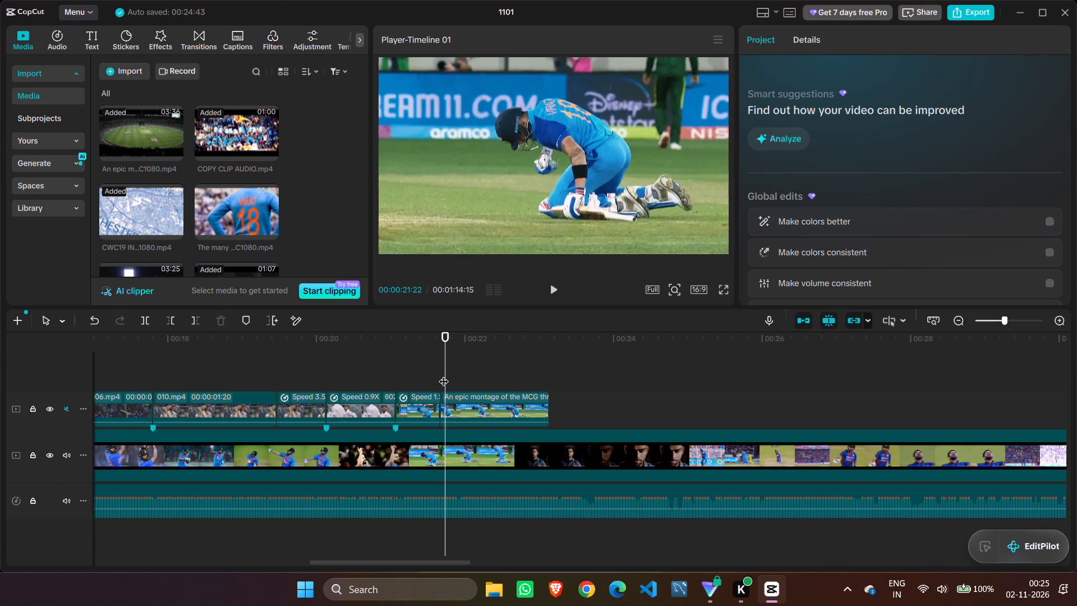
pyautogui.moveTo(444, 375); pyautogui.dragTo(412, 379)
pyautogui.press('space')
pyautogui.press('space')
pyautogui.press('space')
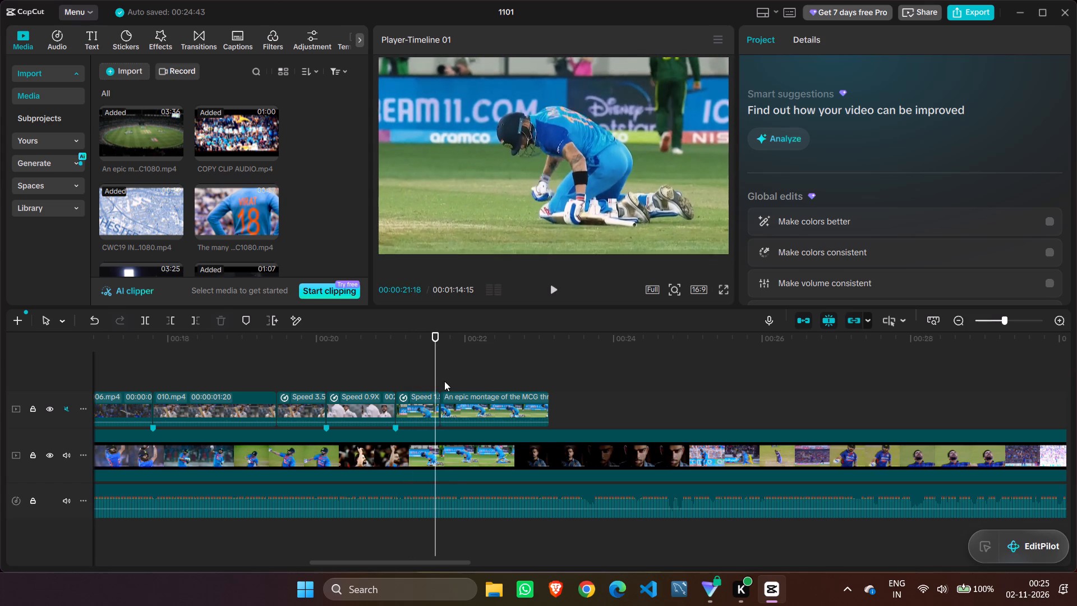
pyautogui.press('space')
pyautogui.click(444, 383)
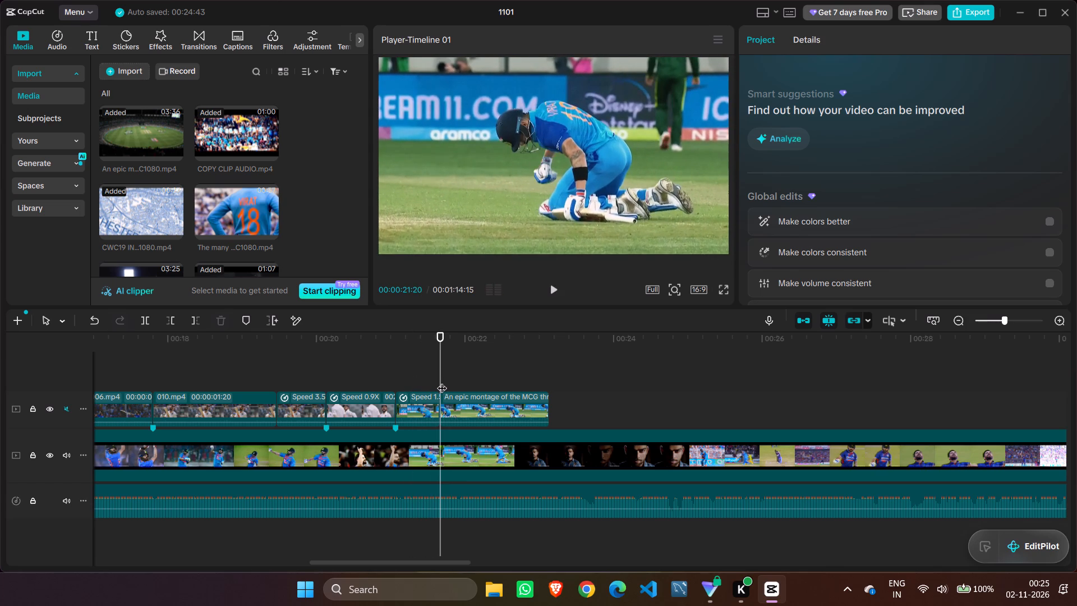
pyautogui.moveTo(442, 381); pyautogui.dragTo(421, 378)
pyautogui.press('space')
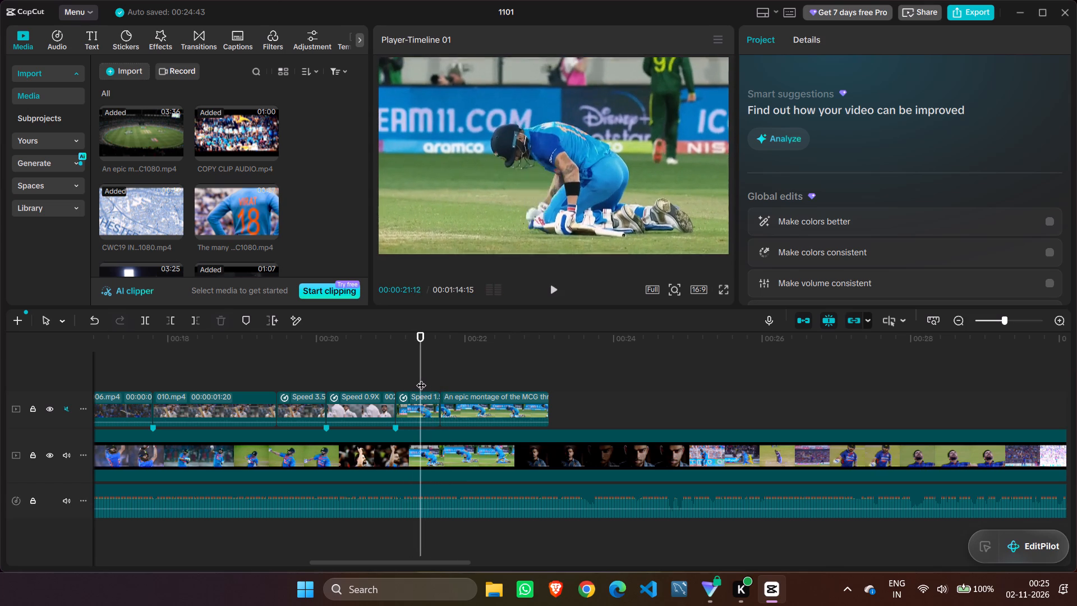
pyautogui.press('space')
pyautogui.moveTo(440, 371); pyautogui.dragTo(416, 371)
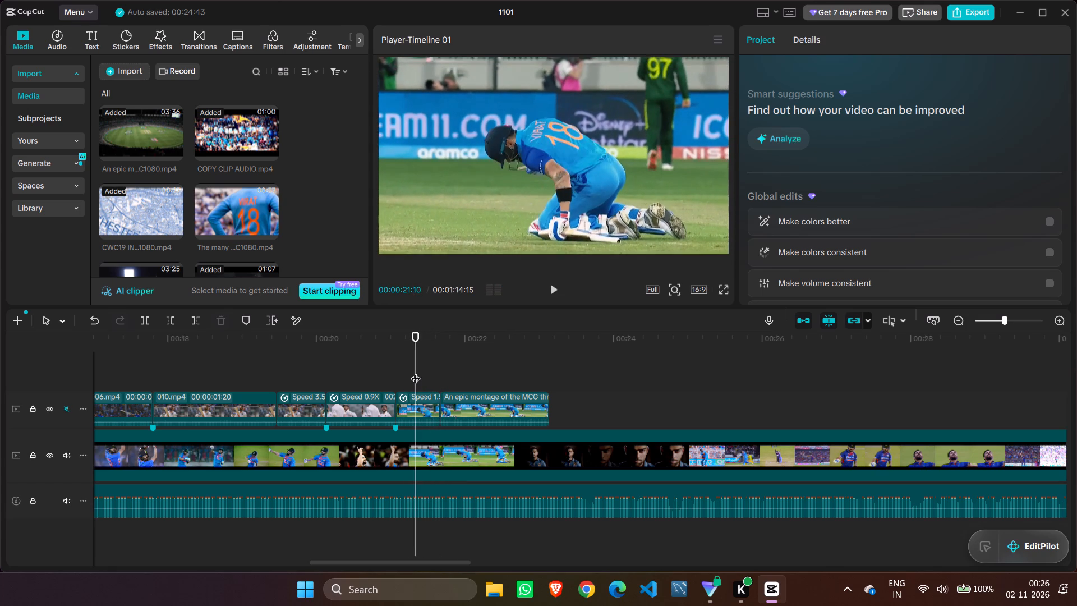
pyautogui.press('space')
pyautogui.press('space')
pyautogui.press('space')
pyautogui.press('space')
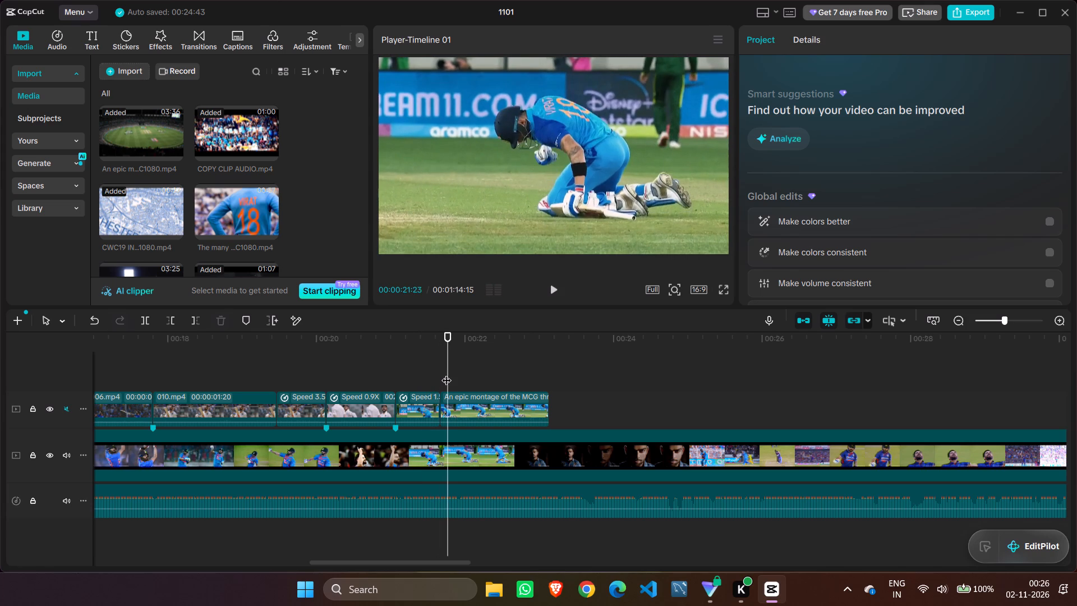
pyautogui.moveTo(447, 373); pyautogui.dragTo(390, 371)
pyautogui.press('space')
pyautogui.press('space')
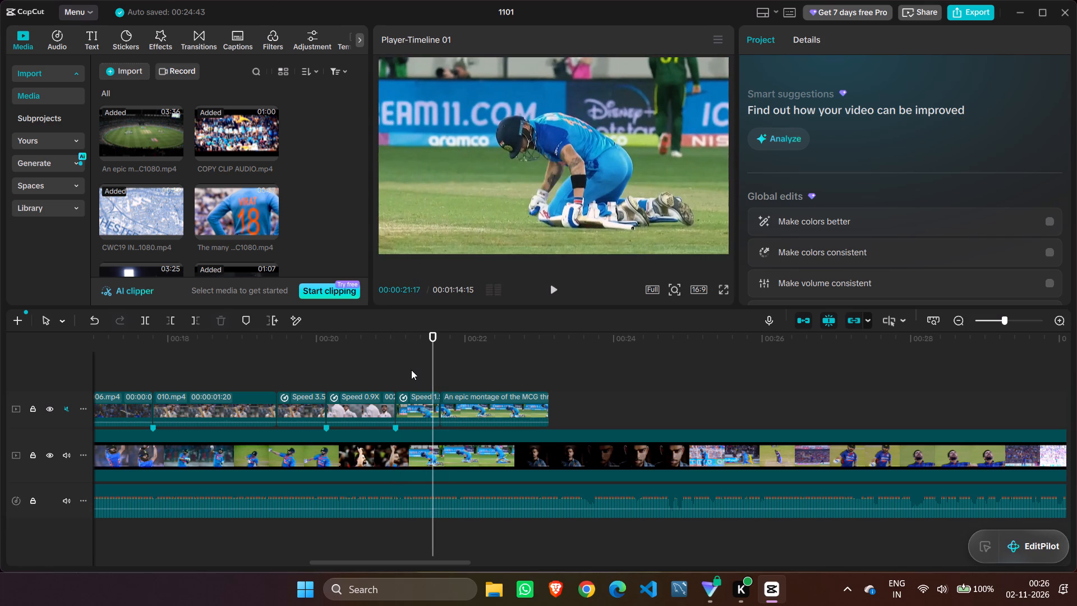
pyautogui.press('space')
pyautogui.press('space')
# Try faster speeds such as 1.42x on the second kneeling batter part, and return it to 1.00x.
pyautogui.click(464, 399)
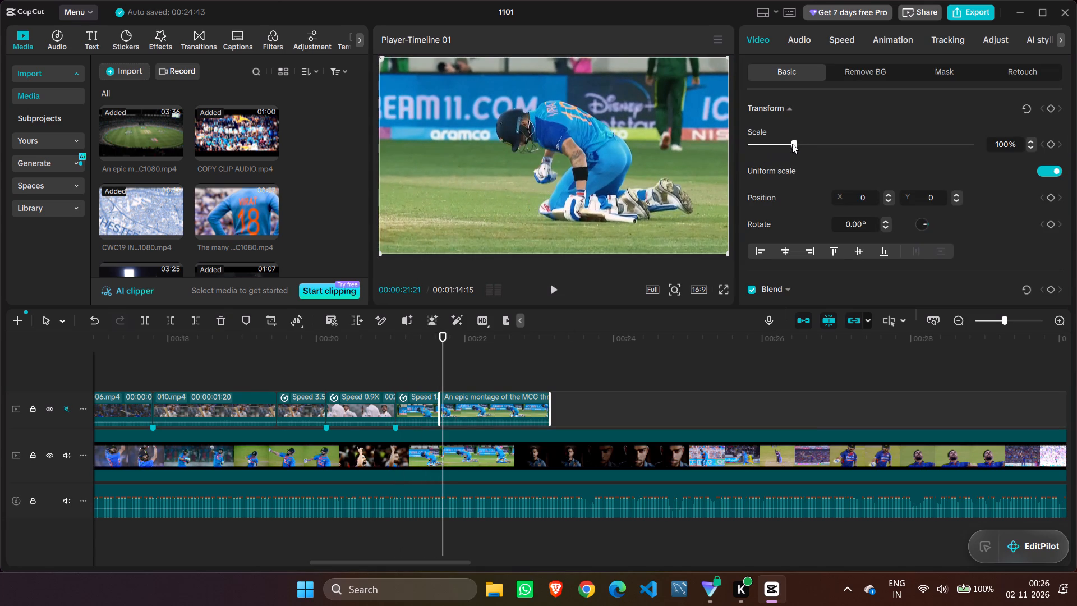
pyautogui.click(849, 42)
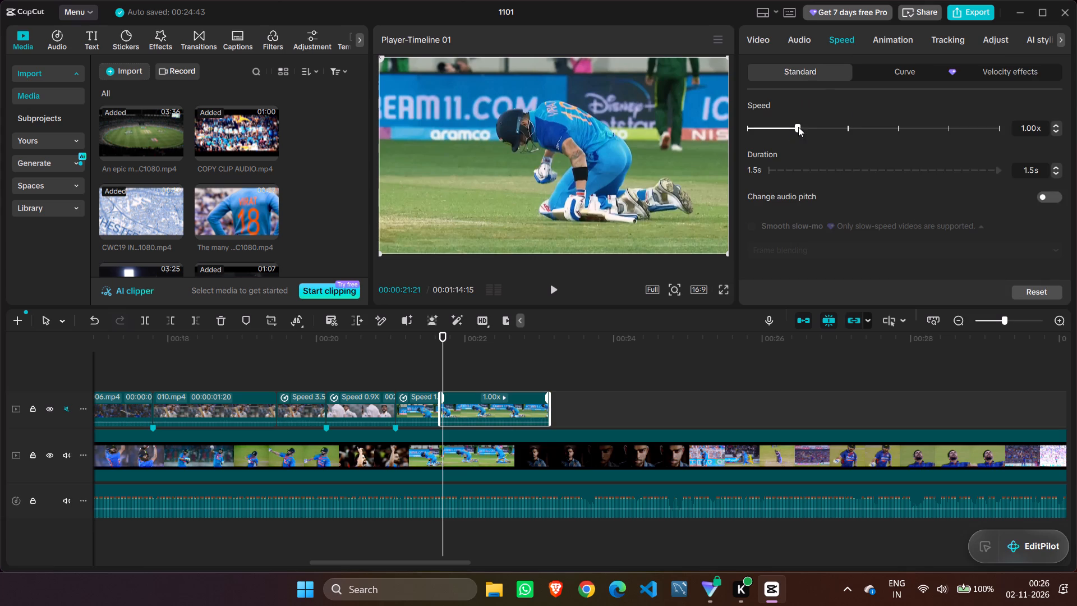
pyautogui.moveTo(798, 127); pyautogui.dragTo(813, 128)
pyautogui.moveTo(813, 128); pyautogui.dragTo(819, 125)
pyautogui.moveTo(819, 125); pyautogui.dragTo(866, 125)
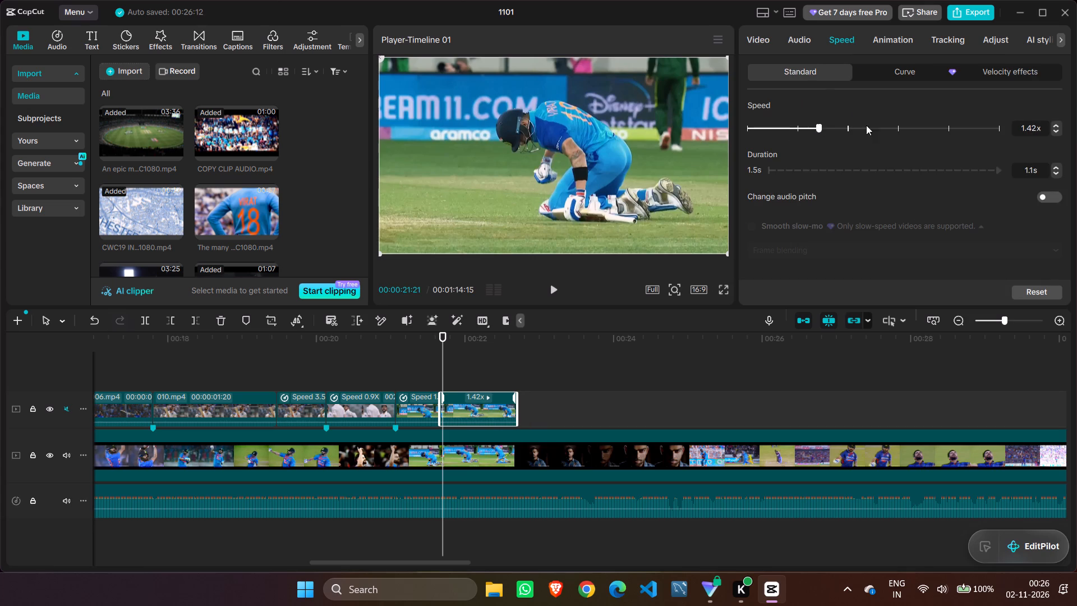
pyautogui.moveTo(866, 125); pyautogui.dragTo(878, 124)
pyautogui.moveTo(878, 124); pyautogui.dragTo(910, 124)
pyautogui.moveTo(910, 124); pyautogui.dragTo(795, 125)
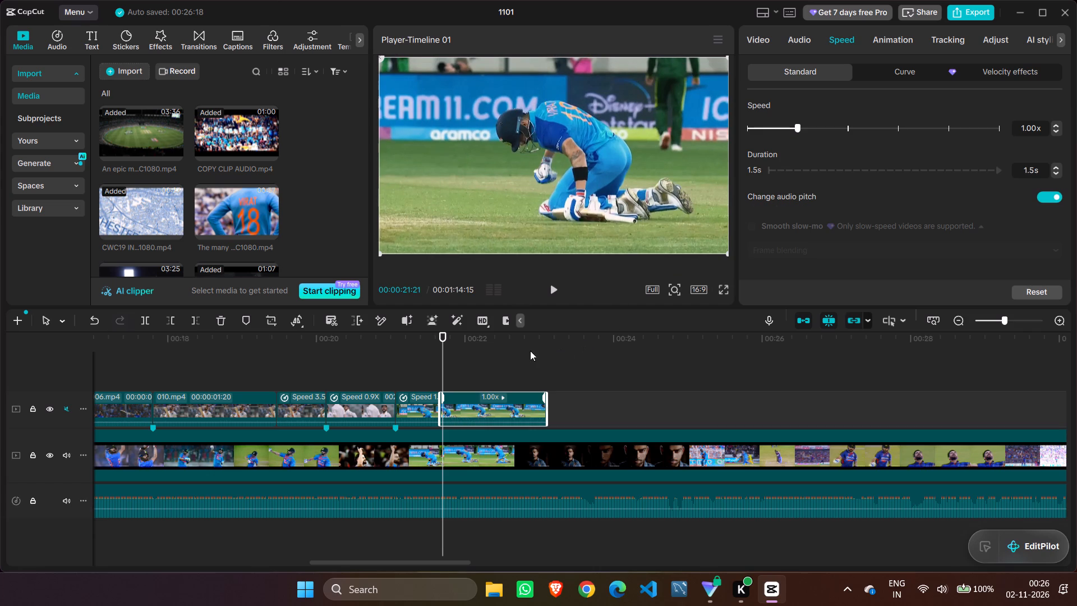
# Split the 1.50x kneeling batter clip at 00:00:21:15, after replaying up to that point from the white-jersey clip.
pyautogui.moveTo(444, 356); pyautogui.dragTo(363, 365)
pyautogui.press('space')
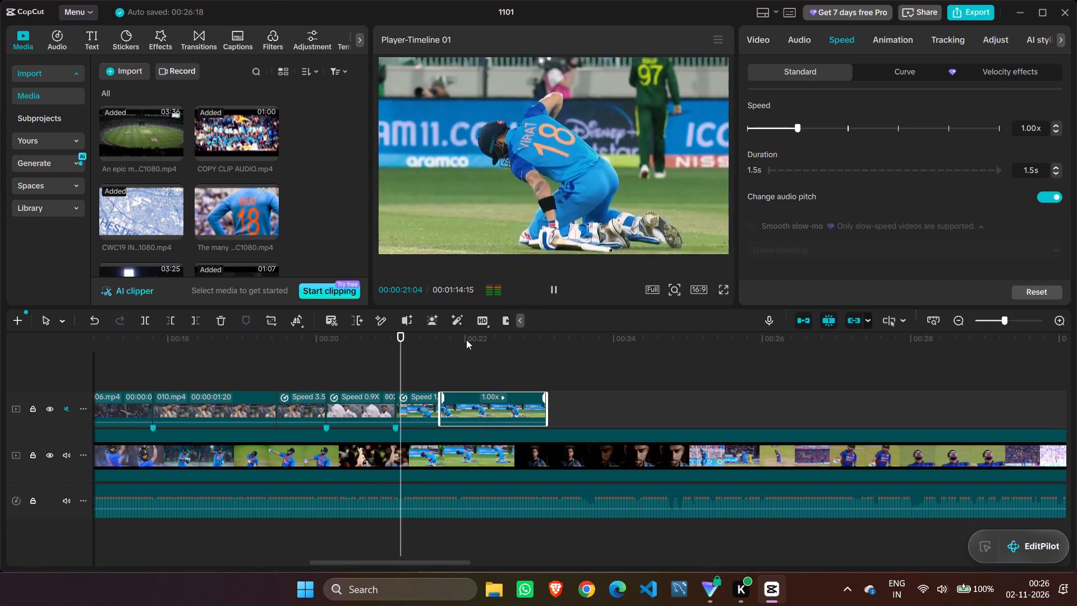
pyautogui.press('space')
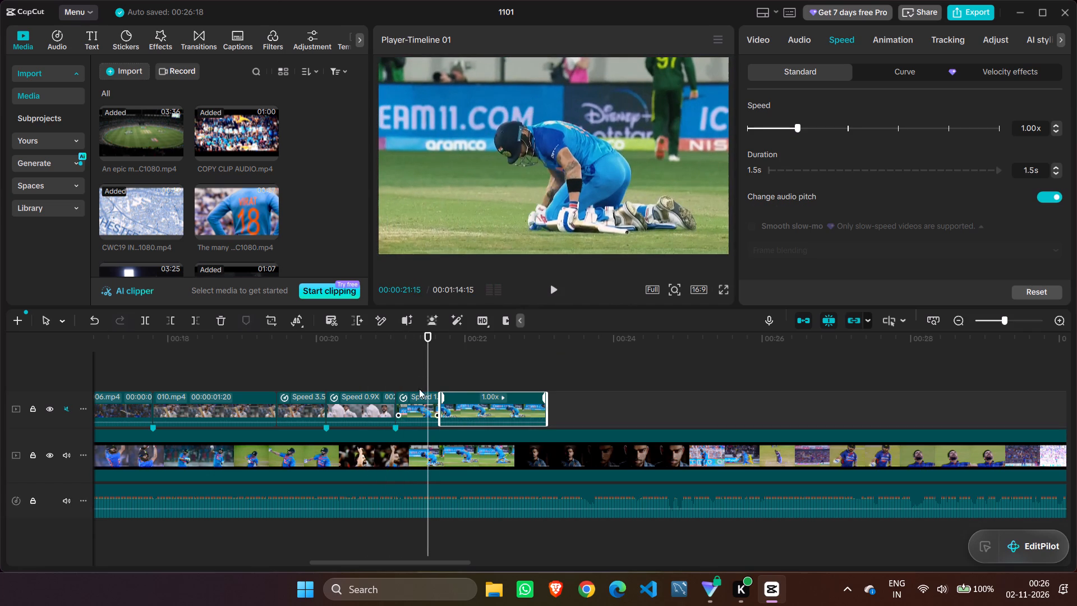
pyautogui.click(430, 402)
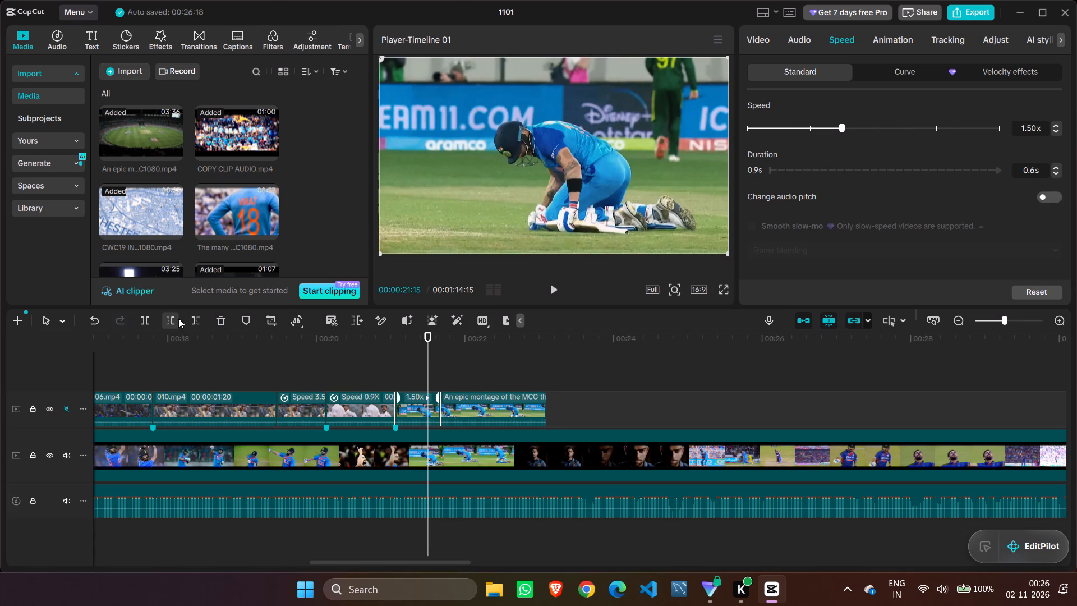
pyautogui.click(141, 324)
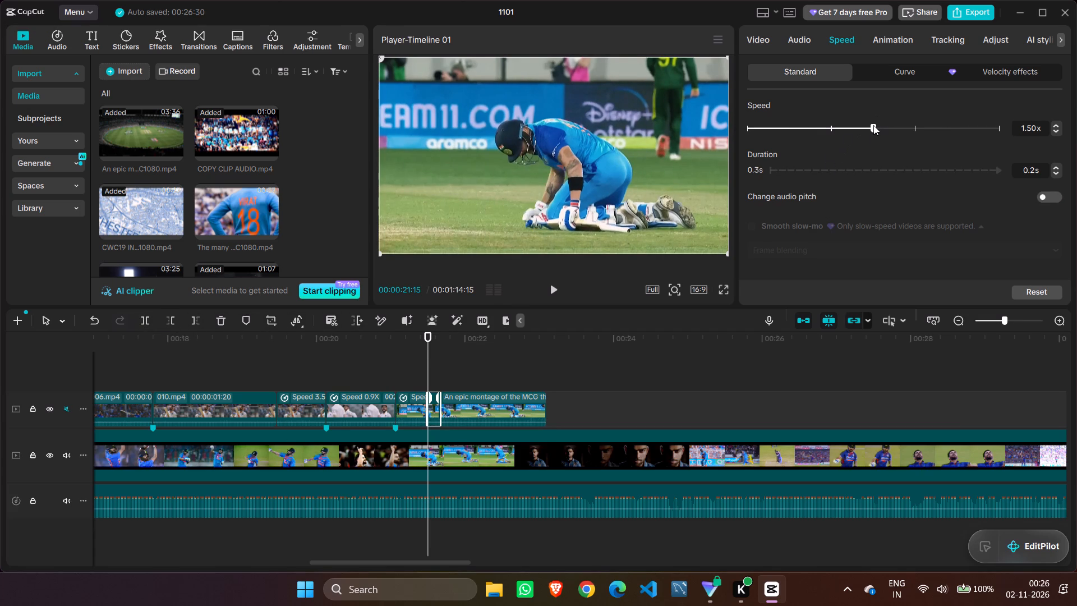
# Set the speed of the short kneeling batter piece starting at 00:21:15 to 2.00x and play it through.
pyautogui.moveTo(873, 125); pyautogui.dragTo(887, 127)
pyautogui.moveTo(887, 127); pyautogui.dragTo(887, 127)
pyautogui.moveTo(887, 127); pyautogui.dragTo(898, 127)
pyautogui.moveTo(898, 127); pyautogui.dragTo(900, 127)
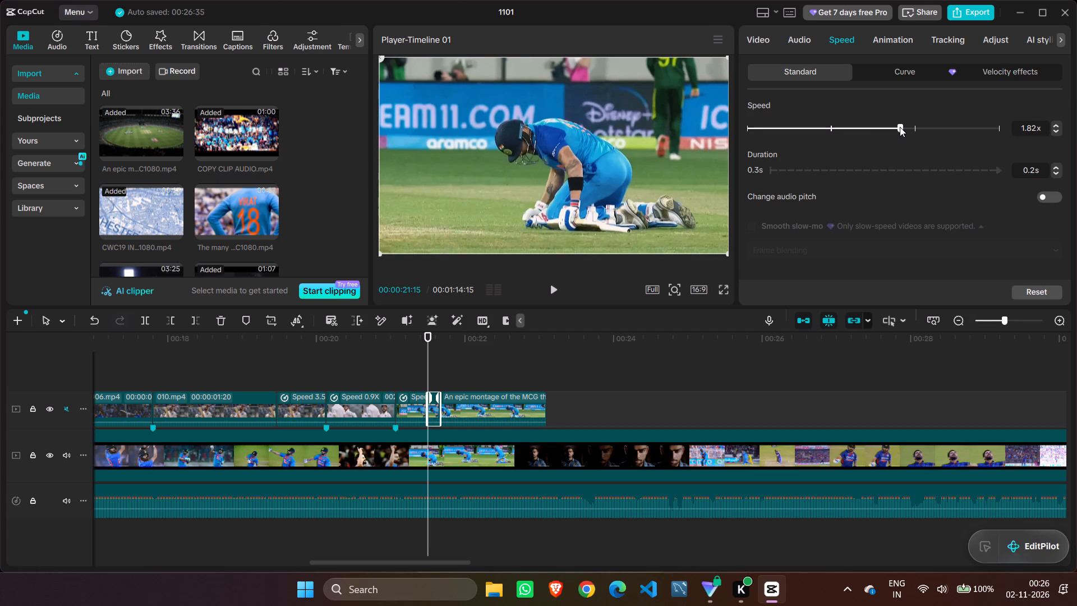
pyautogui.moveTo(900, 127); pyautogui.dragTo(917, 125)
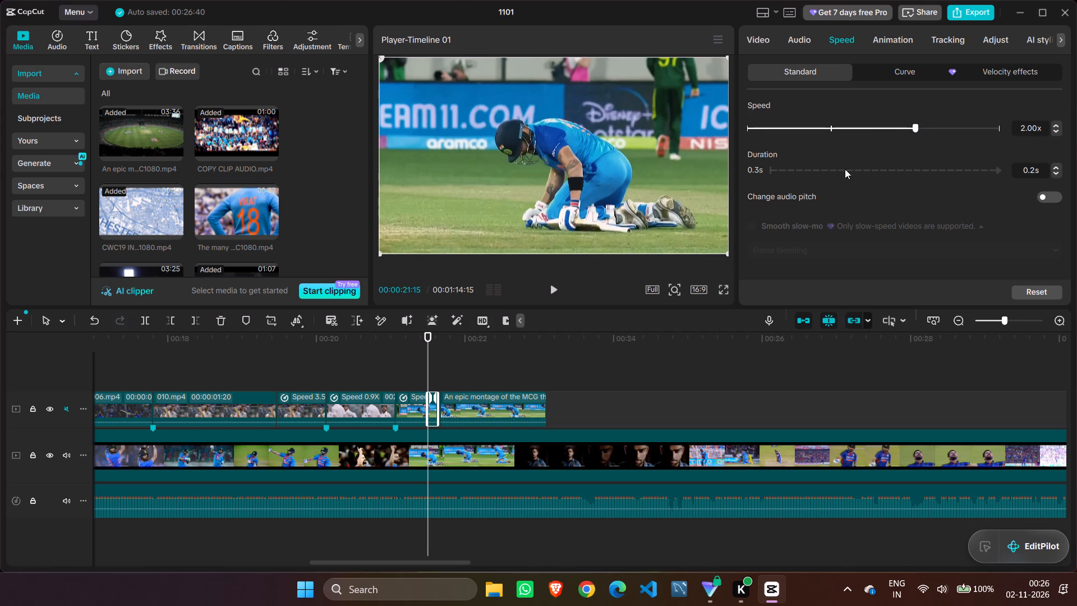
pyautogui.doubleClick(553, 287)
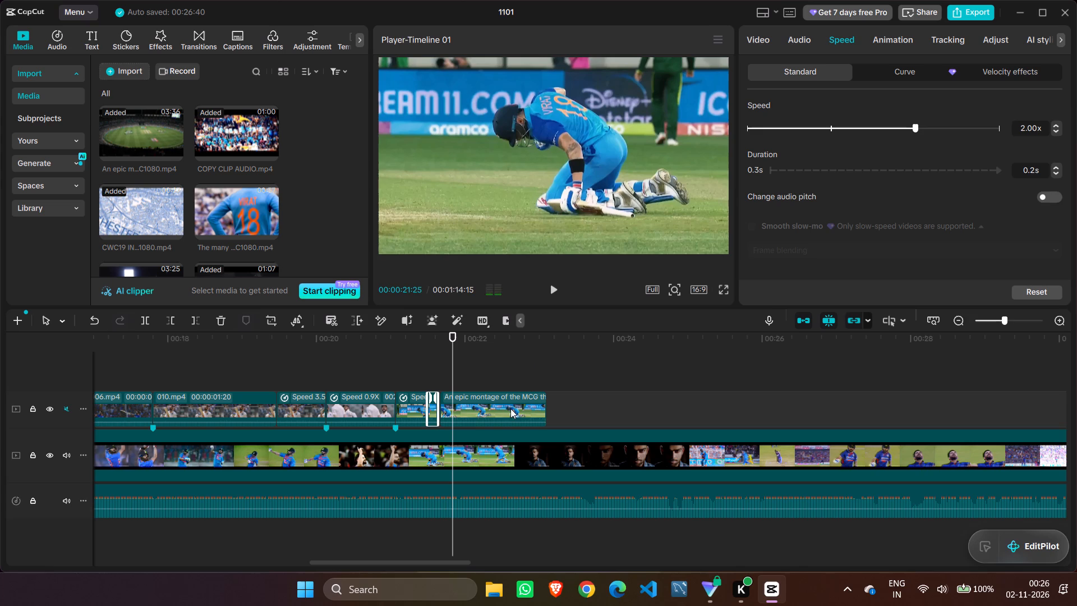
# Replay the stretch from the white-jersey shot at about 00:00:20:25 into the kneeling batter pieces several times, examining the speed changes.
pyautogui.click(506, 411)
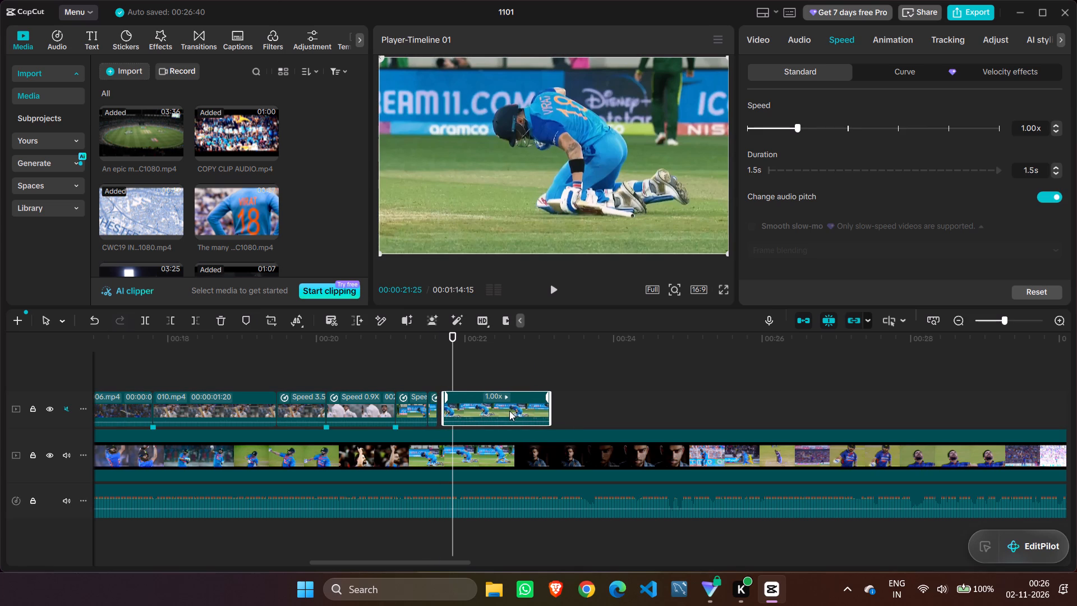
pyautogui.moveTo(453, 371); pyautogui.dragTo(382, 372)
pyautogui.click(556, 290)
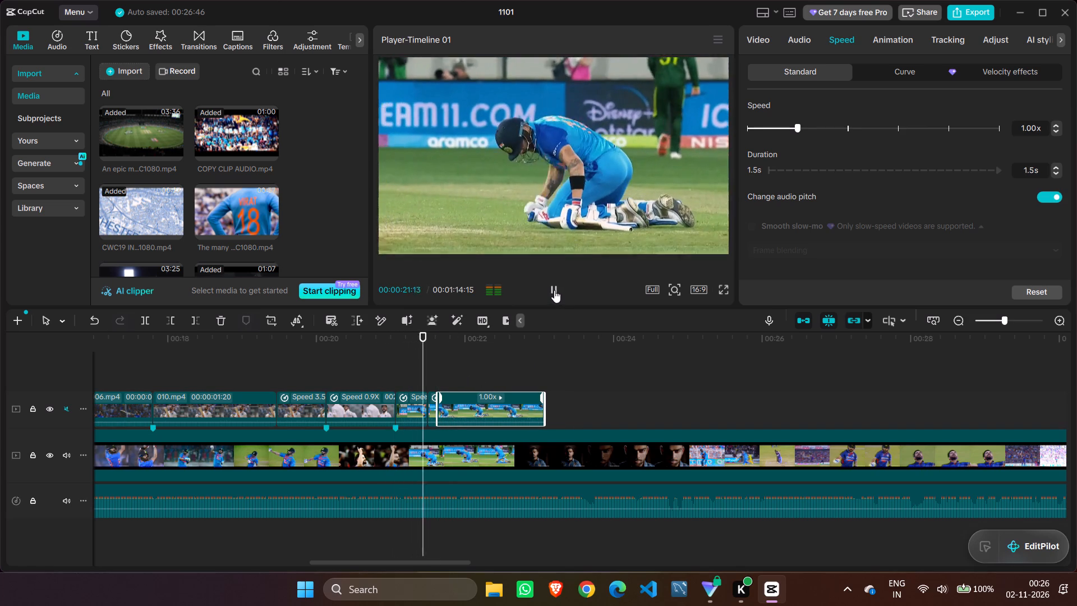
pyautogui.click(554, 290)
pyautogui.moveTo(444, 362); pyautogui.dragTo(429, 362)
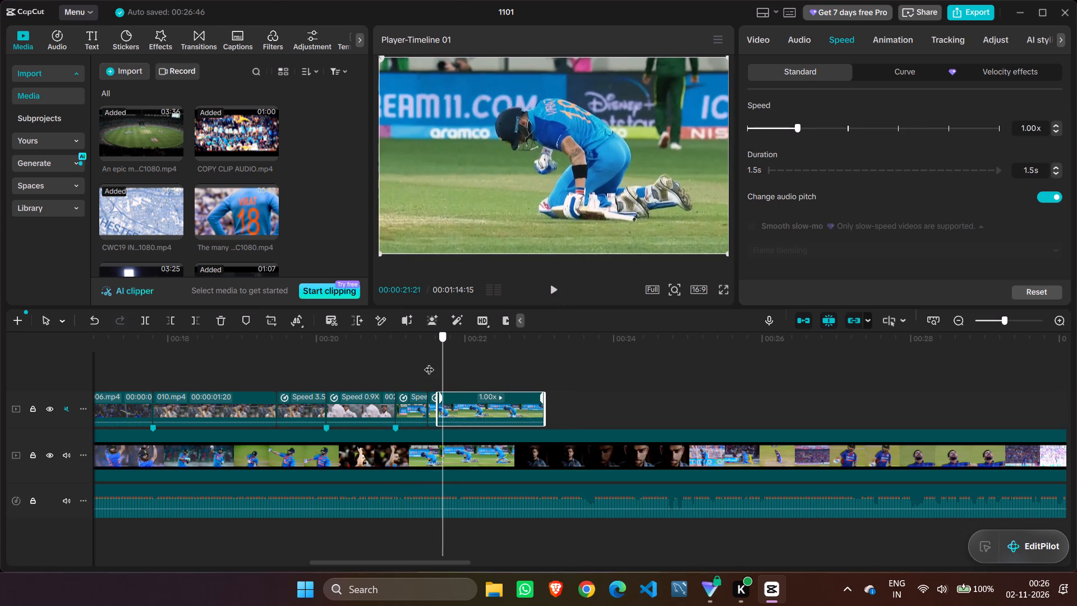
pyautogui.moveTo(429, 362); pyautogui.dragTo(379, 356)
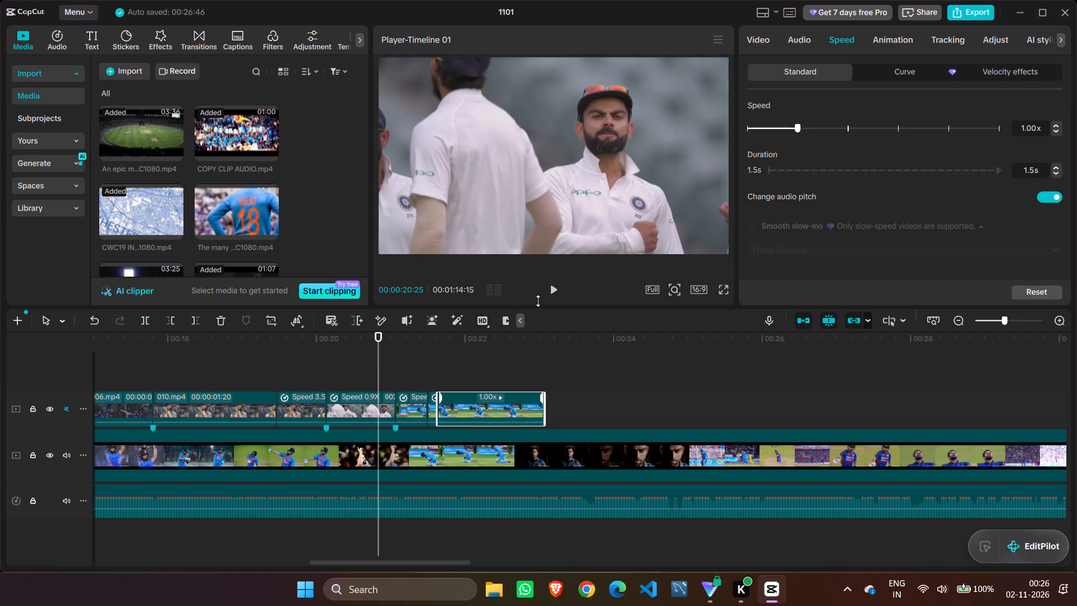
pyautogui.click(554, 294)
pyautogui.click(555, 291)
pyautogui.doubleClick(555, 290)
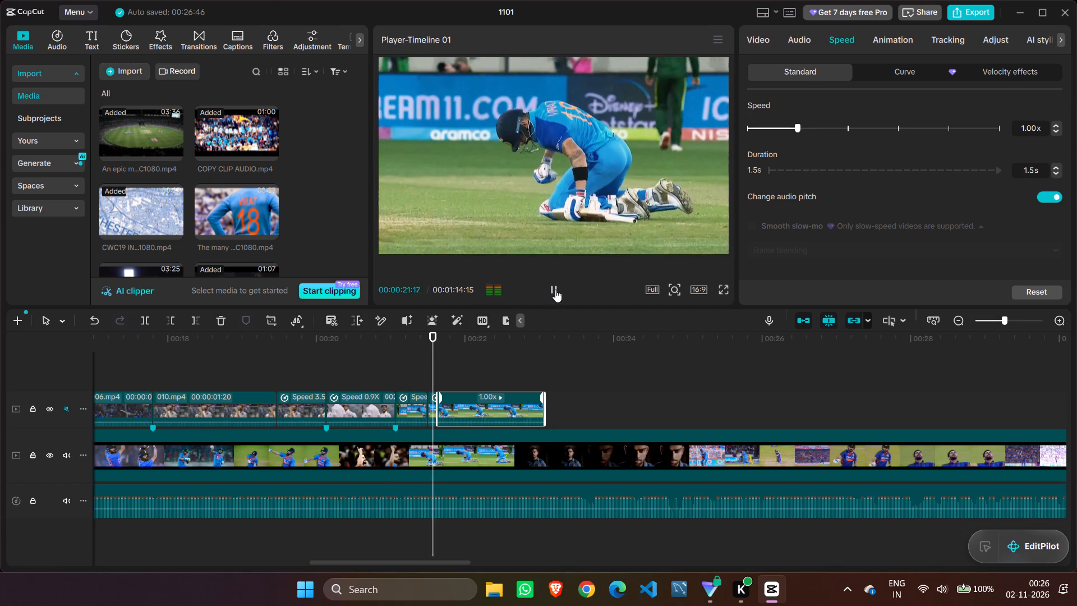
pyautogui.moveTo(447, 368); pyautogui.dragTo(381, 368)
pyautogui.click(550, 286)
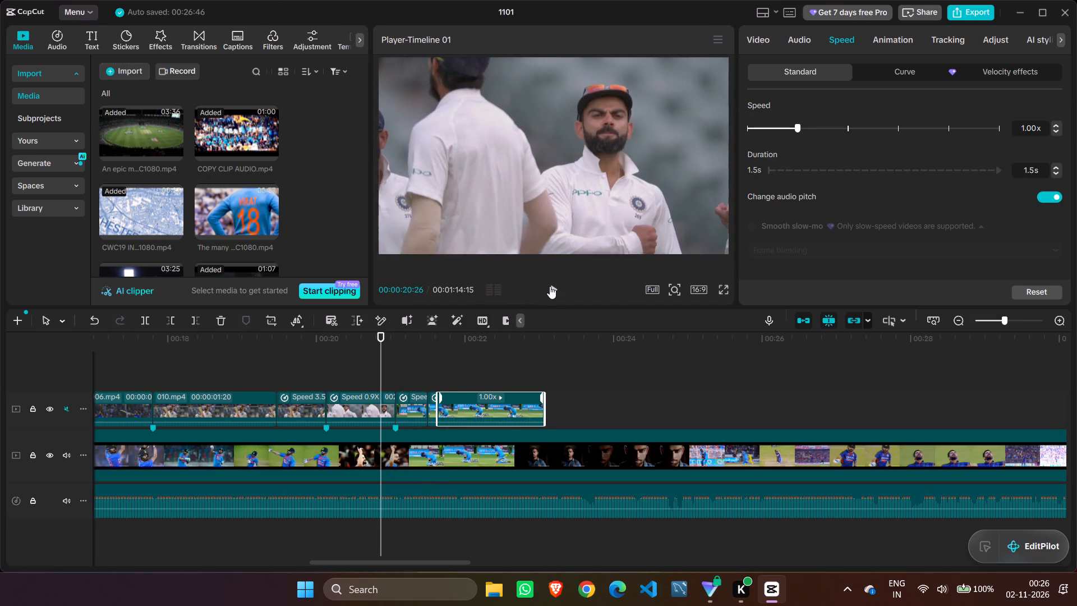
pyautogui.click(550, 286)
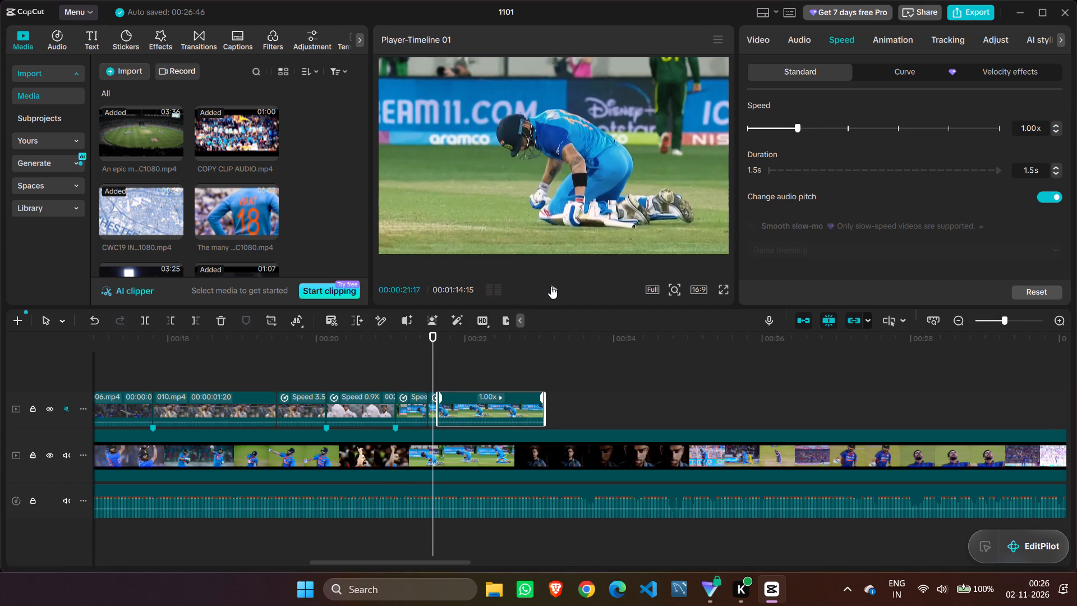
pyautogui.doubleClick(551, 286)
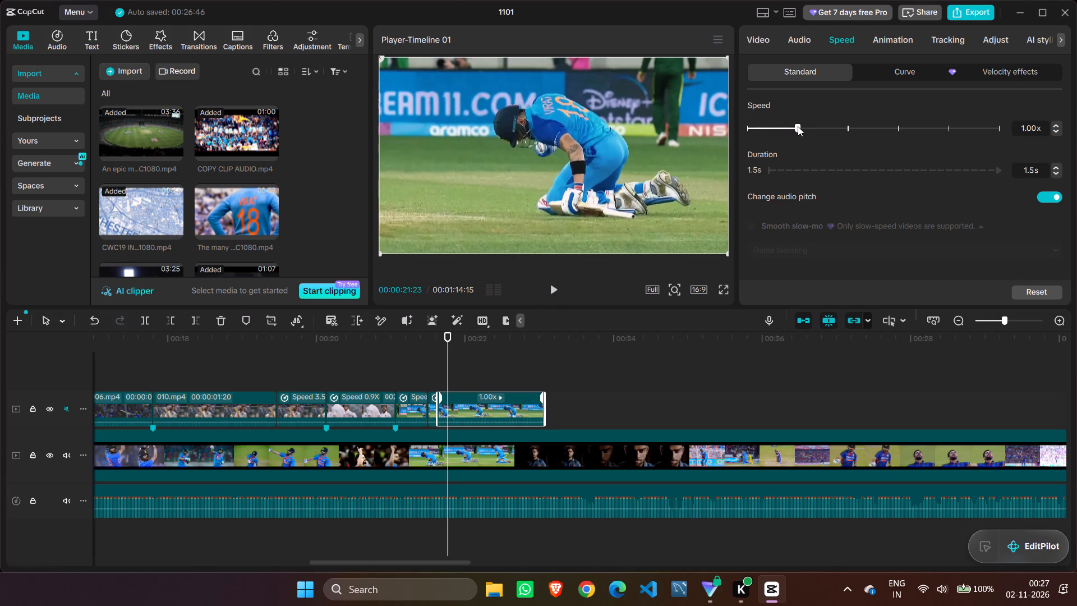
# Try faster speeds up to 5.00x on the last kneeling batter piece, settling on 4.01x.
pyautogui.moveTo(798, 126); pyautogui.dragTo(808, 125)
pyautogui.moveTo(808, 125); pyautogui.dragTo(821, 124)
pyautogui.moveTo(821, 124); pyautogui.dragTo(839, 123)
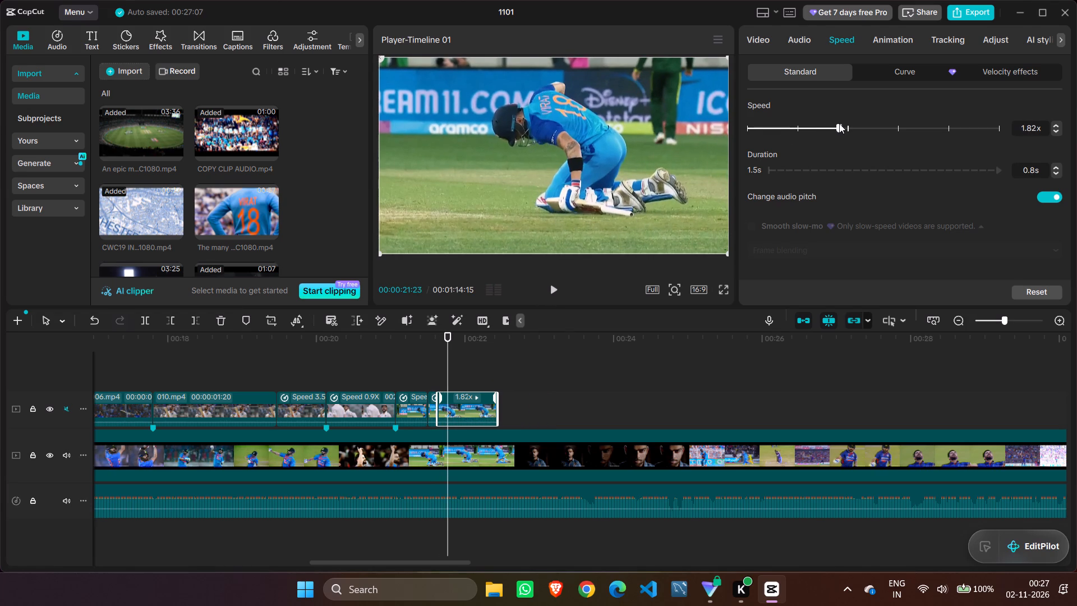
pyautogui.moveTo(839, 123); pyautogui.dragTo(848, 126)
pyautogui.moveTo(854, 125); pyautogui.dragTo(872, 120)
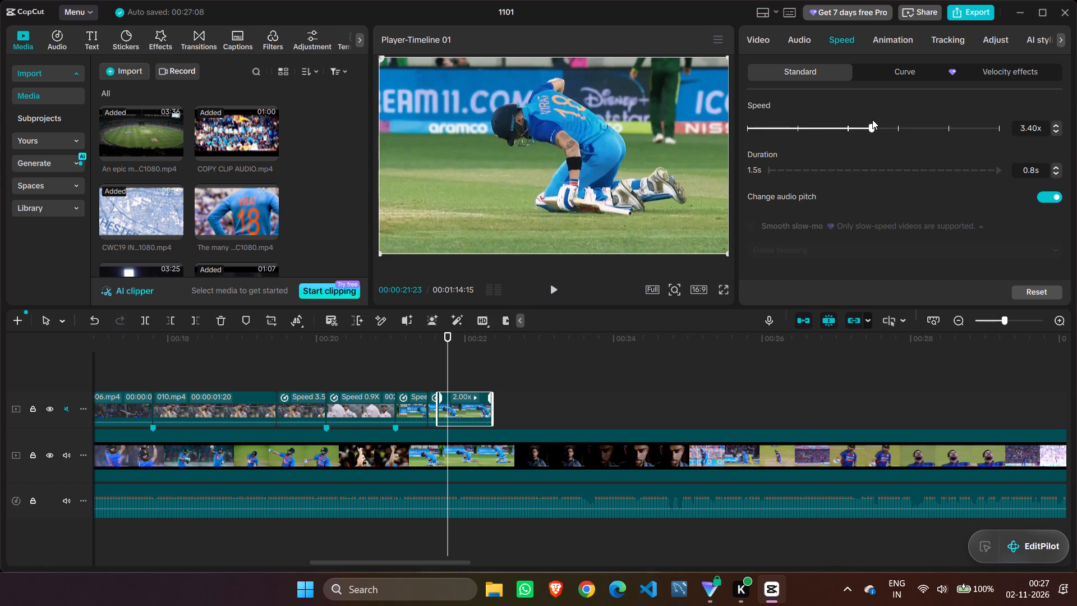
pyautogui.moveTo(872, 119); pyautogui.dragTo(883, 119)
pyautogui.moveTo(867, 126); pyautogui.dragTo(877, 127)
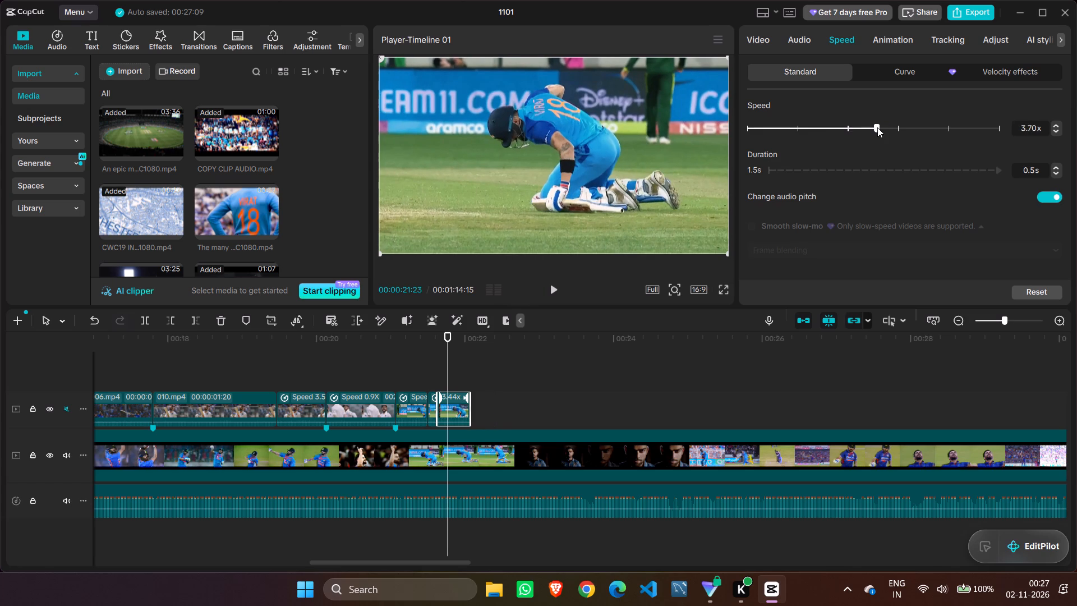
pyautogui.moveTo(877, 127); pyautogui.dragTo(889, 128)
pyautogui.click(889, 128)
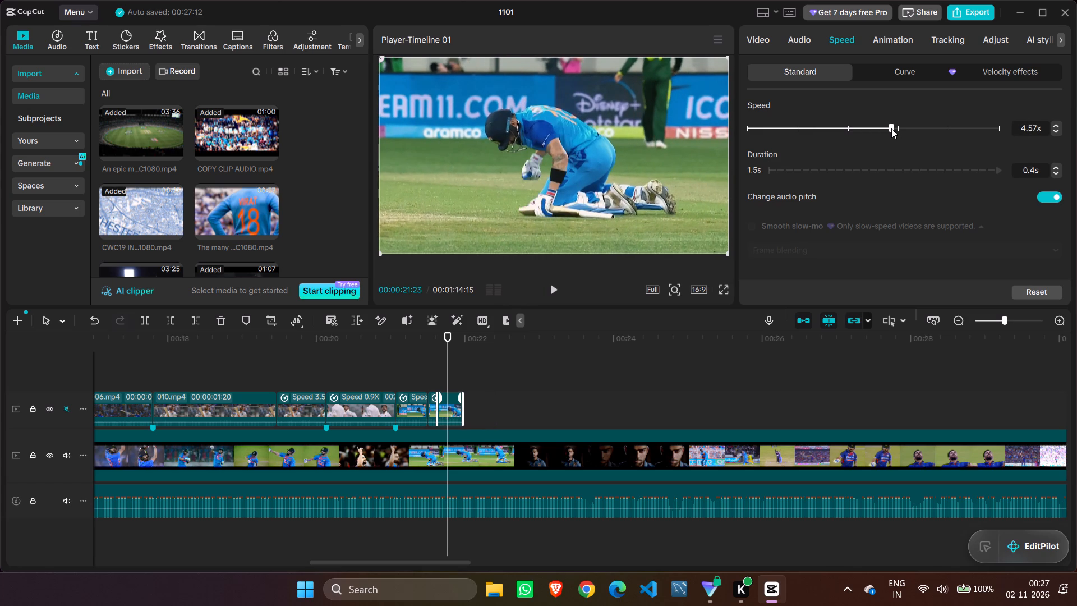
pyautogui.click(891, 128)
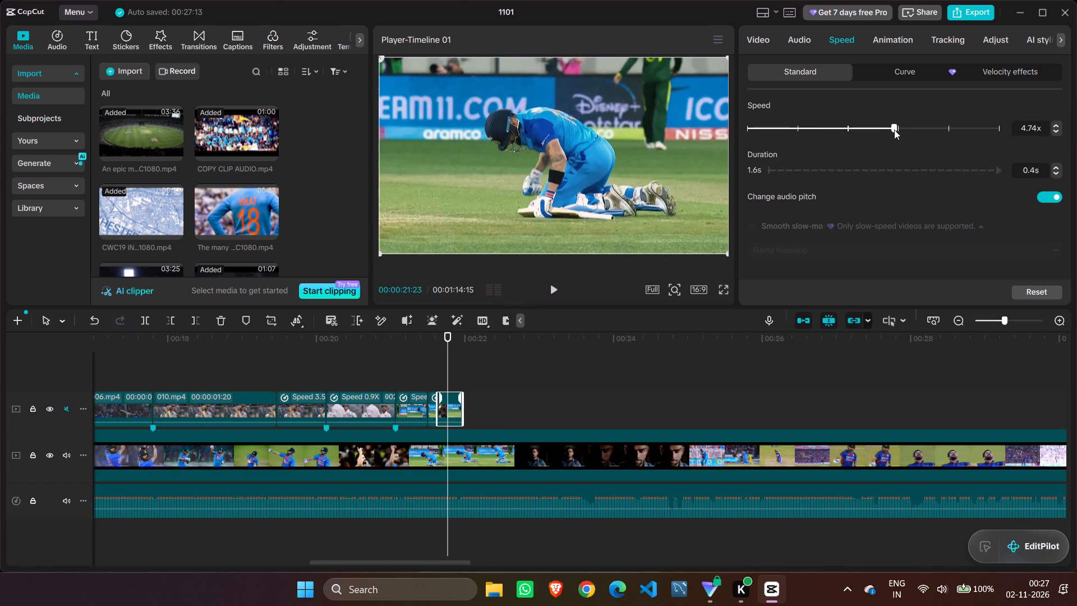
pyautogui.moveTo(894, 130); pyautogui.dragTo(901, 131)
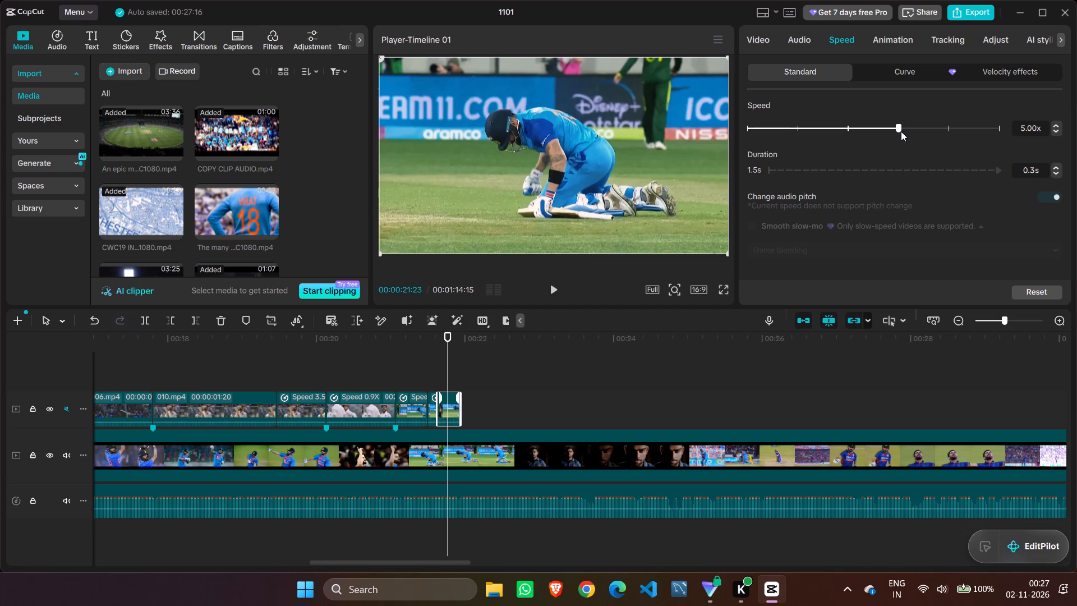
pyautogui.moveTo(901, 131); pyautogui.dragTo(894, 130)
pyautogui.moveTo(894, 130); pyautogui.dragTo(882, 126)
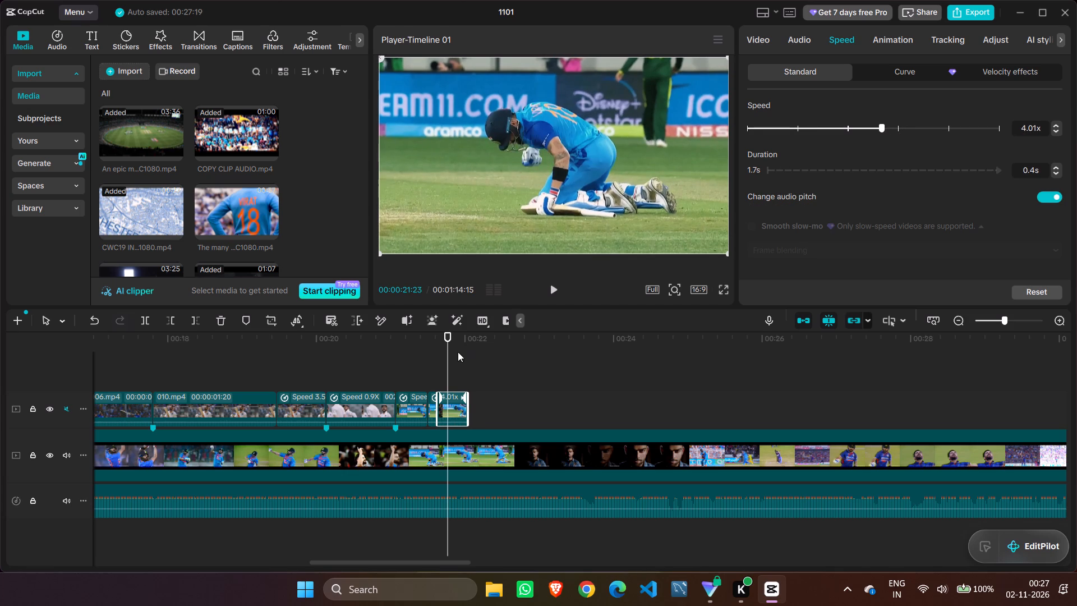
# Replay from the white-jersey shot at 00:00:20:26 through the sped-up kneeling batter pieces, judging the pacing against the reference.
pyautogui.click(458, 352)
pyautogui.moveTo(455, 356); pyautogui.dragTo(381, 353)
pyautogui.click(553, 290)
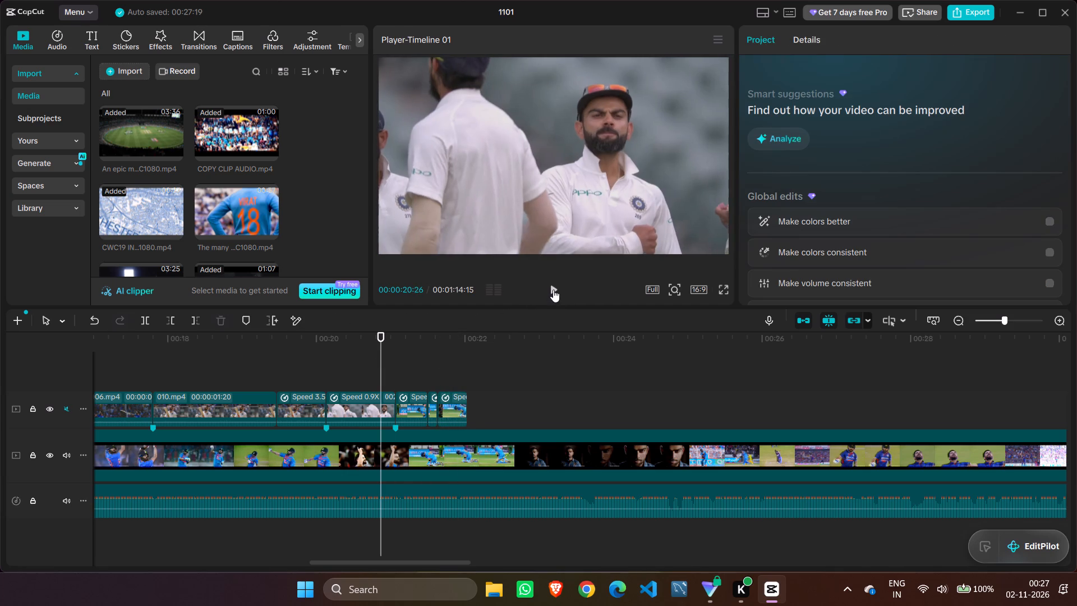
pyautogui.click(553, 290)
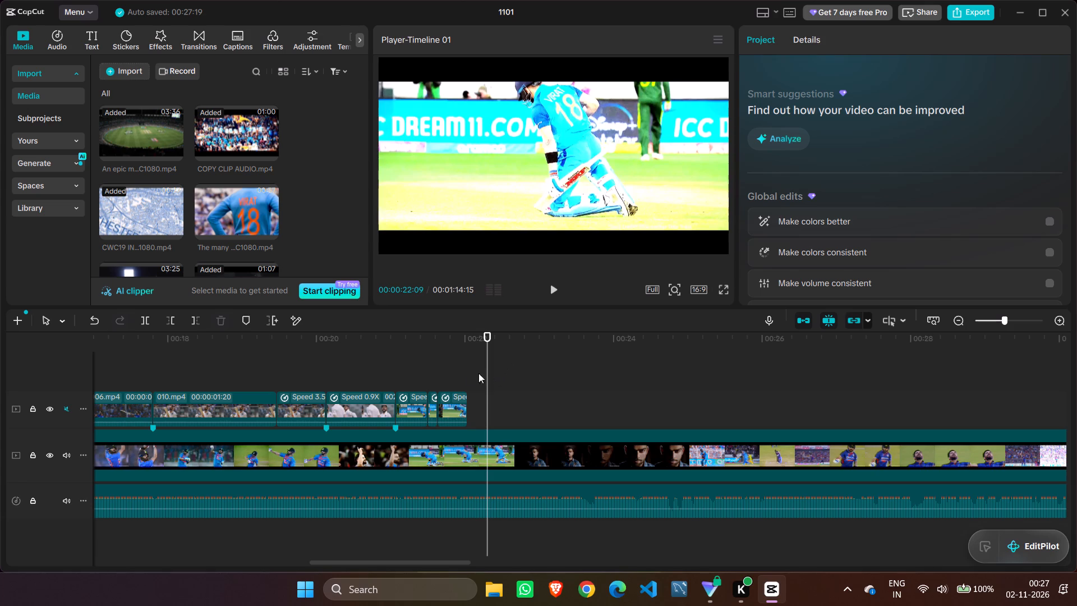
pyautogui.click(468, 373)
pyautogui.moveTo(472, 373); pyautogui.dragTo(380, 377)
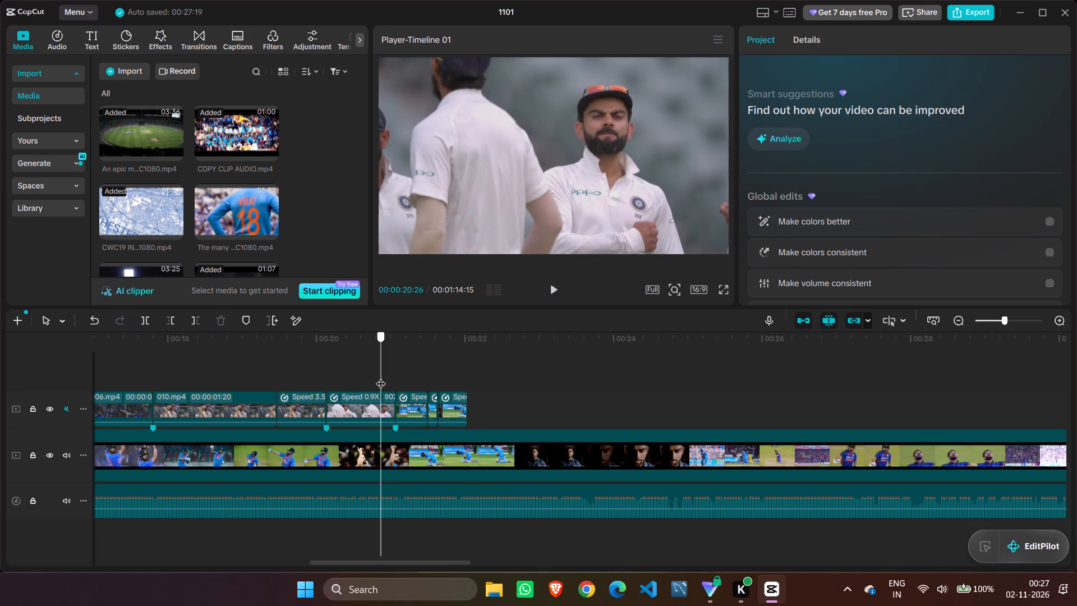
pyautogui.click(559, 290)
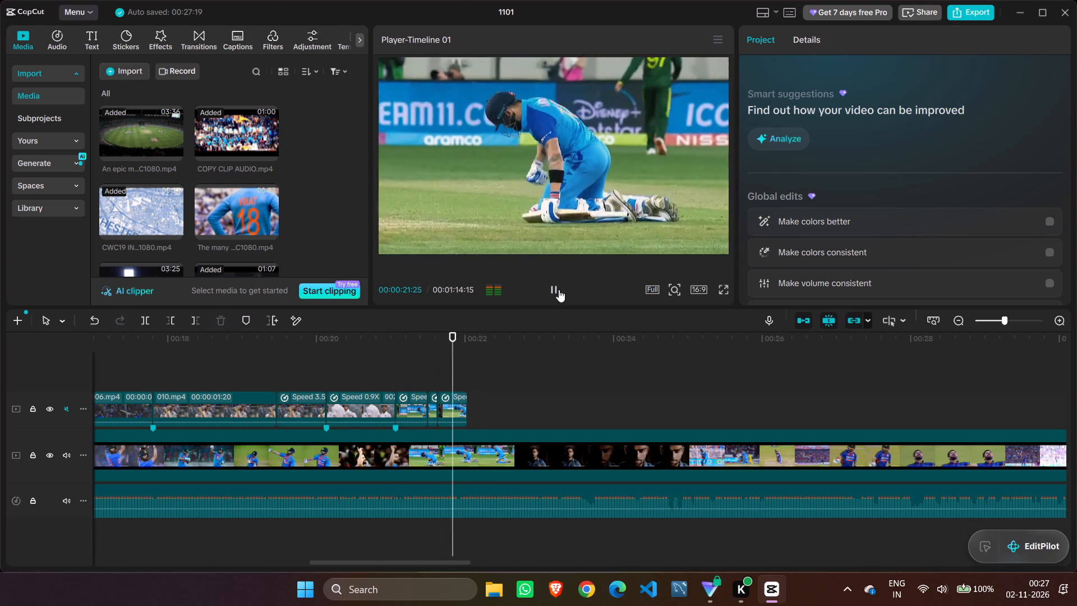
pyautogui.click(559, 290)
# Delete the last two kneeling batter pieces, keeping only the 1.50x piece that follows the white-jersey shot.
pyautogui.click(457, 401)
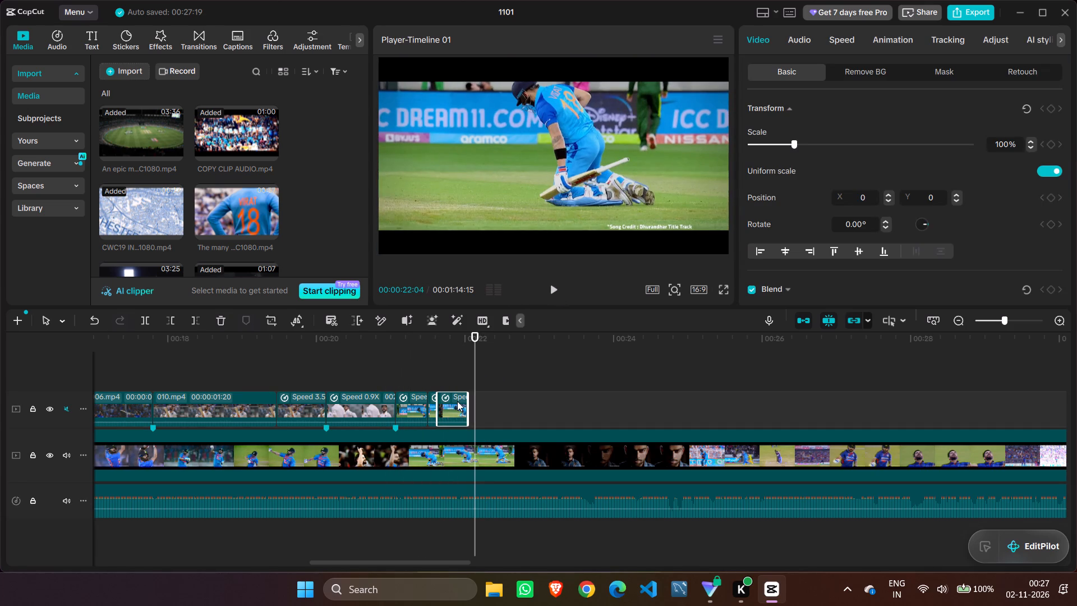
pyautogui.press('Delete')
pyautogui.click(434, 405)
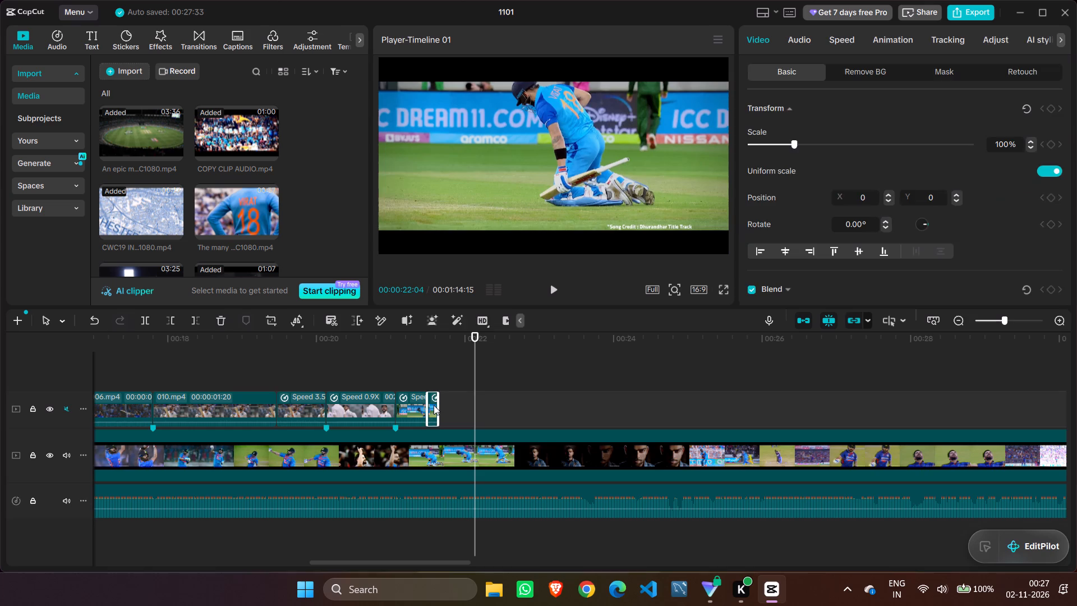
pyautogui.press('Delete')
# Extend the end of the remaining 1.50x kneeling batter clip to a duration of 1.6 s.
pyautogui.click(402, 406)
pyautogui.moveTo(473, 352); pyautogui.dragTo(401, 350)
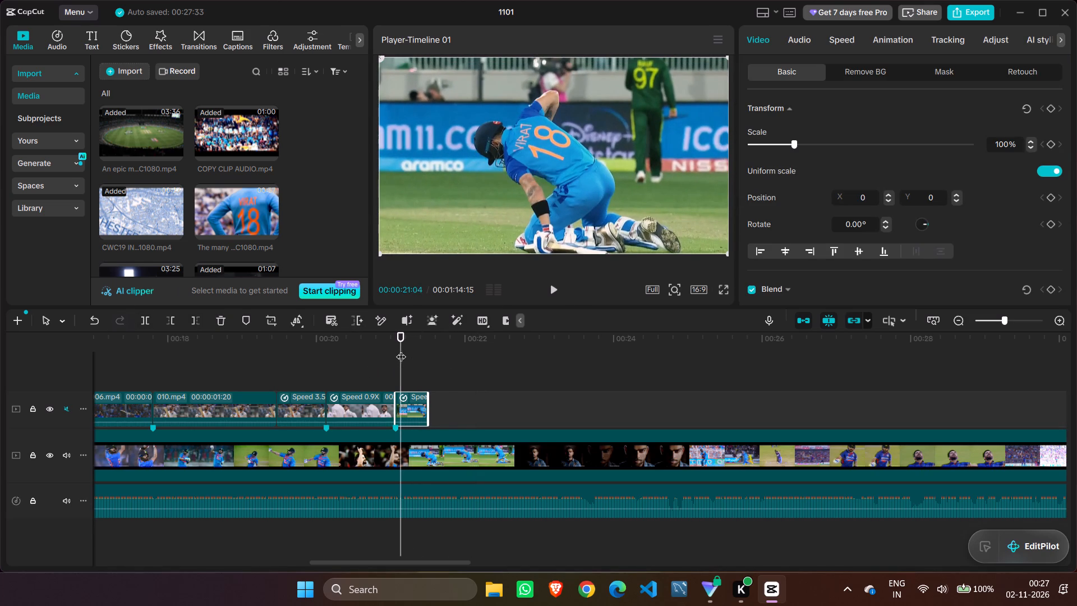
pyautogui.click(849, 40)
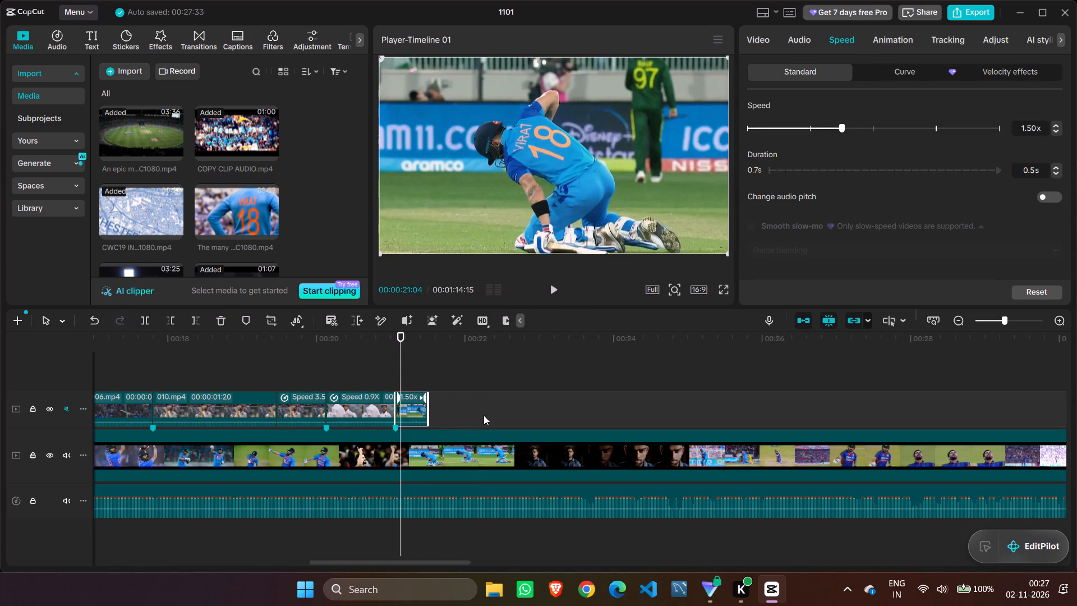
pyautogui.moveTo(429, 410); pyautogui.dragTo(508, 407)
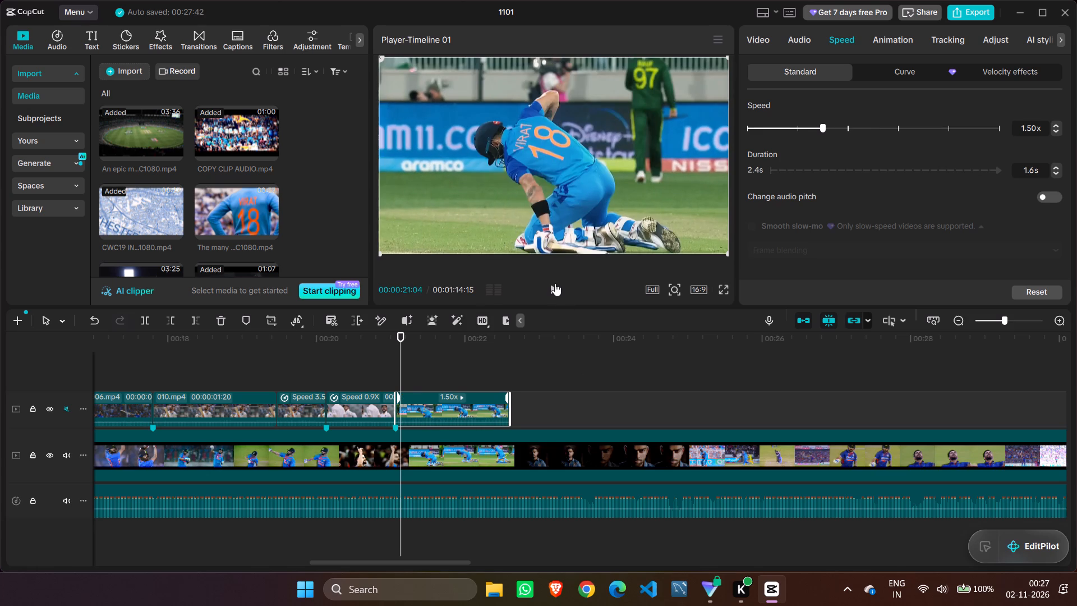
# Play the extended kneeling batter clip and step frame by frame around 00:00:22:18 to compare its end with the reference cut.
pyautogui.click(552, 286)
pyautogui.click(552, 286)
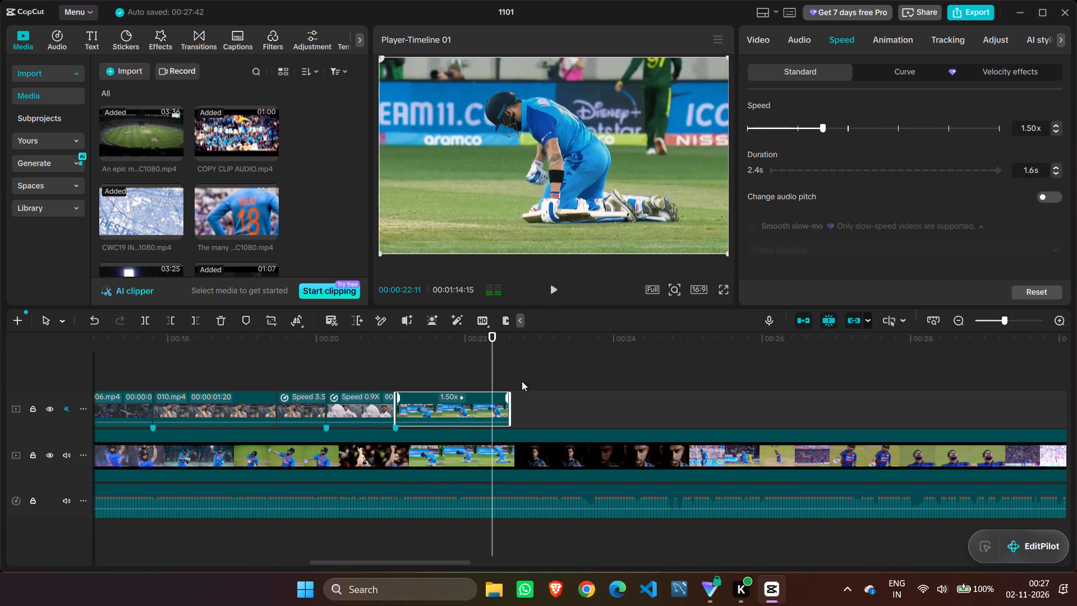
pyautogui.press('space')
pyautogui.press('space')
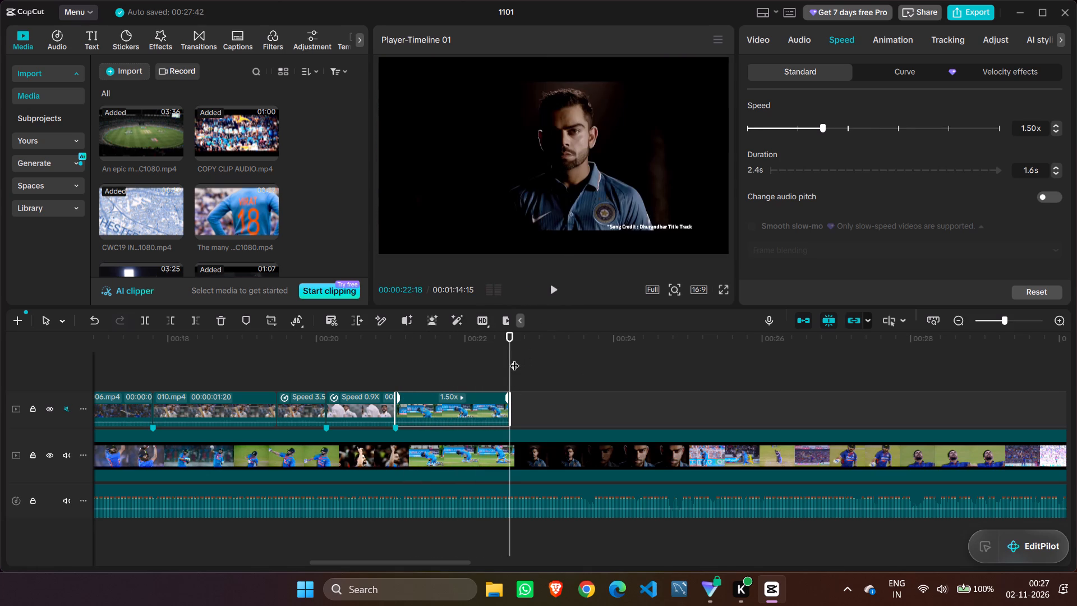
pyautogui.press('Left')
pyautogui.press('Right')
pyautogui.press('Left')
pyautogui.press('Right')
# Lengthen the kneeling batter clip to 2.0 s, find the reference cut frame by frame, and trim off everything after 00:00:22:17.
pyautogui.moveTo(512, 401); pyautogui.dragTo(539, 401)
pyautogui.press('Right')
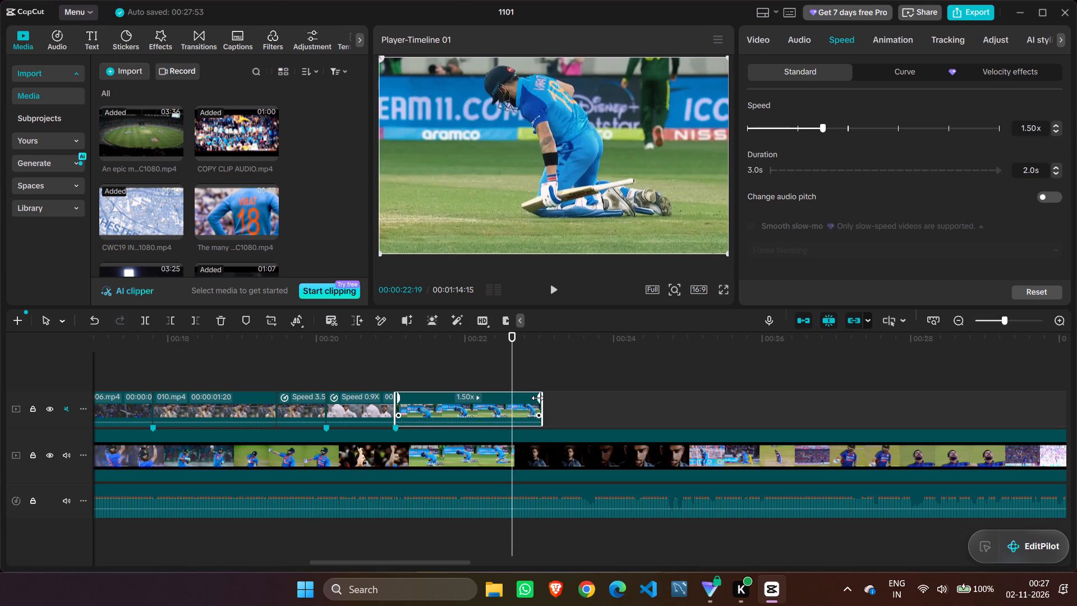
pyautogui.press('Right')
pyautogui.press('Left')
pyautogui.press('Left')
pyautogui.press('Left')
pyautogui.press('Left')
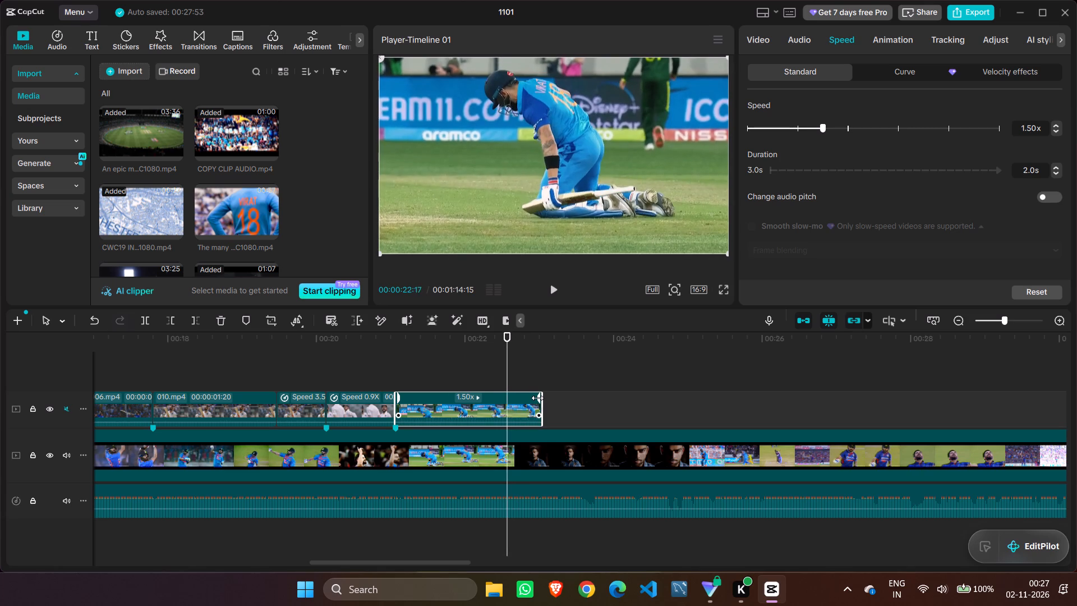
pyautogui.press('Right')
pyautogui.click(193, 314)
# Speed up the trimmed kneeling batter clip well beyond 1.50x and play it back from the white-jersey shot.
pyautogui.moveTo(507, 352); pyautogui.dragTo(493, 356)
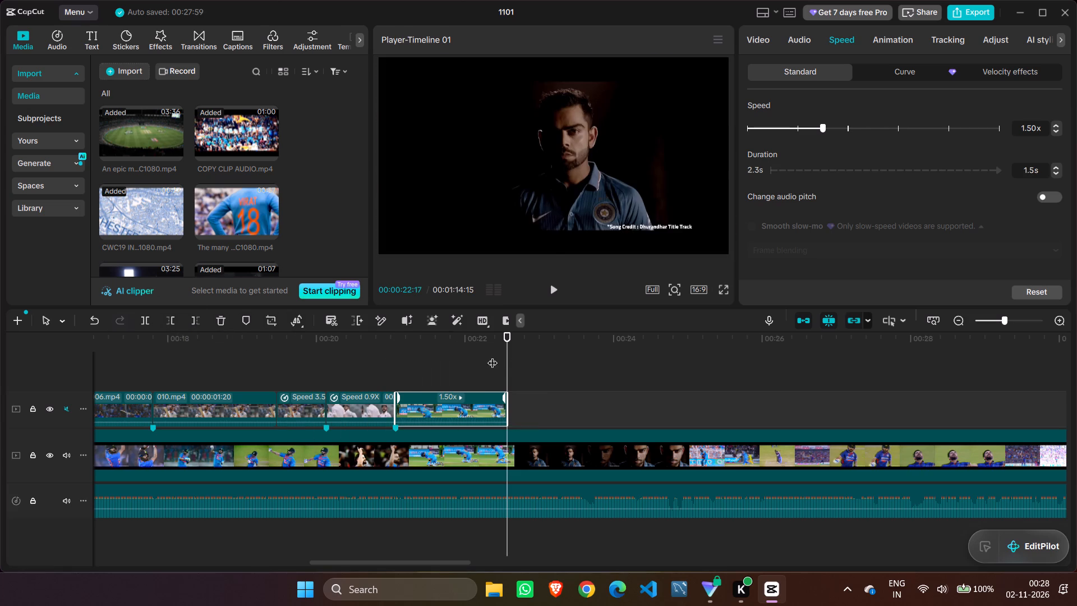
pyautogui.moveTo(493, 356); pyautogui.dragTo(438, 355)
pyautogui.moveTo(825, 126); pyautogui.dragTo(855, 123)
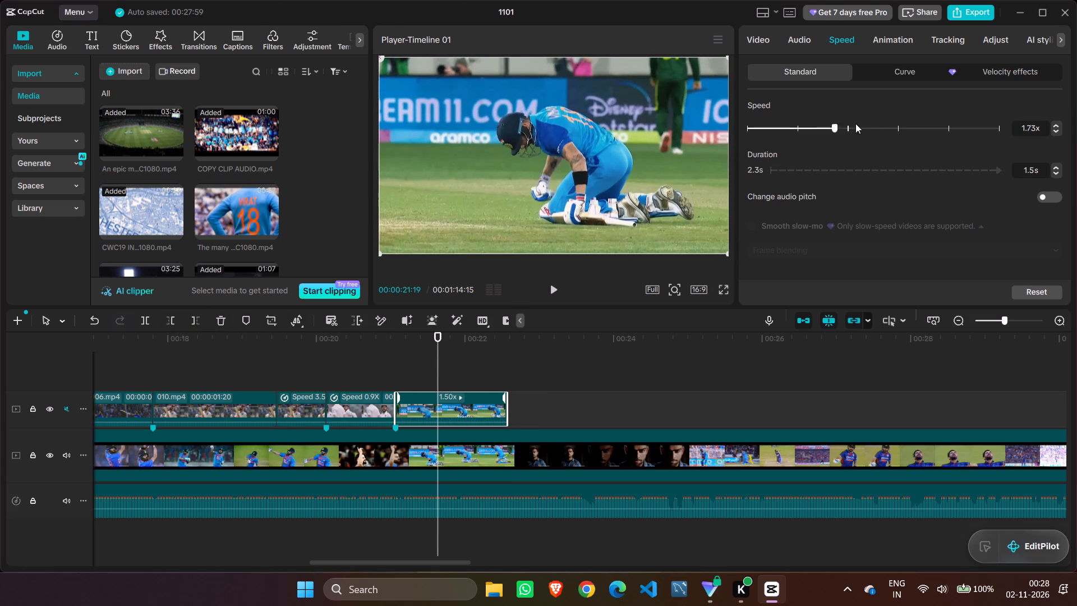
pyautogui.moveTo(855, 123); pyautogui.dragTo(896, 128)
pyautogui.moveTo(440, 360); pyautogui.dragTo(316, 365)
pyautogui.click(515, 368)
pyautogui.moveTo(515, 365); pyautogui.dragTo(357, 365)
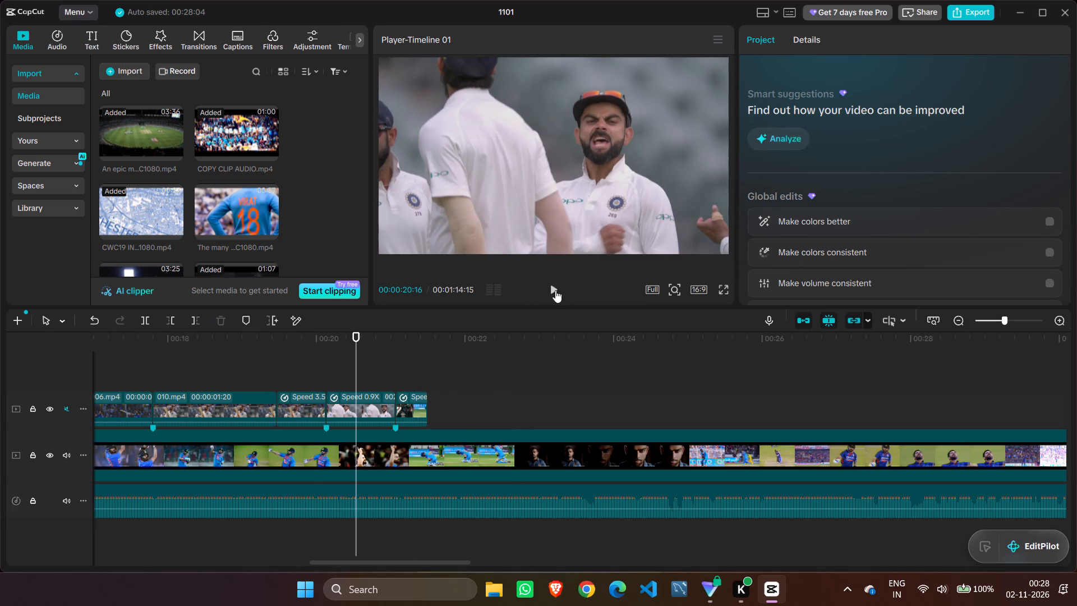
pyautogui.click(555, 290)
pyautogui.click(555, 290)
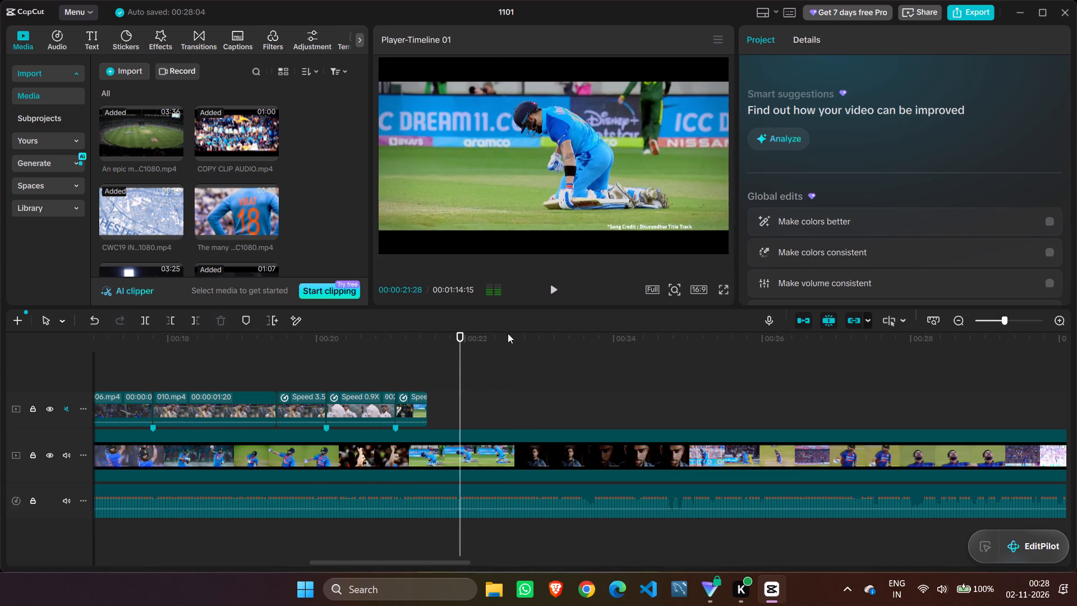
# Set the kneeling batter clip's speed to 4.00x.
pyautogui.moveTo(455, 373); pyautogui.dragTo(408, 374)
pyautogui.click(408, 400)
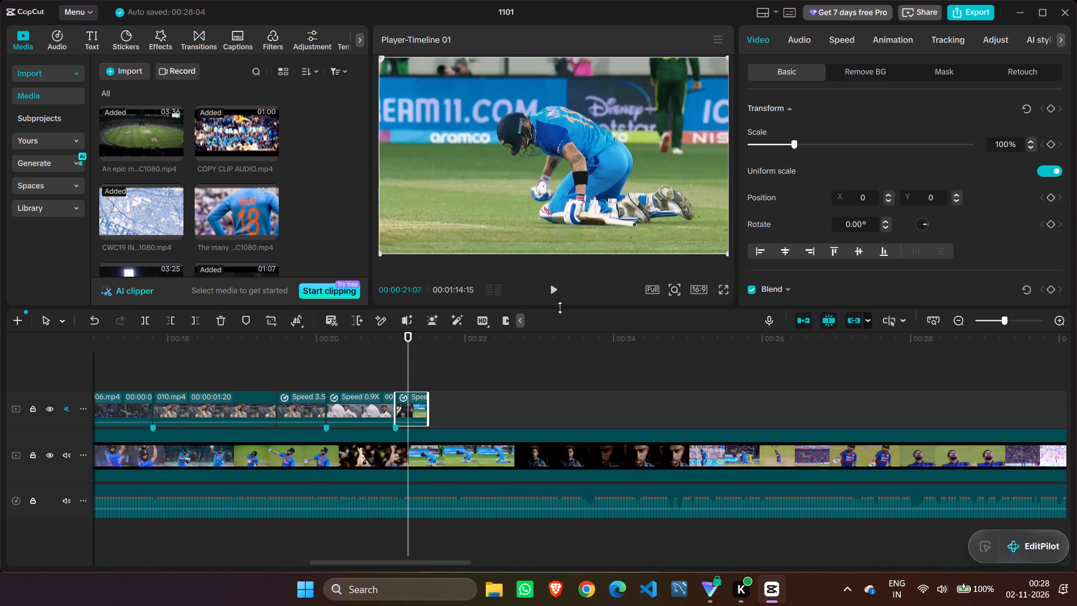
pyautogui.click(887, 73)
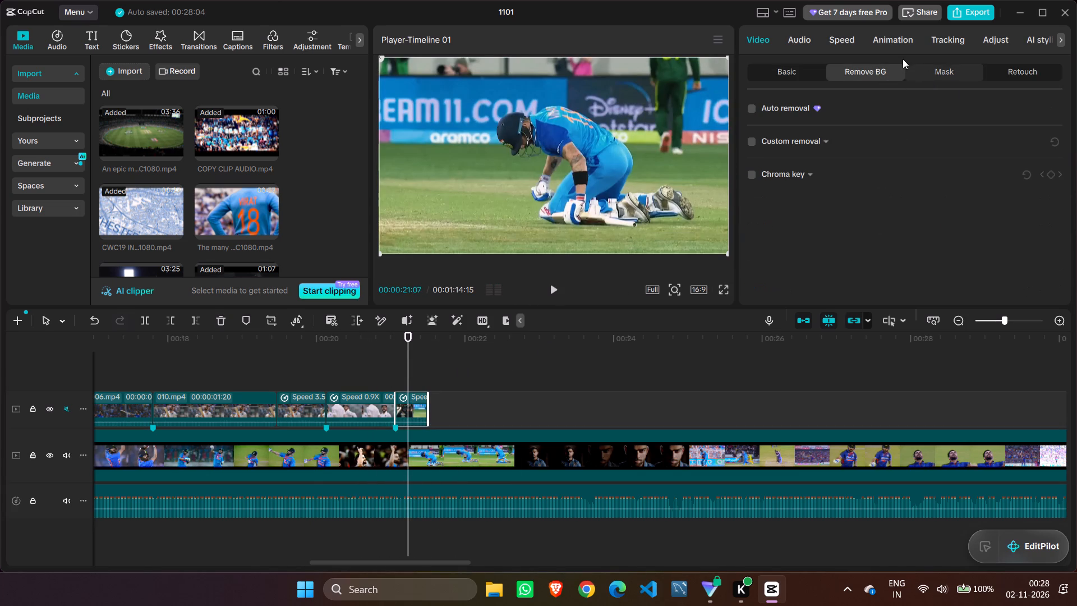
pyautogui.click(832, 38)
pyautogui.click(885, 127)
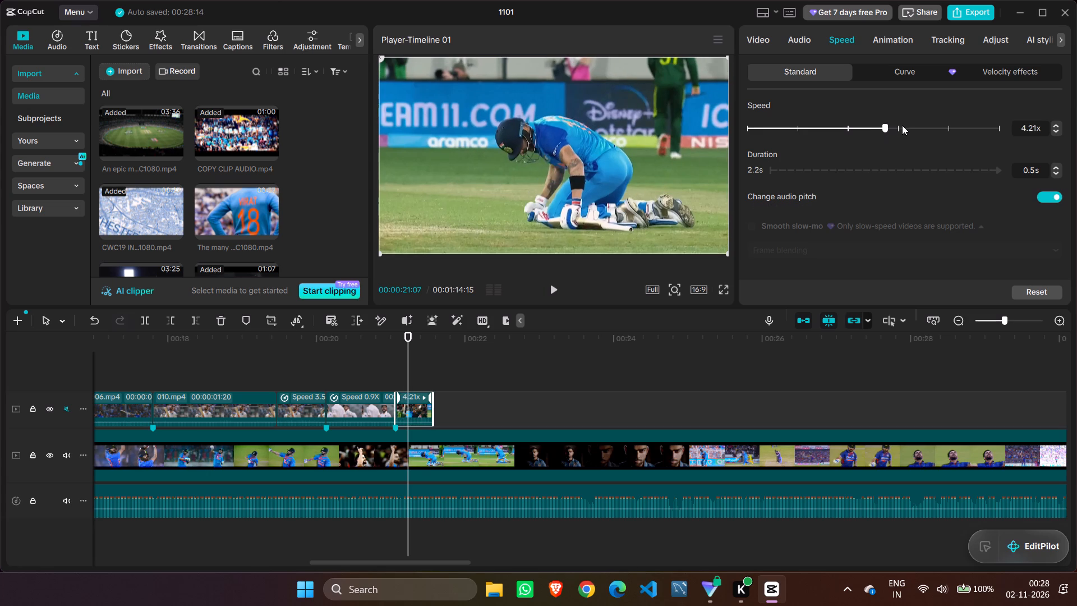
pyautogui.tripleClick(1056, 131)
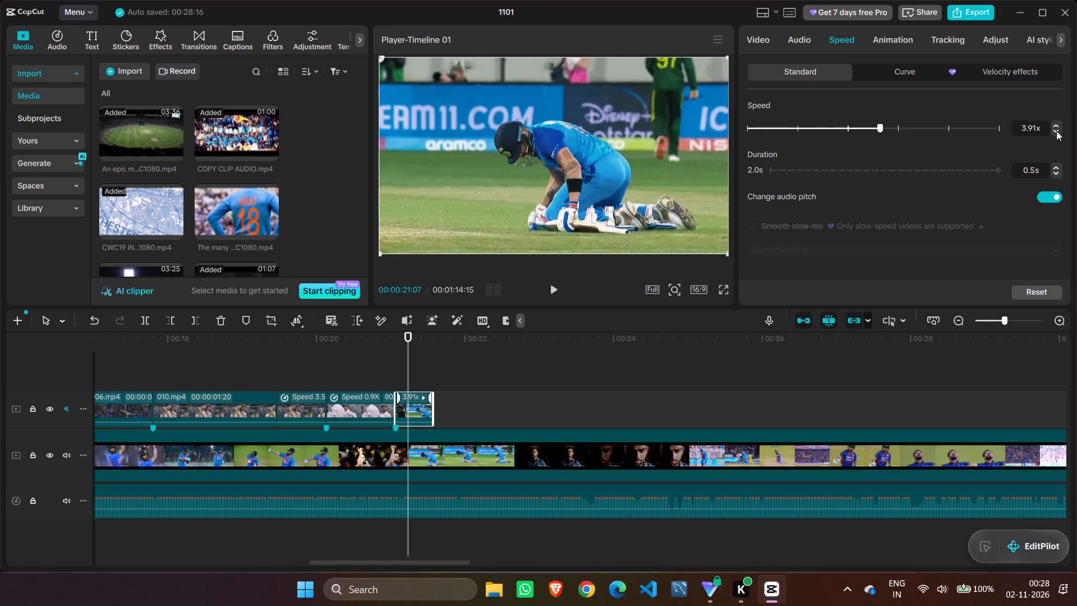
pyautogui.click(1023, 128)
pyautogui.press('Right')
pyautogui.press('BackSpace')
pyautogui.press('BackSpace')
pyautogui.press('BackSpace')
pyautogui.press('BackSpace')
pyautogui.press('BackSpace')
pyautogui.write('4.00')
pyautogui.press('Return')
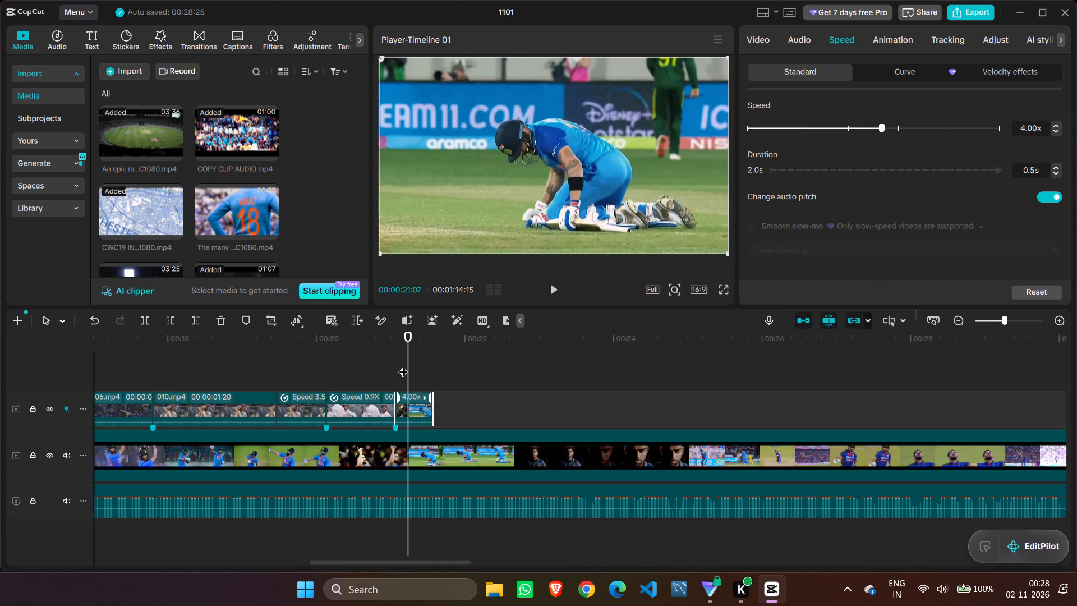
# Play the 4.00x kneeling batter clip several times and compare its motion with the reference footage that follows it.
pyautogui.moveTo(412, 364); pyautogui.dragTo(328, 370)
pyautogui.click(554, 288)
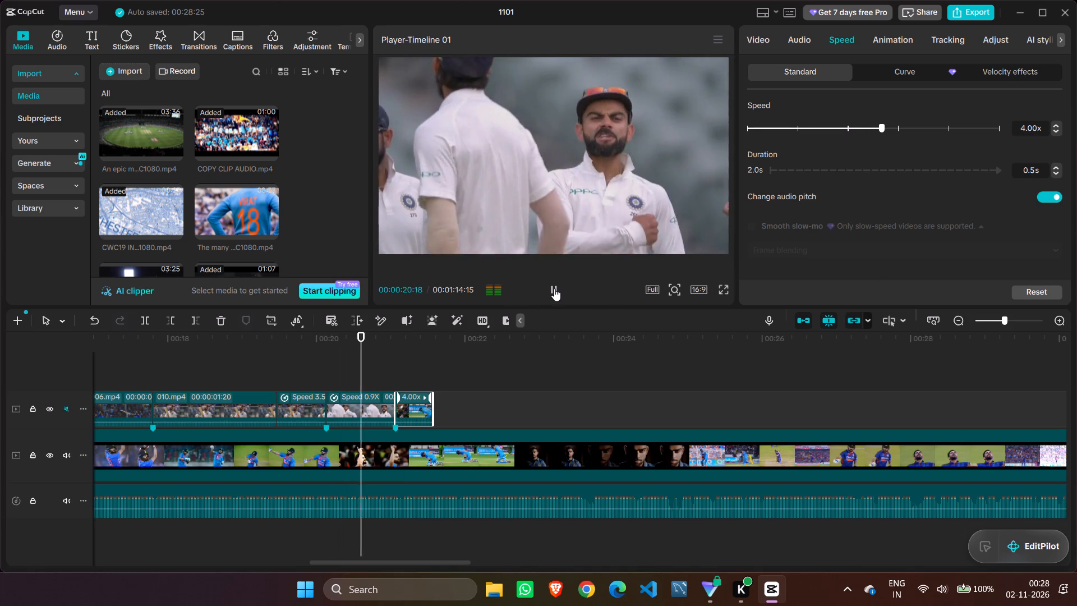
pyautogui.click(554, 288)
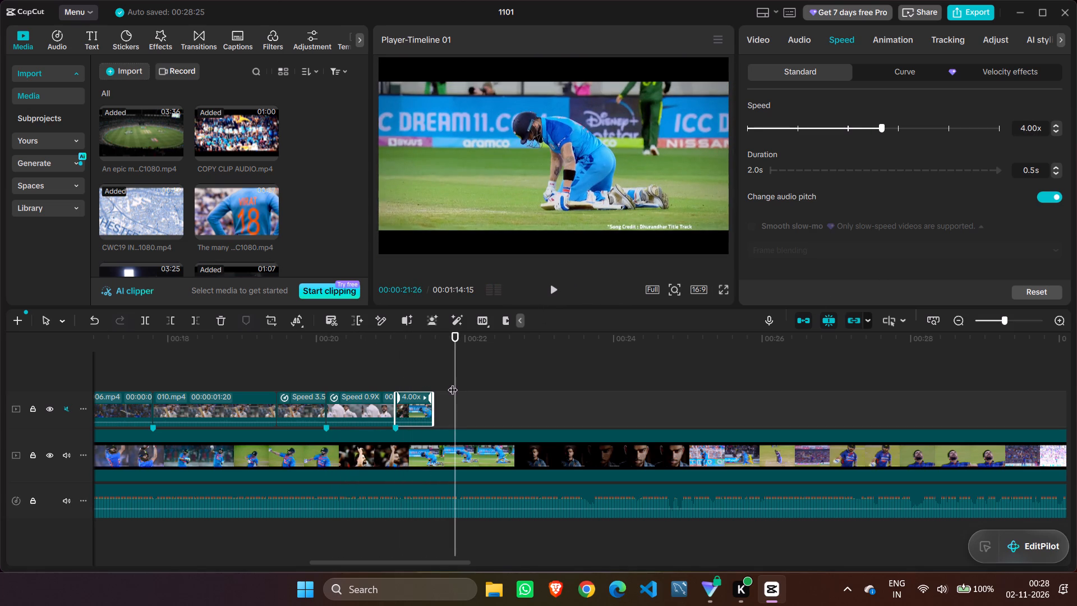
pyautogui.moveTo(453, 383); pyautogui.dragTo(385, 378)
pyautogui.click(549, 289)
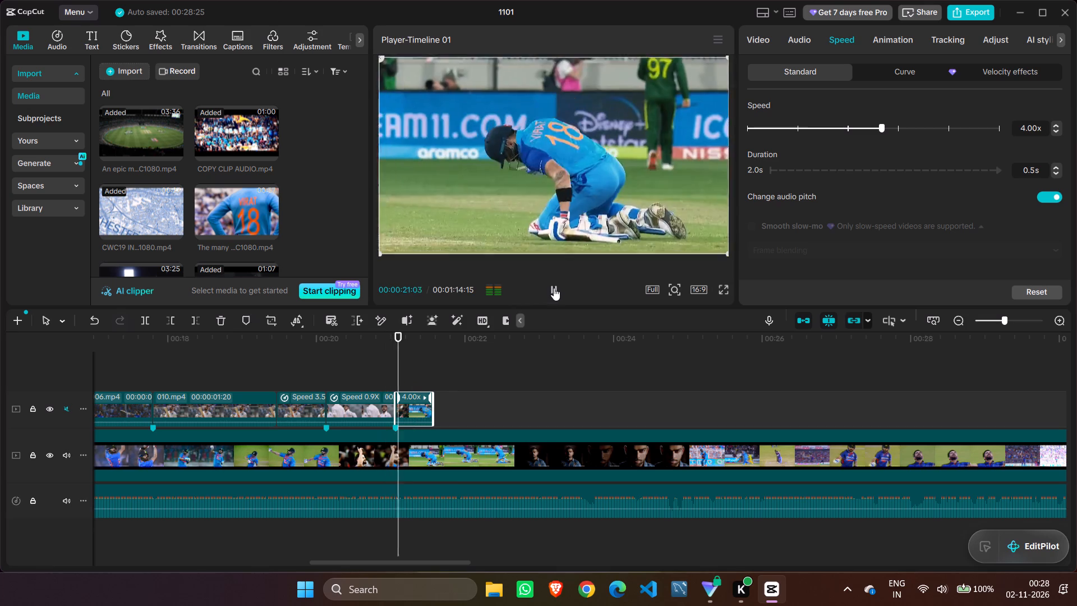
pyautogui.click(554, 288)
pyautogui.click(489, 374)
pyautogui.moveTo(489, 374); pyautogui.dragTo(420, 379)
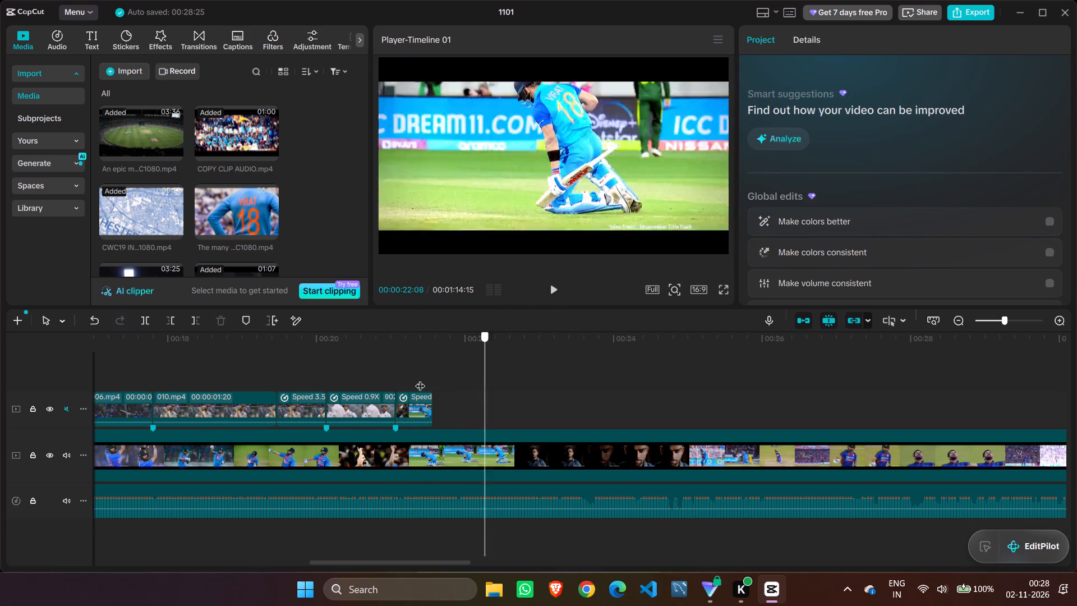
pyautogui.moveTo(420, 379); pyautogui.dragTo(403, 379)
pyautogui.click(553, 291)
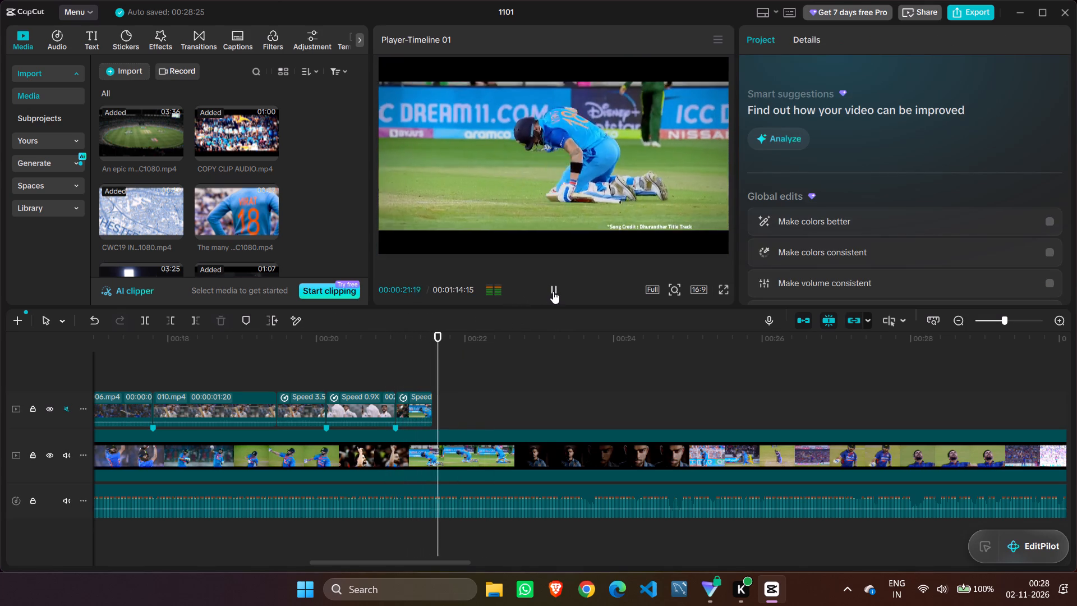
pyautogui.click(553, 291)
# Duplicate the 4.00x kneeling batter clip and place the copy directly against the end of the original.
pyautogui.click(414, 397)
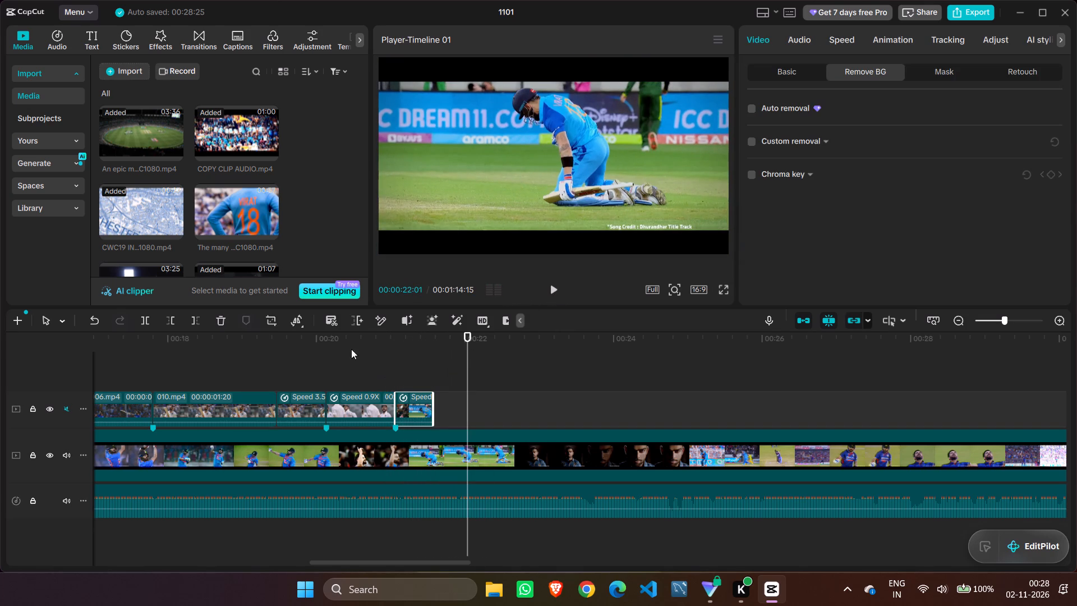
pyautogui.rightClick(407, 399)
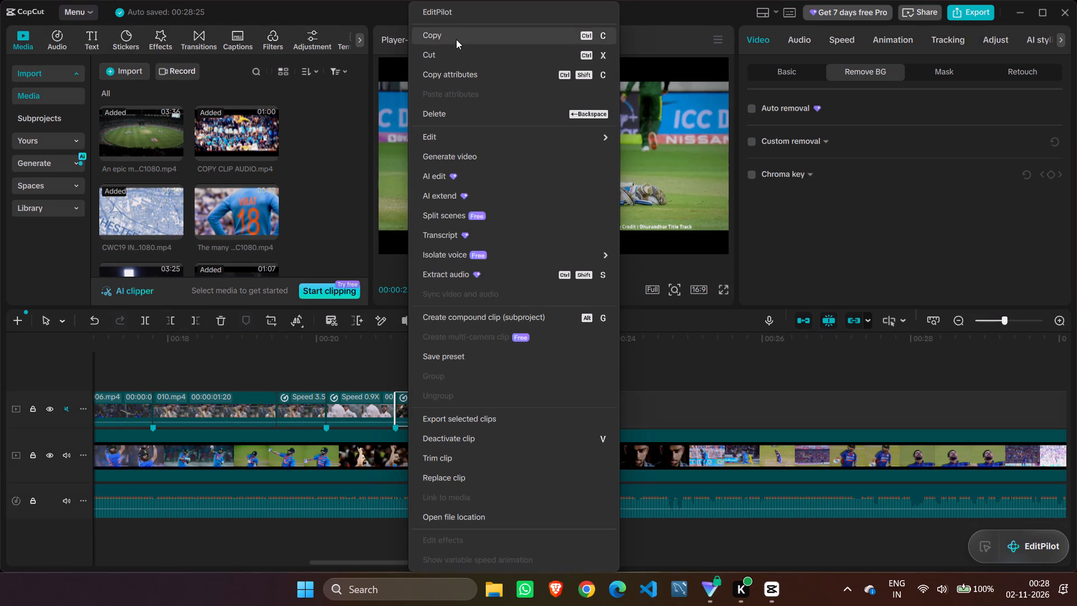
pyautogui.click(456, 39)
pyautogui.rightClick(486, 396)
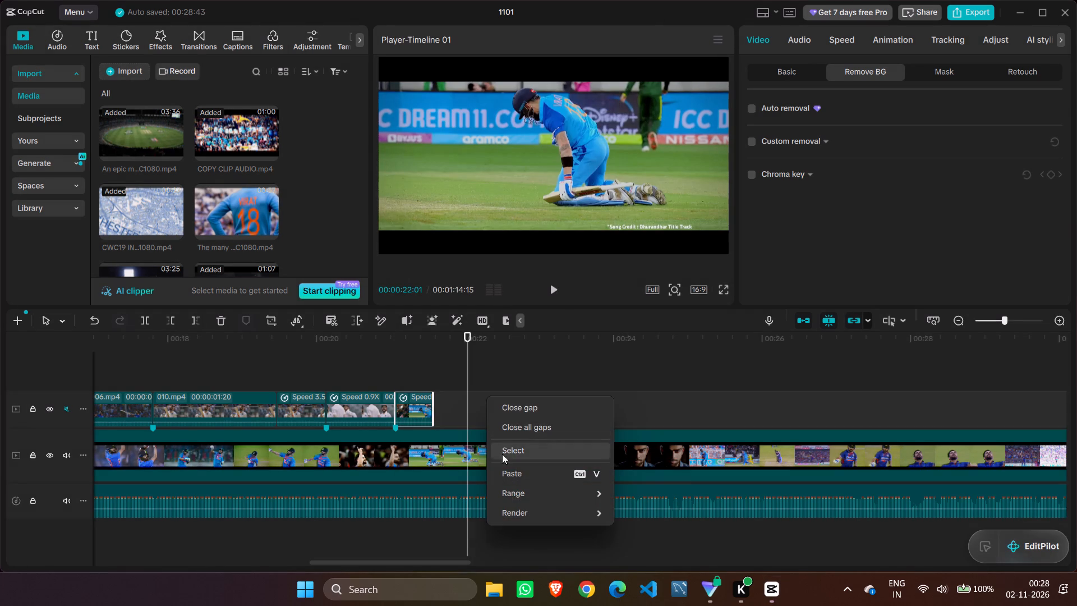
pyautogui.click(502, 469)
pyautogui.moveTo(476, 415); pyautogui.dragTo(447, 414)
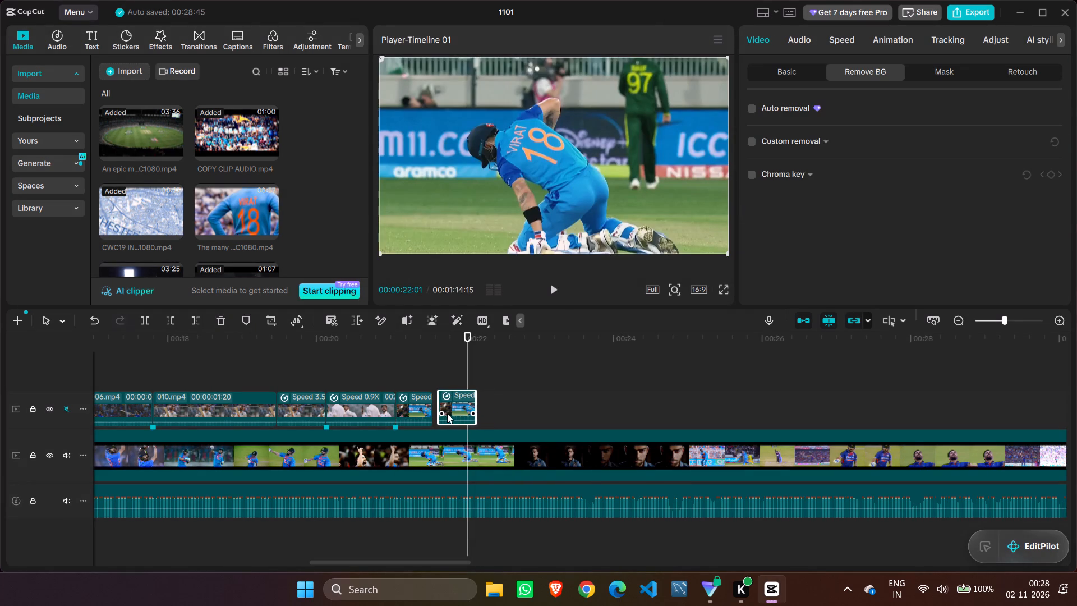
pyautogui.moveTo(447, 414); pyautogui.dragTo(444, 414)
# Play through the two consecutive kneeling batter clips from the preceding shots to check how the motion repeats.
pyautogui.moveTo(489, 364); pyautogui.dragTo(485, 363)
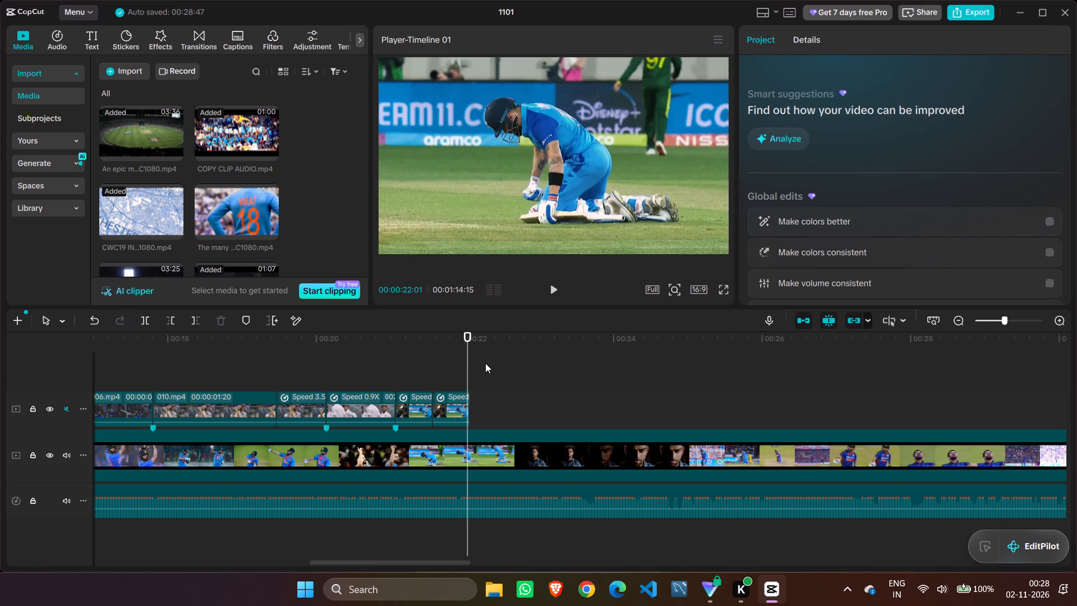
pyautogui.moveTo(485, 363); pyautogui.dragTo(427, 365)
pyautogui.moveTo(431, 366); pyautogui.dragTo(385, 366)
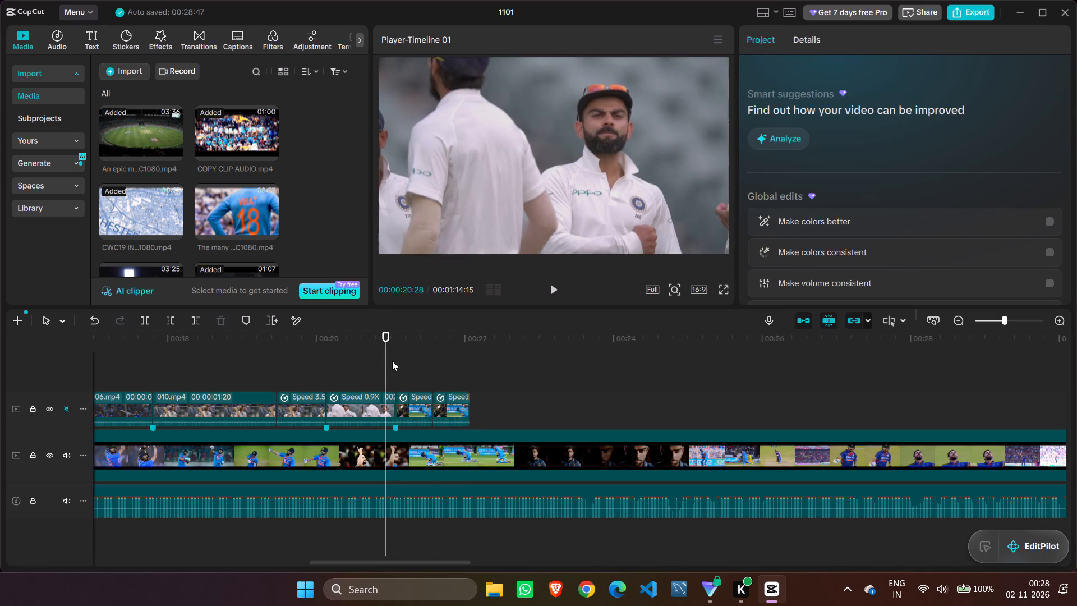
pyautogui.click(551, 290)
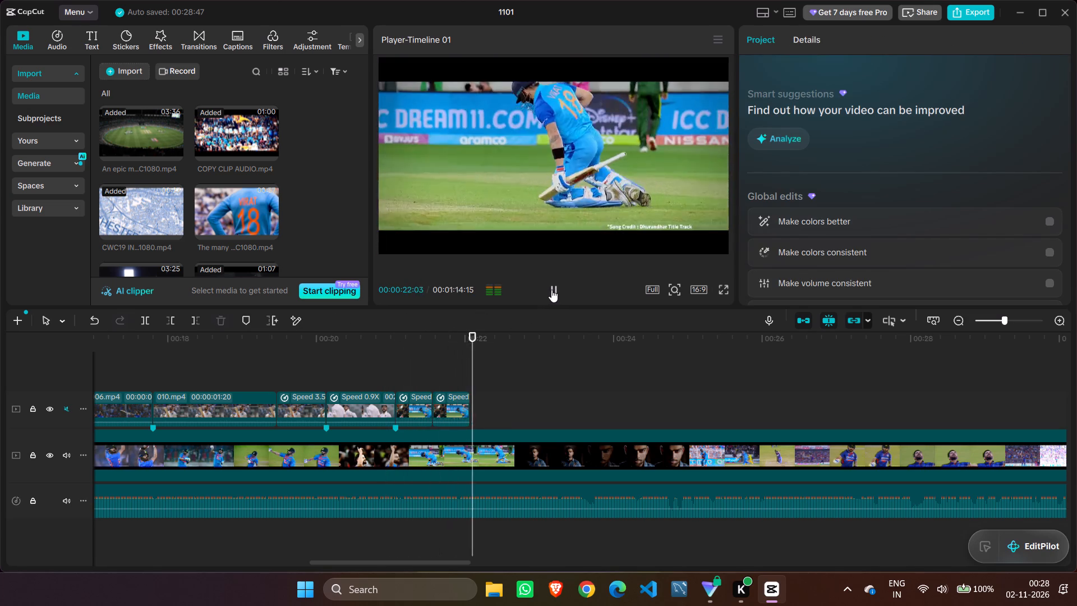
pyautogui.moveTo(567, 352); pyautogui.dragTo(331, 377)
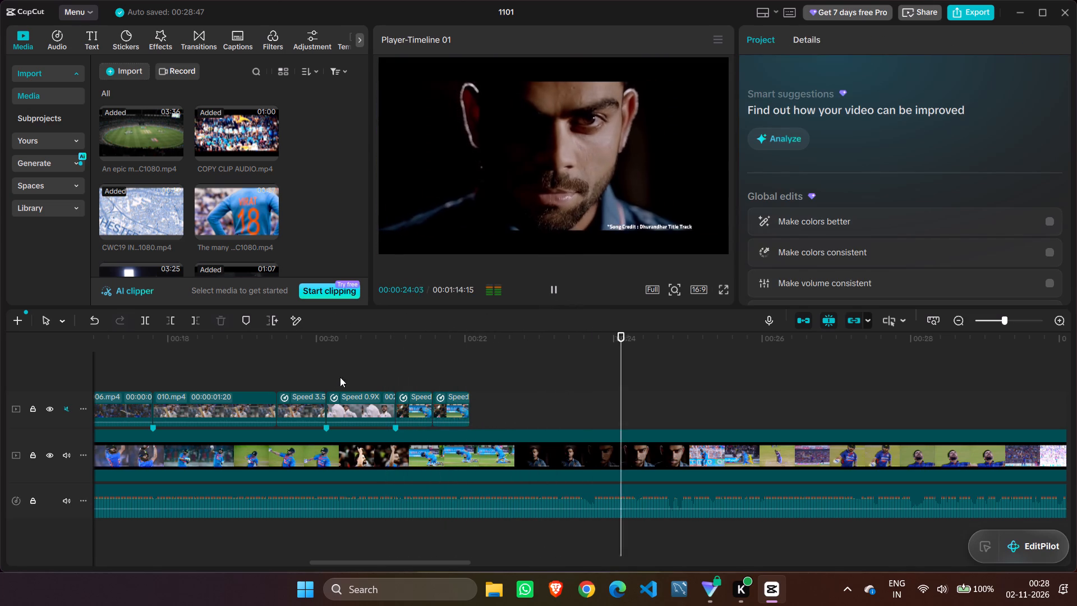
pyautogui.moveTo(667, 346); pyautogui.dragTo(303, 356)
pyautogui.click(554, 287)
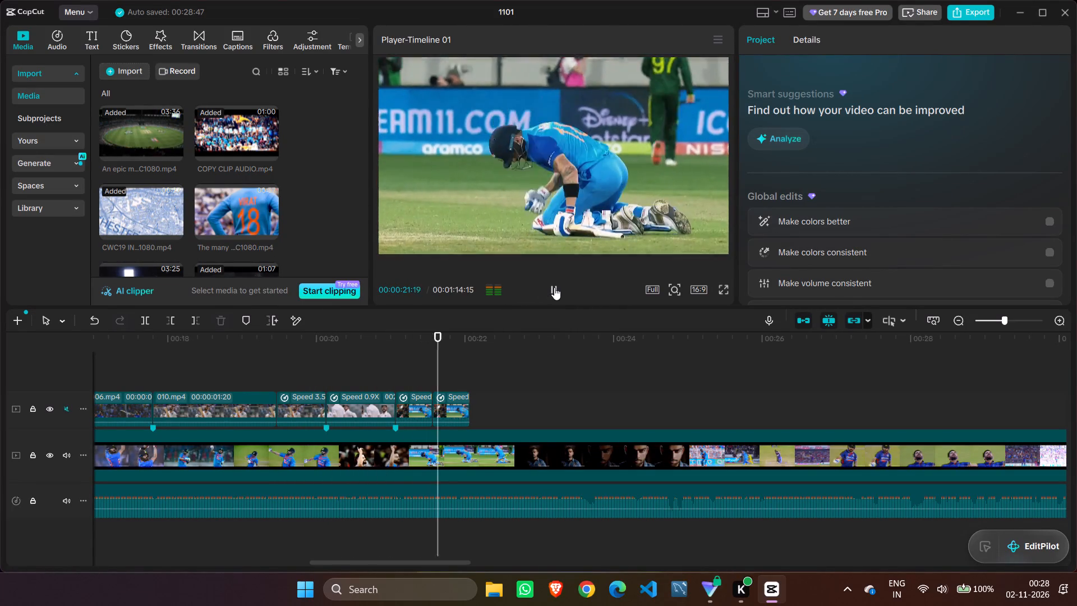
pyautogui.click(554, 287)
pyautogui.moveTo(484, 366); pyautogui.dragTo(418, 365)
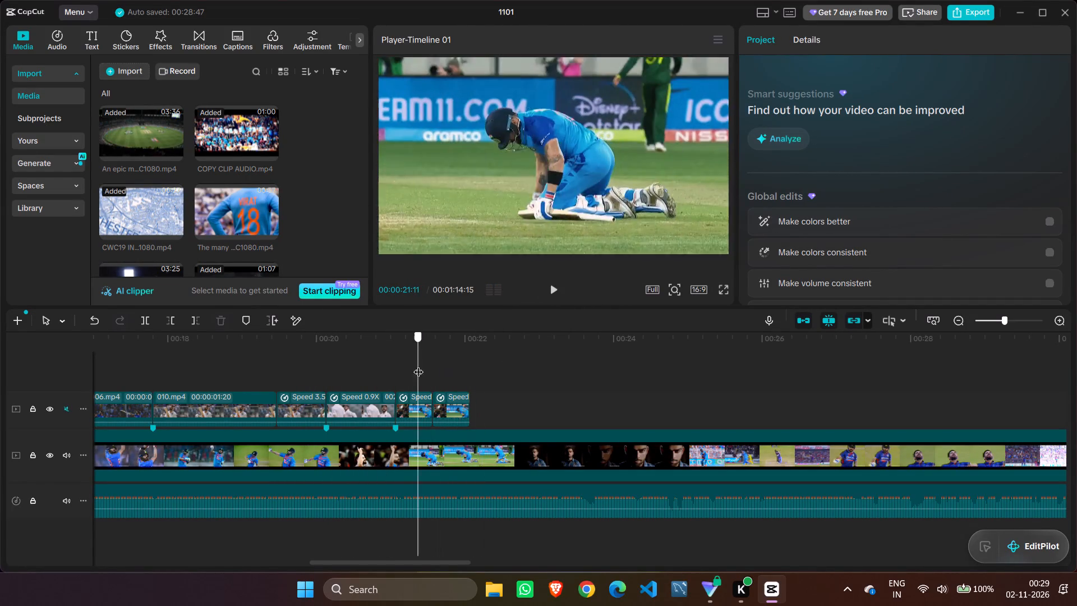
pyautogui.moveTo(418, 365); pyautogui.dragTo(405, 362)
pyautogui.click(556, 288)
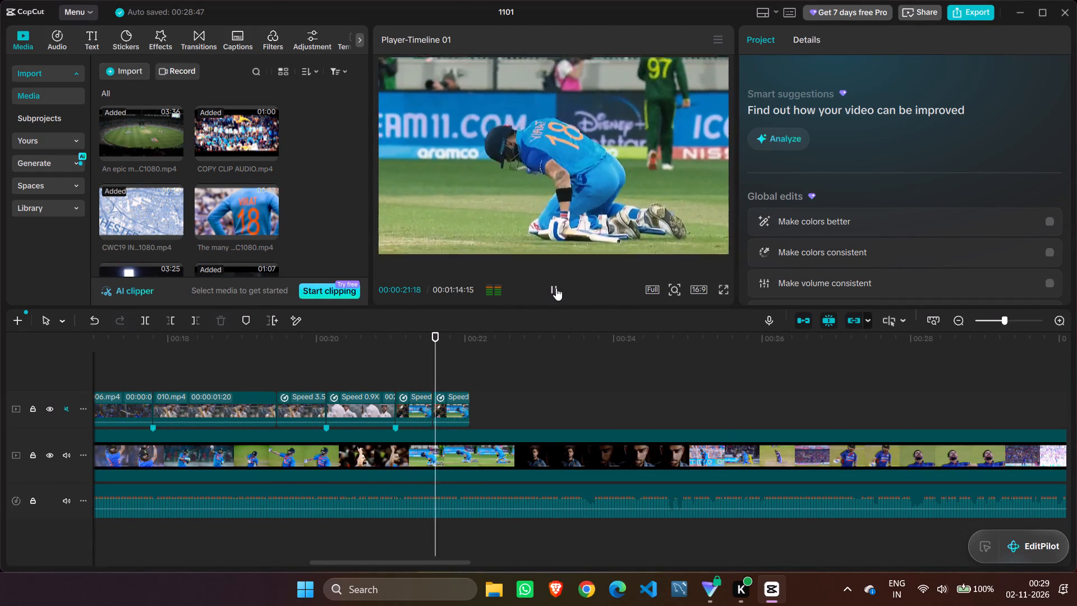
pyautogui.click(556, 288)
# Scrub and replay the second kneeling batter clip and the reference footage after it to compare the direction of movement.
pyautogui.moveTo(489, 365); pyautogui.dragTo(445, 367)
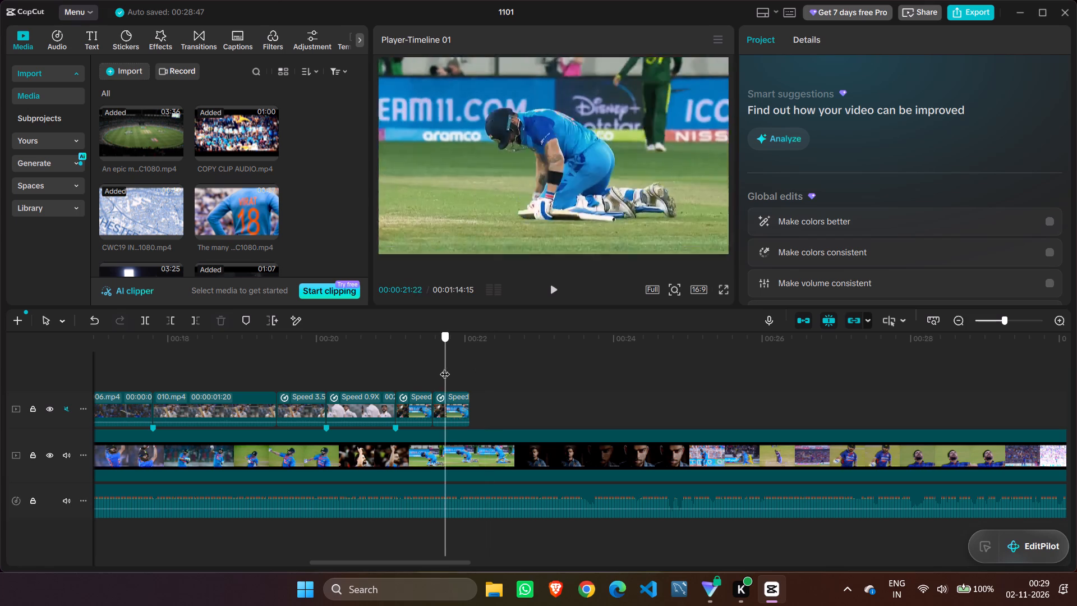
pyautogui.moveTo(445, 367); pyautogui.dragTo(469, 370)
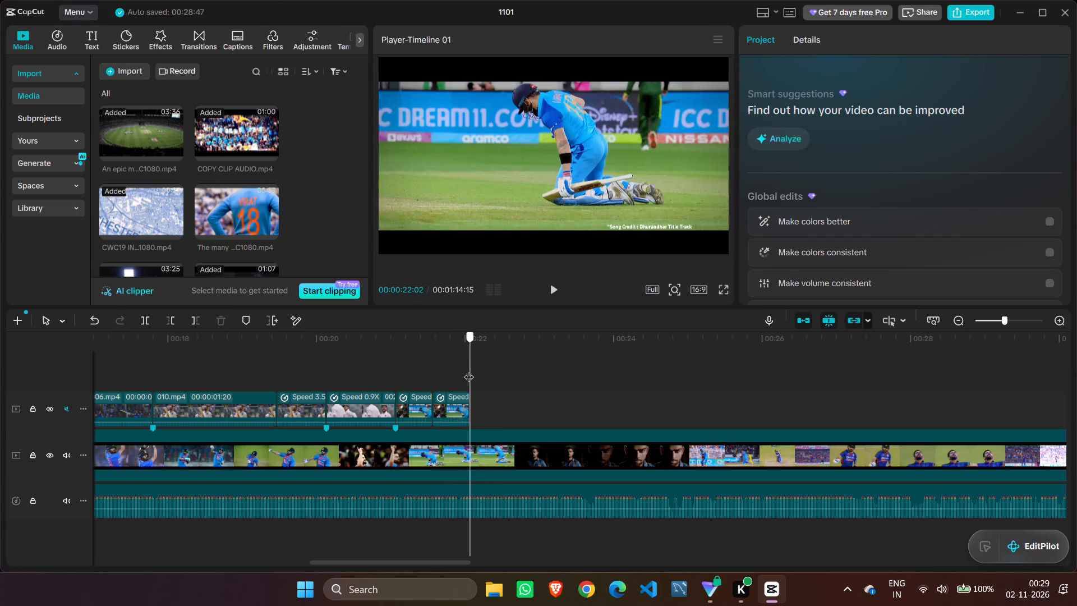
pyautogui.moveTo(469, 370); pyautogui.dragTo(349, 385)
pyautogui.click(552, 286)
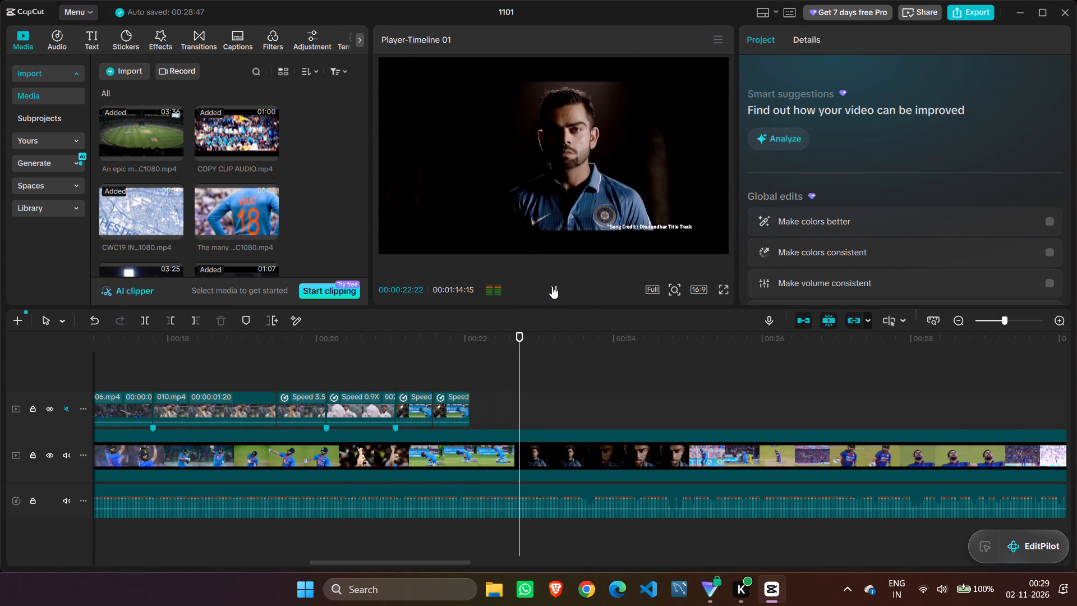
pyautogui.click(552, 286)
pyautogui.moveTo(552, 356); pyautogui.dragTo(488, 363)
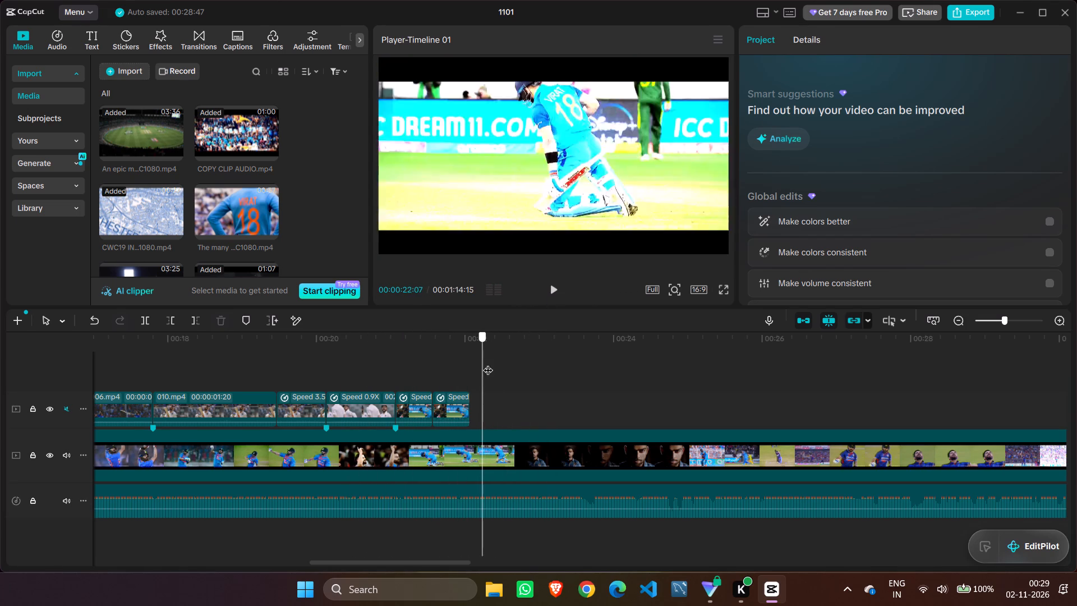
pyautogui.moveTo(488, 363); pyautogui.dragTo(445, 364)
pyautogui.click(550, 282)
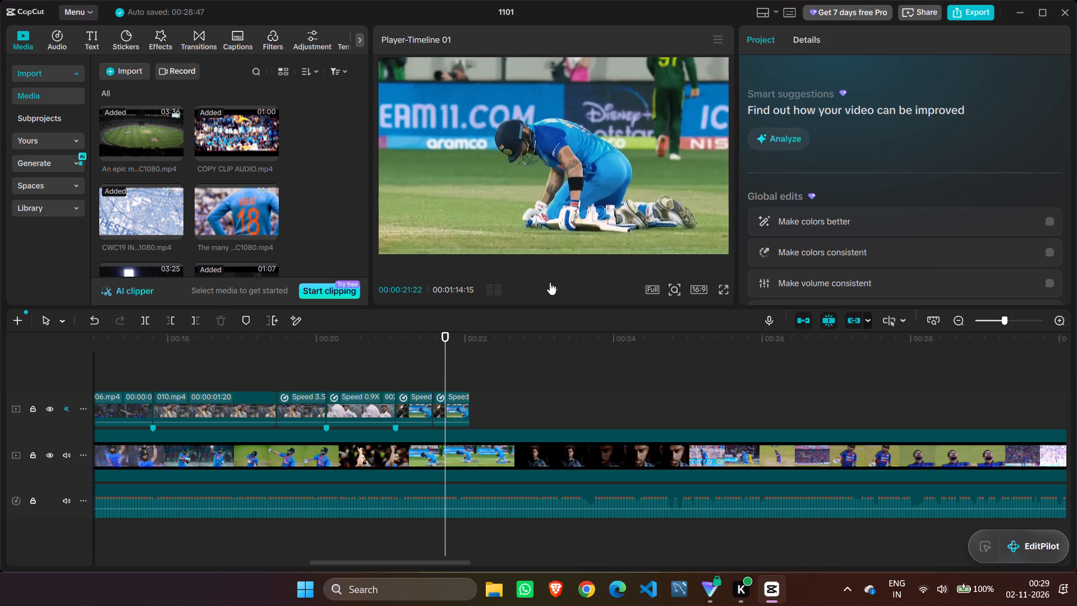
pyautogui.click(550, 282)
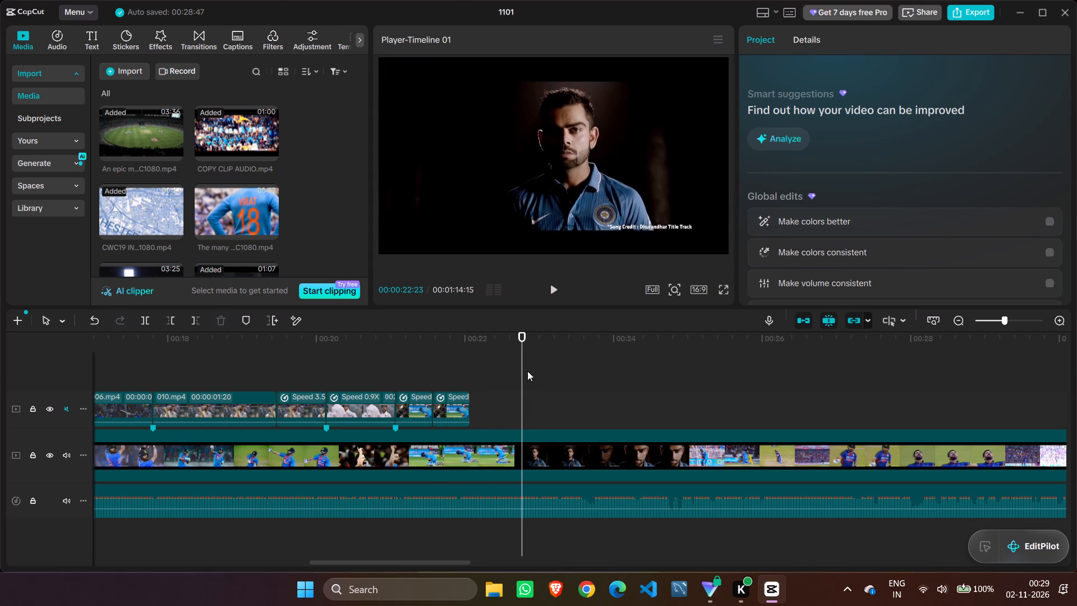
pyautogui.moveTo(519, 373); pyautogui.dragTo(289, 426)
pyautogui.click(552, 291)
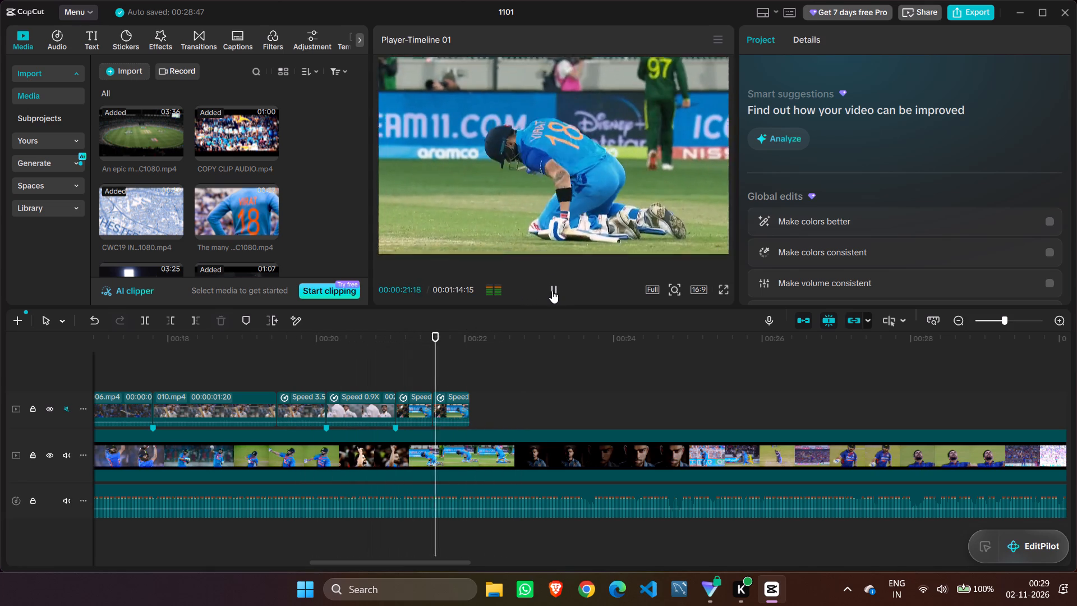
pyautogui.click(552, 291)
# Reverse the second kneeling batter clip.
pyautogui.click(450, 404)
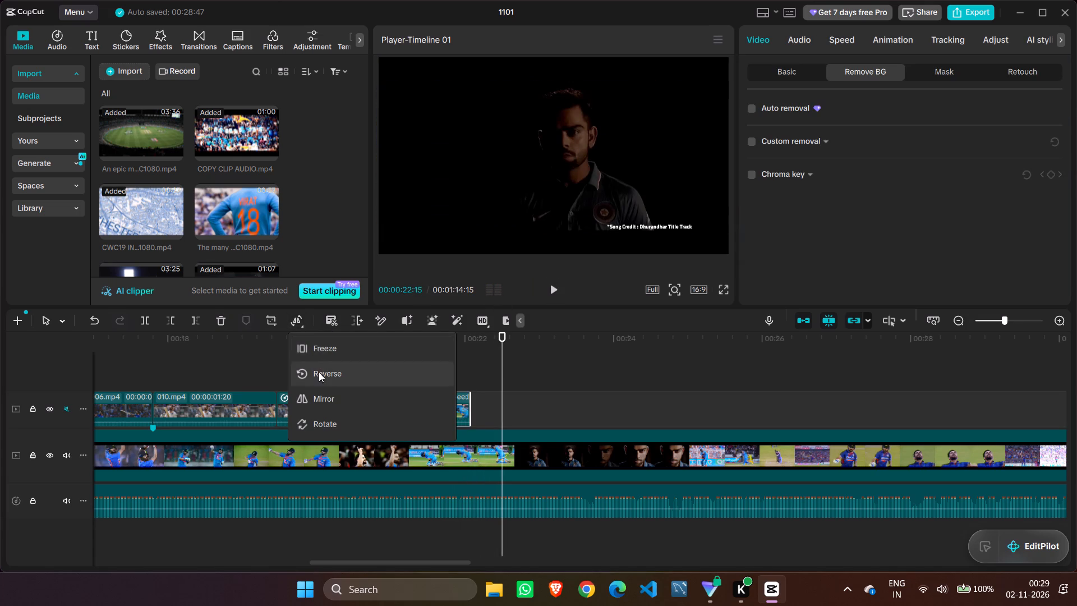
pyautogui.click(319, 372)
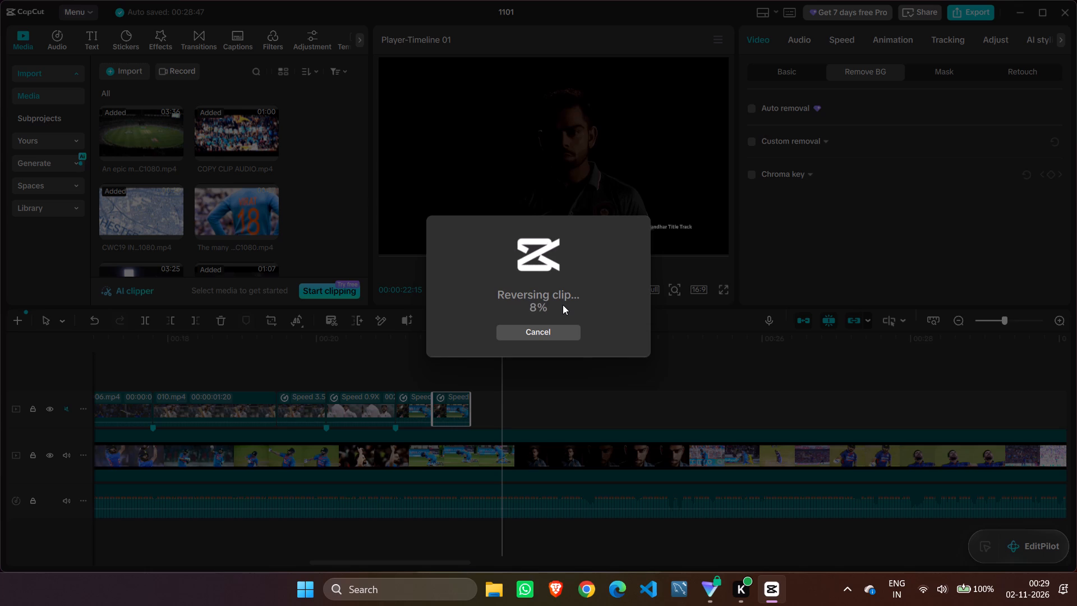
pyautogui.click(558, 263)
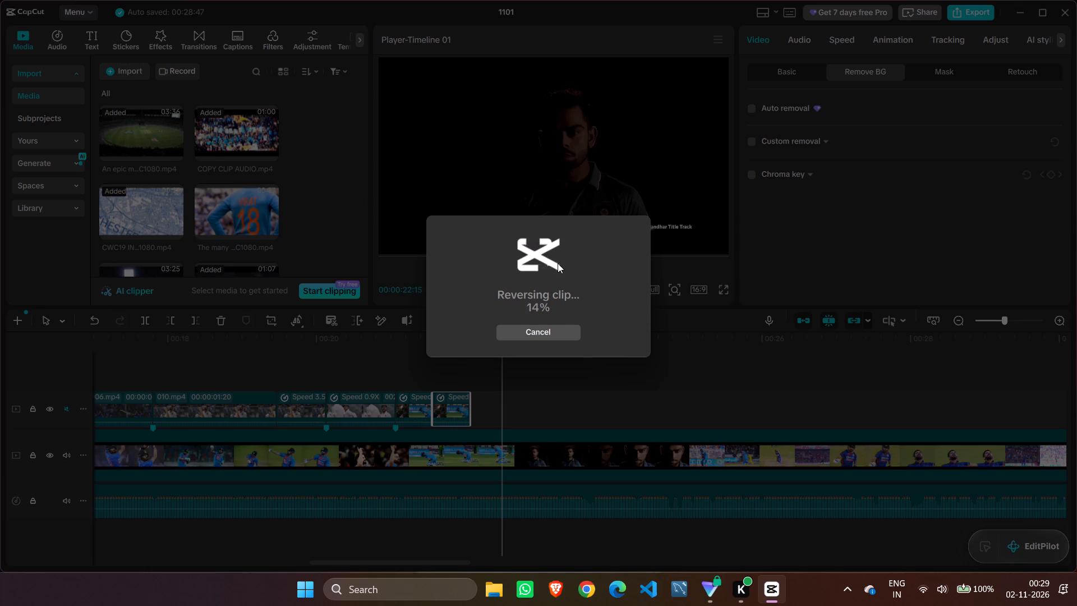
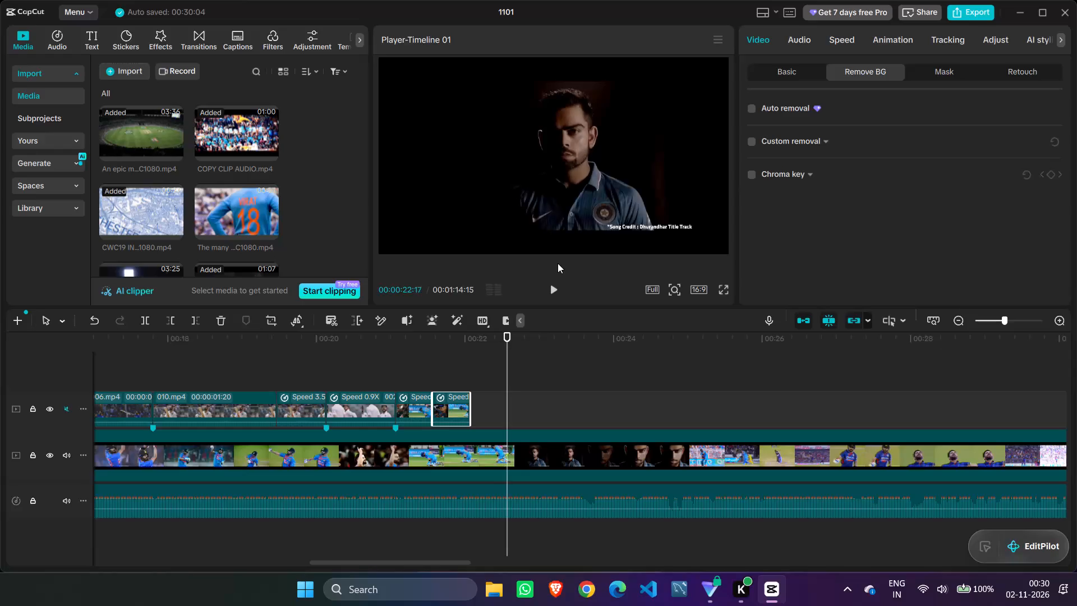
# Step back frame by frame through the reversed and original kneeling batter clips to examine the motion across their join.
pyautogui.press('Left')
pyautogui.press('Left')
pyautogui.press('Left')
pyautogui.press('Left')
pyautogui.press('Left')
pyautogui.press('Left')
pyautogui.press('Left')
pyautogui.press('Left')
pyautogui.press('Left')
pyautogui.press('Left')
pyautogui.press('Left')
pyautogui.press('Left')
pyautogui.press('Left')
pyautogui.press('Left')
pyautogui.press('Left')
pyautogui.press('Left')
pyautogui.press('Left')
pyautogui.press('Left')
pyautogui.press('Left')
pyautogui.press('Left')
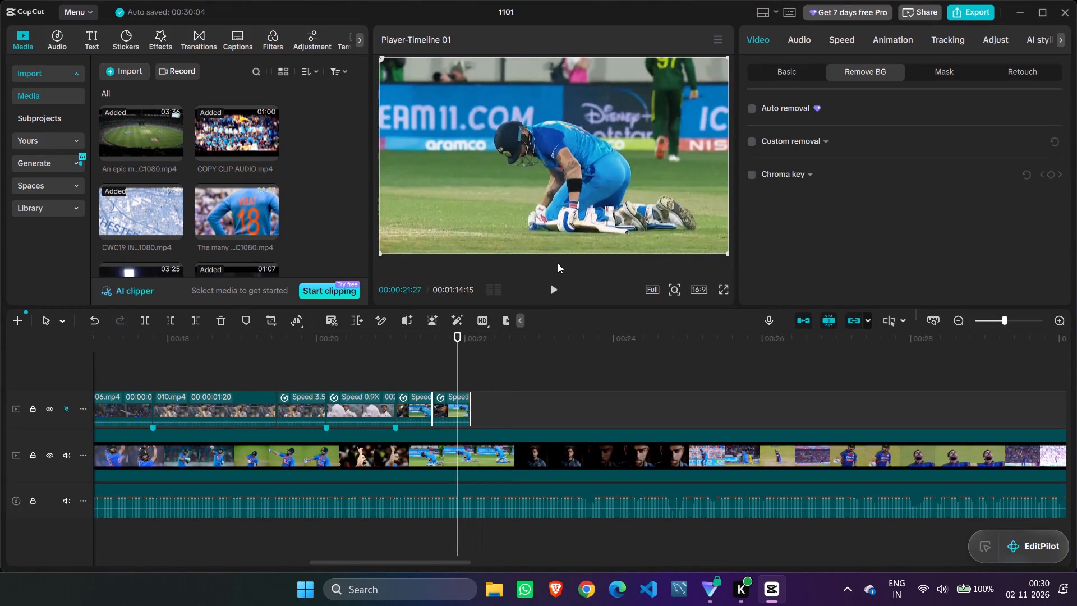
pyautogui.press('Right')
pyautogui.press('Right')
pyautogui.press('Left')
pyautogui.press('Left')
pyautogui.press('Left')
pyautogui.press('Left')
pyautogui.press('Left')
pyautogui.press('Left')
pyautogui.press('Left')
pyautogui.press('Left')
pyautogui.press('Left')
pyautogui.press('Left')
pyautogui.press('Left')
pyautogui.press('Left')
pyautogui.press('Left')
pyautogui.press('Left')
pyautogui.press('Left')
pyautogui.press('Left')
pyautogui.press('Left')
pyautogui.press('Left')
pyautogui.press('Left')
pyautogui.press('Left')
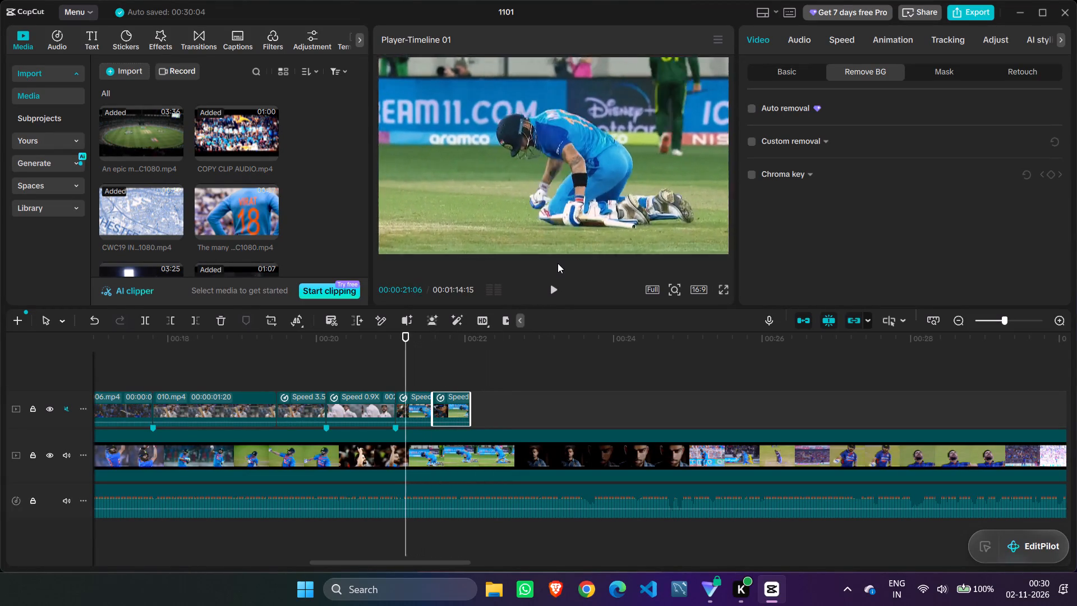
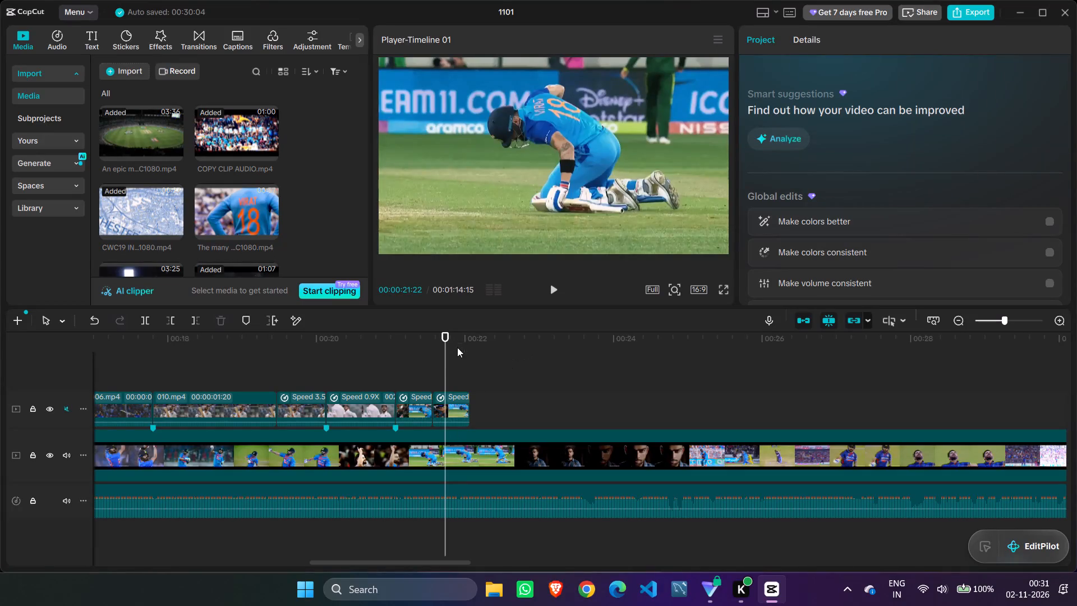
# Replay the end of the assembled montage from about 00:00:20 to check how the two kneeling batter clips play together.
pyautogui.moveTo(447, 357); pyautogui.dragTo(23, 370)
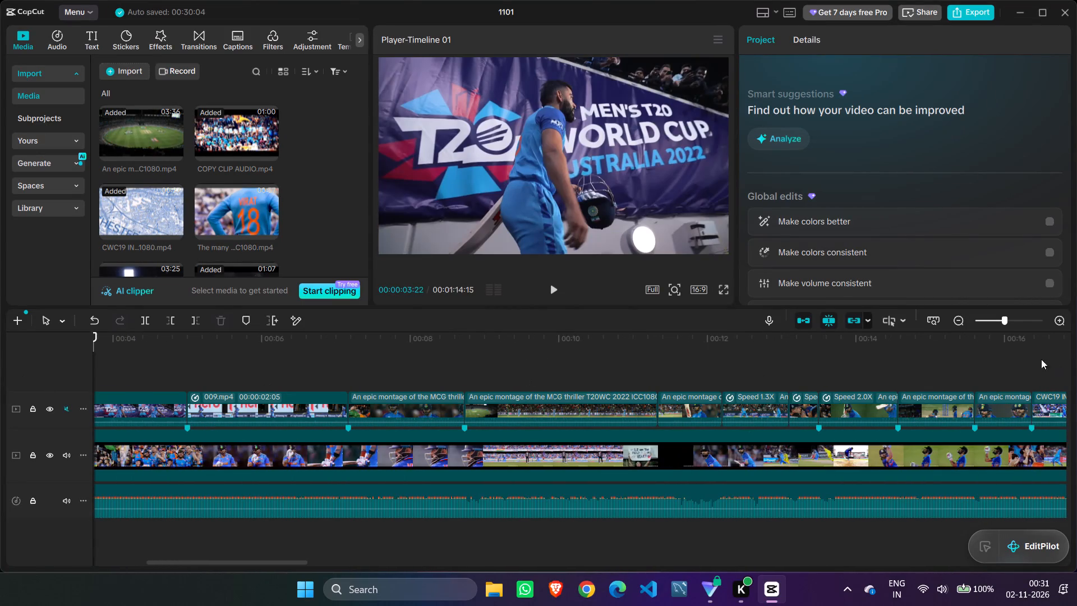
pyautogui.tripleClick(953, 322)
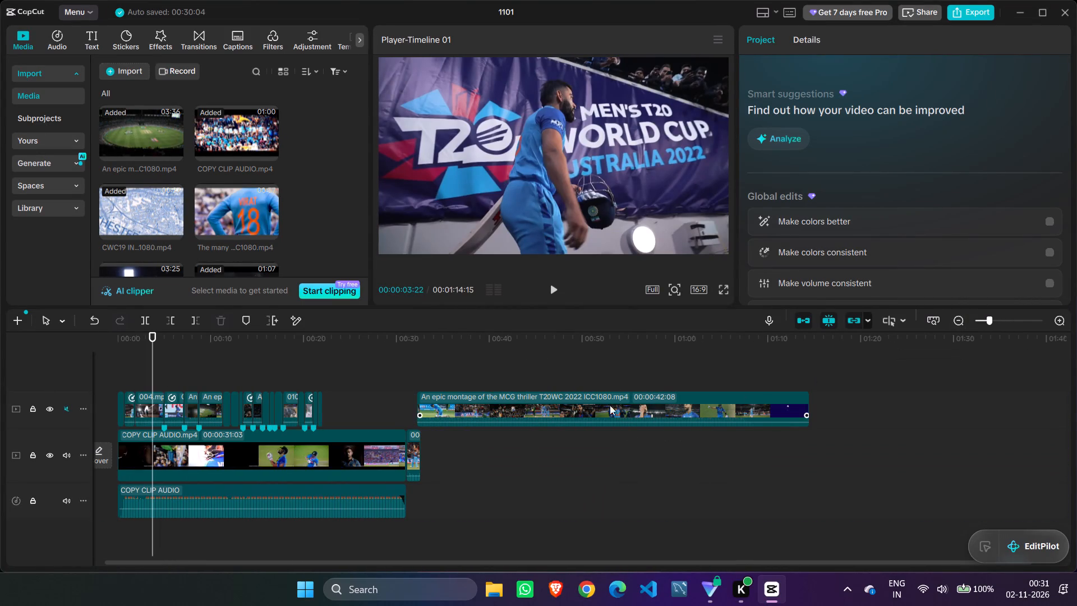
pyautogui.doubleClick(1055, 316)
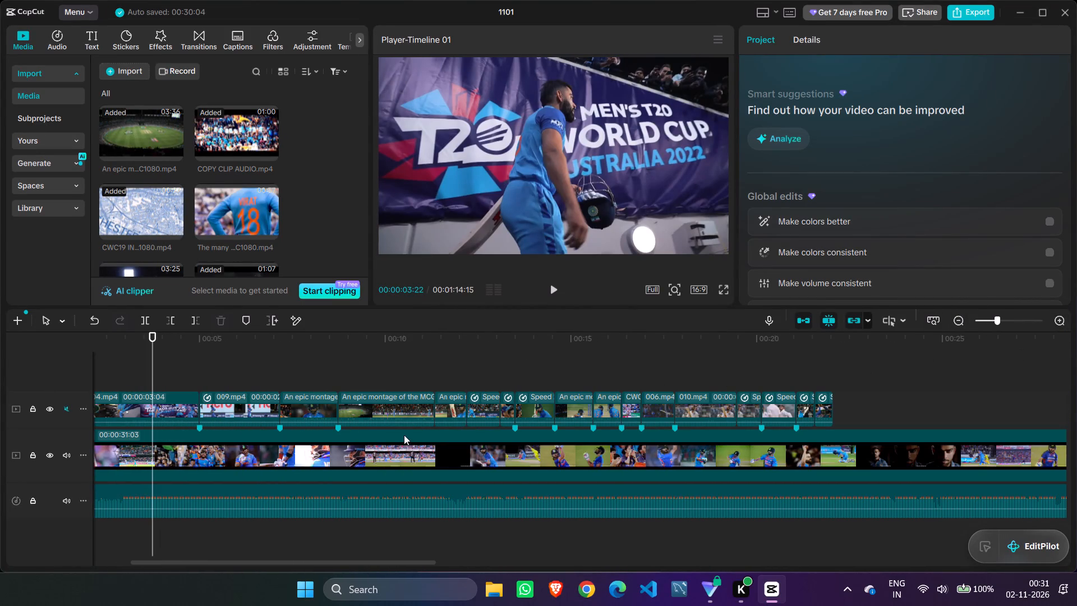
pyautogui.moveTo(153, 375); pyautogui.dragTo(692, 362)
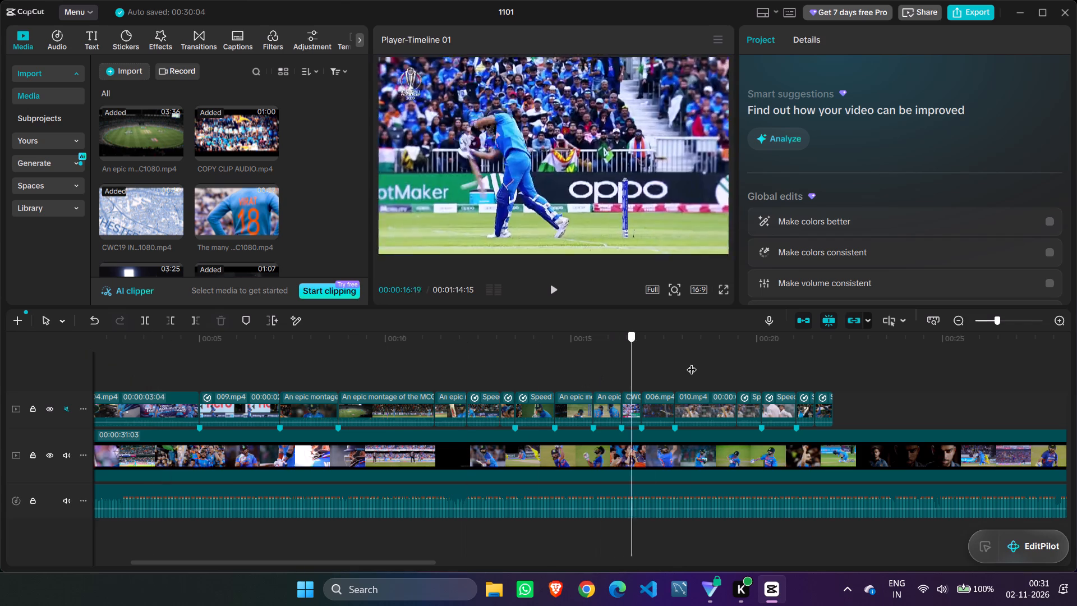
pyautogui.moveTo(692, 362); pyautogui.dragTo(744, 369)
pyautogui.click(551, 292)
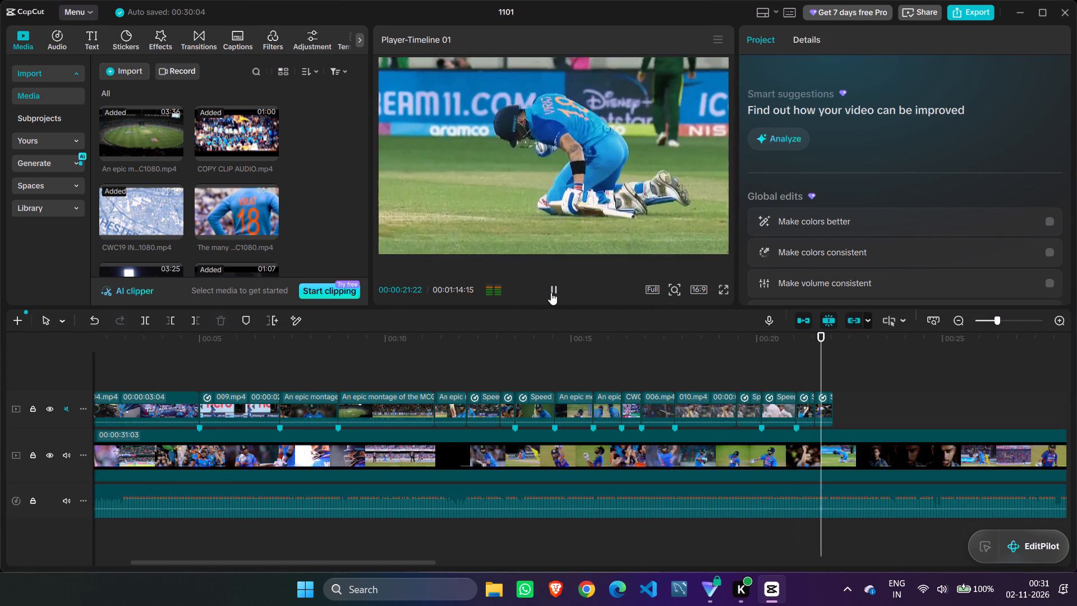
pyautogui.click(551, 292)
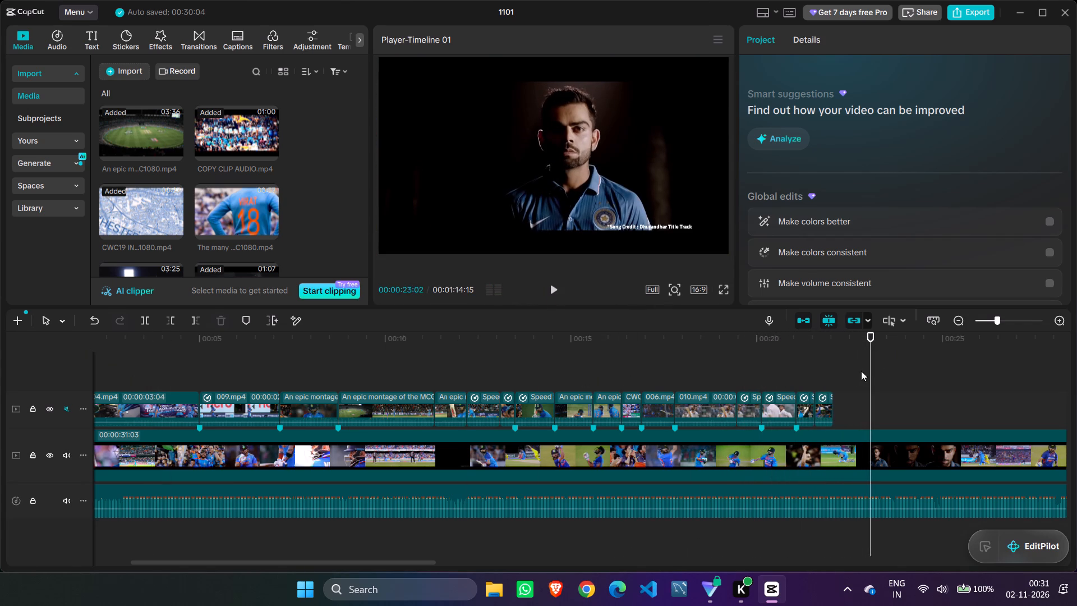
pyautogui.moveTo(872, 368); pyautogui.dragTo(774, 362)
pyautogui.click(549, 296)
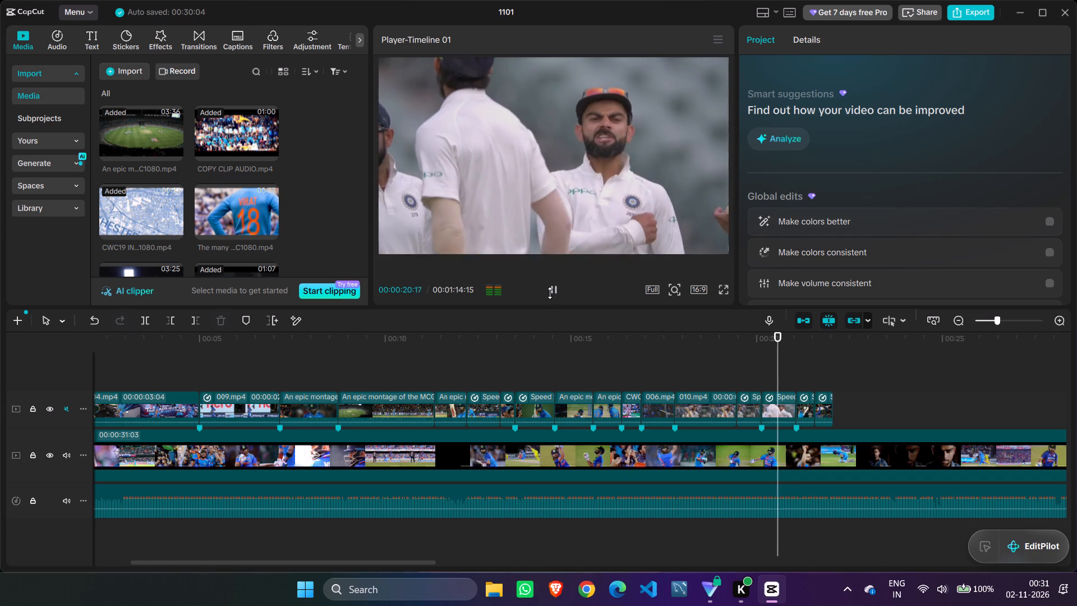
pyautogui.click(551, 292)
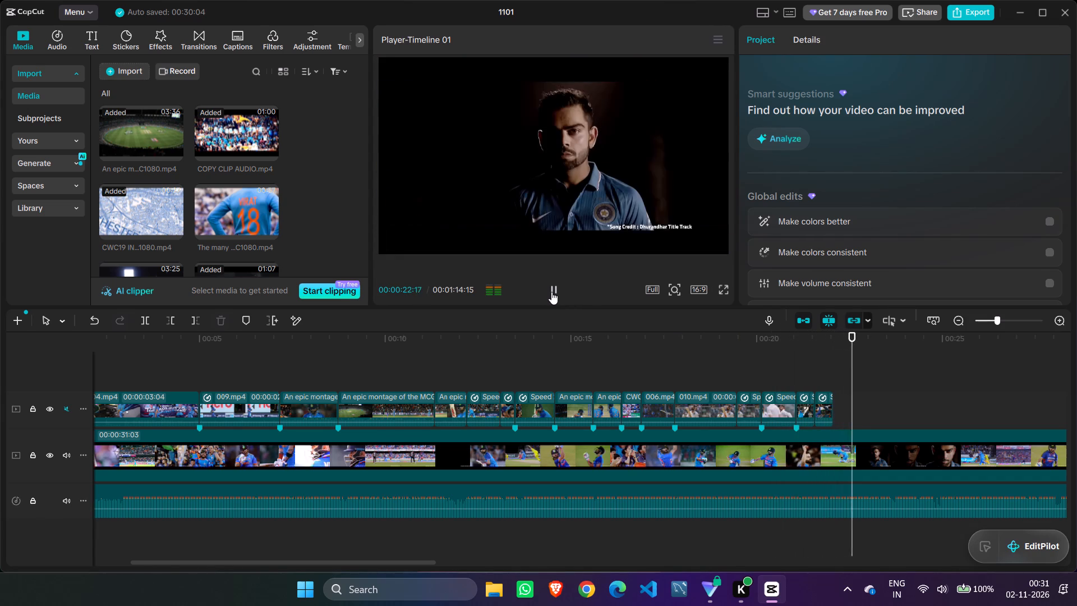
pyautogui.moveTo(859, 356); pyautogui.dragTo(788, 362)
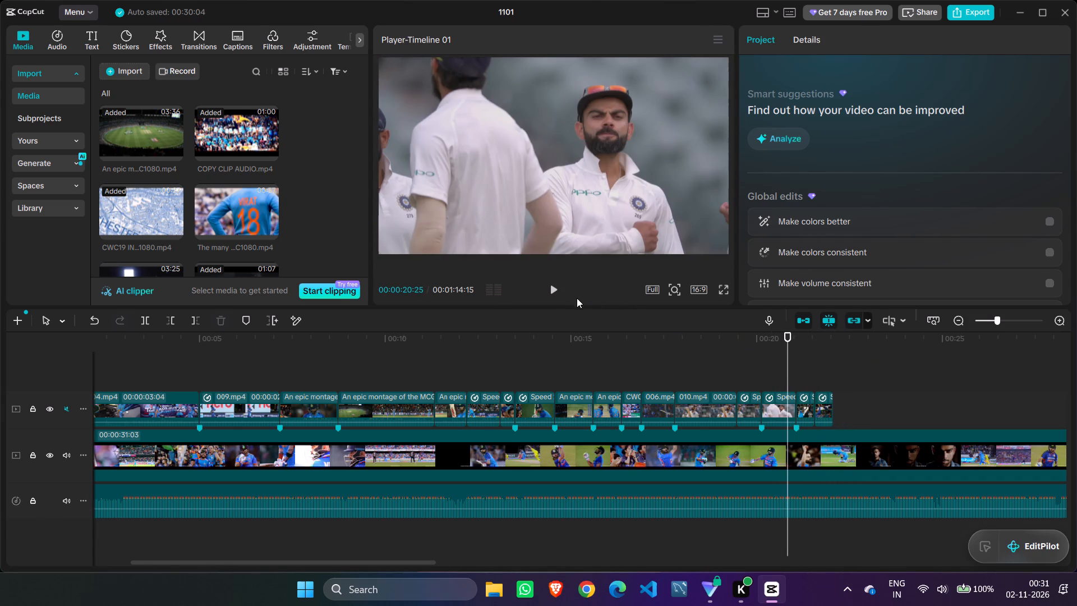
pyautogui.click(557, 284)
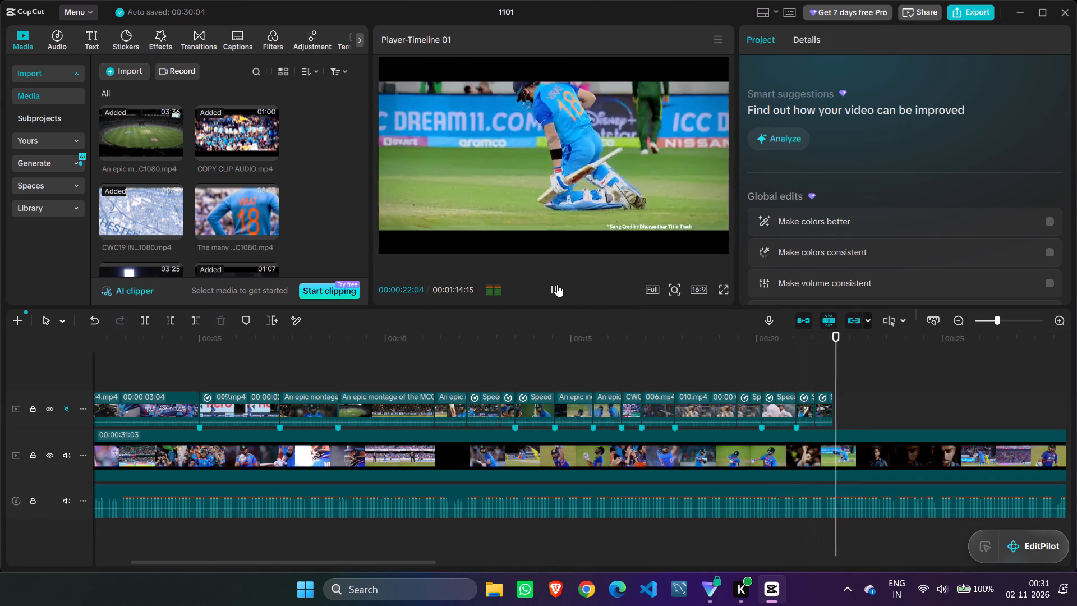
pyautogui.click(557, 284)
# Delete the second kneeling batter clip at the end of the assembled montage on the upper video track.
pyautogui.click(822, 403)
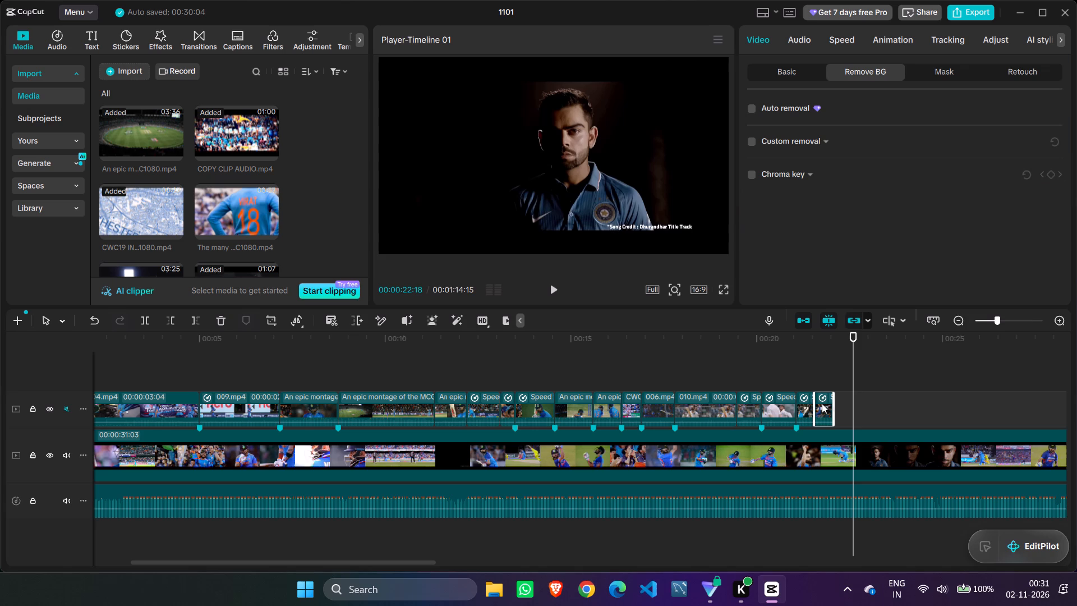
pyautogui.click(218, 314)
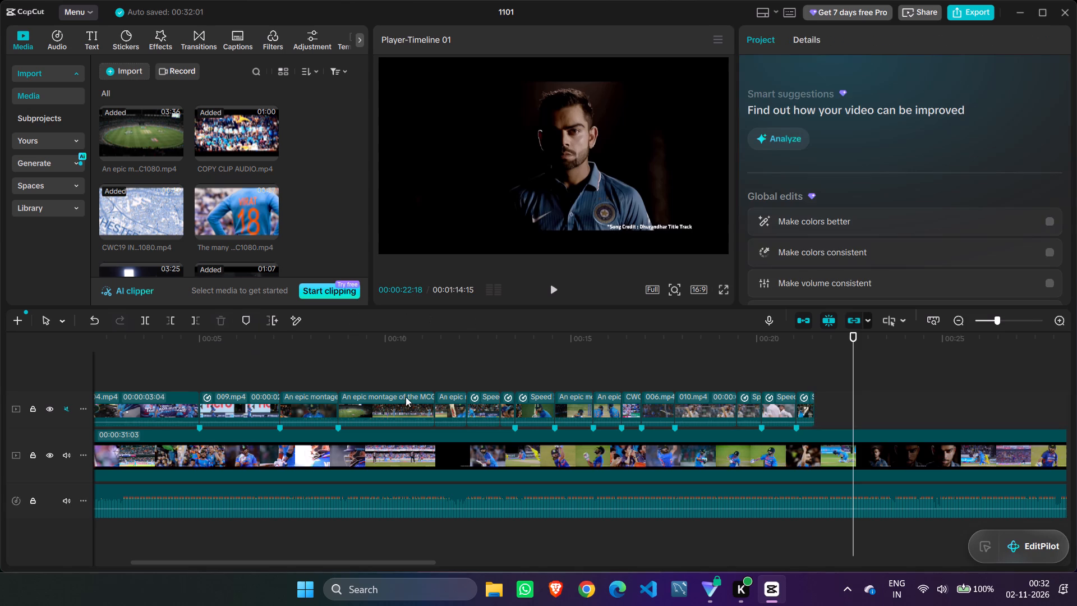
# Split the remaining 4.0X kneeling batter clip at 00:00:21:07, where the batter's hands are down on the pitch.
pyautogui.moveTo(429, 561); pyautogui.dragTo(604, 561)
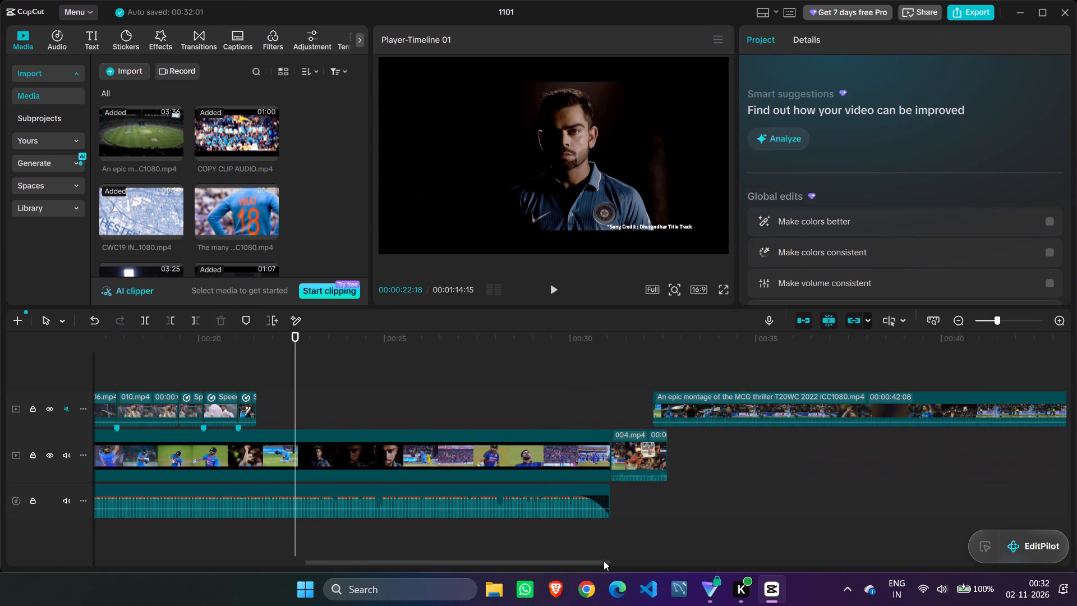
pyautogui.moveTo(604, 561); pyautogui.dragTo(567, 554)
pyautogui.click(370, 401)
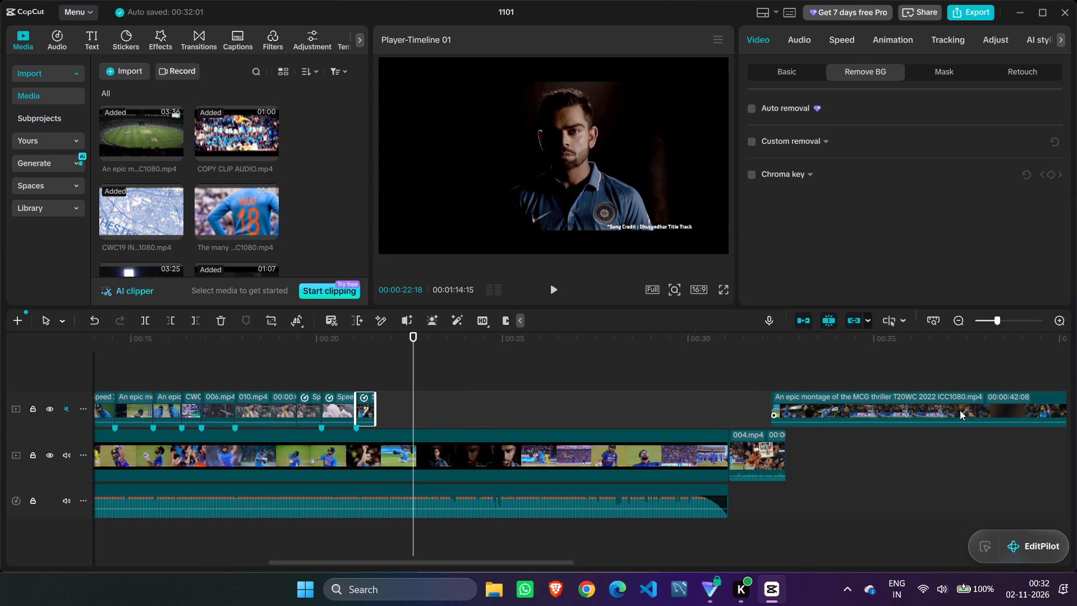
pyautogui.tripleClick(1058, 322)
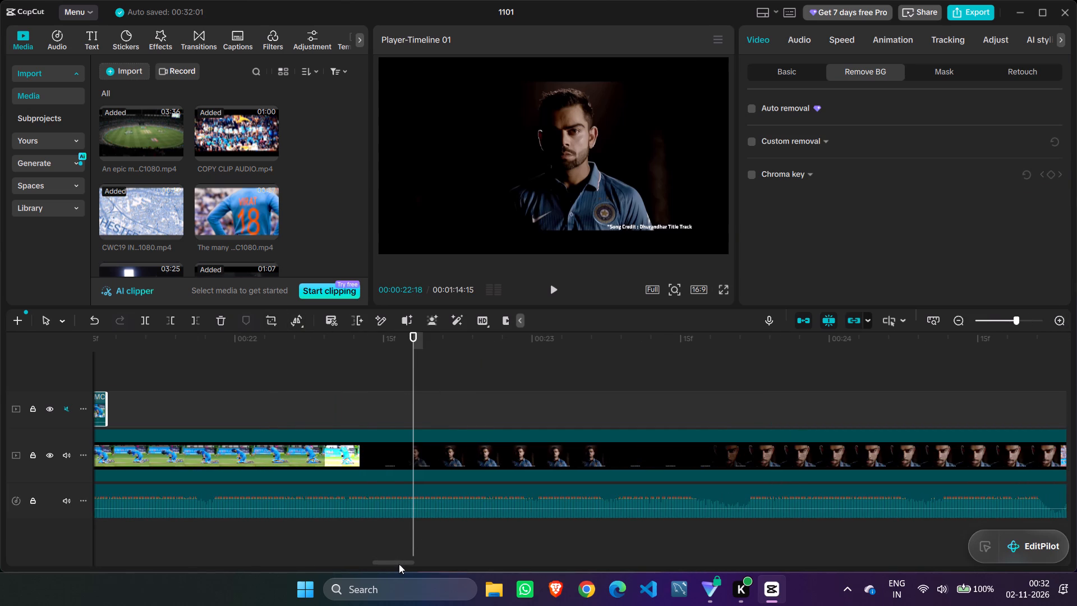
pyautogui.moveTo(399, 563); pyautogui.dragTo(358, 558)
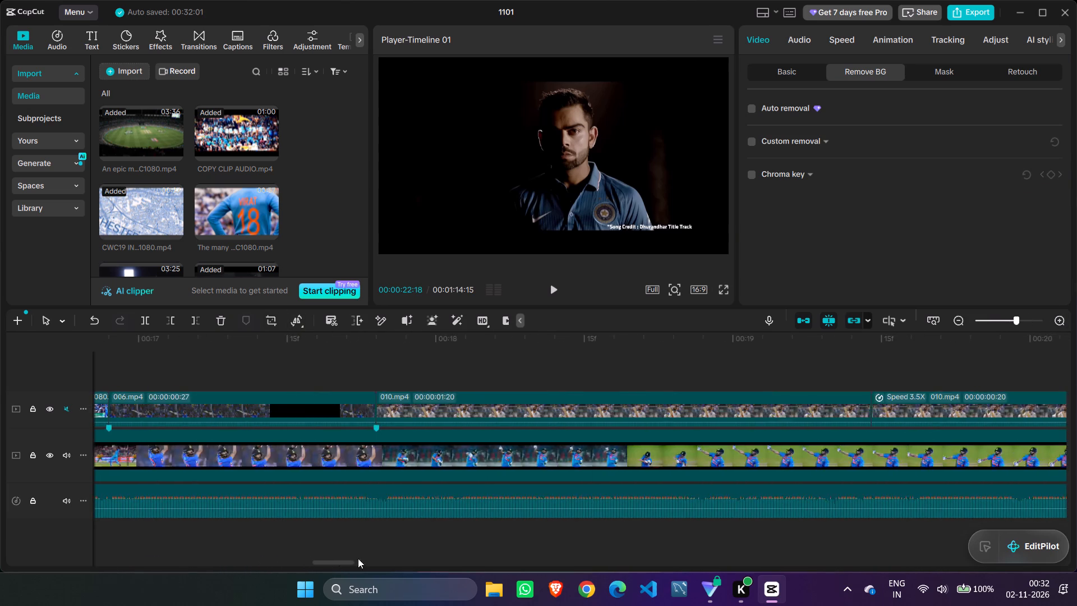
pyautogui.moveTo(358, 558); pyautogui.dragTo(379, 561)
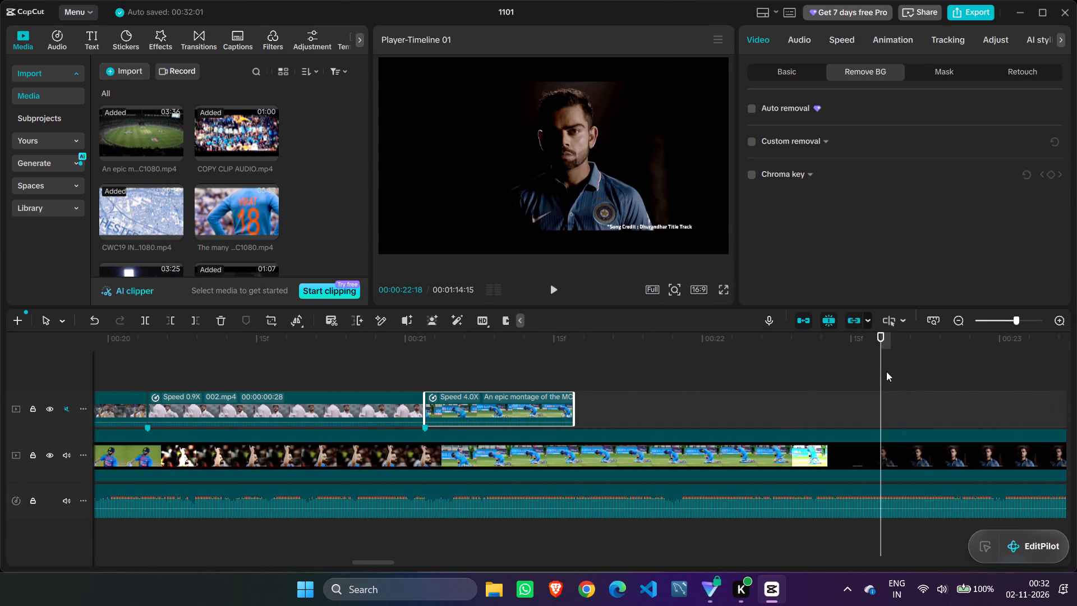
pyautogui.moveTo(880, 367); pyautogui.dragTo(454, 414)
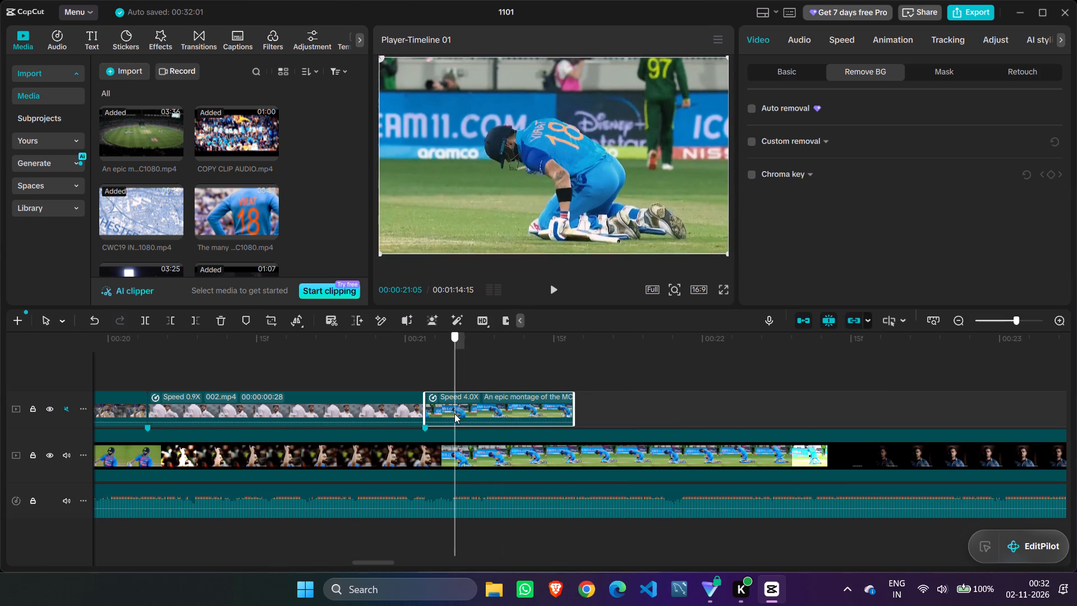
pyautogui.moveTo(454, 414); pyautogui.dragTo(471, 412)
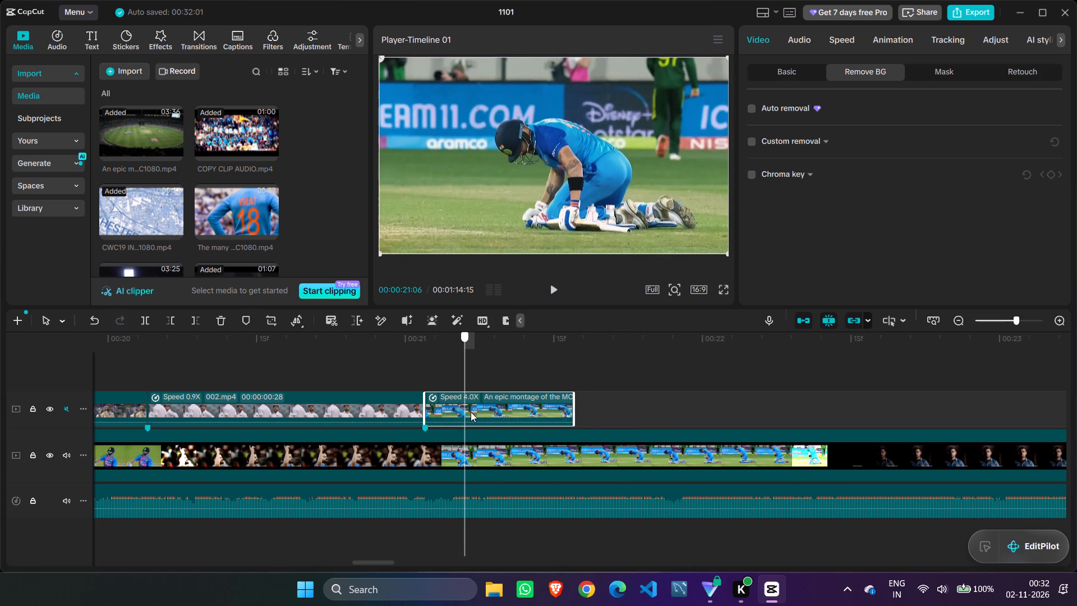
pyautogui.moveTo(471, 412); pyautogui.dragTo(477, 412)
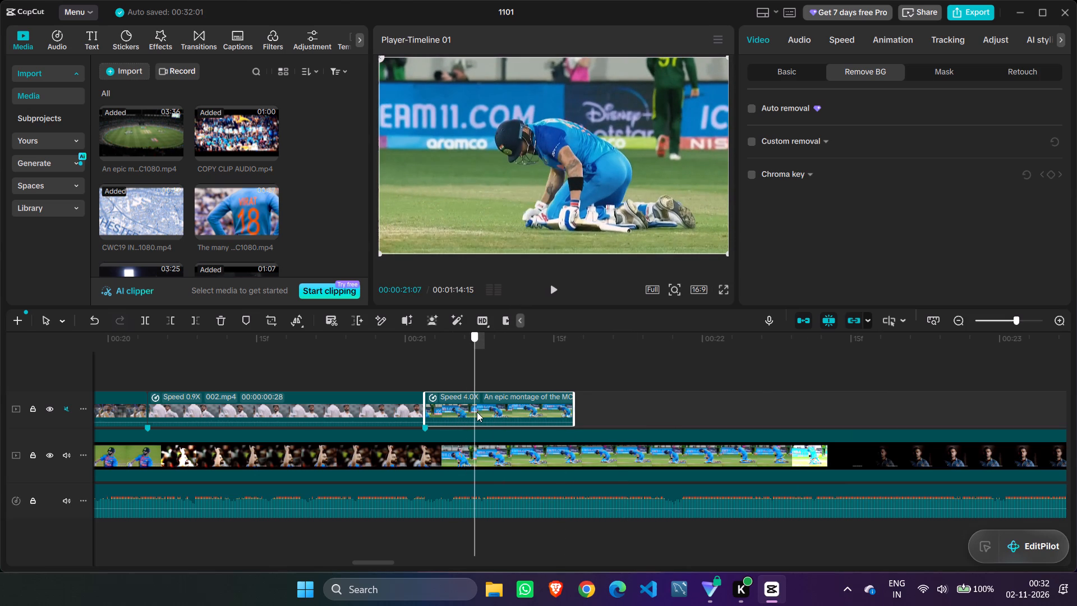
pyautogui.moveTo(477, 412); pyautogui.dragTo(500, 410)
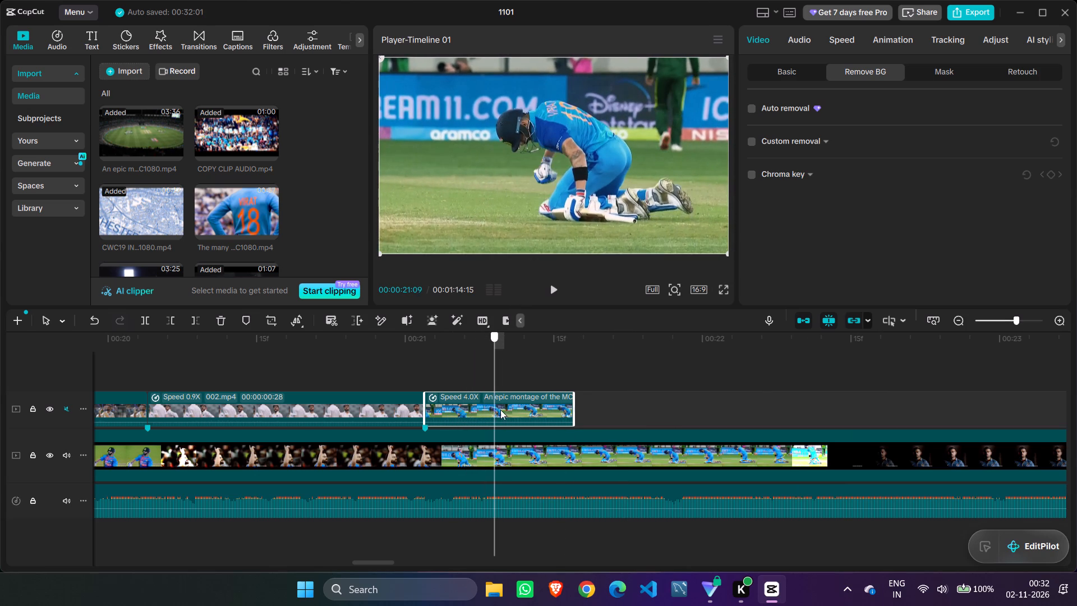
pyautogui.moveTo(500, 410); pyautogui.dragTo(522, 407)
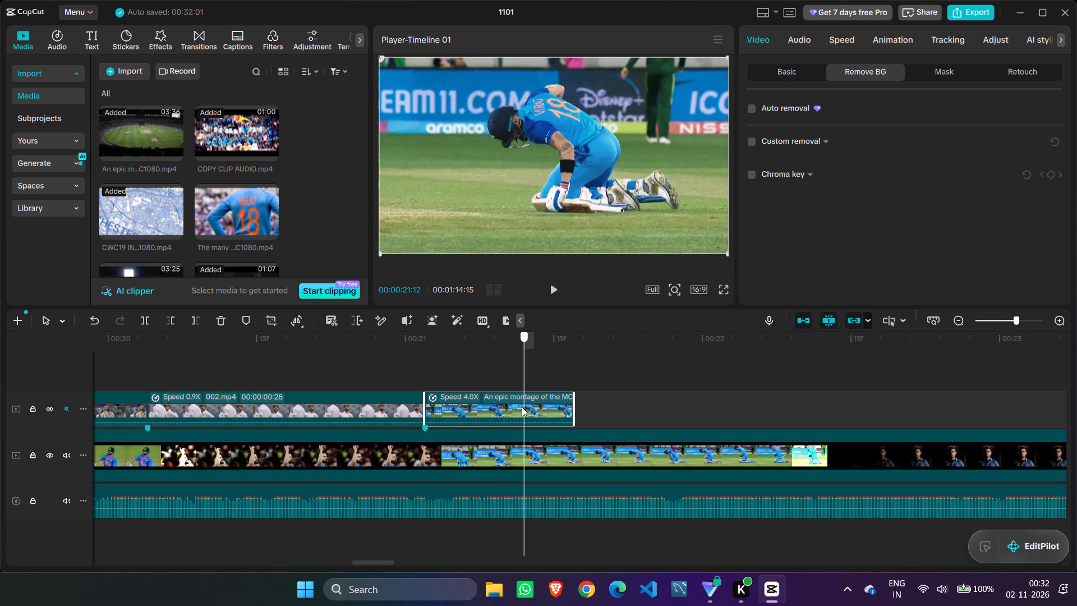
pyautogui.moveTo(522, 407); pyautogui.dragTo(537, 406)
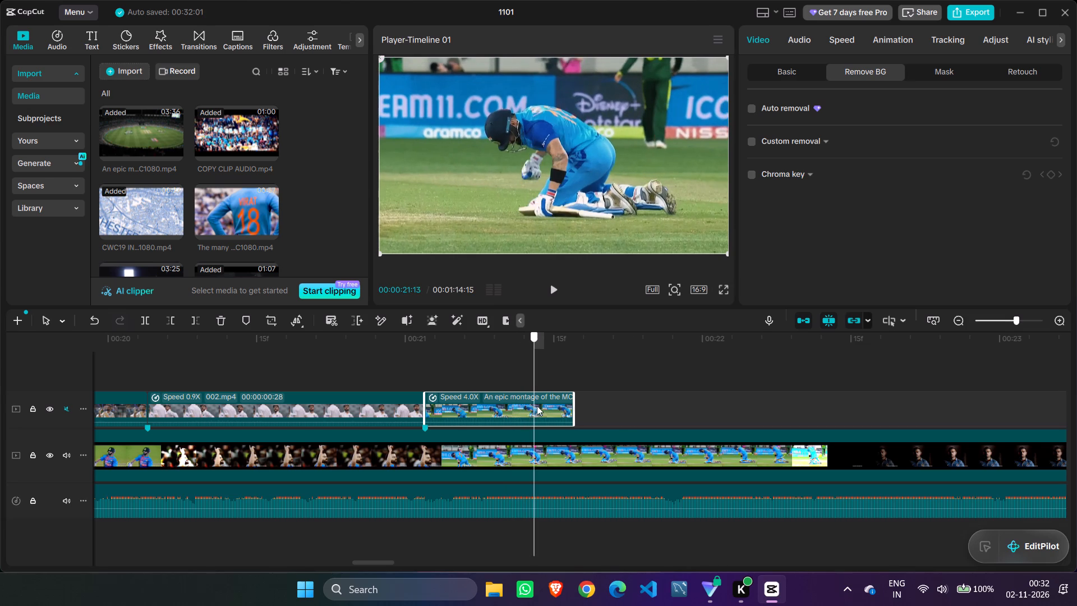
pyautogui.moveTo(537, 406); pyautogui.dragTo(540, 405)
pyautogui.moveTo(540, 405); pyautogui.dragTo(487, 407)
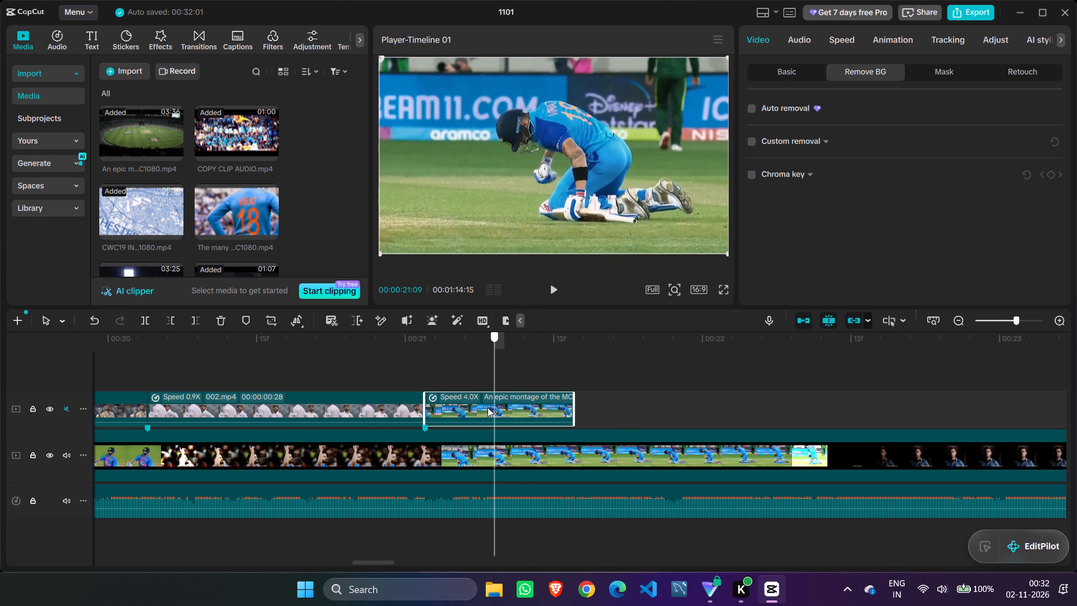
pyautogui.moveTo(487, 407); pyautogui.dragTo(478, 406)
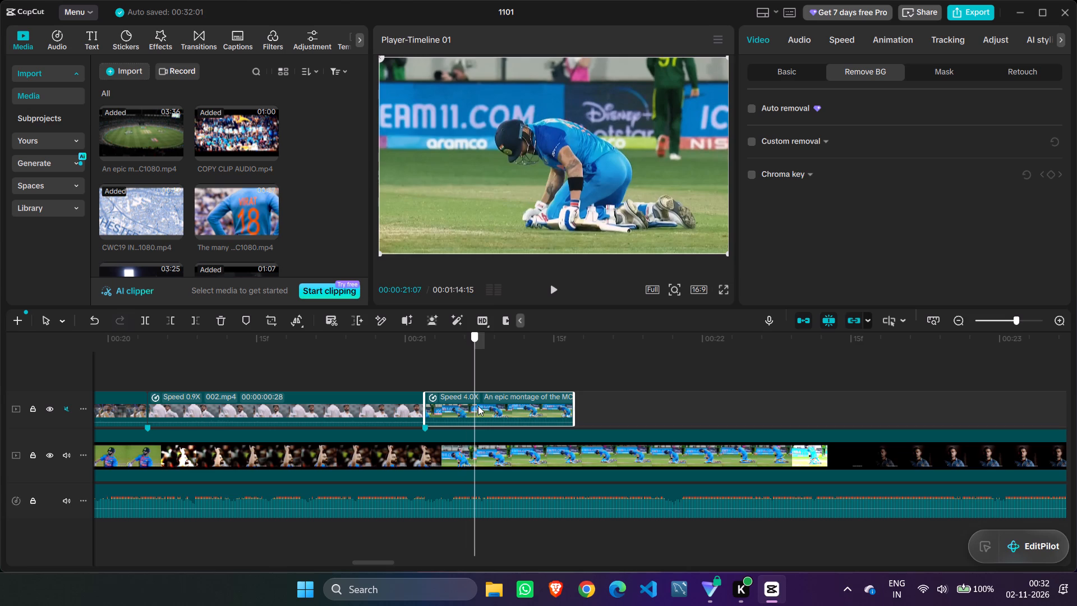
pyautogui.moveTo(478, 406); pyautogui.dragTo(453, 409)
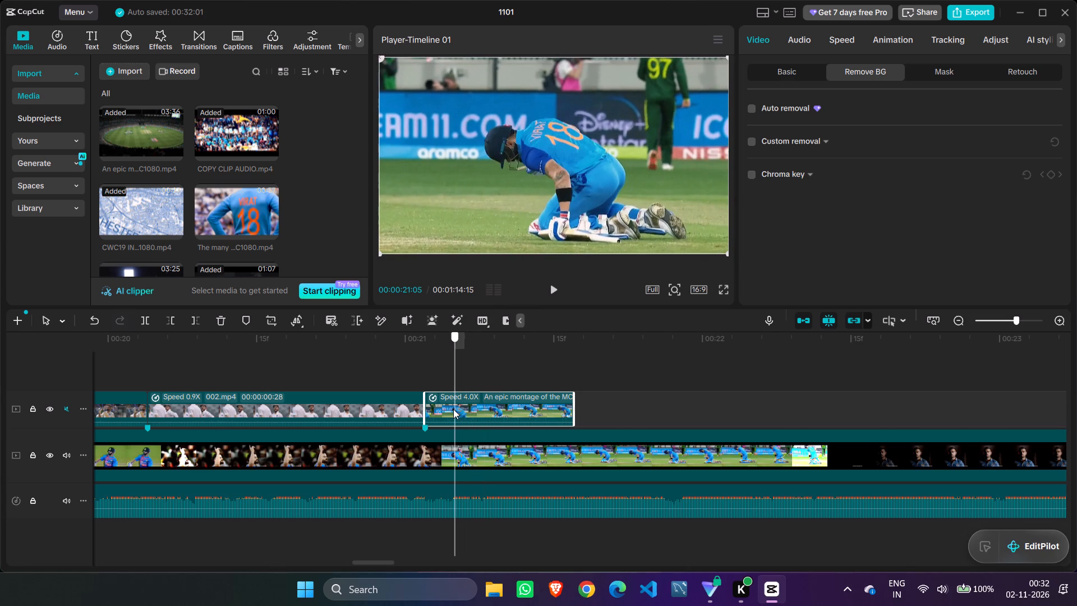
pyautogui.moveTo(453, 409); pyautogui.dragTo(477, 406)
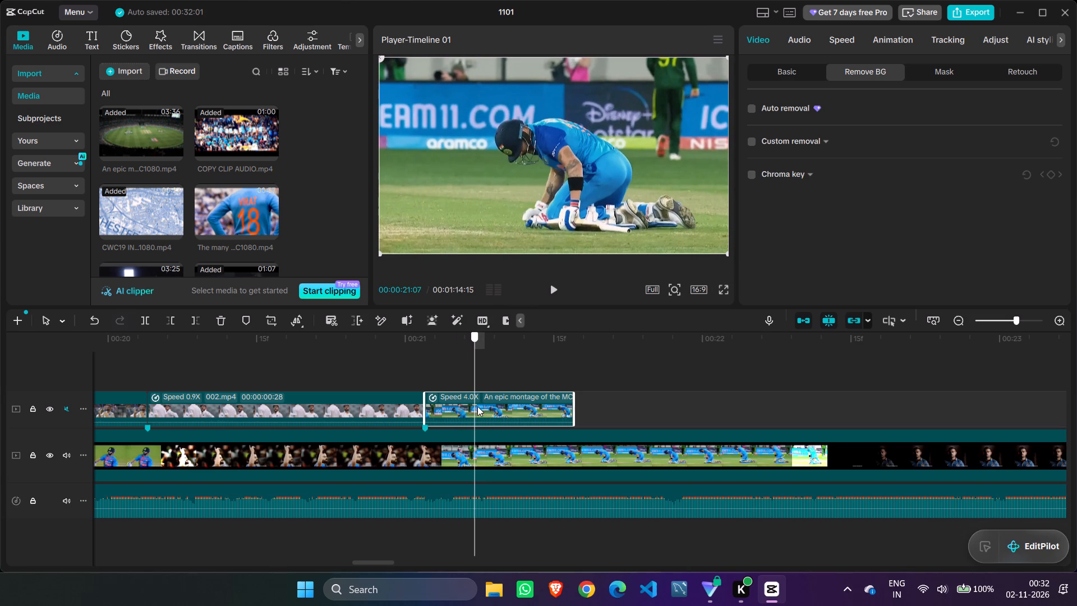
pyautogui.moveTo(477, 406); pyautogui.dragTo(475, 406)
pyautogui.click(148, 316)
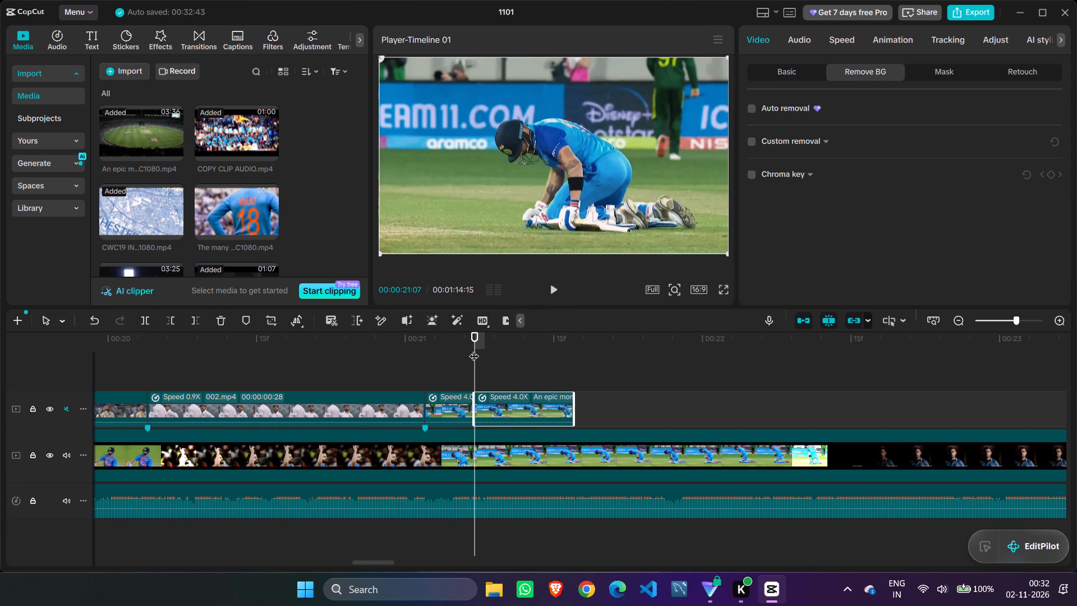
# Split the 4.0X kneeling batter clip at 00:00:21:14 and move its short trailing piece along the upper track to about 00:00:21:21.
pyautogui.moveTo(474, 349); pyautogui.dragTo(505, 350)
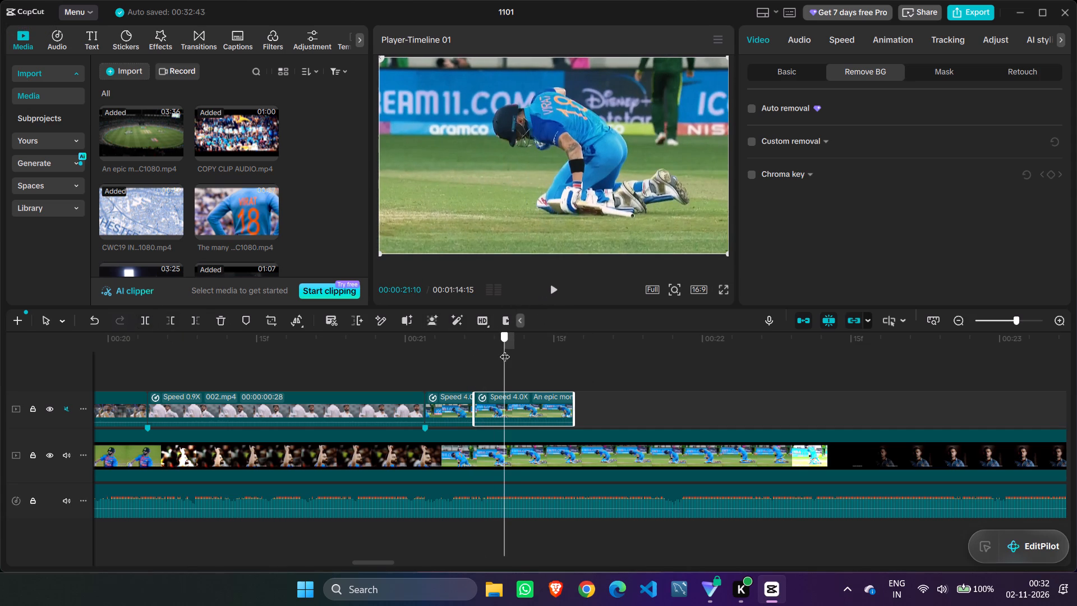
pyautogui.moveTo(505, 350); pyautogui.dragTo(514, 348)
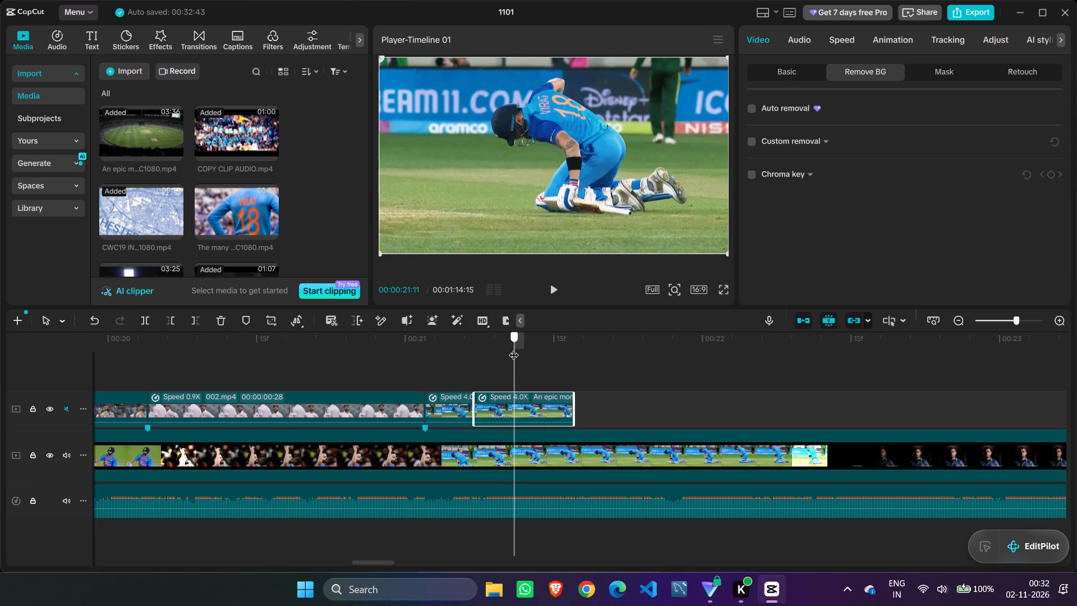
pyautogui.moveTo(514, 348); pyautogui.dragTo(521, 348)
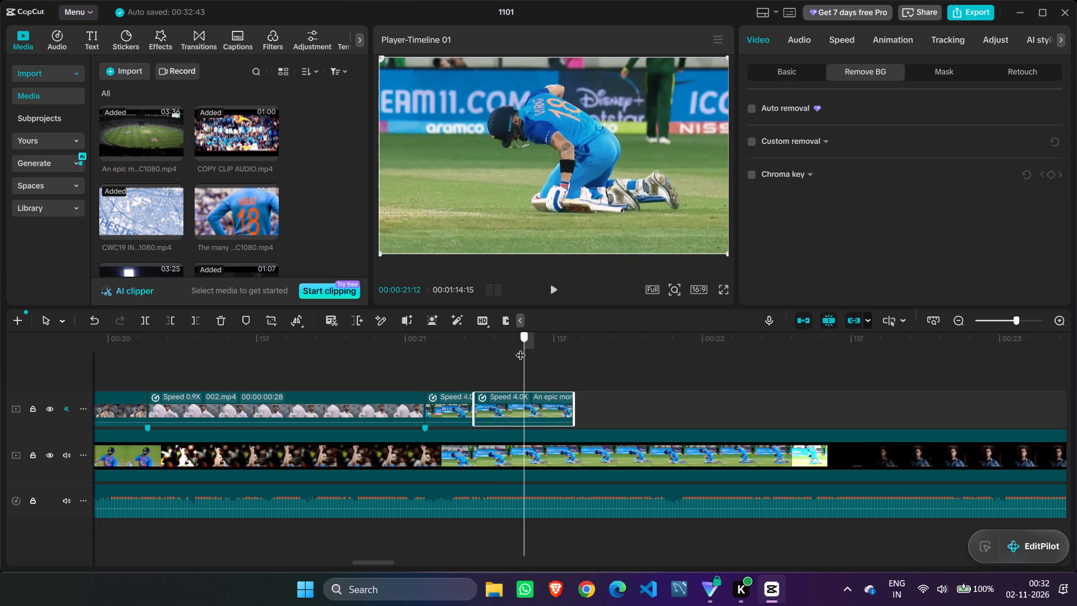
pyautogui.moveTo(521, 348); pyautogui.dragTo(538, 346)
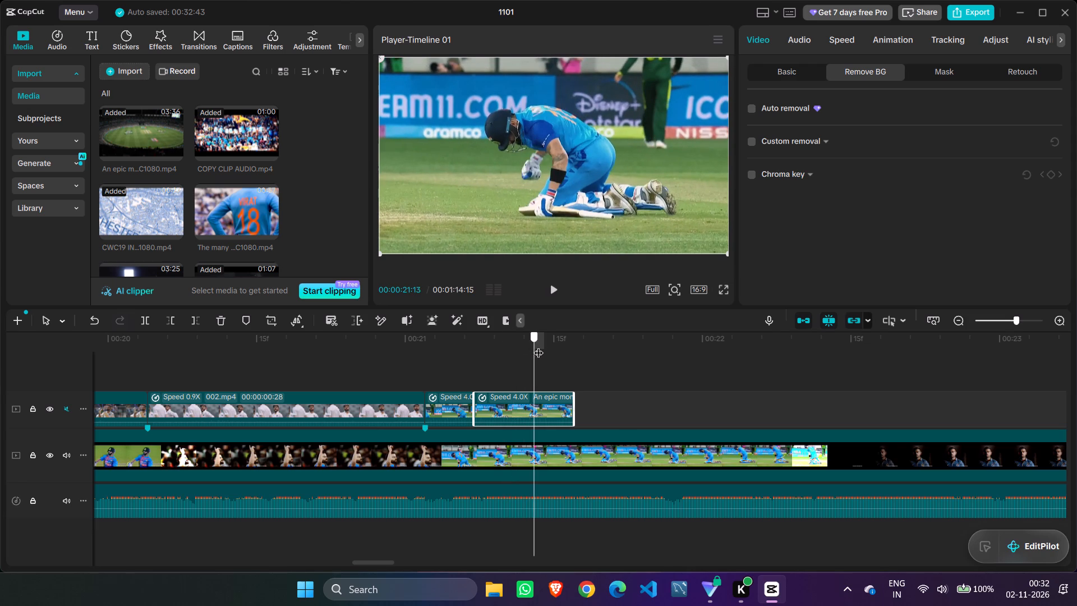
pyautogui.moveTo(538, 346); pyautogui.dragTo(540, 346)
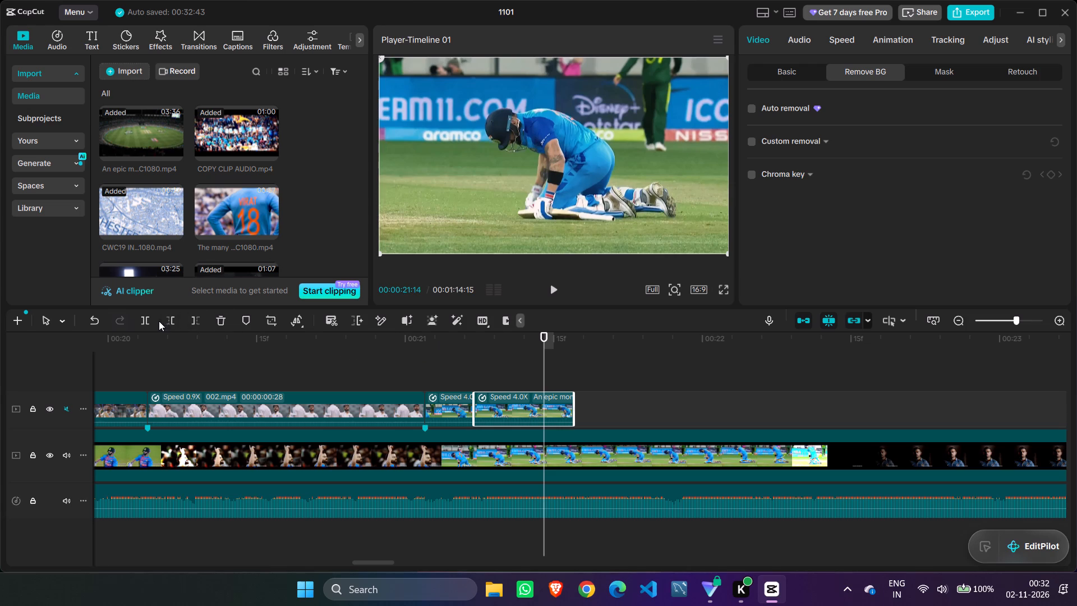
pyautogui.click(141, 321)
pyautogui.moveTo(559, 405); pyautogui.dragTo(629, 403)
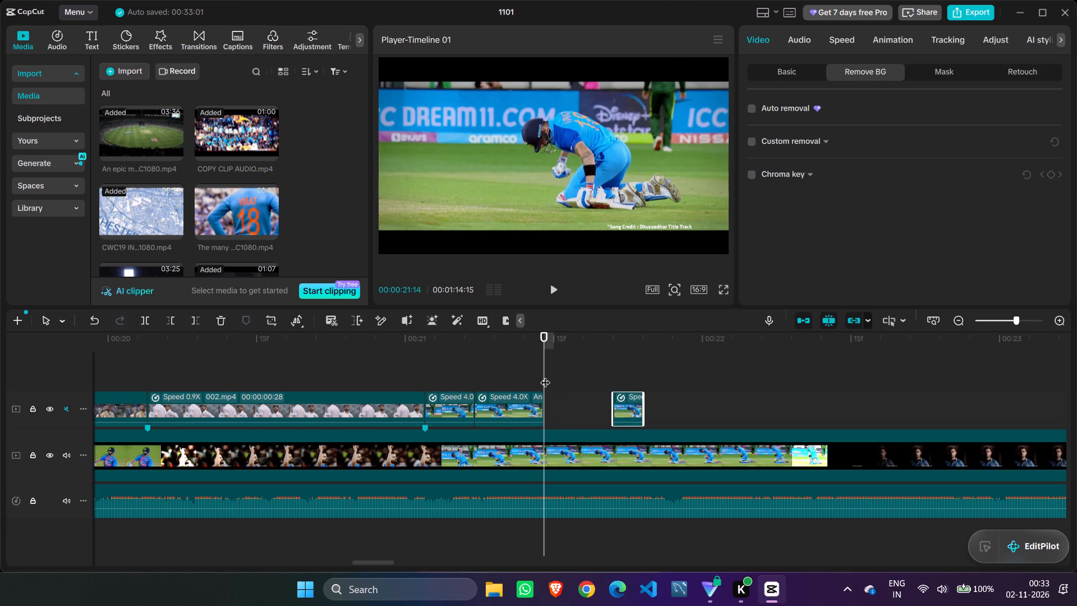
# Examine the shortened kneeling batter clip frame by frame around its new end, comparing the frames at 00:00:21:13 and 00:00:21:14.
pyautogui.moveTo(545, 375); pyautogui.dragTo(496, 375)
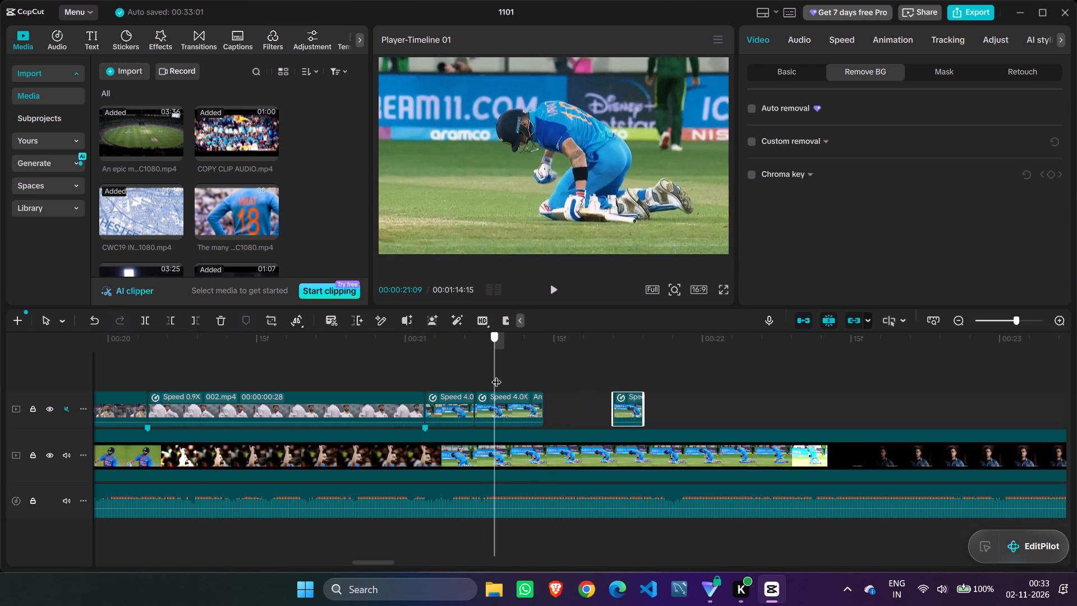
pyautogui.moveTo(496, 375); pyautogui.dragTo(538, 383)
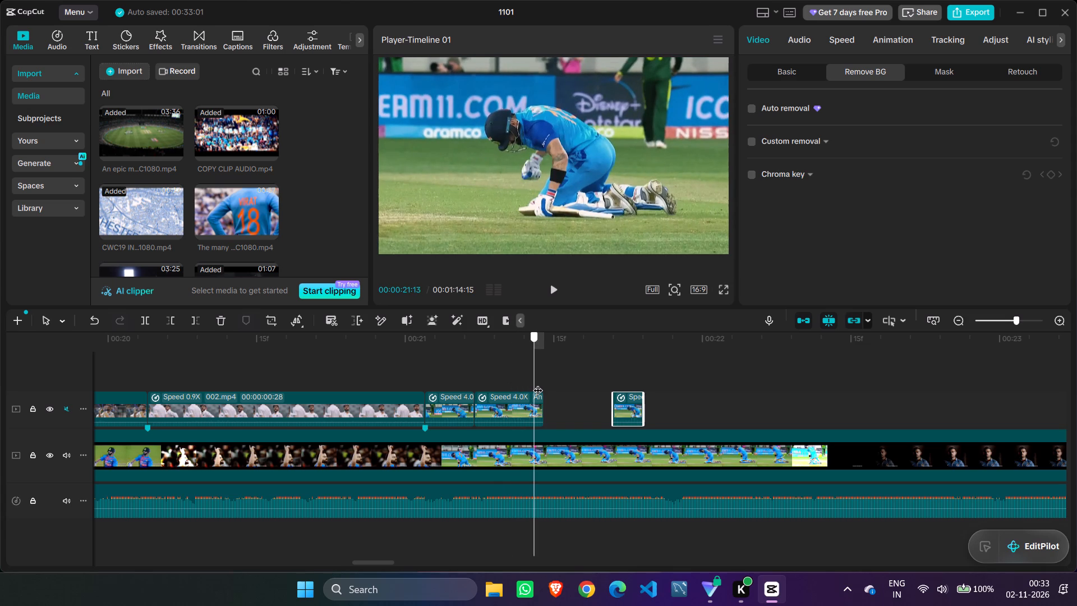
pyautogui.moveTo(538, 383); pyautogui.dragTo(532, 384)
pyautogui.moveTo(532, 384); pyautogui.dragTo(538, 384)
pyautogui.press('Right')
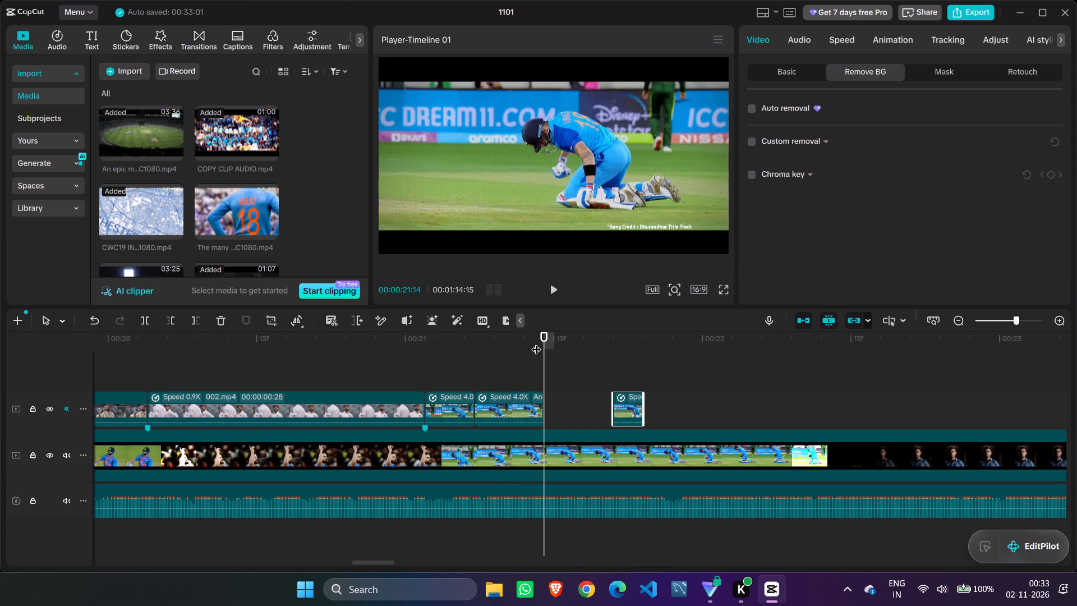
pyautogui.press('Left')
pyautogui.press('Right')
pyautogui.press('Left')
pyautogui.press('Right')
pyautogui.press('Left')
pyautogui.doubleClick(552, 288)
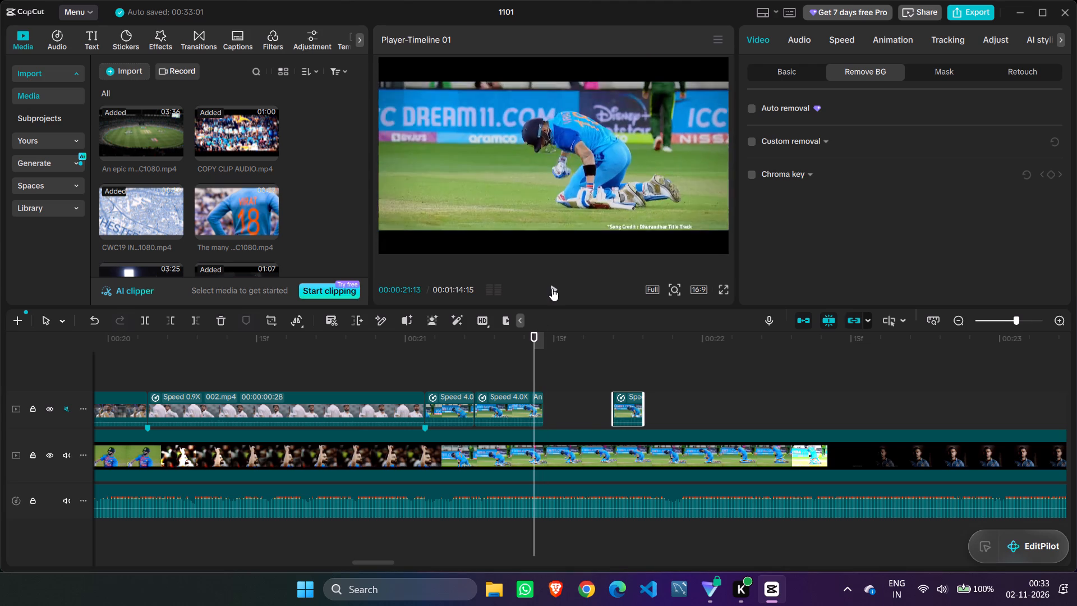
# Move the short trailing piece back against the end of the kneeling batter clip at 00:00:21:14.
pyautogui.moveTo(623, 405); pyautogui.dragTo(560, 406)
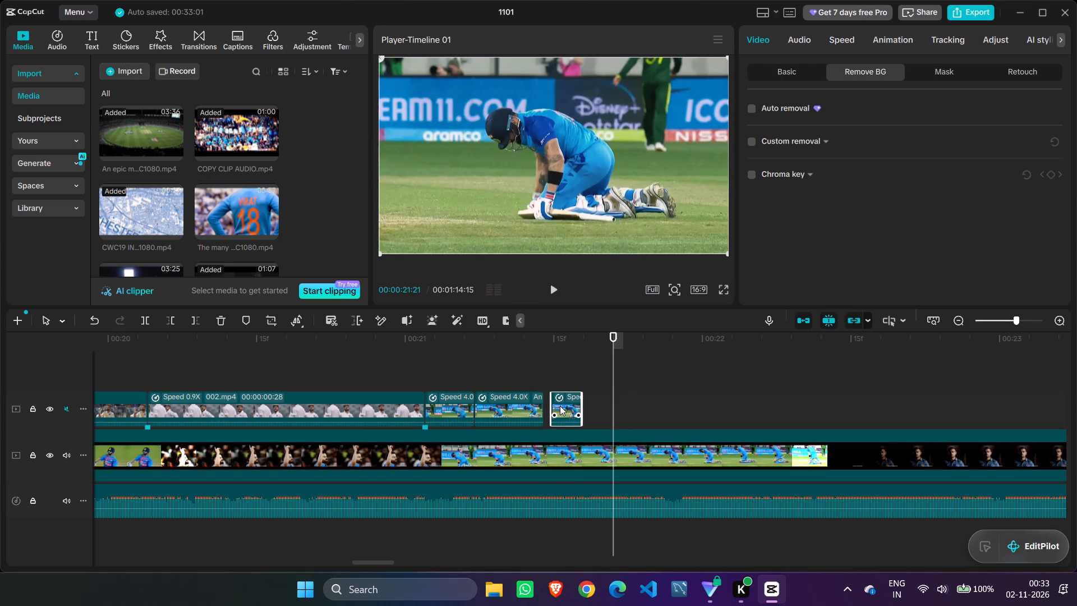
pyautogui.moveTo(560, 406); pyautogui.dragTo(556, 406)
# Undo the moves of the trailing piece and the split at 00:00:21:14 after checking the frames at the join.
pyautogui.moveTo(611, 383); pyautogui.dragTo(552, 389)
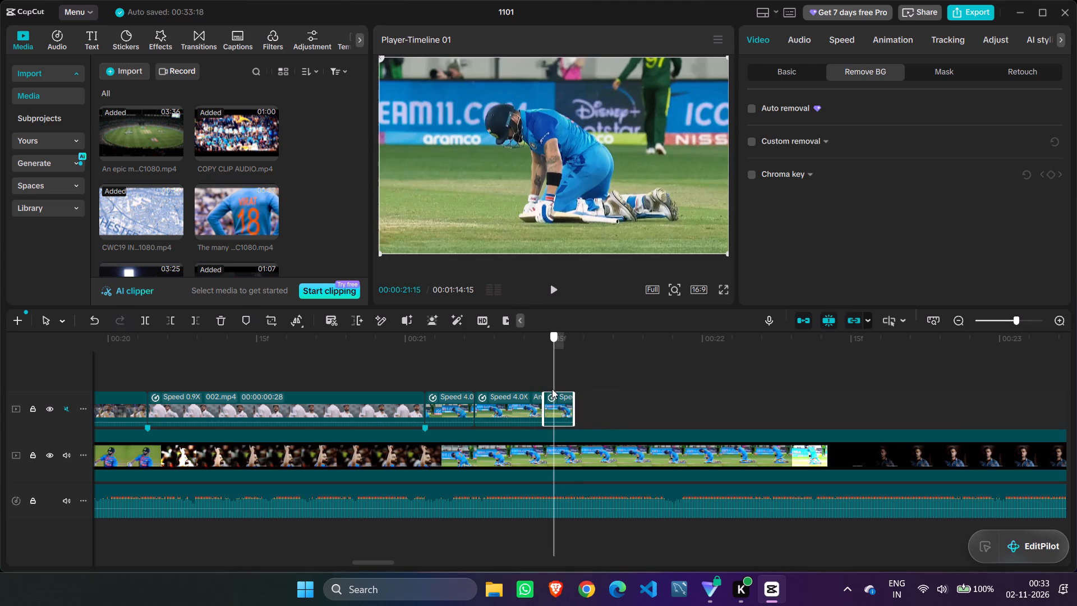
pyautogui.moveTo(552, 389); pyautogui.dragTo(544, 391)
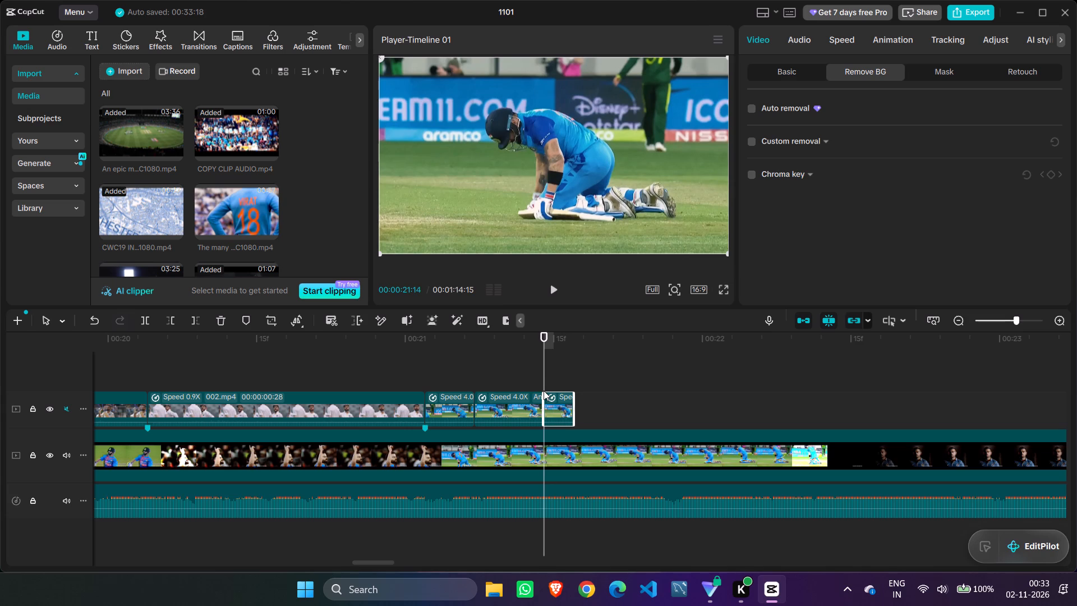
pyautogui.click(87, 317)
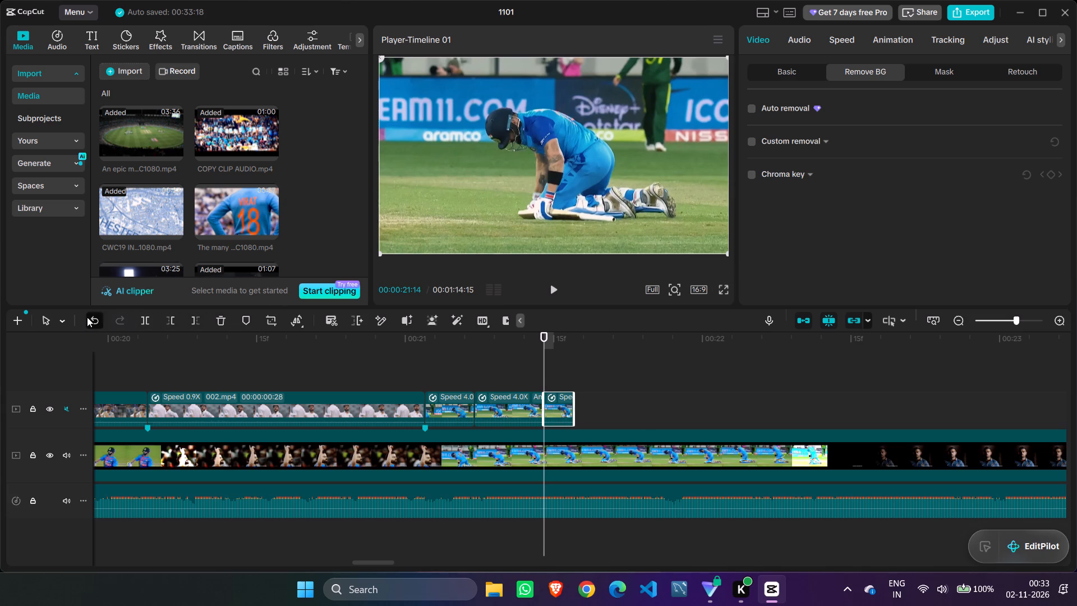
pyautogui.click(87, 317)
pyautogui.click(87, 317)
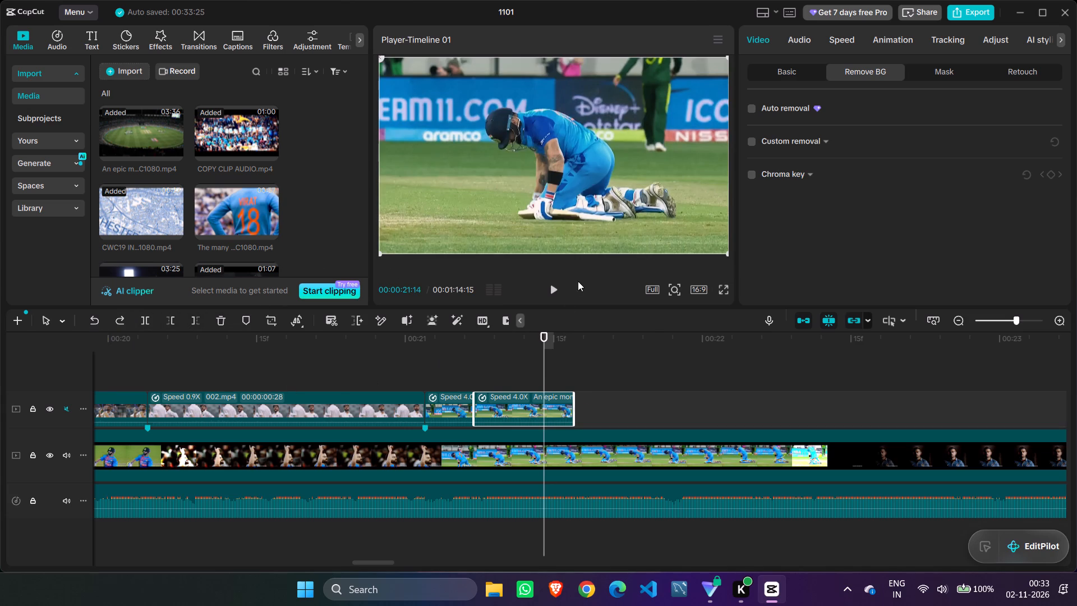
# Split the second 4.0X kneeling batter clip at 00:00:21:14 and move the trailing piece away to about 00:00:21:24.
pyautogui.press('Right')
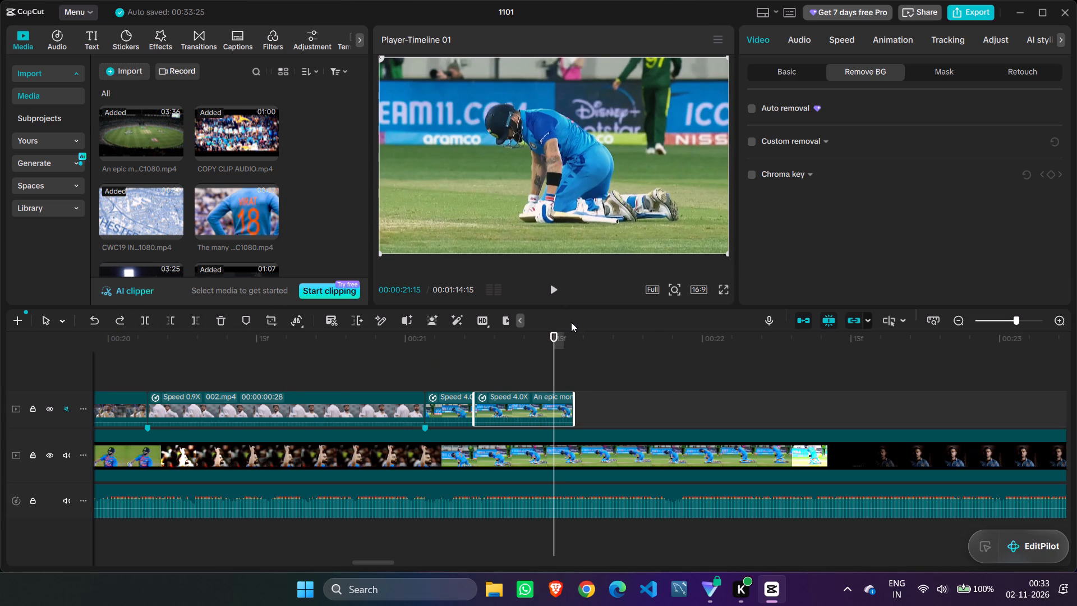
pyautogui.press('Left')
pyautogui.press('Right')
pyautogui.press('Left')
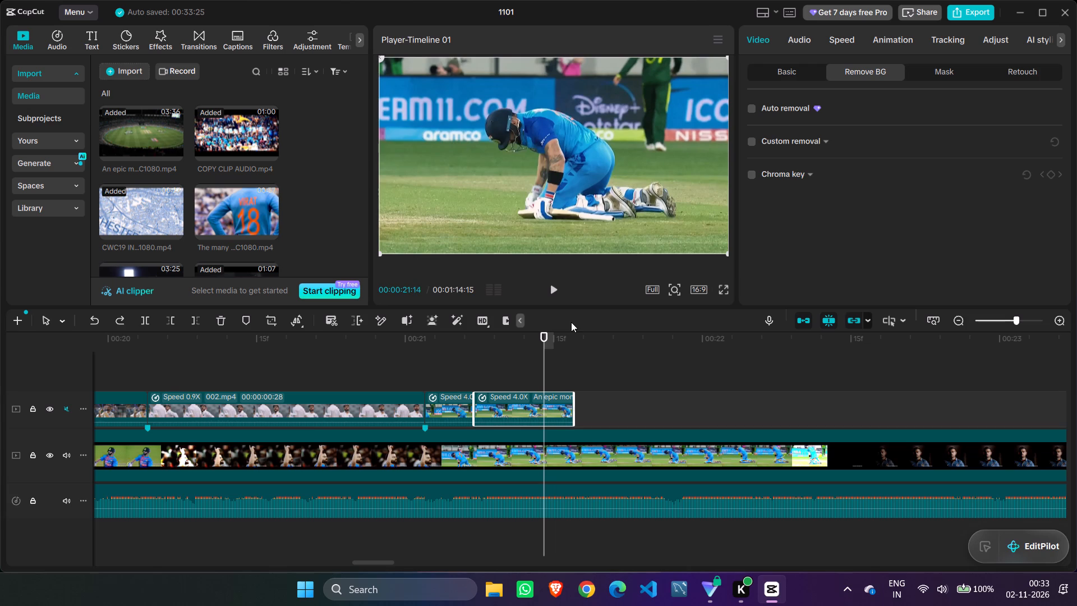
pyautogui.click(145, 324)
pyautogui.moveTo(558, 406); pyautogui.dragTo(657, 397)
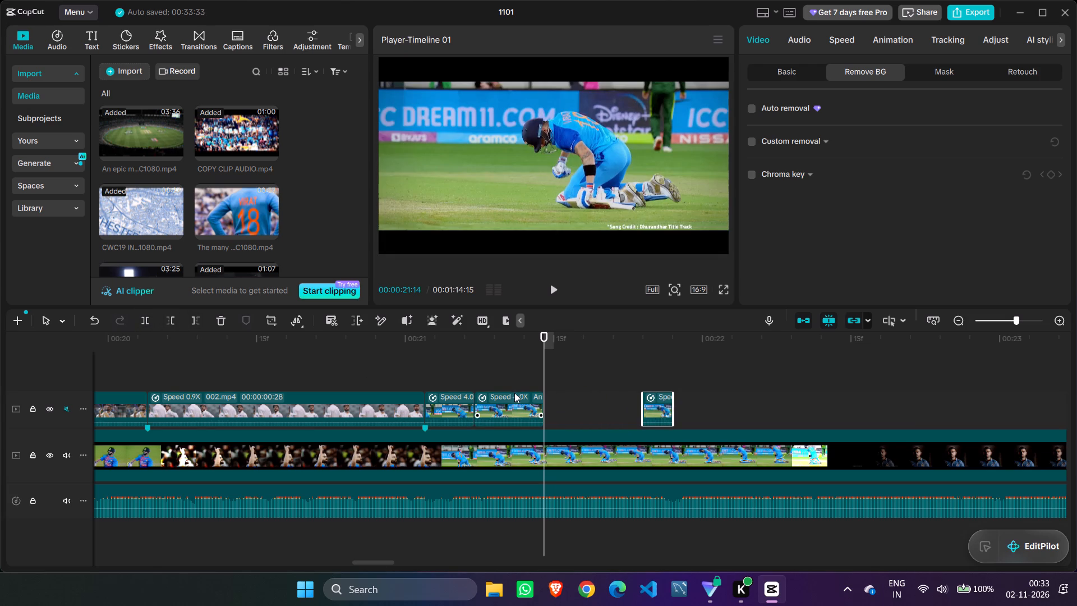
# Examine the two adjoining 4.0X kneeling batter clips frame by frame, from their join near 00:00:21:07 to the second clip's end.
pyautogui.moveTo(547, 379); pyautogui.dragTo(537, 379)
pyautogui.click(509, 398)
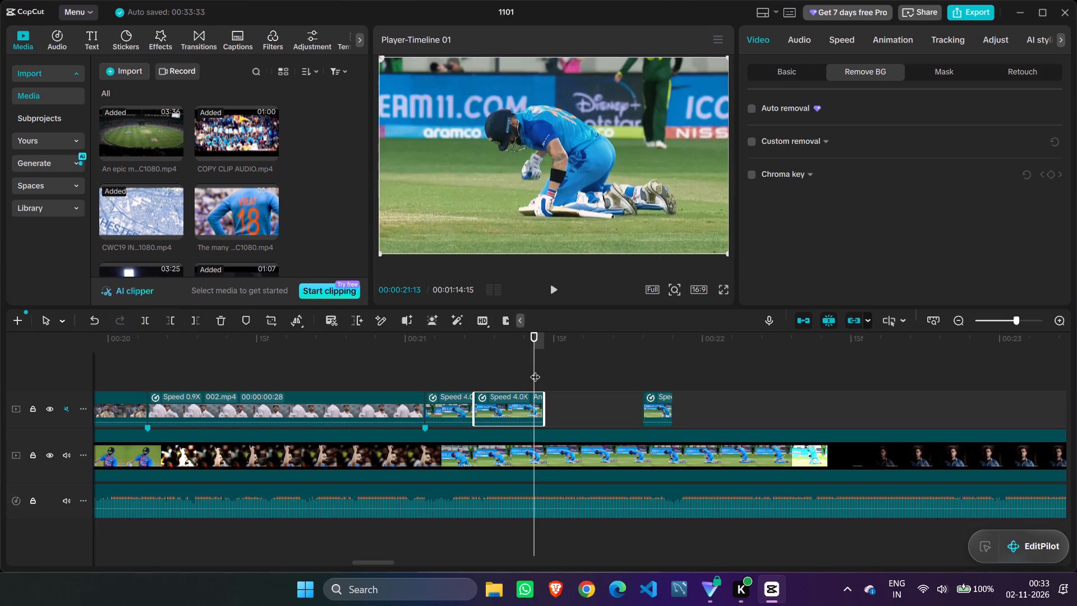
pyautogui.click(1062, 318)
pyautogui.moveTo(534, 358); pyautogui.dragTo(541, 359)
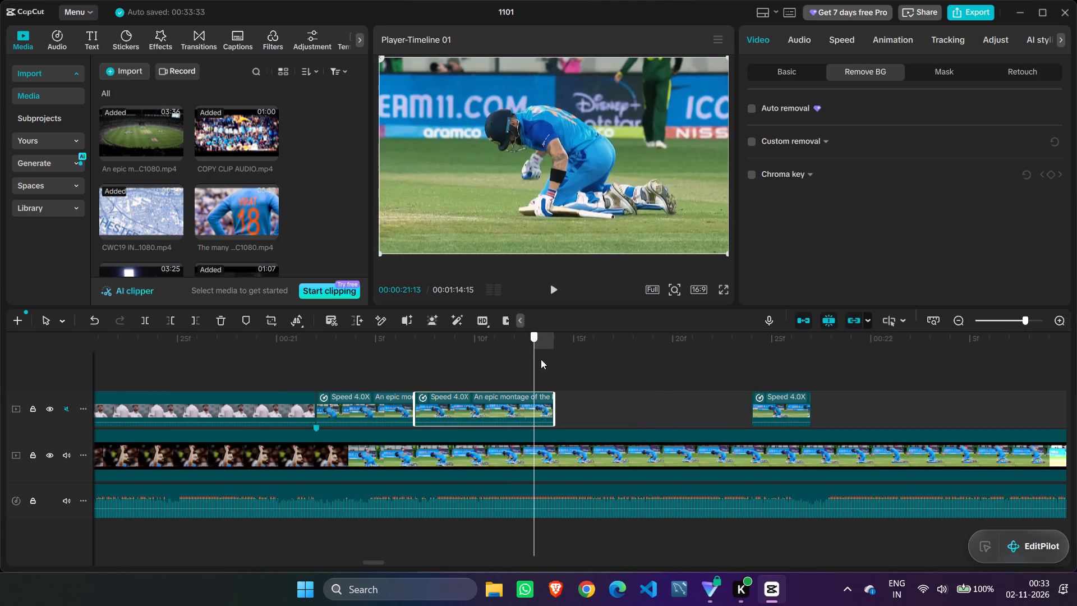
pyautogui.moveTo(541, 359); pyautogui.dragTo(541, 359)
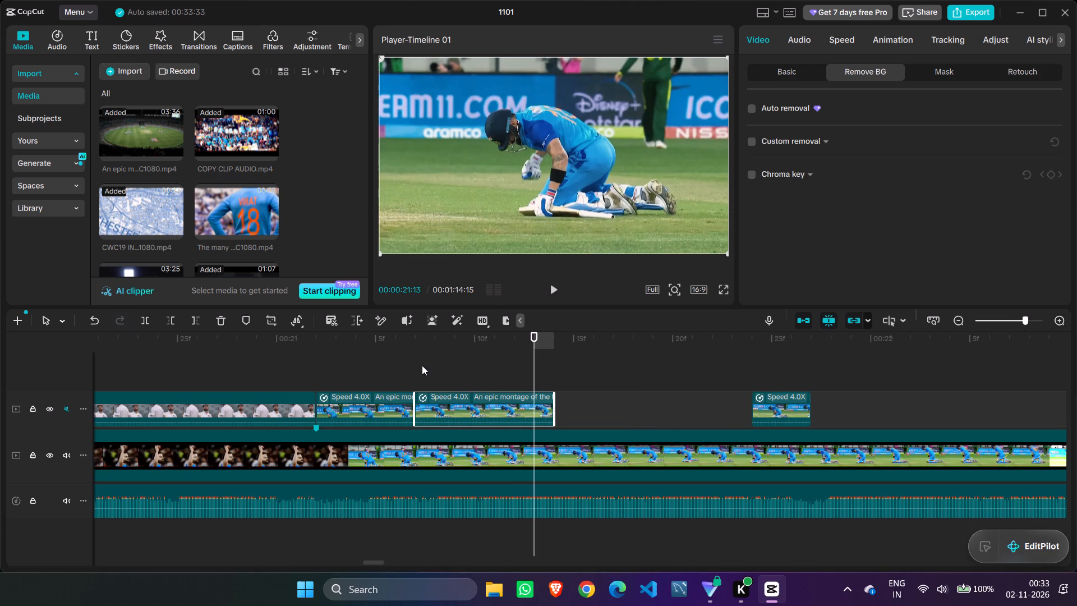
pyautogui.click(422, 365)
pyautogui.click(506, 410)
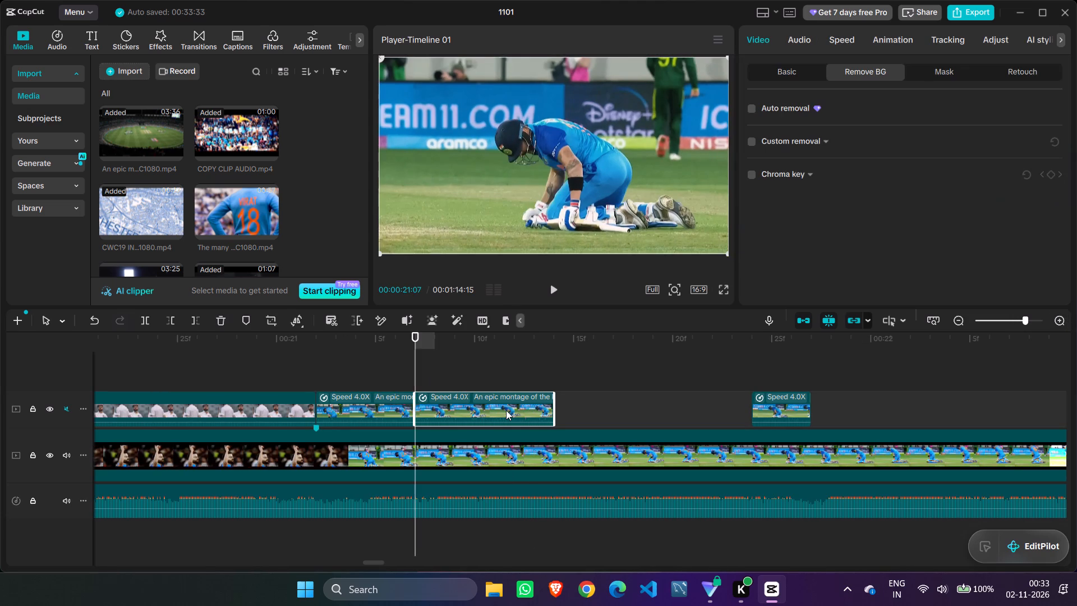
pyautogui.click(509, 362)
pyautogui.click(271, 353)
pyautogui.click(126, 359)
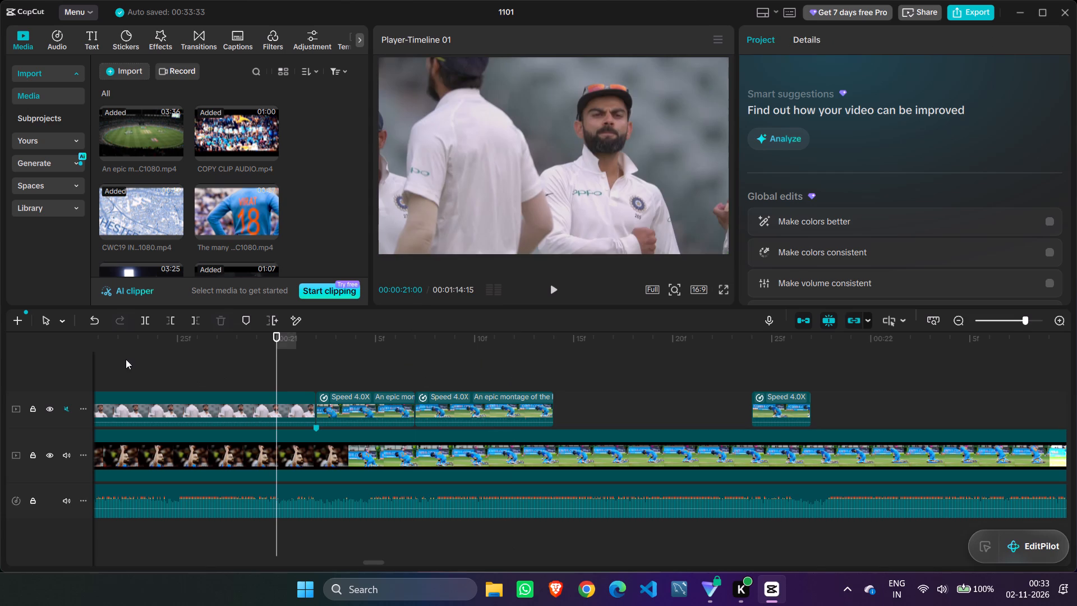
pyautogui.click(324, 246)
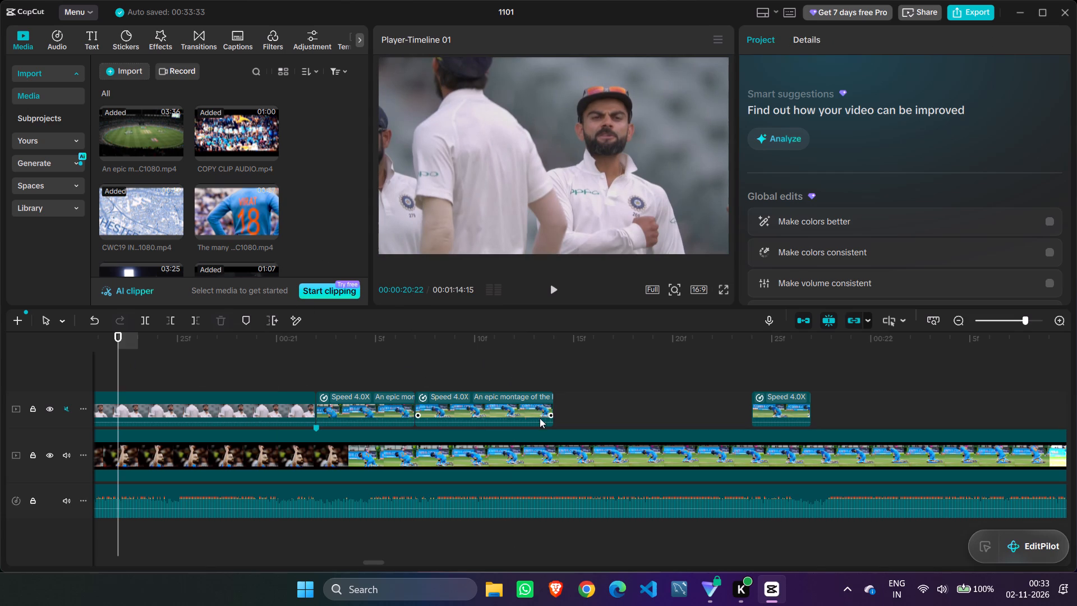
pyautogui.click(479, 404)
pyautogui.click(378, 402)
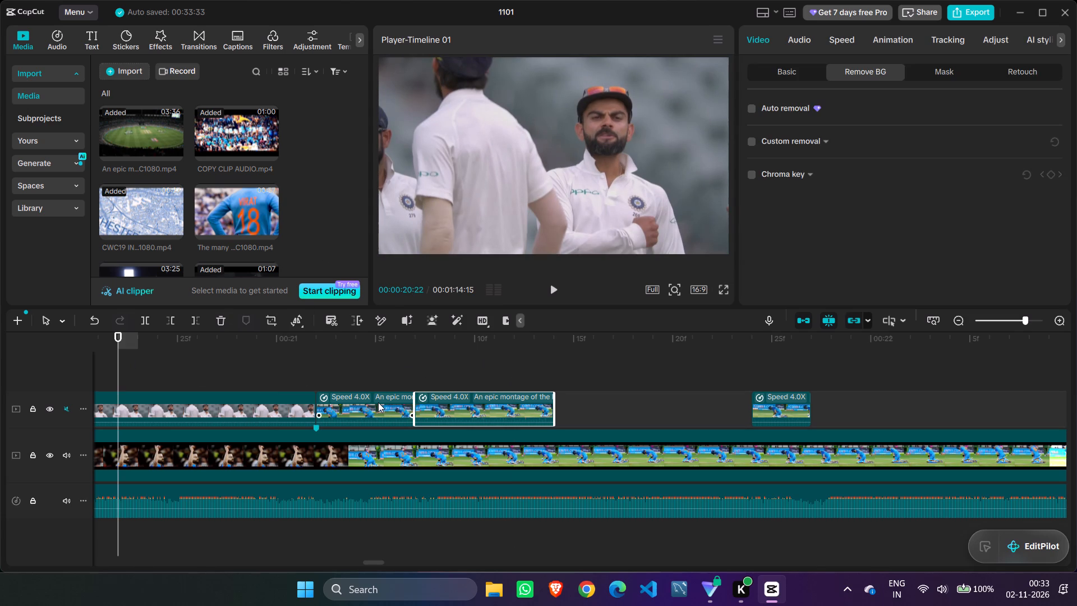
pyautogui.click(633, 358)
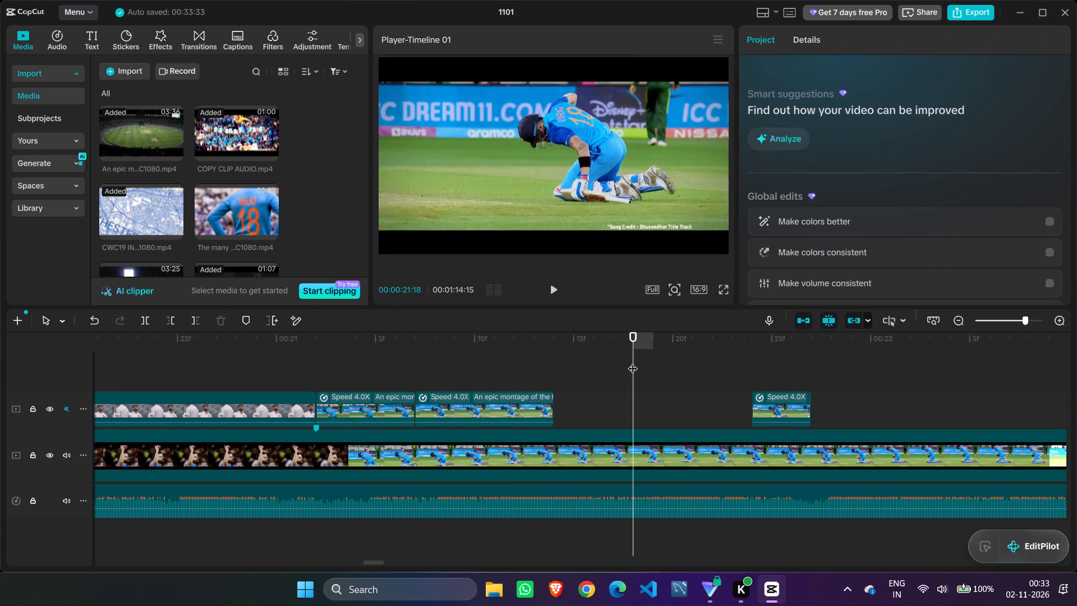
pyautogui.moveTo(633, 361); pyautogui.dragTo(535, 375)
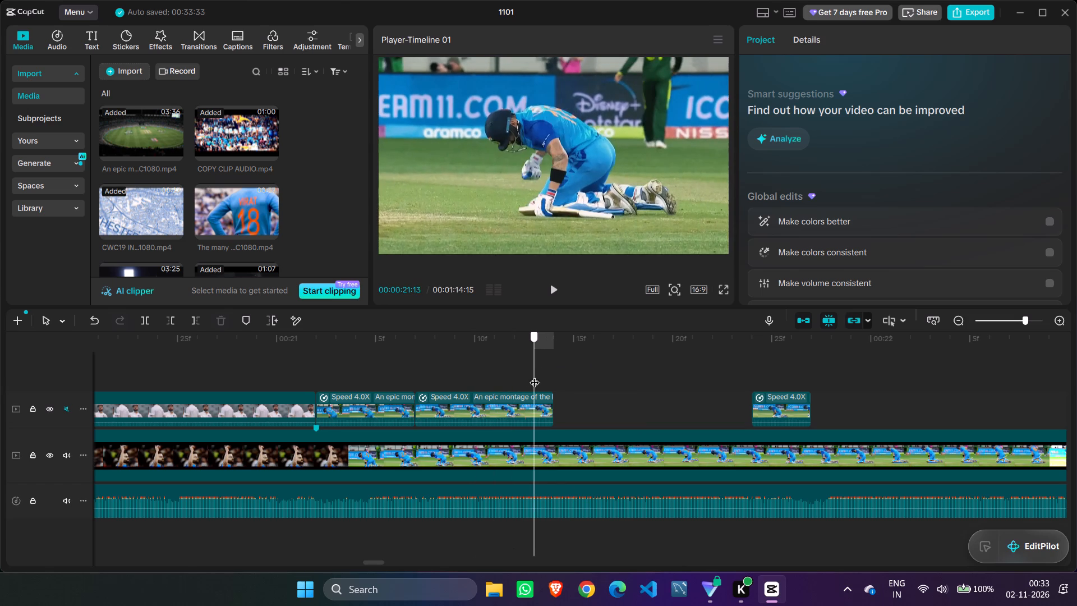
pyautogui.moveTo(535, 375); pyautogui.dragTo(462, 381)
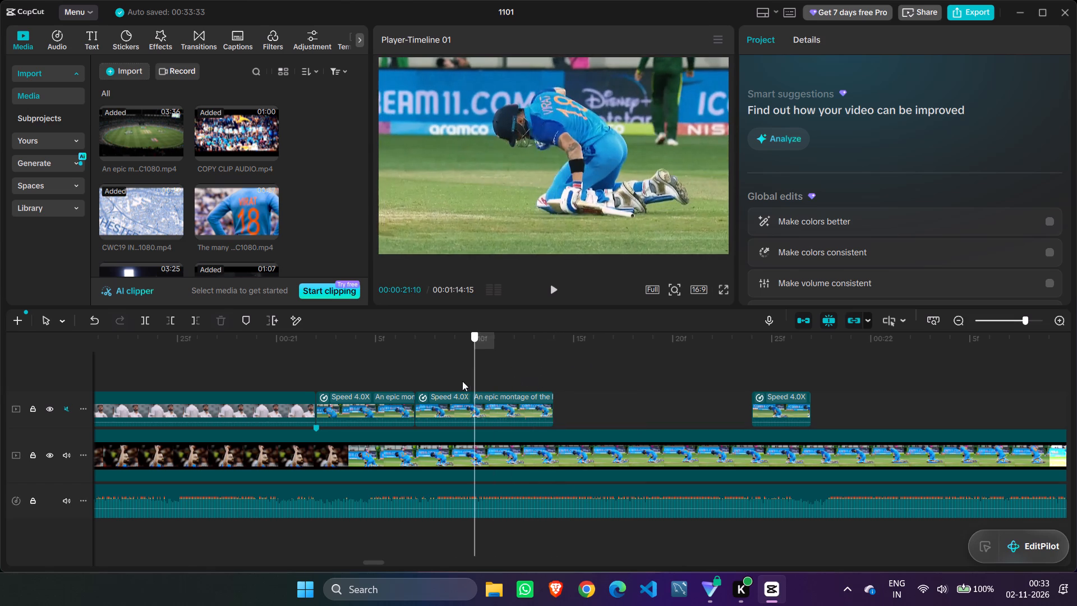
pyautogui.moveTo(462, 381); pyautogui.dragTo(413, 385)
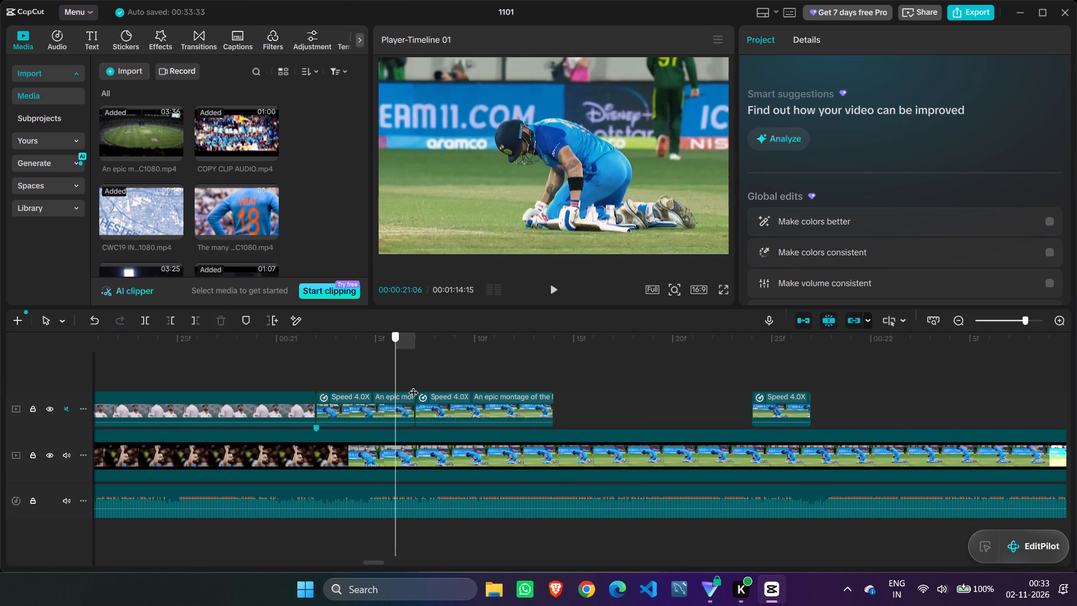
pyautogui.moveTo(413, 385); pyautogui.dragTo(499, 397)
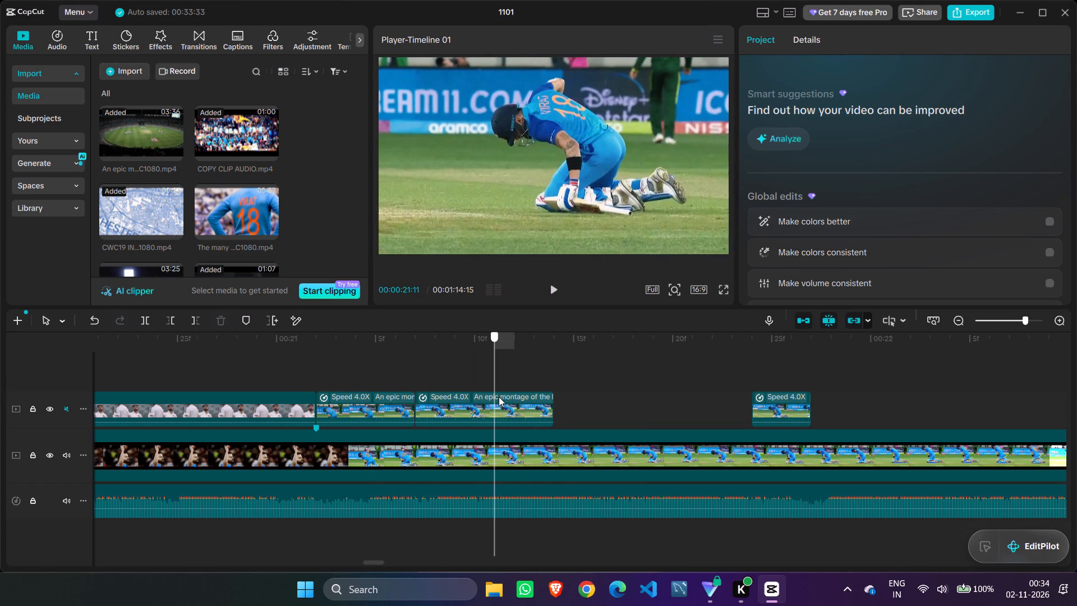
# Insert a copy of the second 4.0X kneeling batter clip at 00:00:21:14 and move the short trailing piece against the copy's end.
pyautogui.moveTo(499, 397); pyautogui.dragTo(546, 403)
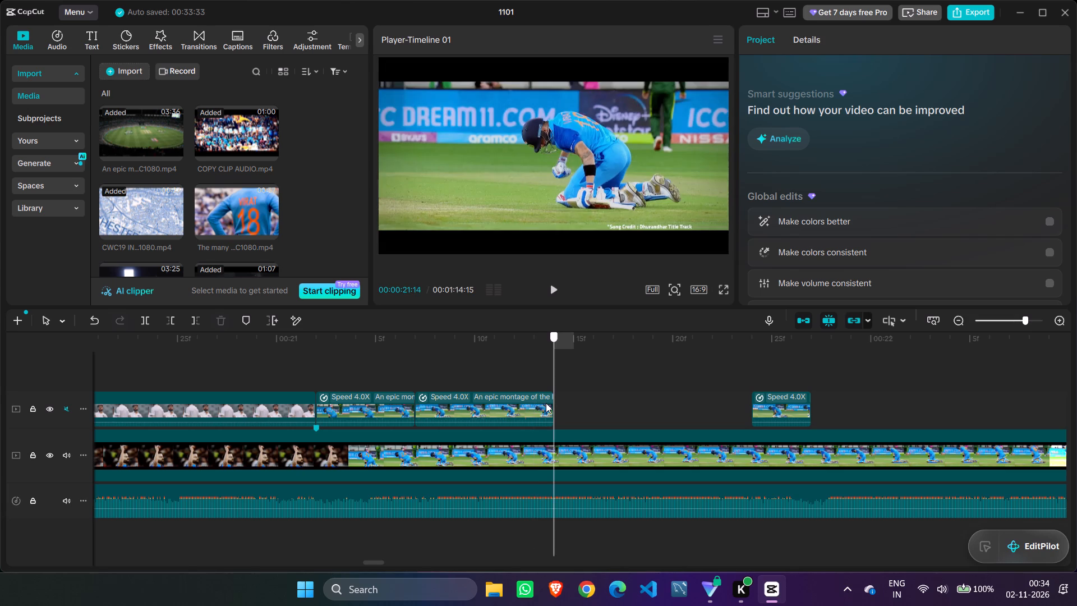
pyautogui.moveTo(546, 403); pyautogui.dragTo(422, 402)
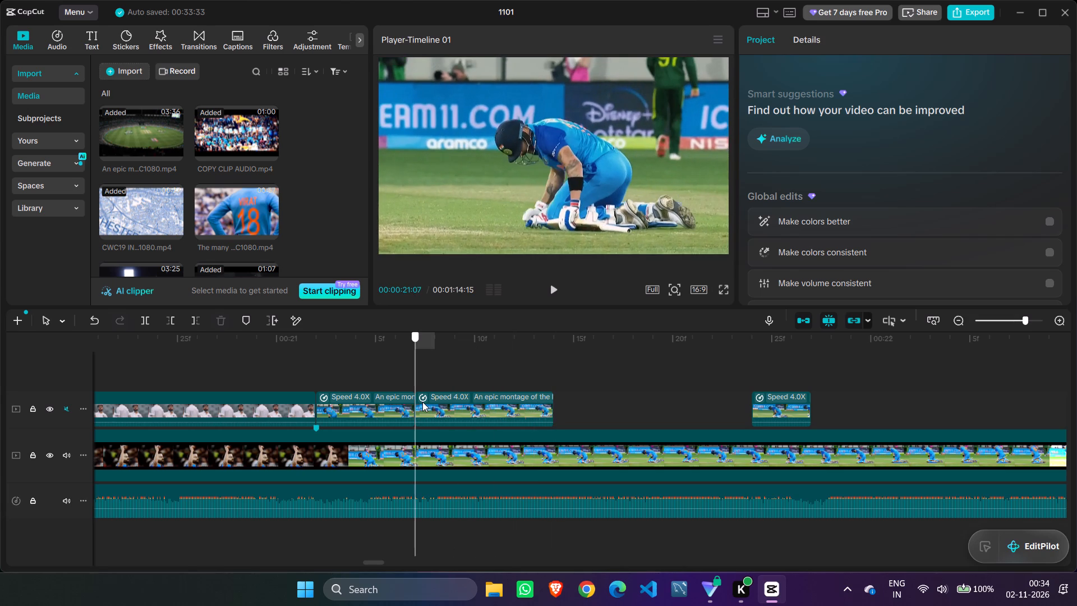
pyautogui.moveTo(422, 402); pyautogui.dragTo(430, 402)
pyautogui.click(451, 403)
pyautogui.rightClick(451, 403)
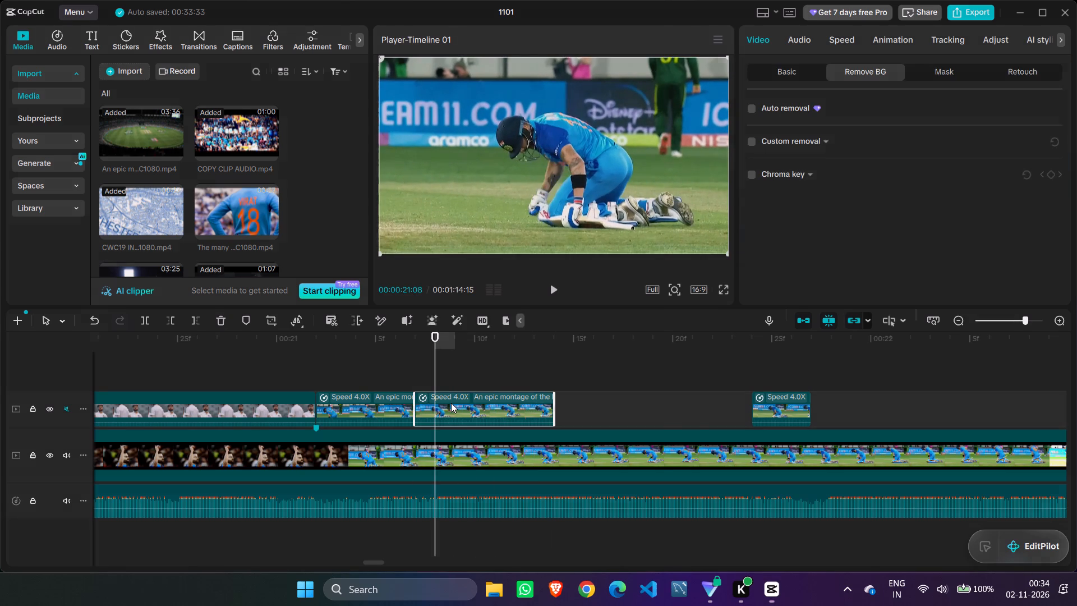
pyautogui.click(481, 30)
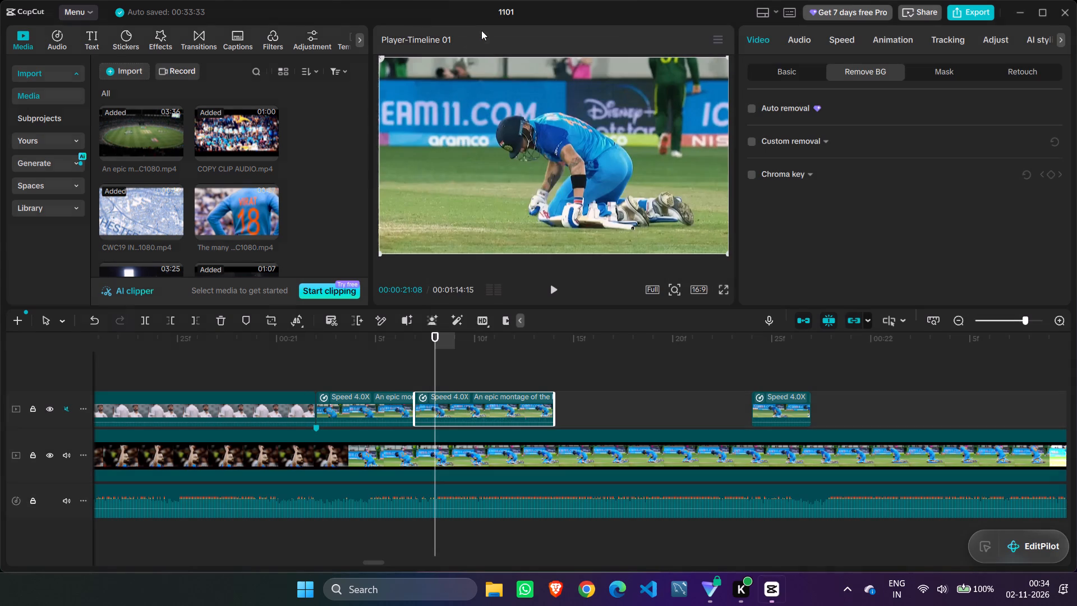
pyautogui.rightClick(599, 365)
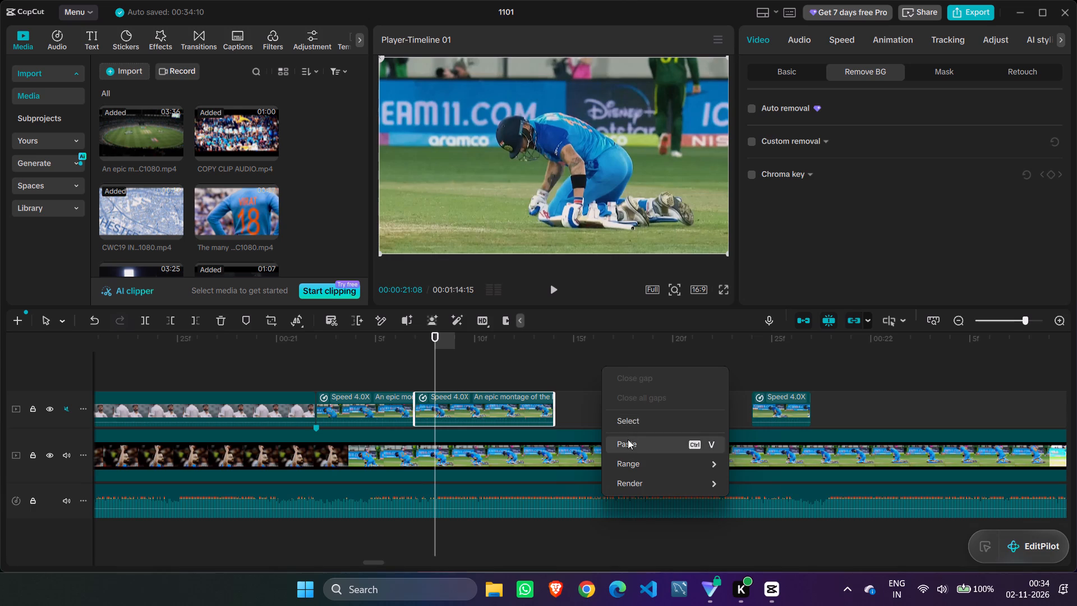
pyautogui.click(628, 439)
pyautogui.moveTo(515, 399); pyautogui.dragTo(636, 434)
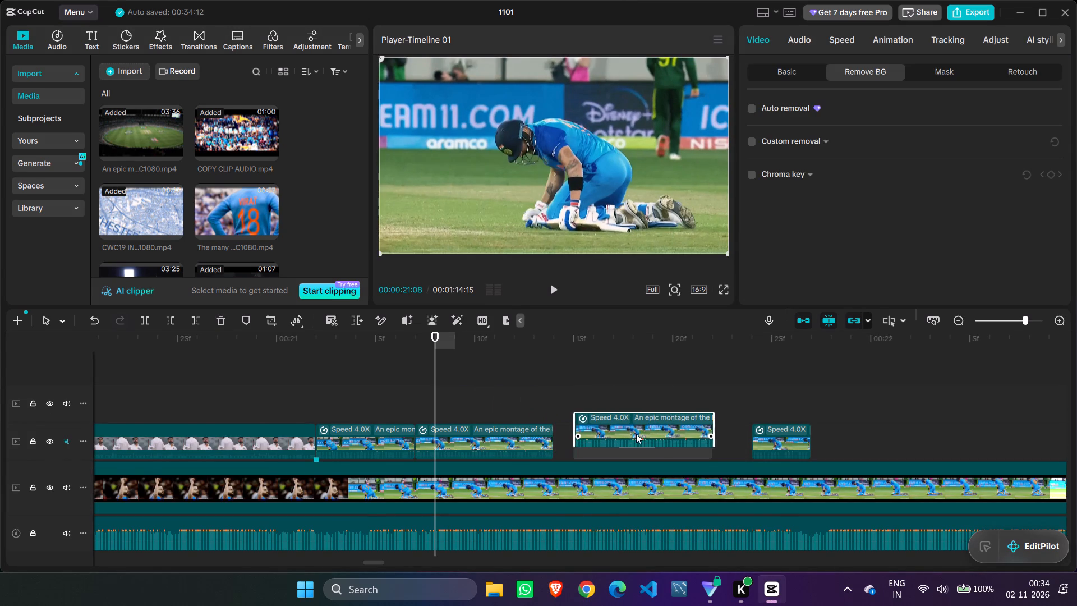
pyautogui.moveTo(636, 434); pyautogui.dragTo(636, 434)
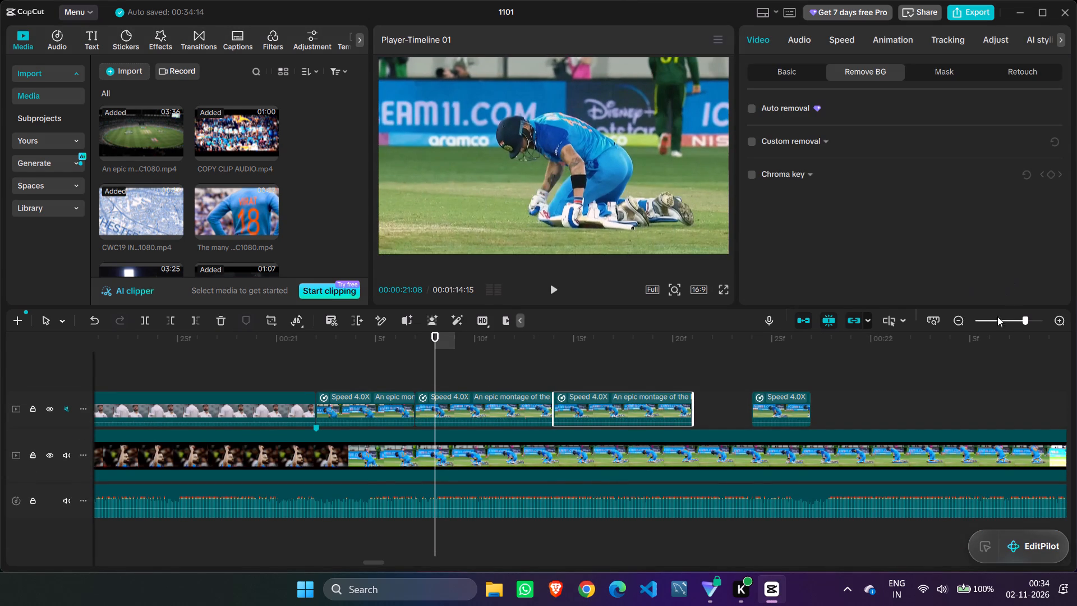
pyautogui.doubleClick(956, 315)
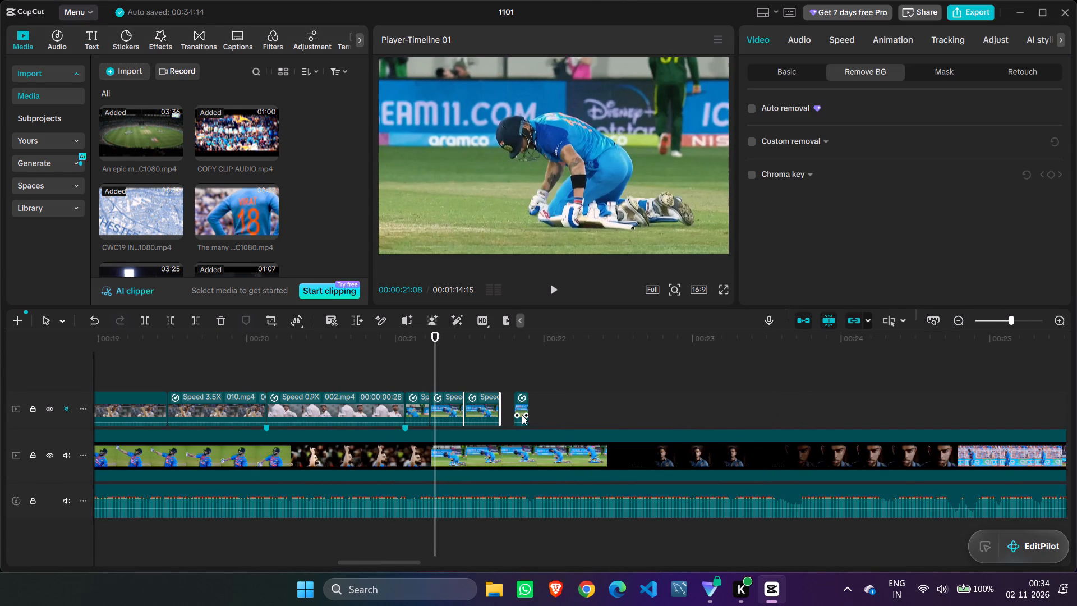
pyautogui.moveTo(523, 402); pyautogui.dragTo(510, 402)
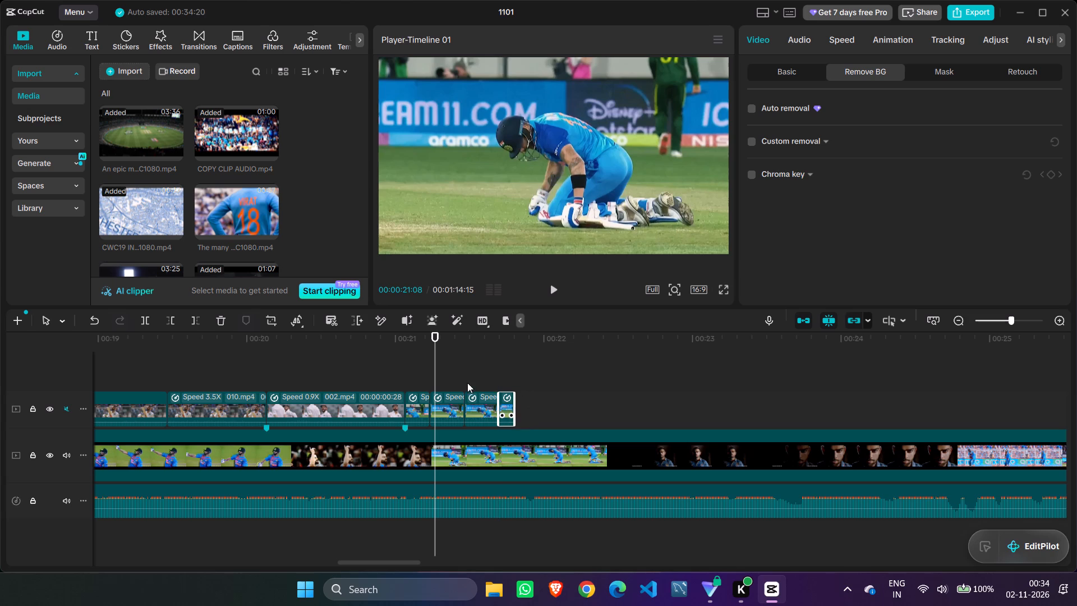
# Play back the passage from the end of clip 002.mp4 through the kneeling batter pieces repeatedly, checking it against the reference track.
pyautogui.moveTo(435, 357); pyautogui.dragTo(370, 355)
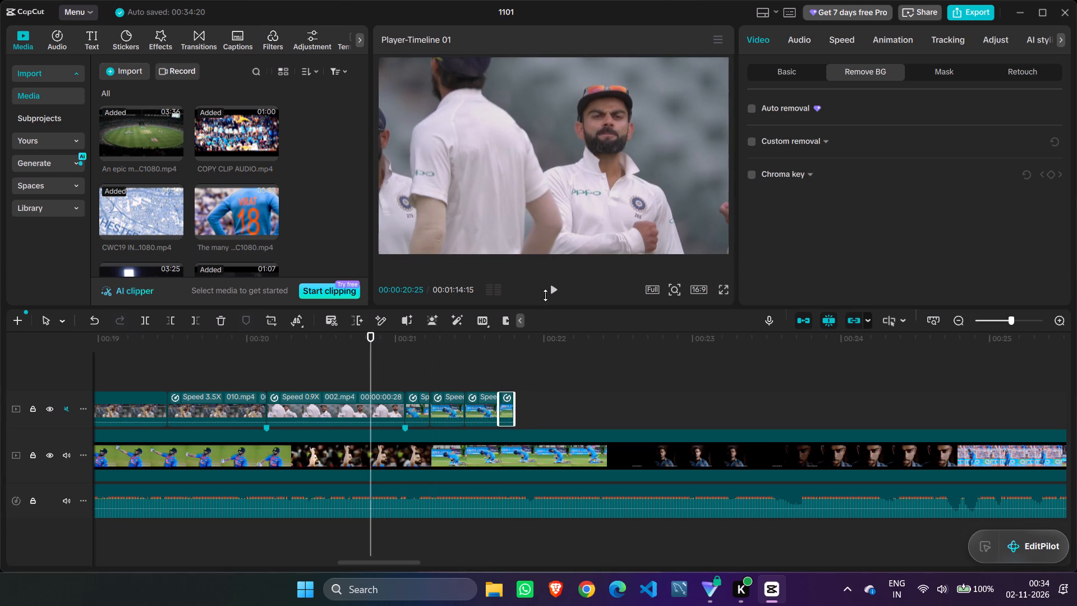
pyautogui.click(552, 288)
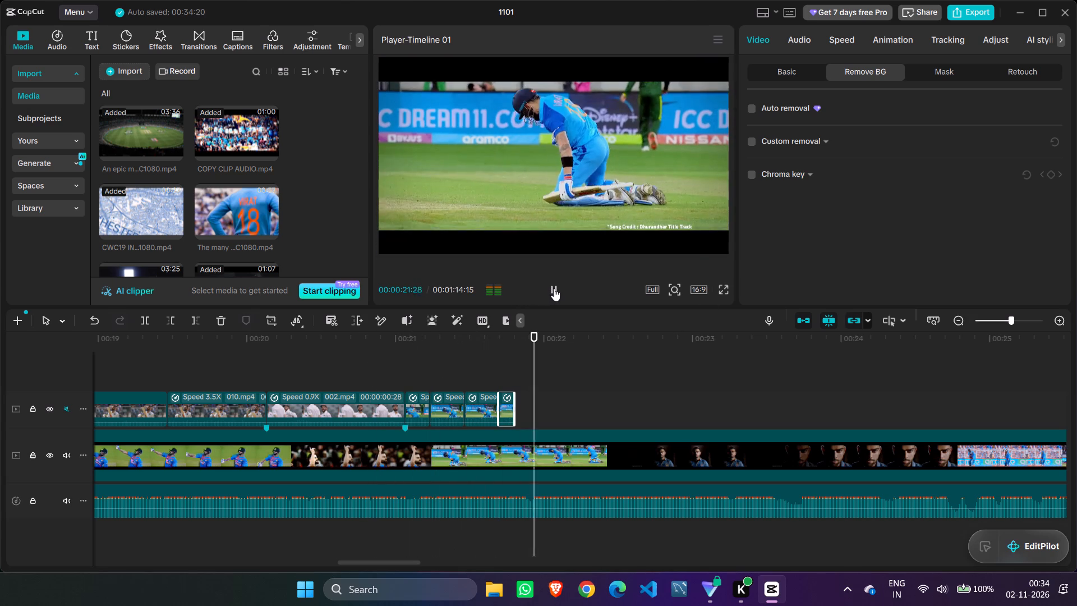
pyautogui.click(554, 288)
pyautogui.moveTo(560, 351); pyautogui.dragTo(380, 368)
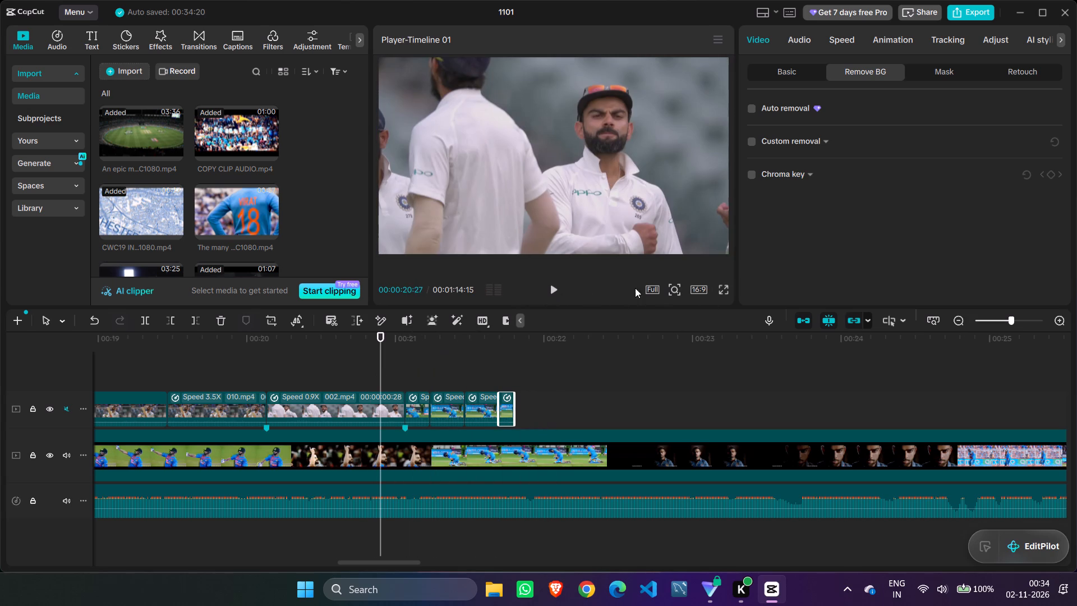
pyautogui.click(558, 289)
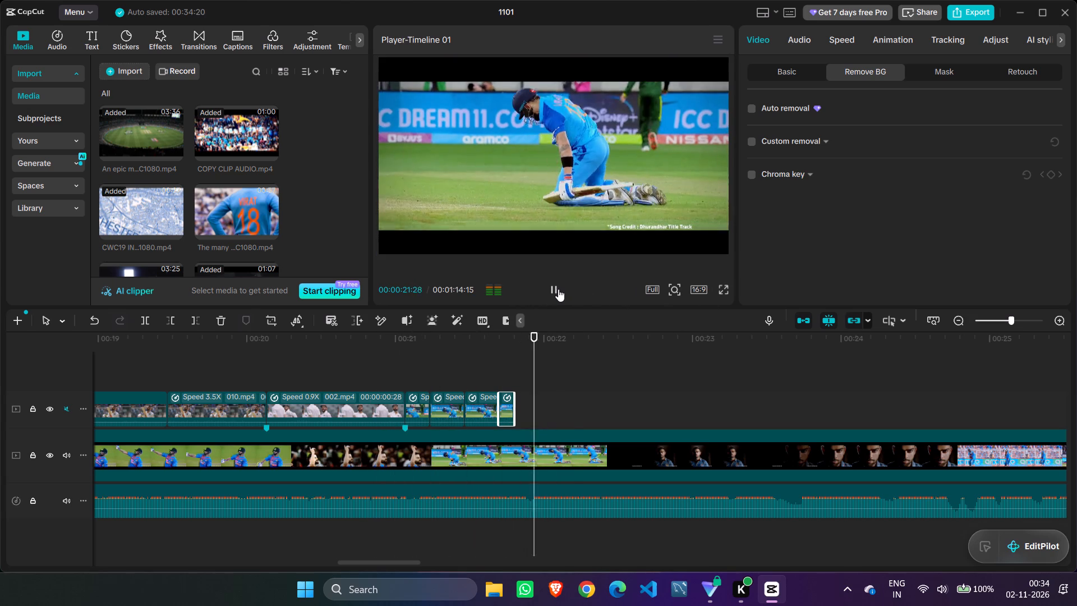
pyautogui.click(558, 289)
pyautogui.moveTo(576, 346); pyautogui.dragTo(393, 352)
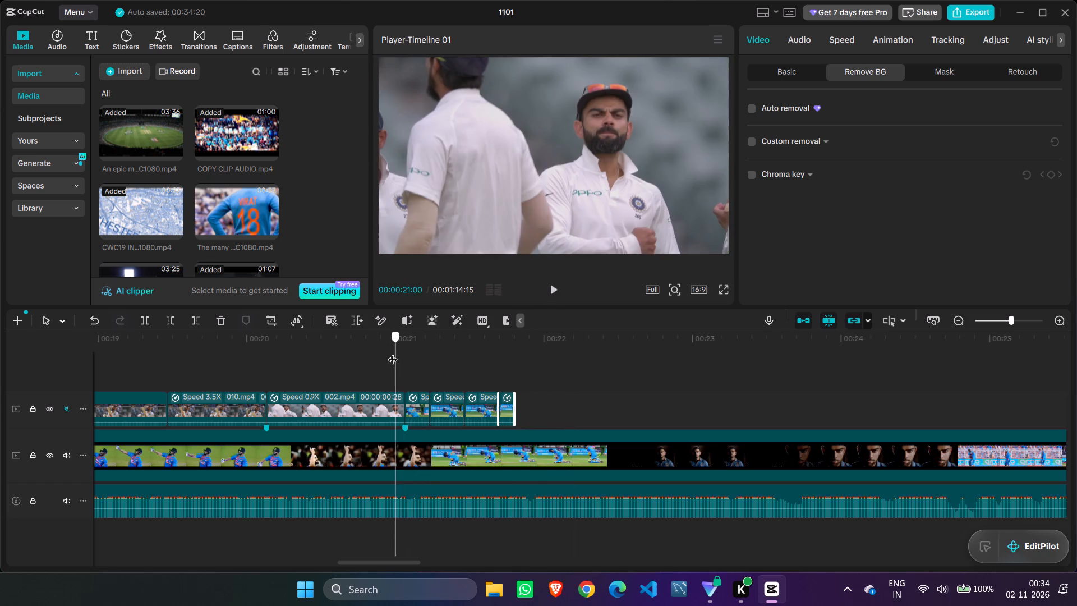
pyautogui.moveTo(393, 352); pyautogui.dragTo(392, 352)
pyautogui.click(559, 288)
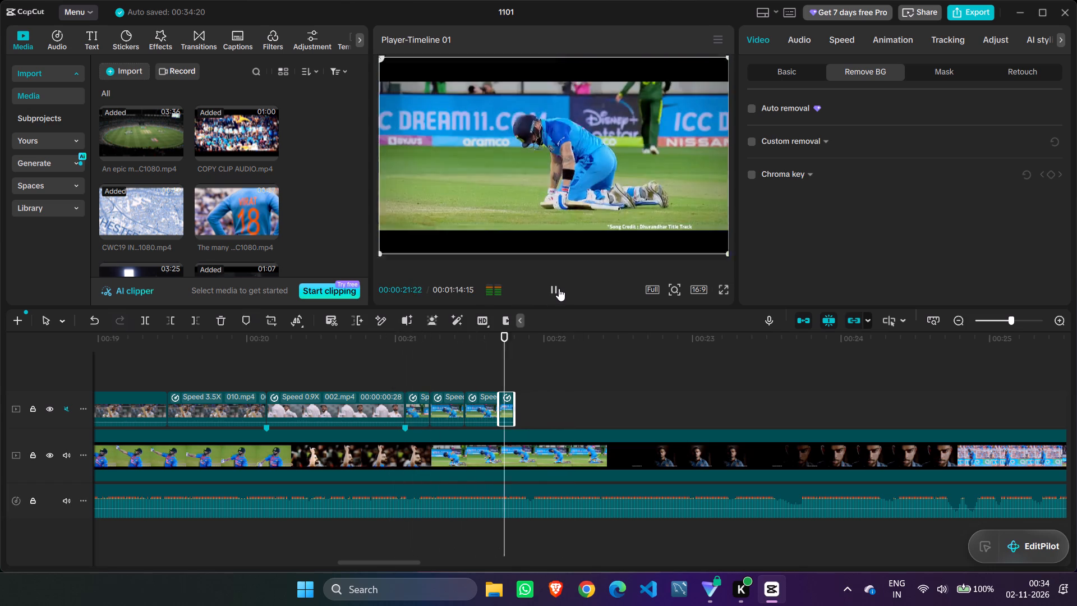
pyautogui.click(559, 288)
pyautogui.moveTo(579, 358); pyautogui.dragTo(361, 393)
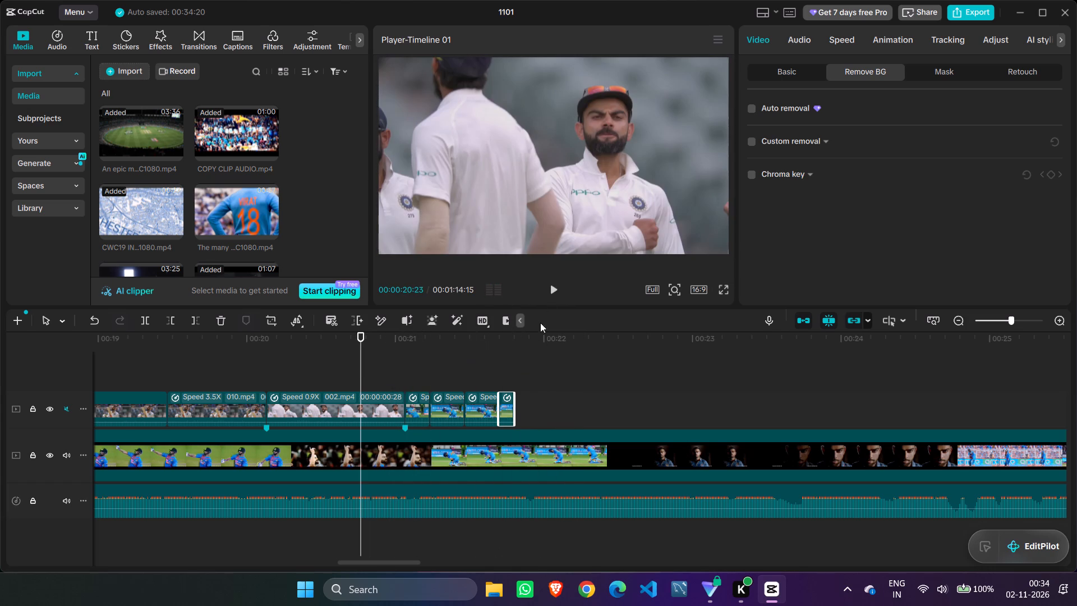
pyautogui.click(553, 290)
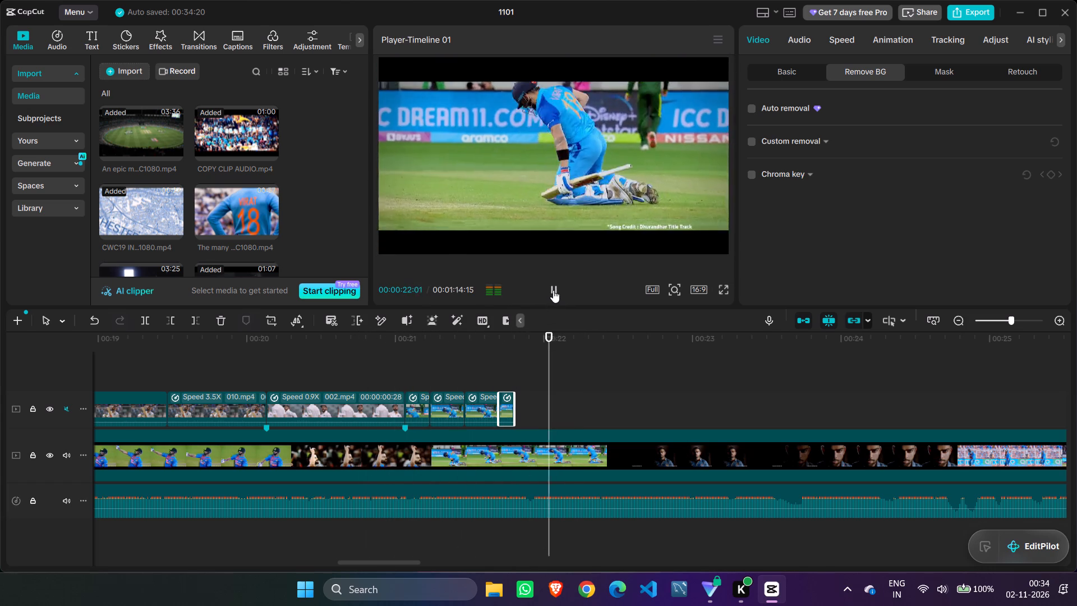
pyautogui.click(553, 290)
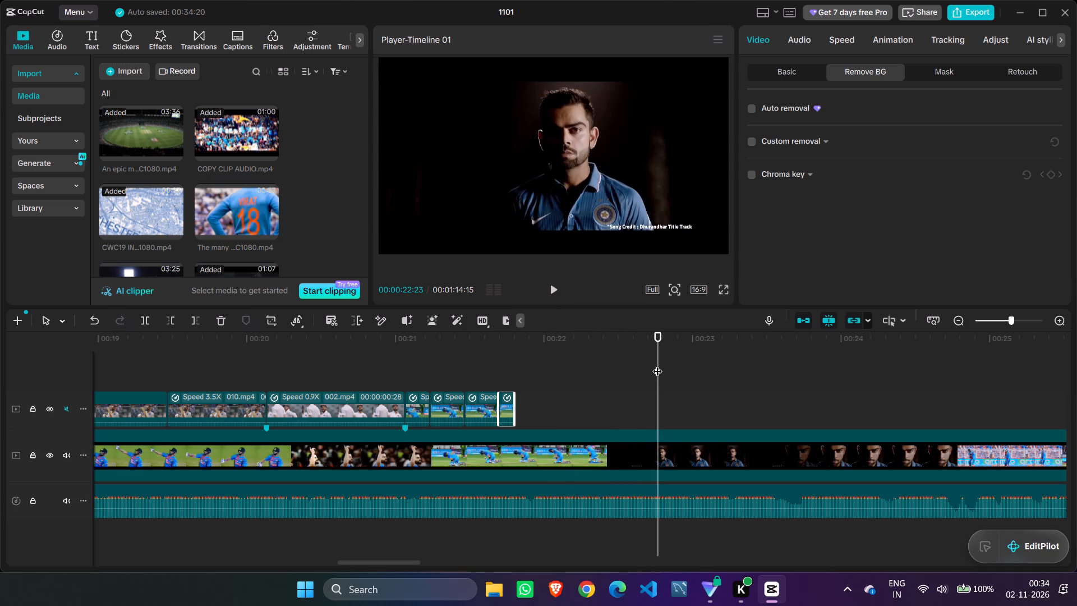
pyautogui.moveTo(659, 364); pyautogui.dragTo(395, 363)
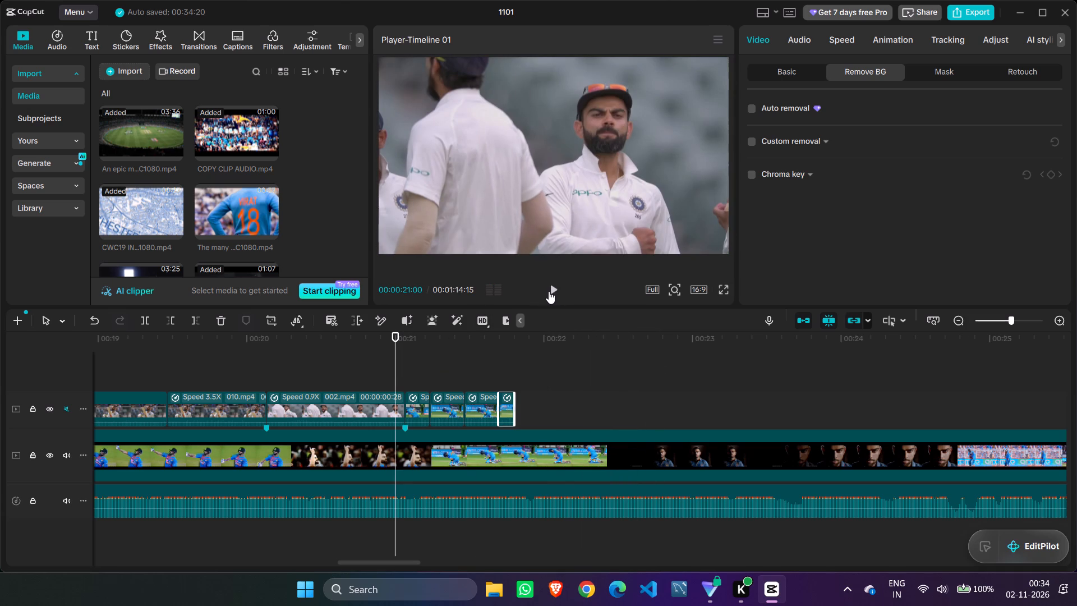
pyautogui.click(549, 291)
pyautogui.click(551, 291)
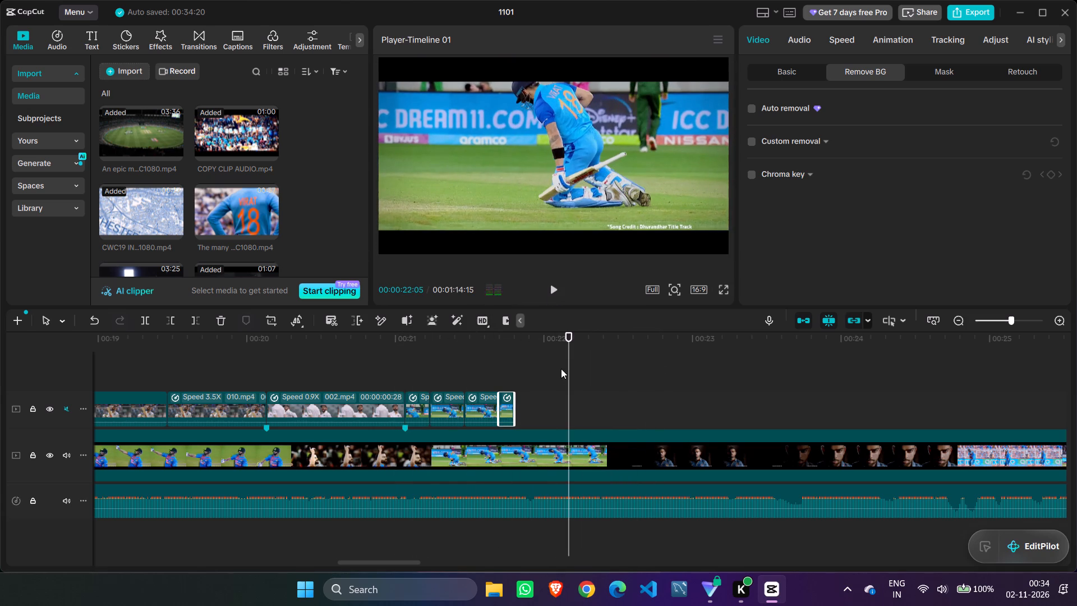
pyautogui.moveTo(569, 369); pyautogui.dragTo(379, 383)
pyautogui.click(556, 287)
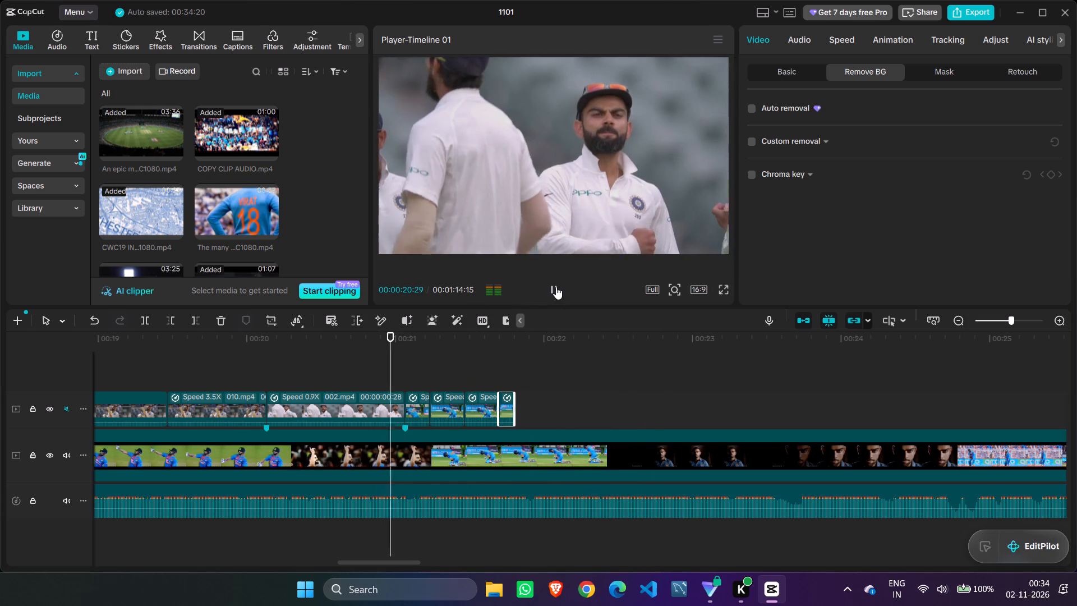
pyautogui.click(556, 287)
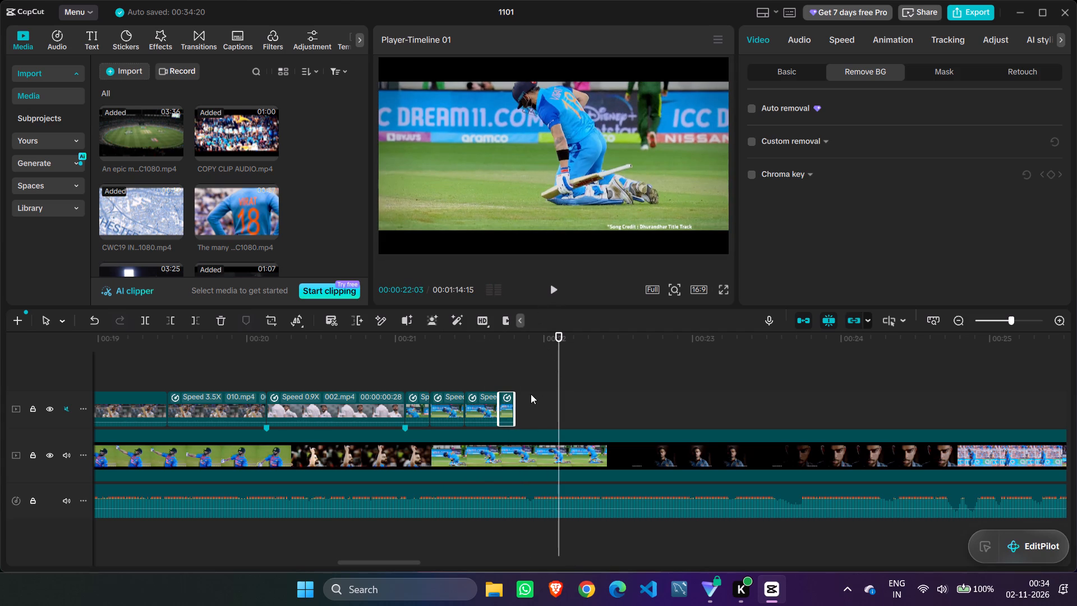
# Insert another copy of the 4.0X kneeling batter clip at about 00:00:21:21, before the short trailing piece, and close up the gaps.
pyautogui.doubleClick(508, 414)
pyautogui.moveTo(507, 405); pyautogui.dragTo(559, 405)
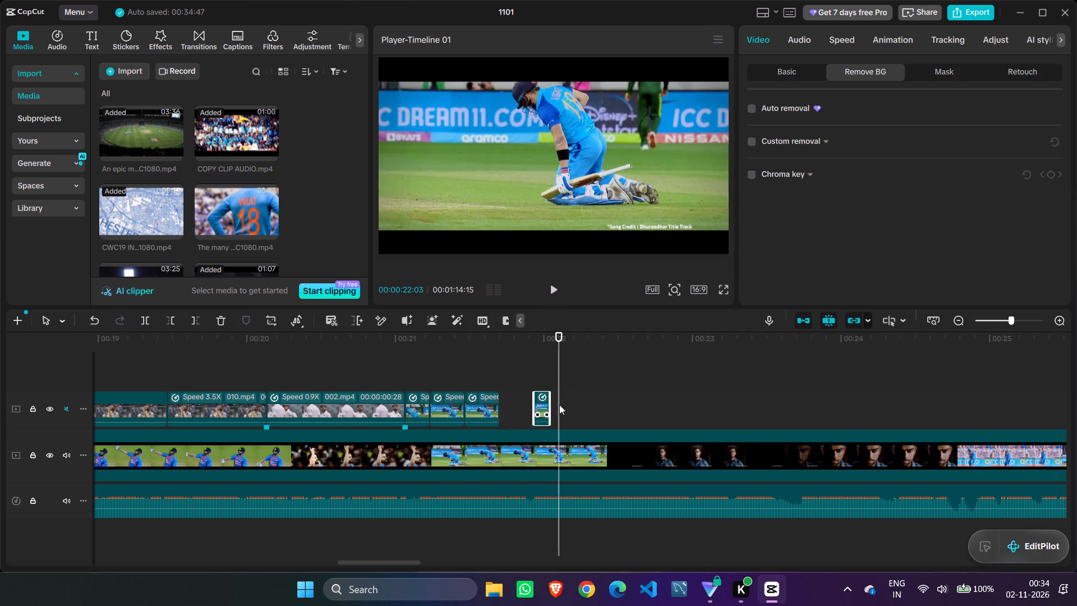
pyautogui.moveTo(559, 405); pyautogui.dragTo(564, 404)
pyautogui.click(480, 408)
pyautogui.rightClick(480, 408)
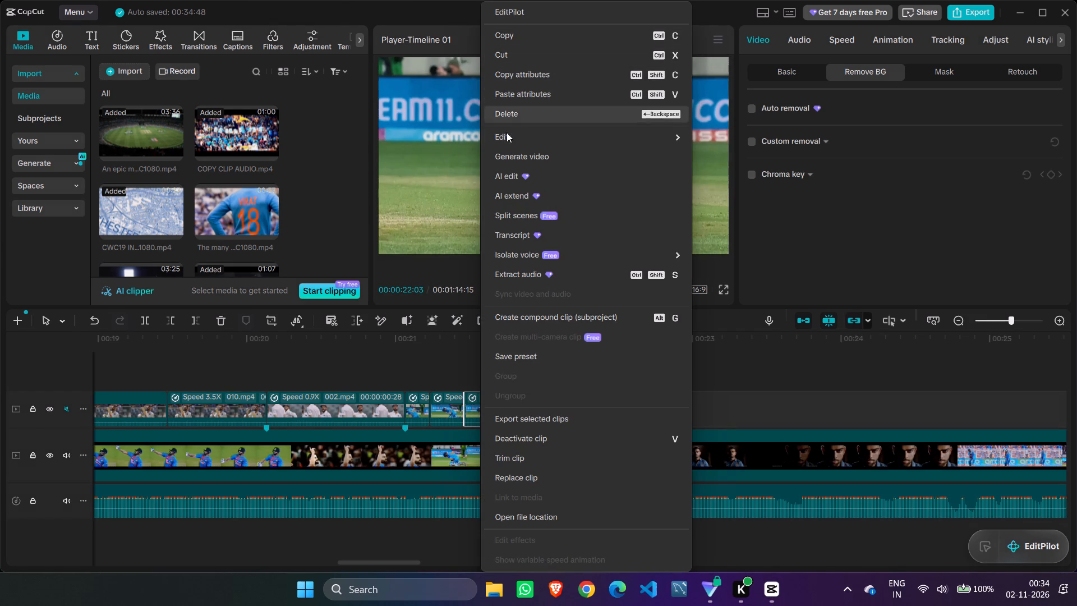
pyautogui.click(463, 361)
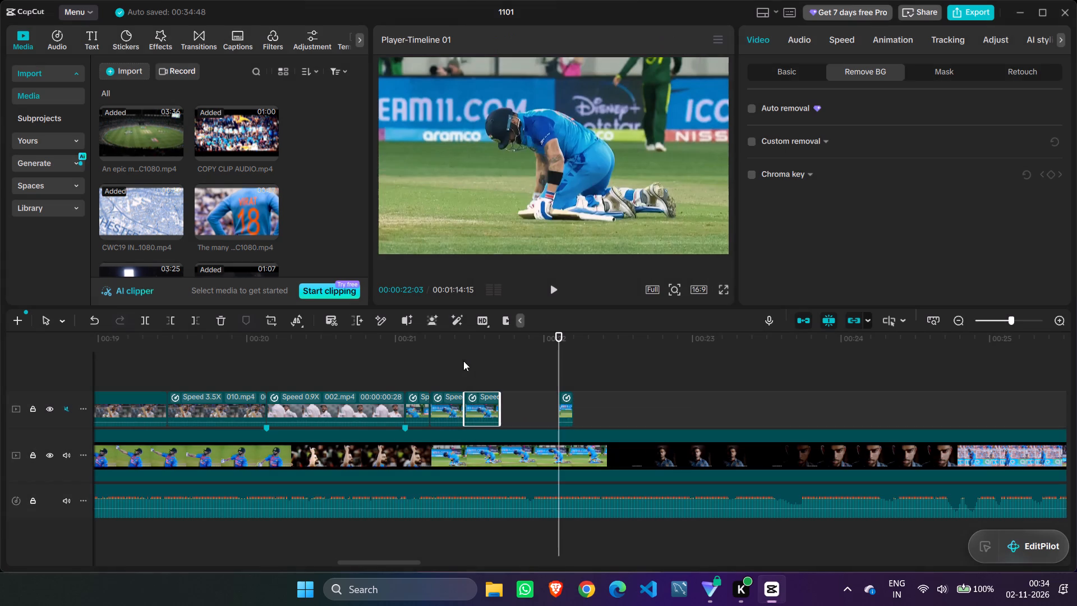
pyautogui.click(516, 403)
pyautogui.rightClick(517, 404)
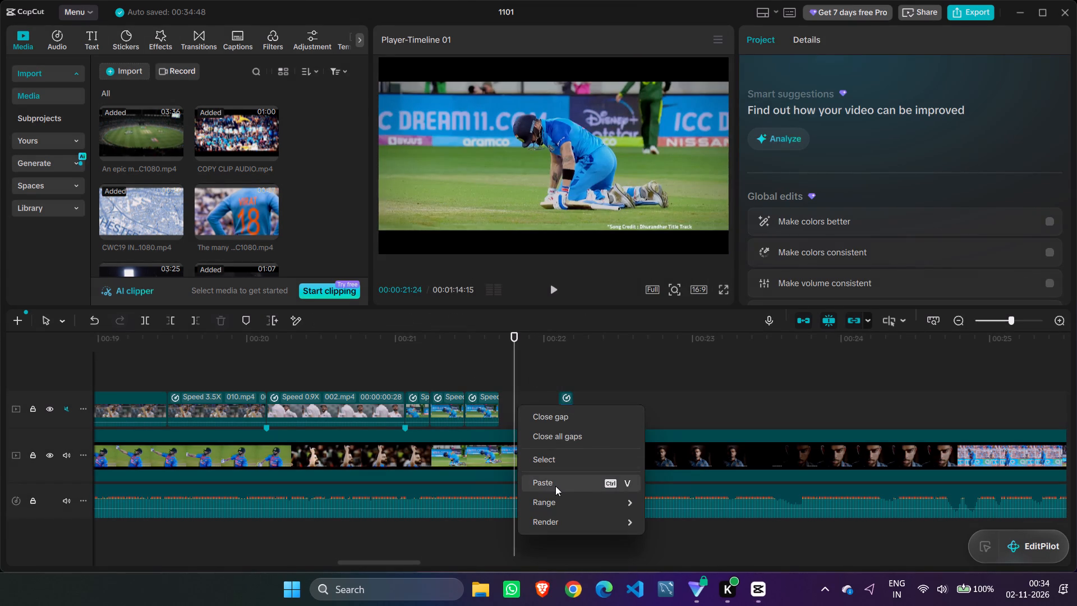
pyautogui.click(554, 485)
pyautogui.moveTo(531, 409); pyautogui.dragTo(520, 407)
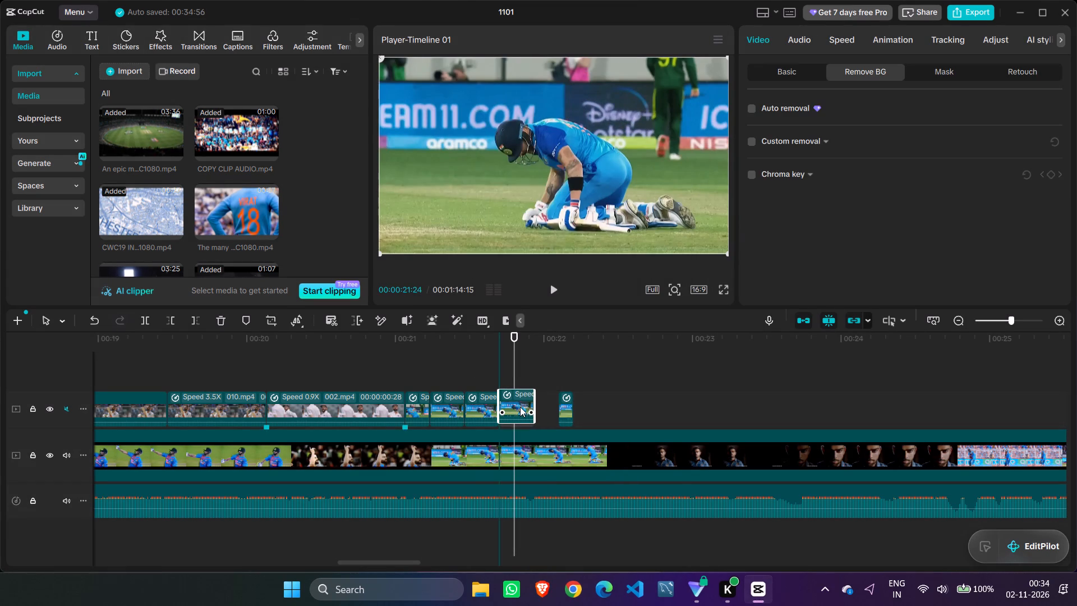
pyautogui.moveTo(568, 406); pyautogui.dragTo(541, 402)
# Play back the extended kneeling batter sequence and split the short trailing piece at 00:00:22:00.
pyautogui.moveTo(516, 371); pyautogui.dragTo(349, 382)
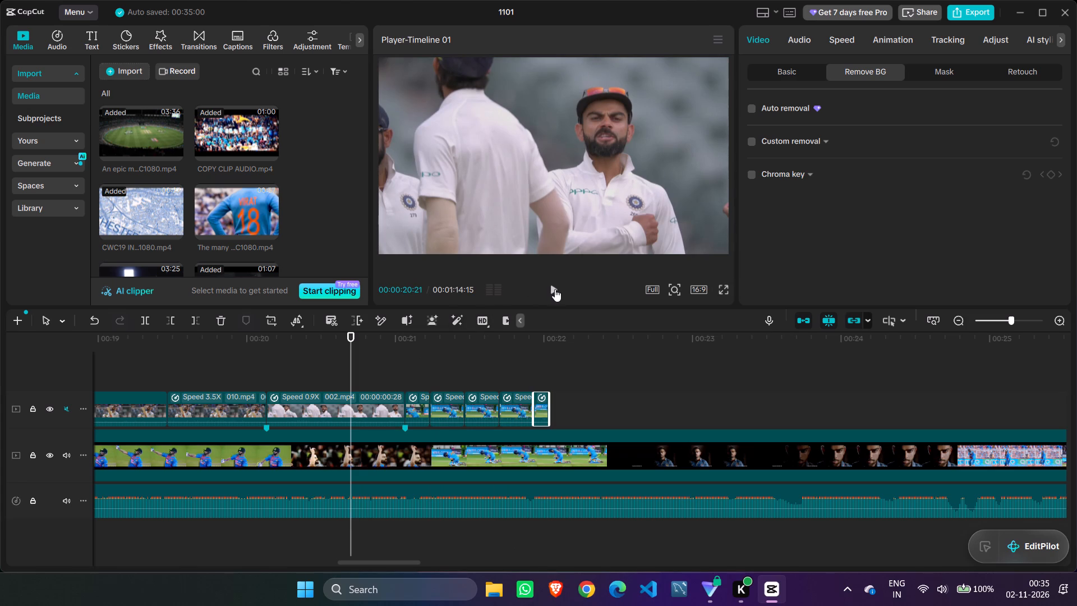
pyautogui.click(555, 289)
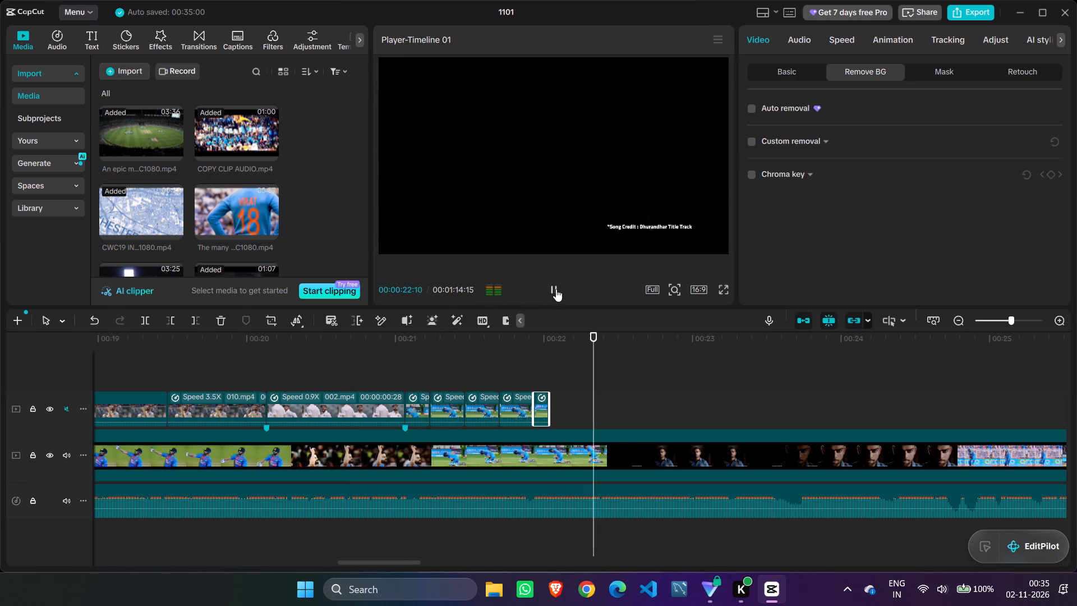
pyautogui.click(556, 289)
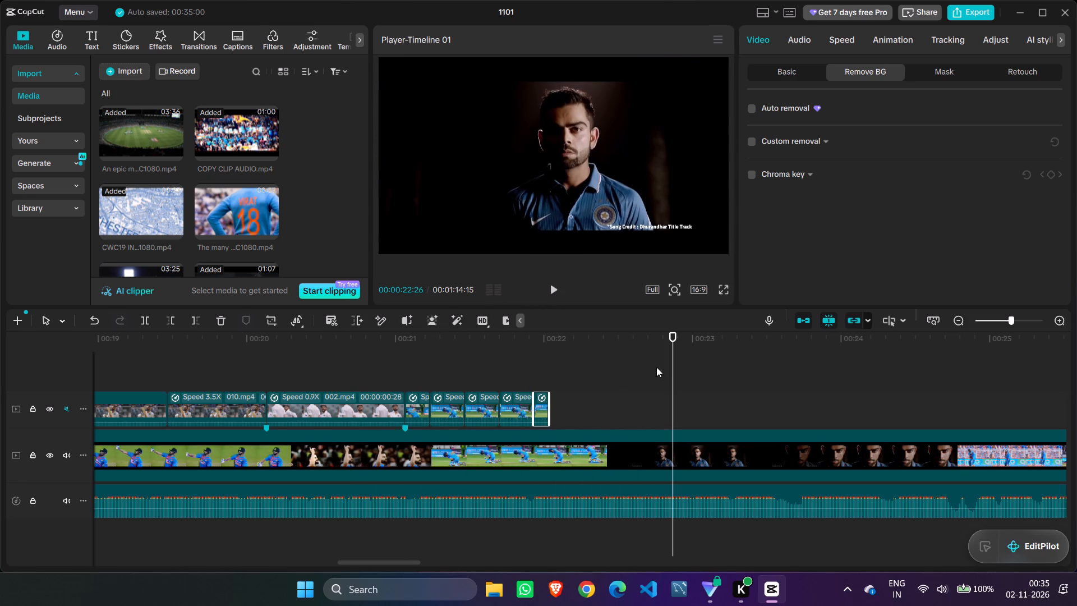
pyautogui.moveTo(671, 364); pyautogui.dragTo(539, 375)
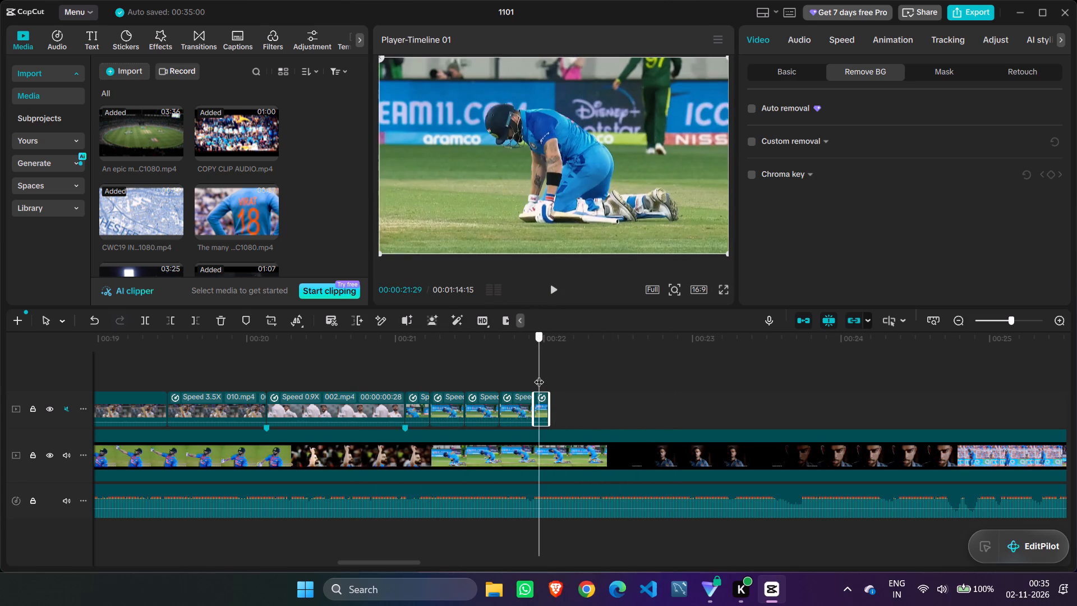
pyautogui.moveTo(539, 375); pyautogui.dragTo(546, 375)
pyautogui.click(546, 375)
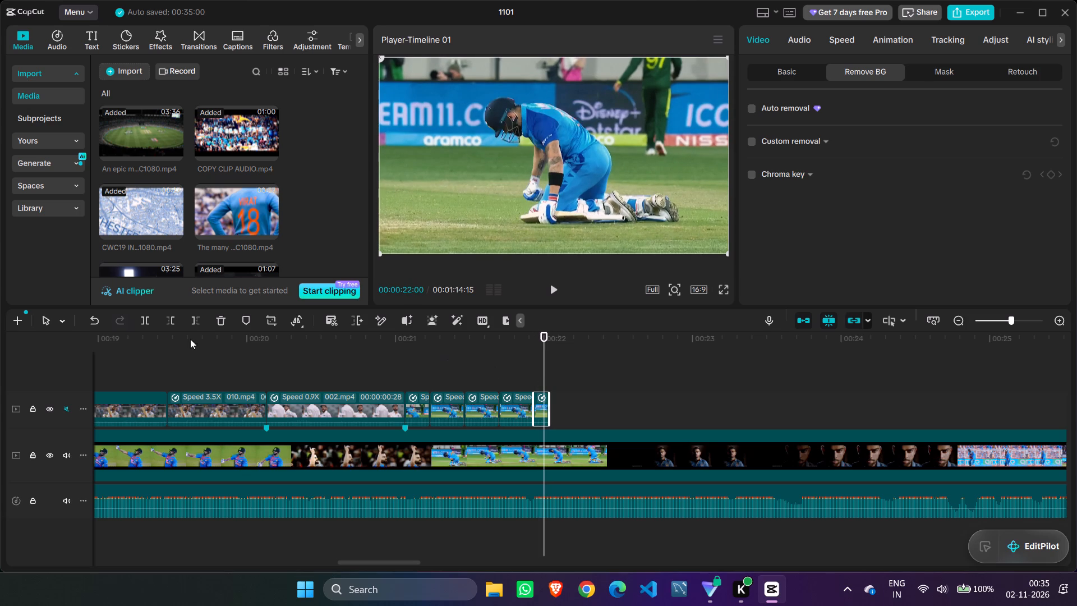
pyautogui.click(148, 322)
# Set the speed of the last kneeling batter piece, starting at 00:00:22:00, to 1.00x.
pyautogui.click(843, 45)
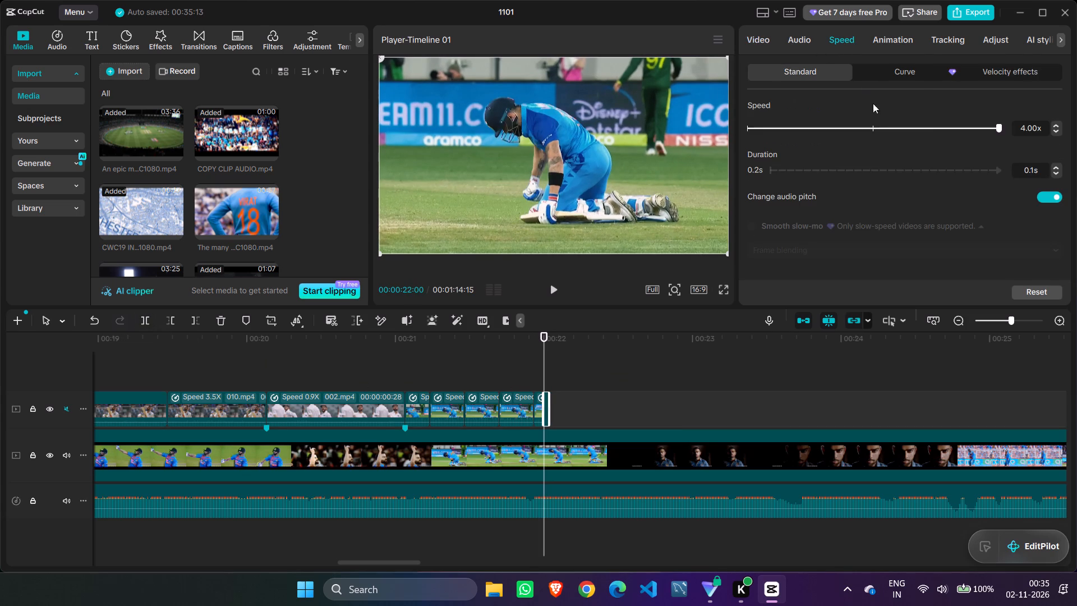
pyautogui.moveTo(998, 129); pyautogui.dragTo(892, 128)
pyautogui.moveTo(892, 128); pyautogui.dragTo(873, 128)
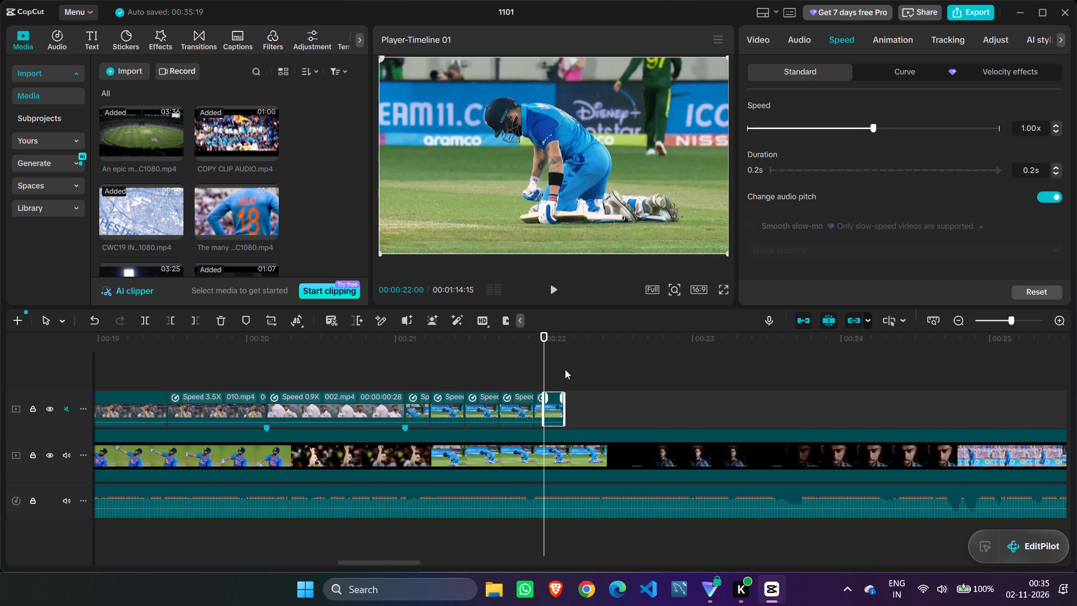
# Play back the kneeling batter passage and extend the end of the last 1.00x piece to about 00:00:22:08.
pyautogui.moveTo(546, 370); pyautogui.dragTo(425, 360)
pyautogui.click(556, 365)
pyautogui.moveTo(556, 365); pyautogui.dragTo(343, 375)
pyautogui.click(558, 286)
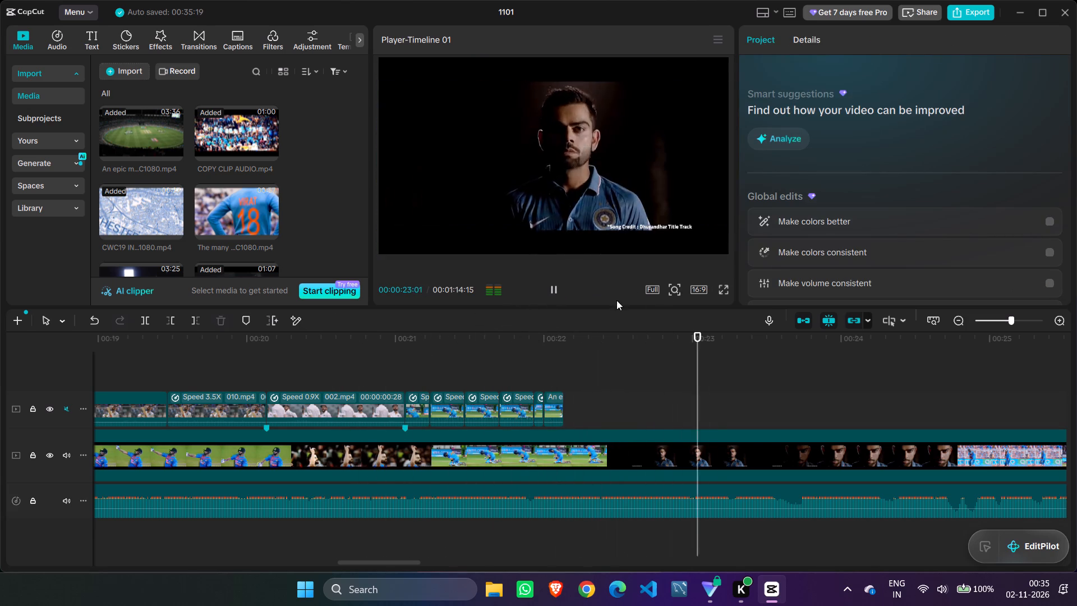
pyautogui.moveTo(770, 384); pyautogui.dragTo(531, 387)
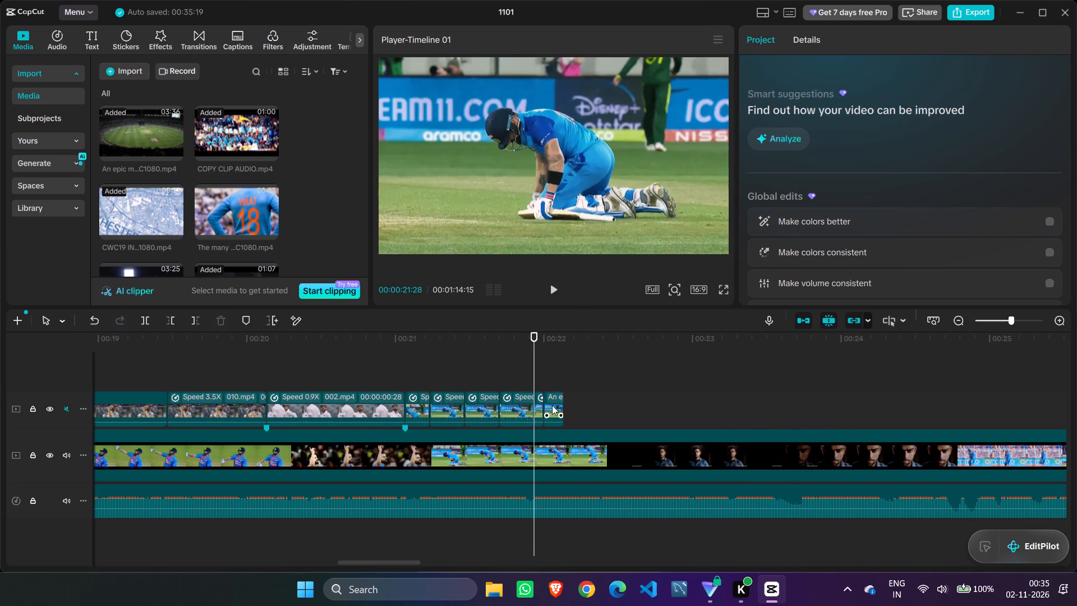
pyautogui.click(552, 405)
pyautogui.moveTo(565, 405); pyautogui.dragTo(583, 403)
# Find where the reference track cuts to the dark portrait, replay the passage, and extend the last kneeling batter piece to 00:00:22:10.
pyautogui.moveTo(531, 348); pyautogui.dragTo(594, 367)
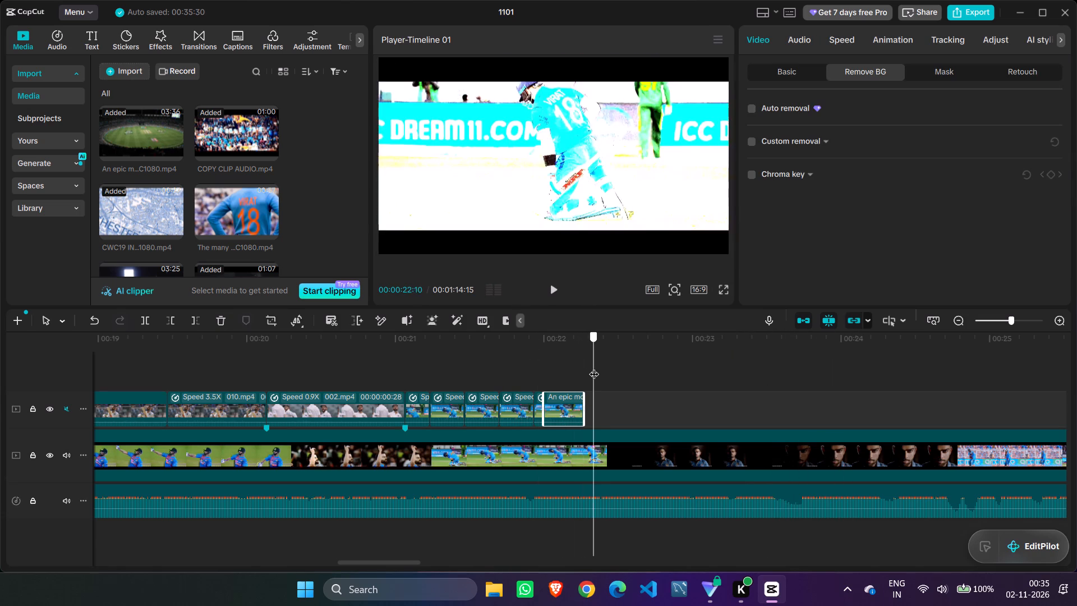
pyautogui.moveTo(594, 367); pyautogui.dragTo(610, 372)
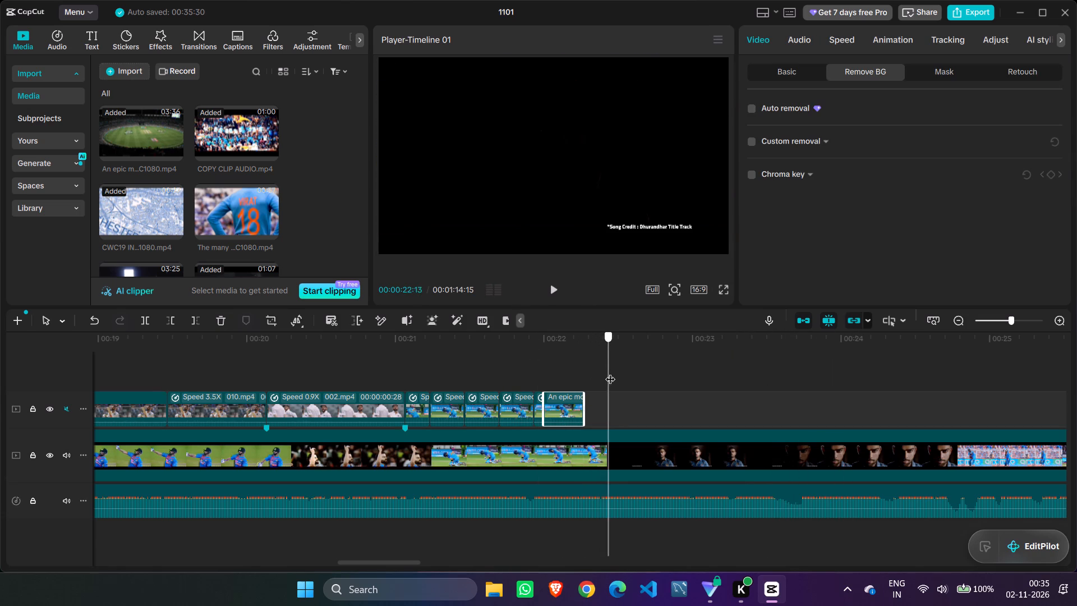
pyautogui.moveTo(610, 372); pyautogui.dragTo(584, 369)
pyautogui.doubleClick(554, 288)
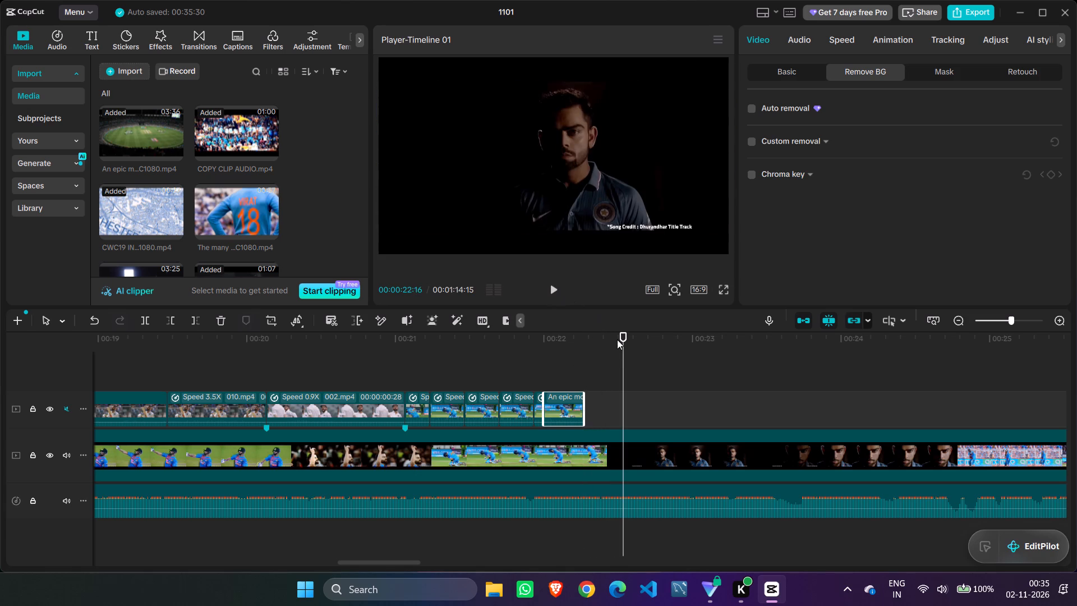
pyautogui.moveTo(623, 348); pyautogui.dragTo(461, 356)
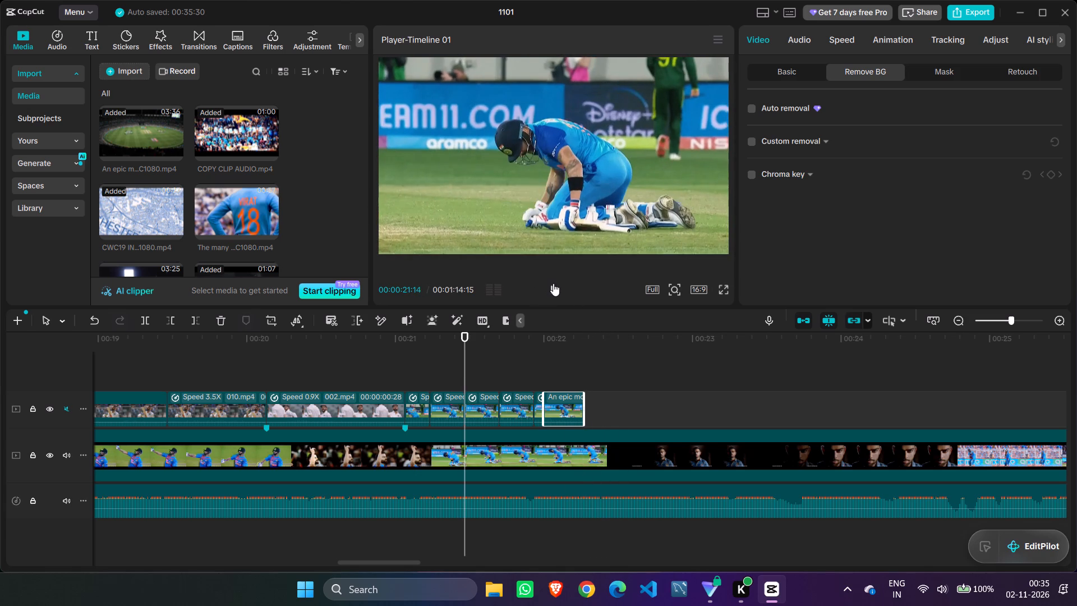
pyautogui.click(553, 283)
pyautogui.click(553, 283)
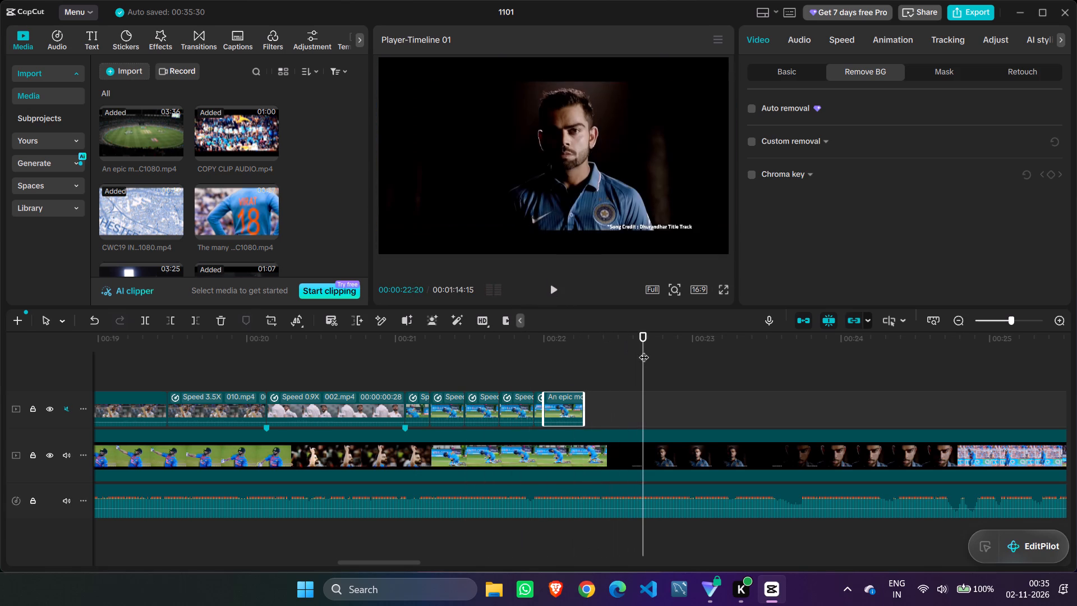
pyautogui.moveTo(644, 350); pyautogui.dragTo(514, 347)
pyautogui.click(557, 283)
pyautogui.click(557, 283)
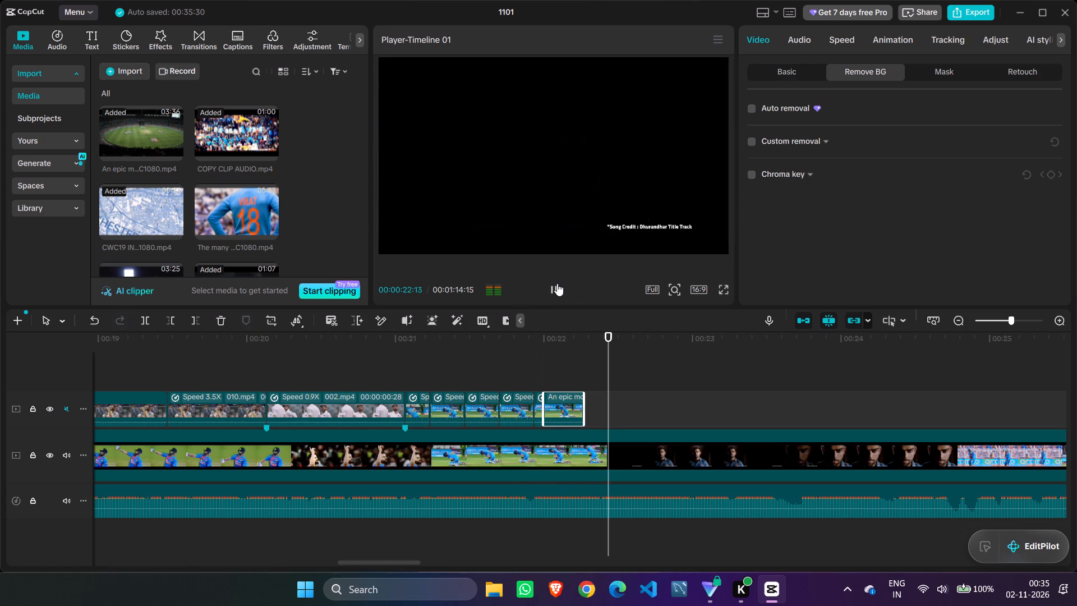
pyautogui.moveTo(611, 351); pyautogui.dragTo(592, 348)
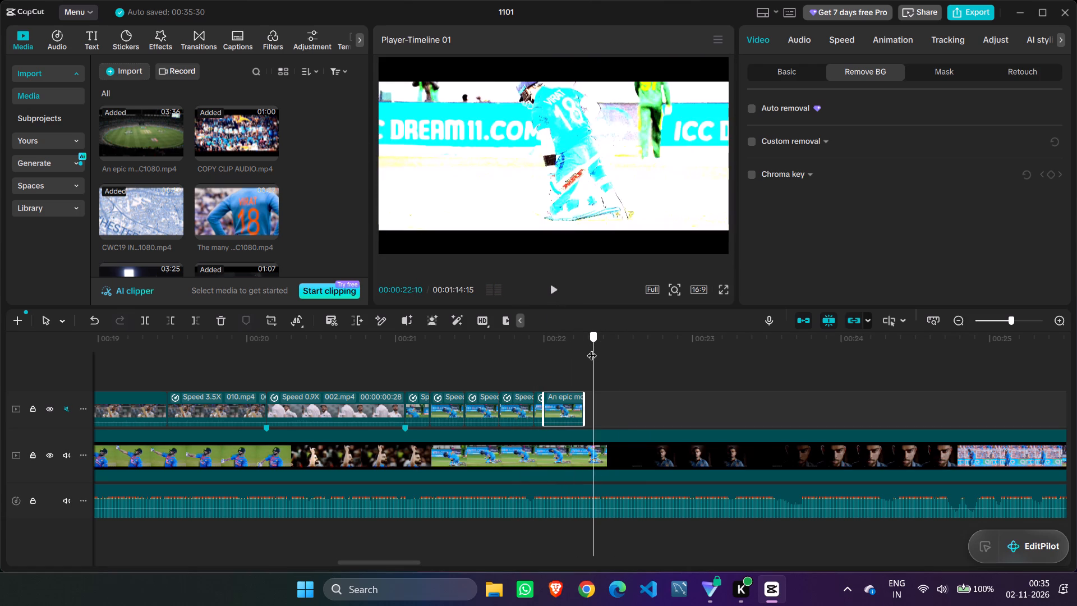
pyautogui.moveTo(592, 348); pyautogui.dragTo(592, 347)
pyautogui.moveTo(584, 401); pyautogui.dragTo(596, 404)
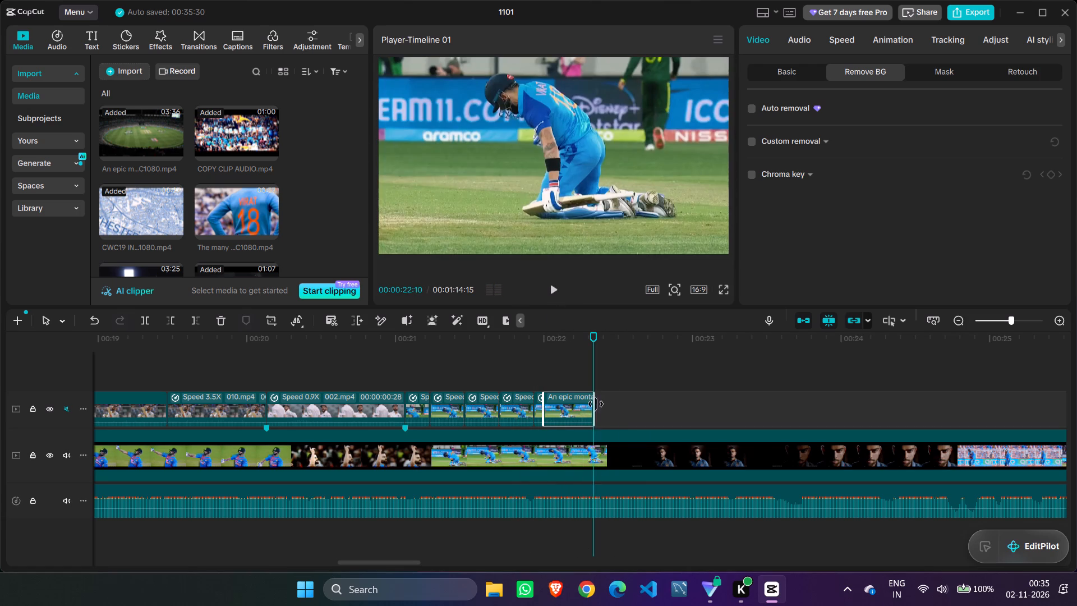
pyautogui.moveTo(596, 404); pyautogui.dragTo(591, 404)
# Replay the kneeling batter pieces against the reference and extend the end of the last piece to 00:00:22:11.
pyautogui.moveTo(590, 369); pyautogui.dragTo(458, 357)
pyautogui.click(551, 289)
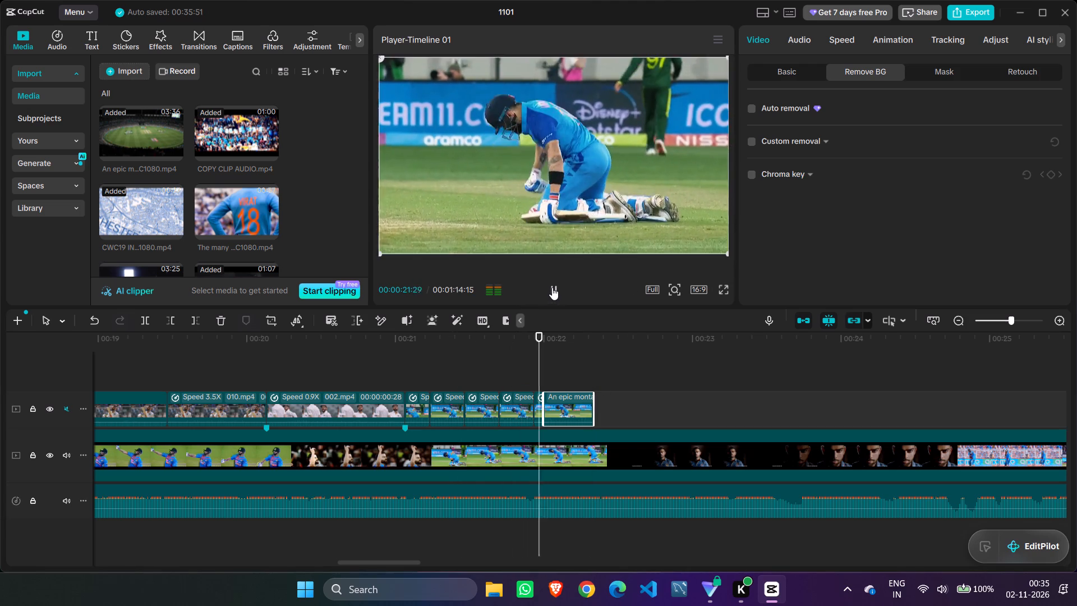
pyautogui.click(552, 287)
pyautogui.click(605, 357)
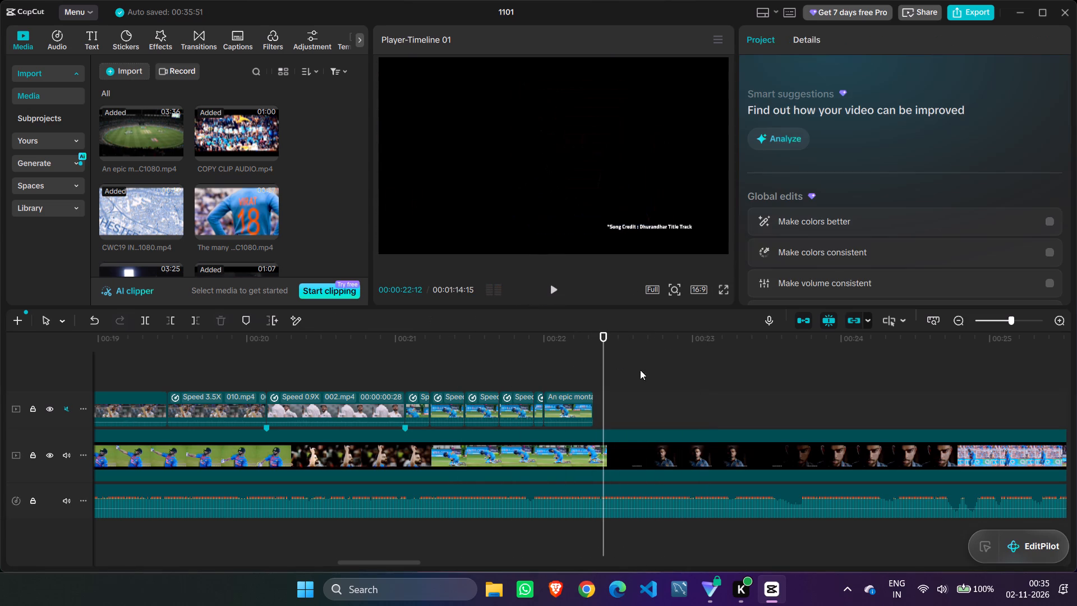
pyautogui.moveTo(606, 356); pyautogui.dragTo(530, 355)
pyautogui.click(554, 290)
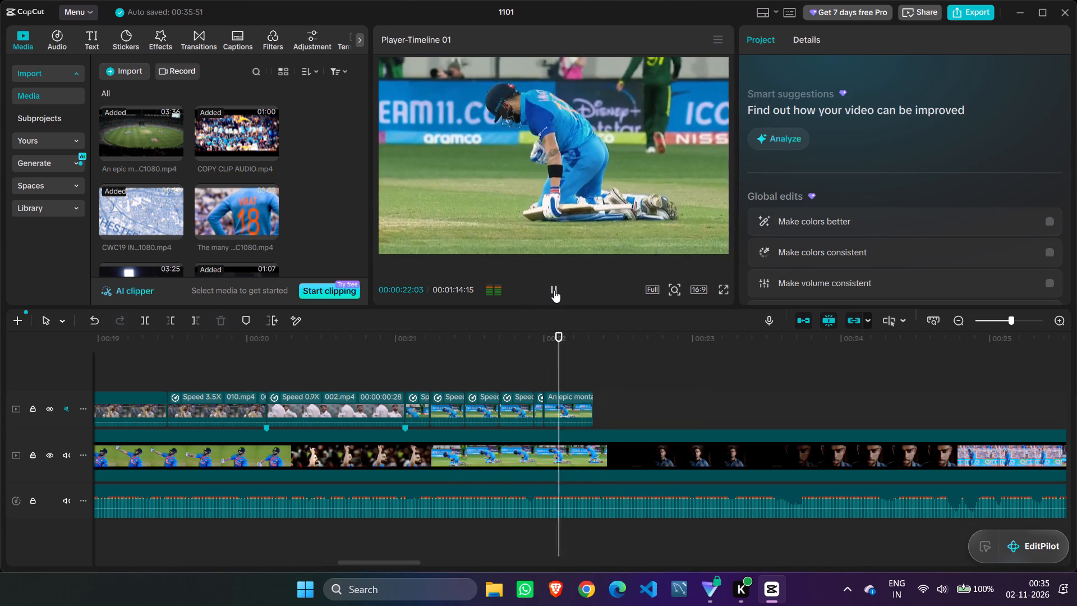
pyautogui.click(554, 290)
pyautogui.click(583, 407)
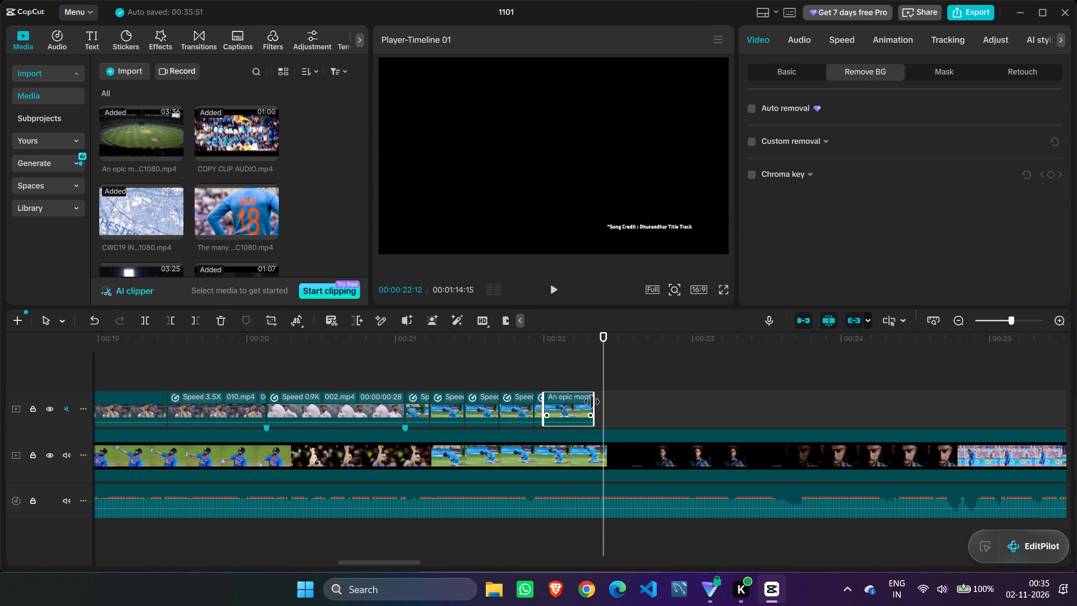
pyautogui.click(593, 402)
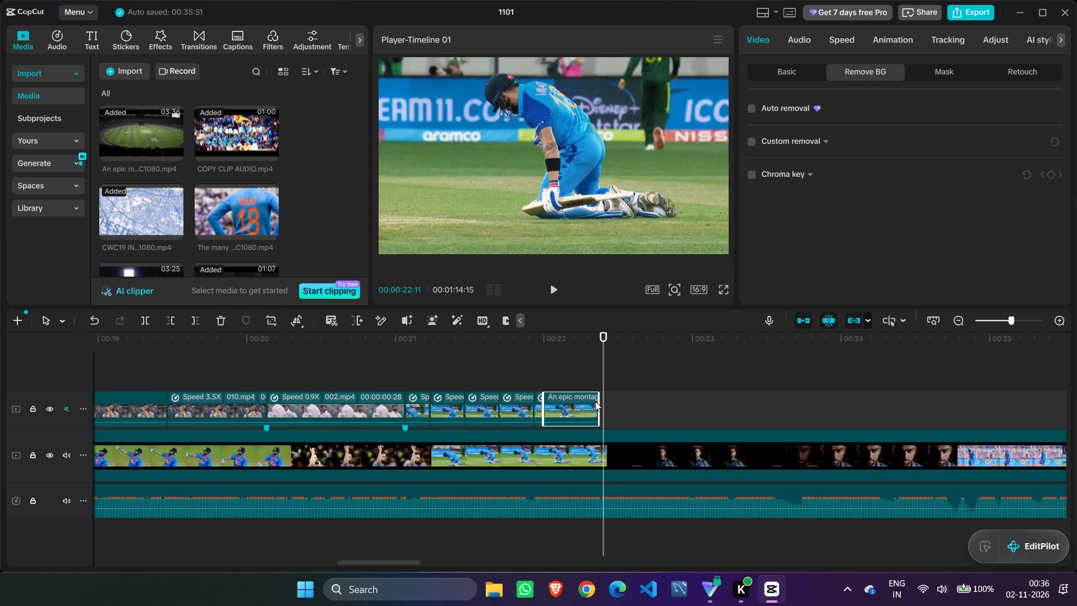
# Play back the montage from about 00:00:17:18 through the kneeling batter pieces repeatedly, checking the cuts against the reference track.
pyautogui.moveTo(602, 370); pyautogui.dragTo(324, 369)
pyautogui.click(963, 314)
pyautogui.click(963, 314)
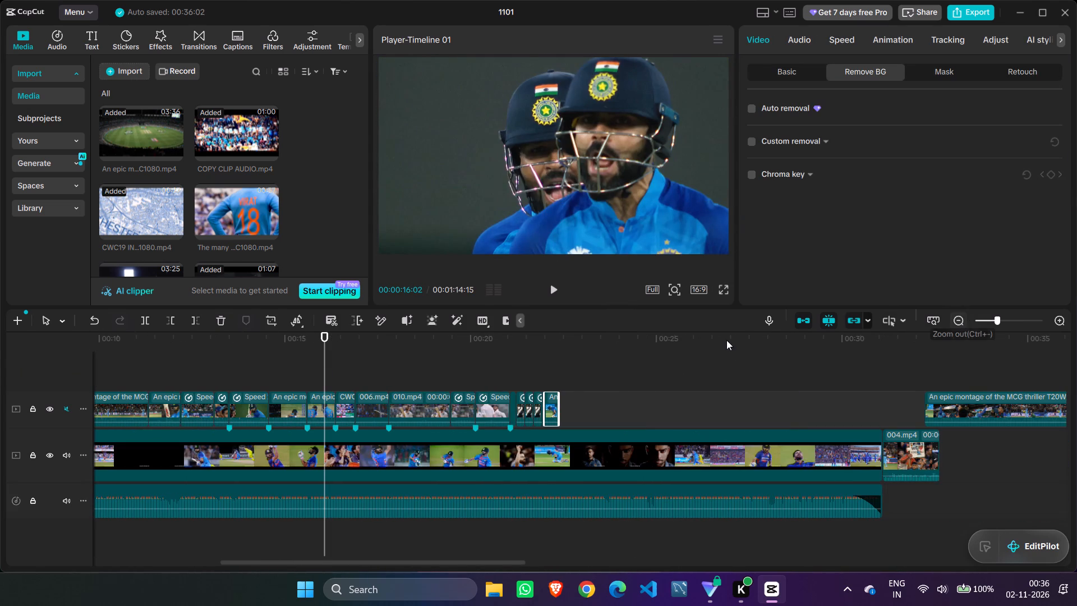
pyautogui.click(655, 364)
pyautogui.moveTo(654, 364); pyautogui.dragTo(381, 360)
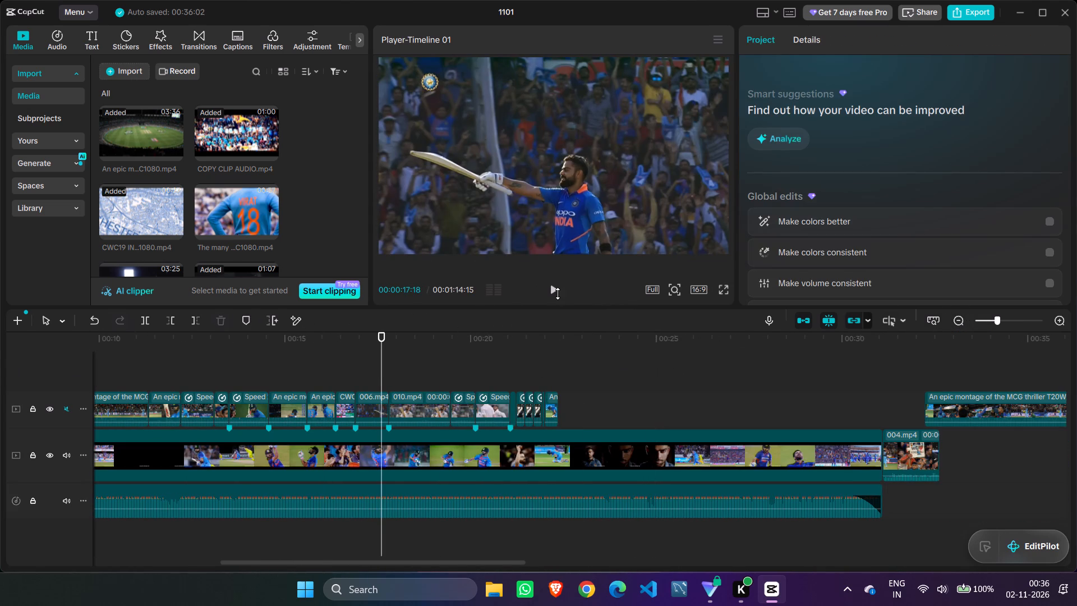
pyautogui.click(556, 293)
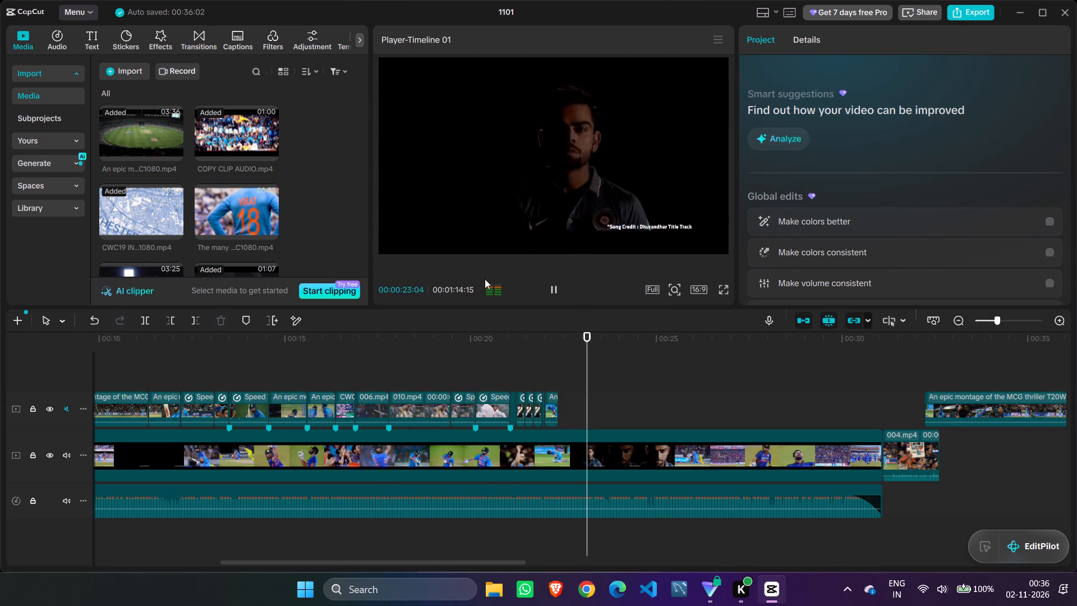
pyautogui.click(555, 283)
pyautogui.moveTo(630, 358); pyautogui.dragTo(498, 360)
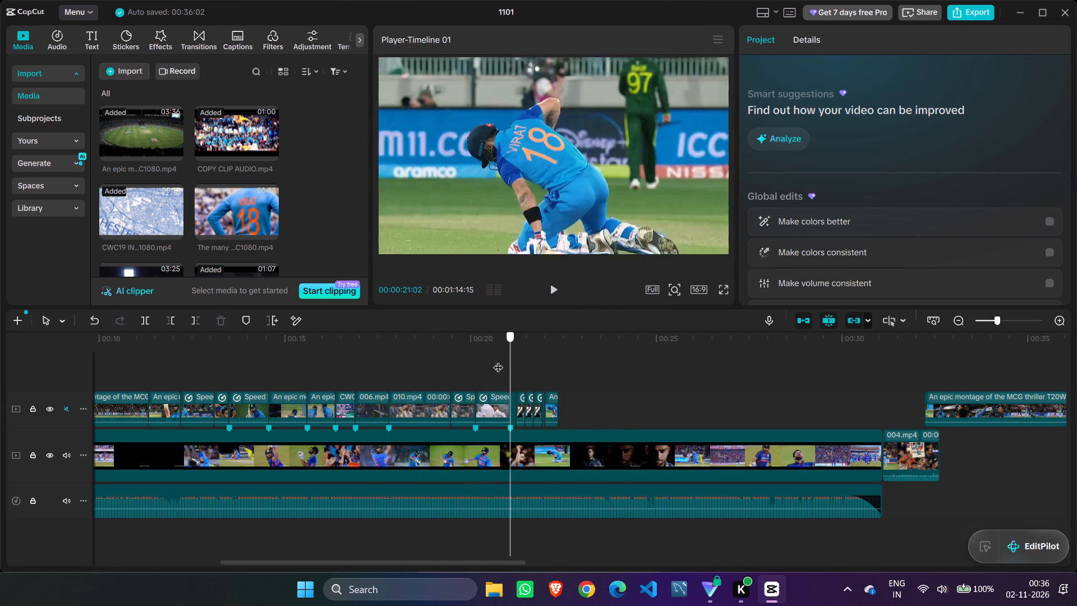
pyautogui.moveTo(498, 360); pyautogui.dragTo(494, 359)
pyautogui.click(553, 290)
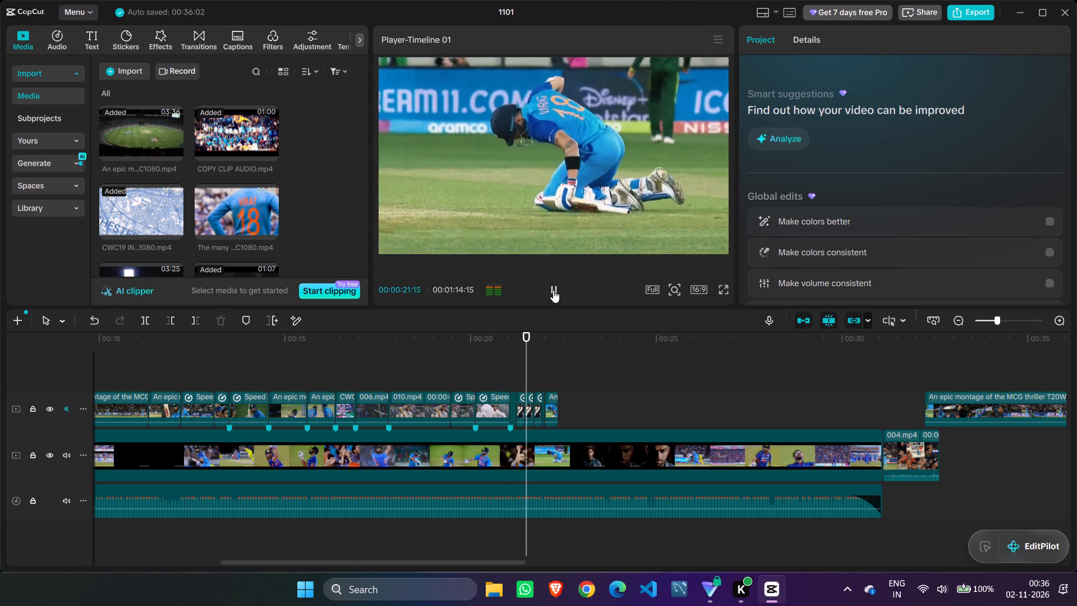
pyautogui.moveTo(576, 352); pyautogui.dragTo(475, 351)
pyautogui.moveTo(628, 353); pyautogui.dragTo(417, 353)
pyautogui.click(557, 285)
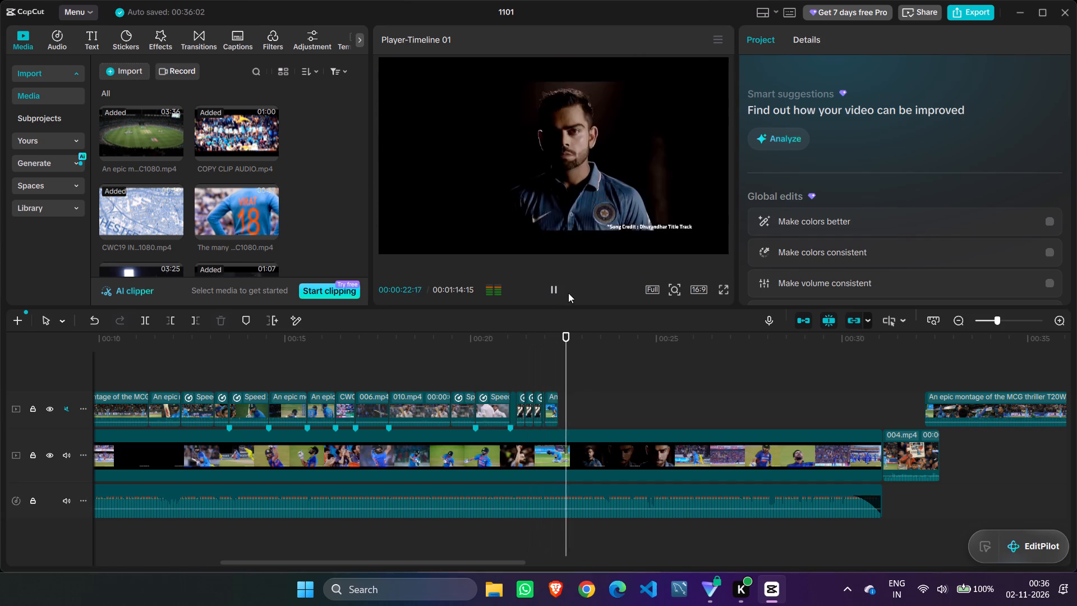
pyautogui.moveTo(586, 347); pyautogui.dragTo(481, 350)
pyautogui.click(554, 290)
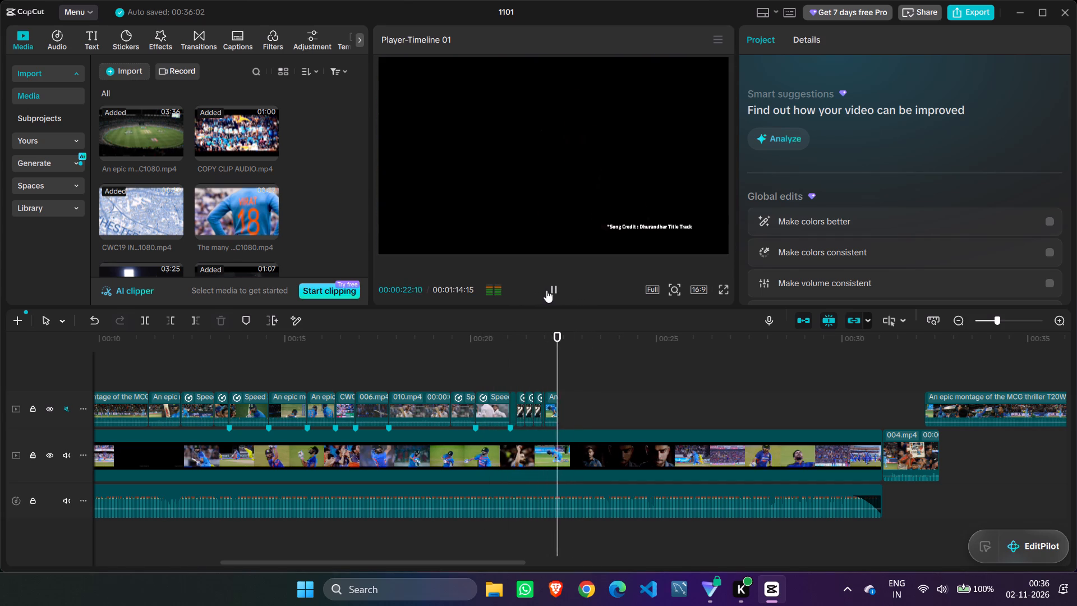
pyautogui.moveTo(591, 339); pyautogui.dragTo(462, 343)
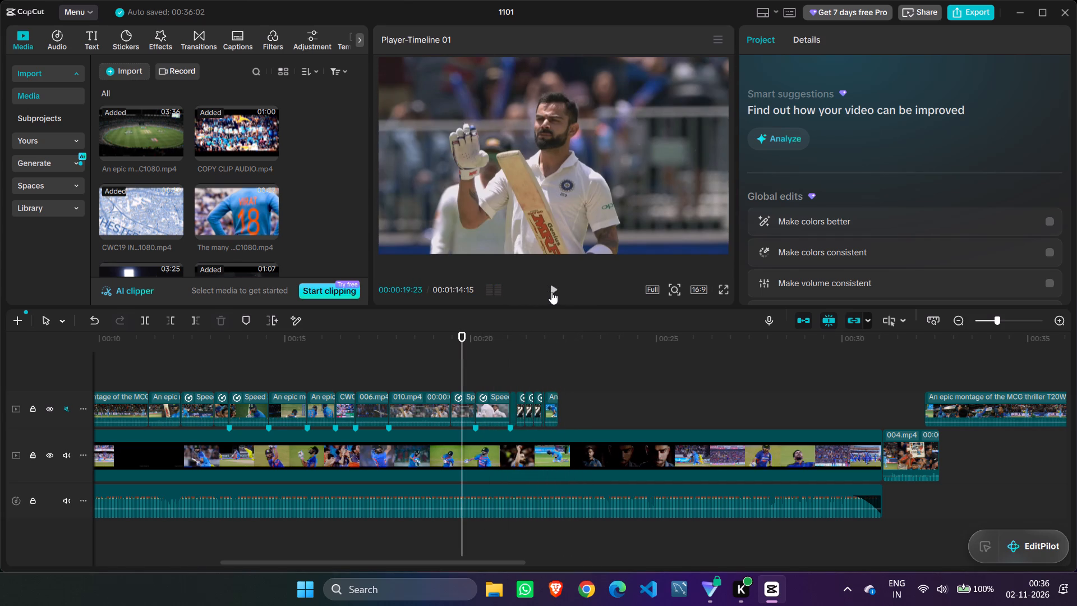
pyautogui.click(551, 292)
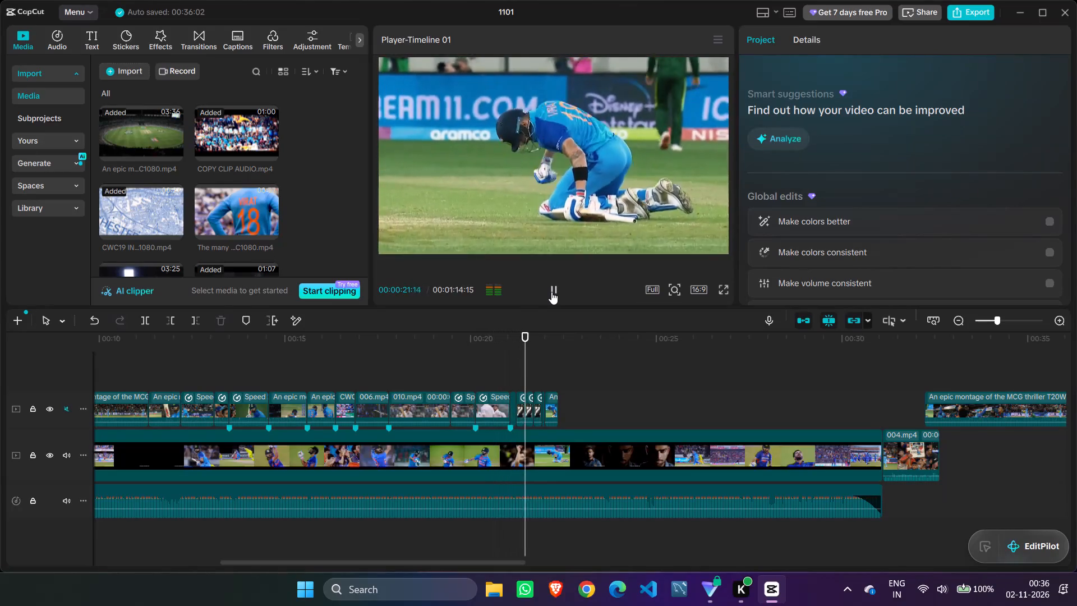
pyautogui.moveTo(586, 357); pyautogui.dragTo(538, 350)
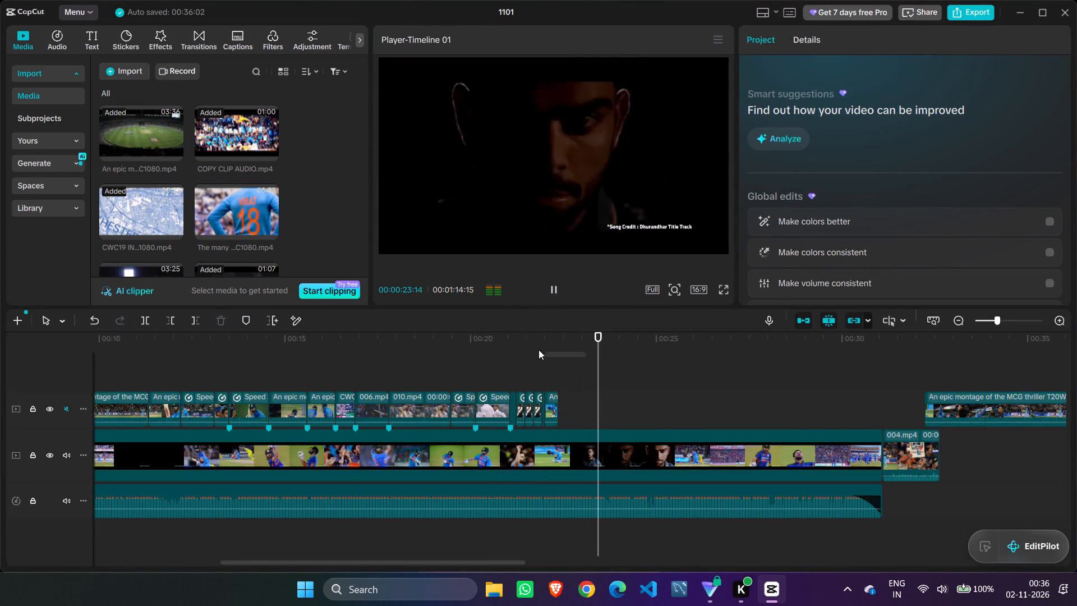
pyautogui.moveTo(538, 350); pyautogui.dragTo(530, 347)
pyautogui.moveTo(638, 355); pyautogui.dragTo(607, 349)
pyautogui.moveTo(646, 351); pyautogui.dragTo(489, 349)
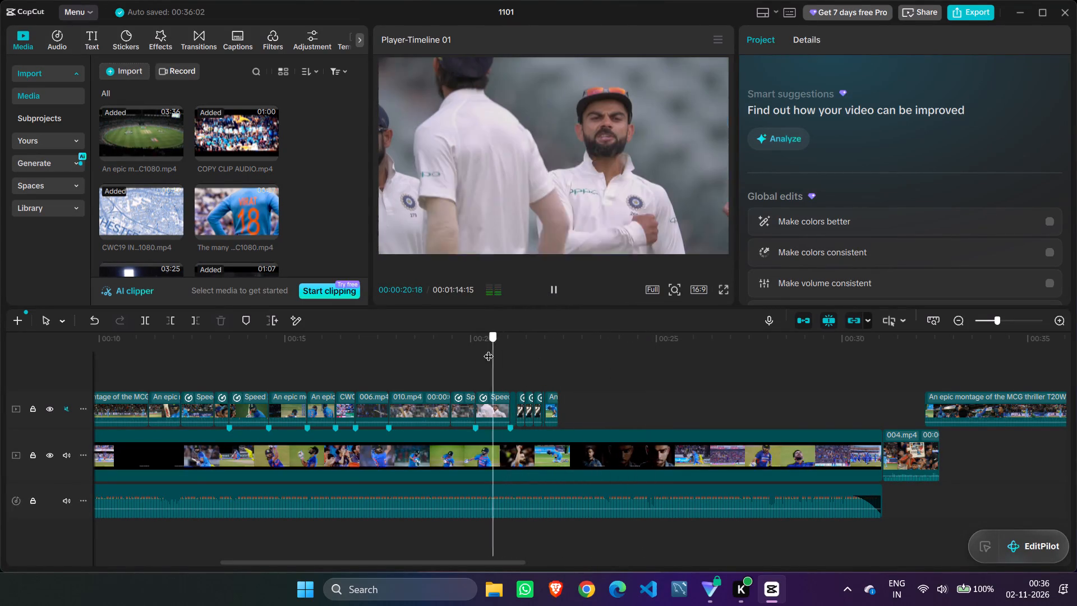
pyautogui.moveTo(489, 349); pyautogui.dragTo(488, 349)
pyautogui.click(550, 287)
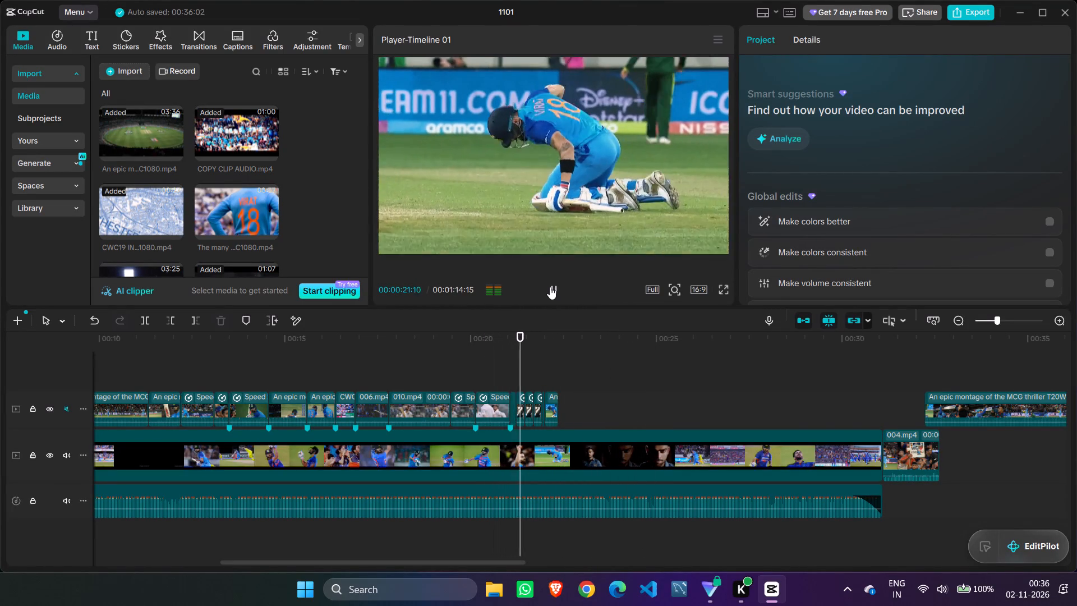
pyautogui.click(619, 365)
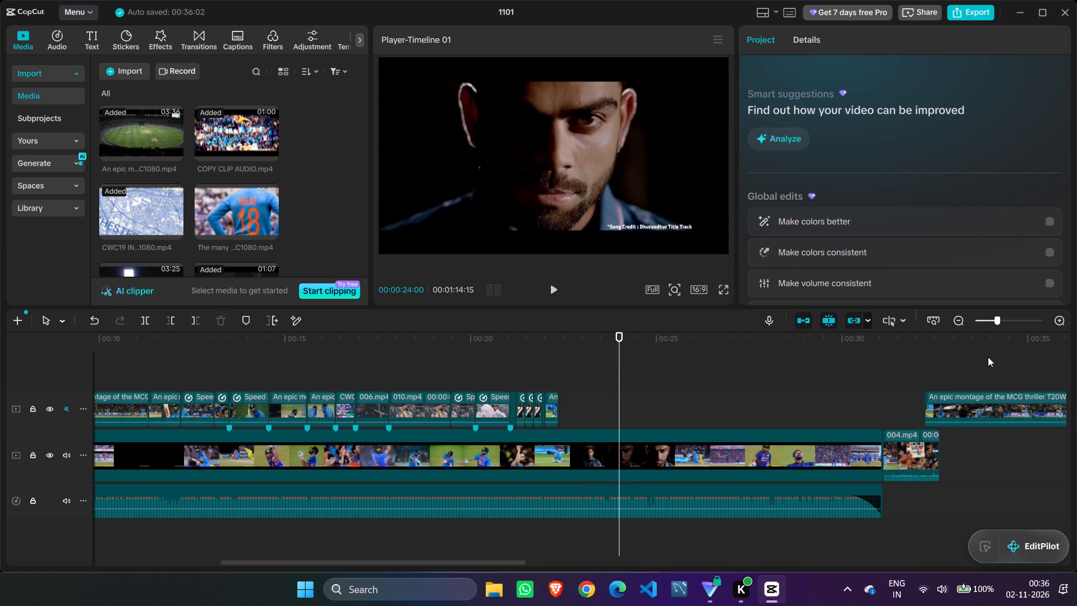
# Select the first kneeling batter piece, park the playhead at 00:00:21:05, and check the freeze, reverse, mirror and rotate options.
pyautogui.doubleClick(1064, 320)
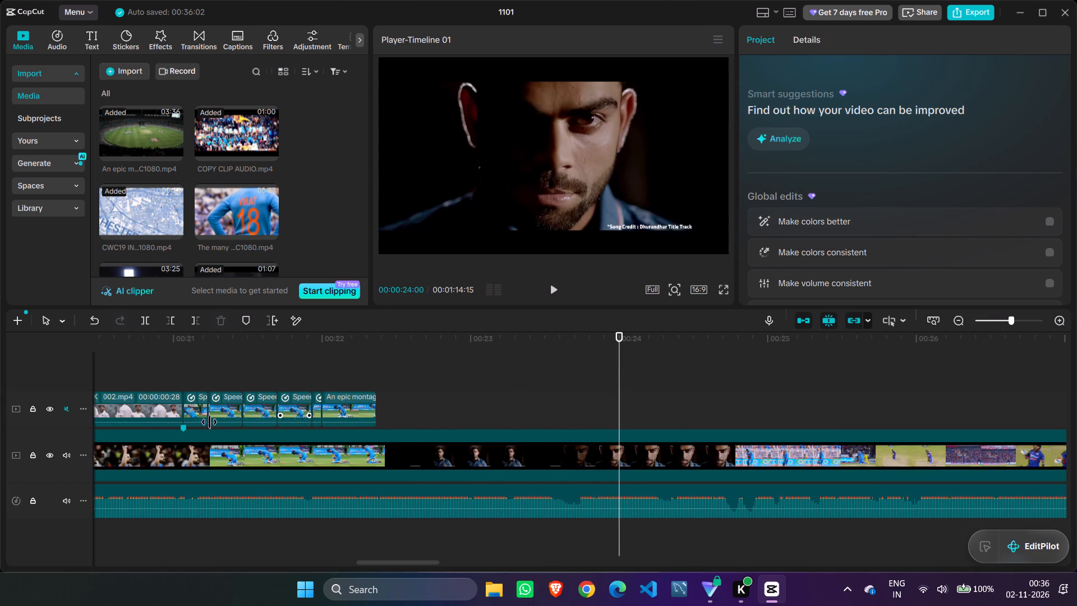
pyautogui.click(194, 409)
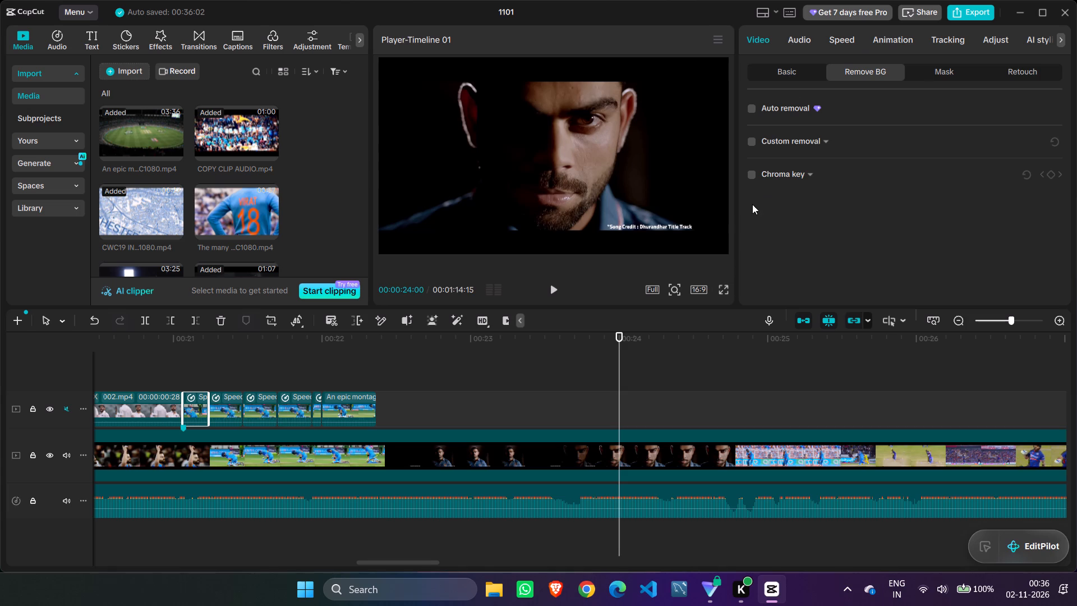
pyautogui.moveTo(620, 391); pyautogui.dragTo(198, 417)
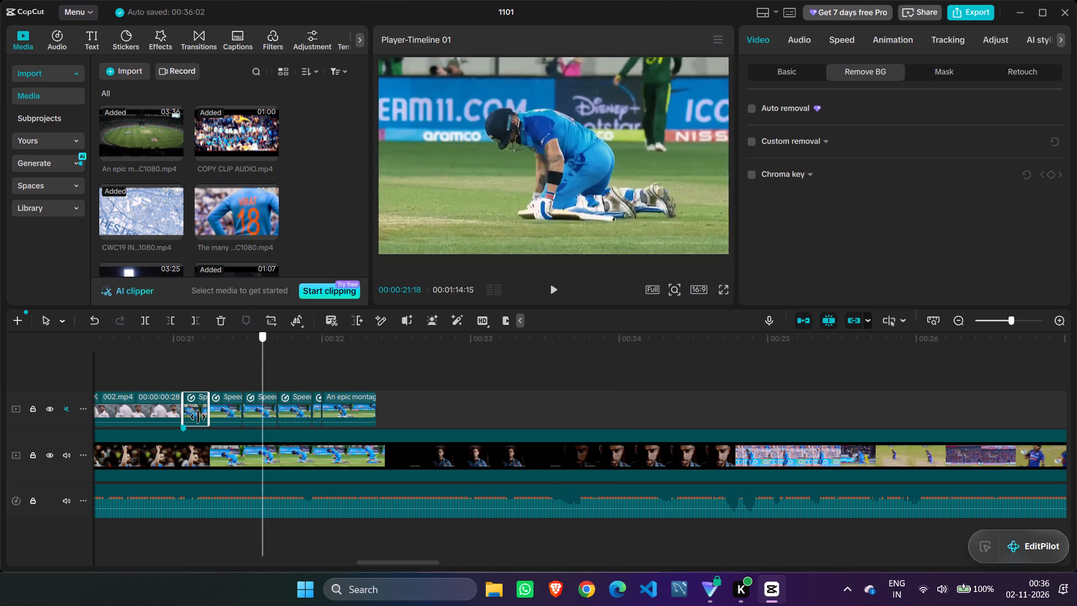
pyautogui.moveTo(198, 417); pyautogui.dragTo(196, 417)
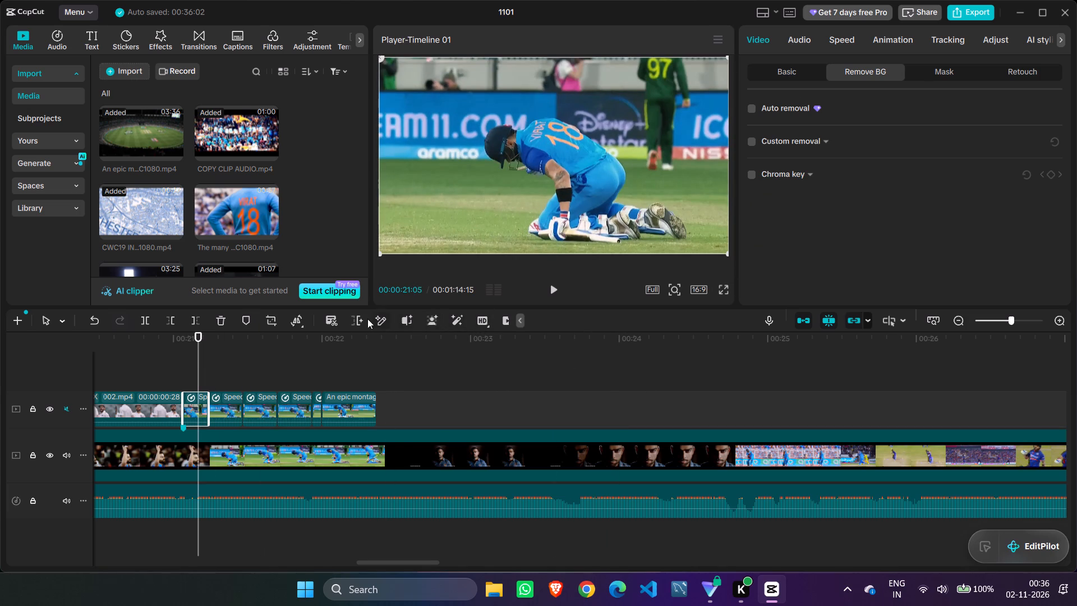
pyautogui.click(298, 319)
pyautogui.click(298, 319)
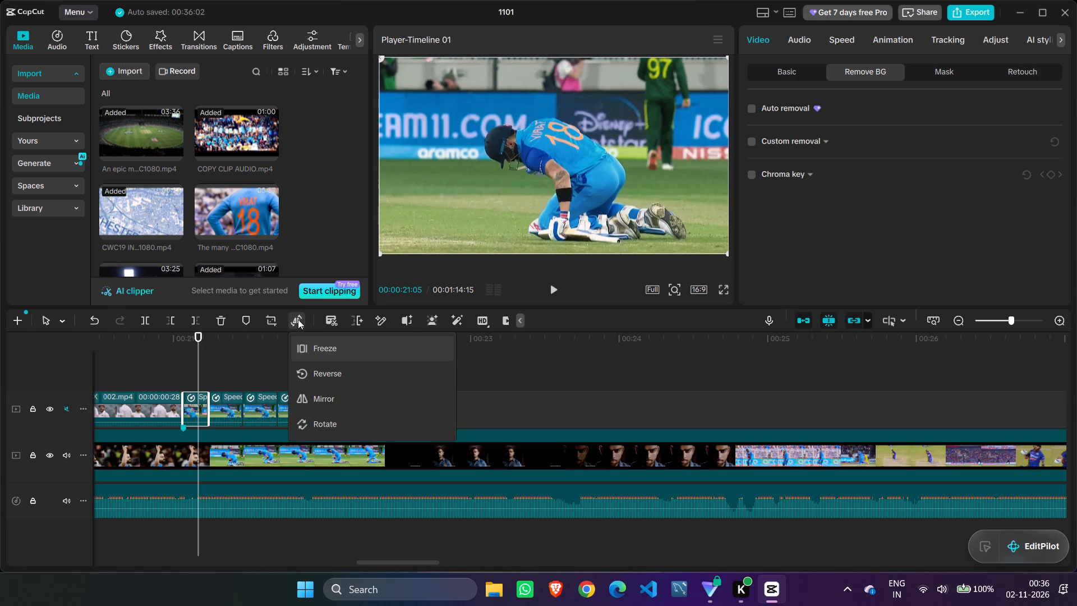
pyautogui.click(233, 349)
pyautogui.click(194, 403)
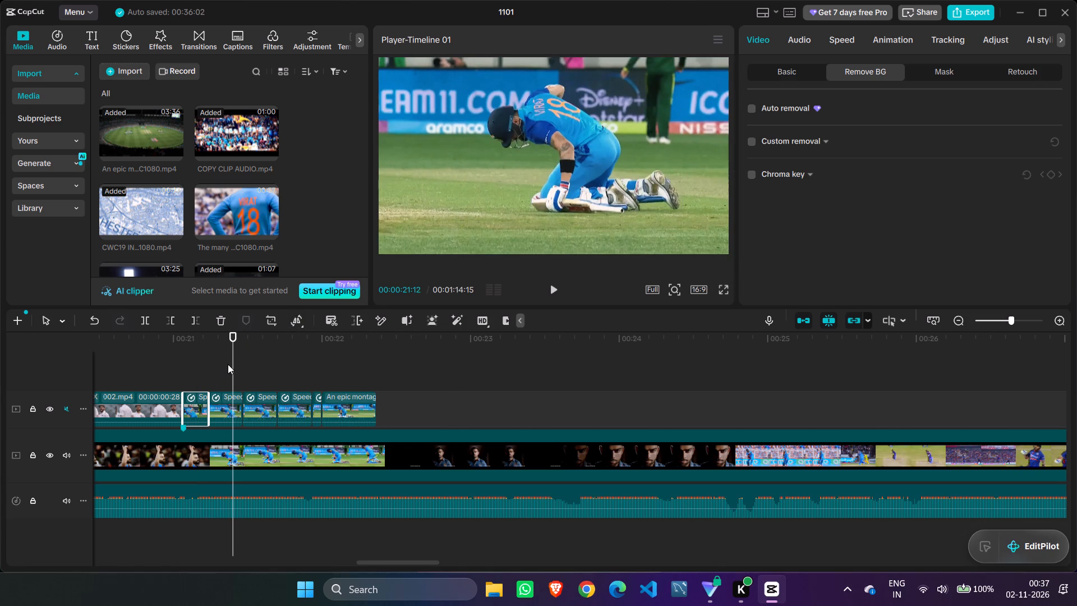
pyautogui.moveTo(234, 364); pyautogui.dragTo(197, 365)
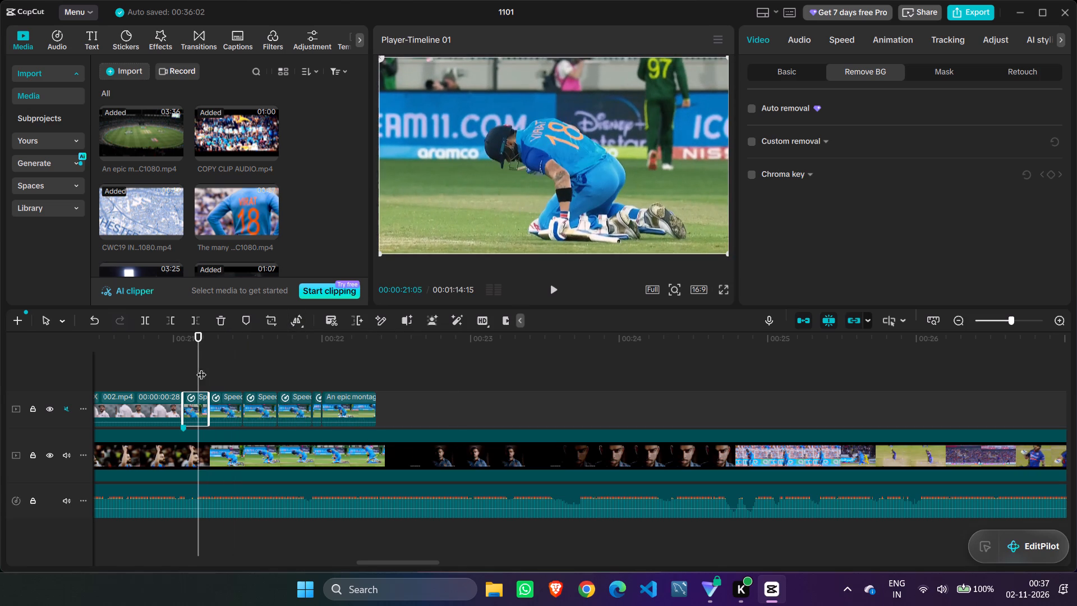
# Look through the first kneeling batter piece's animation, adjustment, AI stylize, speed, audio and background removal settings.
pyautogui.click(1060, 41)
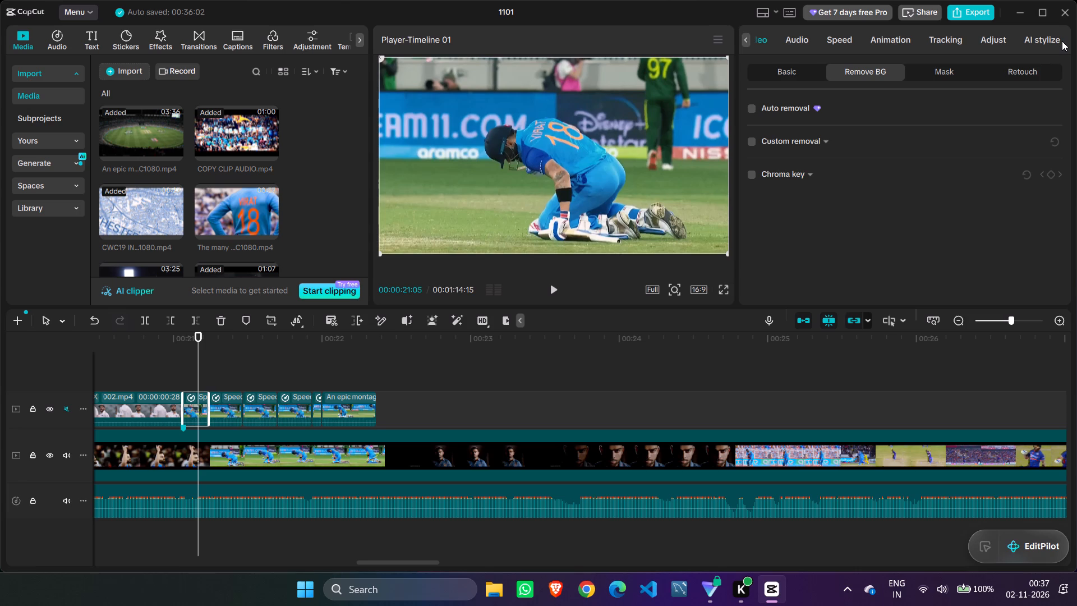
pyautogui.click(1062, 41)
pyautogui.click(891, 43)
pyautogui.click(928, 40)
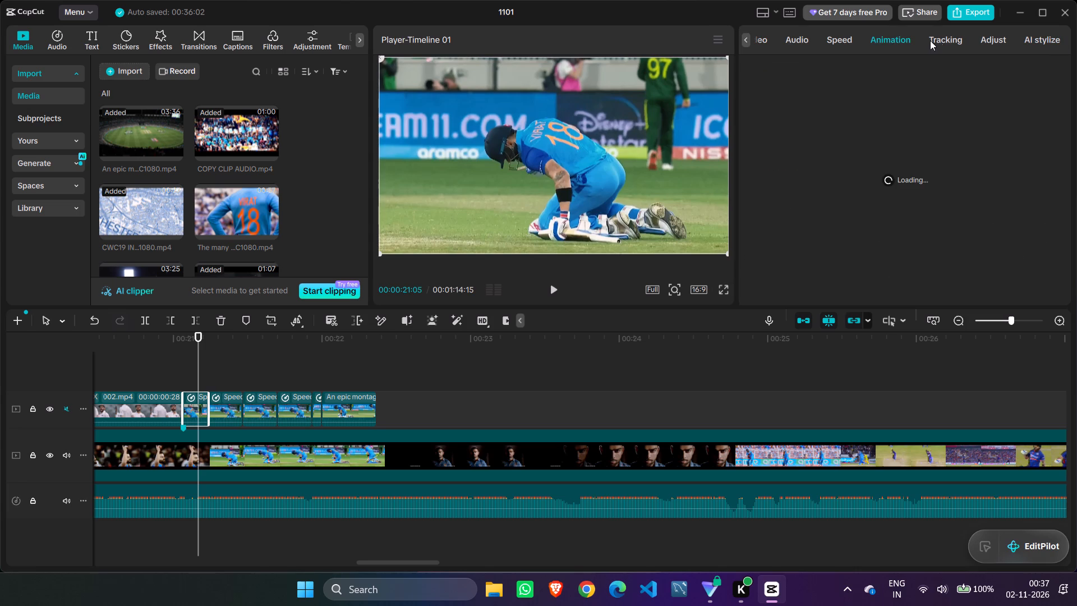
pyautogui.click(975, 42)
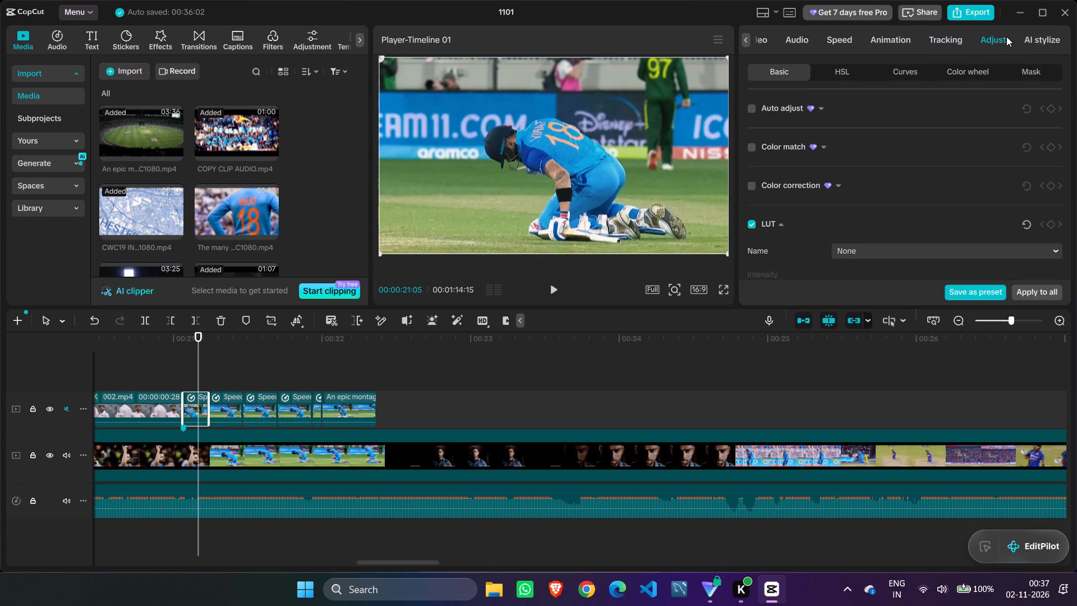
pyautogui.scroll(-5, 932, 129)
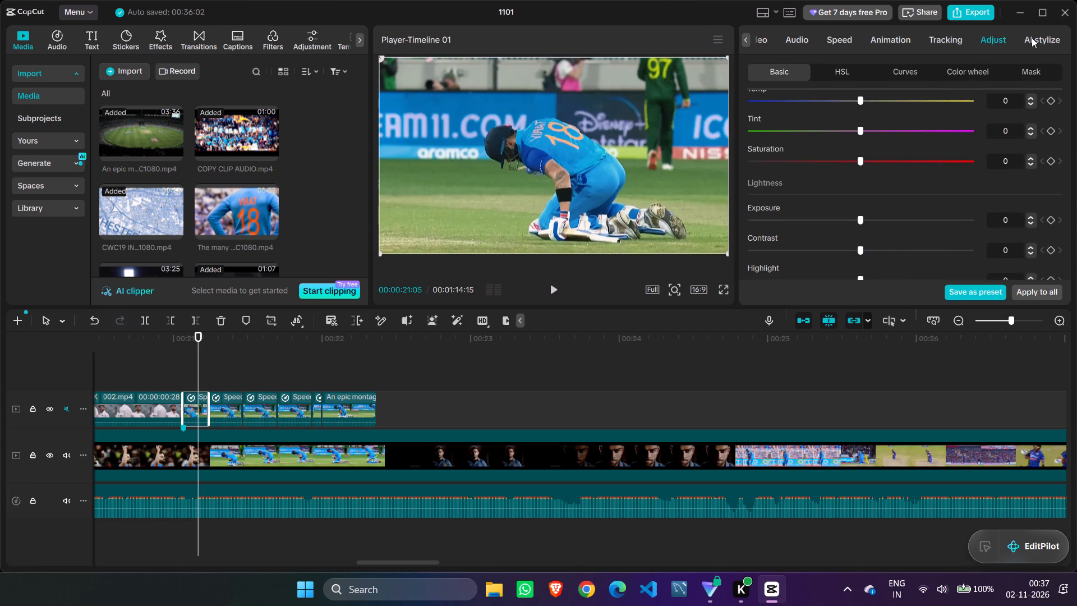
pyautogui.click(1032, 38)
pyautogui.click(971, 41)
pyautogui.click(877, 42)
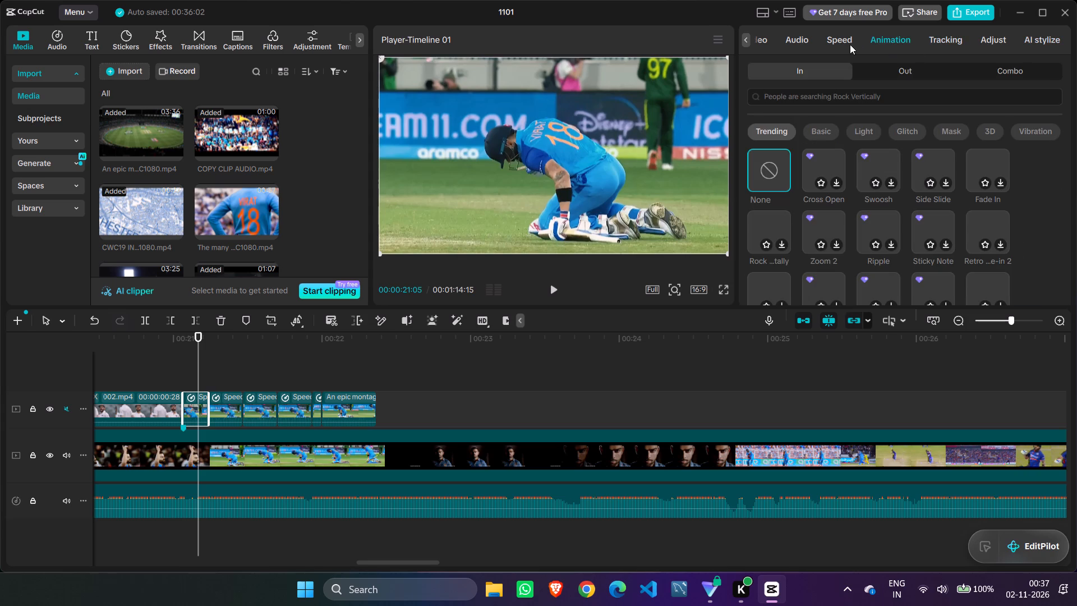
pyautogui.click(844, 44)
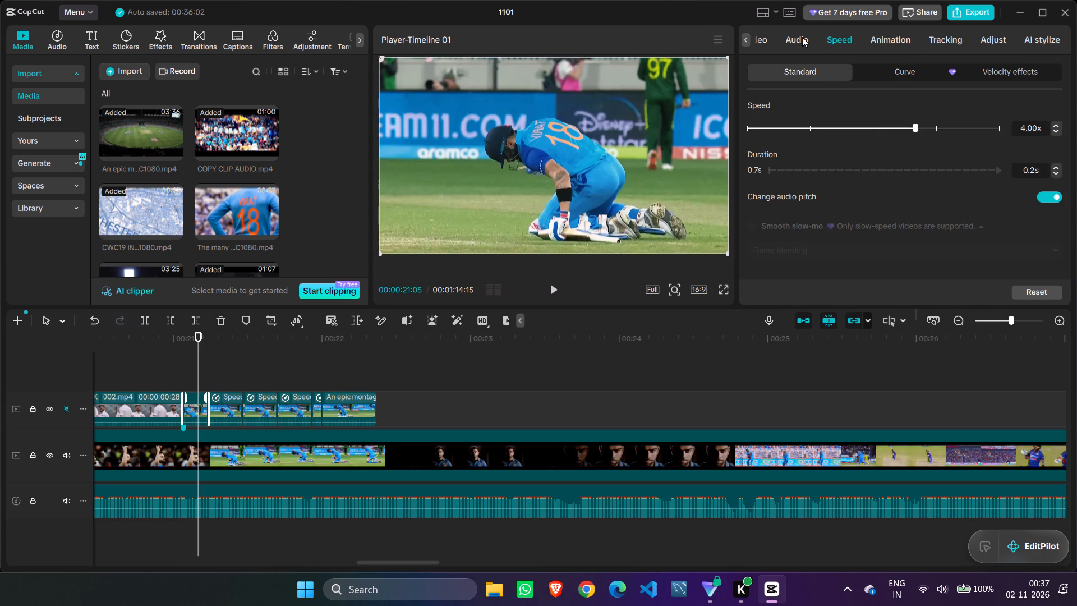
pyautogui.scroll(-2, 818, 117)
pyautogui.scroll(3, 822, 145)
pyautogui.click(802, 39)
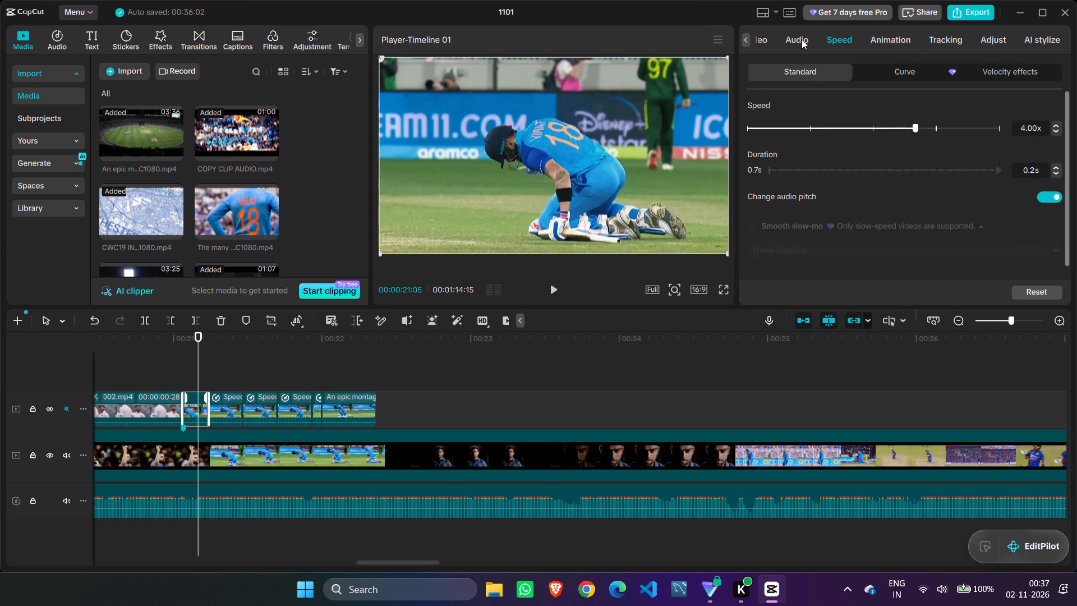
pyautogui.moveTo(802, 39); pyautogui.dragTo(914, 30)
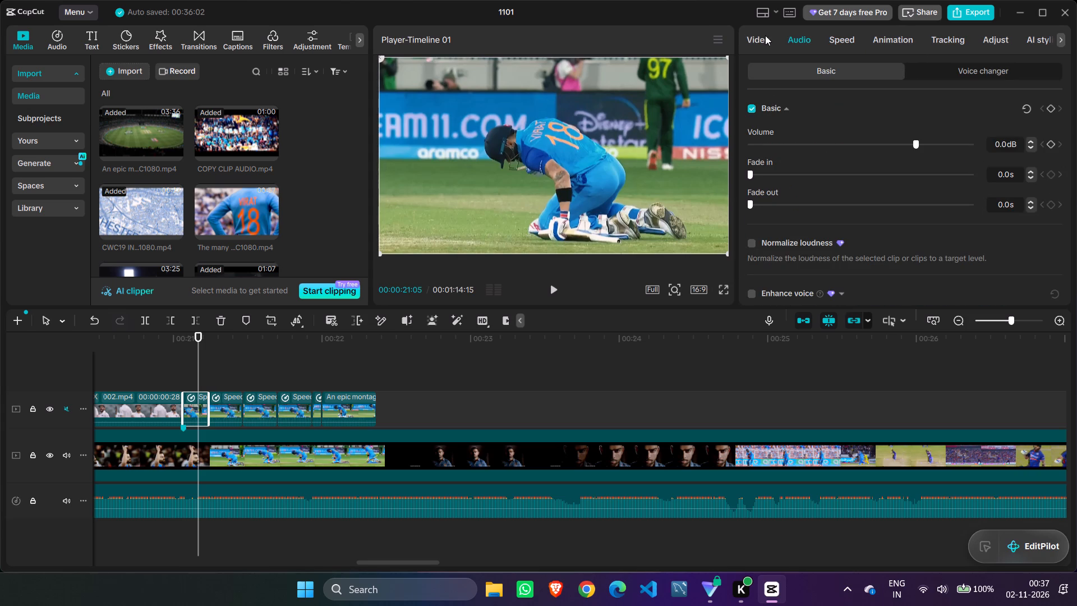
pyautogui.click(765, 35)
pyautogui.click(825, 143)
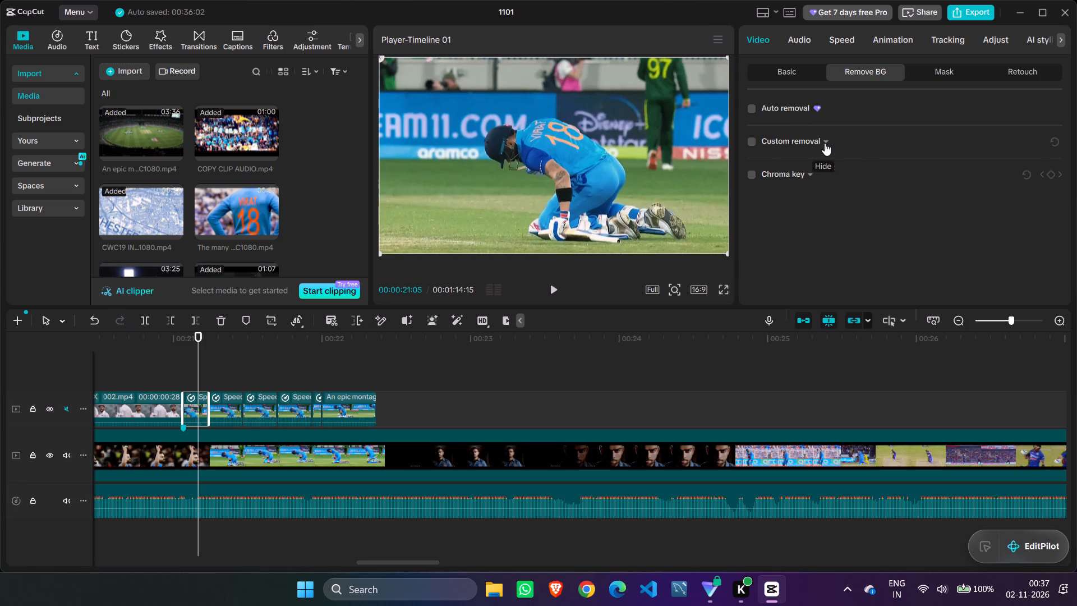
pyautogui.click(825, 143)
pyautogui.doubleClick(802, 175)
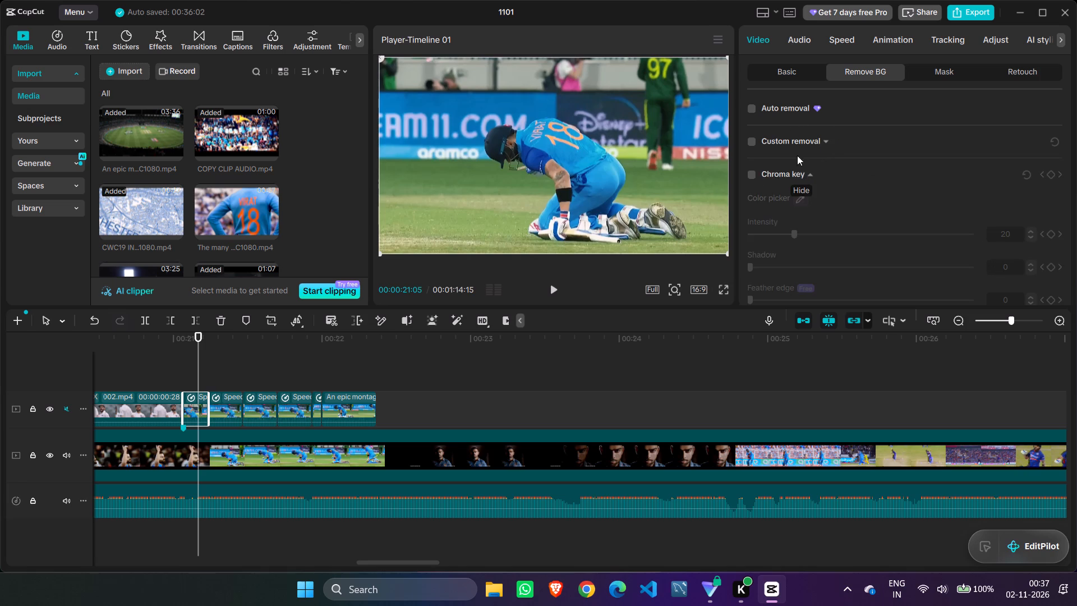
# Stabilize the first kneeling batter piece with the level set to Most stable.
pyautogui.click(783, 64)
pyautogui.scroll(-3, 808, 131)
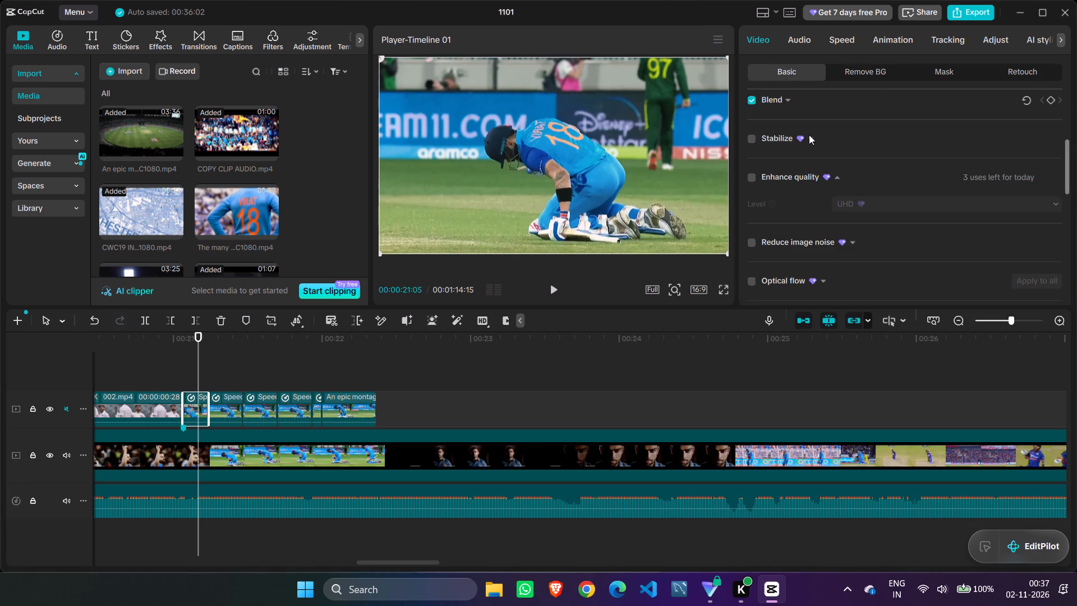
pyautogui.scroll(1, 785, 195)
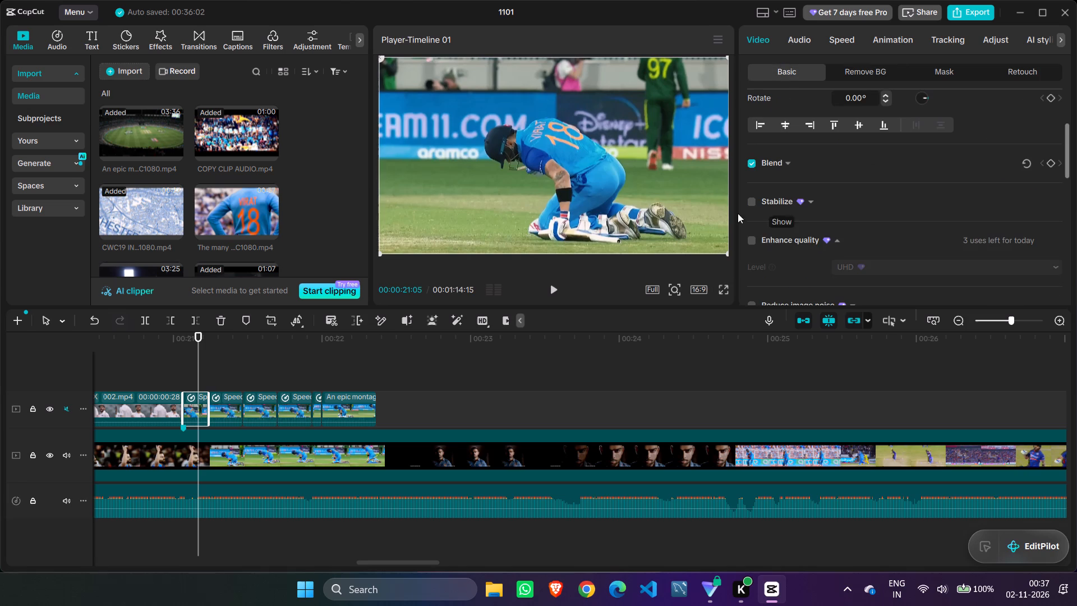
pyautogui.click(813, 200)
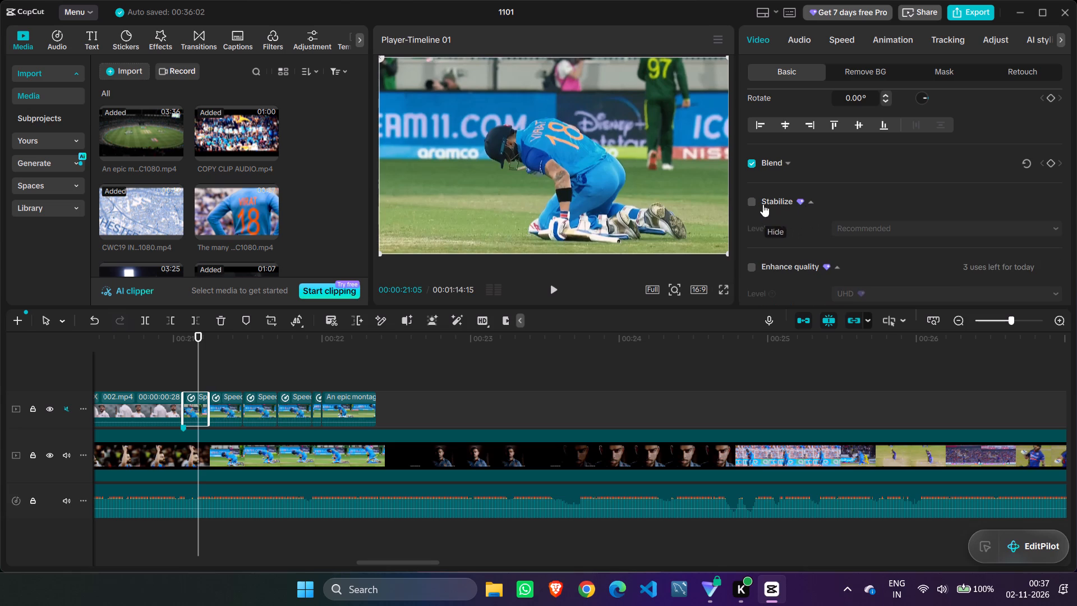
pyautogui.click(753, 200)
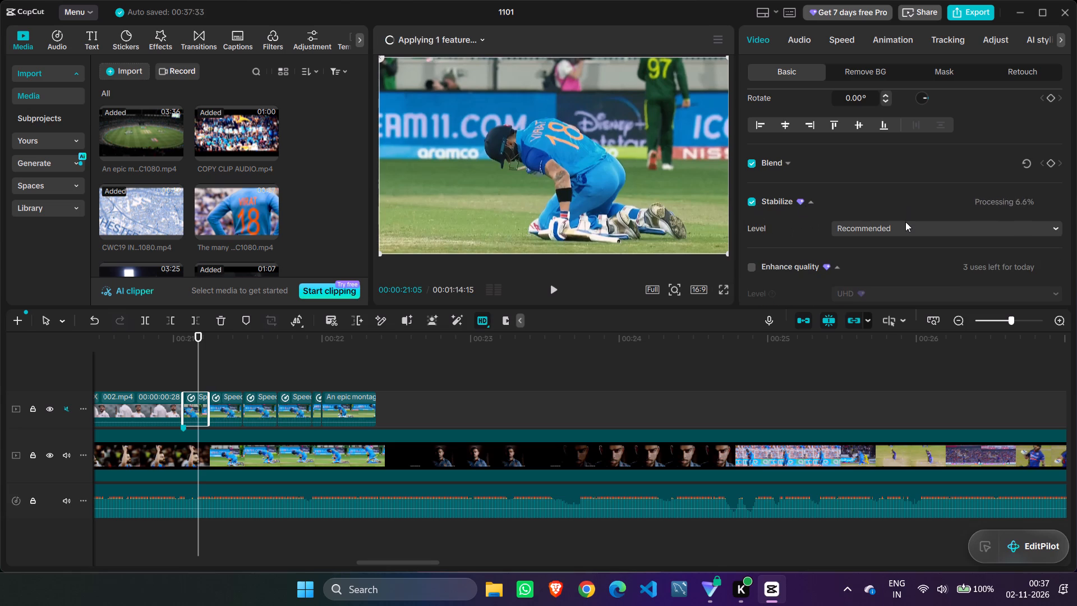
pyautogui.click(905, 222)
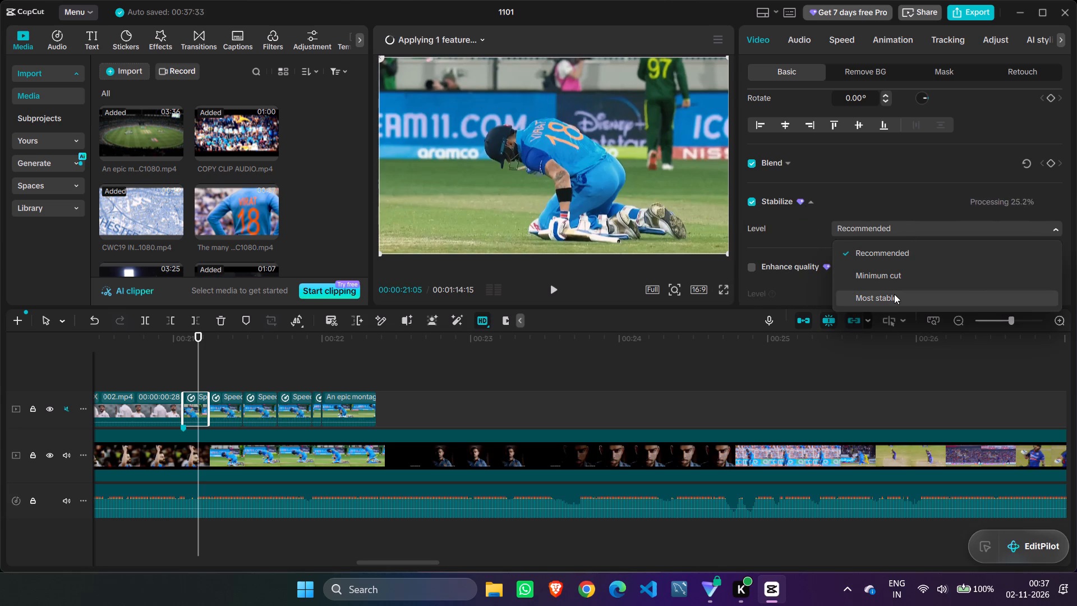
pyautogui.click(908, 300)
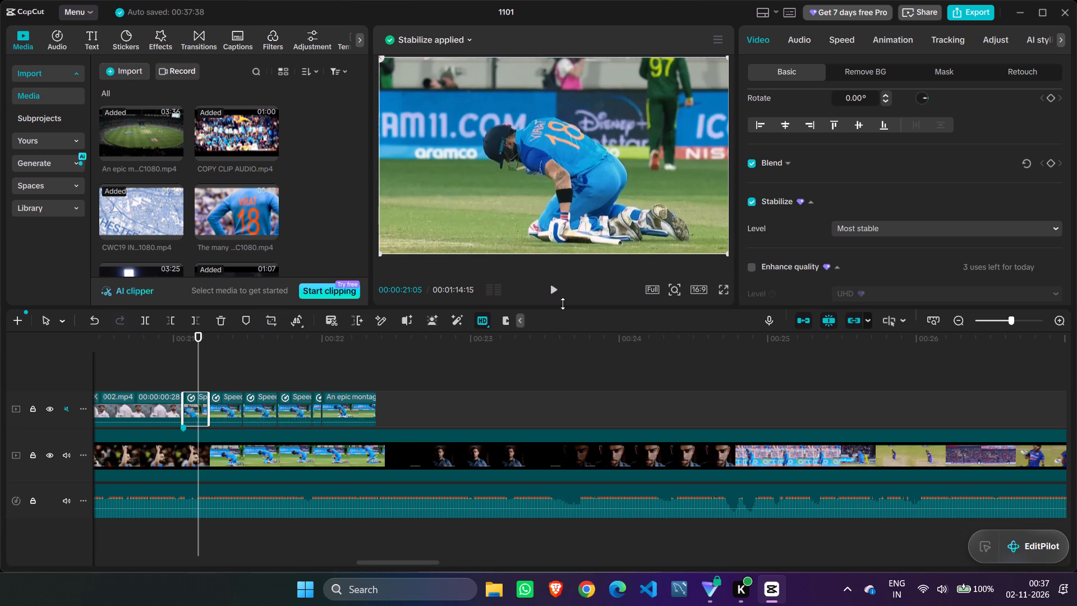
# Play back the stabilized piece, including a replay from 00:00:20:26 through the following kneeling batter pieces.
pyautogui.doubleClick(554, 288)
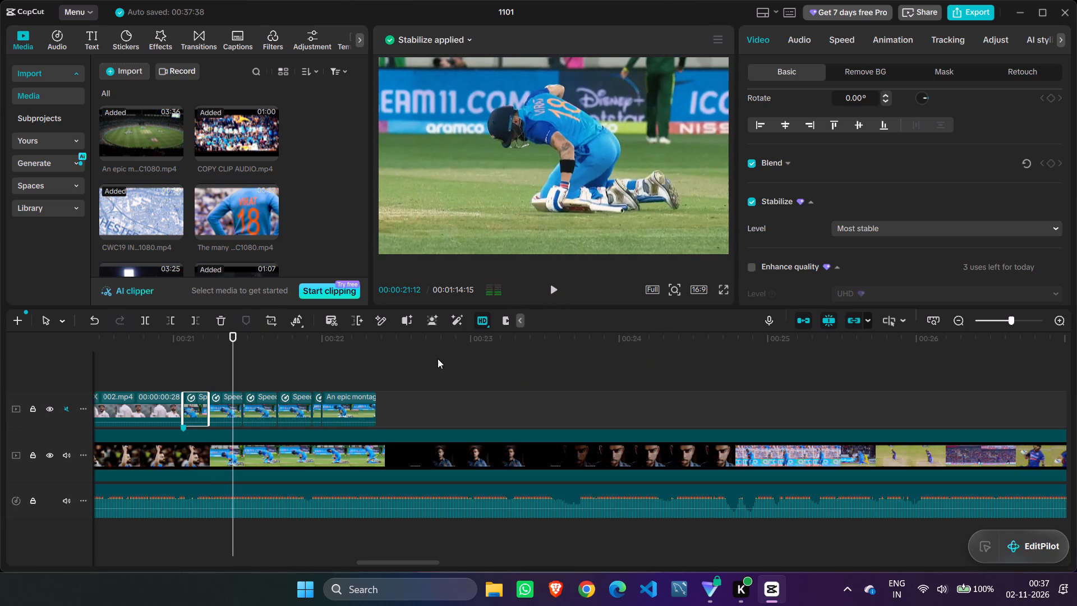
pyautogui.moveTo(234, 370); pyautogui.dragTo(153, 373)
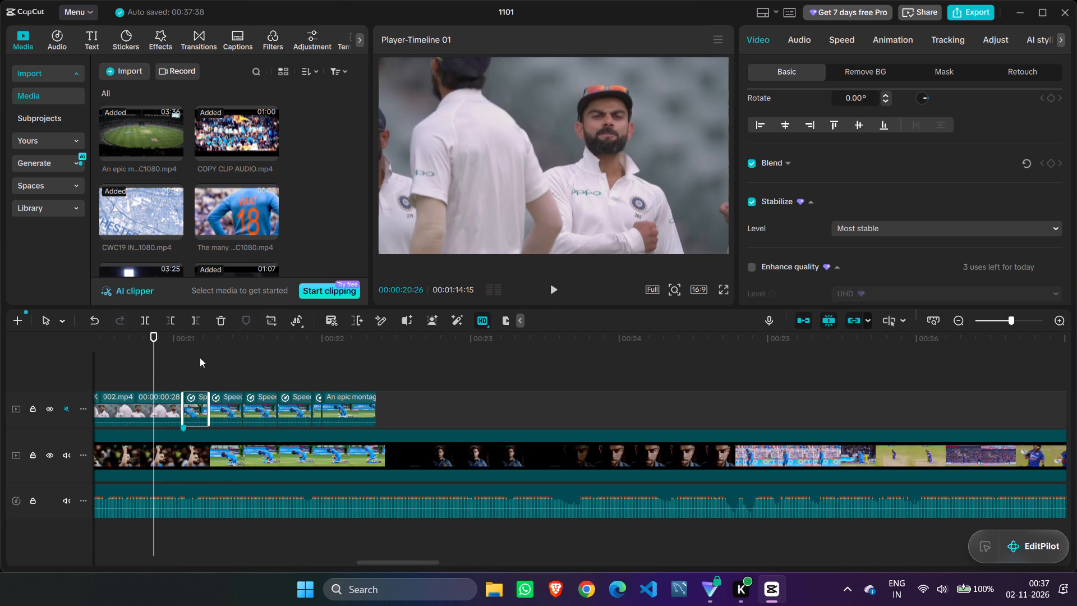
pyautogui.click(548, 282)
pyautogui.click(550, 282)
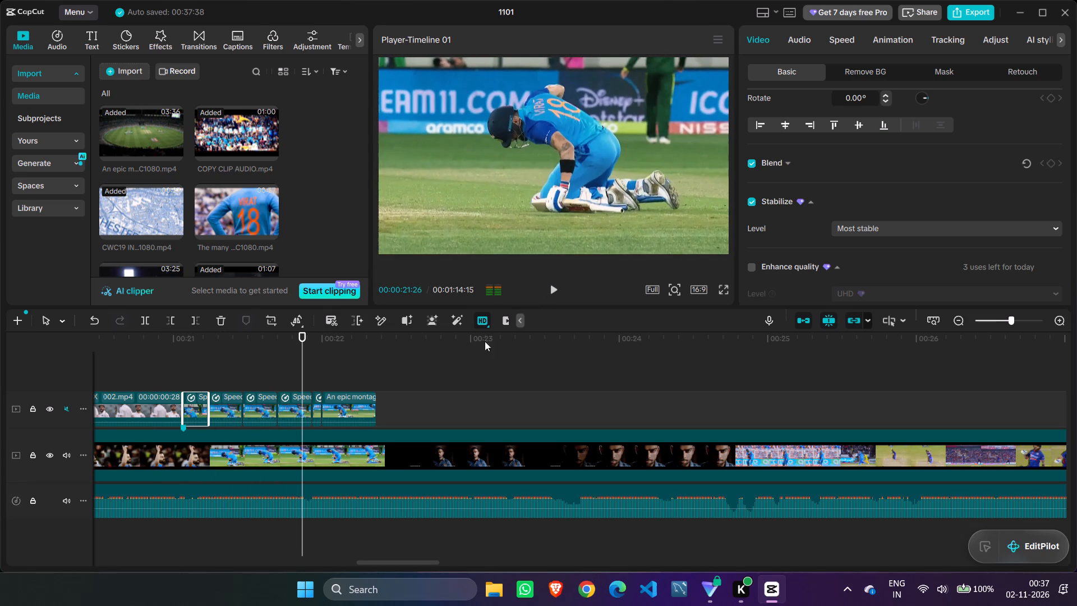
# Turn off Blend on the second kneeling batter piece.
pyautogui.click(226, 405)
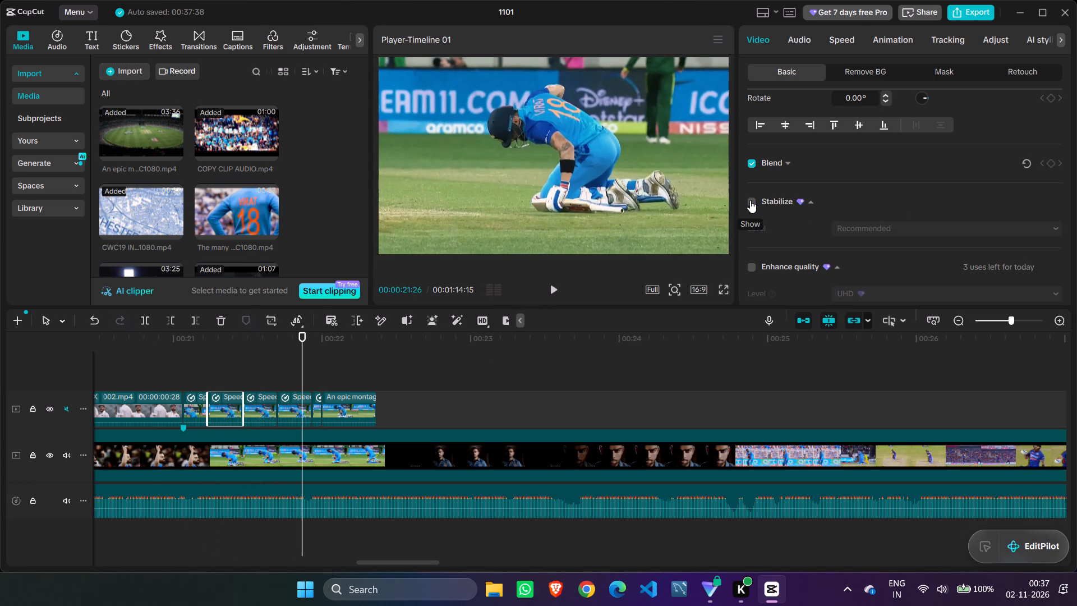
pyautogui.click(755, 164)
pyautogui.click(755, 164)
pyautogui.click(755, 164)
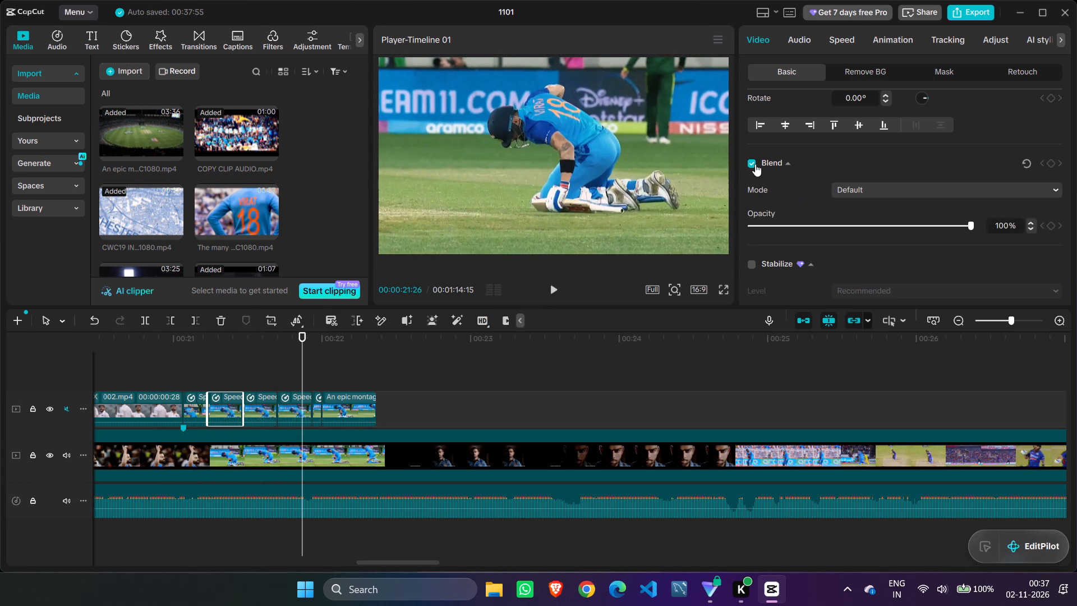
pyautogui.click(755, 164)
pyautogui.click(755, 164)
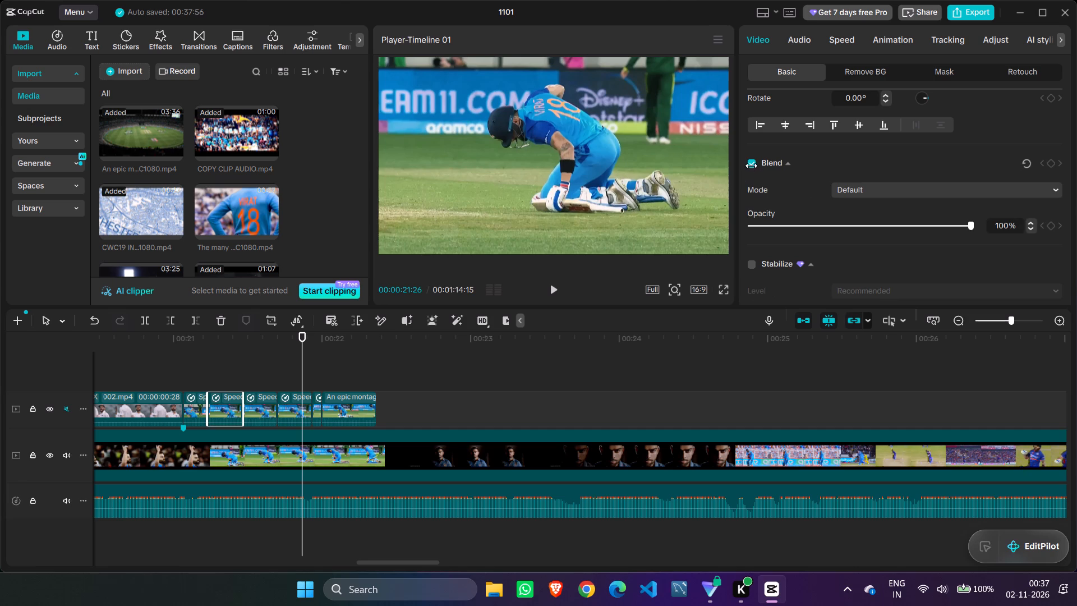
pyautogui.click(756, 162)
pyautogui.scroll(-2, 752, 210)
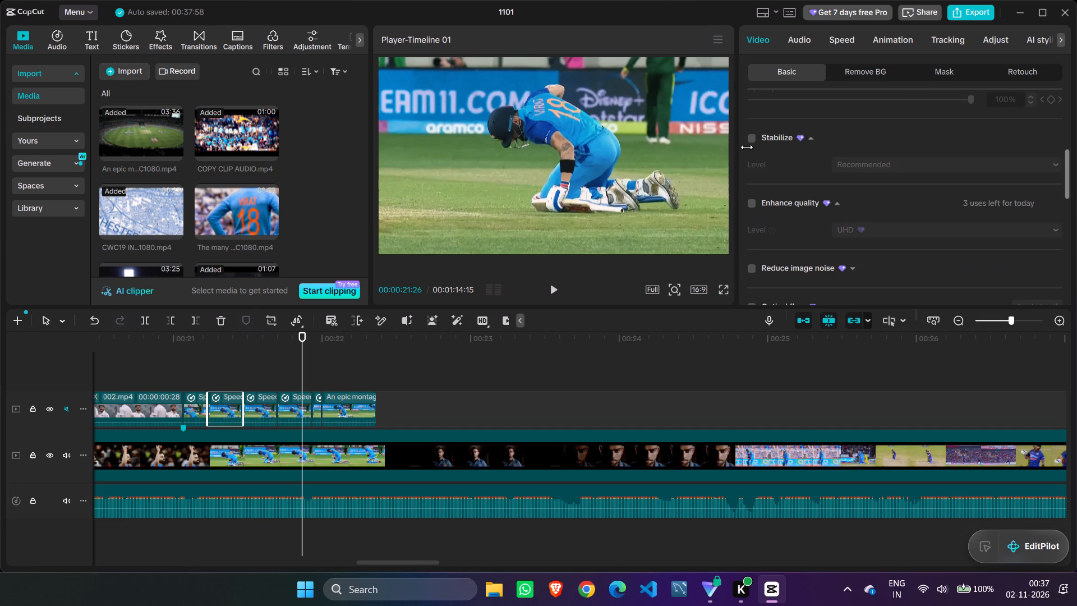
# Turn off Blend on the first, stabilized kneeling batter piece.
pyautogui.click(198, 404)
pyautogui.scroll(2, 779, 156)
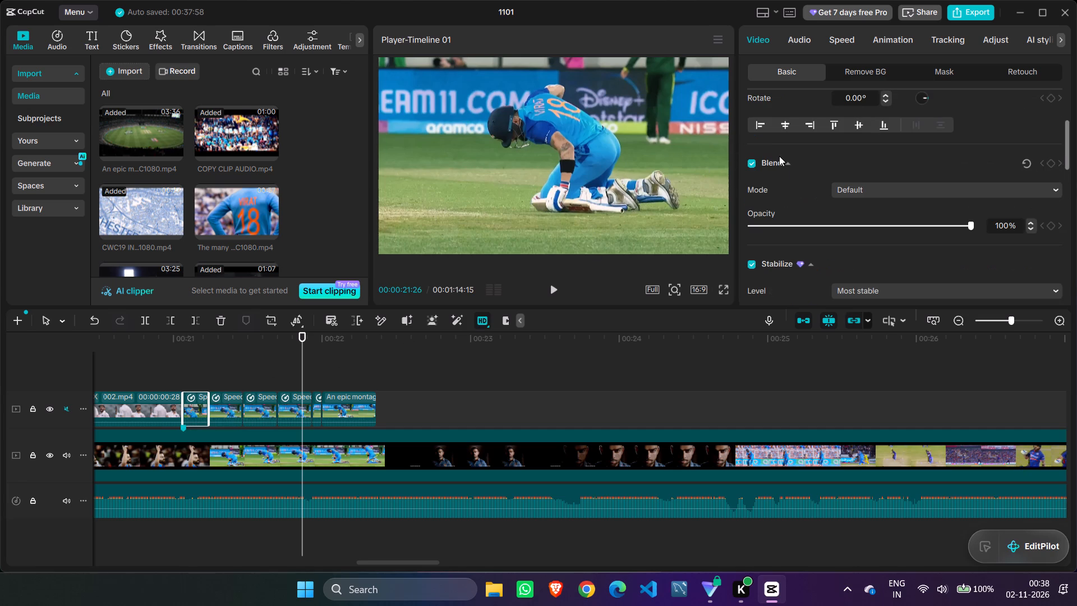
pyautogui.click(754, 162)
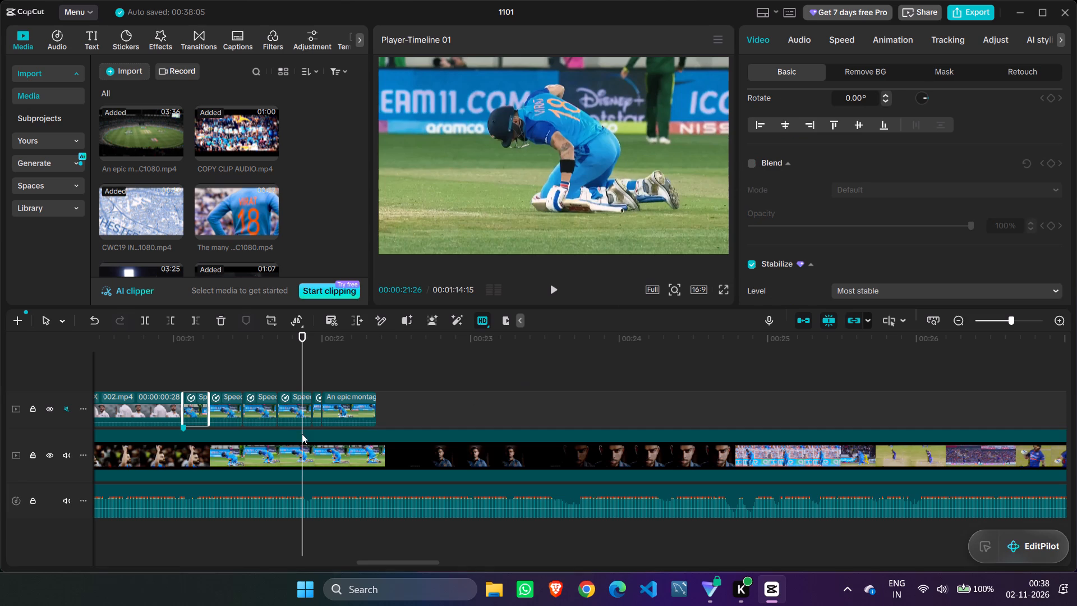
# Scrub across the first kneeling batter piece and compare its blend and stabilize settings with the preceding 002.mp4 clip.
pyautogui.moveTo(303, 370); pyautogui.dragTo(190, 389)
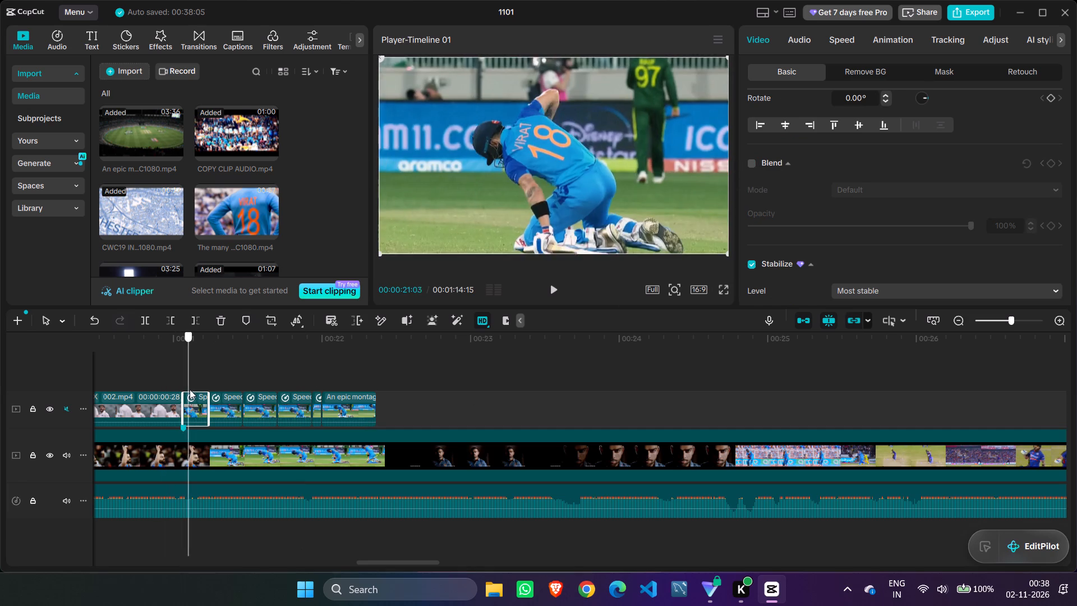
pyautogui.moveTo(190, 389); pyautogui.dragTo(225, 394)
pyautogui.click(151, 402)
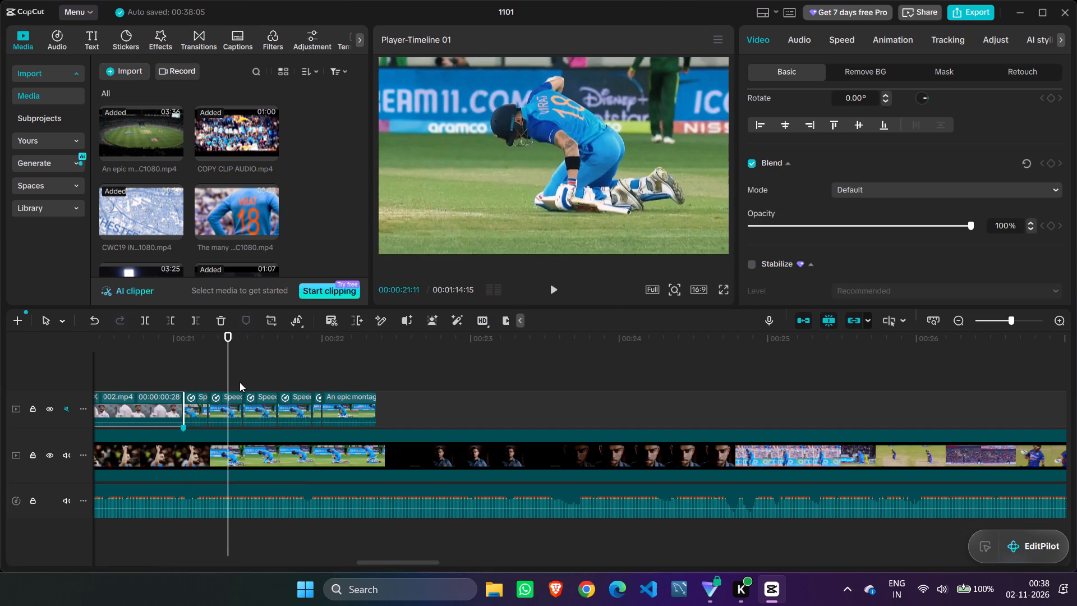
pyautogui.click(195, 408)
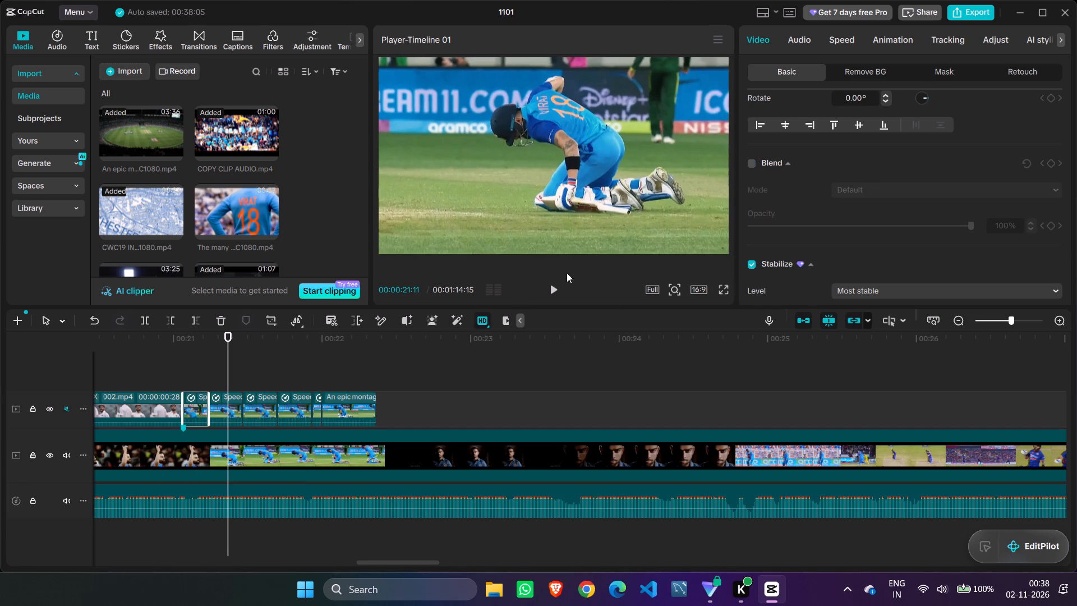
# Turn Blend back on for the first and second kneeling batter pieces and check that it is on for the third.
pyautogui.click(752, 161)
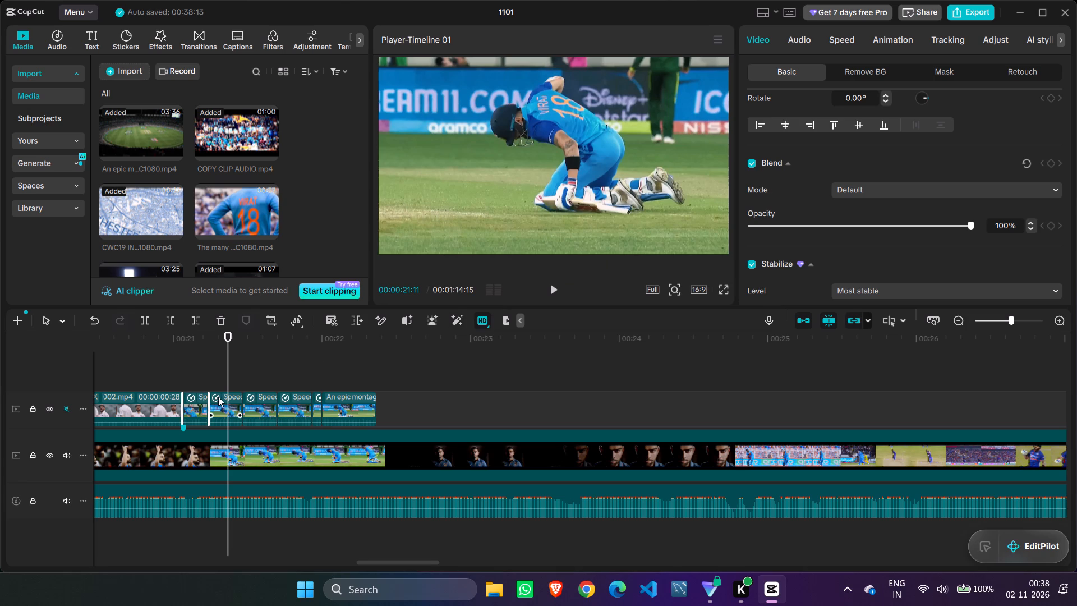
pyautogui.click(218, 397)
pyautogui.click(757, 164)
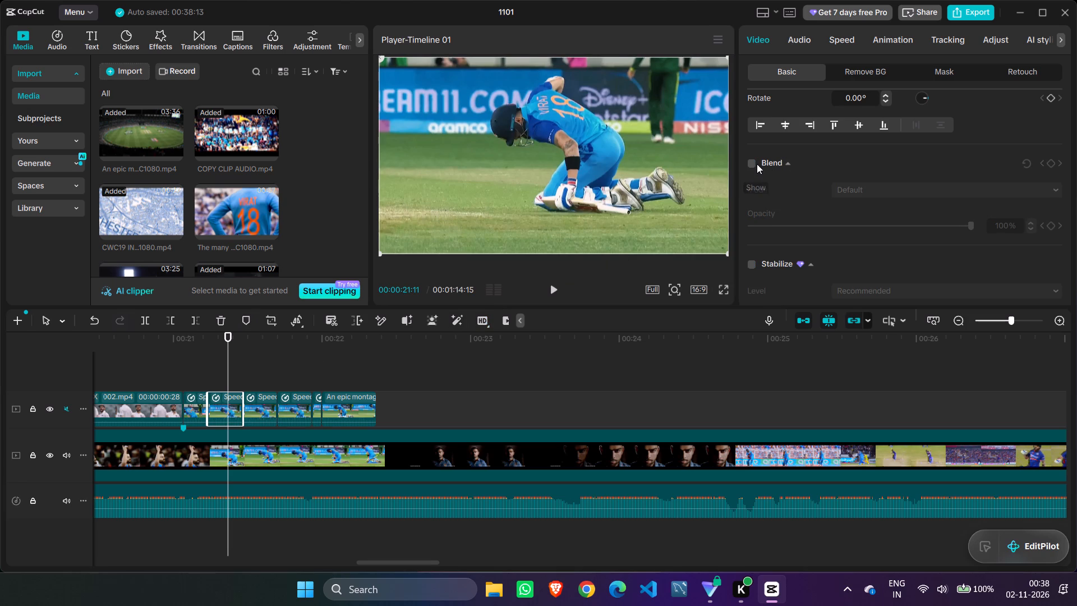
pyautogui.click(753, 160)
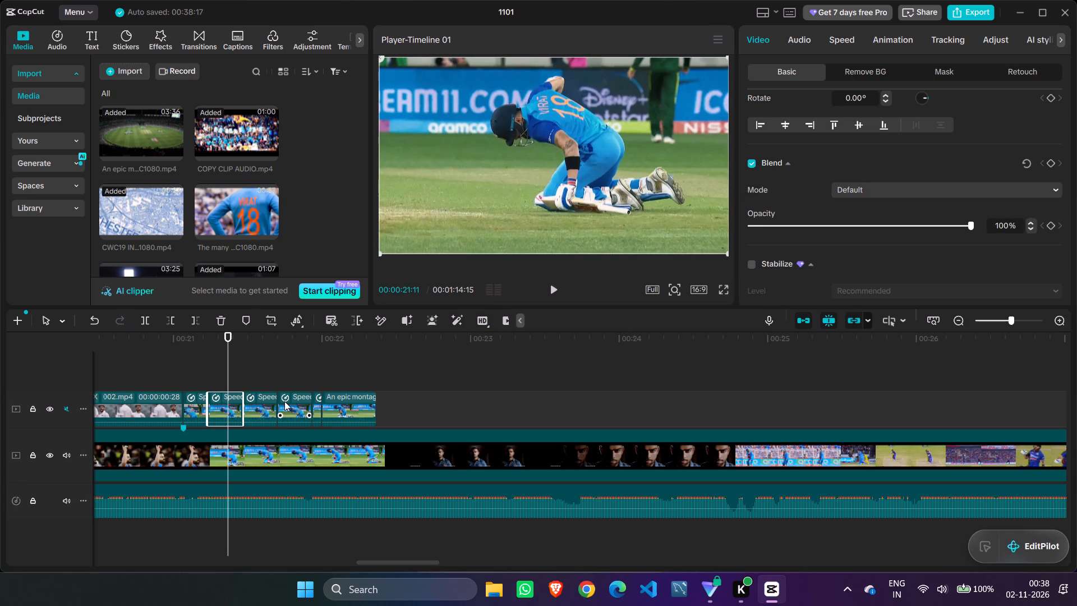
pyautogui.click(259, 400)
# Stabilize the second kneeling batter piece with the level set to Most stable.
pyautogui.click(228, 402)
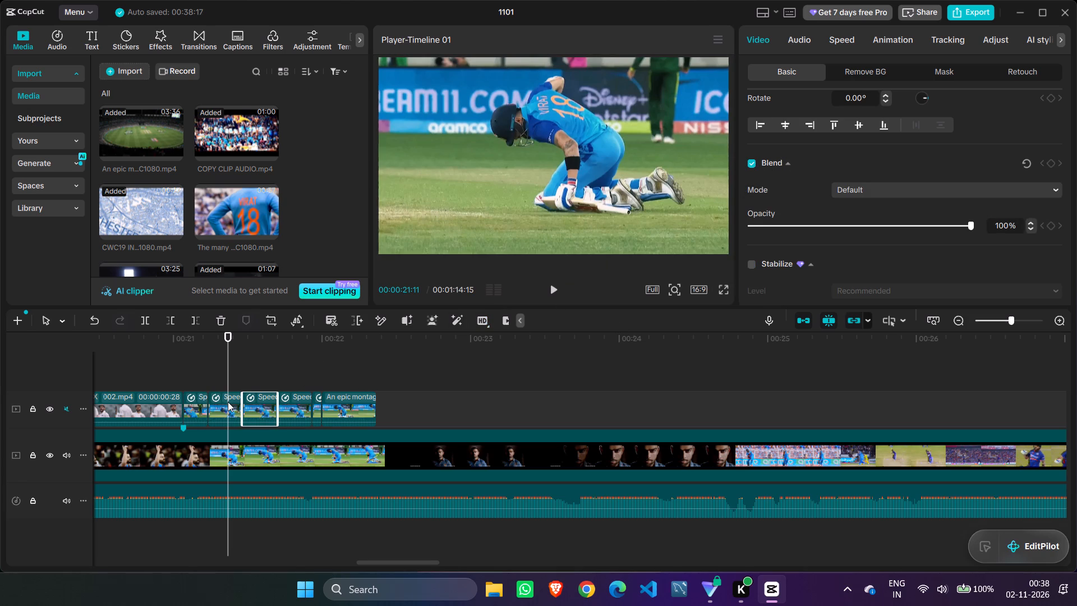
pyautogui.scroll(-1, 826, 212)
pyautogui.click(748, 201)
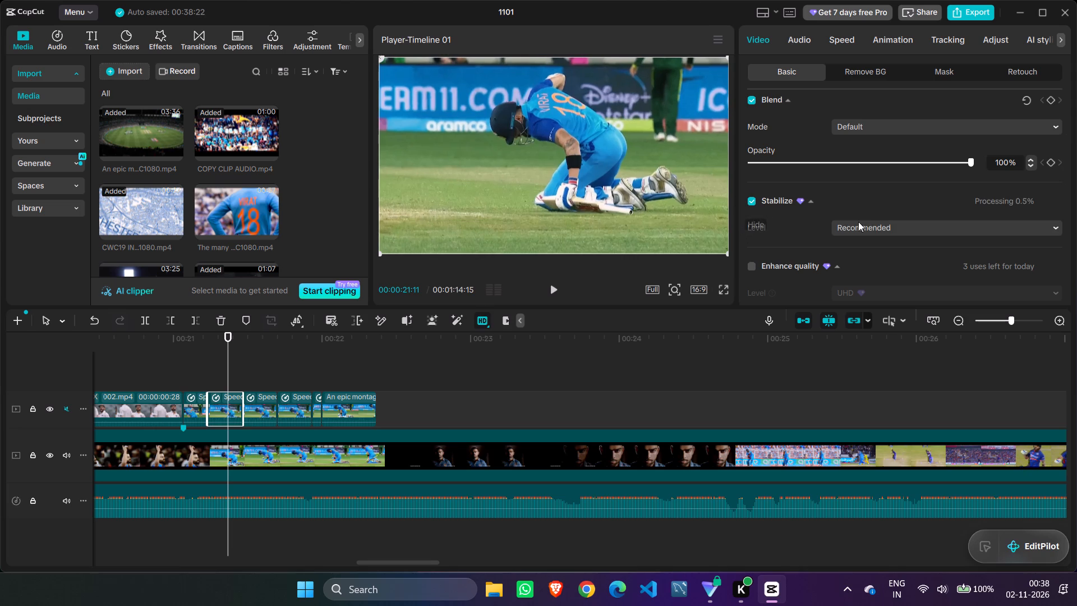
pyautogui.click(878, 222)
pyautogui.click(869, 291)
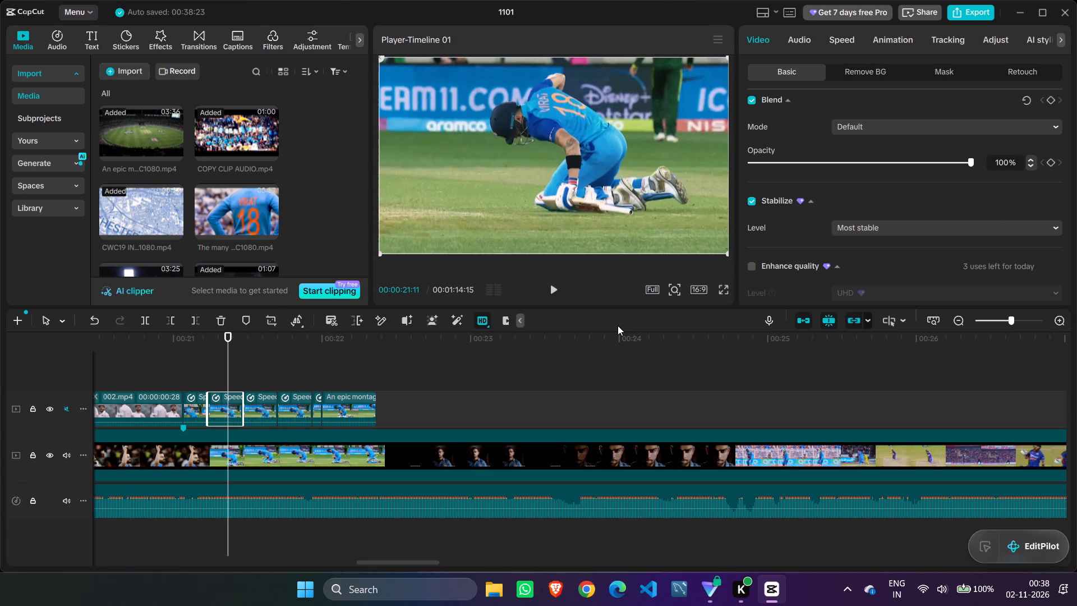
# Stabilize the third kneeling batter piece at the Most stable level.
pyautogui.click(252, 412)
pyautogui.click(755, 201)
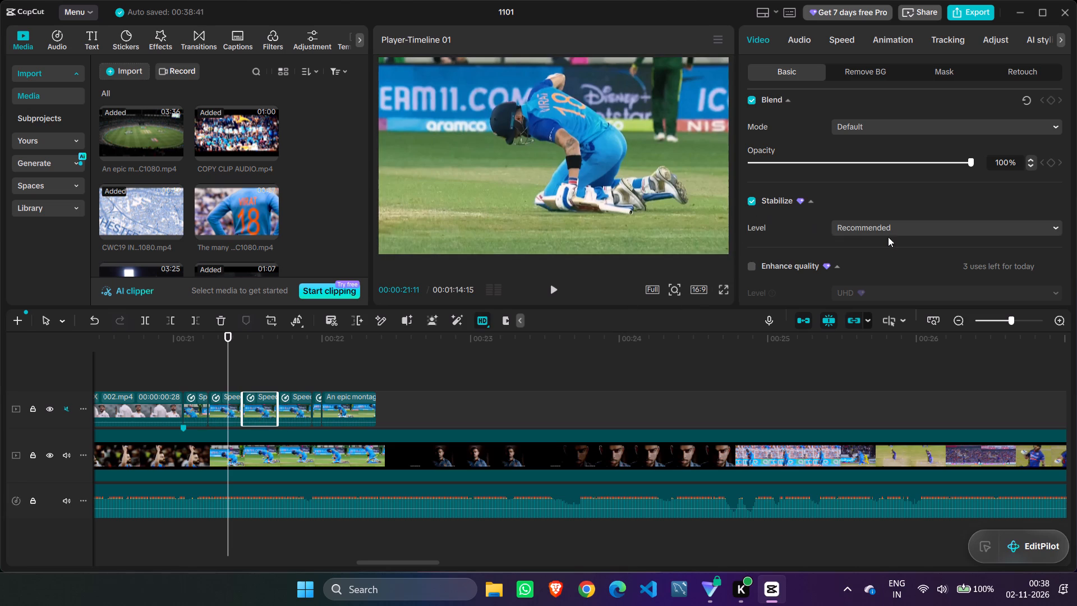
pyautogui.click(887, 229)
pyautogui.click(886, 291)
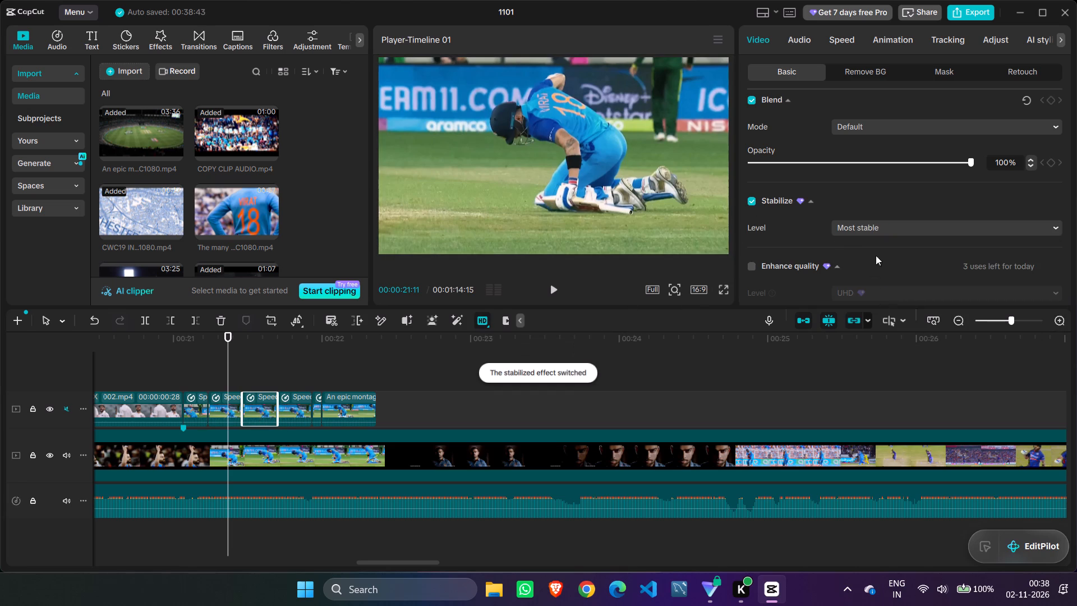
# Stabilize the fourth kneeling batter piece at the Most stable level.
pyautogui.click(294, 406)
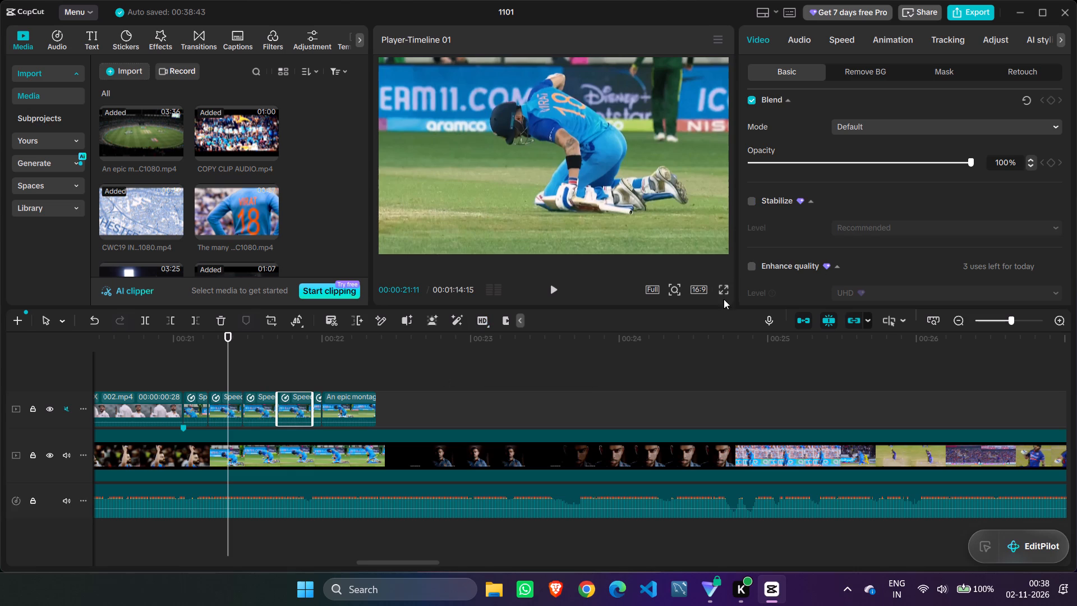
pyautogui.click(751, 200)
pyautogui.click(858, 224)
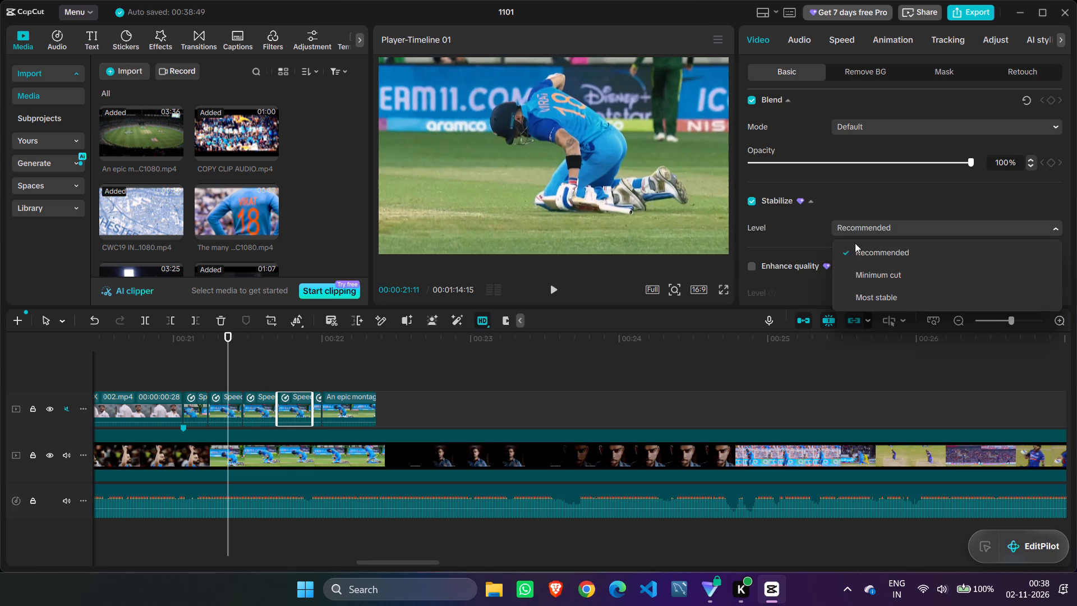
pyautogui.click(865, 293)
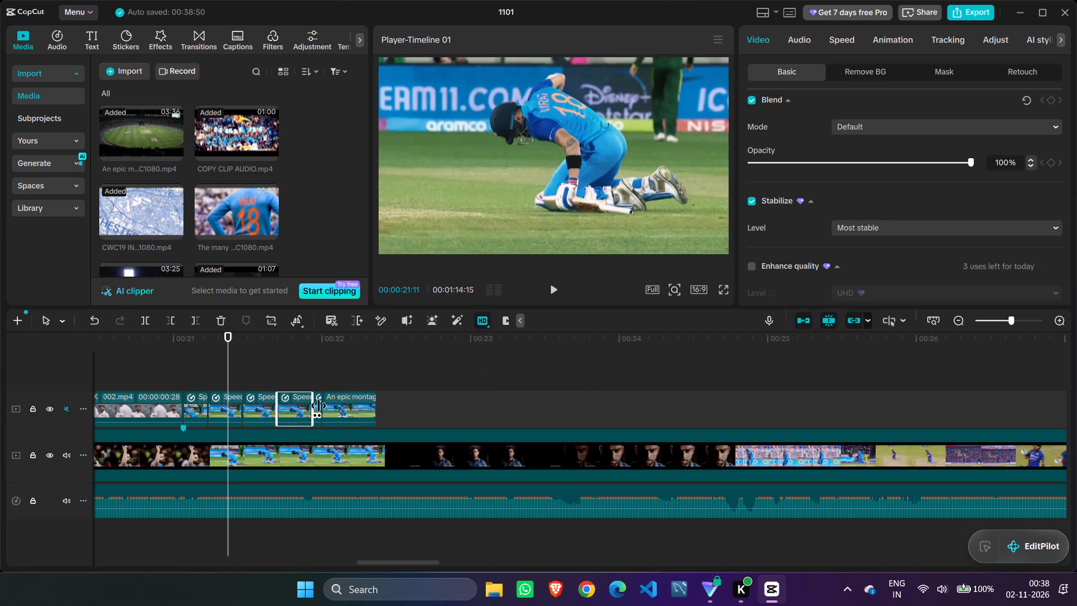
# Stabilize the short fifth kneeling batter piece at the Most stable level.
pyautogui.click(319, 406)
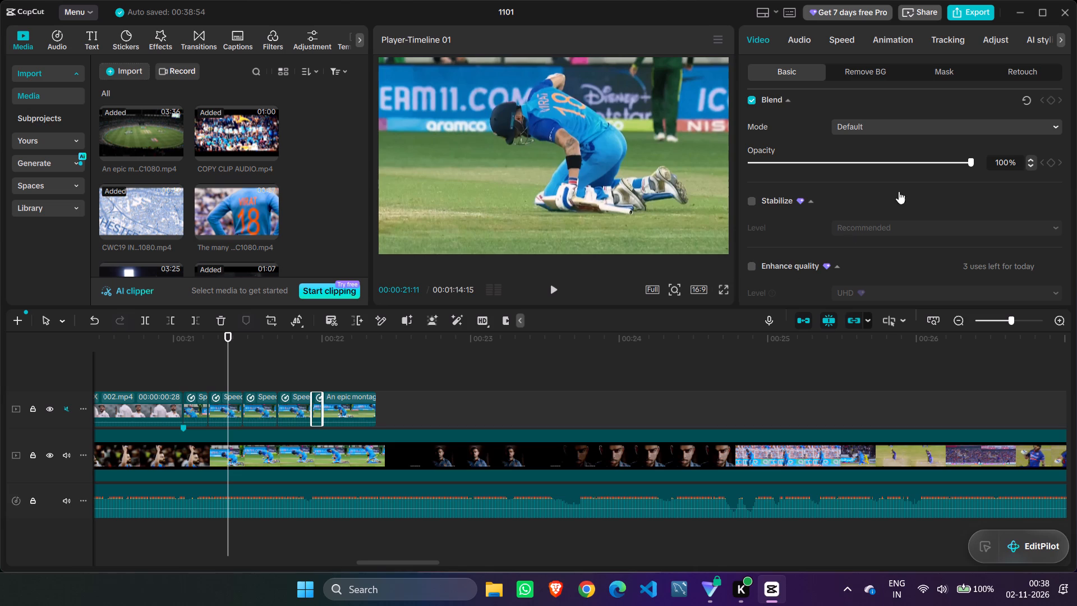
pyautogui.click(754, 201)
pyautogui.click(866, 230)
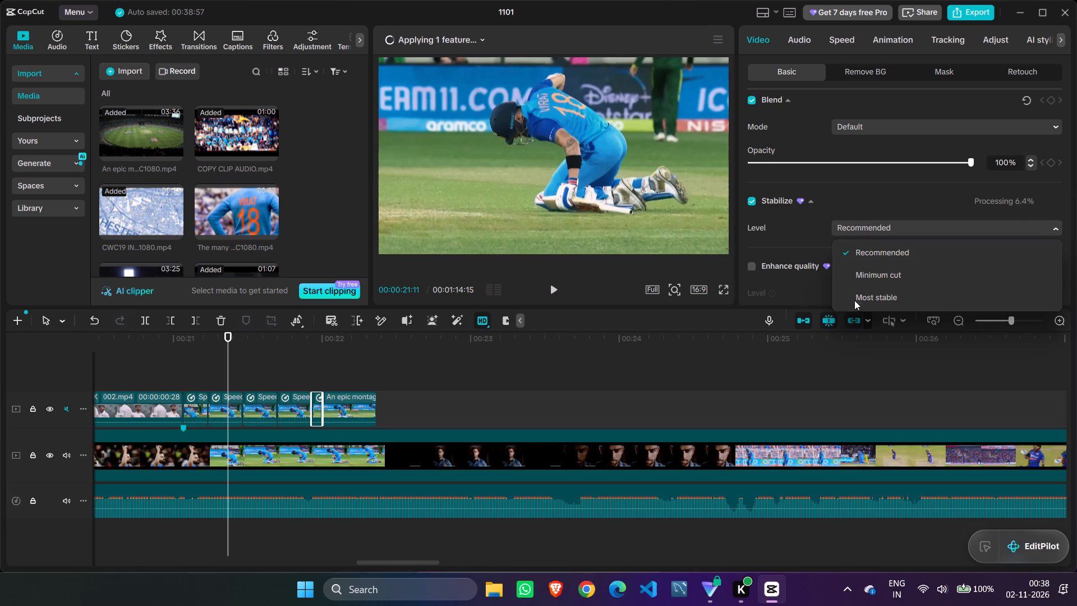
pyautogui.click(856, 297)
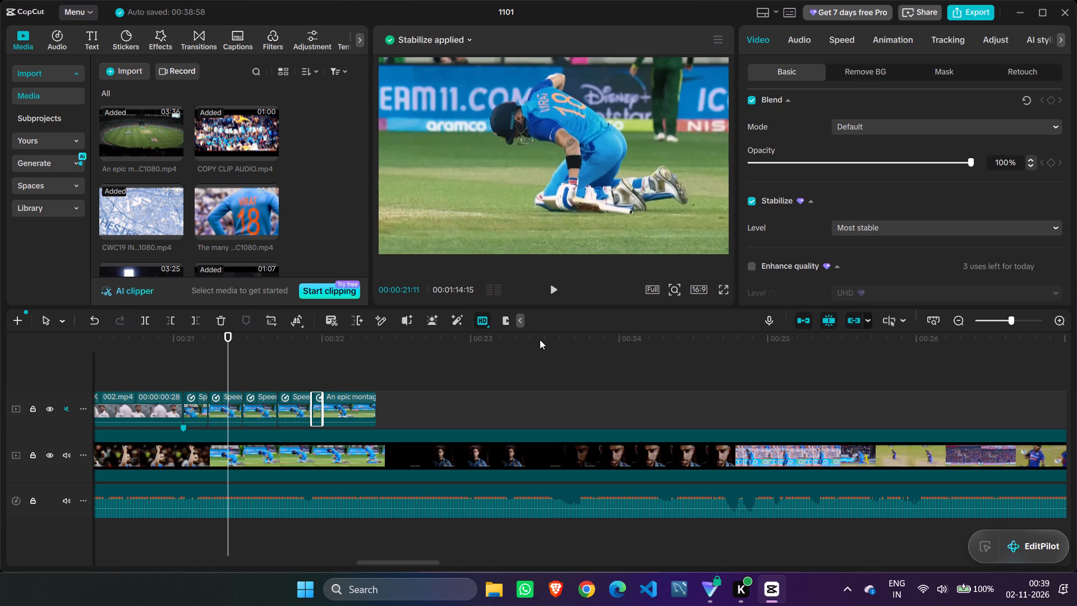
# Play back the montage from 00:00:18:05 through the stabilized kneeling batter pieces.
pyautogui.moveTo(227, 349); pyautogui.dragTo(96, 346)
pyautogui.click(961, 320)
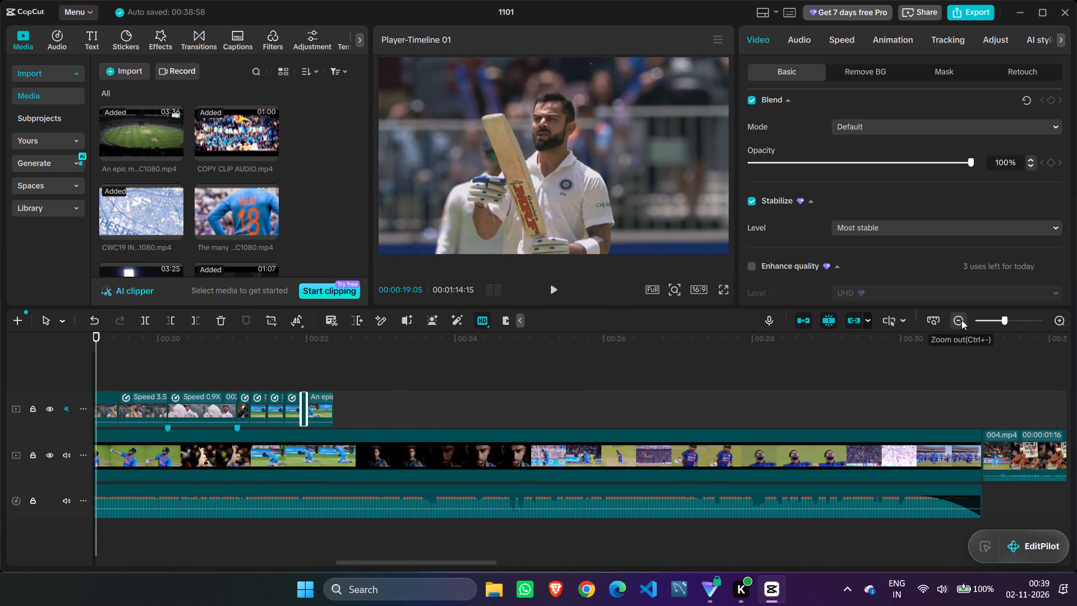
pyautogui.click(952, 321)
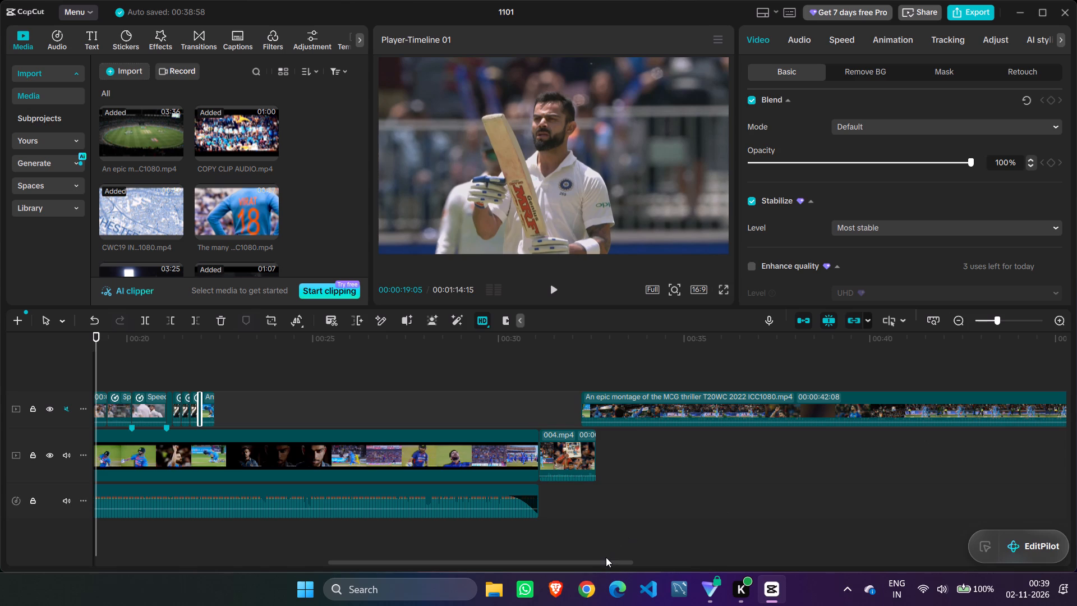
pyautogui.moveTo(606, 558); pyautogui.dragTo(432, 576)
pyautogui.moveTo(452, 562); pyautogui.dragTo(266, 577)
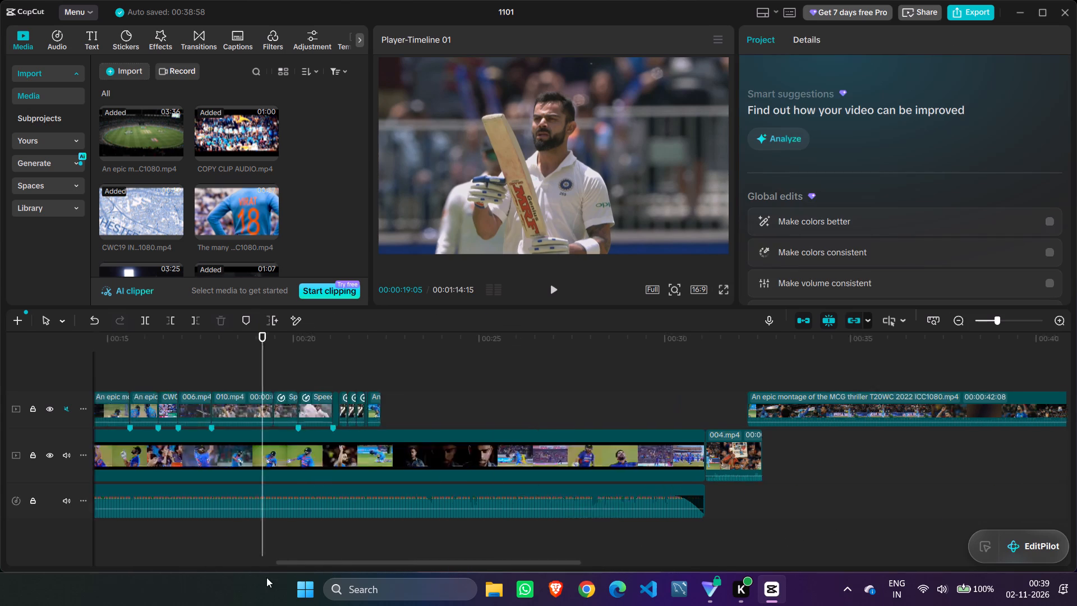
pyautogui.moveTo(266, 577); pyautogui.dragTo(266, 577)
pyautogui.moveTo(686, 367); pyautogui.dragTo(651, 360)
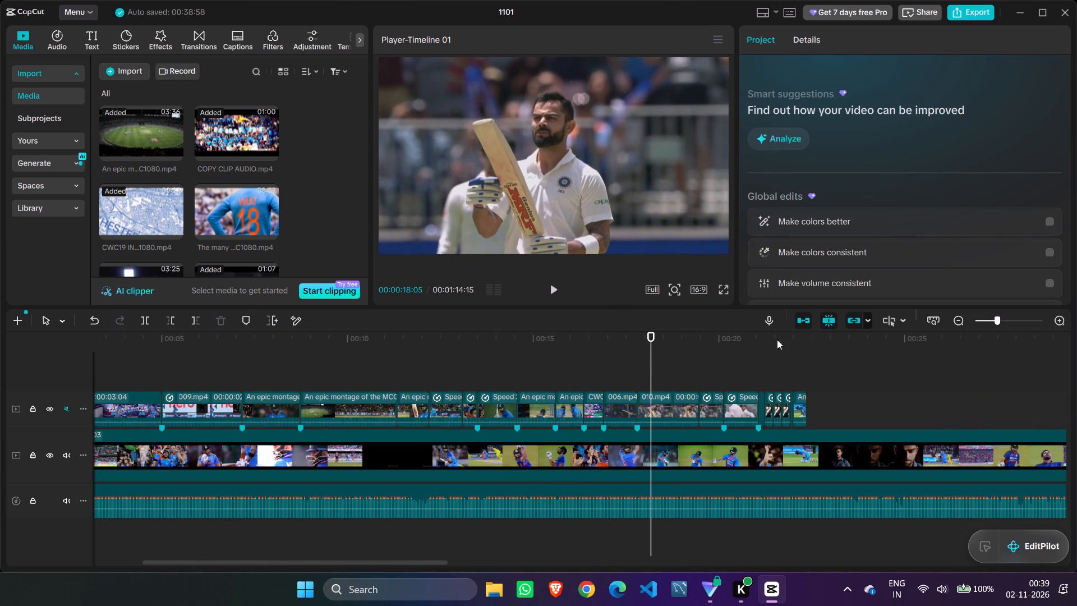
pyautogui.click(551, 291)
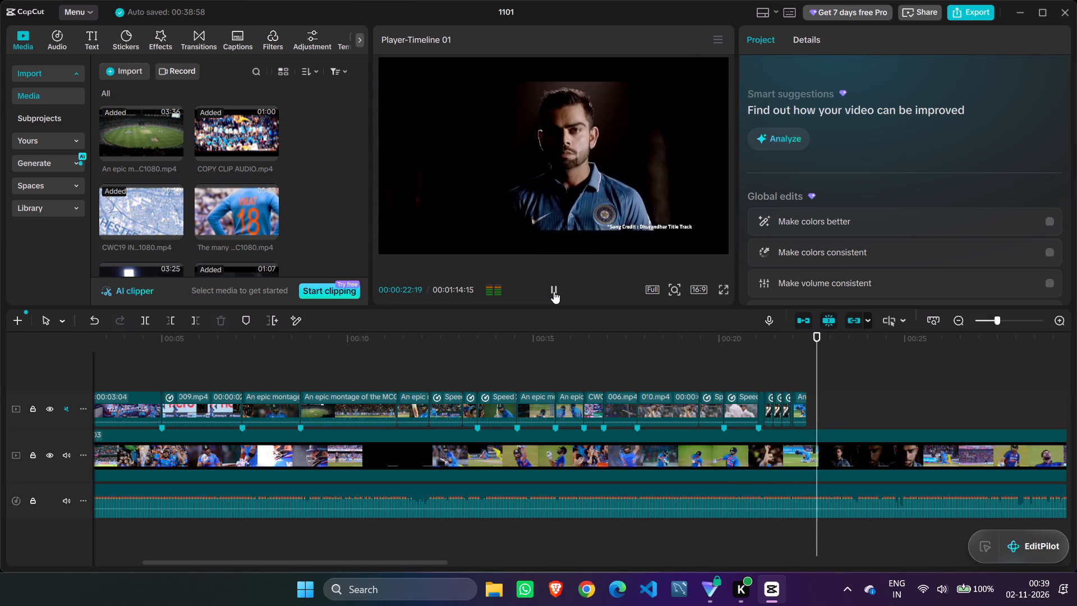
pyautogui.click(548, 287)
# Replay from the white-kit clip before the kneeling batter pieces, and again from 00:00:21:02.
pyautogui.moveTo(847, 365); pyautogui.dragTo(733, 361)
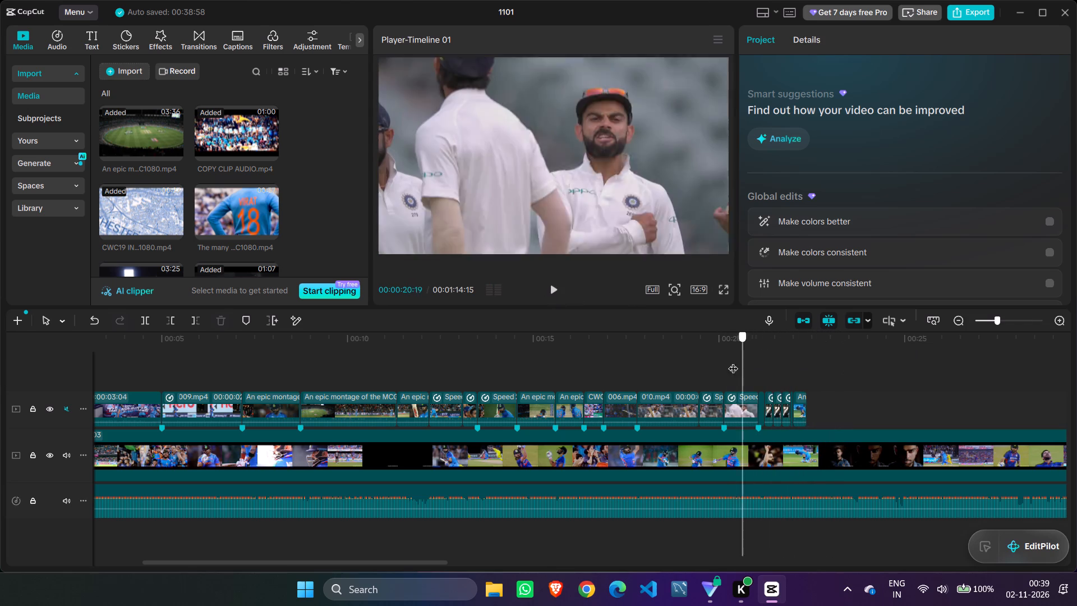
pyautogui.moveTo(733, 361); pyautogui.dragTo(726, 359)
pyautogui.click(549, 284)
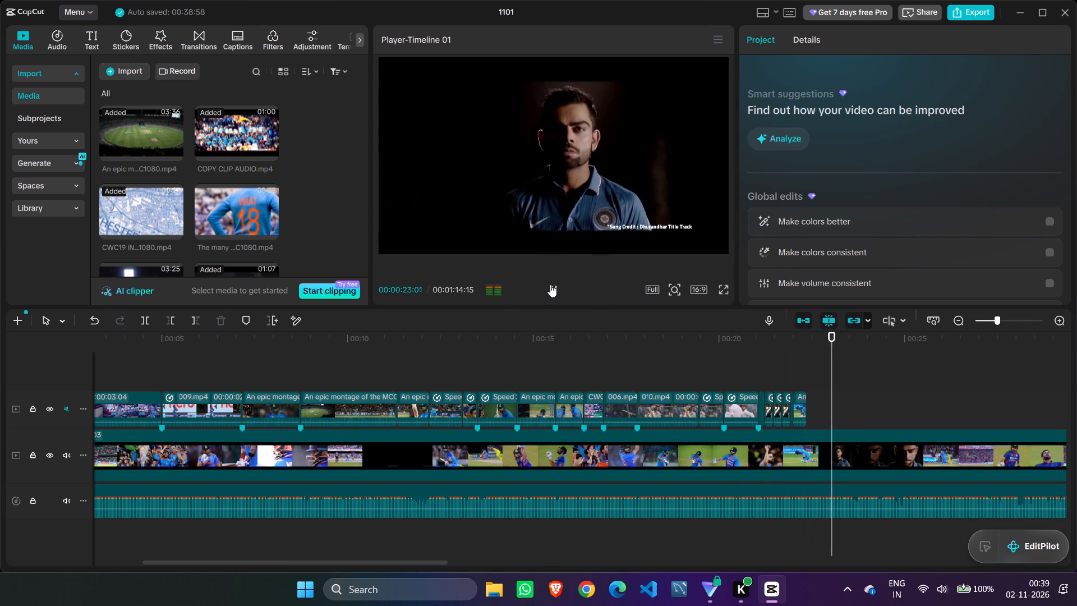
pyautogui.click(550, 284)
pyautogui.moveTo(843, 364); pyautogui.dragTo(760, 357)
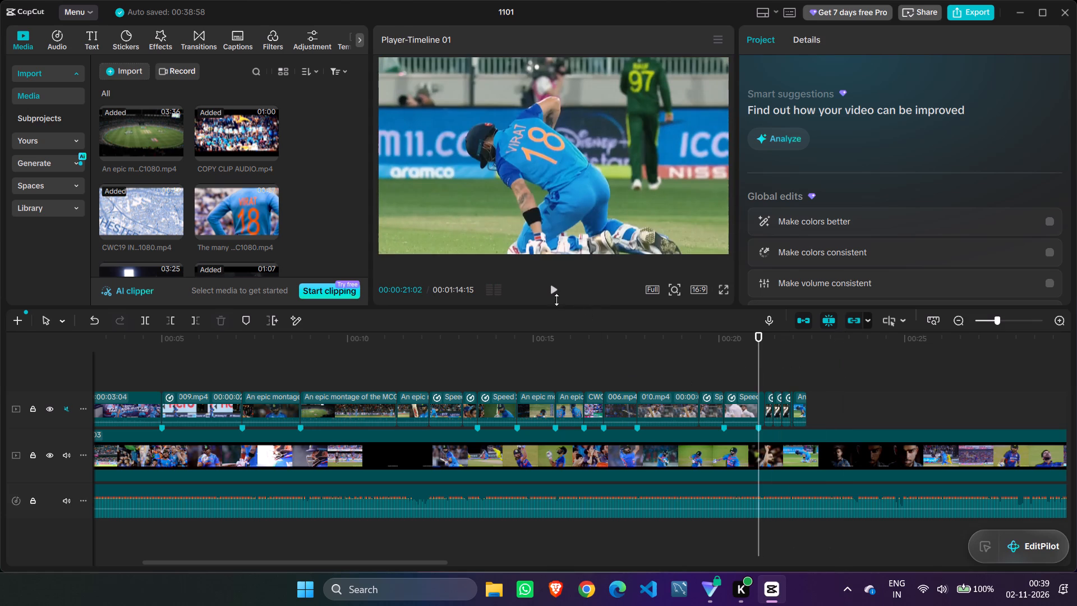
pyautogui.click(555, 288)
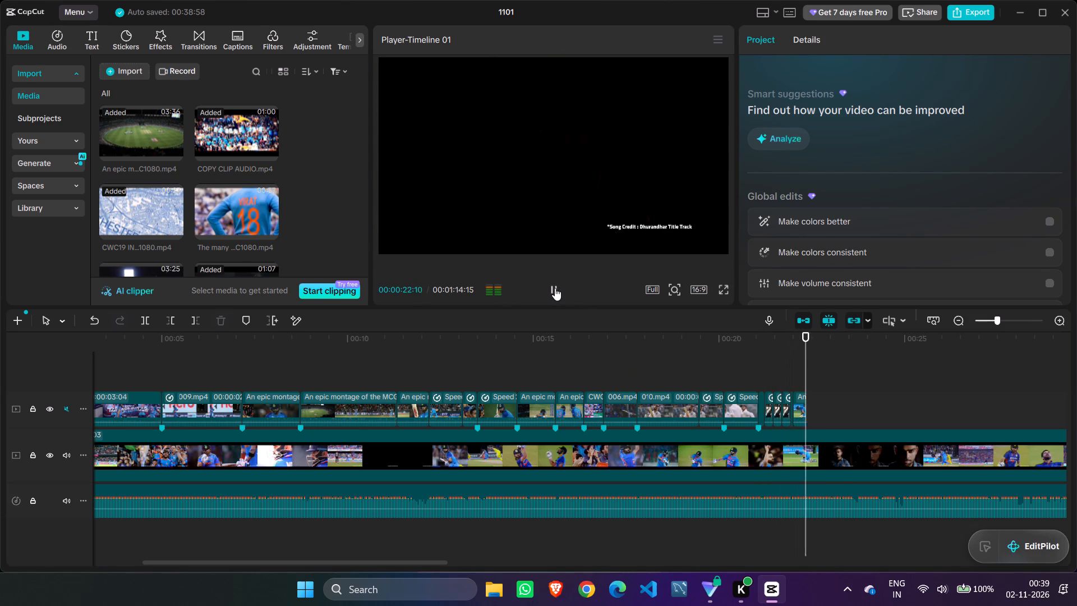
pyautogui.click(555, 288)
# Replay the last kneeling batter piece twice to check its end against the reference track's cut.
pyautogui.moveTo(827, 383); pyautogui.dragTo(793, 374)
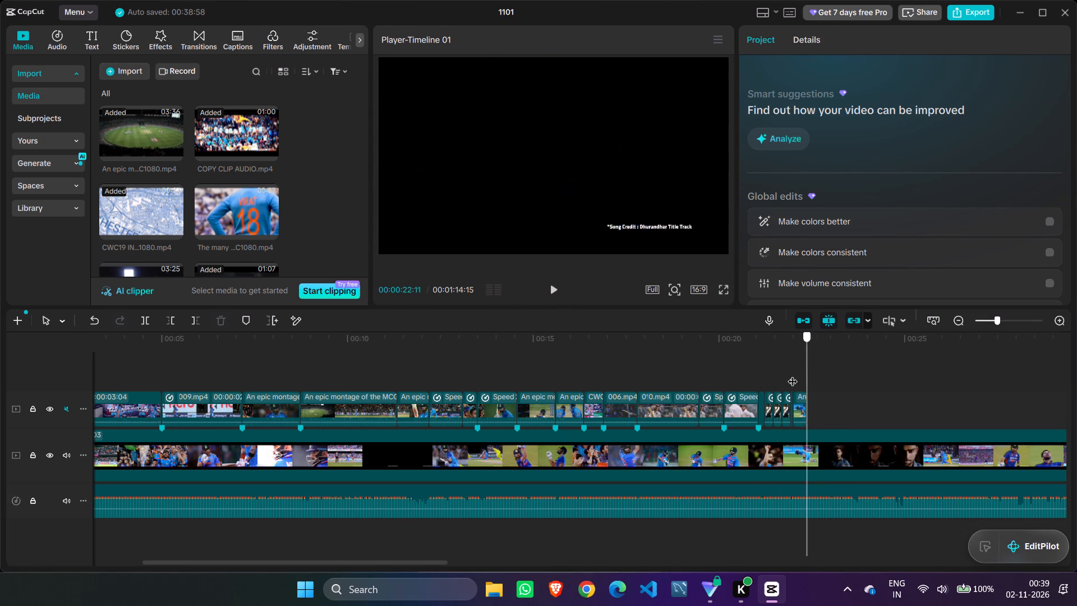
pyautogui.moveTo(793, 374); pyautogui.dragTo(790, 372)
pyautogui.click(553, 291)
pyautogui.click(553, 291)
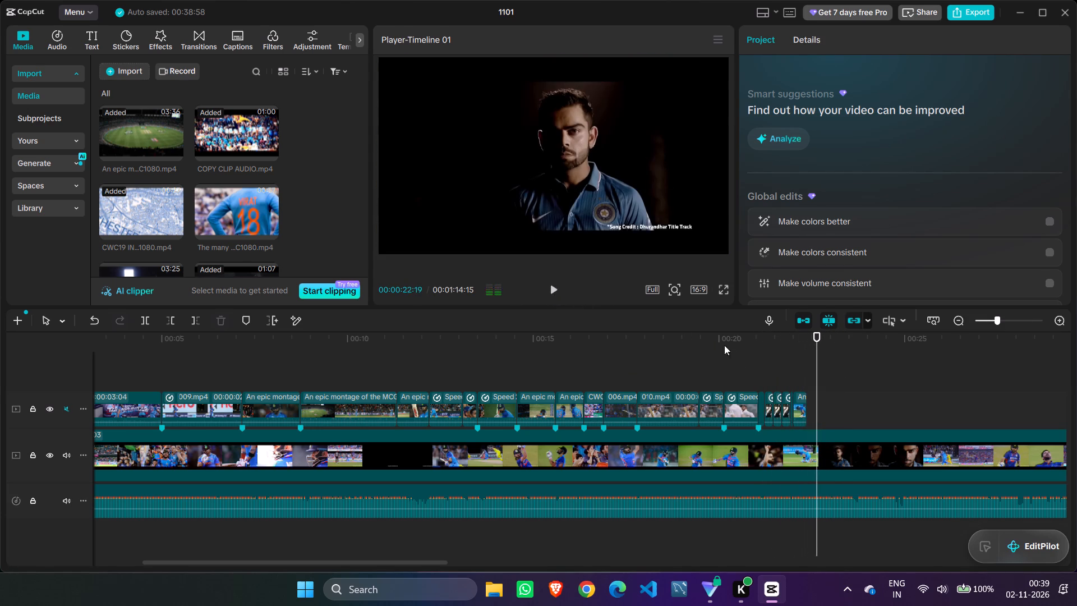
pyautogui.moveTo(817, 355); pyautogui.dragTo(797, 350)
pyautogui.click(555, 286)
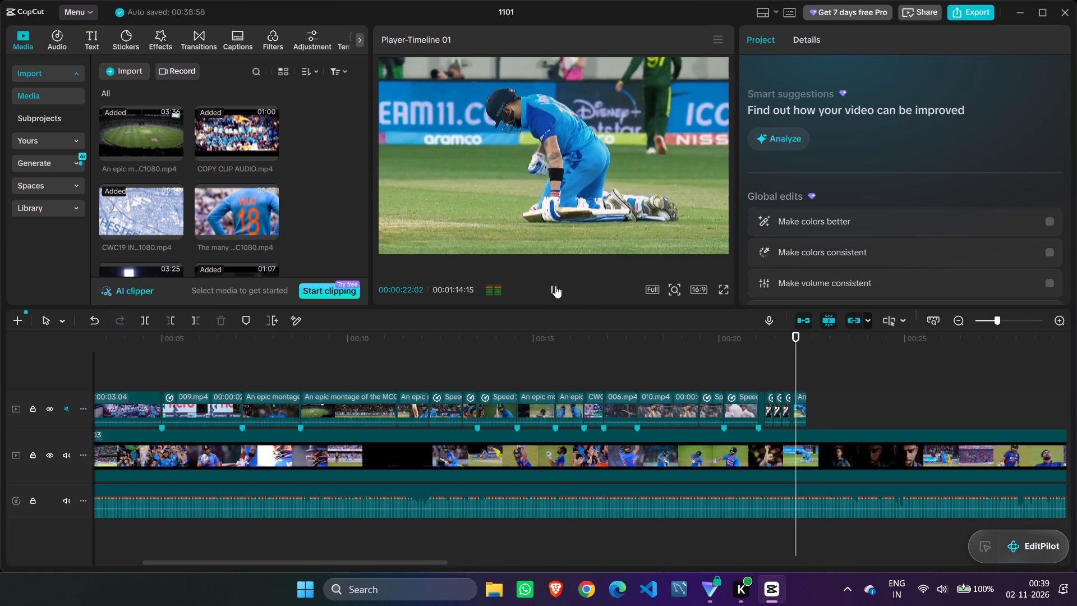
pyautogui.click(555, 286)
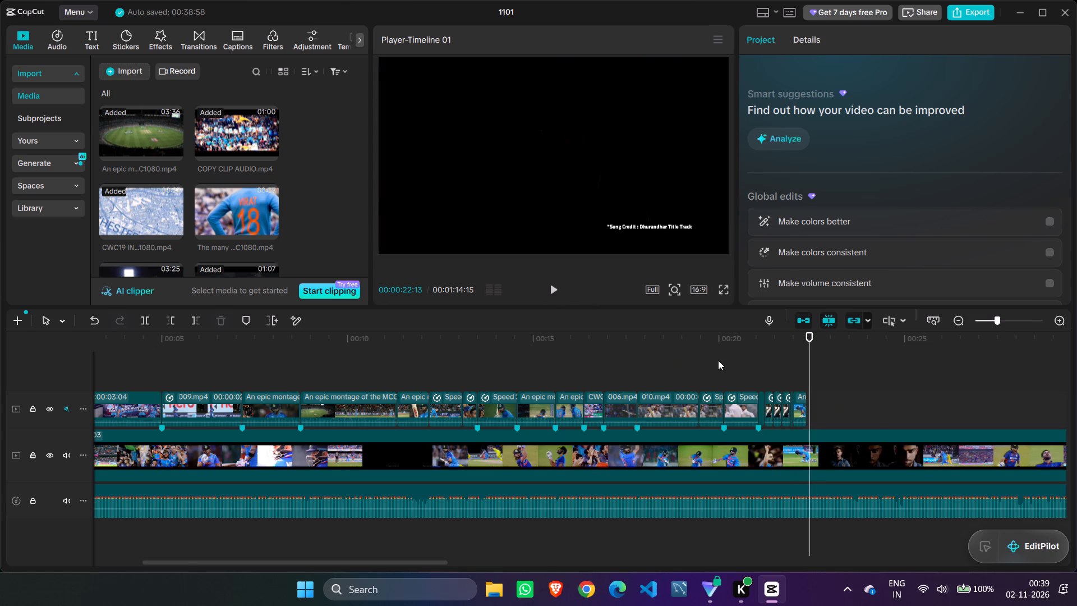
# Extend the end of the last kneeling batter piece to 00:00:22:13, checking the frames just after it.
pyautogui.click(1064, 321)
pyautogui.click(796, 403)
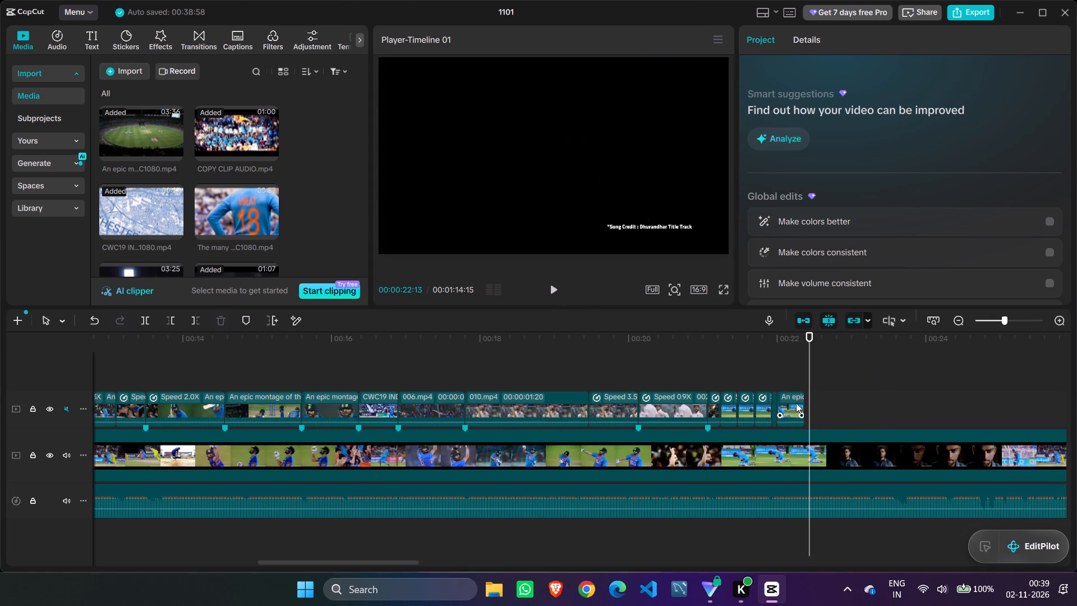
pyautogui.click(804, 401)
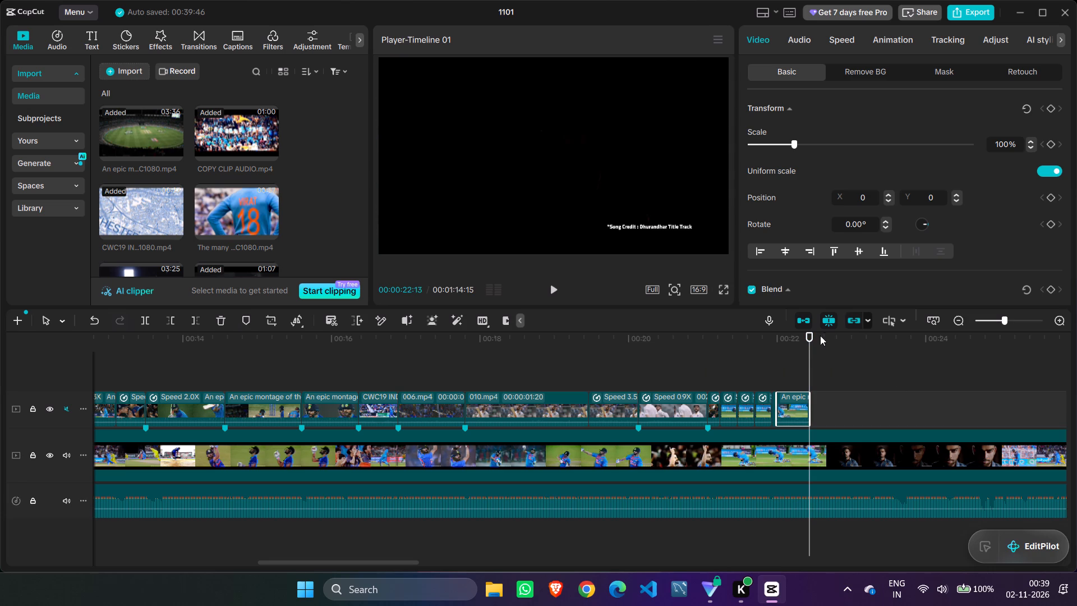
pyautogui.doubleClick(554, 293)
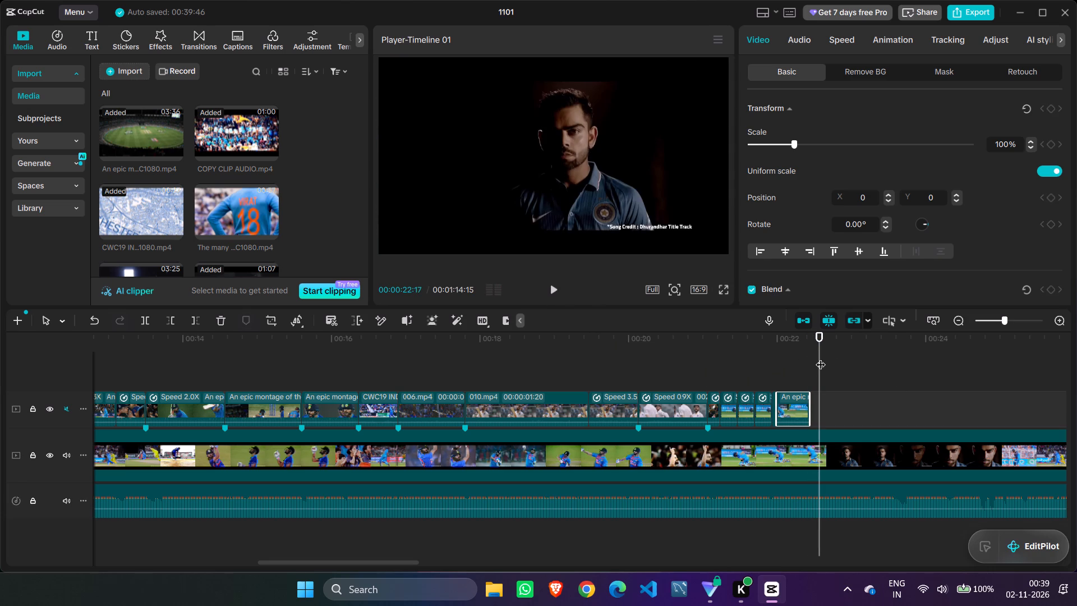
pyautogui.press('Left')
pyautogui.press('Left')
pyautogui.press('Left')
pyautogui.press('Left')
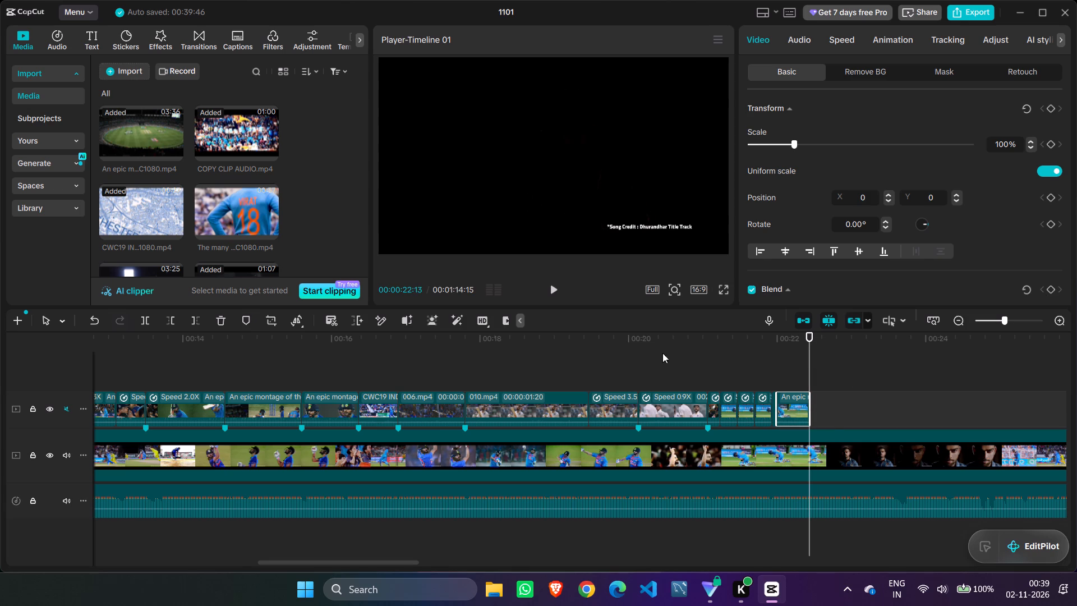
pyautogui.click(811, 403)
# Play back the montage from its very start to just past the last kneeling batter piece.
pyautogui.click(955, 316)
pyautogui.click(748, 380)
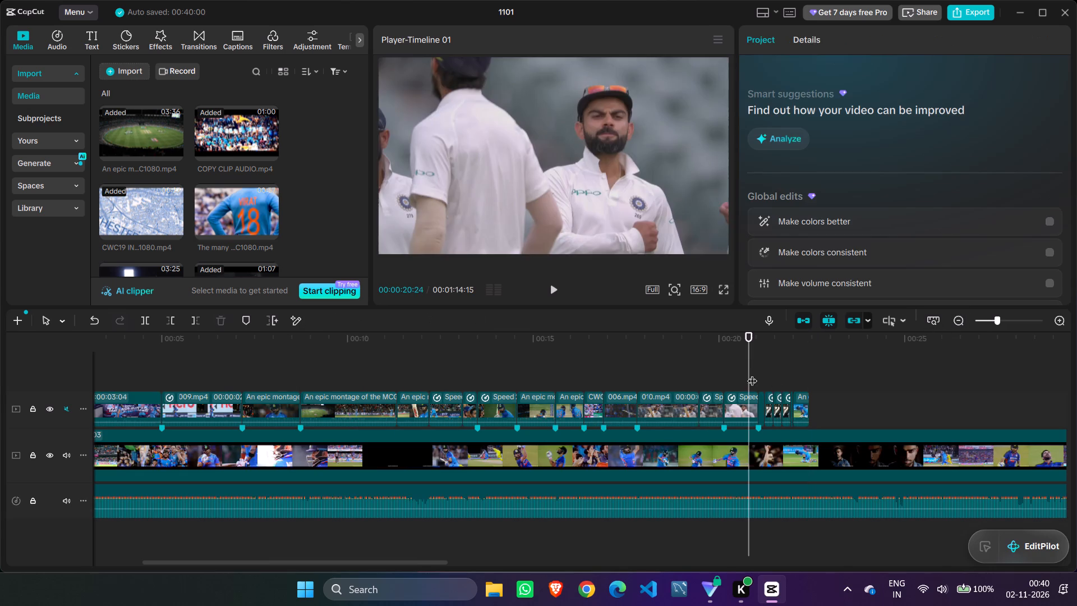
pyautogui.moveTo(746, 370); pyautogui.dragTo(145, 382)
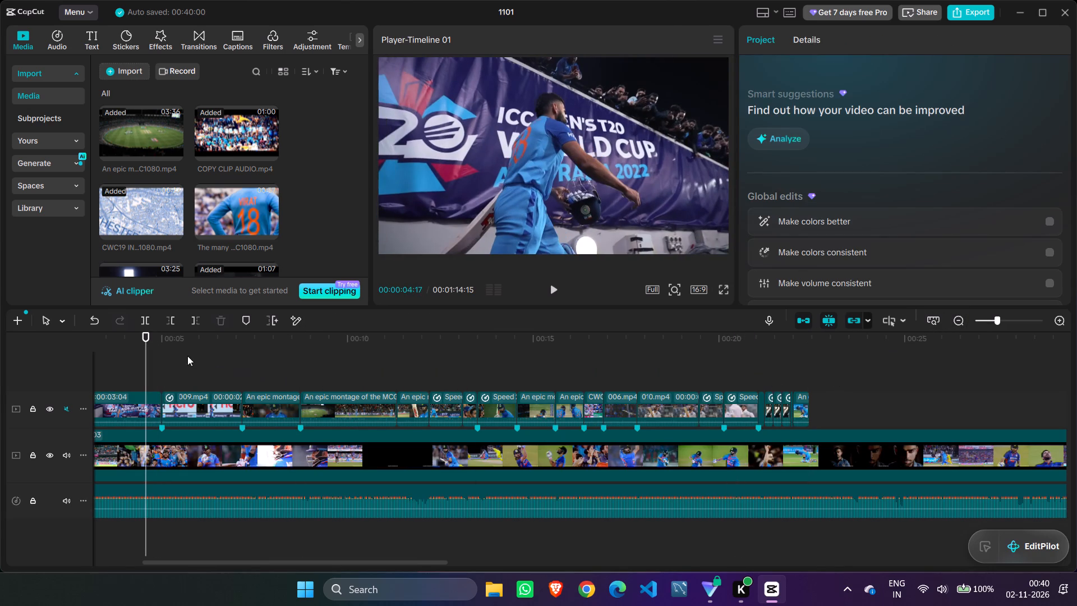
pyautogui.click(960, 319)
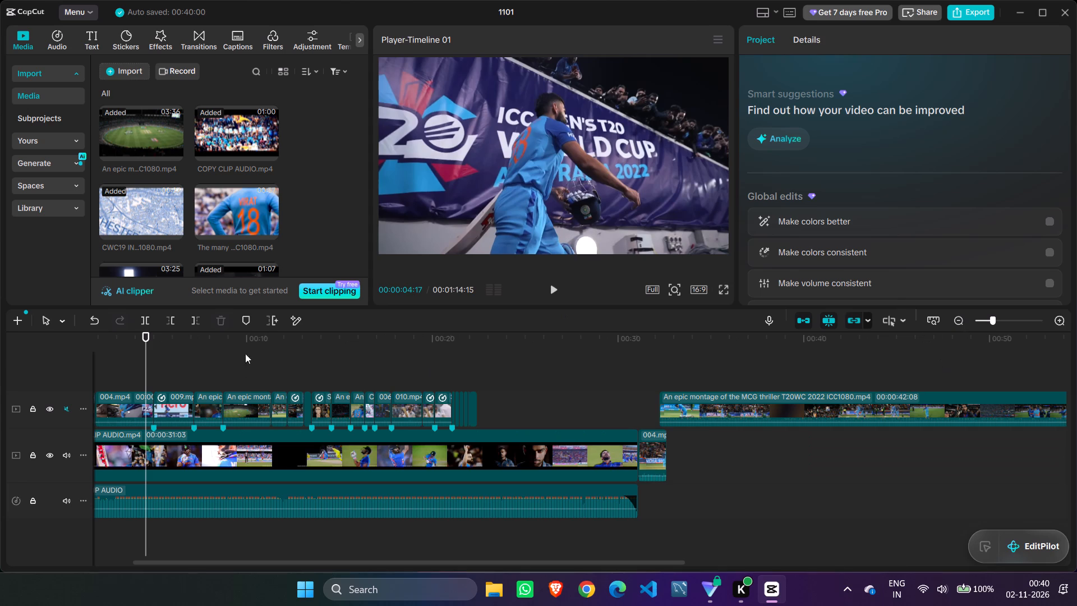
pyautogui.moveTo(148, 375); pyautogui.dragTo(98, 367)
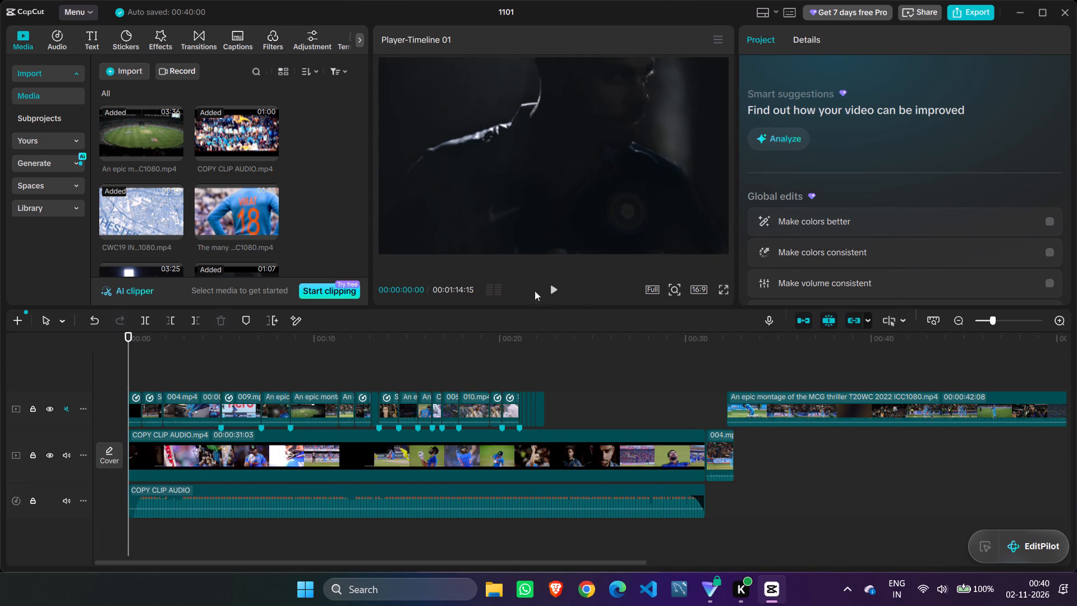
pyautogui.click(552, 283)
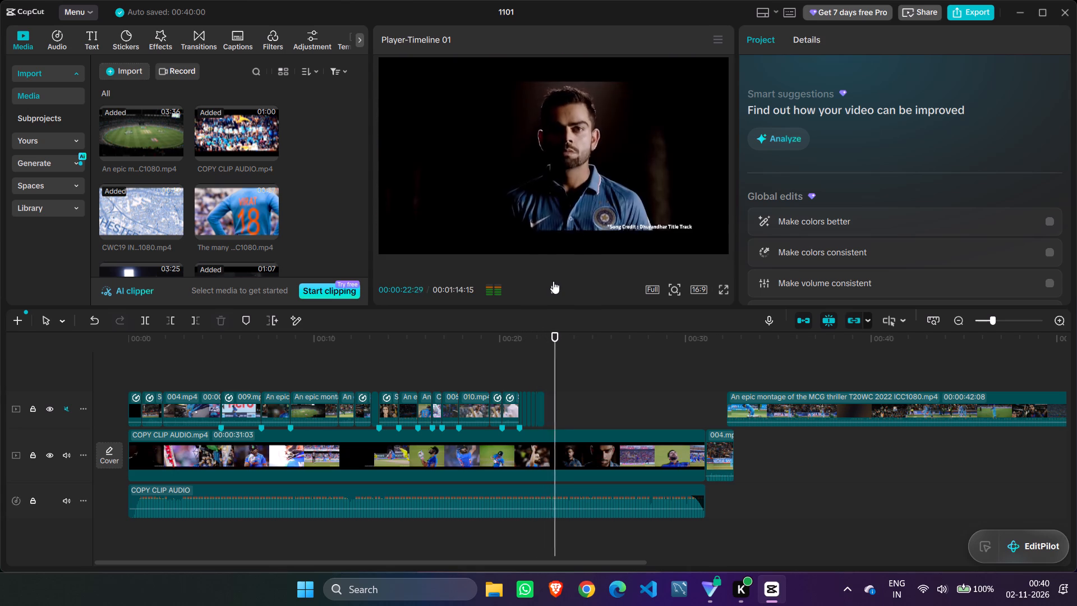
pyautogui.click(553, 281)
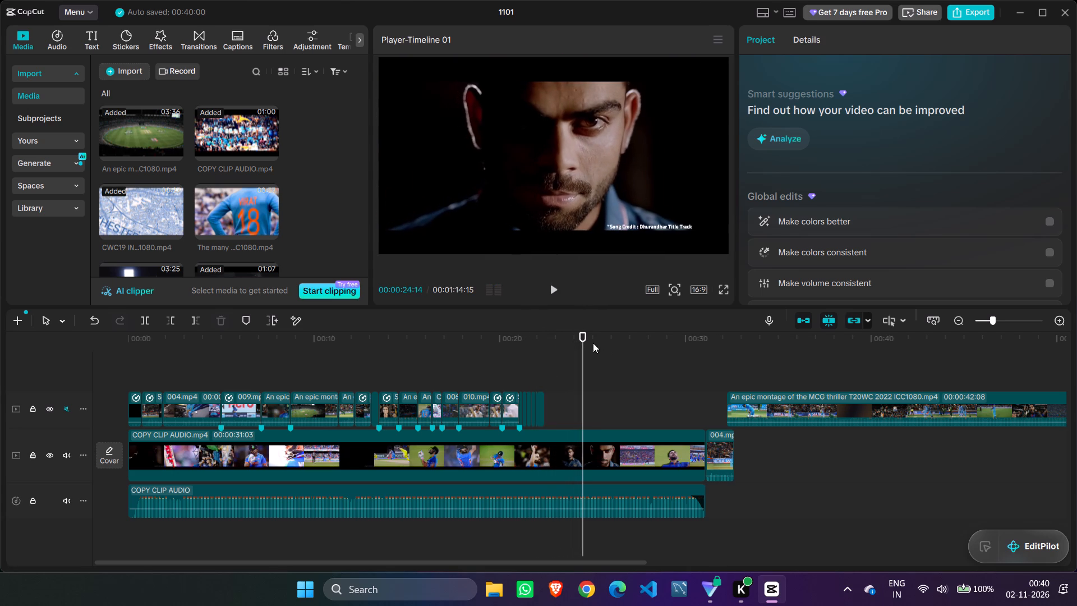
# Replay the end of the montage into the reference track's dark portrait shots and return to 00:00:20:24.
pyautogui.moveTo(581, 330); pyautogui.dragTo(517, 345)
pyautogui.moveTo(583, 334); pyautogui.dragTo(490, 348)
pyautogui.click(555, 286)
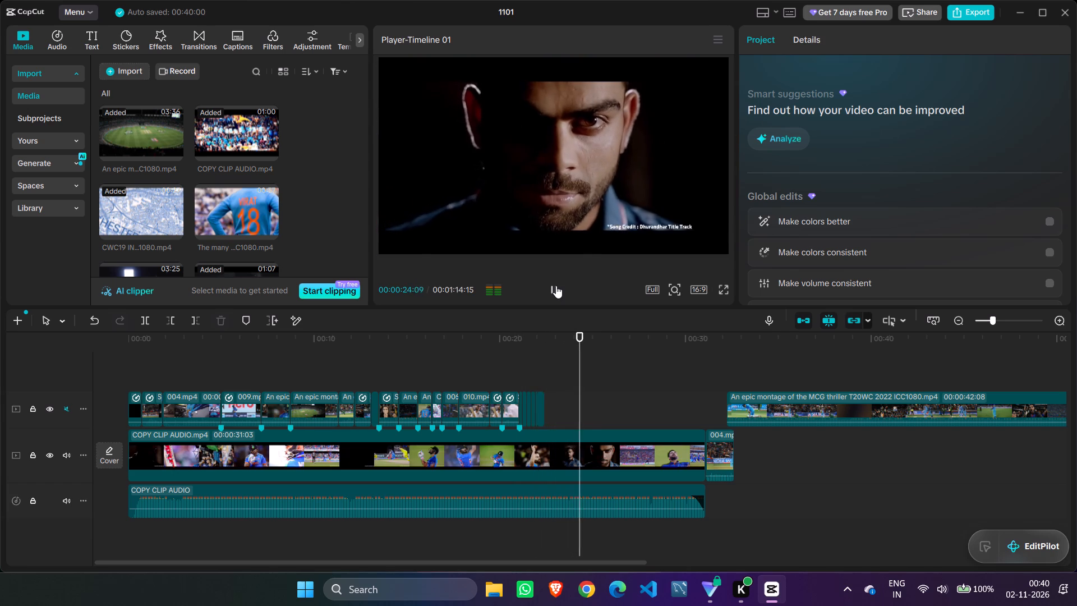
pyautogui.click(556, 286)
pyautogui.moveTo(590, 334); pyautogui.dragTo(534, 336)
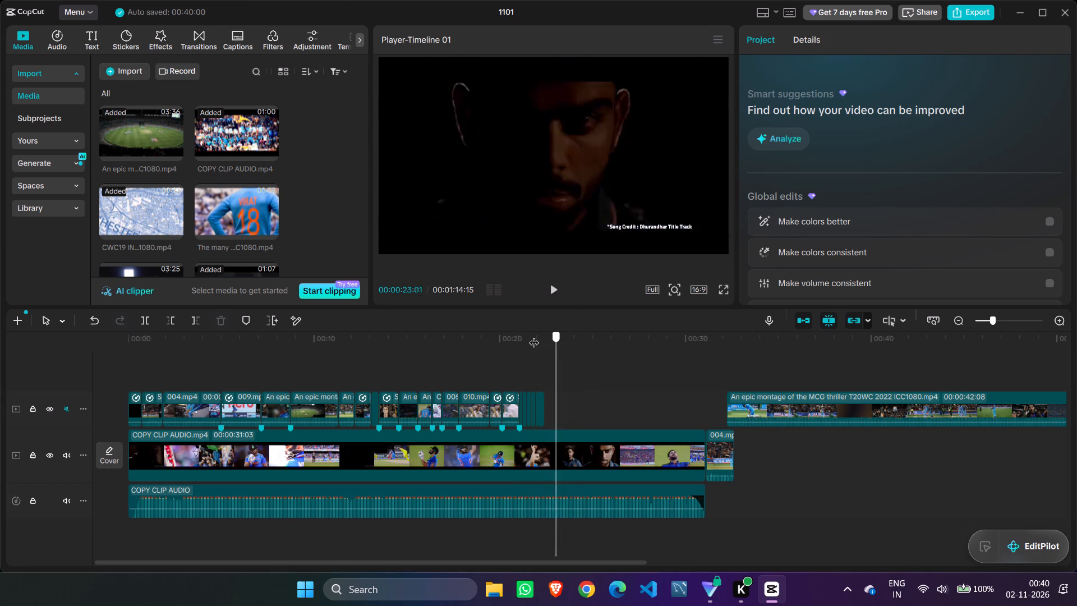
pyautogui.moveTo(534, 336); pyautogui.dragTo(514, 330)
# Preview the The many faces of Virat Kohli clip and place it on a new track above, just after the montage's end.
pyautogui.click(214, 206)
pyautogui.scroll(-1, 212, 206)
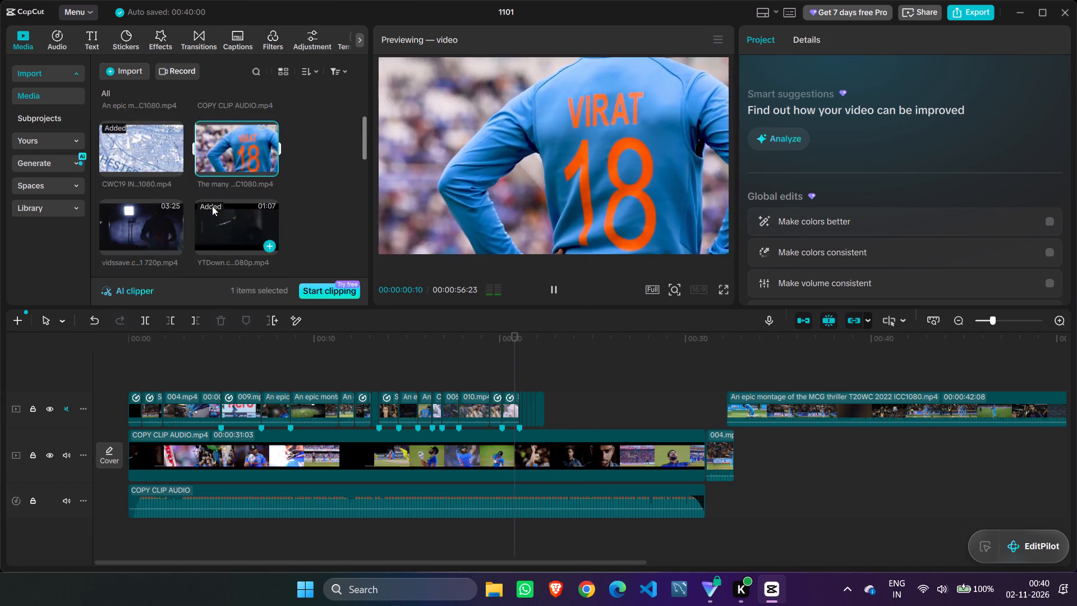
pyautogui.scroll(-1, 212, 206)
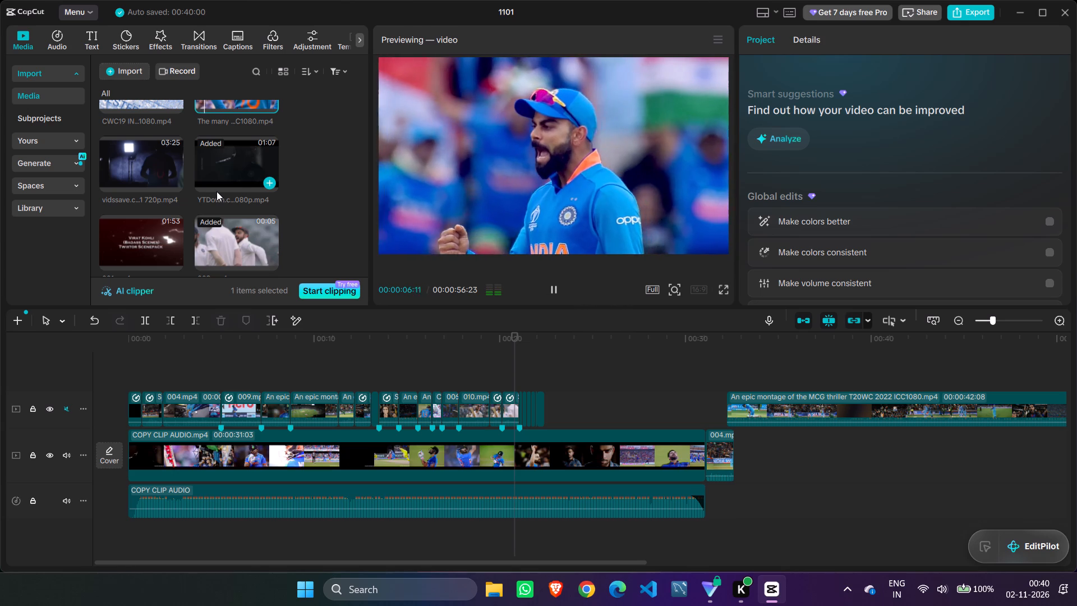
pyautogui.scroll(2, 217, 191)
pyautogui.moveTo(231, 198); pyautogui.dragTo(232, 199)
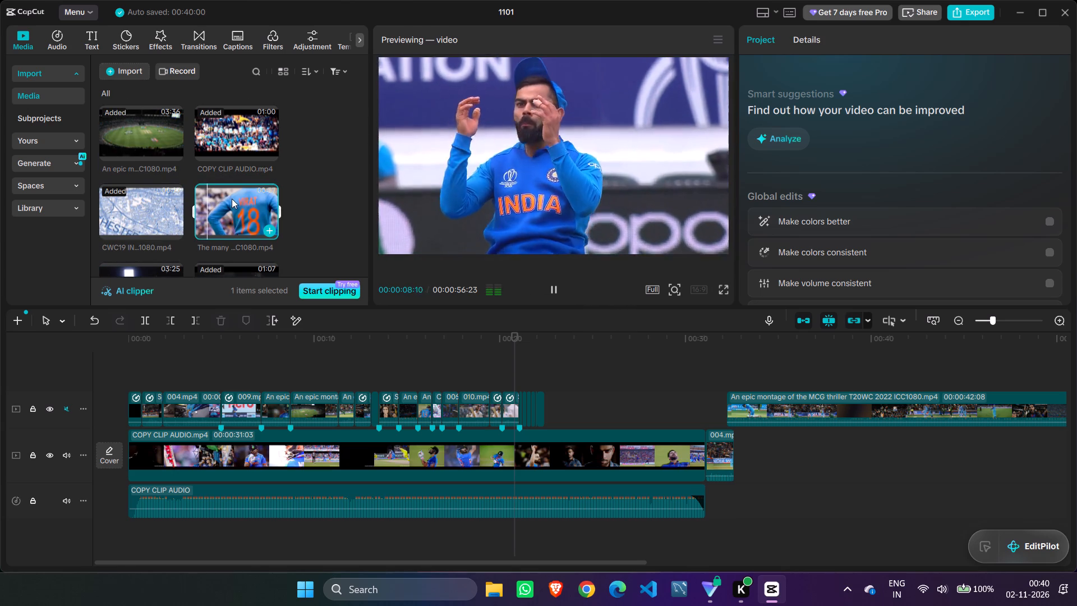
pyautogui.moveTo(232, 199); pyautogui.dragTo(551, 366)
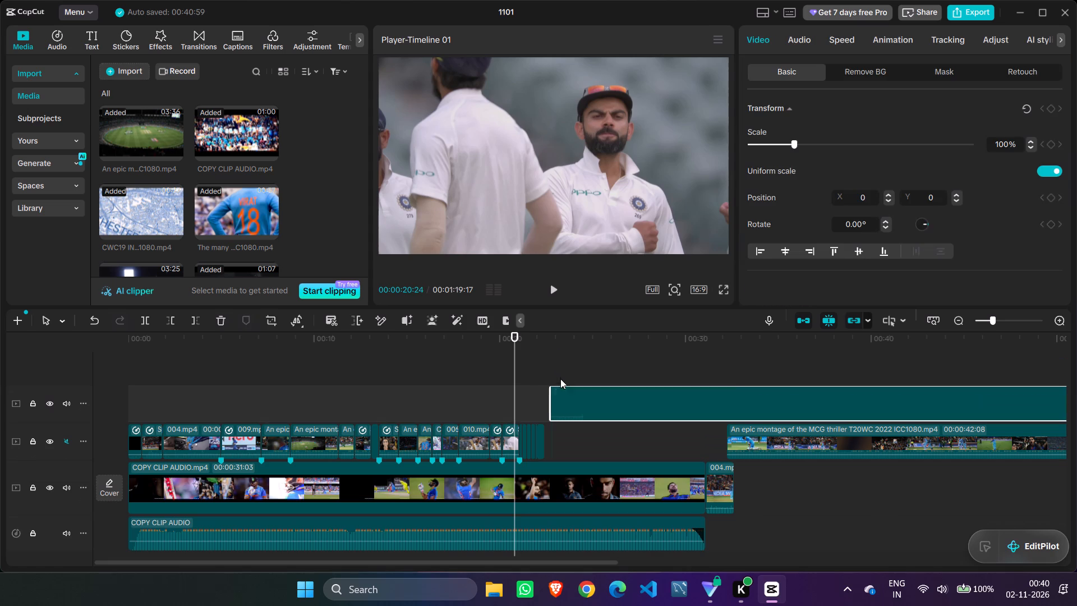
# Find the smiling blue-cap shot in the The many faces of Virat Kohli clip and trim away everything before 00:00:27:17.
pyautogui.moveTo(518, 352); pyautogui.dragTo(593, 365)
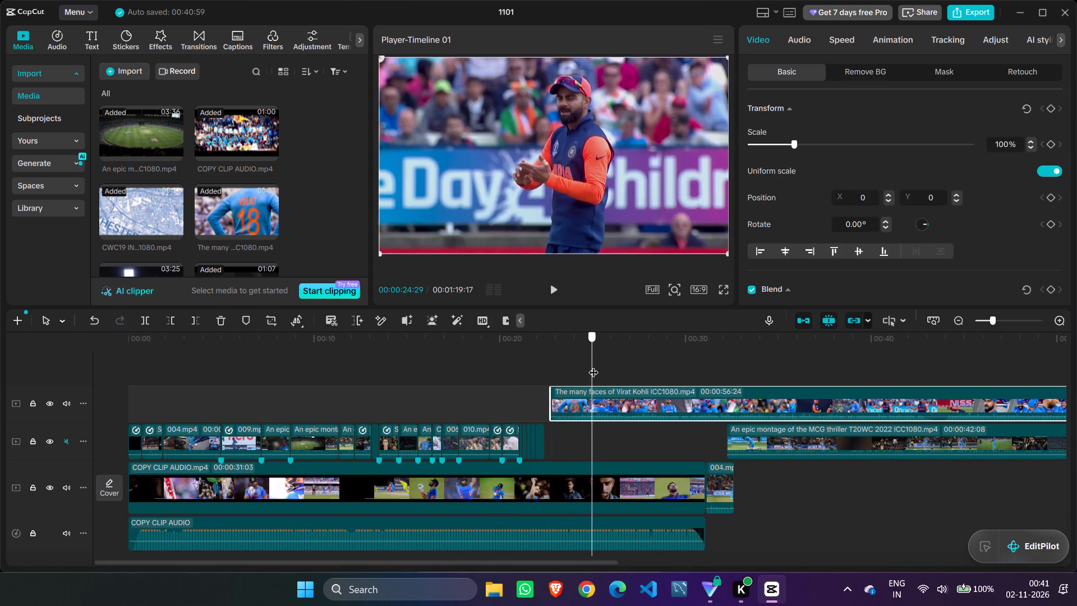
pyautogui.moveTo(593, 365); pyautogui.dragTo(643, 370)
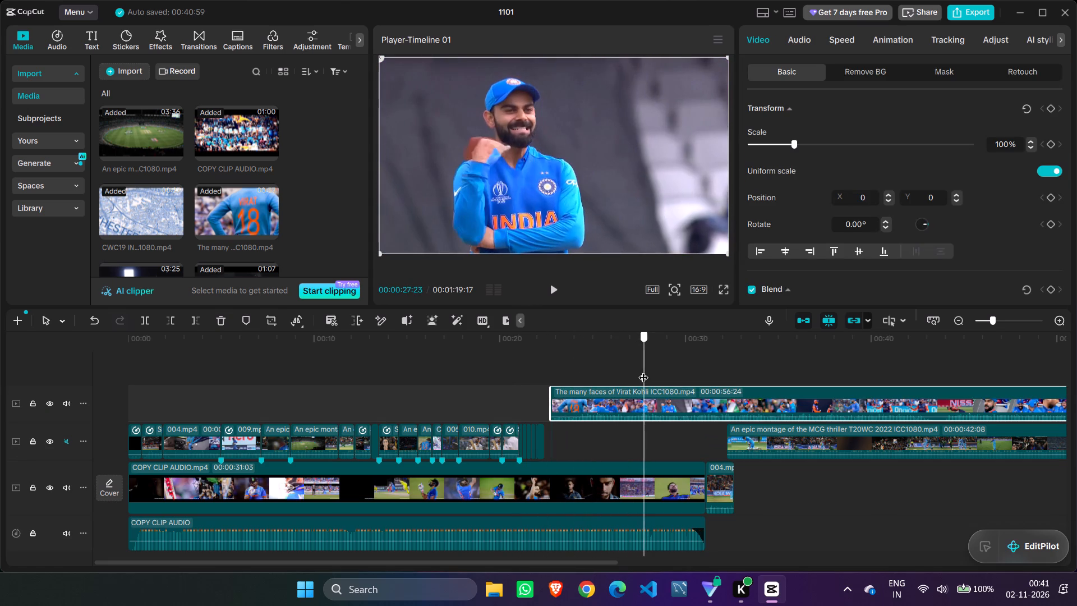
pyautogui.moveTo(643, 370); pyautogui.dragTo(636, 370)
pyautogui.press('Right')
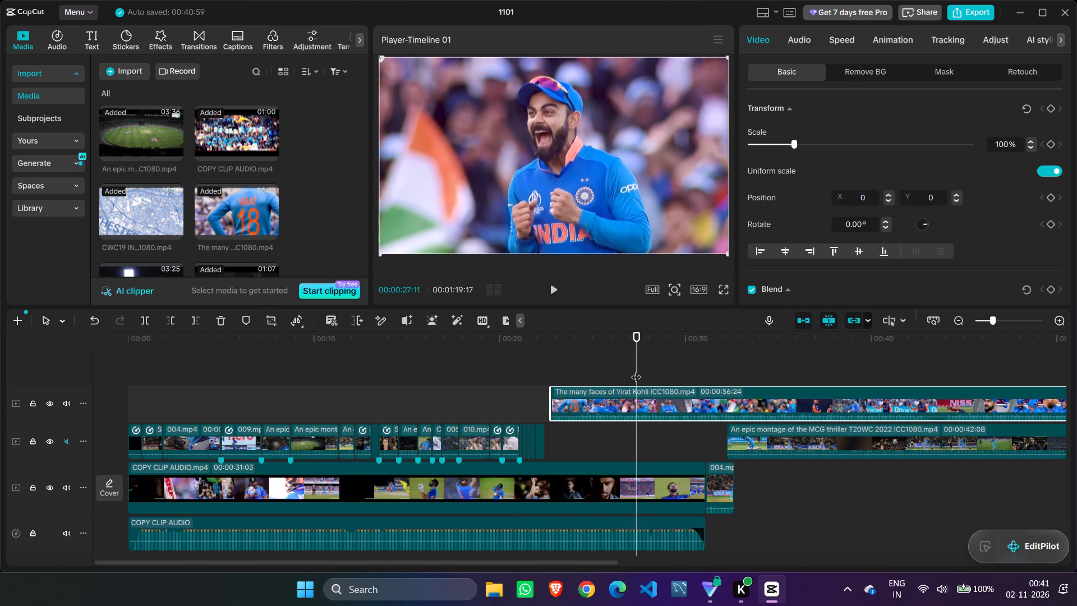
pyautogui.press('Right')
pyautogui.press('Right')
pyautogui.press('Right')
pyautogui.press('Right')
pyautogui.press('Right')
pyautogui.press('Right')
pyautogui.press('Right')
pyautogui.press('Left')
pyautogui.press('Left')
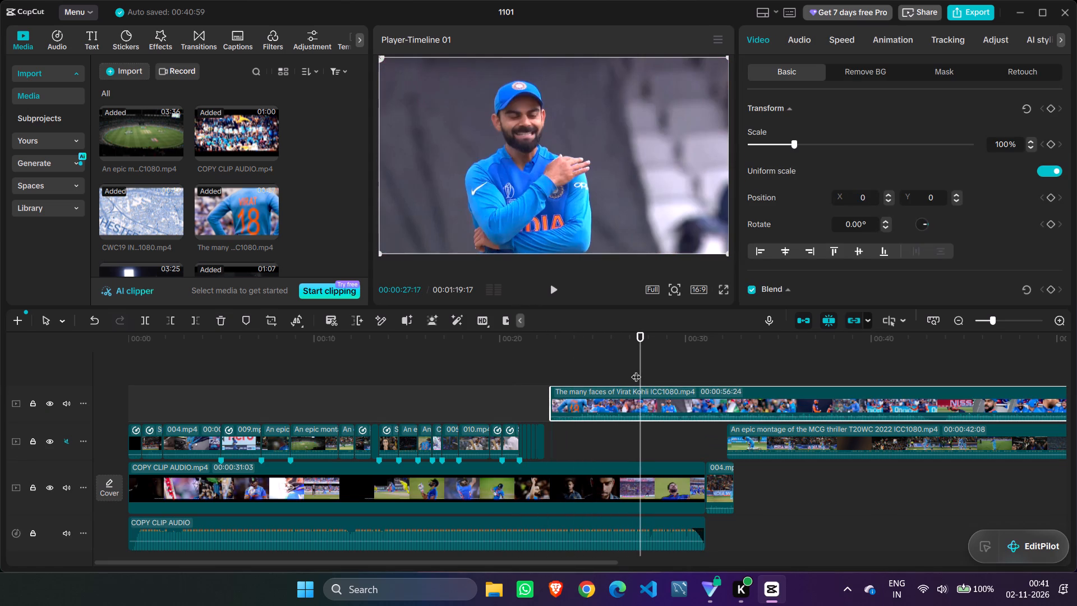
pyautogui.press('Right')
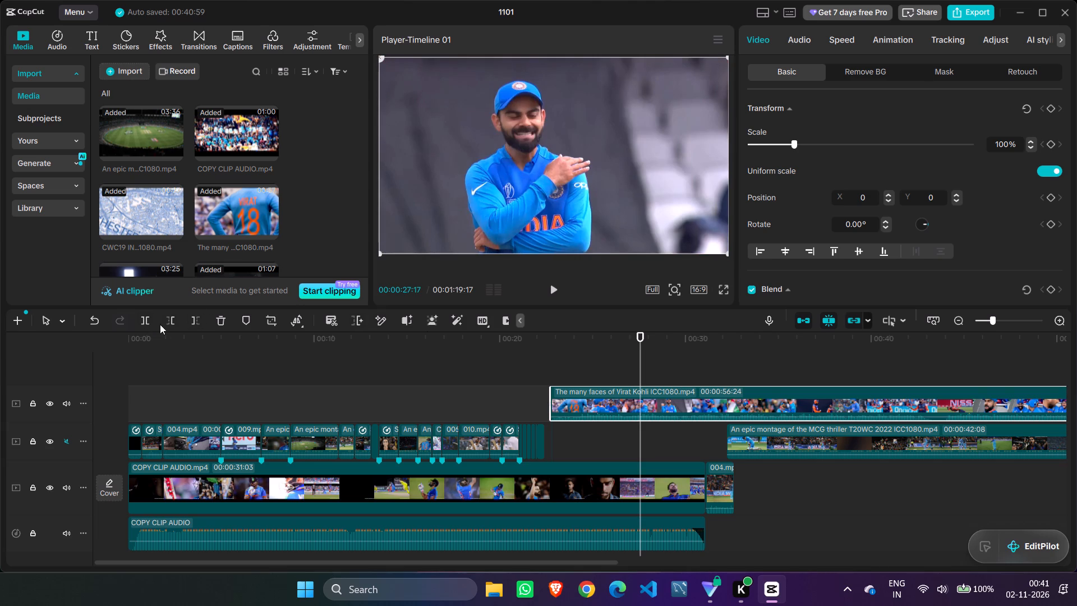
pyautogui.click(165, 324)
# Trim away everything after 00:00:28:16 in the The many faces of Virat Kohli clip, keeping only the smiling shot.
pyautogui.press('space')
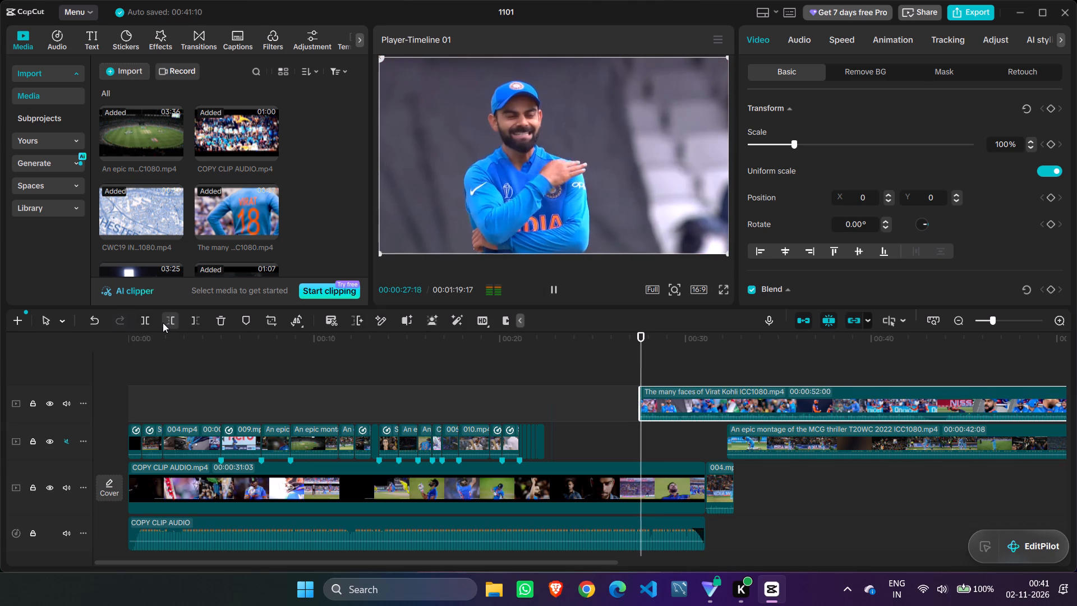
pyautogui.press('space')
pyautogui.press('Left')
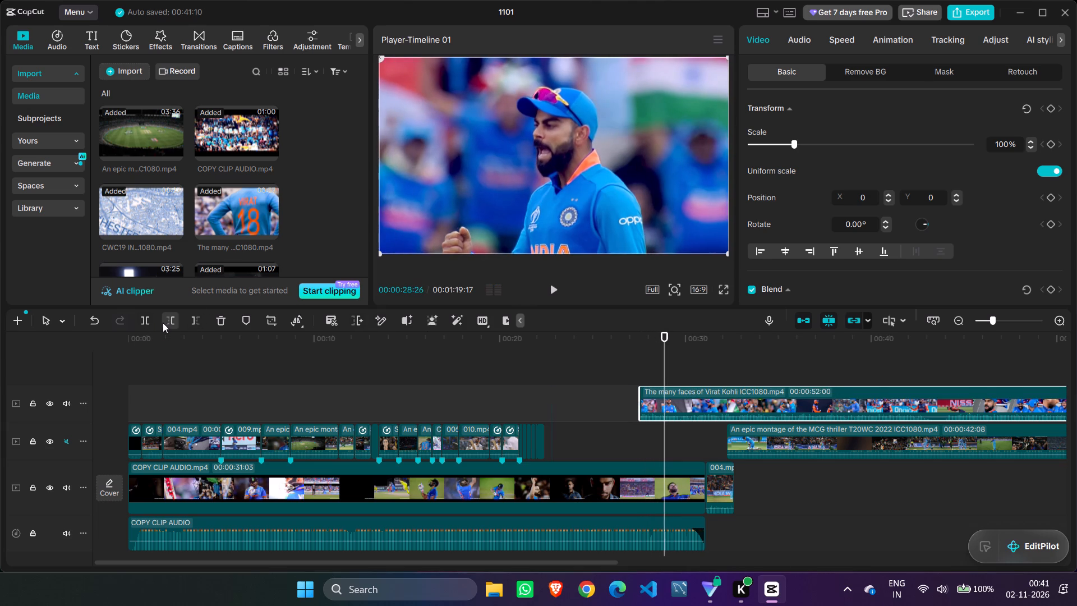
pyautogui.press('Left')
pyautogui.press('Left')
pyautogui.press('Left')
pyautogui.press('Left')
pyautogui.press('Left')
pyautogui.press('Left')
pyautogui.press('Left')
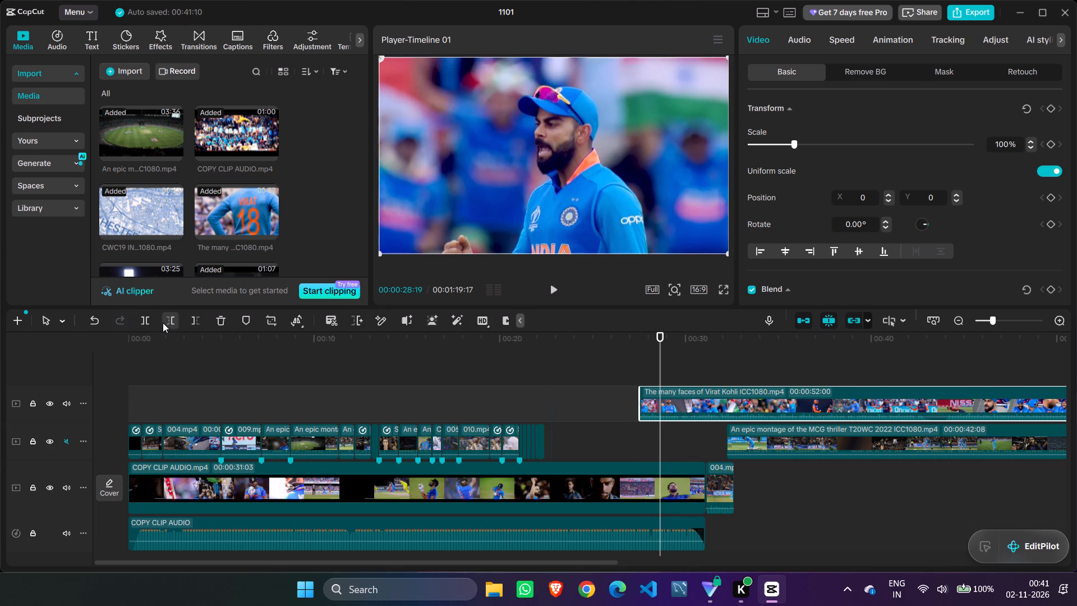
pyautogui.press('Left')
pyautogui.press('Left')
pyautogui.press('Left')
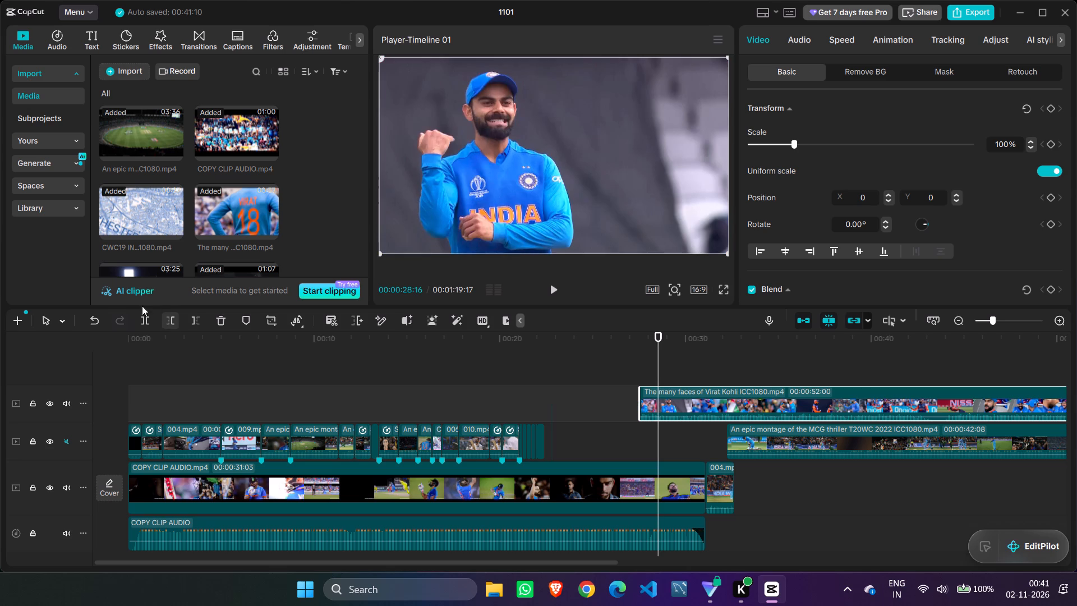
pyautogui.click(197, 324)
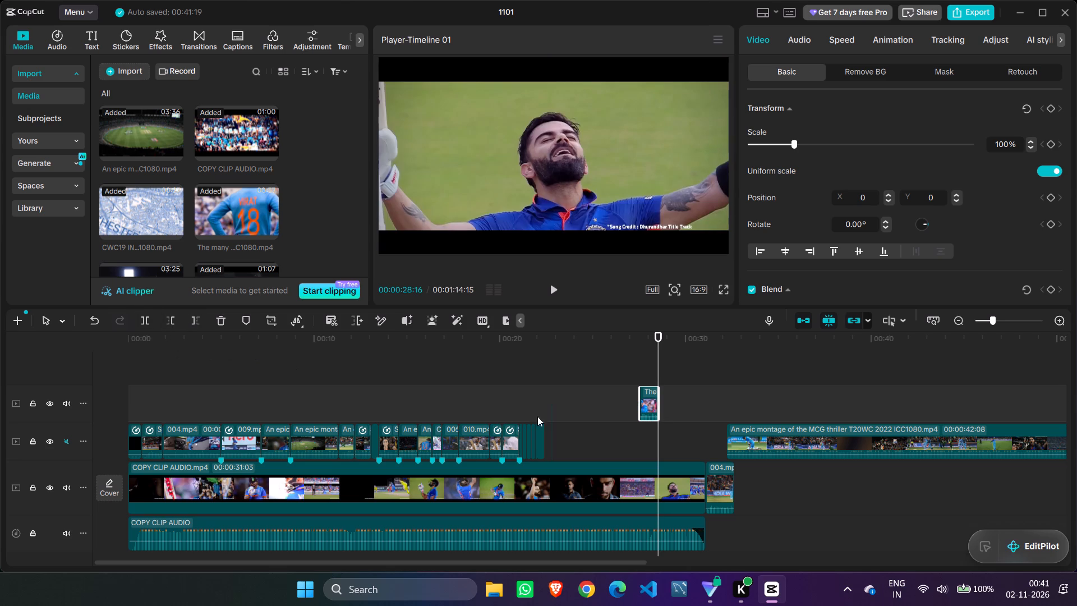
# Move the trimmed smiling shot onto the montage track, directly after the last kneeling batter piece.
pyautogui.moveTo(645, 405); pyautogui.dragTo(553, 443)
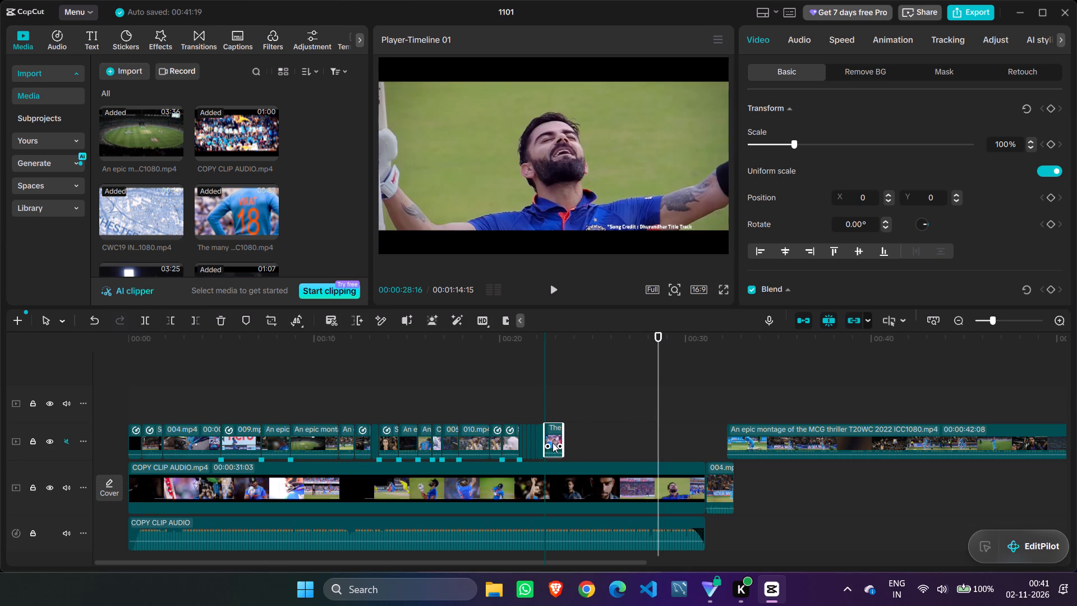
pyautogui.moveTo(553, 443); pyautogui.dragTo(552, 443)
# Check the reference frames around the added shot, and play back the montage from the start through the 009.mp4 clip.
pyautogui.doubleClick(1057, 322)
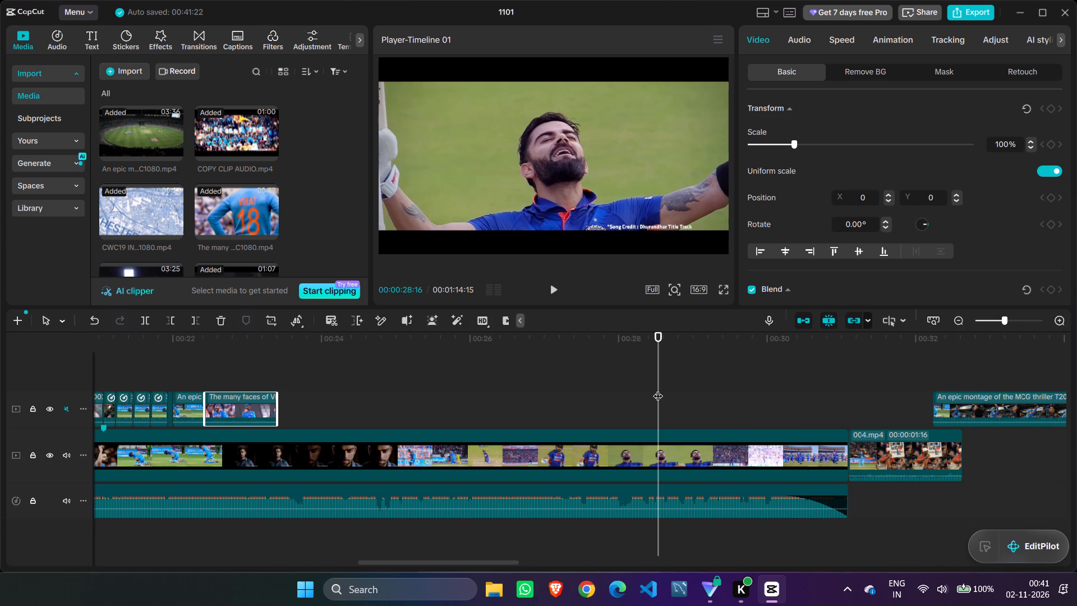
pyautogui.moveTo(658, 389); pyautogui.dragTo(429, 416)
pyautogui.click(504, 373)
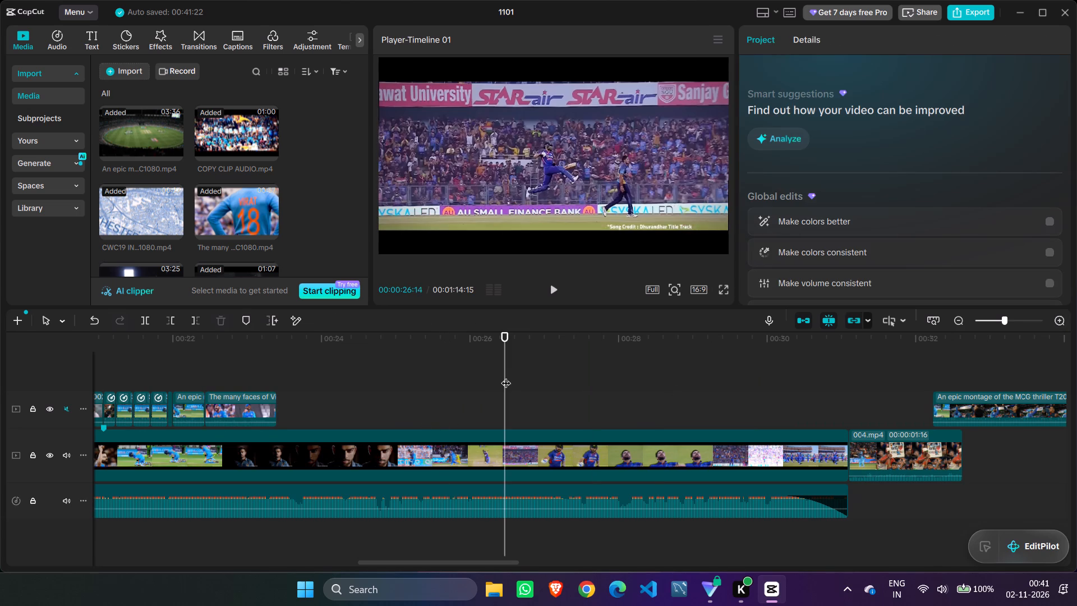
pyautogui.moveTo(506, 376); pyautogui.dragTo(413, 417)
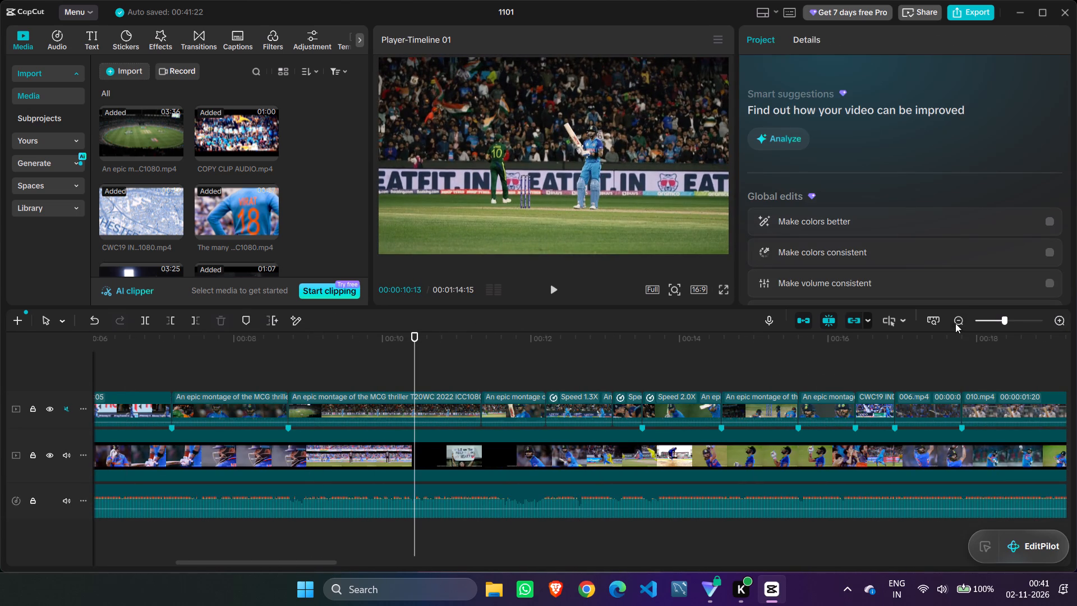
pyautogui.click(955, 323)
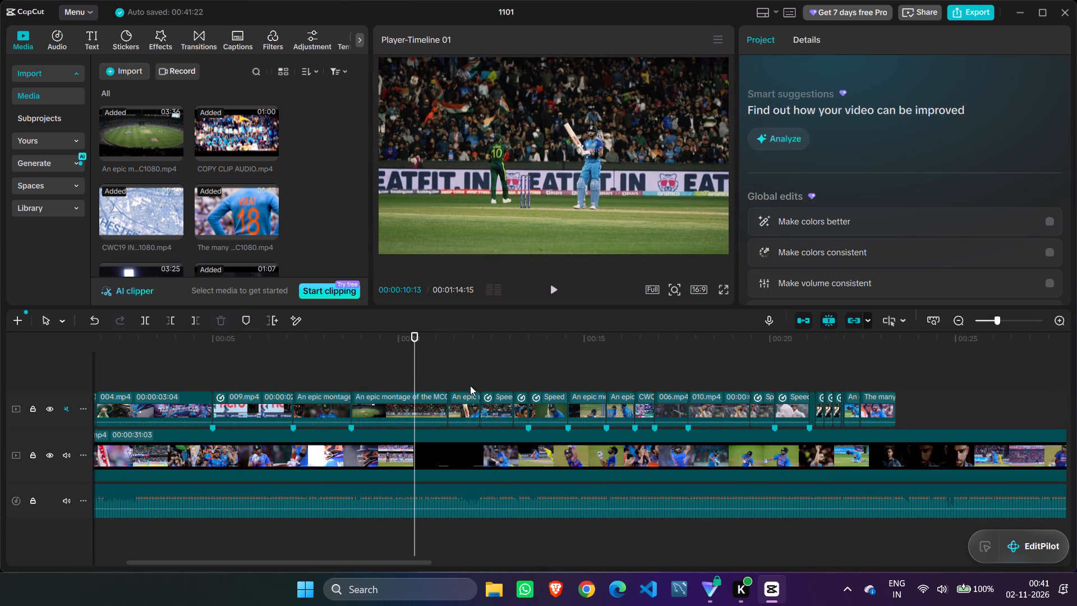
pyautogui.moveTo(416, 367); pyautogui.dragTo(90, 360)
pyautogui.click(550, 285)
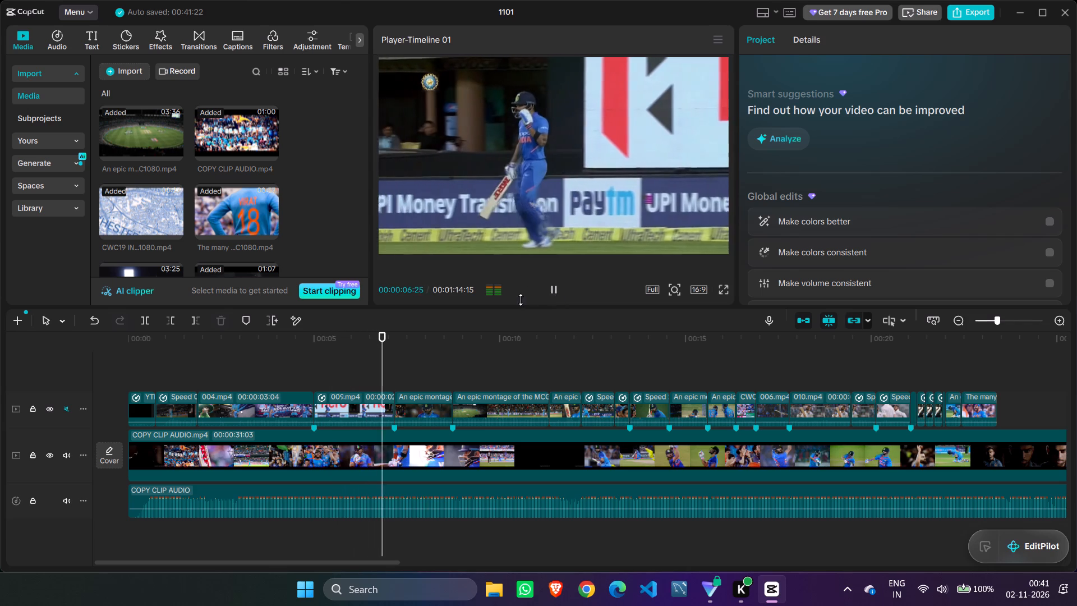
pyautogui.click(558, 283)
# Play back the montage's opening repeatedly from the start, checking the cuts through the 009.mp4 clip against the music.
pyautogui.moveTo(413, 359); pyautogui.dragTo(100, 391)
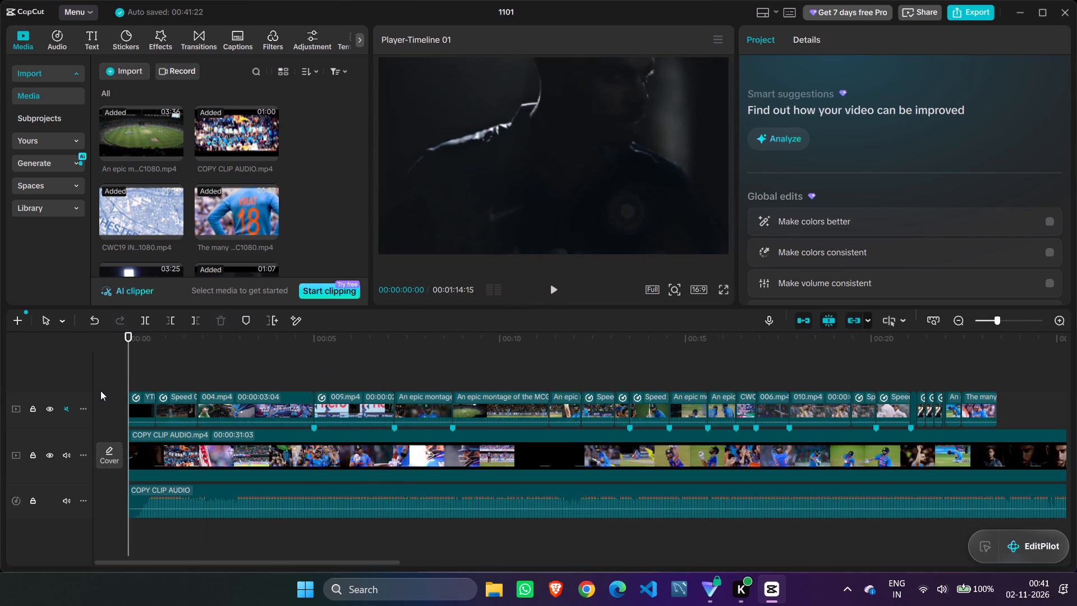
pyautogui.click(559, 287)
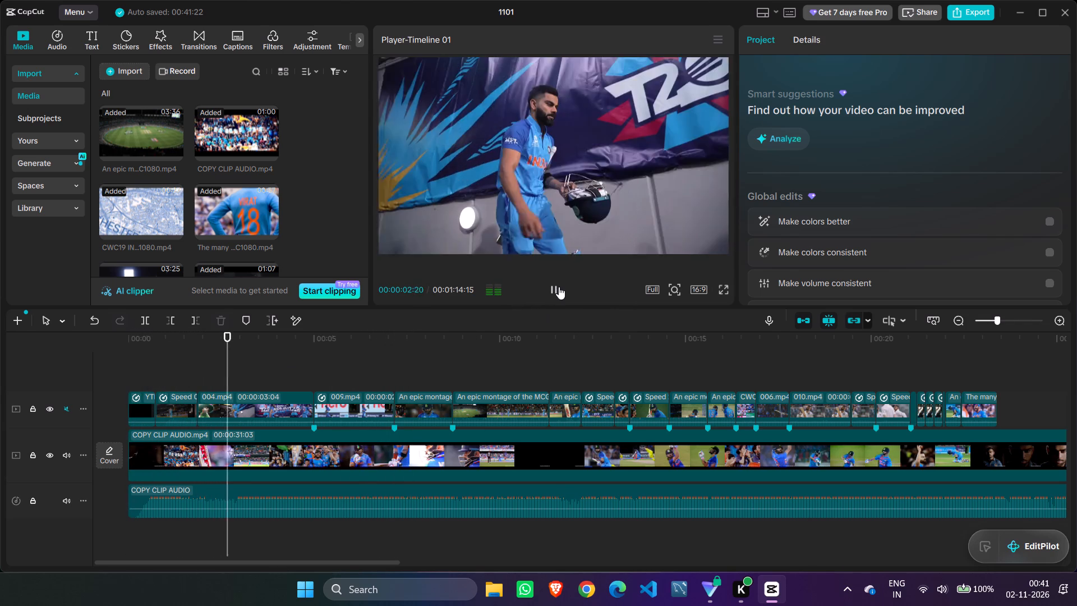
pyautogui.click(559, 287)
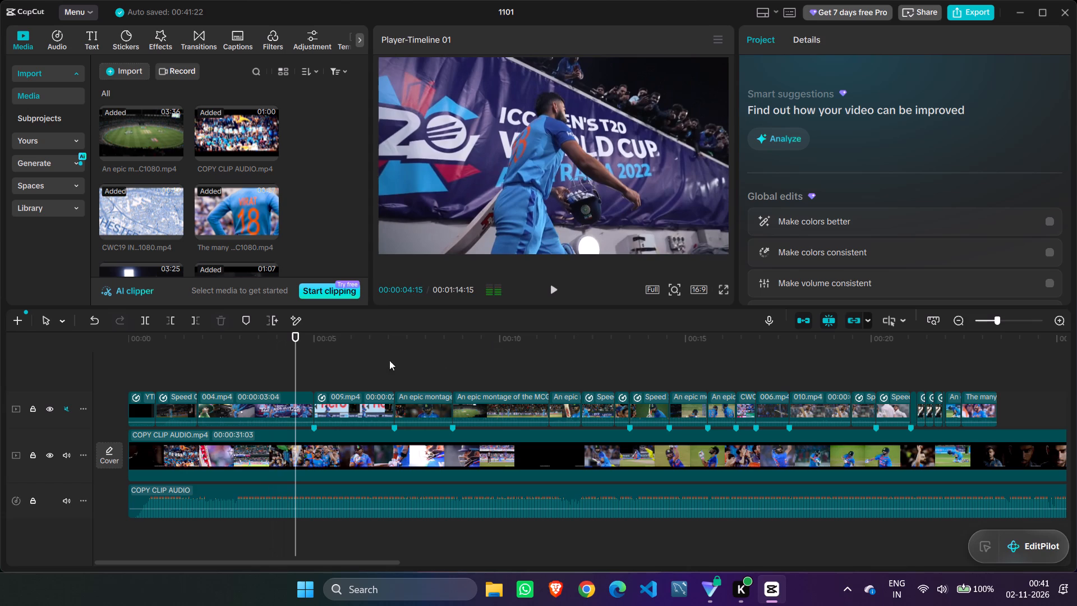
pyautogui.moveTo(297, 360); pyautogui.dragTo(15, 375)
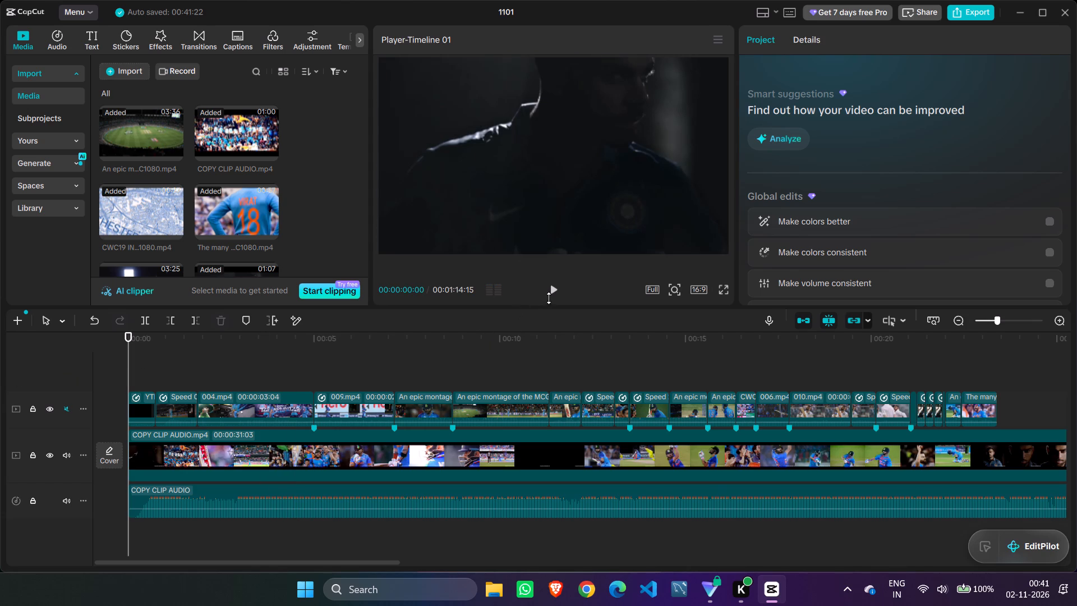
pyautogui.click(553, 290)
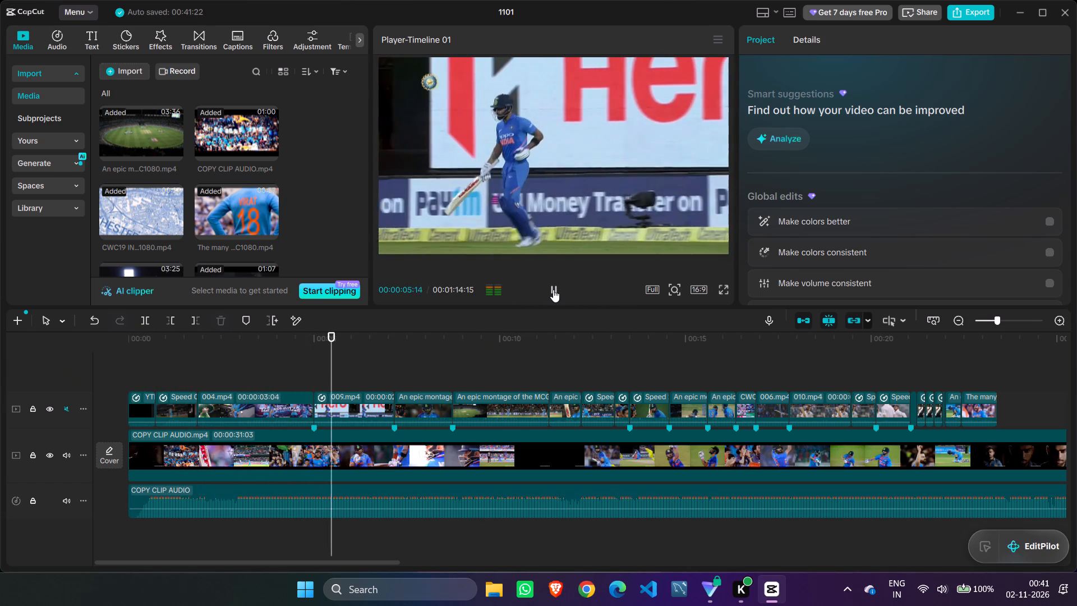
pyautogui.click(553, 290)
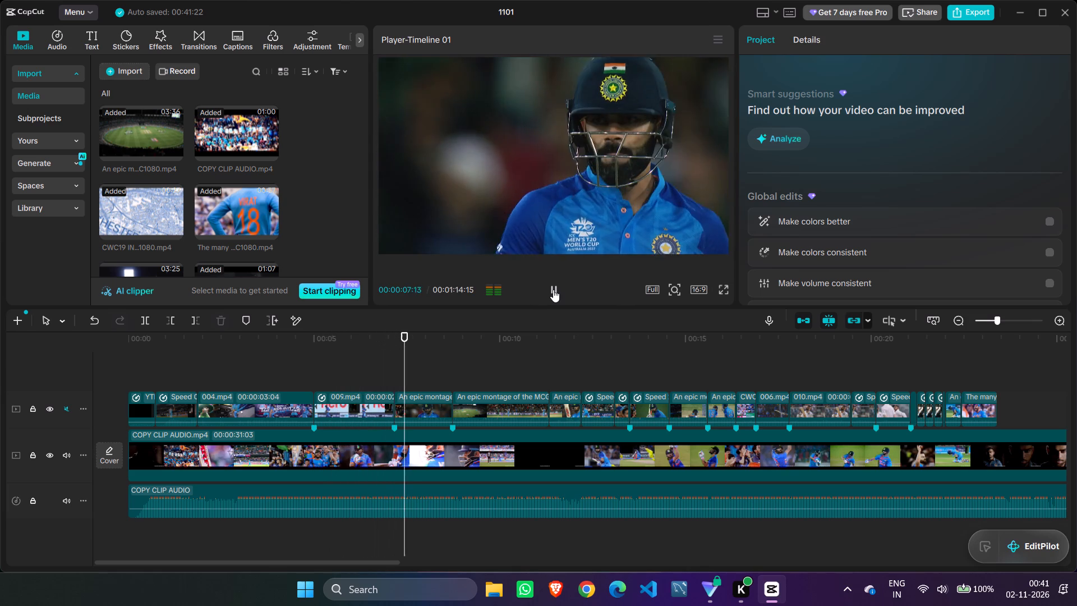
# Play back the montage from the 004.mp4 clip onward and replay from about 00:00:12:21 through the kneeling batter pieces.
pyautogui.moveTo(416, 361); pyautogui.dragTo(216, 399)
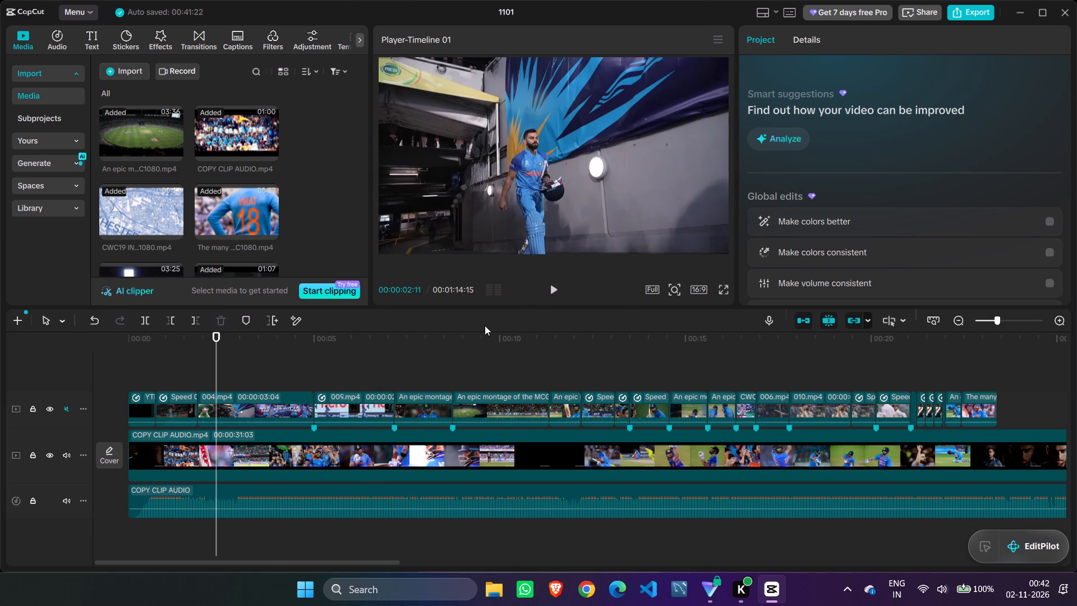
pyautogui.click(557, 291)
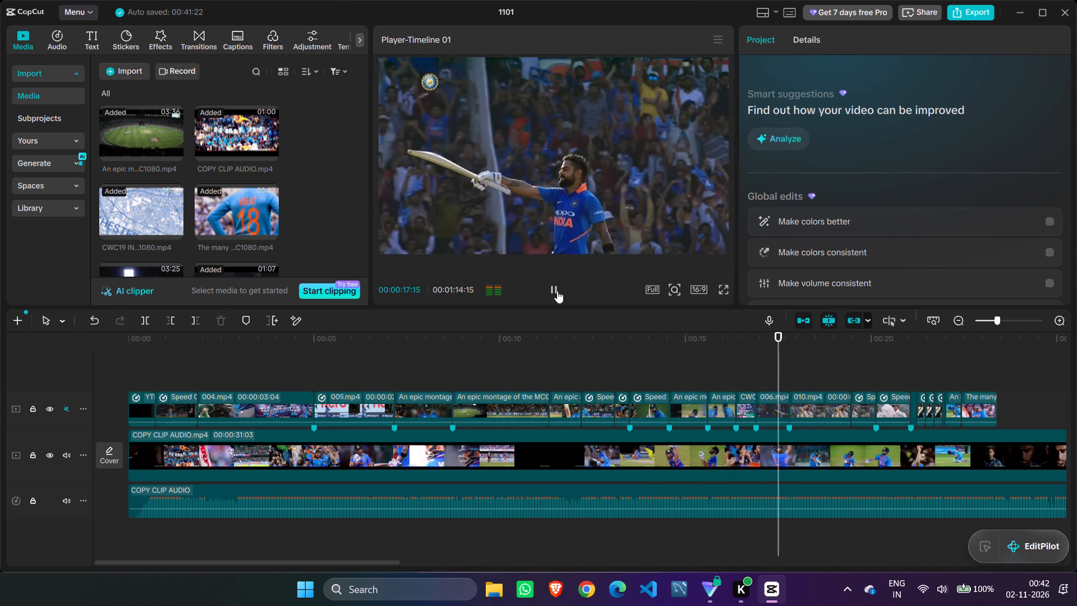
pyautogui.click(557, 291)
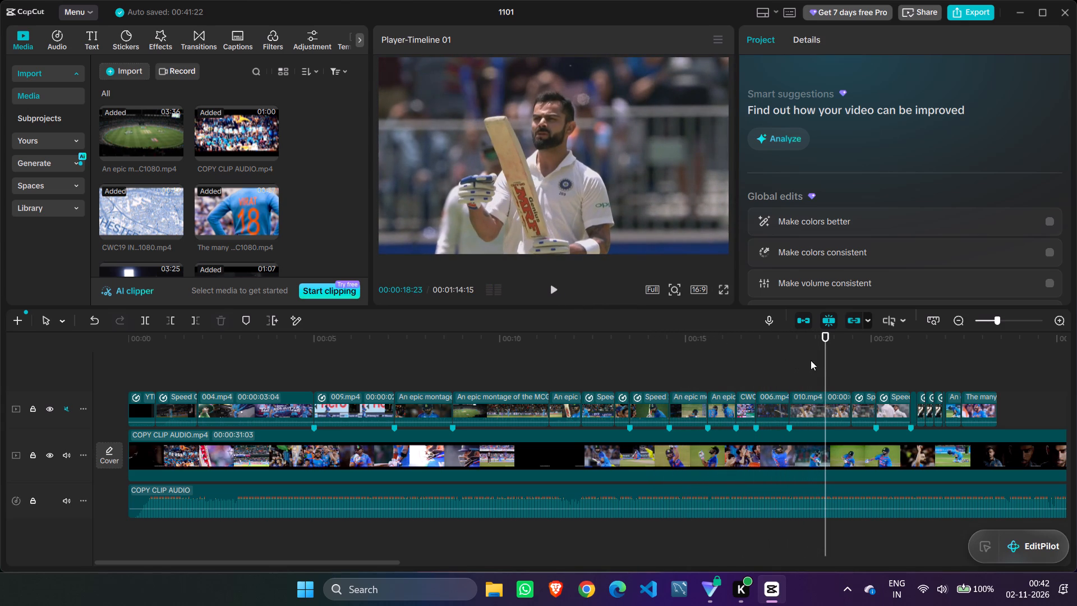
pyautogui.moveTo(825, 354); pyautogui.dragTo(750, 381)
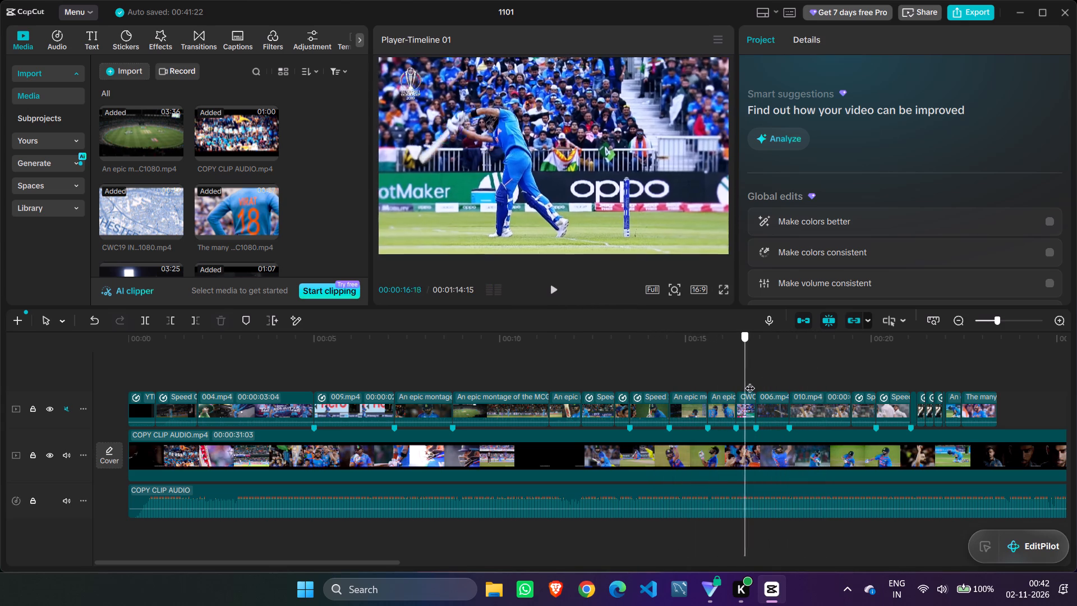
pyautogui.moveTo(750, 381); pyautogui.dragTo(600, 398)
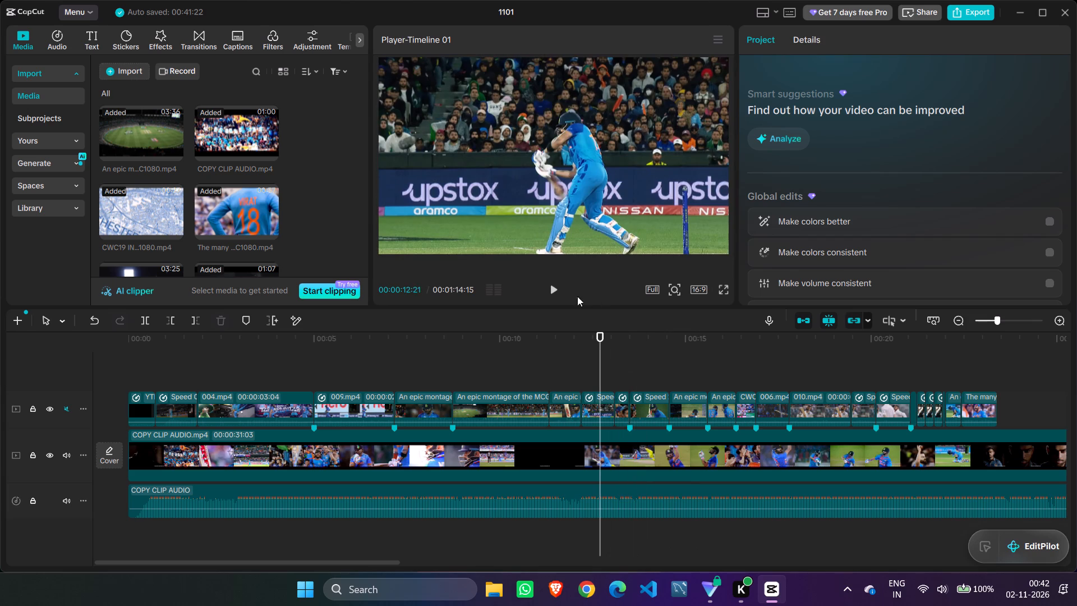
pyautogui.click(550, 291)
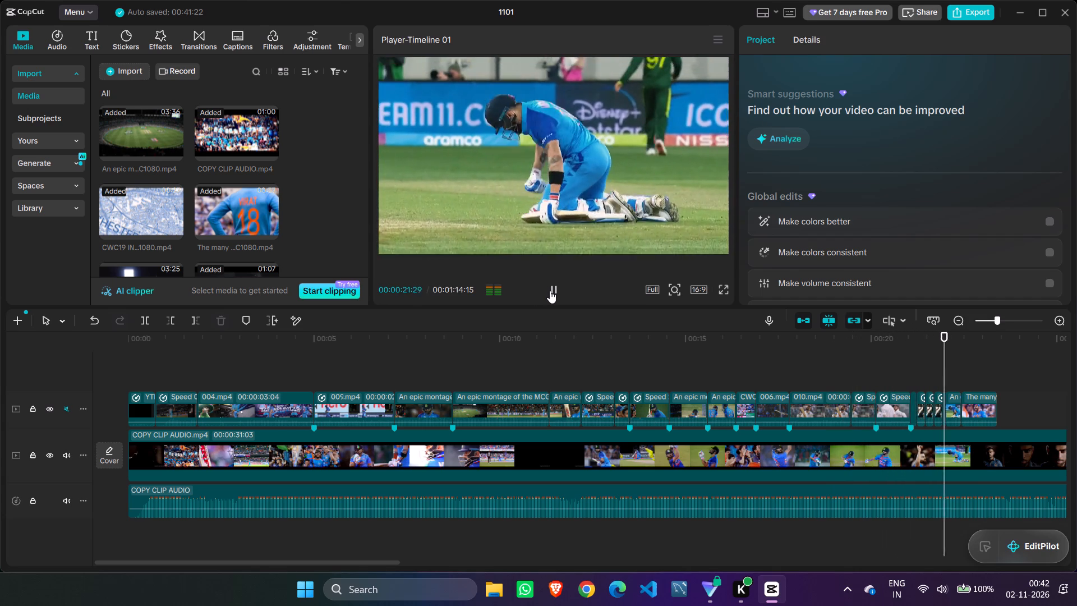
pyautogui.click(550, 291)
# Replay the montage's ending and examine the frames around the smiling shot's end, near 00:00:23:12, against the reference.
pyautogui.moveTo(983, 369); pyautogui.dragTo(832, 368)
pyautogui.click(552, 288)
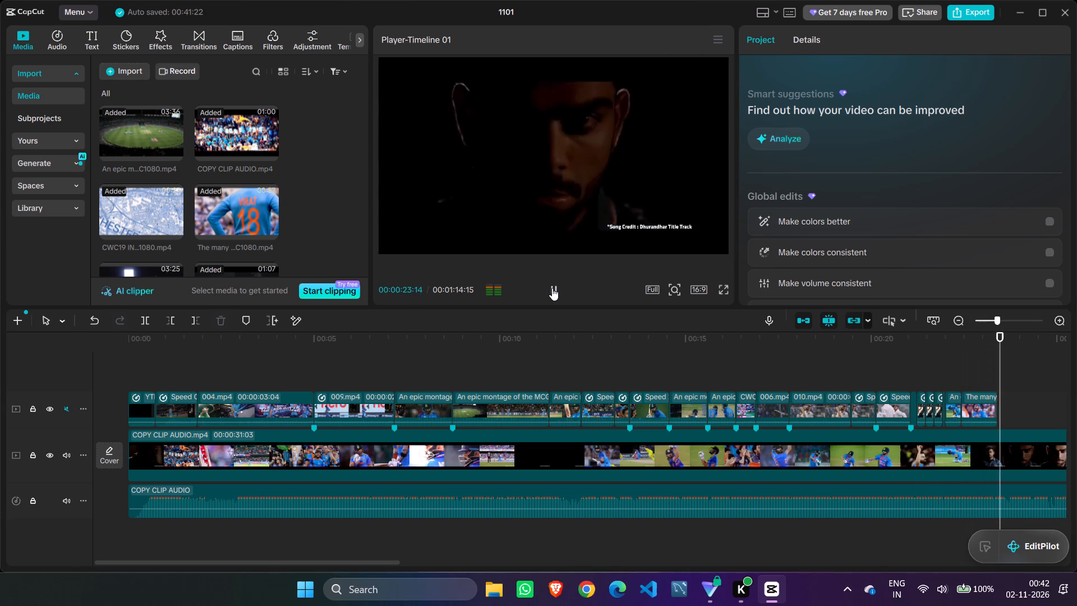
pyautogui.click(552, 288)
pyautogui.moveTo(1015, 369); pyautogui.dragTo(970, 364)
pyautogui.click(555, 284)
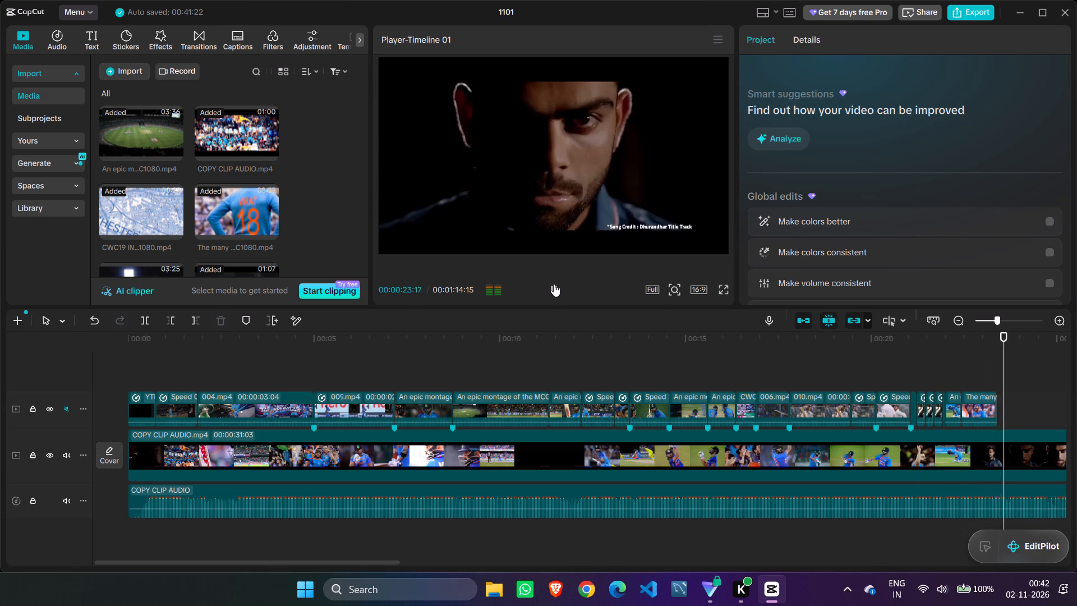
pyautogui.click(554, 284)
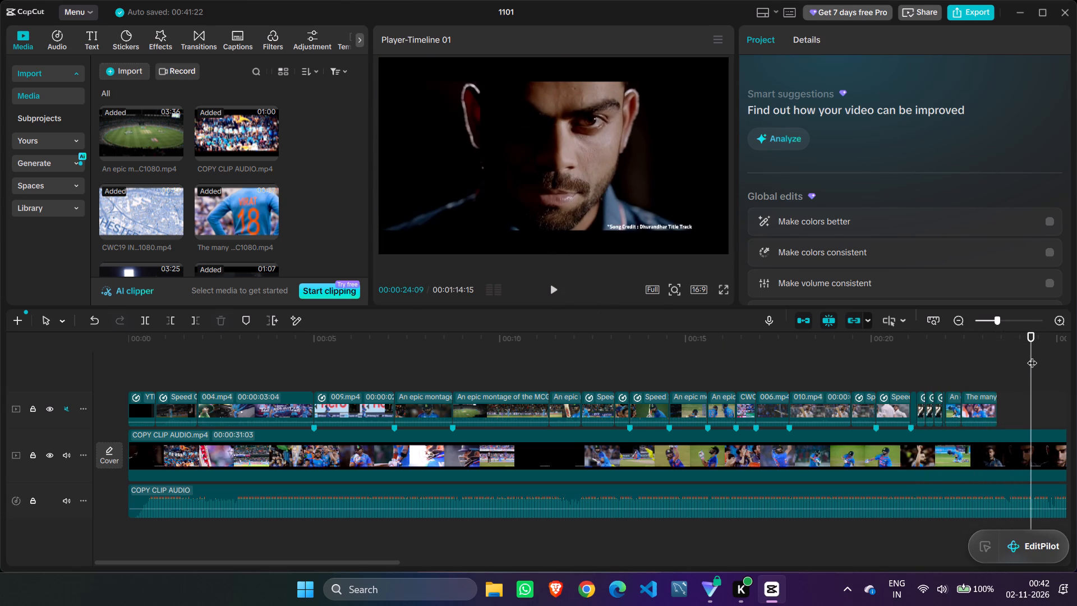
pyautogui.moveTo(1032, 356); pyautogui.dragTo(996, 356)
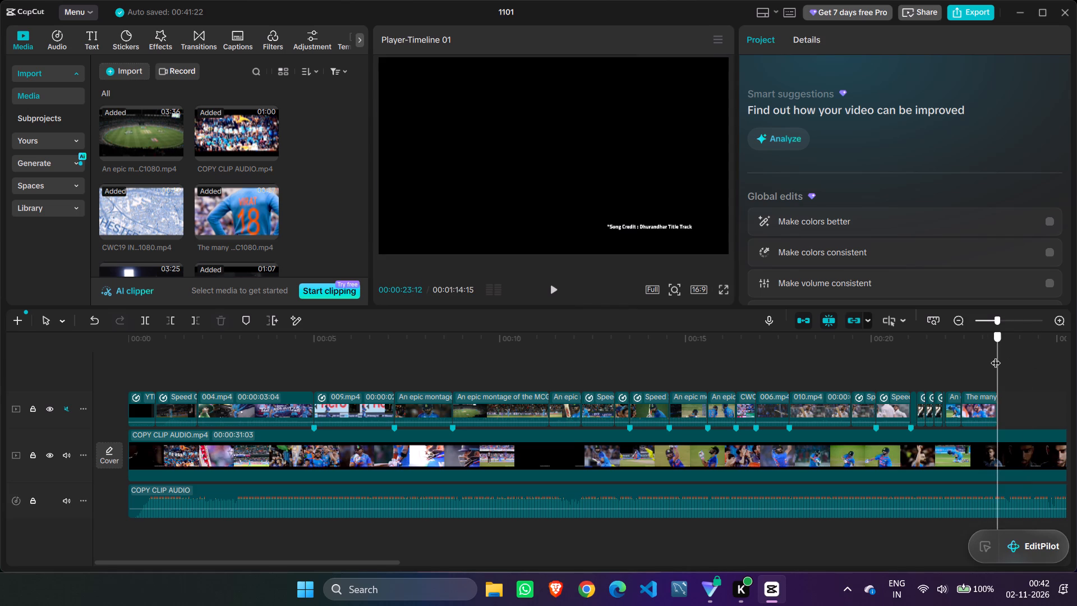
pyautogui.moveTo(996, 356); pyautogui.dragTo(986, 354)
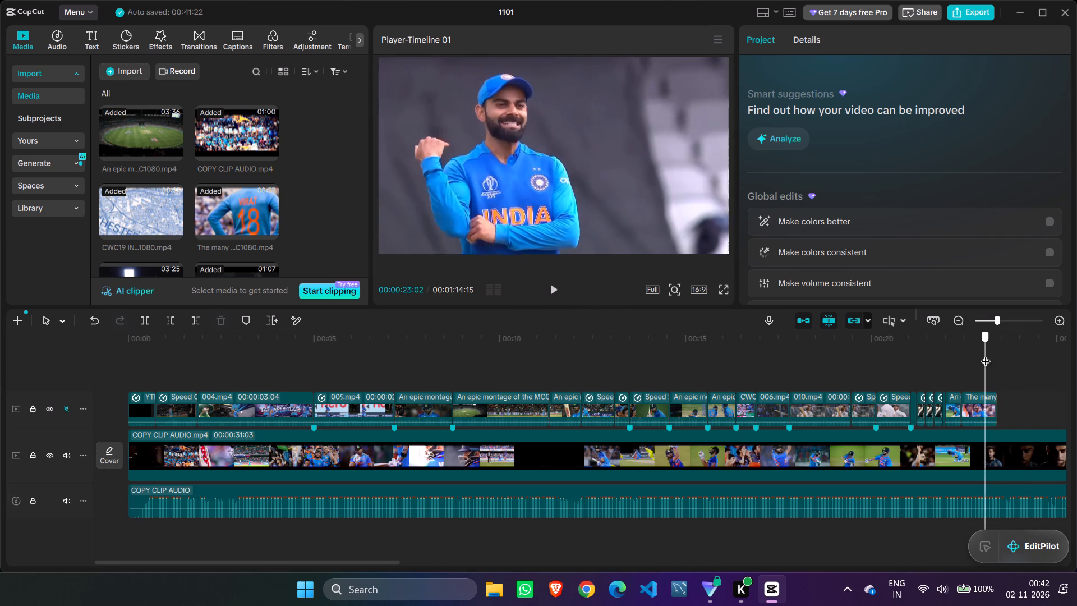
pyautogui.moveTo(986, 354); pyautogui.dragTo(1004, 356)
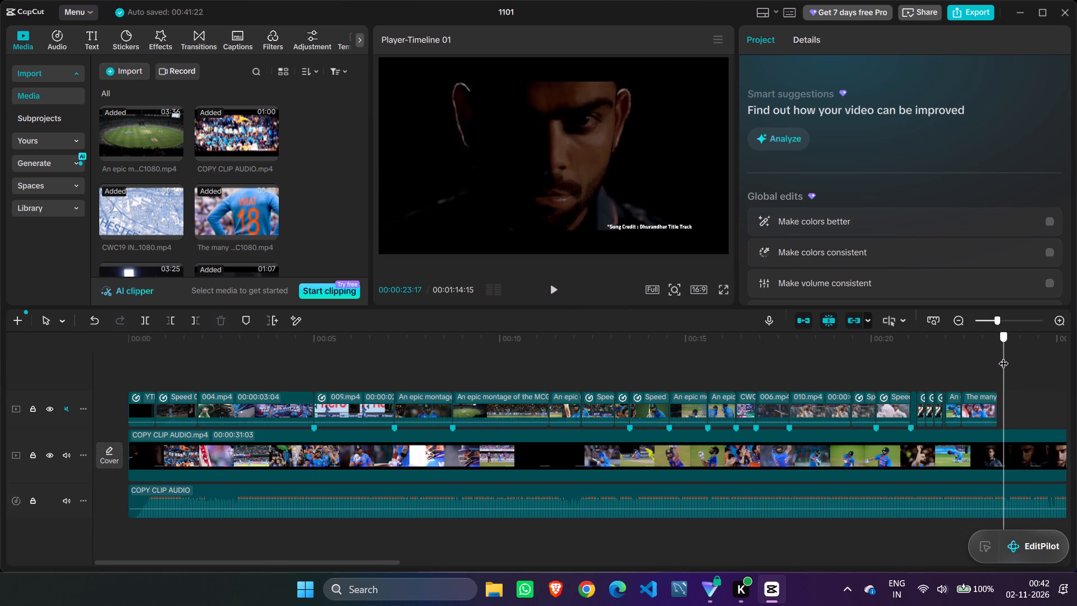
pyautogui.moveTo(1004, 356); pyautogui.dragTo(998, 356)
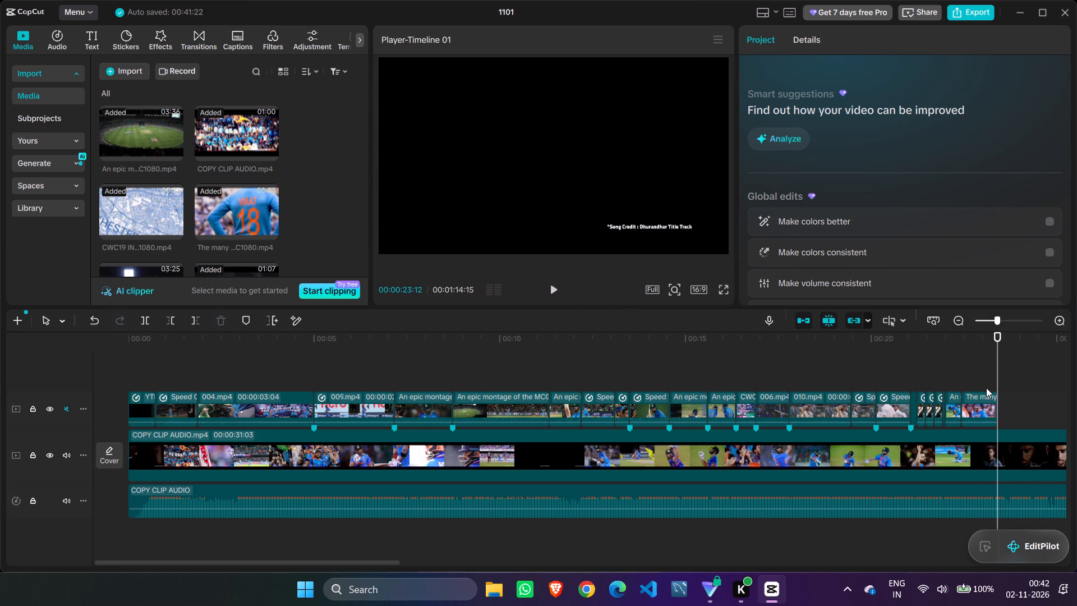
# Inspect the smiling shot's clip, and play back the montage from 00:00:19:19 past the end of that shot.
pyautogui.click(985, 394)
pyautogui.click(984, 398)
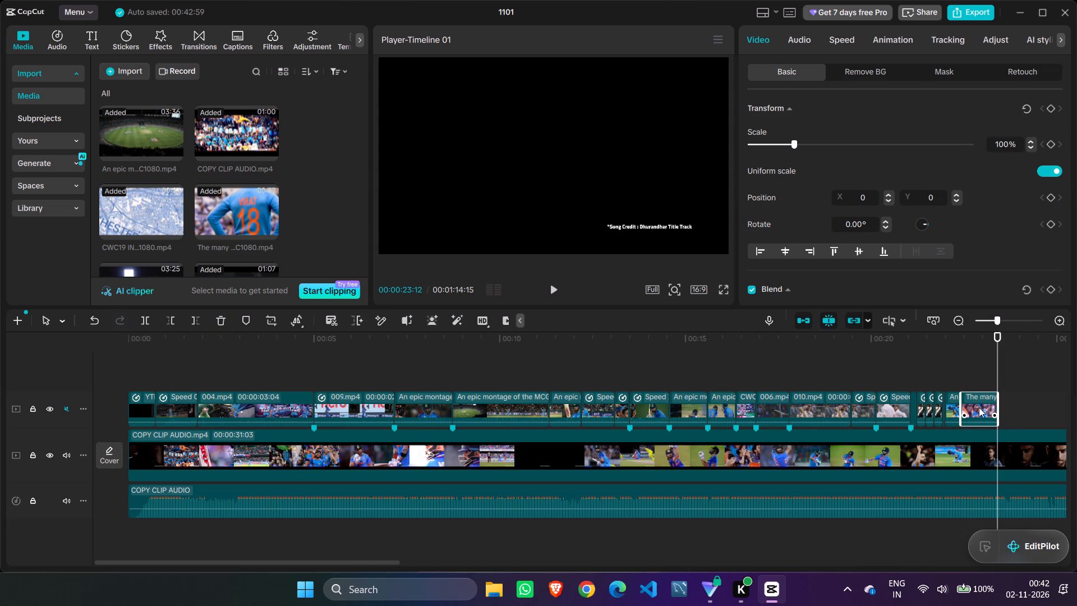
pyautogui.click(978, 406)
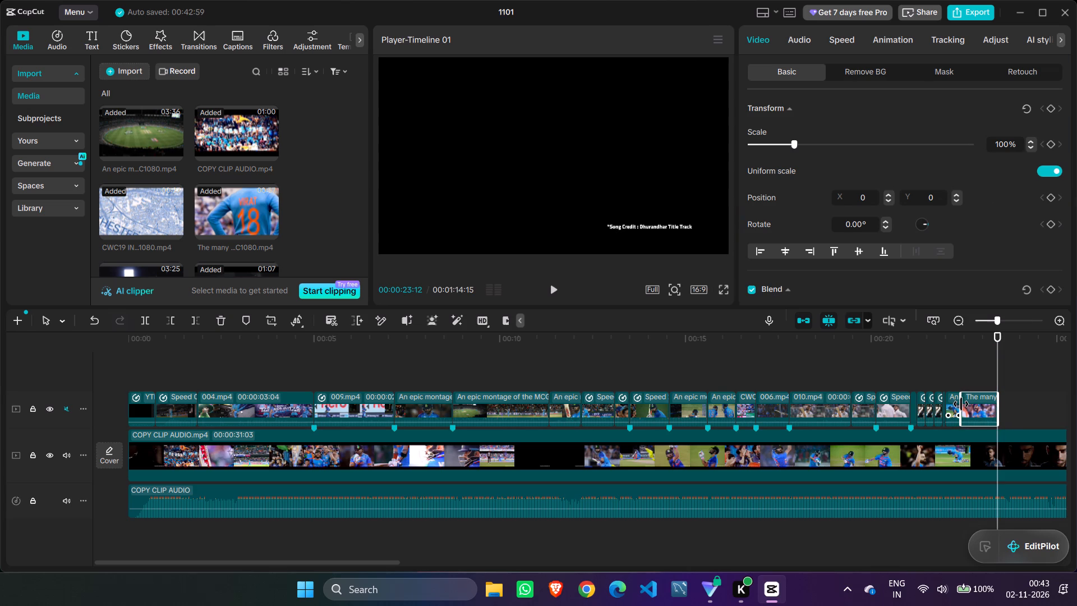
pyautogui.click(961, 404)
pyautogui.moveTo(996, 358); pyautogui.dragTo(927, 355)
pyautogui.click(943, 360)
pyautogui.moveTo(943, 360); pyautogui.dragTo(857, 362)
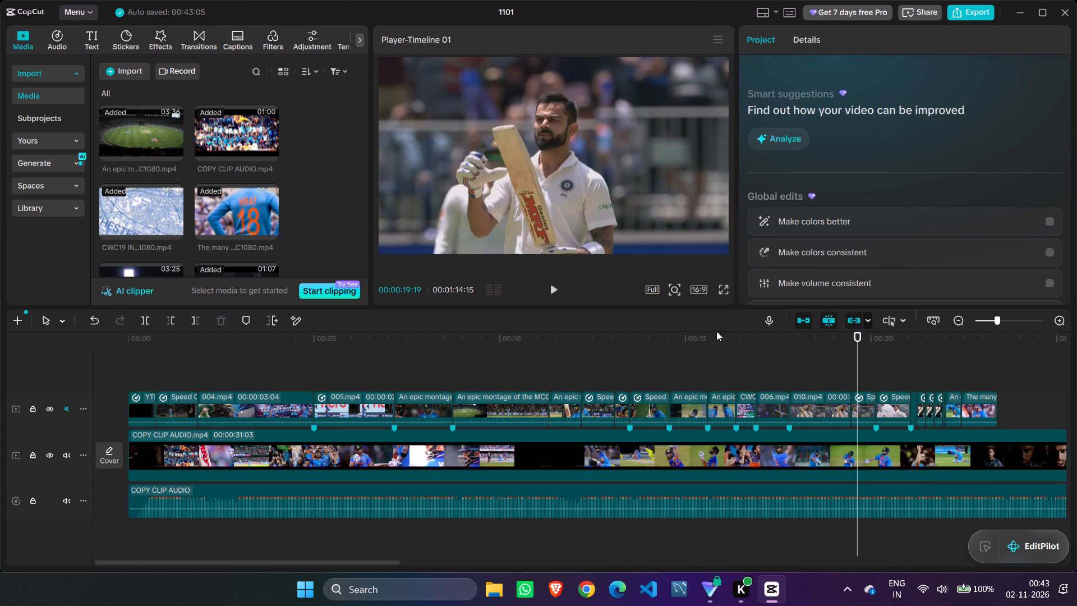
pyautogui.click(555, 287)
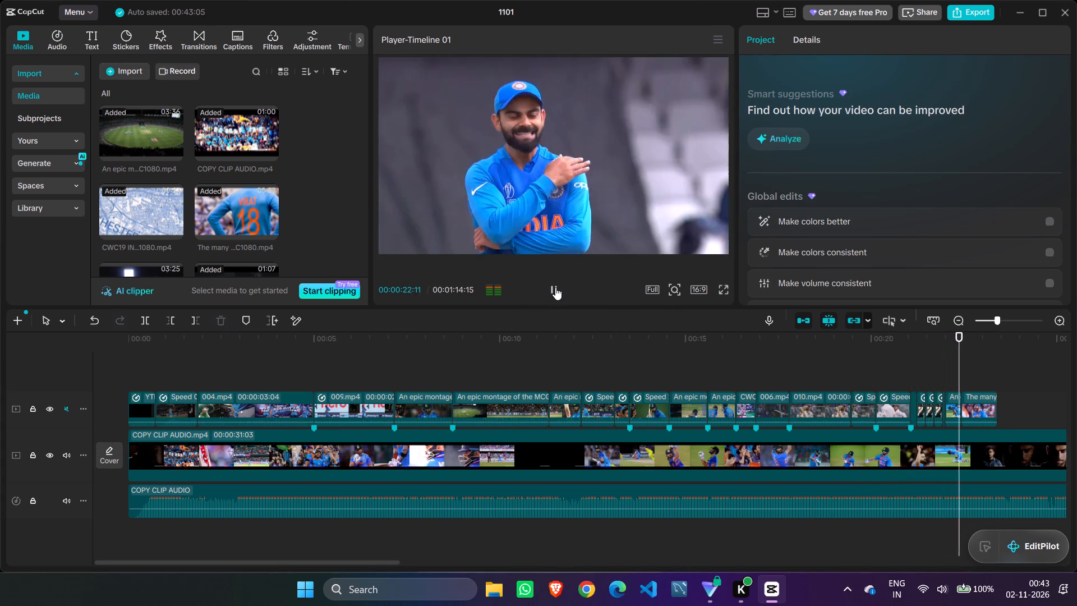
pyautogui.click(556, 287)
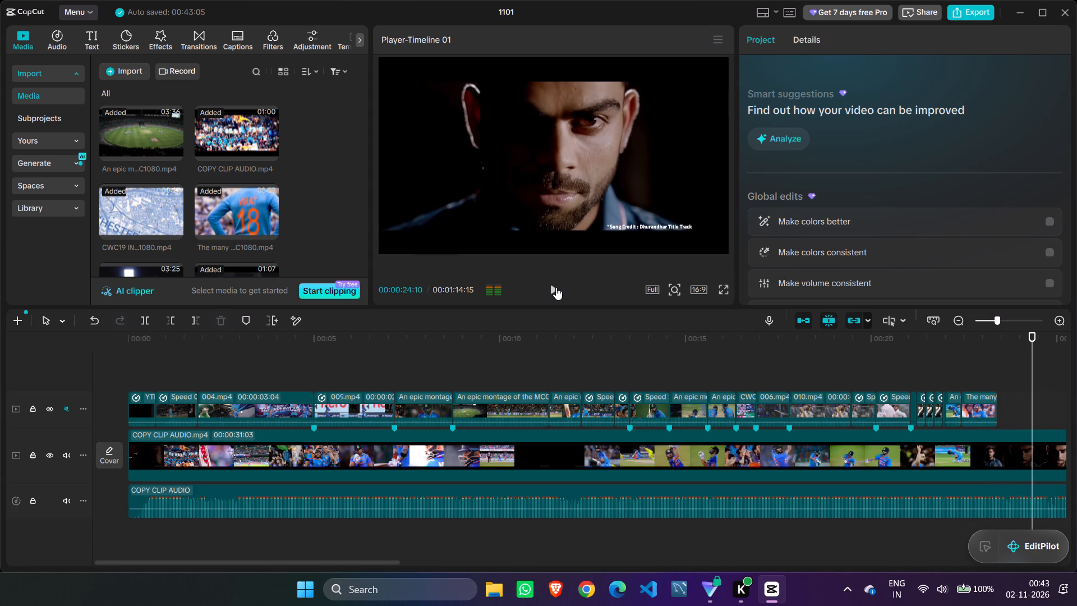
# Position the playhead at 00:00:22:13, near the start of the smiling shot, and search the audio library for "sword blacksmith hammer".
pyautogui.doubleClick(388, 557)
pyautogui.moveTo(391, 562); pyautogui.dragTo(545, 560)
pyautogui.click(441, 357)
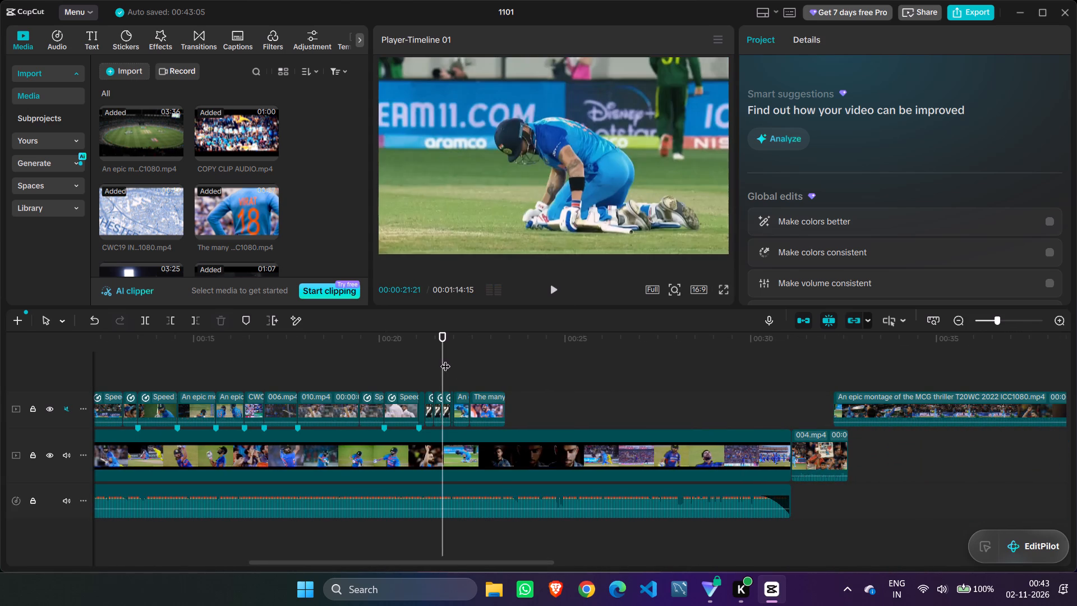
pyautogui.moveTo(445, 359); pyautogui.dragTo(473, 370)
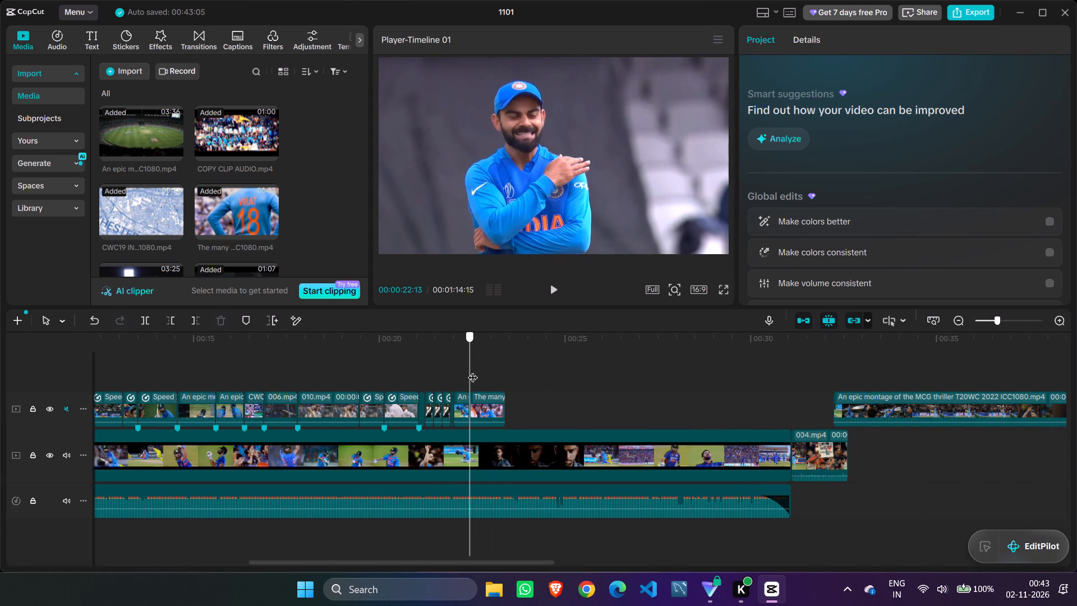
pyautogui.moveTo(473, 370); pyautogui.dragTo(472, 370)
pyautogui.click(53, 44)
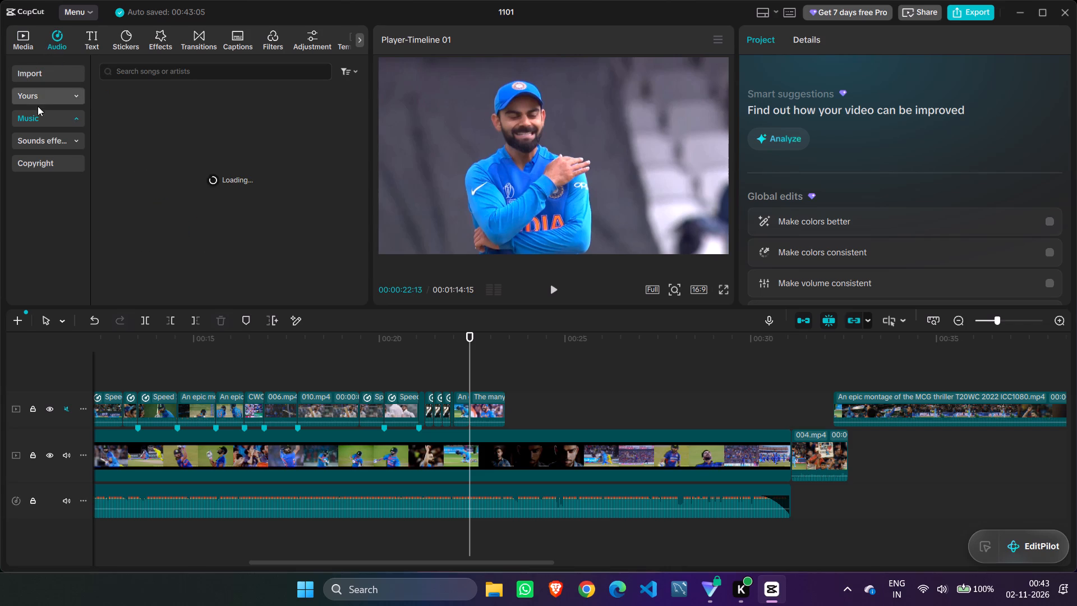
pyautogui.click(180, 68)
pyautogui.press('s')
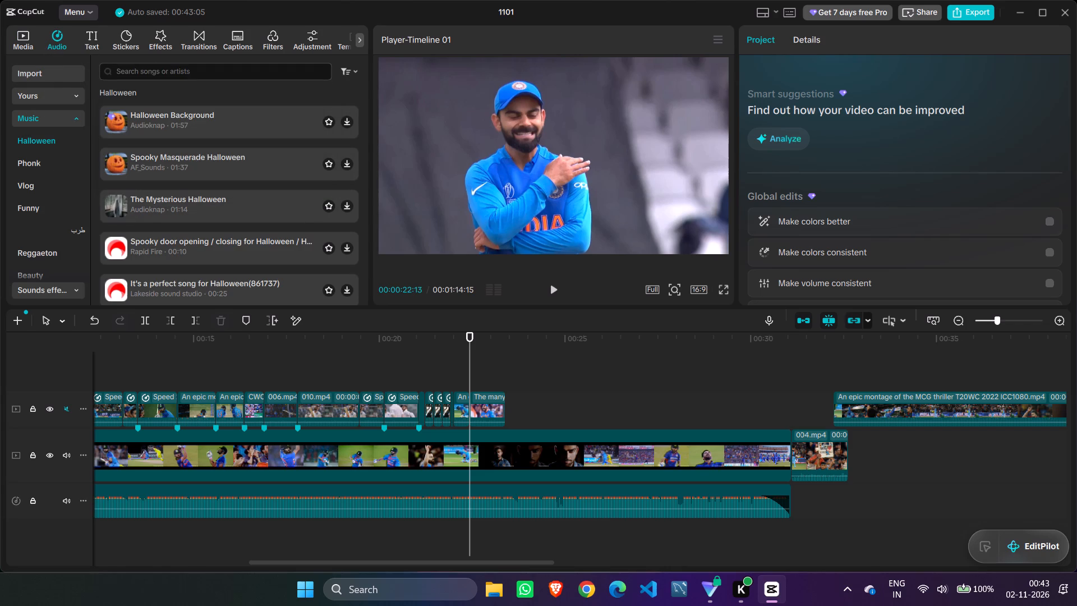
pyautogui.press('w')
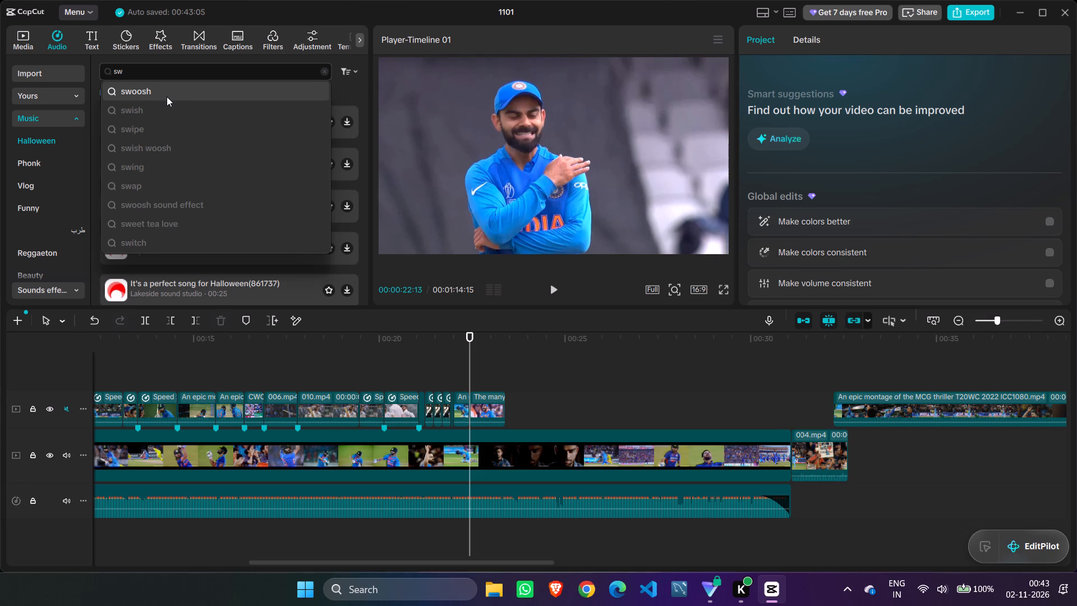
pyautogui.press('o')
pyautogui.write('rd')
pyautogui.click(166, 97)
pyautogui.click(210, 70)
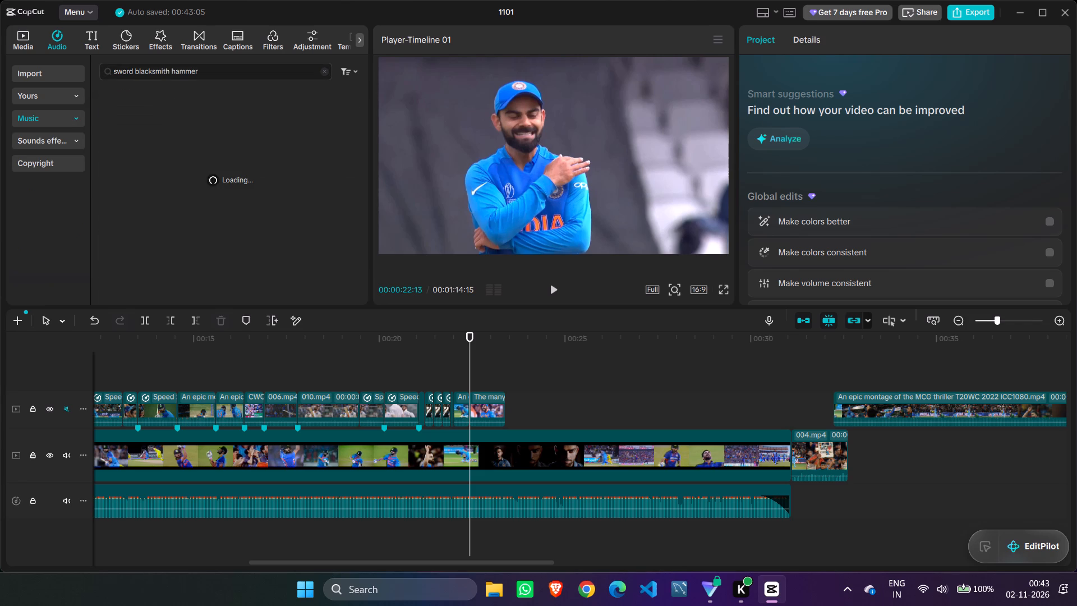
# Replace the audio library search with the suggested term "sword fight".
pyautogui.moveTo(208, 70); pyautogui.dragTo(136, 76)
pyautogui.moveTo(221, 70); pyautogui.dragTo(161, 75)
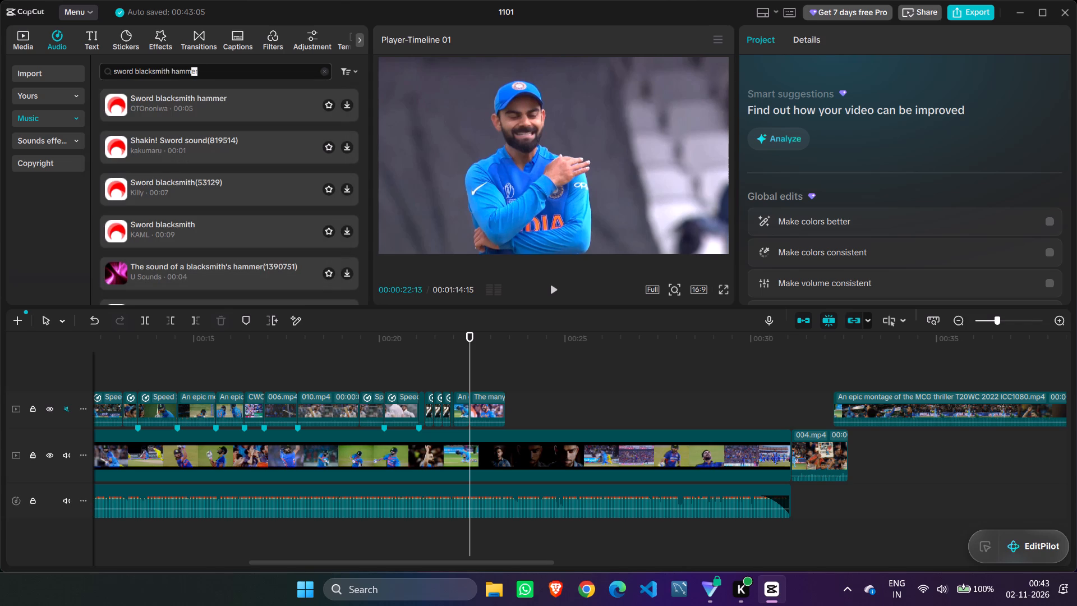
pyautogui.moveTo(161, 75); pyautogui.dragTo(135, 72)
pyautogui.press('BackSpace')
pyautogui.press('BackSpace')
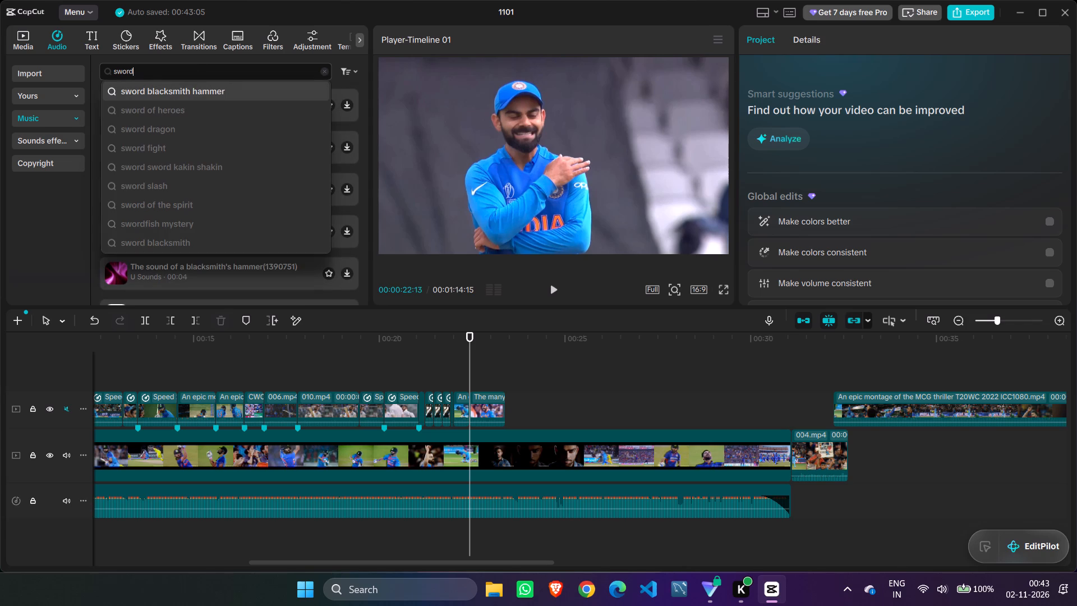
pyautogui.click(186, 143)
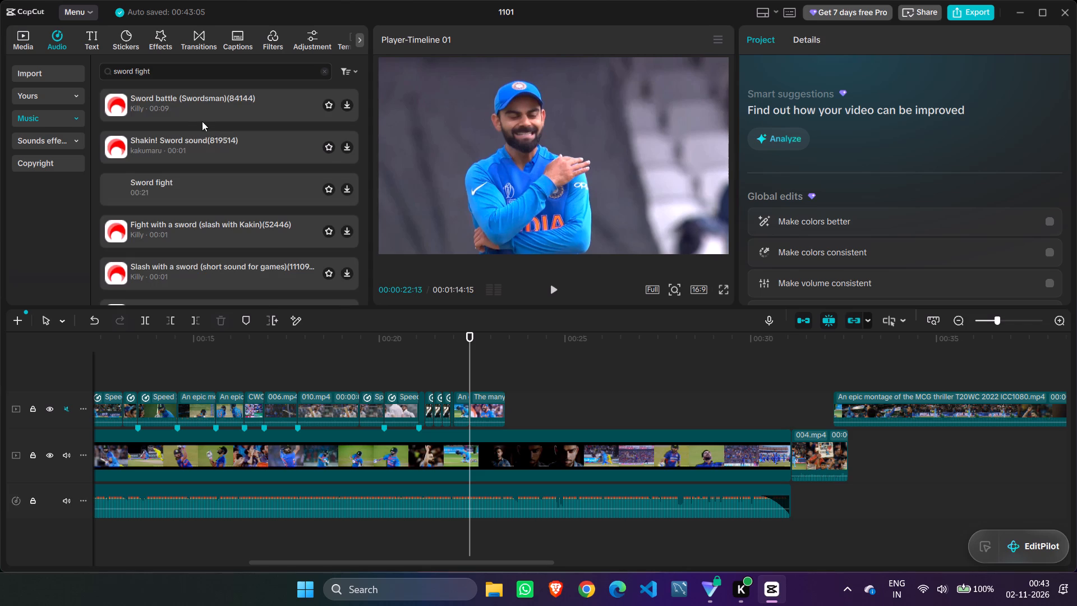
# Audition the first short "sword fight" results, from Sword battle (Swordsman) and Shakin! Sword sound through Pull out the sword.
pyautogui.click(199, 108)
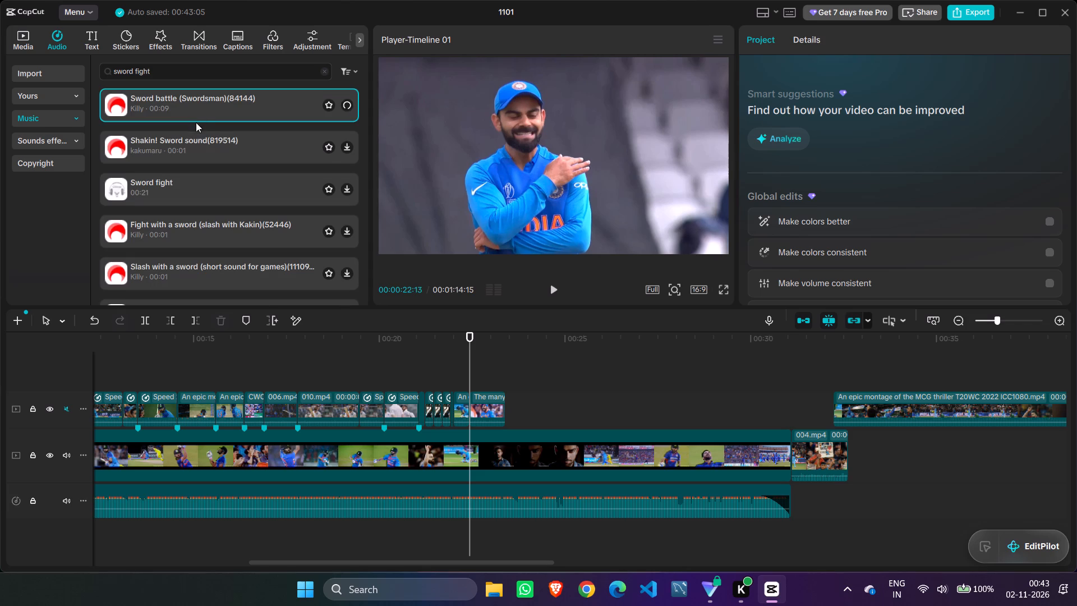
pyautogui.click(211, 148)
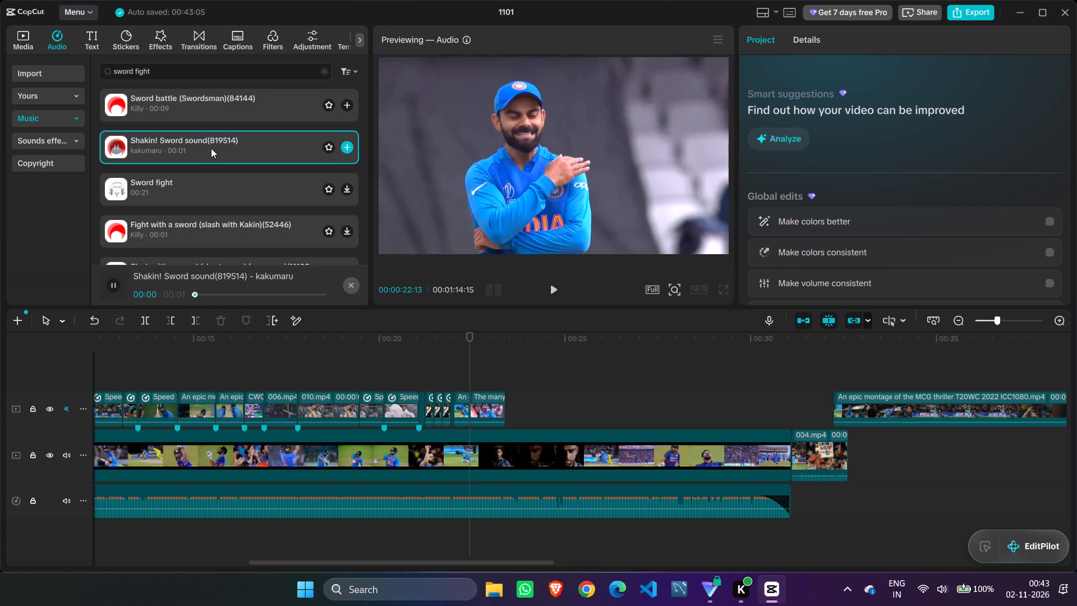
pyautogui.click(211, 148)
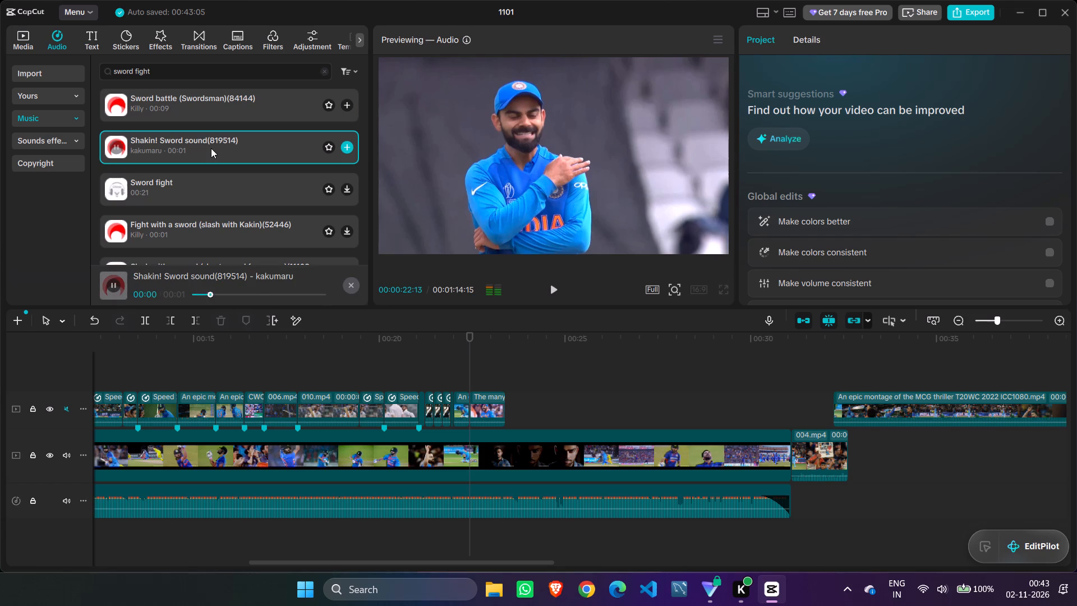
pyautogui.click(211, 148)
pyautogui.click(210, 149)
pyautogui.click(213, 216)
pyautogui.scroll(-1, 213, 239)
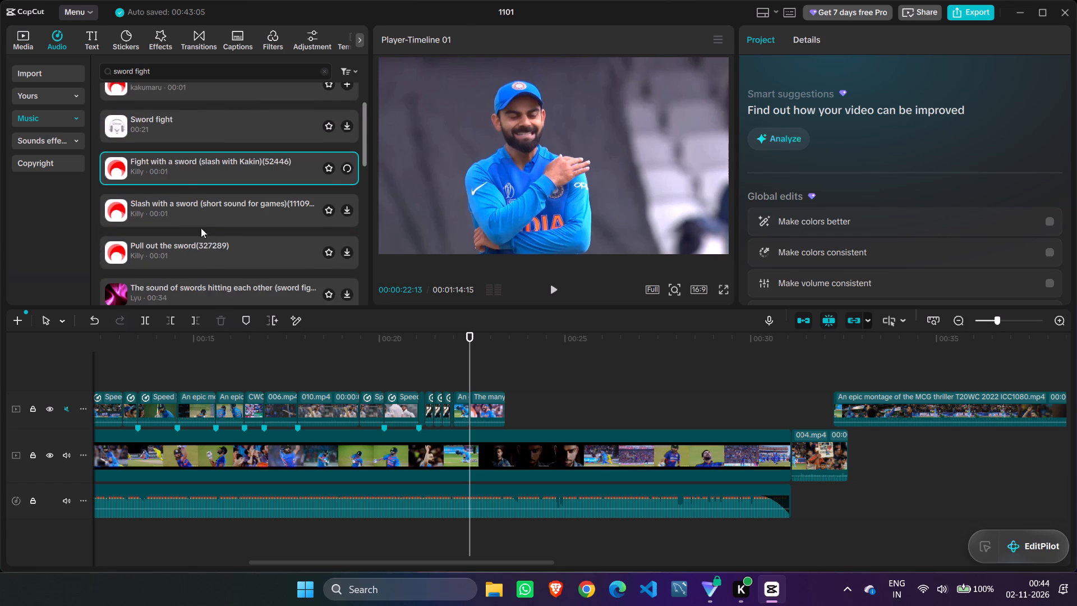
pyautogui.click(192, 211)
pyautogui.scroll(-1, 192, 212)
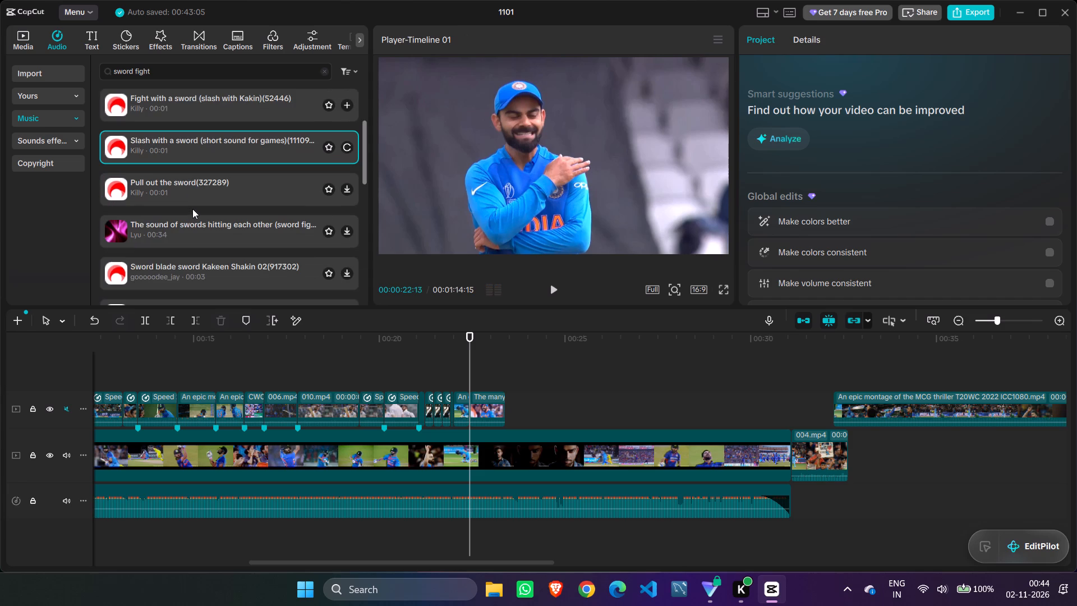
pyautogui.click(199, 185)
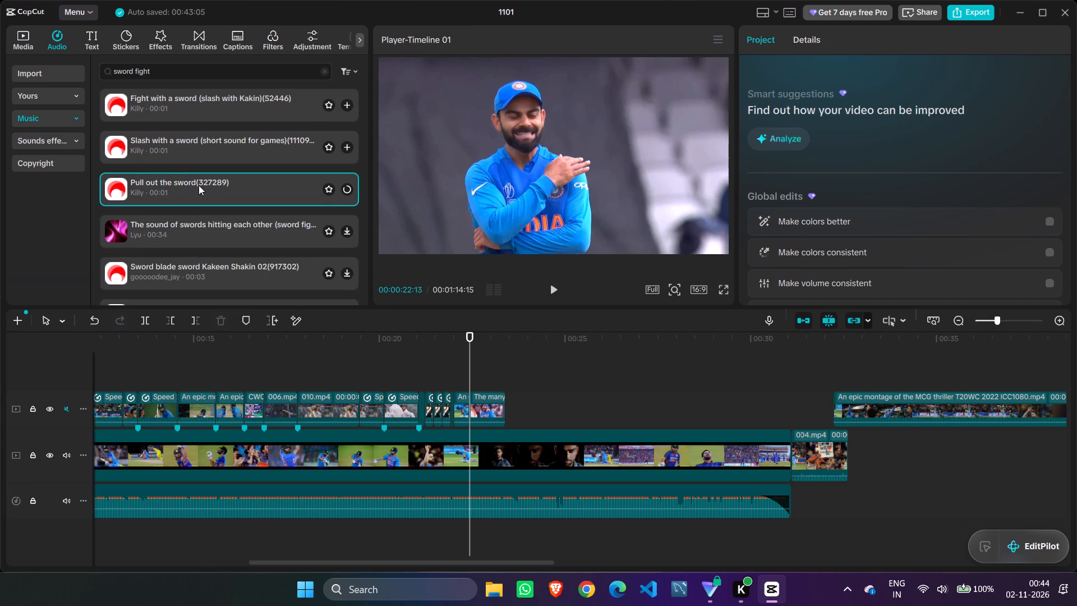
# Audition further sword results, from Attack / Cut / Kill with a Sword to "Shakin! The real sword and sword cutting sound".
pyautogui.scroll(-1, 199, 185)
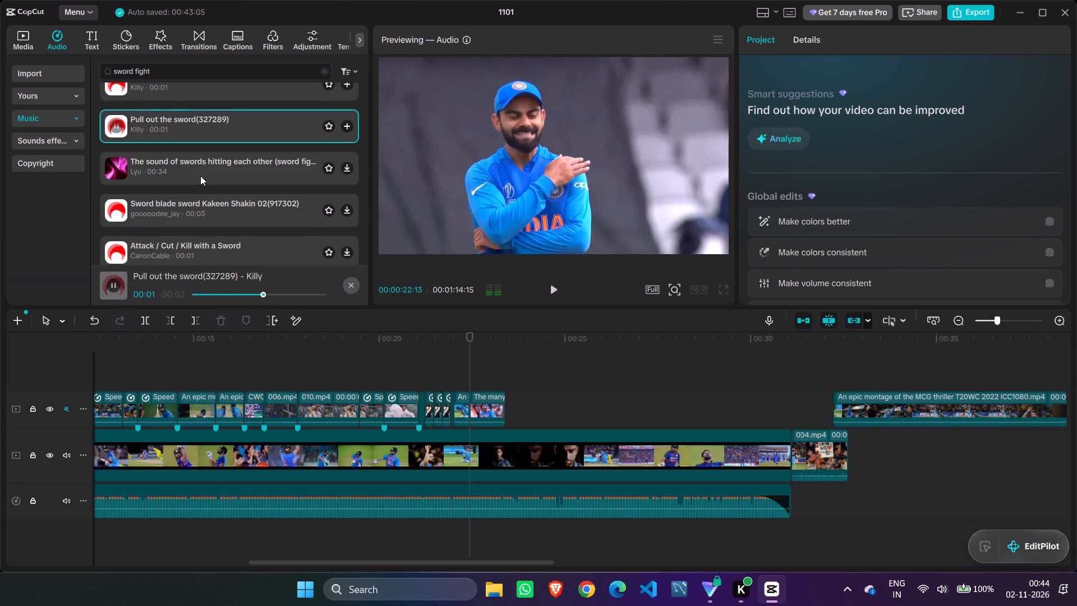
pyautogui.click(229, 249)
pyautogui.scroll(-1, 229, 249)
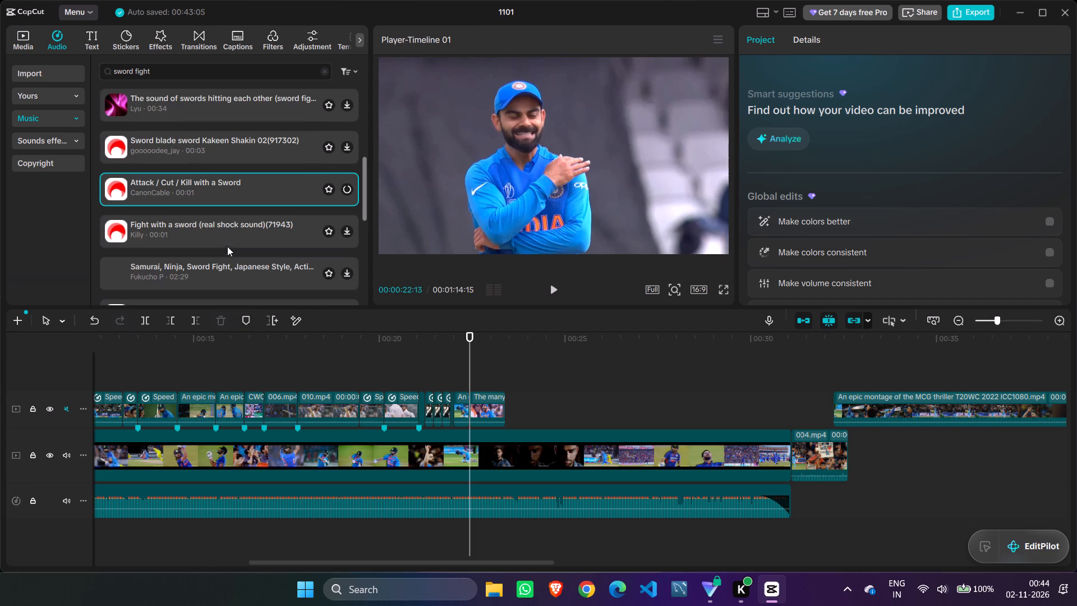
pyautogui.scroll(-2, 217, 231)
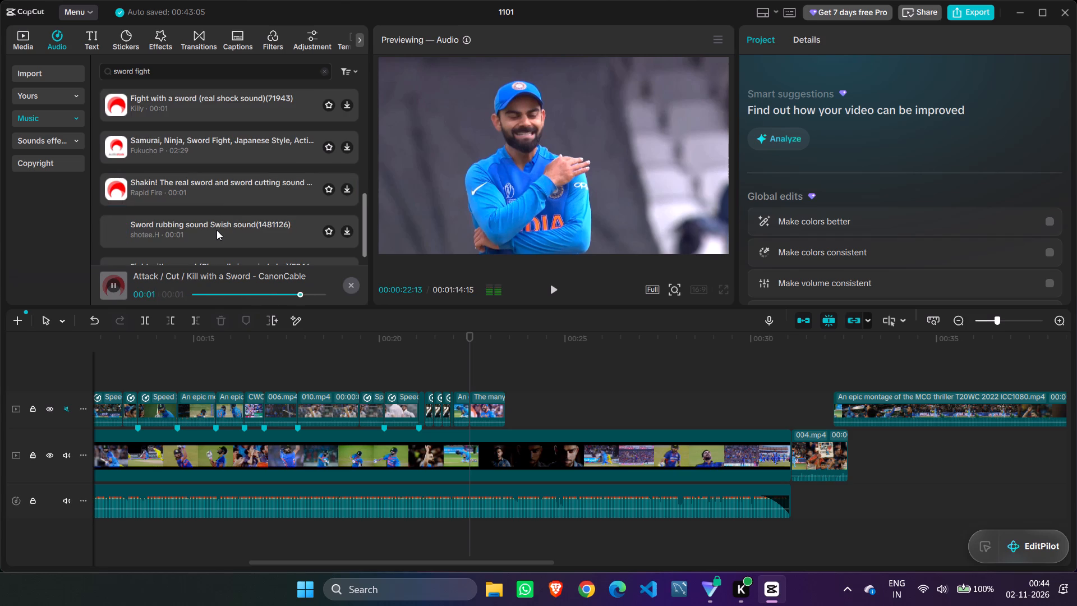
pyautogui.scroll(1, 210, 142)
pyautogui.click(205, 165)
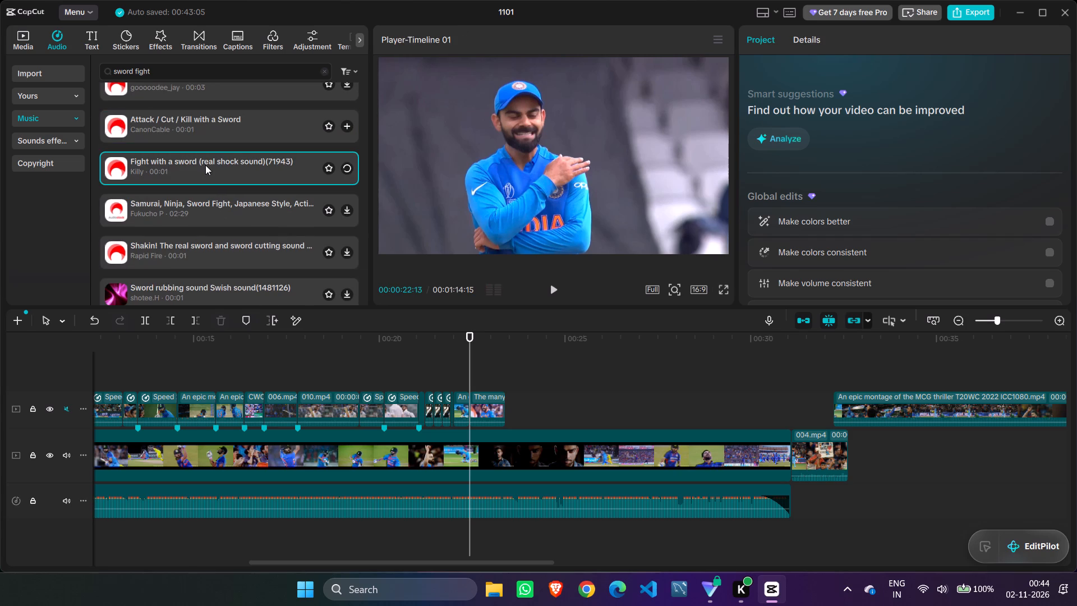
pyautogui.click(214, 201)
pyautogui.scroll(-1, 214, 201)
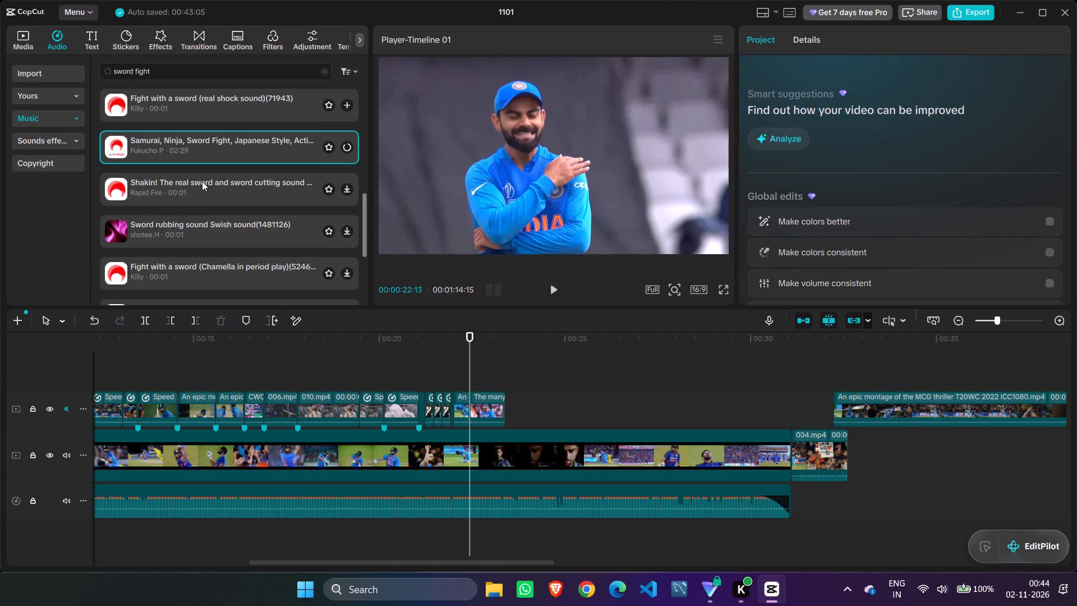
pyautogui.click(202, 181)
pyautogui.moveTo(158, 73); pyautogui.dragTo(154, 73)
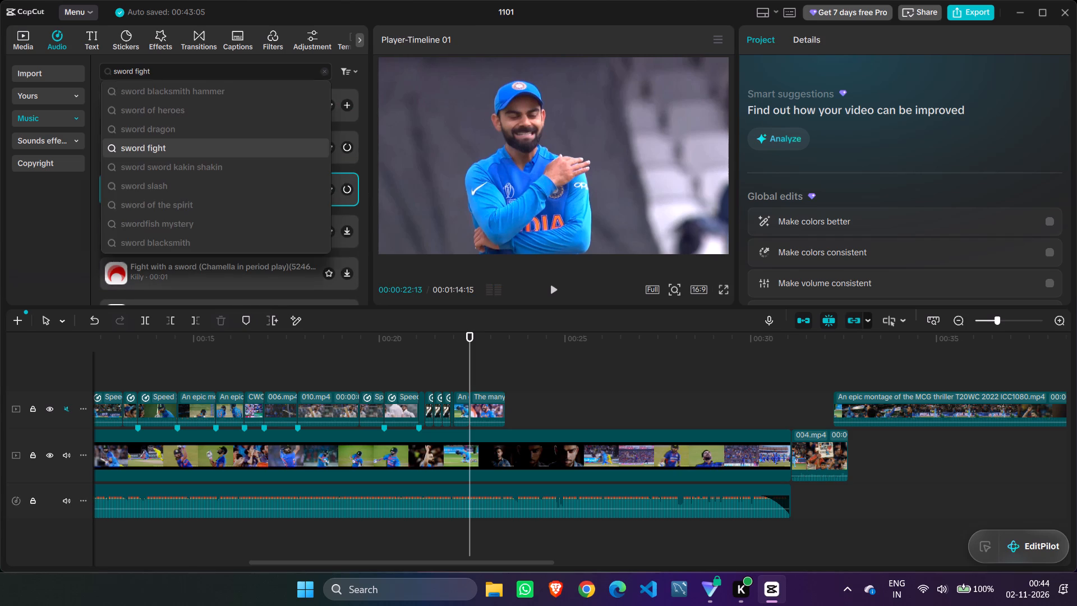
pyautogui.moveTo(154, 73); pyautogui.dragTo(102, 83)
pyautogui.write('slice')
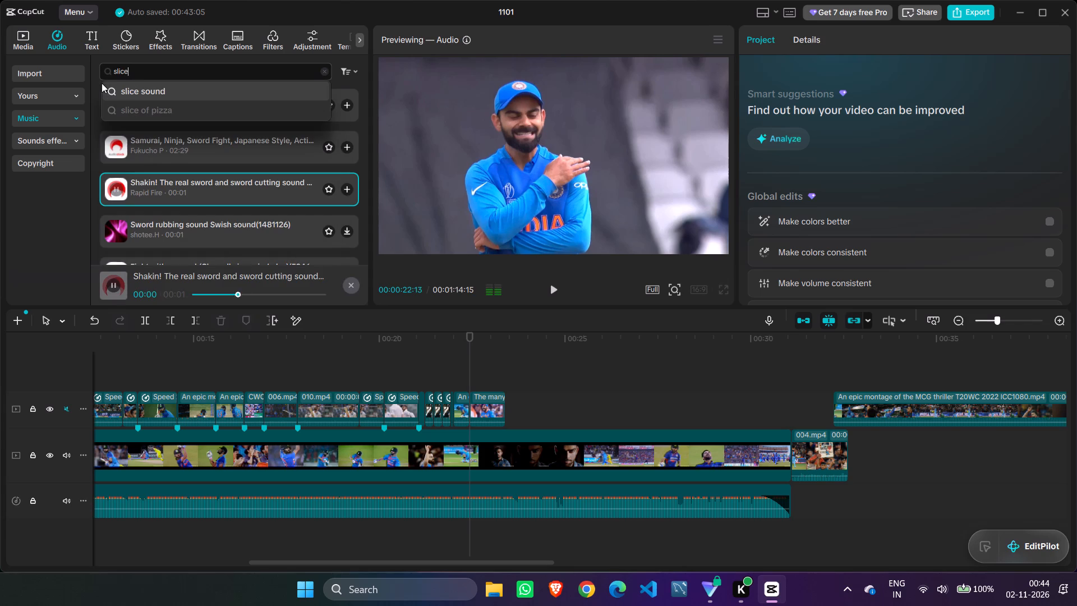
# Add the "Shakin! The real sword and sword cutting sound" clip to the timeline at 00:00:22:13, at the smiling shot's start.
pyautogui.click(348, 186)
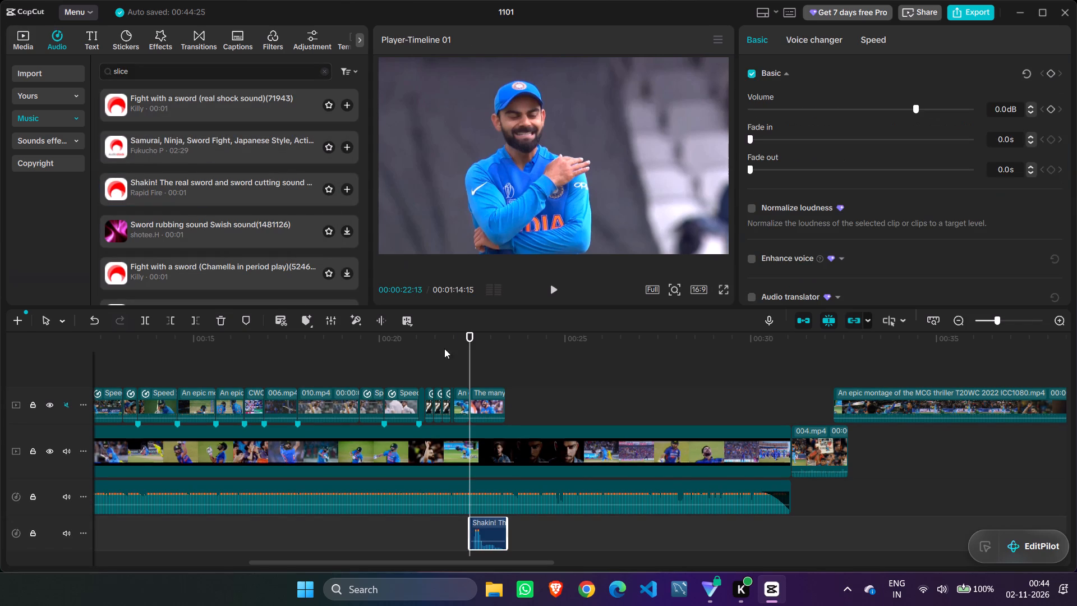
# Play back the smiling shot with the sword sound, replaying from the kneeling batter pieces and again from 00:00:22:13.
pyautogui.click(555, 291)
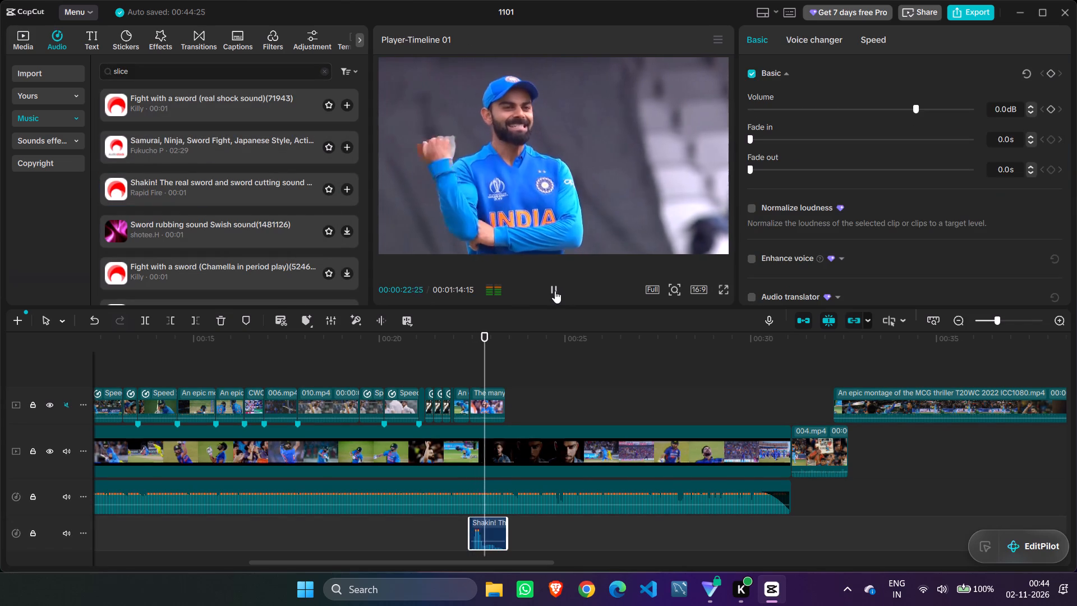
pyautogui.click(555, 291)
pyautogui.moveTo(522, 337); pyautogui.dragTo(517, 336)
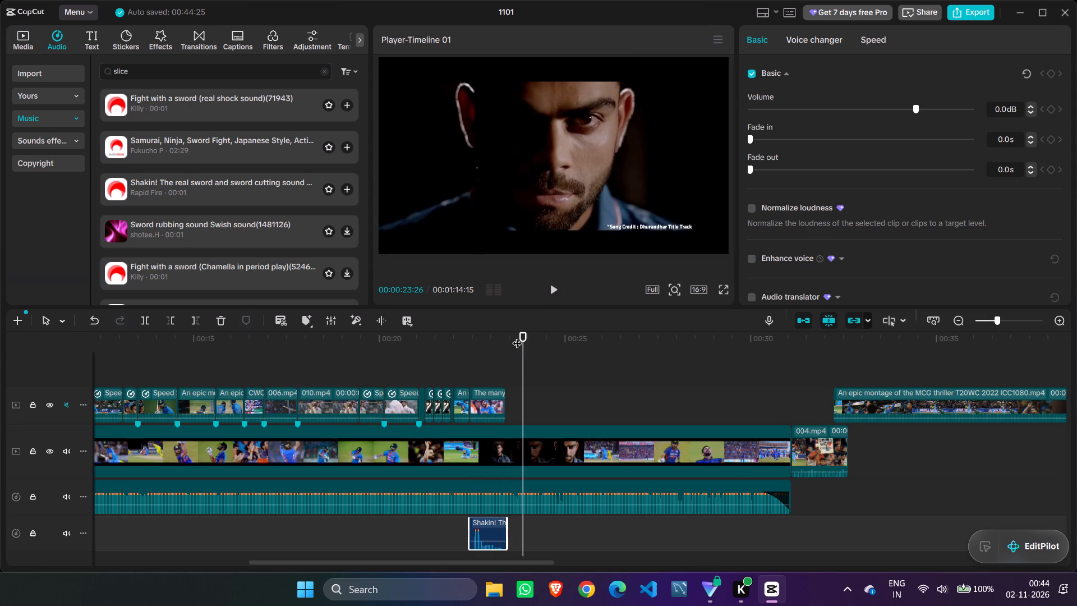
pyautogui.moveTo(517, 336); pyautogui.dragTo(439, 337)
pyautogui.click(554, 290)
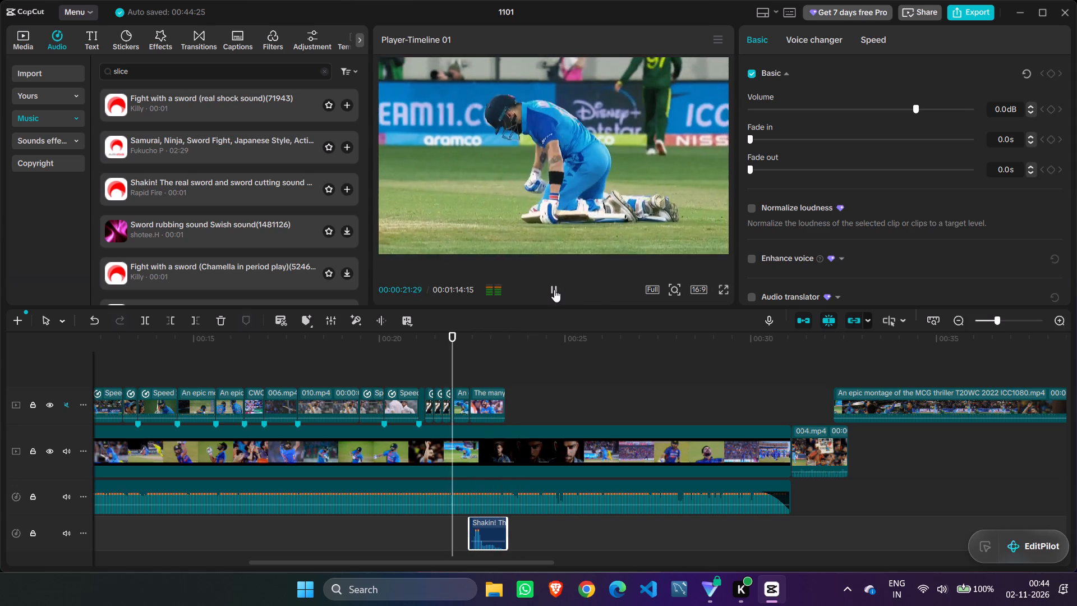
pyautogui.click(554, 290)
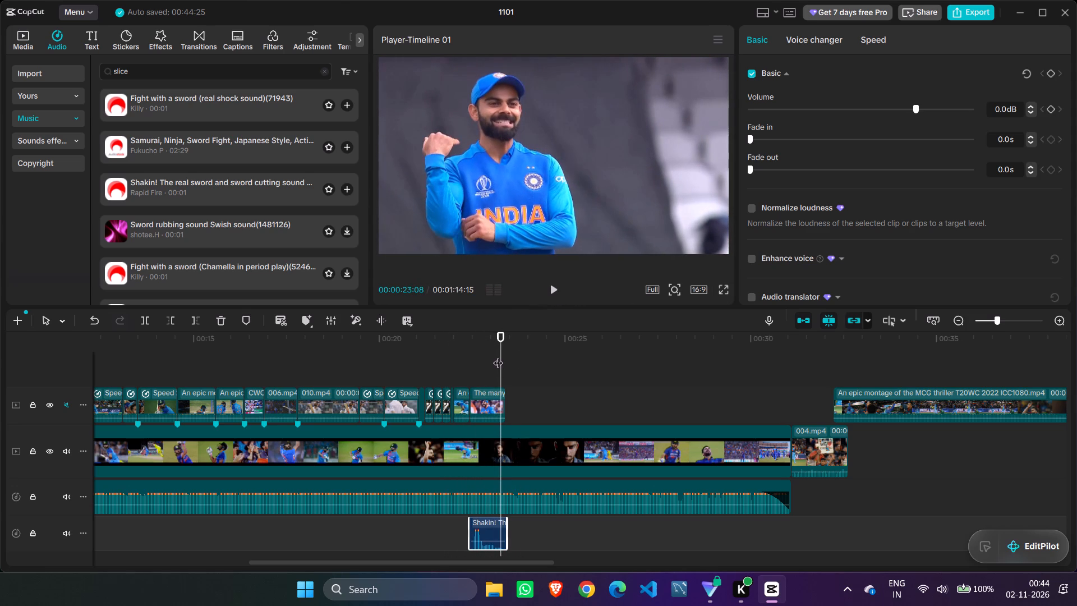
pyautogui.moveTo(500, 355); pyautogui.dragTo(470, 350)
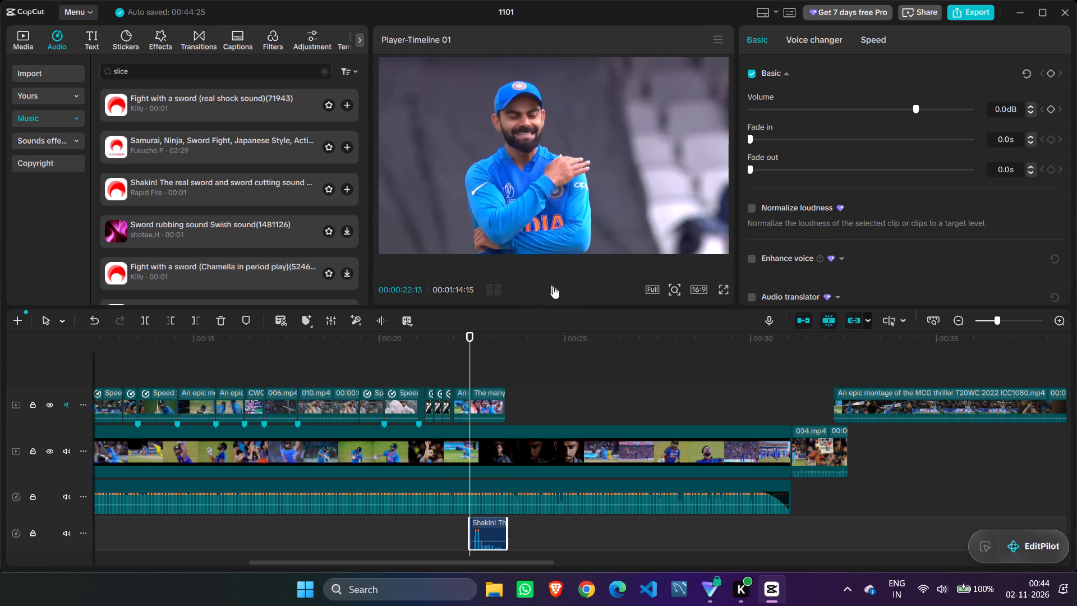
pyautogui.click(553, 286)
pyautogui.click(553, 286)
# Shift the sword sound clip slightly later so it starts just after the smiling shot begins.
pyautogui.moveTo(490, 529); pyautogui.dragTo(492, 529)
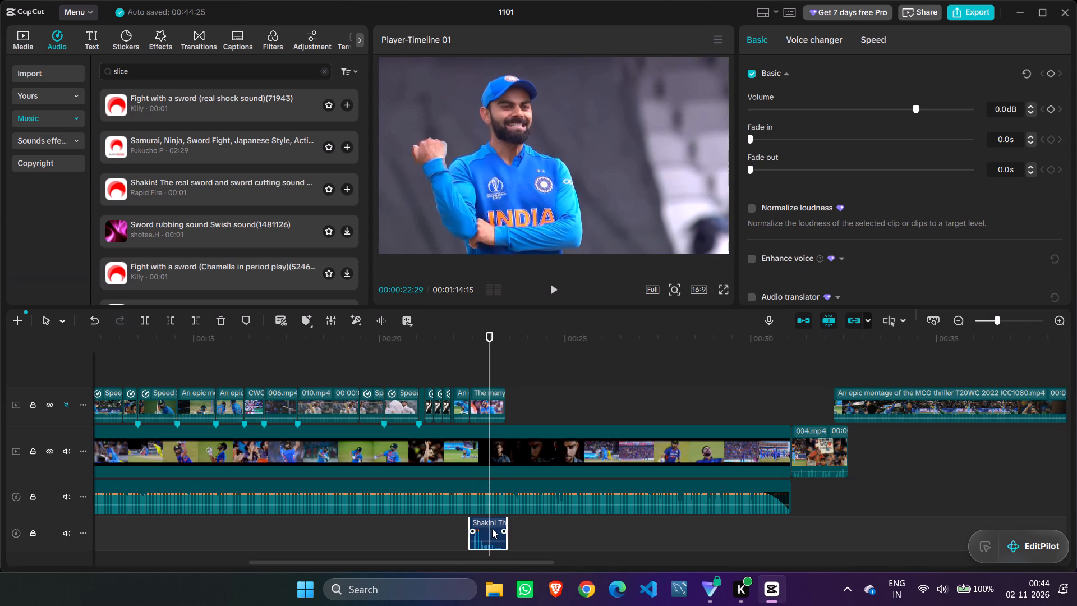
pyautogui.moveTo(492, 529); pyautogui.dragTo(494, 529)
pyautogui.moveTo(494, 529); pyautogui.dragTo(496, 529)
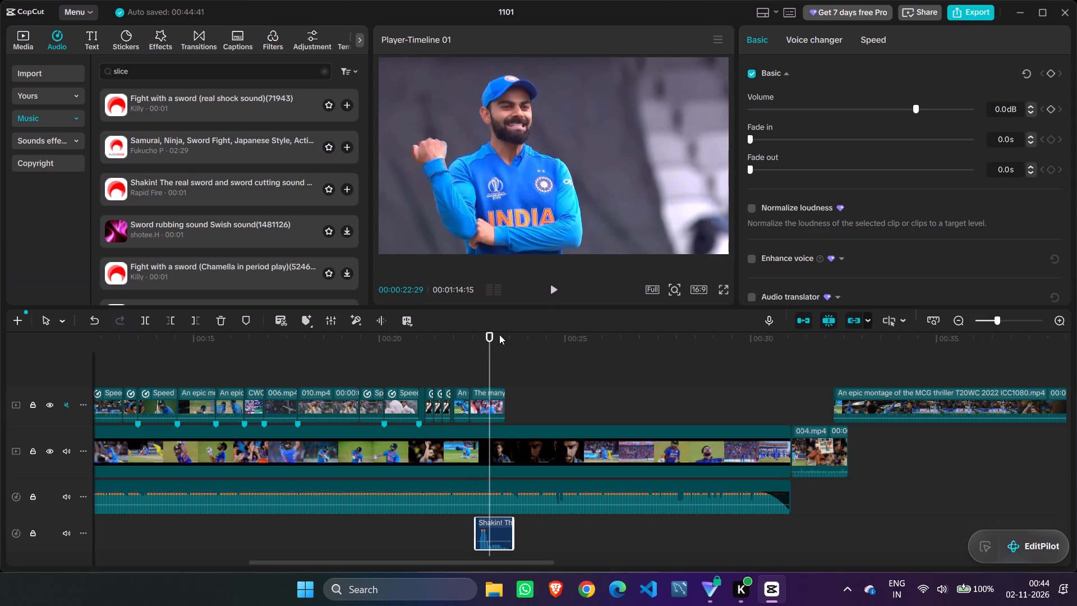
# Replay the montage from just before the smiling shot past its end to check the sword sound's timing.
pyautogui.moveTo(487, 335); pyautogui.dragTo(482, 333)
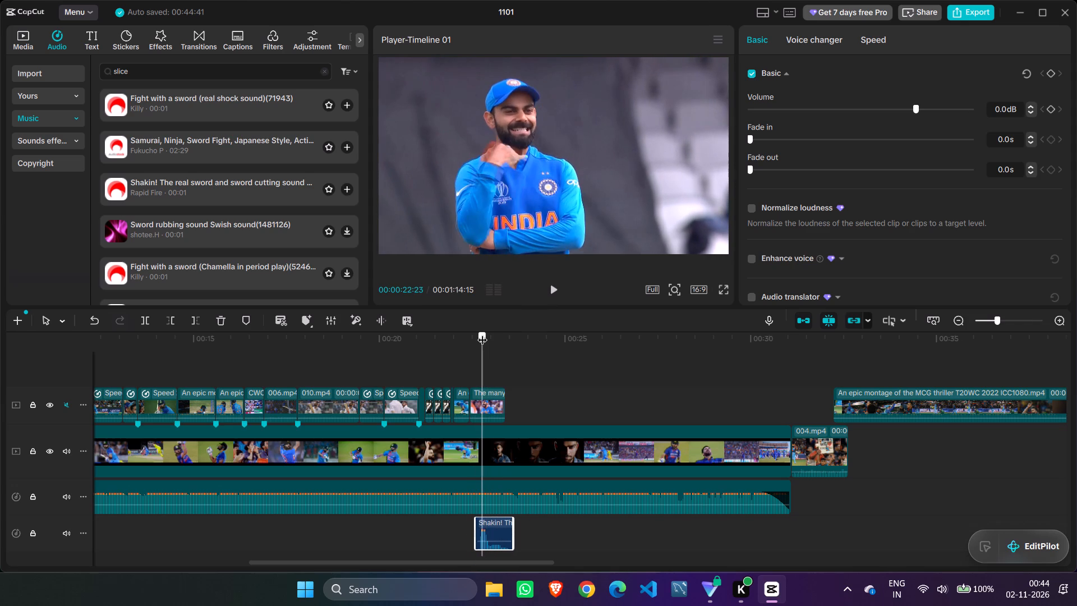
pyautogui.moveTo(482, 333); pyautogui.dragTo(464, 329)
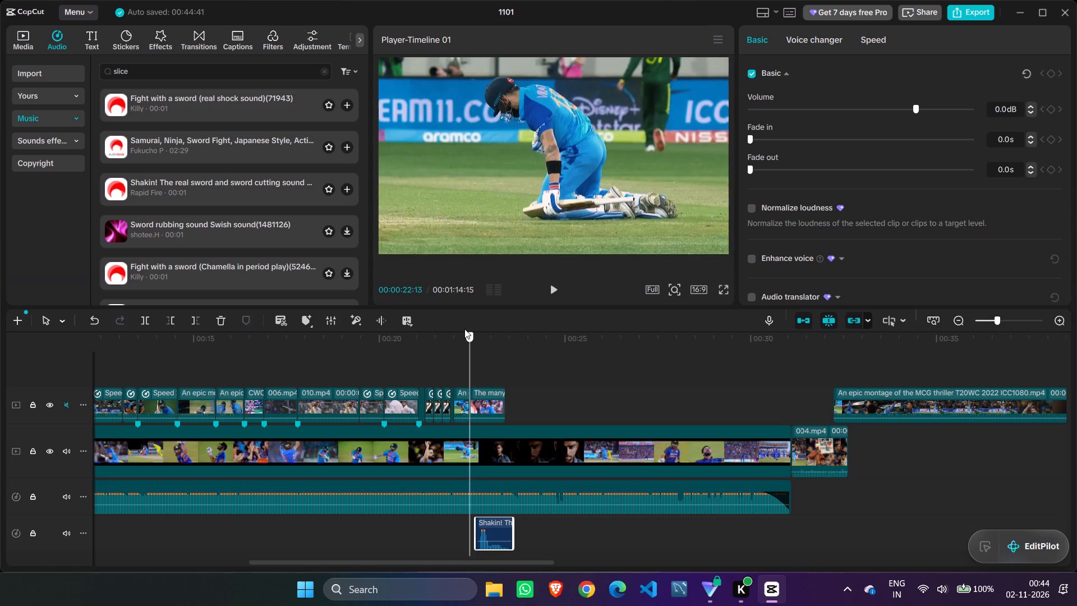
pyautogui.moveTo(464, 329); pyautogui.dragTo(463, 329)
pyautogui.click(556, 292)
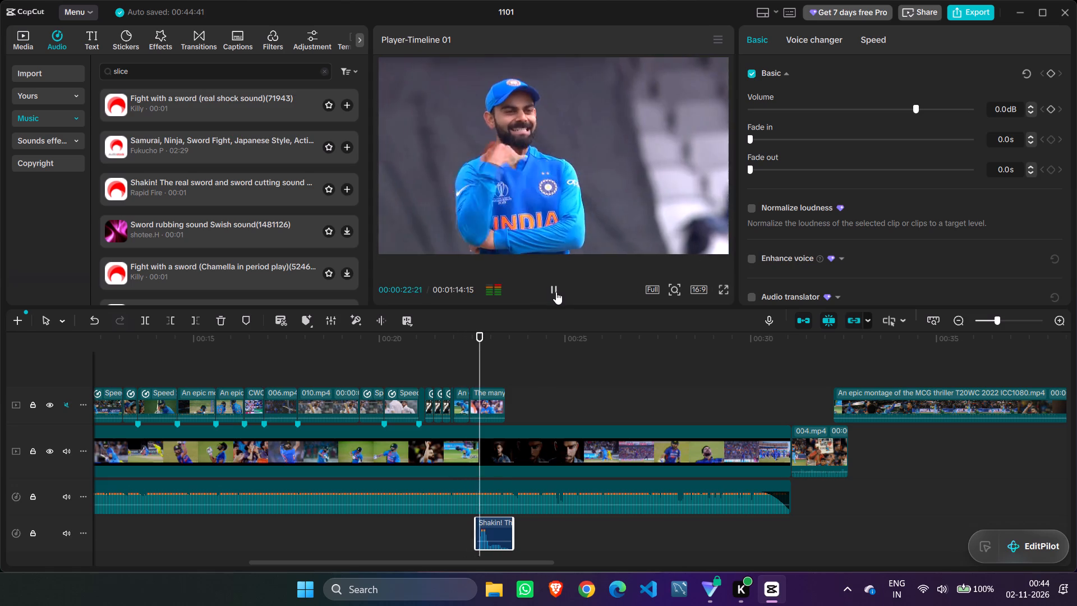
pyautogui.click(556, 292)
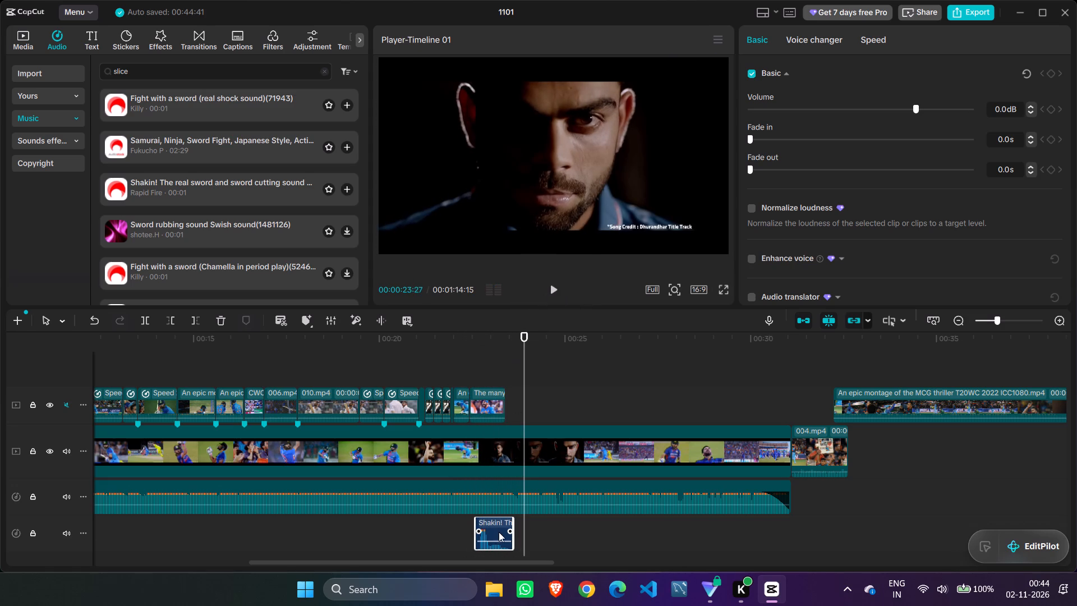
# Set the volume of the sword sound clip under the smiling shot to 10.0 dB.
pyautogui.click(499, 530)
pyautogui.moveTo(915, 109); pyautogui.dragTo(935, 113)
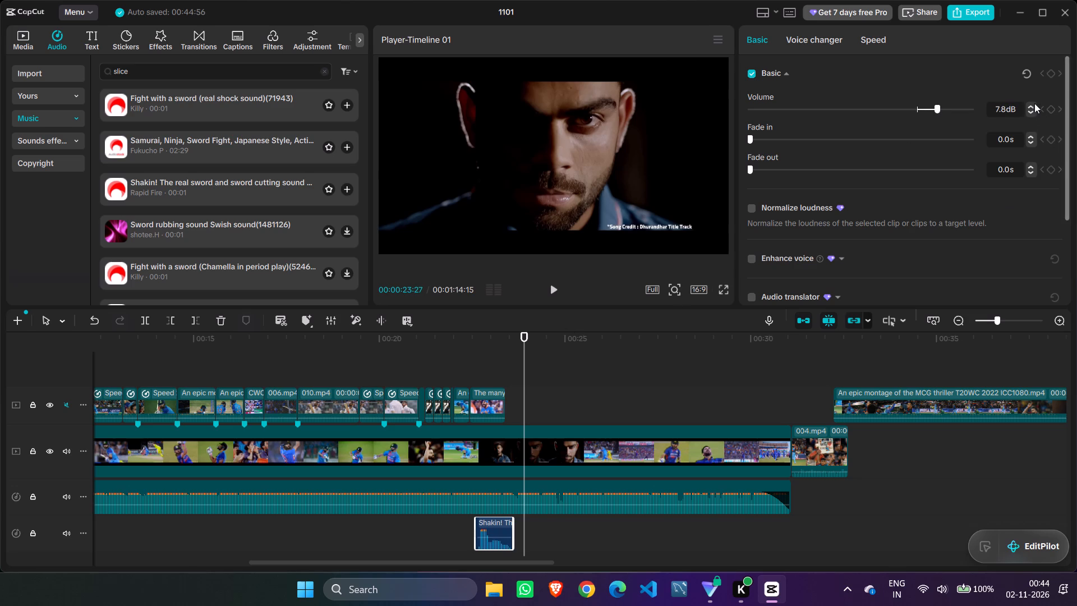
pyautogui.click(1005, 107)
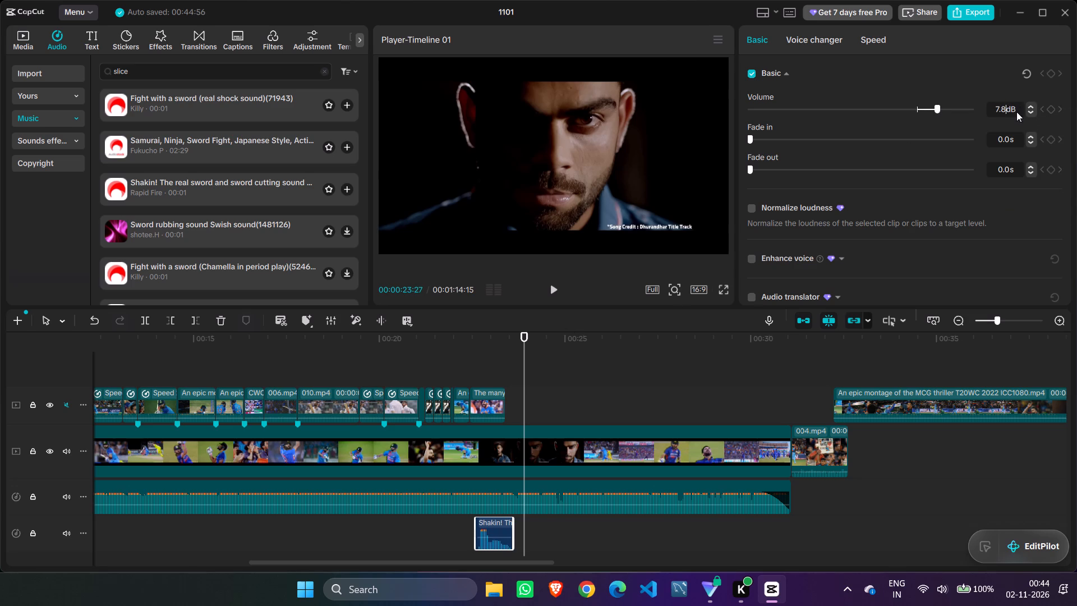
pyautogui.press('BackSpace')
pyautogui.press('BackSpace')
pyautogui.press('BackSpace')
pyautogui.write('10.0')
pyautogui.press('Return')
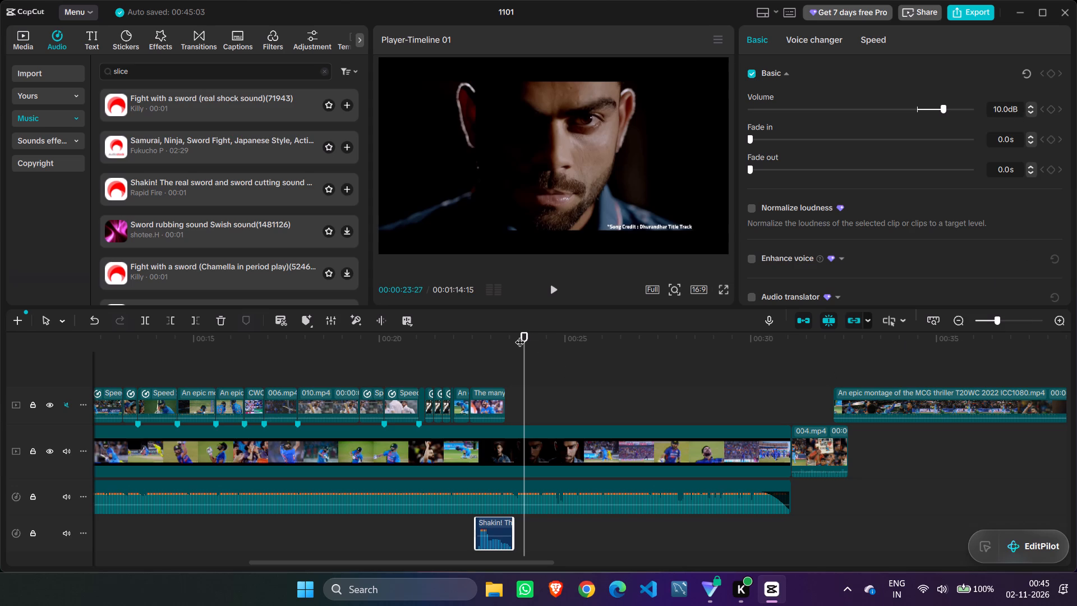
# Play back the smiling shot several times, from the kneeling batter pieces and from within the shot, to judge the louder sword sound.
pyautogui.moveTo(526, 338); pyautogui.dragTo(464, 335)
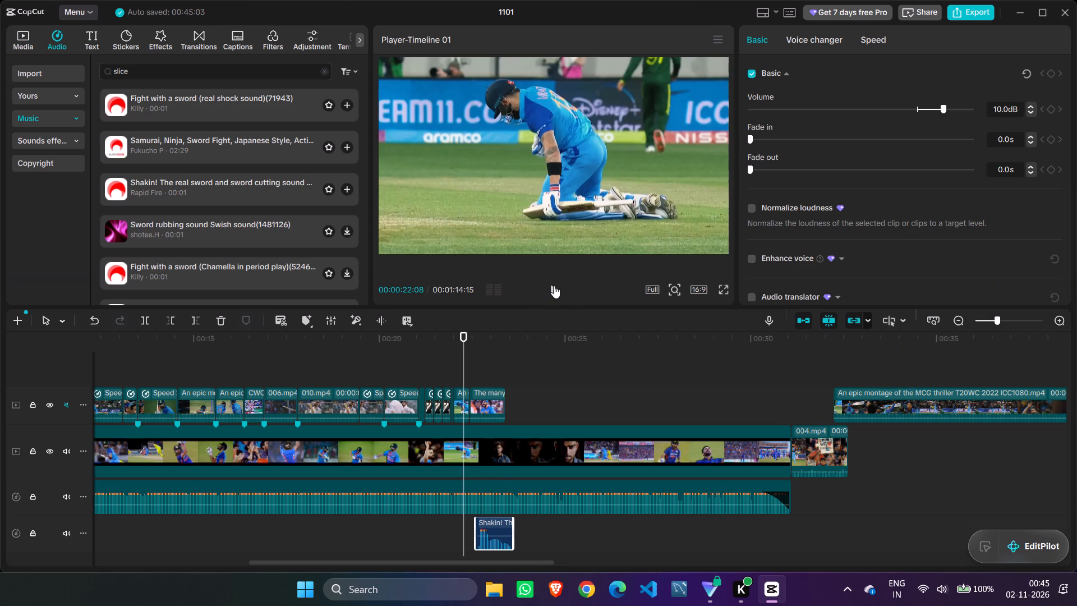
pyautogui.click(554, 286)
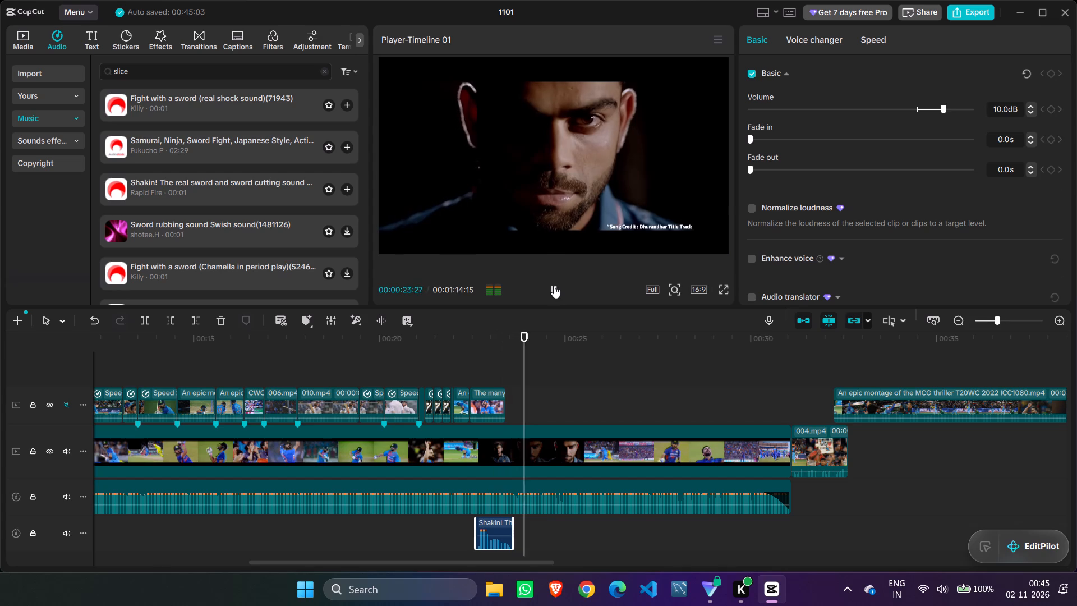
pyautogui.click(554, 286)
pyautogui.moveTo(542, 338); pyautogui.dragTo(436, 338)
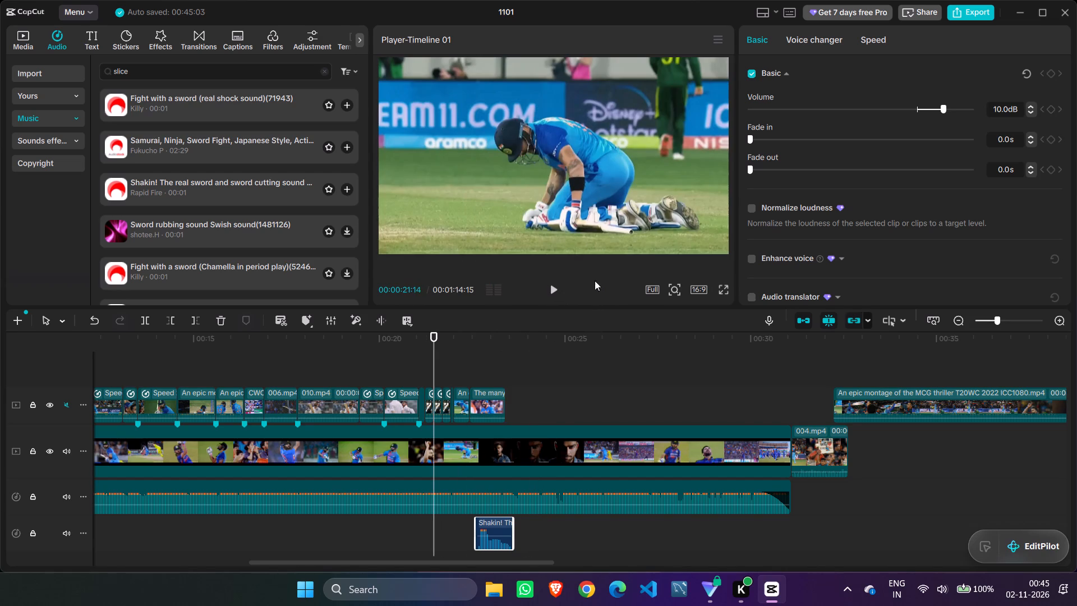
pyautogui.click(26, 27)
pyautogui.click(554, 297)
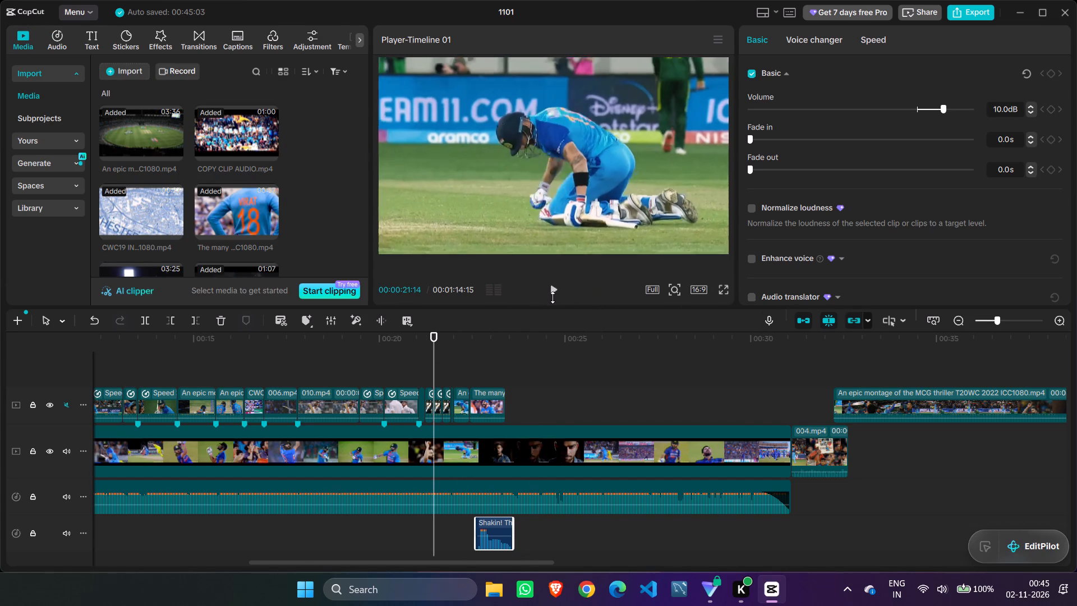
pyautogui.click(553, 290)
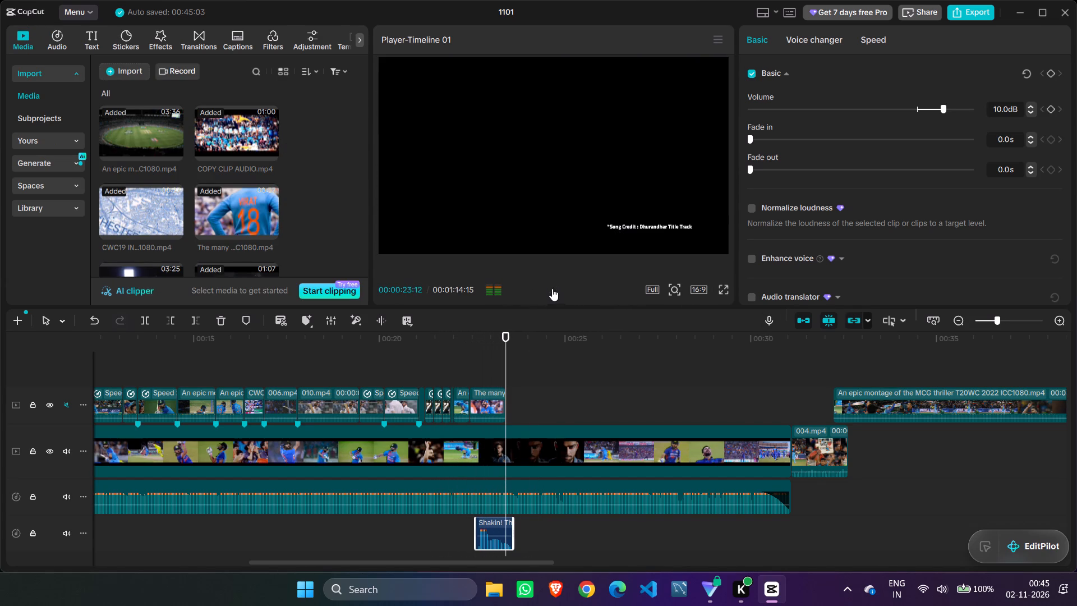
pyautogui.moveTo(508, 333); pyautogui.dragTo(462, 323)
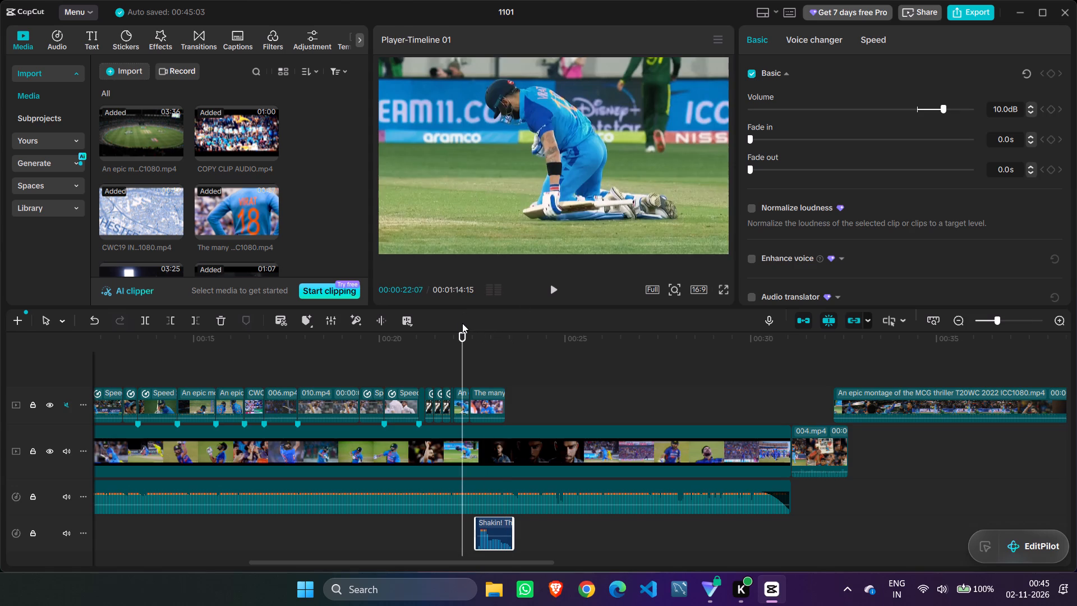
pyautogui.click(555, 288)
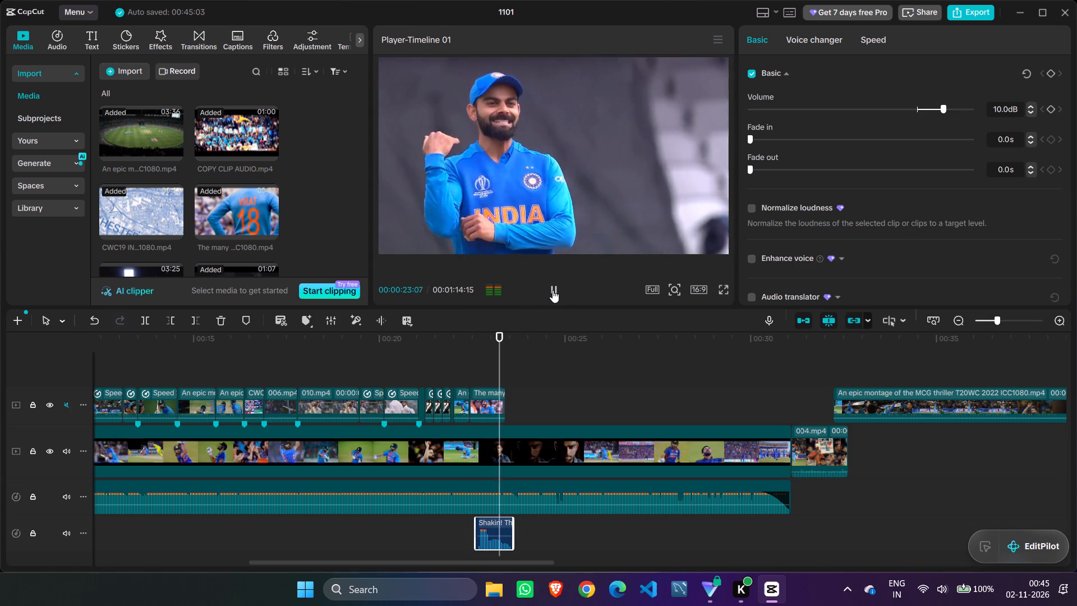
pyautogui.click(553, 290)
pyautogui.moveTo(541, 333); pyautogui.dragTo(495, 334)
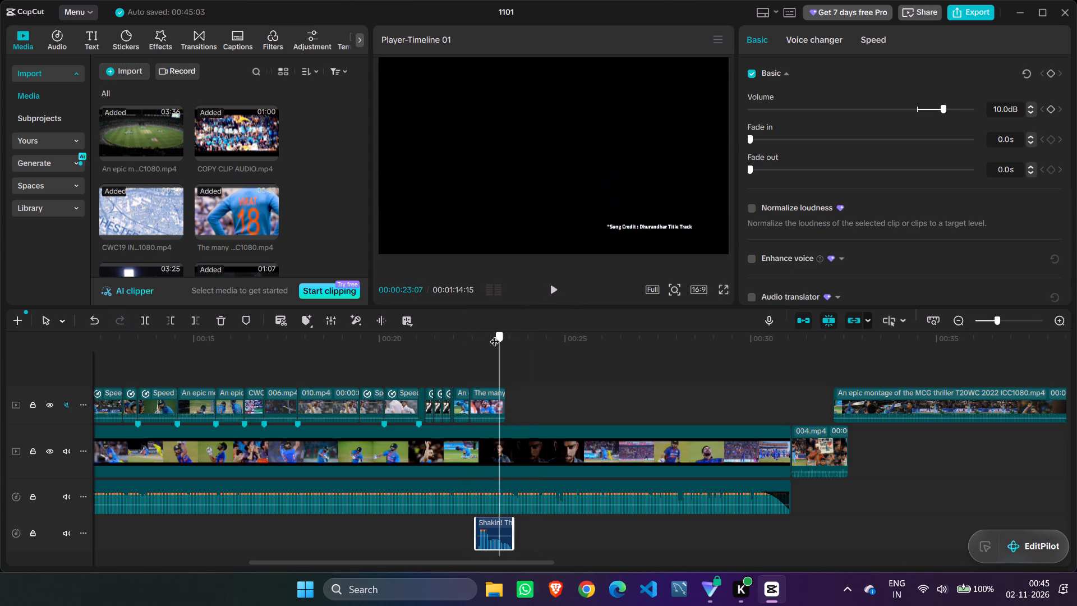
pyautogui.moveTo(495, 334); pyautogui.dragTo(481, 331)
pyautogui.click(556, 287)
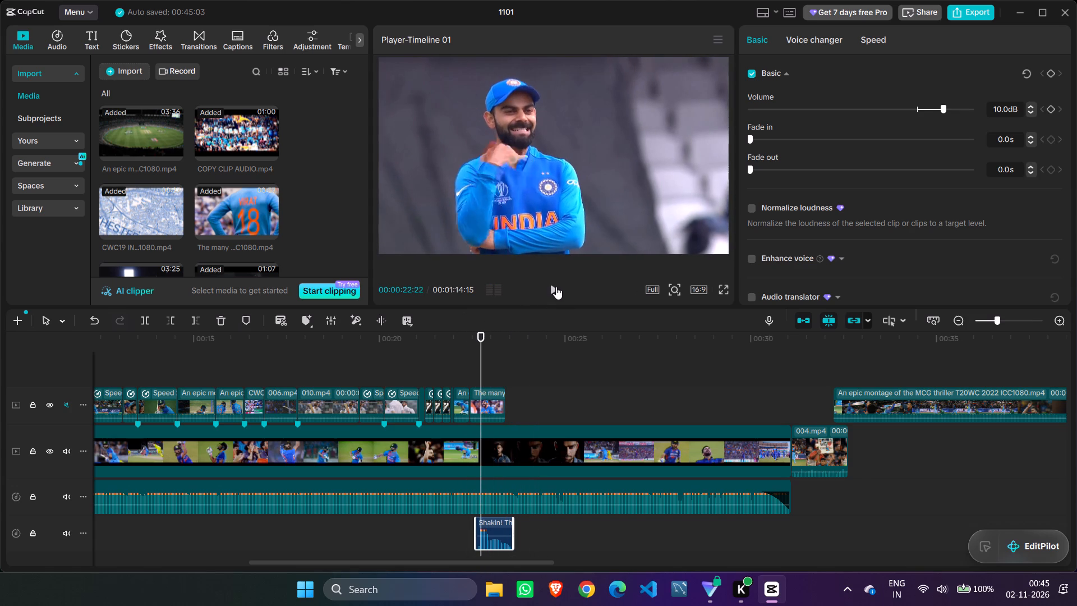
pyautogui.click(556, 287)
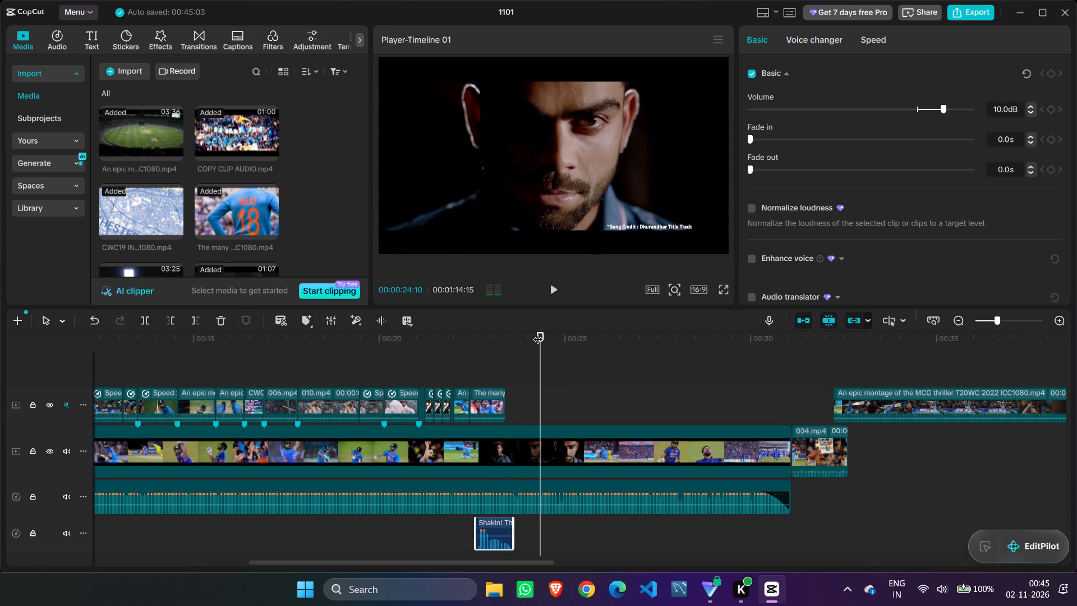
# Replay the transition from the last kneeling batter pieces into the smiling shot to recheck the sword sound's timing and loudness.
pyautogui.moveTo(540, 334); pyautogui.dragTo(446, 353)
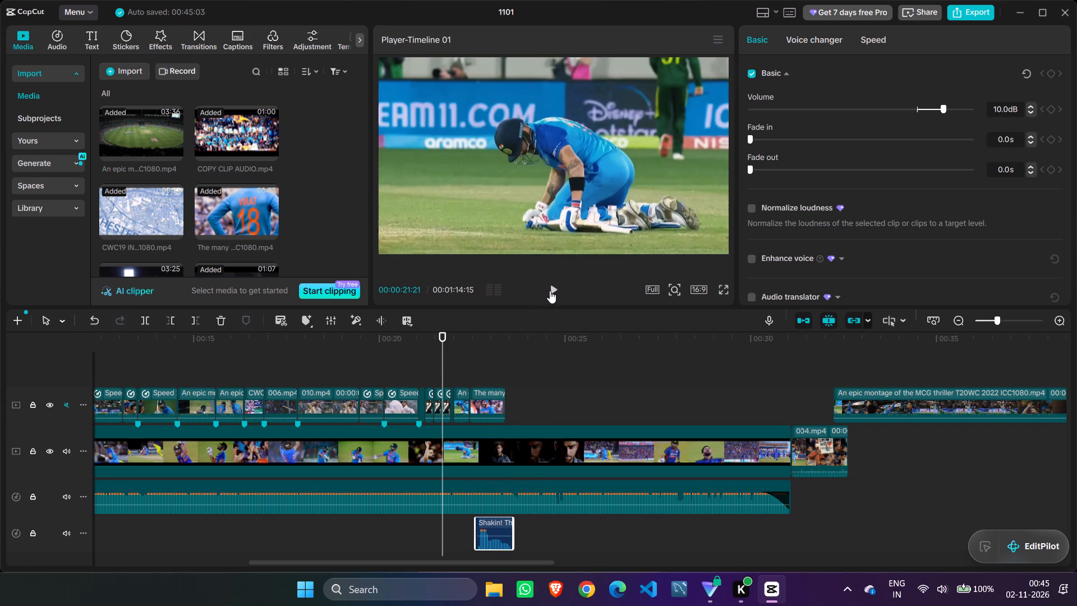
pyautogui.click(554, 291)
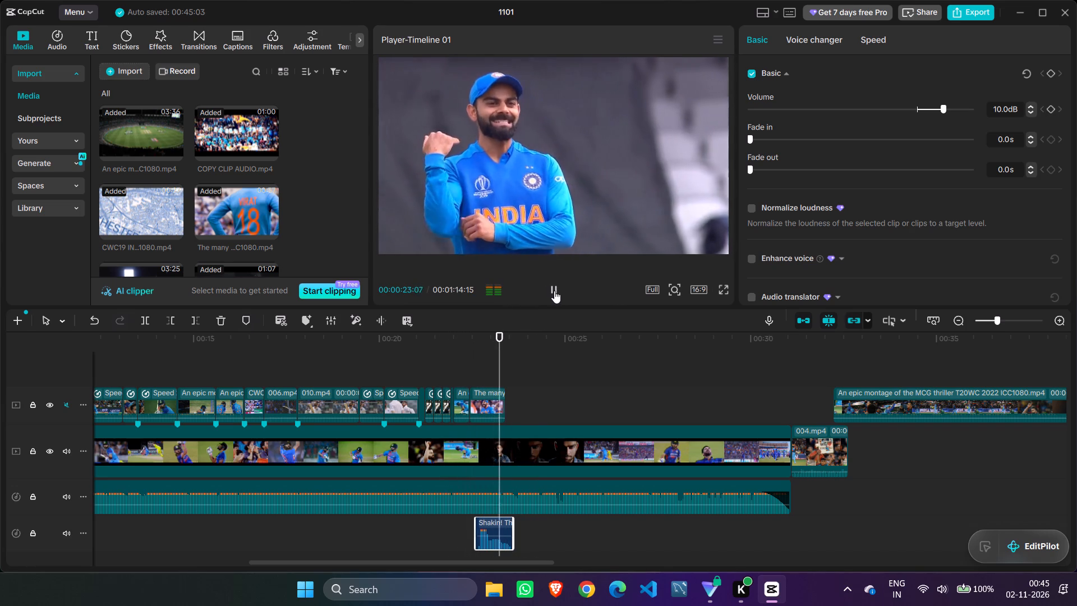
pyautogui.click(554, 291)
pyautogui.moveTo(518, 332); pyautogui.dragTo(455, 336)
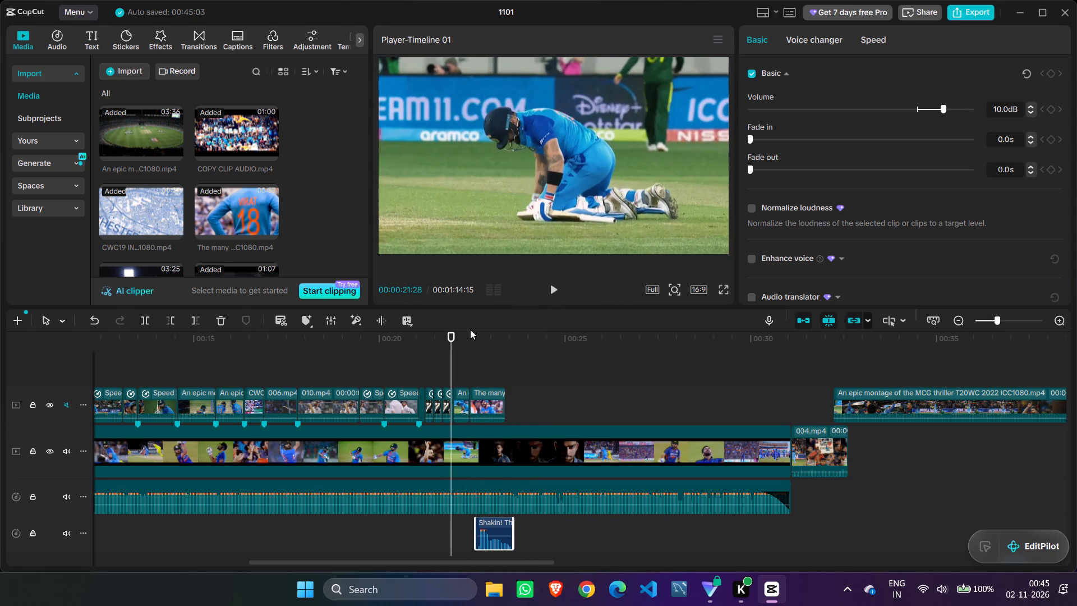
pyautogui.click(554, 291)
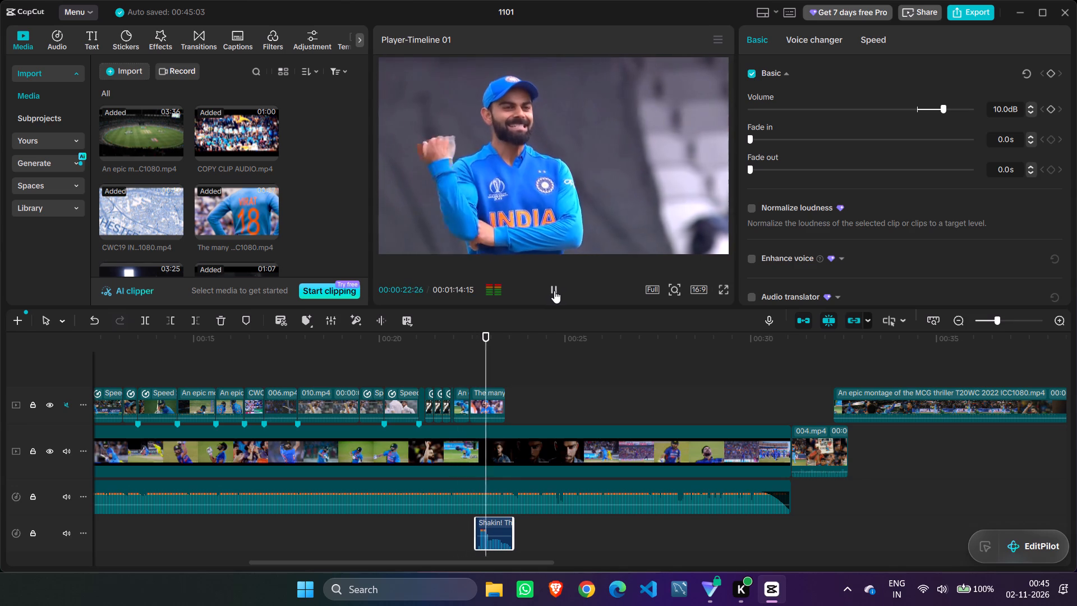
pyautogui.click(554, 291)
pyautogui.moveTo(506, 340); pyautogui.dragTo(449, 337)
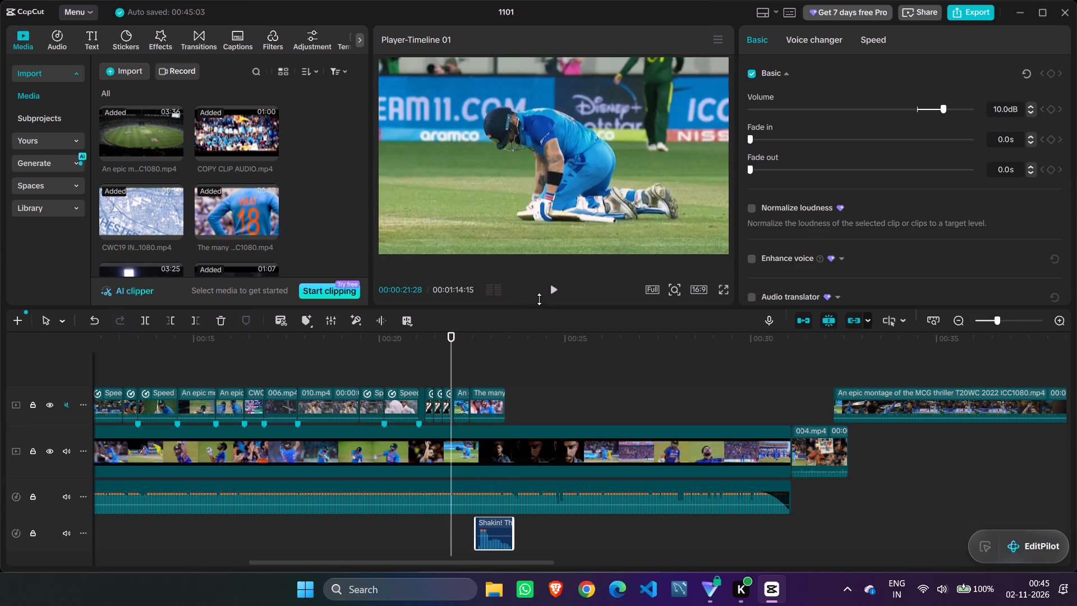
pyautogui.click(557, 291)
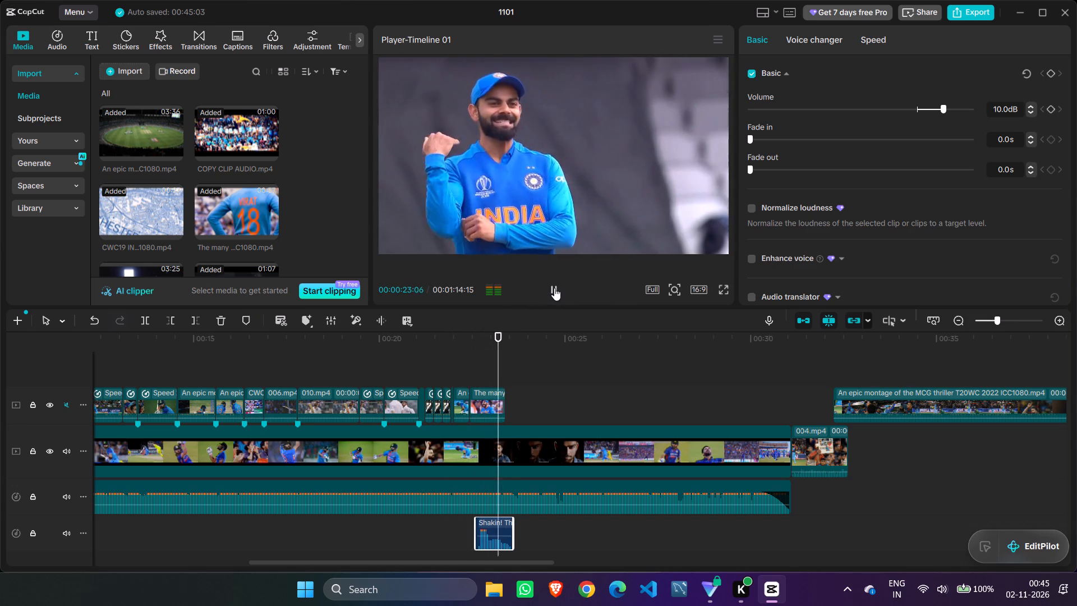
pyautogui.click(554, 288)
# Play the montage from 00:00:17:24 through the smiling shot and into the following reference footage.
pyautogui.moveTo(527, 336); pyautogui.dragTo(297, 397)
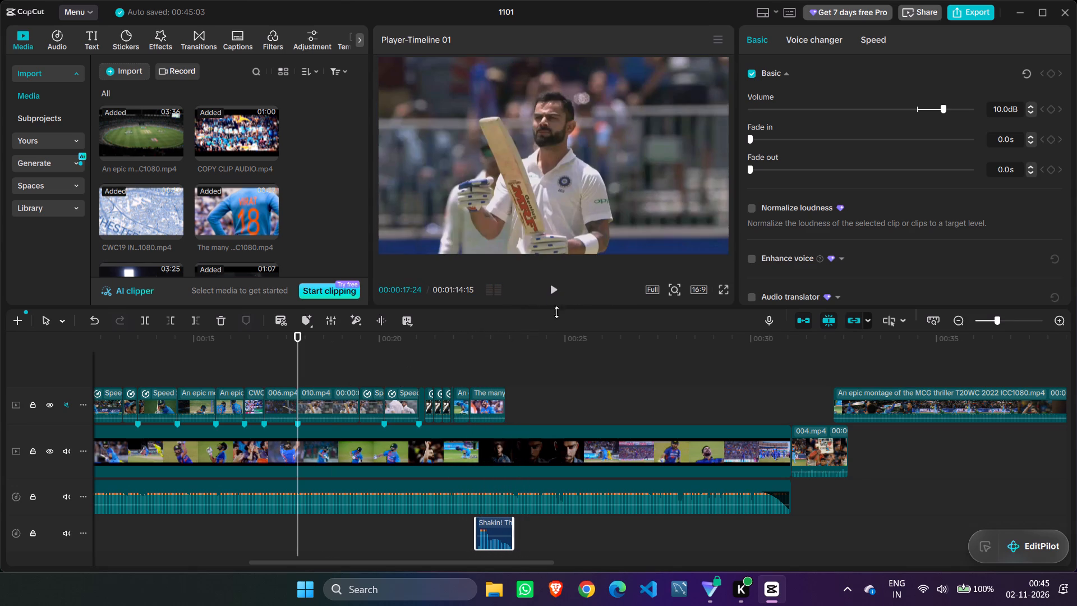
pyautogui.click(555, 284)
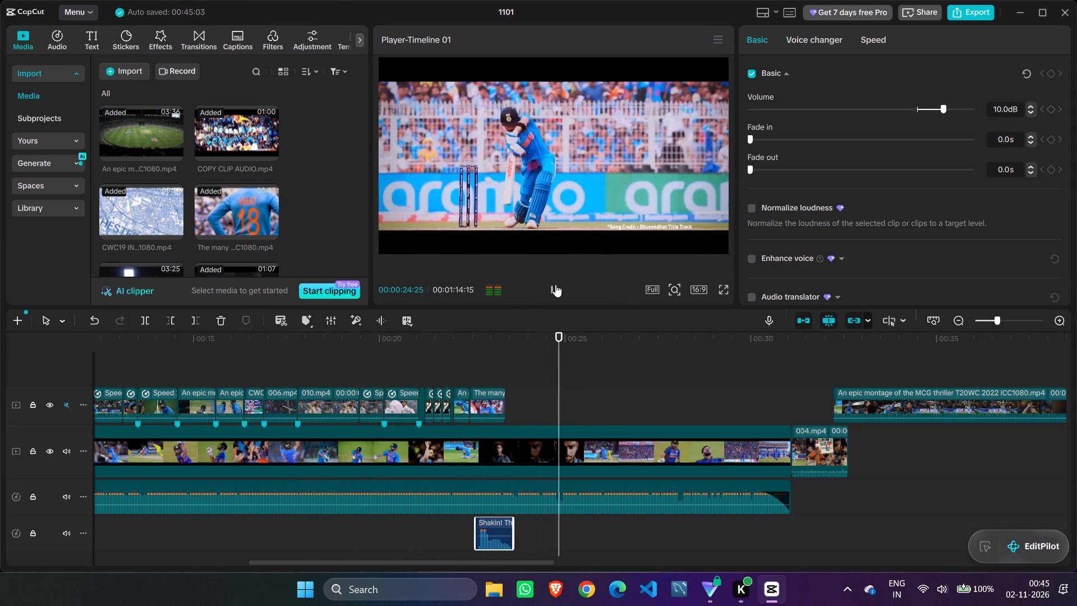
pyautogui.click(555, 284)
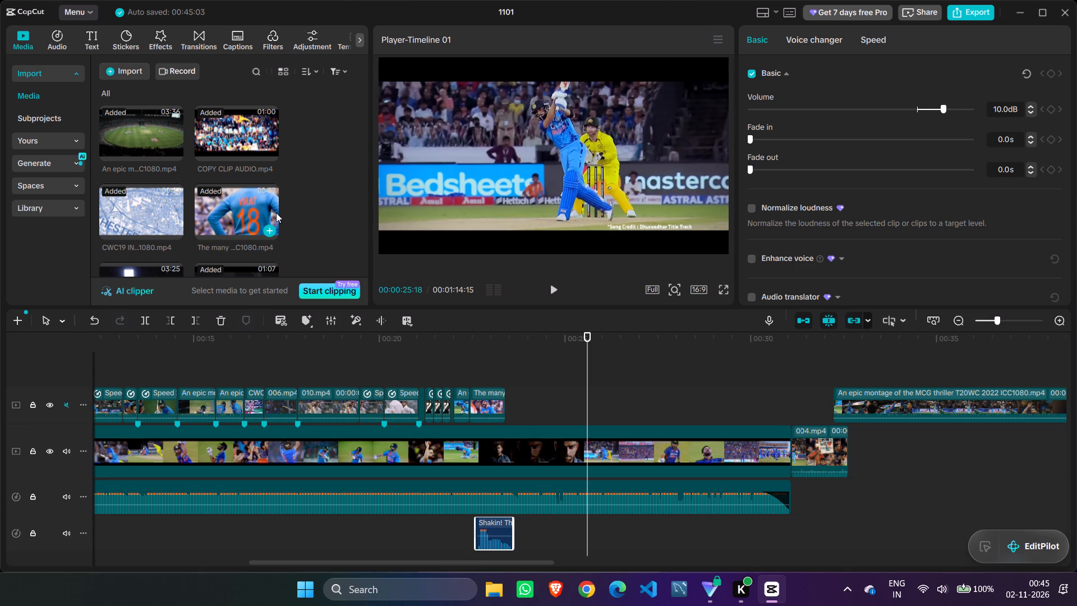
# Preview the "The many ...C1080.mp4" source video and browse the imported media for footage for the next shot.
pyautogui.click(243, 195)
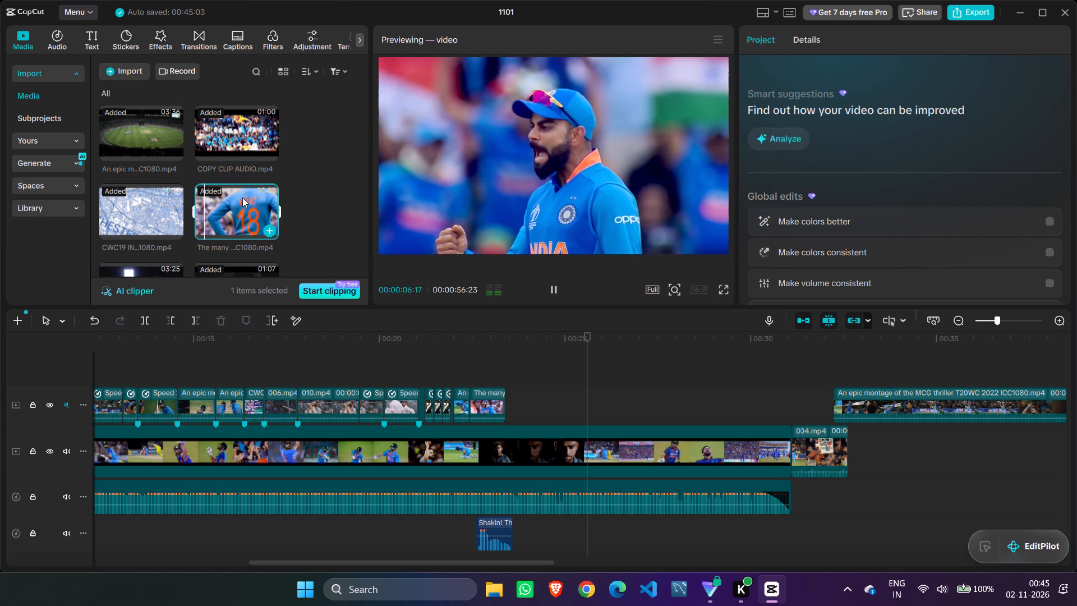
pyautogui.scroll(4, 242, 198)
pyautogui.scroll(-4, 242, 198)
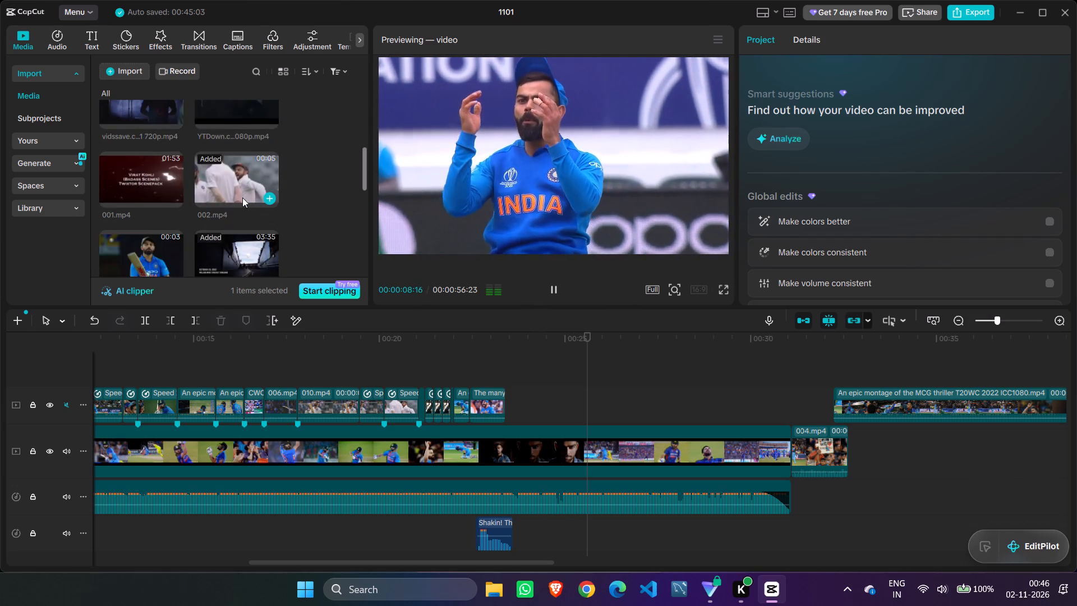
pyautogui.scroll(7, 242, 198)
pyautogui.scroll(-5, 242, 198)
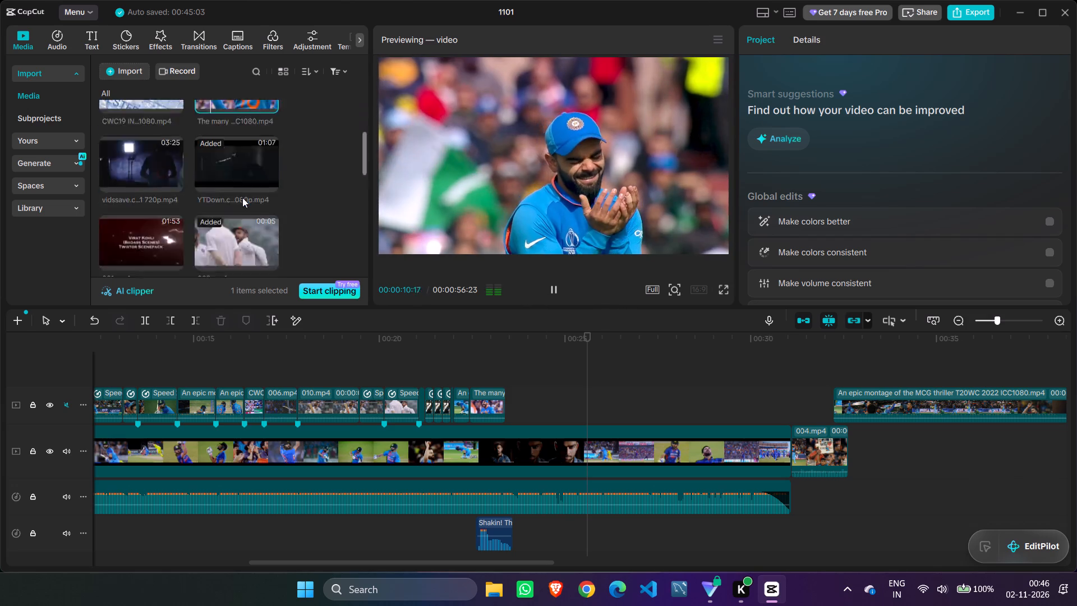
pyautogui.scroll(-6, 242, 198)
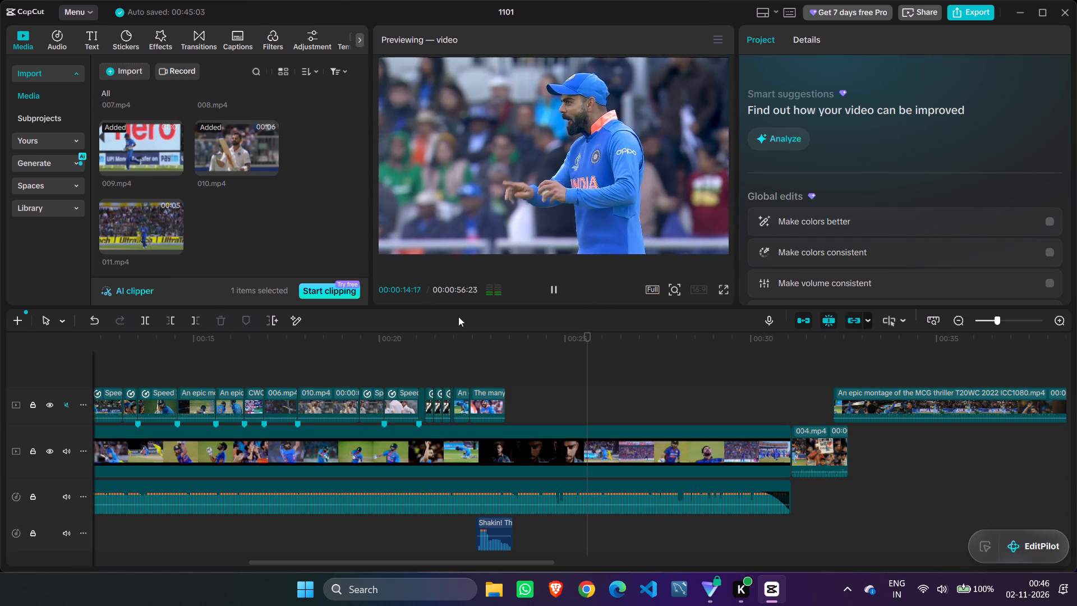
pyautogui.scroll(4, 229, 202)
pyautogui.scroll(-3, 229, 202)
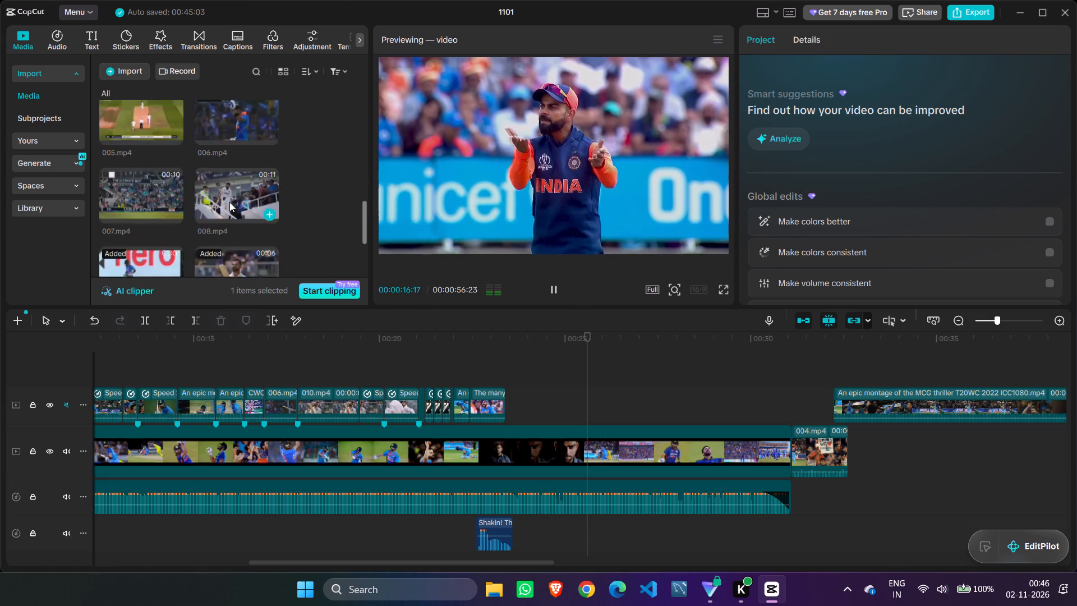
pyautogui.scroll(3, 228, 202)
pyautogui.scroll(-2, 226, 201)
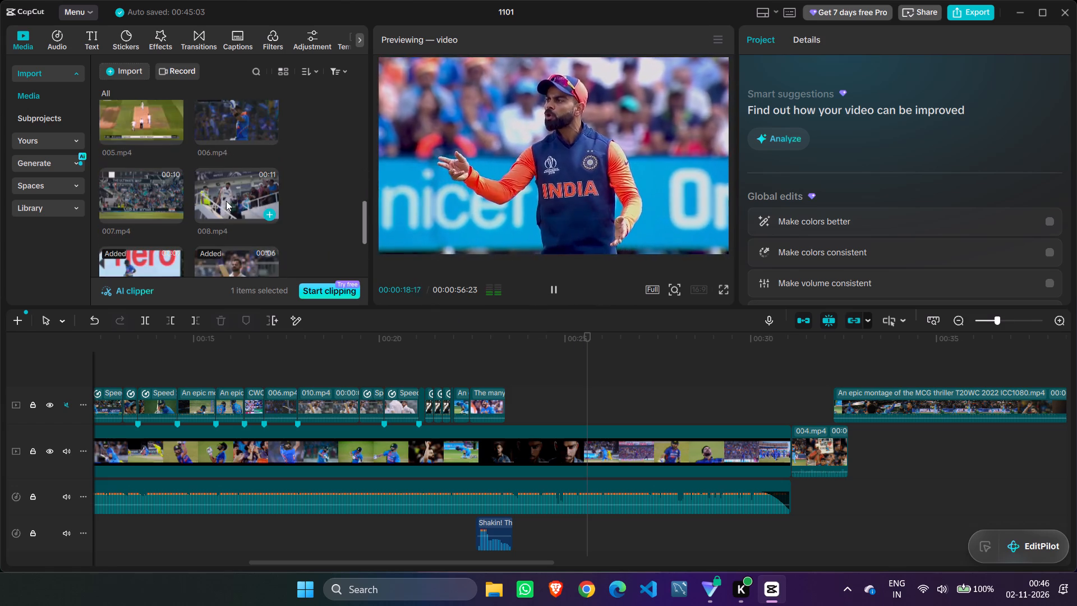
pyautogui.scroll(2, 226, 201)
# Preview the unused 005.mp4 Test match clip and delete it from the project media.
pyautogui.click(143, 240)
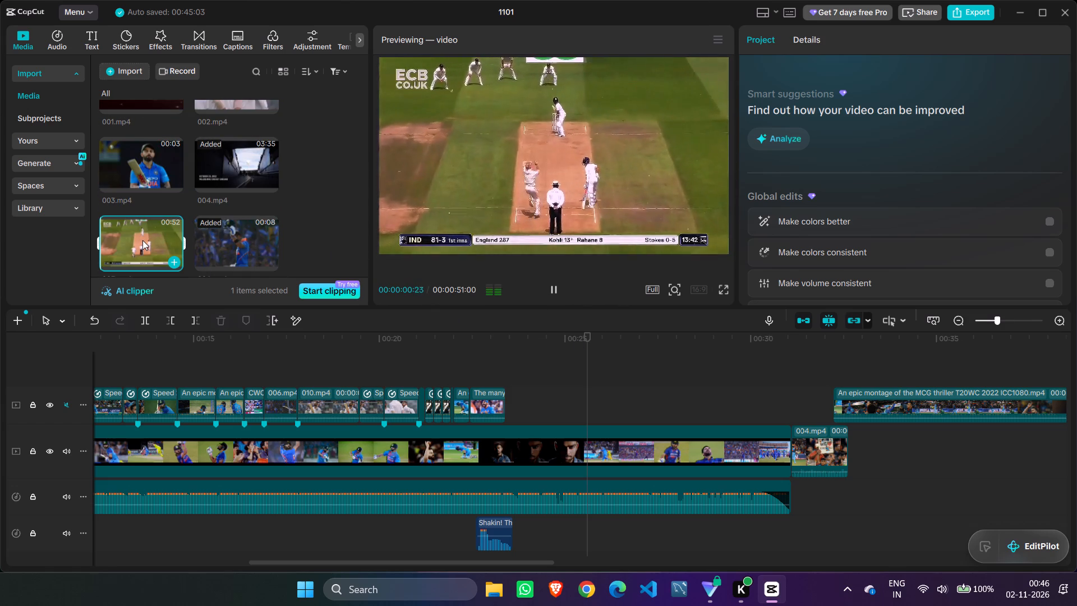
pyautogui.scroll(1, 142, 240)
pyautogui.scroll(-1, 140, 228)
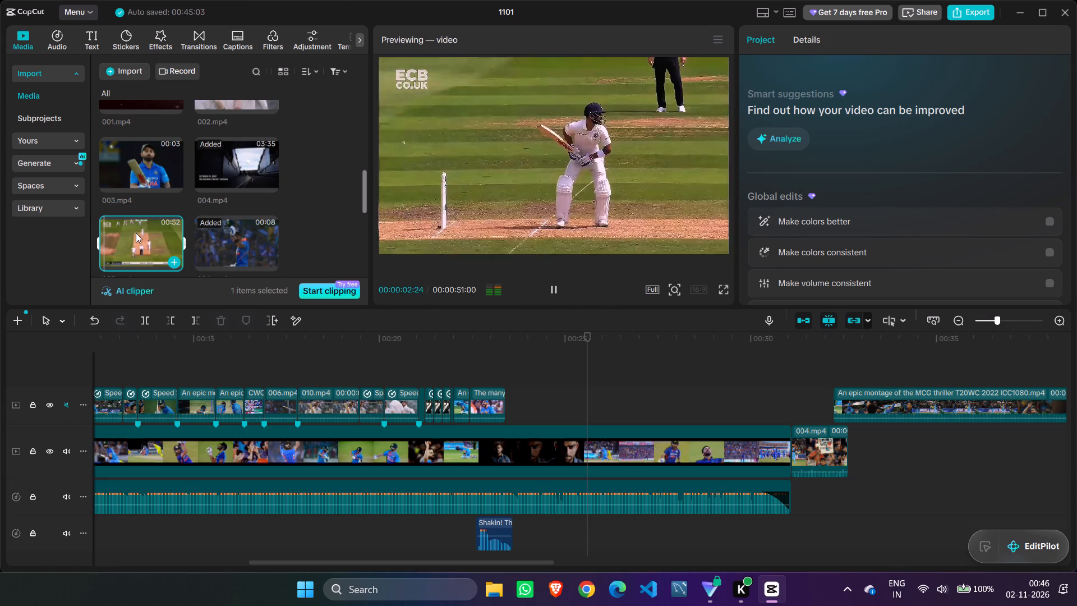
pyautogui.press('Delete')
# Preview the imported clips from 007.mp4 back through 004.mp4, 002.mp4, 003.mp4 and the longer World Cup sources for usable next-shot footage.
pyautogui.click(135, 232)
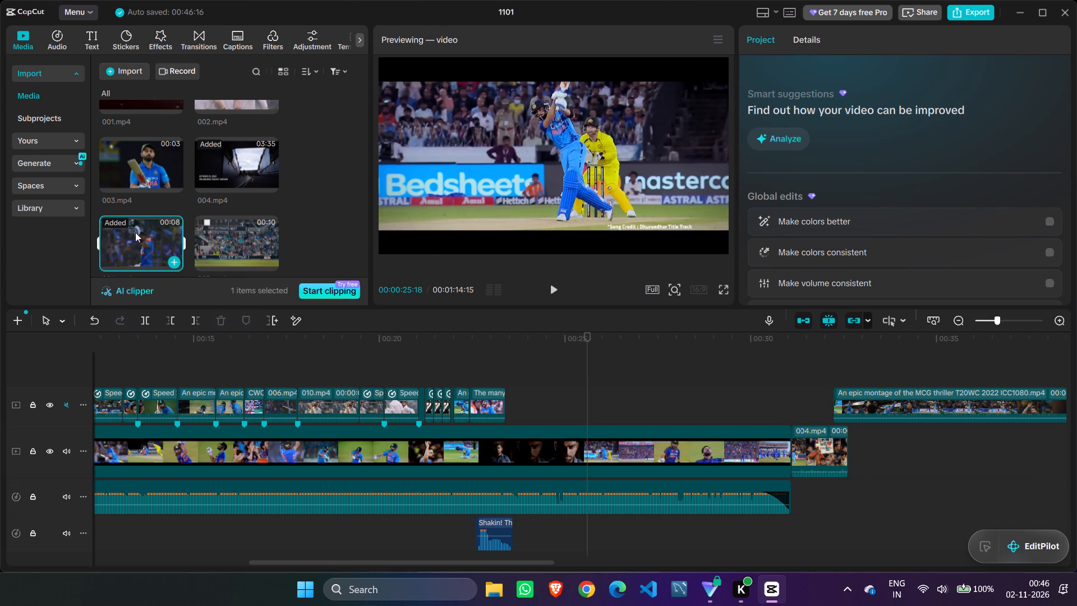
pyautogui.click(224, 235)
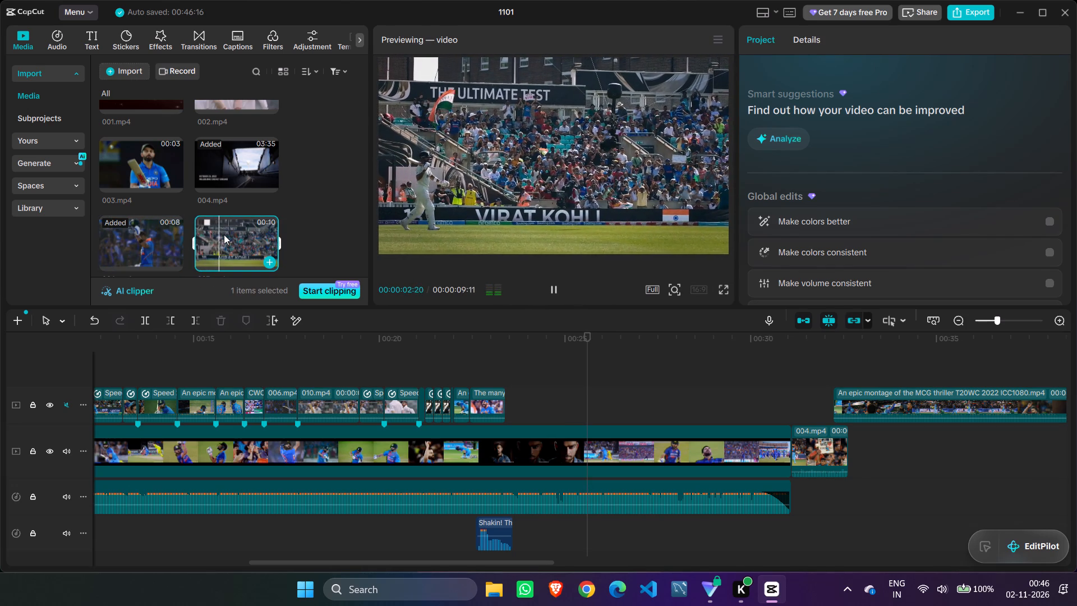
pyautogui.click(234, 168)
pyautogui.scroll(1, 234, 168)
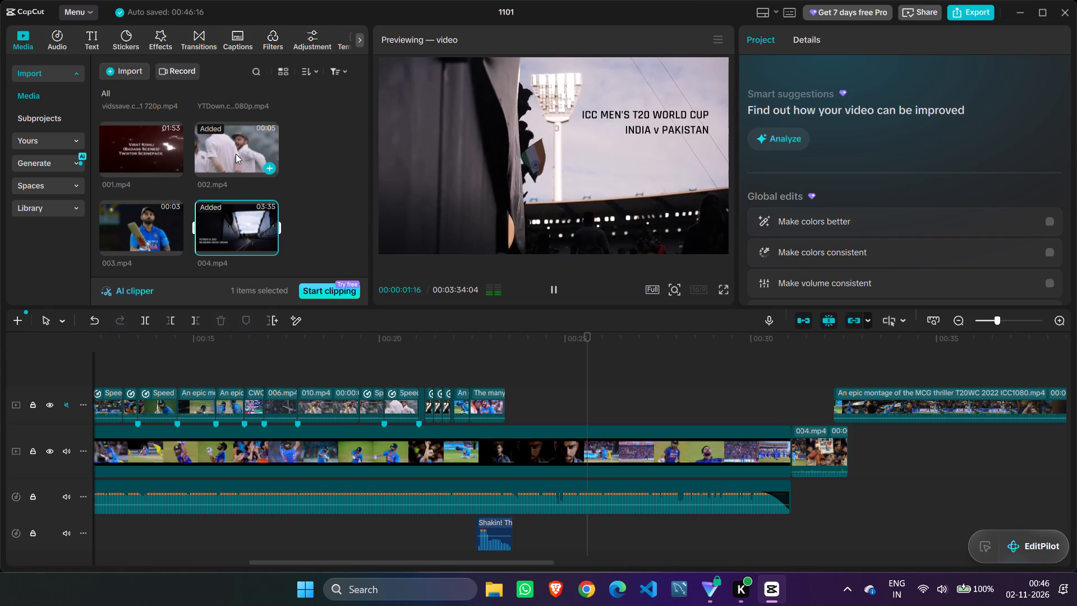
pyautogui.click(236, 154)
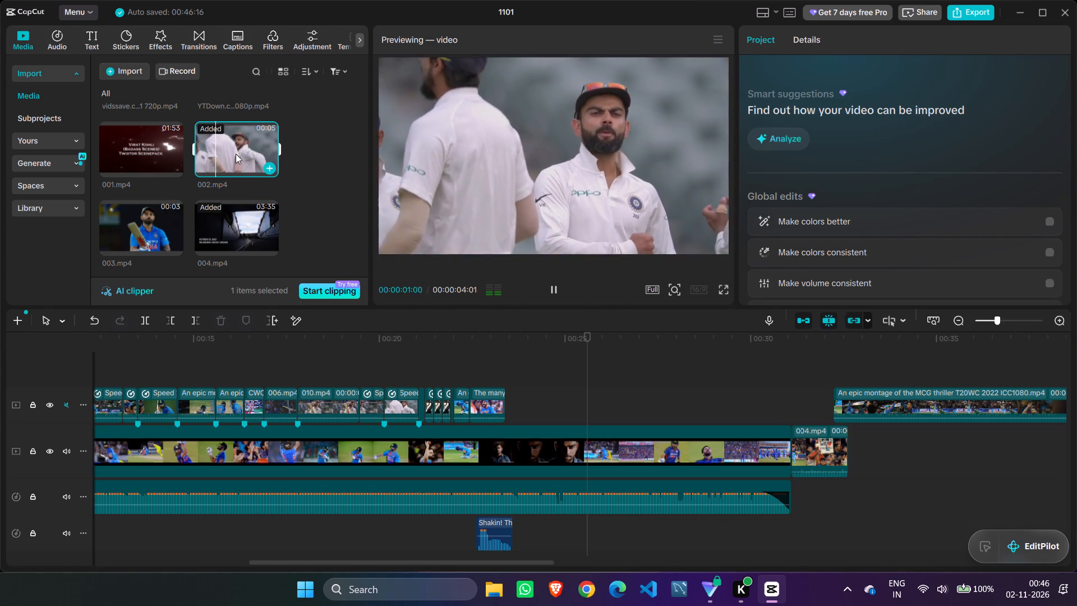
pyautogui.click(123, 233)
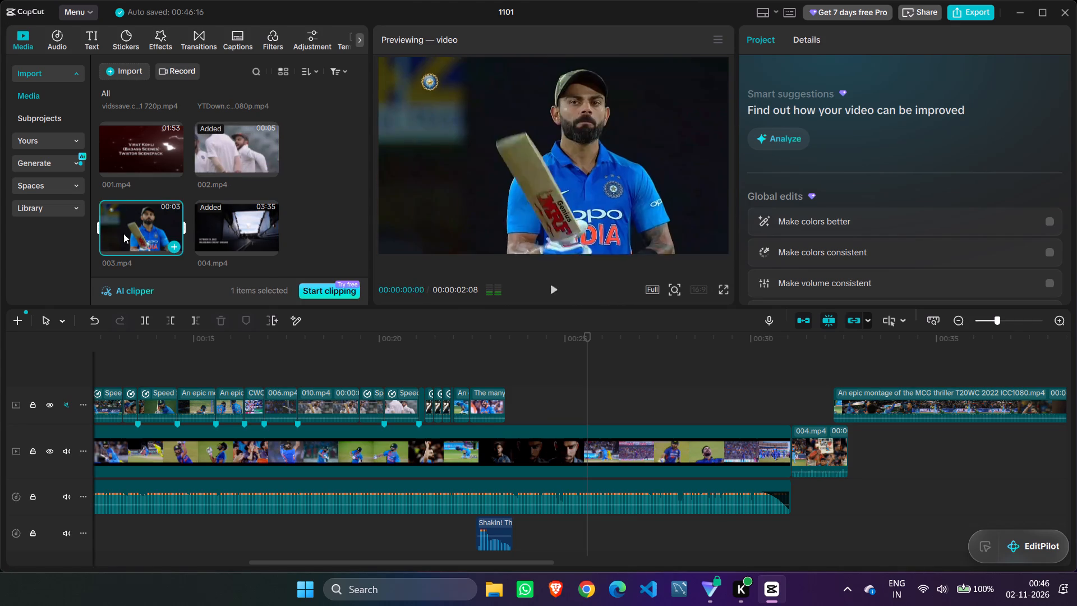
pyautogui.scroll(1, 155, 223)
pyautogui.click(220, 149)
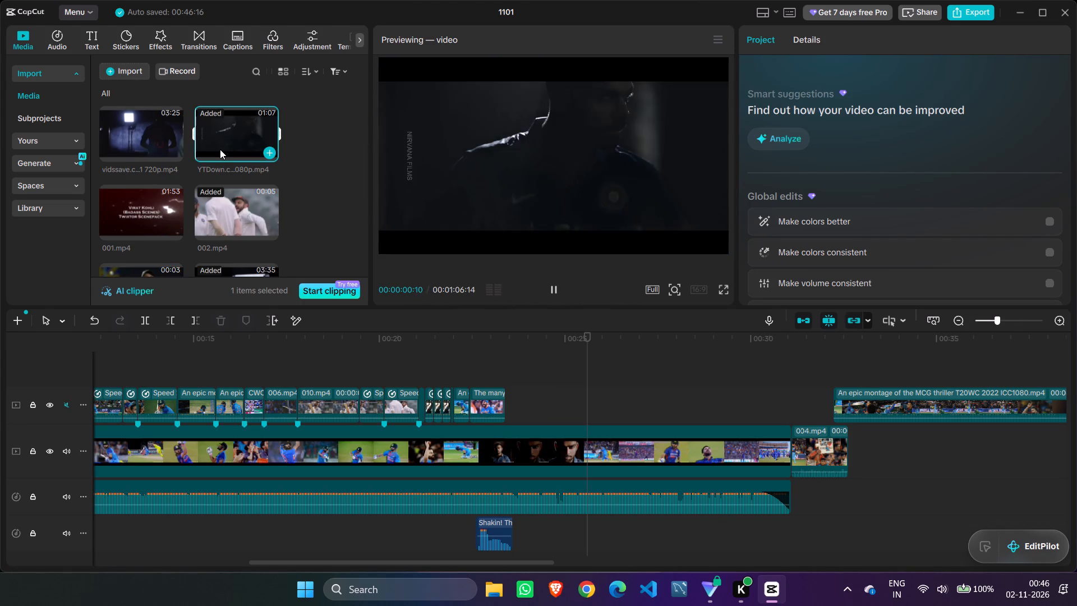
pyautogui.scroll(1, 220, 149)
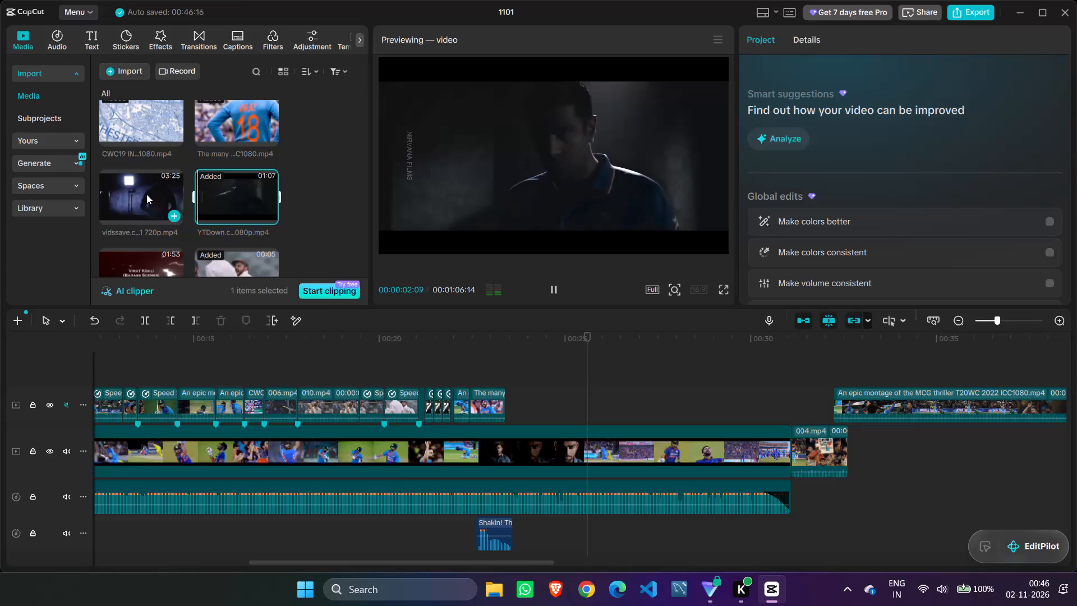
pyautogui.click(214, 117)
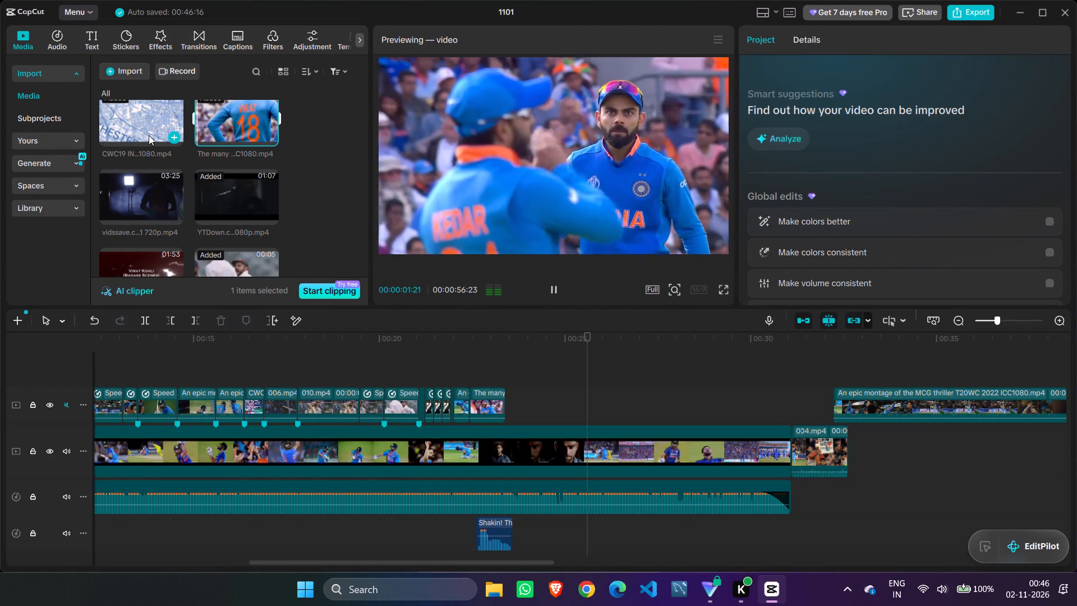
pyautogui.click(149, 135)
pyautogui.scroll(2, 149, 135)
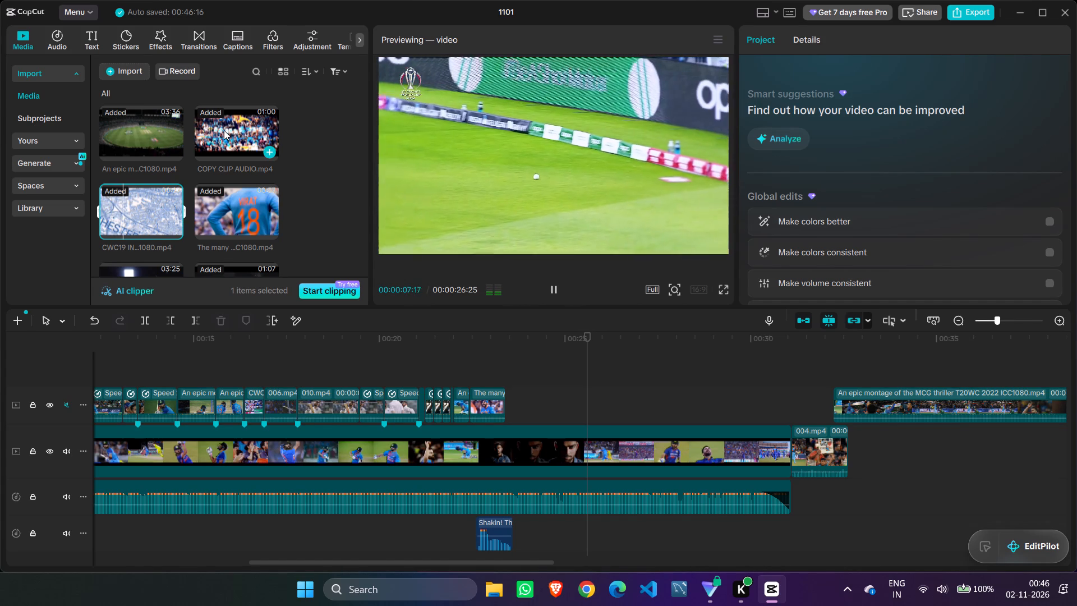
pyautogui.click(217, 128)
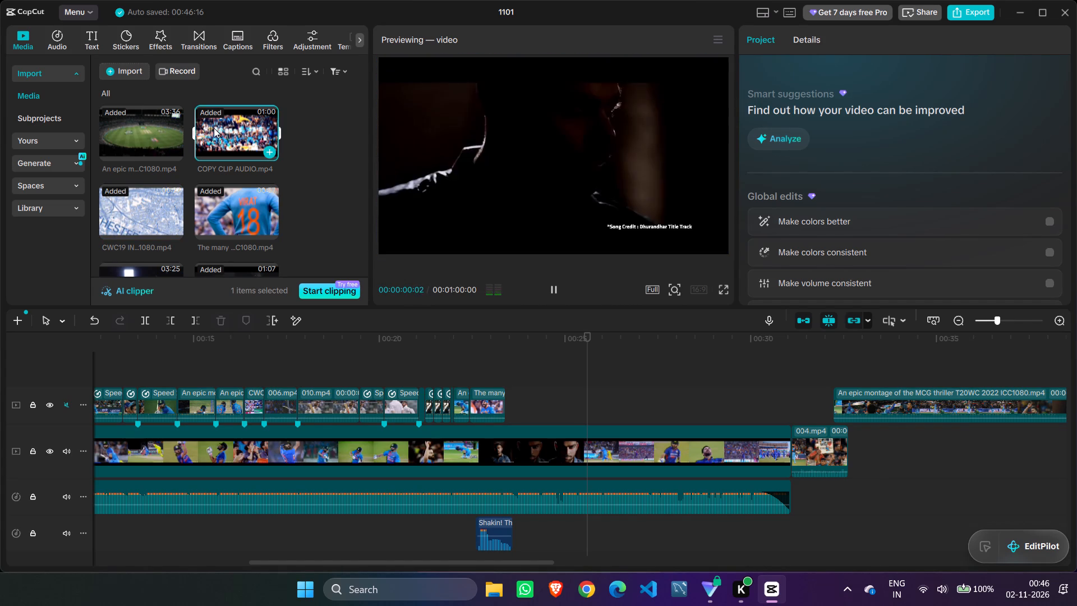
pyautogui.click(150, 134)
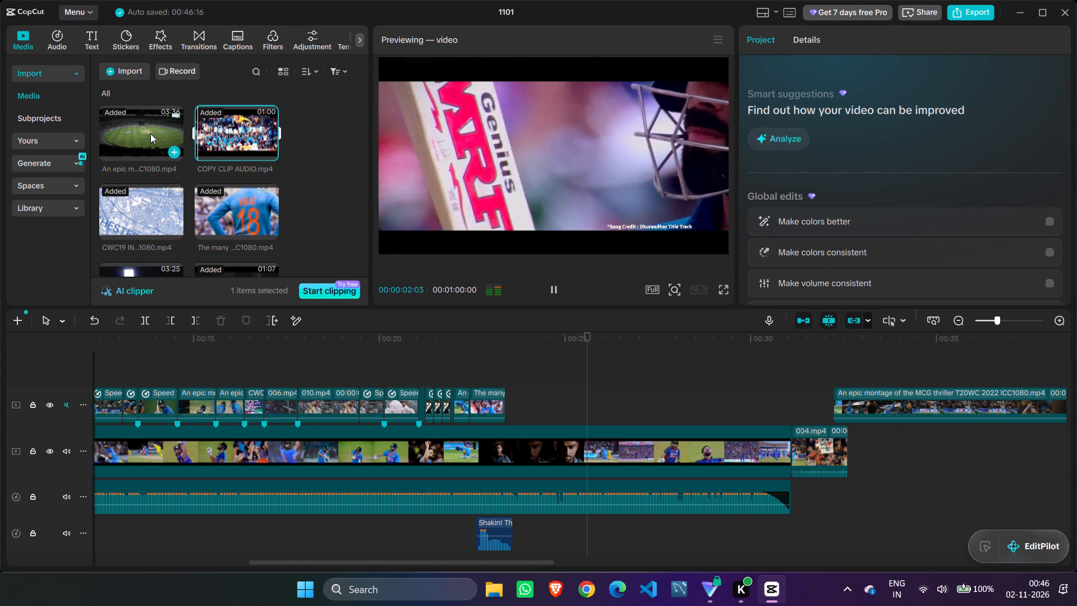
# Browse the remaining imported media and preview the 009.mp4 and 001.mp4 clips for next-shot footage.
pyautogui.scroll(-3, 178, 162)
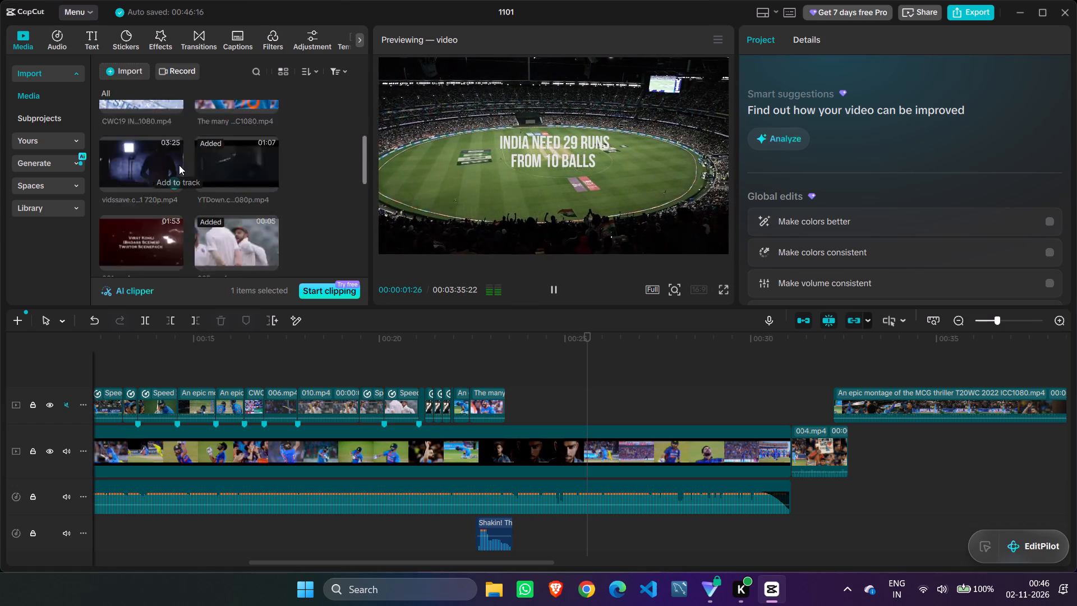
pyautogui.scroll(-3, 183, 164)
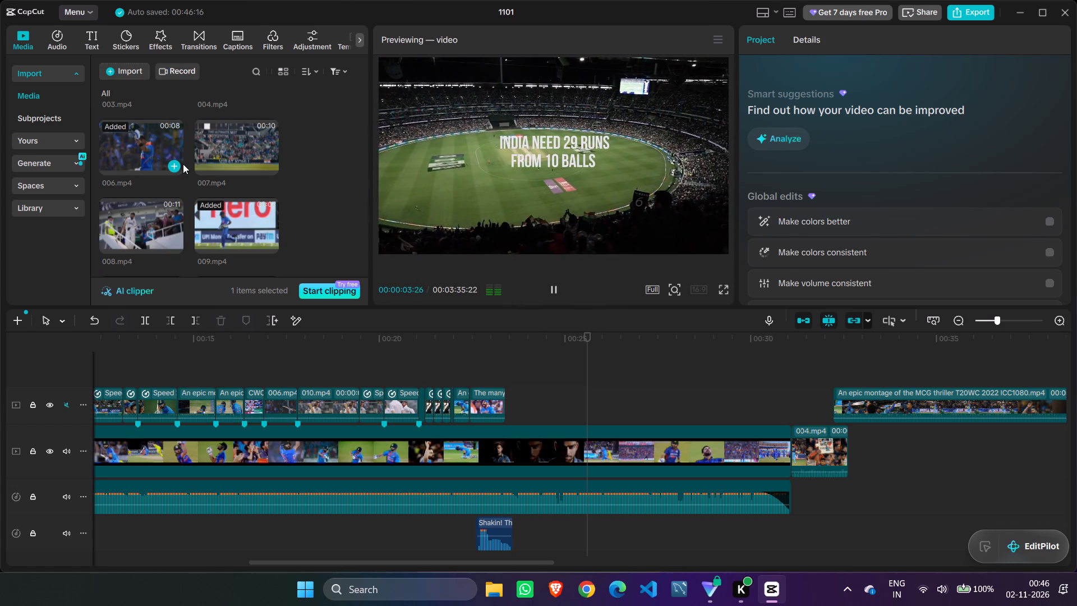
pyautogui.scroll(-2, 236, 145)
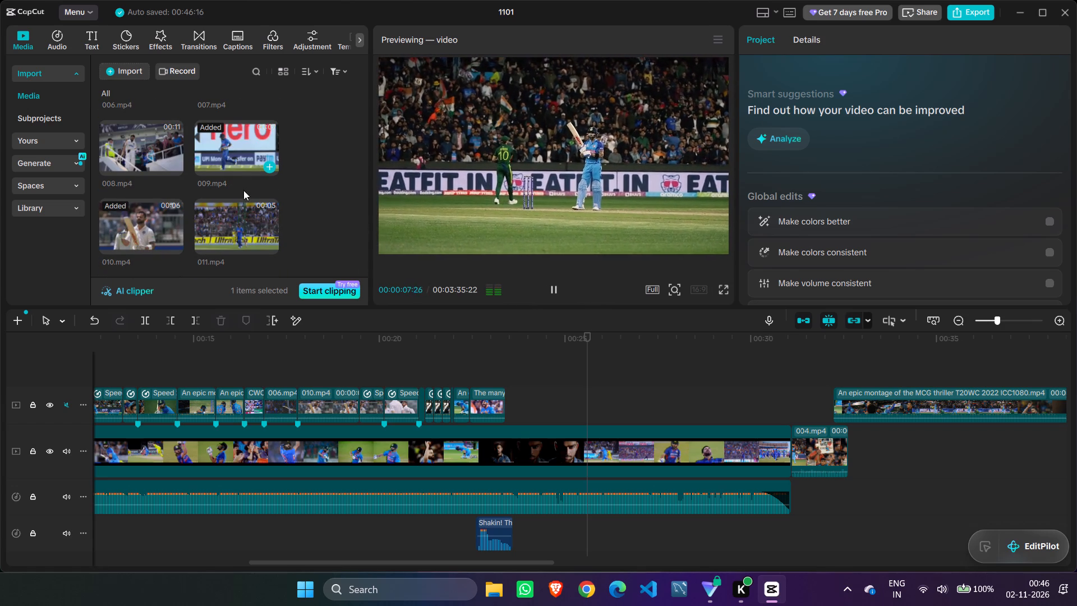
pyautogui.click(236, 155)
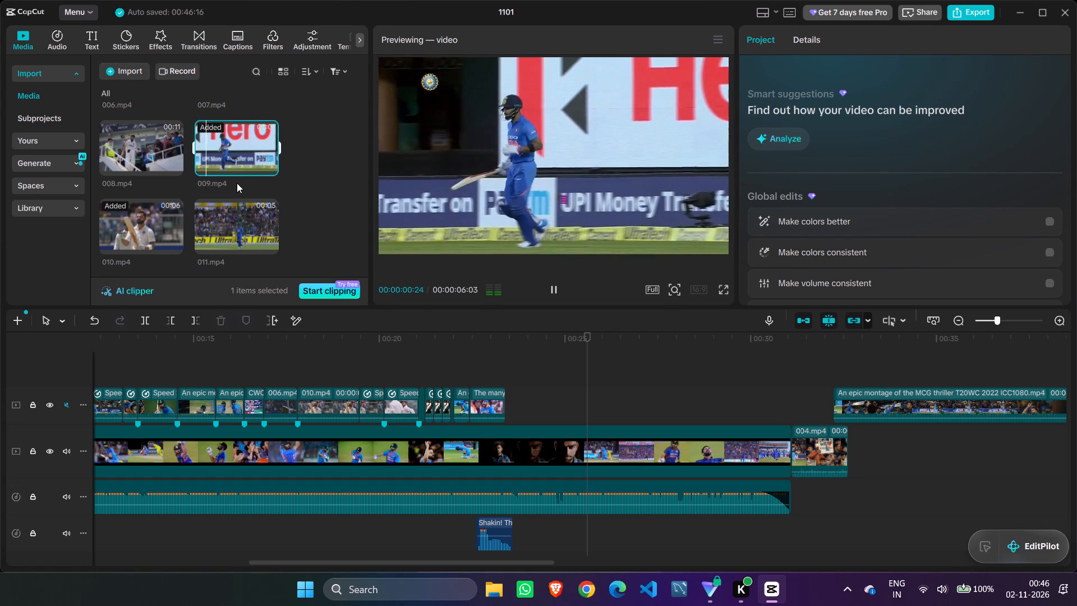
pyautogui.scroll(1, 235, 183)
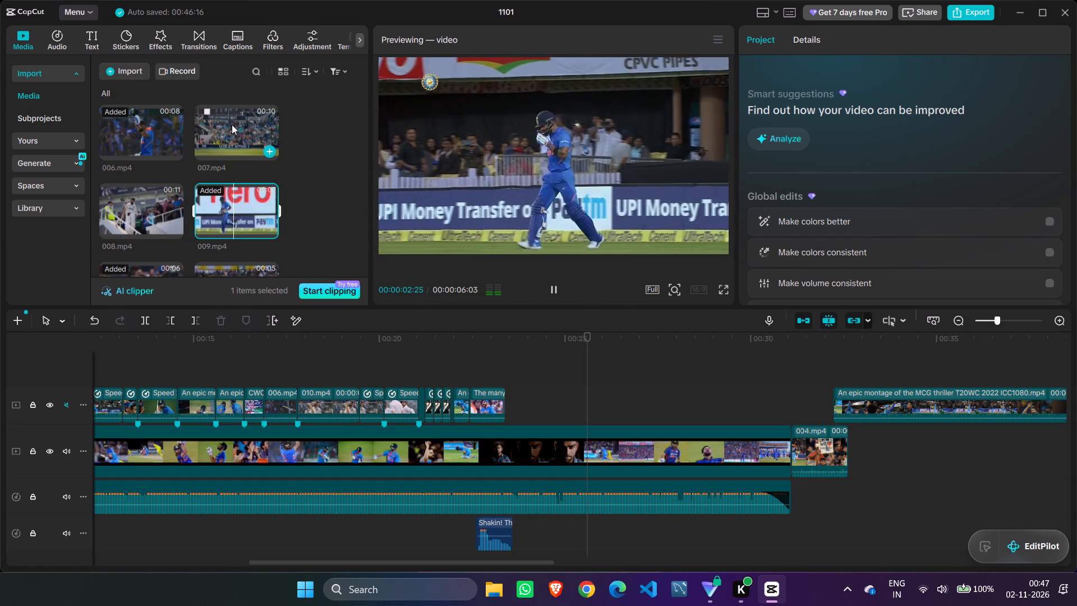
pyautogui.scroll(3, 231, 125)
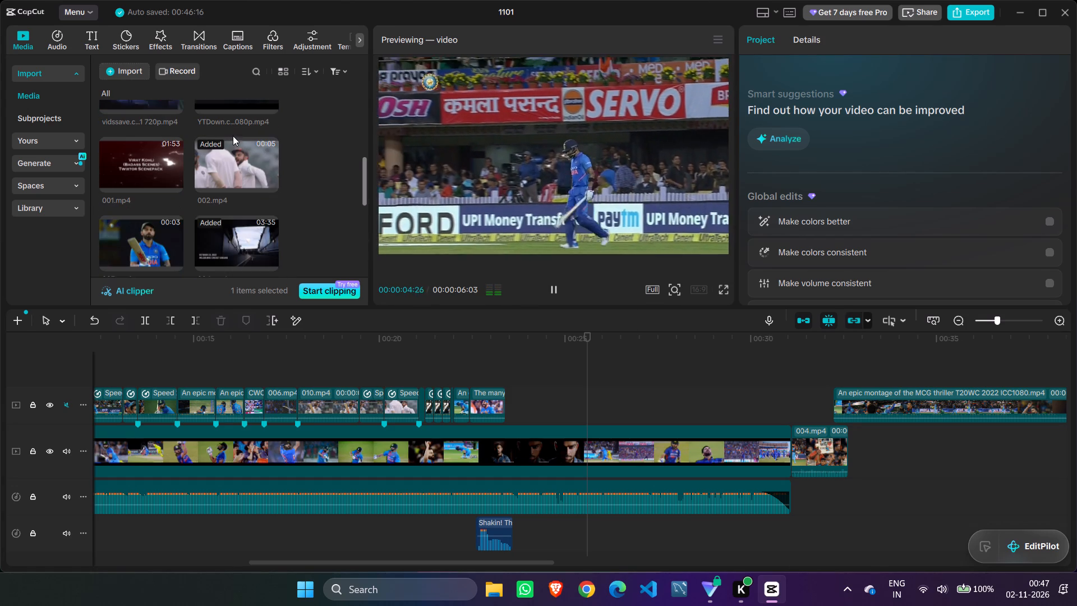
pyautogui.click(153, 163)
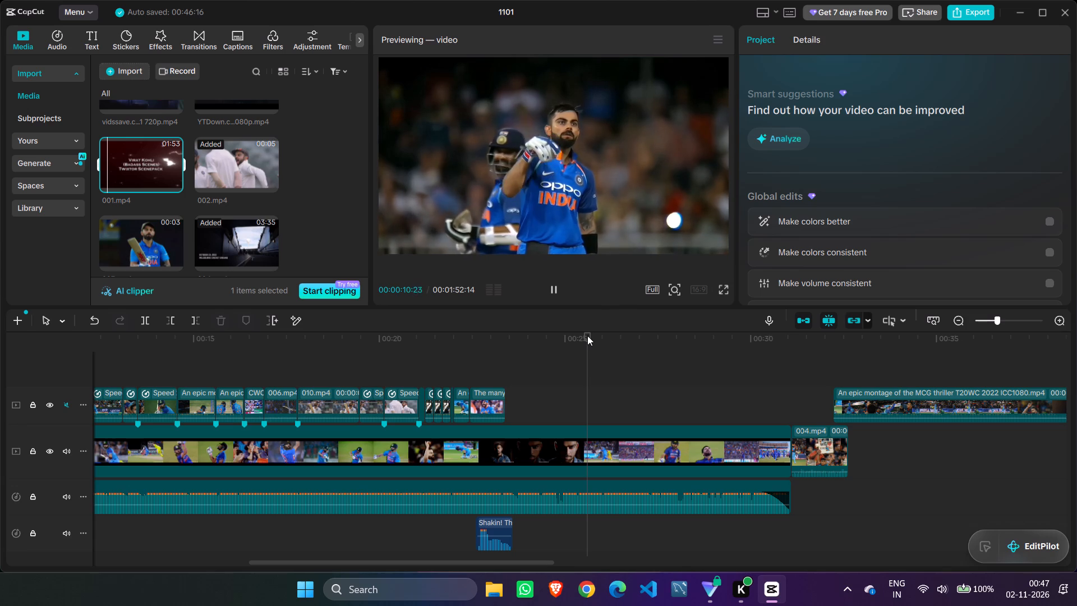
# Add 001.mp4 on a new track above the montage, starting at about 00:00:27, and mute that track.
pyautogui.moveTo(587, 336); pyautogui.dragTo(412, 339)
pyautogui.click(506, 356)
pyautogui.moveTo(502, 356); pyautogui.dragTo(390, 357)
pyautogui.moveTo(149, 158); pyautogui.dragTo(690, 366)
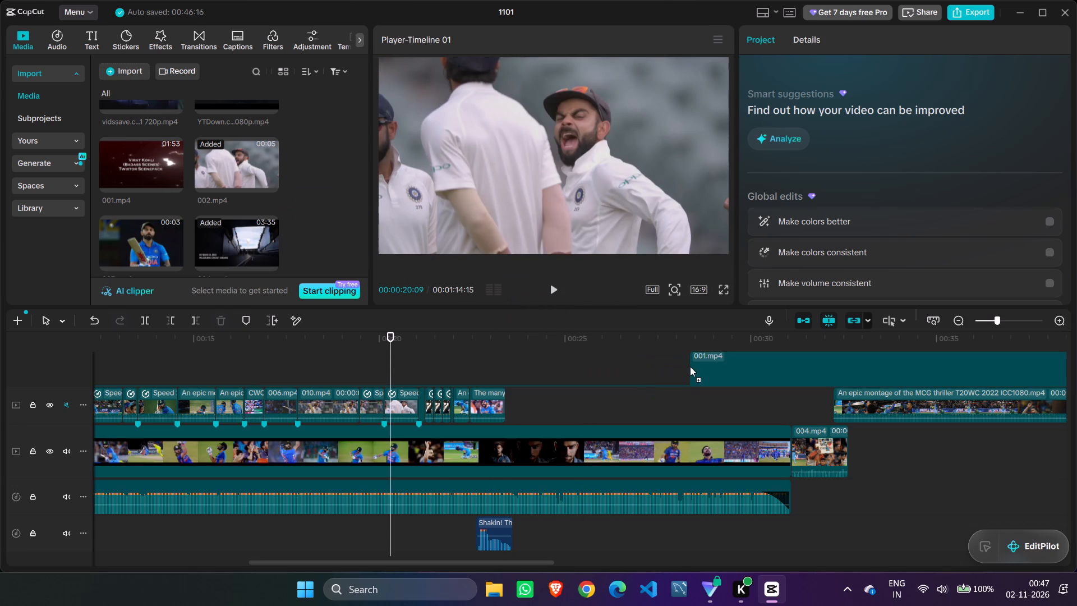
pyautogui.moveTo(690, 366); pyautogui.dragTo(639, 365)
pyautogui.moveTo(388, 344); pyautogui.dragTo(420, 345)
pyautogui.click(70, 402)
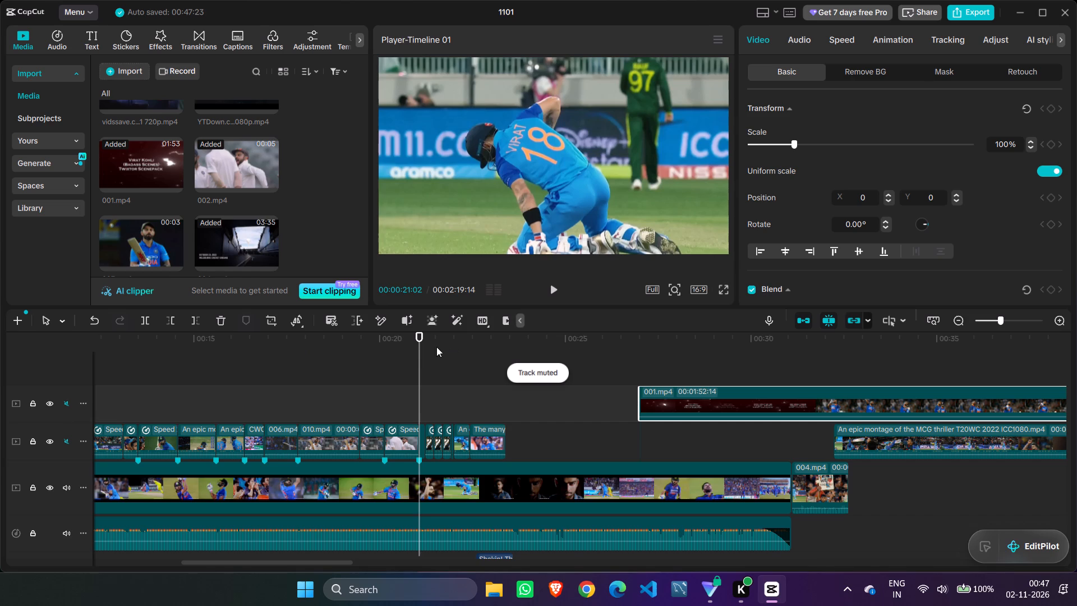
# Scrub through the whole 001.mp4 scenepack on the upper track, looking for usable next-shot footage.
pyautogui.moveTo(423, 353); pyautogui.dragTo(684, 361)
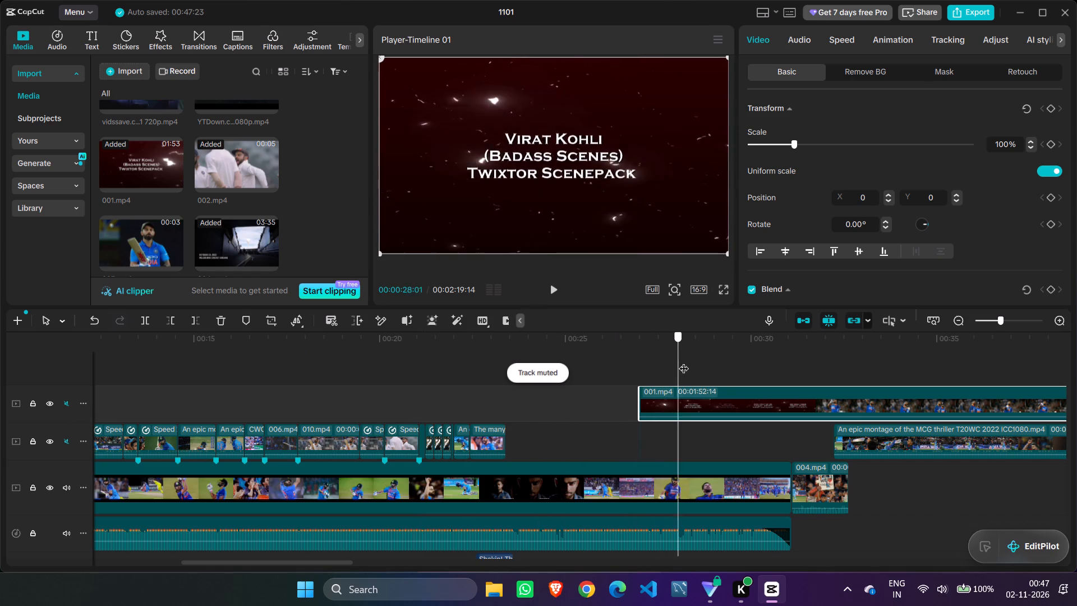
pyautogui.moveTo(684, 361); pyautogui.dragTo(1029, 365)
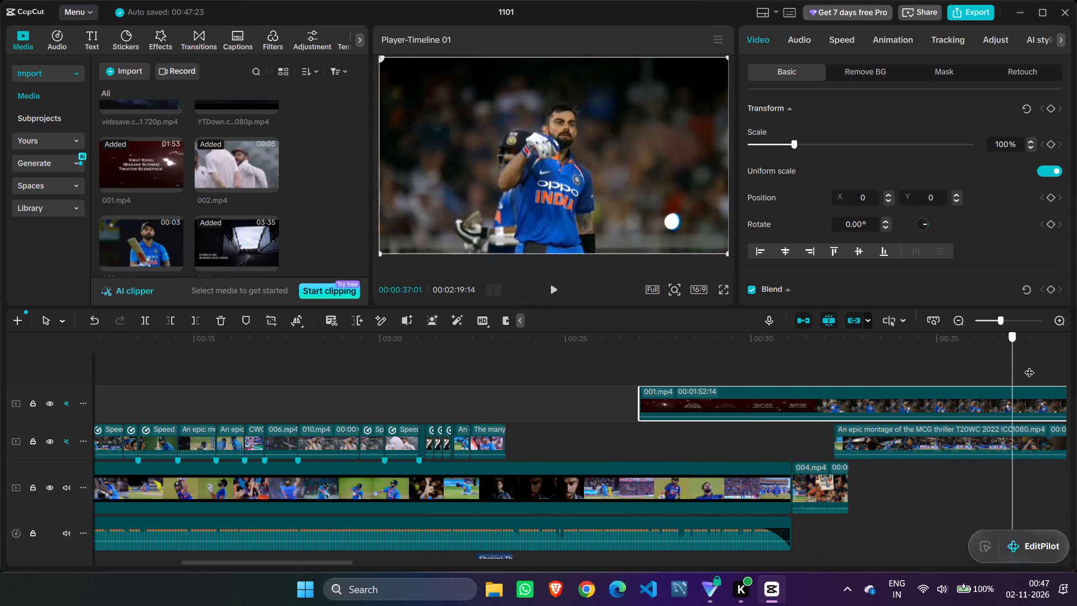
pyautogui.moveTo(1029, 365); pyautogui.dragTo(993, 370)
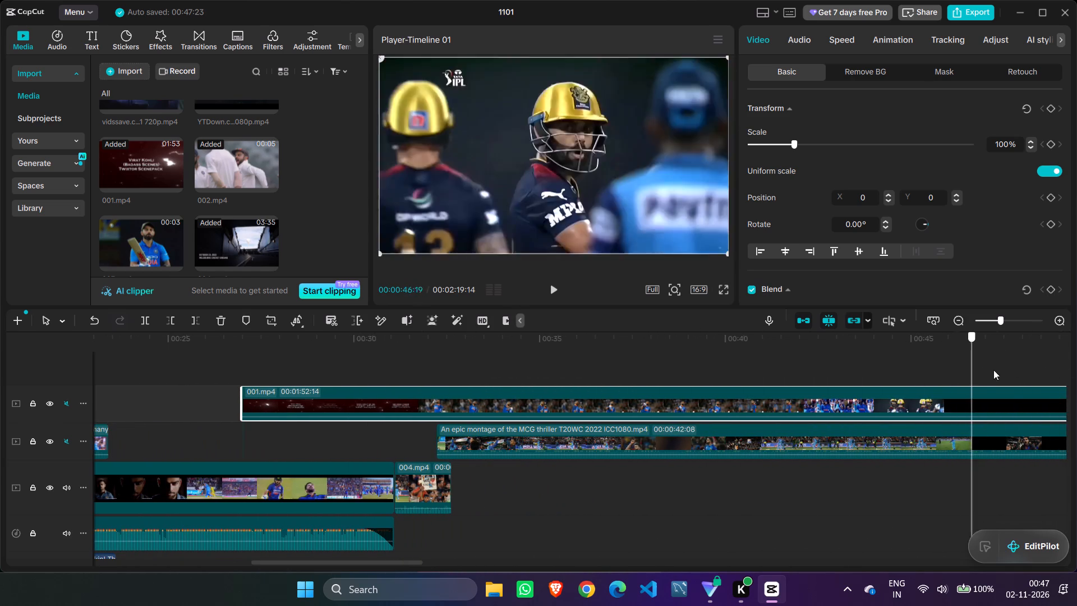
pyautogui.moveTo(993, 370); pyautogui.dragTo(808, 355)
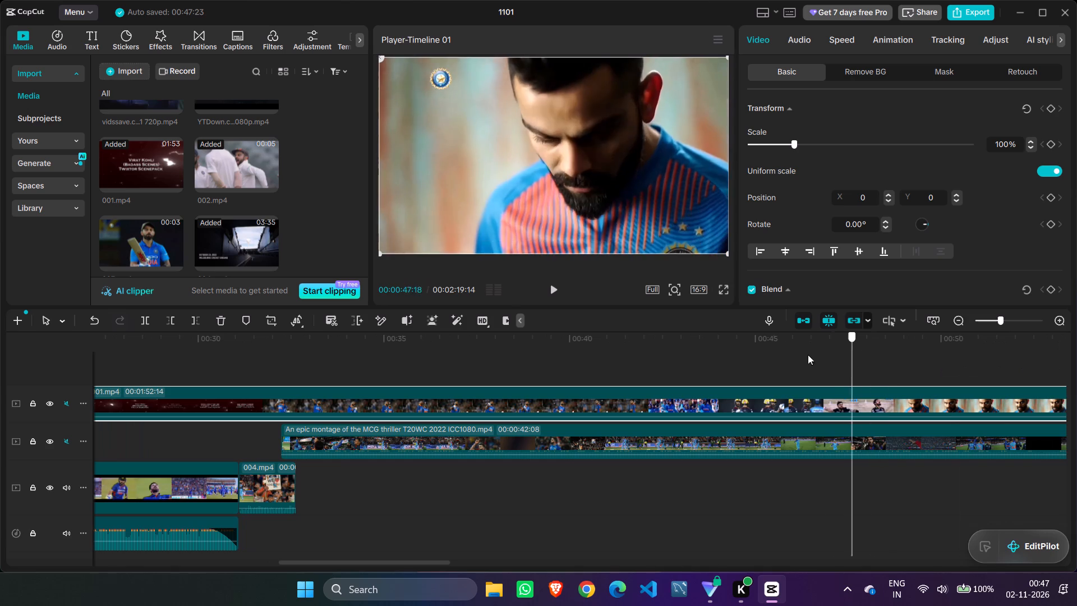
pyautogui.moveTo(808, 355); pyautogui.dragTo(897, 354)
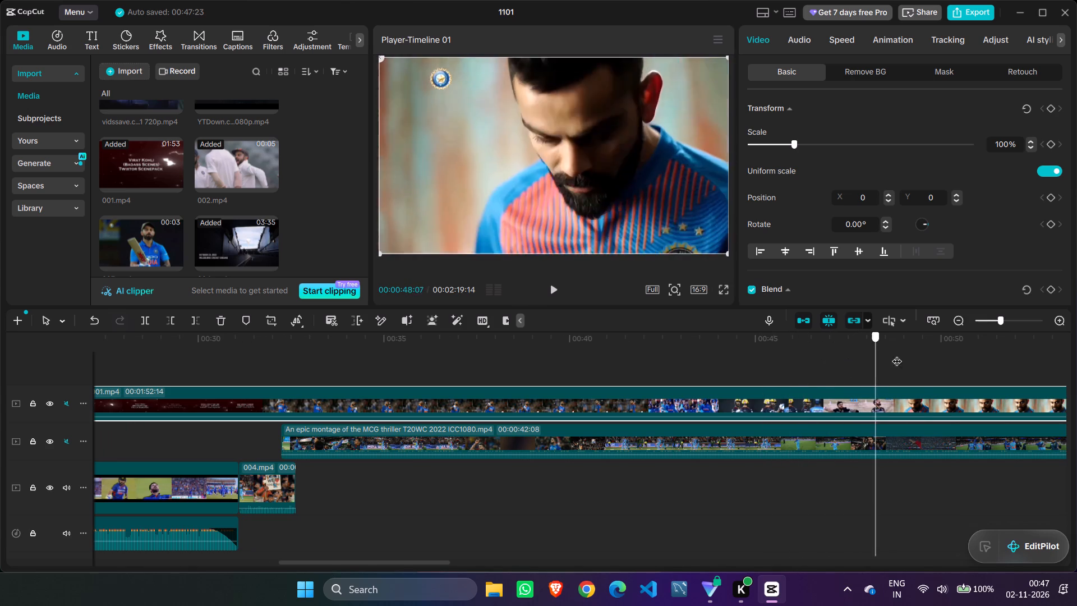
pyautogui.moveTo(897, 354); pyautogui.dragTo(1065, 347)
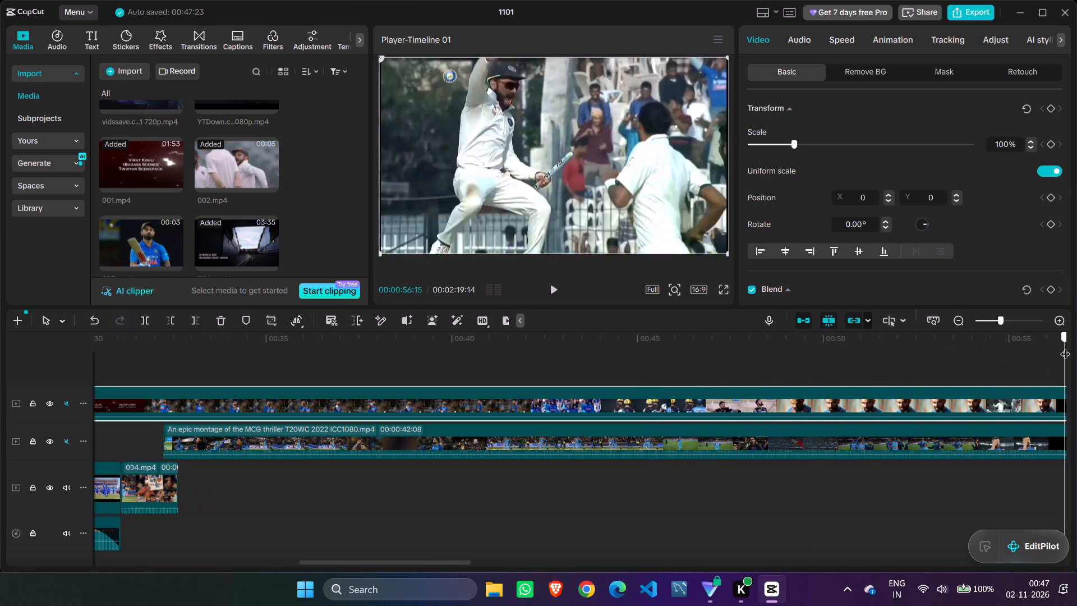
pyautogui.moveTo(1065, 347); pyautogui.dragTo(1047, 347)
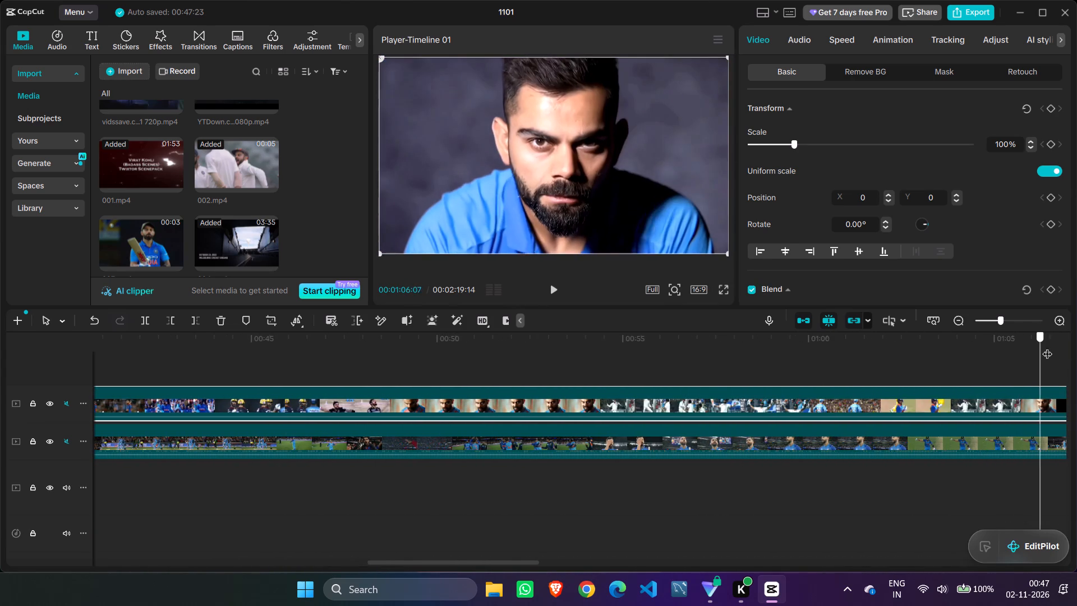
pyautogui.moveTo(1047, 347); pyautogui.dragTo(757, 362)
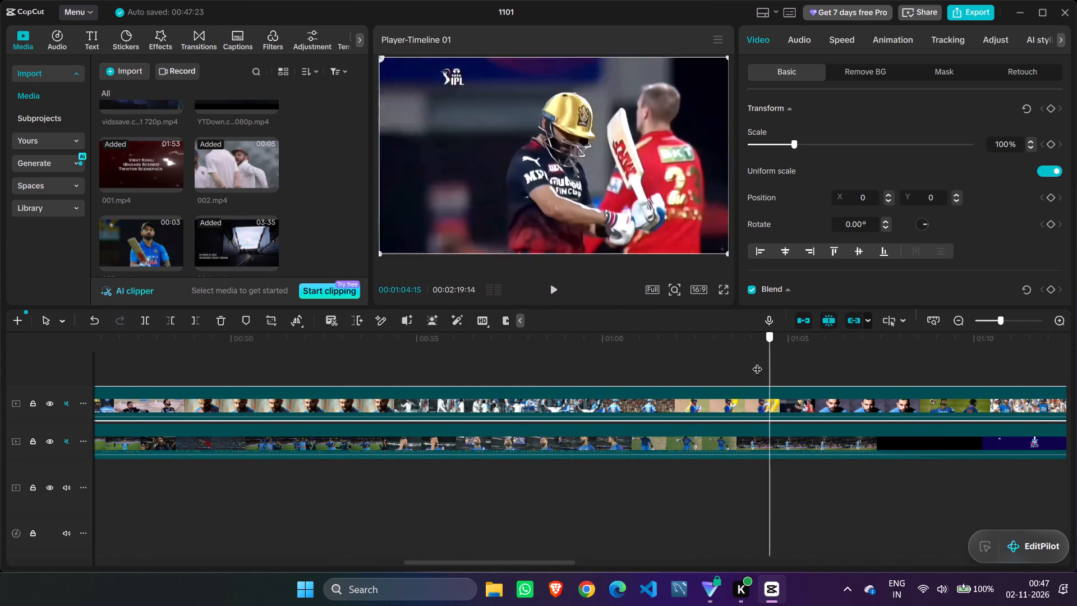
pyautogui.moveTo(757, 362); pyautogui.dragTo(239, 395)
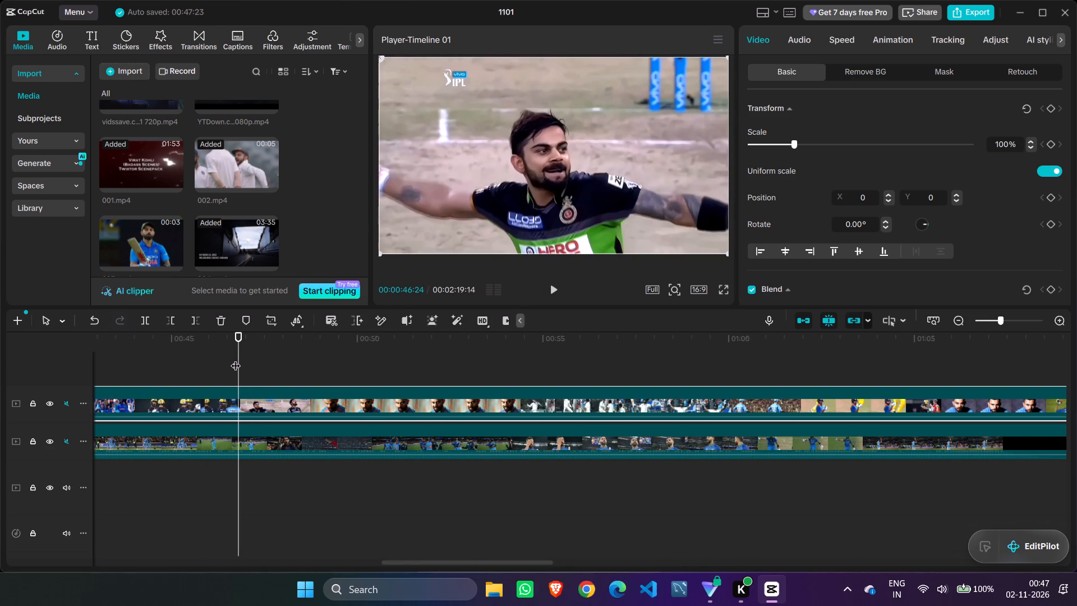
pyautogui.moveTo(237, 359); pyautogui.dragTo(1029, 379)
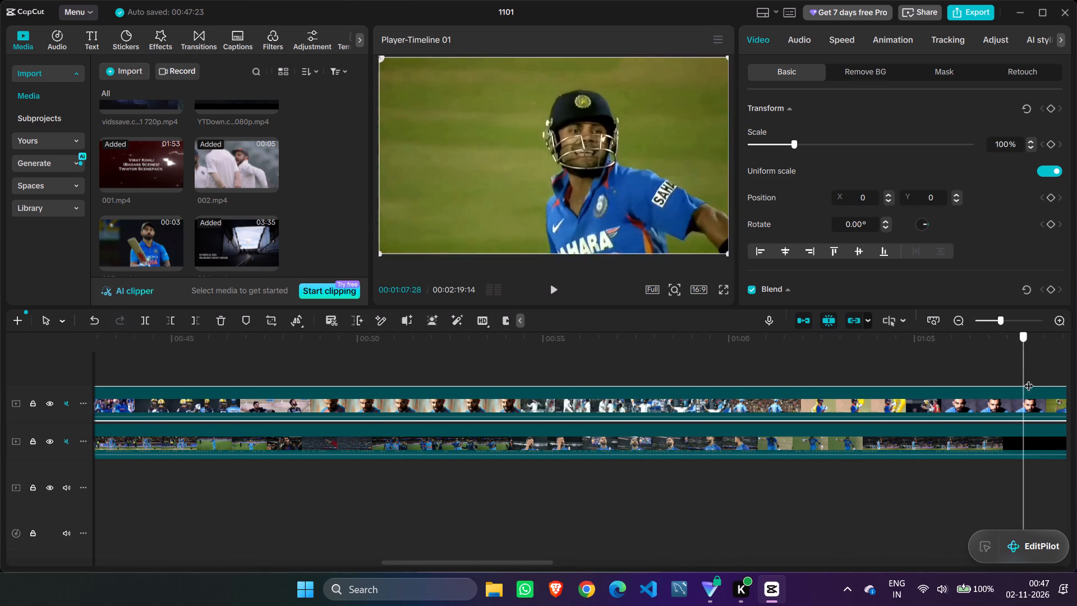
pyautogui.moveTo(1029, 379); pyautogui.dragTo(1030, 382)
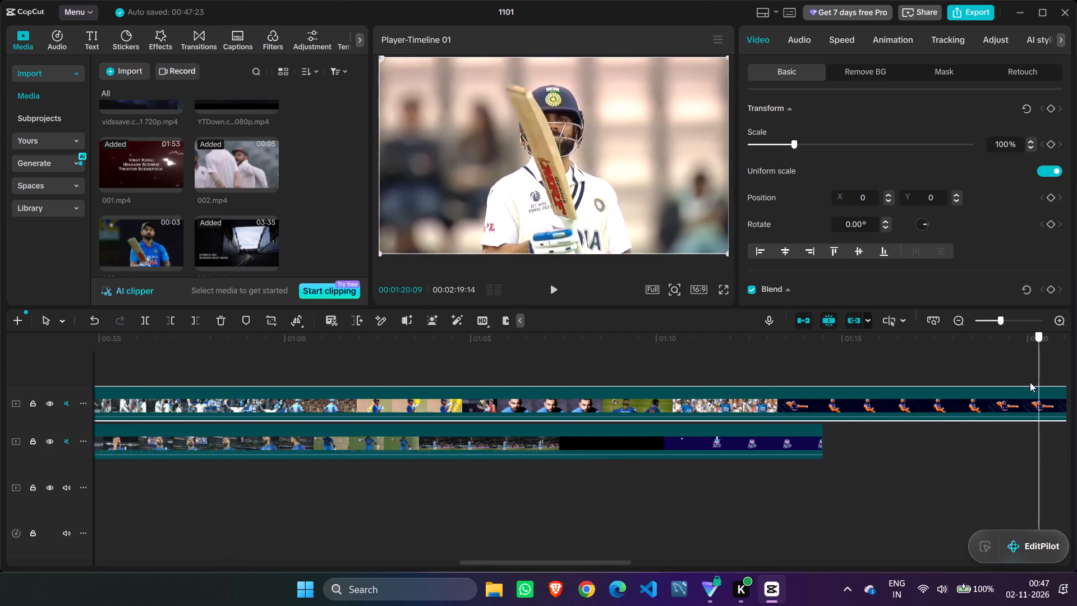
pyautogui.moveTo(1030, 382); pyautogui.dragTo(842, 398)
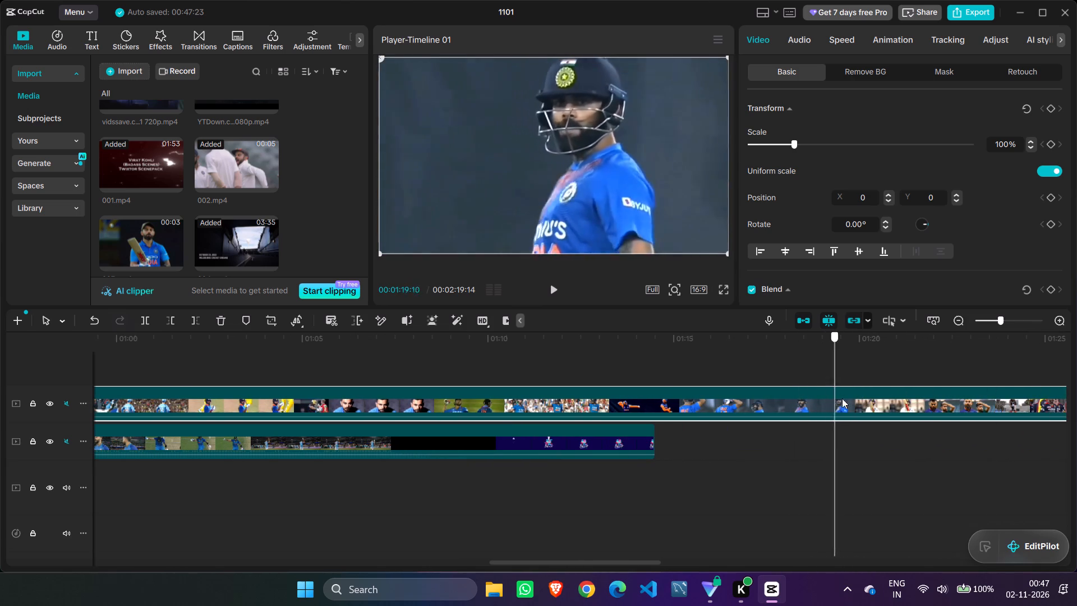
pyautogui.moveTo(842, 398); pyautogui.dragTo(1021, 388)
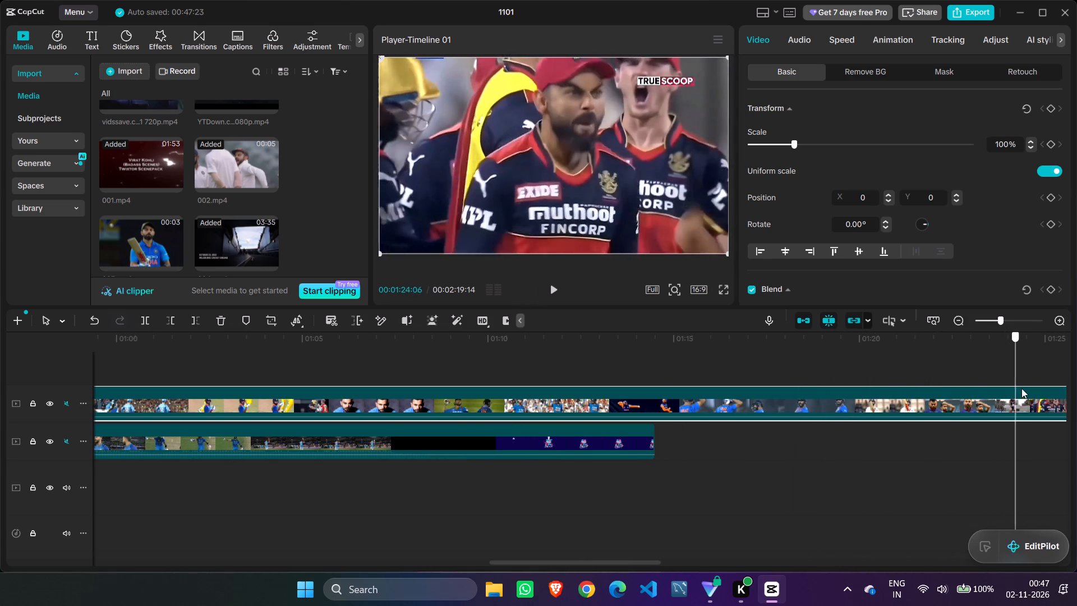
pyautogui.moveTo(1021, 388); pyautogui.dragTo(967, 384)
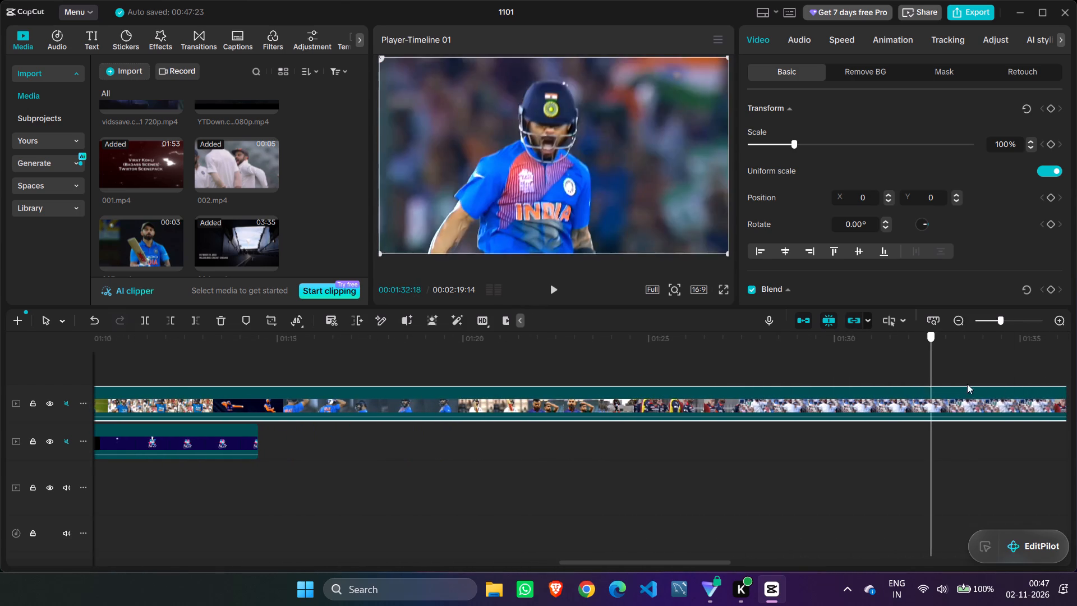
pyautogui.moveTo(967, 384); pyautogui.dragTo(1060, 383)
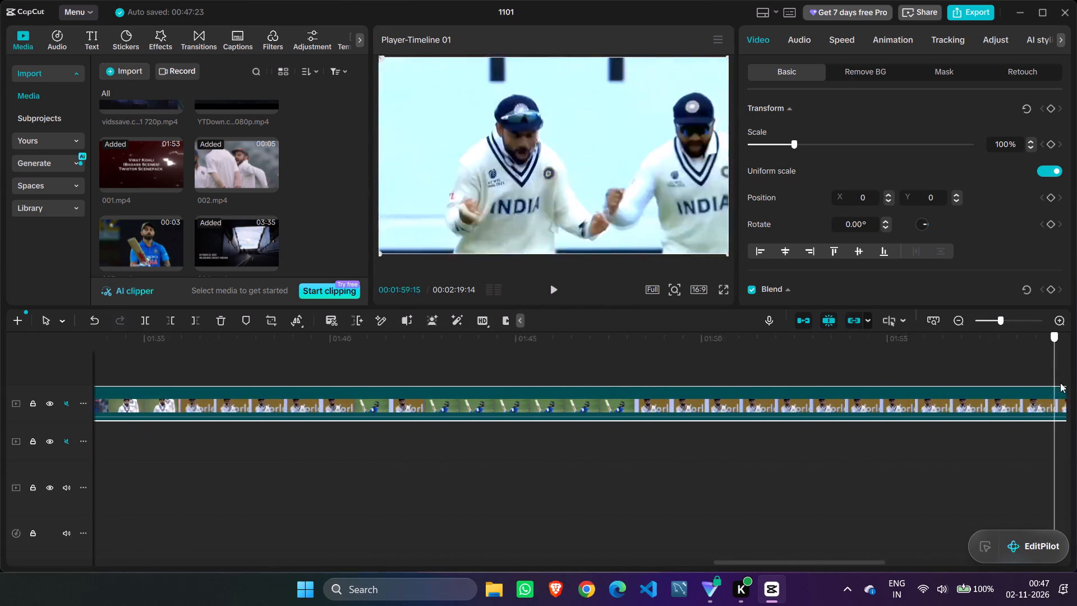
pyautogui.moveTo(1060, 383); pyautogui.dragTo(903, 396)
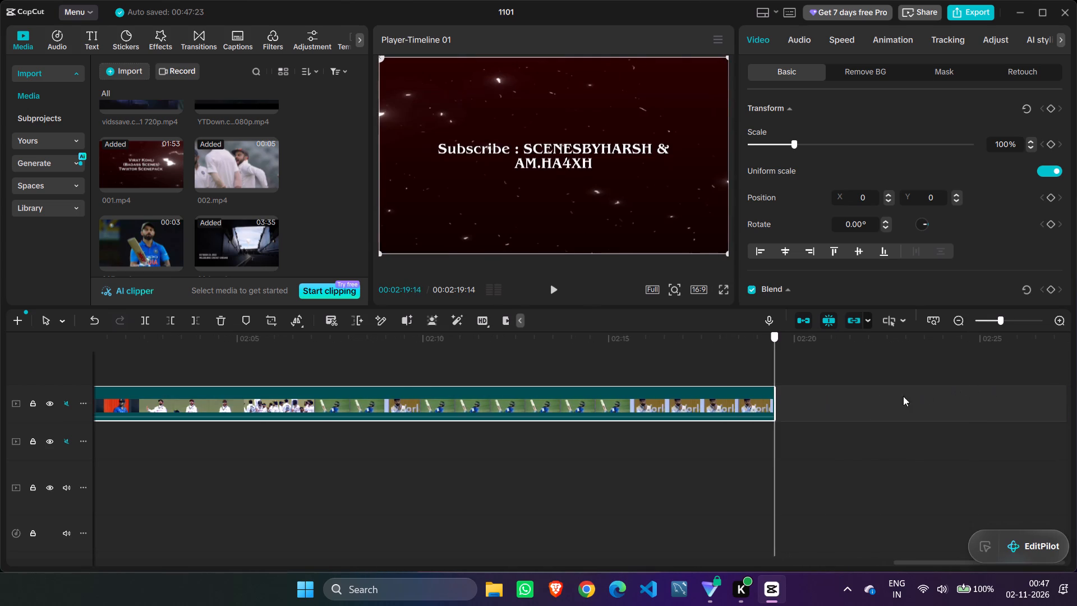
pyautogui.moveTo(903, 396); pyautogui.dragTo(732, 407)
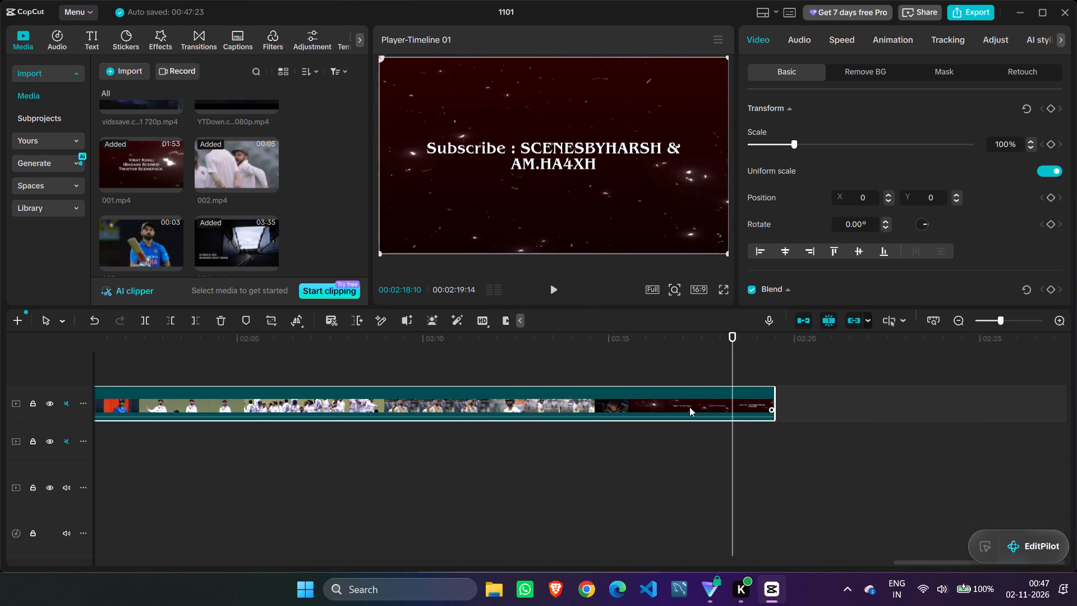
# Delete the 001.mp4 scenepack clip from the timeline.
pyautogui.click(217, 320)
# Replay the reference around the staring close-up and add the Virat Kohli - World Number 1 video on a new track above the montage at about 00:00:26.
pyautogui.moveTo(774, 371); pyautogui.dragTo(553, 385)
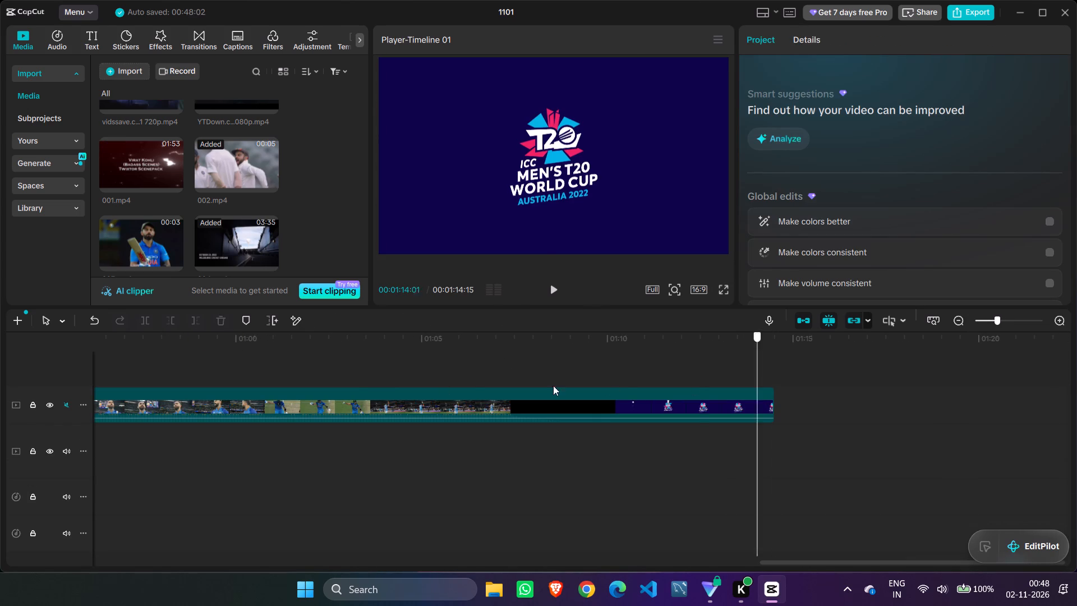
pyautogui.moveTo(553, 385); pyautogui.dragTo(412, 399)
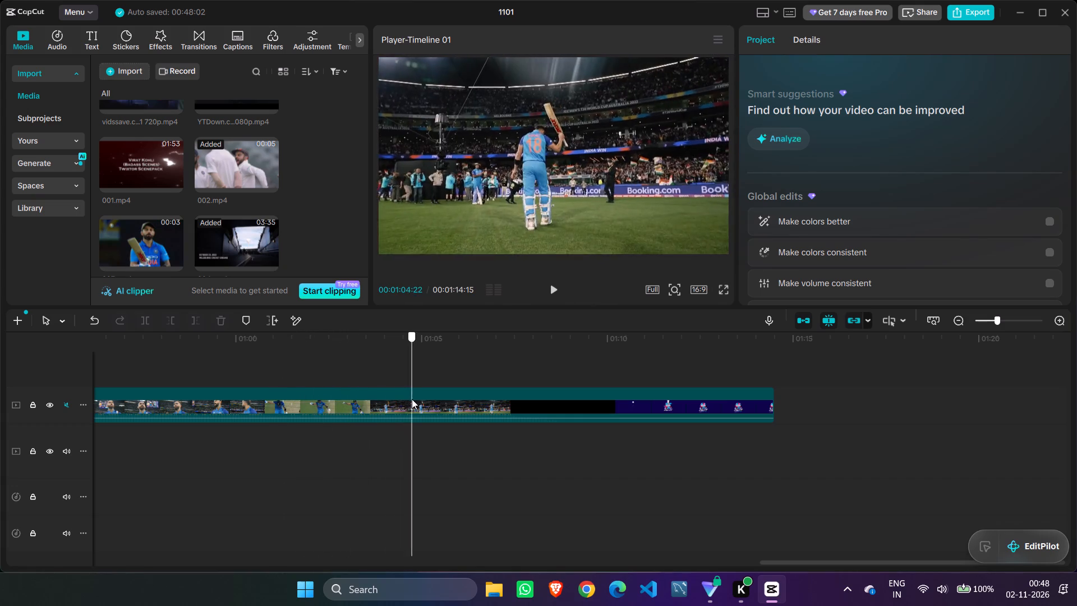
pyautogui.moveTo(412, 399); pyautogui.dragTo(486, 410)
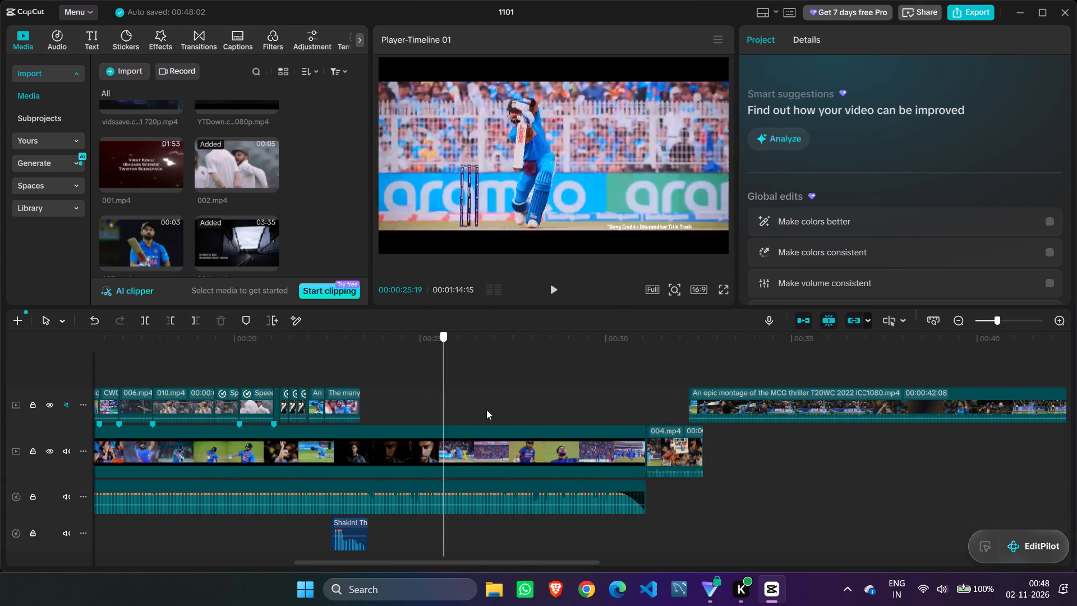
pyautogui.moveTo(486, 410); pyautogui.dragTo(251, 410)
pyautogui.press('space')
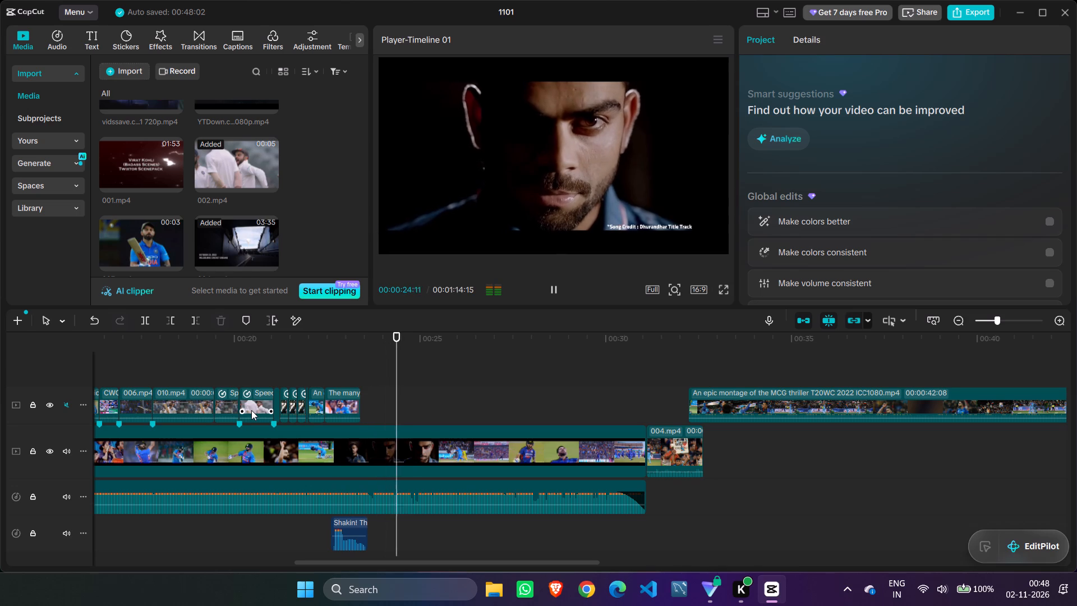
pyautogui.press('space')
pyautogui.scroll(1, 217, 232)
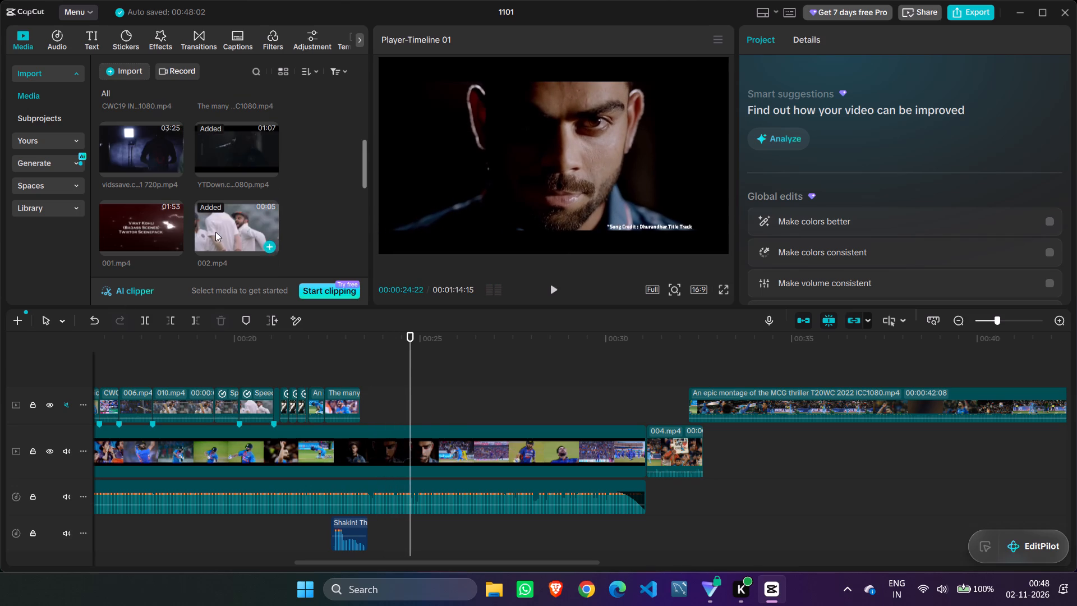
pyautogui.scroll(-2, 140, 160)
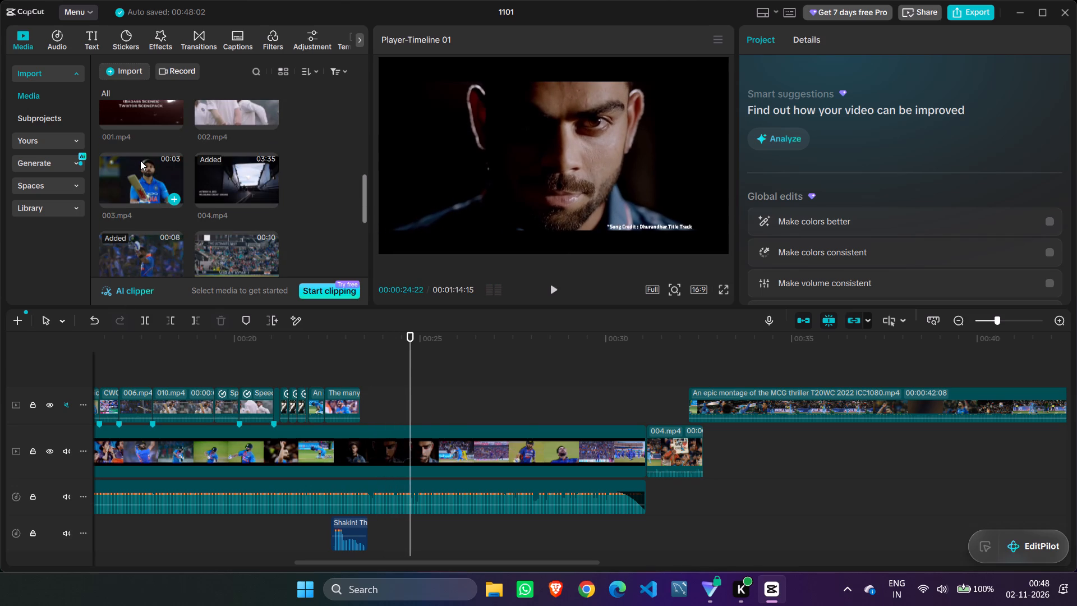
pyautogui.scroll(2, 236, 182)
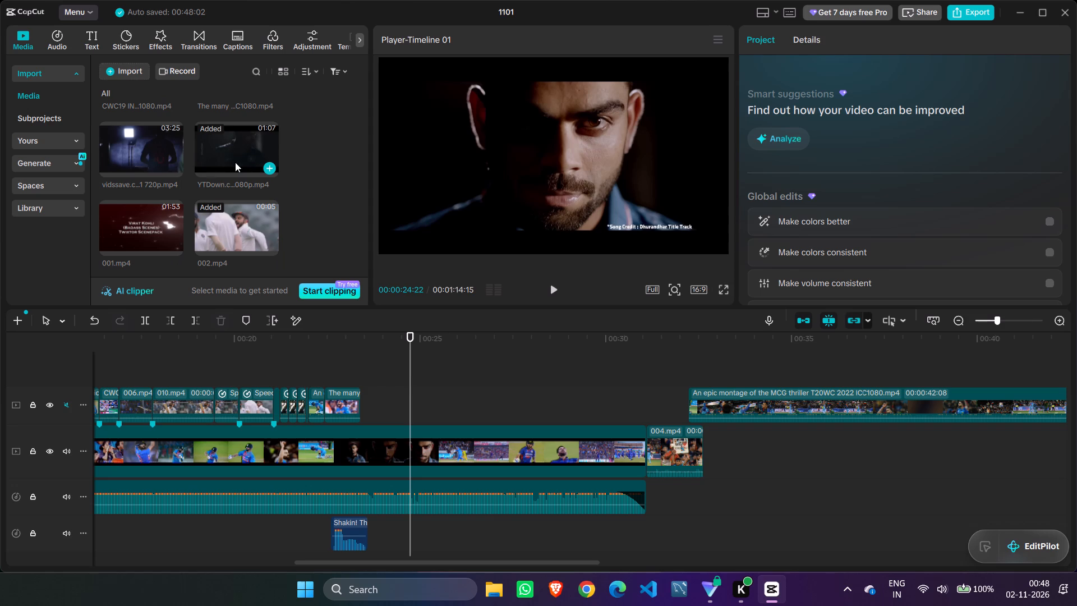
pyautogui.moveTo(136, 148); pyautogui.dragTo(471, 388)
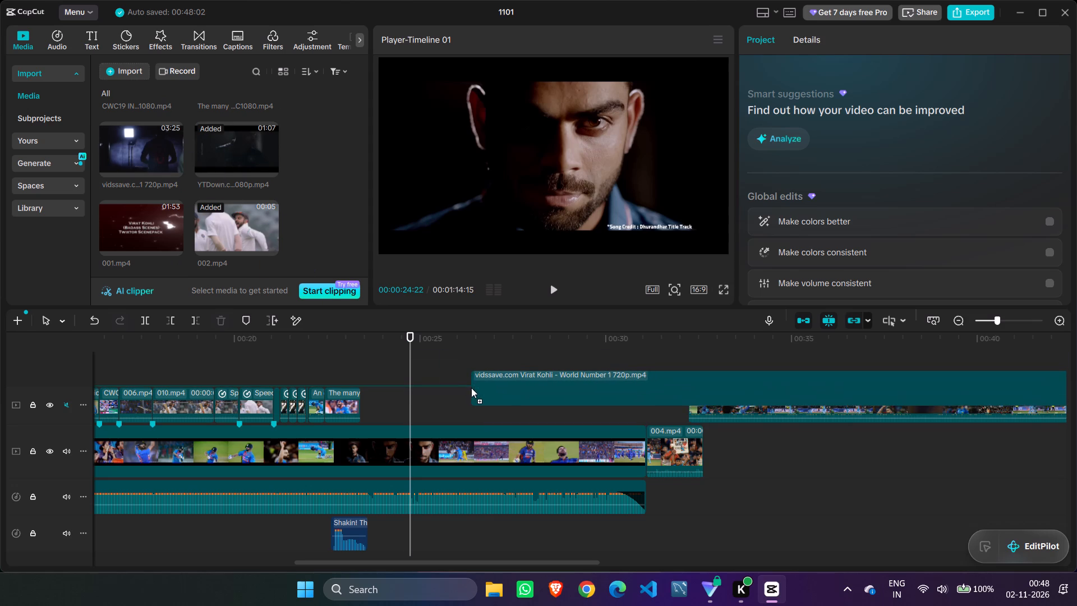
pyautogui.moveTo(471, 388); pyautogui.dragTo(470, 376)
# Delete the leftover An epic montage of the MCG thriller clip that starts at about 00:00:32 on the montage track.
pyautogui.moveTo(412, 337); pyautogui.dragTo(491, 359)
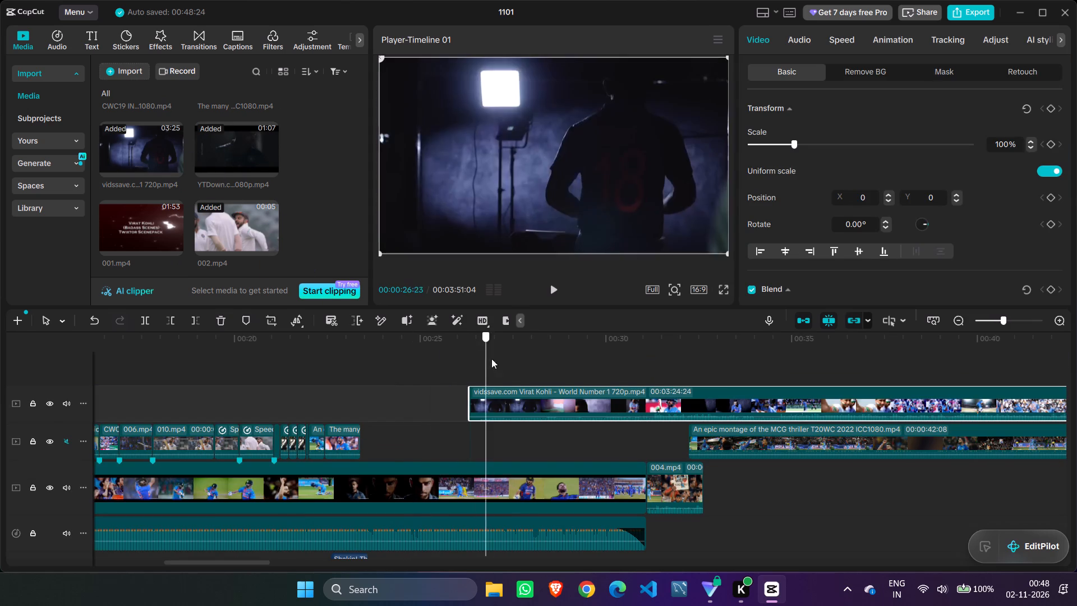
pyautogui.moveTo(491, 359); pyautogui.dragTo(641, 374)
pyautogui.click(720, 433)
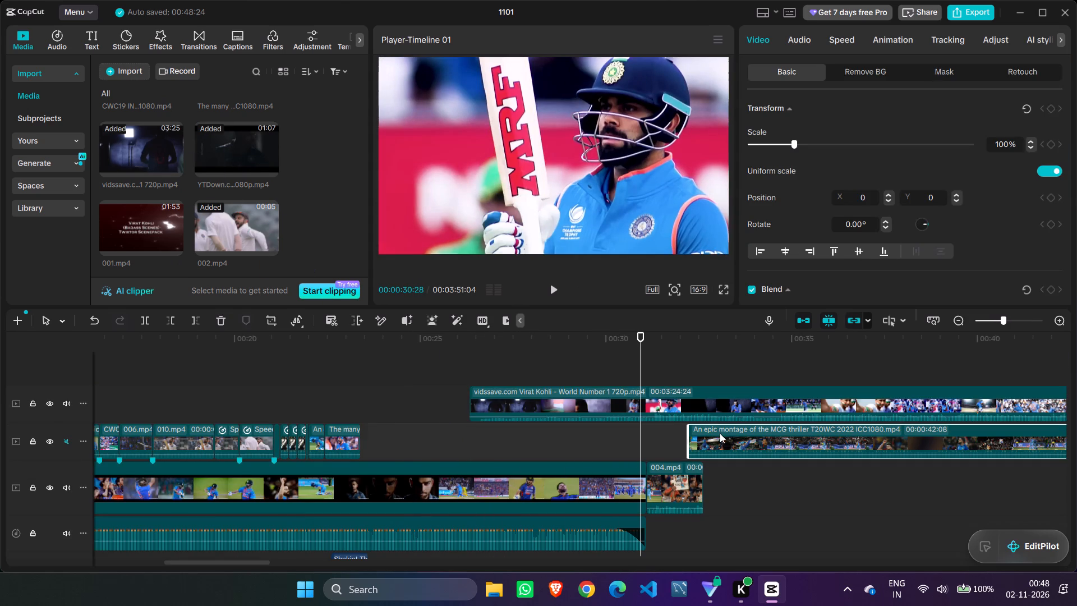
pyautogui.press('Delete')
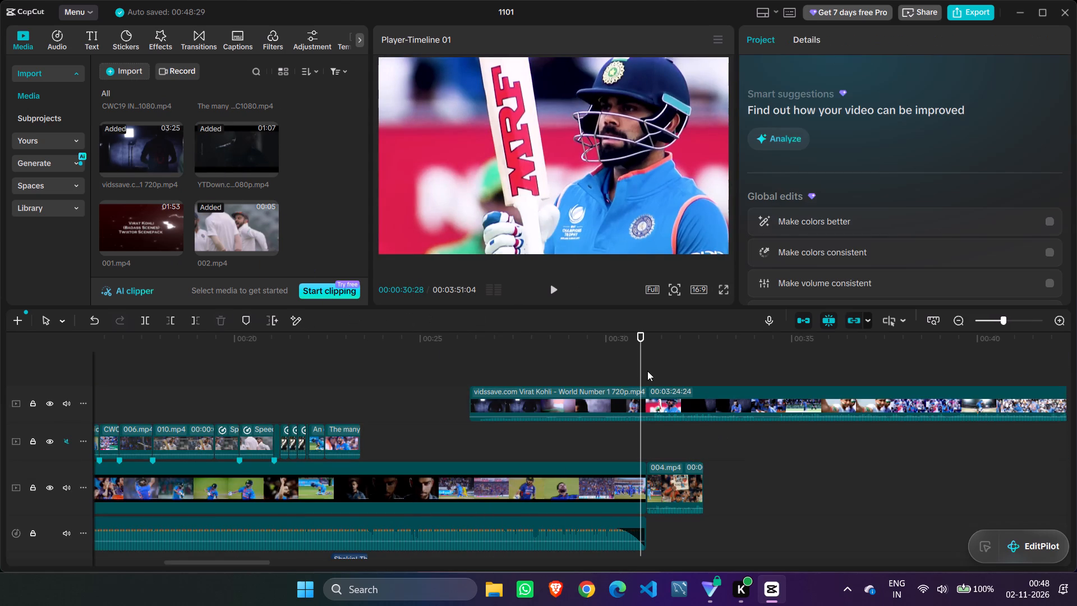
# Scrub through the World Number 1 video from about 00:00:30 to 00:02:30, looking for the next montage shot.
pyautogui.moveTo(641, 363); pyautogui.dragTo(817, 384)
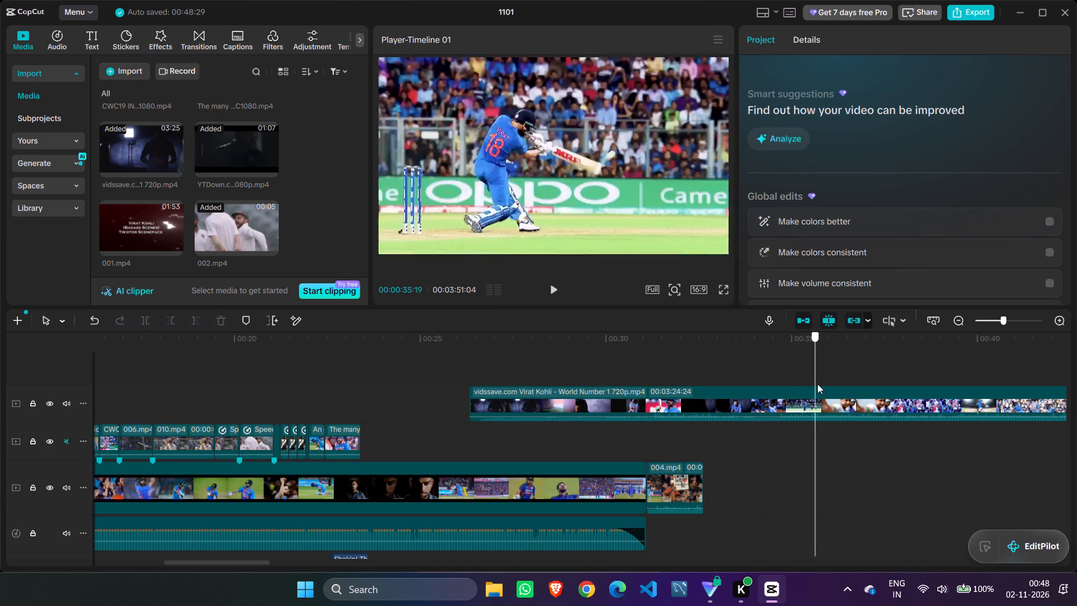
pyautogui.moveTo(817, 384); pyautogui.dragTo(748, 400)
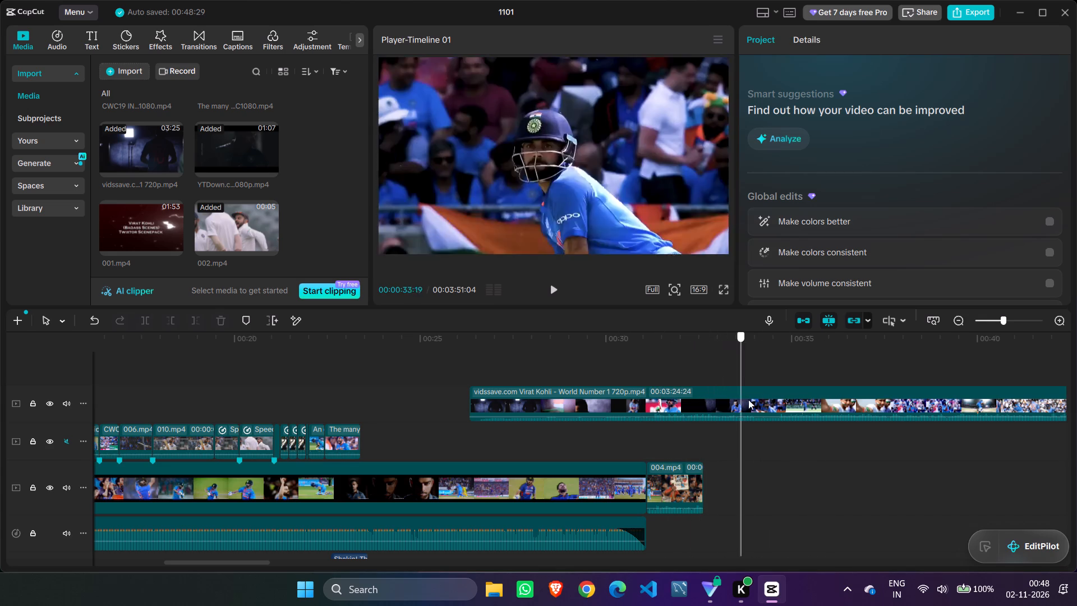
pyautogui.moveTo(748, 400); pyautogui.dragTo(1076, 407)
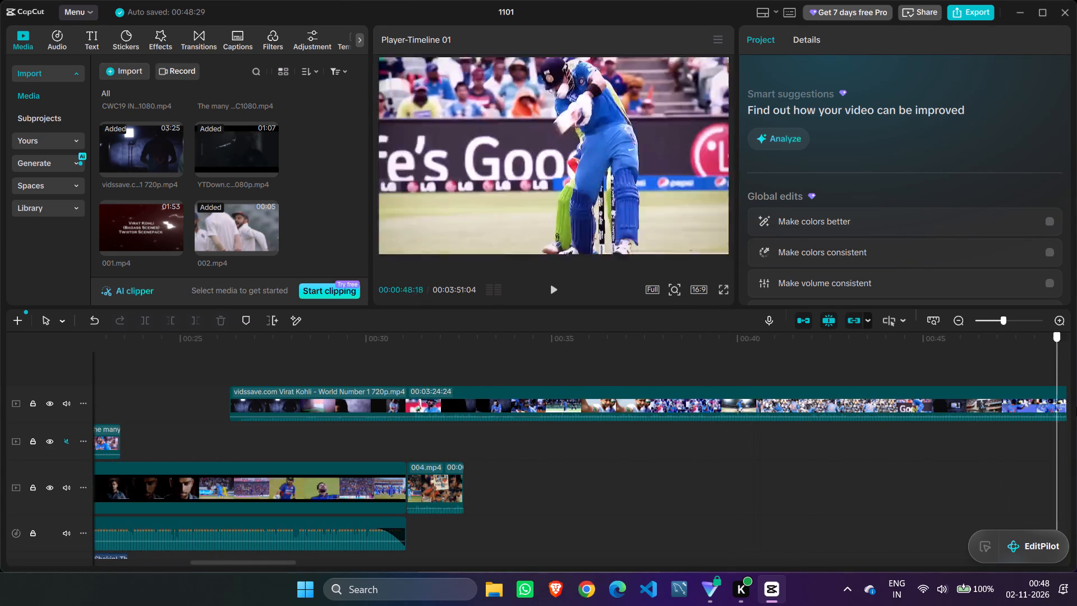
pyautogui.moveTo(1076, 407); pyautogui.dragTo(1011, 427)
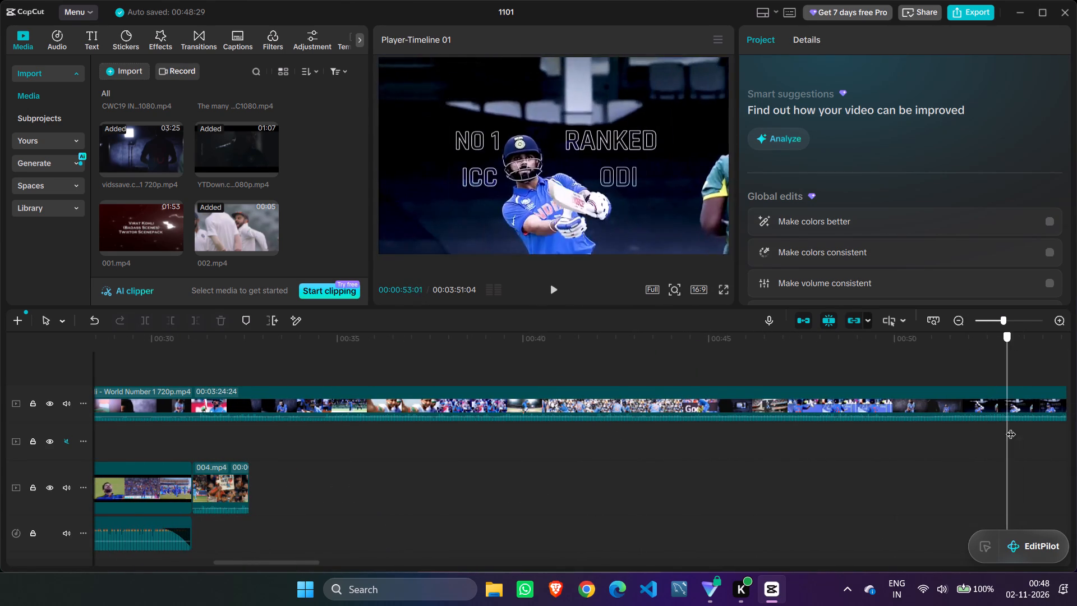
pyautogui.moveTo(1011, 427); pyautogui.dragTo(573, 433)
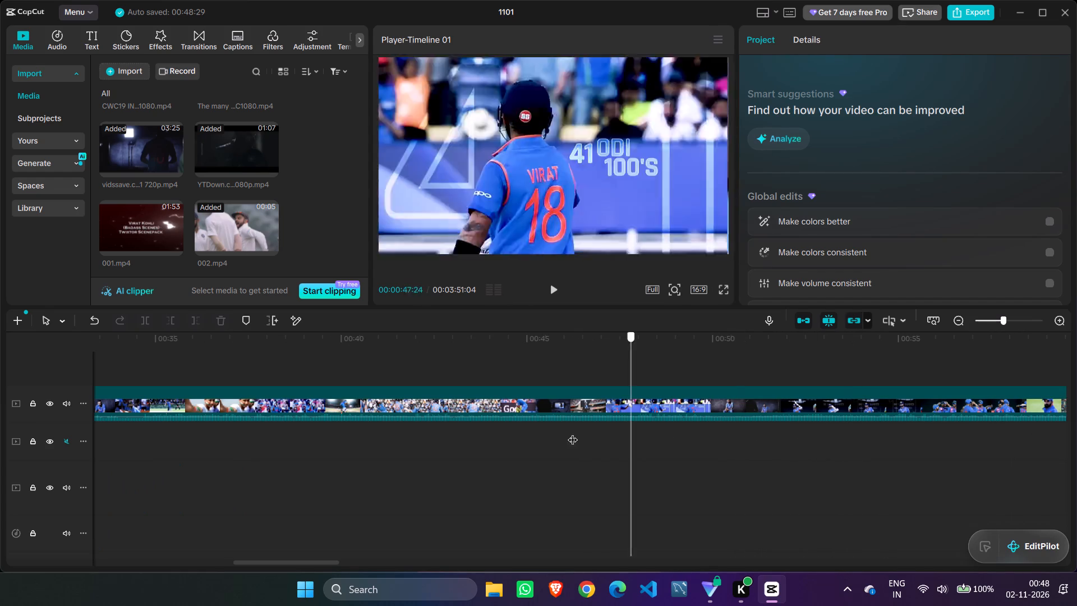
pyautogui.moveTo(573, 433); pyautogui.dragTo(1065, 415)
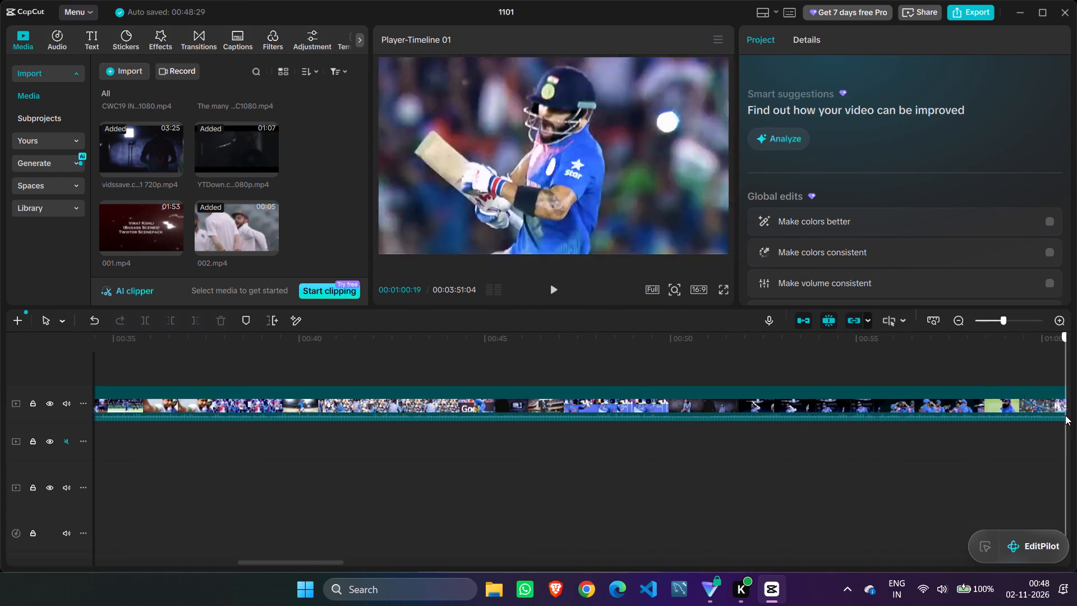
pyautogui.moveTo(1065, 415); pyautogui.dragTo(881, 424)
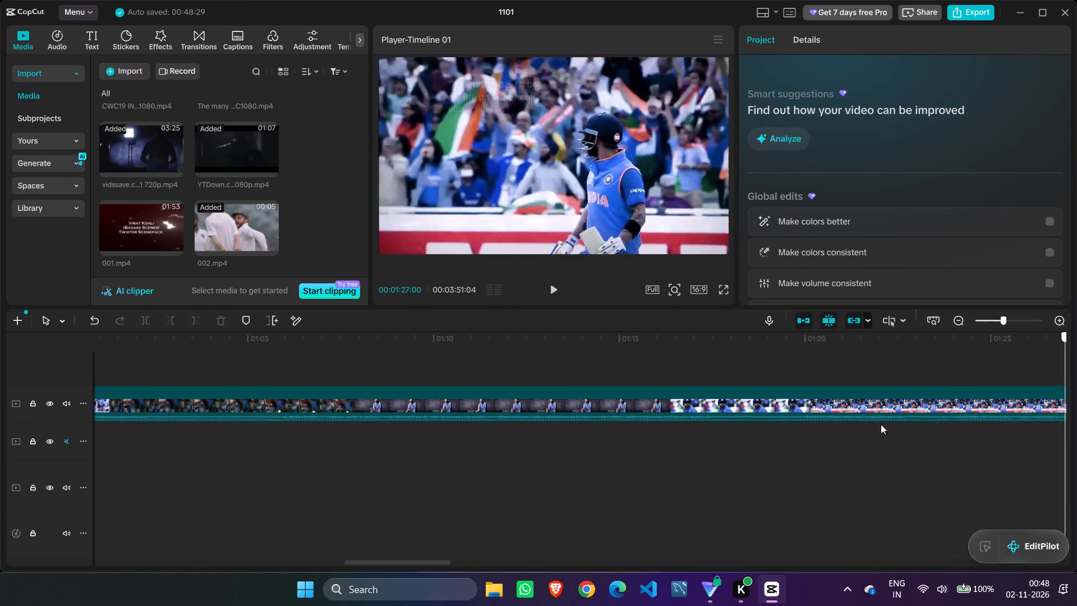
pyautogui.moveTo(881, 424); pyautogui.dragTo(1076, 407)
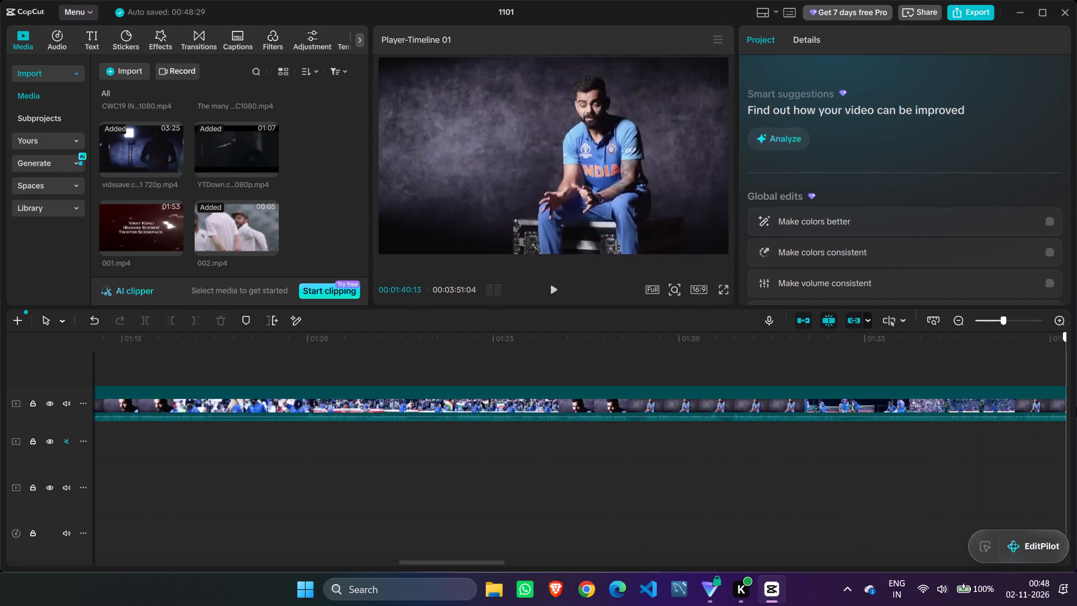
pyautogui.moveTo(1076, 407); pyautogui.dragTo(1073, 415)
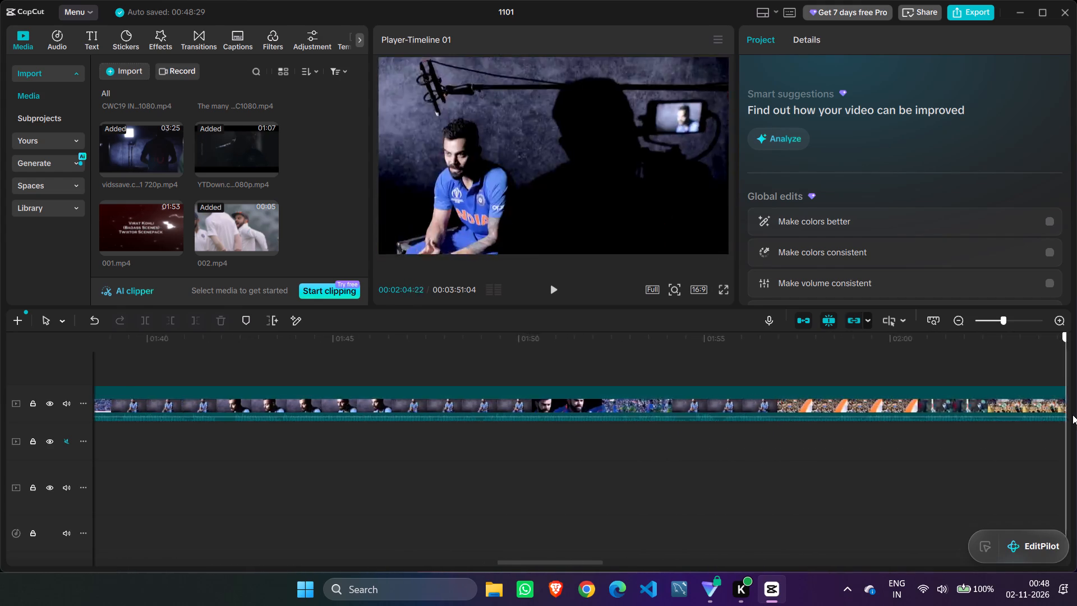
pyautogui.moveTo(1073, 415); pyautogui.dragTo(1034, 423)
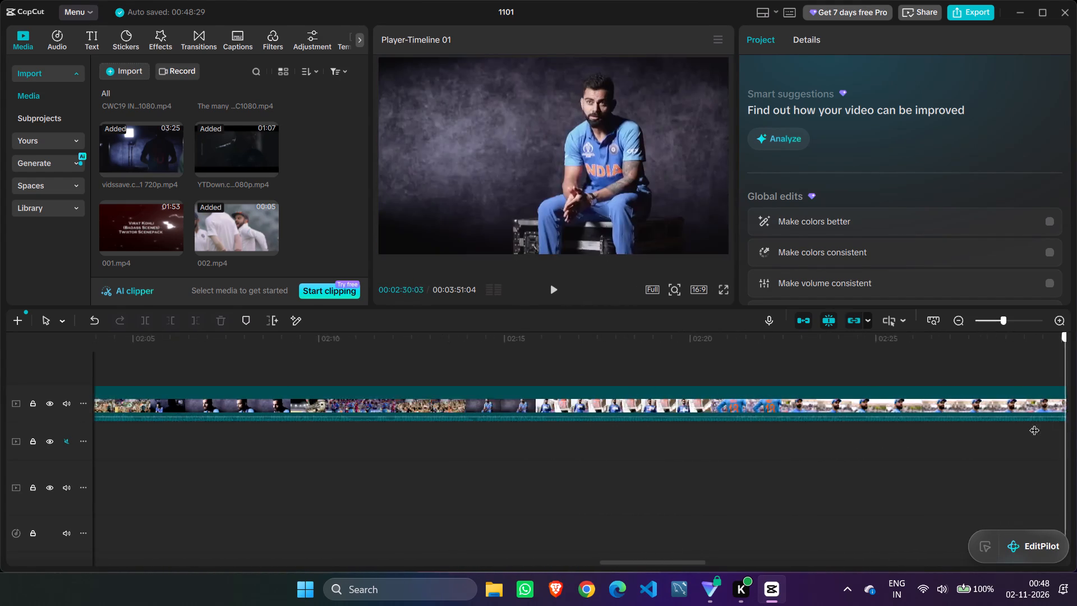
pyautogui.moveTo(1034, 423); pyautogui.dragTo(376, 470)
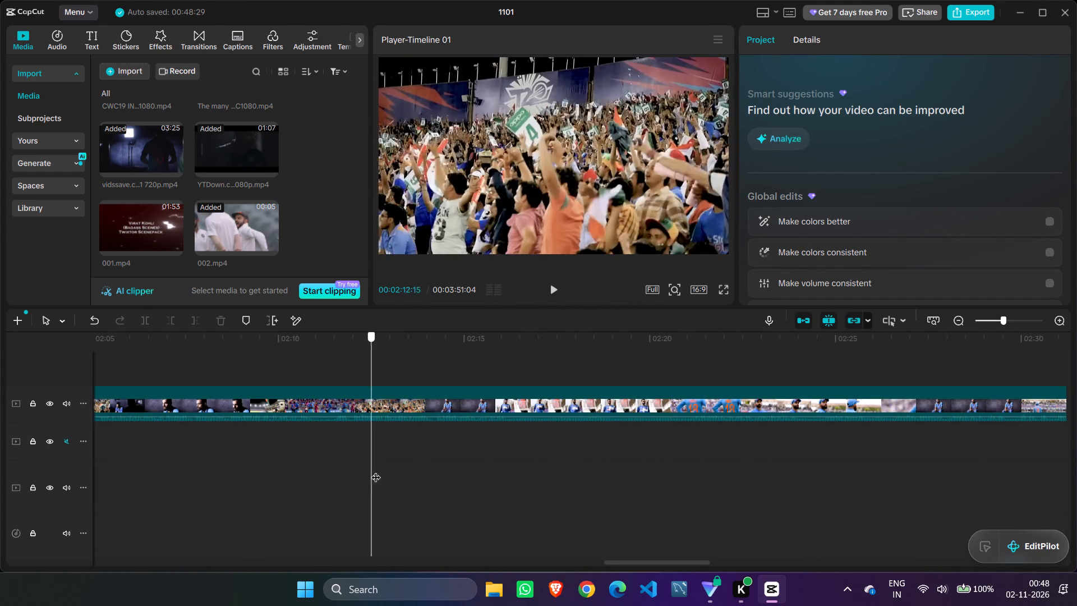
pyautogui.moveTo(376, 470); pyautogui.dragTo(739, 461)
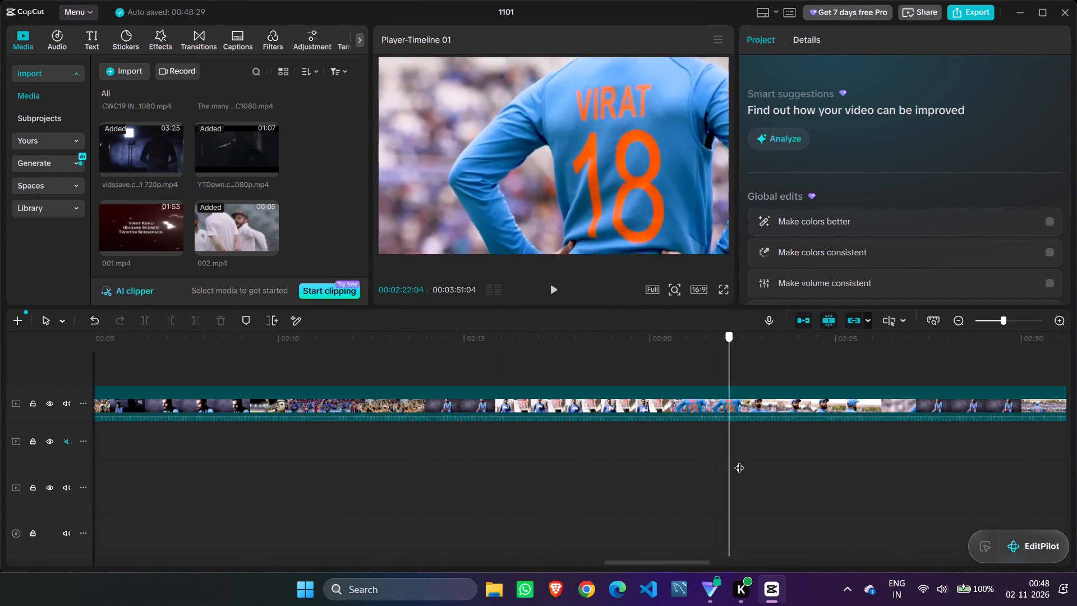
# Trim away everything in the World Number 1 clip before 00:02:20:19, where the VIRAT 18 back-of-jersey shot begins.
pyautogui.moveTo(739, 461); pyautogui.dragTo(675, 467)
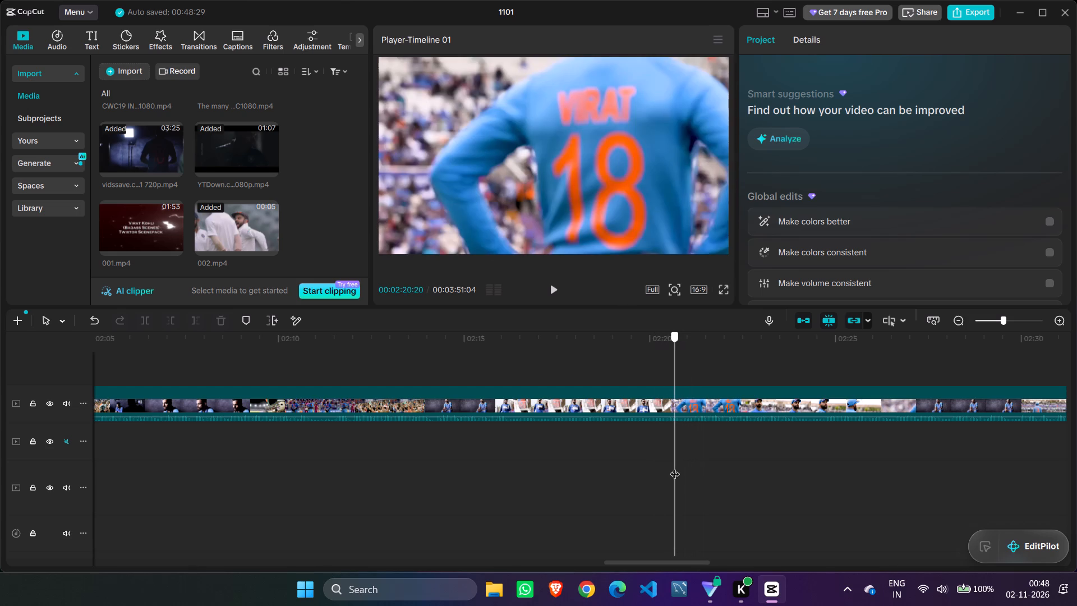
pyautogui.moveTo(675, 467); pyautogui.dragTo(673, 467)
pyautogui.press('Left')
pyautogui.press('Right')
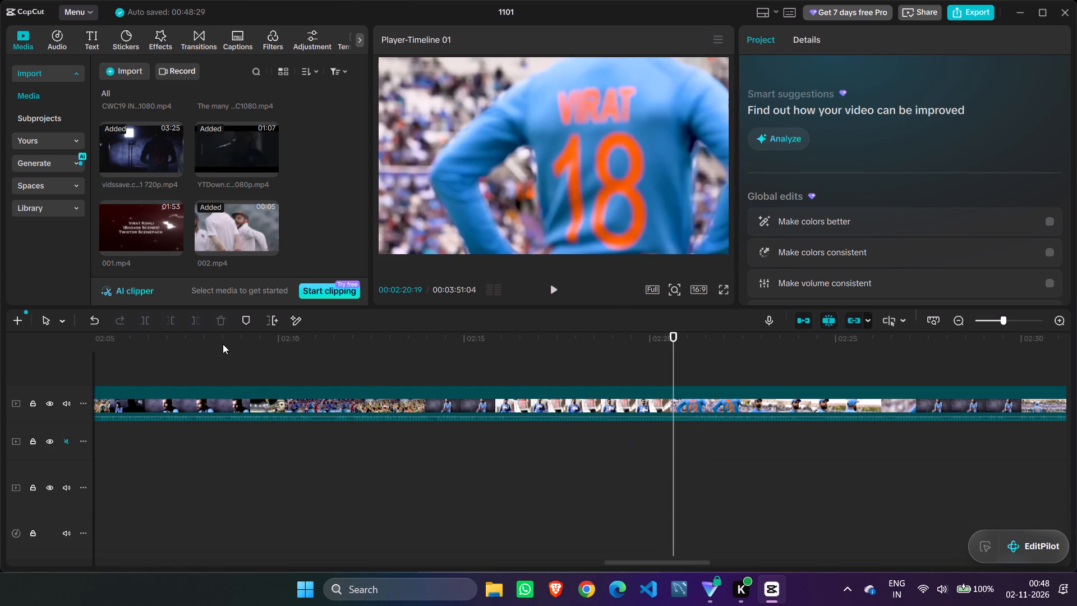
pyautogui.click(344, 406)
pyautogui.click(168, 320)
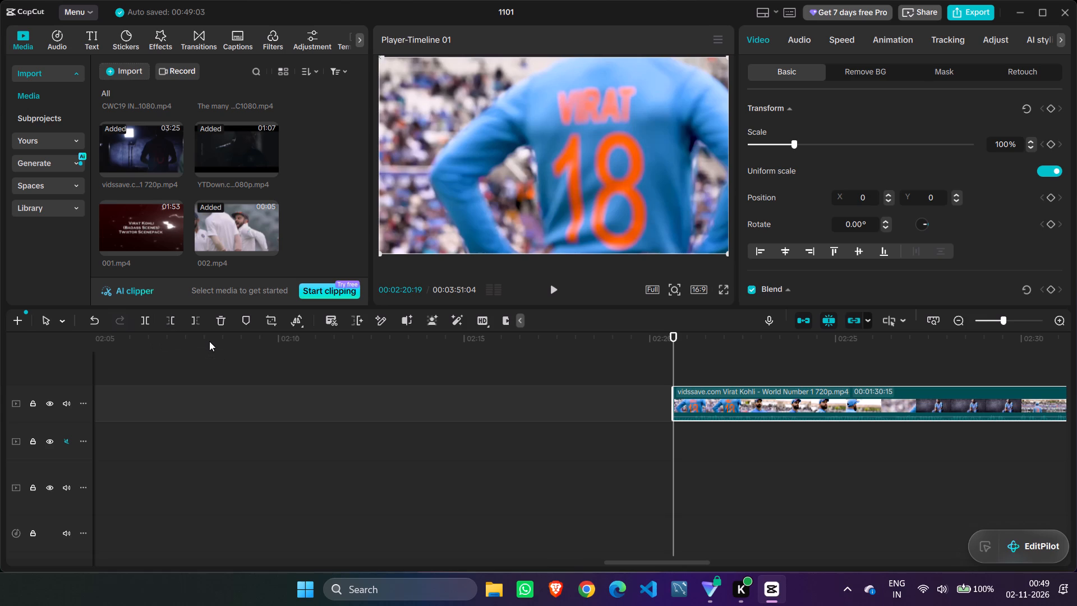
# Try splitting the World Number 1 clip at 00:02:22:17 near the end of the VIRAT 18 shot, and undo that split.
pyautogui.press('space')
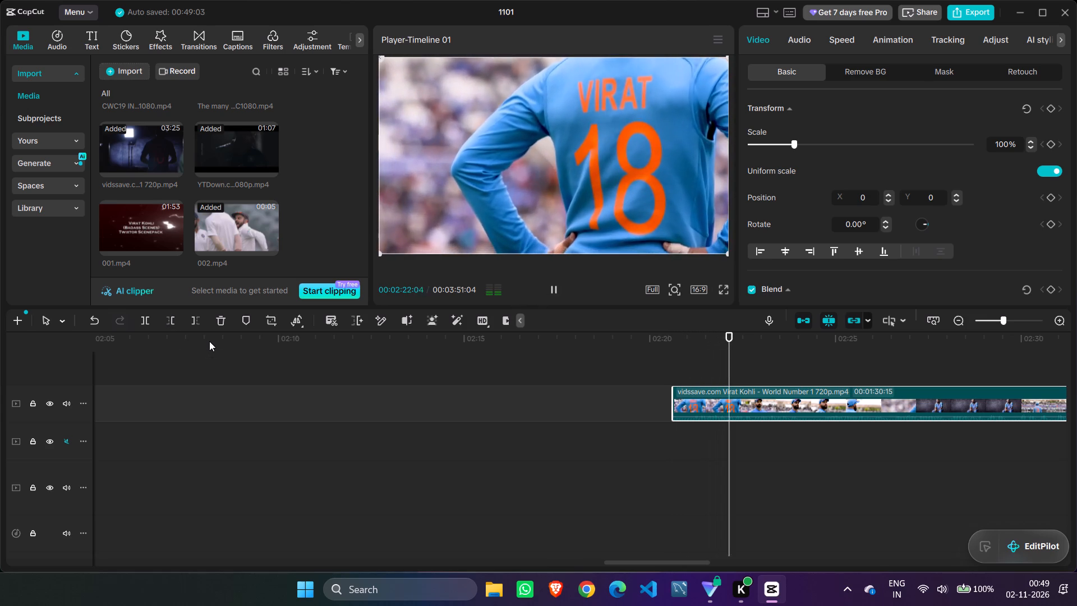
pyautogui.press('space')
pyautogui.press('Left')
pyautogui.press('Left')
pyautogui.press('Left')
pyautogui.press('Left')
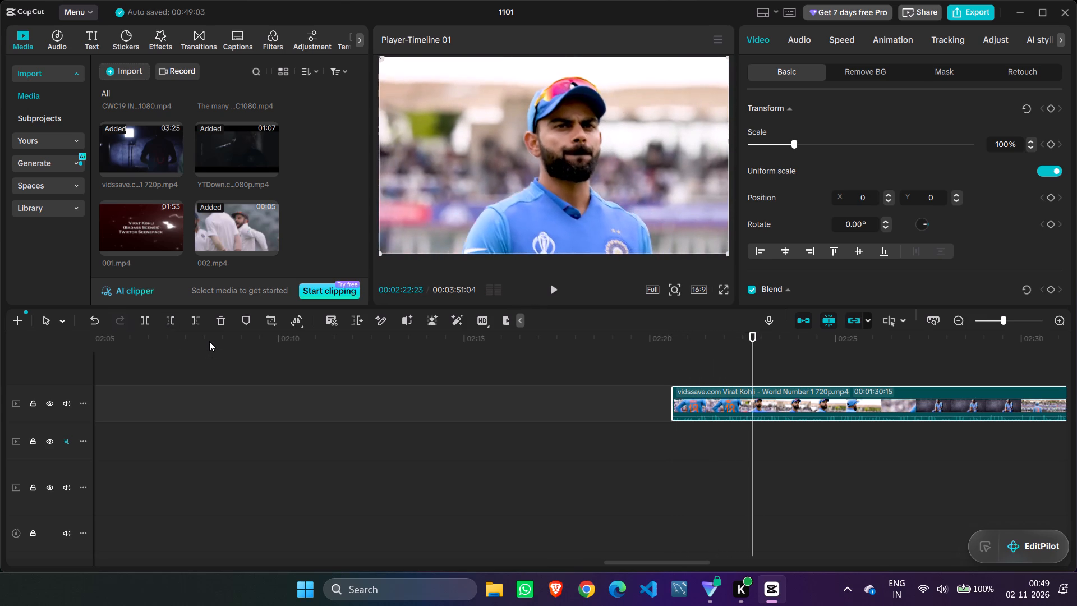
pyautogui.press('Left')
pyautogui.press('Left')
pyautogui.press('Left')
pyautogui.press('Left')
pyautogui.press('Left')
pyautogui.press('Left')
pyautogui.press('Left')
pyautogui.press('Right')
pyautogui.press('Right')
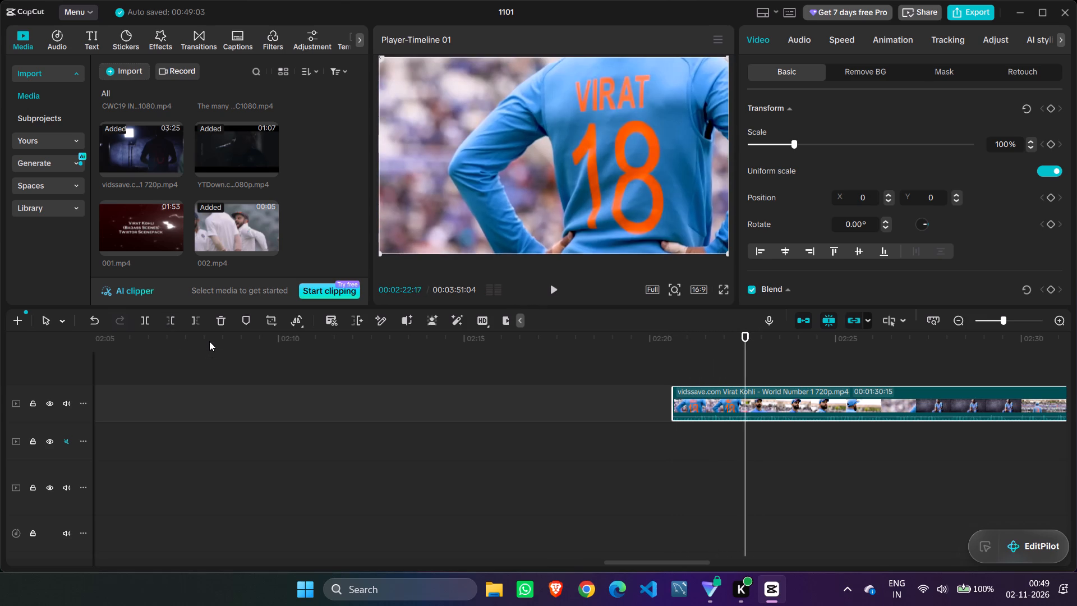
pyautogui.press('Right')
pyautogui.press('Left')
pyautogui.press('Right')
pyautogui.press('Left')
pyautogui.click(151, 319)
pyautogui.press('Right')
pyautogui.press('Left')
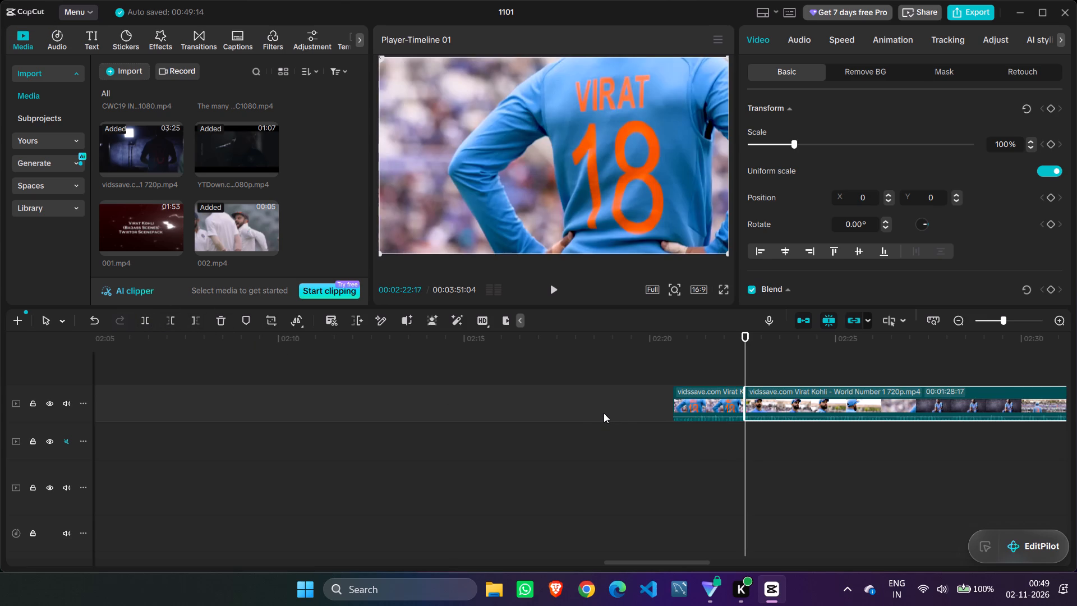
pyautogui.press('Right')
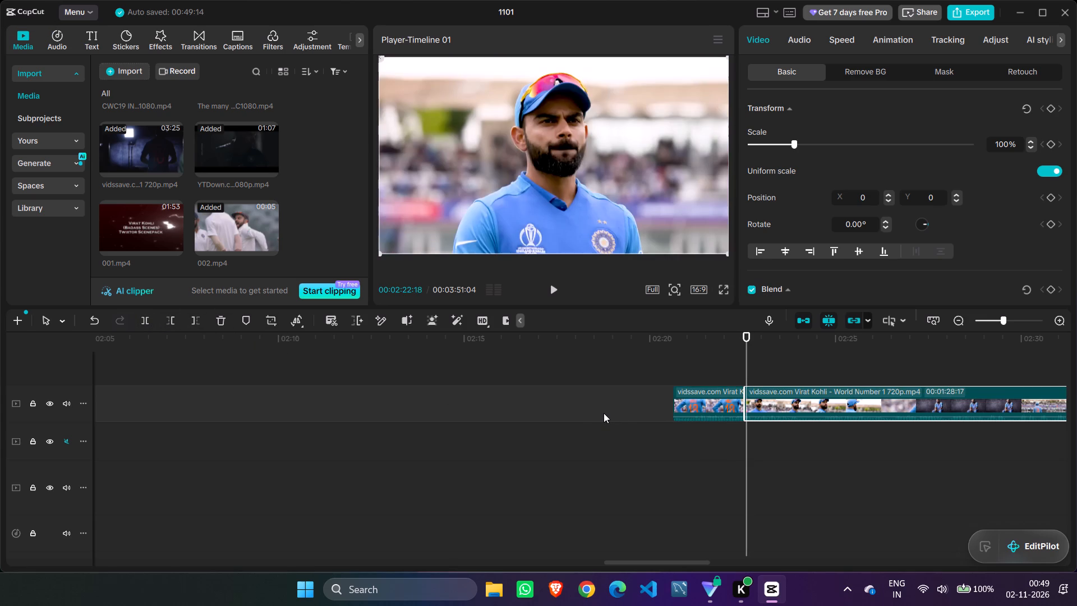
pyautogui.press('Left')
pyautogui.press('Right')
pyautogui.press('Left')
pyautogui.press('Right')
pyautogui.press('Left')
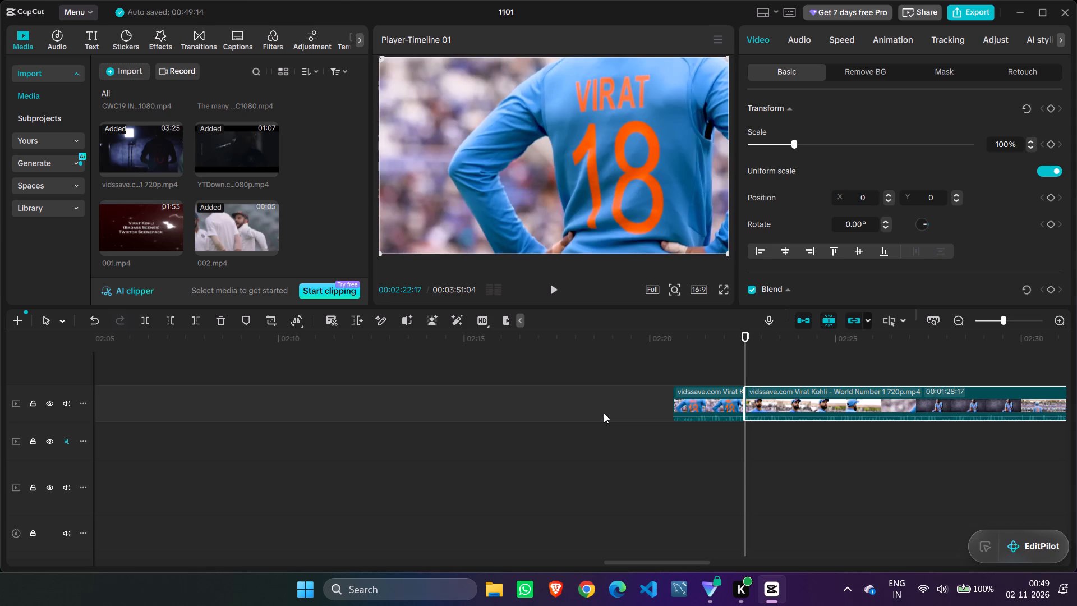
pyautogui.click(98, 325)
# Split the World Number 1 clip at 00:02:22:18, exactly where the VIRAT 18 shot changes to the face shot.
pyautogui.press('Right')
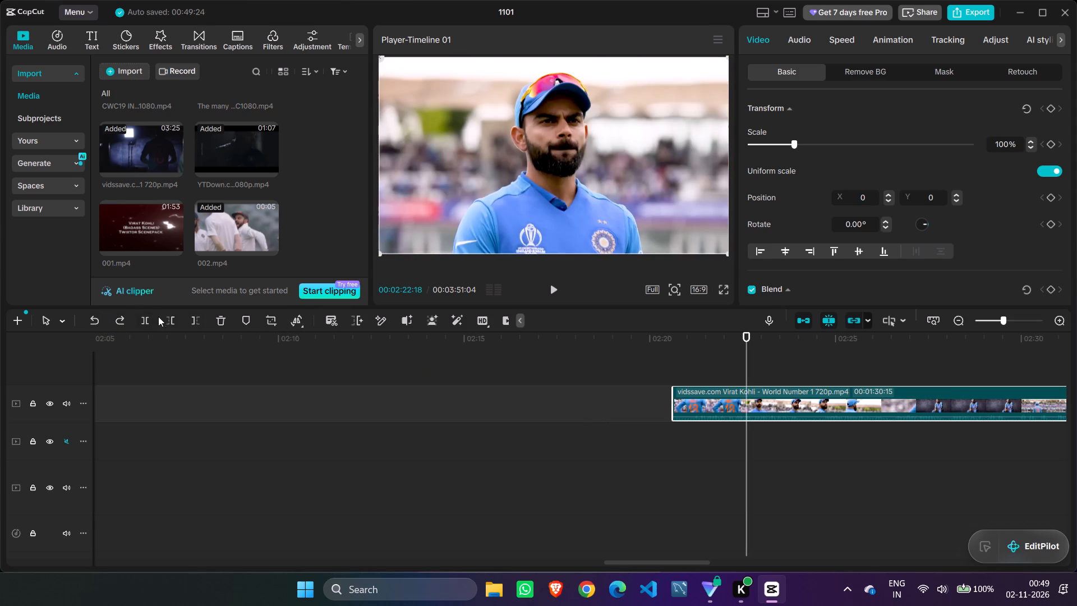
pyautogui.click(147, 319)
pyautogui.press('Left')
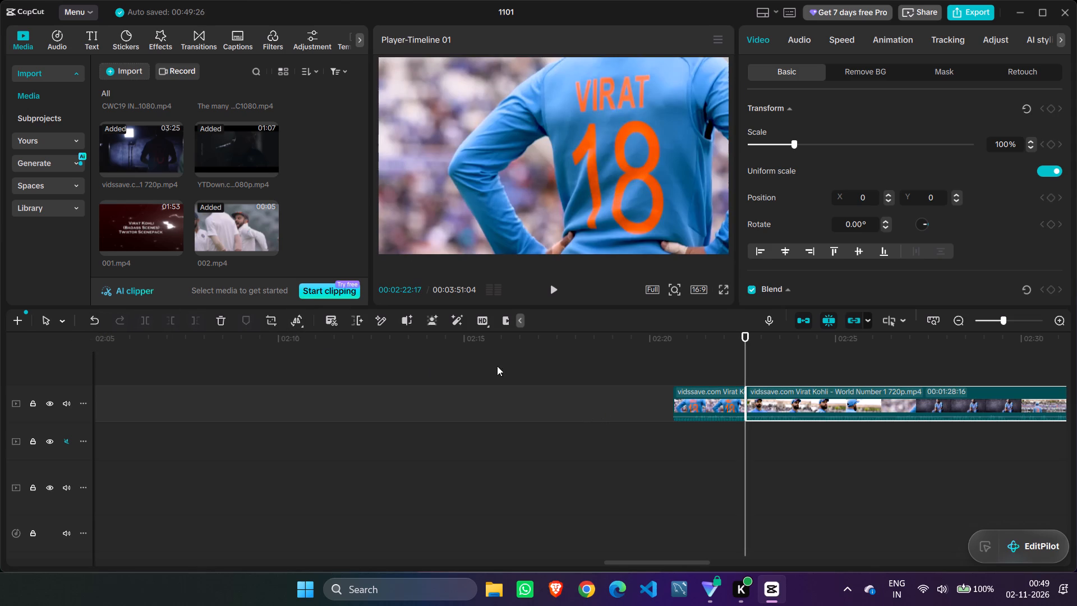
pyautogui.press('Right')
pyautogui.press('Left')
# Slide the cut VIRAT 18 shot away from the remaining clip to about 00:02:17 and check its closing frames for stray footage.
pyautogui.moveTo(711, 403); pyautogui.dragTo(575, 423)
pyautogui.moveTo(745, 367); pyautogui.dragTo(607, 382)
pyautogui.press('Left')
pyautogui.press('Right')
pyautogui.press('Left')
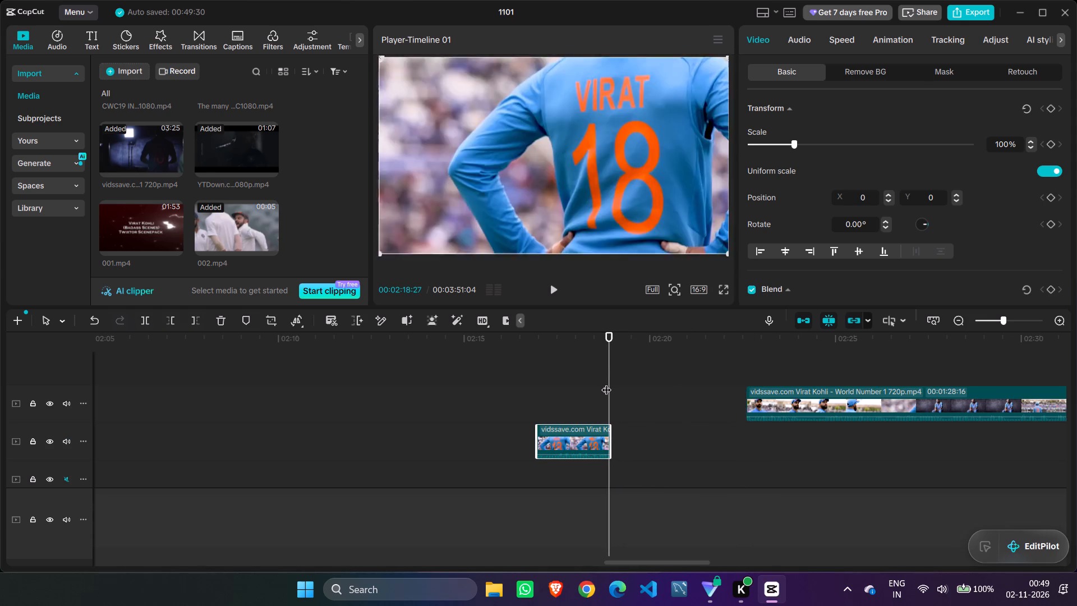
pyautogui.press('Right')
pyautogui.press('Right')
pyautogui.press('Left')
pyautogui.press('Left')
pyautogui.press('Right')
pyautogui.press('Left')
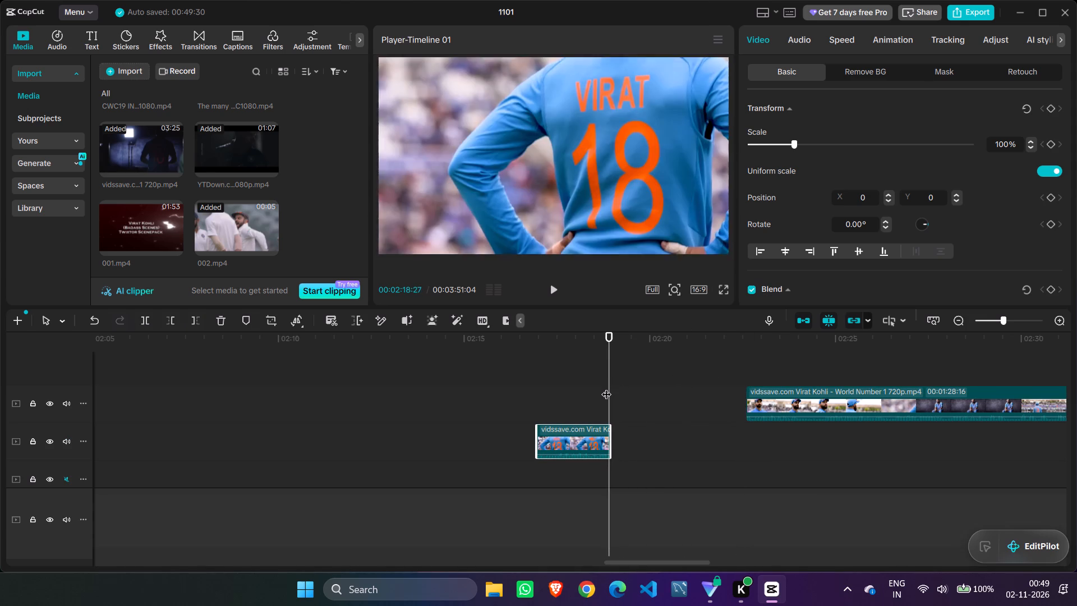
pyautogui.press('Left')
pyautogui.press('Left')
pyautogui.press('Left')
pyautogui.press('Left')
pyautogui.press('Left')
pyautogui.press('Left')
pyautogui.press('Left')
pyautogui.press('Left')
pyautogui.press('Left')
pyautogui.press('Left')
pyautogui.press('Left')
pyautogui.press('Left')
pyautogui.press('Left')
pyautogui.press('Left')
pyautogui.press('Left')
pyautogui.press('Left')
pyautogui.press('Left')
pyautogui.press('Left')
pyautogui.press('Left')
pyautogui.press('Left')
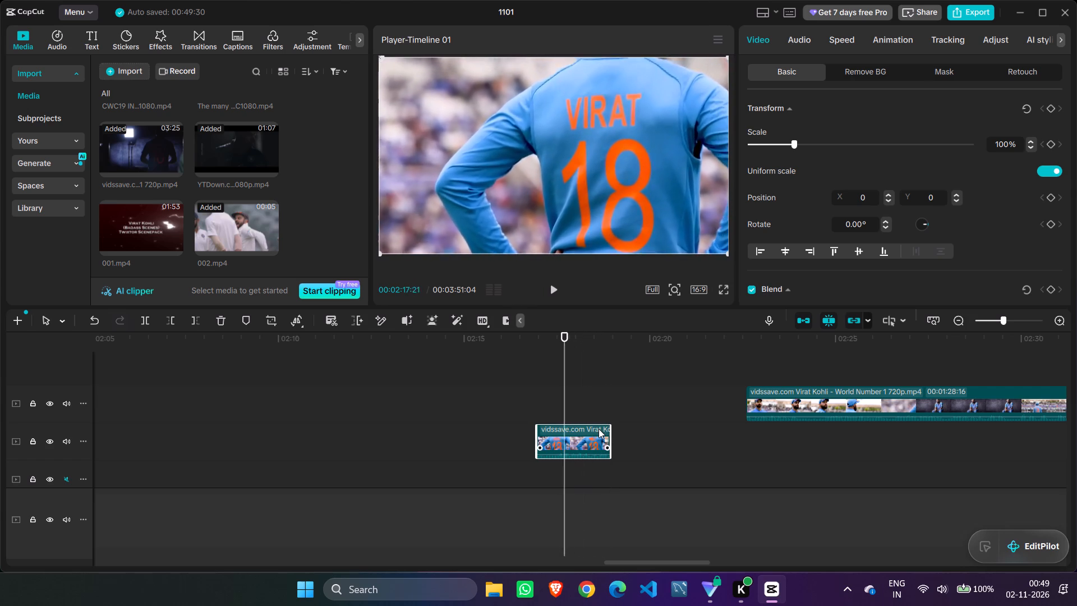
# Place the VIRAT 18 shot on the montage track directly after The many clip, starting at about 00:00:23.
pyautogui.moveTo(586, 439); pyautogui.dragTo(0, 426)
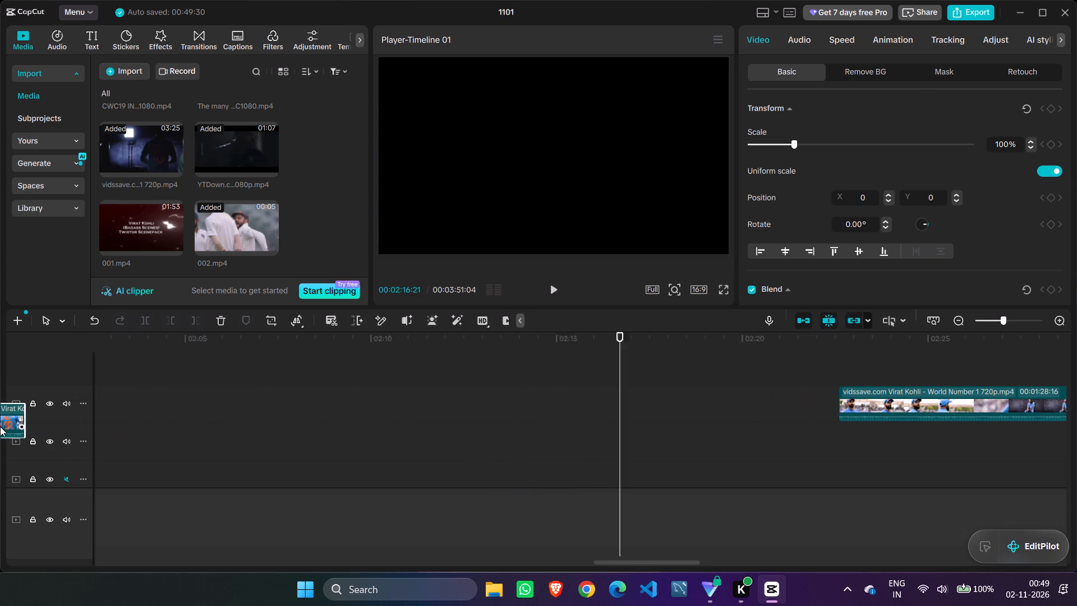
pyautogui.moveTo(0, 426); pyautogui.dragTo(0, 605)
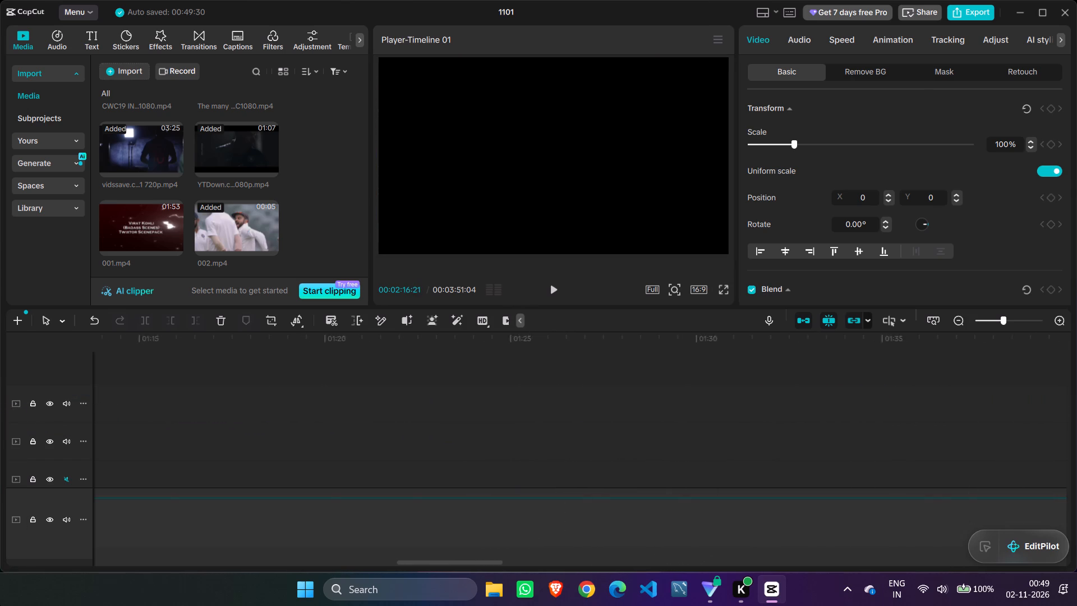
pyautogui.moveTo(0, 605); pyautogui.dragTo(642, 472)
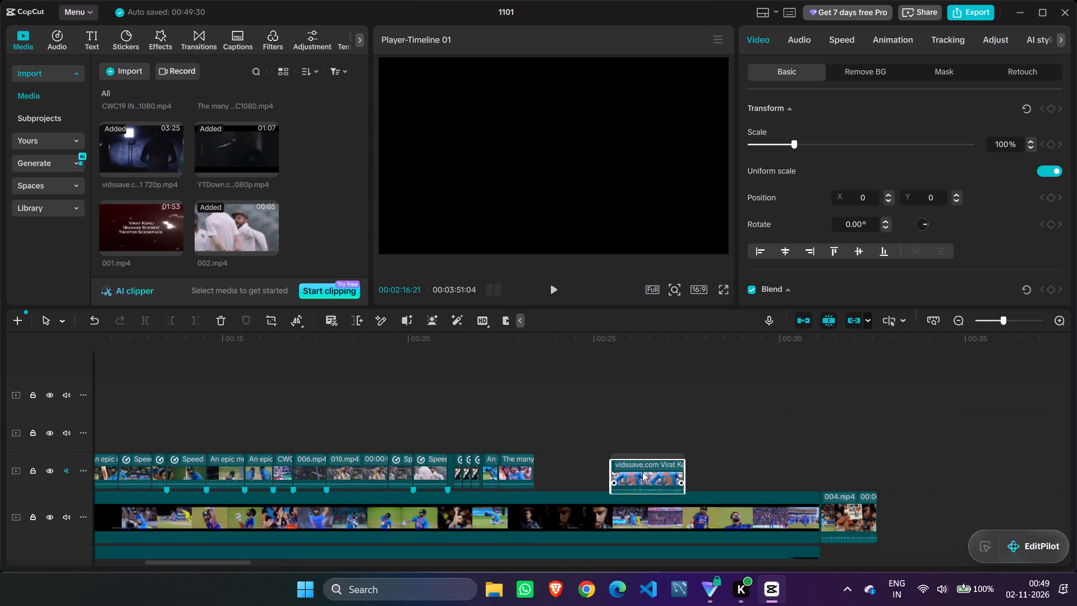
pyautogui.moveTo(642, 472); pyautogui.dragTo(578, 476)
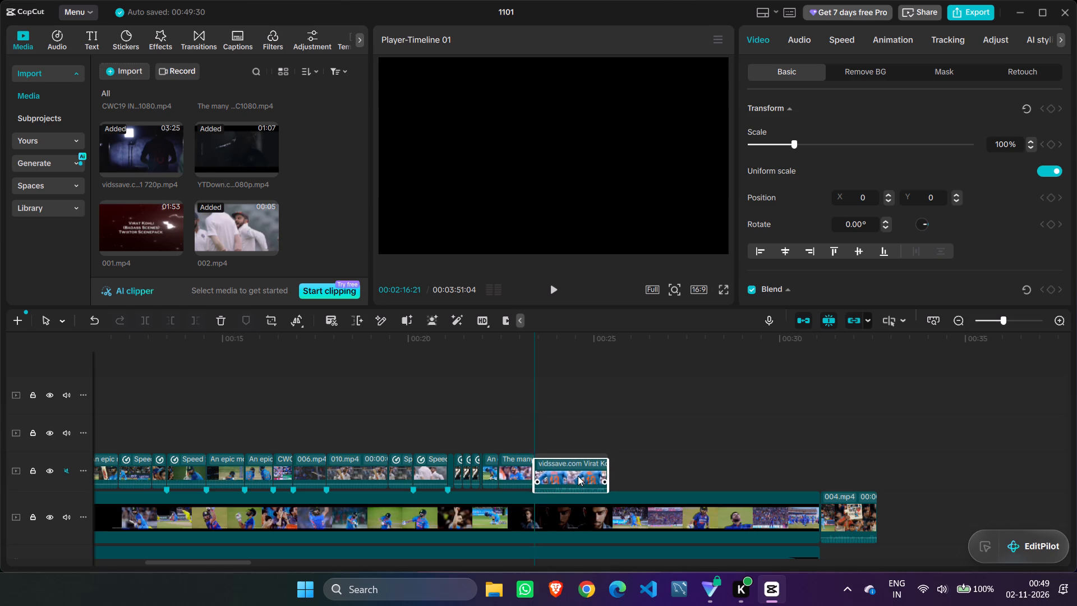
pyautogui.moveTo(578, 476); pyautogui.dragTo(579, 478)
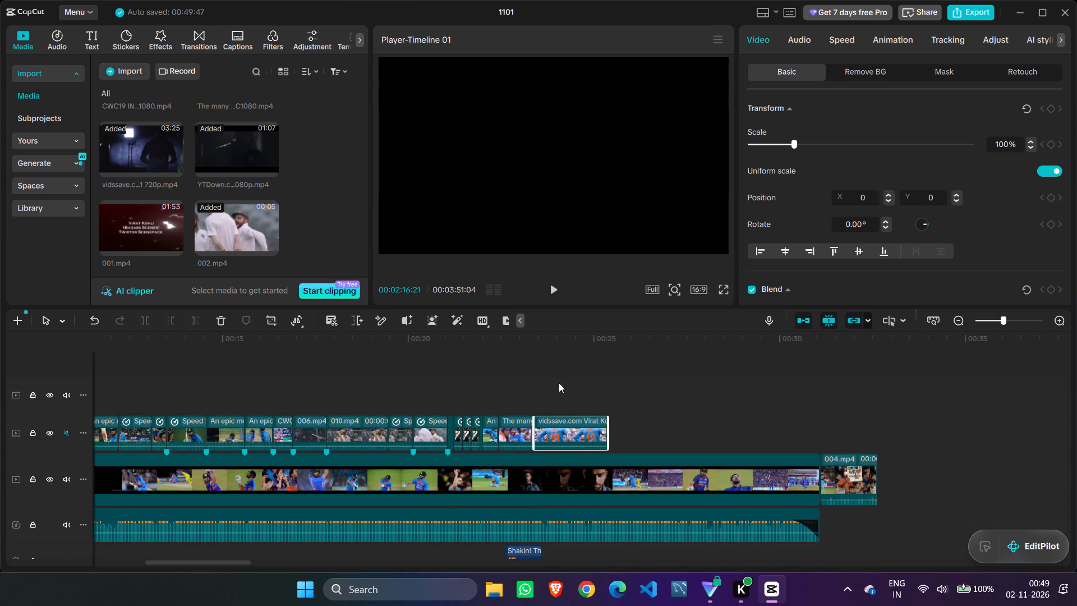
# Play back the end of the montage through the VIRAT 18 shot to check its timing.
pyautogui.click(559, 383)
pyautogui.moveTo(559, 383); pyautogui.dragTo(422, 378)
pyautogui.press('space')
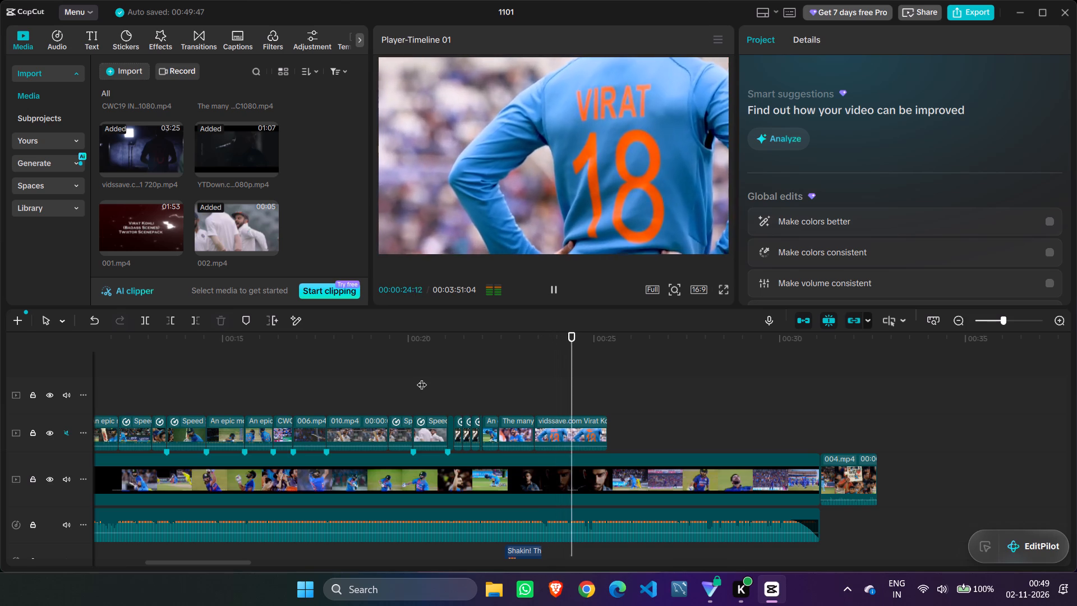
pyautogui.press('space')
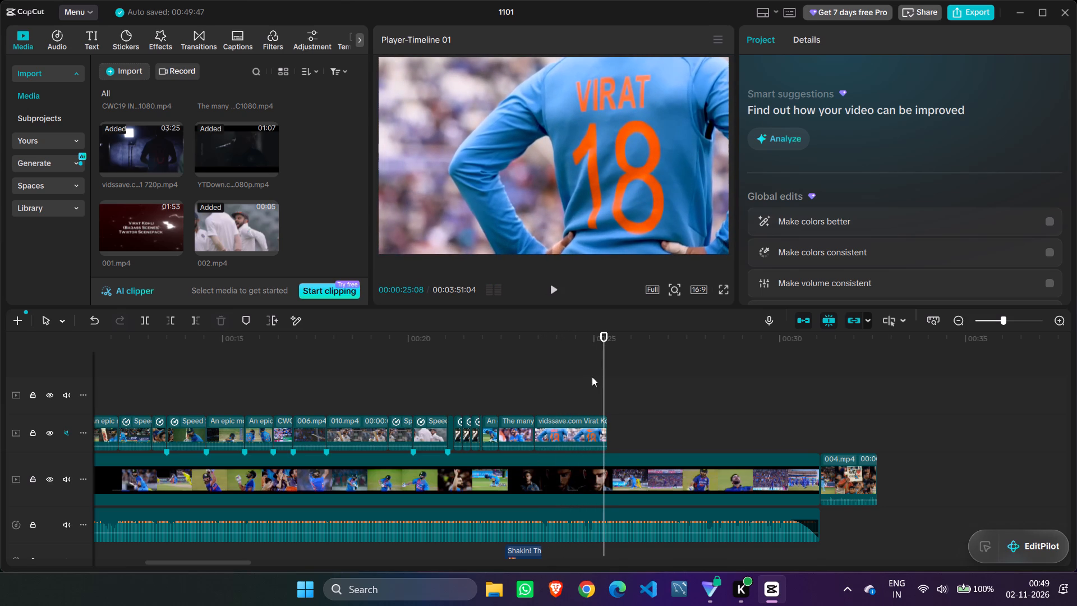
# Lift the VIRAT 18 shot onto the track above and mark the reference video at 00:00:24:24, where the face shot cuts to batting.
pyautogui.moveTo(563, 424); pyautogui.dragTo(523, 393)
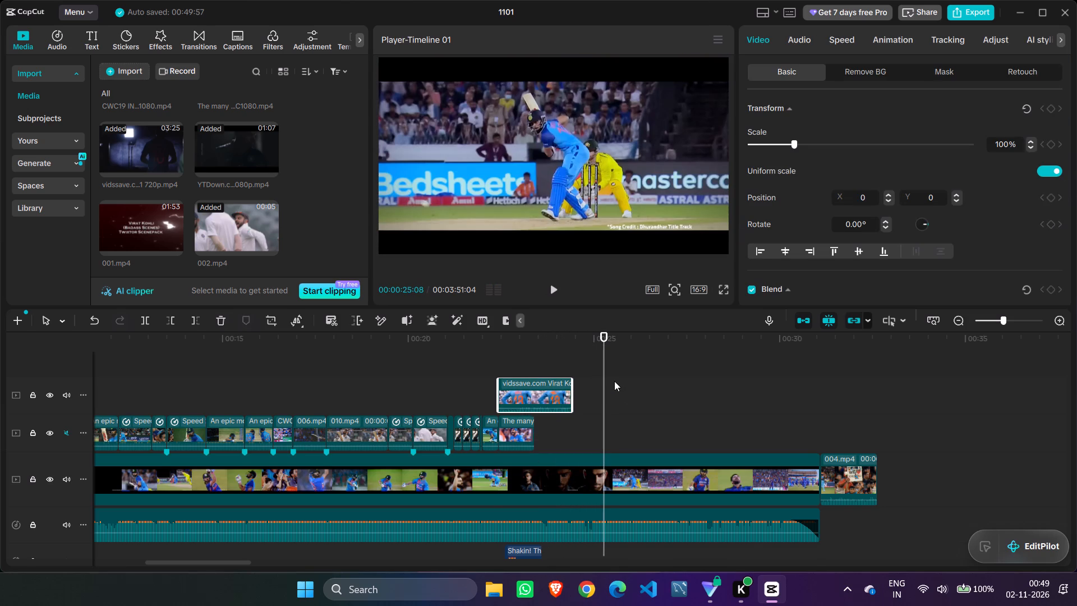
pyautogui.moveTo(600, 377); pyautogui.dragTo(576, 376)
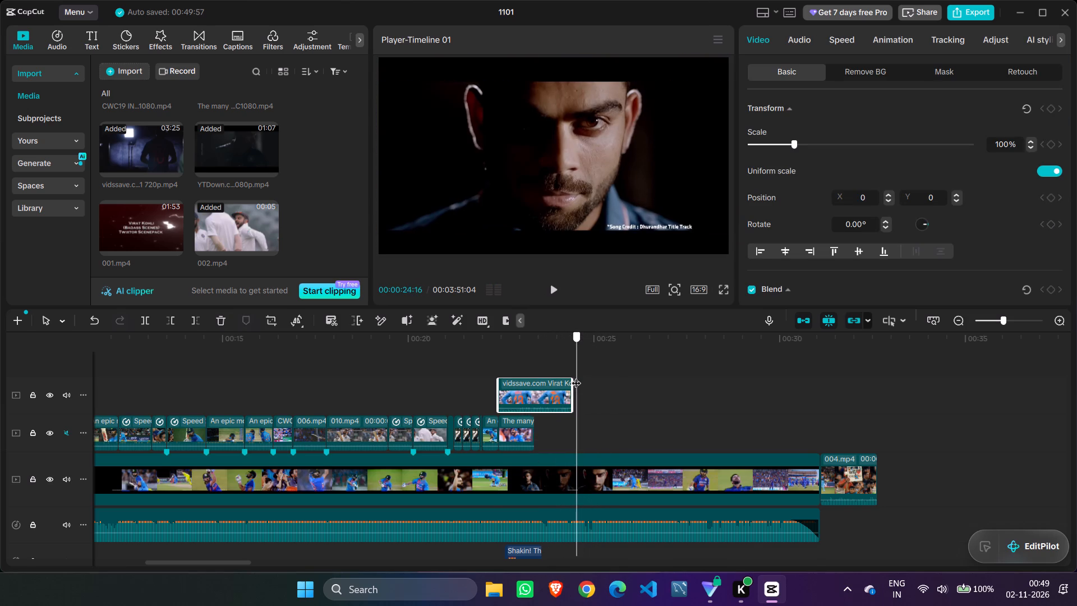
pyautogui.moveTo(576, 376); pyautogui.dragTo(572, 374)
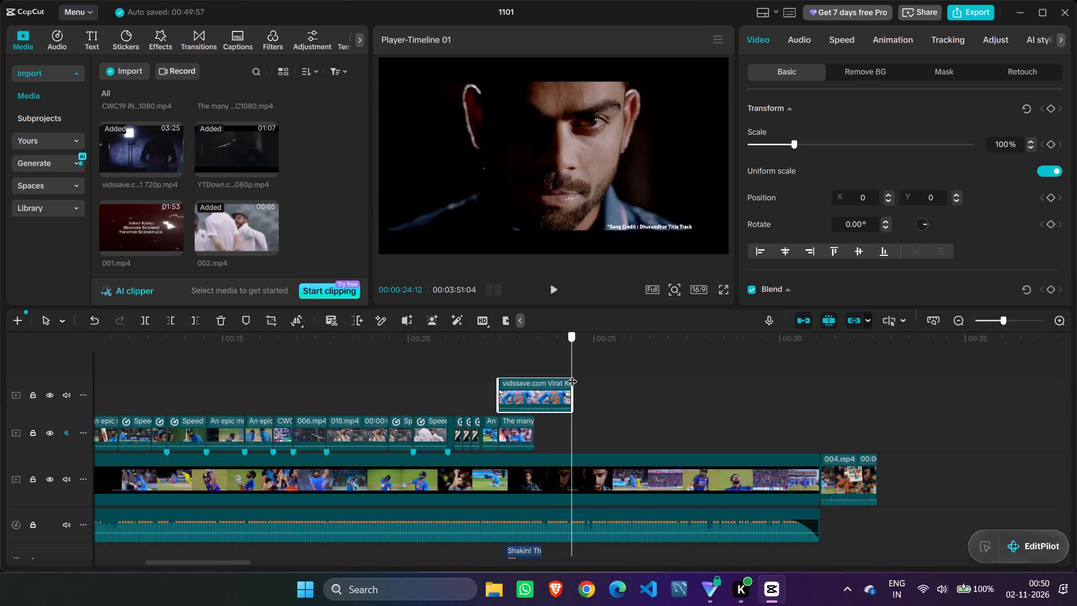
pyautogui.moveTo(572, 374); pyautogui.dragTo(585, 371)
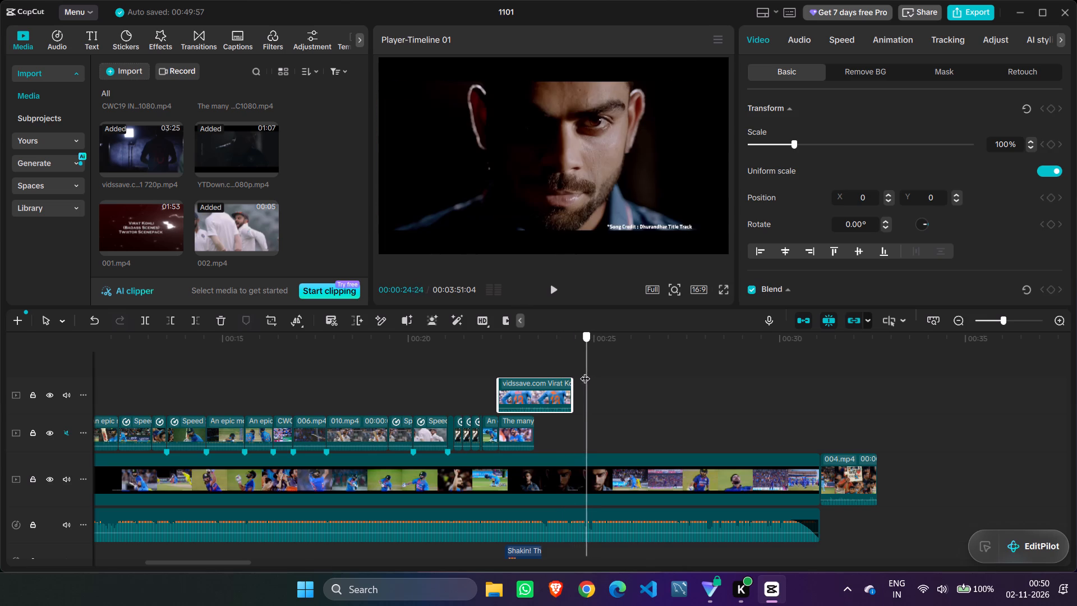
pyautogui.moveTo(585, 371); pyautogui.dragTo(585, 373)
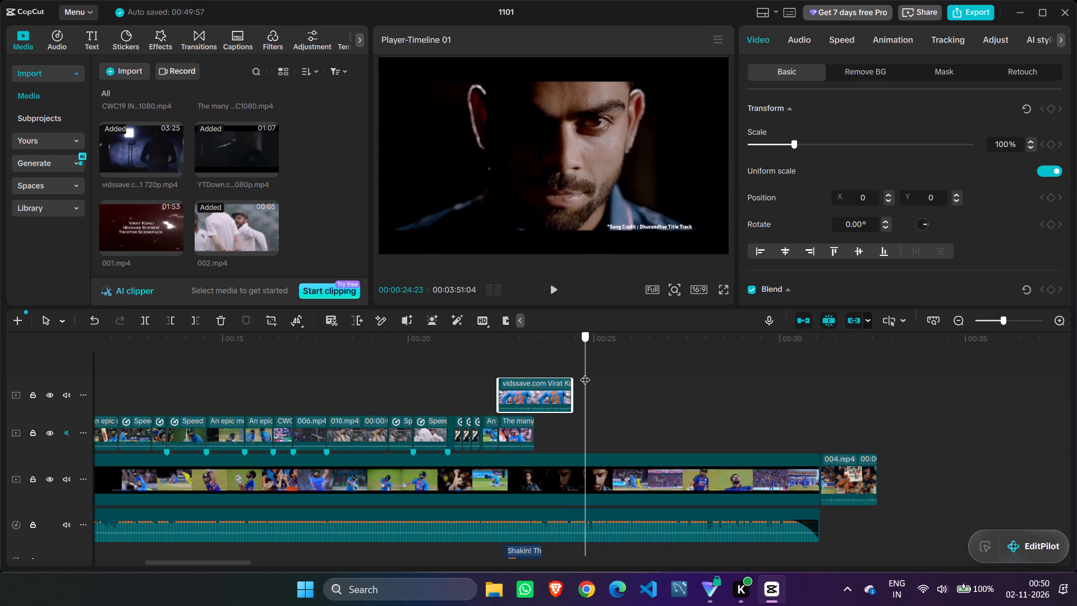
pyautogui.moveTo(585, 373); pyautogui.dragTo(584, 373)
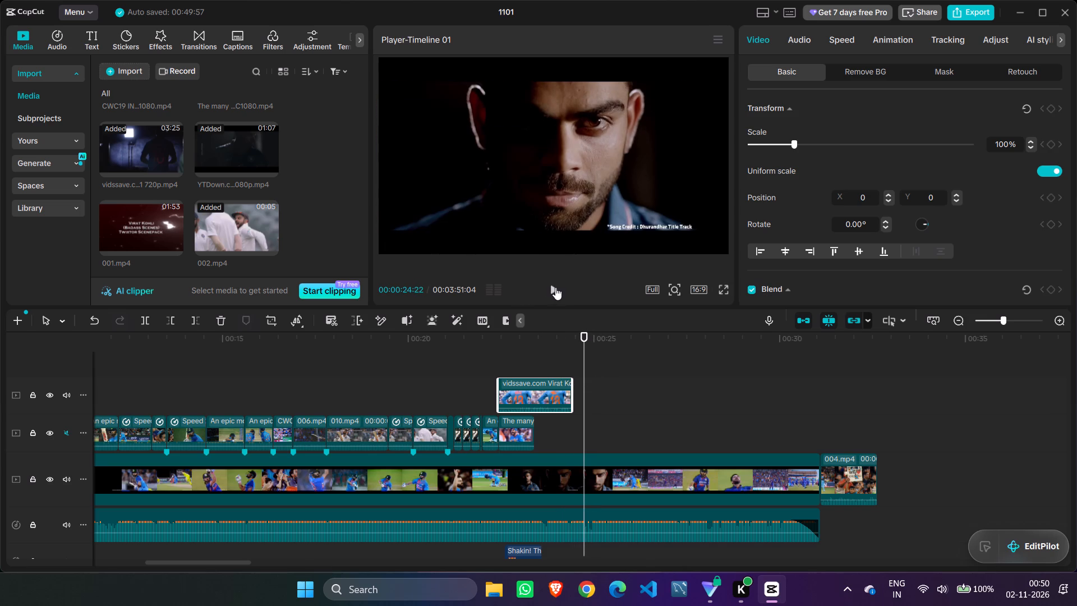
pyautogui.doubleClick(555, 288)
pyautogui.moveTo(595, 337); pyautogui.dragTo(595, 338)
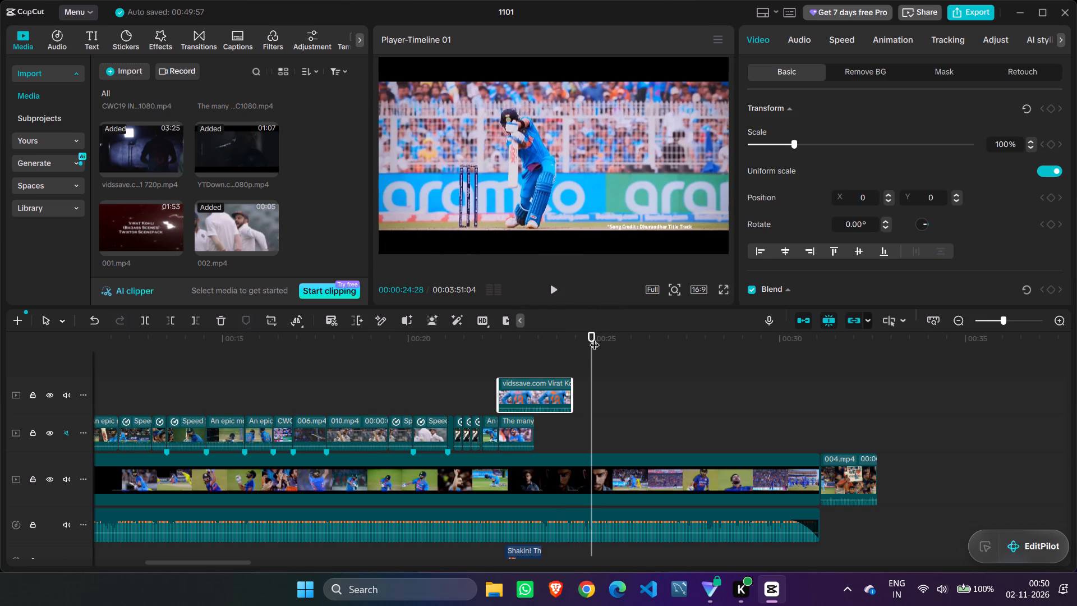
pyautogui.moveTo(595, 338); pyautogui.dragTo(587, 338)
pyautogui.press('Left')
pyautogui.press('Left')
pyautogui.press('Right')
pyautogui.press('Right')
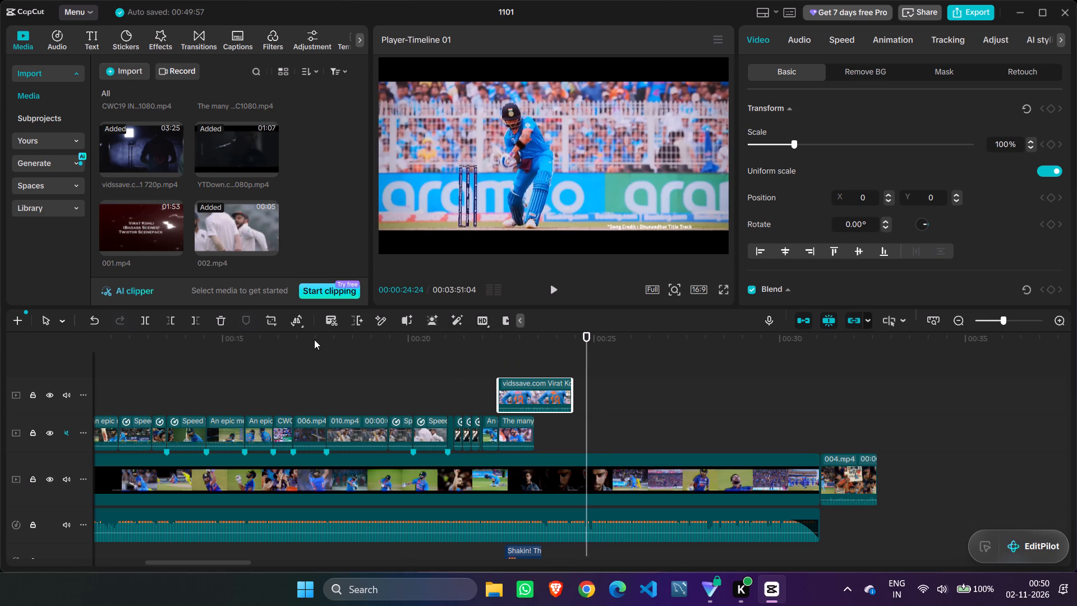
pyautogui.click(593, 481)
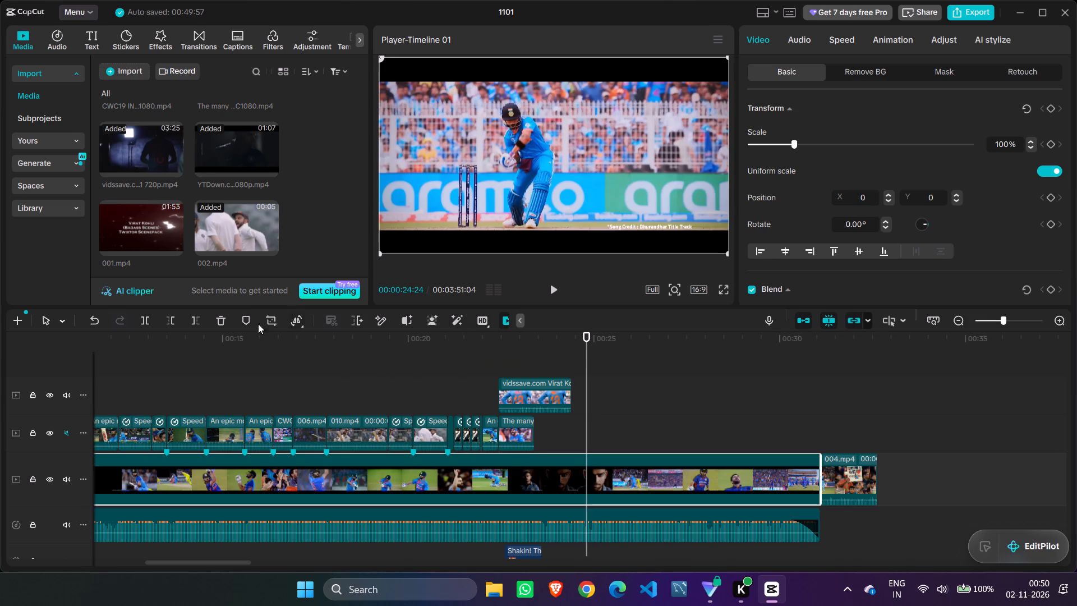
pyautogui.click(250, 318)
# Add a marker to the reference video at 00:00:25:08, the first frame of the next batting shot.
pyautogui.press('Right')
pyautogui.press('Right')
pyautogui.press('Right')
pyautogui.press('Right')
pyautogui.press('Right')
pyautogui.press('Right')
pyautogui.press('Right')
pyautogui.press('Right')
pyautogui.press('Right')
pyautogui.press('Right')
pyautogui.press('Right')
pyautogui.press('Right')
pyautogui.press('Right')
pyautogui.press('Right')
pyautogui.press('Right')
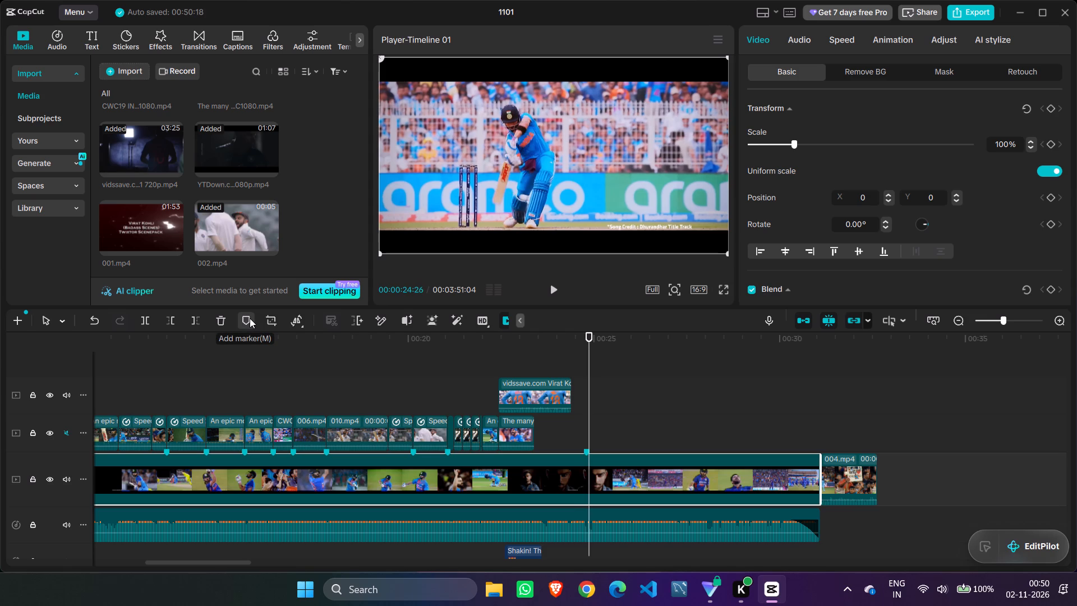
pyautogui.press('Left')
pyautogui.press('Left')
pyautogui.press('Right')
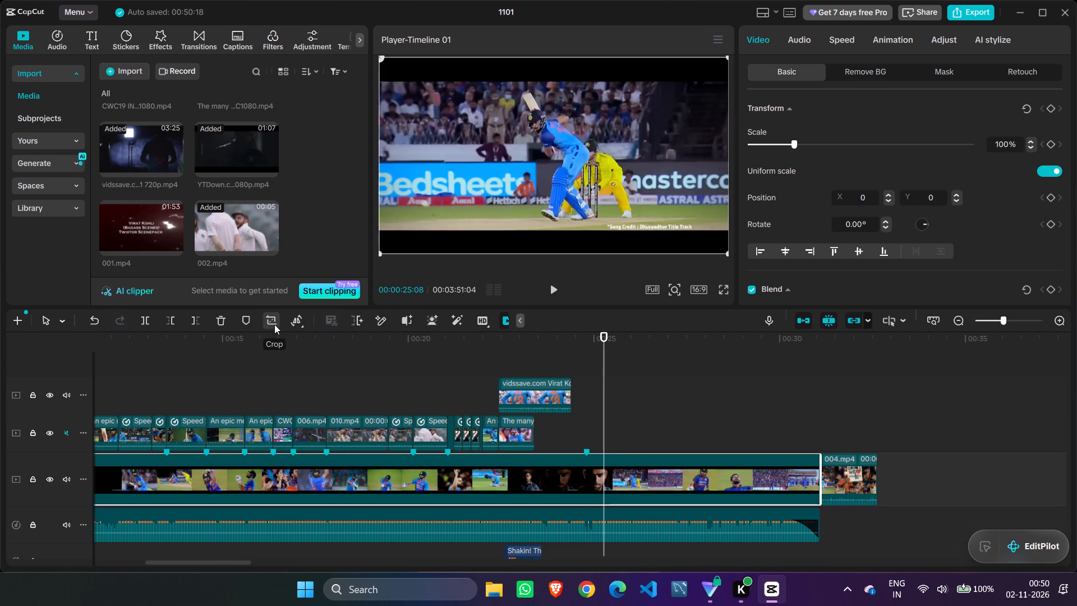
pyautogui.press('Left')
pyautogui.press('Right')
pyautogui.press('Left')
pyautogui.press('Right')
pyautogui.click(244, 322)
# Add a marker to the reference video at 00:00:25:20, where the batting shot on the green pitch starts.
pyautogui.press('Right')
pyautogui.press('Right')
pyautogui.press('Right')
pyautogui.press('Right')
pyautogui.press('Right')
pyautogui.press('Right')
pyautogui.press('Right')
pyautogui.press('Right')
pyautogui.press('Right')
pyautogui.press('Right')
pyautogui.press('Right')
pyautogui.press('Right')
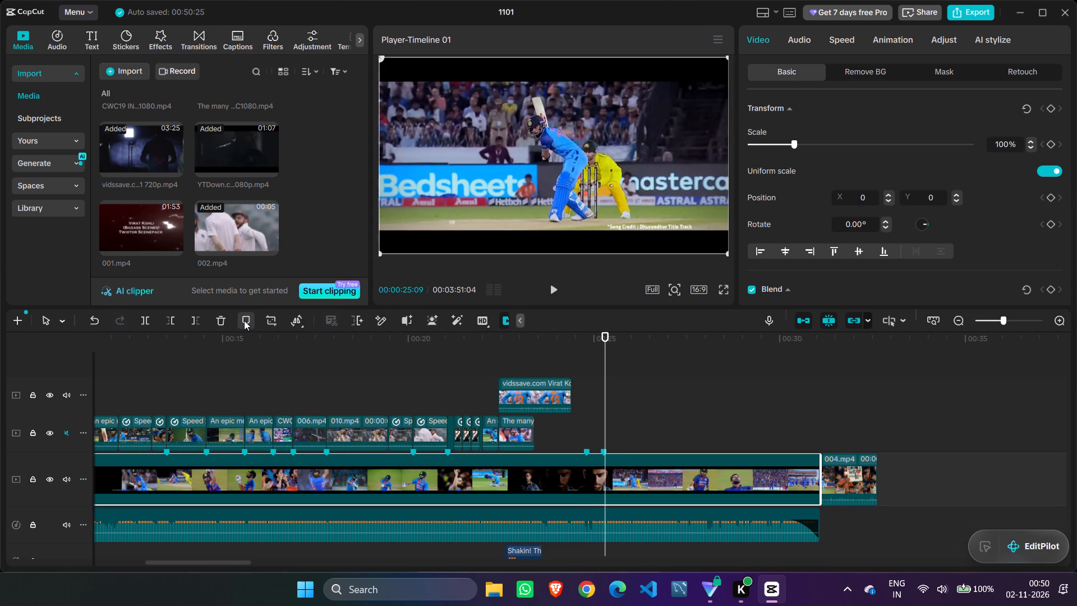
pyautogui.press('Right')
pyautogui.press('Left')
pyautogui.press('Left')
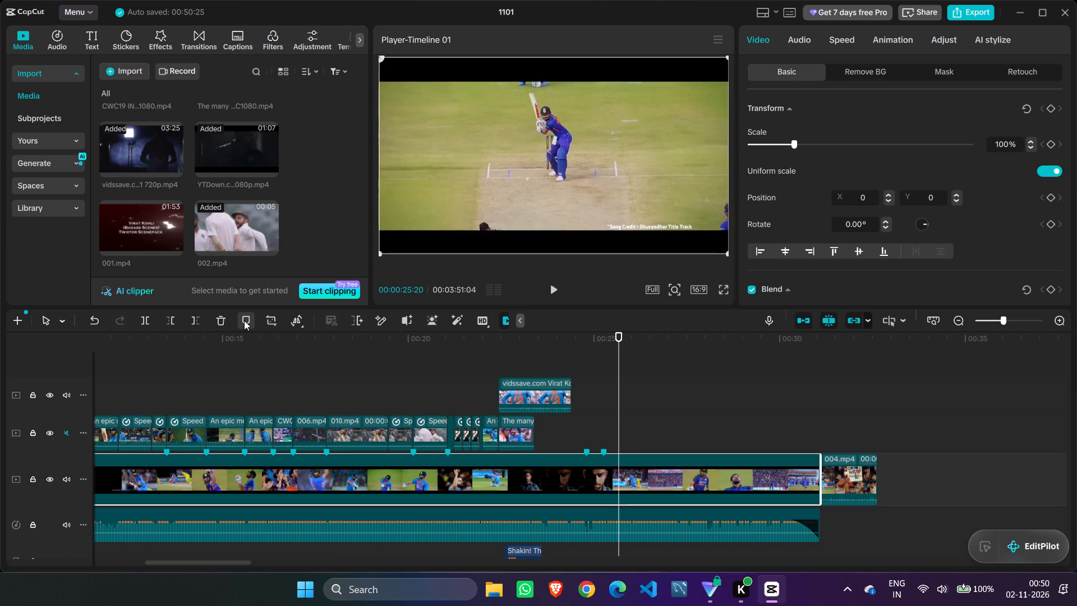
pyautogui.press('Right')
pyautogui.press('Left')
pyautogui.press('Right')
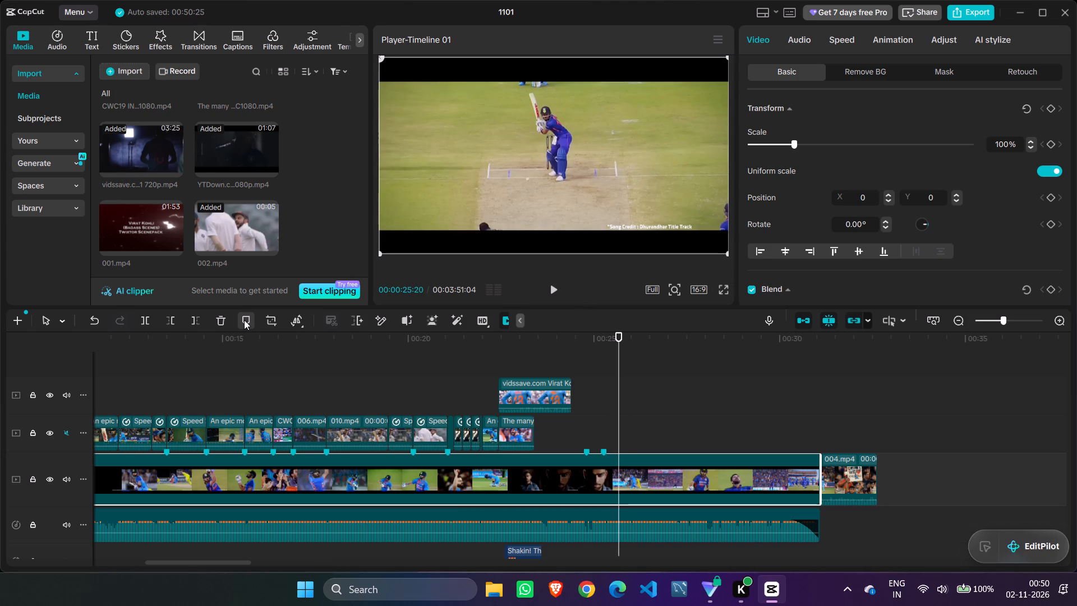
pyautogui.click(244, 320)
# Add a marker to the reference video at 00:00:26:03, where the shot of the players before the crowd starts.
pyautogui.press('Right')
pyautogui.press('Right')
pyautogui.press('Right')
pyautogui.press('Right')
pyautogui.press('Right')
pyautogui.press('Right')
pyautogui.press('Right')
pyautogui.press('Right')
pyautogui.press('Right')
pyautogui.press('Right')
pyautogui.press('Right')
pyautogui.press('Right')
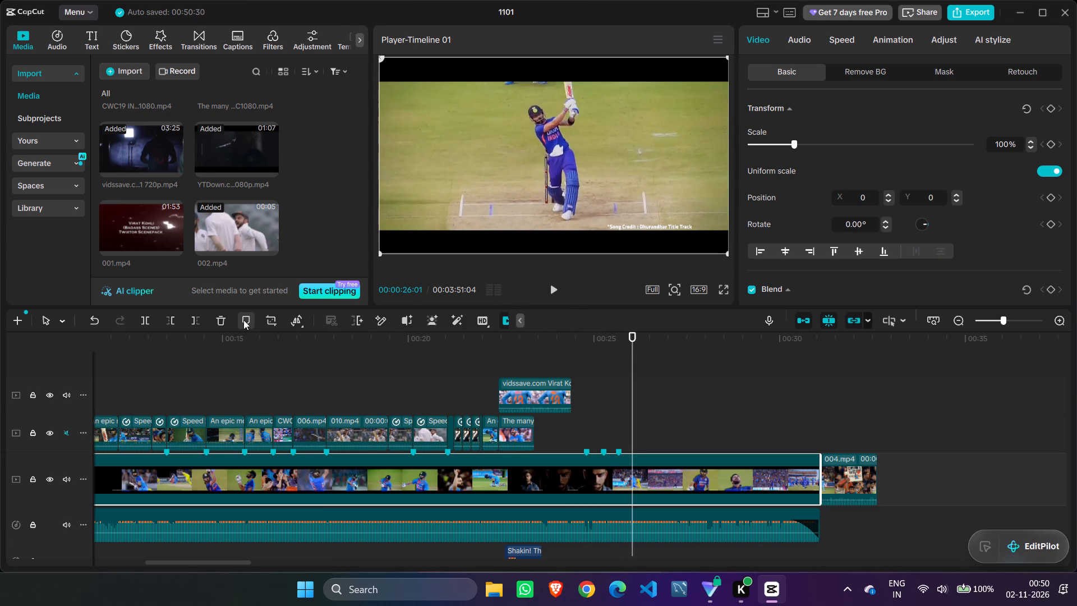
pyautogui.press('Right')
pyautogui.press('Left')
pyautogui.press('Right')
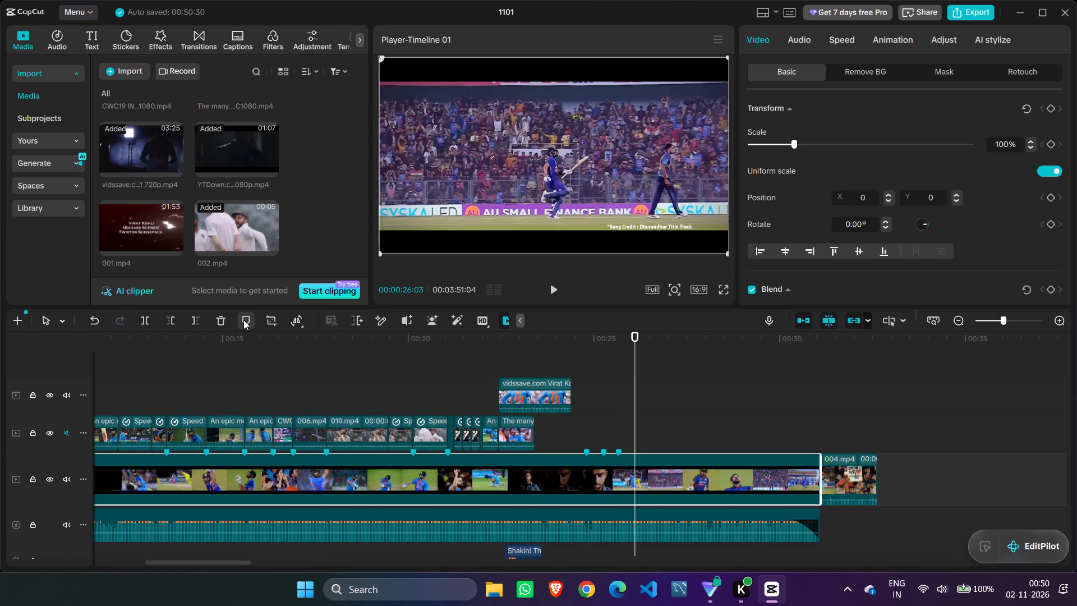
pyautogui.click(243, 324)
# Step through the reference video beyond the last marker to about 00:00:27:20 and examine how its crowd shot ends.
pyautogui.press('Right')
pyautogui.press('Right')
pyautogui.press('Right')
pyautogui.press('Right')
pyautogui.press('Right')
pyautogui.press('Right')
pyautogui.press('Right')
pyautogui.press('Right')
pyautogui.press('Right')
pyautogui.press('Right')
pyautogui.press('Right')
pyautogui.press('Right')
pyautogui.press('Right')
pyautogui.press('Right')
pyautogui.press('Right')
pyautogui.press('Right')
pyautogui.press('Right')
pyautogui.press('Right')
pyautogui.press('Right')
pyautogui.press('Right')
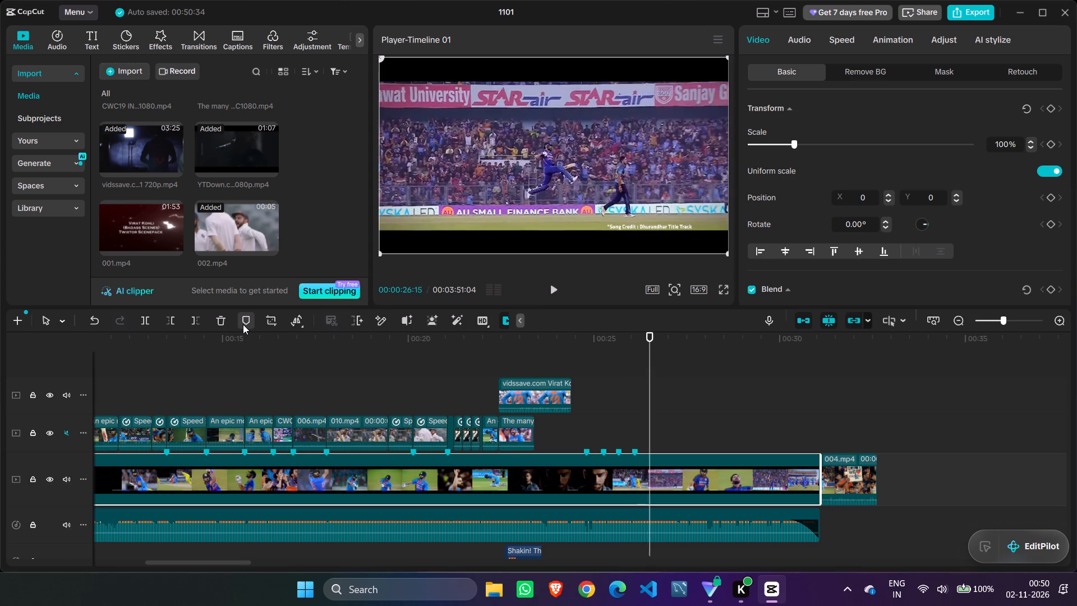
pyautogui.press('Right')
pyautogui.press('Right')
pyautogui.press('Right')
pyautogui.press('Right')
pyautogui.press('Right')
pyautogui.press('Right')
pyautogui.press('Right')
pyautogui.press('Right')
pyautogui.press('Right')
pyautogui.press('Right')
pyautogui.press('Right')
pyautogui.press('Right')
pyautogui.press('Right')
pyautogui.press('Right')
pyautogui.press('Right')
pyautogui.press('Right')
pyautogui.press('Right')
pyautogui.press('Right')
pyautogui.press('Right')
pyautogui.press('Right')
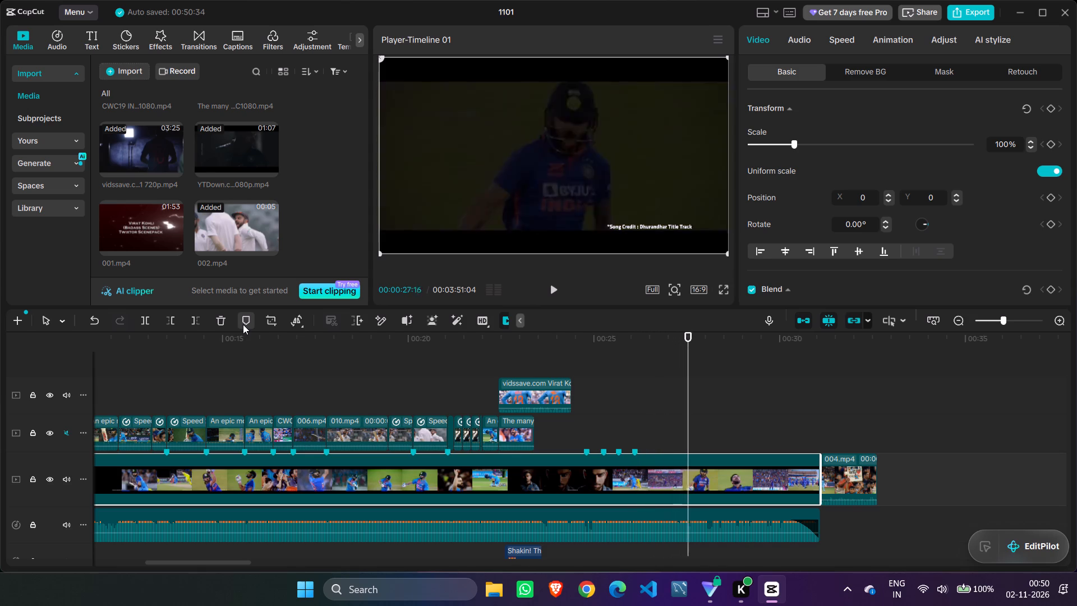
# Move the VIRAT 18 shot back onto the montage track directly after The many clip.
pyautogui.moveTo(533, 392); pyautogui.dragTo(563, 403)
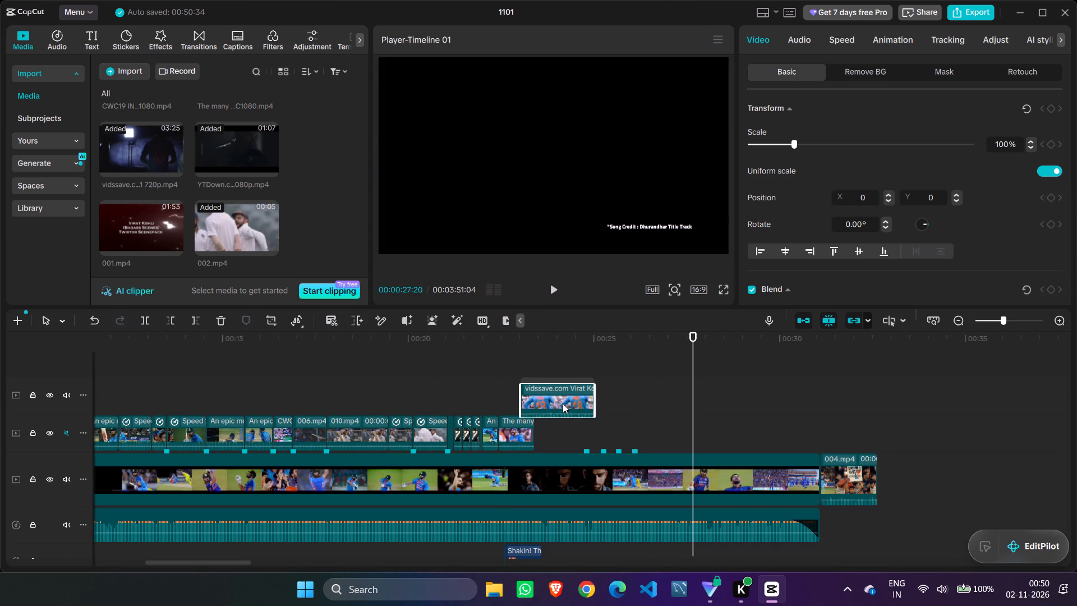
pyautogui.moveTo(563, 403); pyautogui.dragTo(569, 428)
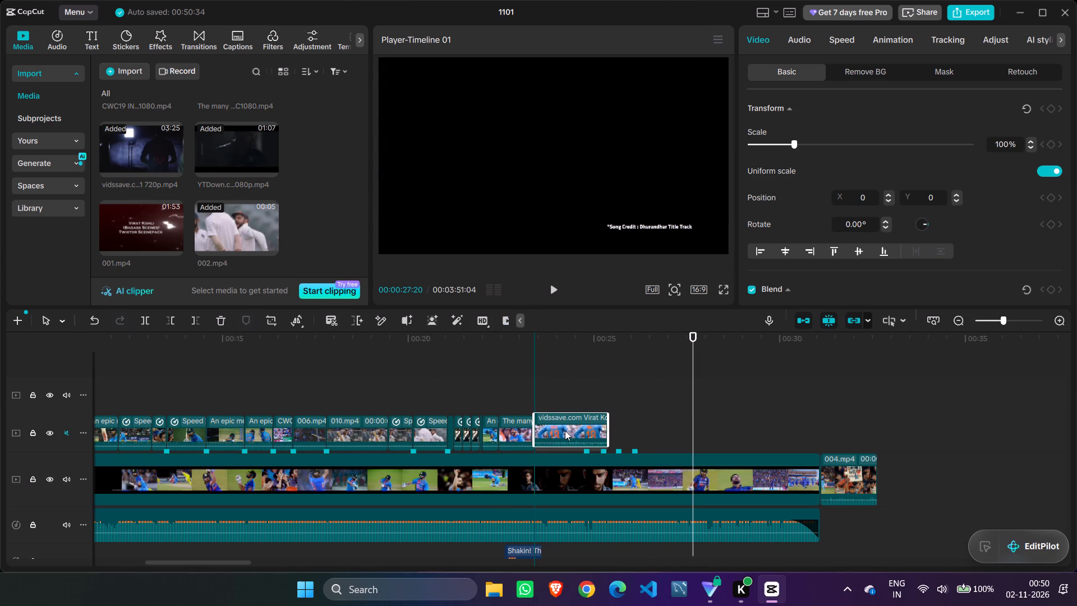
pyautogui.moveTo(560, 401); pyautogui.dragTo(569, 442)
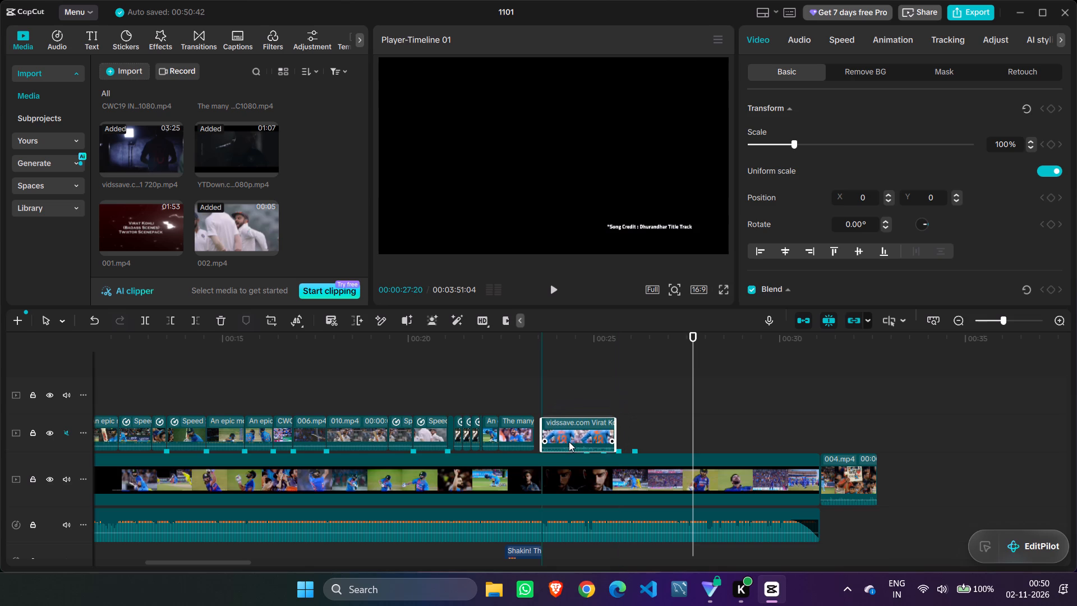
pyautogui.moveTo(569, 442); pyautogui.dragTo(567, 439)
# Trim the end of the VIRAT 18 shot back to the reference marker at 00:00:24:24.
pyautogui.moveTo(610, 429); pyautogui.dragTo(608, 429)
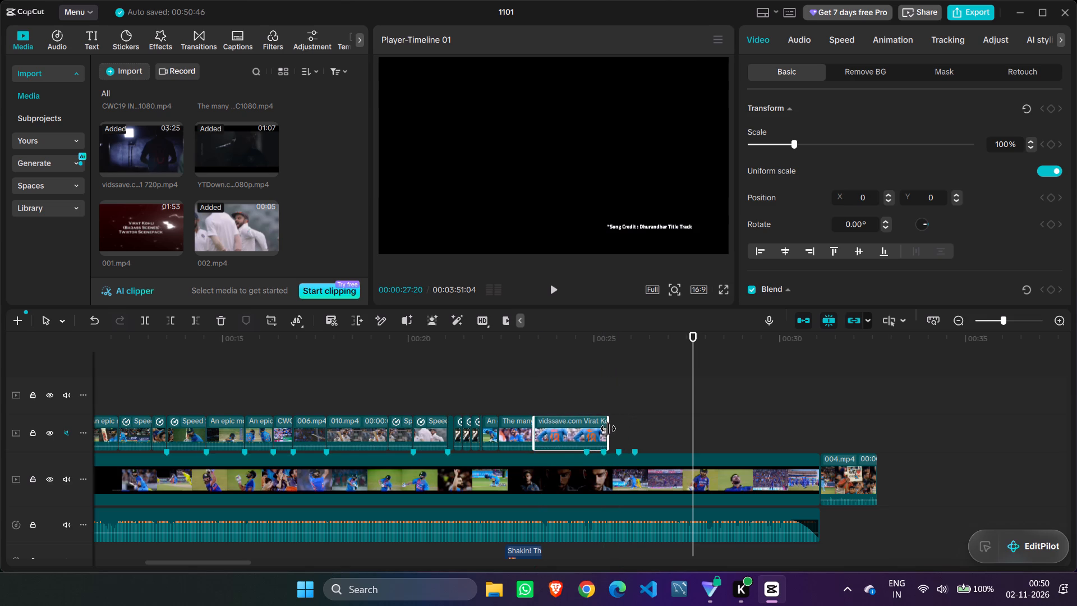
pyautogui.moveTo(608, 429); pyautogui.dragTo(586, 429)
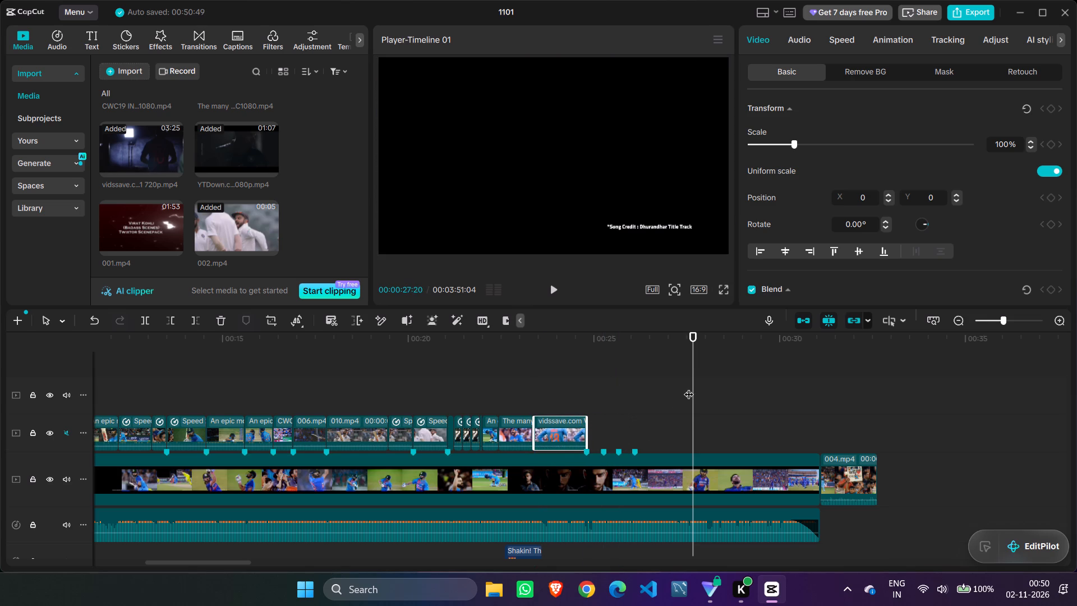
# Check the opening frames of the VIRAT 18 shot and trim away its start up to 00:00:23:15.
pyautogui.click(627, 359)
pyautogui.moveTo(634, 374); pyautogui.dragTo(558, 379)
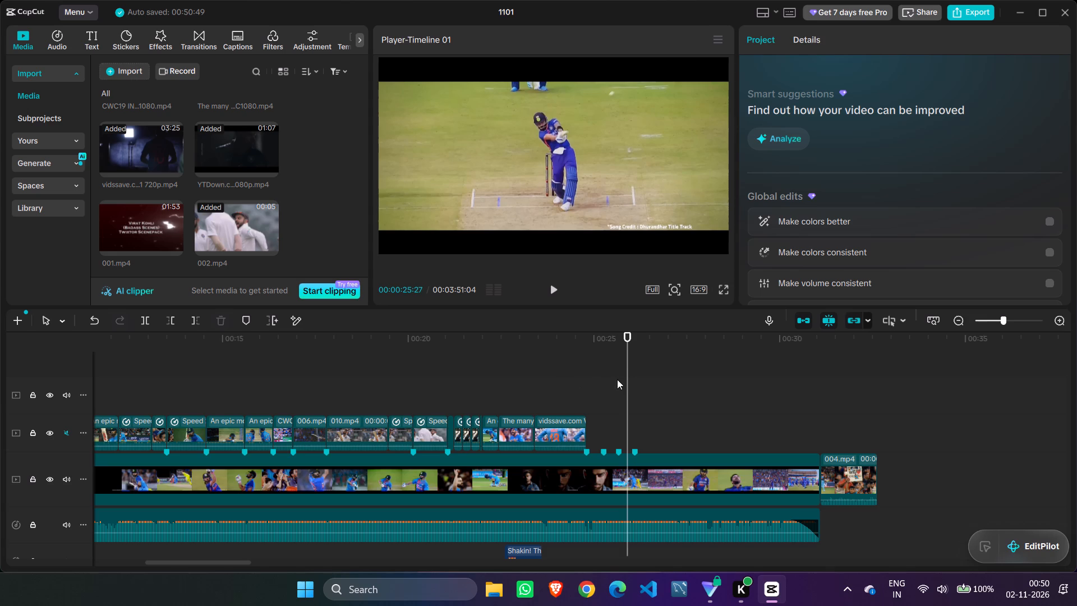
pyautogui.moveTo(628, 378); pyautogui.dragTo(547, 389)
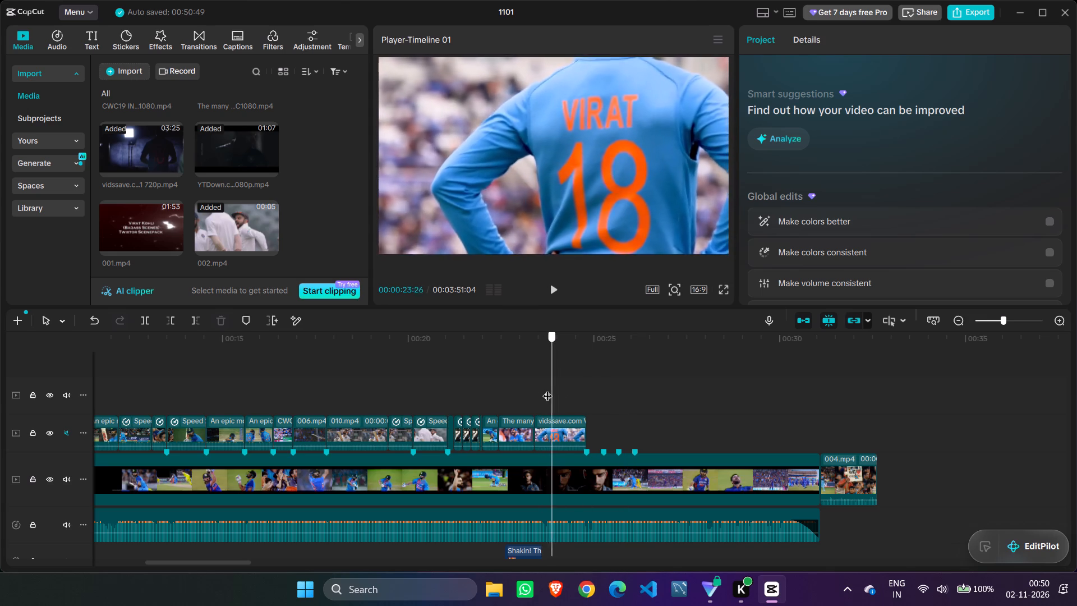
pyautogui.moveTo(547, 389); pyautogui.dragTo(545, 388)
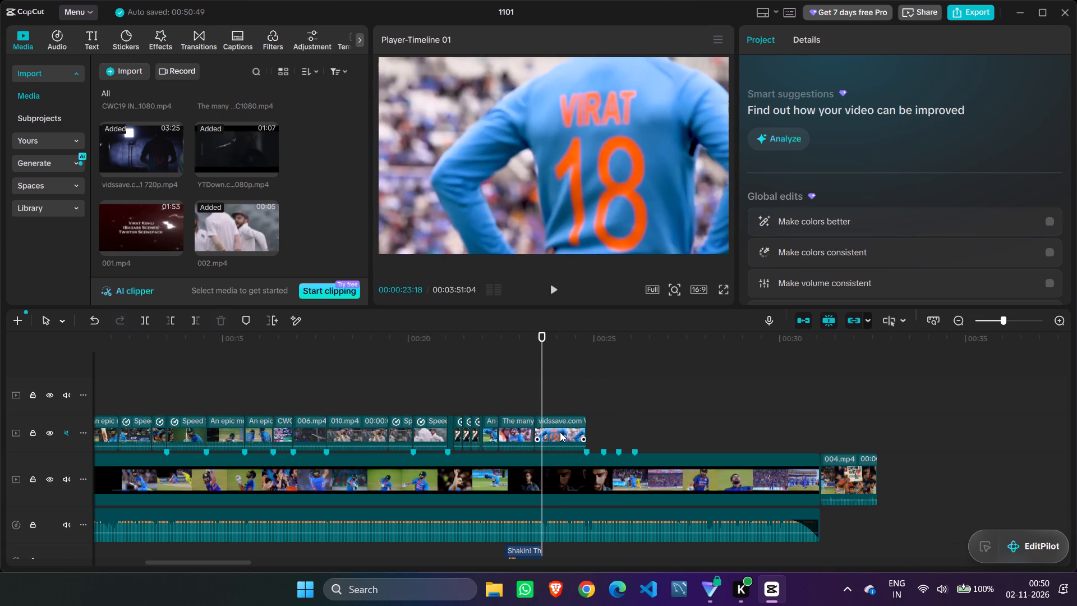
pyautogui.click(560, 432)
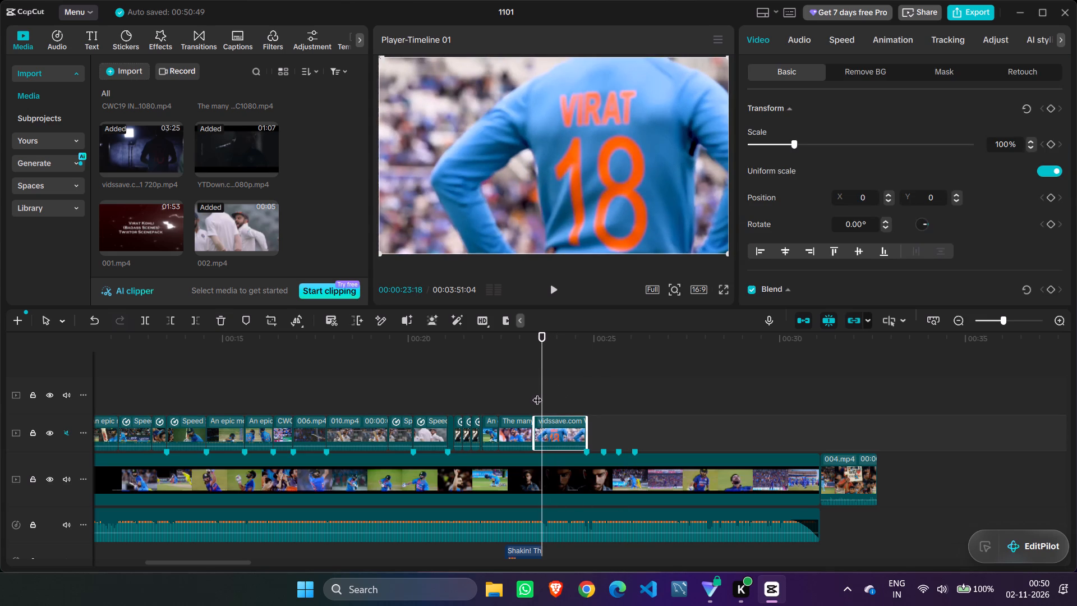
pyautogui.click(1060, 318)
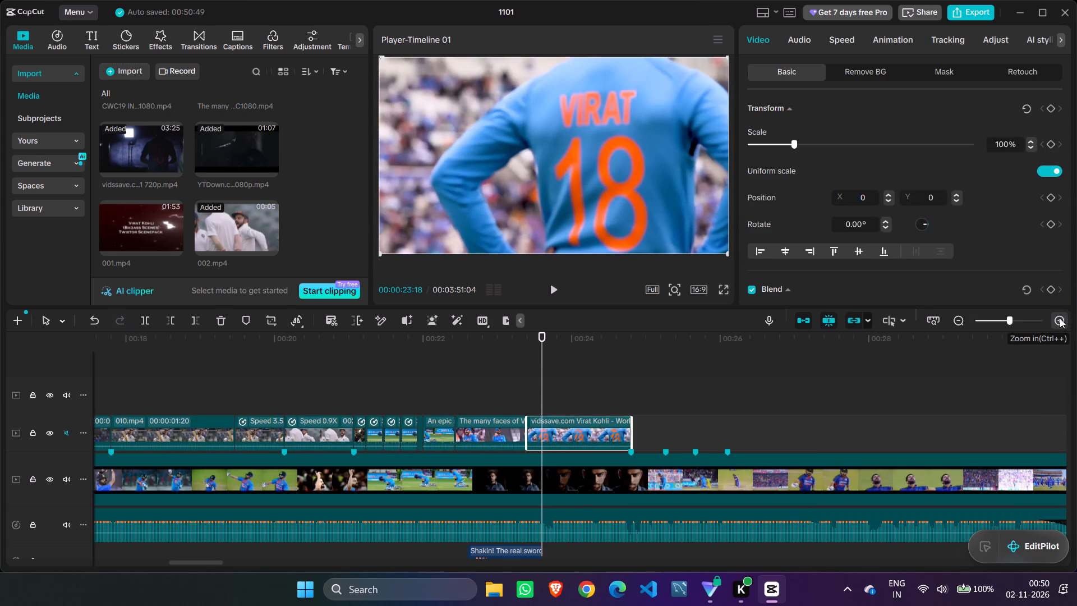
pyautogui.click(544, 379)
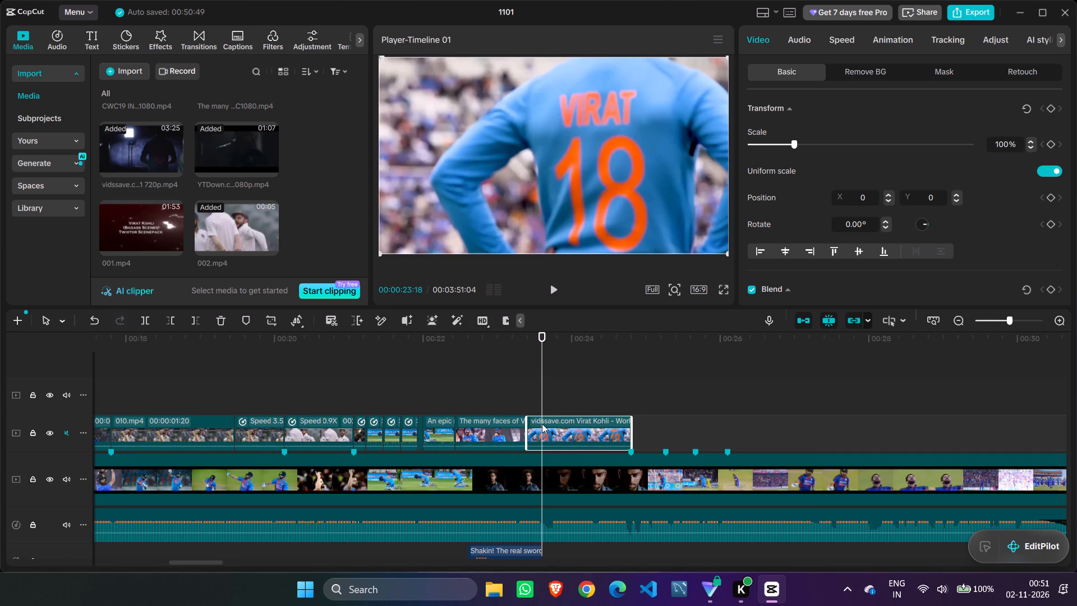
pyautogui.moveTo(541, 385); pyautogui.dragTo(536, 384)
pyautogui.click(172, 320)
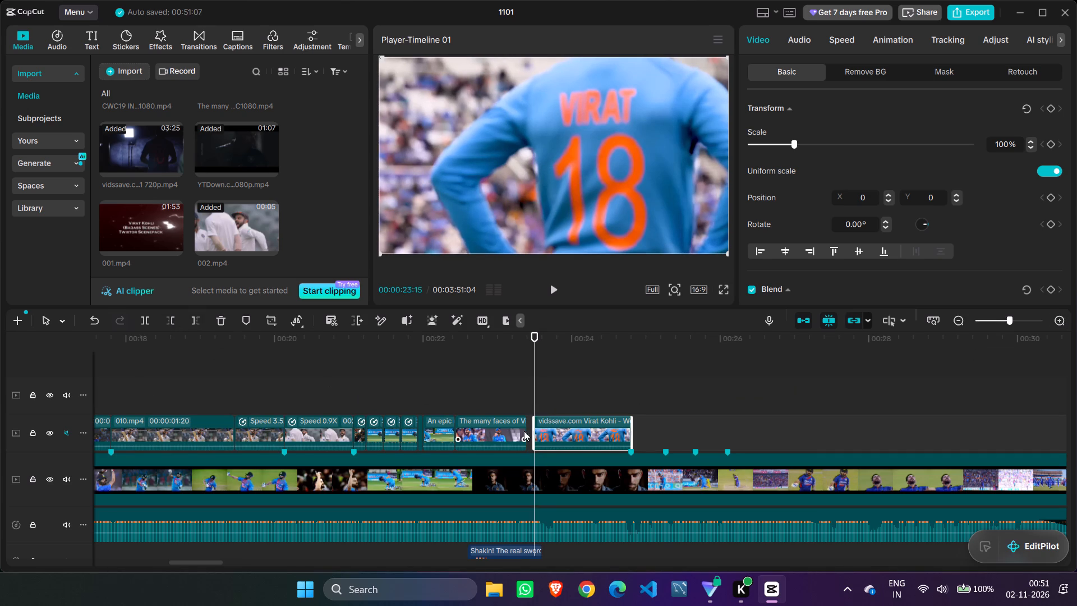
# Slide the VIRAT 18 shot against The many clip and extend its end to the marker at 00:00:24:24.
pyautogui.moveTo(574, 427); pyautogui.dragTo(567, 426)
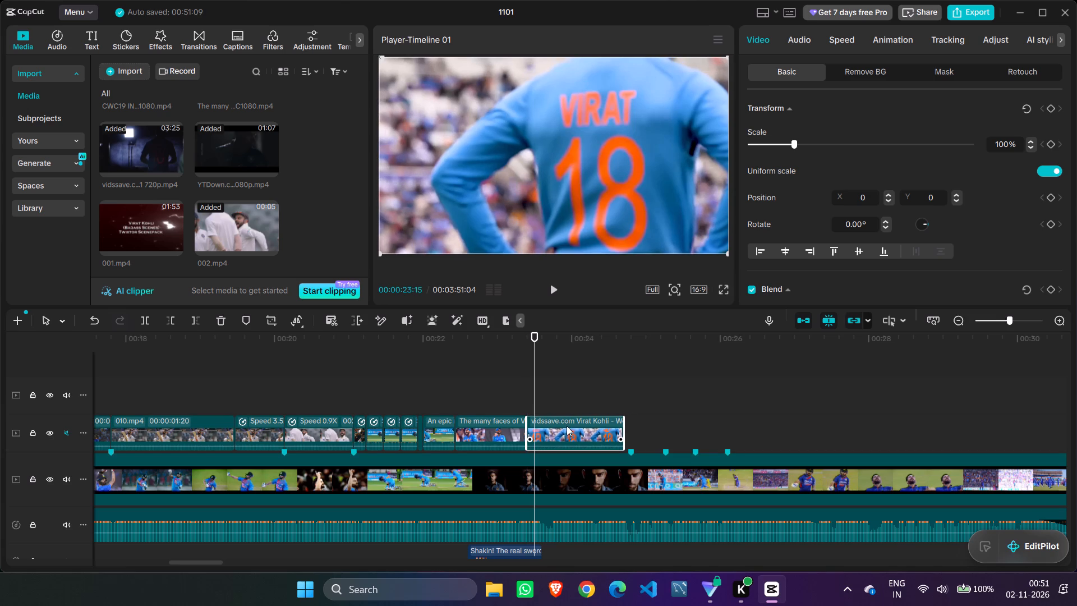
pyautogui.click(625, 431)
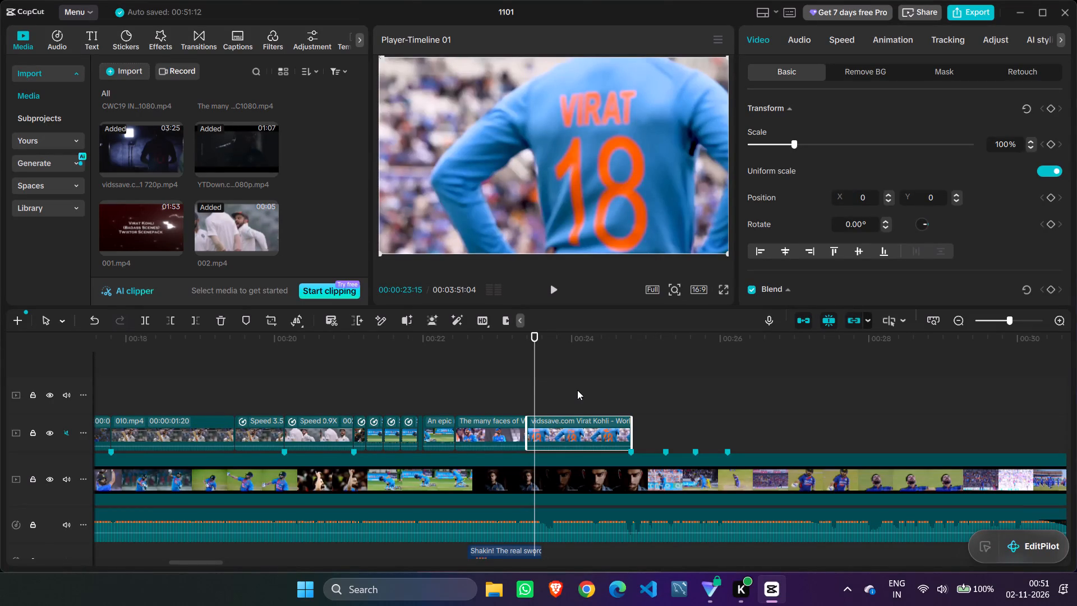
# Review the cut from The many clip into the VIRAT 18 shot, starting from about 00:00:22:28.
pyautogui.click(545, 370)
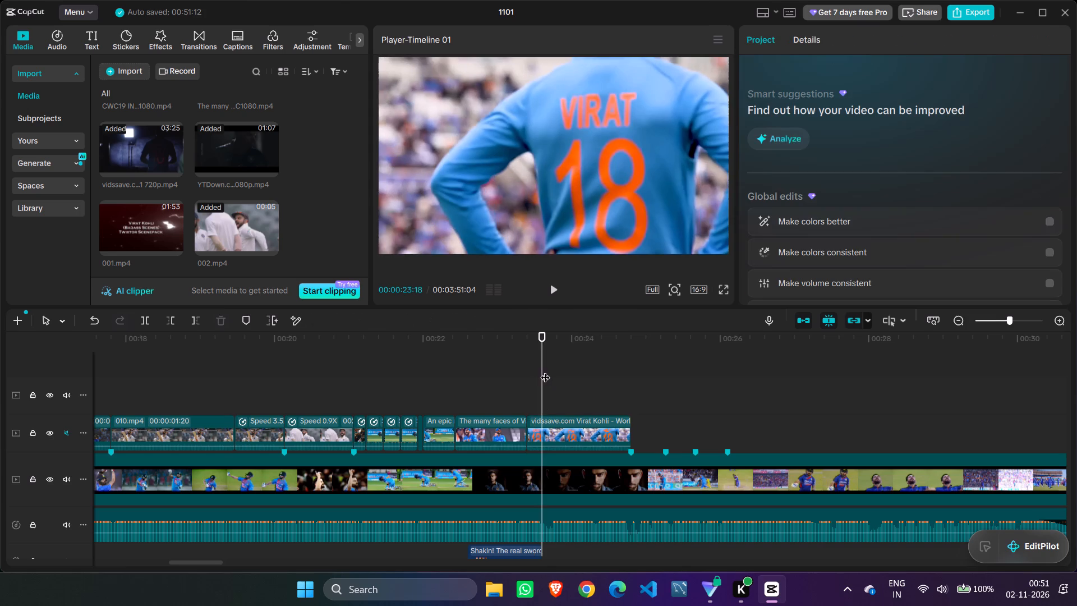
pyautogui.moveTo(544, 370); pyautogui.dragTo(491, 370)
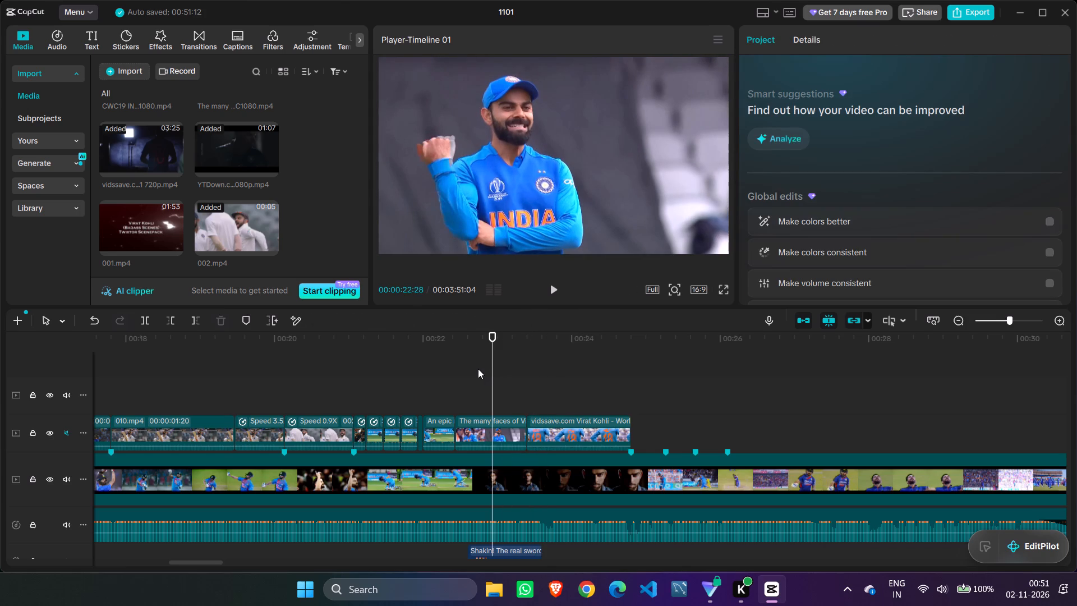